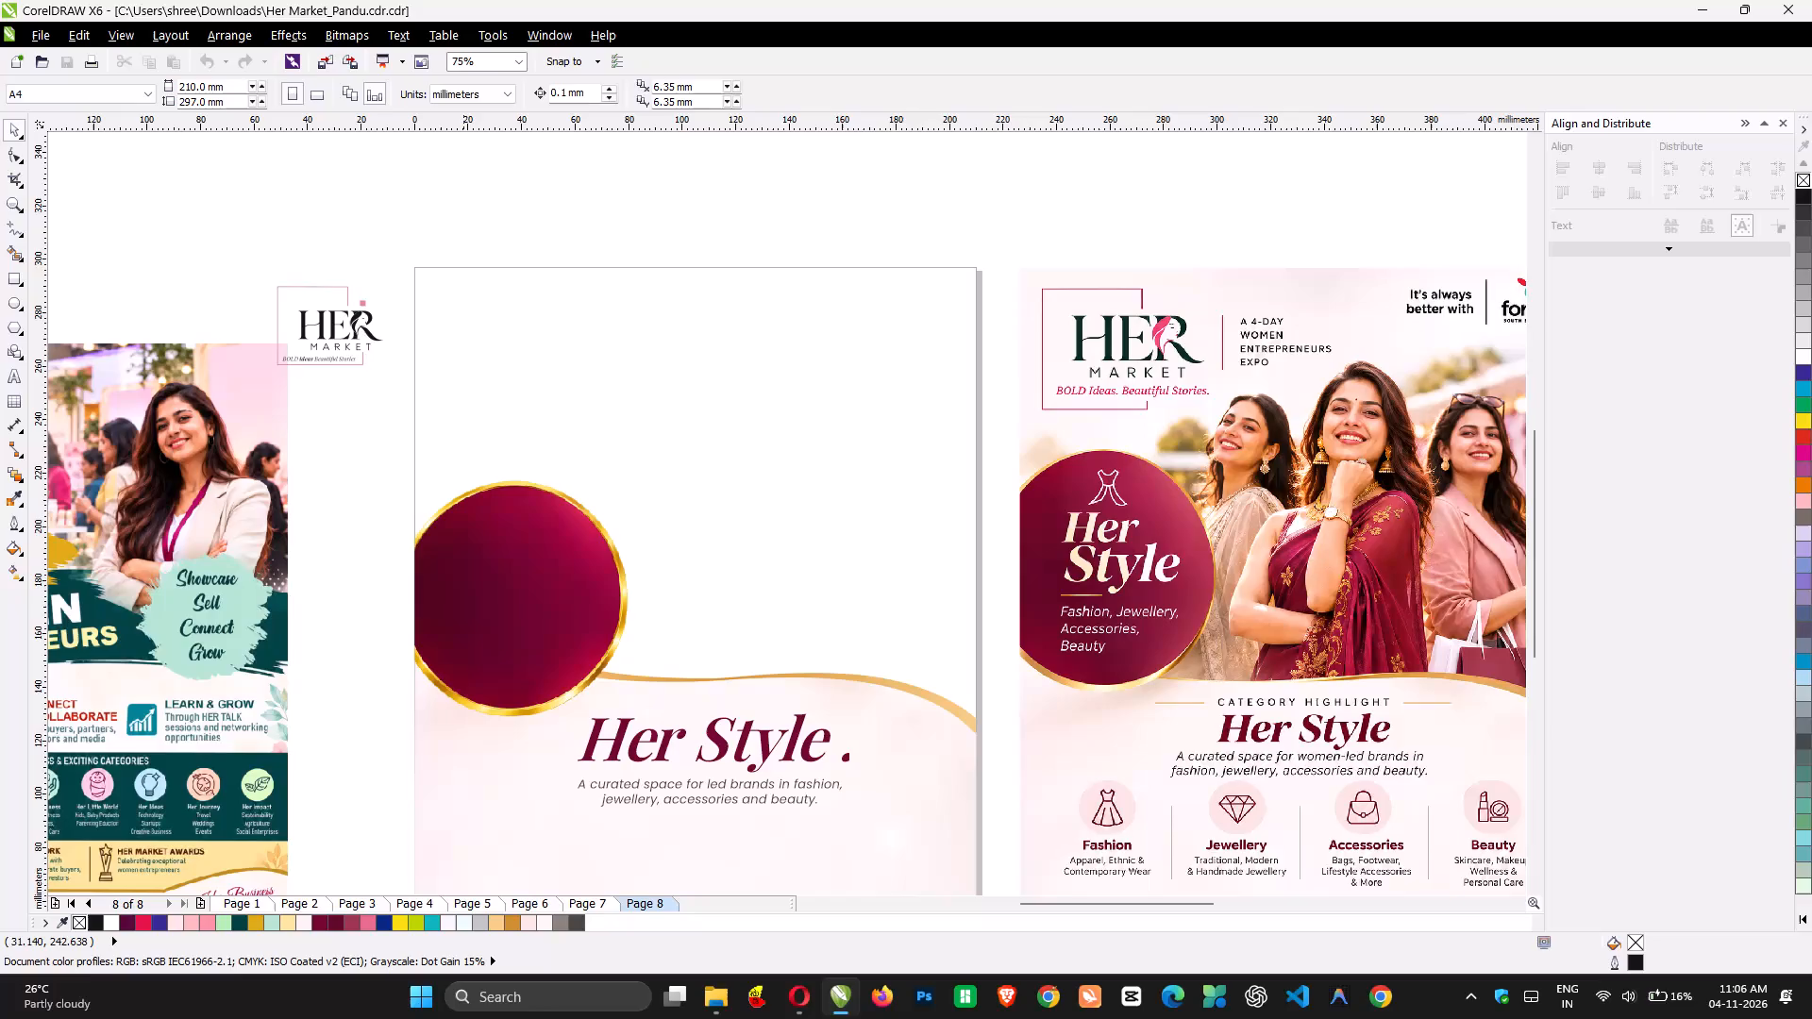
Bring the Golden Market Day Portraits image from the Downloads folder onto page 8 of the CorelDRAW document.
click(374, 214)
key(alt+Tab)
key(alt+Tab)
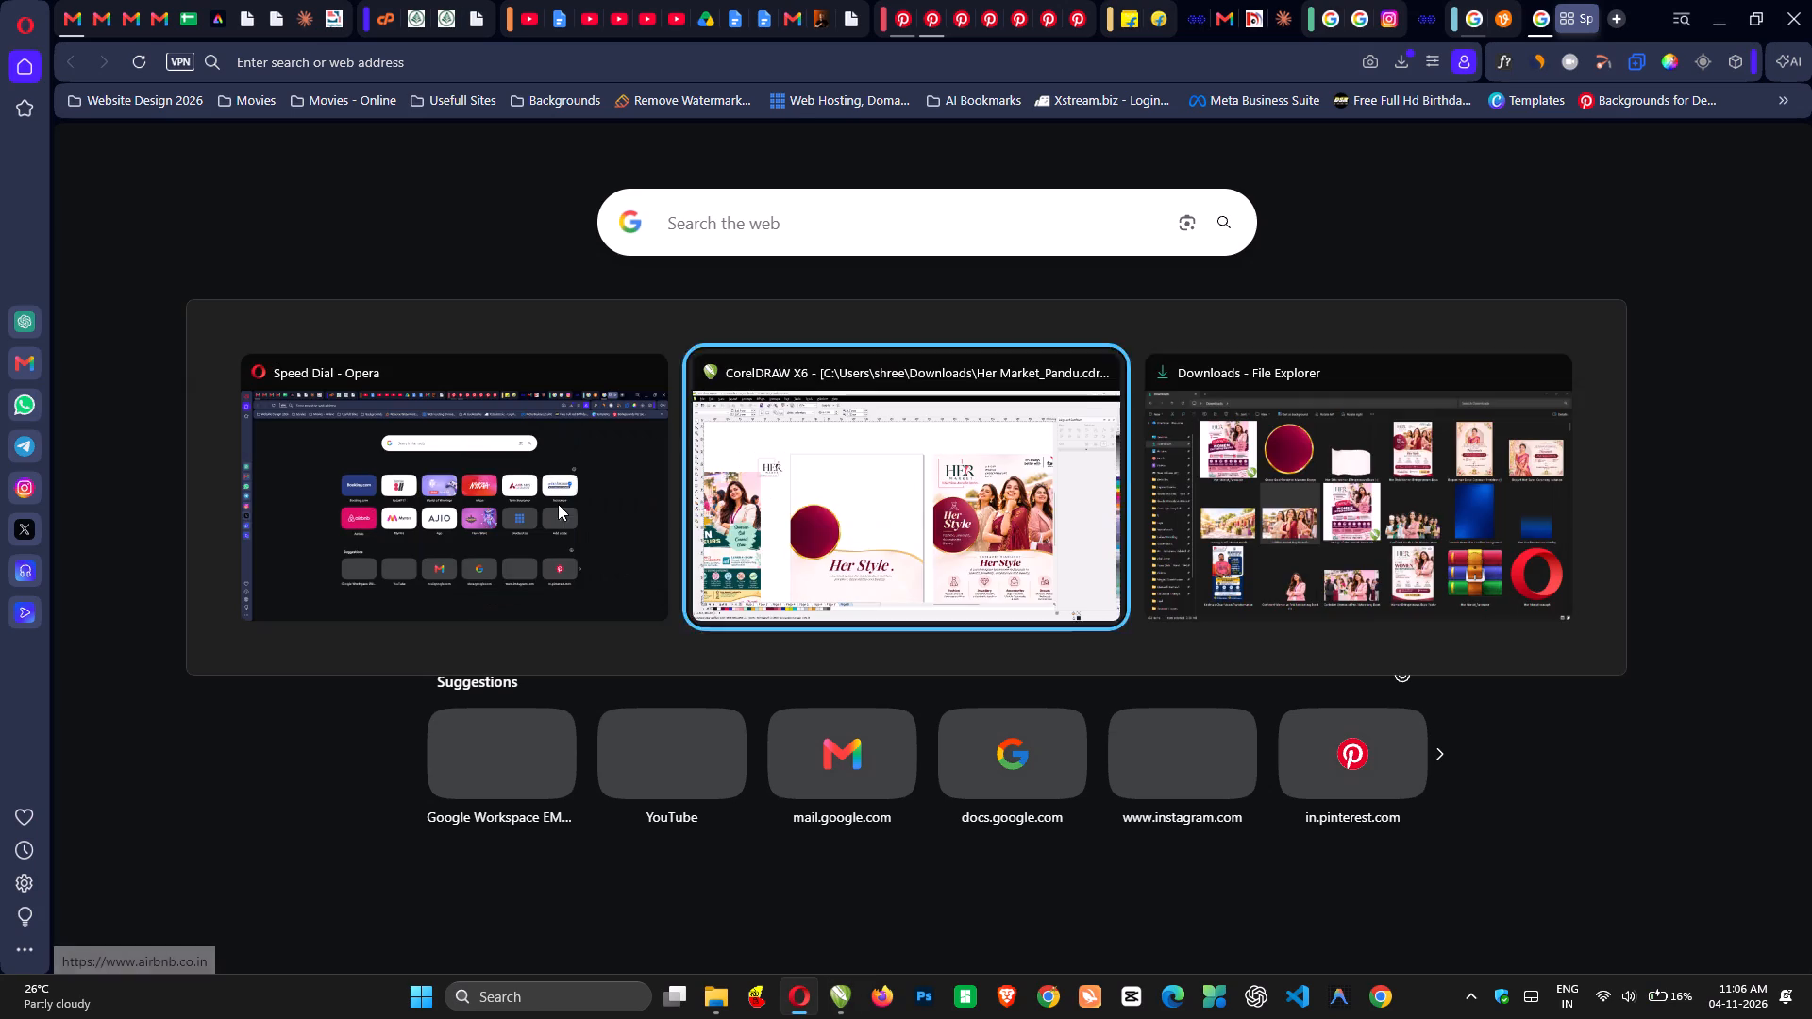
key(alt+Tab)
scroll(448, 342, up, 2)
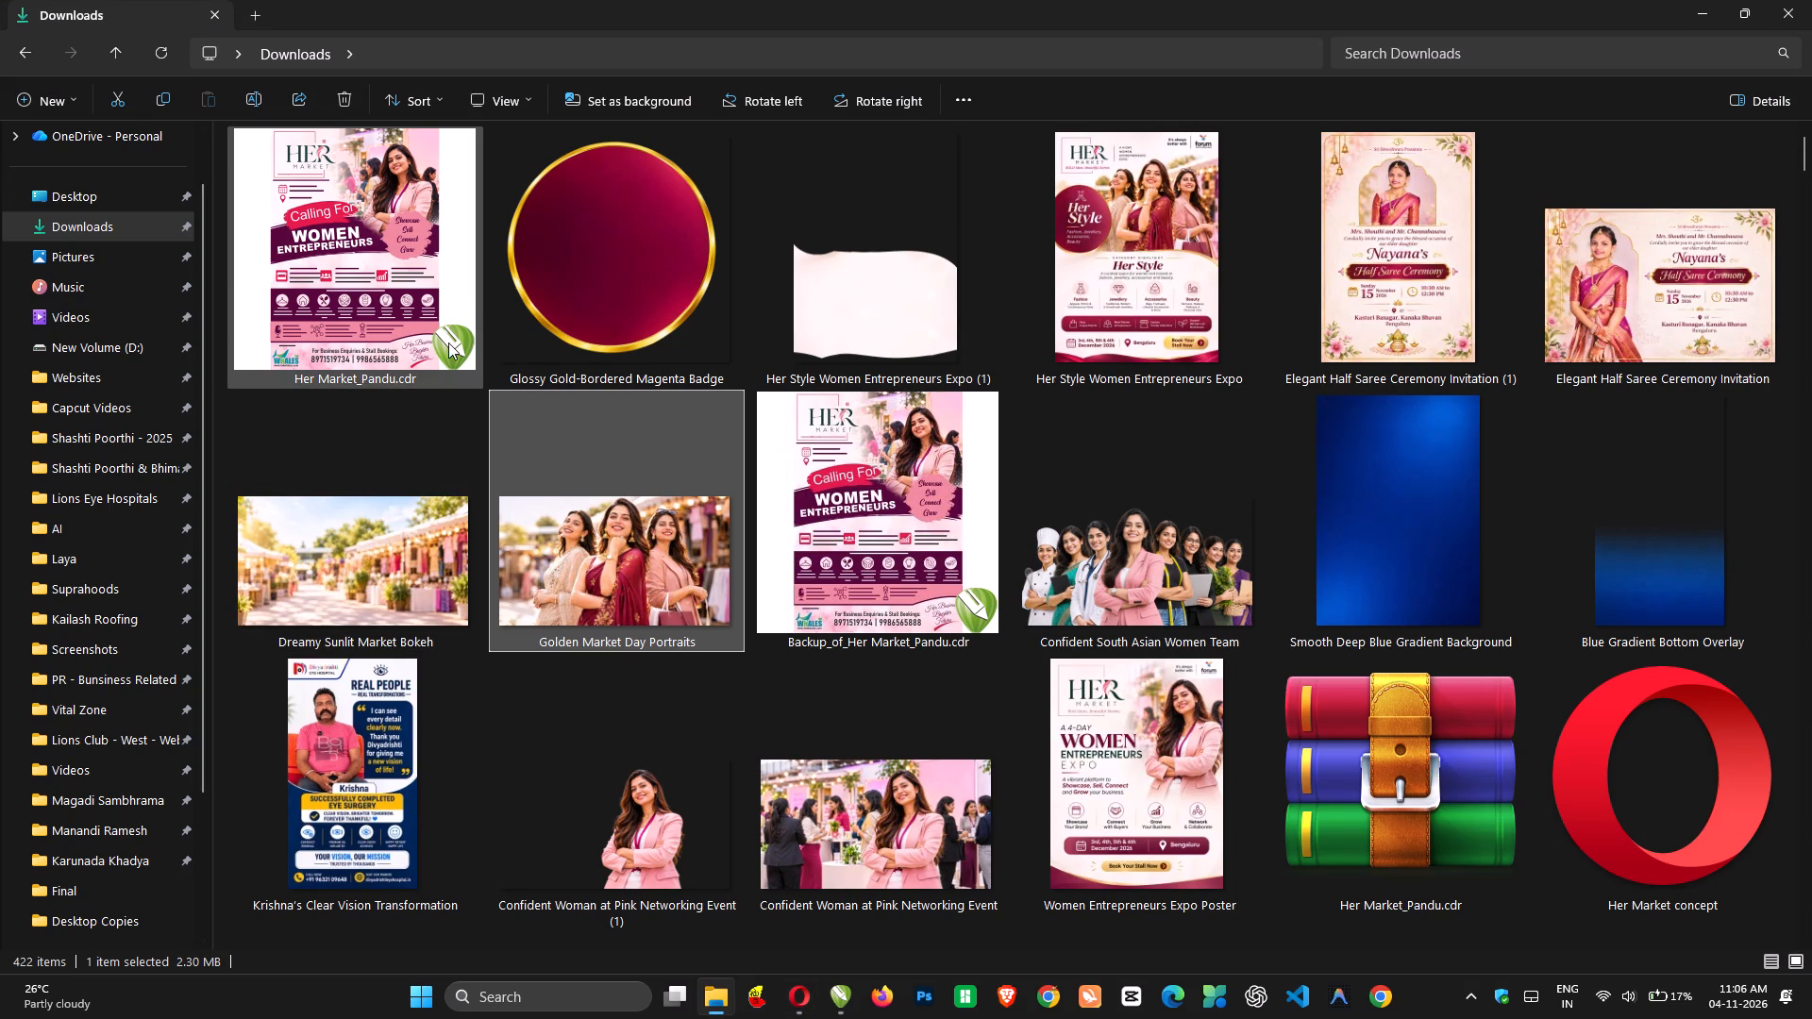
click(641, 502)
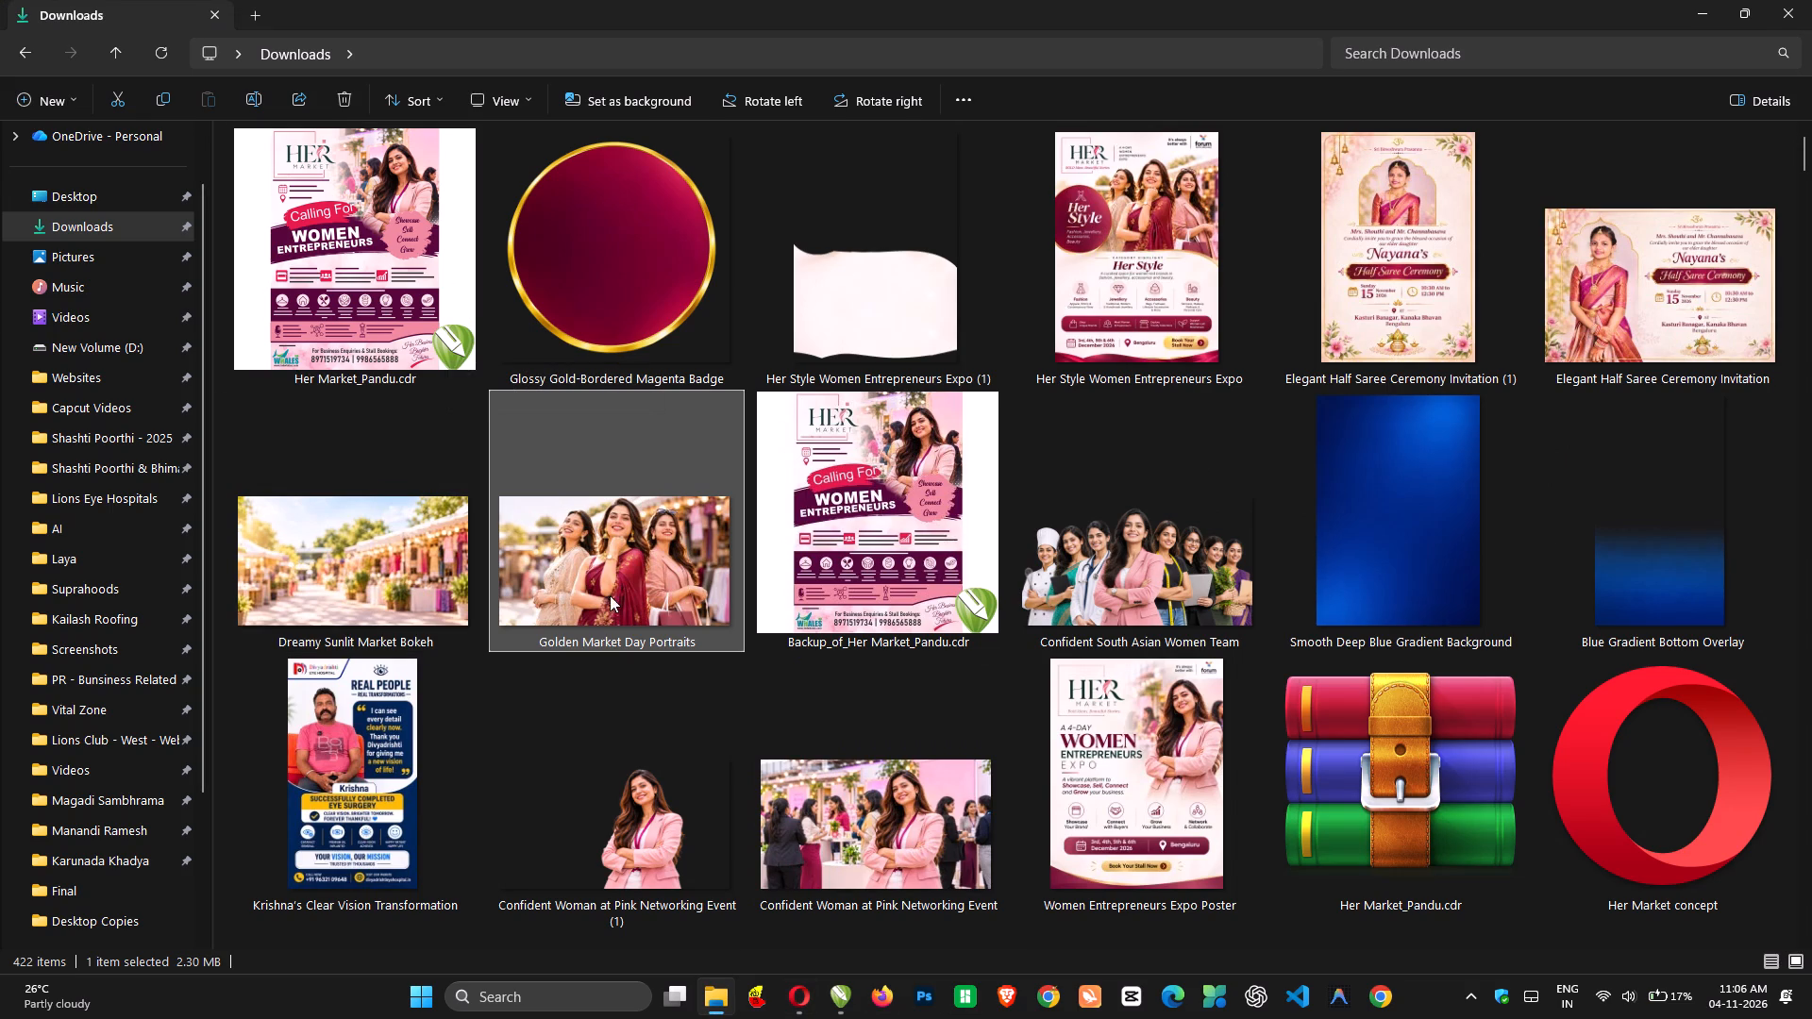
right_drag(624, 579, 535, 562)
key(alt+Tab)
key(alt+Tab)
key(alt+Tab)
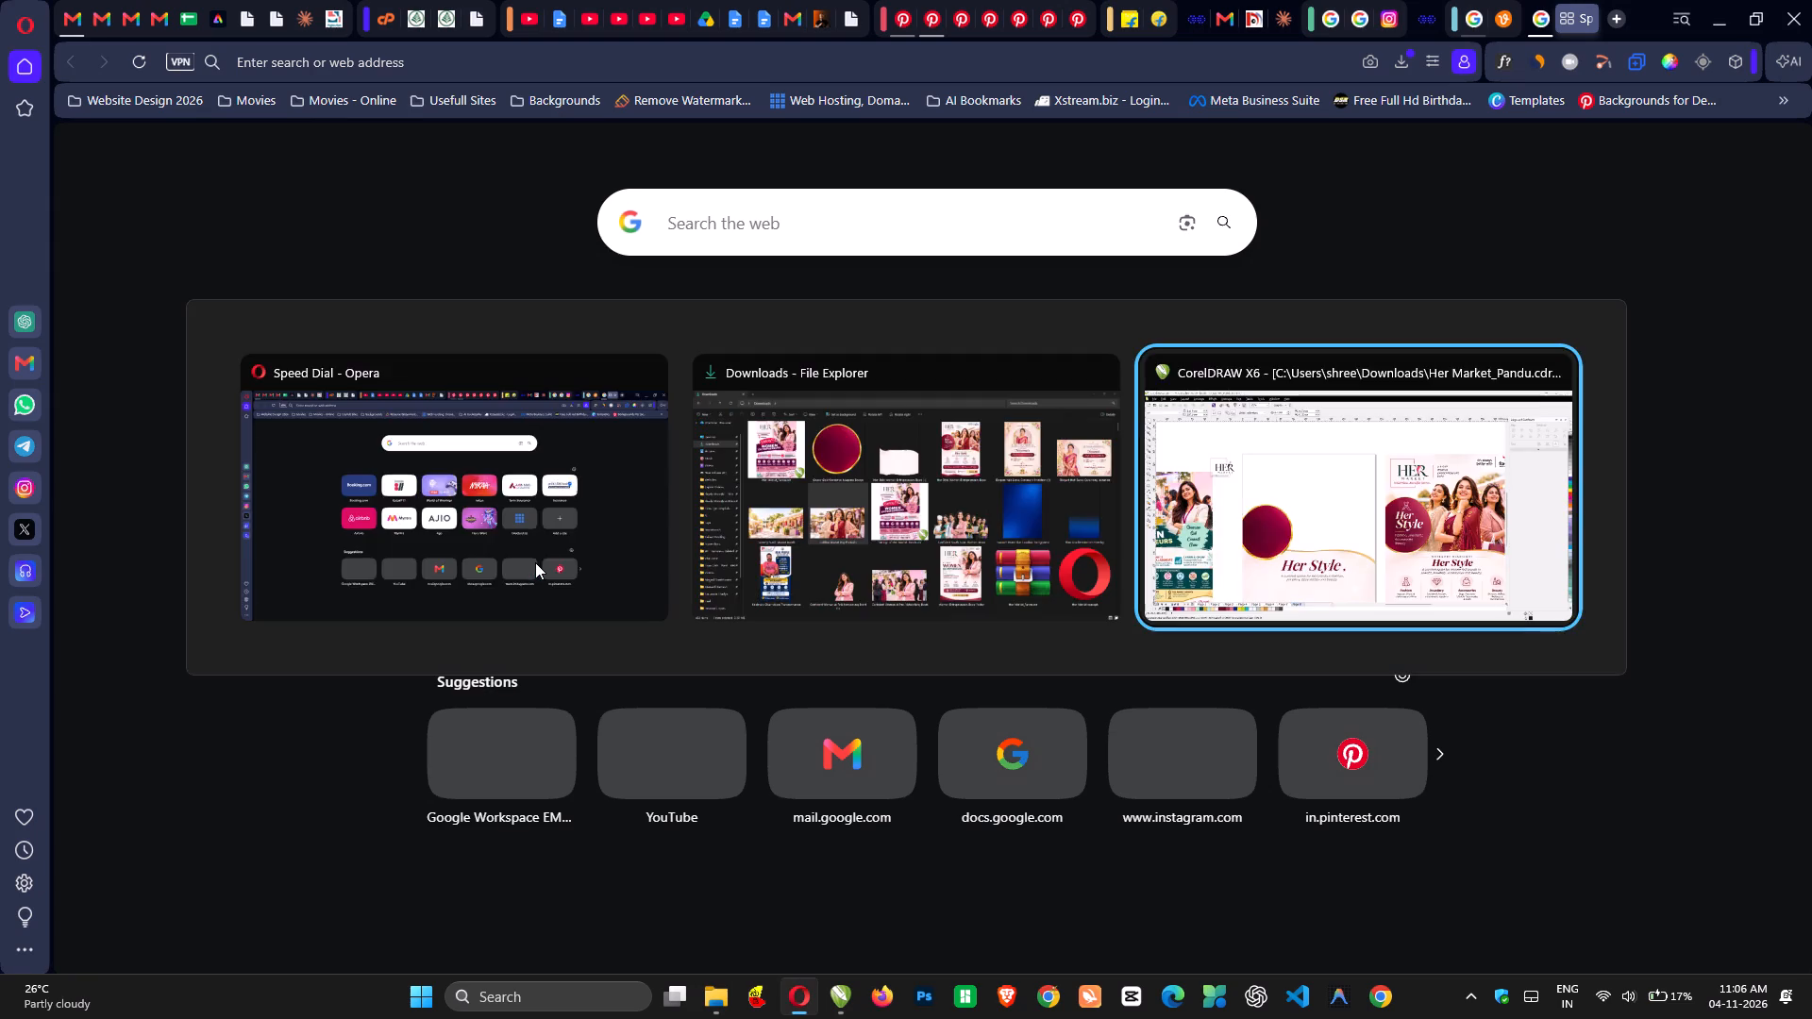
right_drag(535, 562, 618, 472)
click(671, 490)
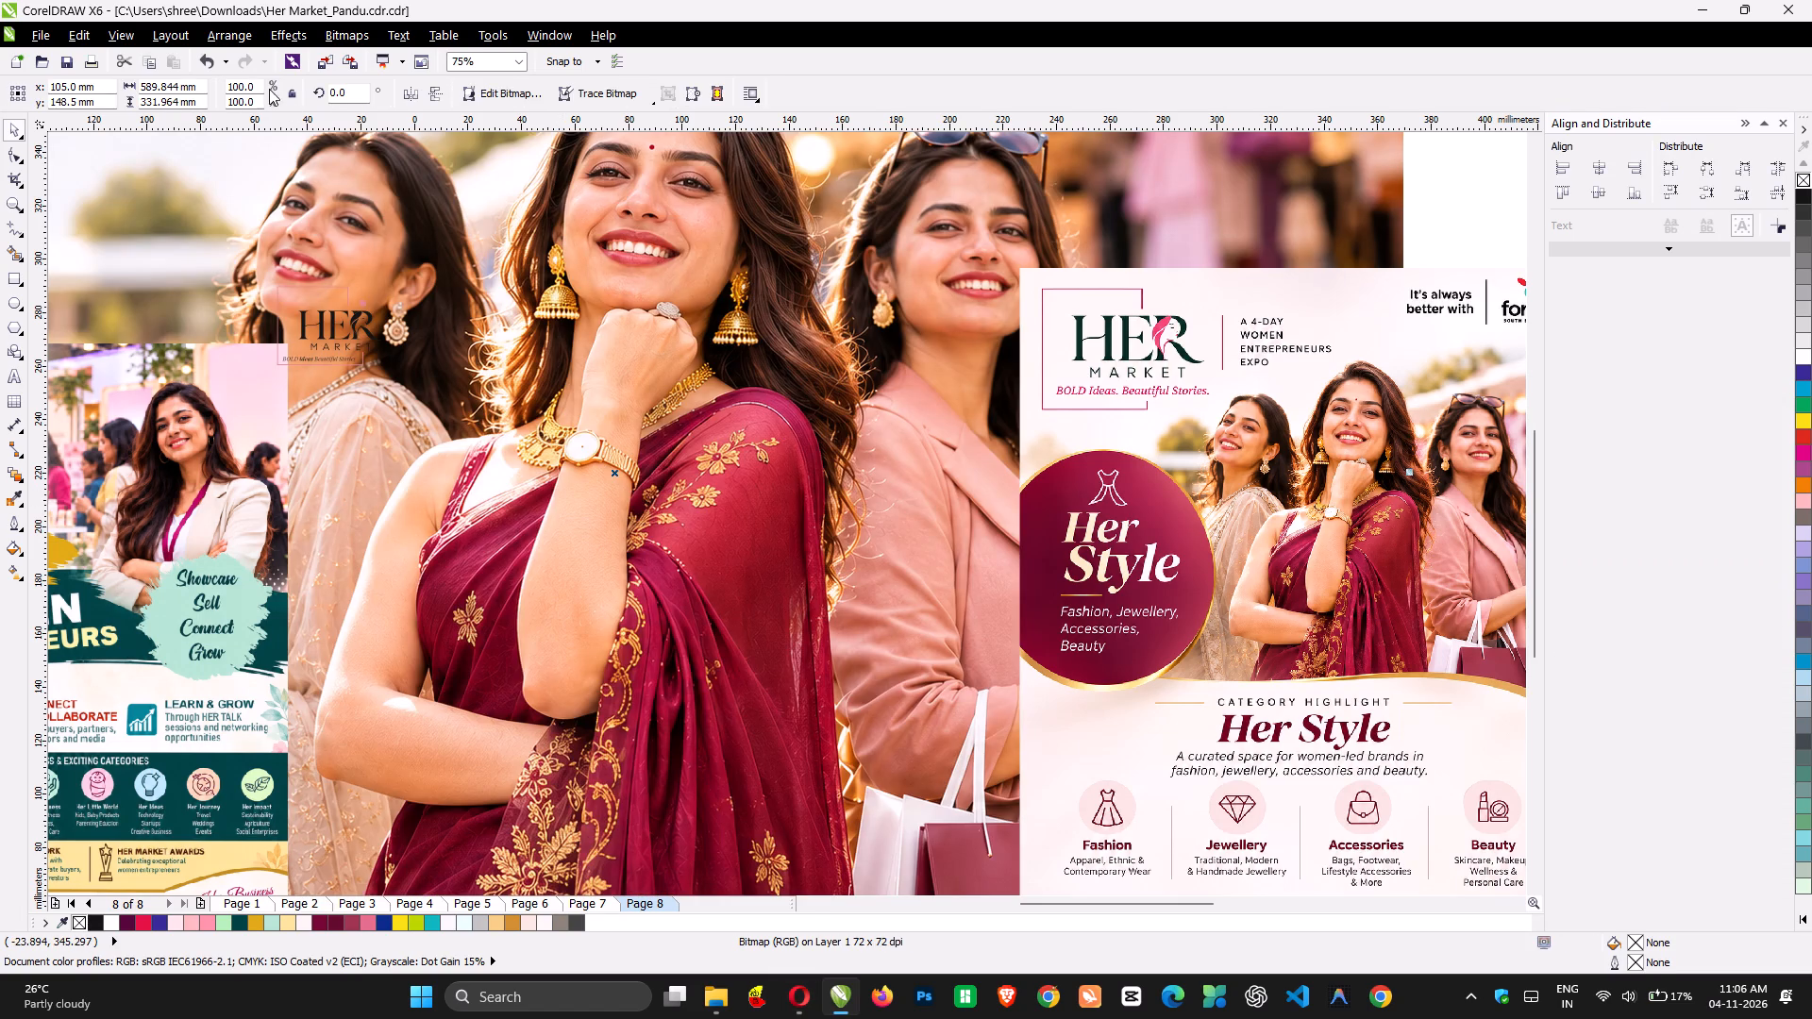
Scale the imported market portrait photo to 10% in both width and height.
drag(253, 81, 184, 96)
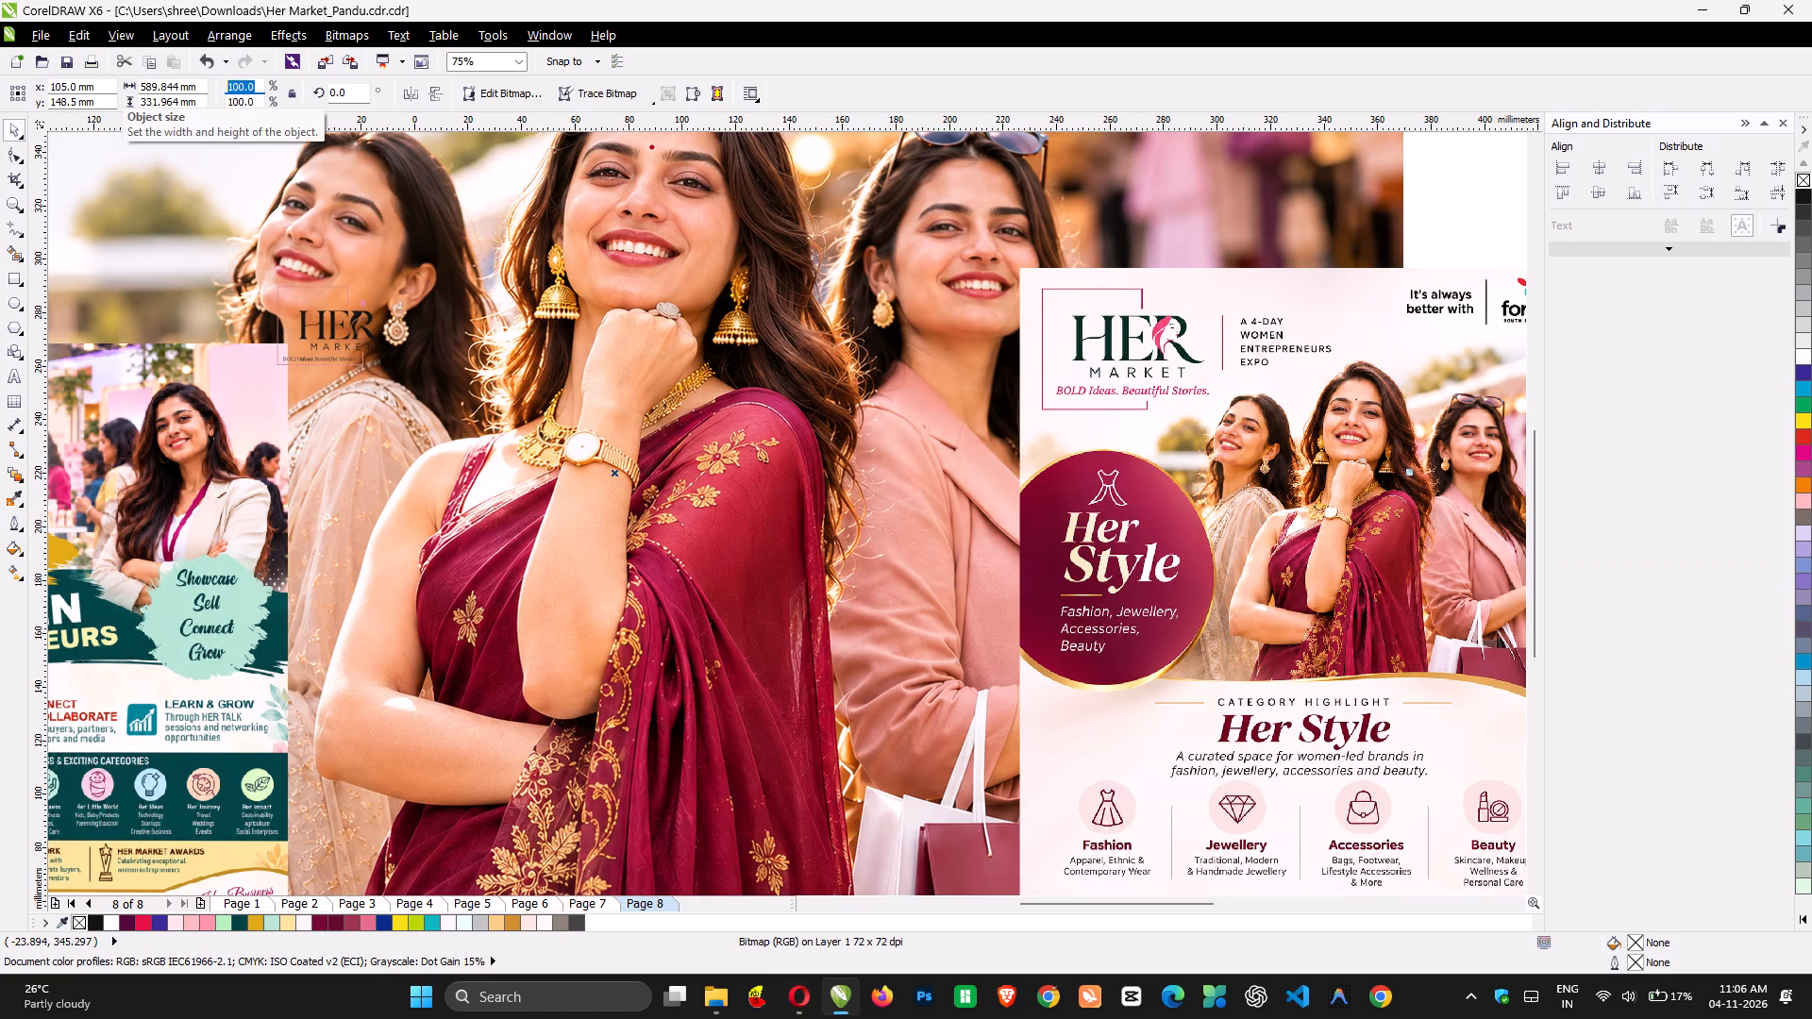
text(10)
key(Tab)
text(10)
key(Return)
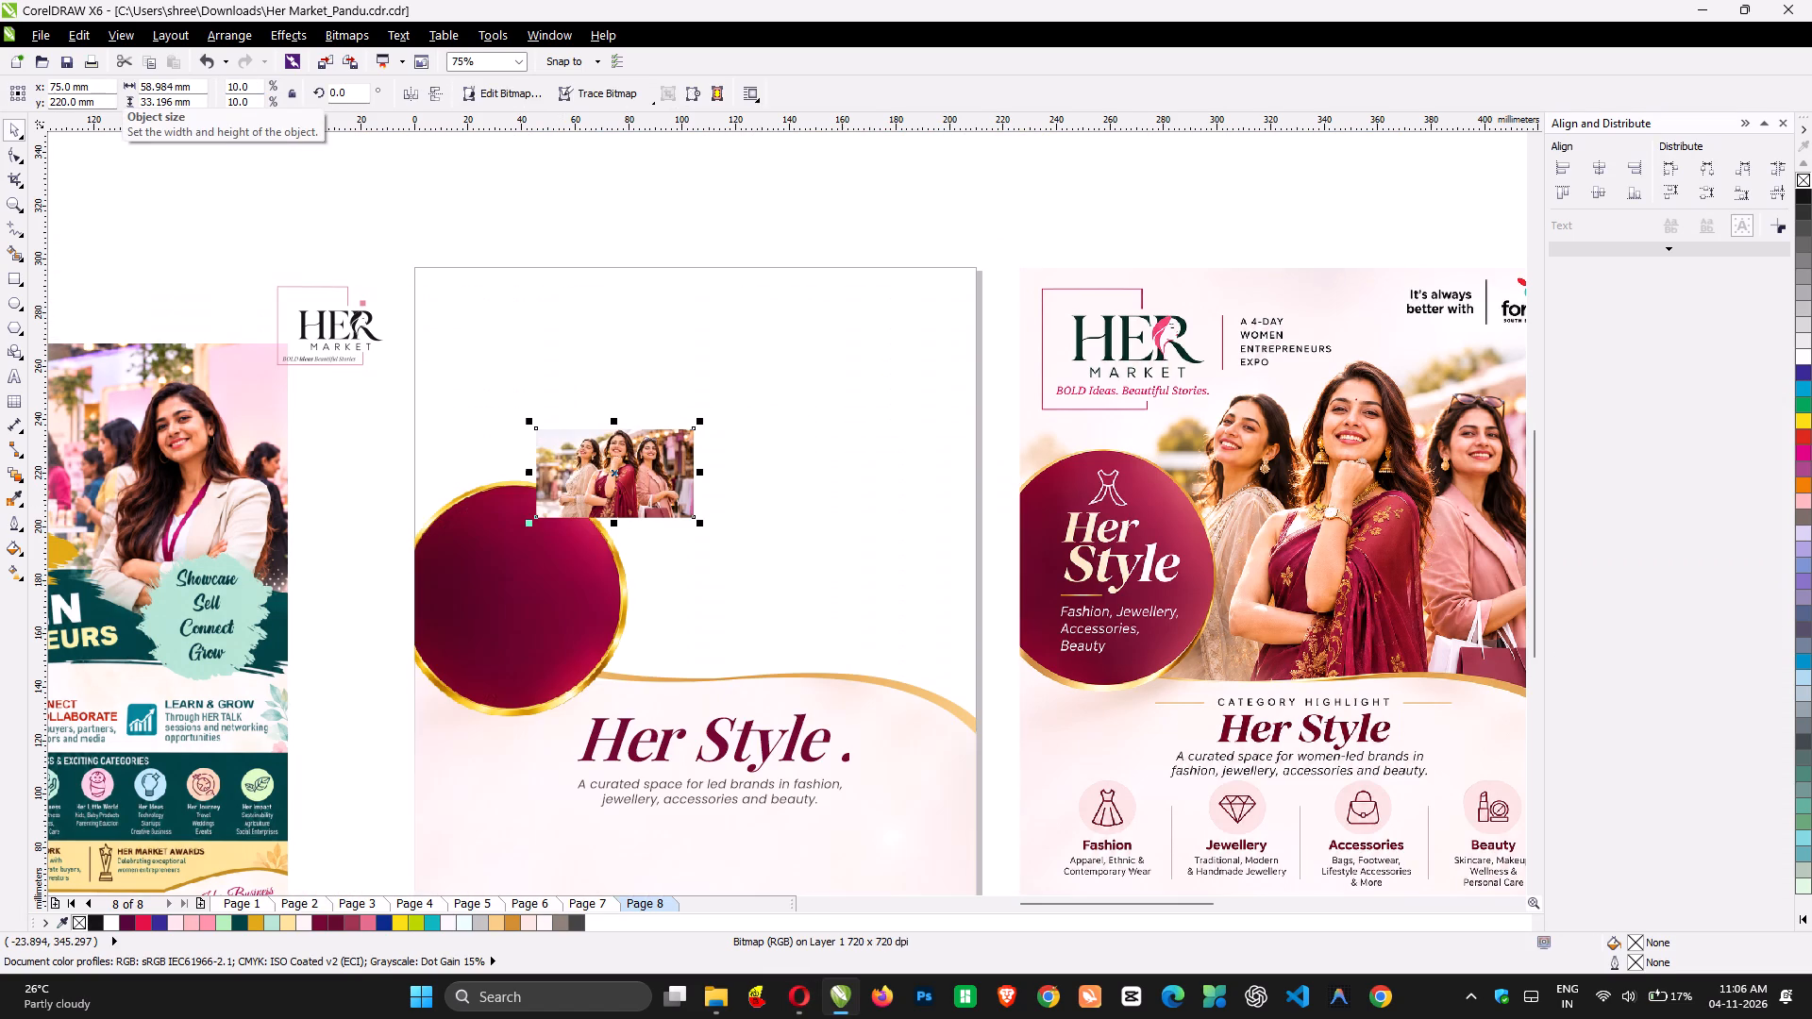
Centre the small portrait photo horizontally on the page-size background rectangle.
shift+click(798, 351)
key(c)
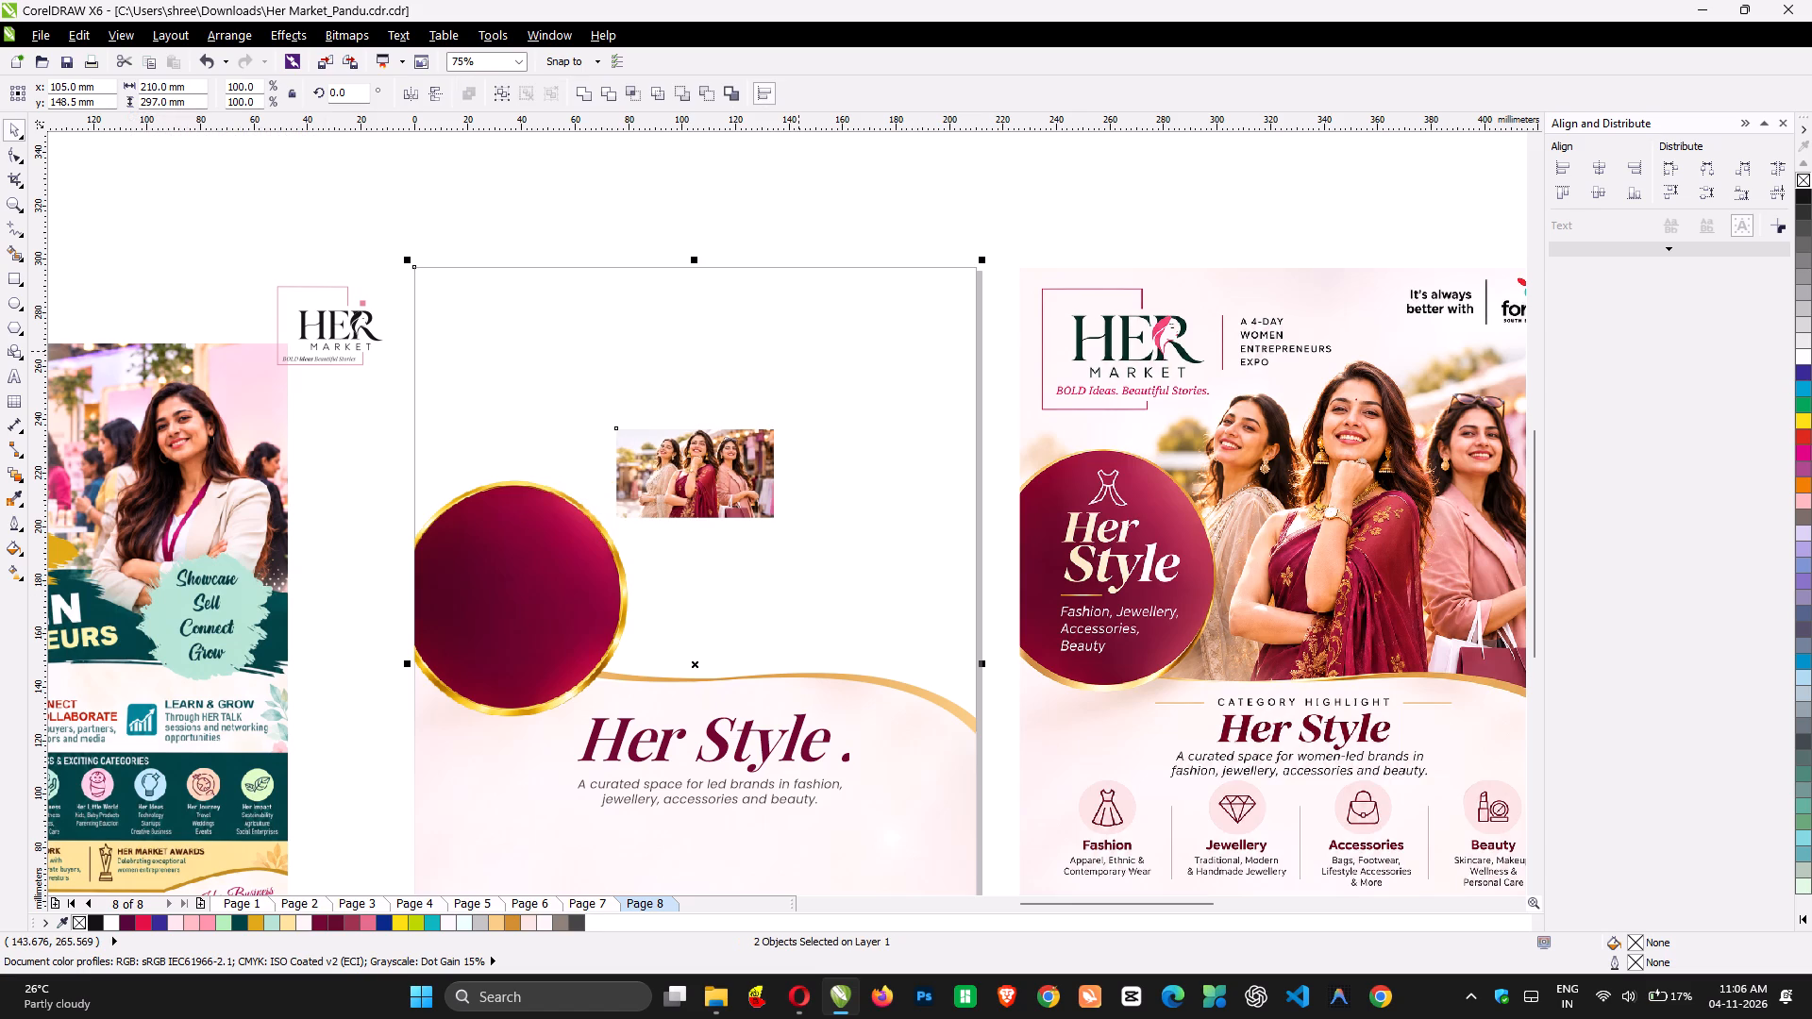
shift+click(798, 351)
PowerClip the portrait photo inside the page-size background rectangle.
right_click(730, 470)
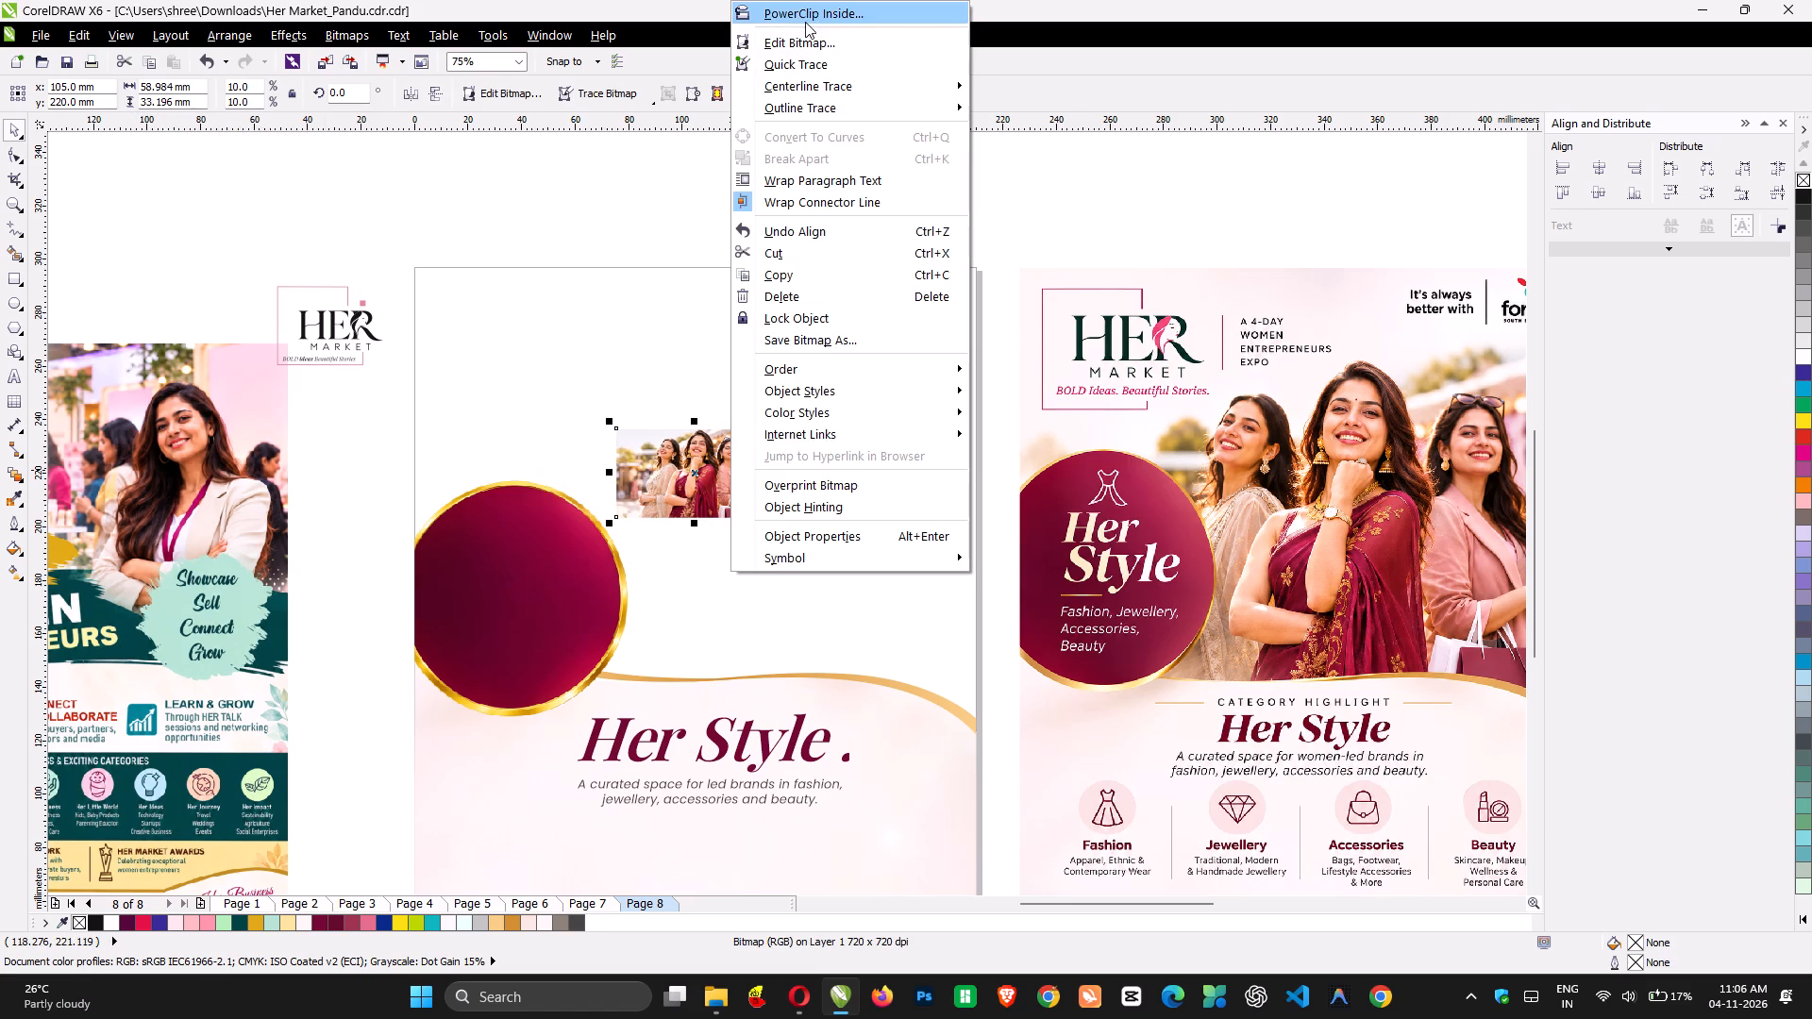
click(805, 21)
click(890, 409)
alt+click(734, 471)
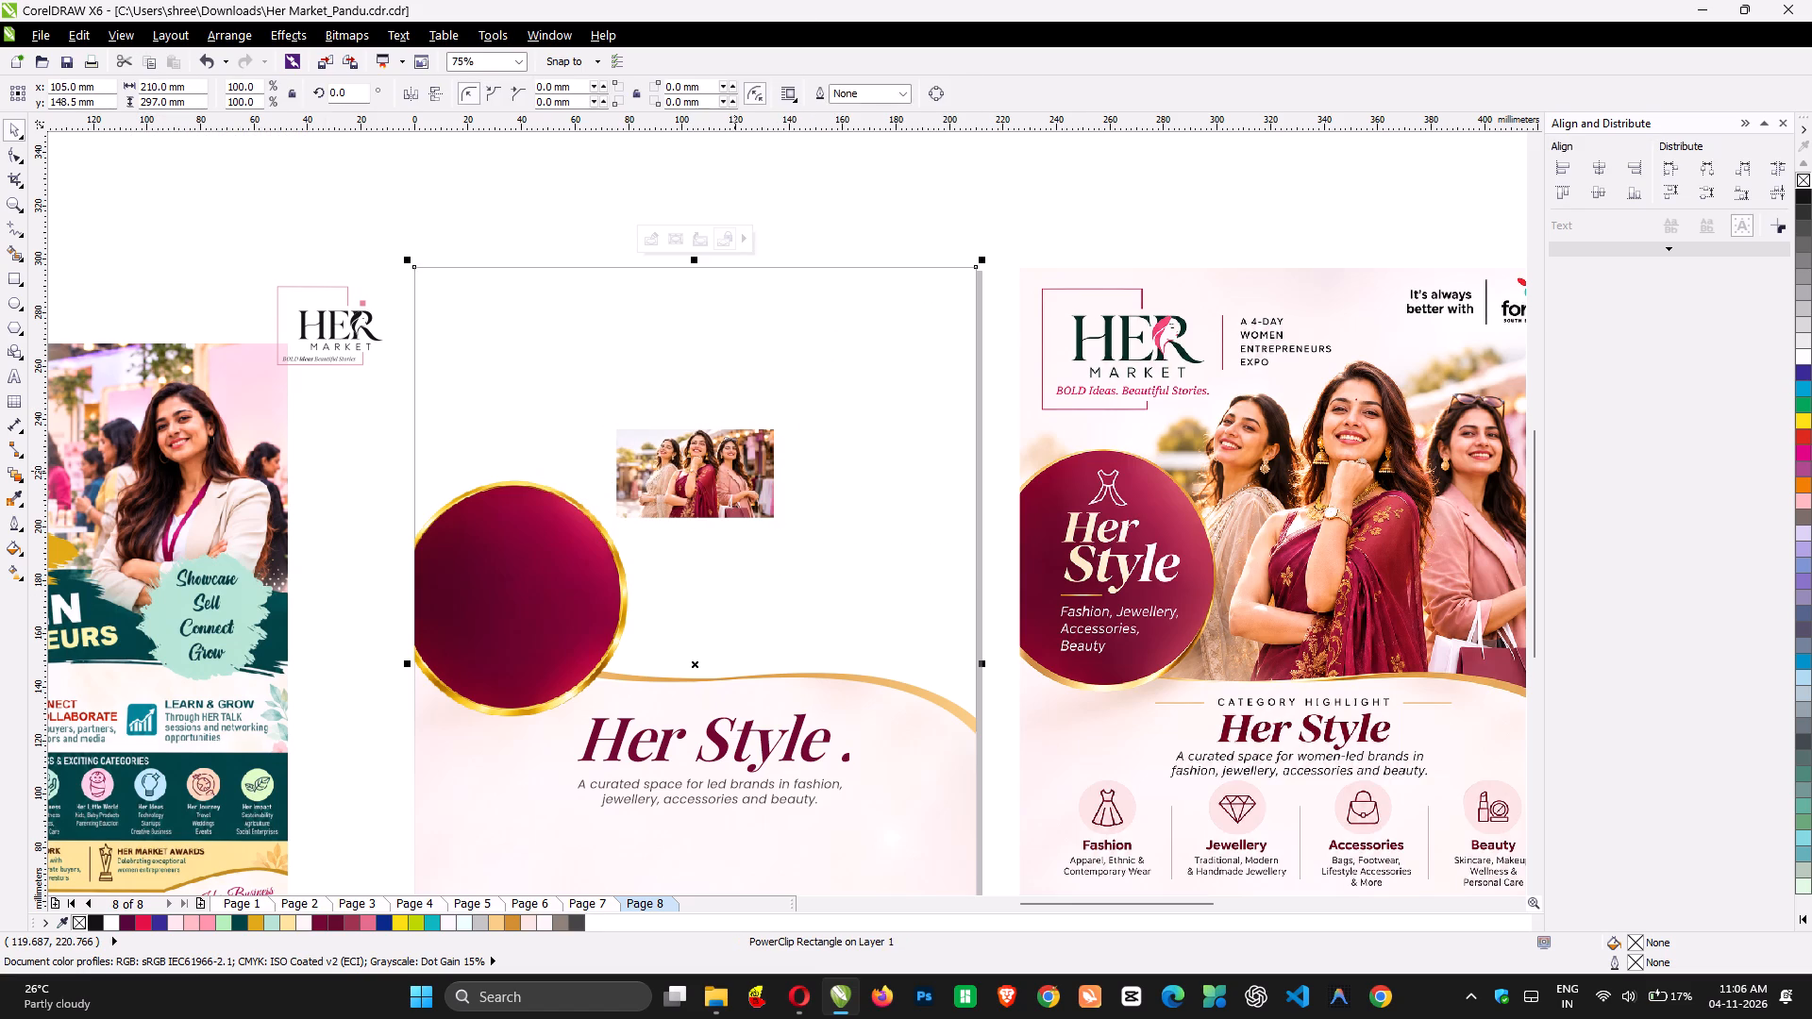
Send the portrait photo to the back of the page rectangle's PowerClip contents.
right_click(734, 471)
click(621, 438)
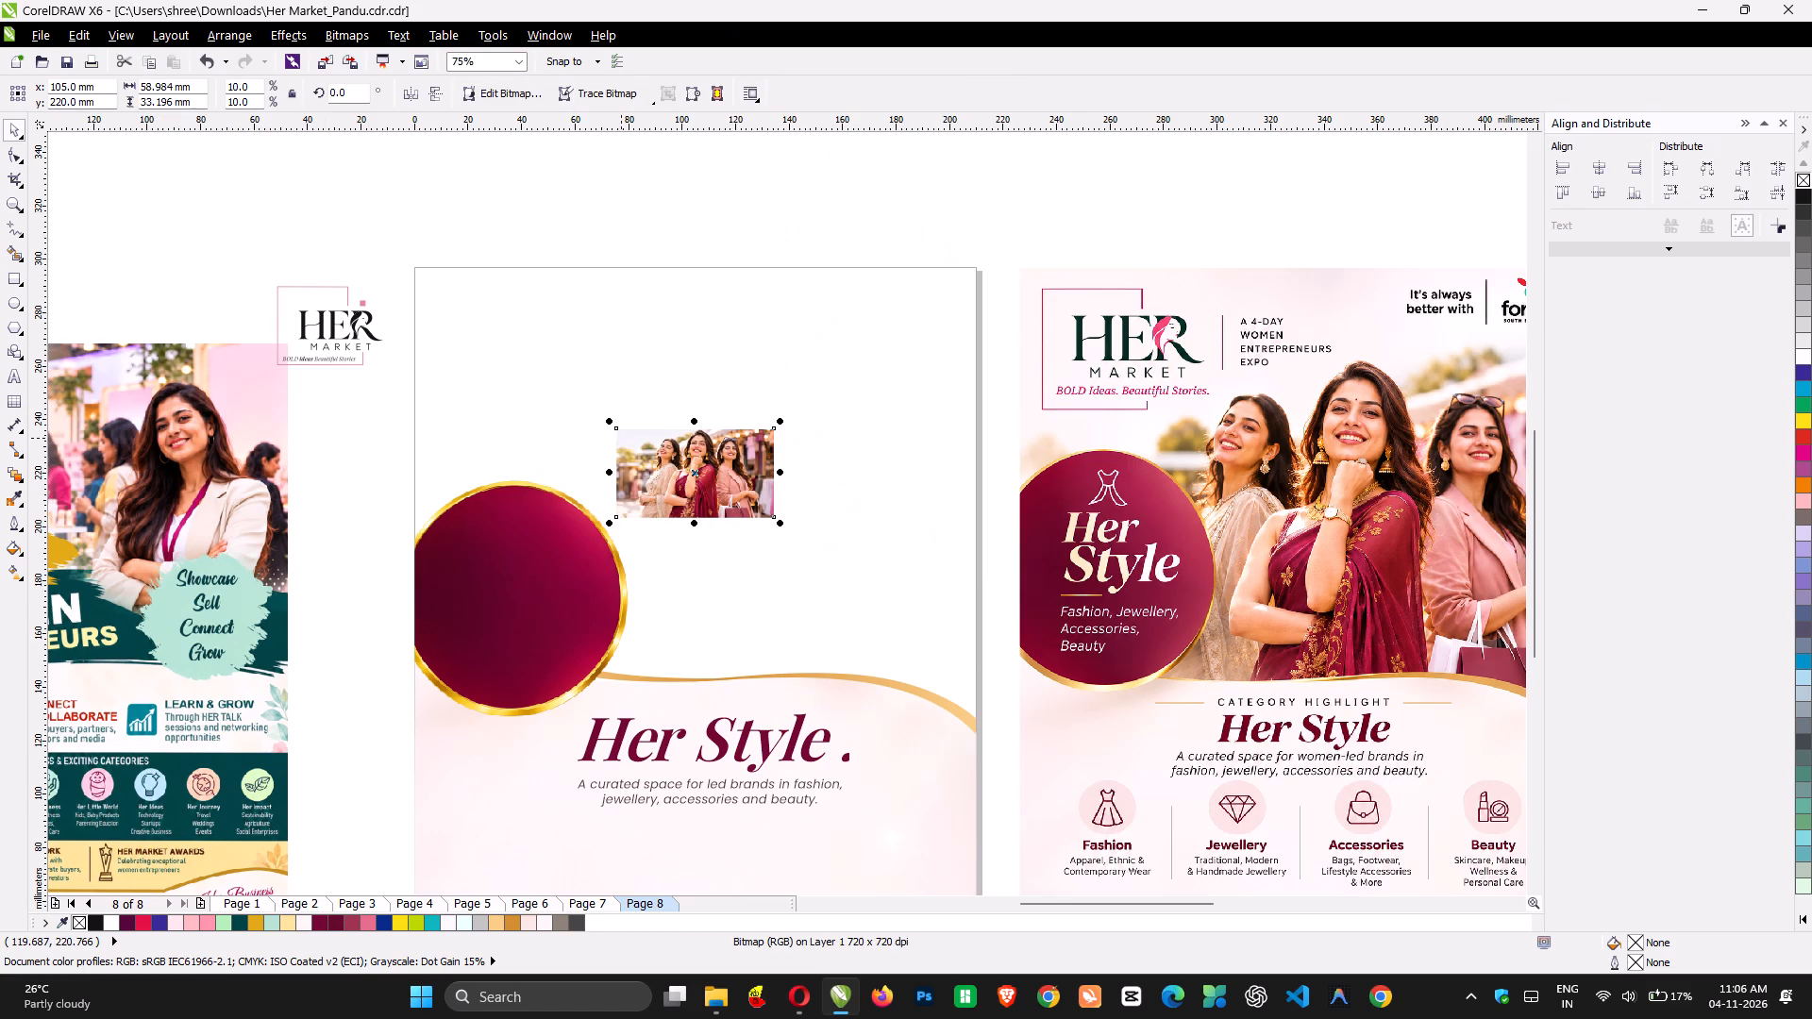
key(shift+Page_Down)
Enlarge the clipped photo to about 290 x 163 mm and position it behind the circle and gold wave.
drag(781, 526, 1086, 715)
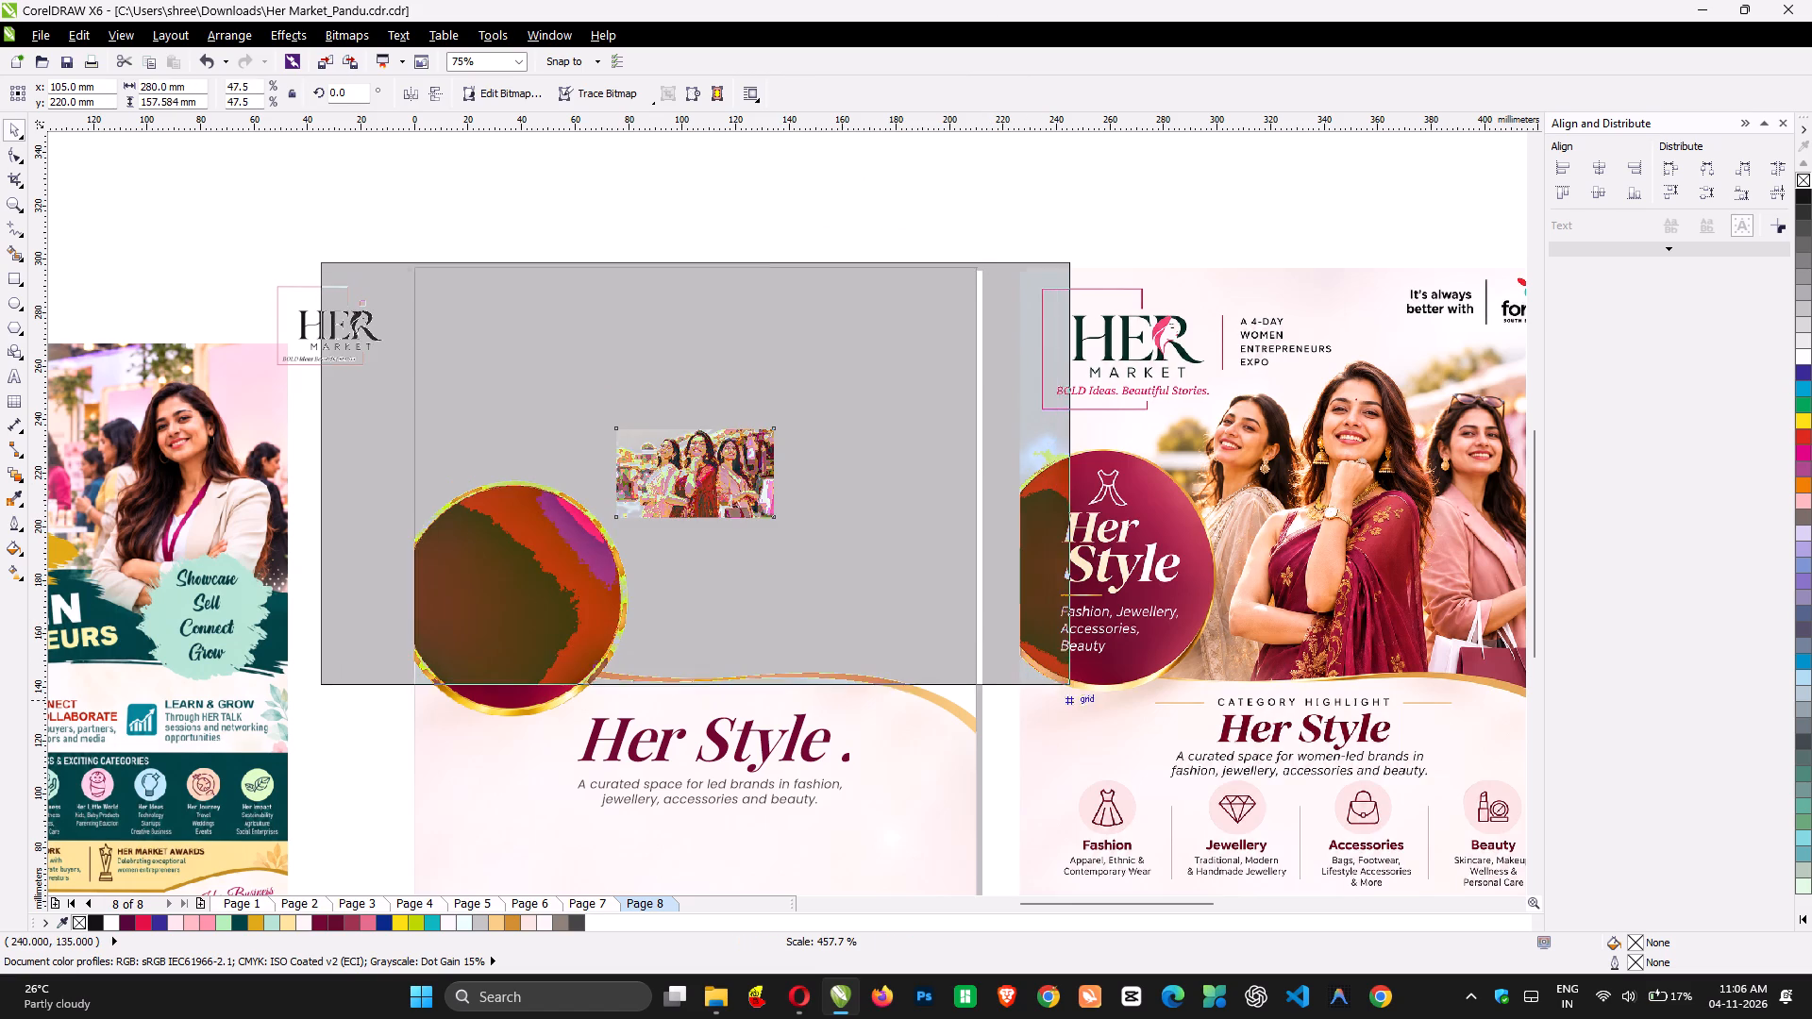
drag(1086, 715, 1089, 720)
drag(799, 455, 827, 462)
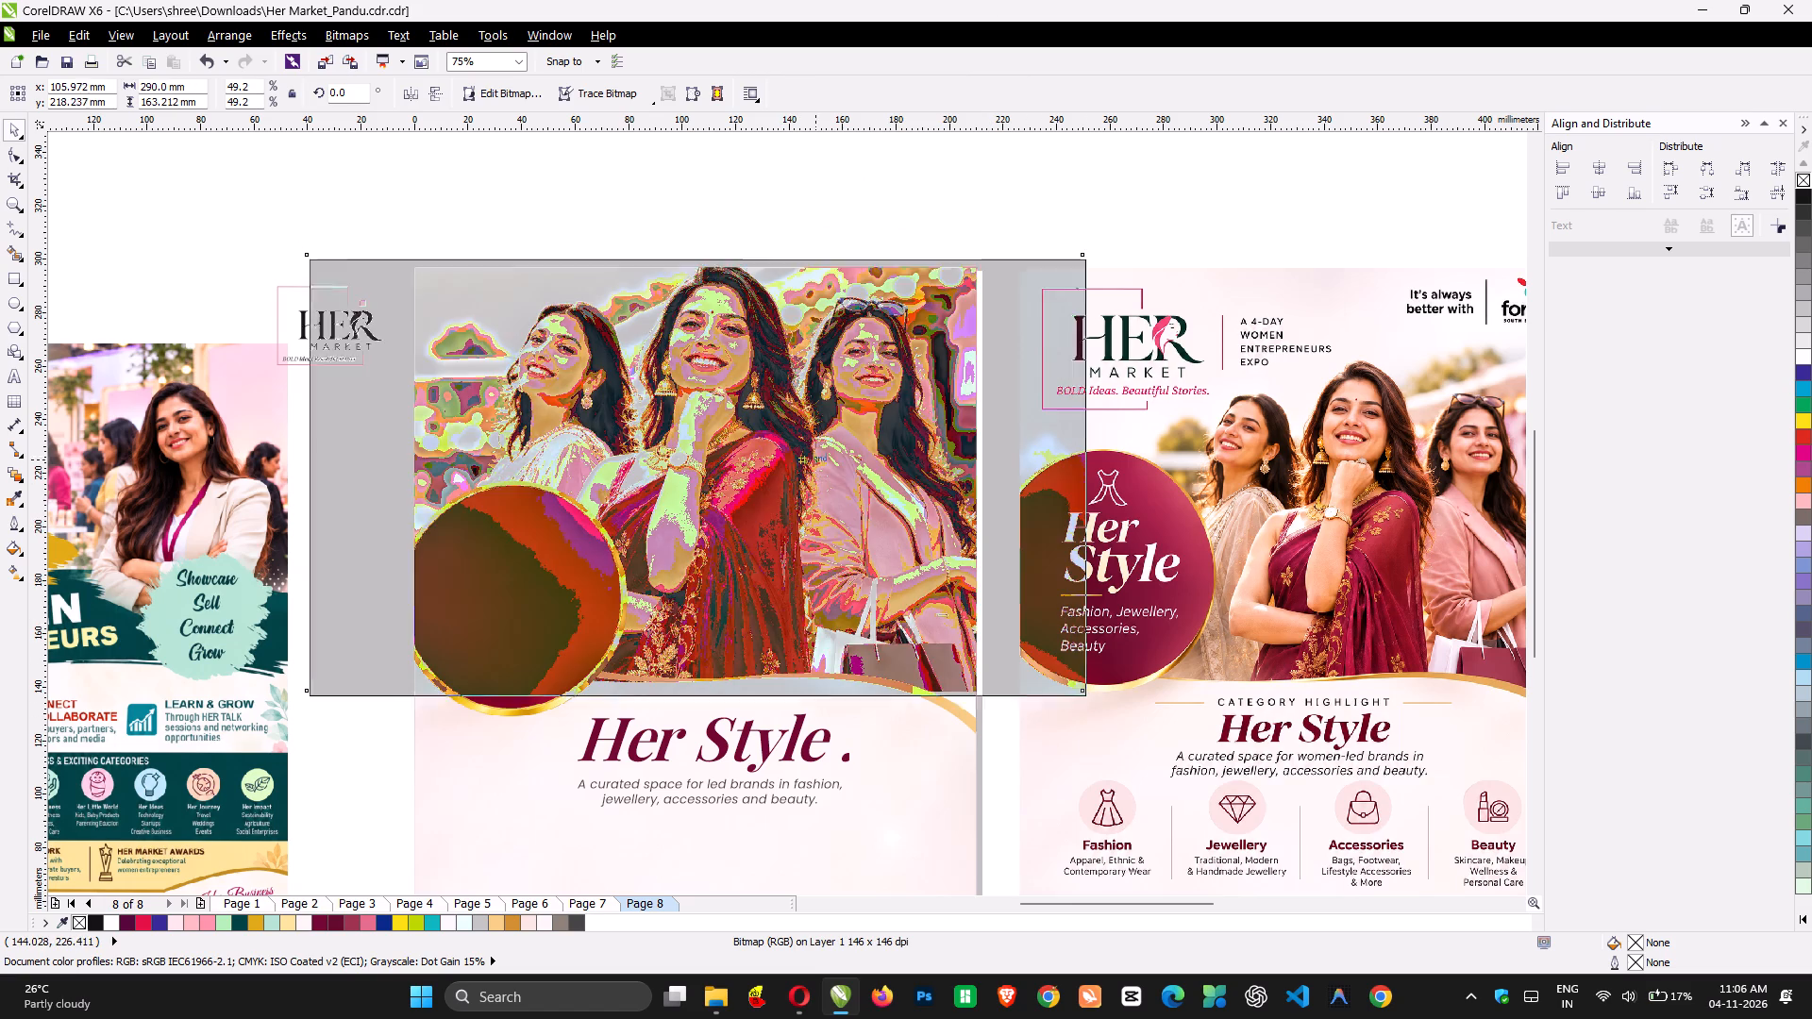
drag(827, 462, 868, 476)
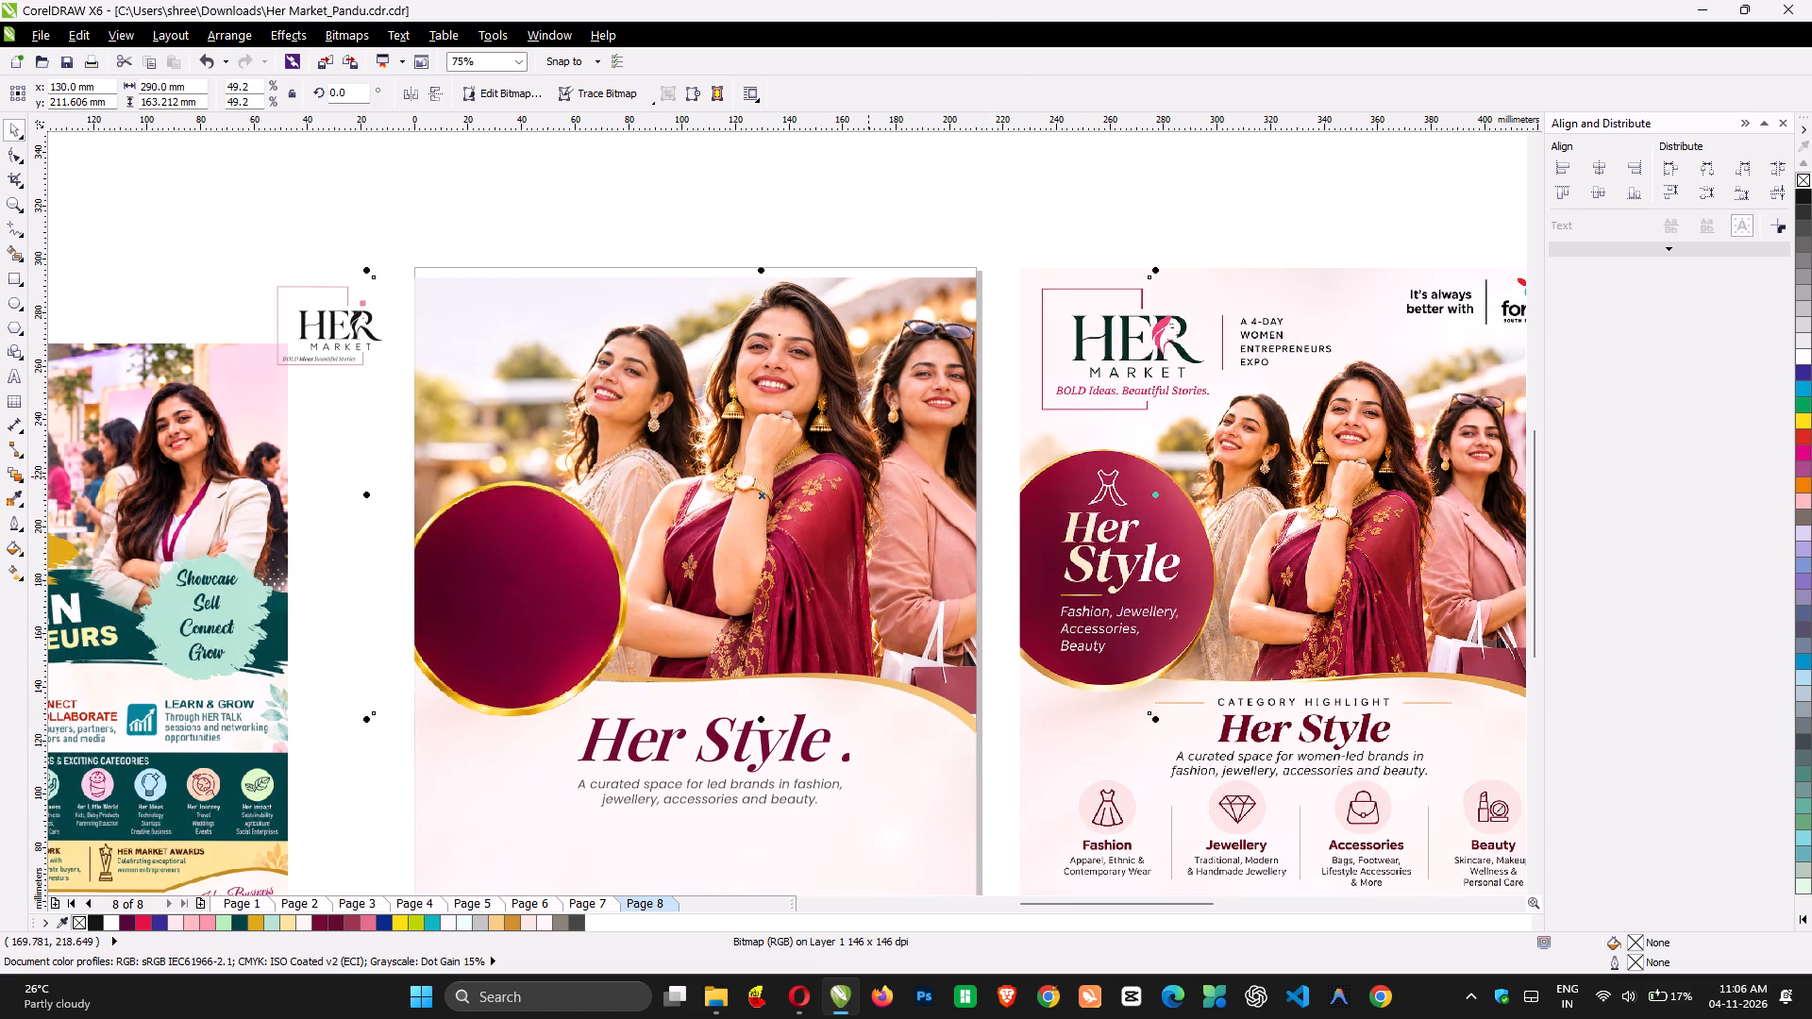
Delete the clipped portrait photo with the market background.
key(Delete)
Switch to Opera, open Adobe Express and dismiss its request to access other apps and services on the device.
key(alt+Tab)
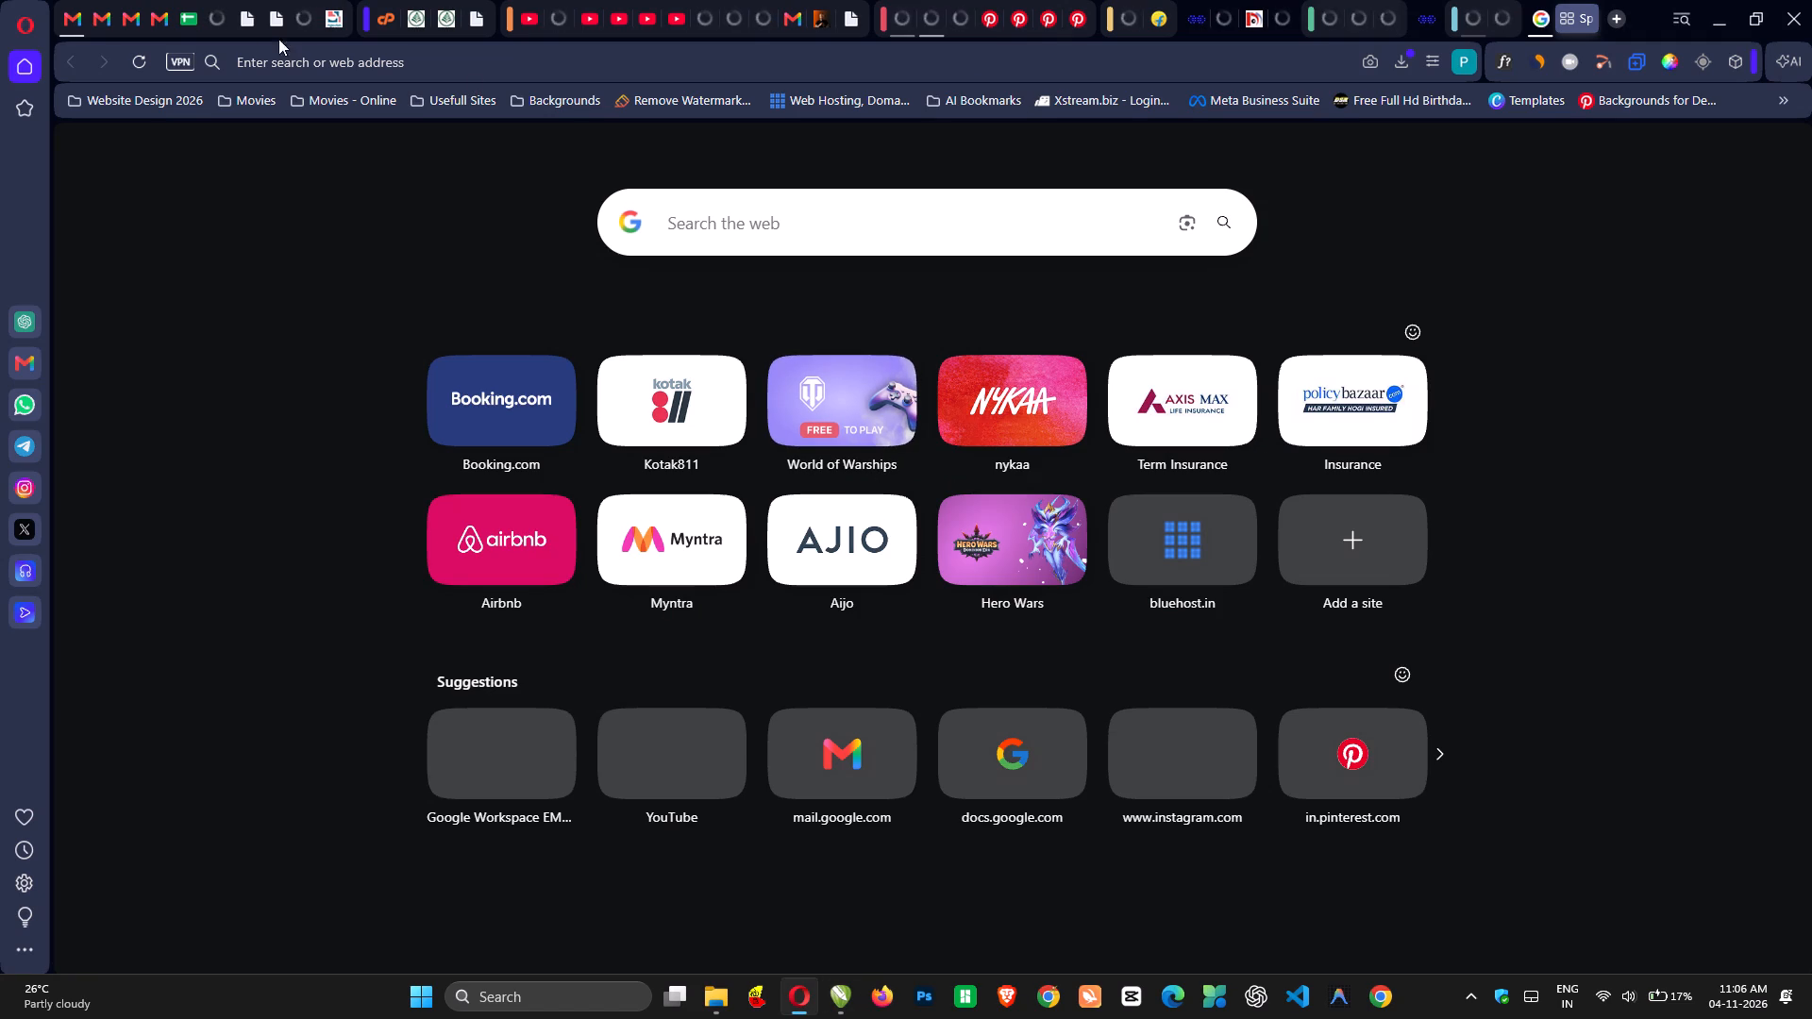
click(216, 16)
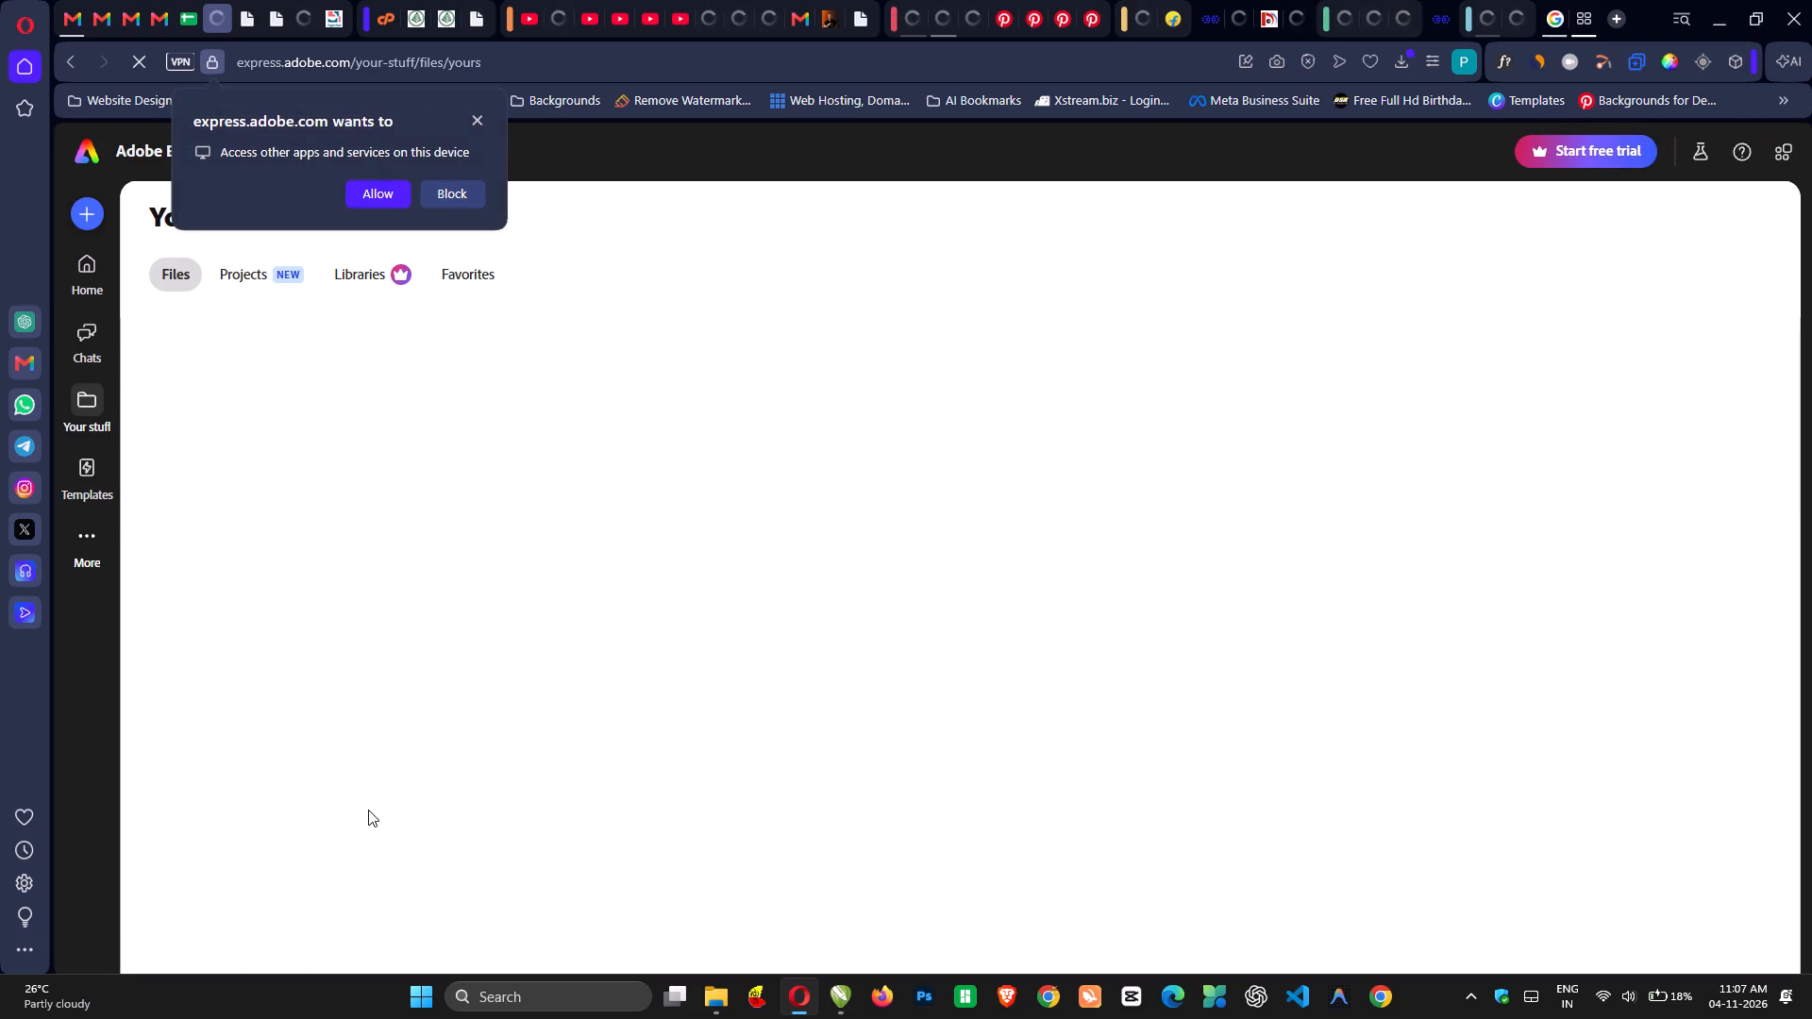
scroll(368, 810, down, 1)
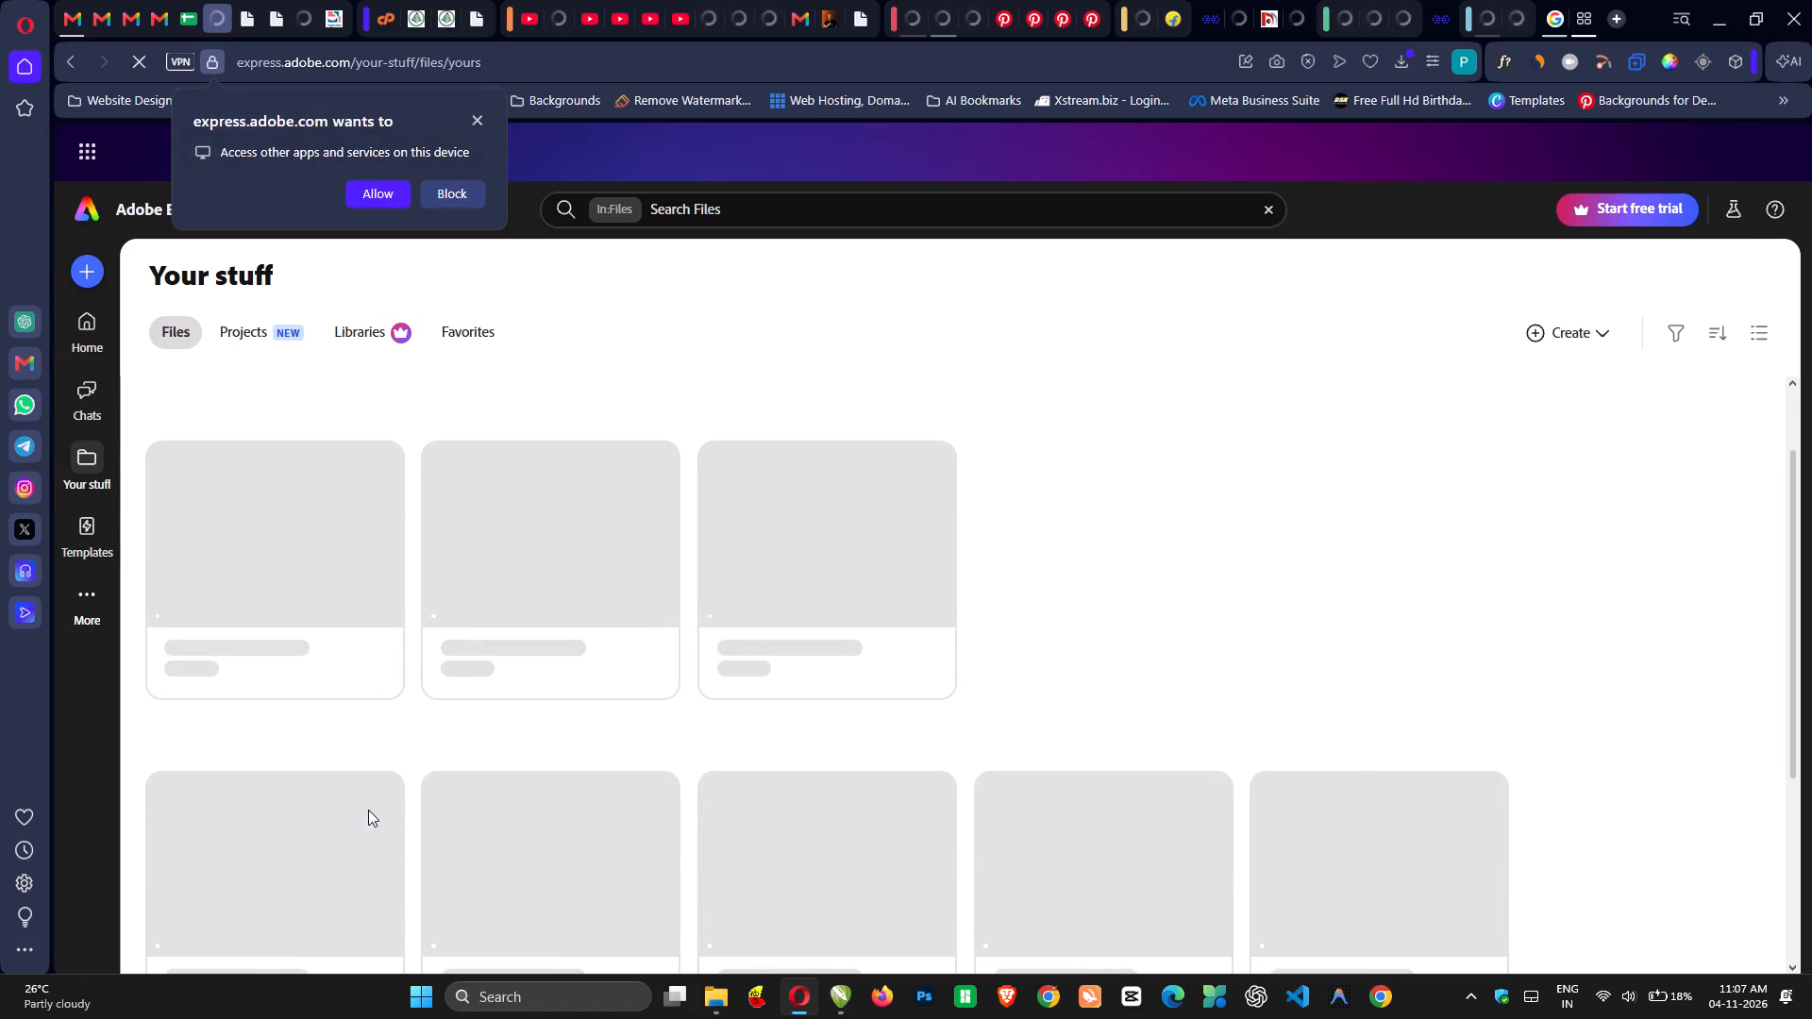
click(479, 115)
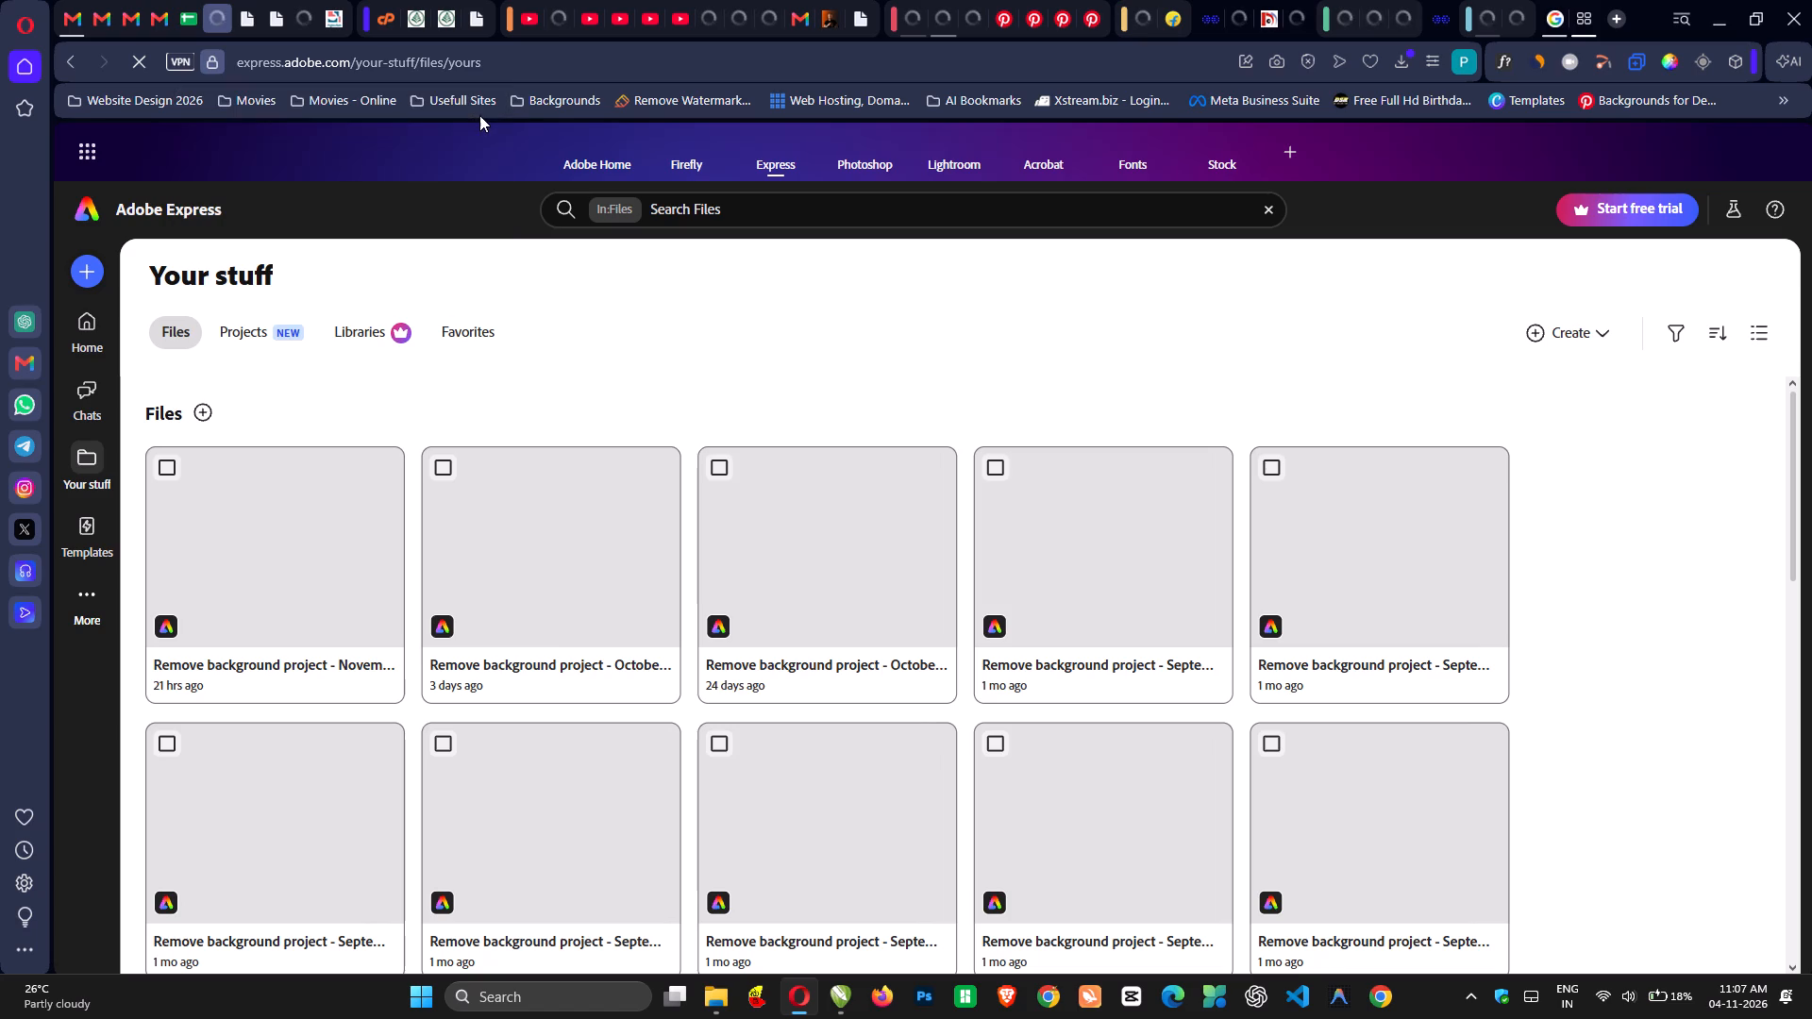
Look through the saved background-removal projects in the Adobe Express files.
scroll(288, 802, down, 4)
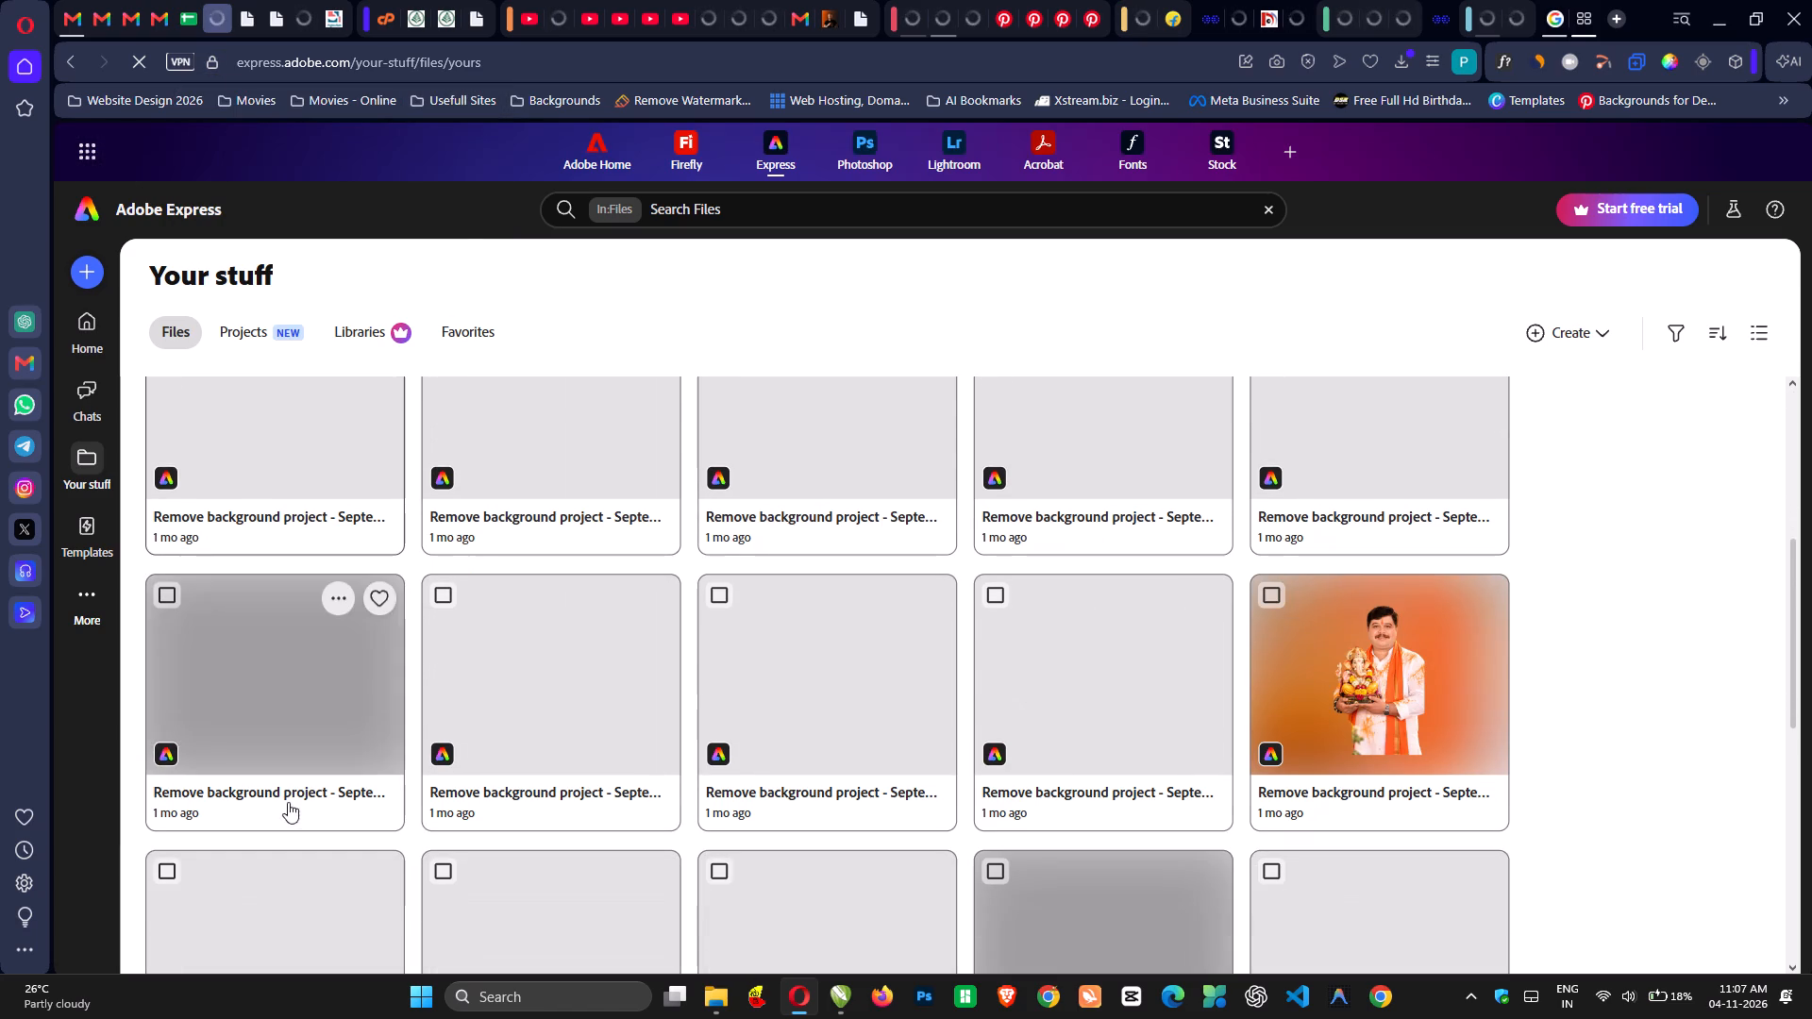
scroll(288, 802, down, 1)
scroll(288, 802, up, 7)
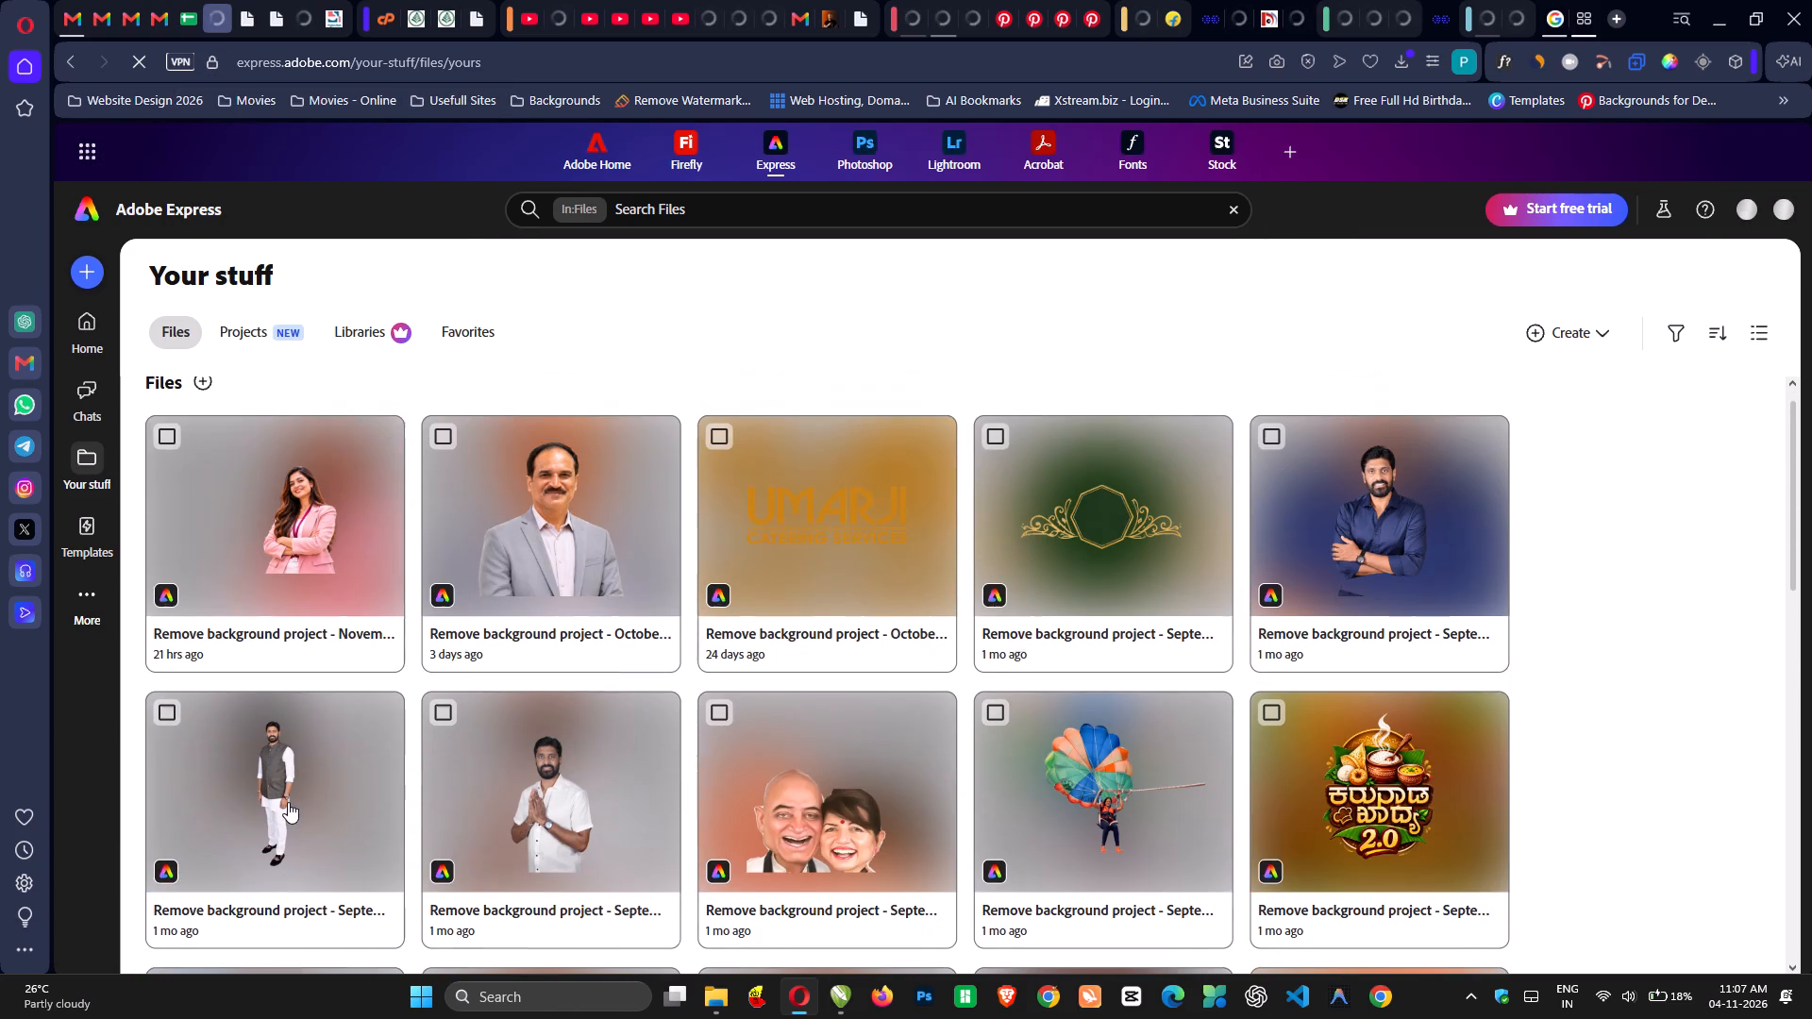
scroll(288, 802, up, 2)
scroll(288, 802, down, 9)
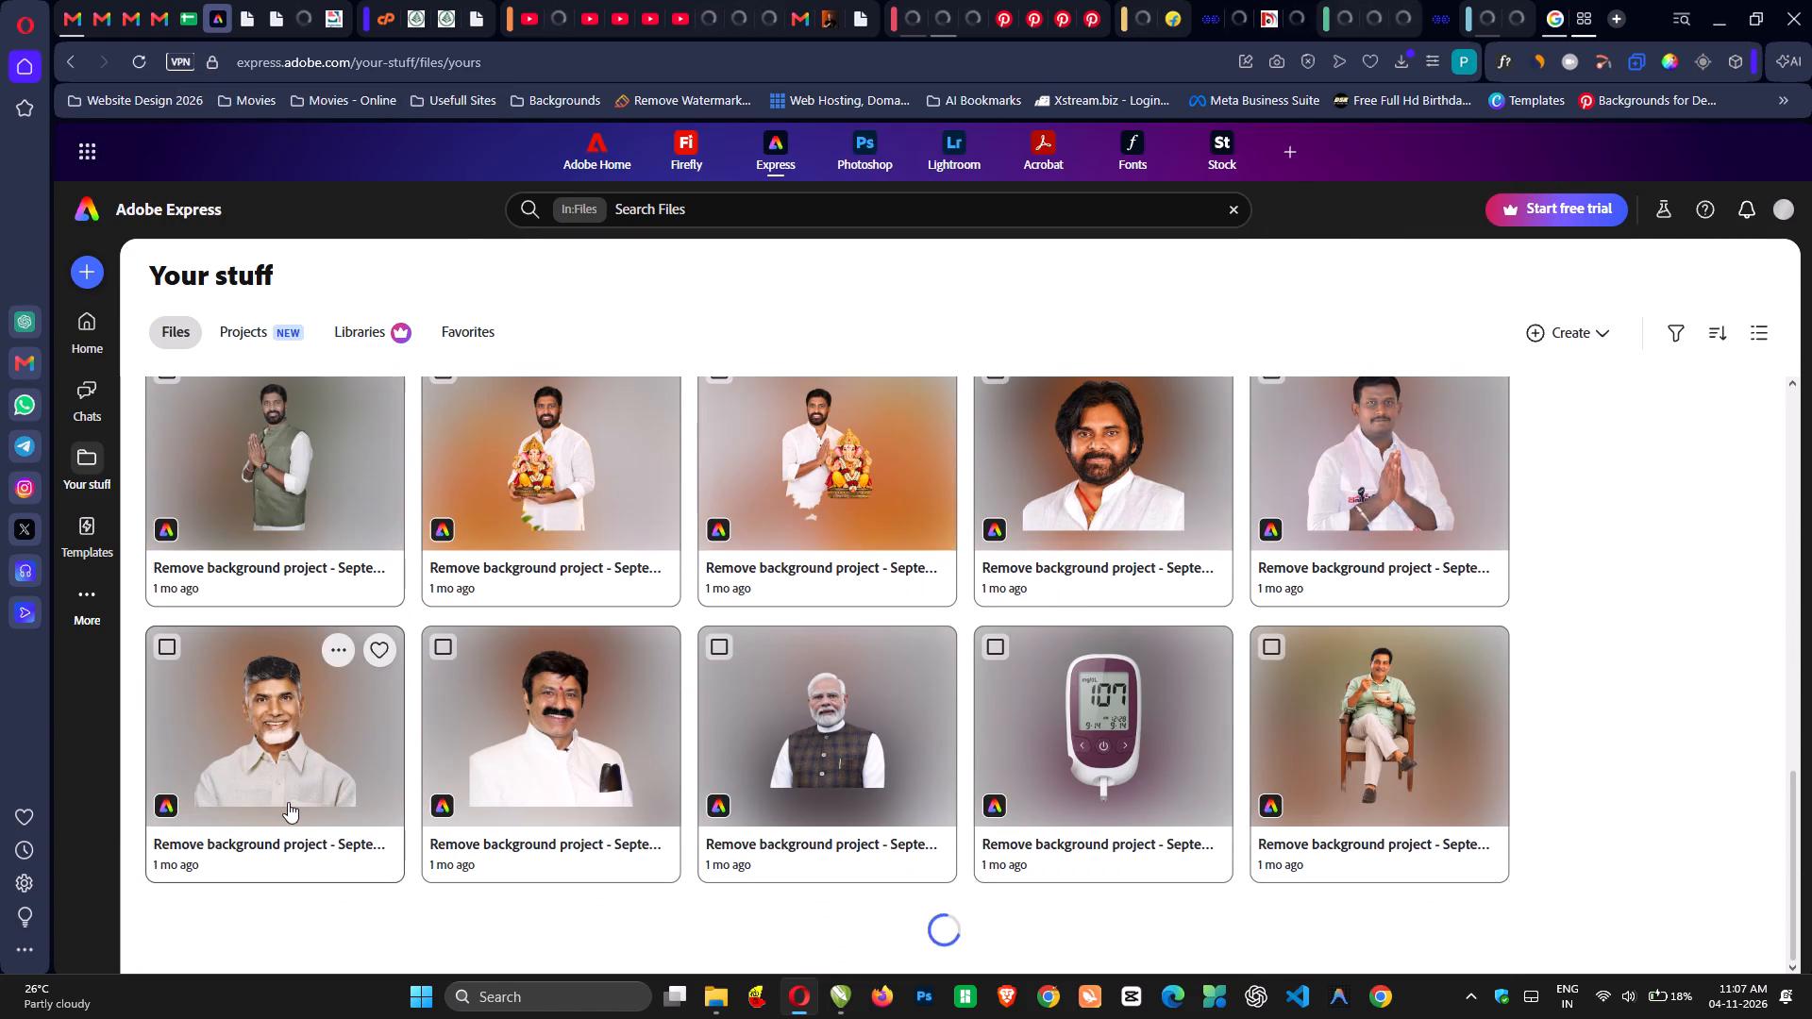
scroll(288, 802, down, 1)
Remove the background from the Golden Market Day Portraits image with the Remove background quick edit and download the result.
click(92, 323)
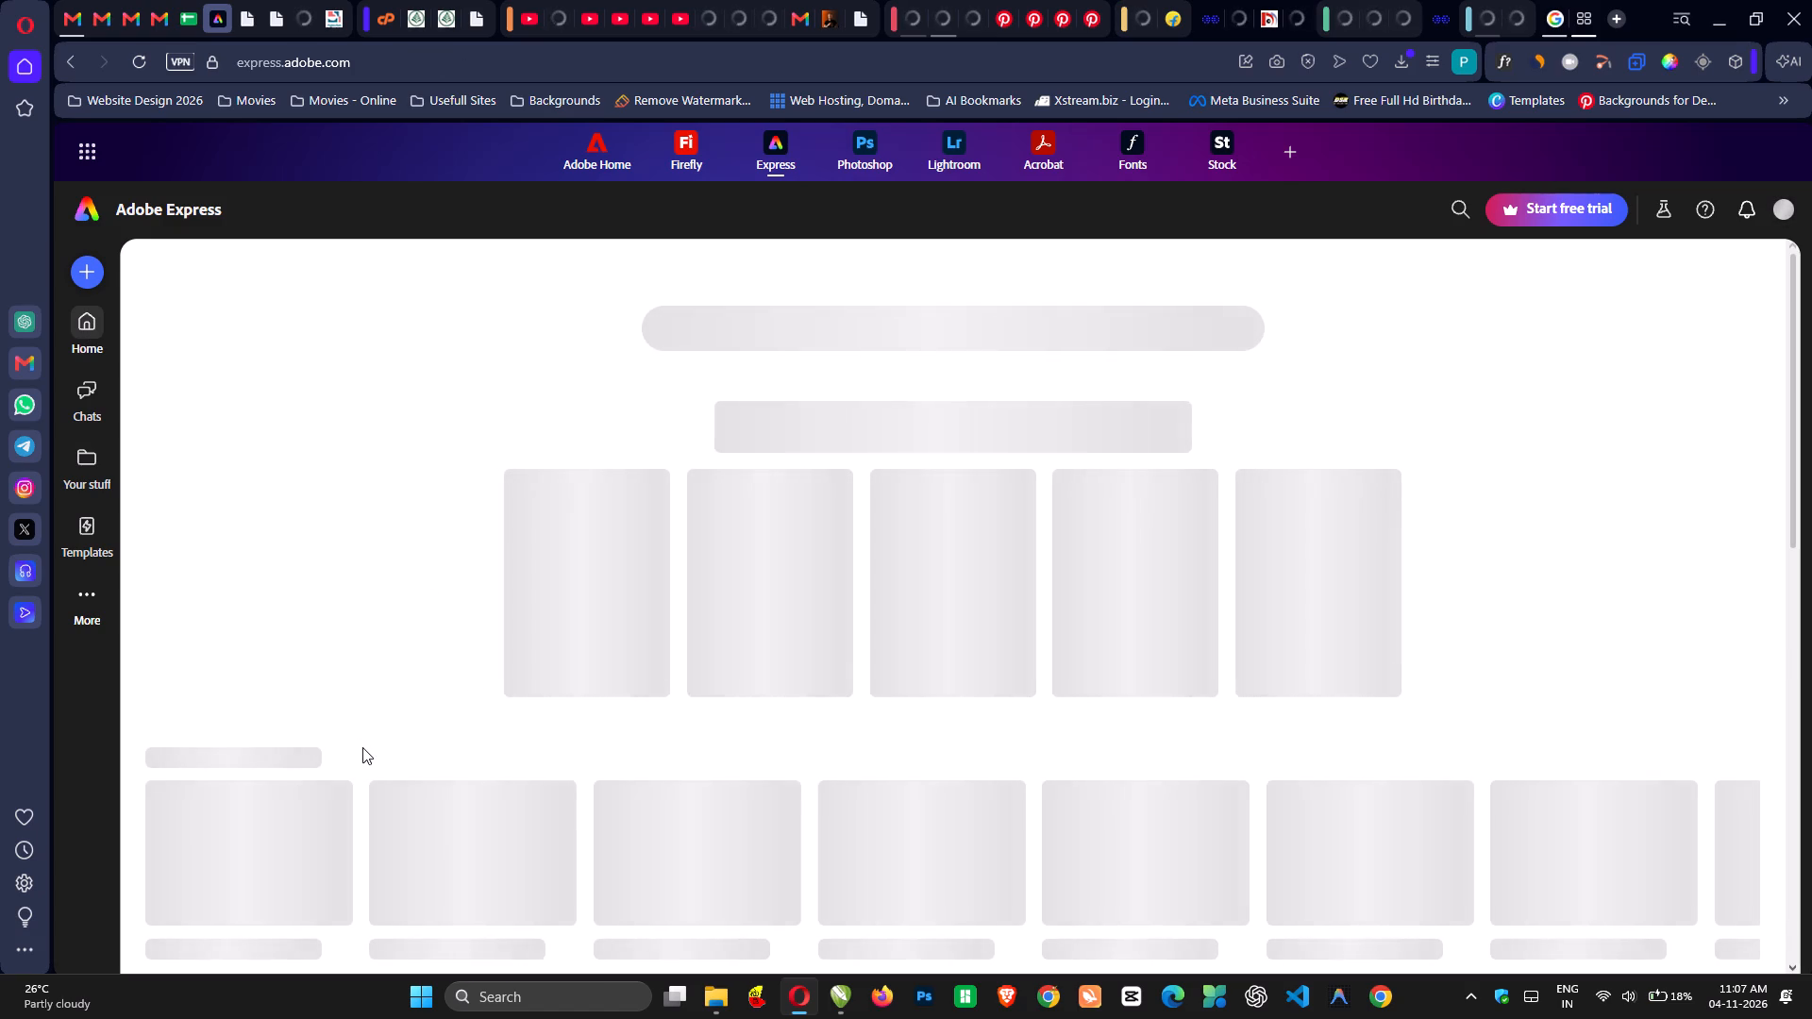
scroll(359, 748, down, 1)
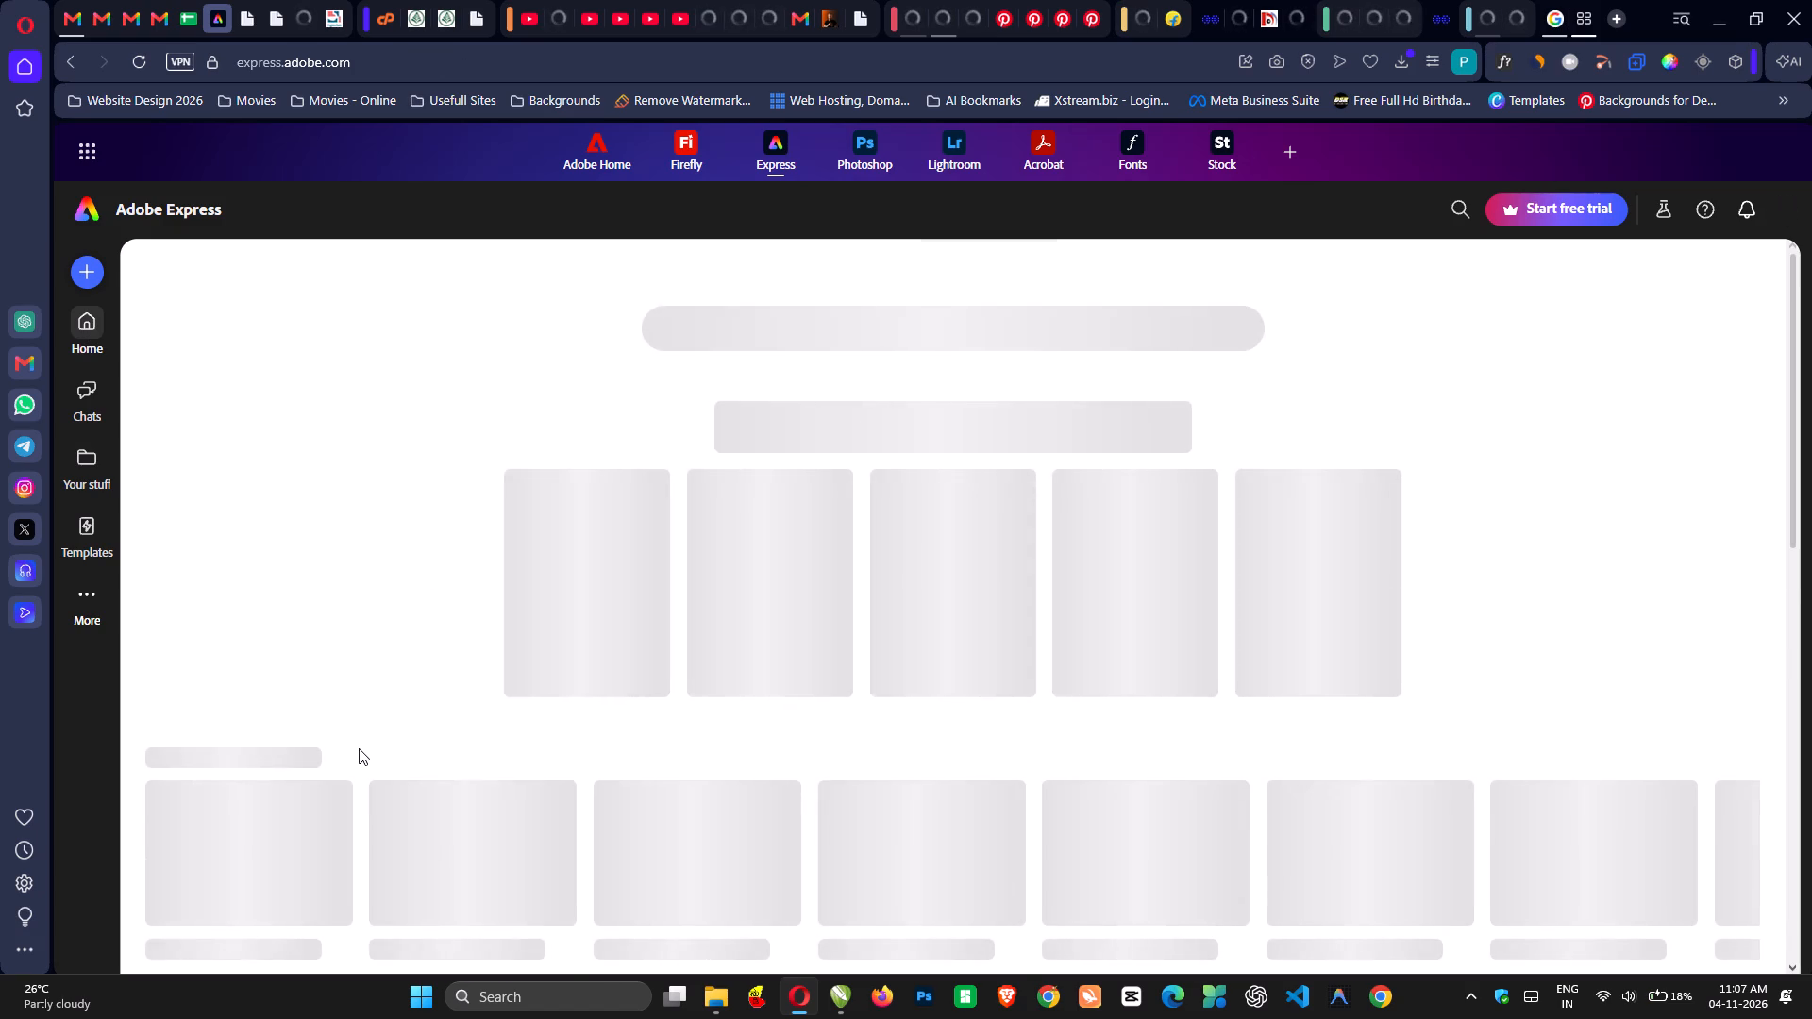
scroll(359, 748, down, 2)
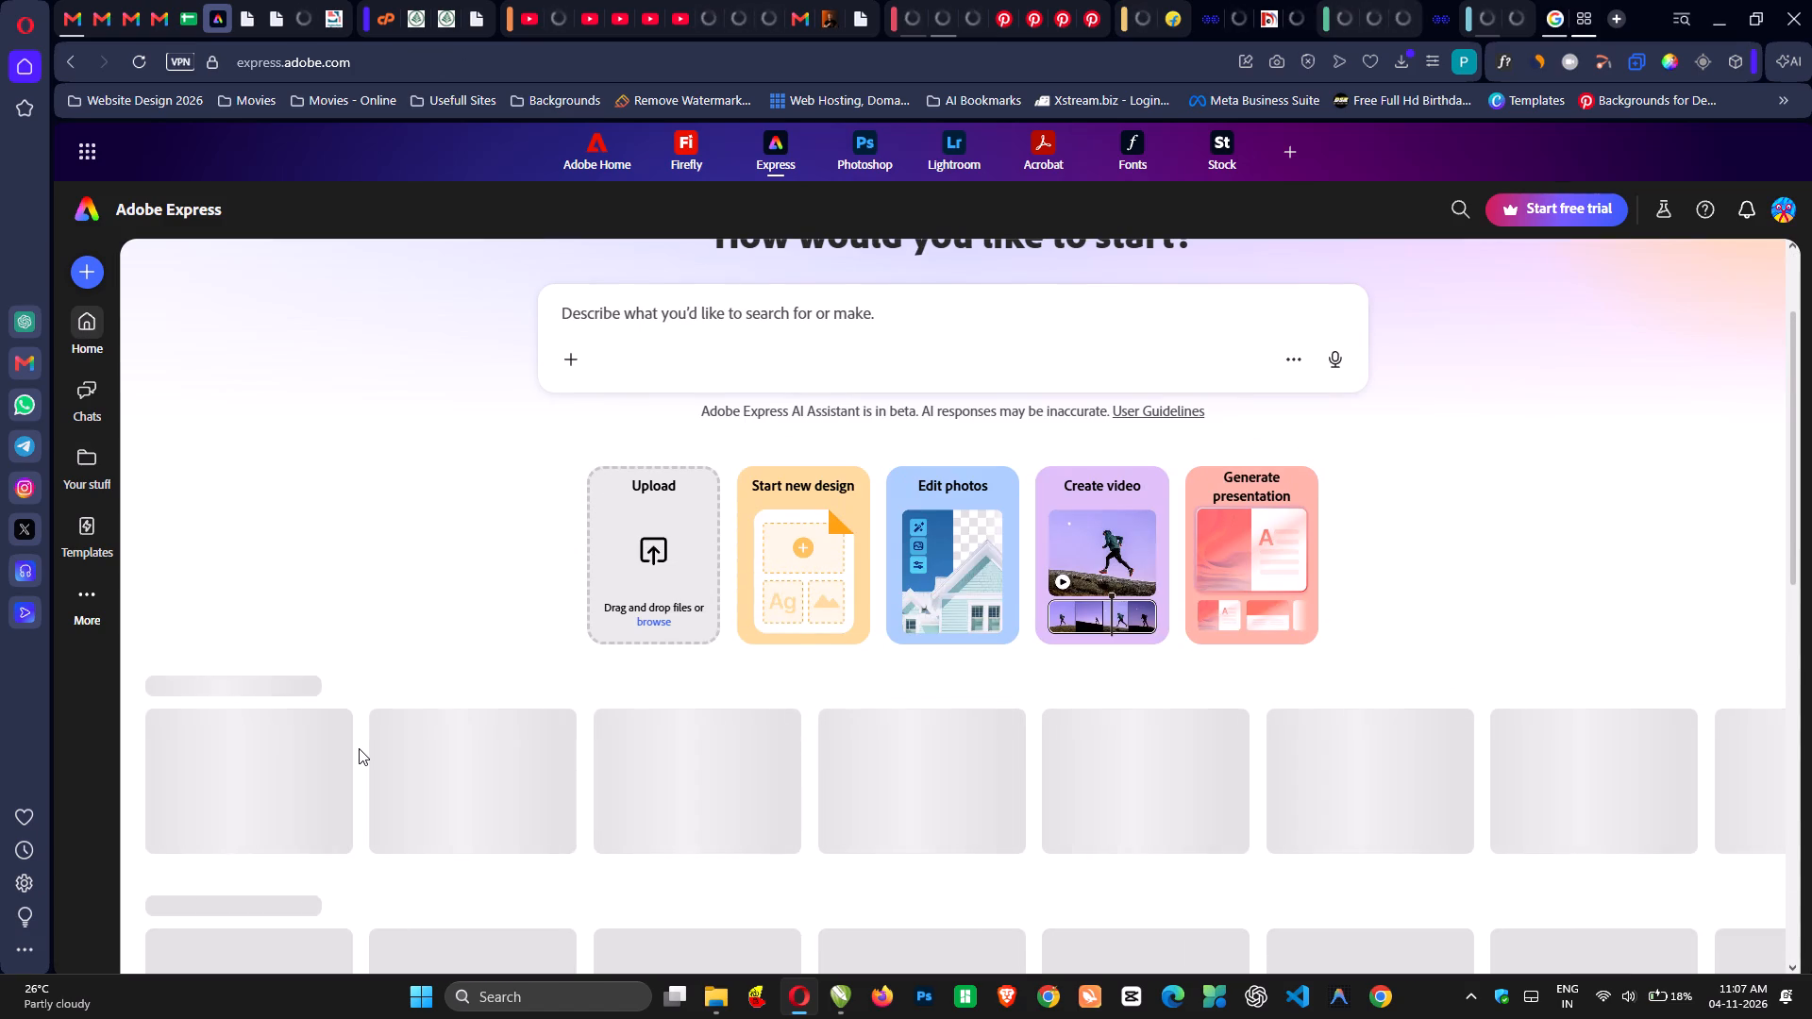
scroll(359, 748, down, 4)
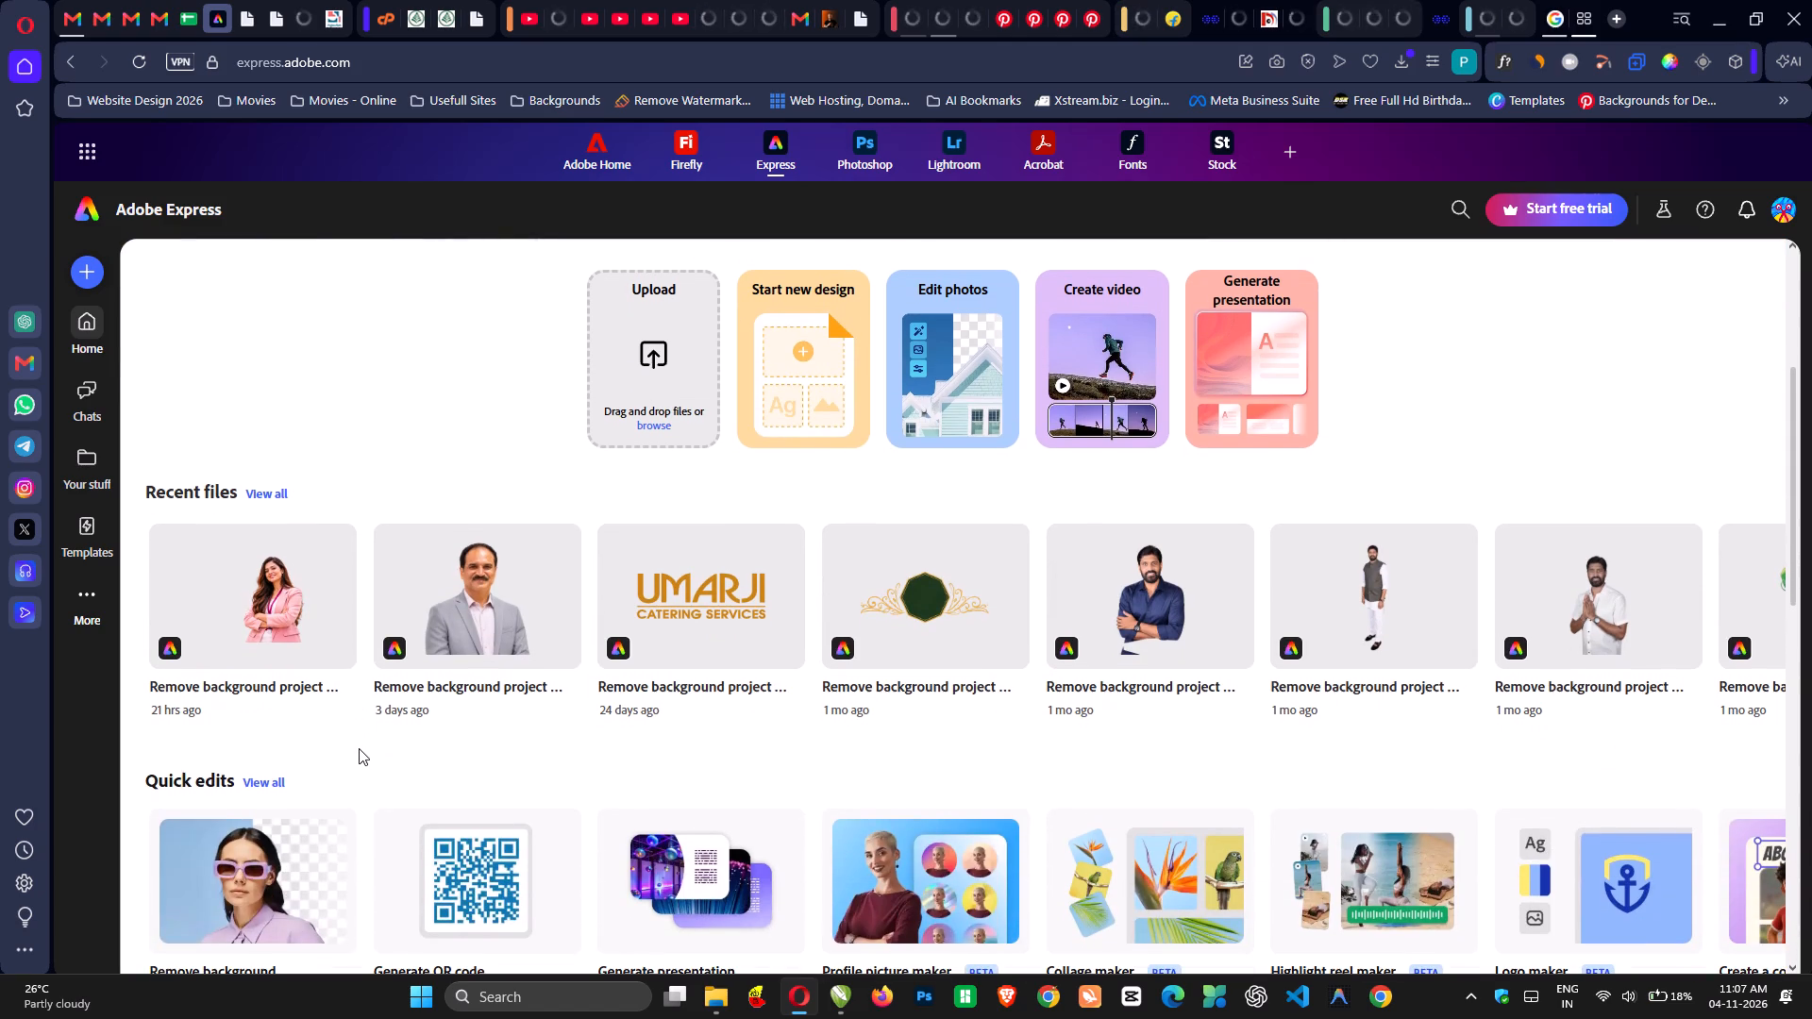
click(275, 902)
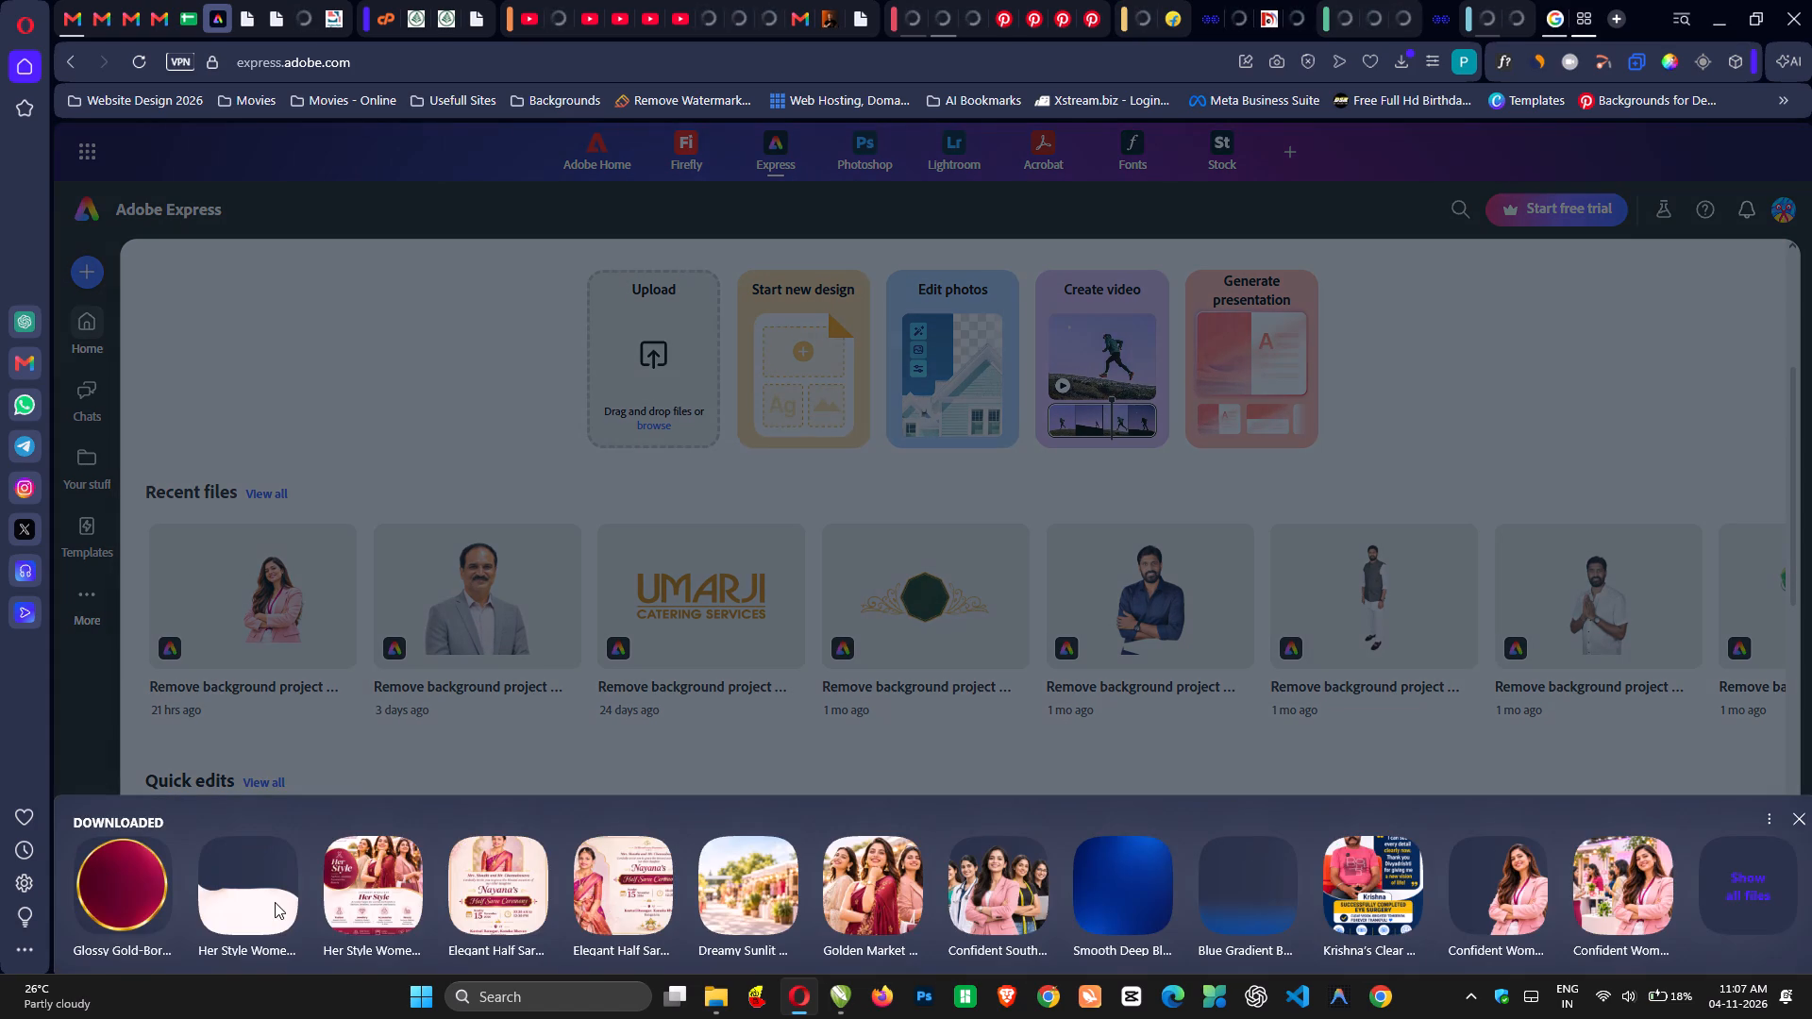
click(855, 883)
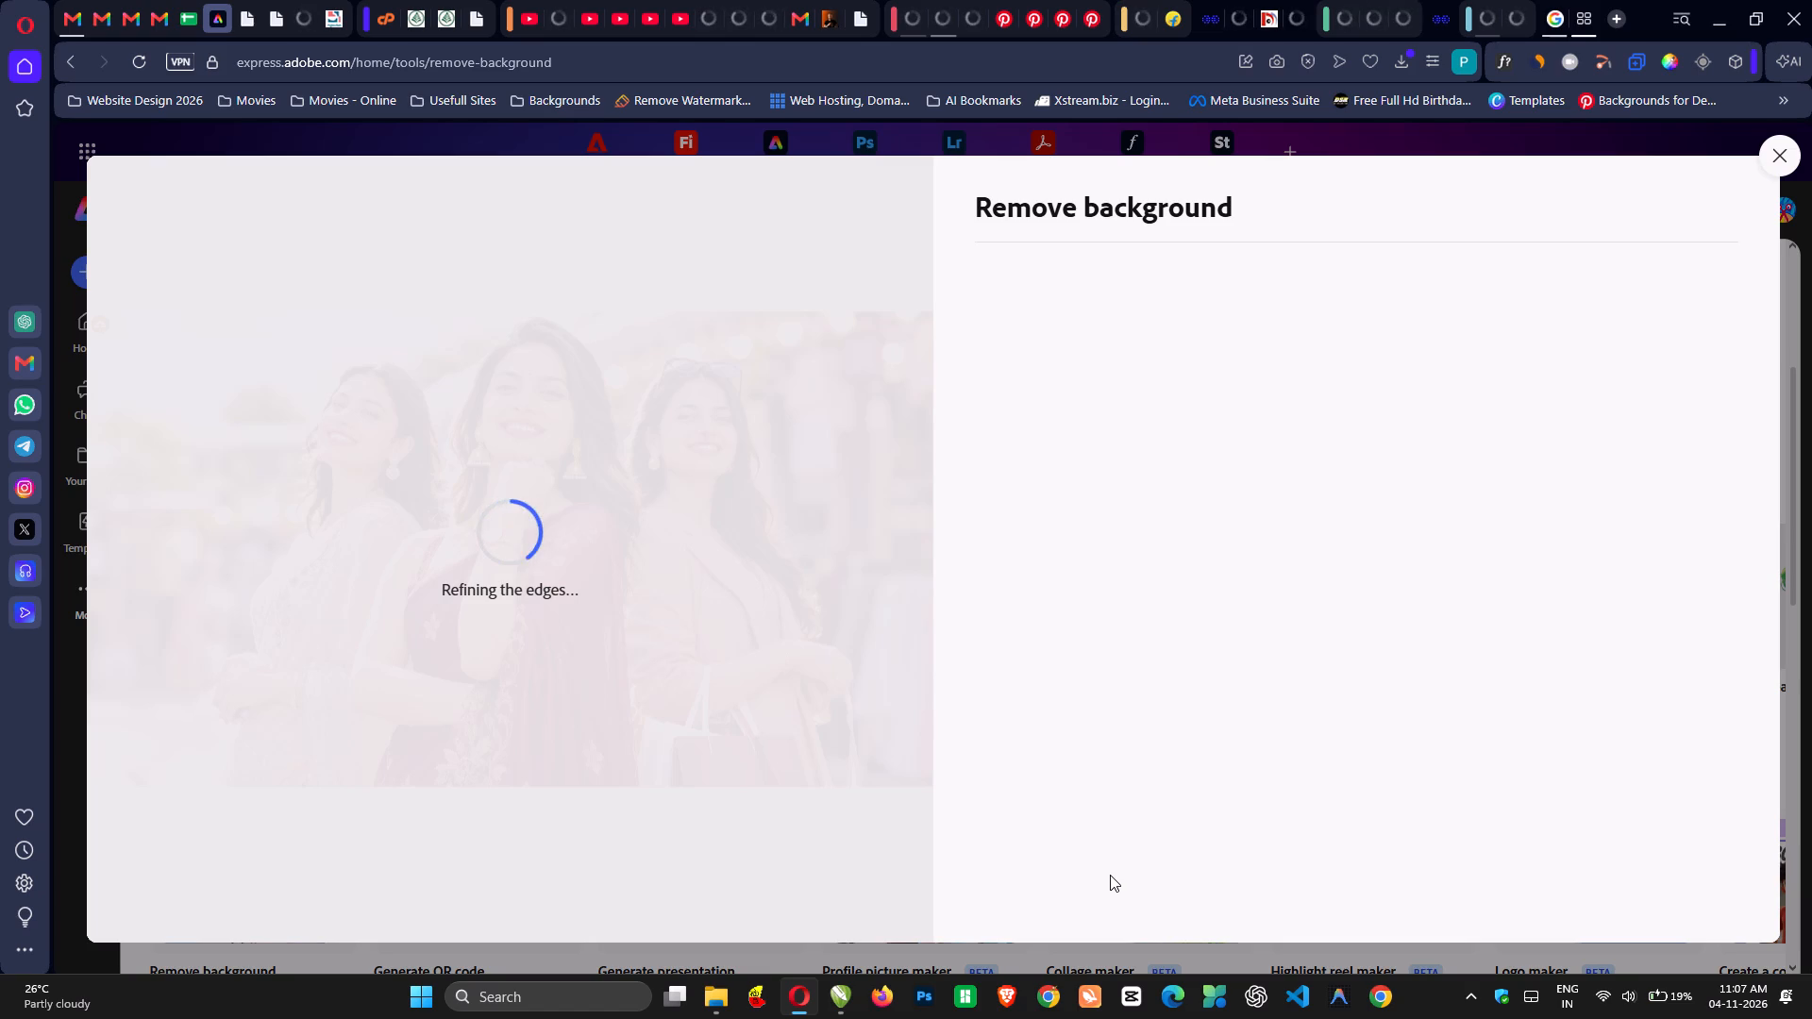
click(1017, 908)
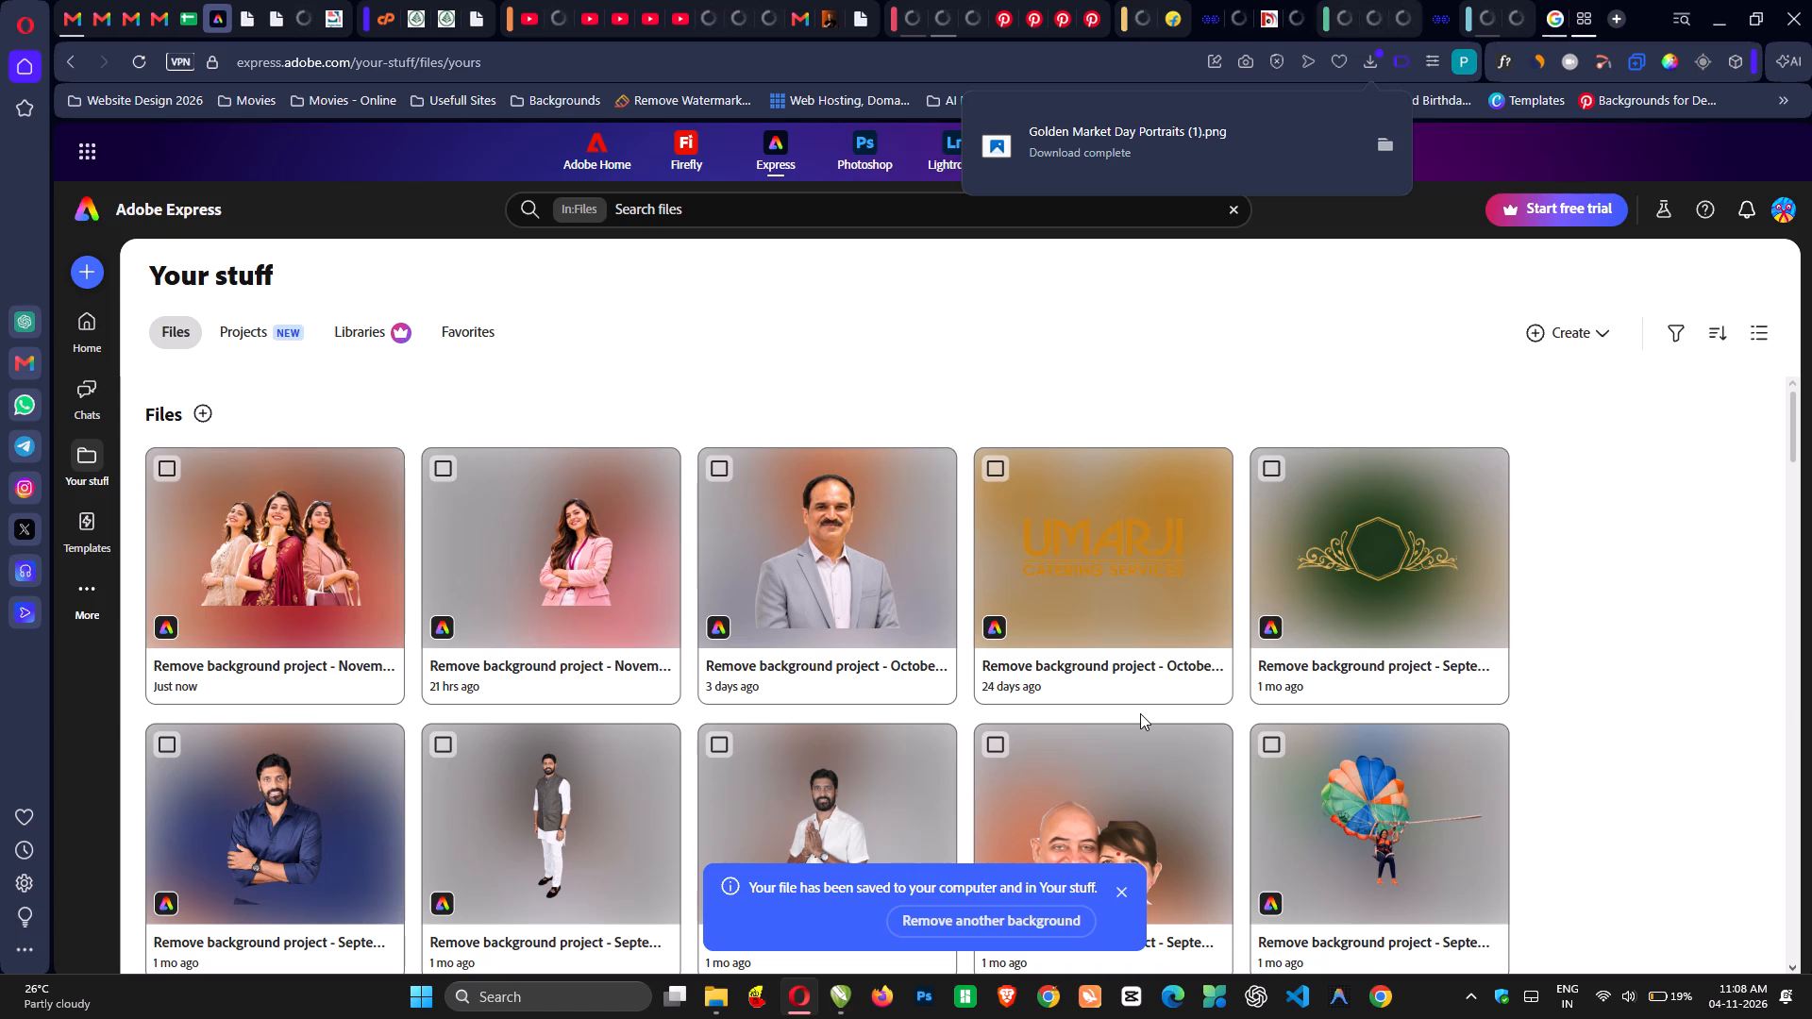
Bring the downloaded cutout Golden Market Day Portraits (1).png onto page 8 of the CorelDRAW document.
drag(1085, 131, 1082, 137)
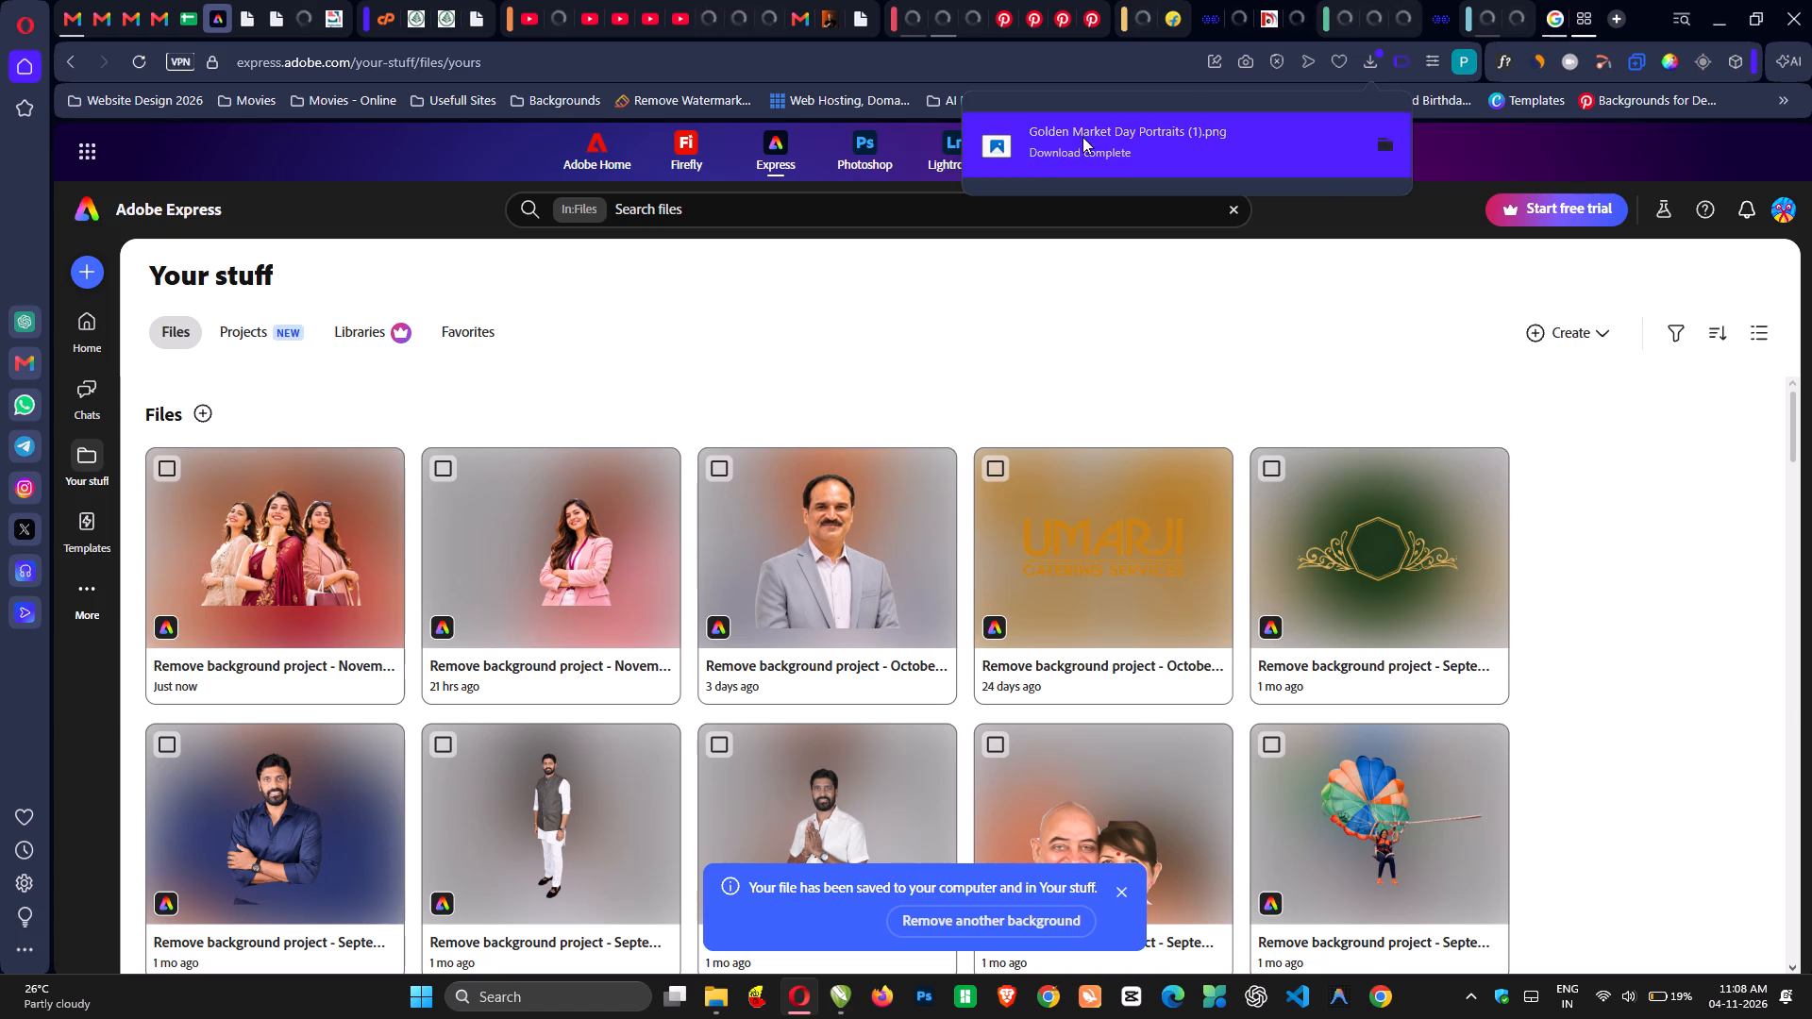
drag(1082, 137, 906, 350)
key(alt+Tab)
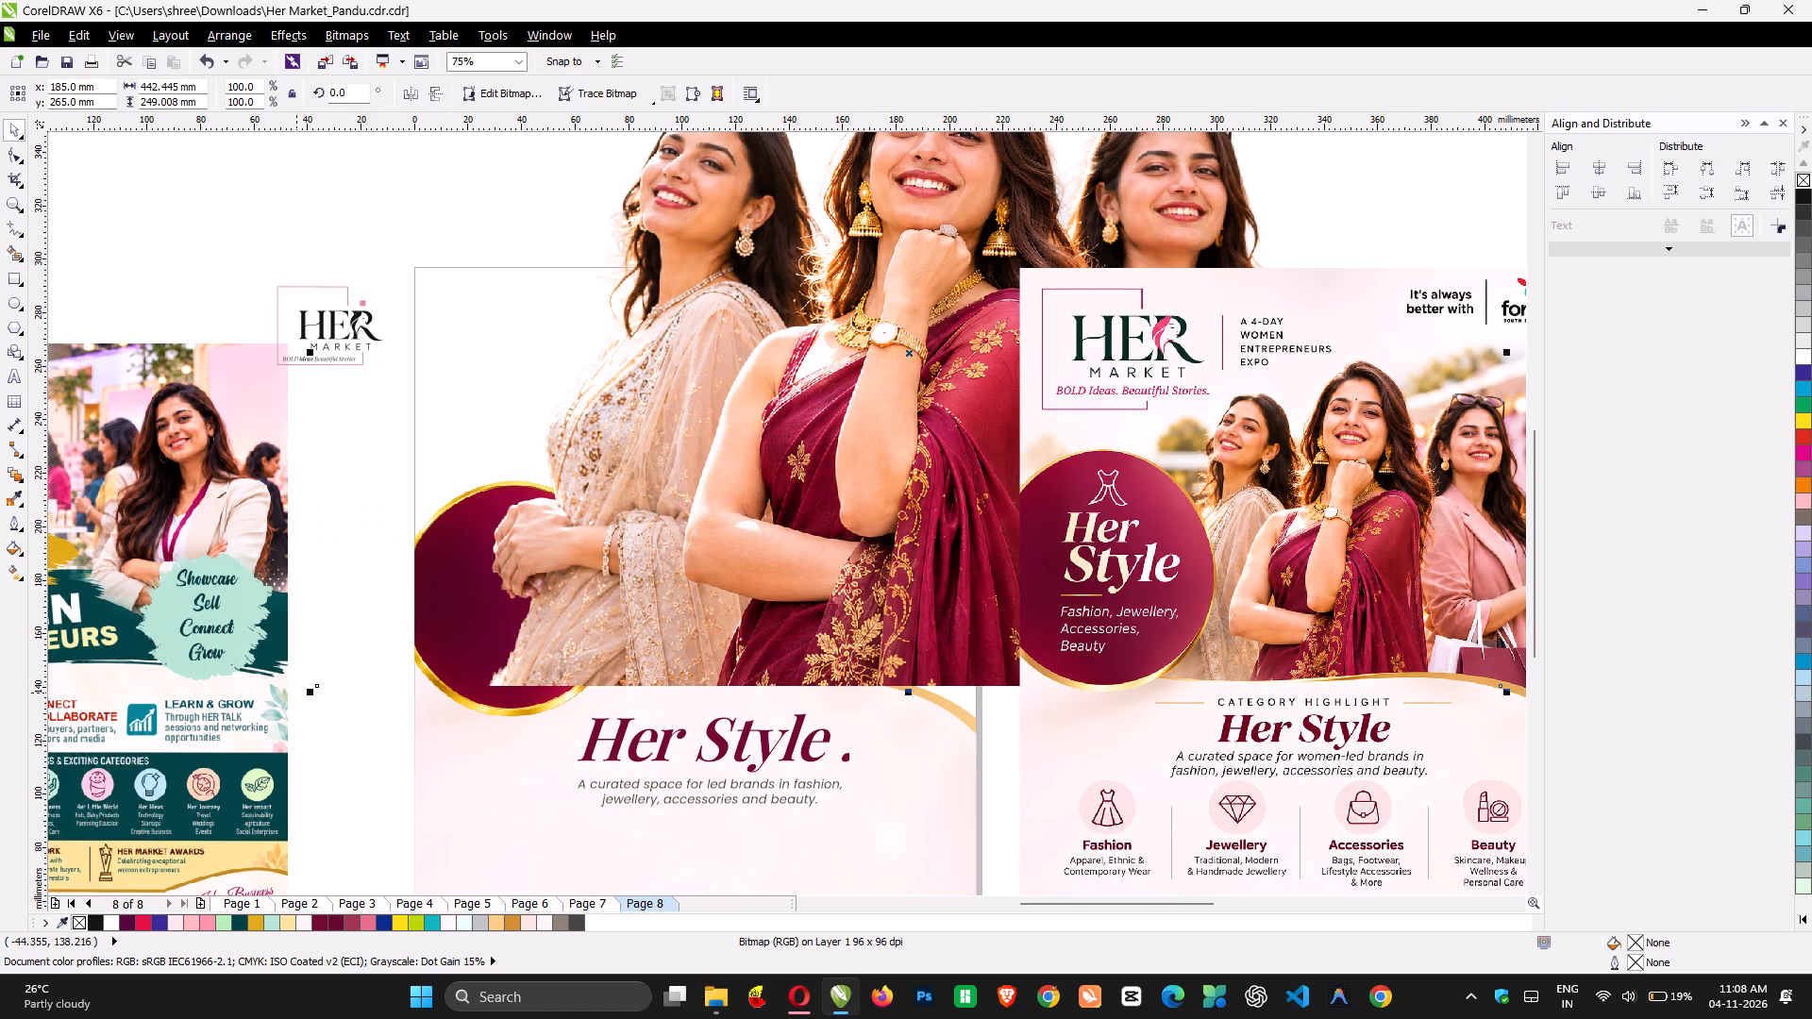
Scale the three-women cutout down to about 199 mm wide and place it beside the maroon circle, above the "Her Style ." heading.
drag(310, 693, 502, 543)
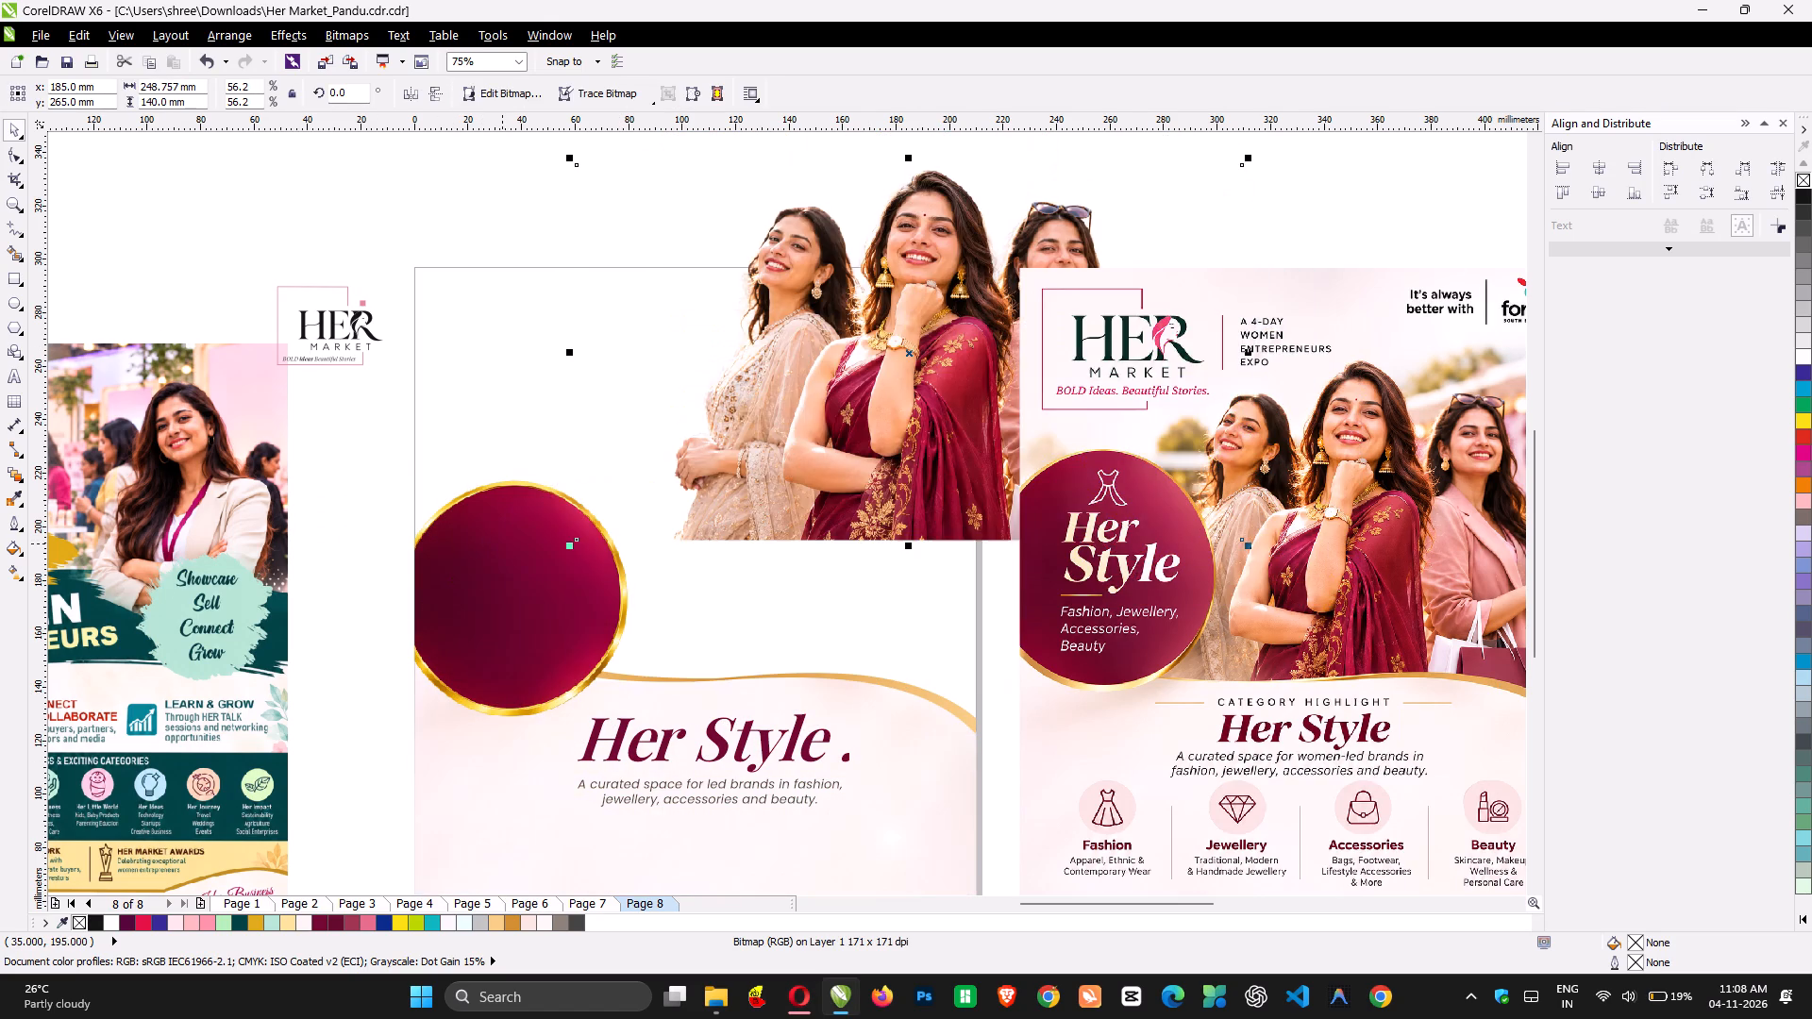
drag(914, 429, 754, 621)
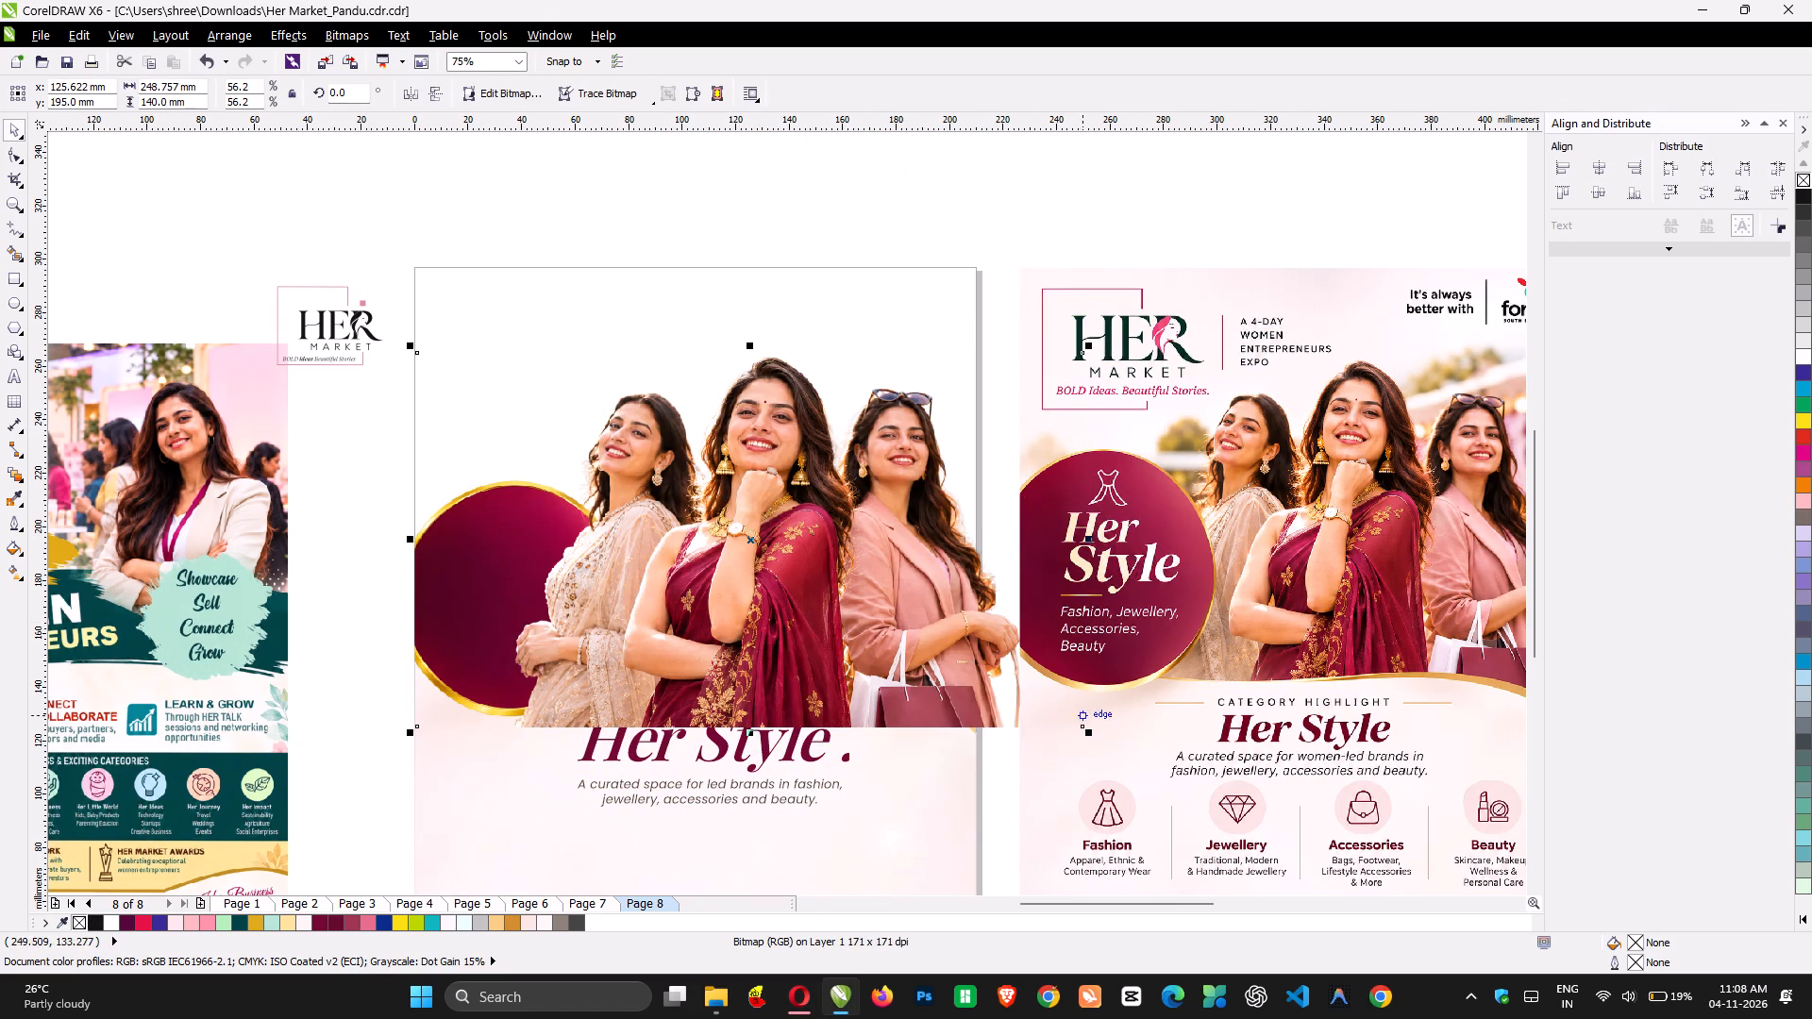
drag(1089, 734, 1019, 736)
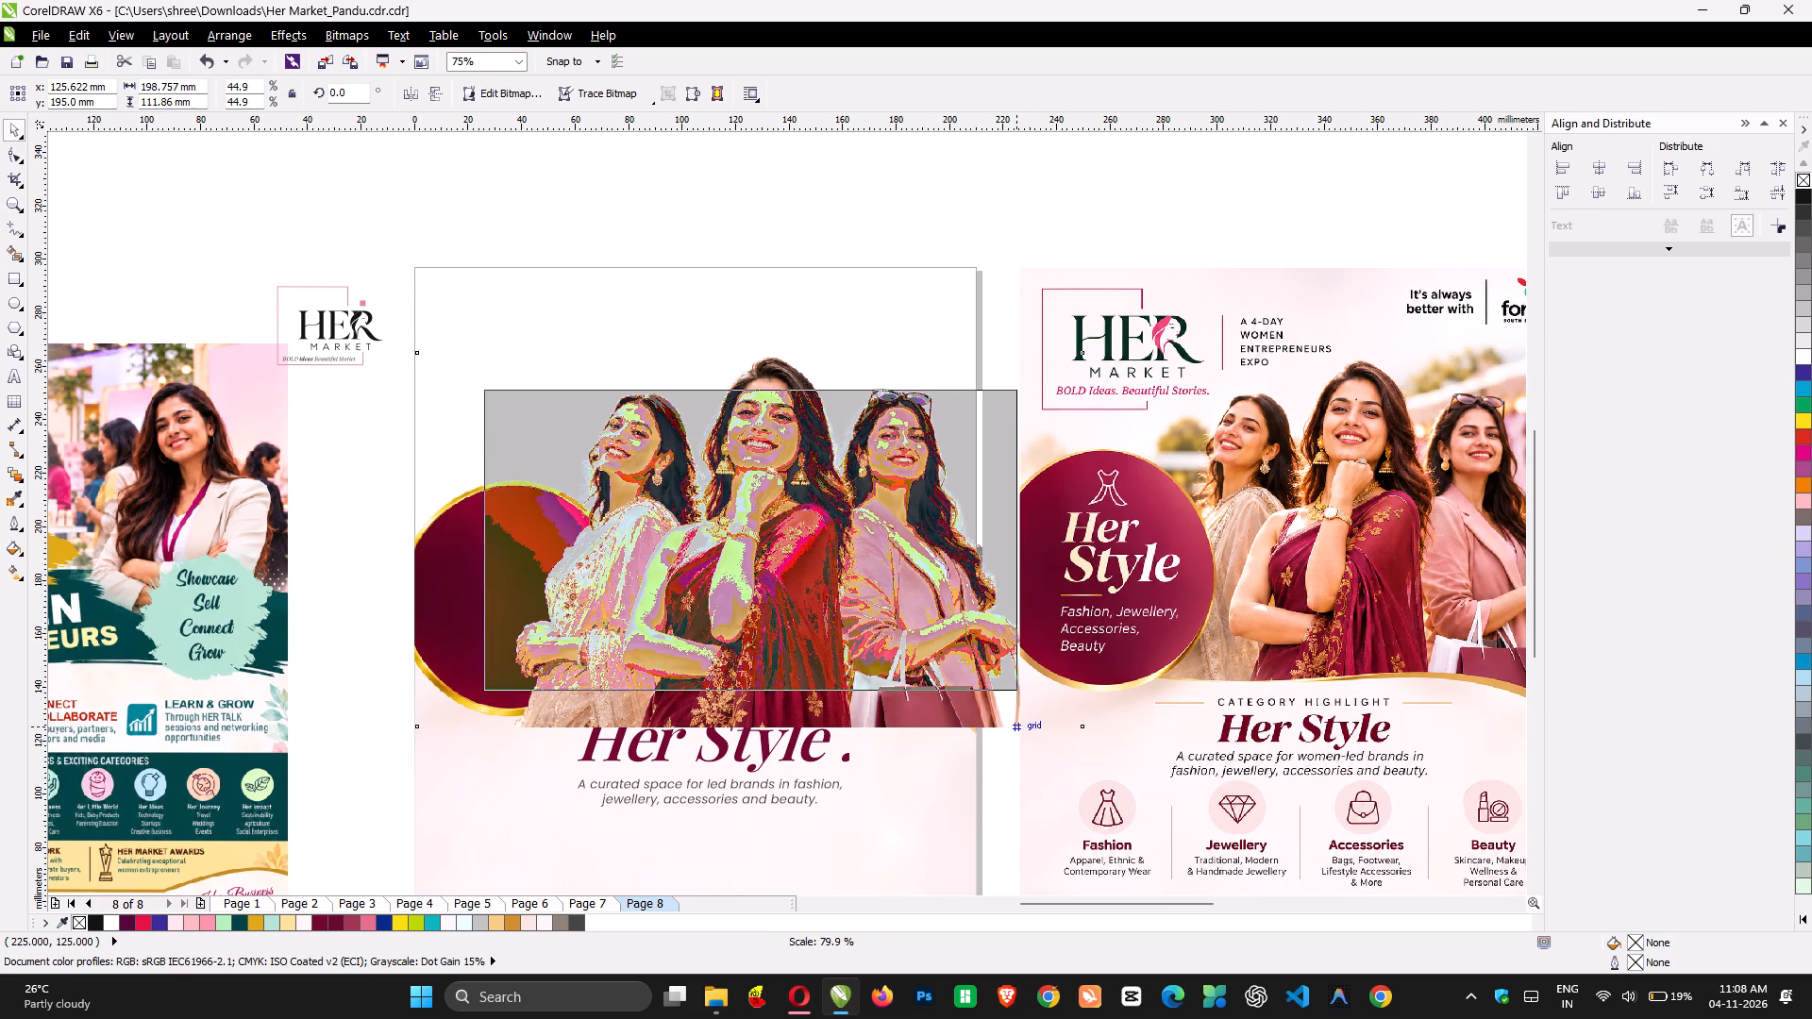
drag(728, 558, 751, 574)
PowerClip the three-women cutout inside the page-sized background rectangle.
right_click(751, 574)
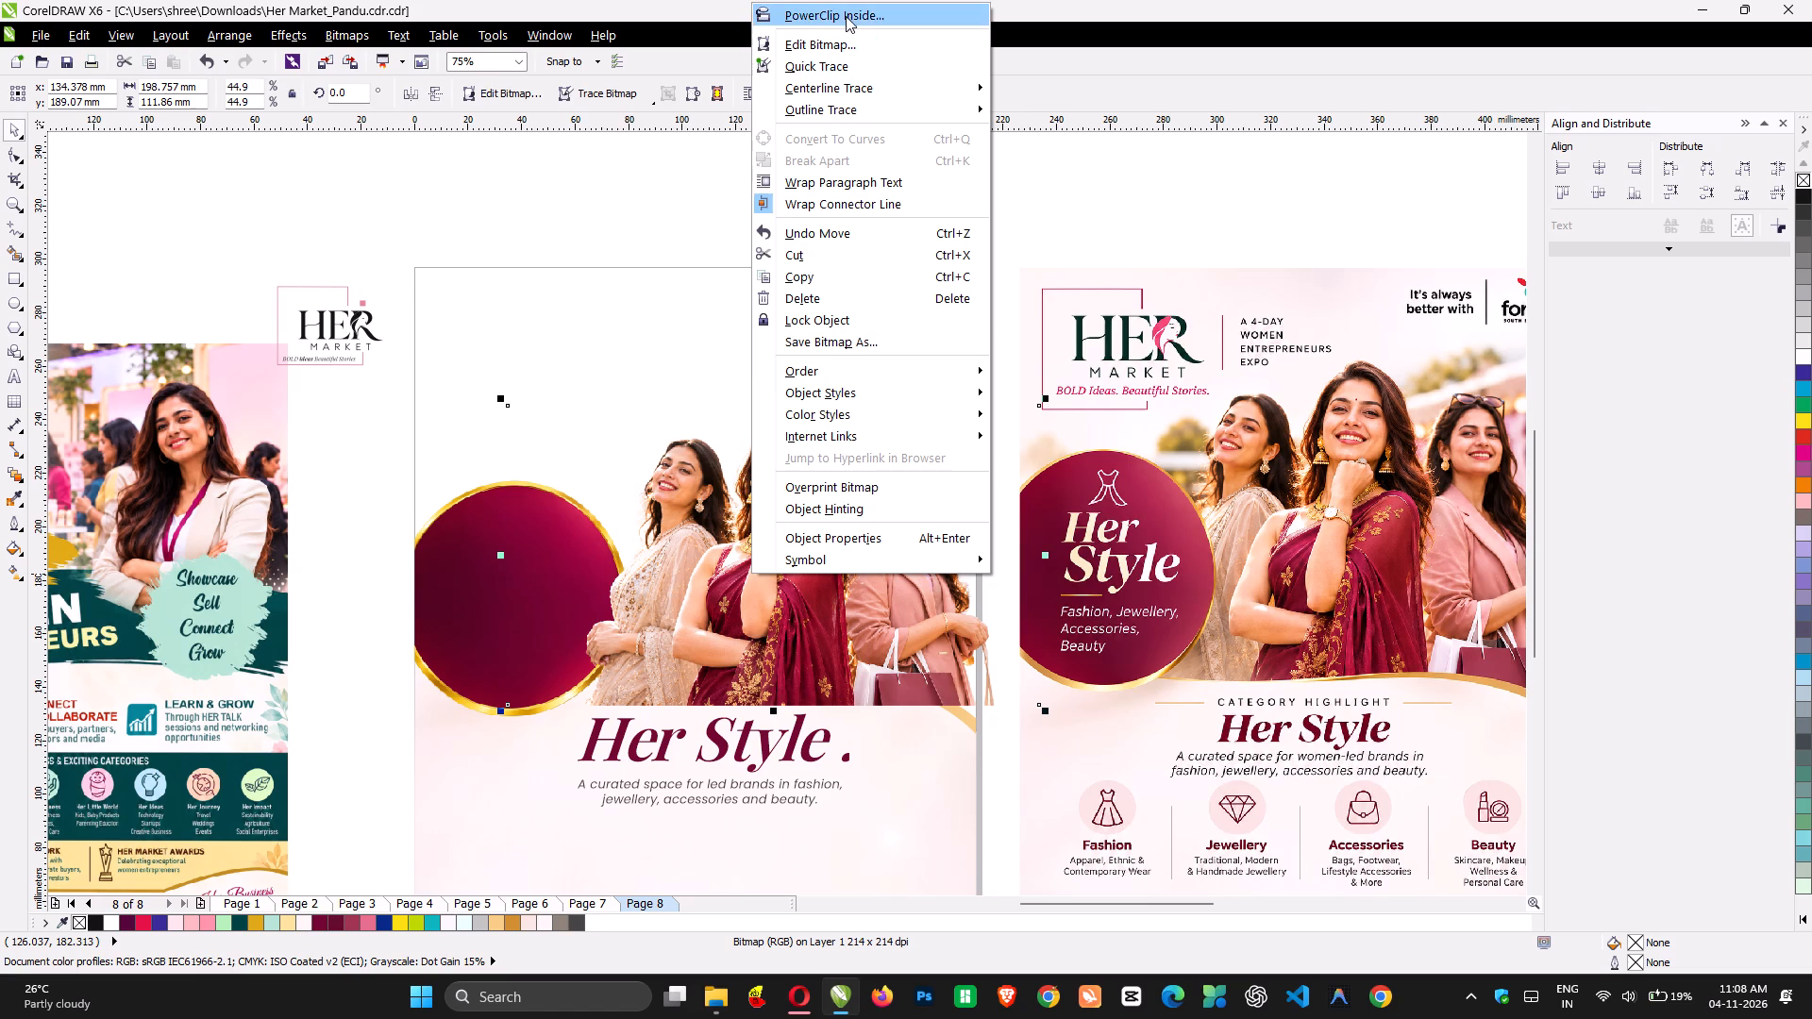
click(846, 18)
click(567, 366)
Send the clipped cutout to the back, behind the circle and gold curve, and enlarge it to 205 mm wide.
alt+click(701, 482)
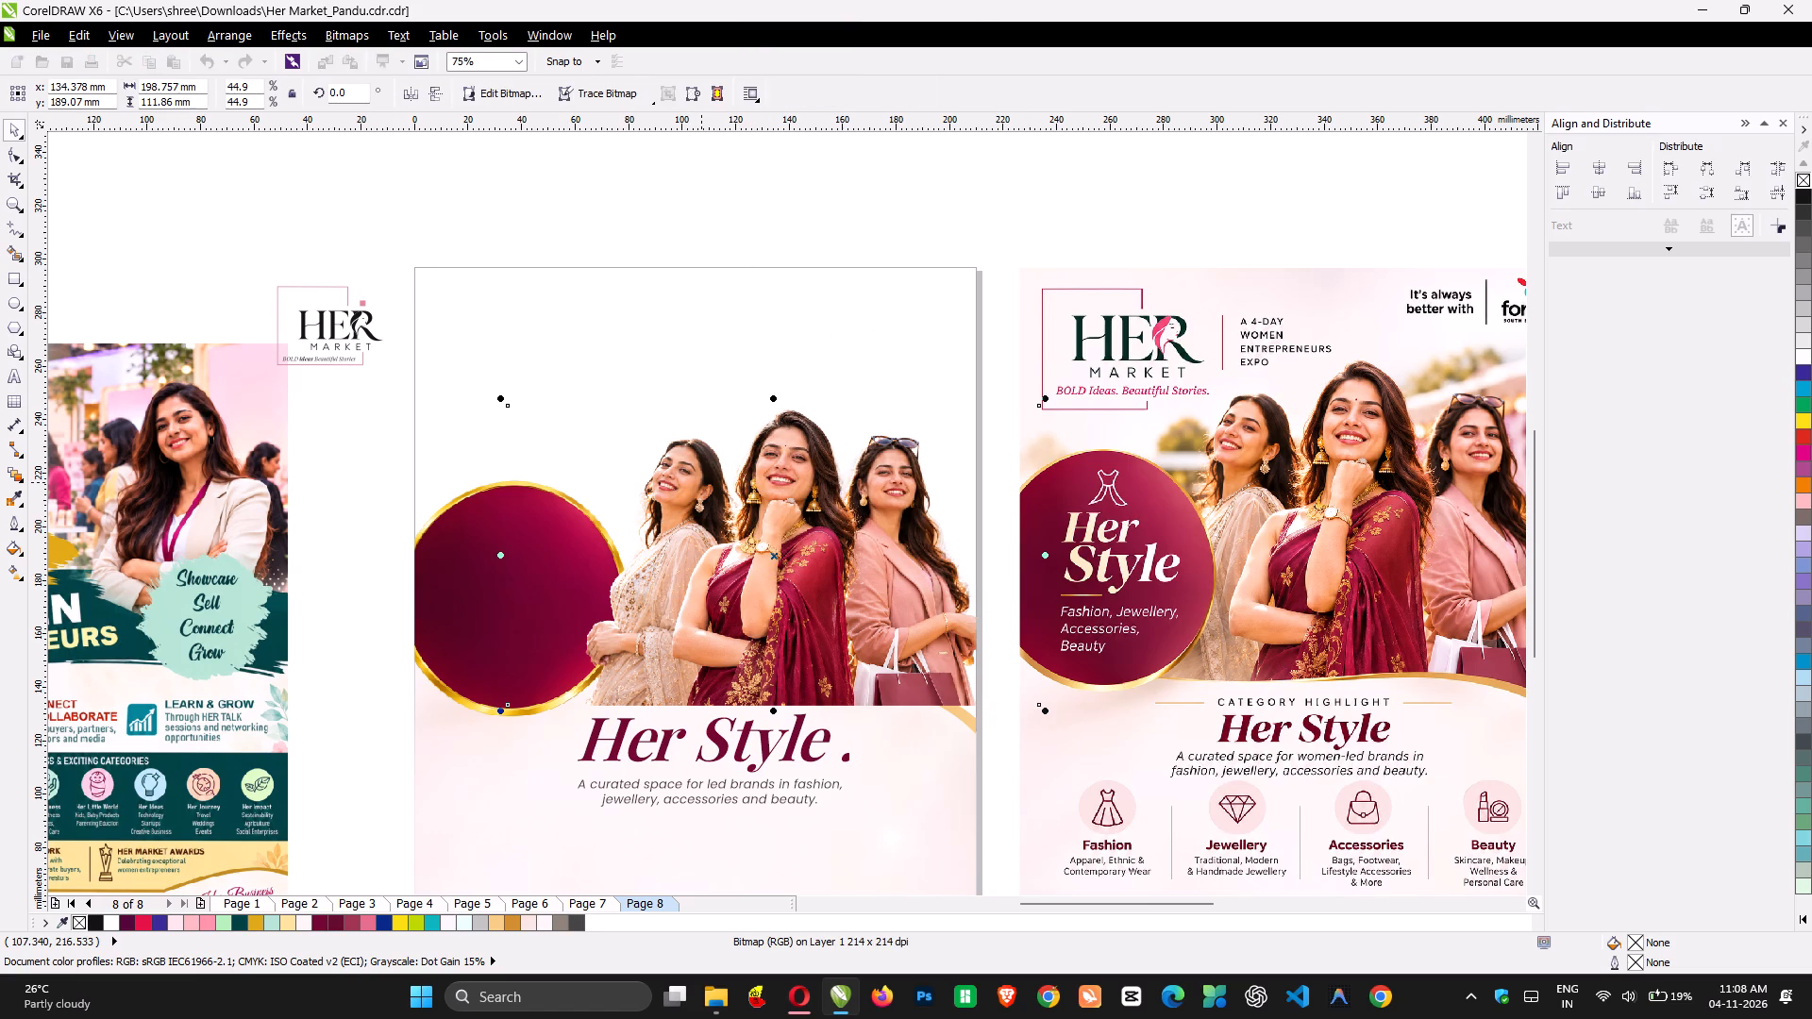
key(shift+Page_Down)
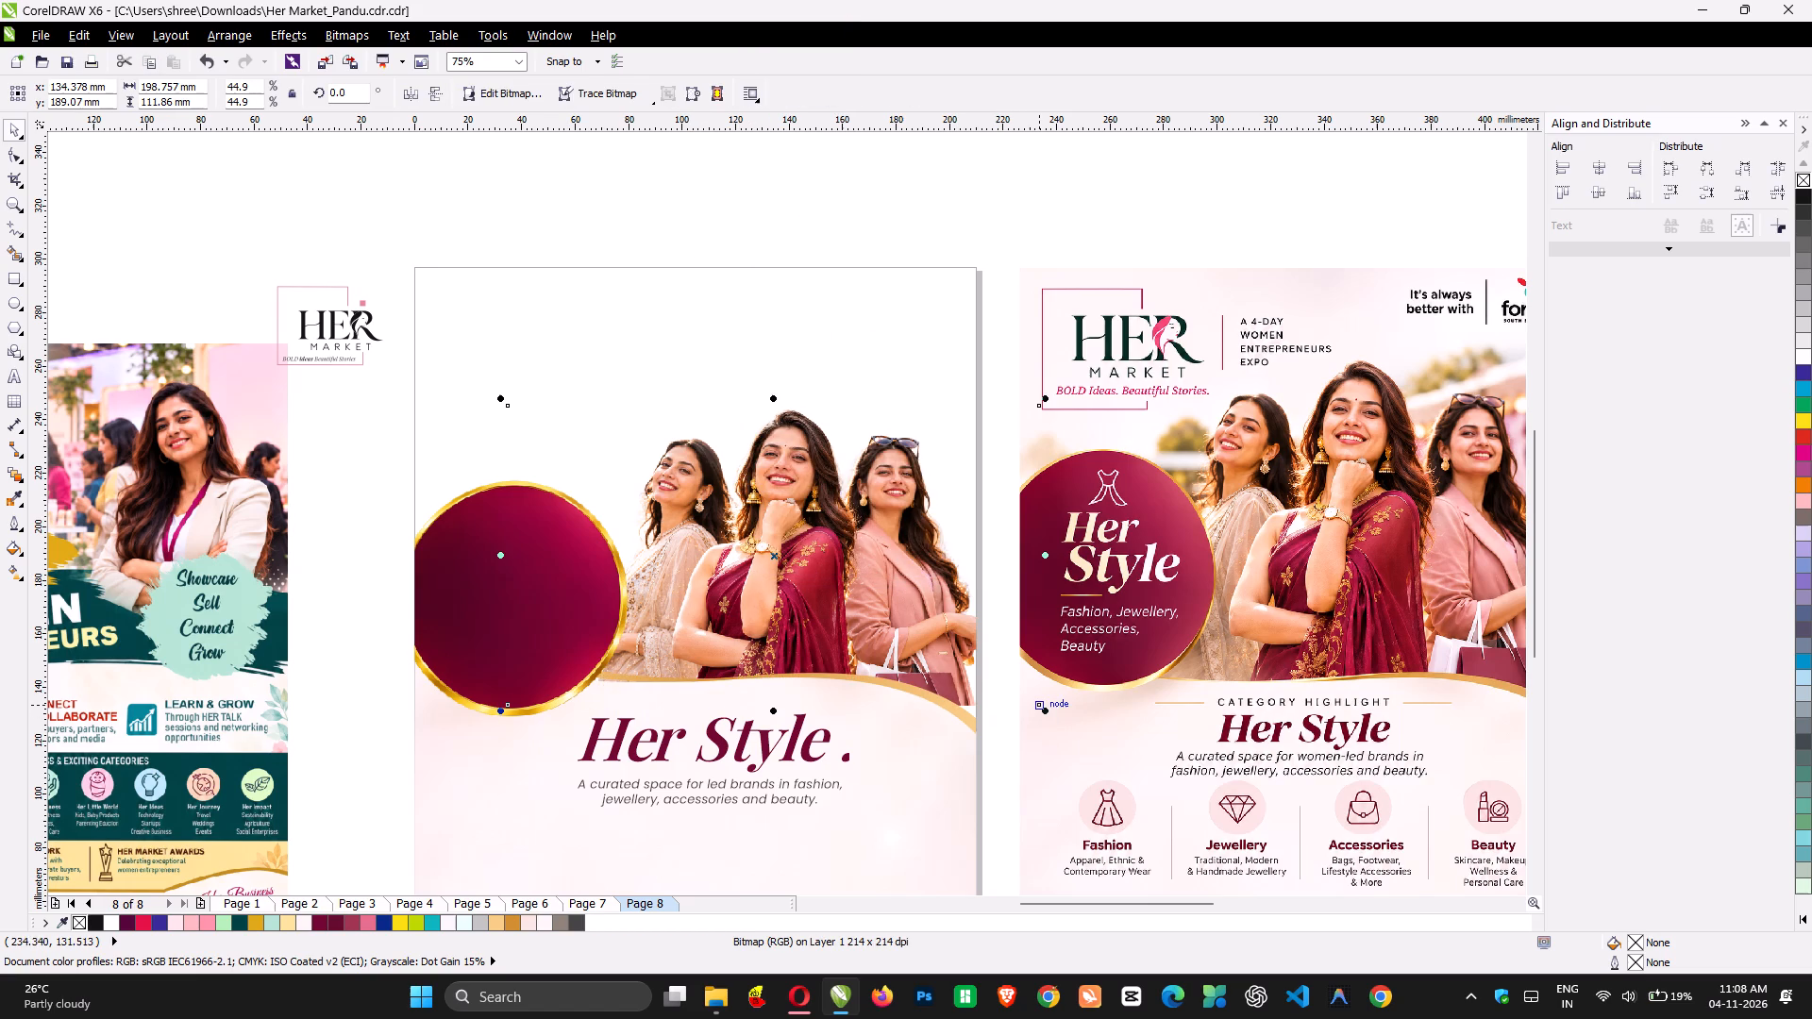
drag(1043, 710, 1057, 727)
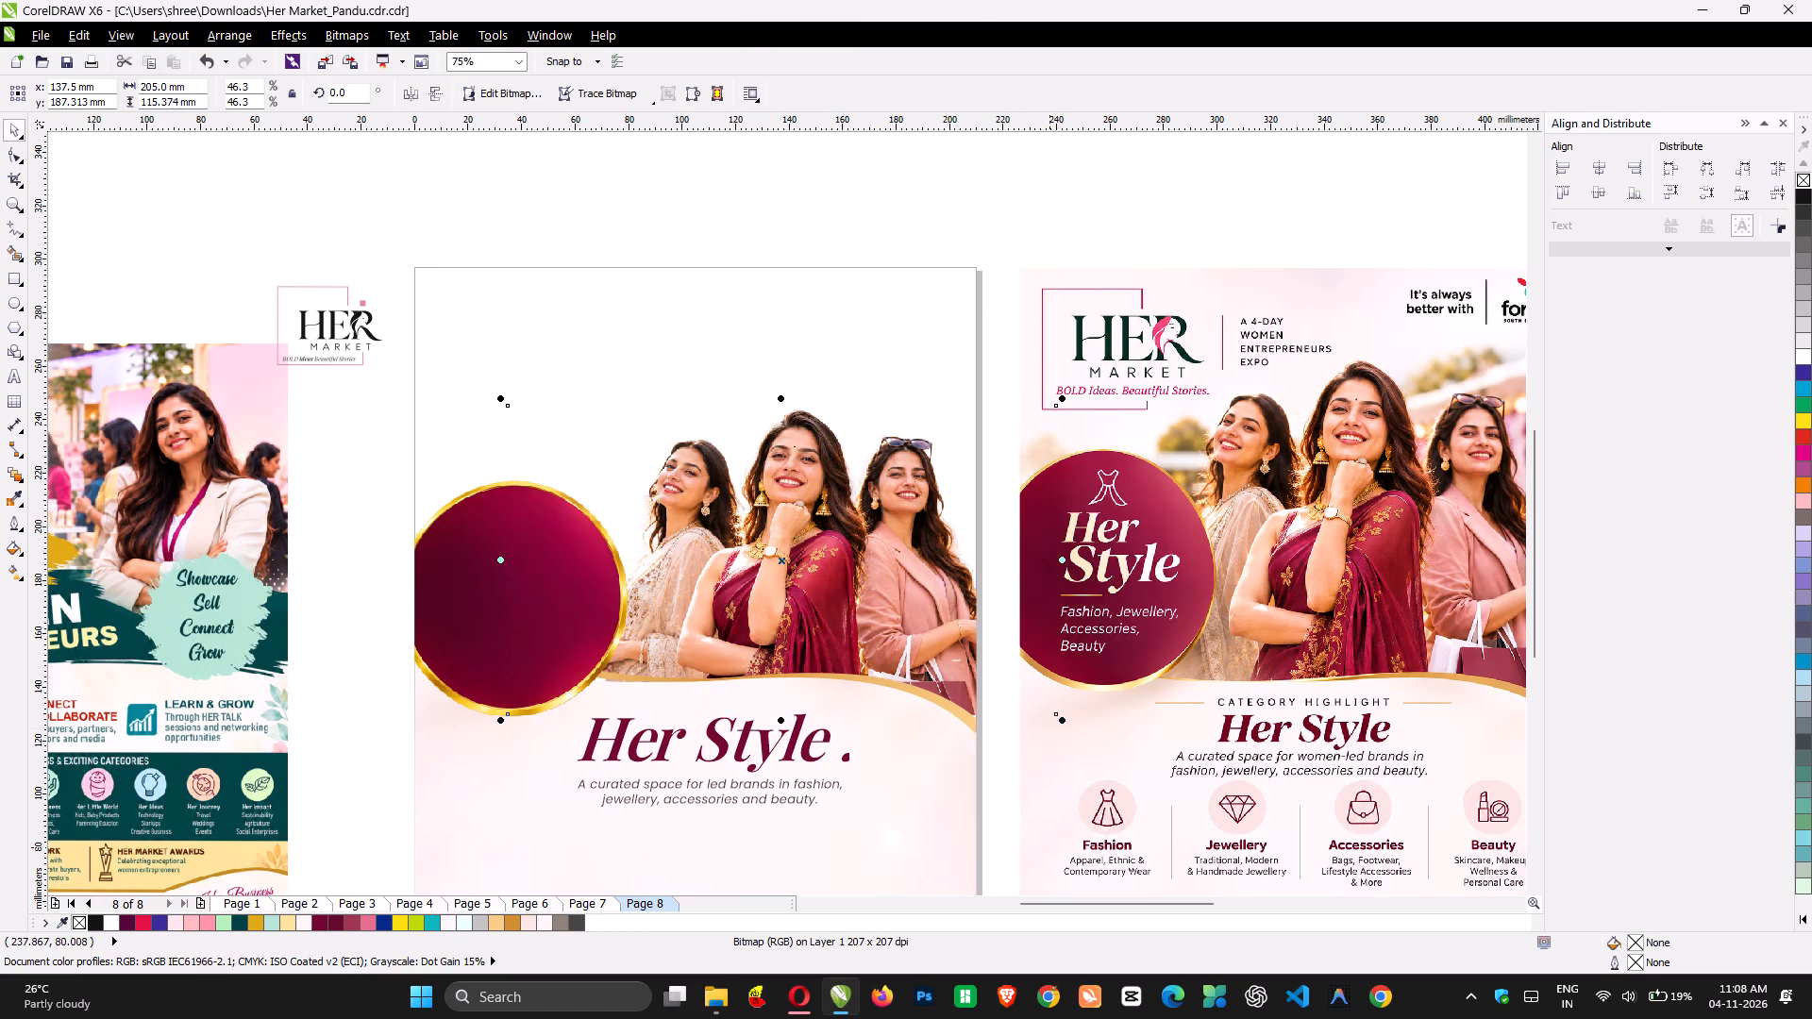
click(1026, 769)
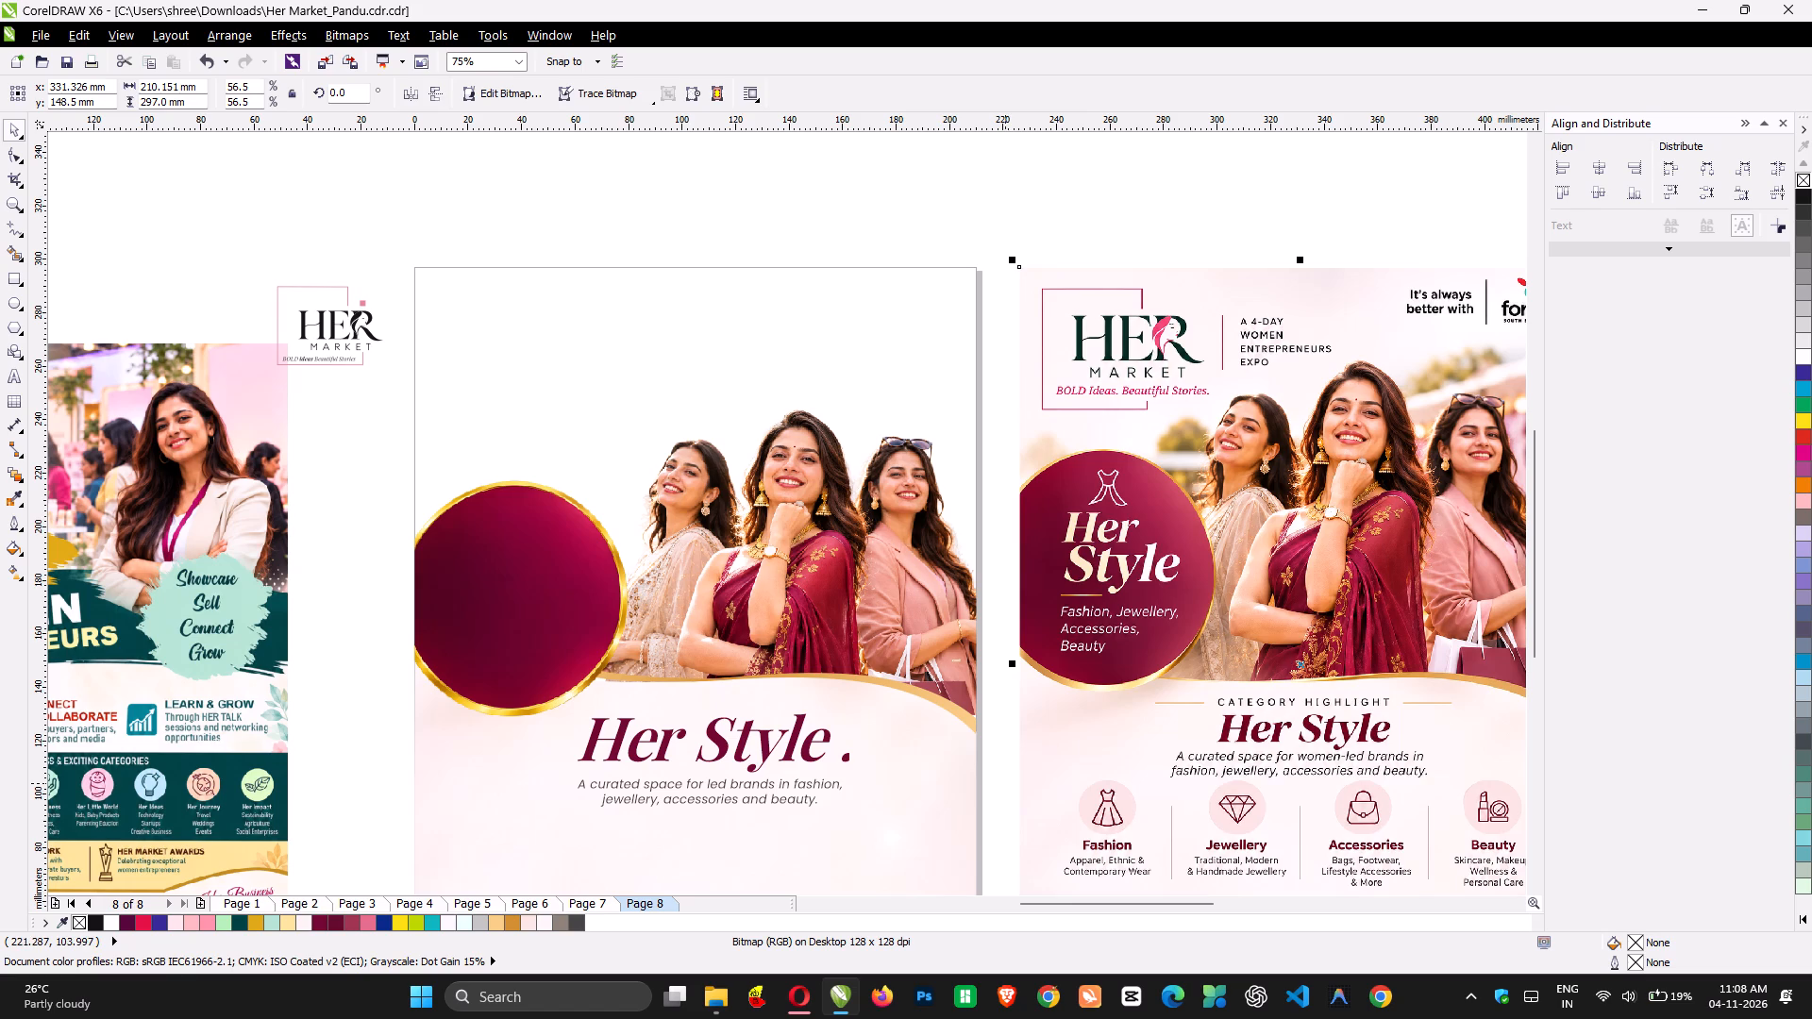
click(1005, 783)
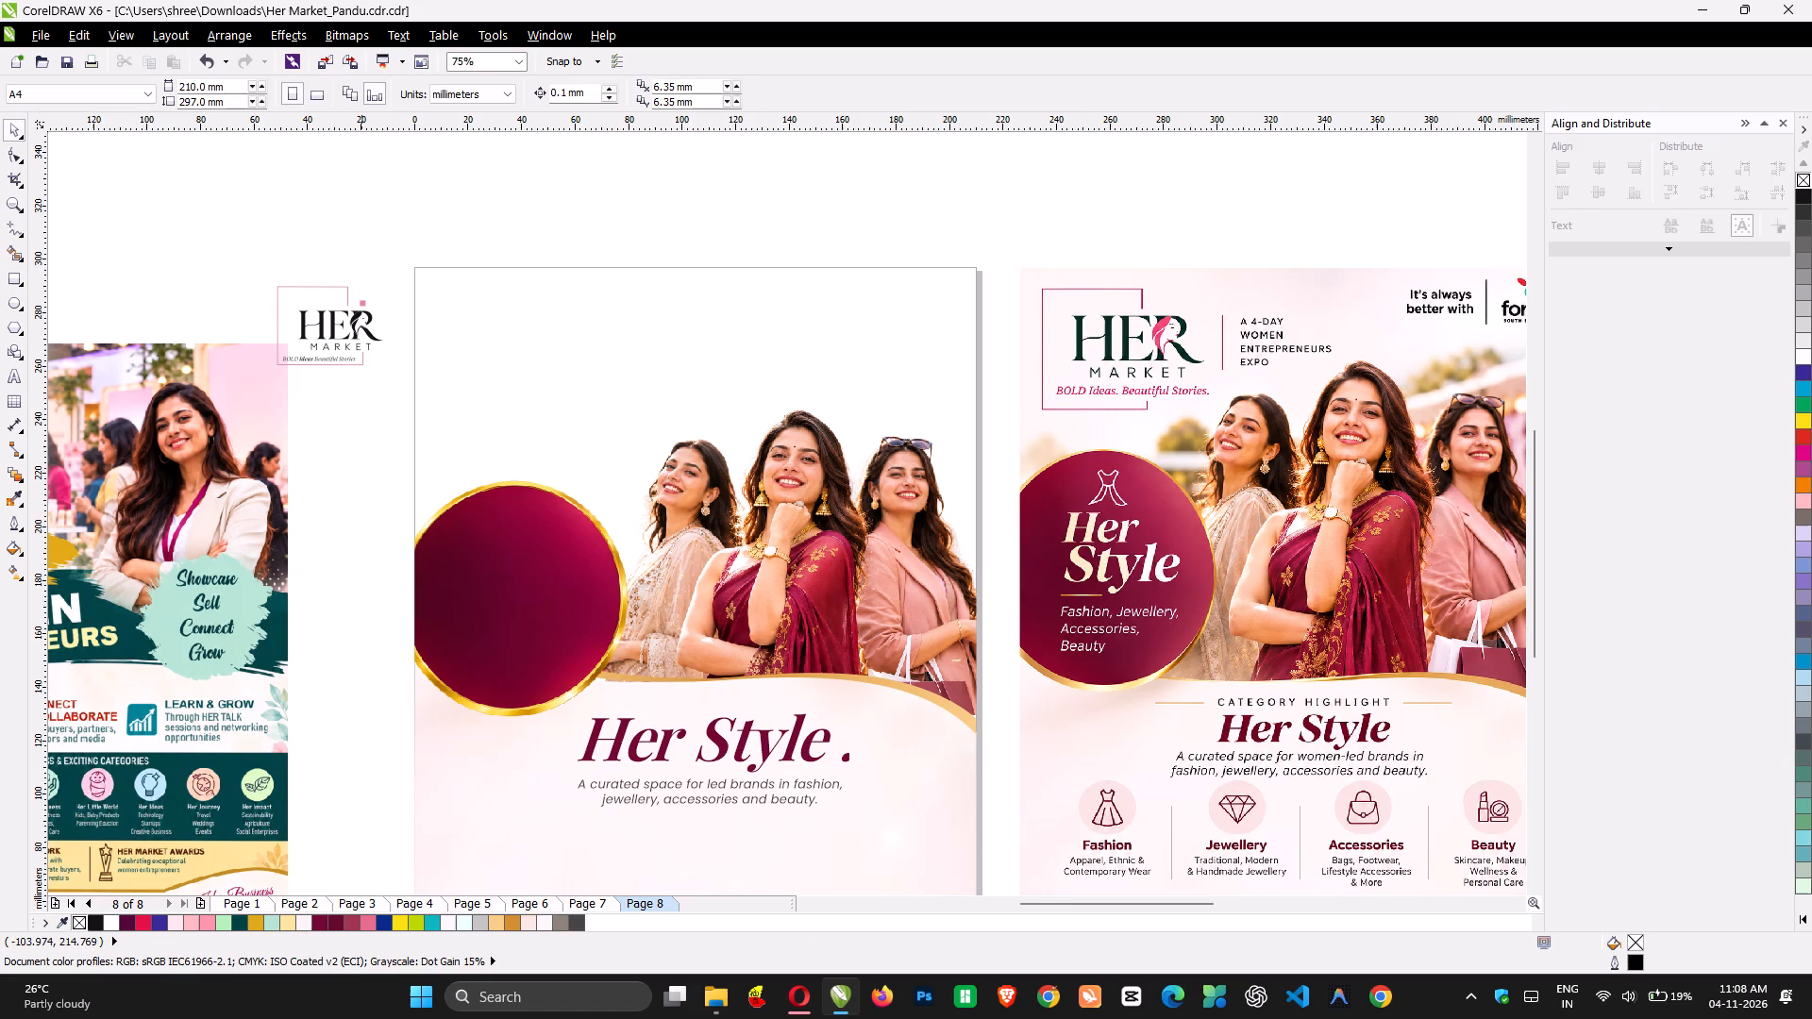
Fill the enquiry phone numbers at the foot of the page with dark maroon #650B2F.
scroll(625, 616, down, 1)
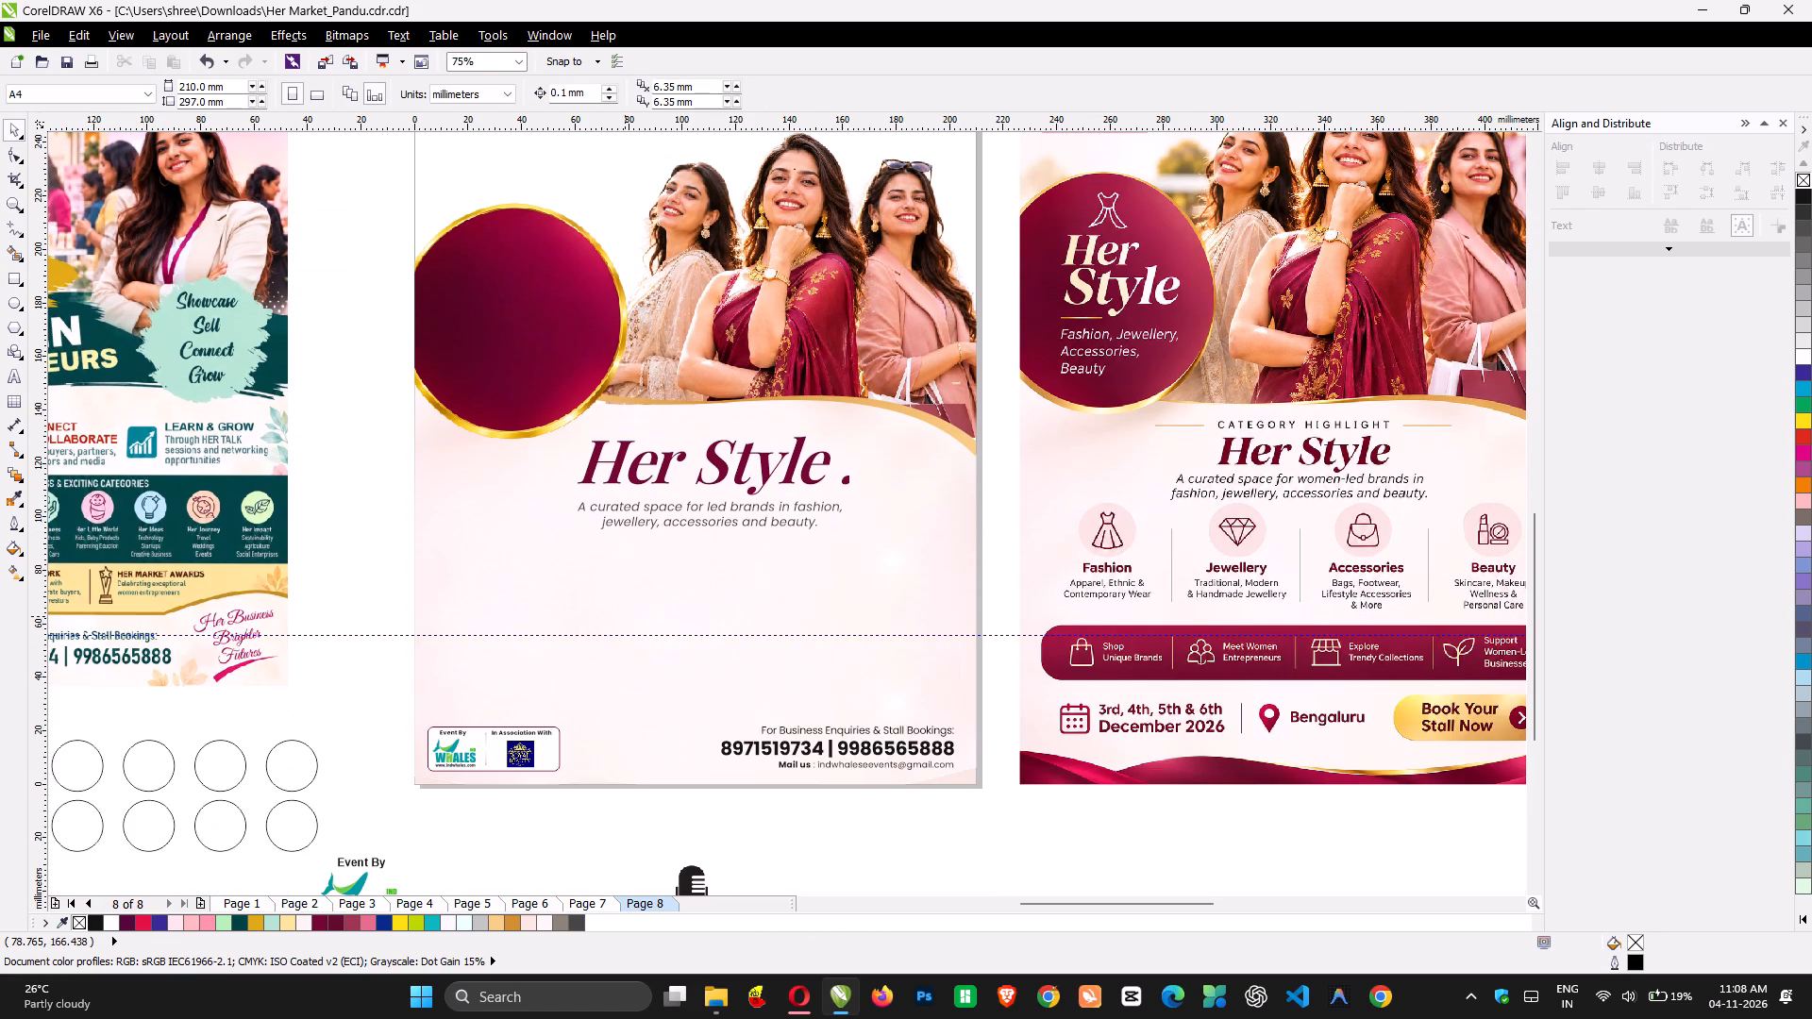
scroll(625, 616, down, 1)
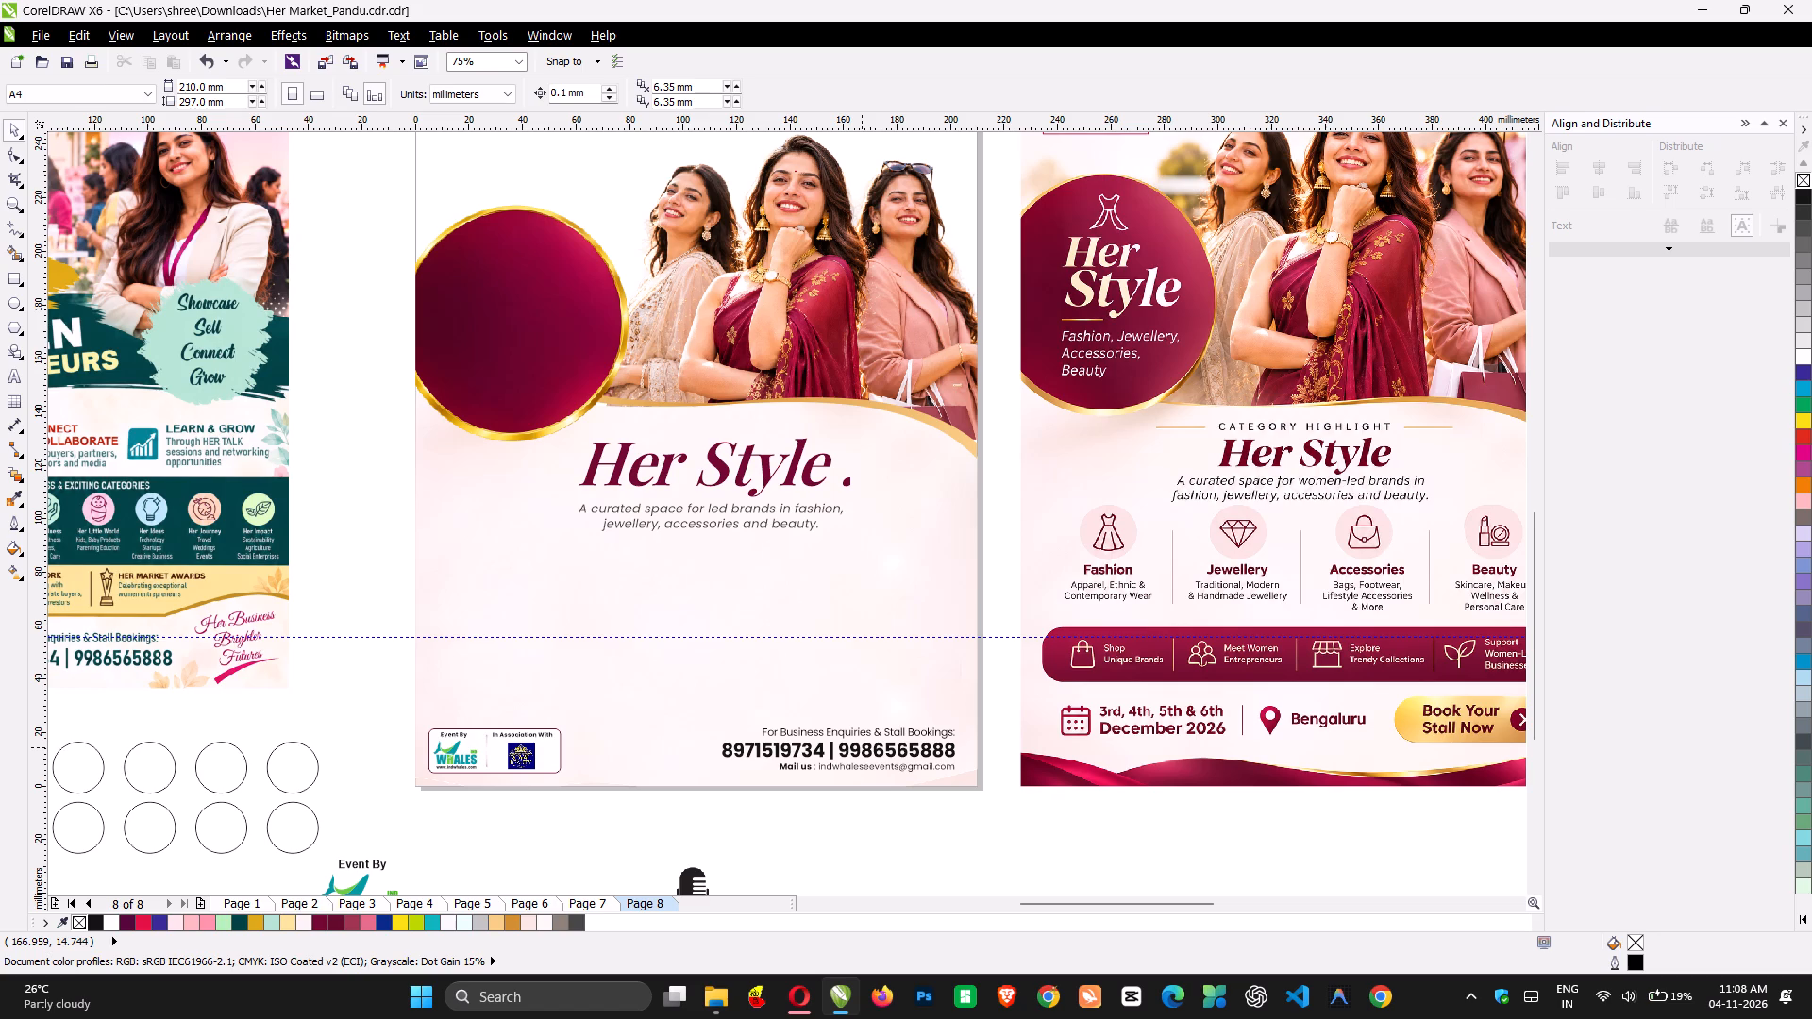
ctrl+click(862, 747)
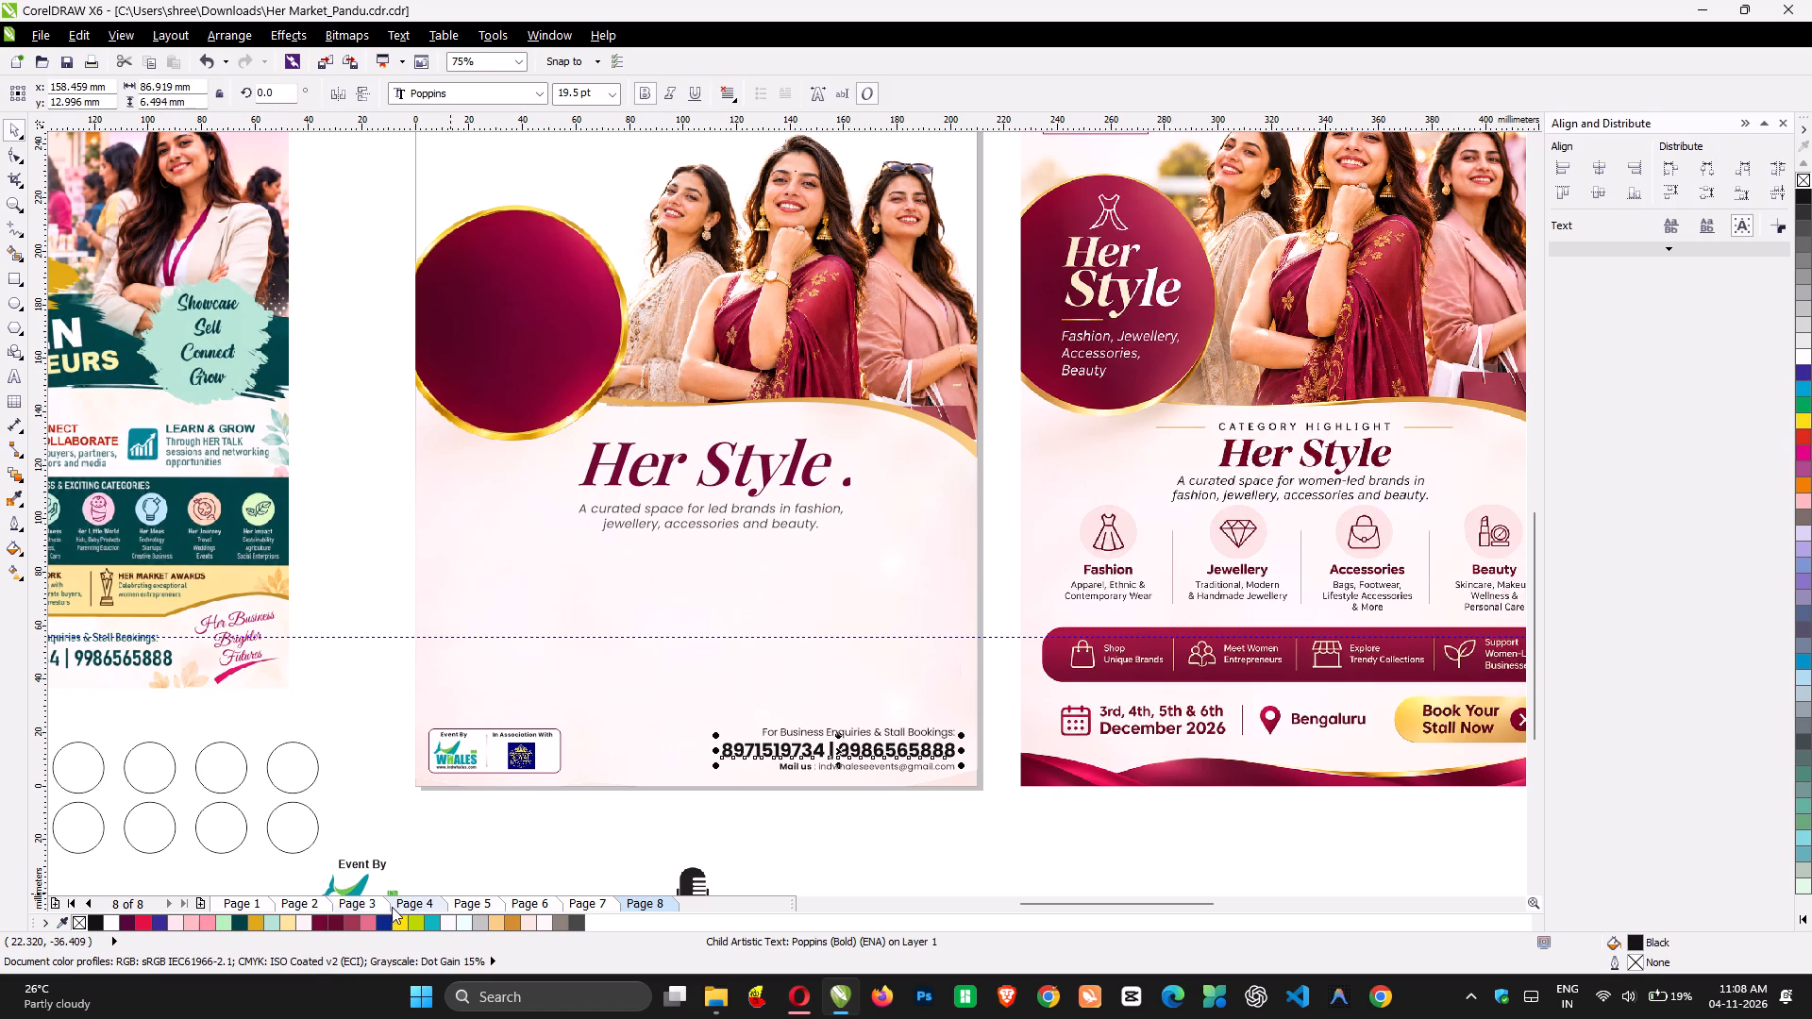
click(340, 921)
click(878, 845)
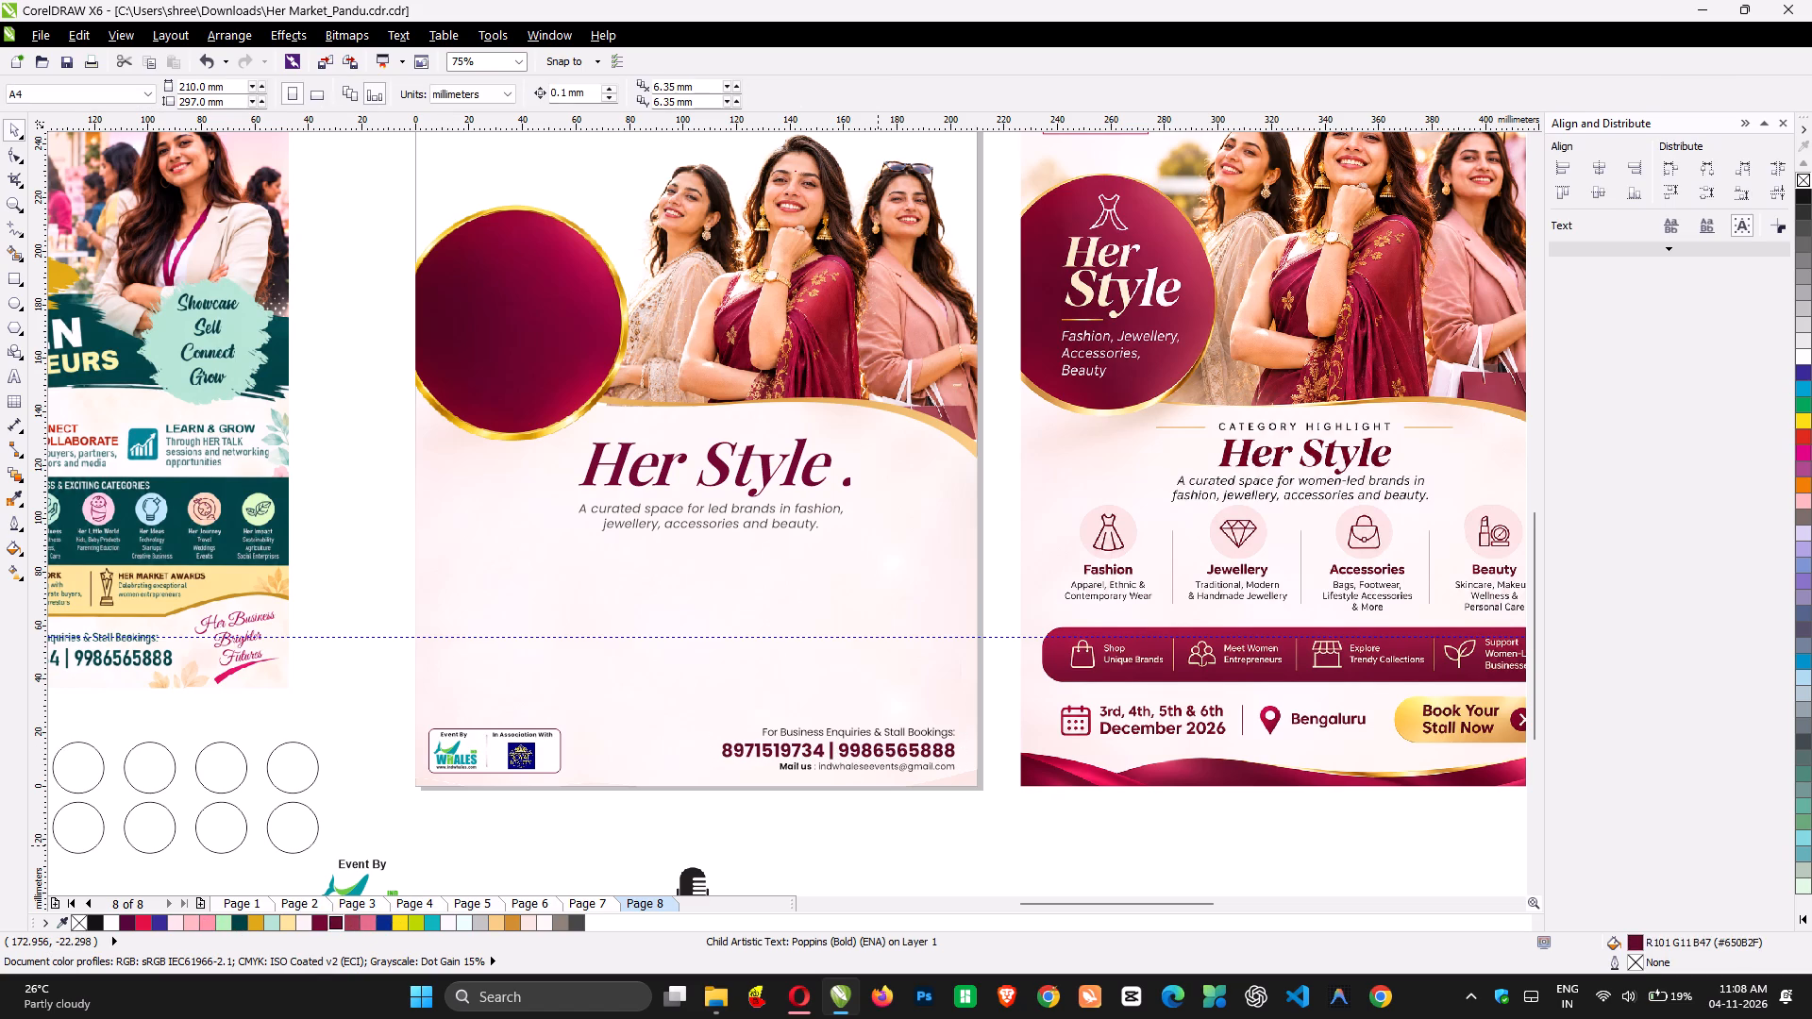
Repeat the dark maroon #650B2F fill on the "Her Style ." heading.
scroll(878, 845, up, 1)
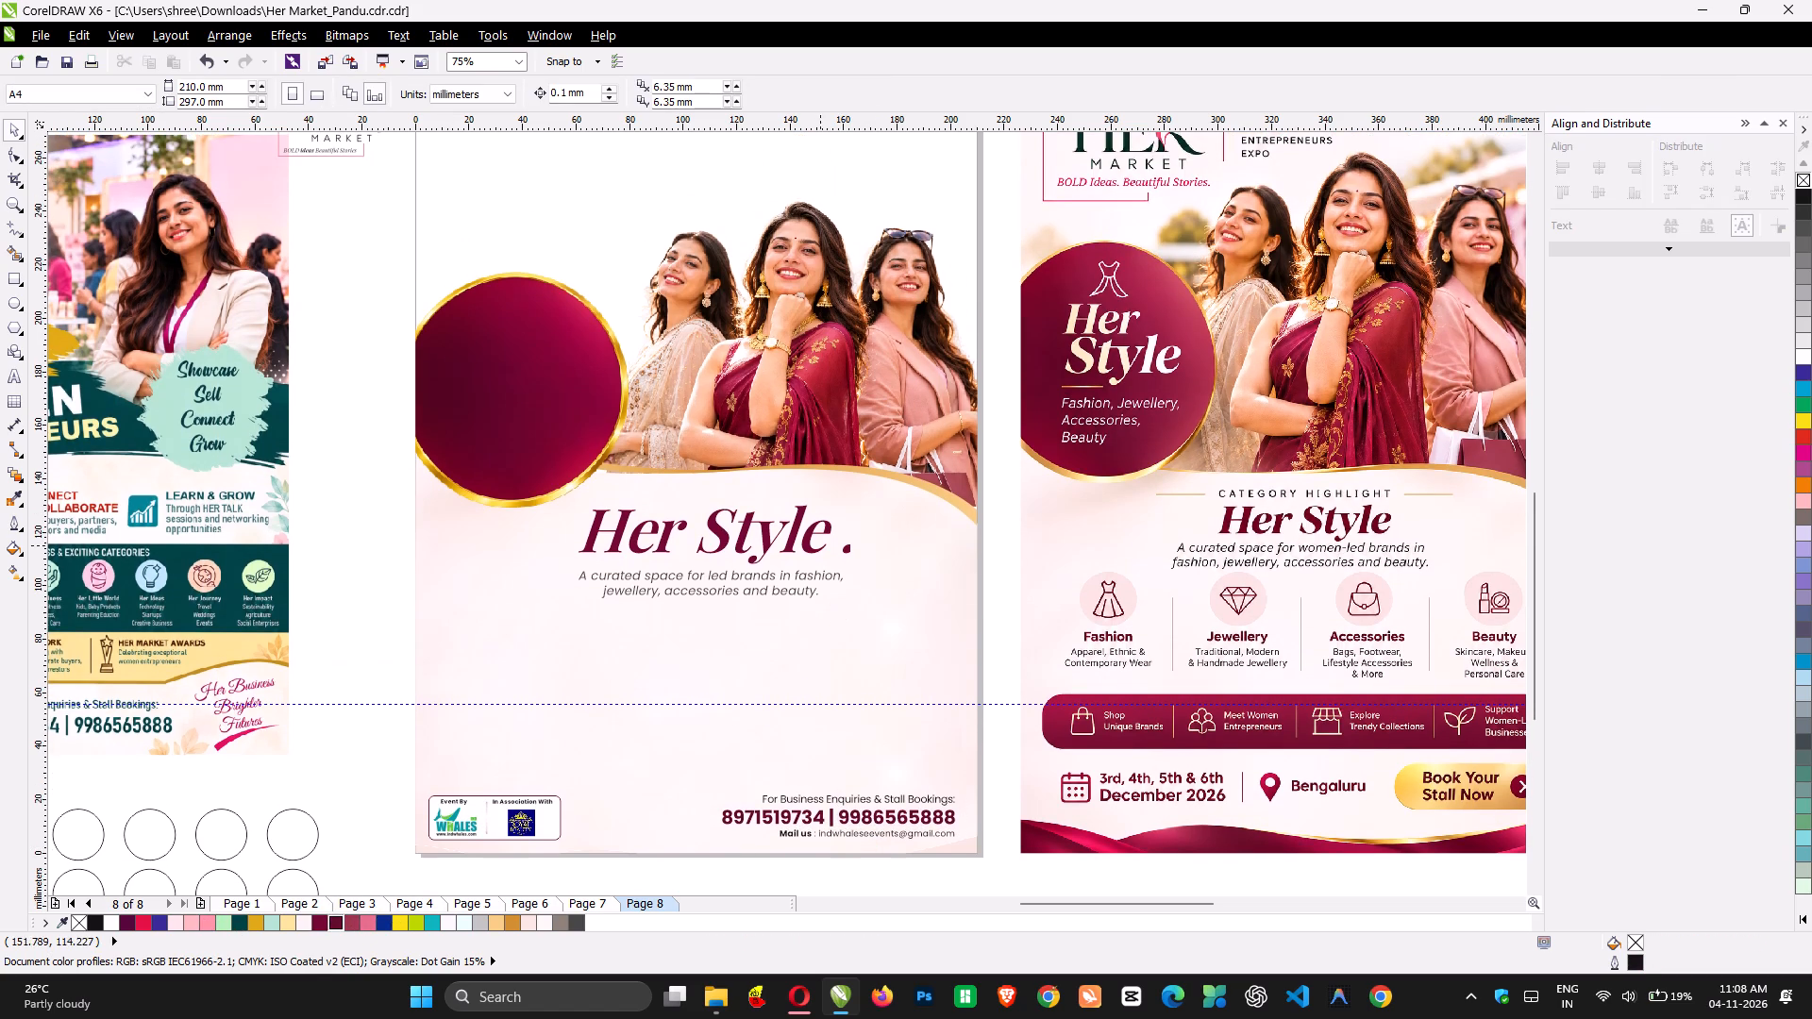
ctrl+click(812, 545)
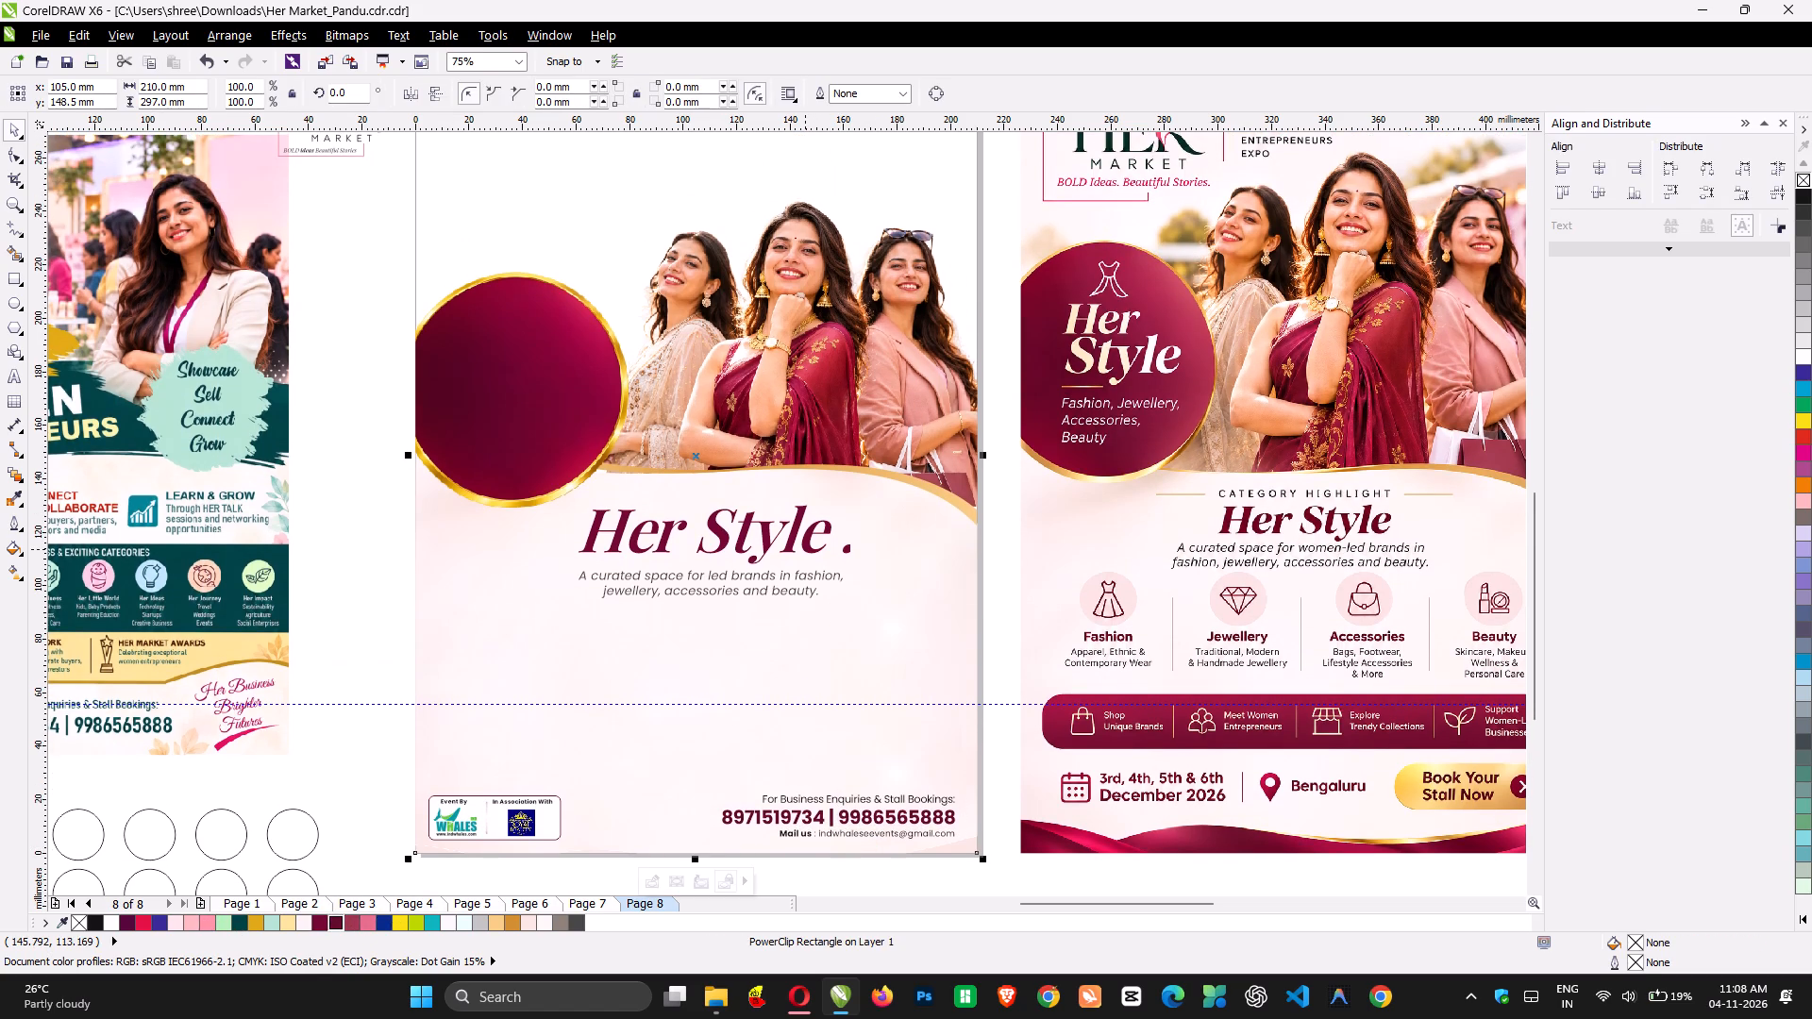
click(805, 549)
key(ctrl+r)
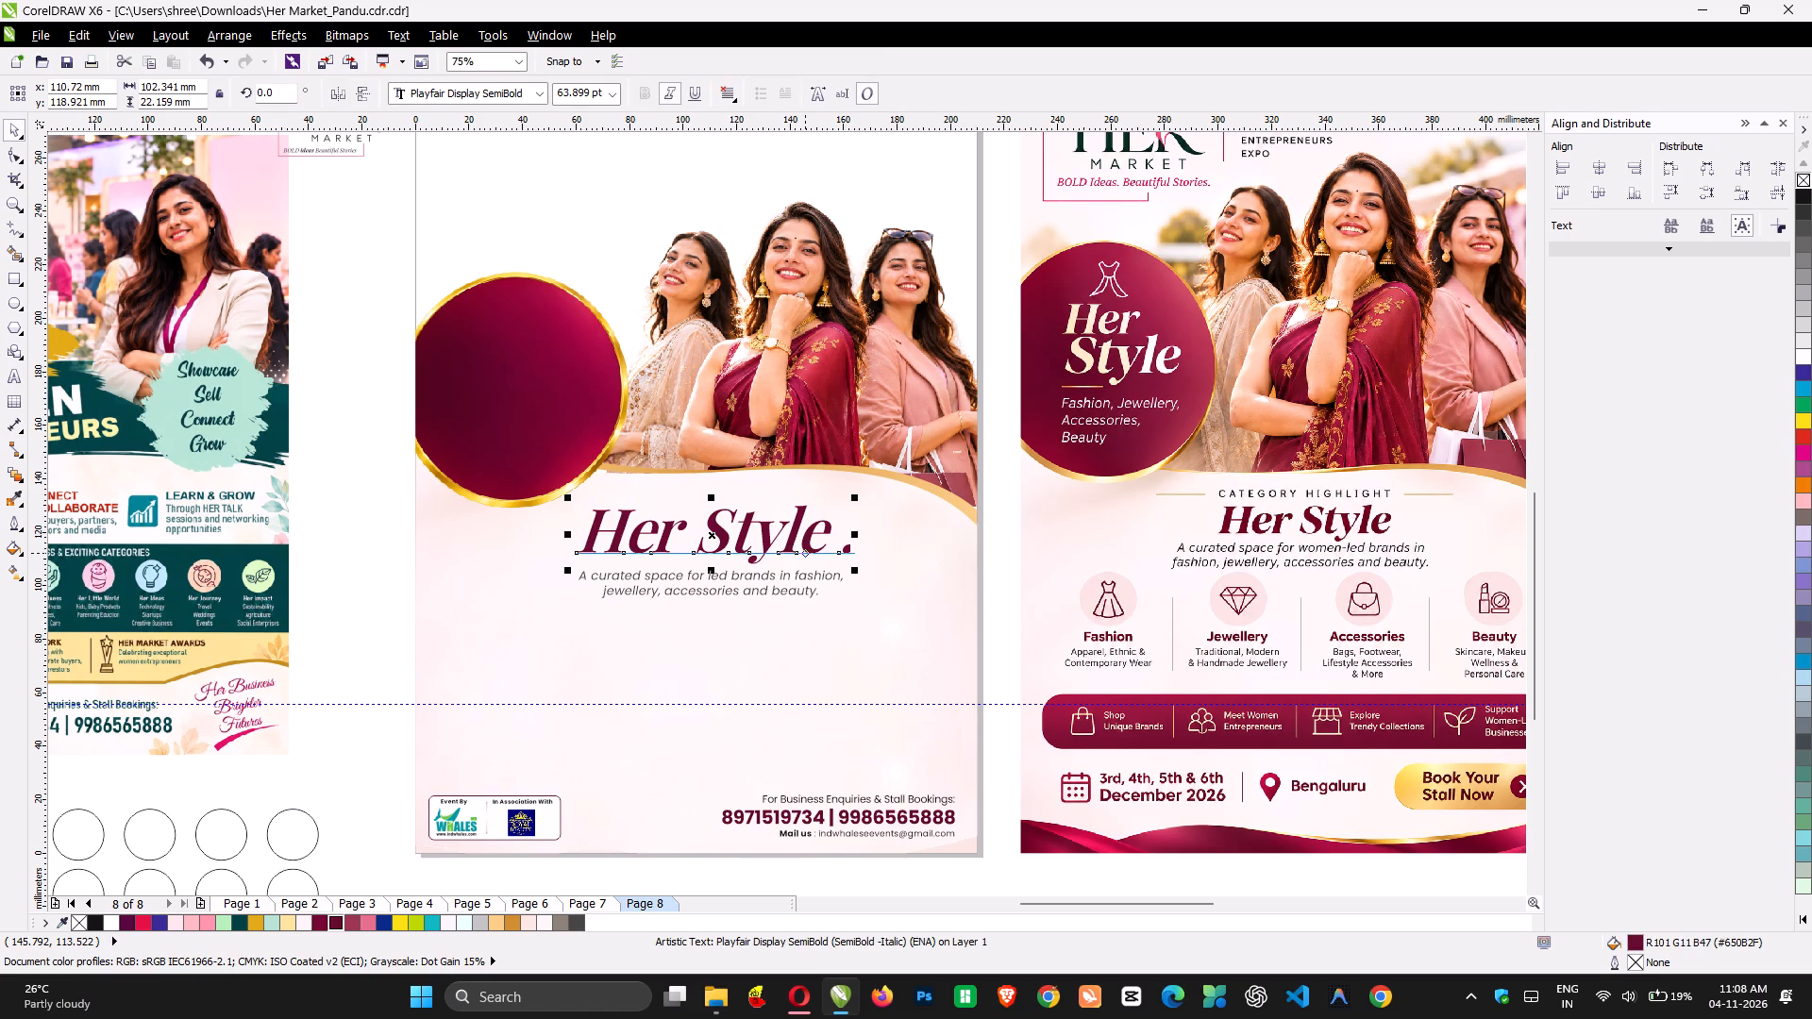
Sample the pale page colour beside the "Her Style ." heading with the Color Eyedropper and select the heading's full stop for editing.
key(F8)
key(shift+Left)
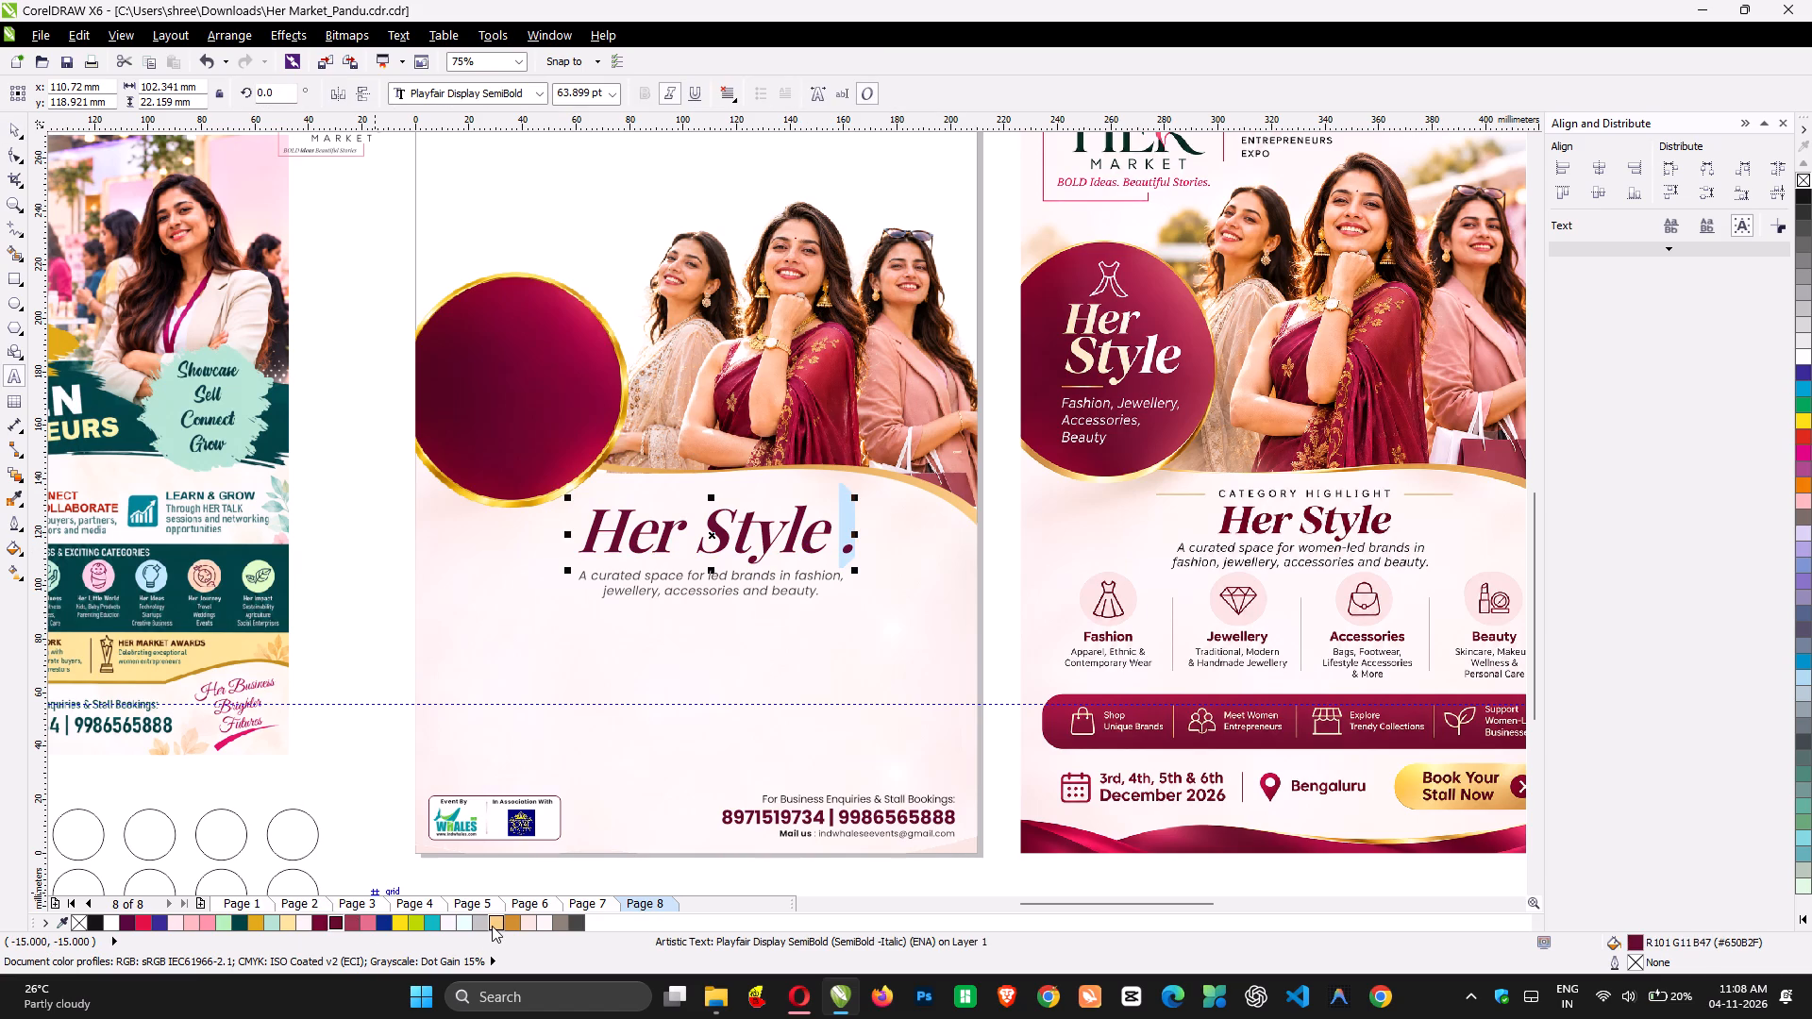
click(12, 498)
click(862, 562)
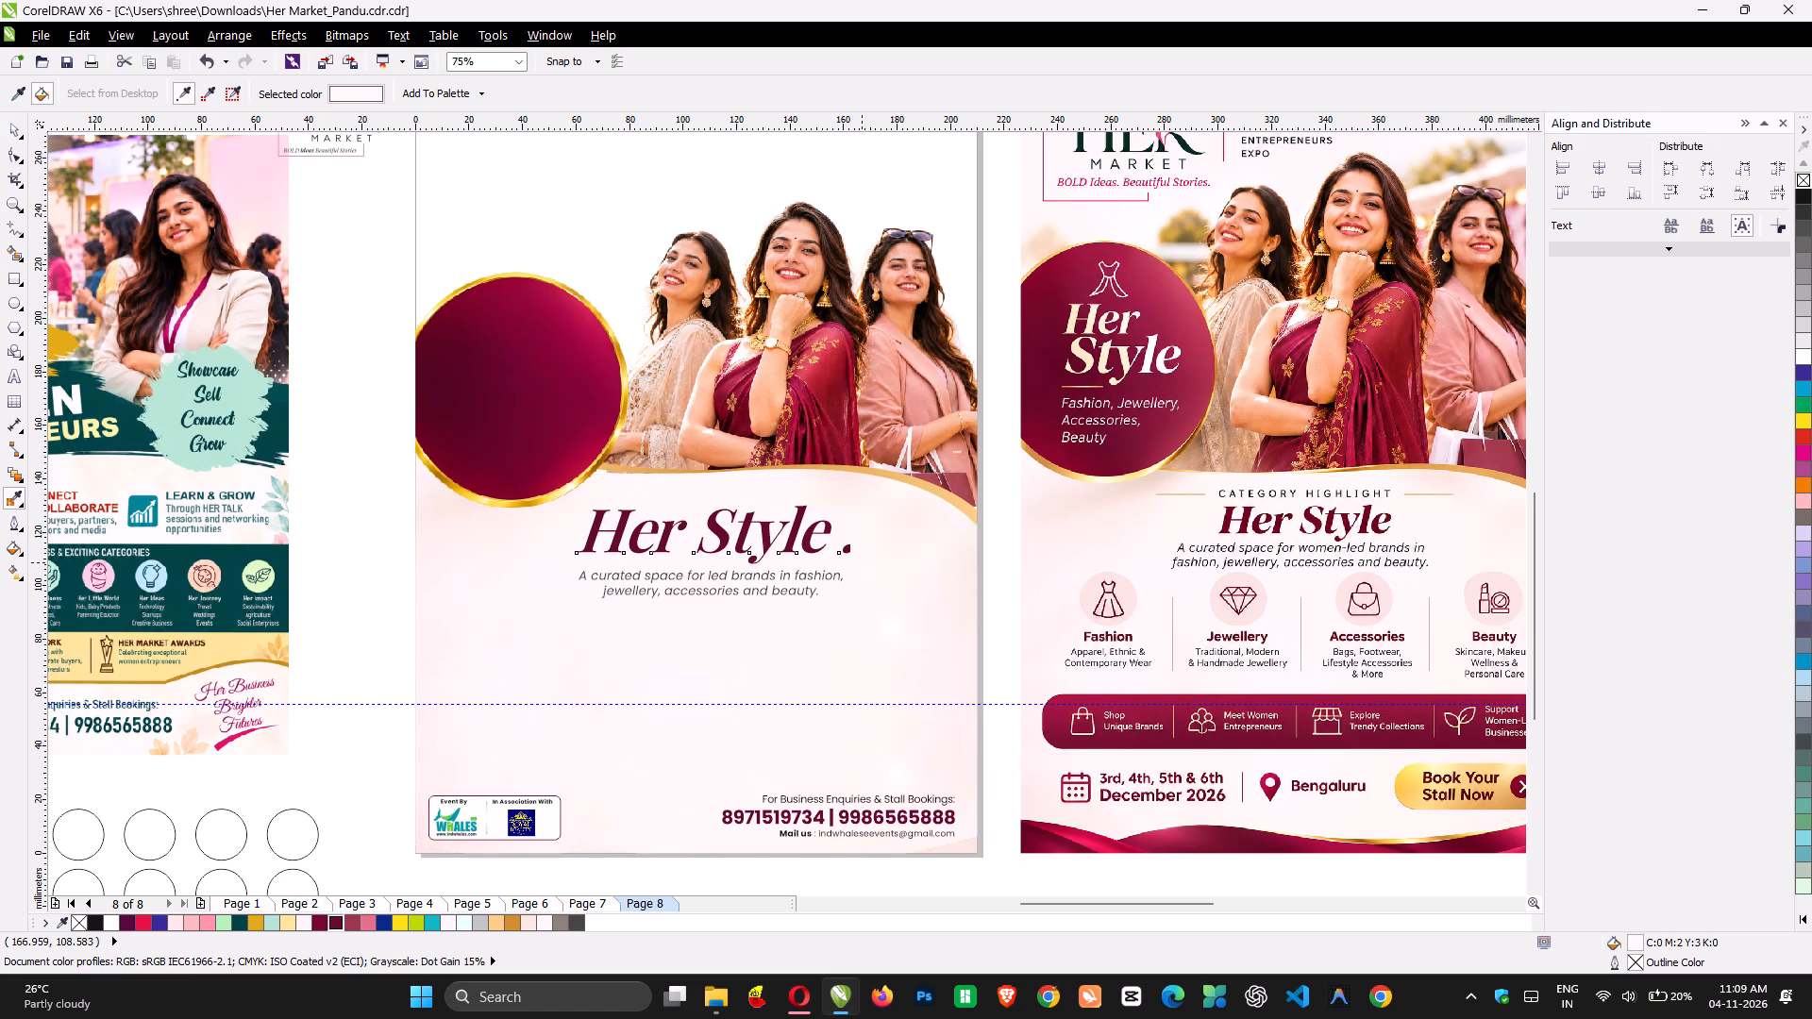
key(F8)
key(shift+Left)
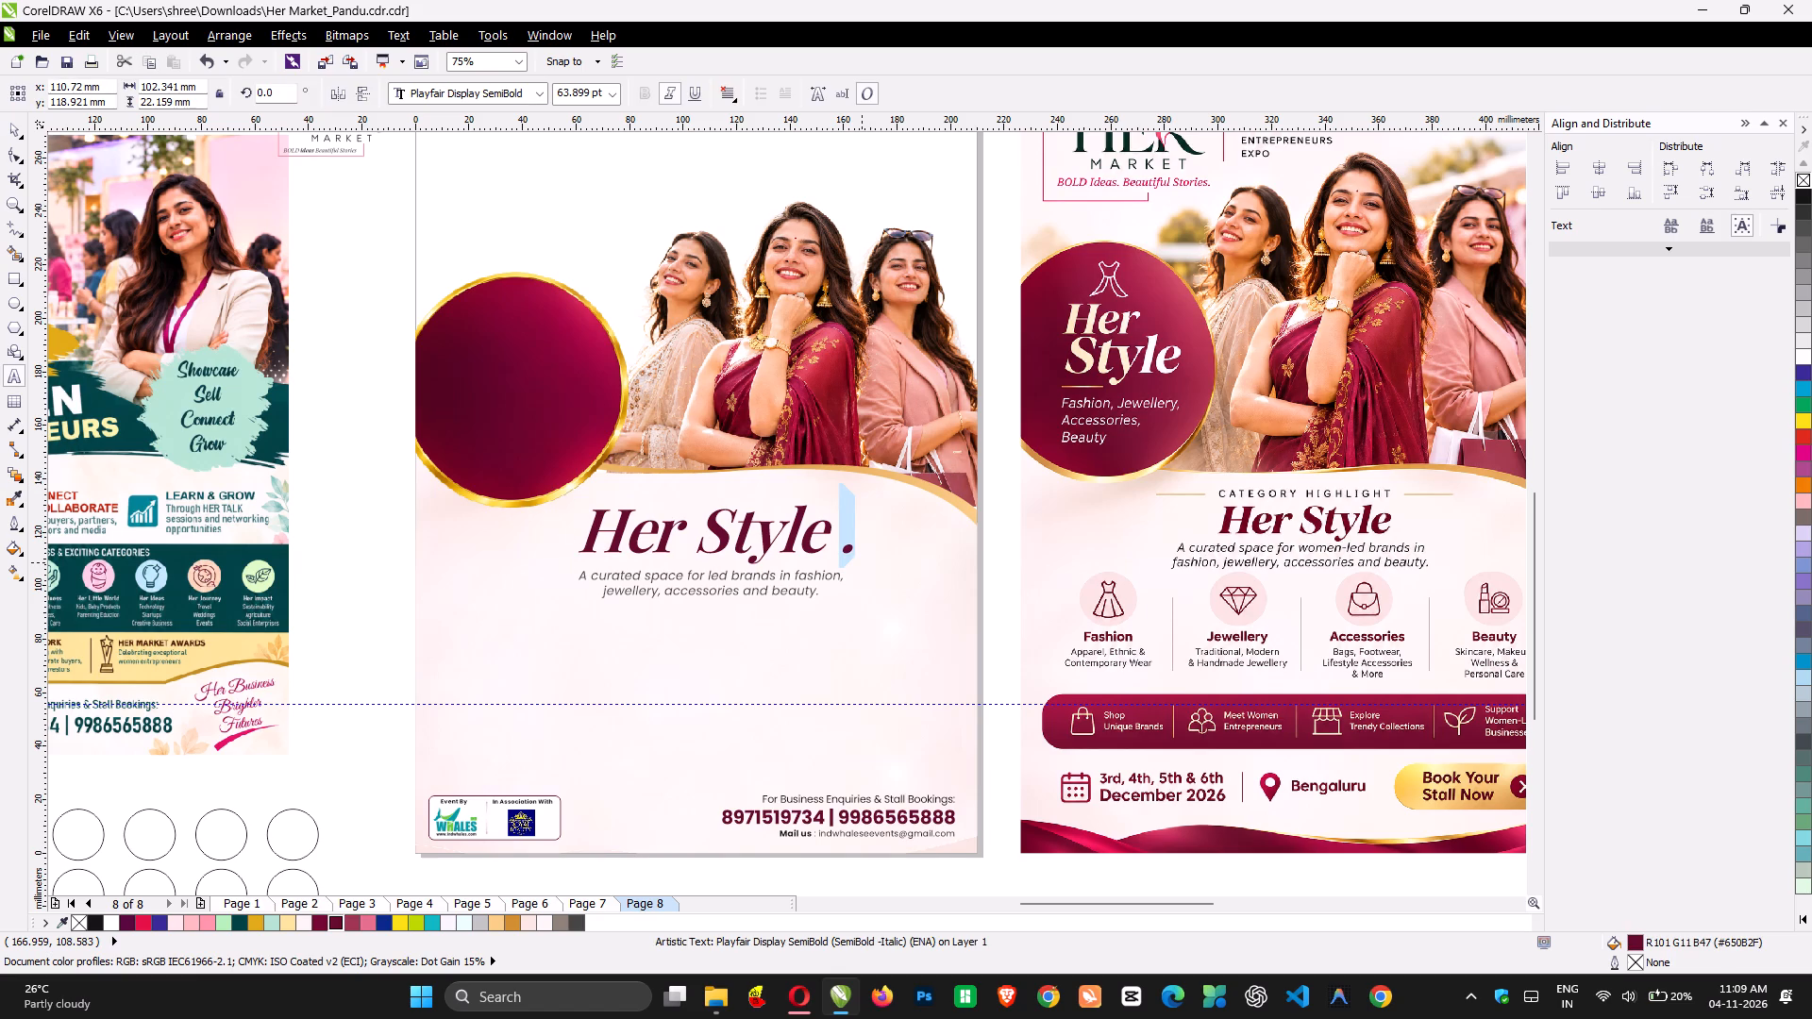
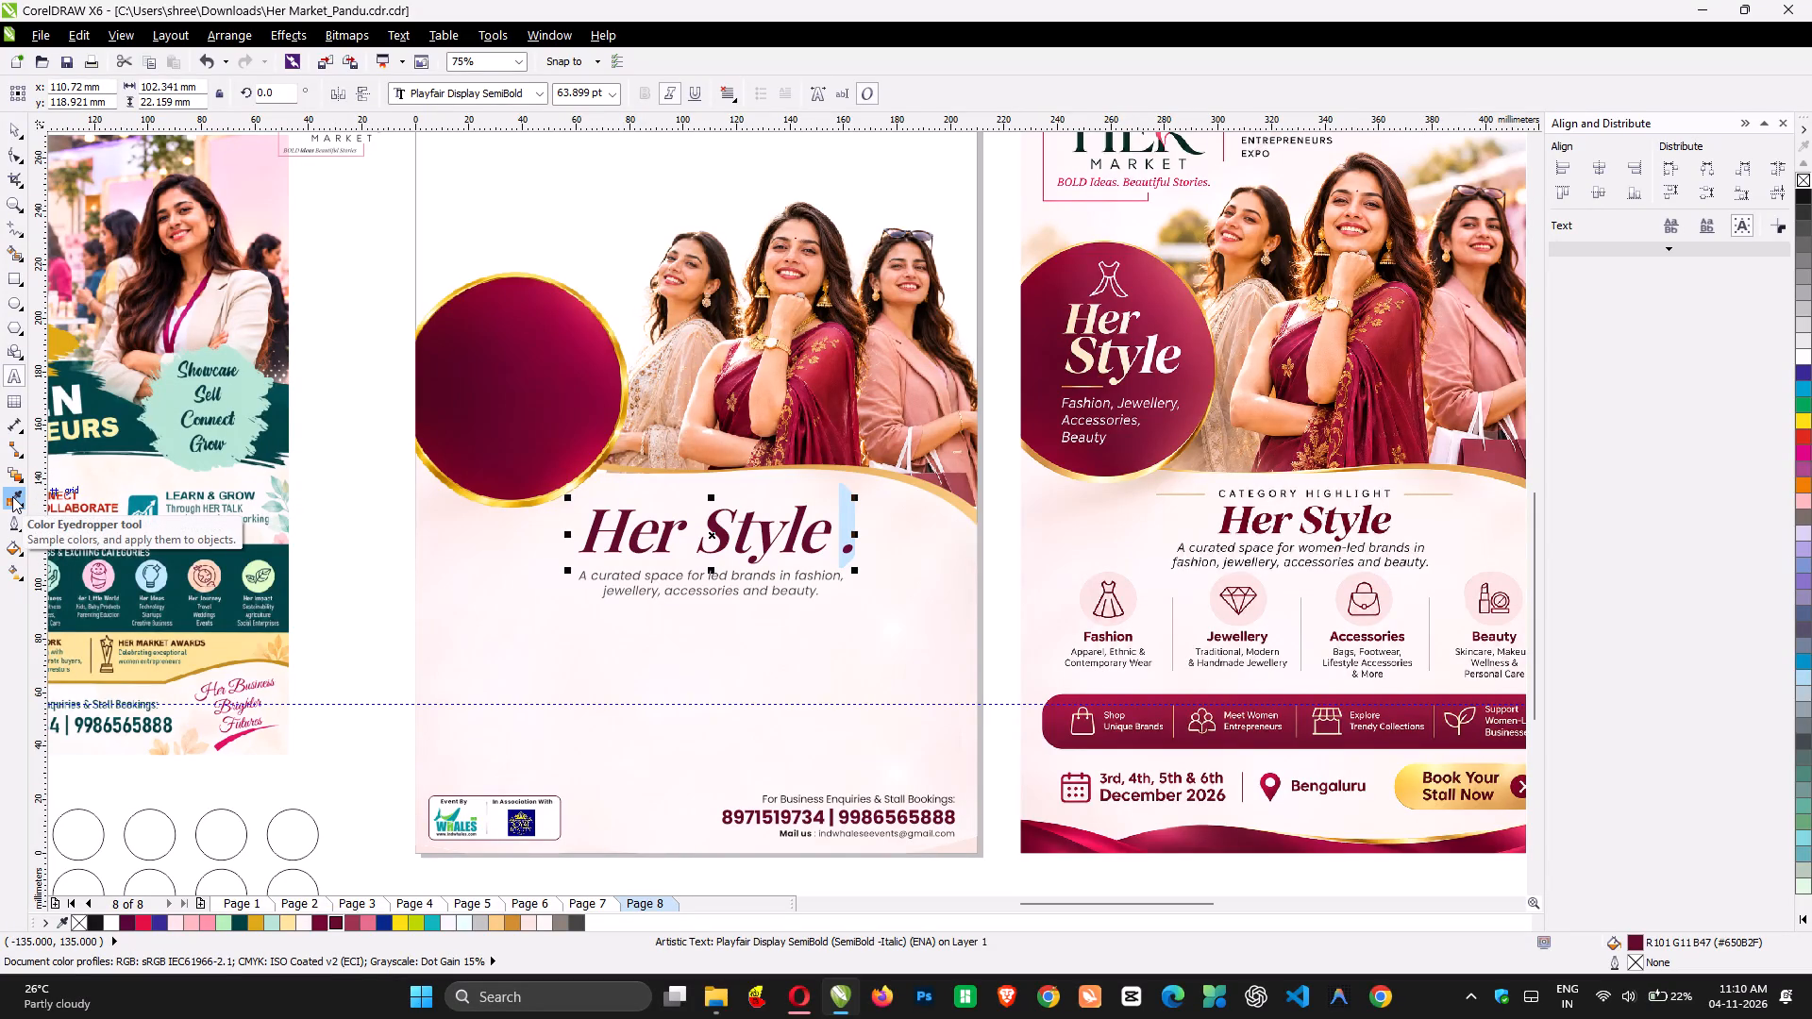
Sample the pale page colour near the "Her Style ." heading onto a spare circle and fill the heading's full stop with it (C0 M3 Y3 K0).
click(12, 496)
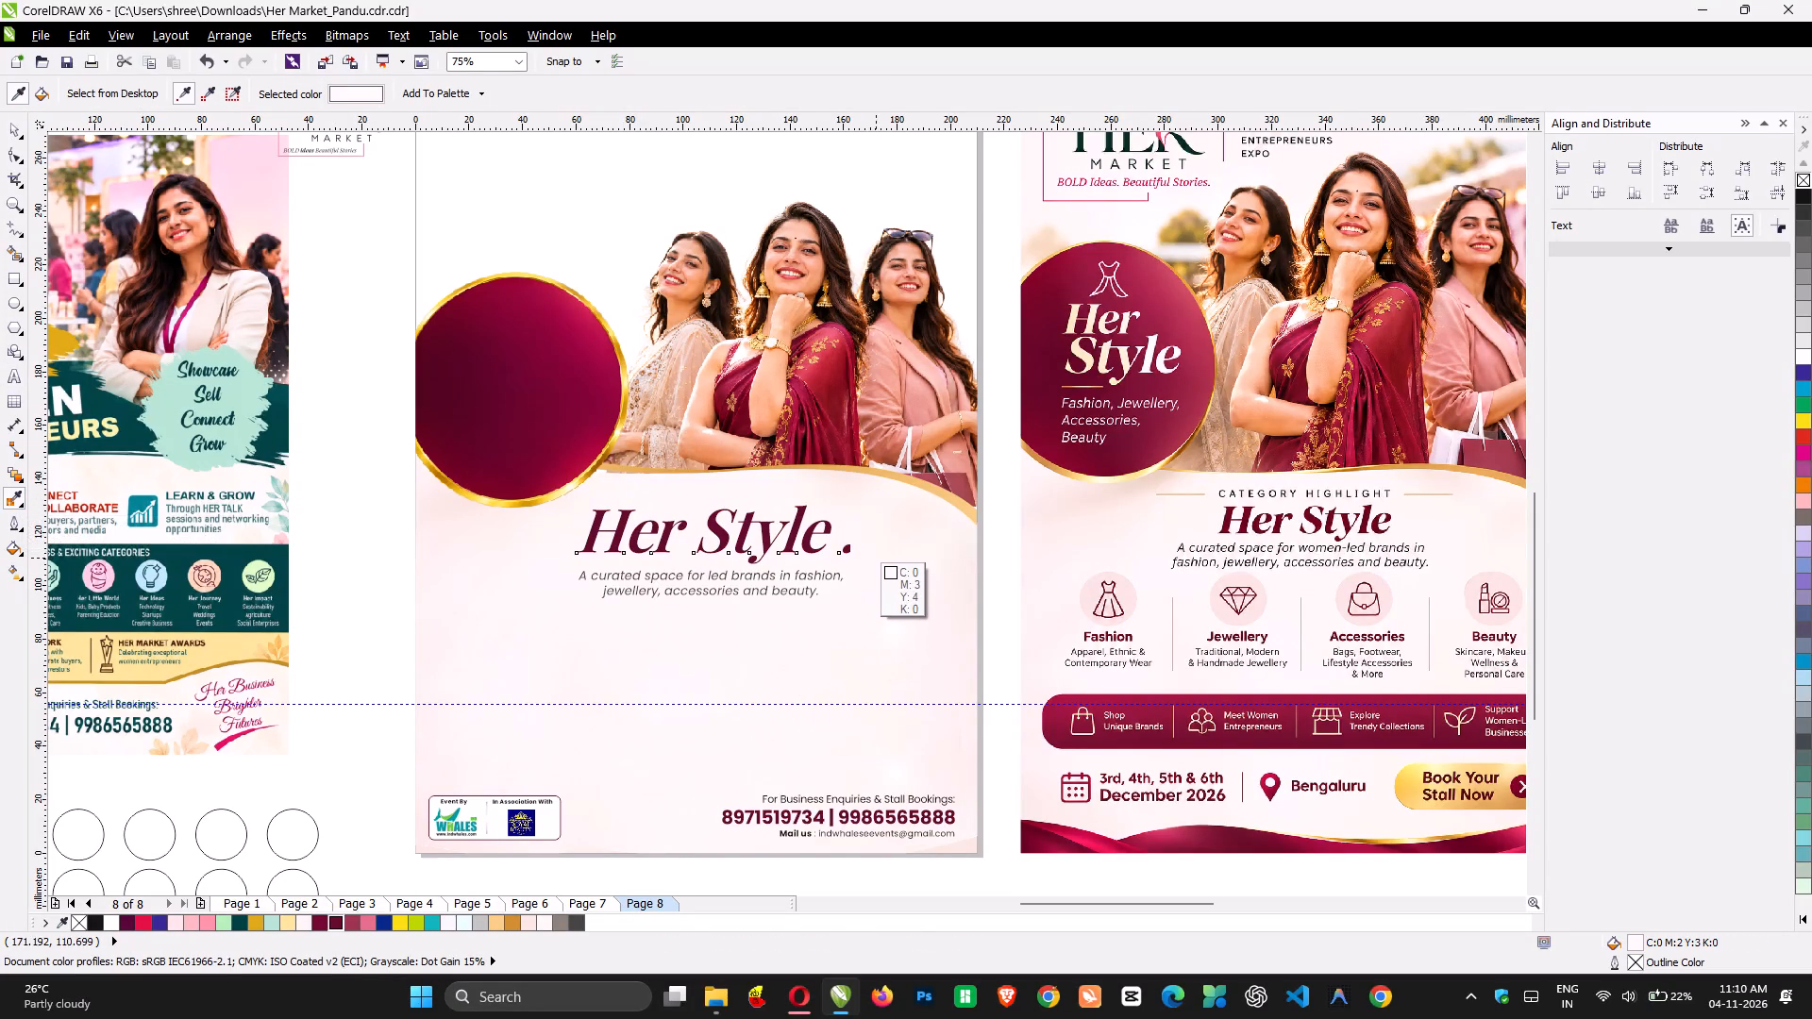
click(859, 555)
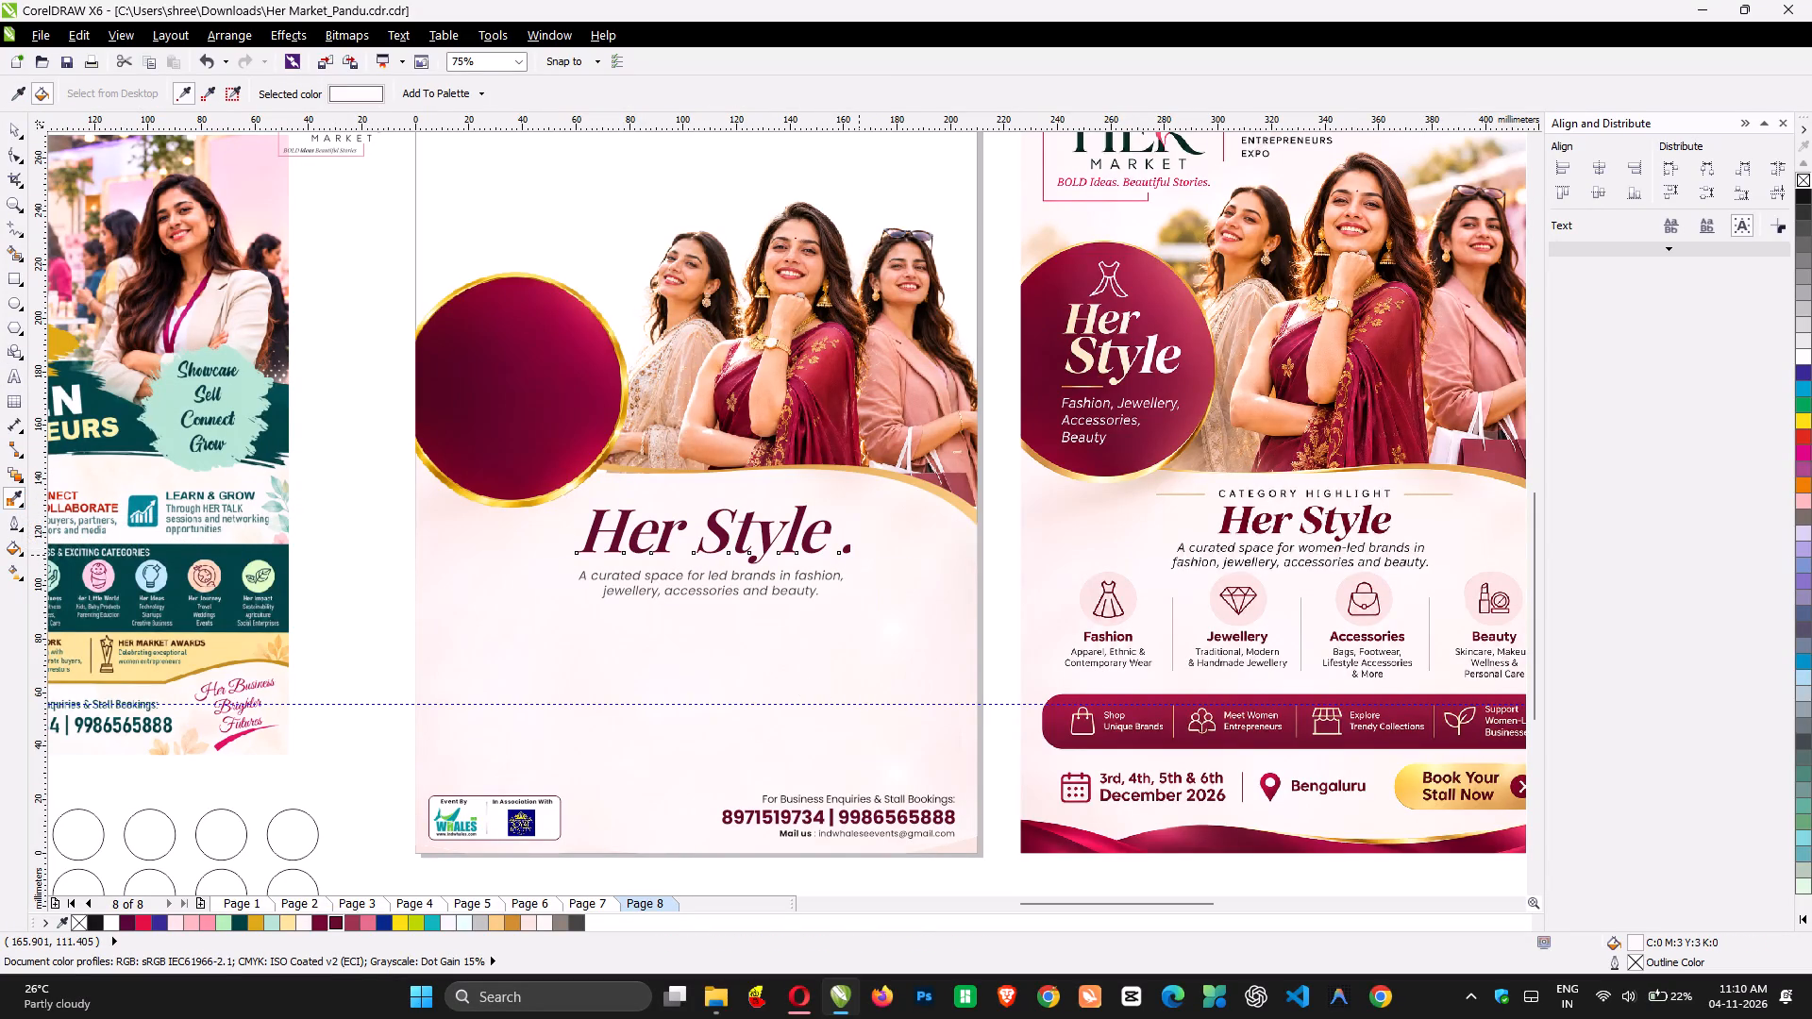
click(302, 844)
key(space)
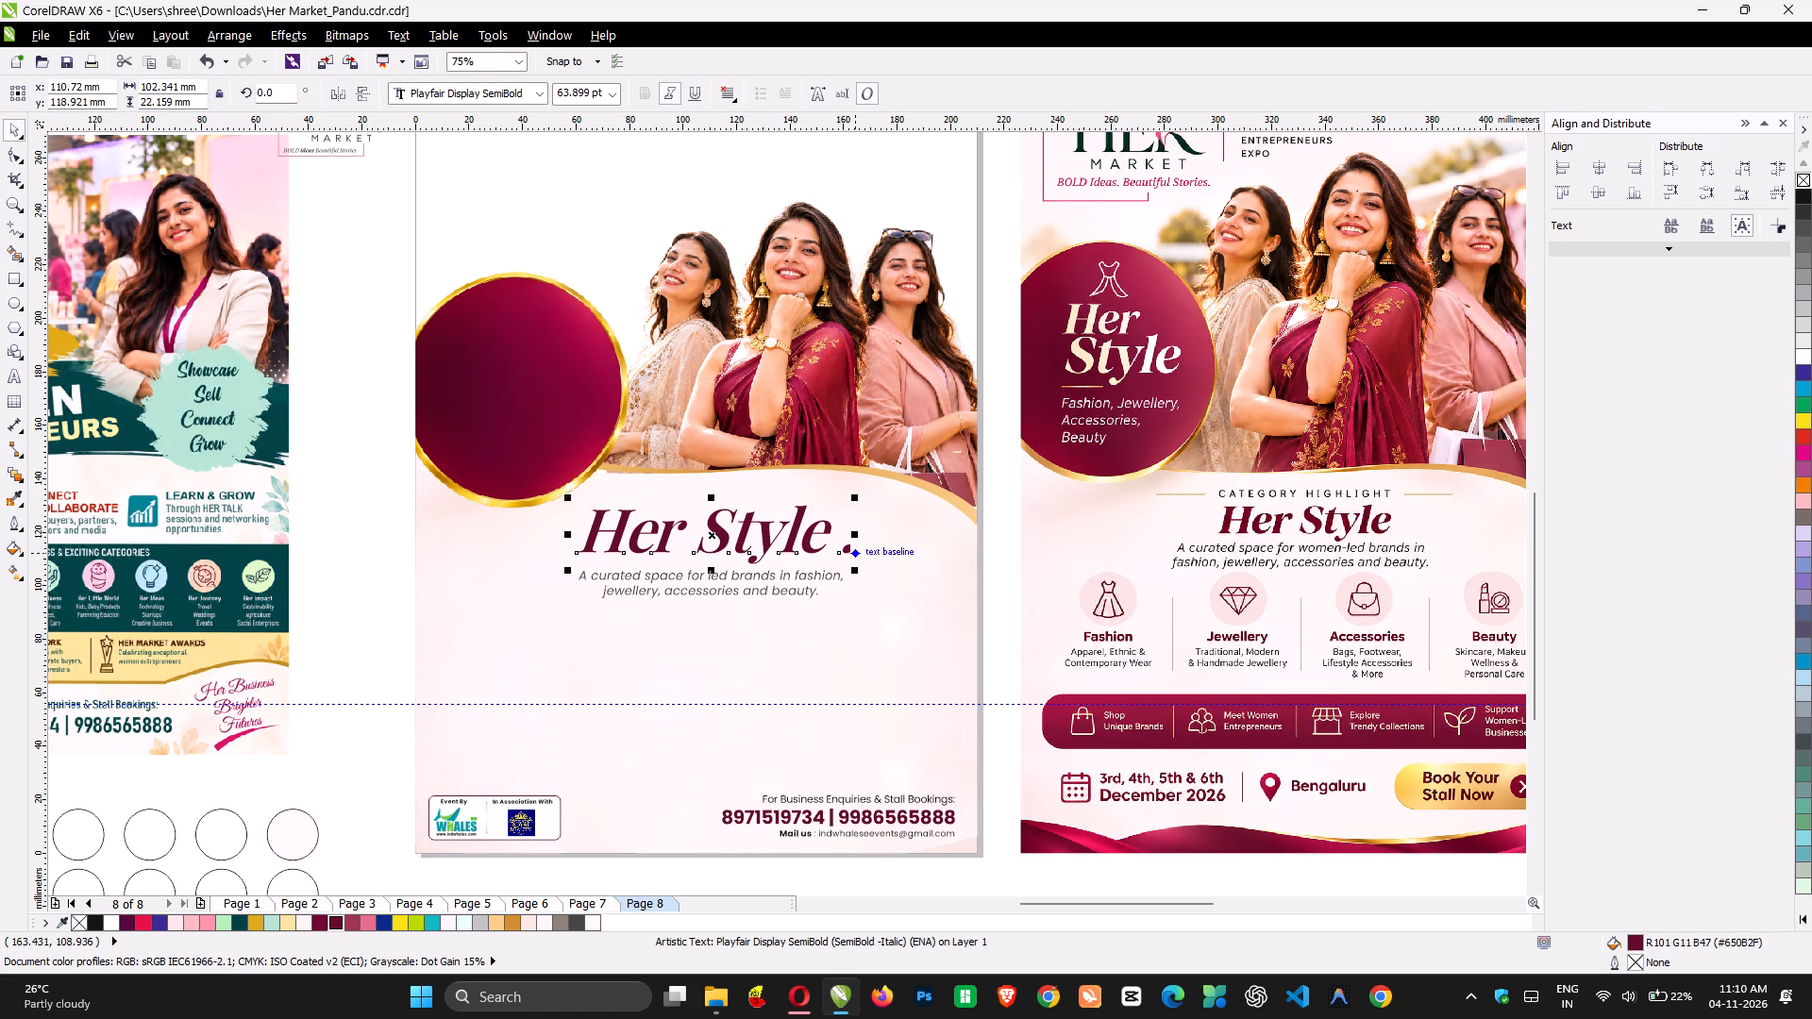
key(F8)
key(shift+Left)
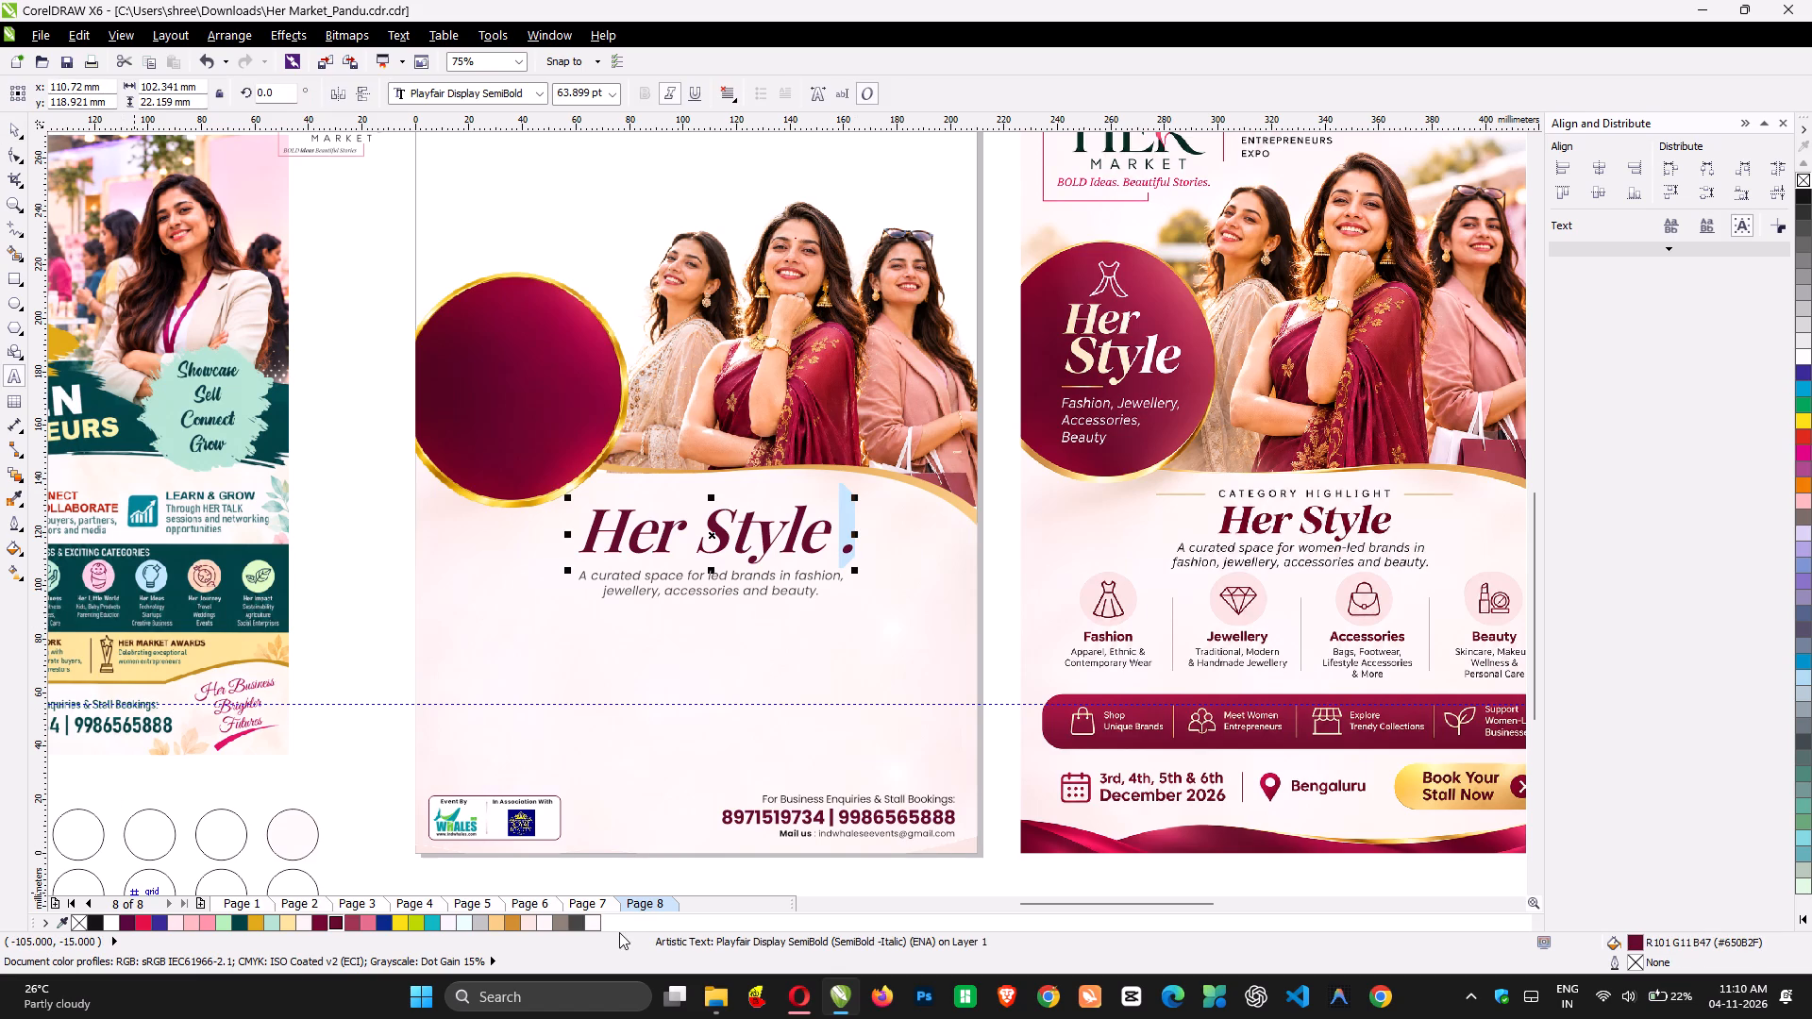
click(594, 925)
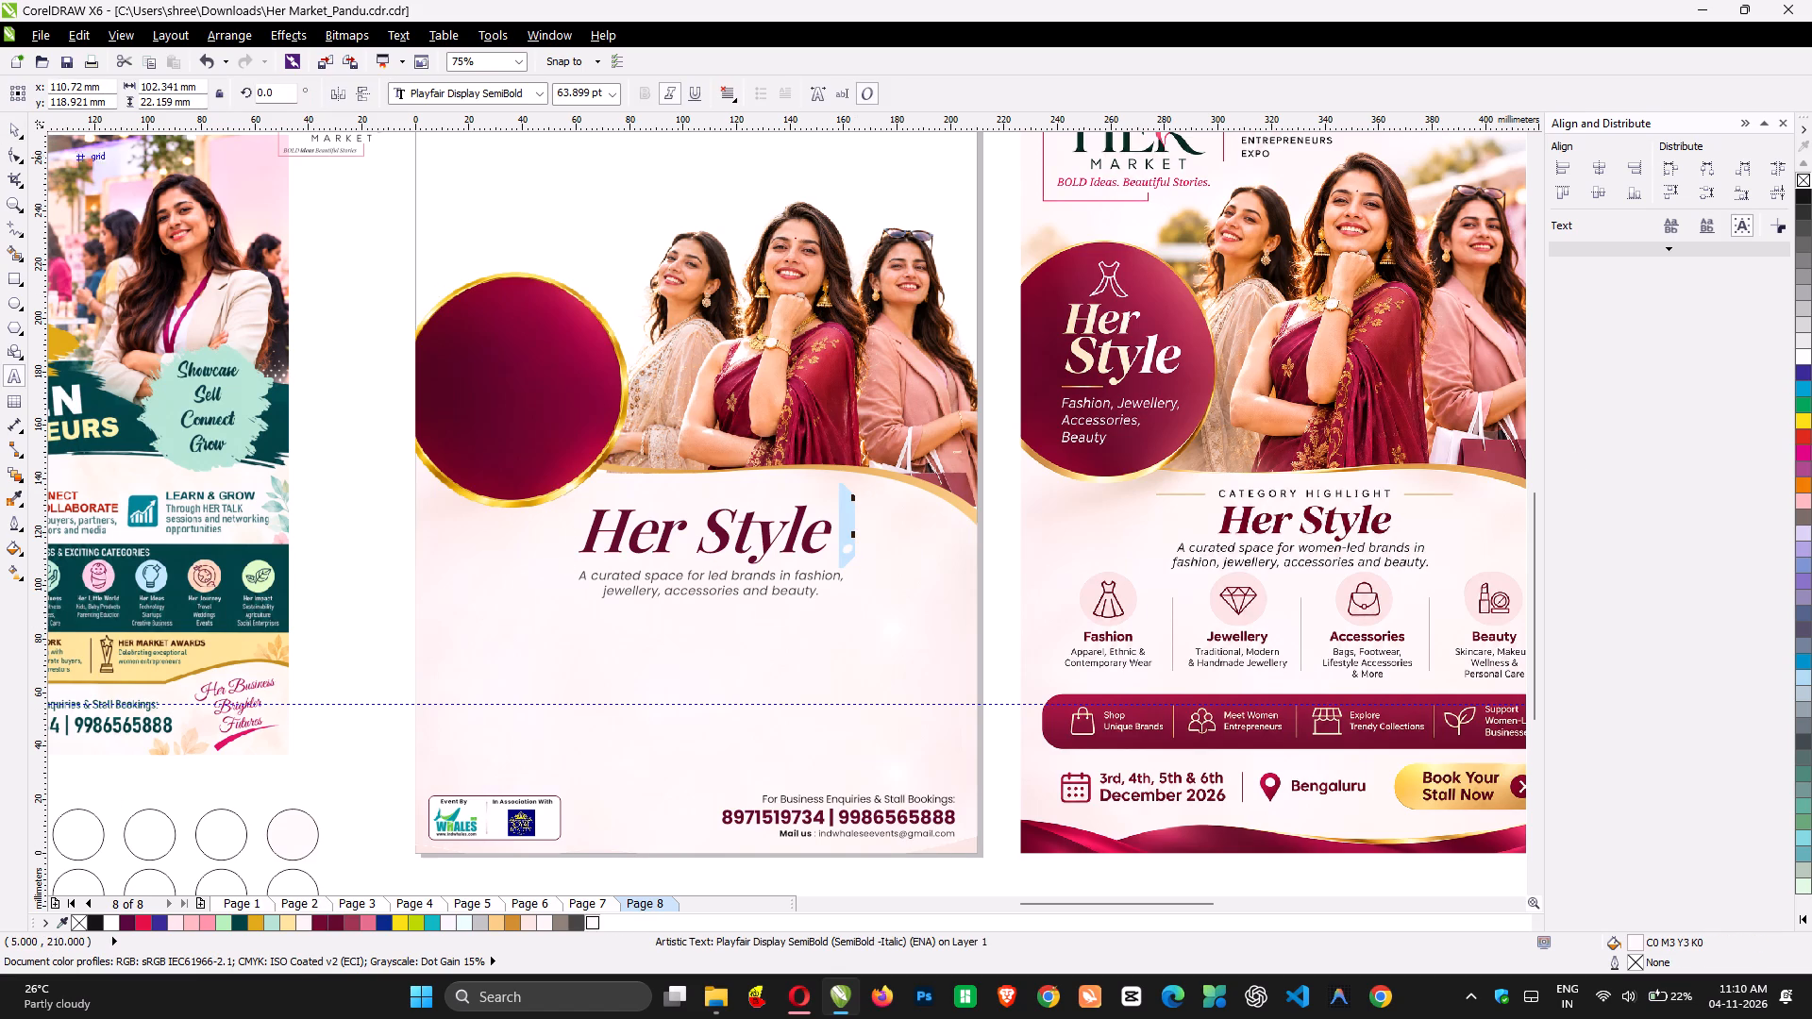
click(8, 130)
click(445, 516)
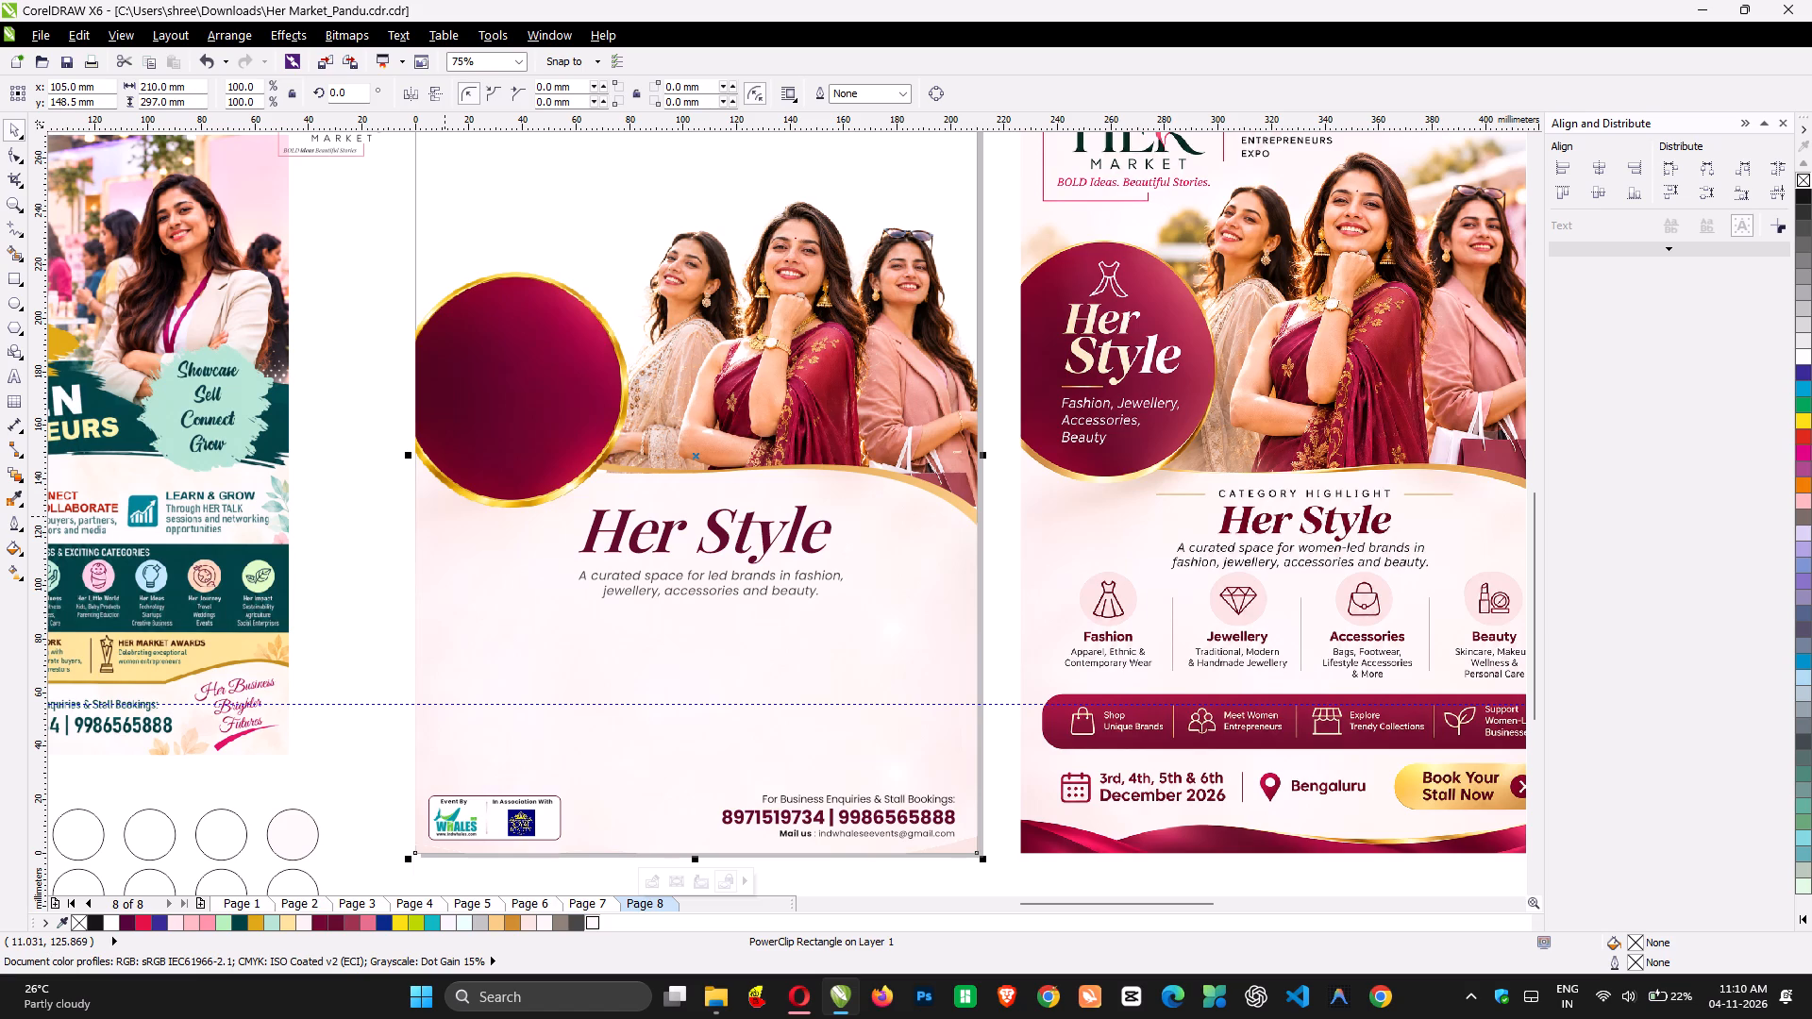
Copy the row of four icons with captions and dividers, Showcase to Network, from the page 3 poster.
scroll(987, 749, left, 2)
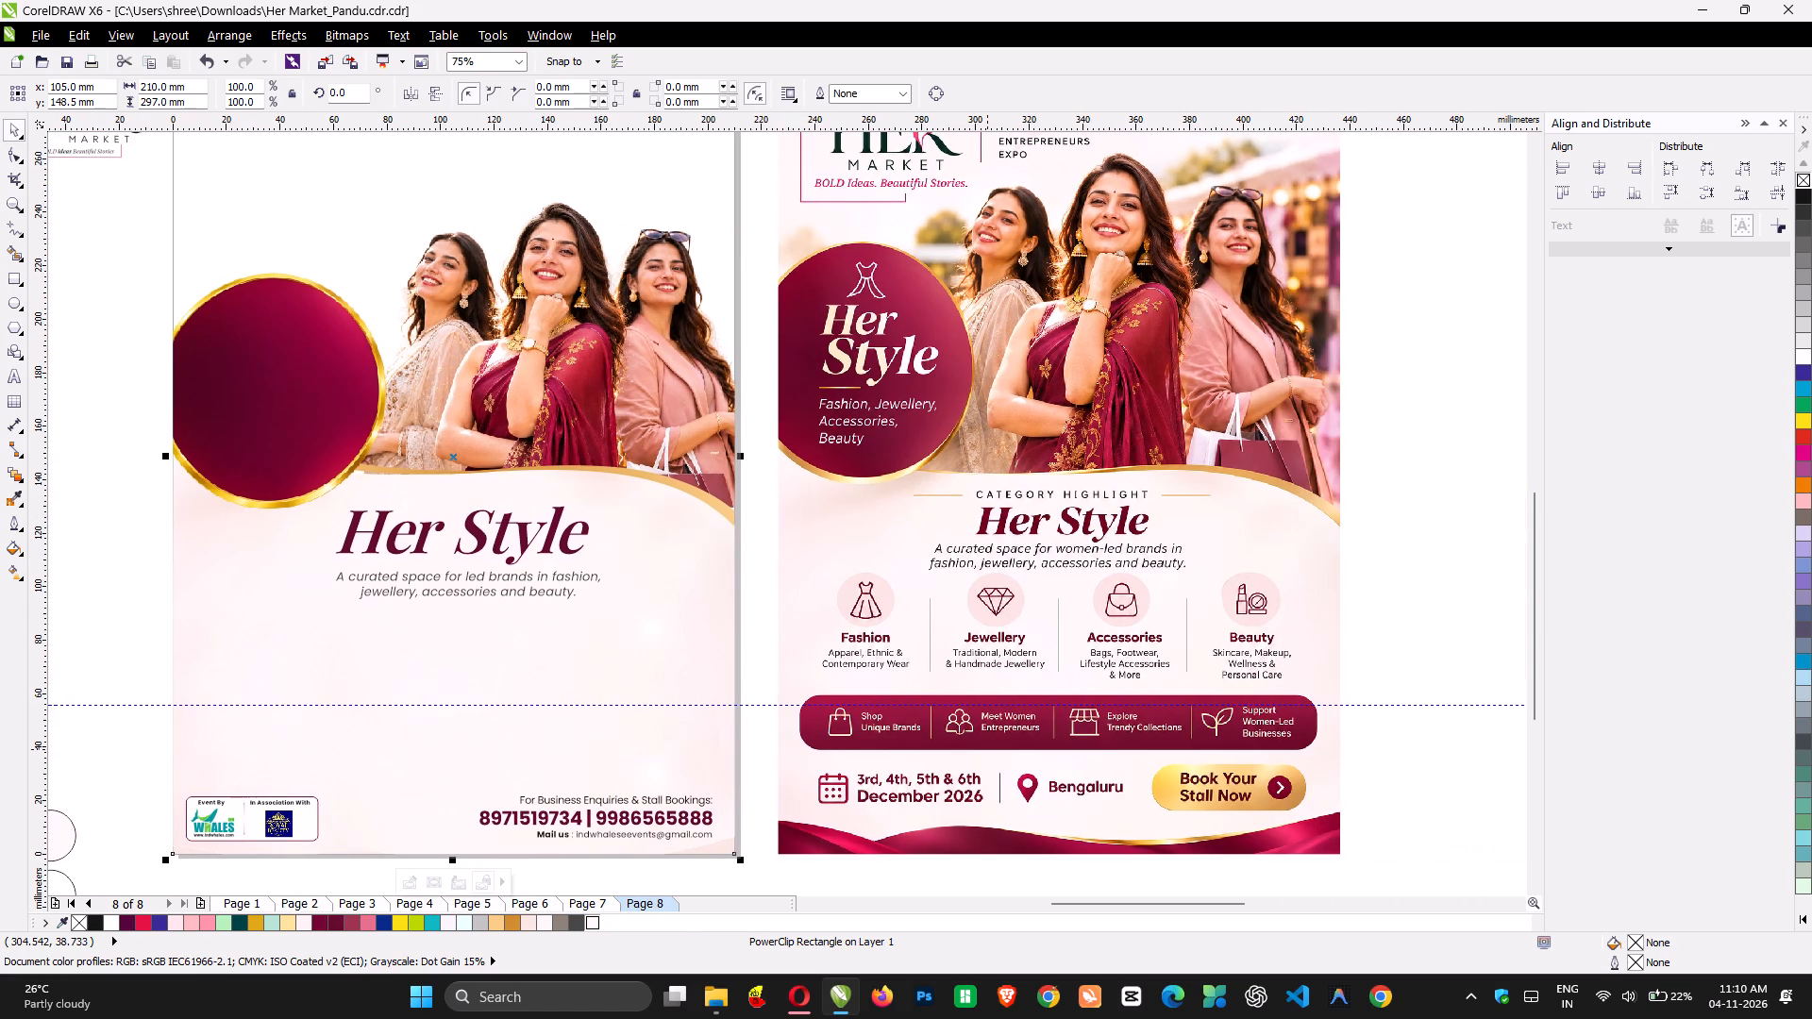
key(Page_Up)
click(987, 749)
key(Page_Up)
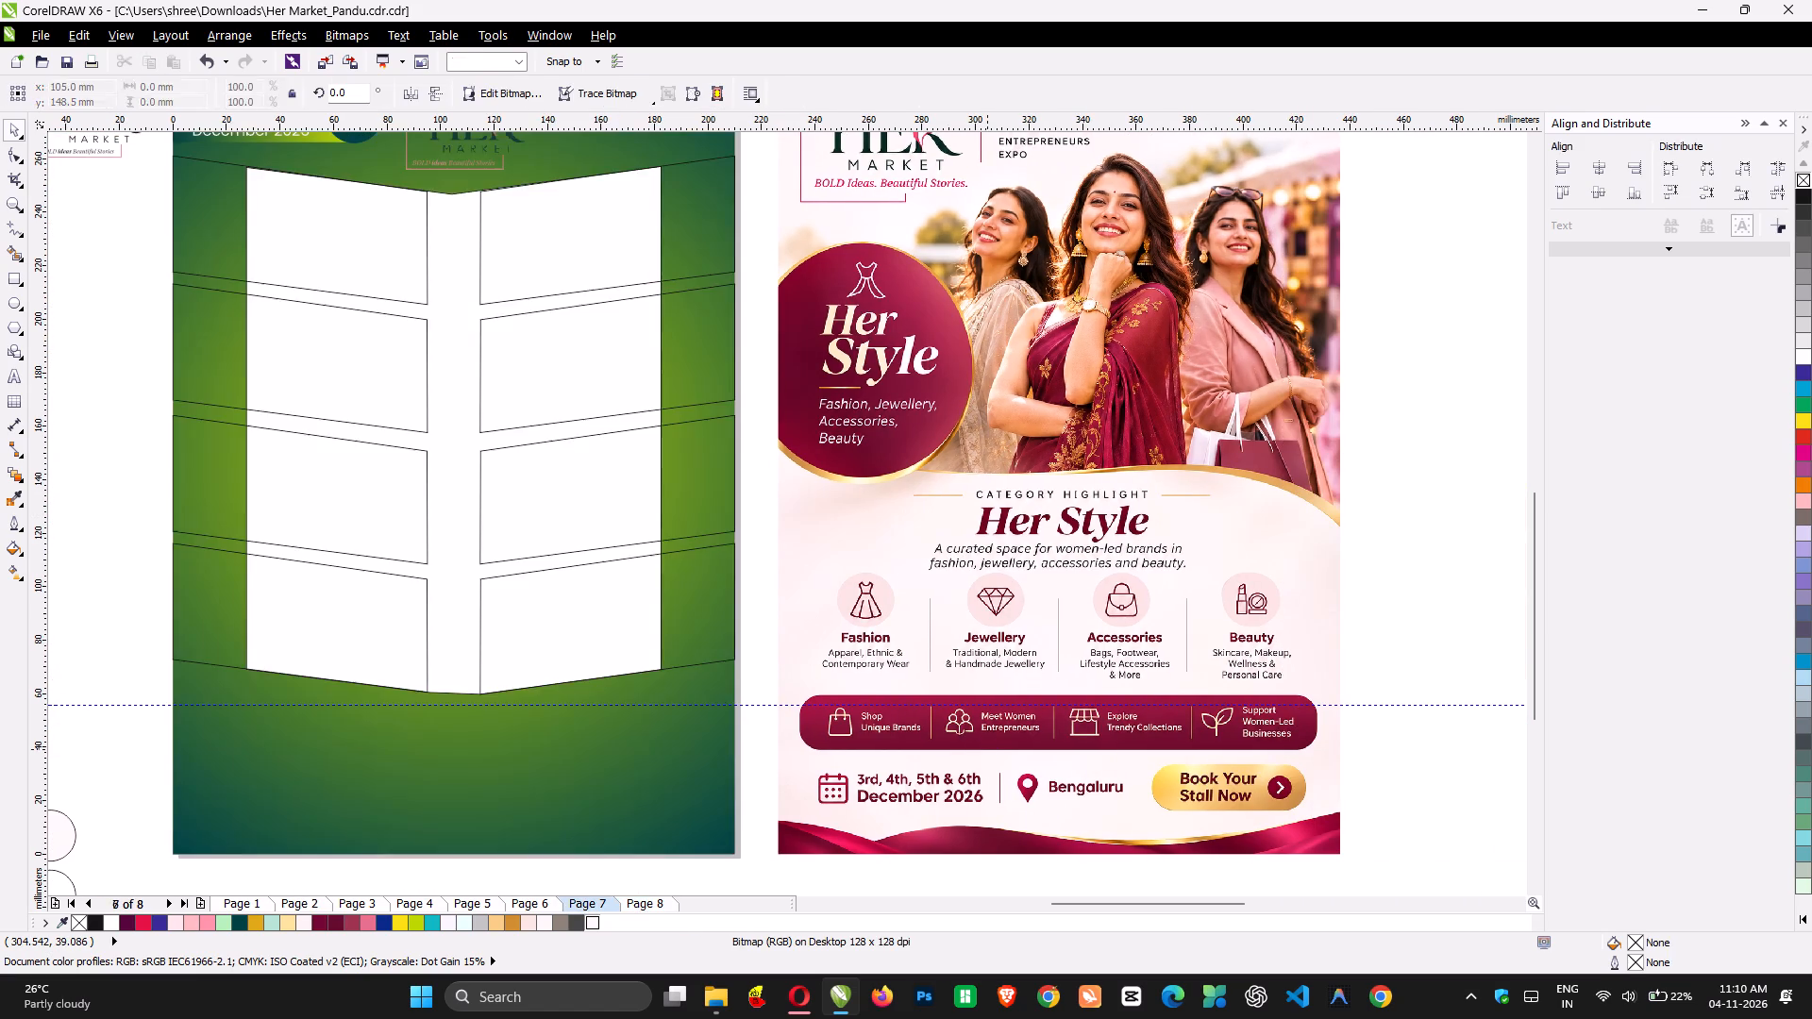
key(Page_Up)
key(Page_Up)
key(Page_Up)
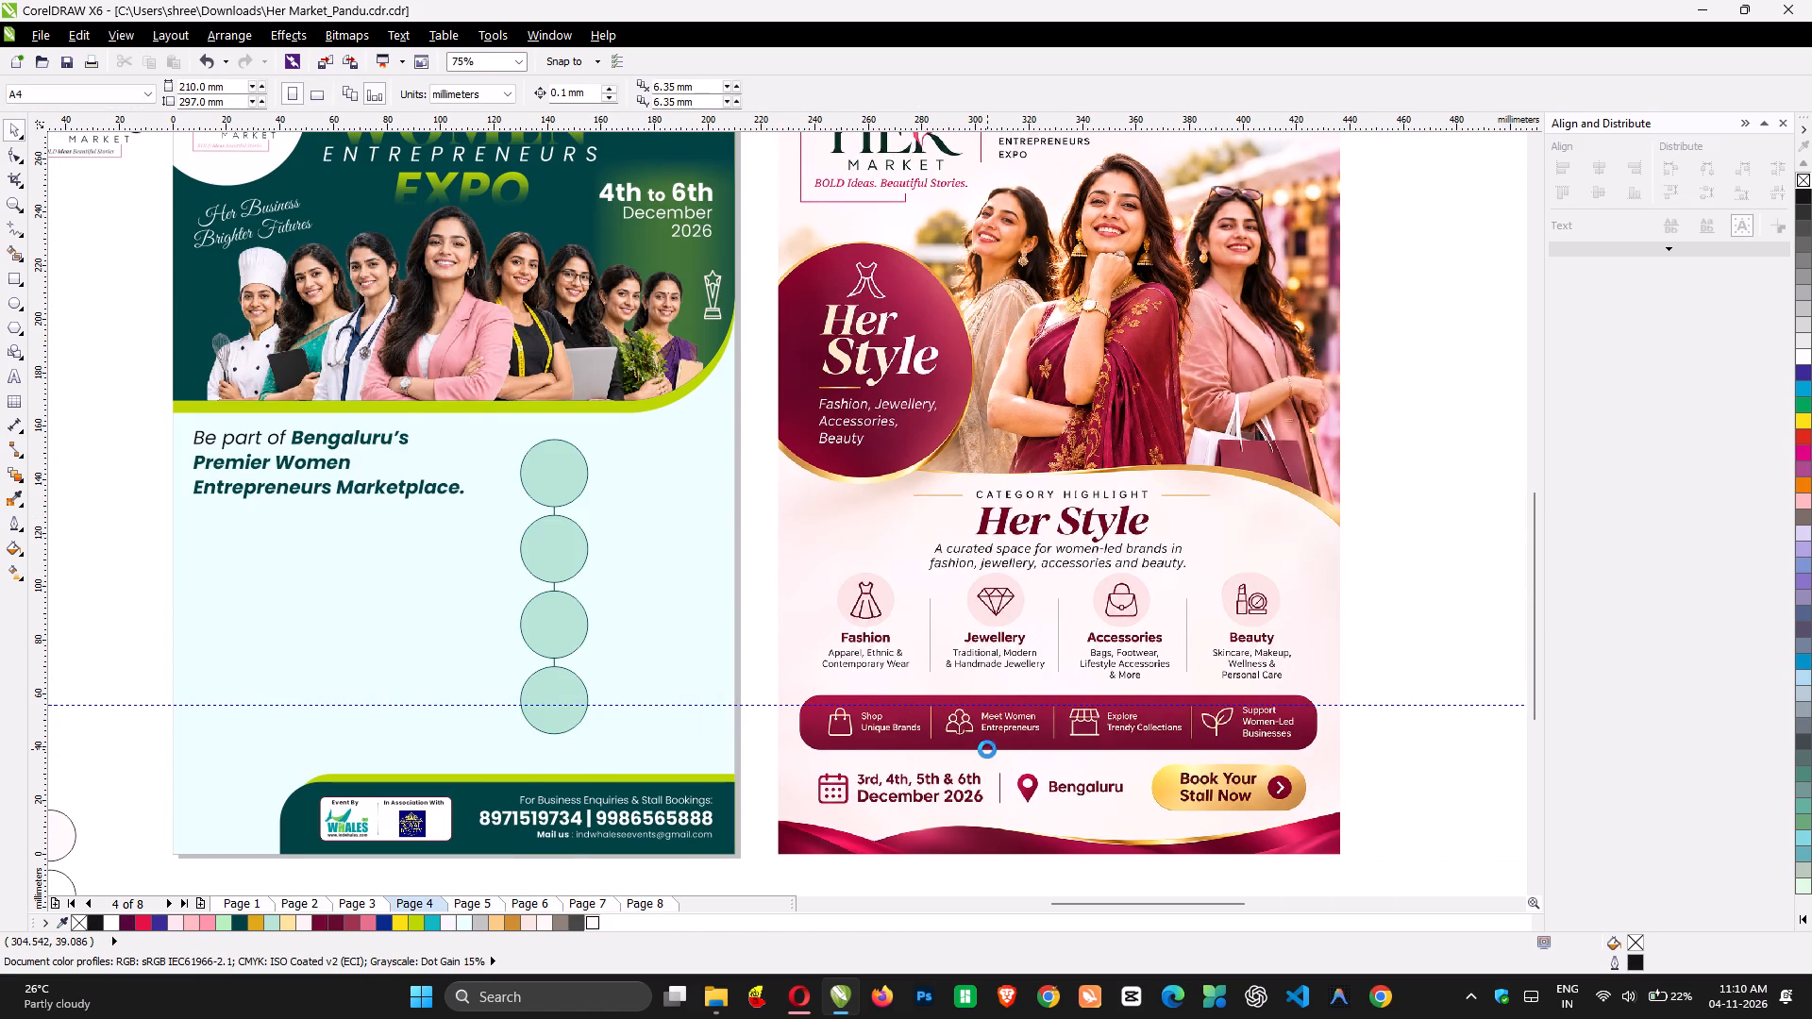
click(270, 598)
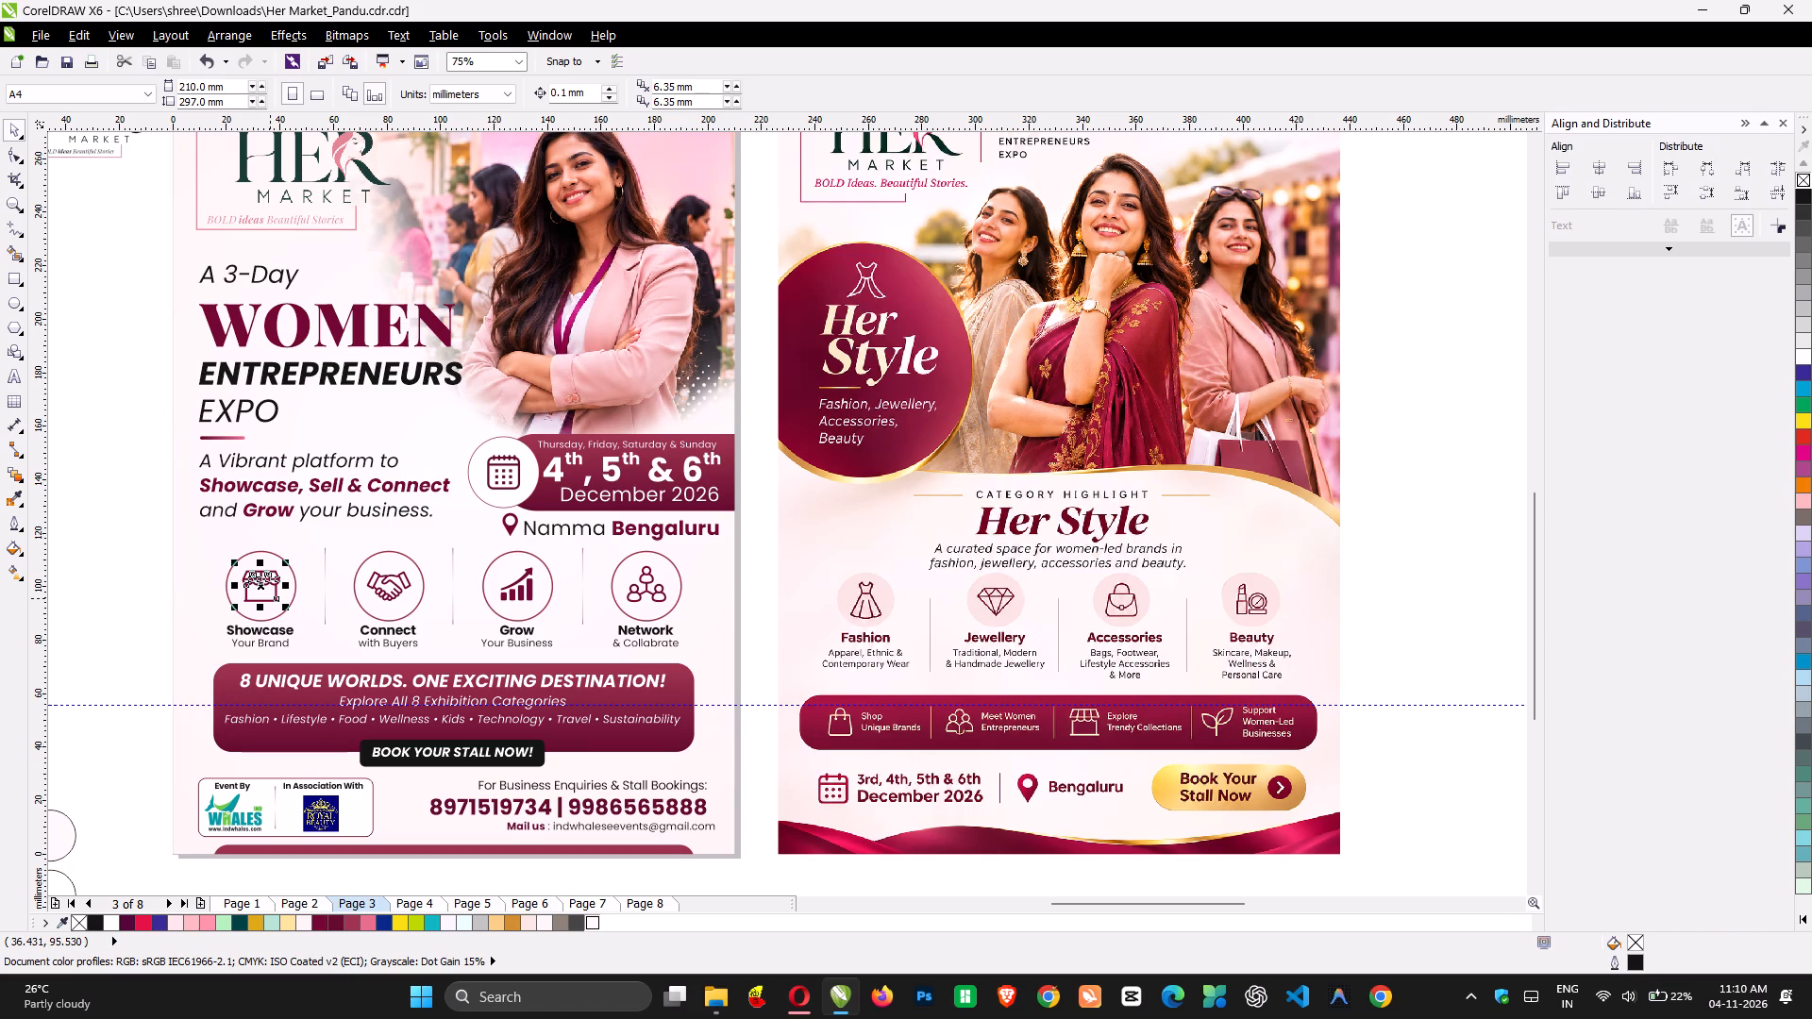
click(166, 533)
drag(148, 533, 719, 648)
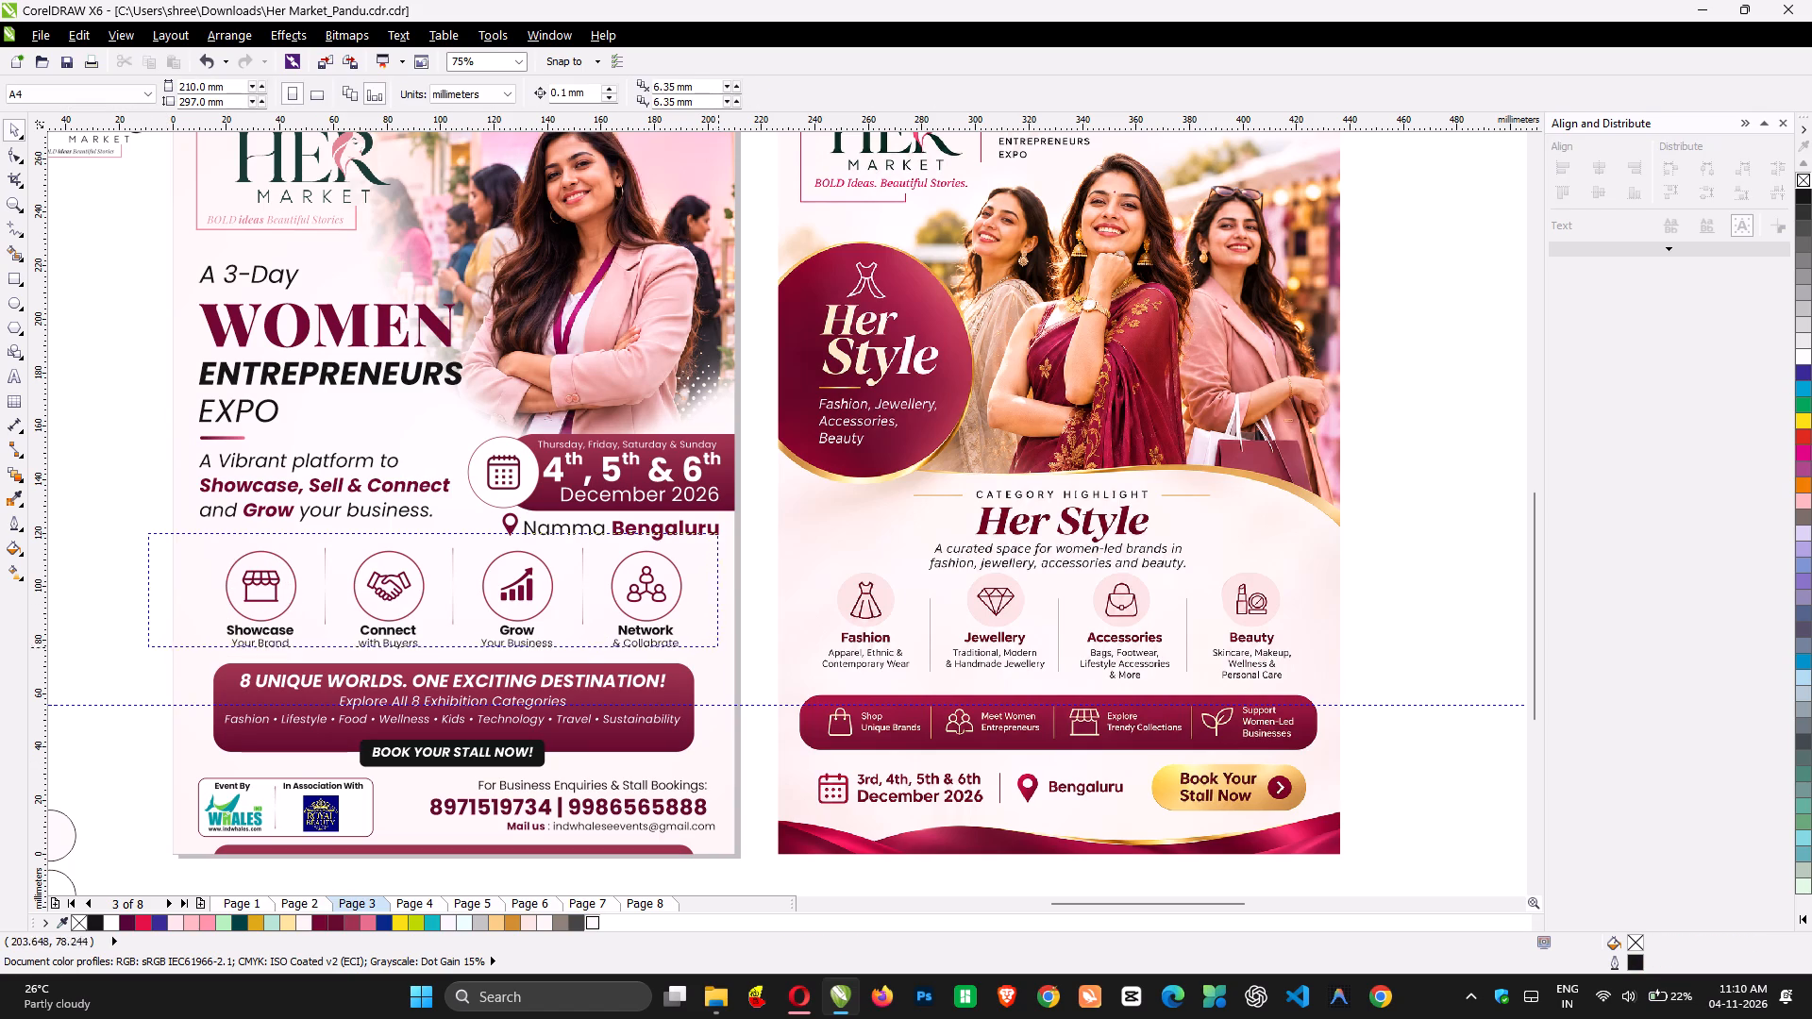
drag(719, 648, 721, 653)
key(ctrl+c)
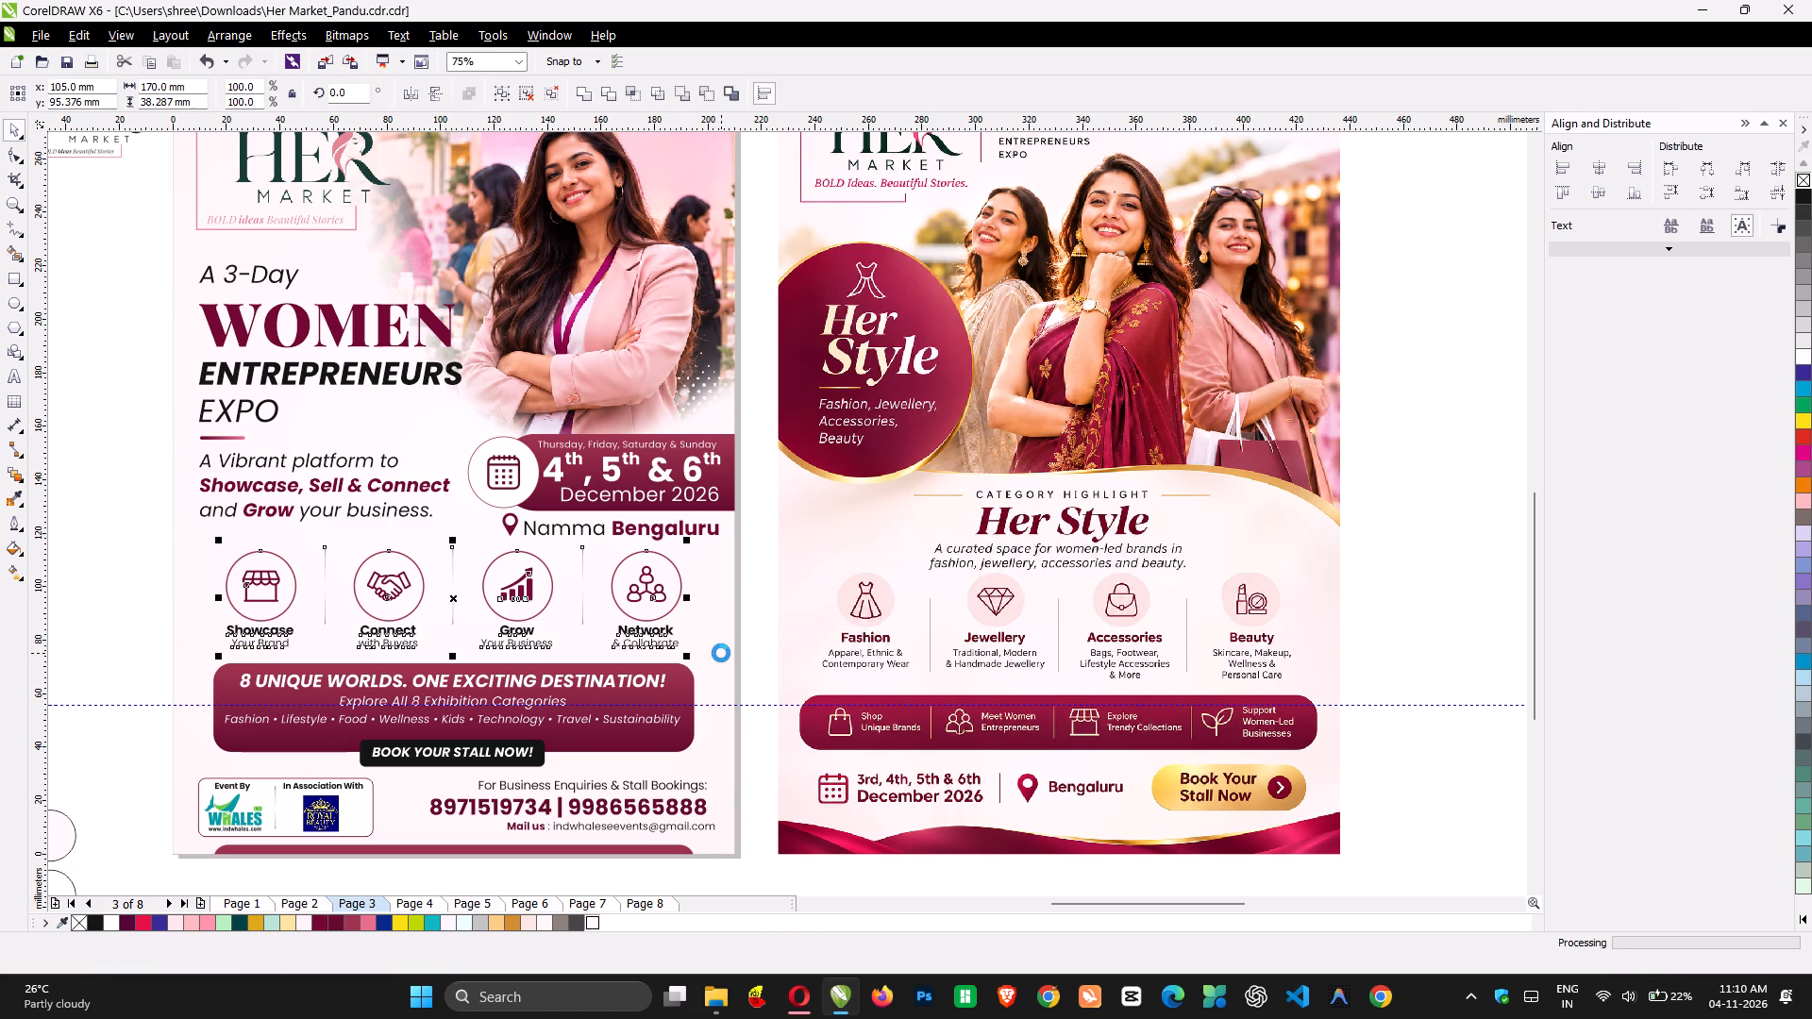
Paste the icon row onto page 8 and move it down below the "A curated space" tagline, to about Y 76 mm.
key(Page_Down)
key(Page_Down)
key(Page_Down)
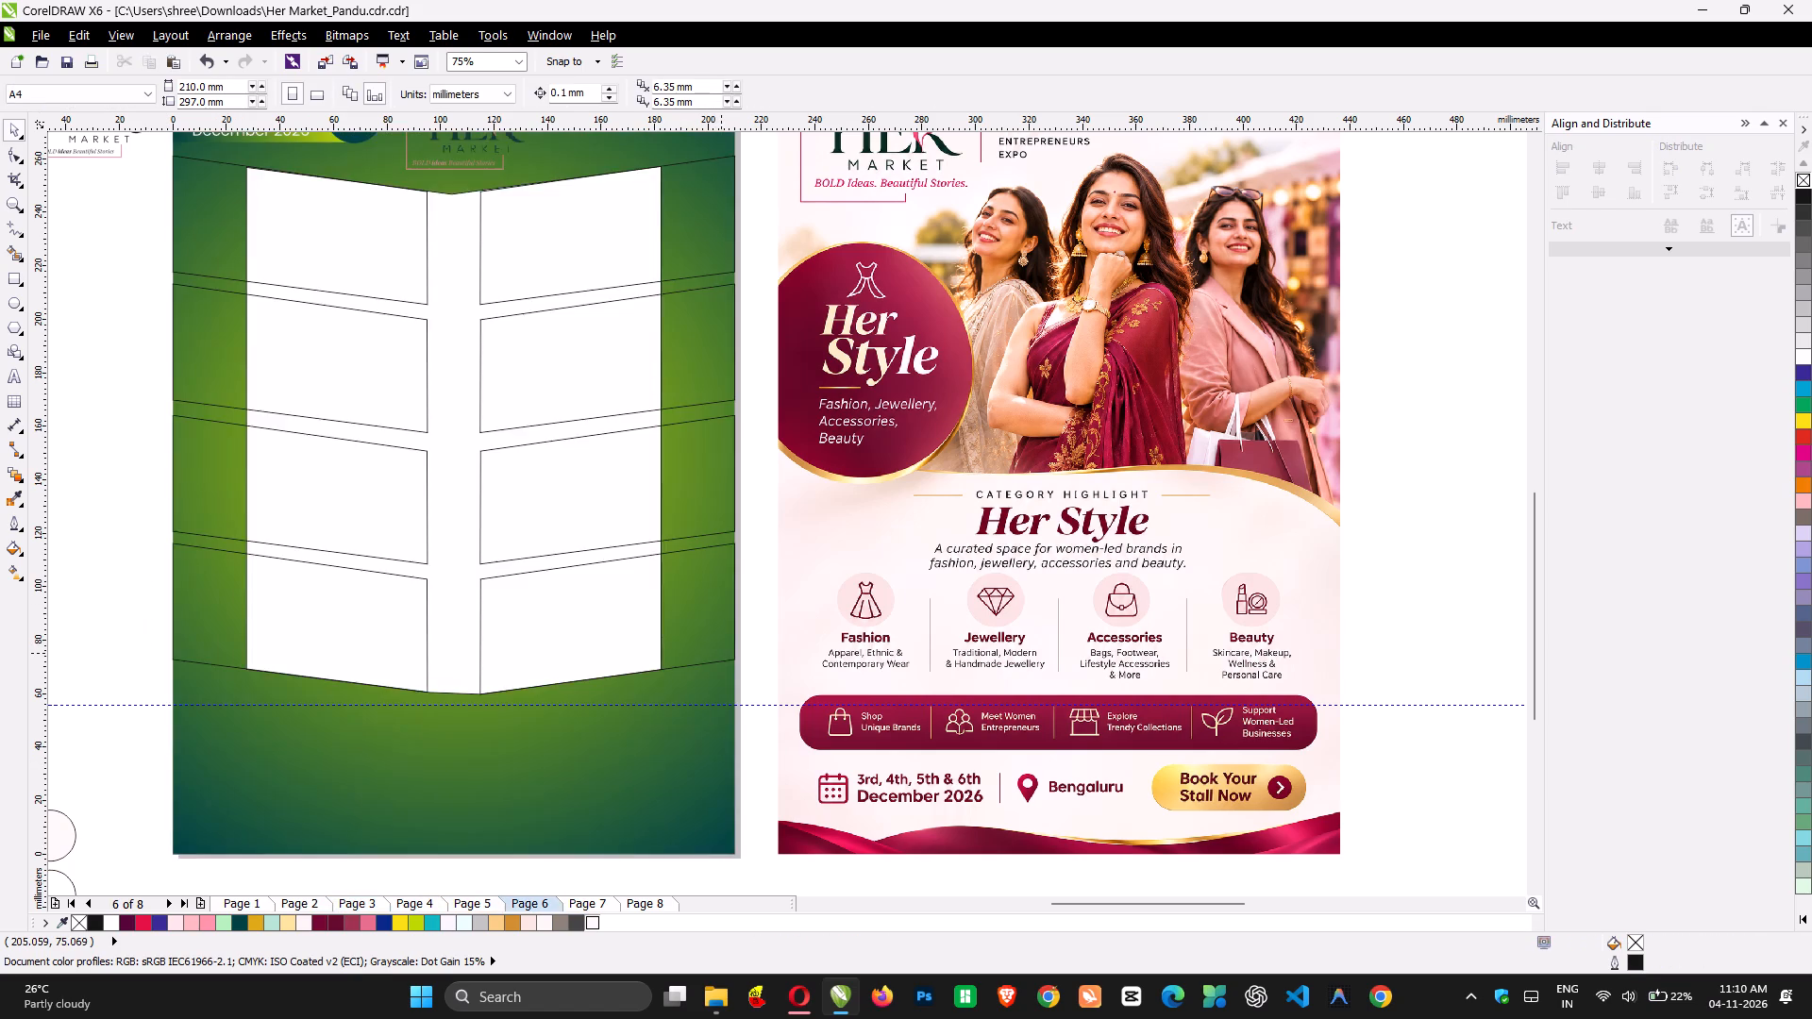
key(Page_Down)
key(Page_Down)
key(ctrl+v)
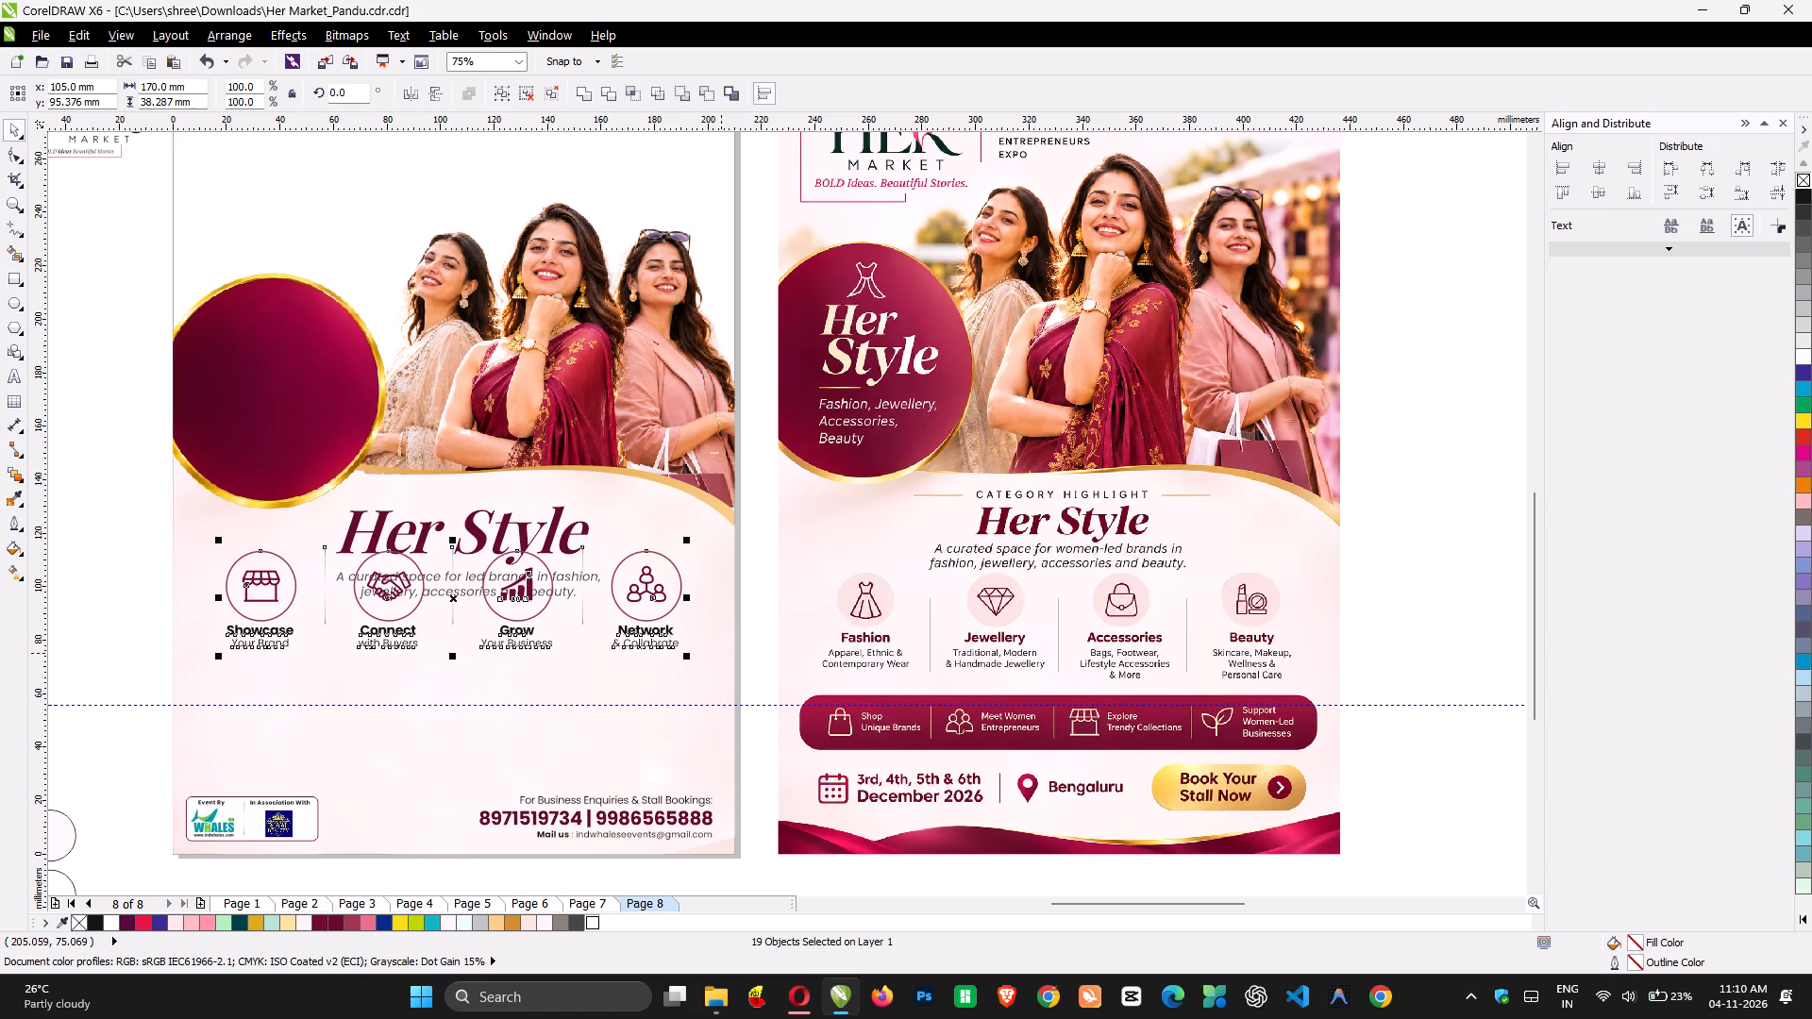
drag(661, 614, 678, 669)
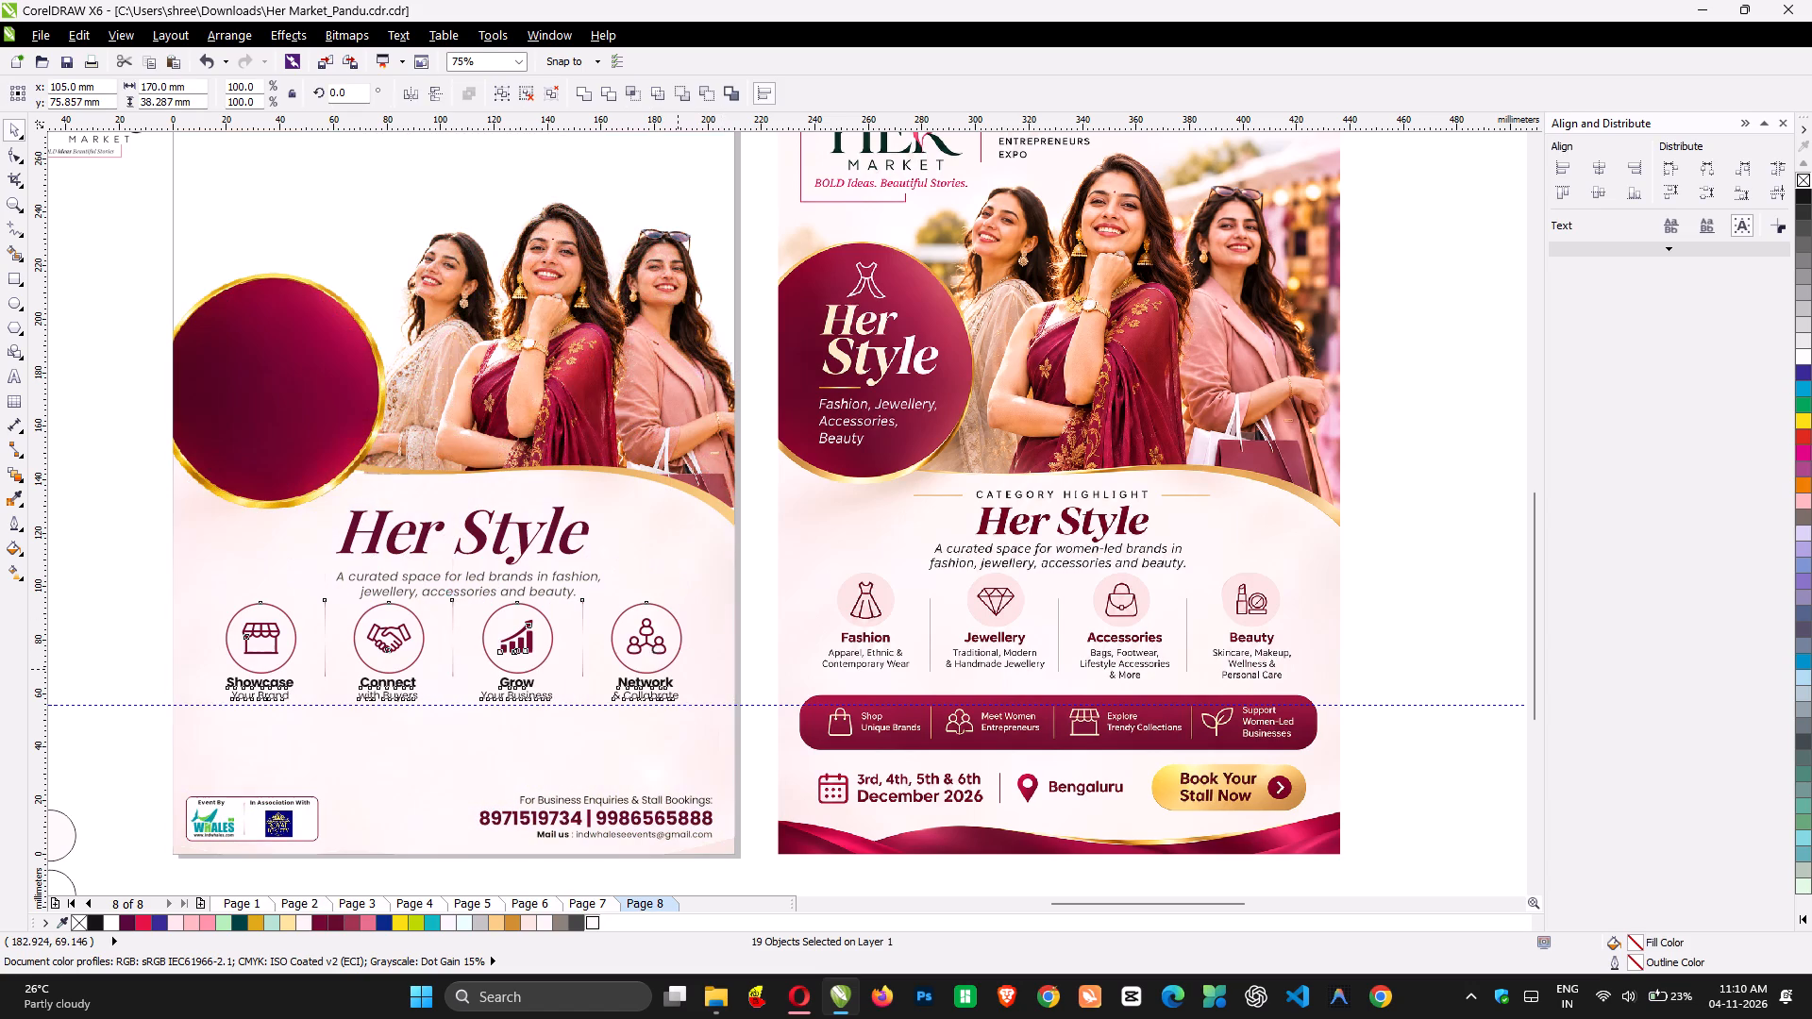
Group the pasted icon row, lower it to about Y 69 mm and centre it horizontally on the page background.
key(ctrl+g)
key(ctrl+f)
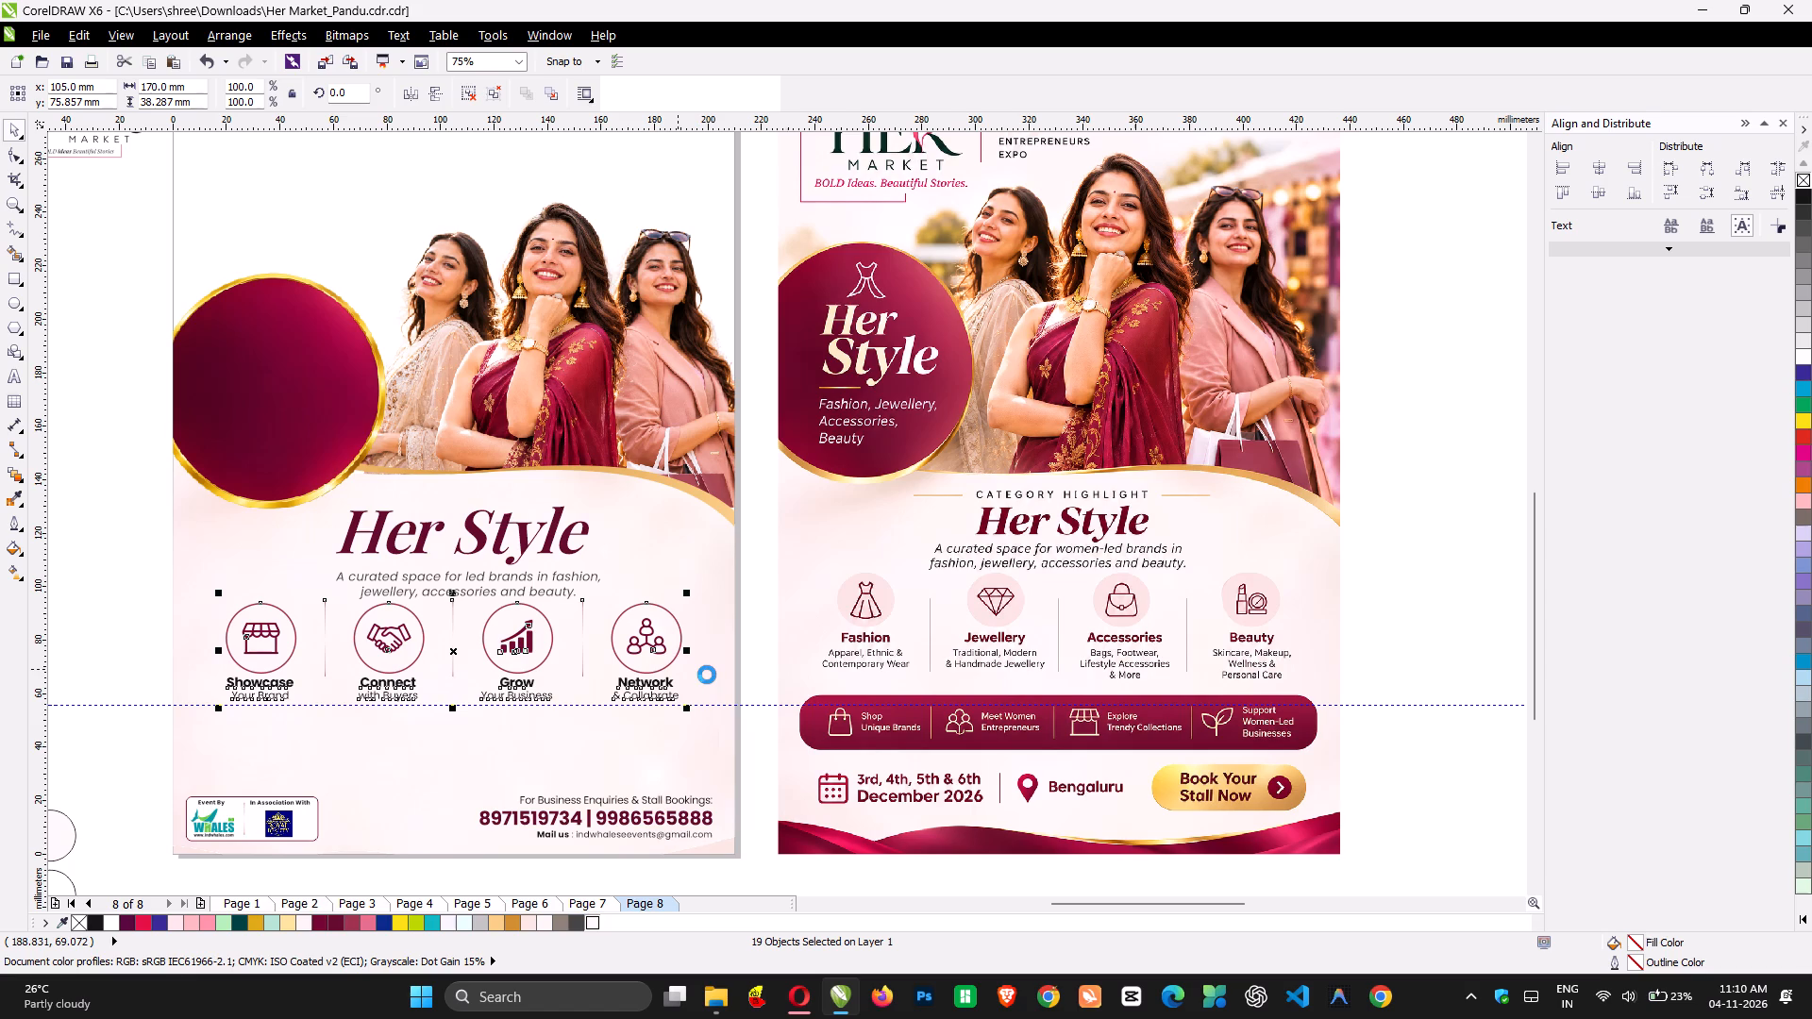
key(Escape)
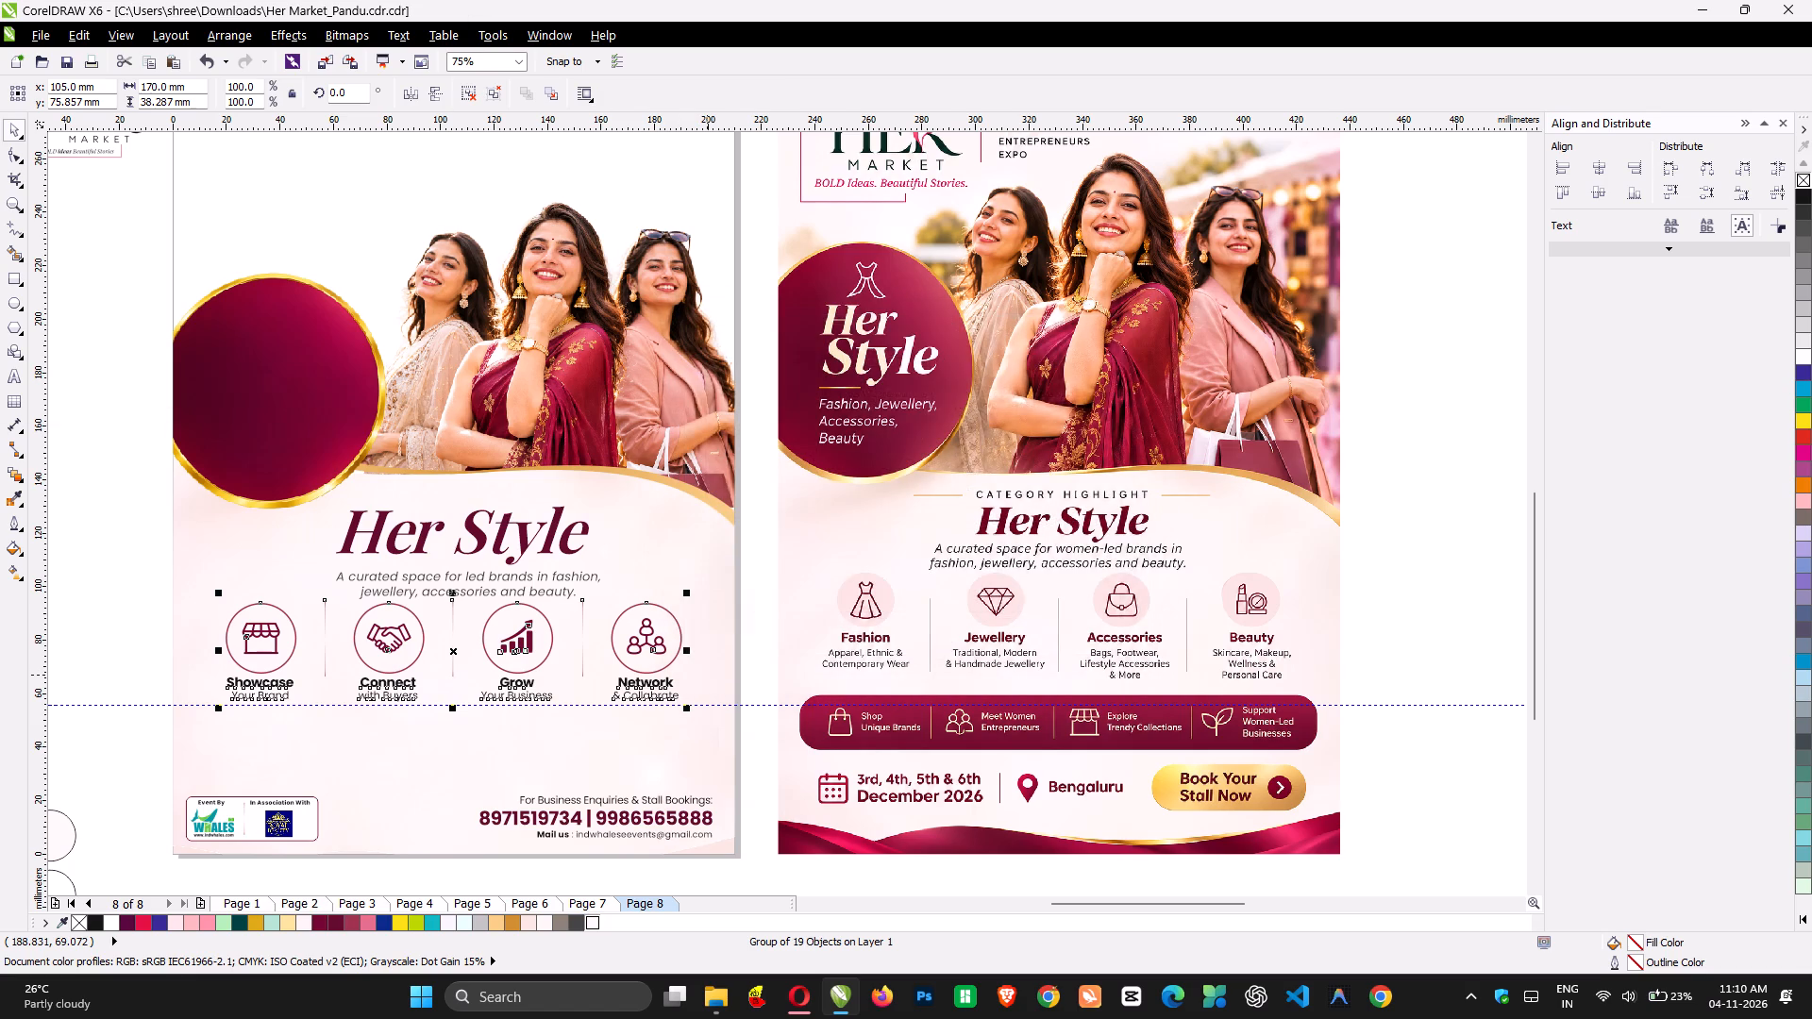
key(ctrl+g)
drag(645, 633, 647, 651)
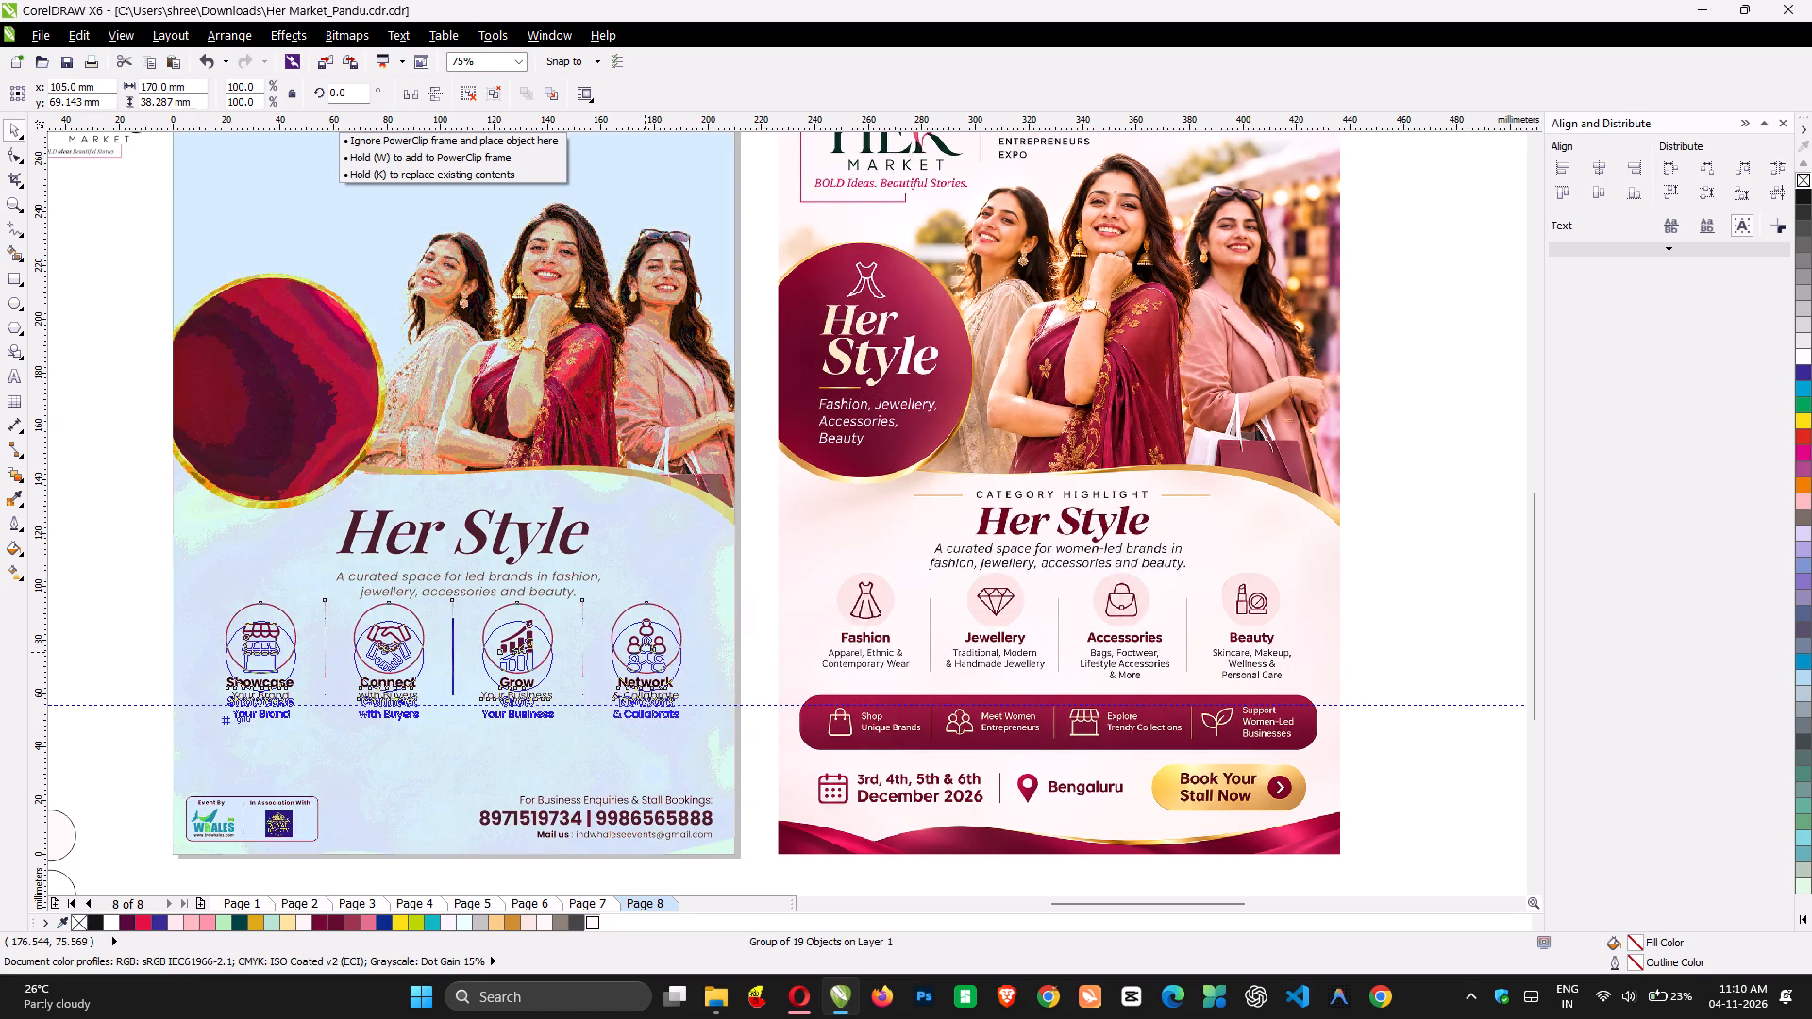
drag(647, 651, 648, 652)
shift+click(659, 561)
key(c)
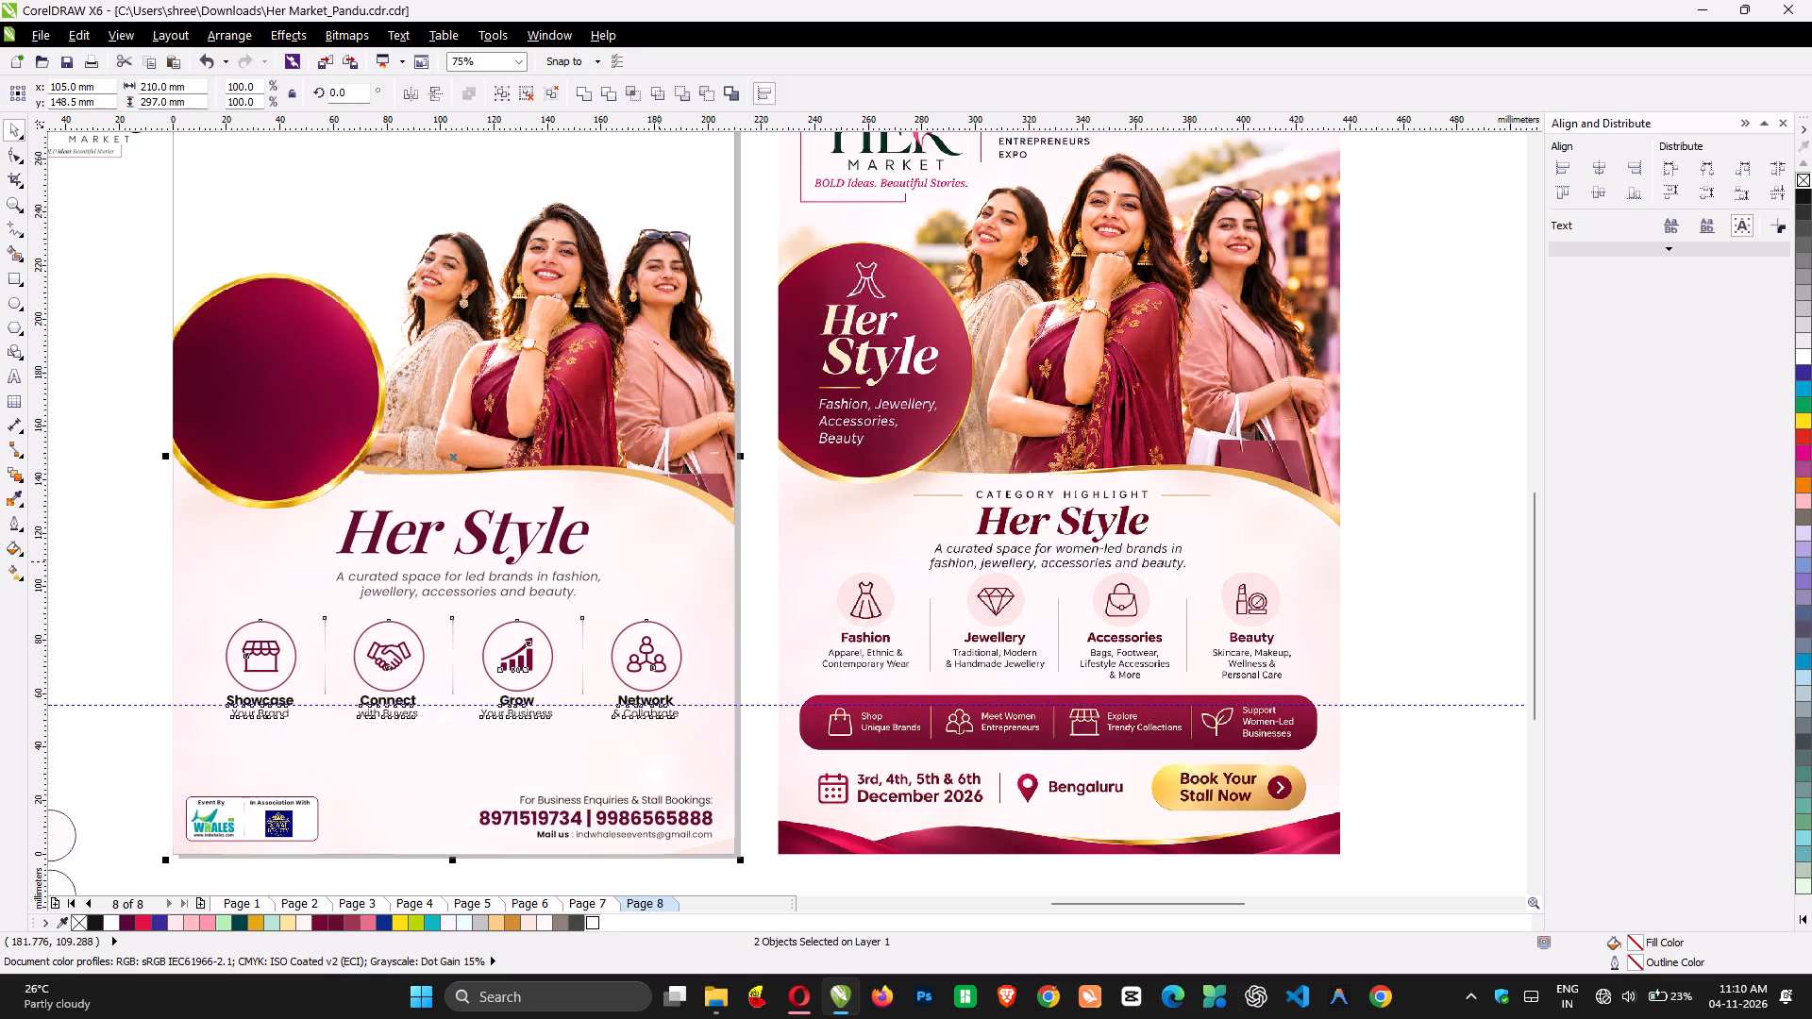
shift+click(659, 561)
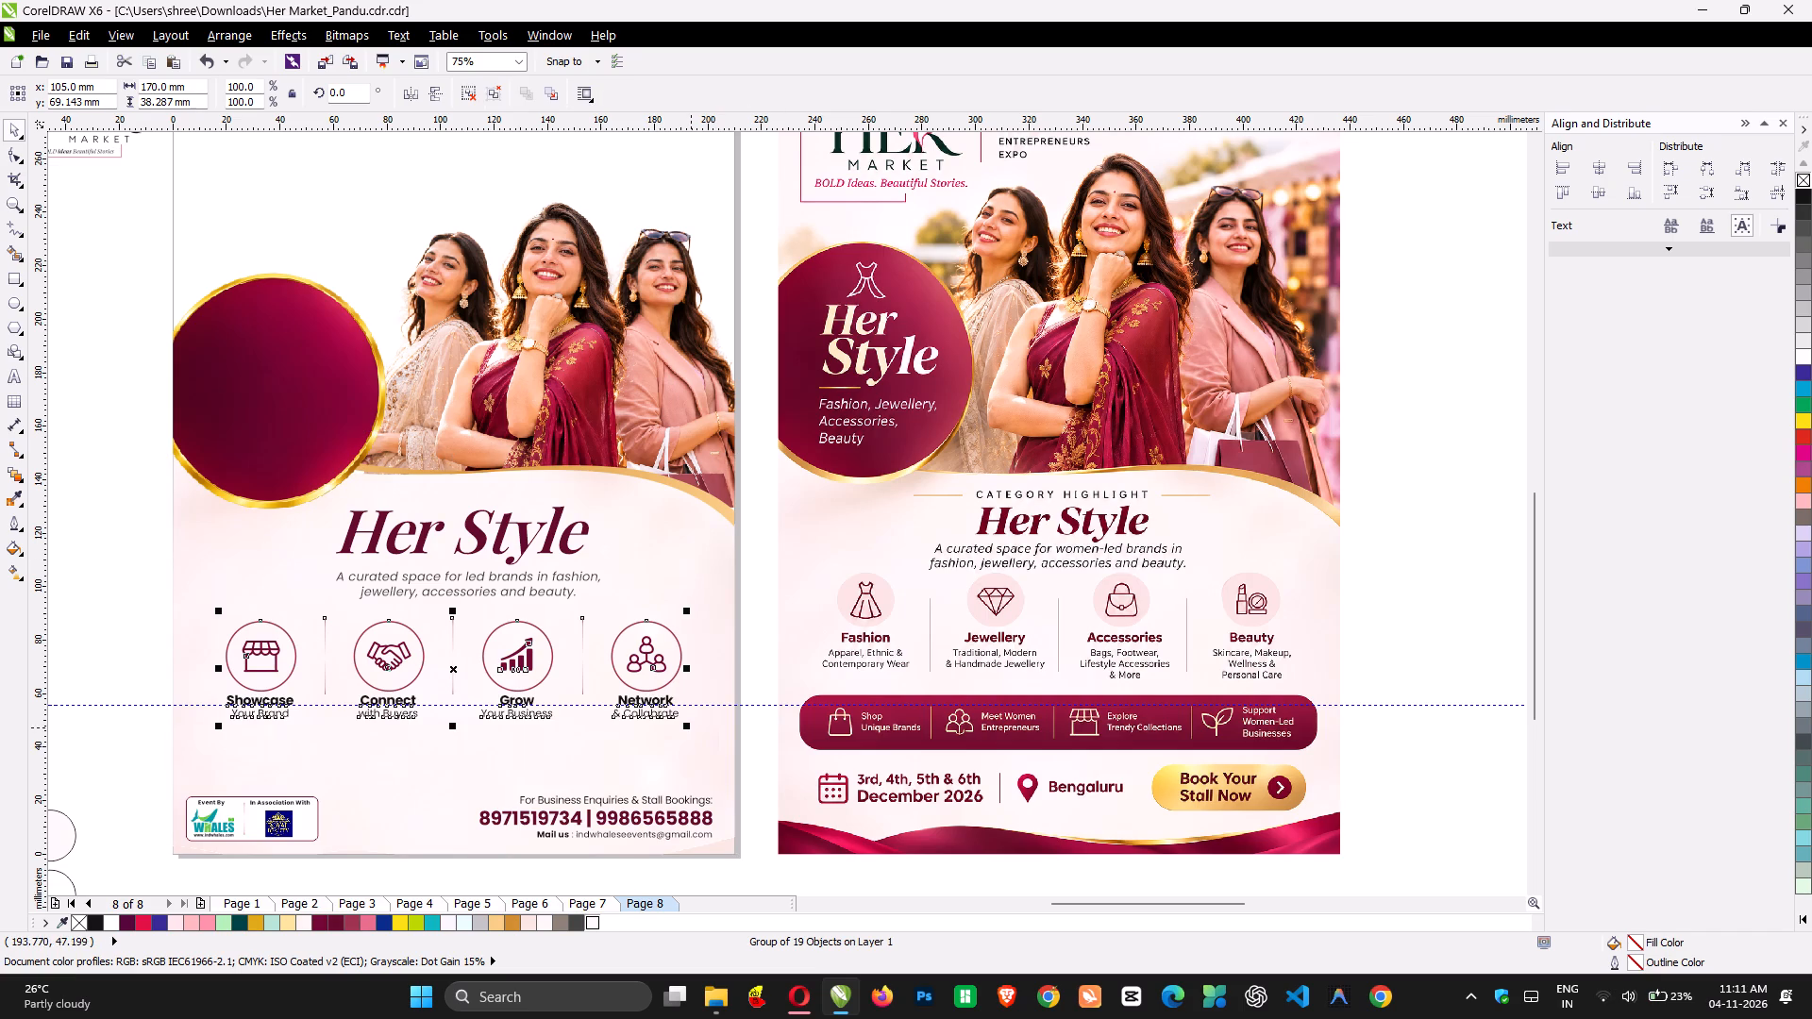
Scale the icon row group down proportionally to 150 mm wide and centre it horizontally on the page background.
drag(691, 727, 674, 735)
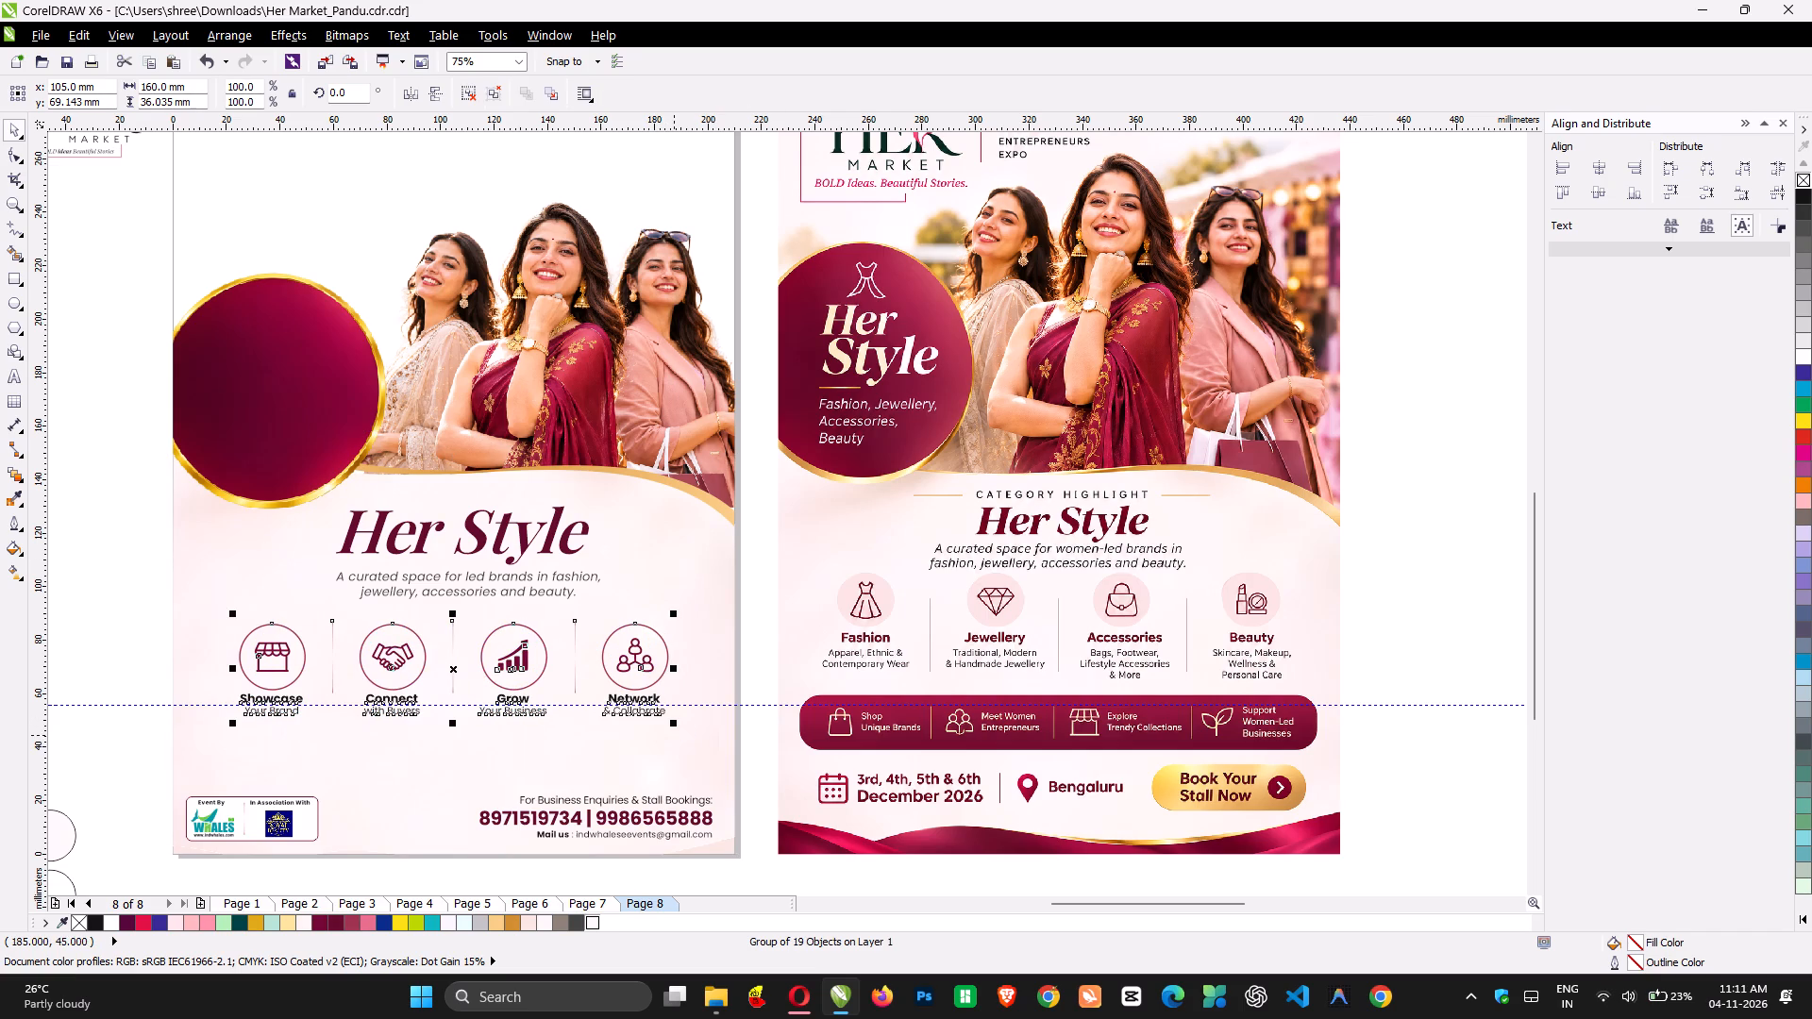
shift+click(646, 785)
key(c)
shift+click(646, 785)
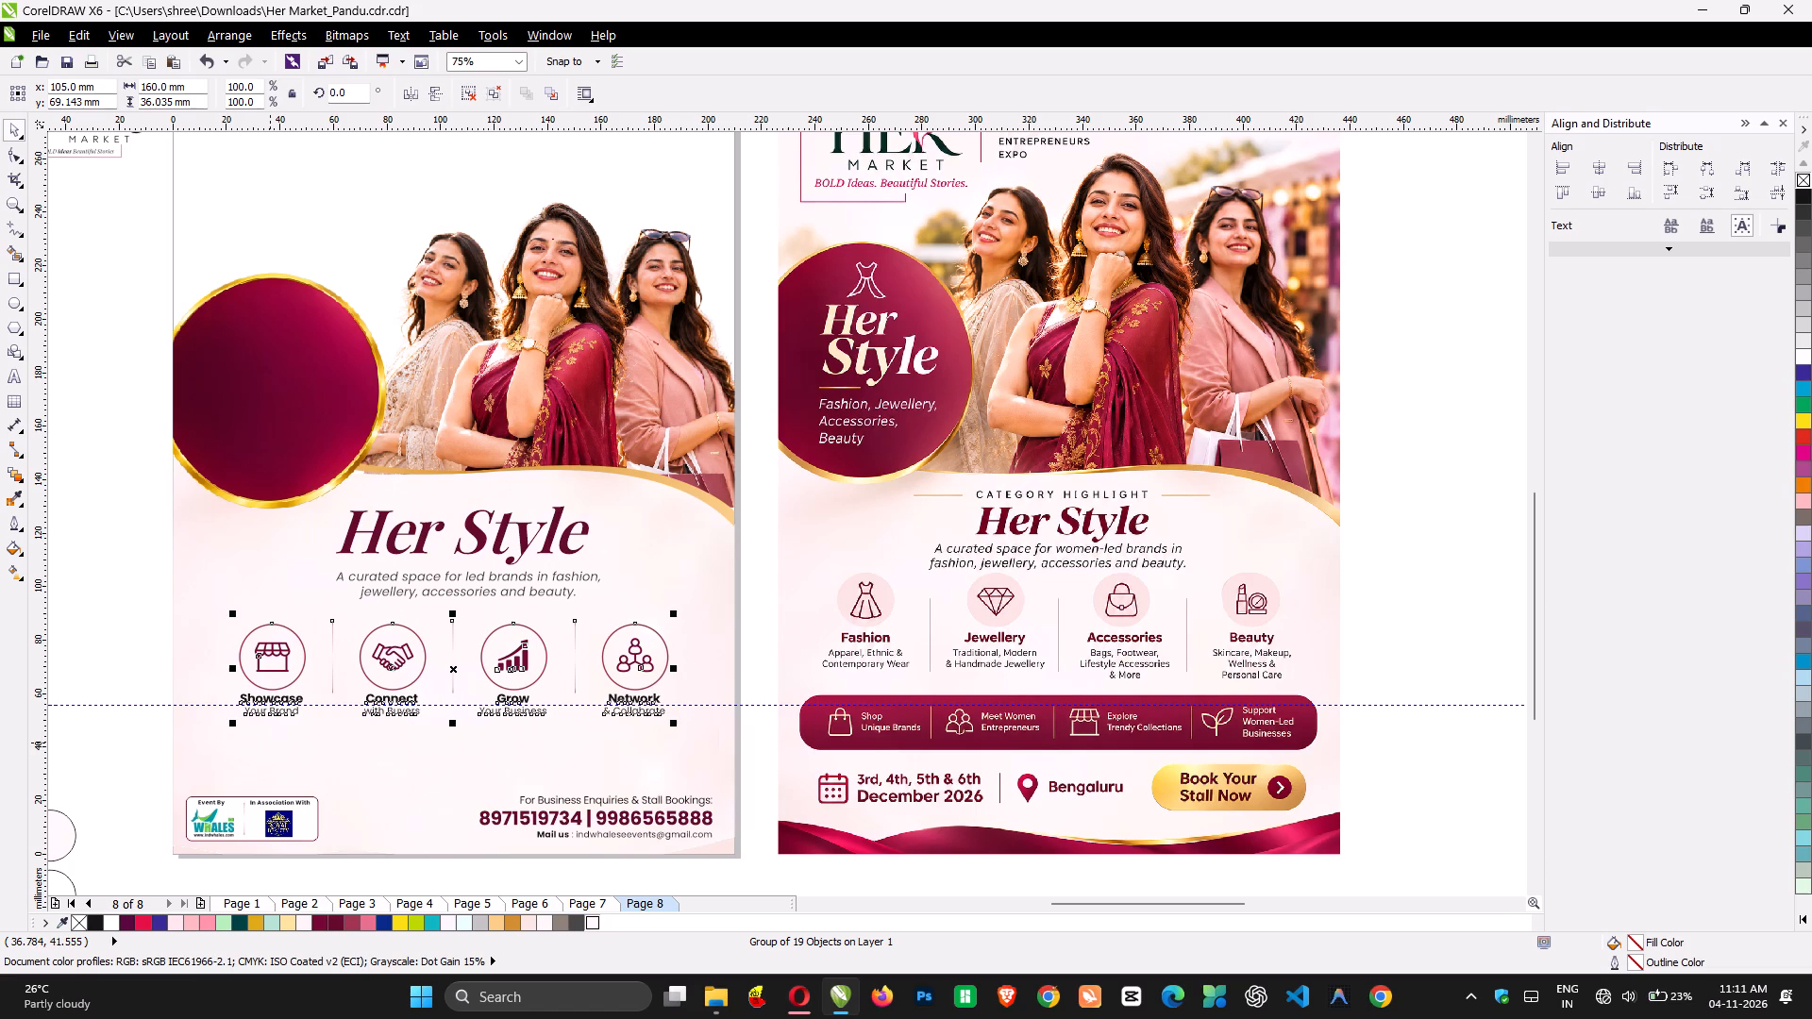
click(159, 630)
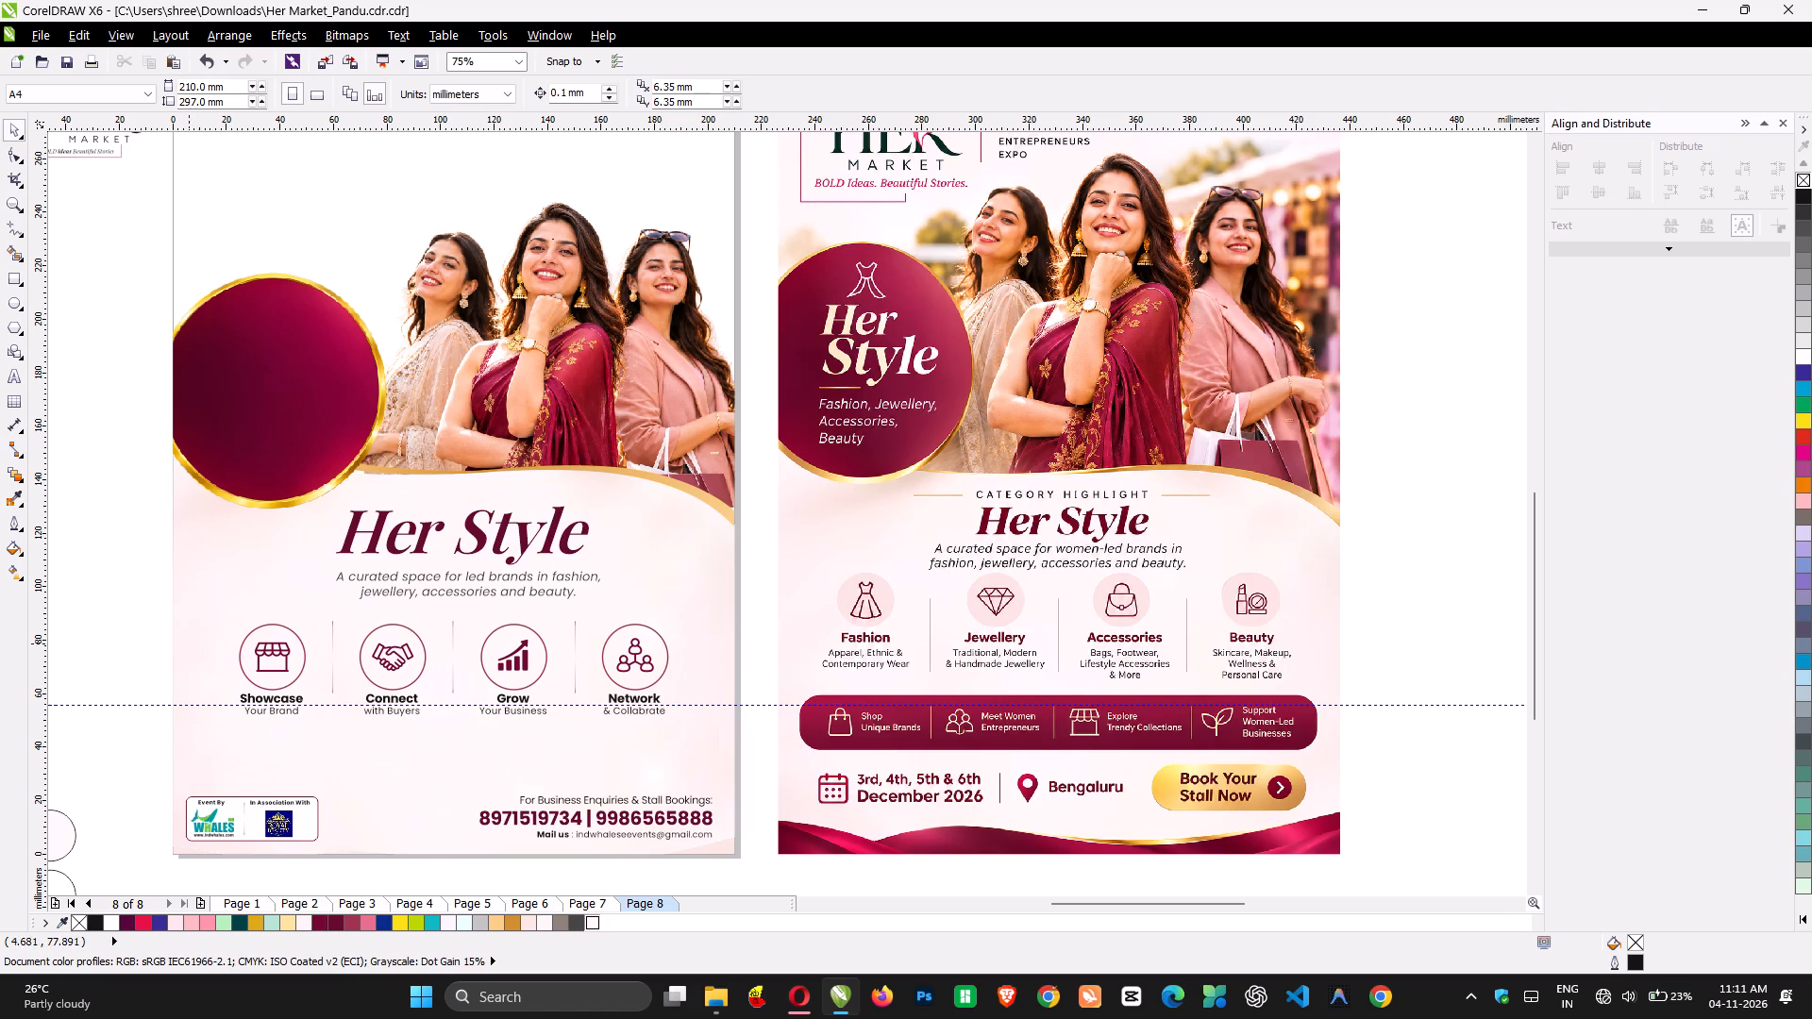
click(258, 660)
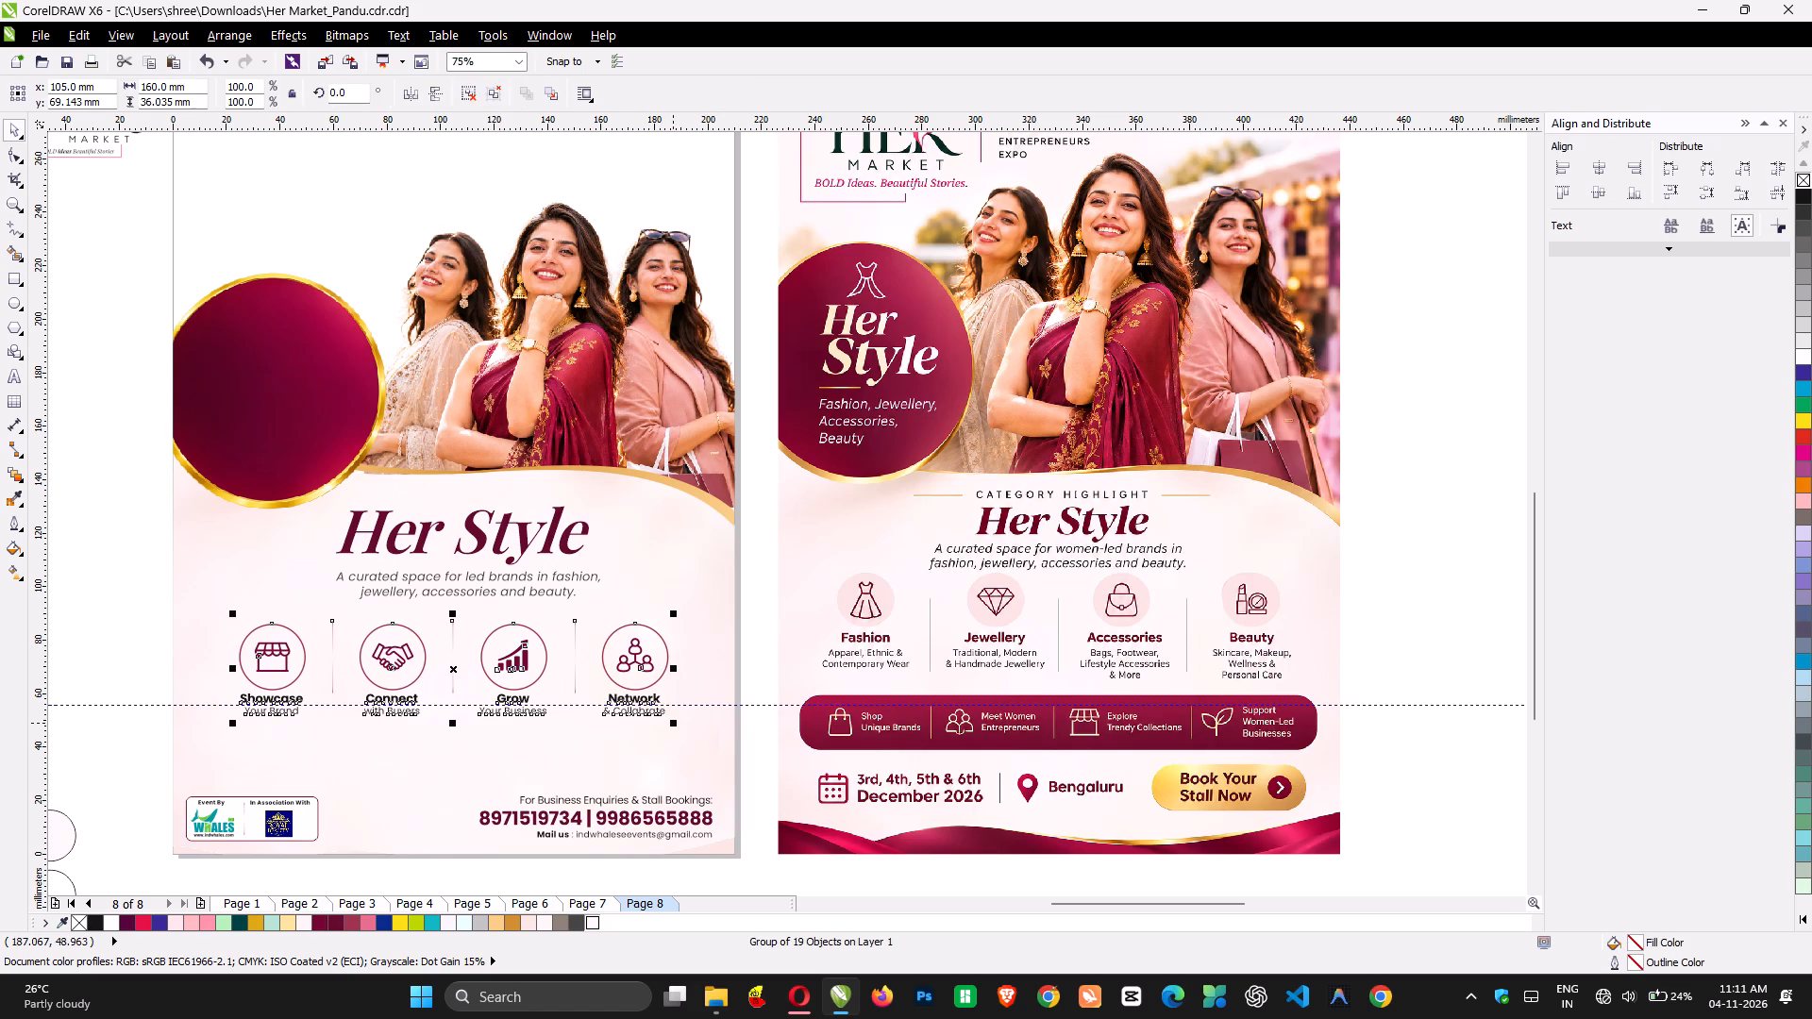
drag(673, 723, 650, 729)
drag(650, 716, 653, 719)
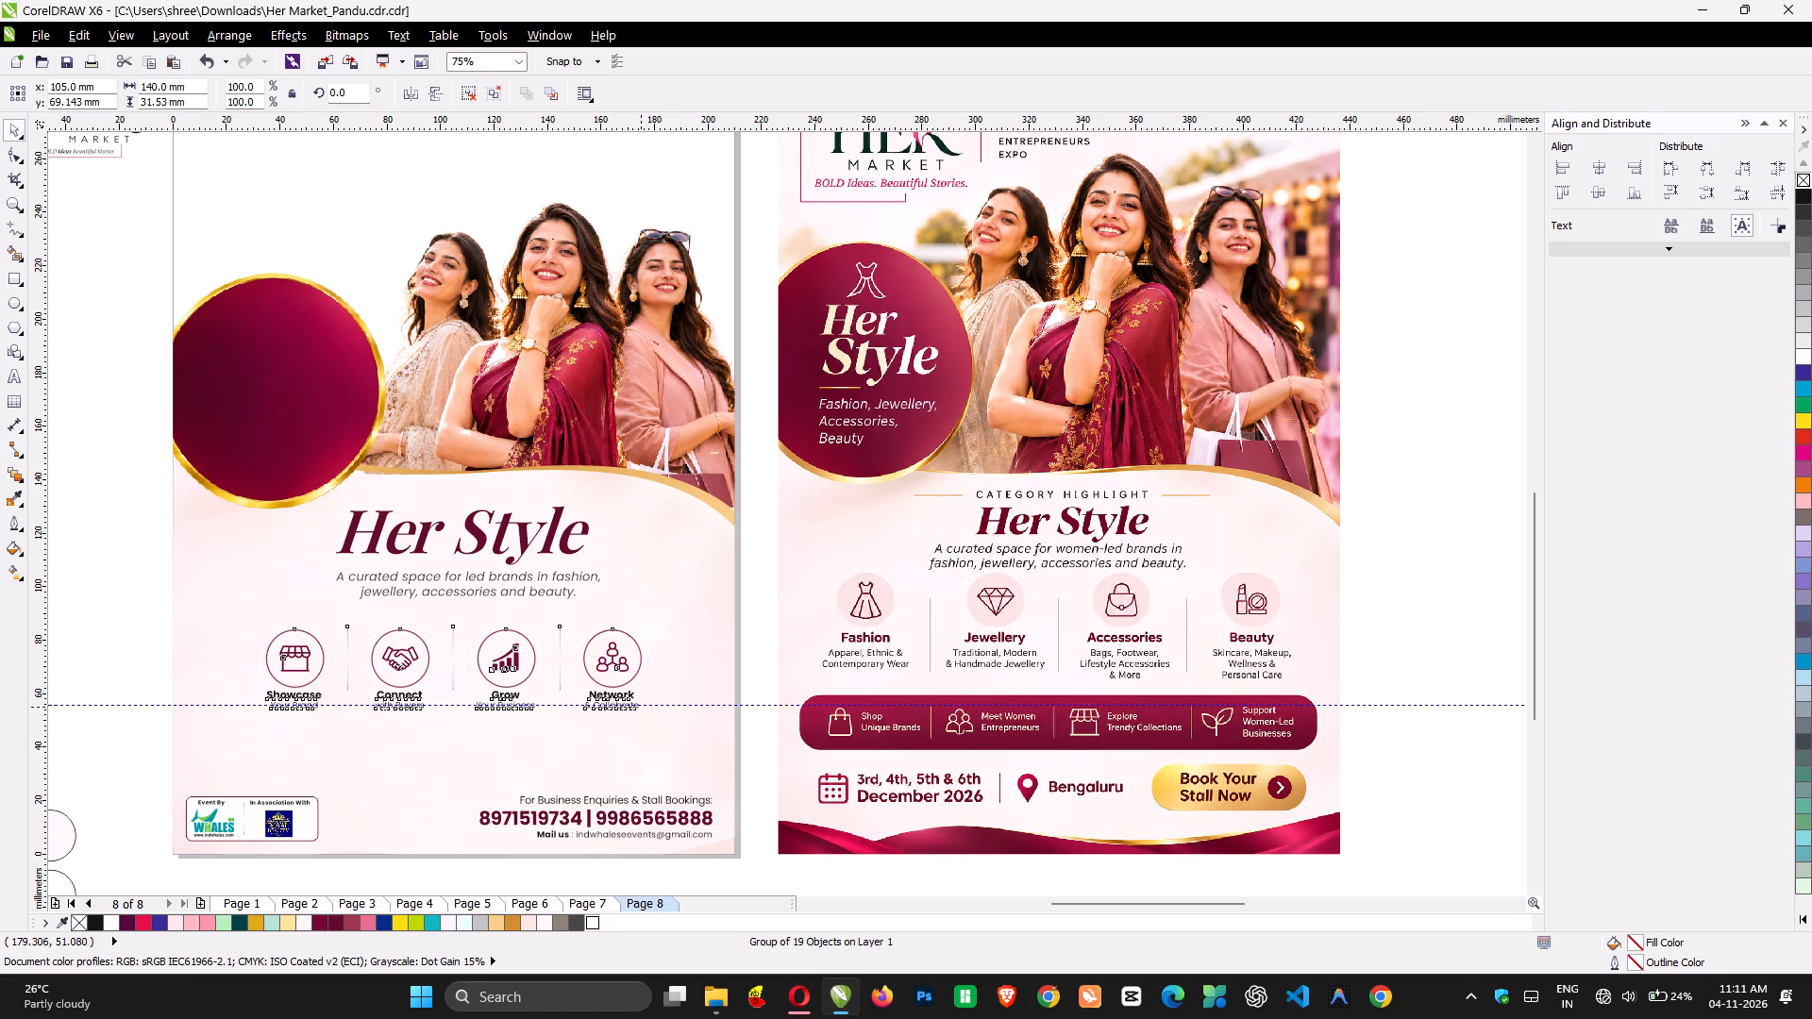
drag(653, 719, 660, 723)
shift+click(550, 774)
key(c)
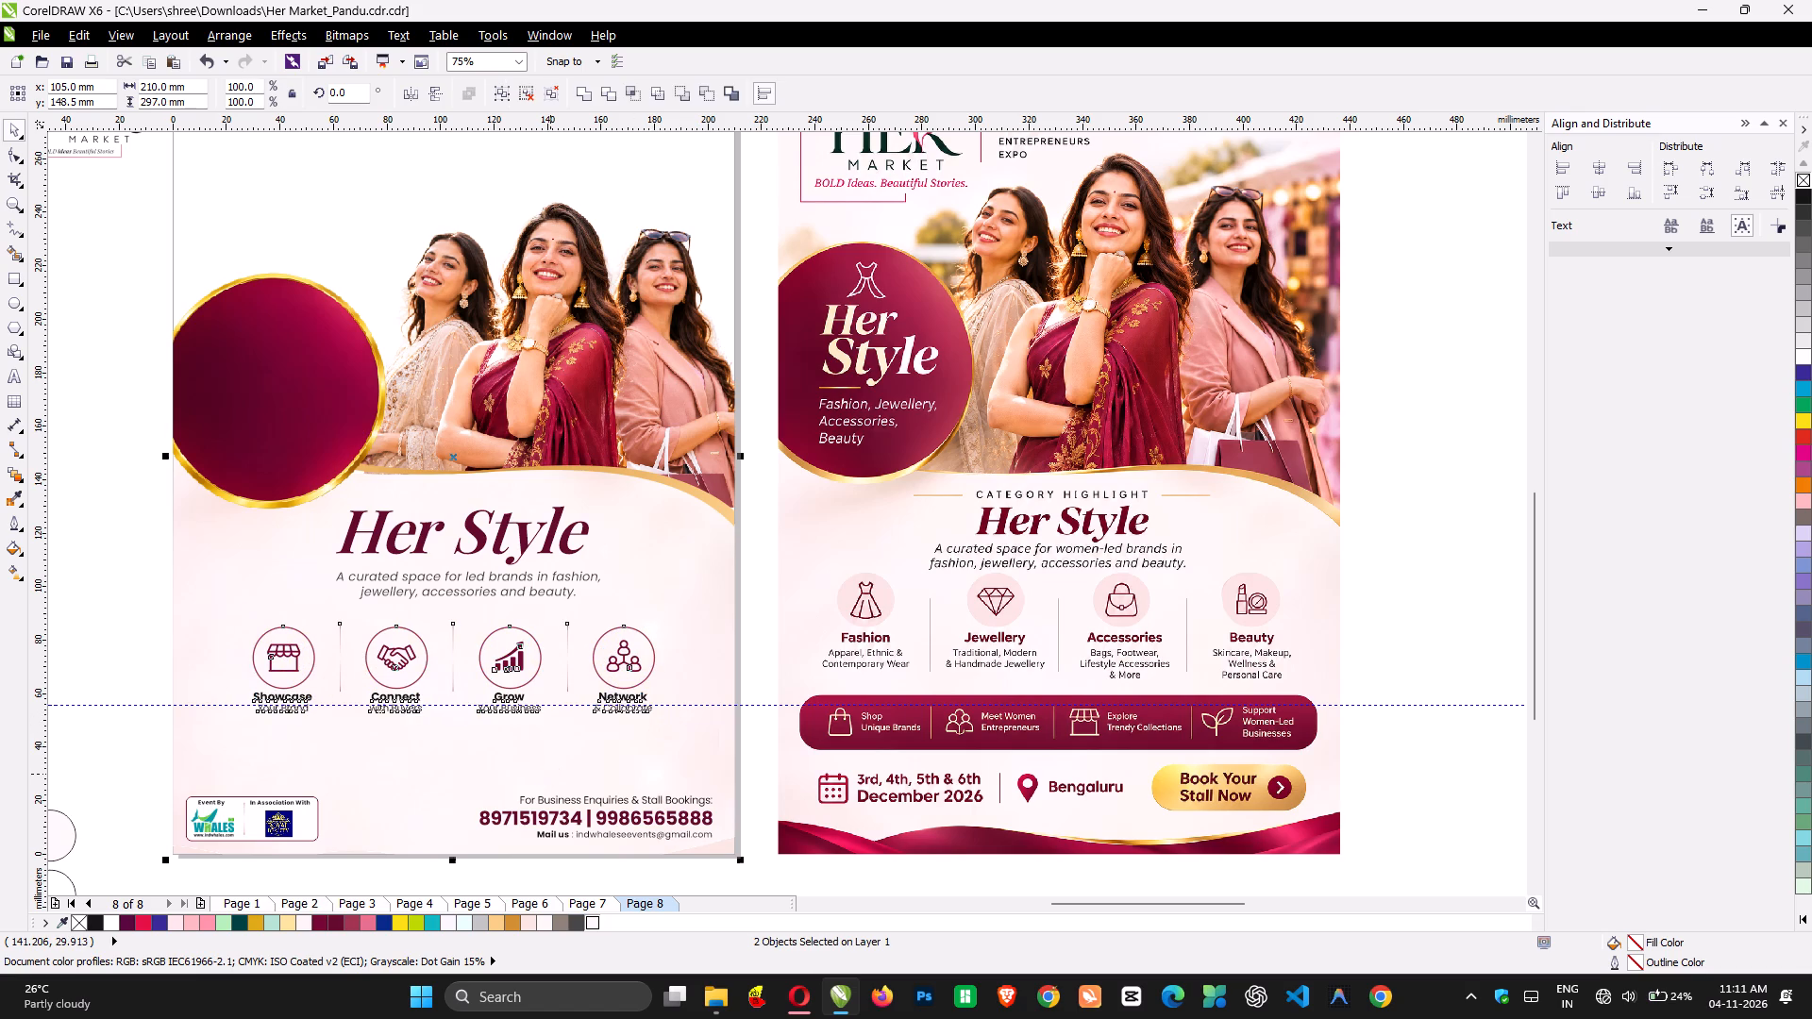
shift+click(550, 774)
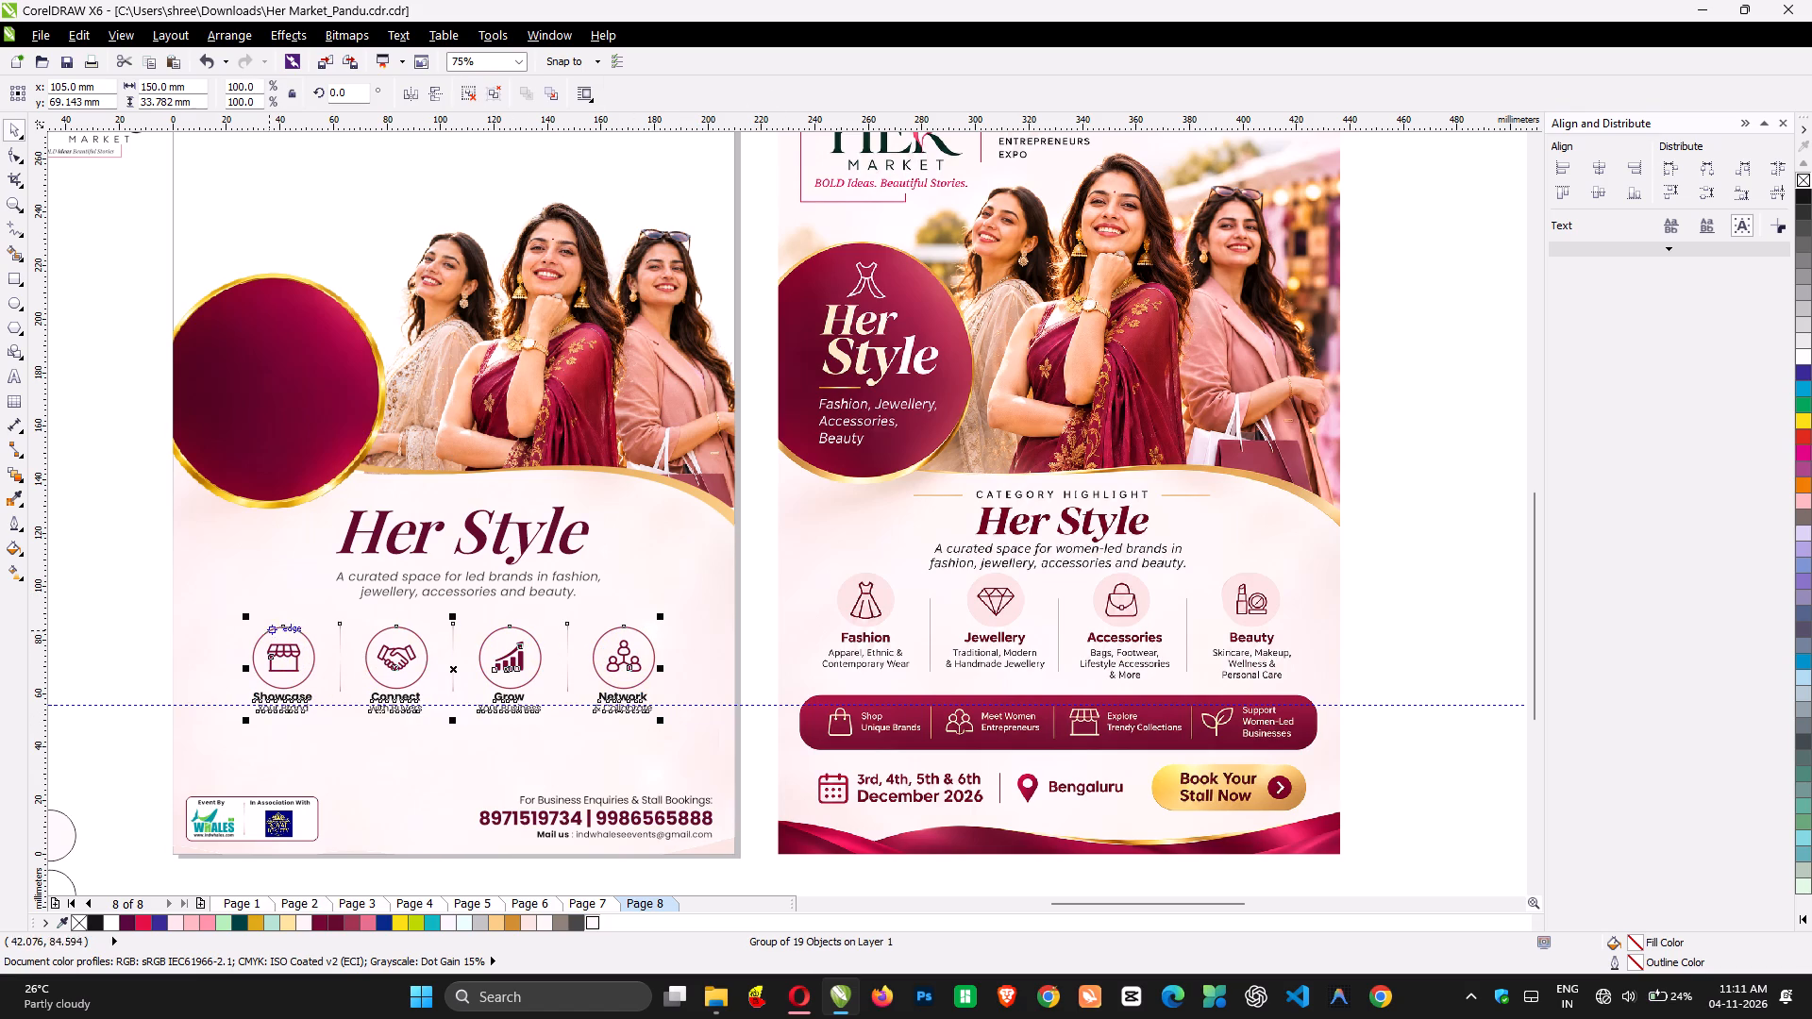
Nudge the icon row group up to about Y 72.7 mm, closer to the tagline, and centre it horizontally on the page background.
key(shift+Up)
key(shift+Up)
key(shift+Up)
key(shift+Up)
key(shift+Up)
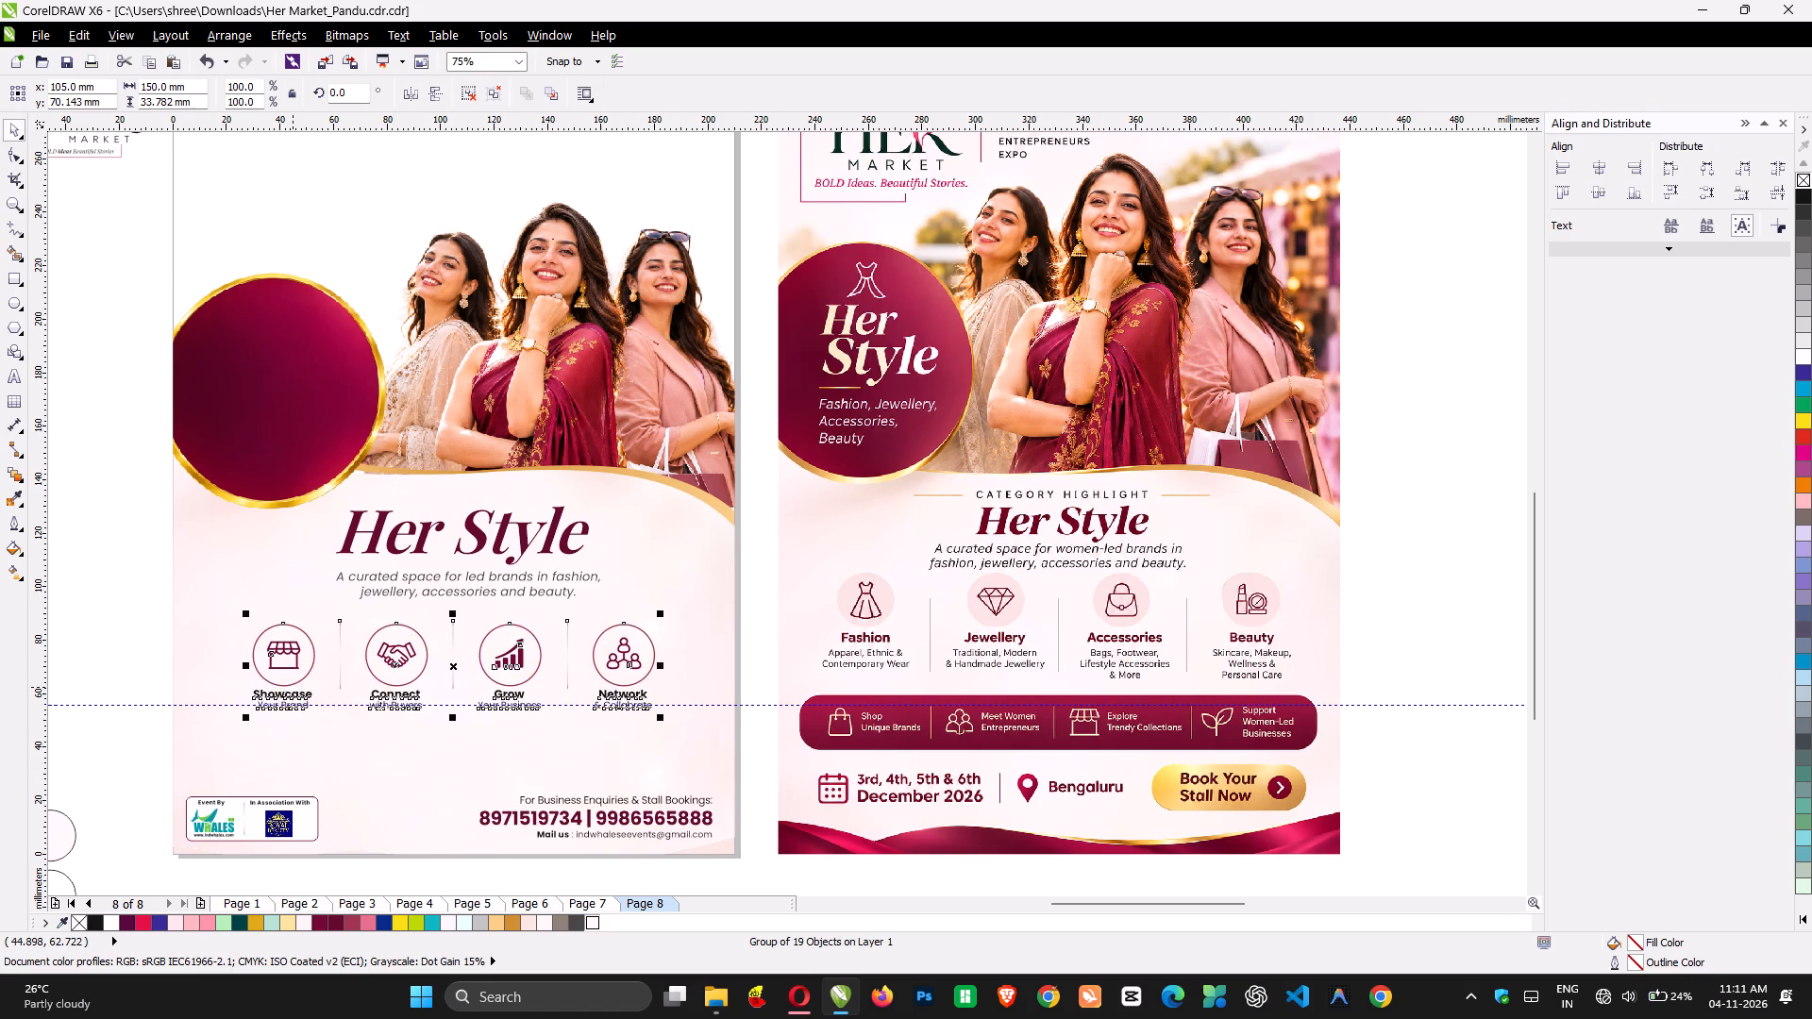
key(shift+Up)
key(shift+Up)
key(shift+Up)
key(shift+Up)
key(shift+Up)
key(shift+Up)
key(shift+Up)
key(shift+Up)
key(shift+Up)
key(shift+Up)
key(shift+Up)
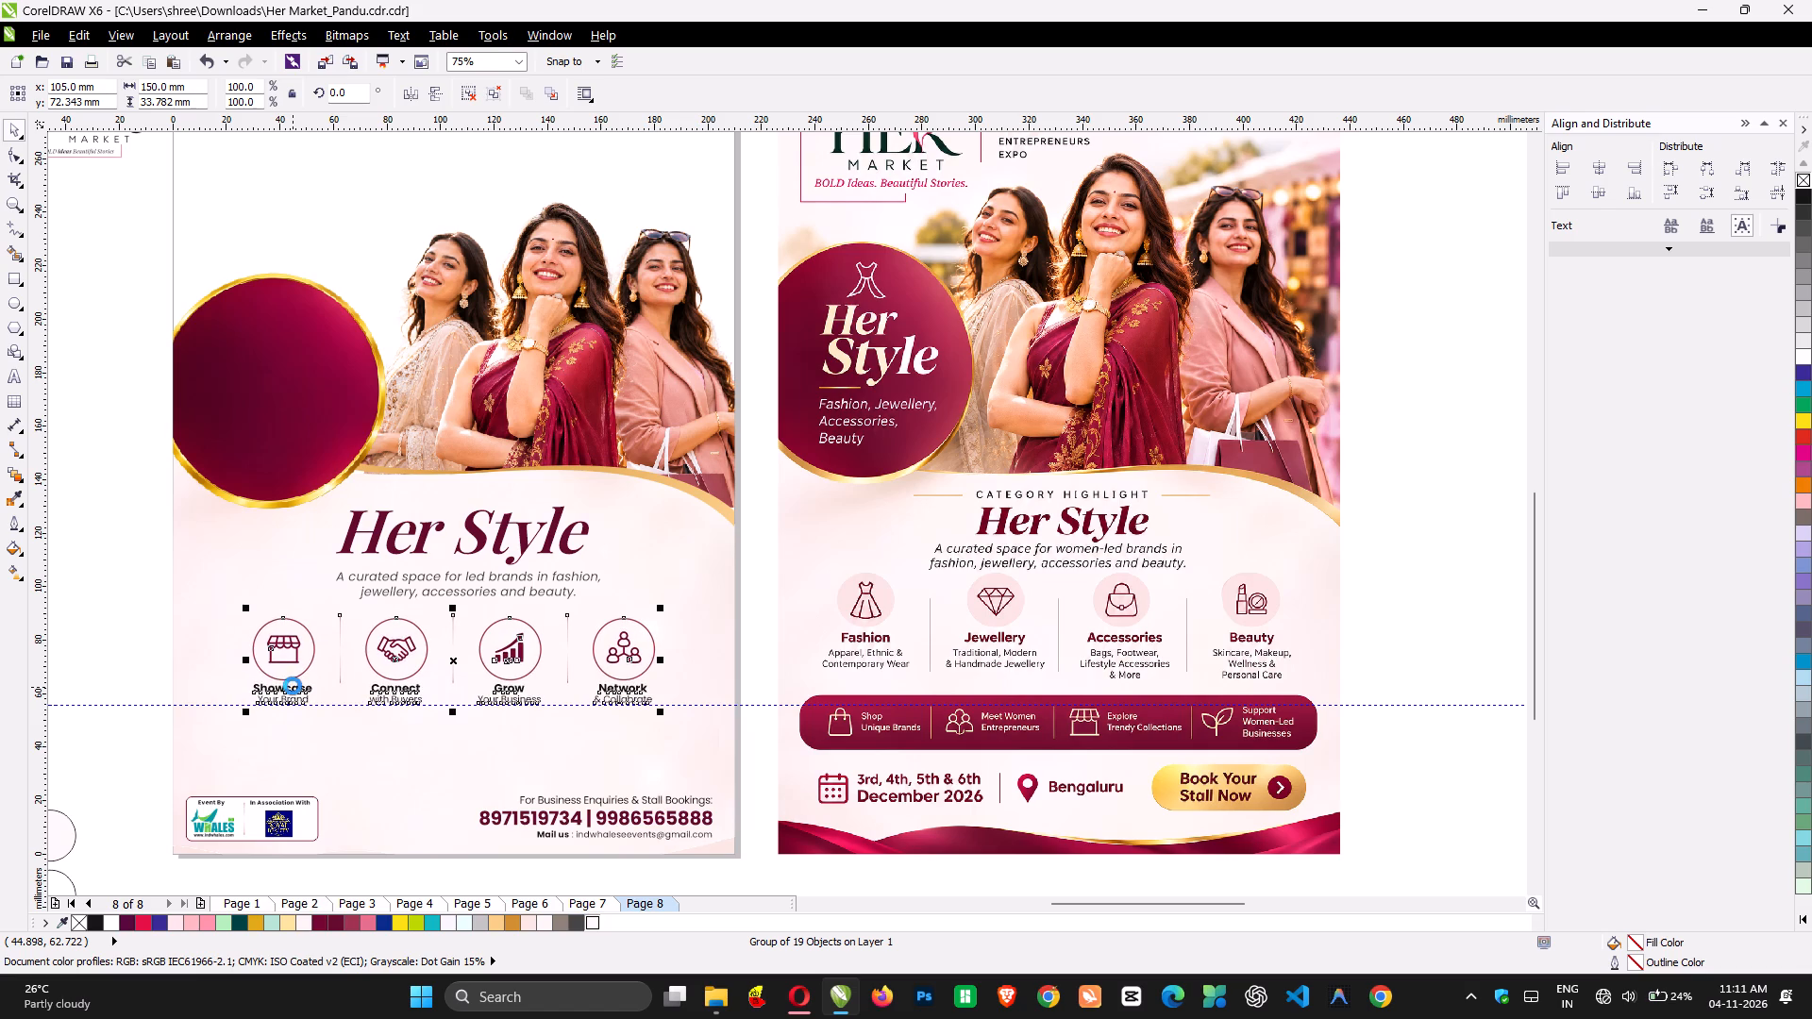
key(shift+Up)
key(shift+Up)
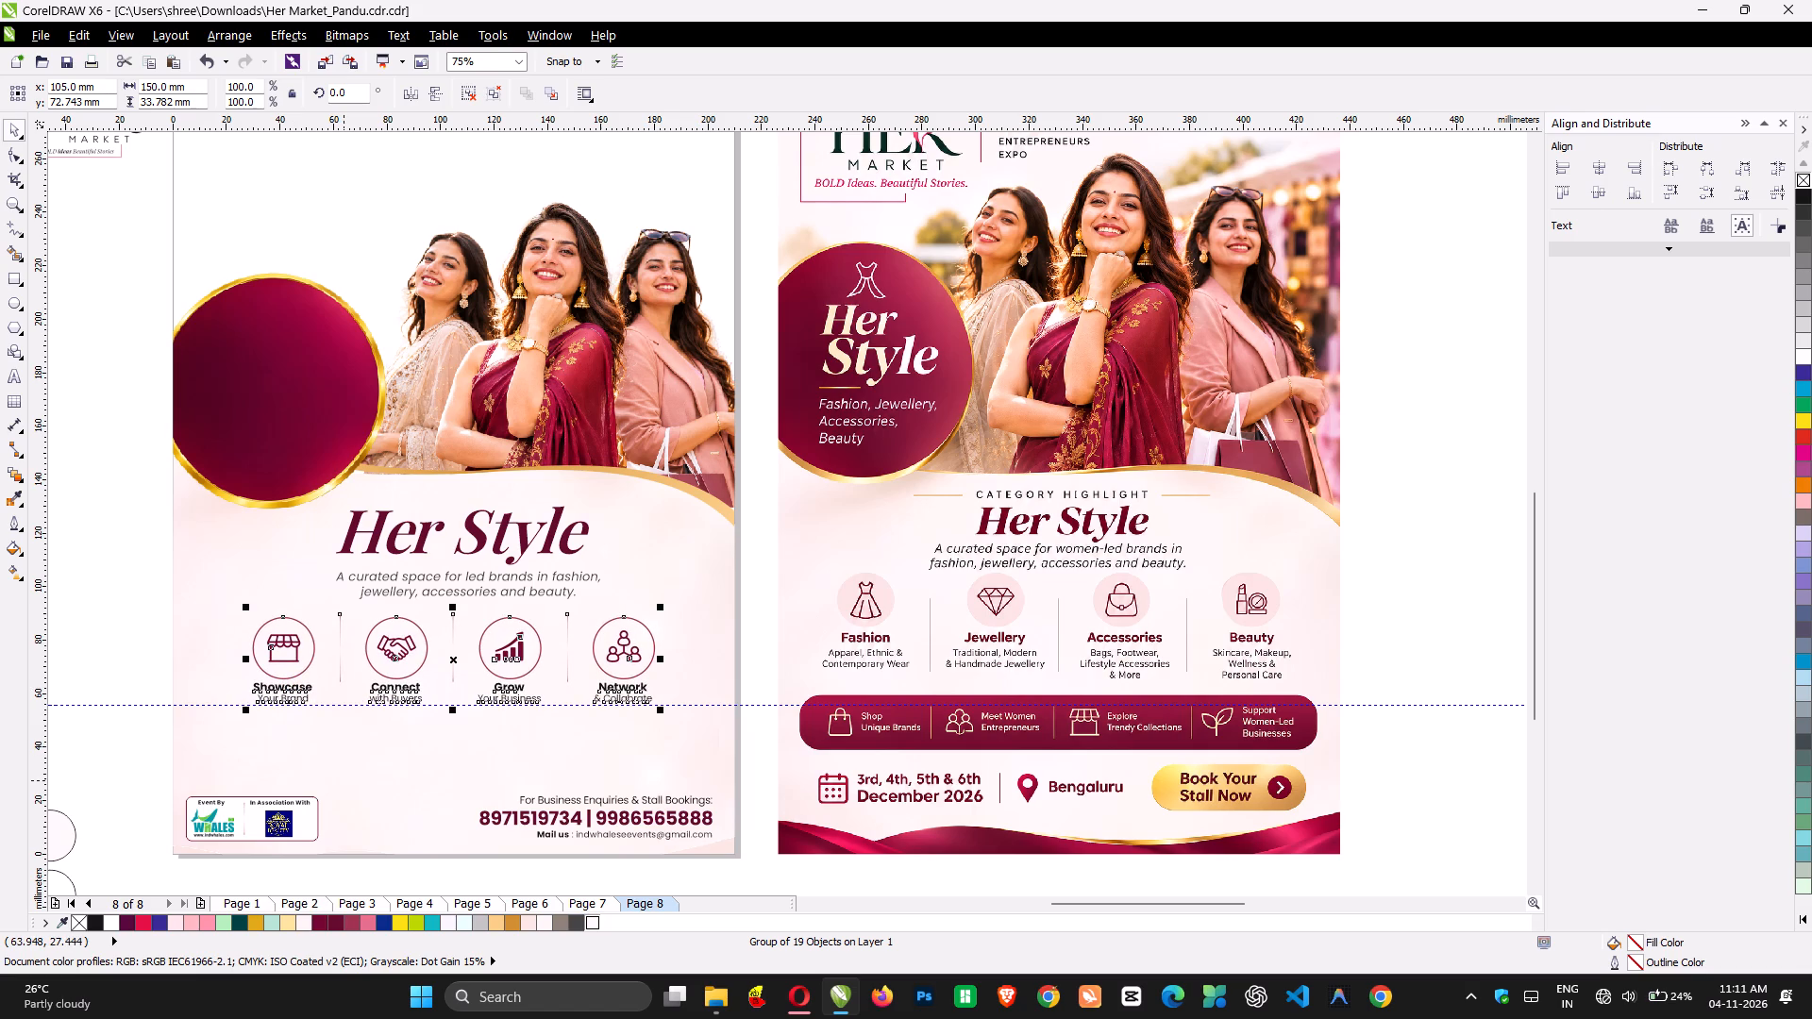
shift+click(344, 780)
key(c)
click(103, 530)
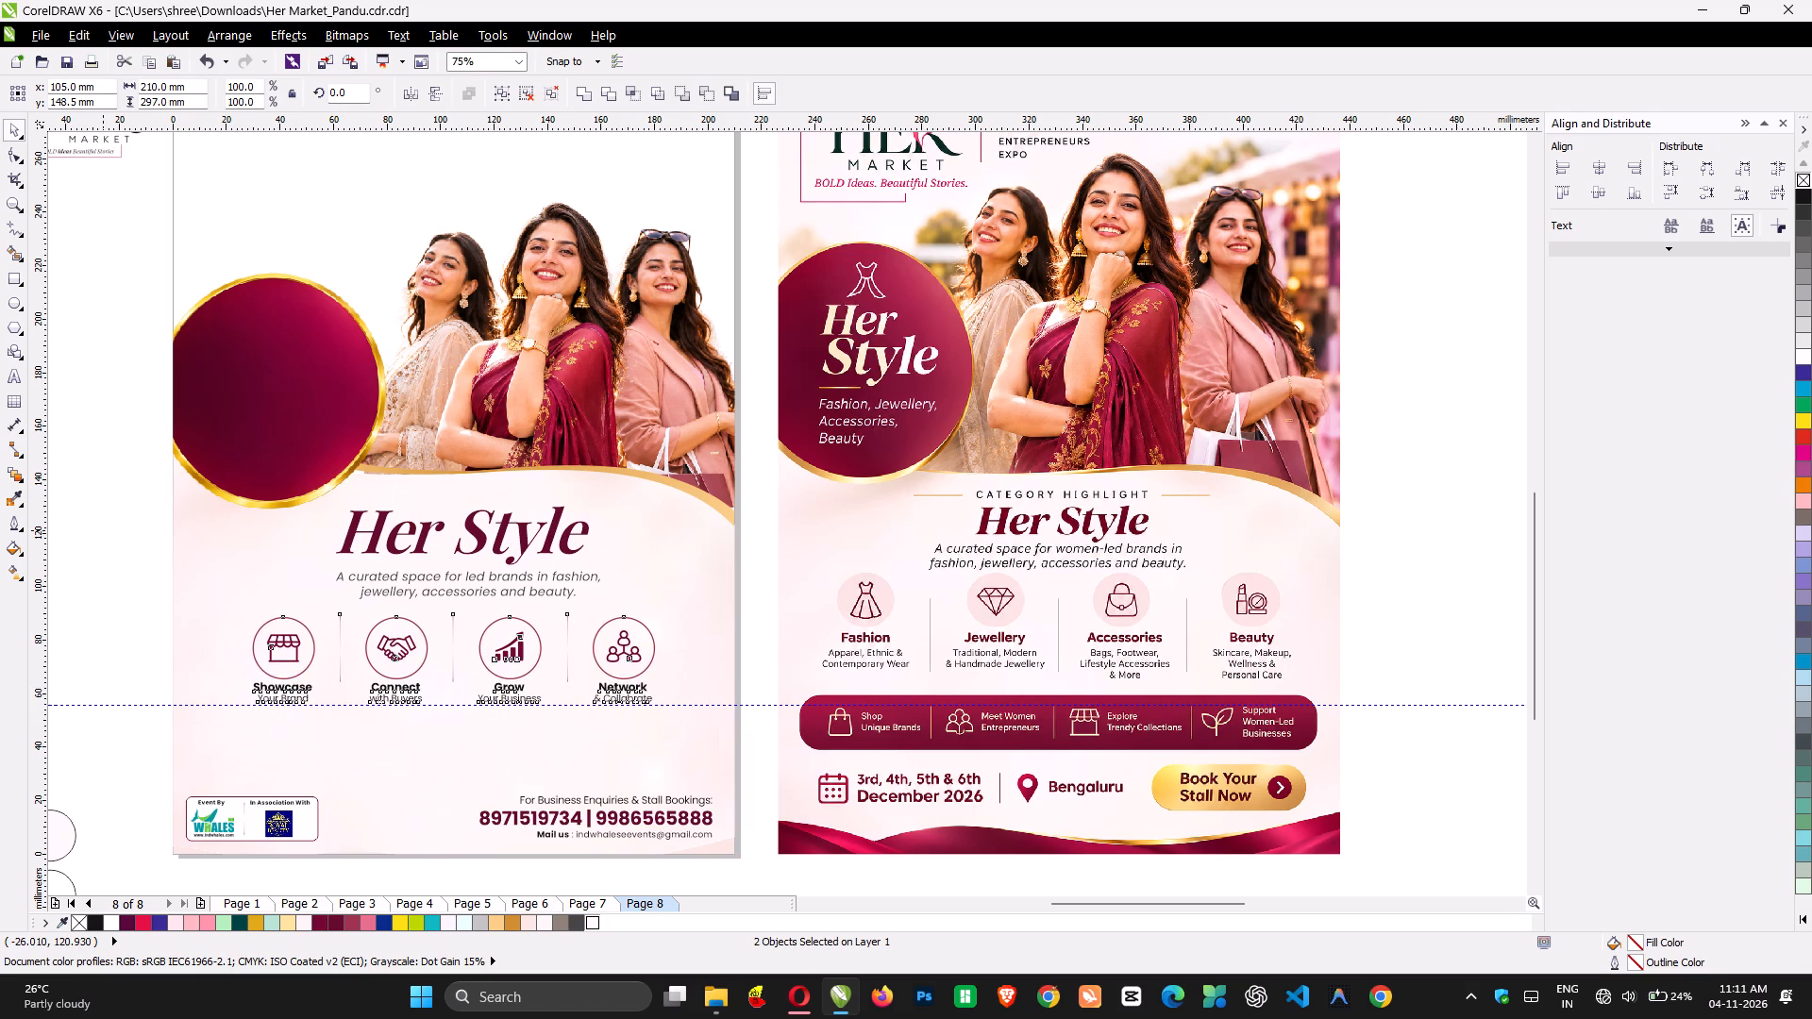
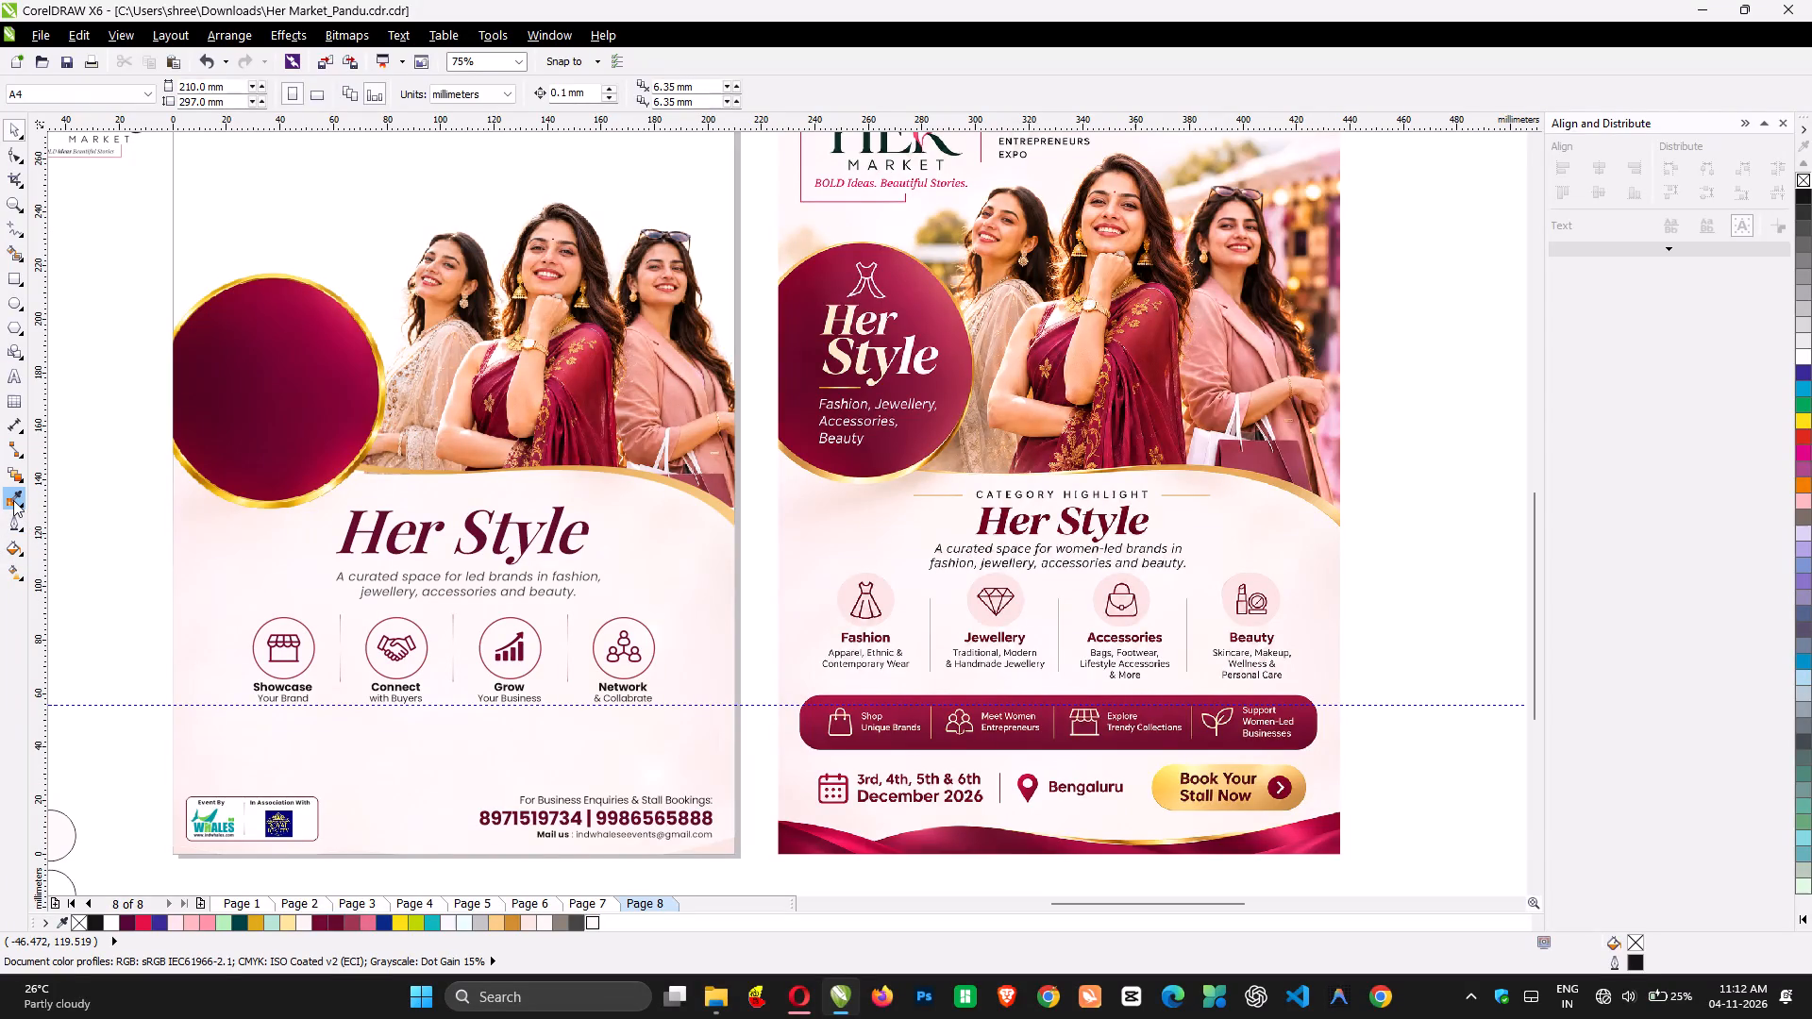
Fill the four icon circles in the row with the pale pink #FBE5E3 sampled from the reference's Fashion icon circle.
click(13, 500)
click(886, 593)
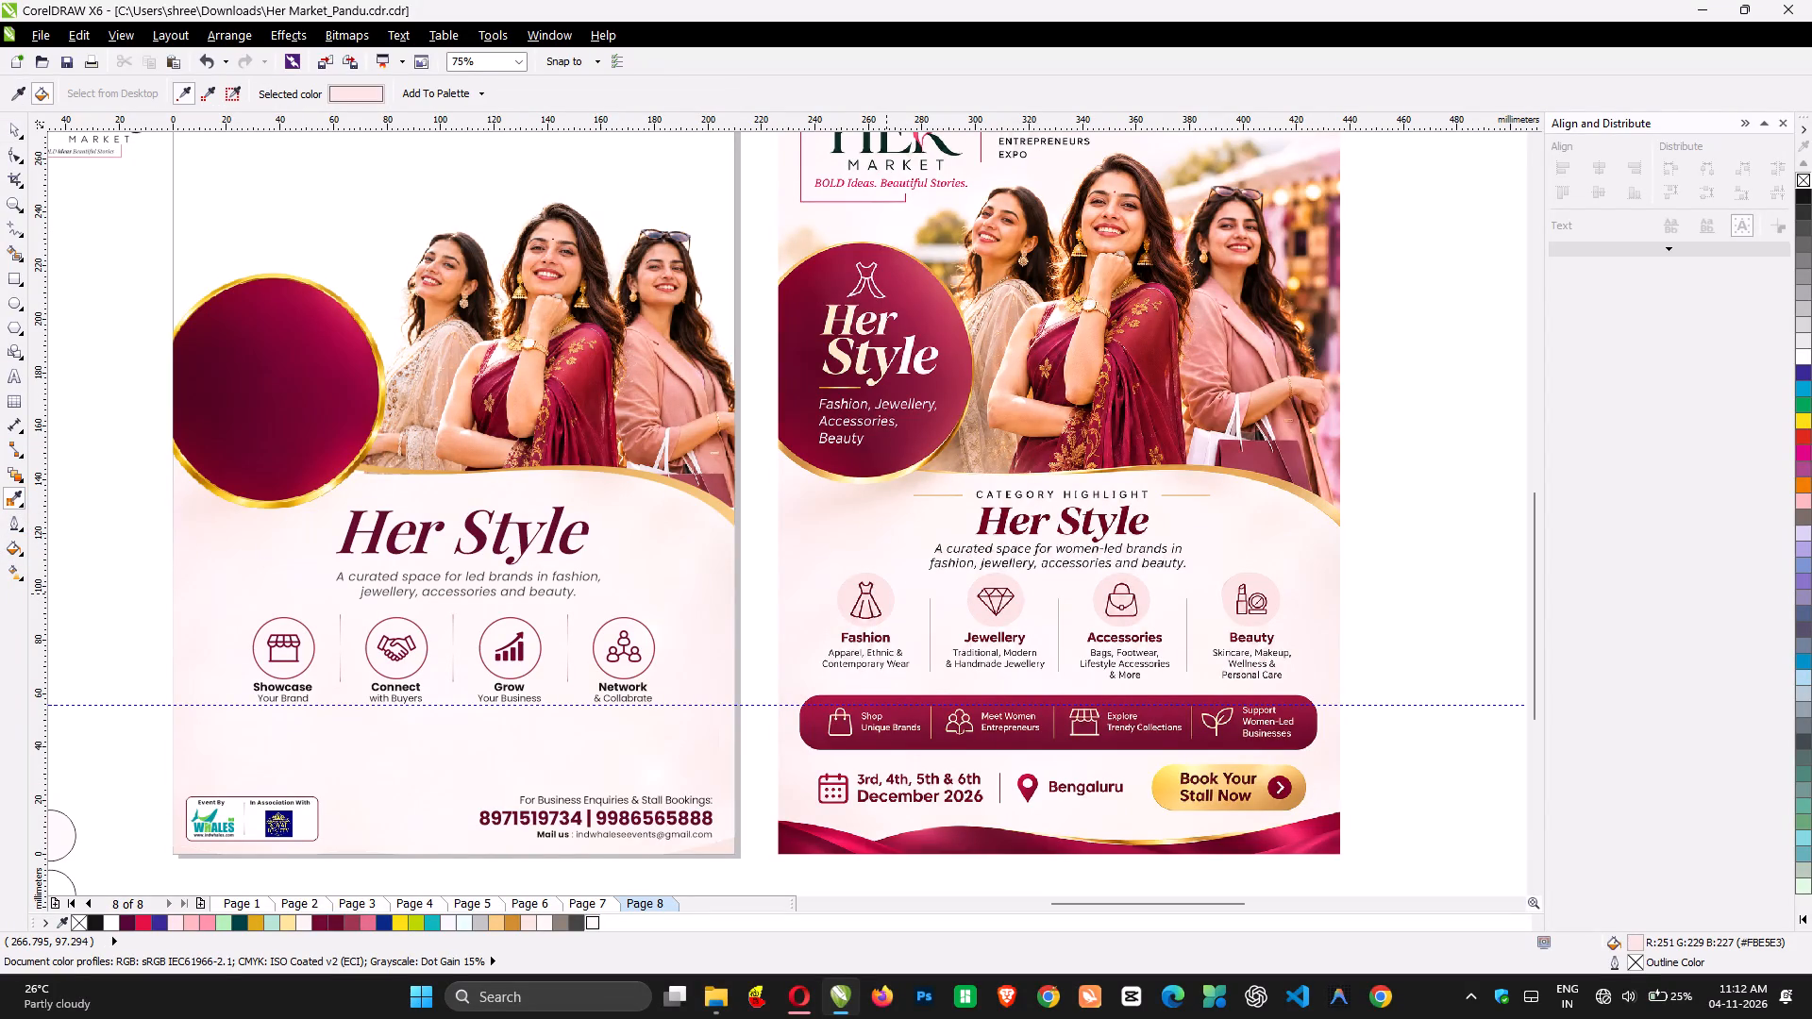
click(309, 655)
click(402, 626)
click(503, 627)
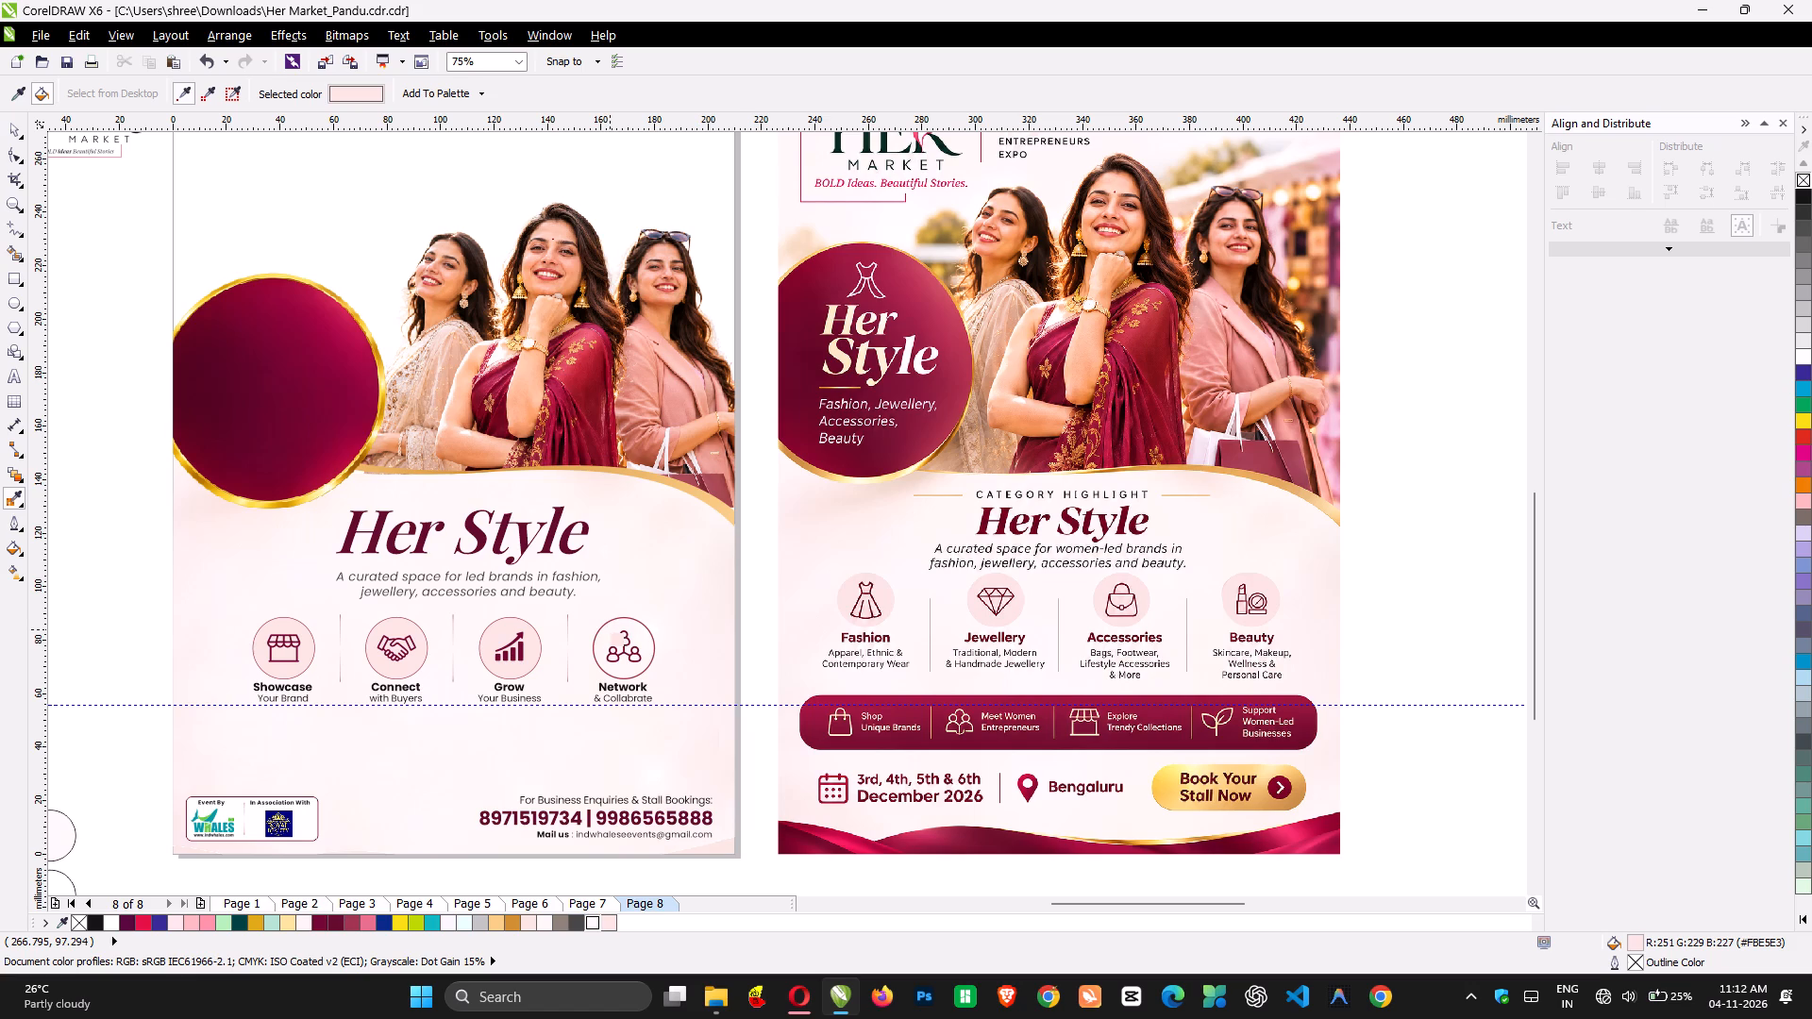
click(610, 629)
key(space)
Ungroup the icon row below the tagline.
key(z)
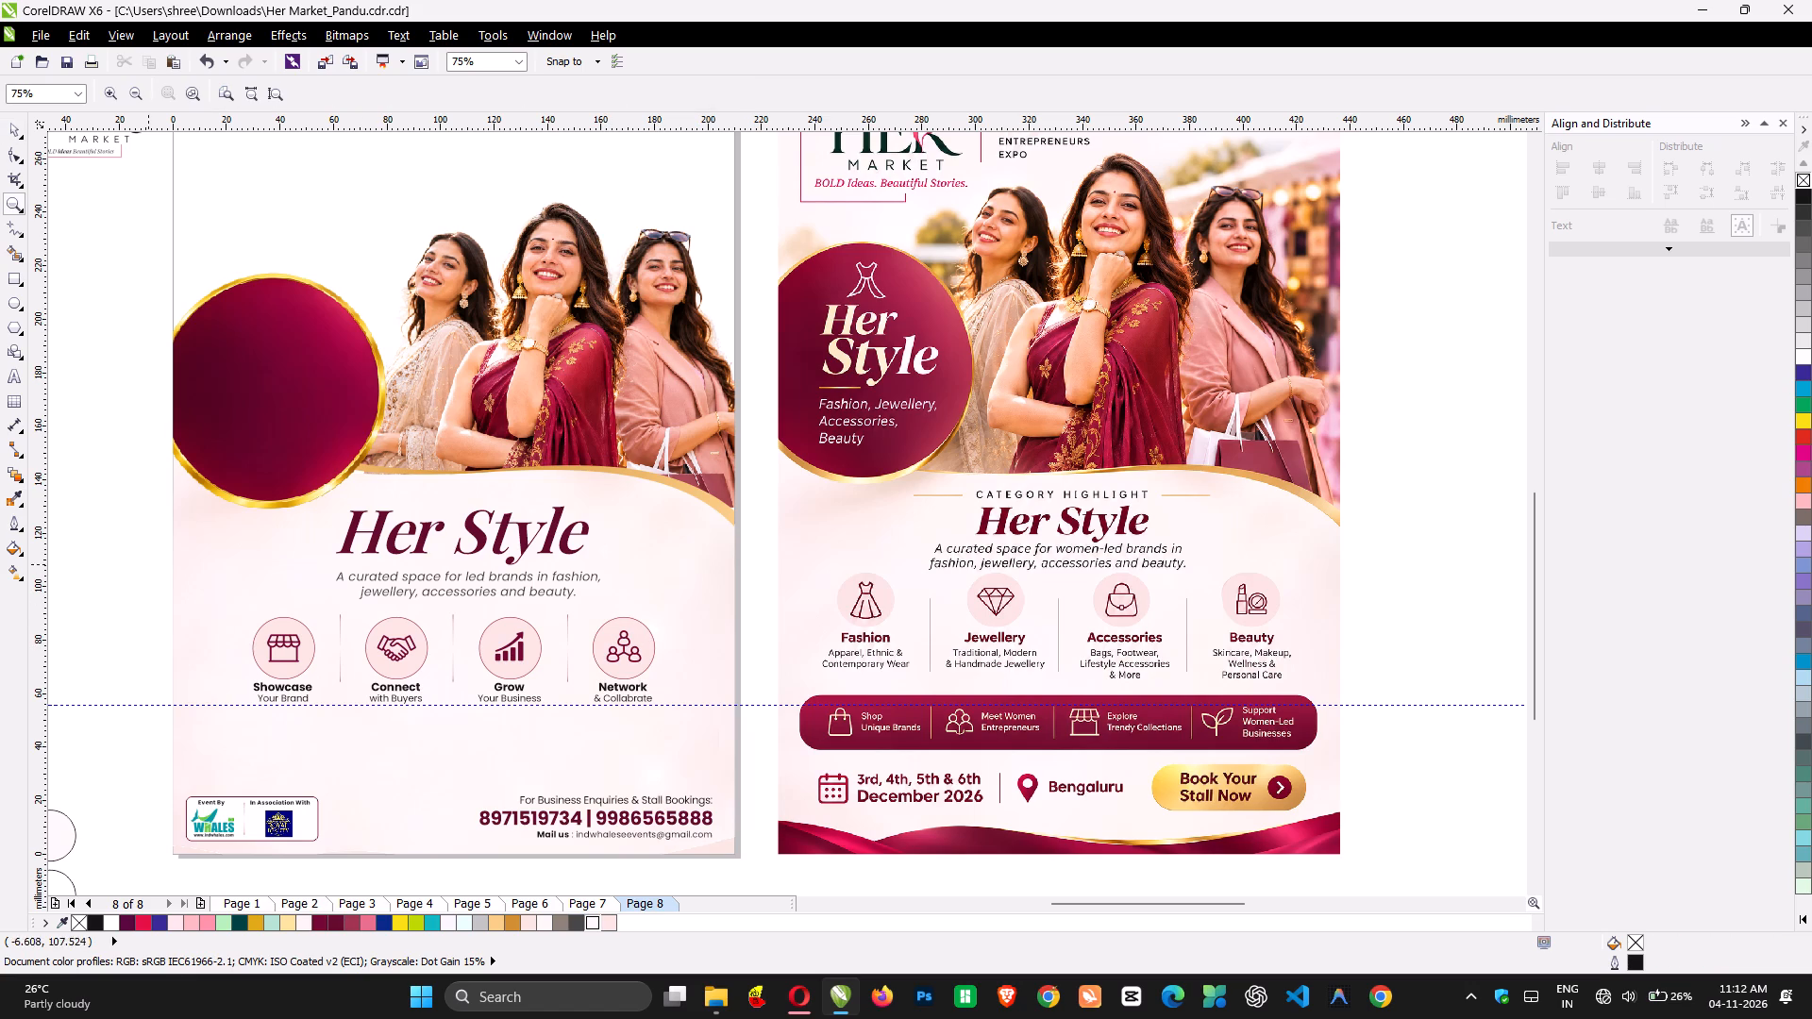
drag(124, 560, 934, 762)
key(space)
scroll(934, 762, left, 2)
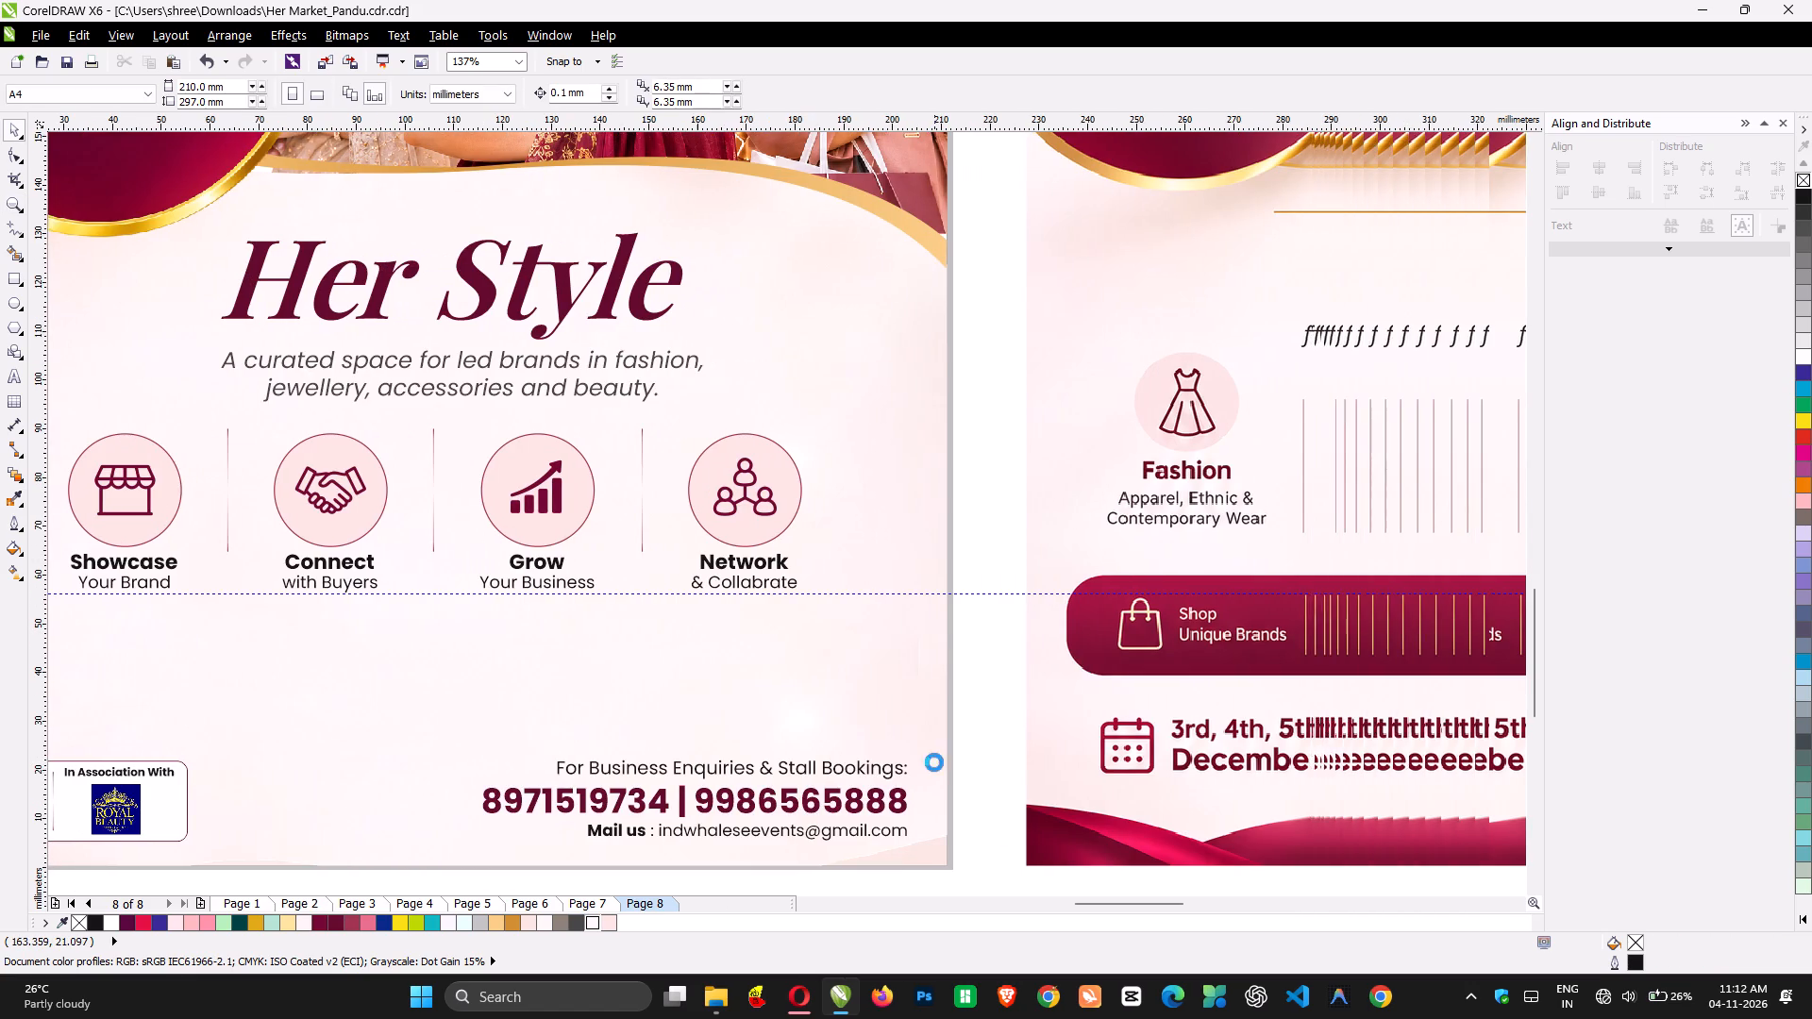
scroll(934, 762, right, 2)
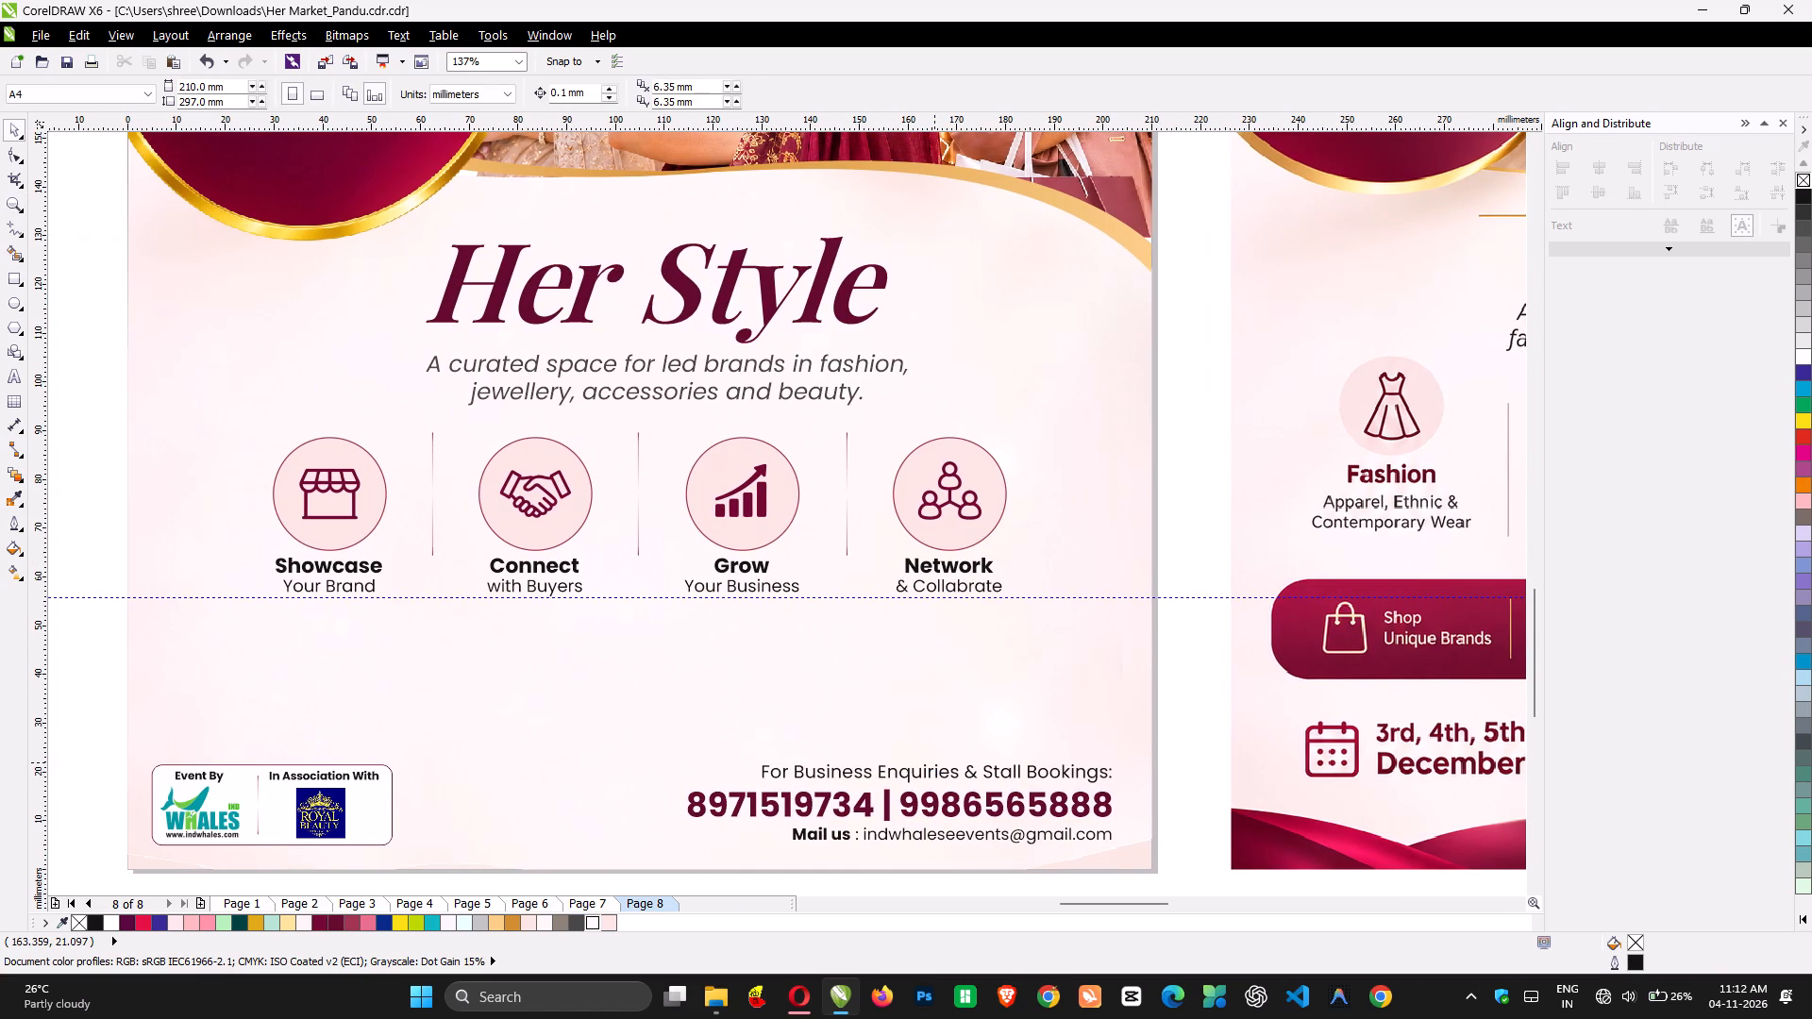
click(343, 520)
key(ctrl+u)
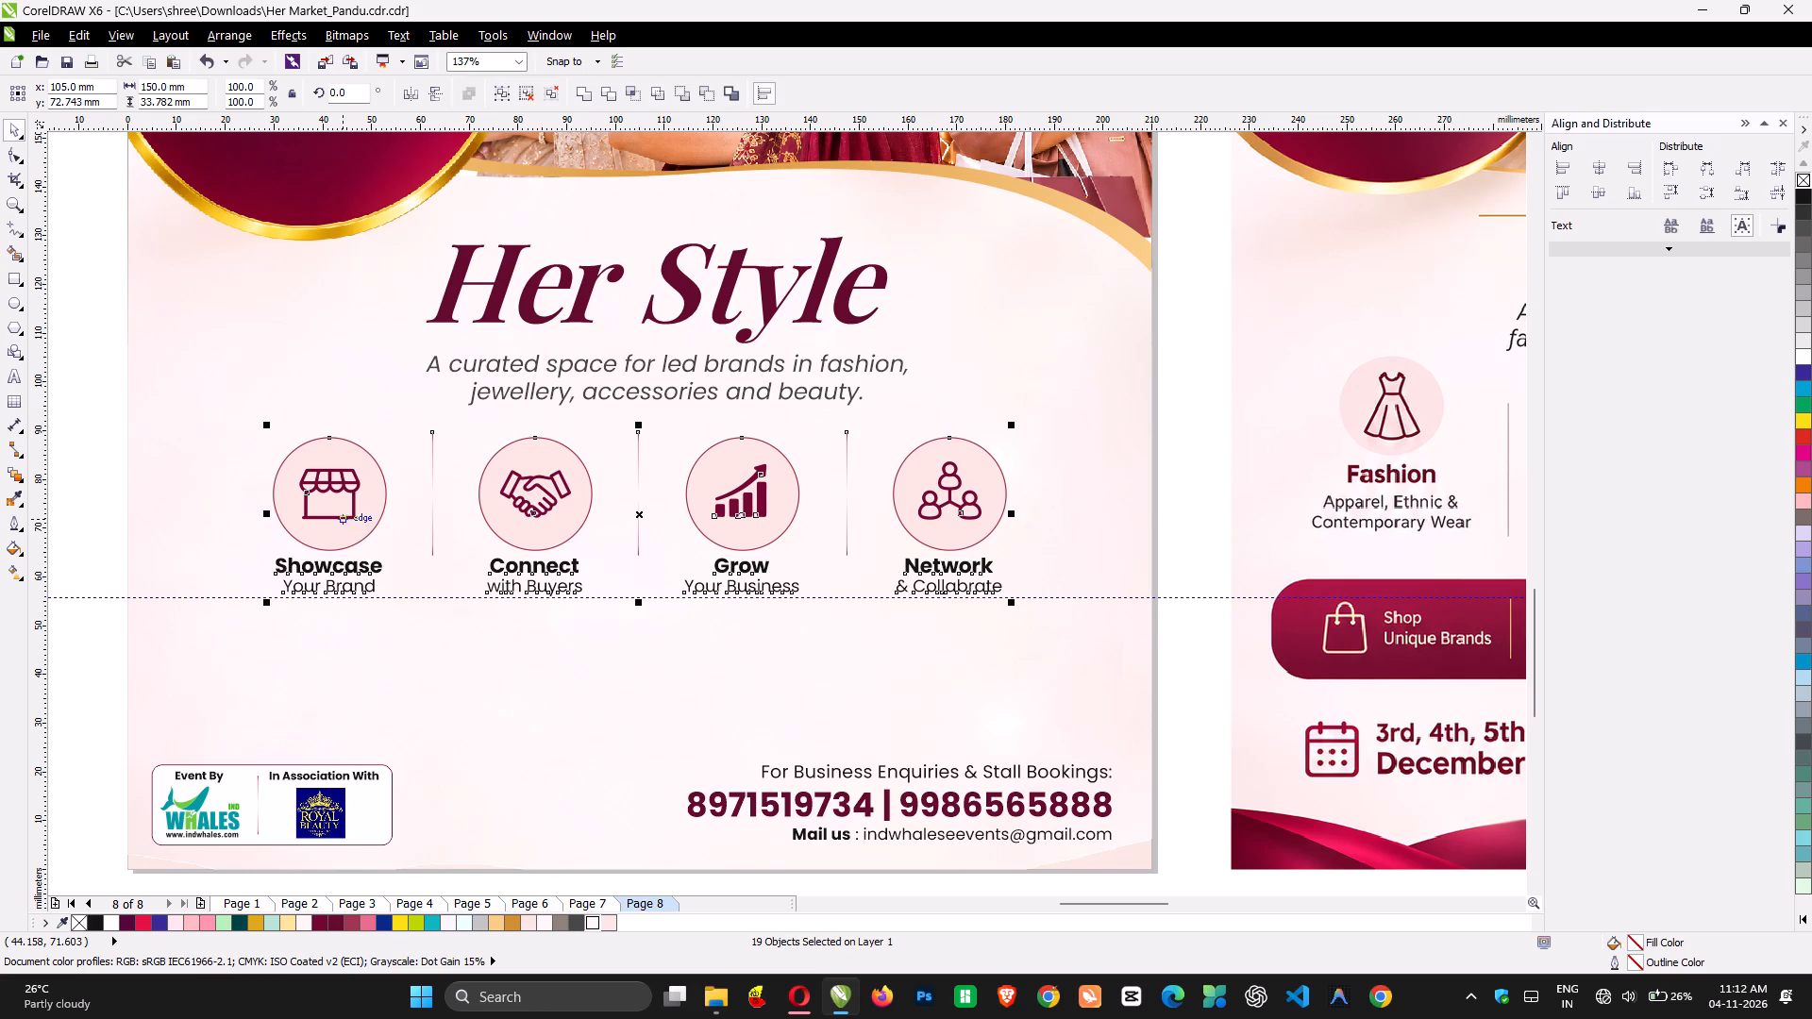
click(76, 446)
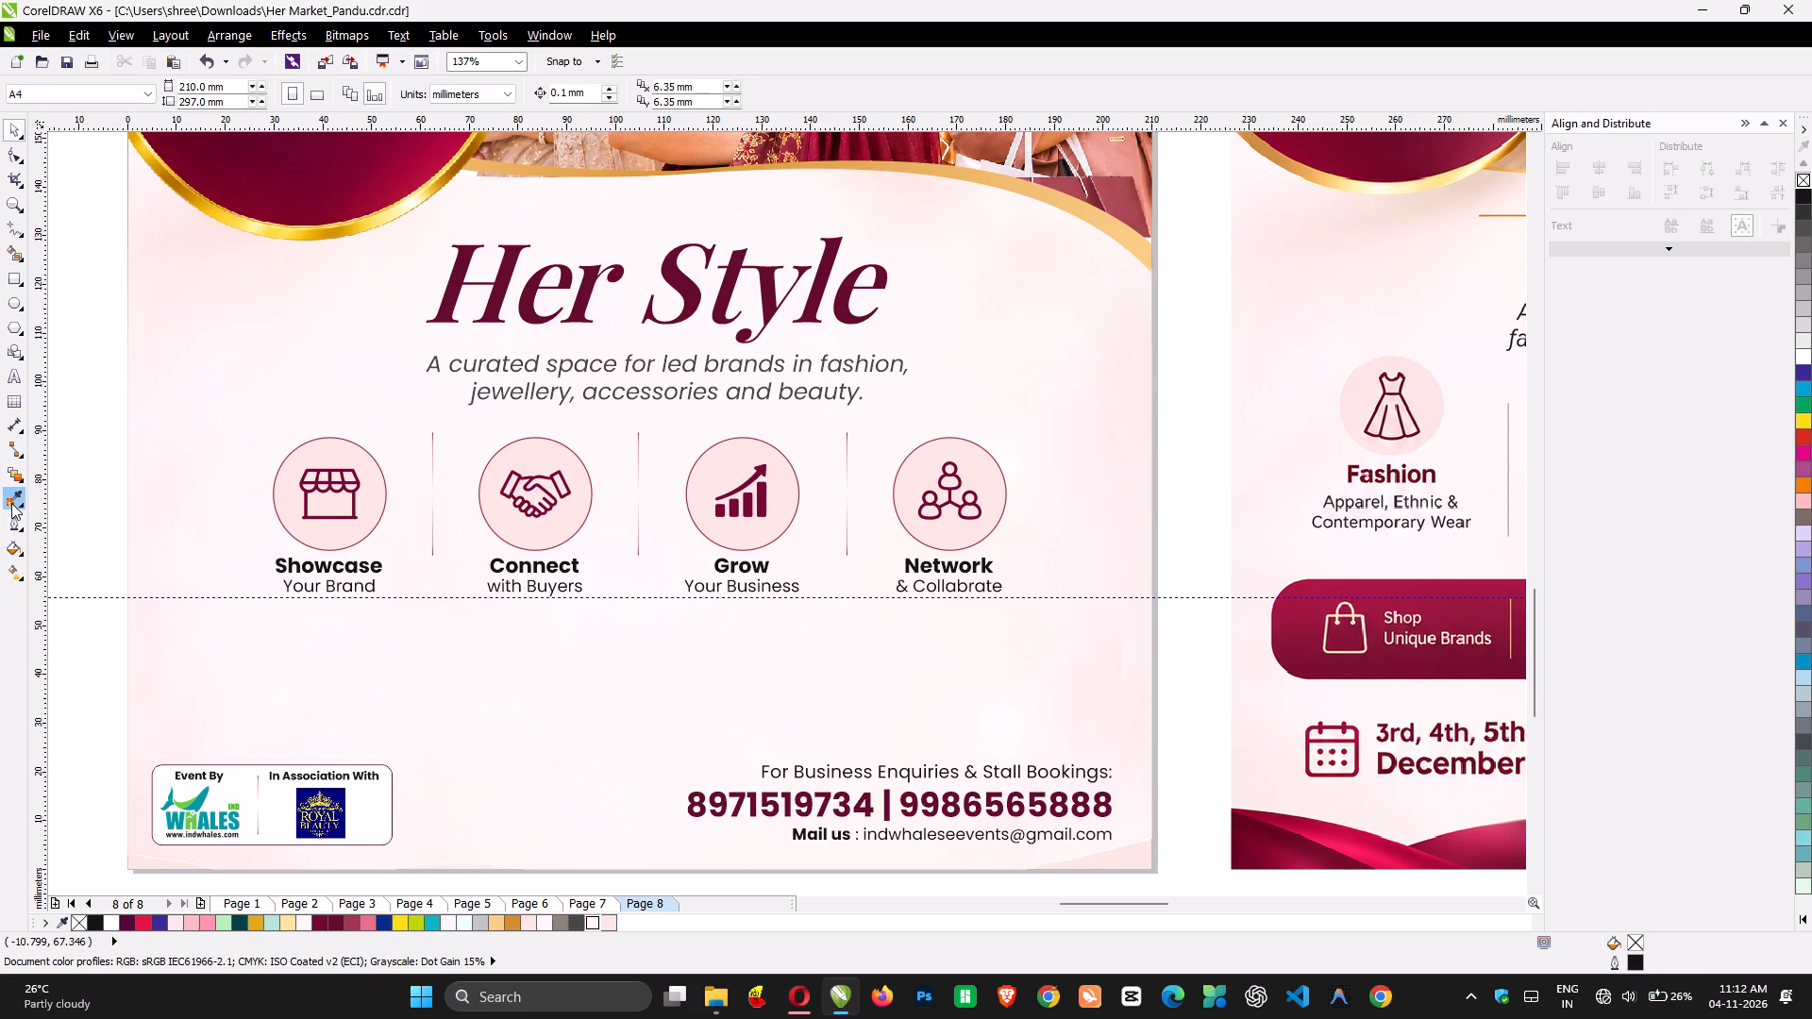
Colour the Showcase, Connect, Grow and Network titles maroon #7D0926, sampled from the reference's Fashion heading.
click(11, 503)
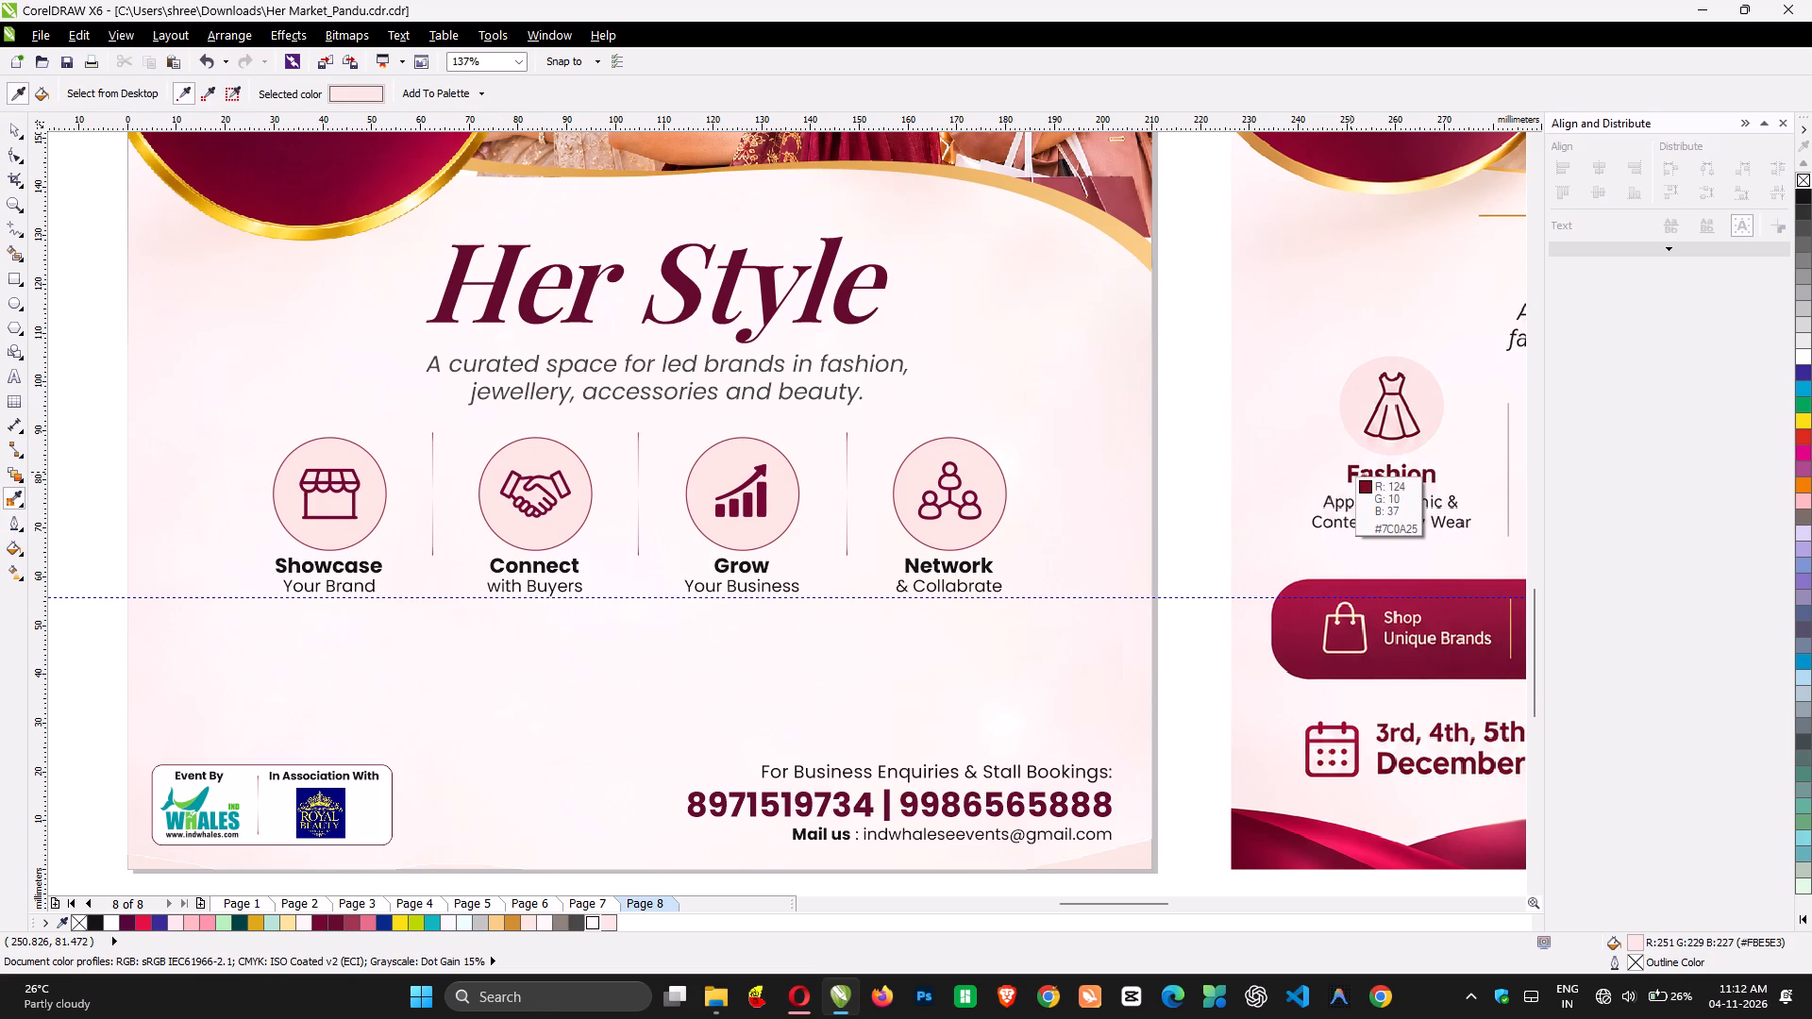
click(1351, 474)
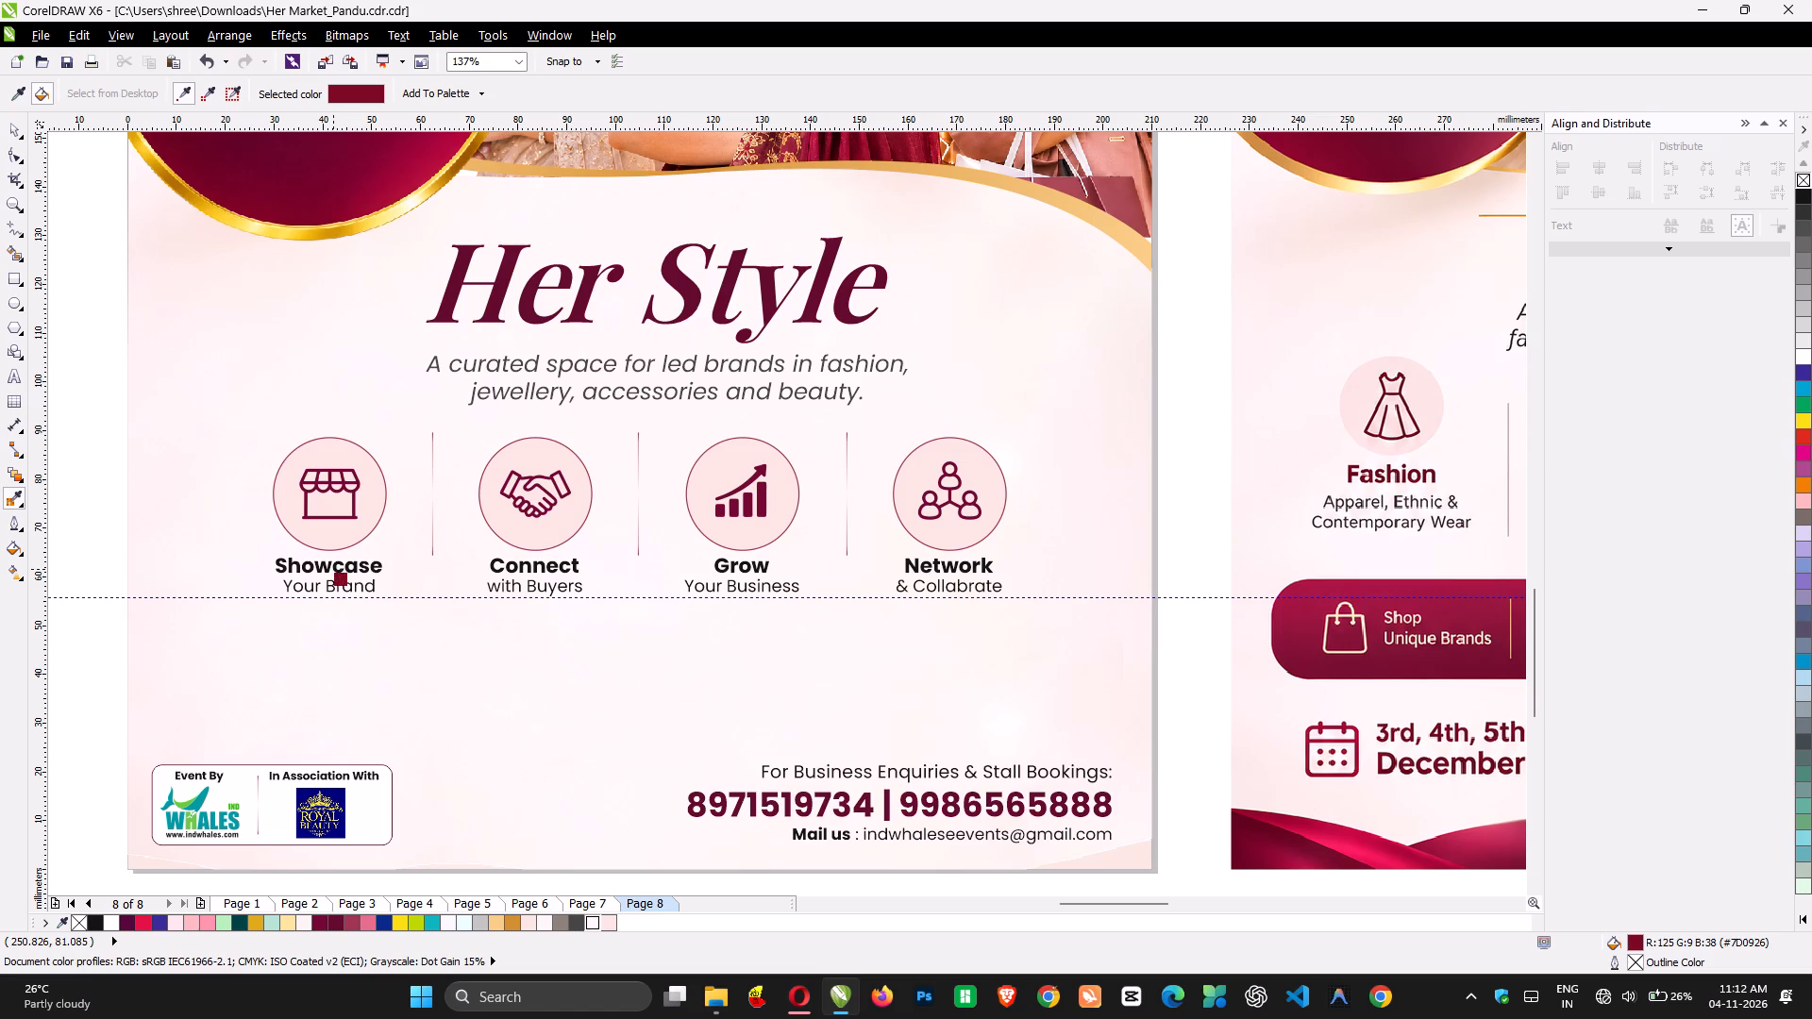
click(335, 567)
key(space)
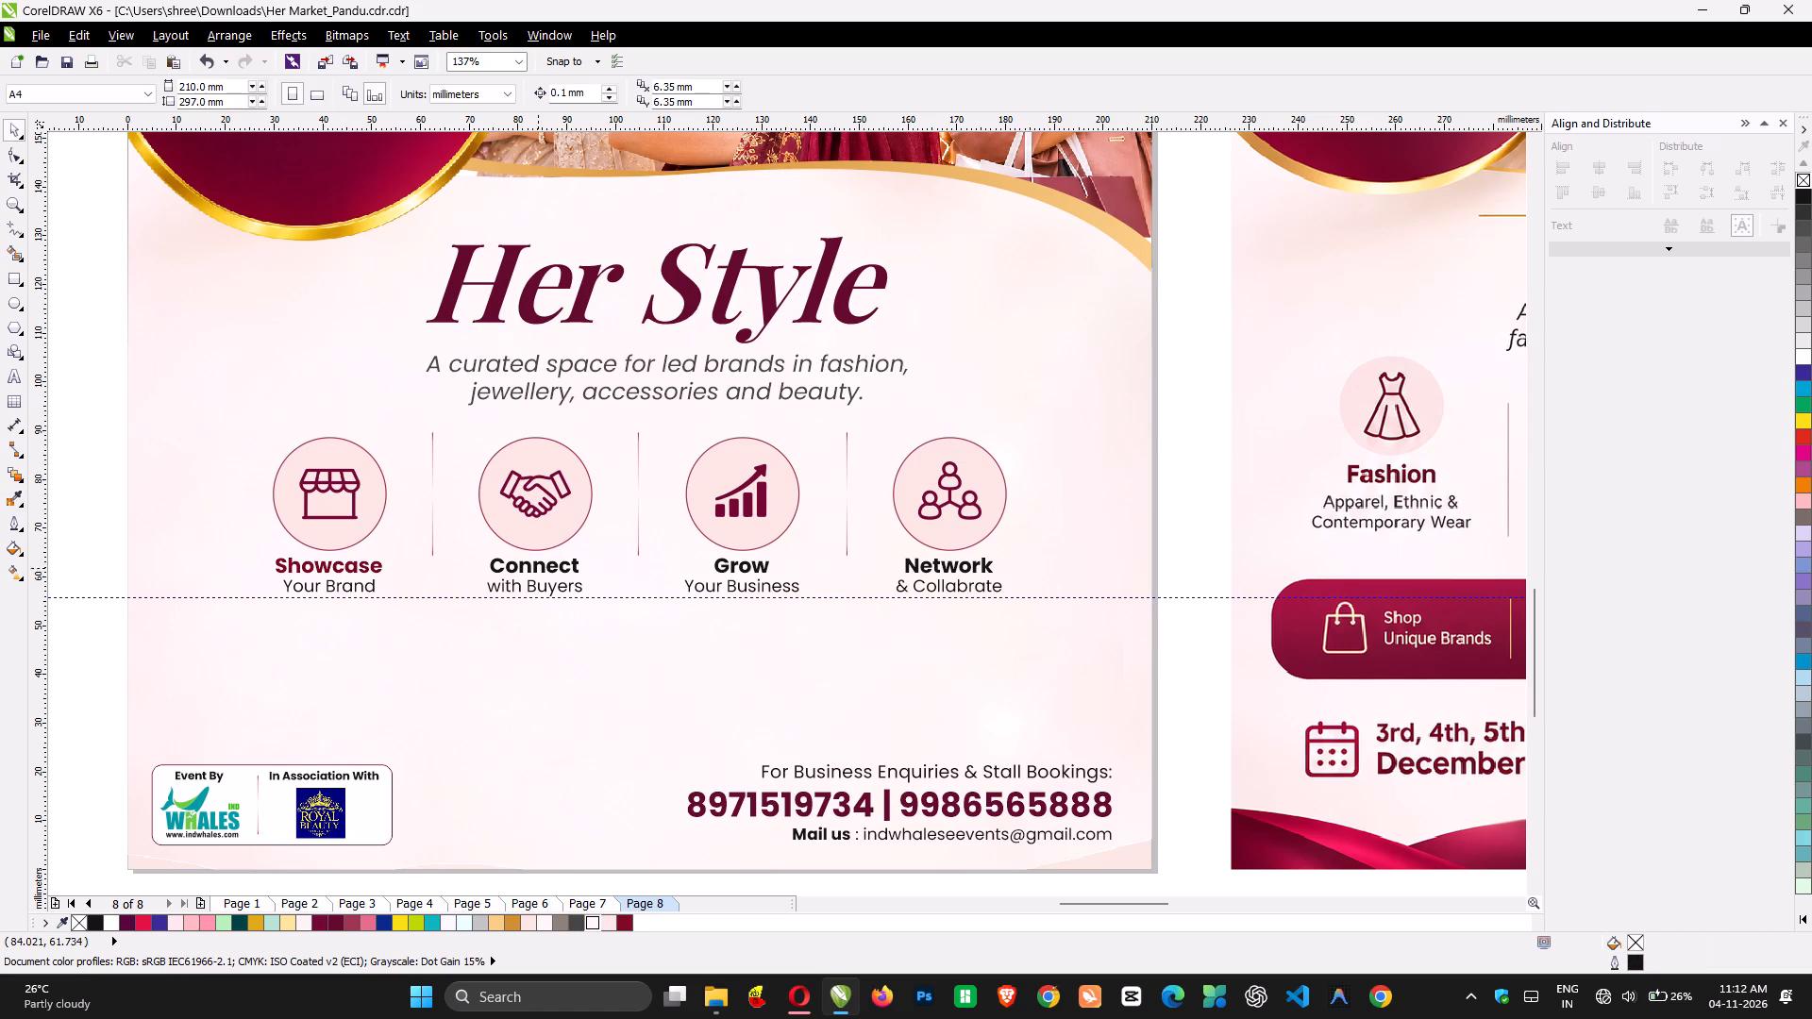
click(538, 566)
key(ctrl+r)
click(724, 562)
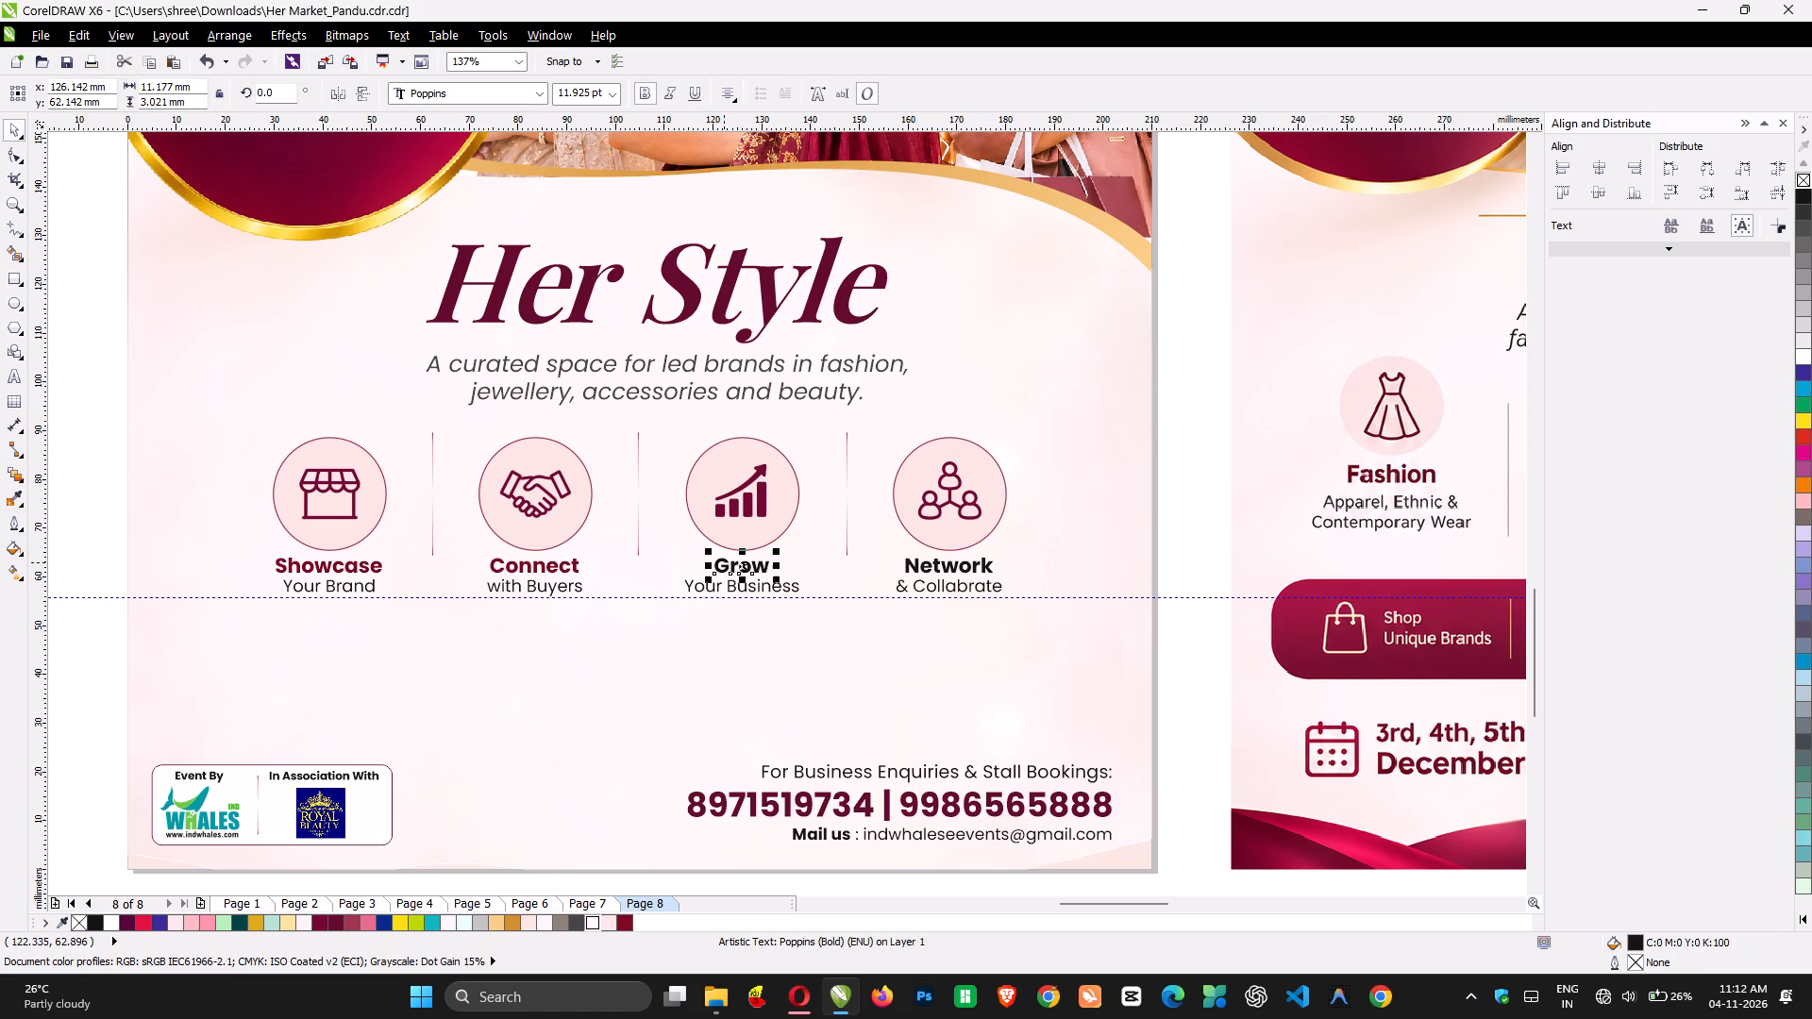
key(ctrl+r)
click(943, 560)
key(ctrl+r)
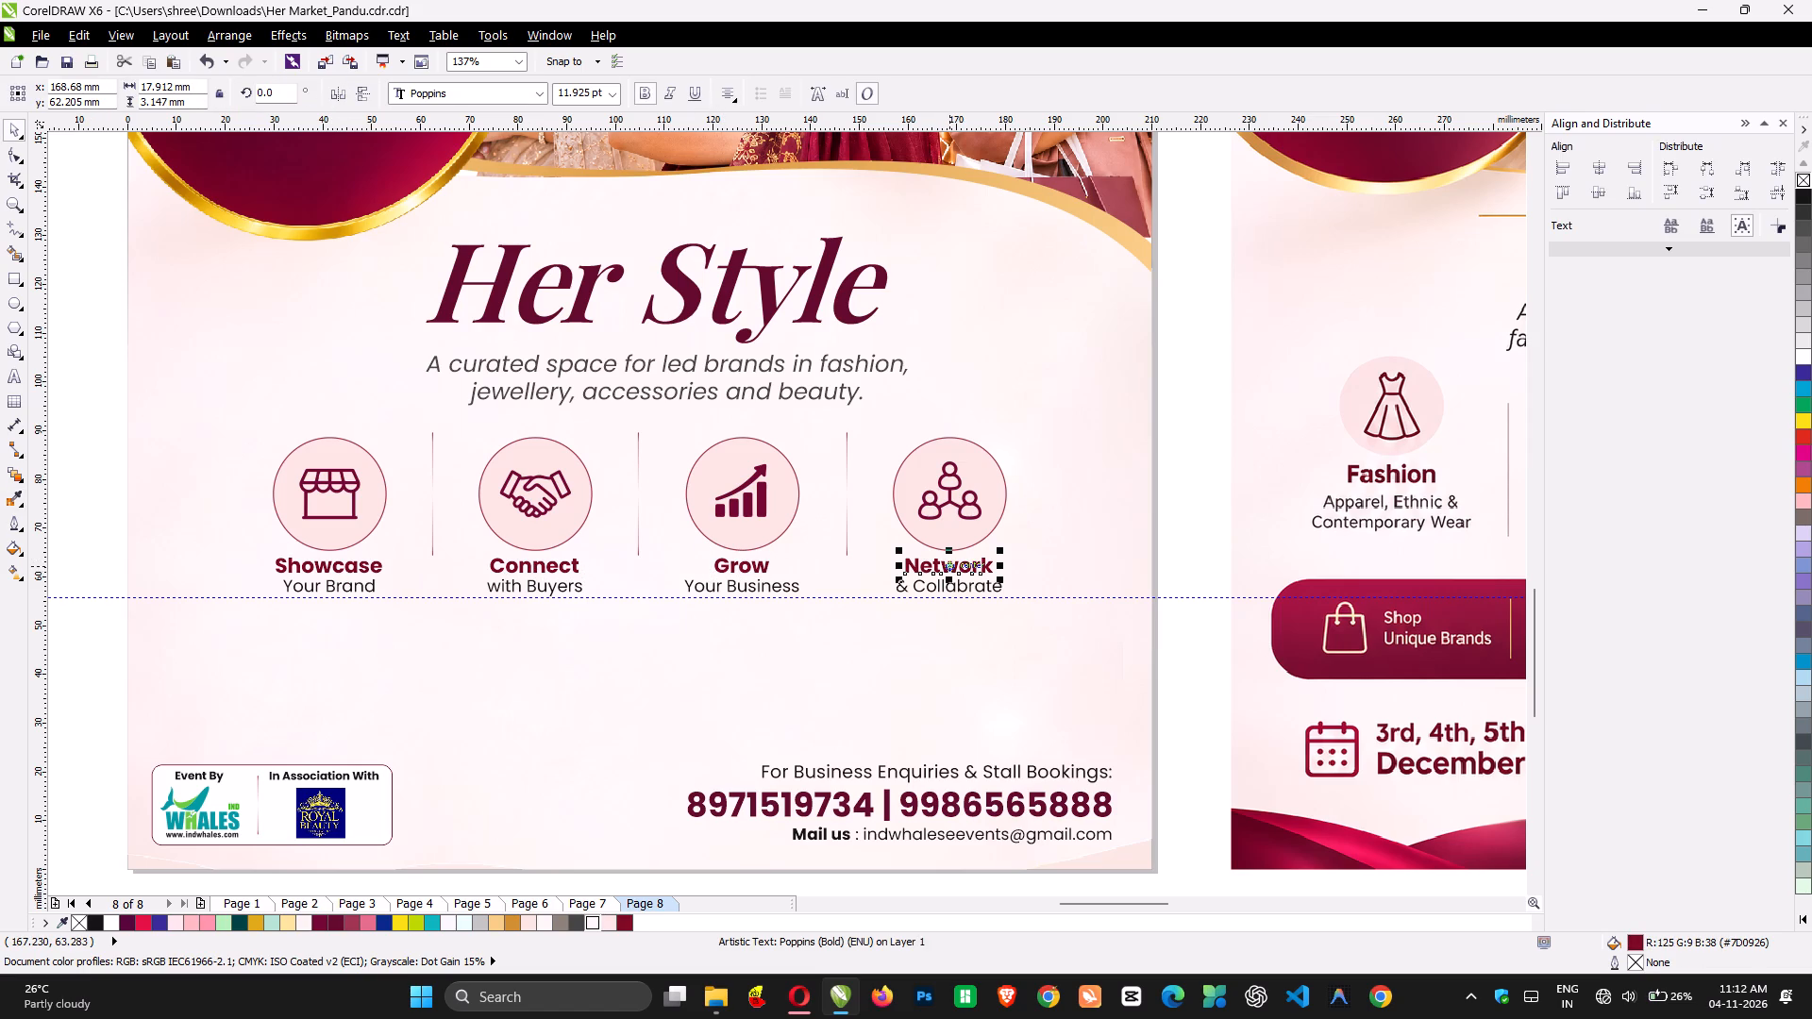
Apply the same maroon #7D0926 fill to the network, growth chart, handshake and shop icons.
click(957, 504)
key(ctrl+r)
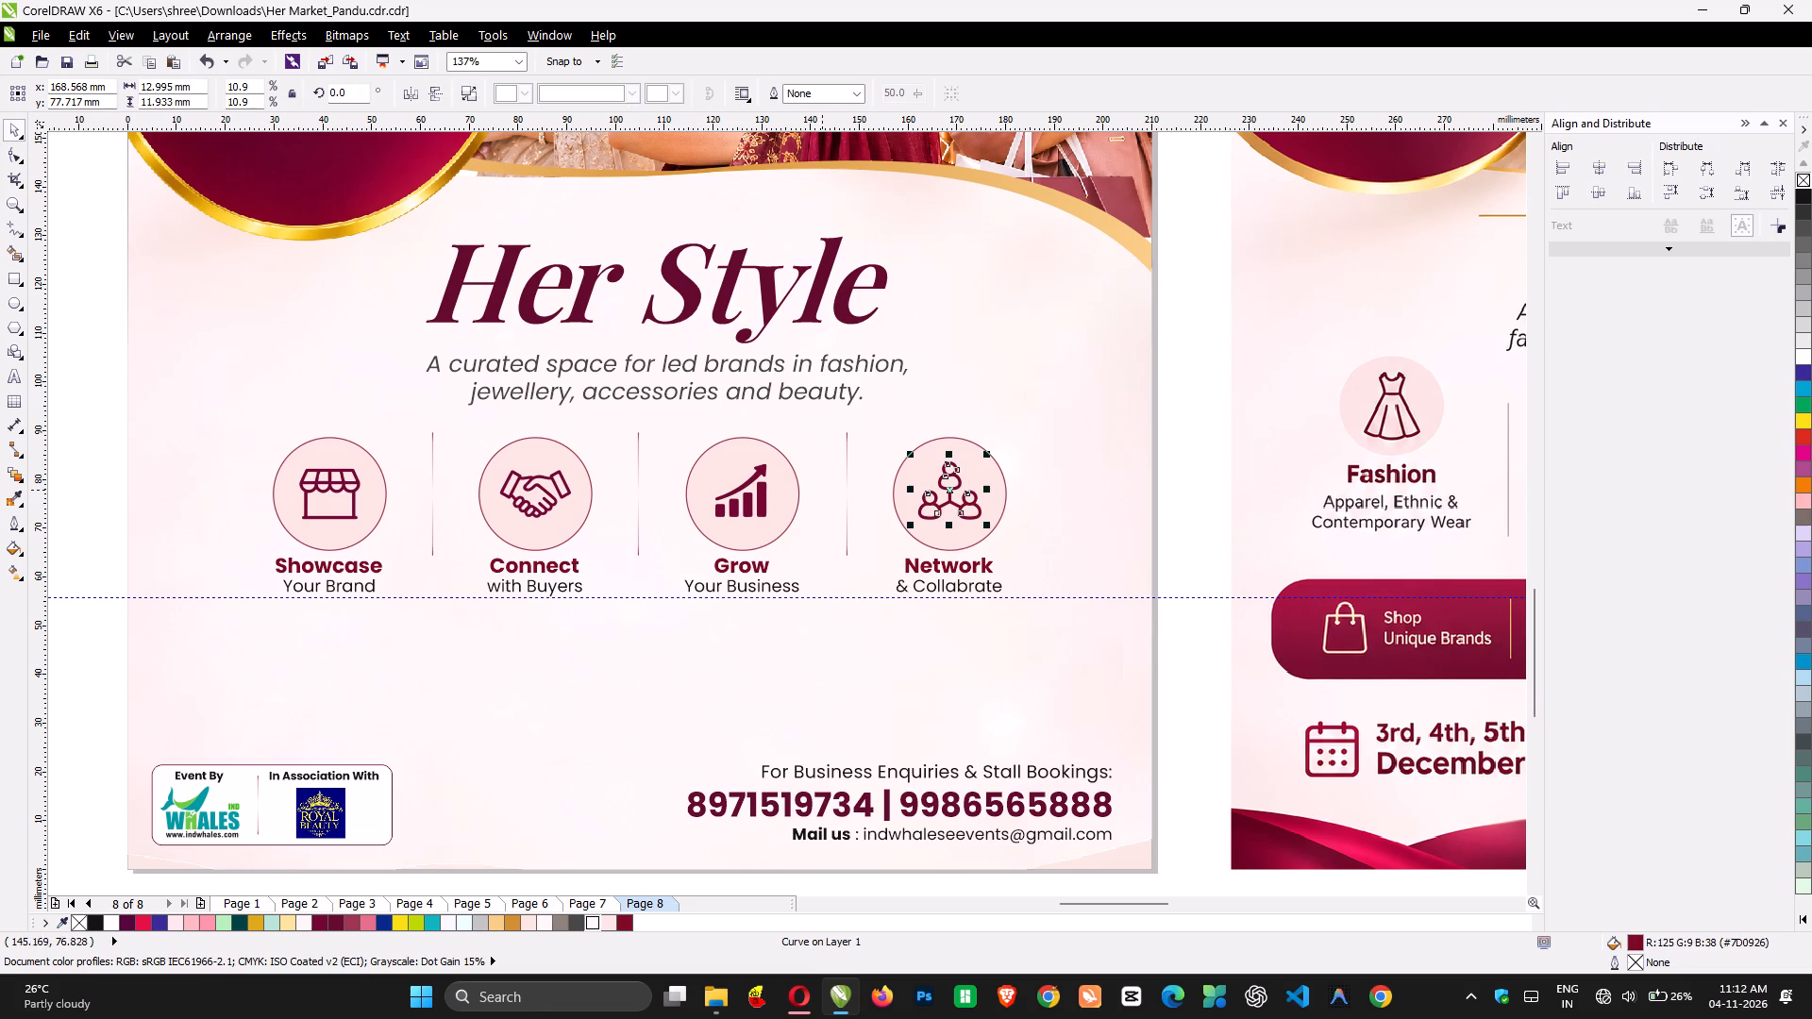
click(760, 495)
key(ctrl+r)
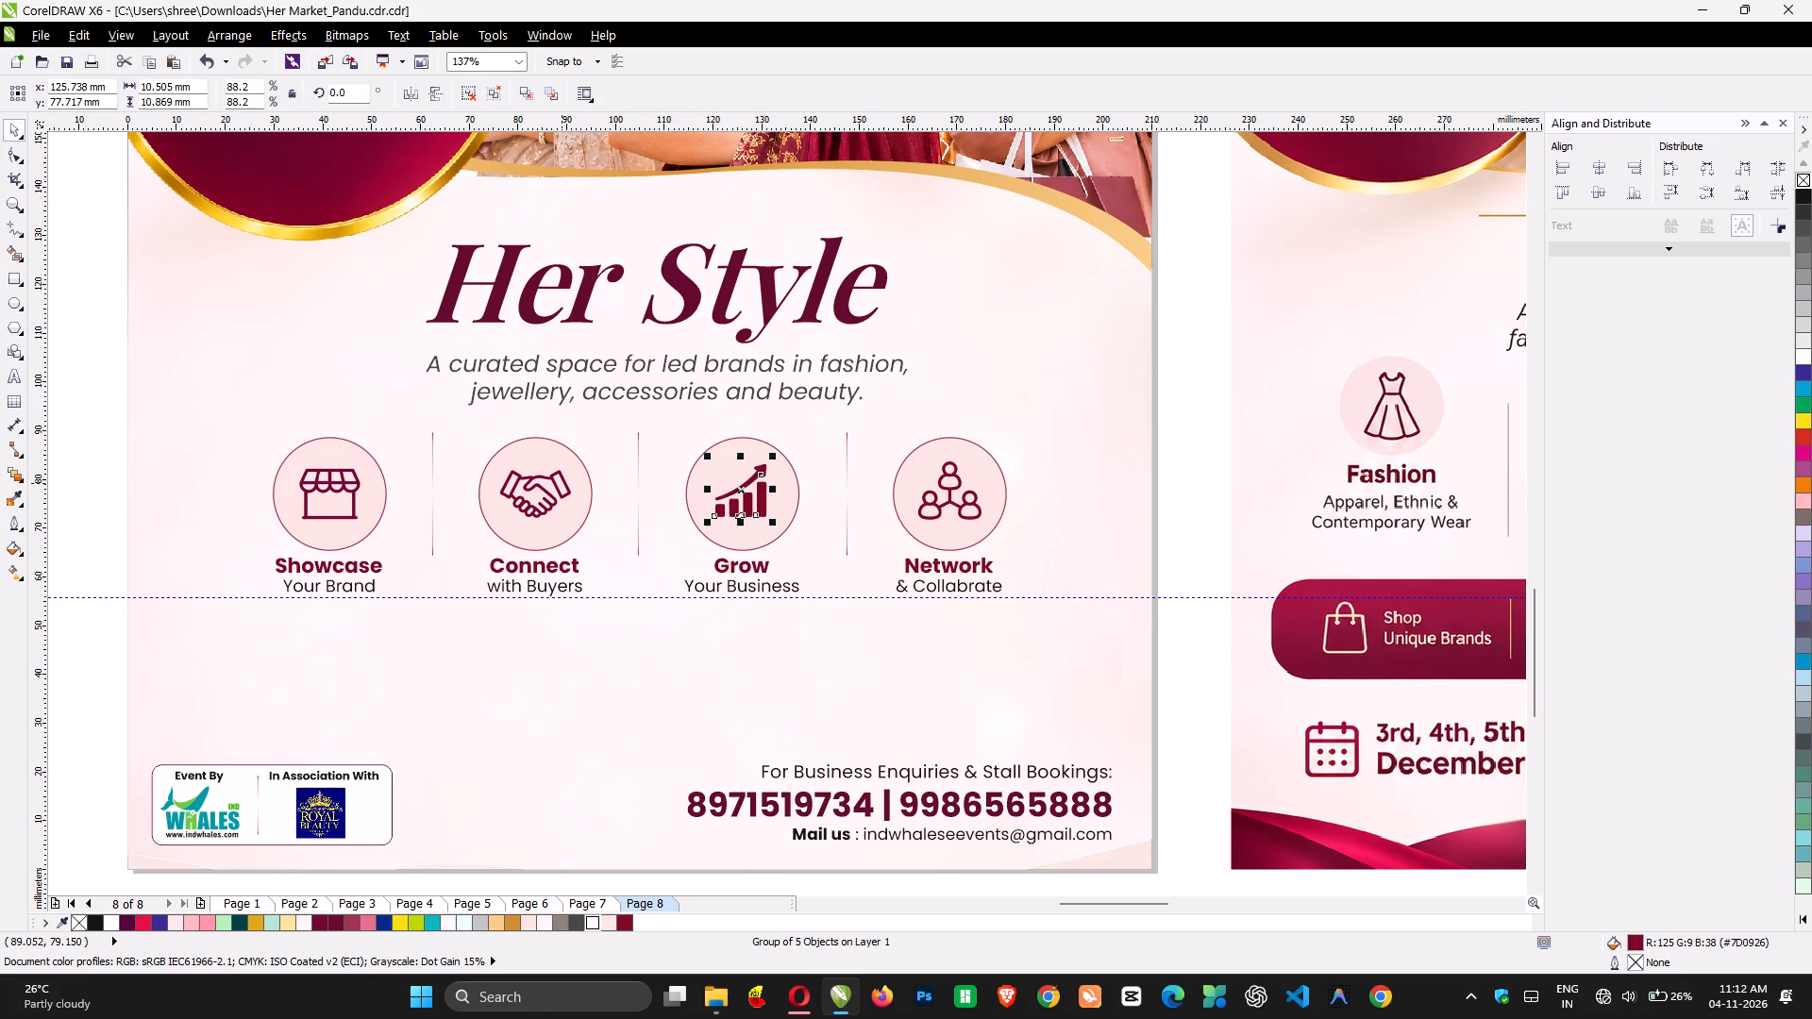
click(566, 481)
key(ctrl+r)
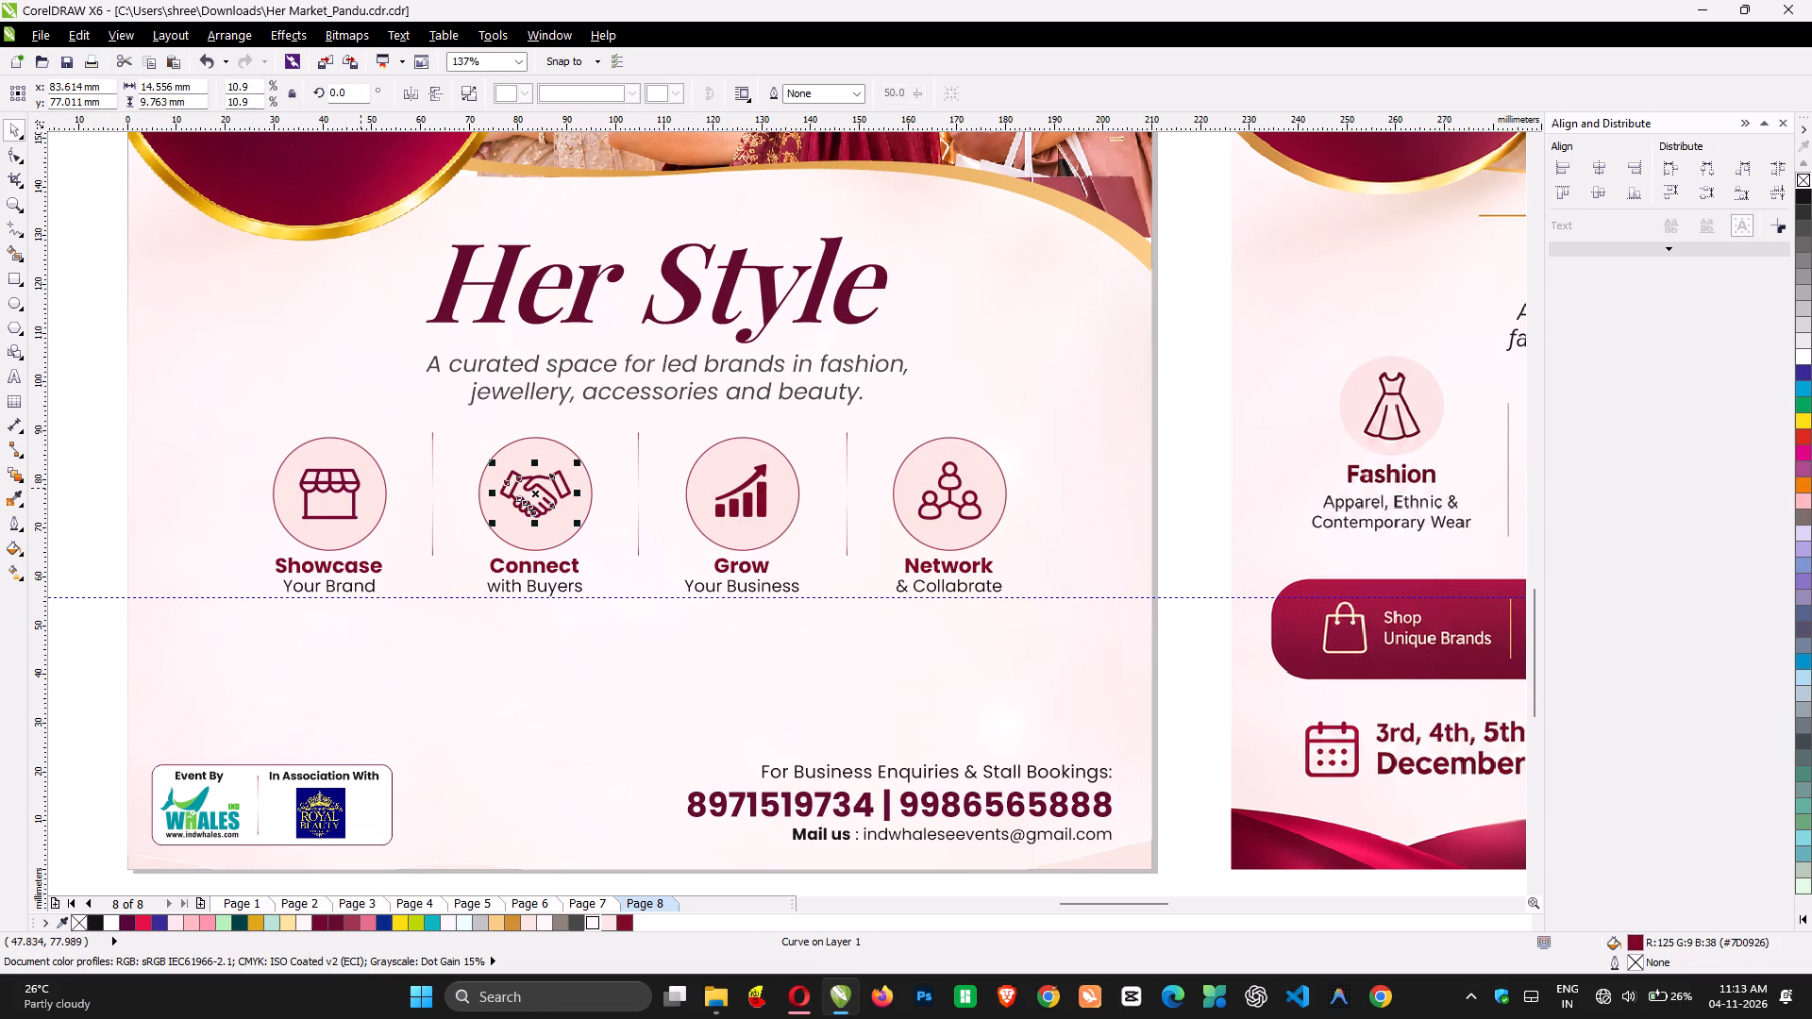
click(356, 488)
key(ctrl+r)
click(102, 468)
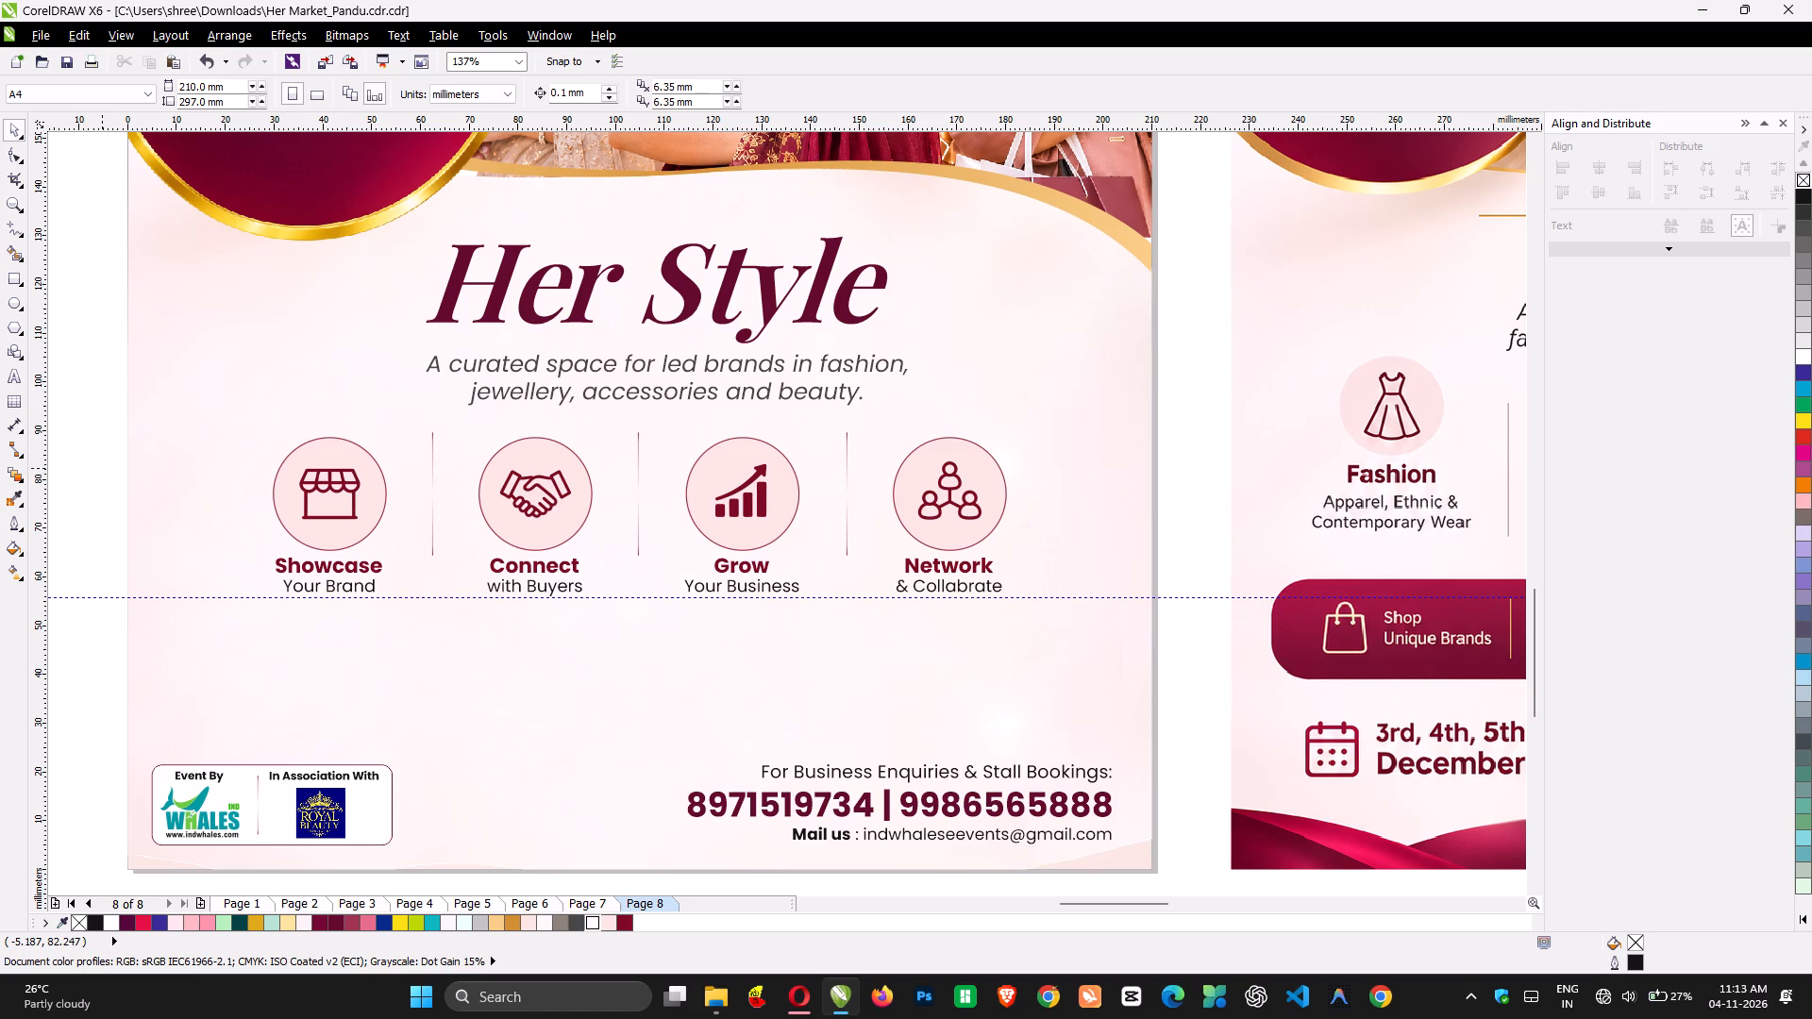
click(111, 577)
drag(100, 416, 59, 481)
Replace the Showcase title under the shop icon with "Fashion".
scroll(481, 672, left, 2)
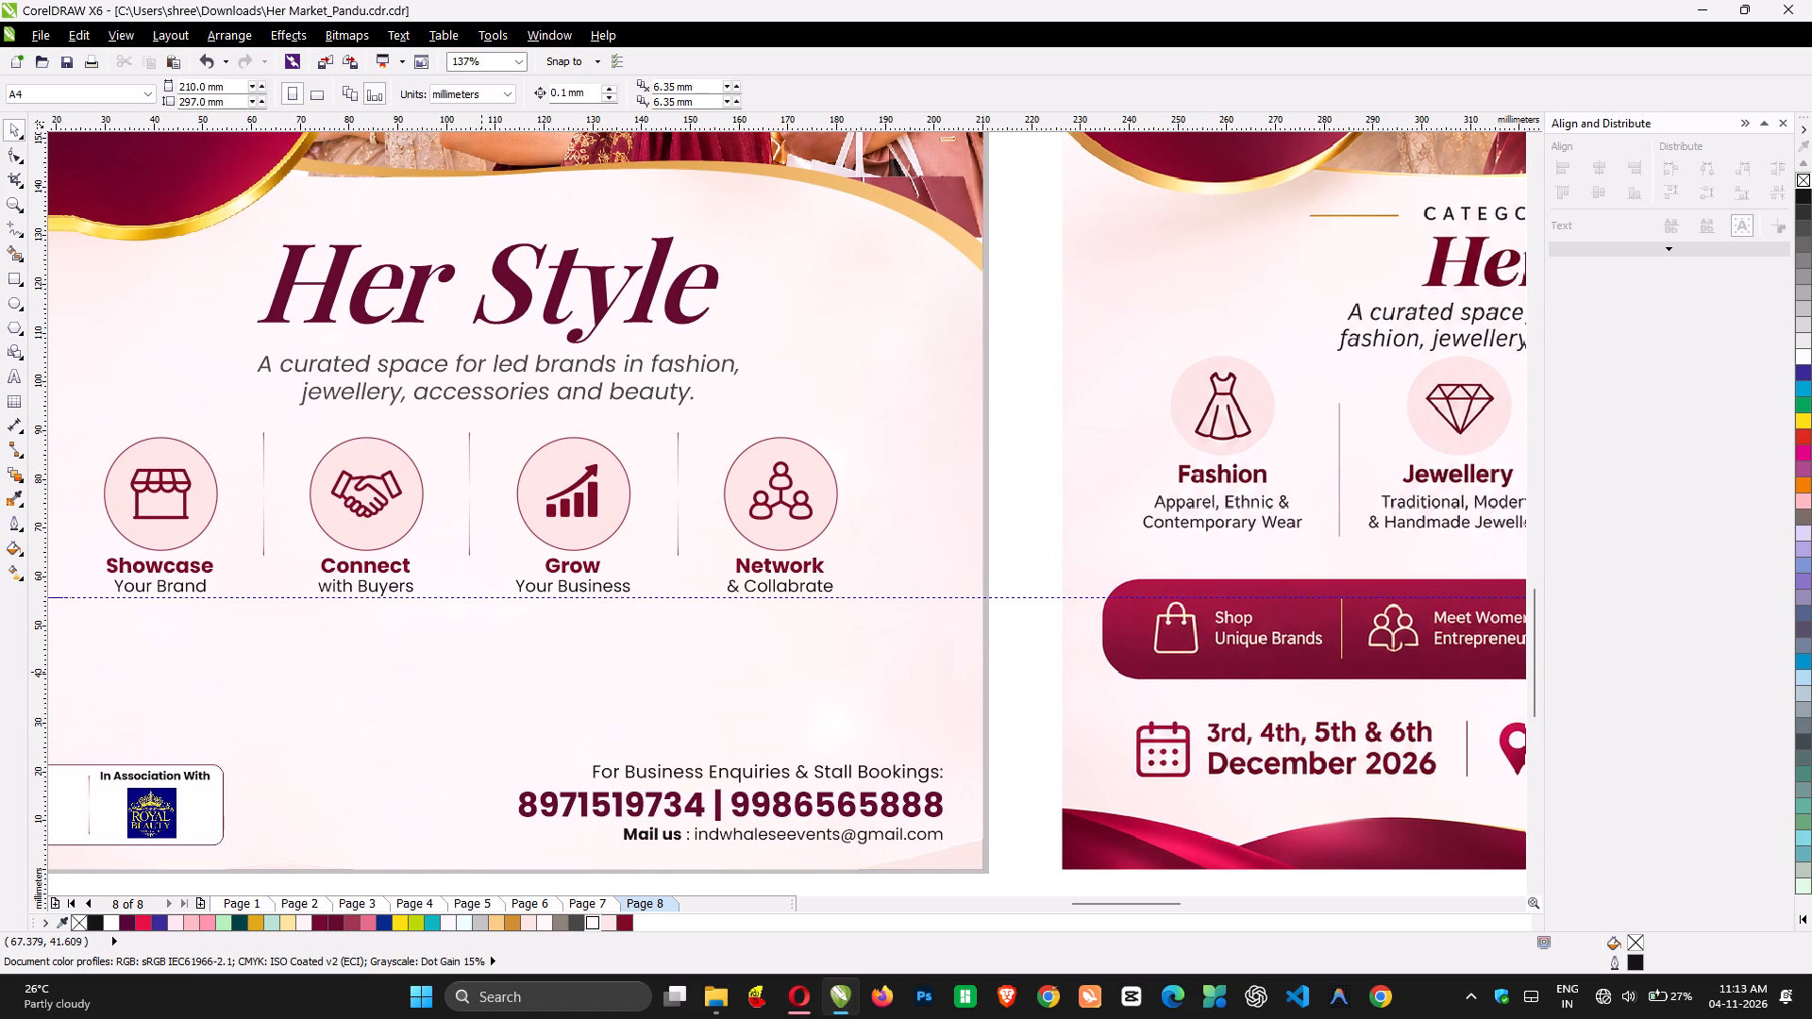
scroll(481, 672, left, 1)
double_click(205, 566)
key(ctrl+a)
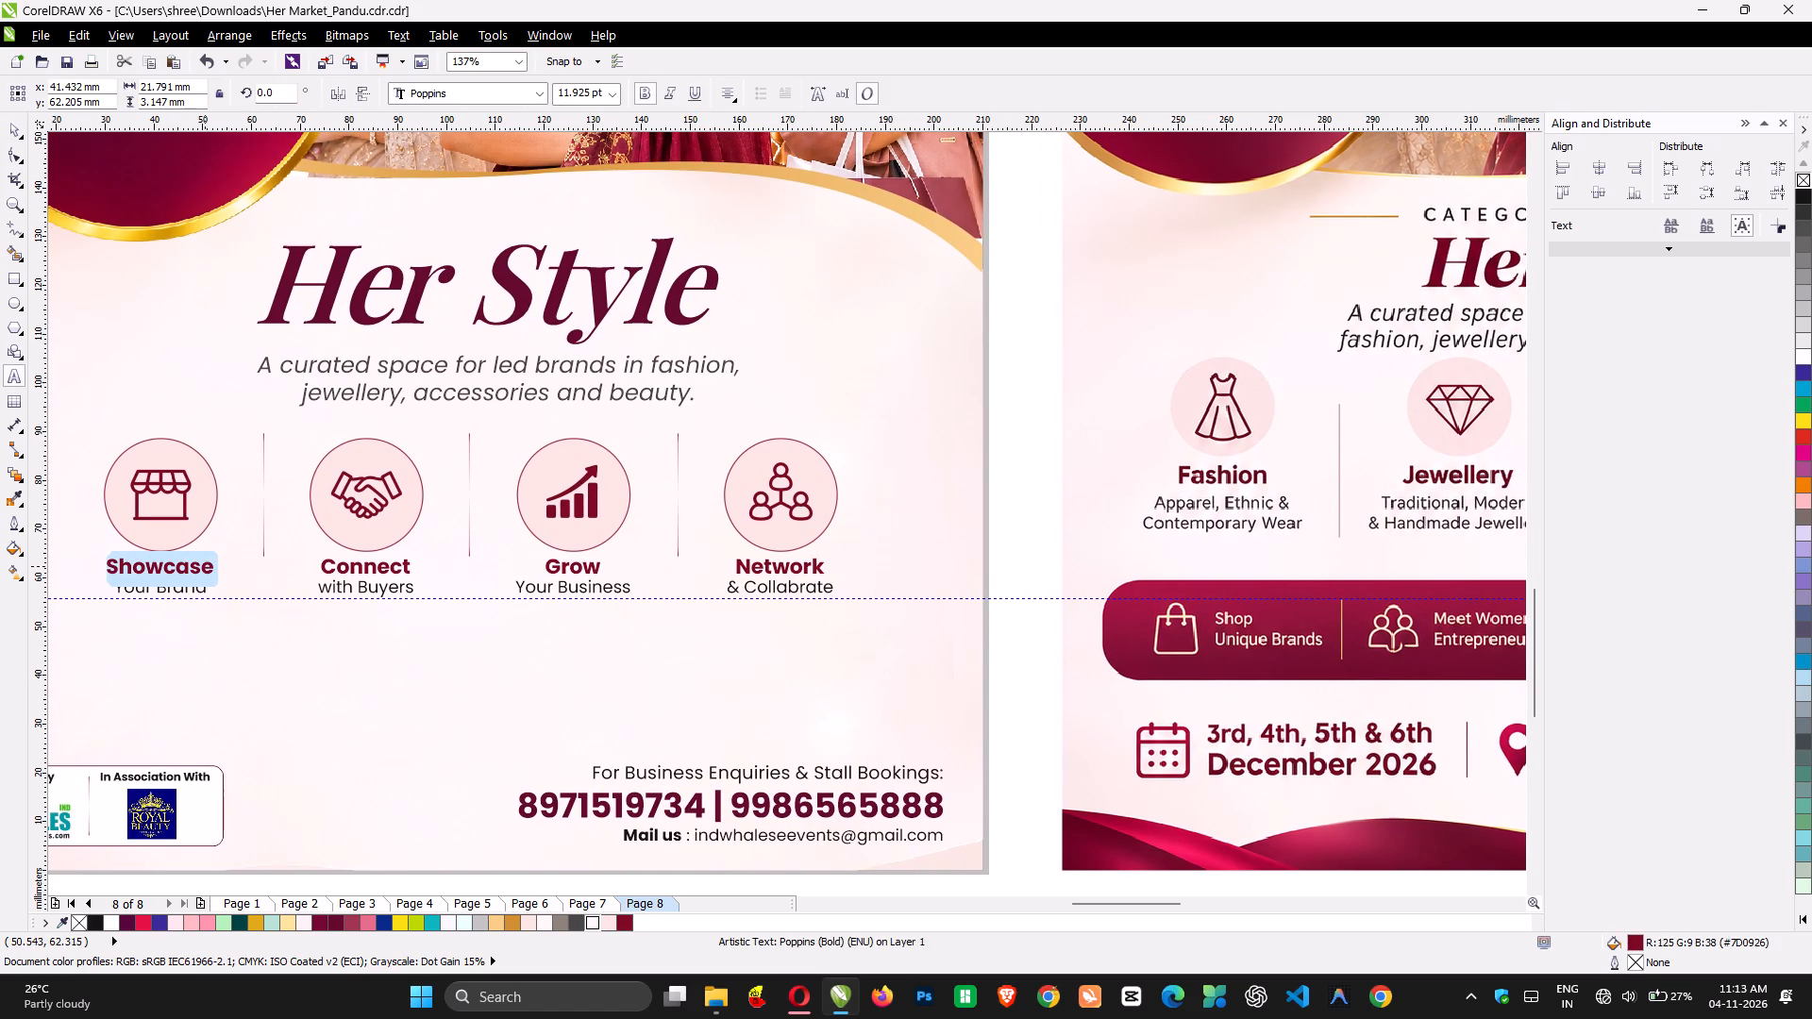
text(Fashion)
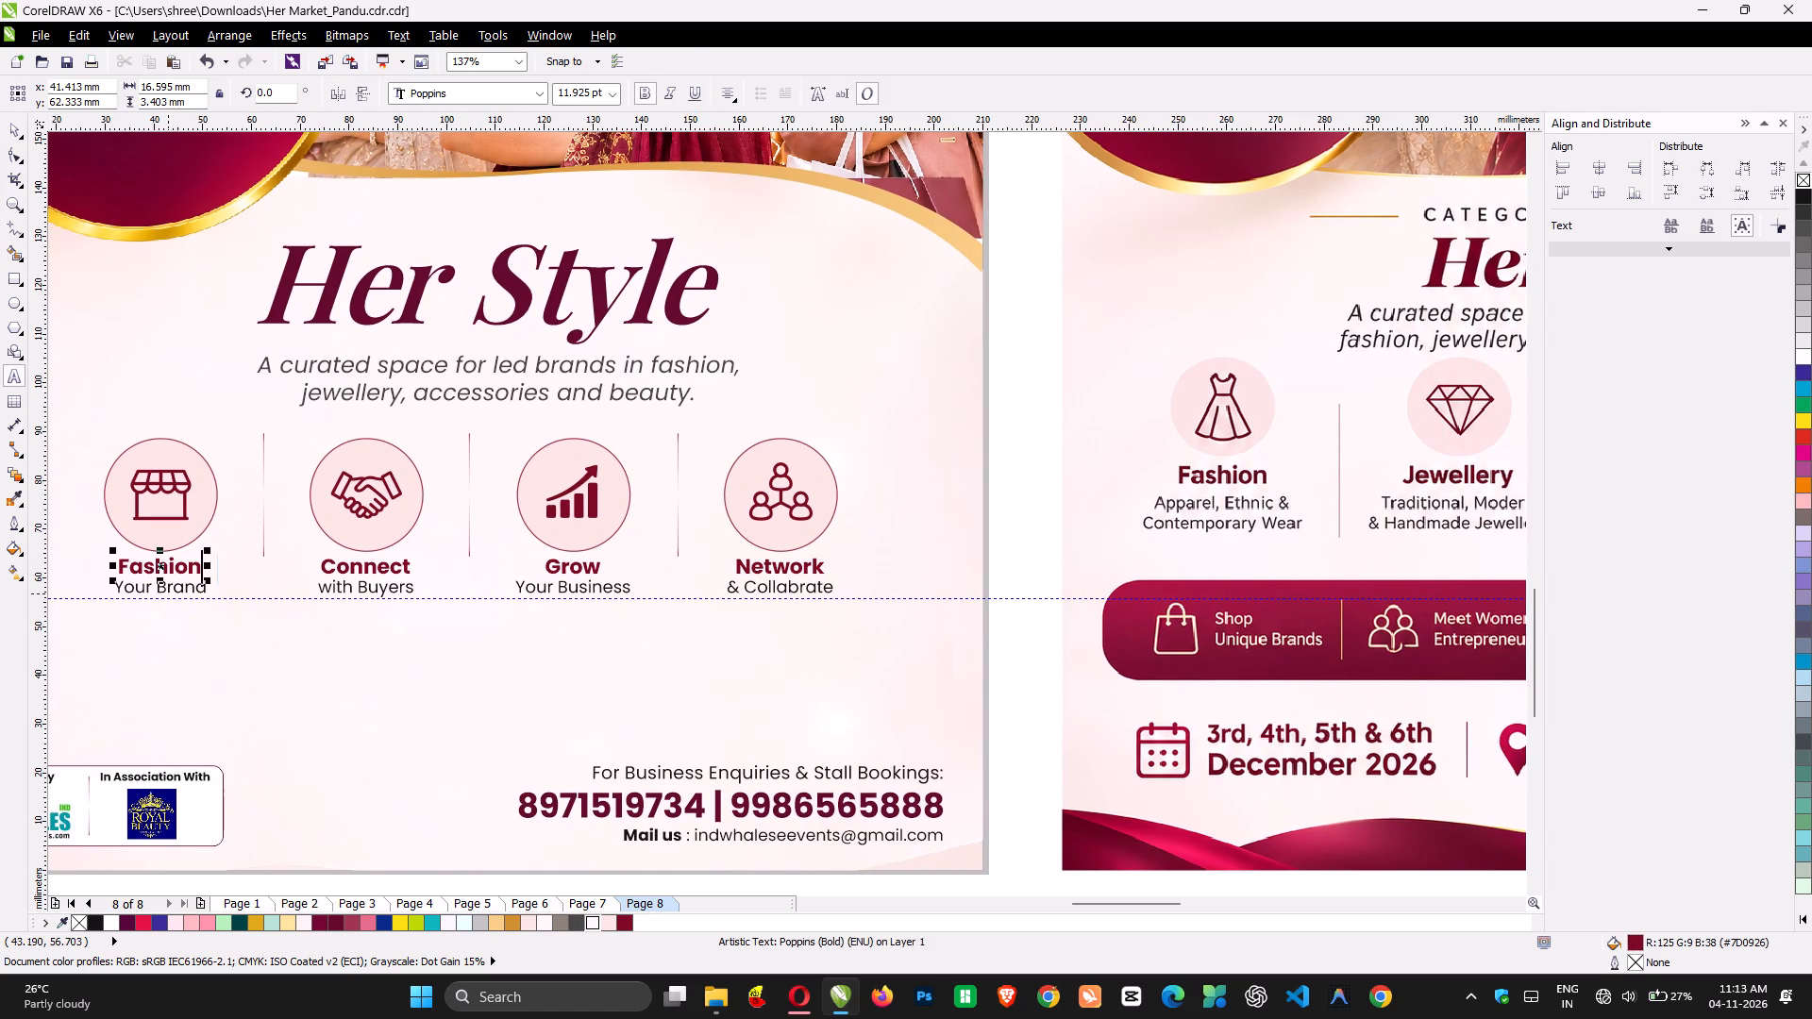
Replace the "Your Brand" text under Fashion with "Apparel, Ethnic &" and start a second line.
click(130, 589)
click(305, 722)
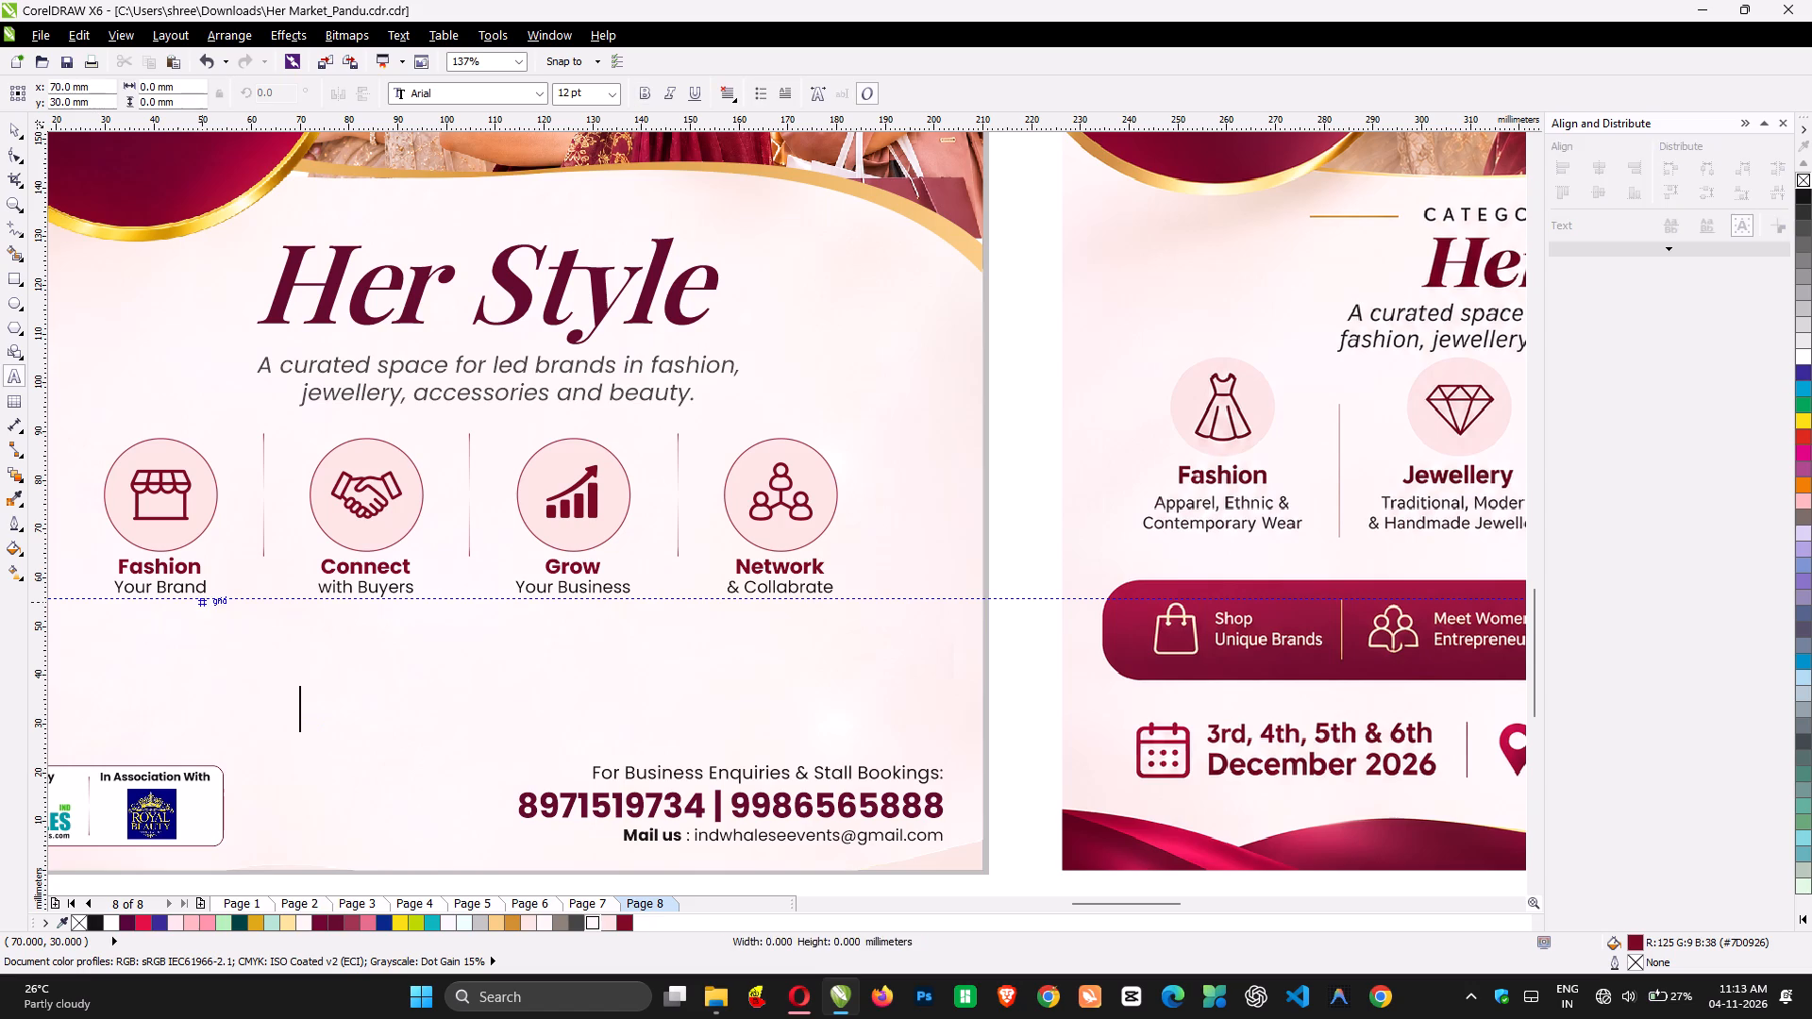
click(178, 591)
key(ctrl+a)
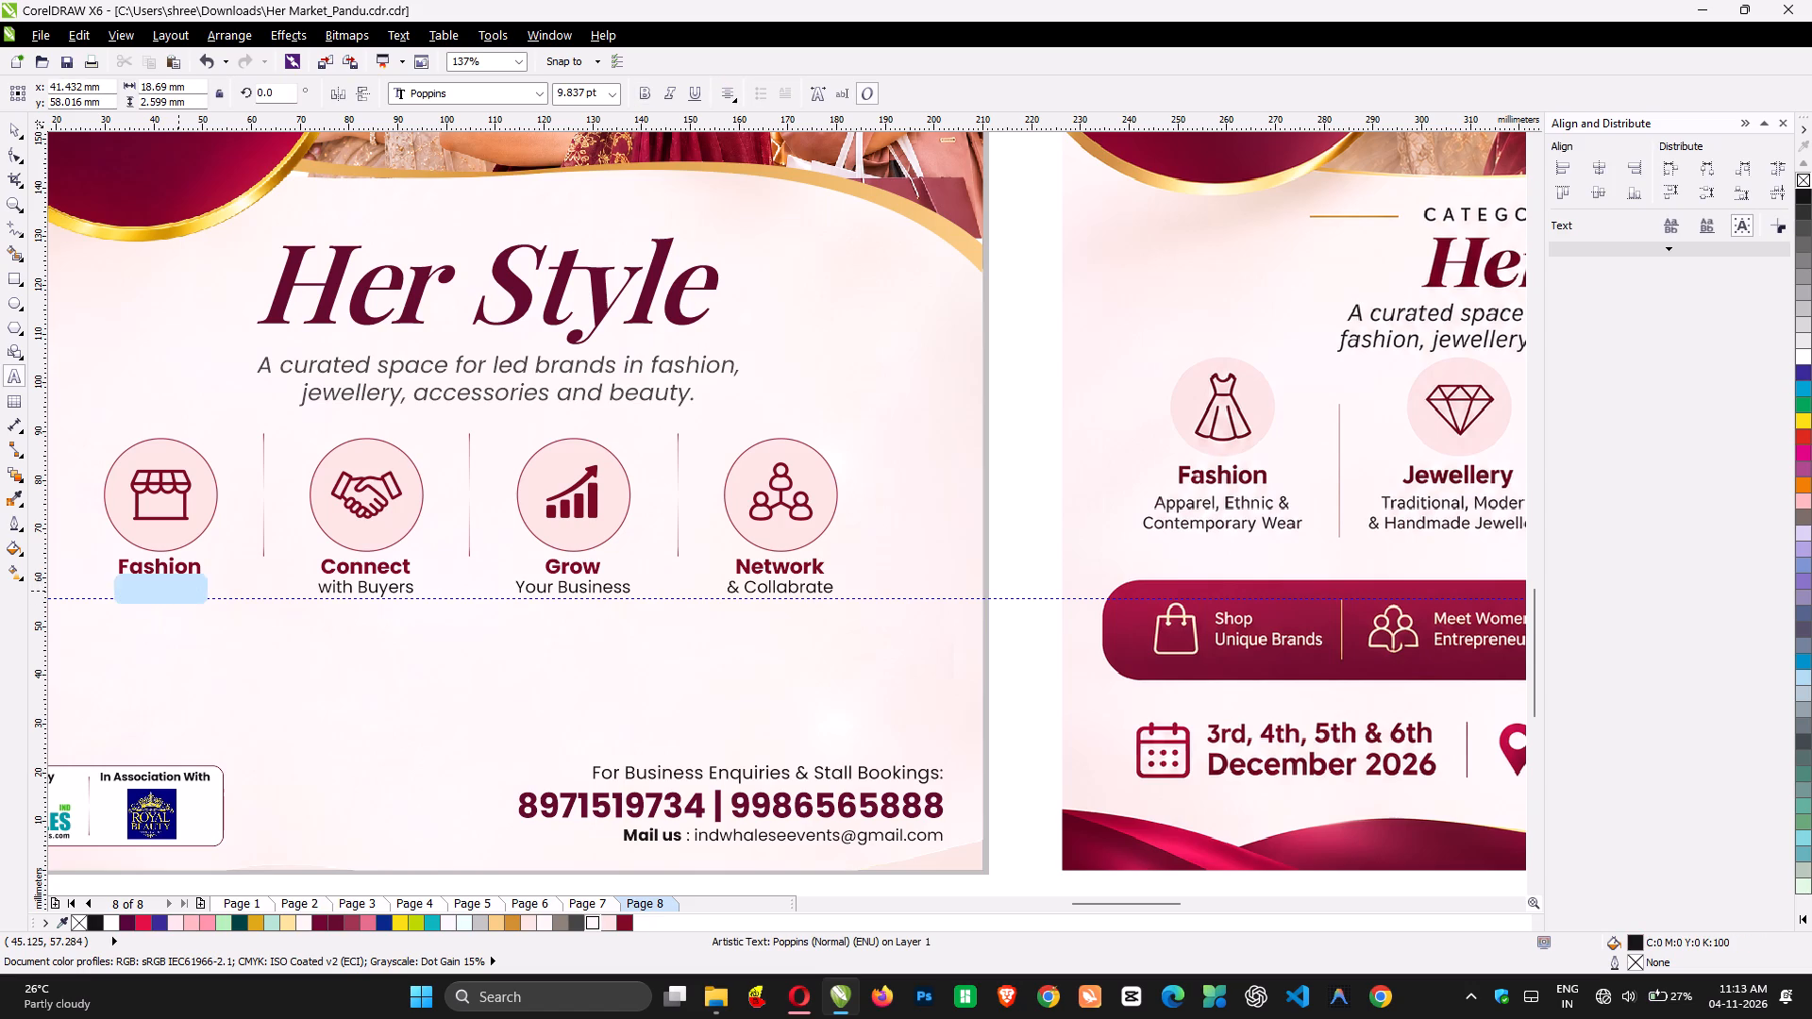
key(shift+a)
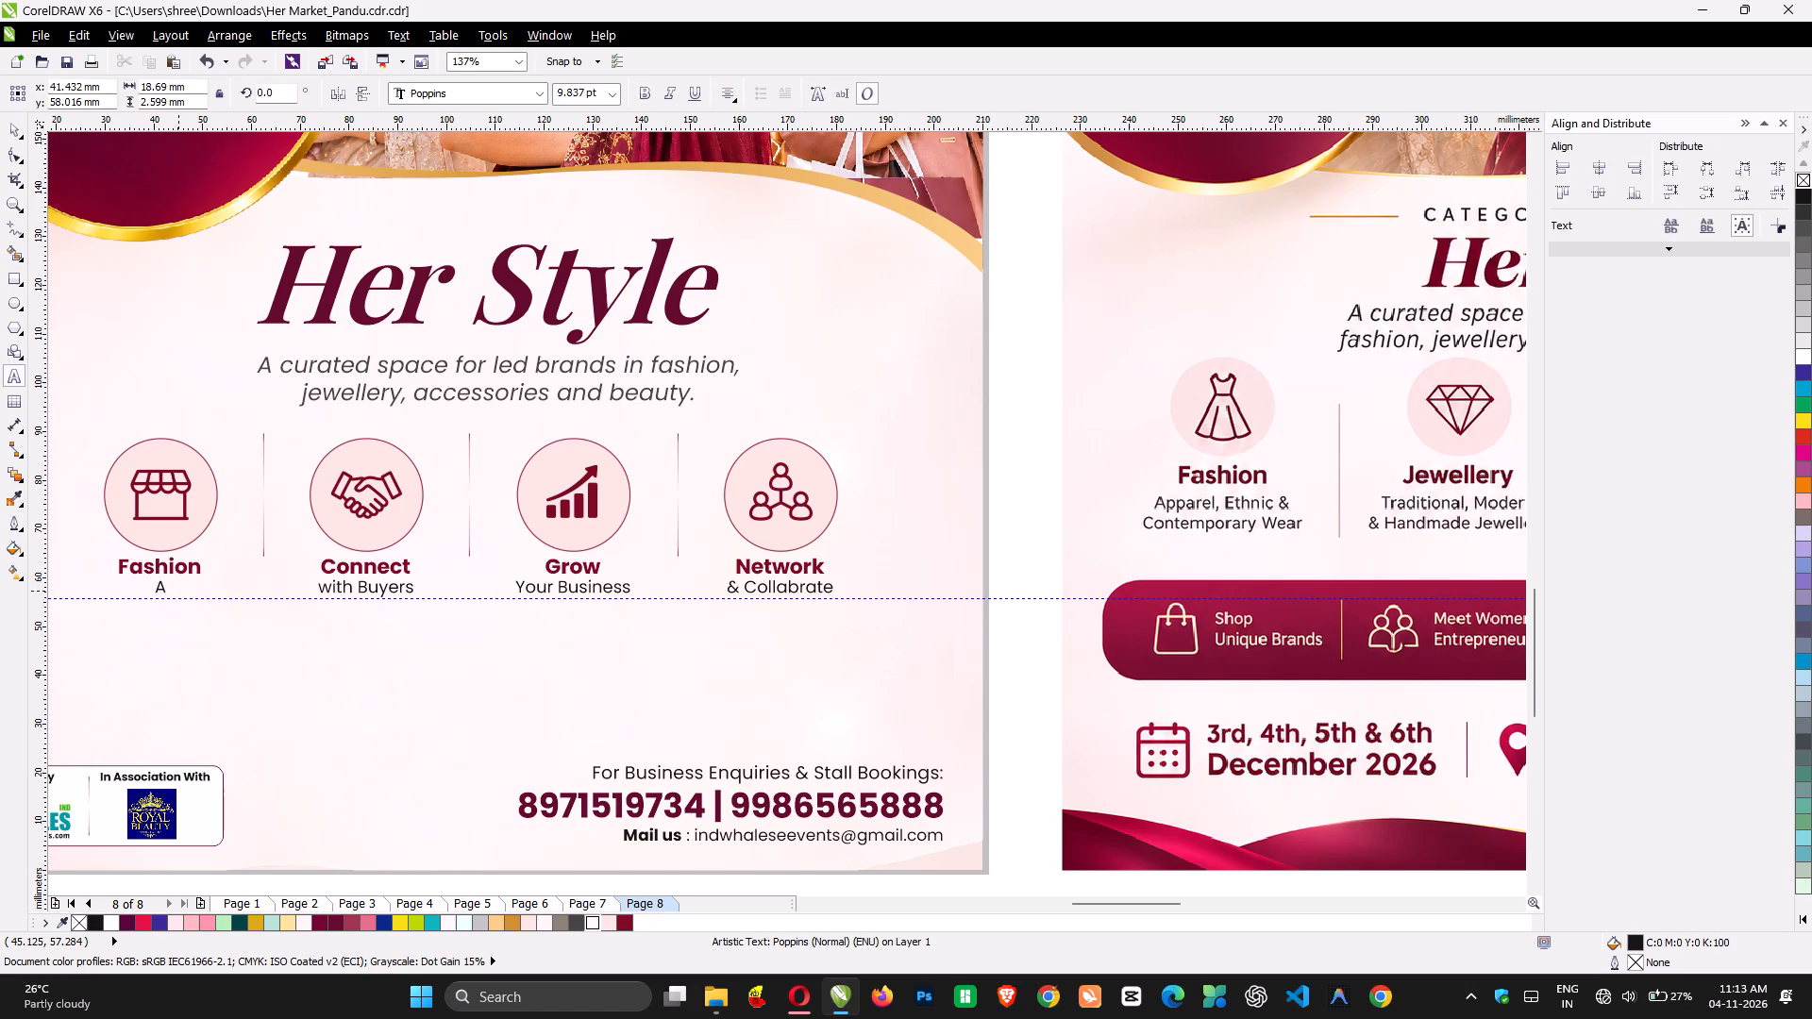
text(pp)
text(arel,)
key(space)
text(Ethi)
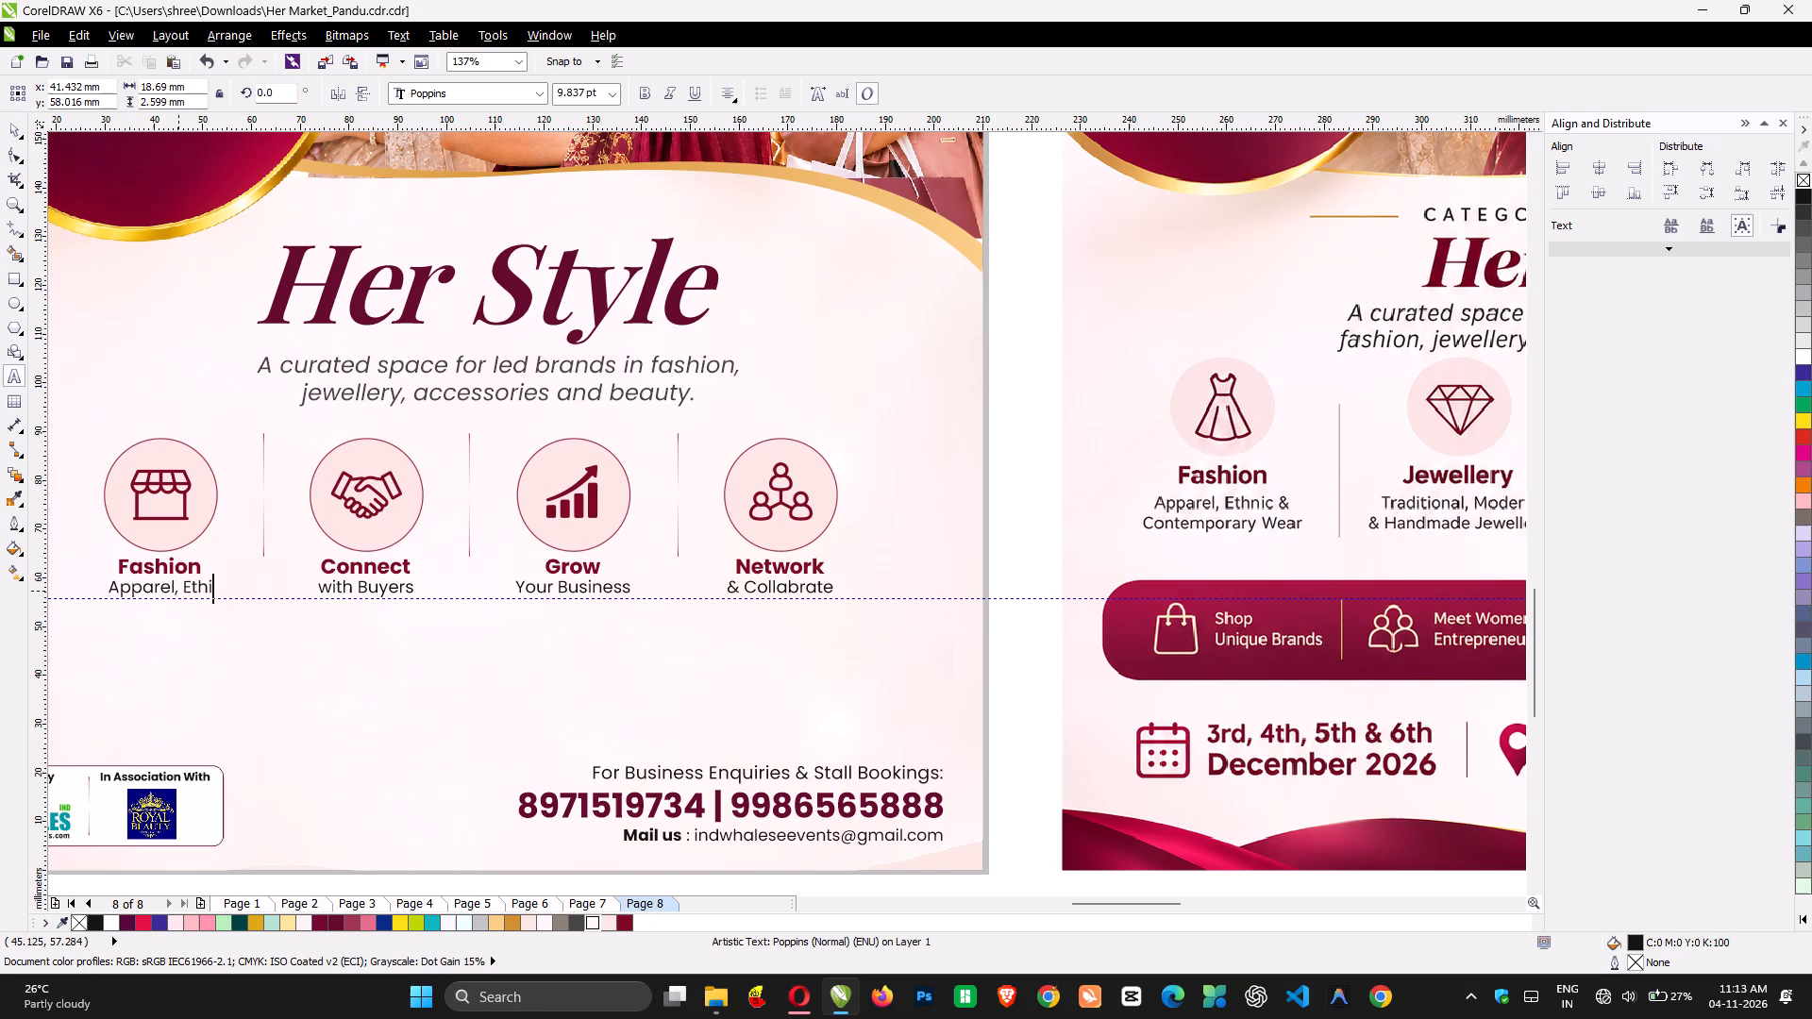
key(BackSpace)
text(nic &)
key(Return)
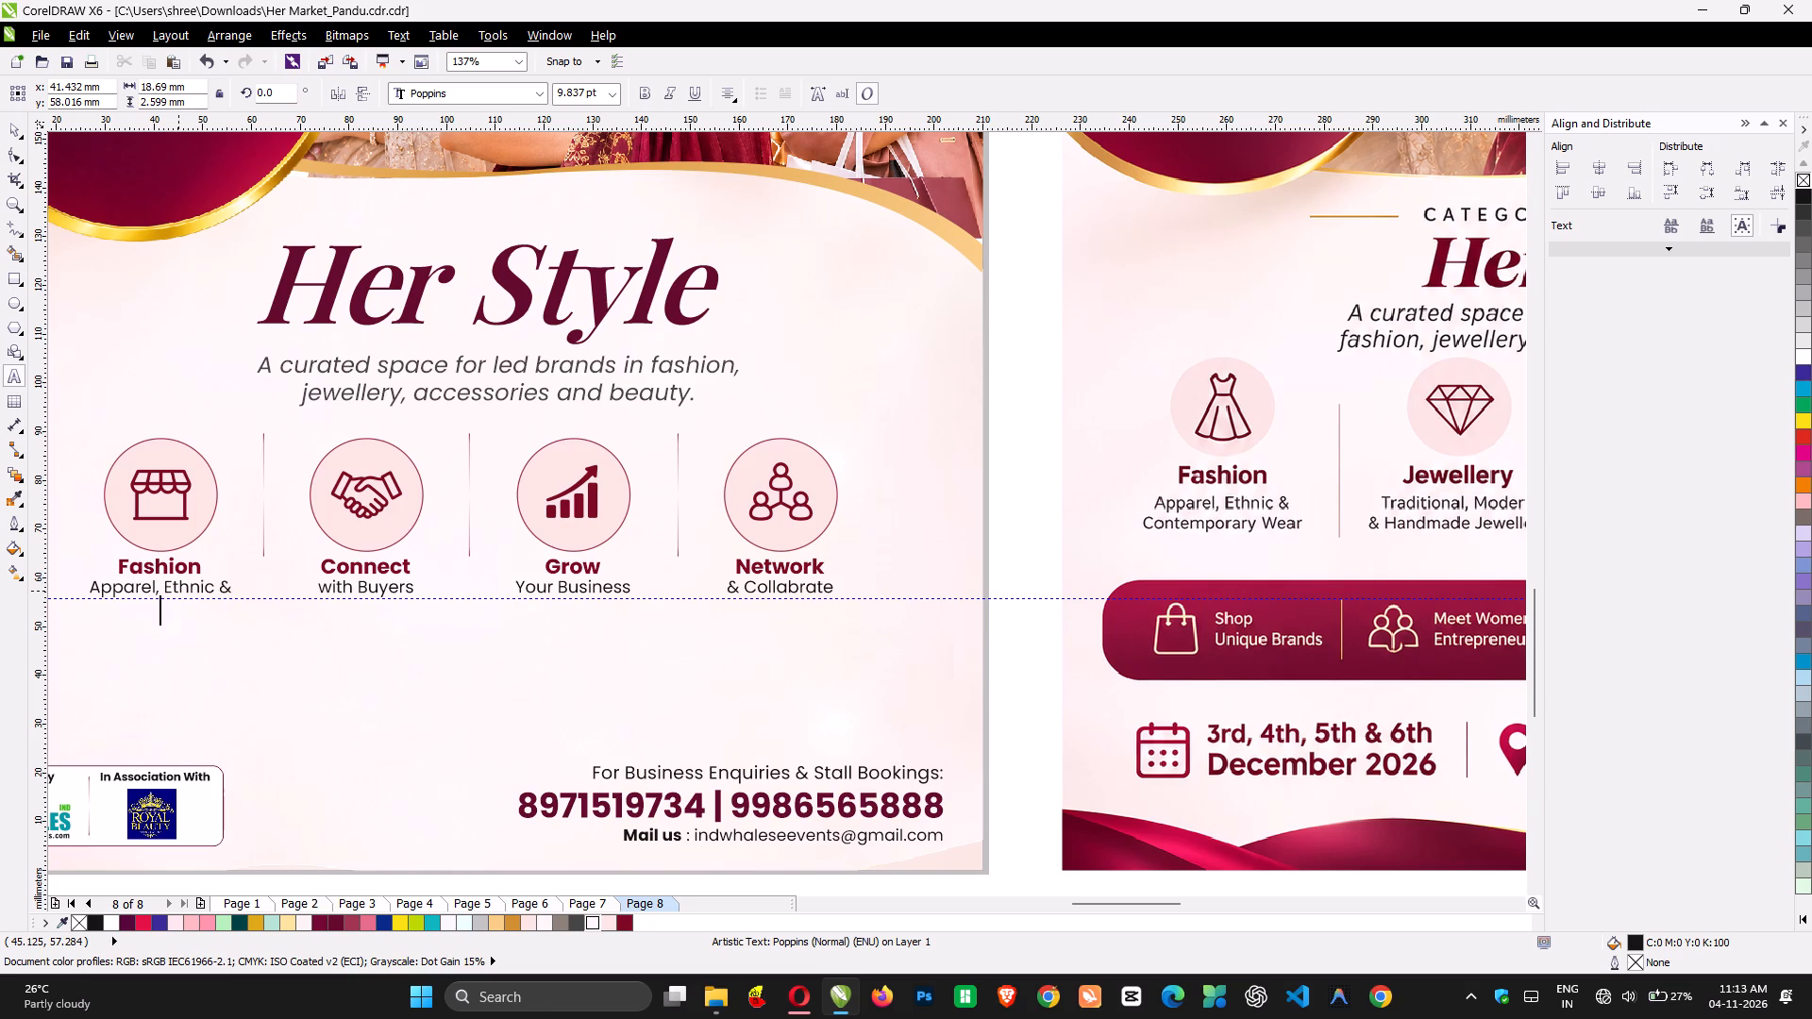
Enter "Contemporary Wear" as the second line of the Fashion description, correcting the spelling of "Contemporary".
text(Contem)
text(proryt)
key(space)
key(BackSpace)
key(BackSpace)
key(space)
right_click(155, 613)
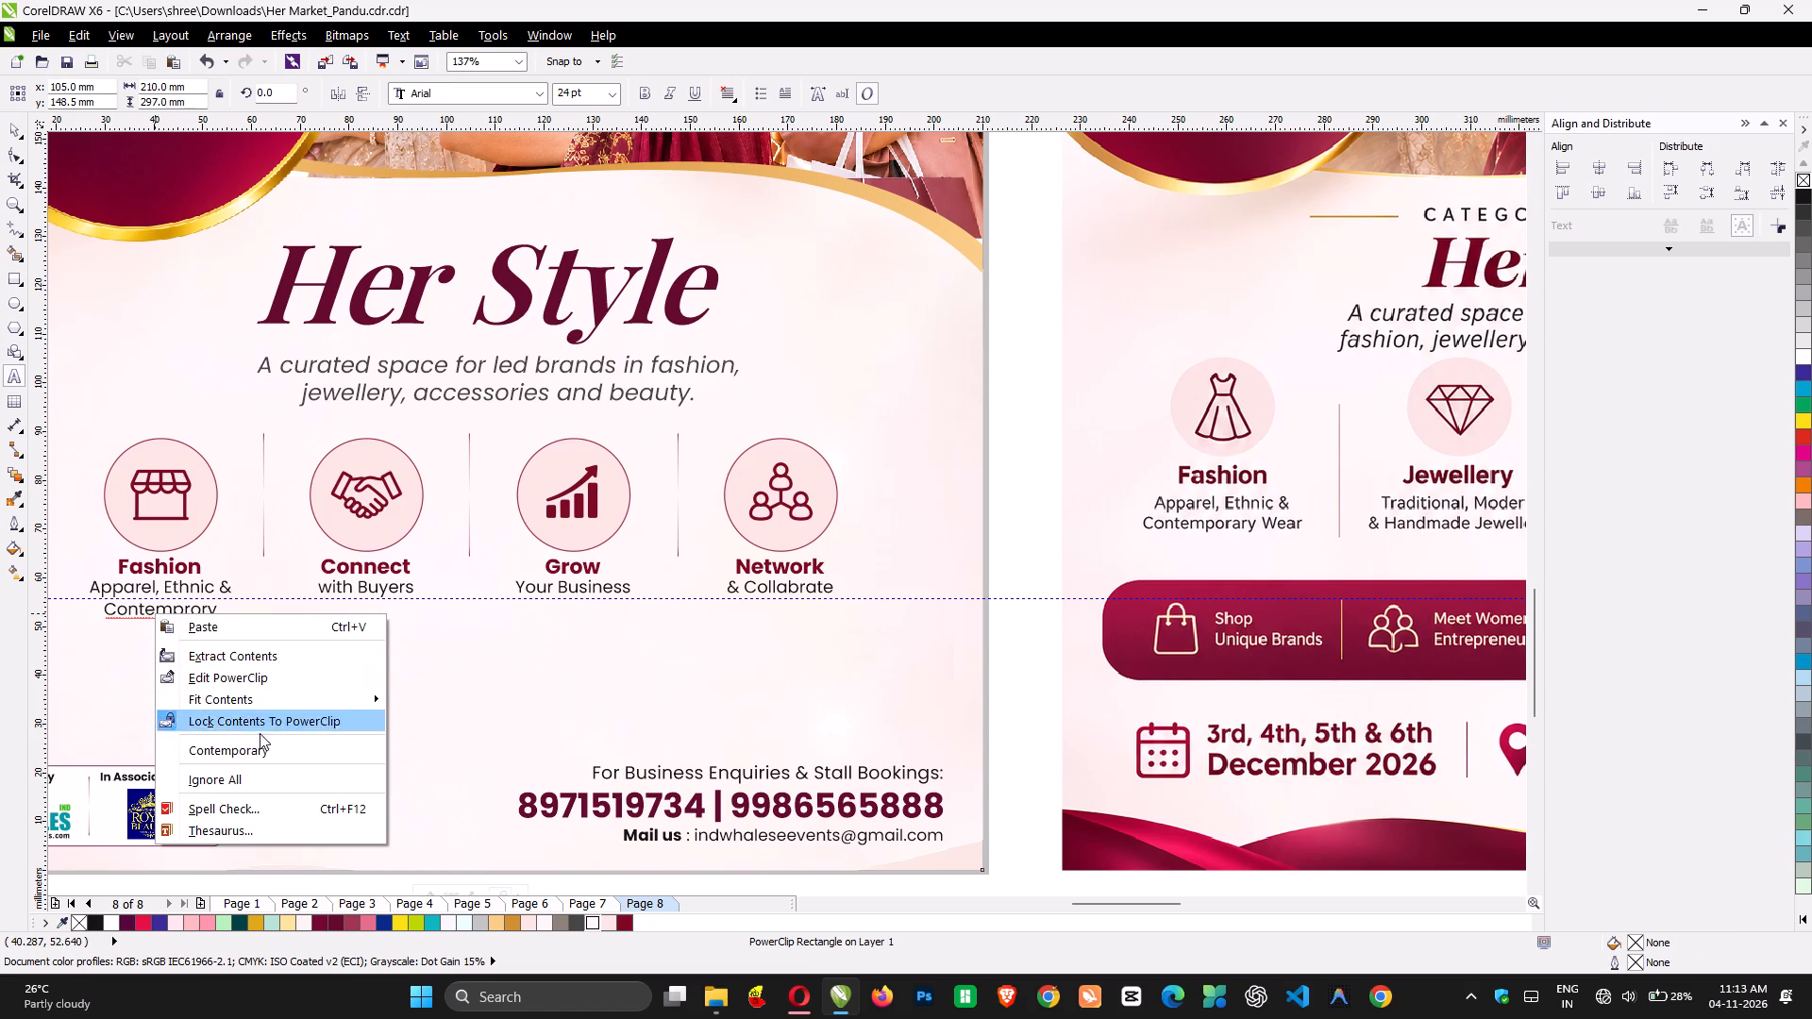
click(263, 752)
key(Right)
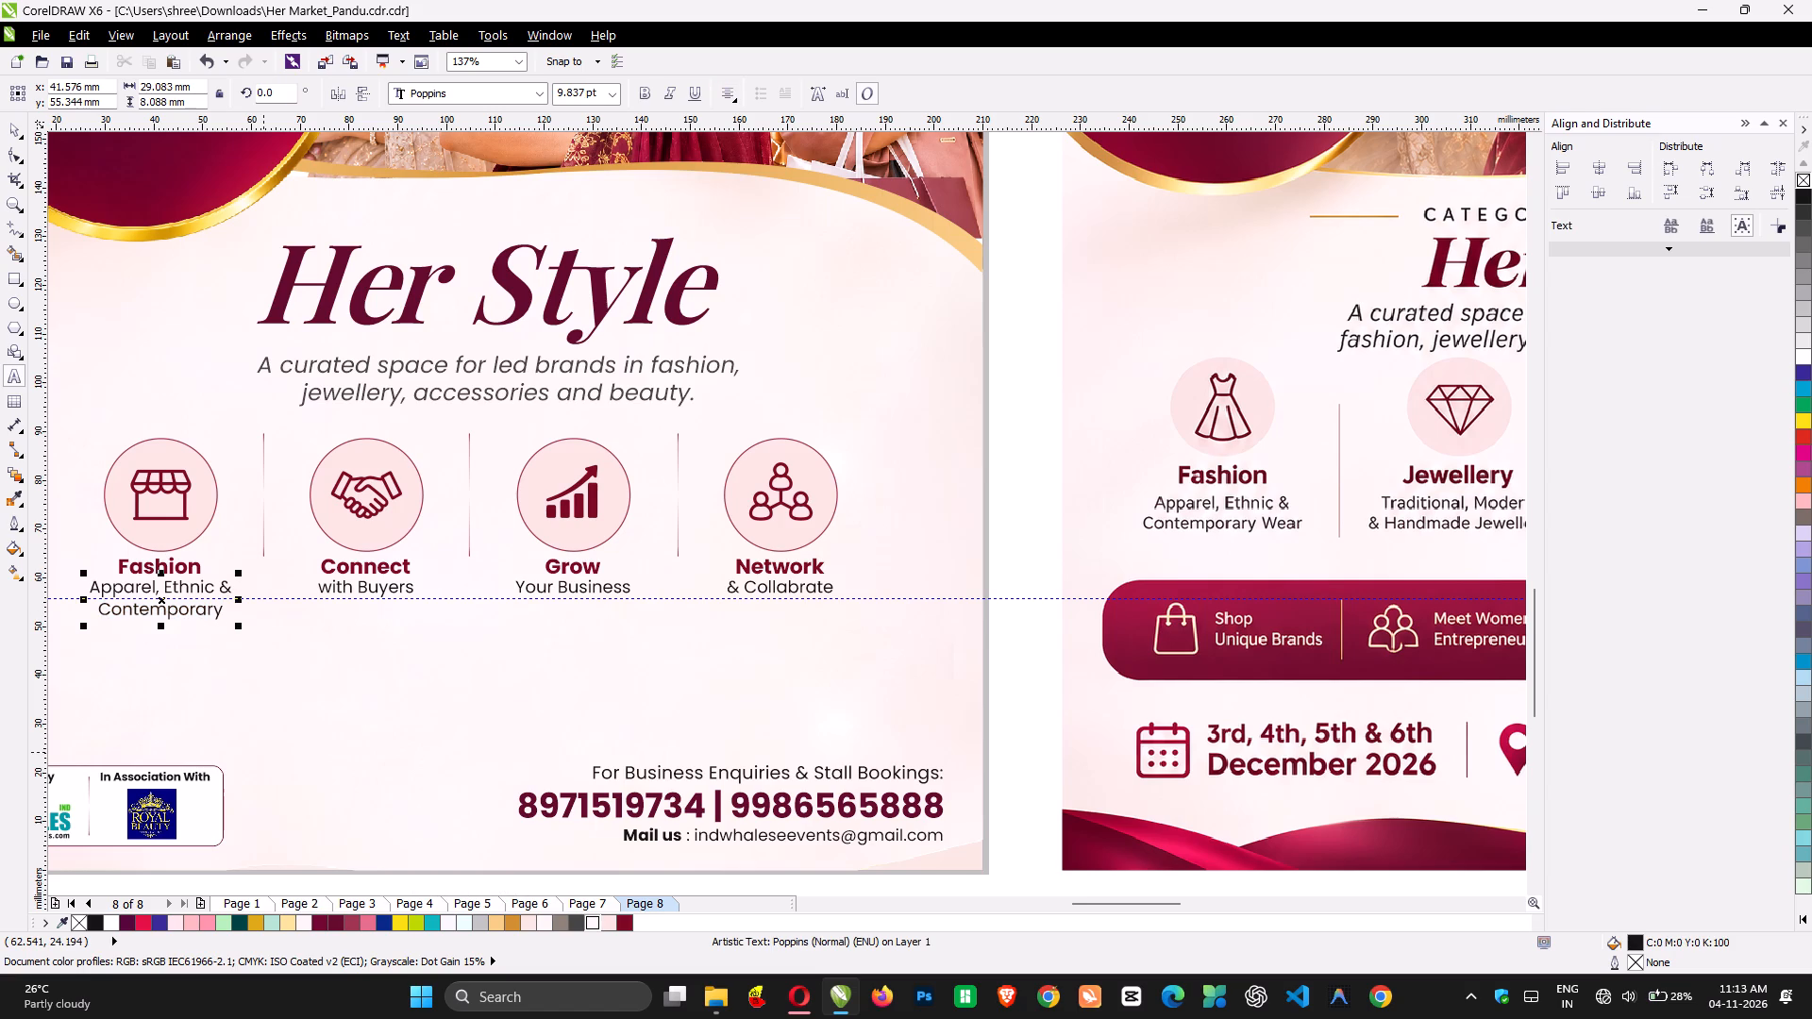
text(Wear)
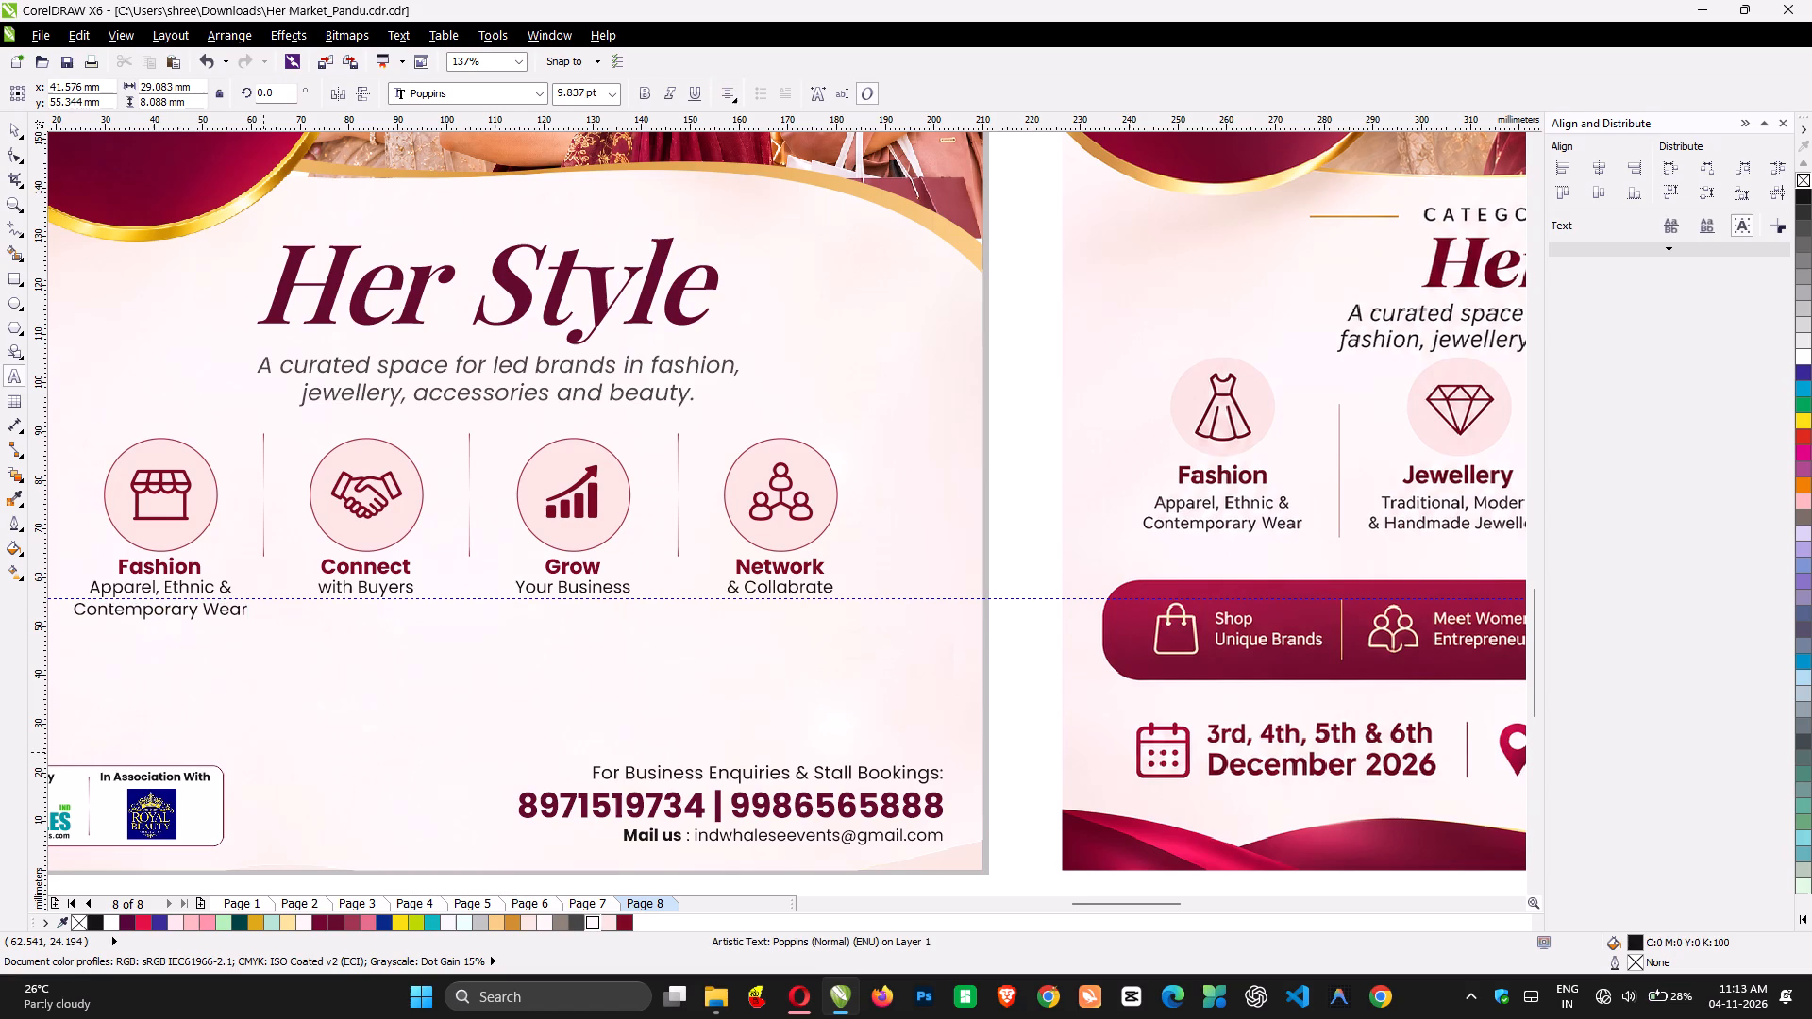
Centre-align the Fashion title and its two-line description with each other and with the shop icon's circle.
scroll(263, 752, right, 1)
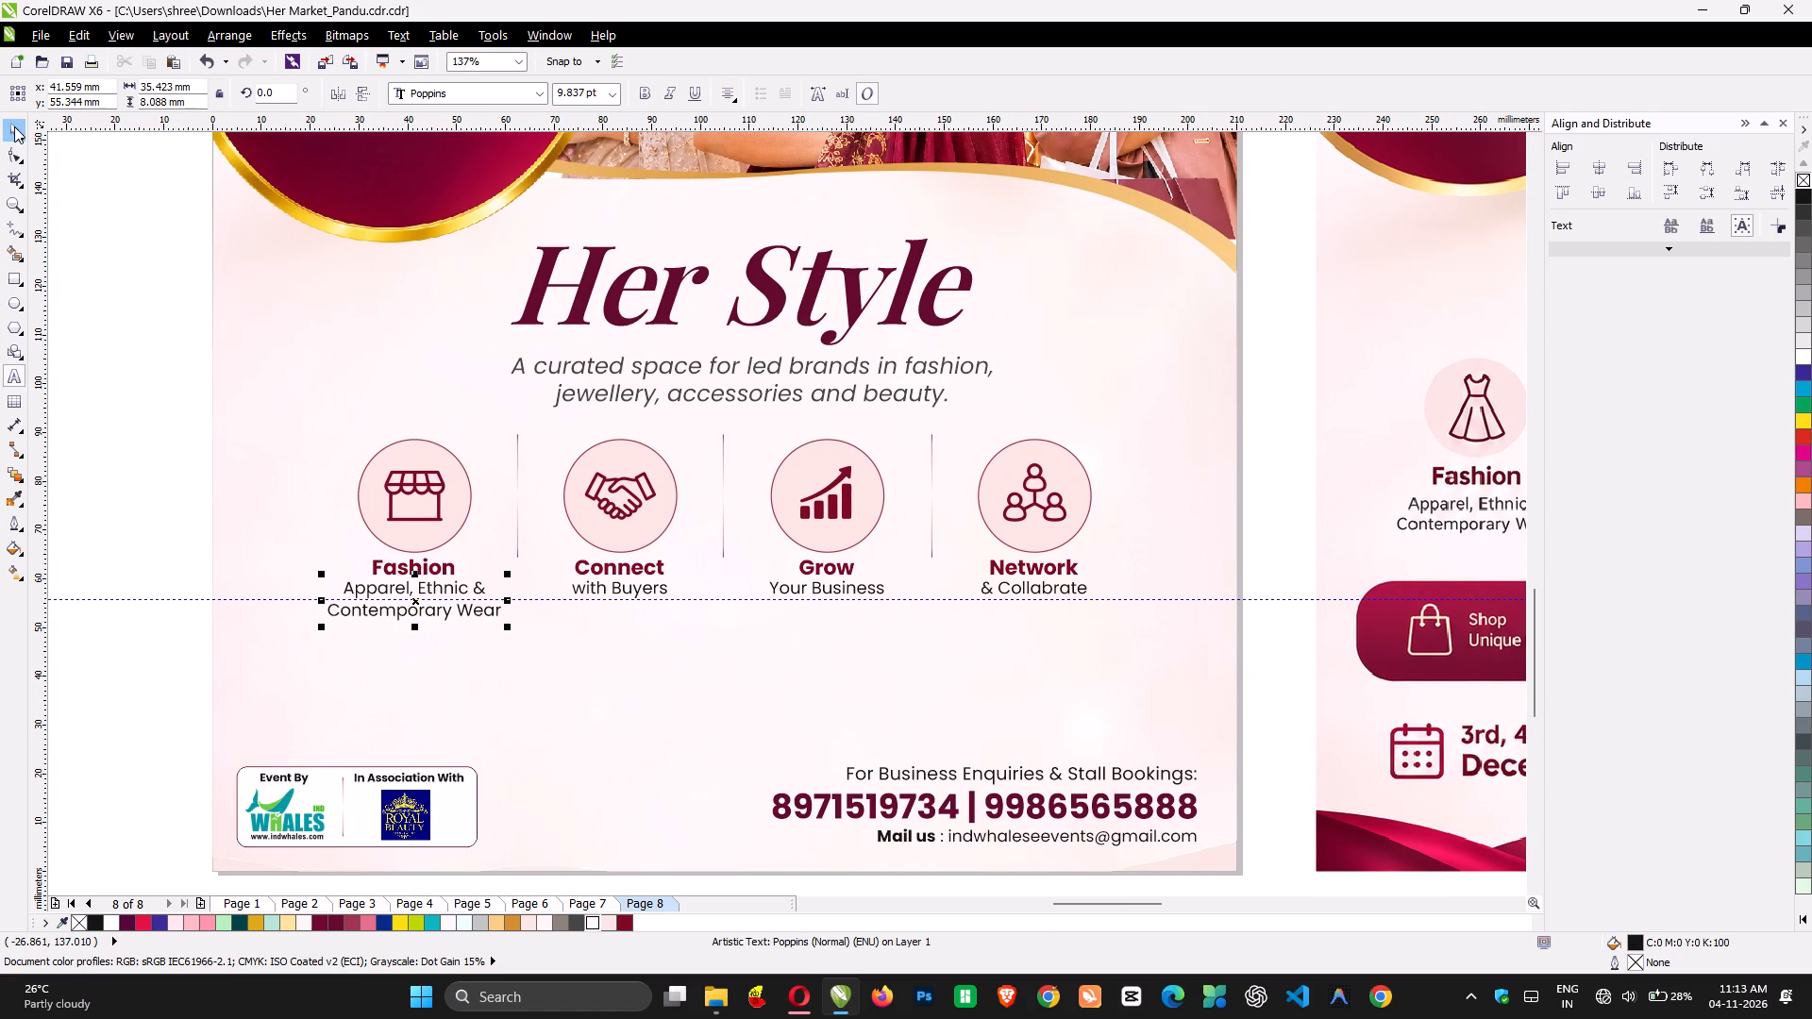
click(14, 126)
click(175, 542)
drag(175, 542, 527, 648)
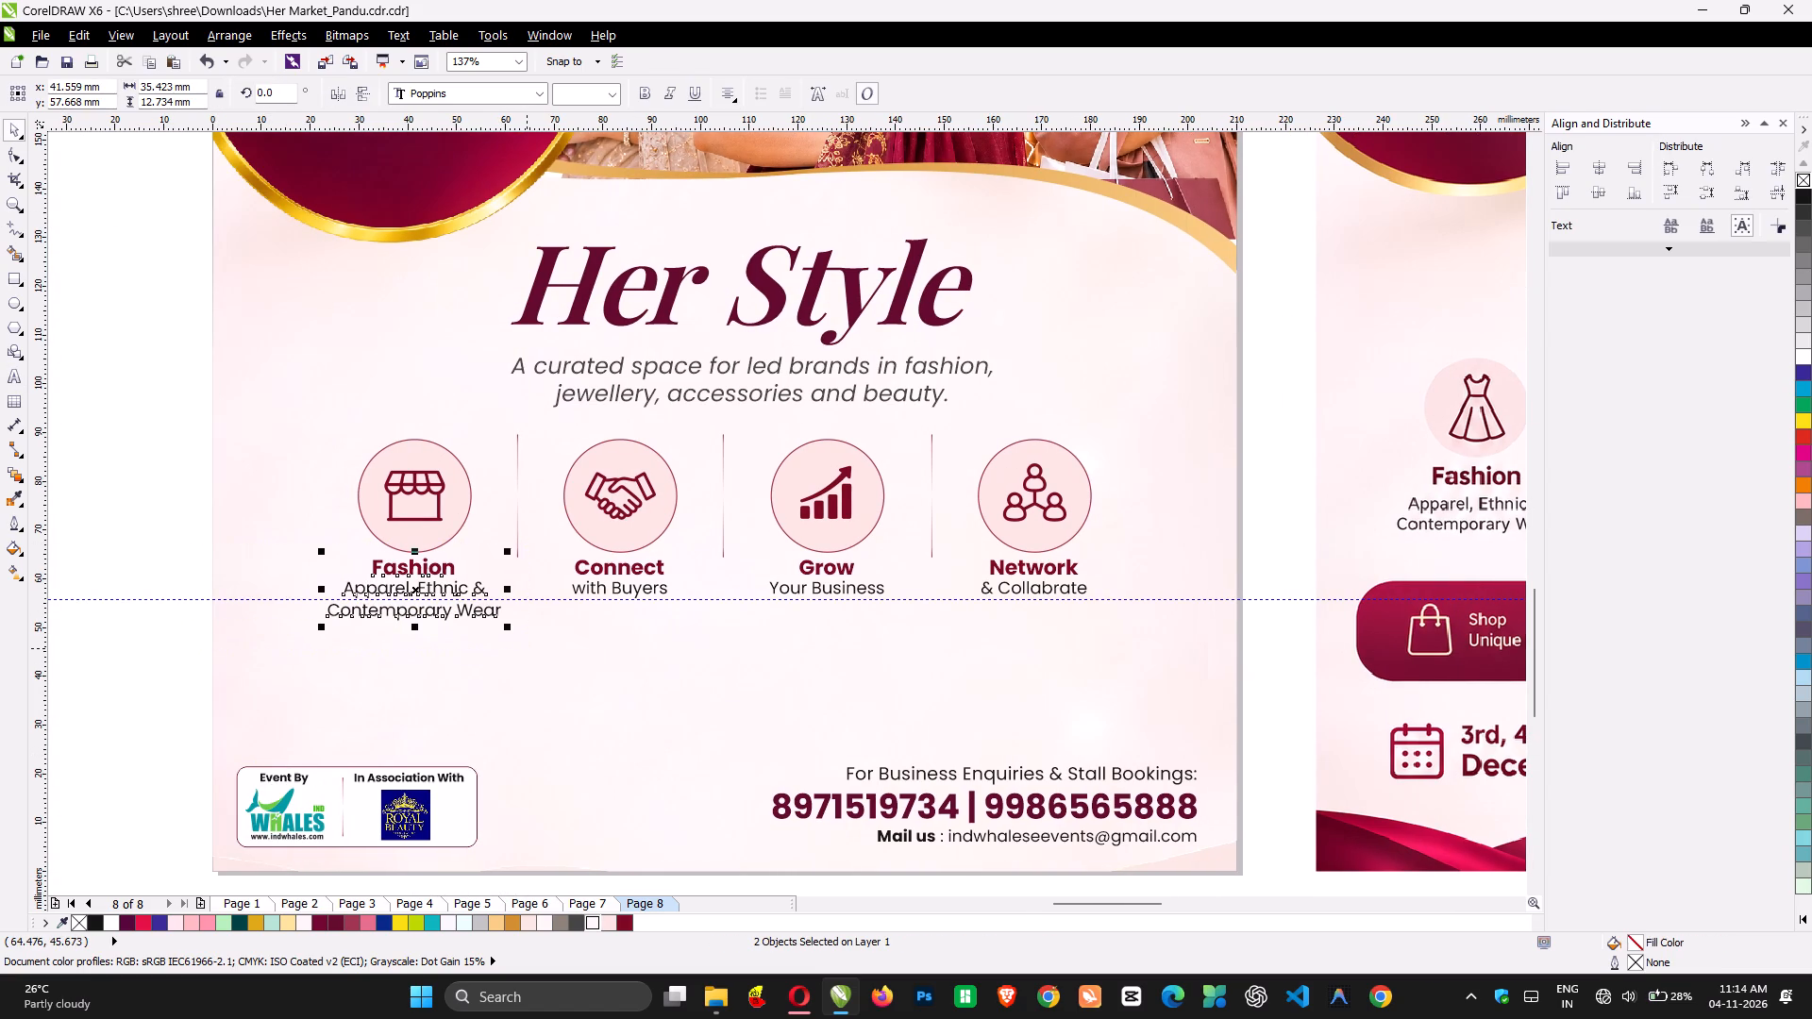
text(cc)
shift+click(460, 496)
key(c)
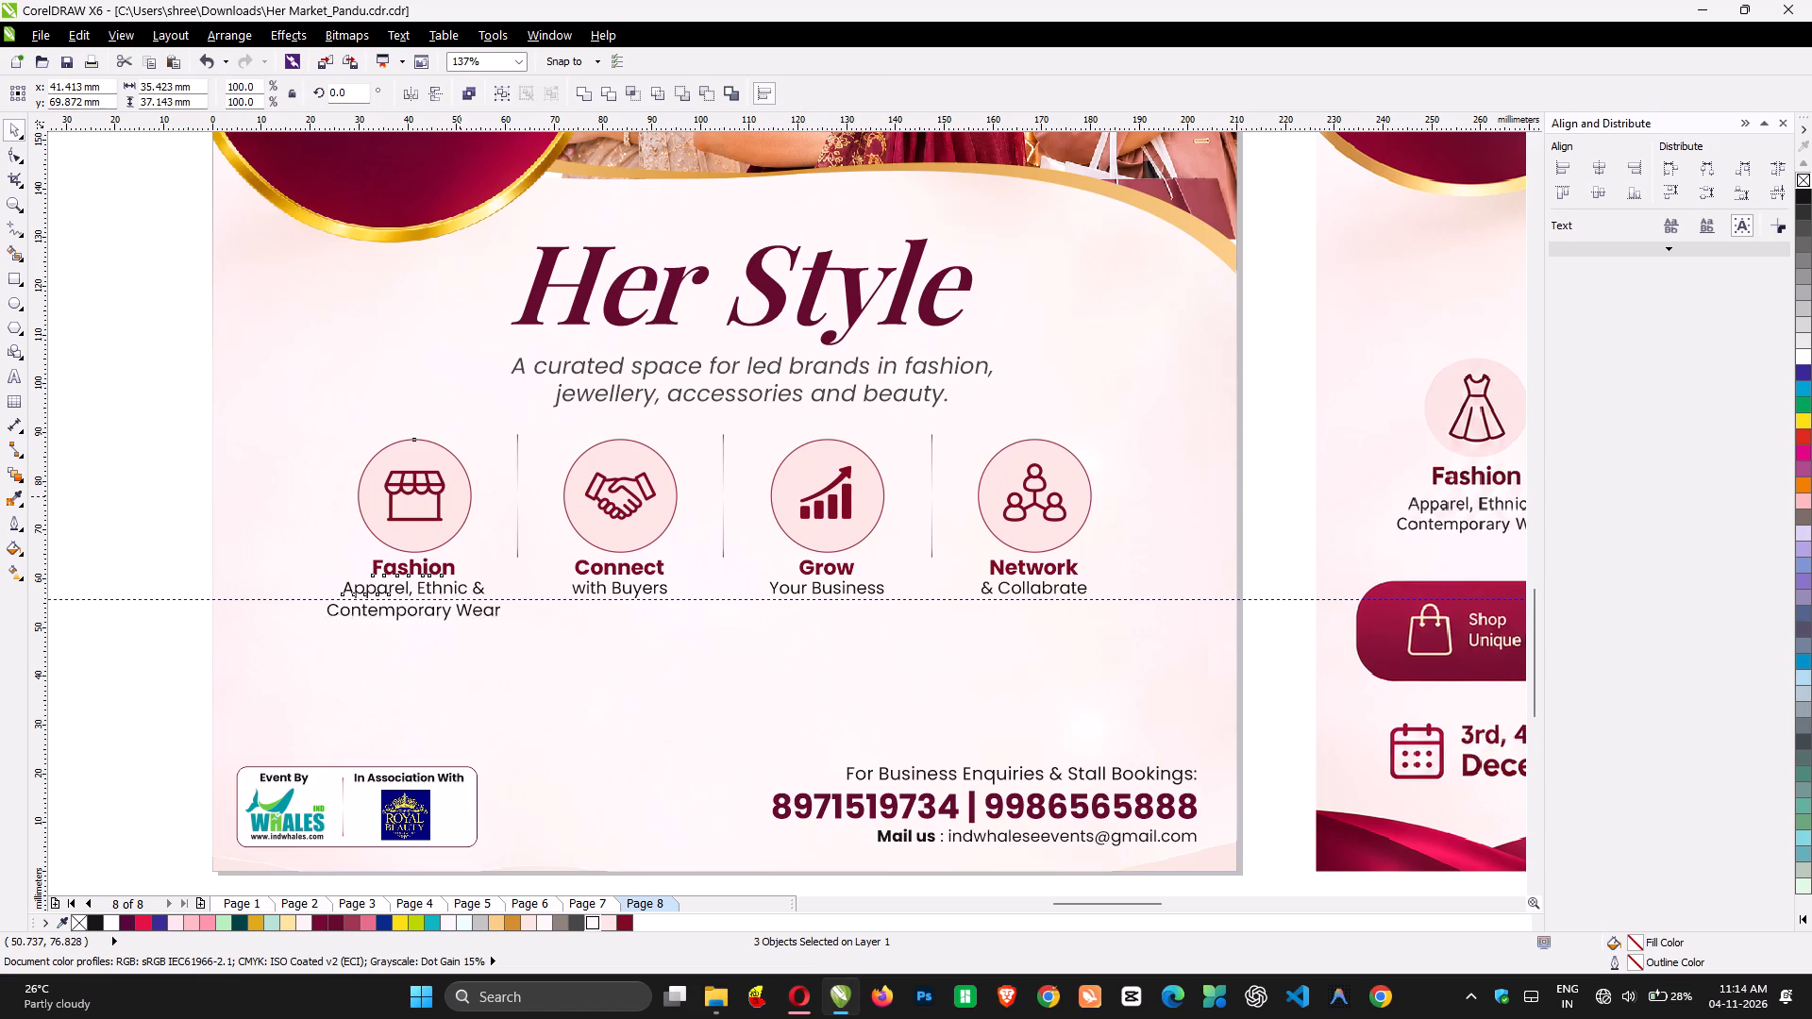
Shift the whole Fashion column, with circle, shop icon, title and description, about 7 mm further left.
click(134, 384)
drag(134, 384, 526, 636)
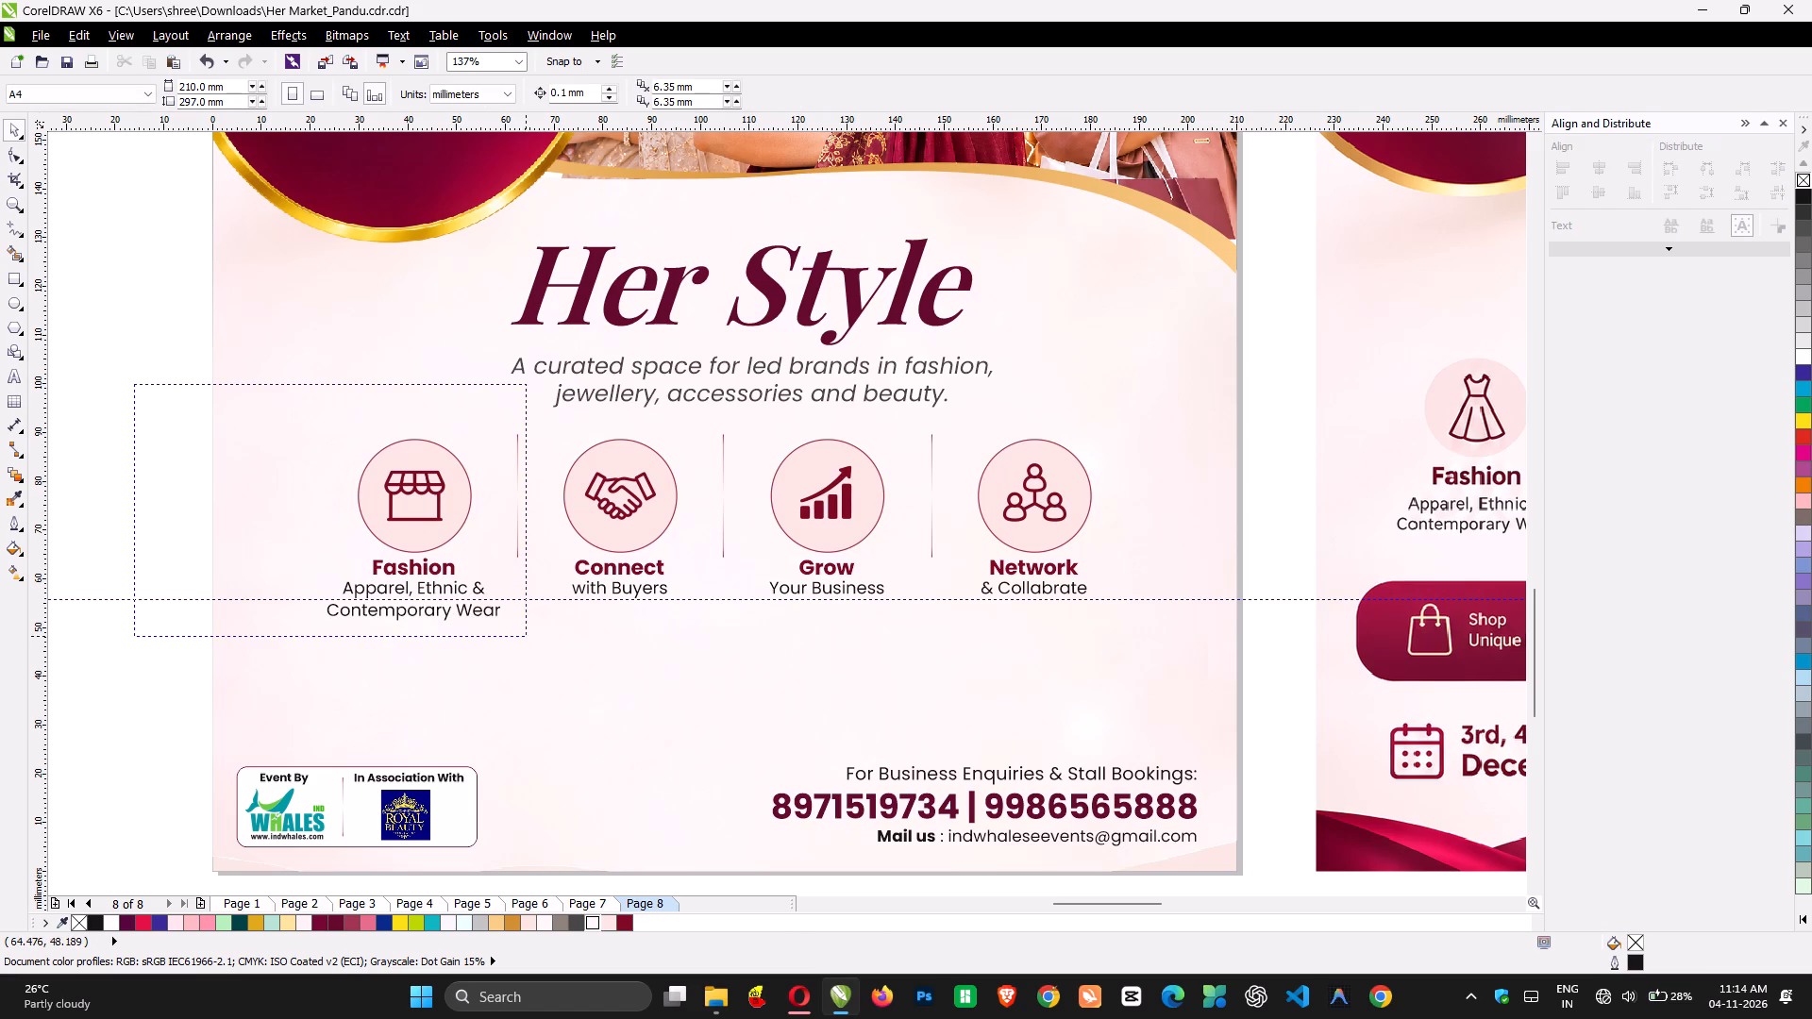
drag(526, 636, 504, 638)
drag(442, 535, 405, 536)
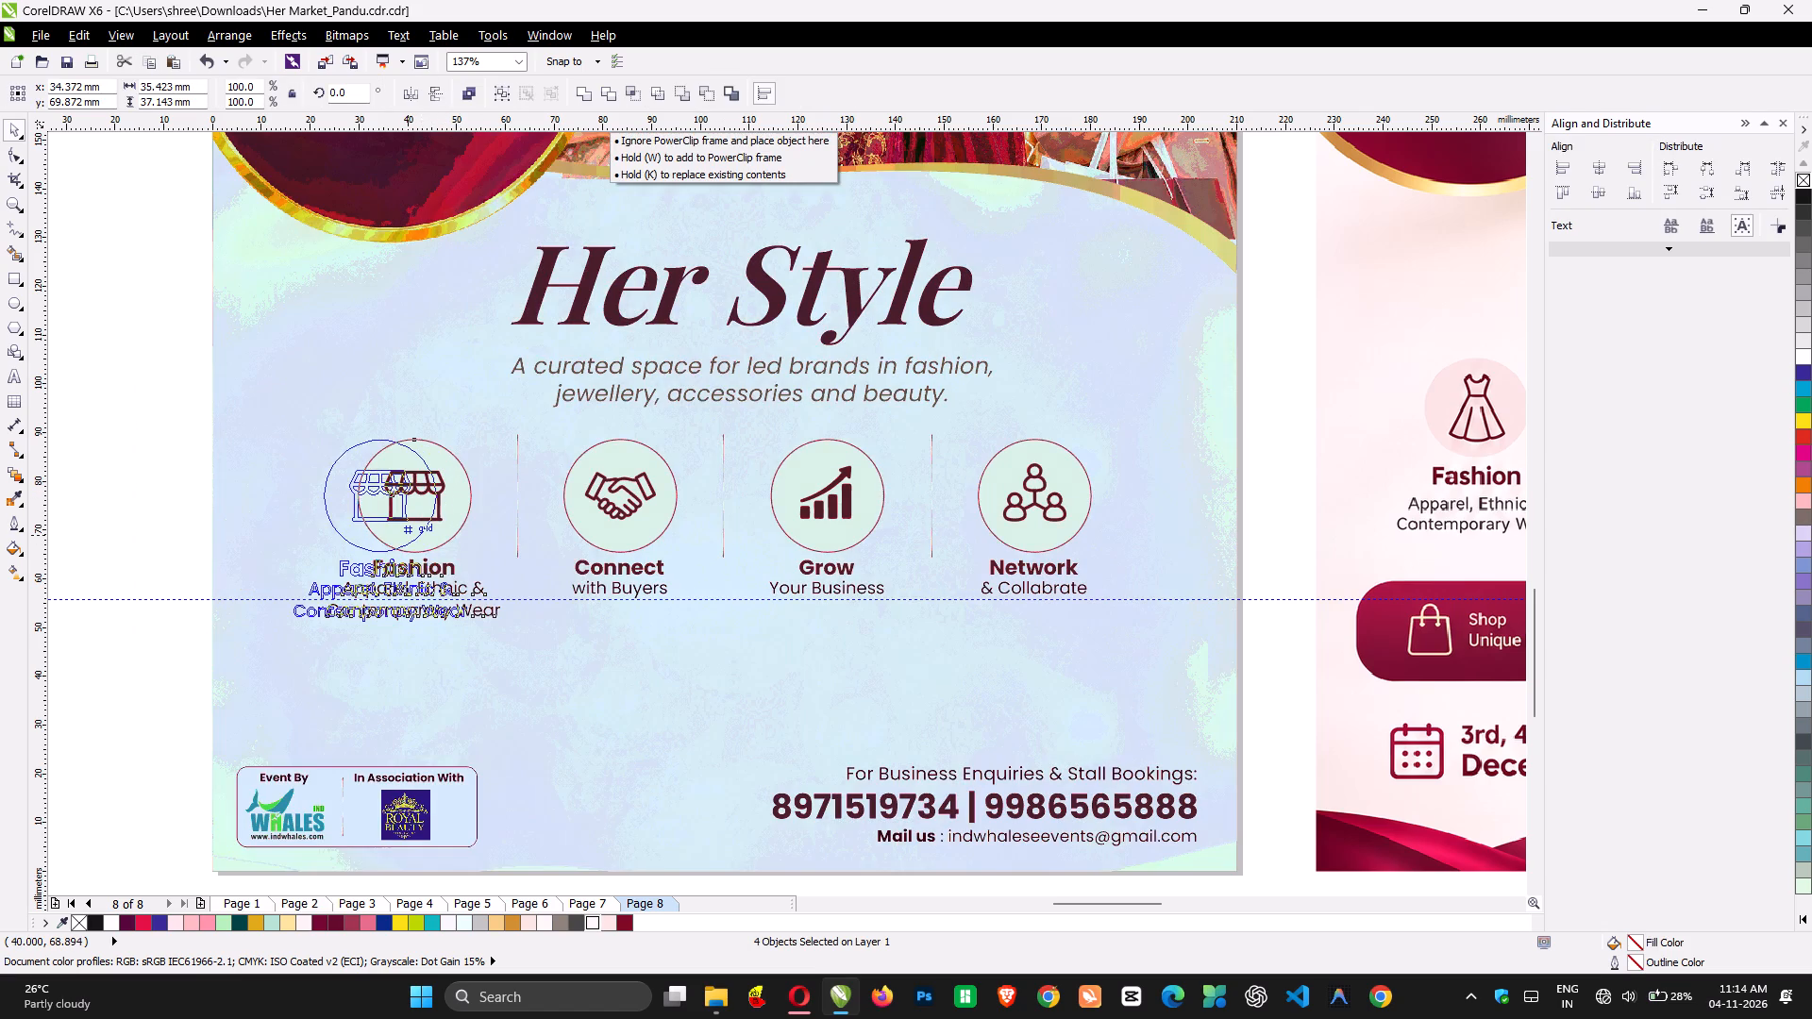
drag(405, 536, 406, 538)
click(124, 486)
Scale the "Apparel, Ethnic & Contemporary Wear" description down to about 8.7 pt.
scroll(724, 629, left, 1)
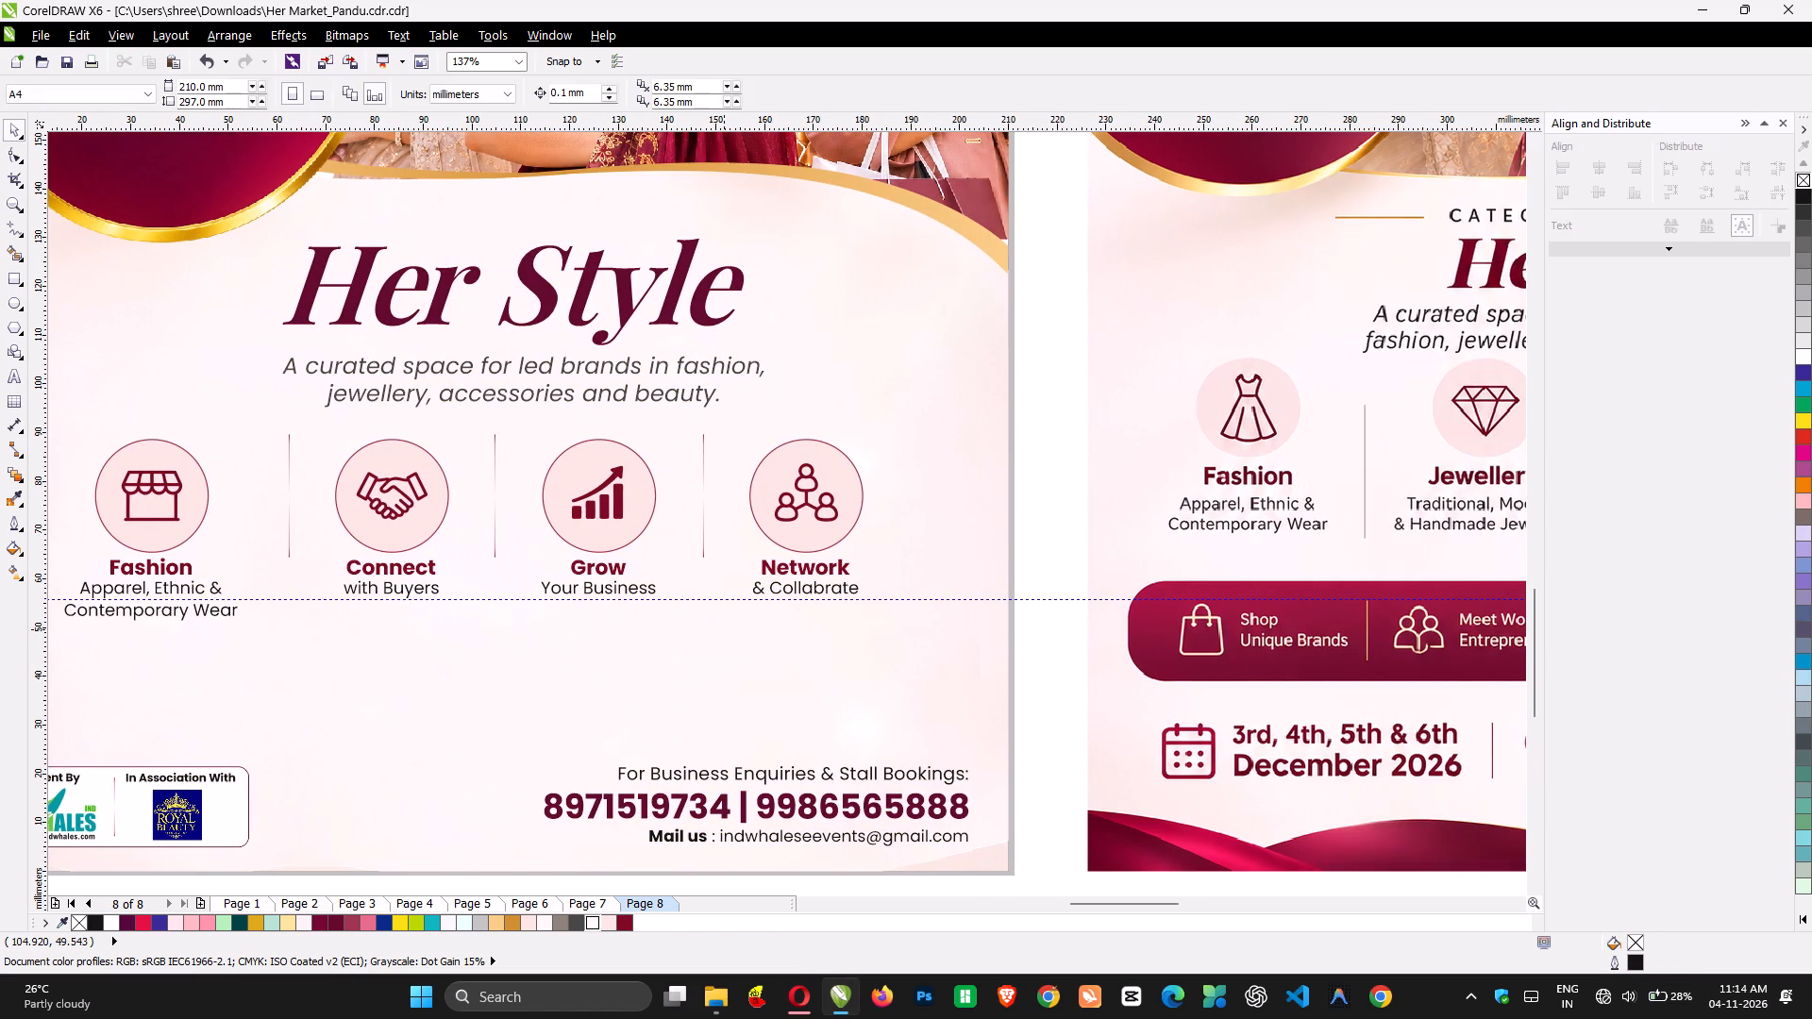
scroll(724, 629, left, 1)
click(229, 617)
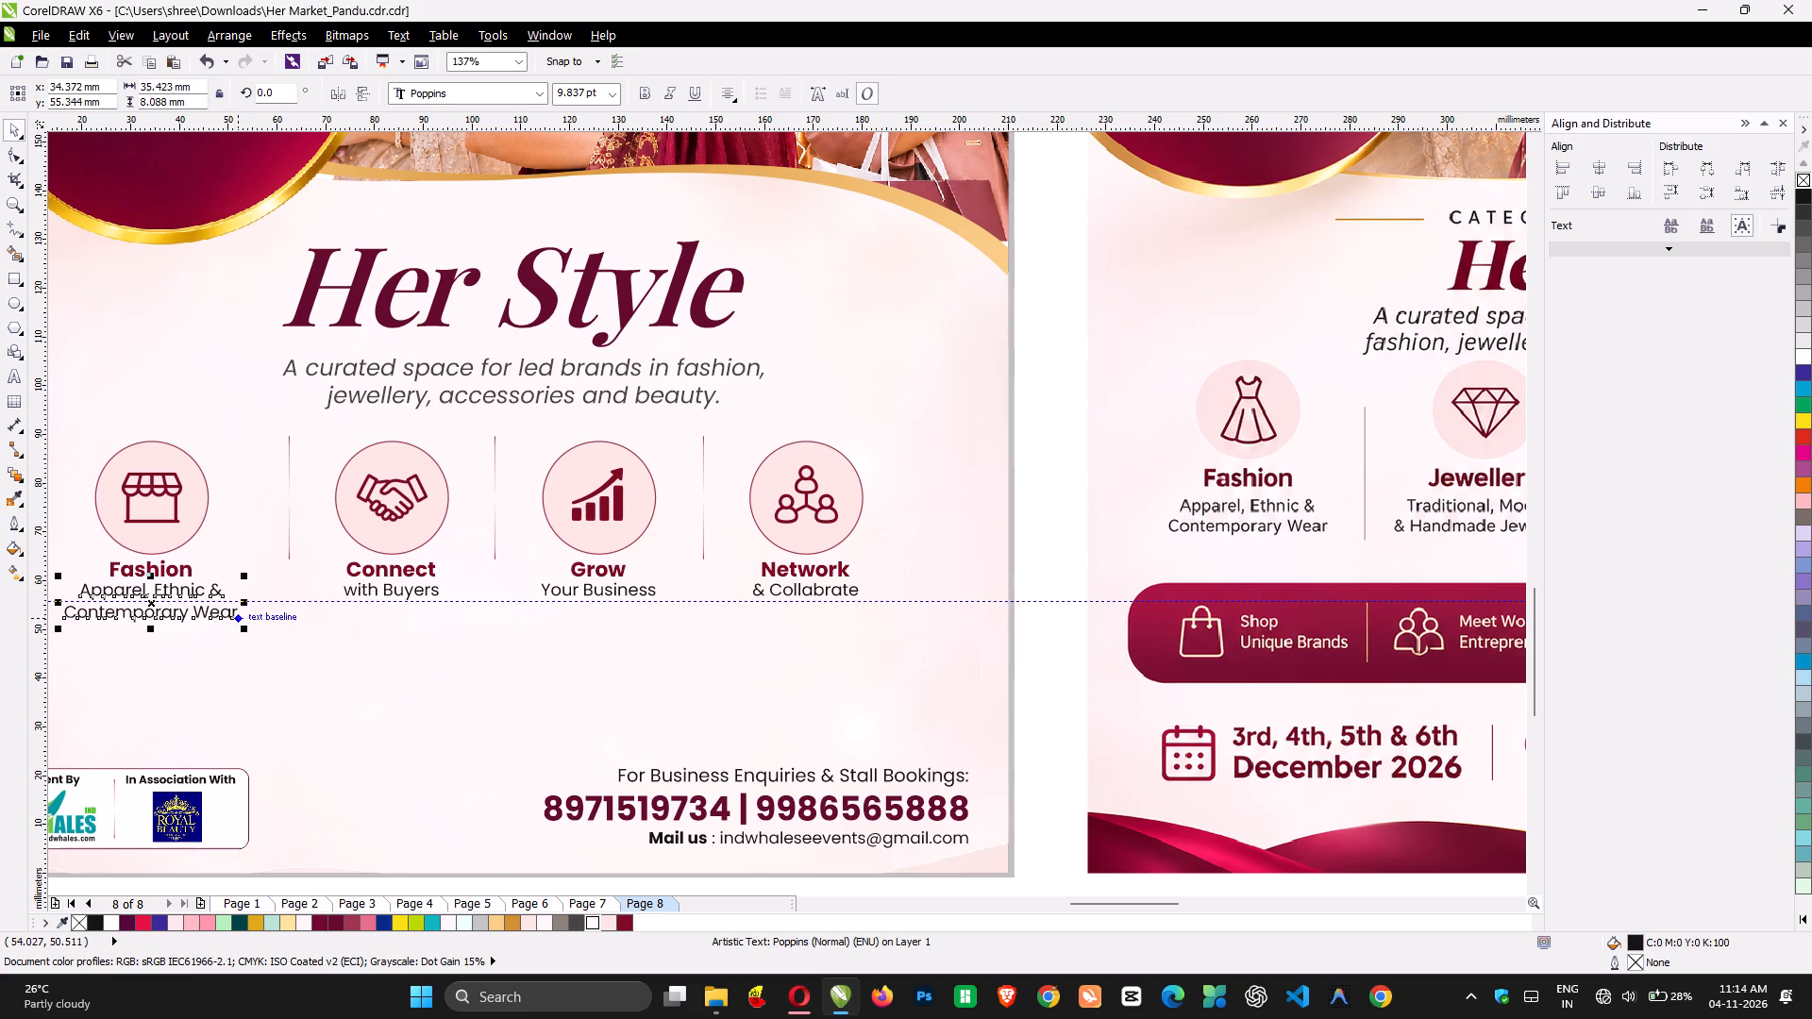
click(248, 626)
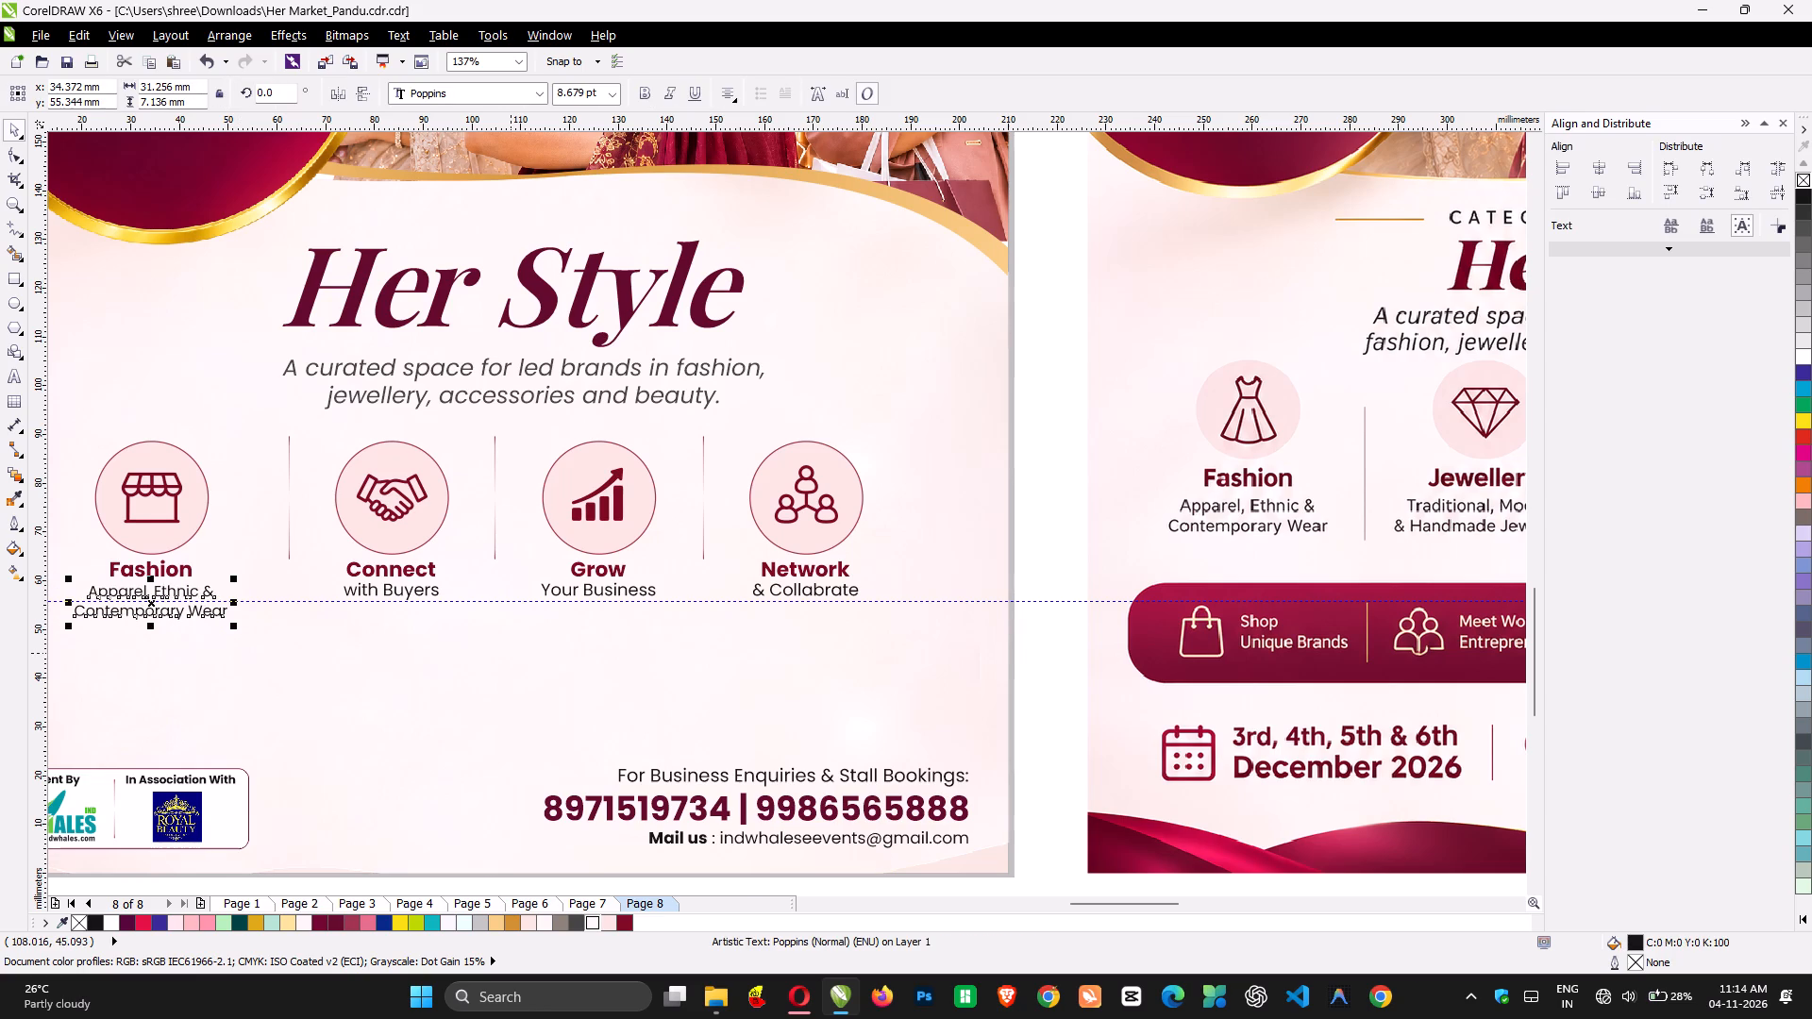
Centre-align the Fashion column's circle, shop icon, title and description, and group them.
scroll(511, 653, right, 1)
click(114, 376)
drag(114, 376, 468, 662)
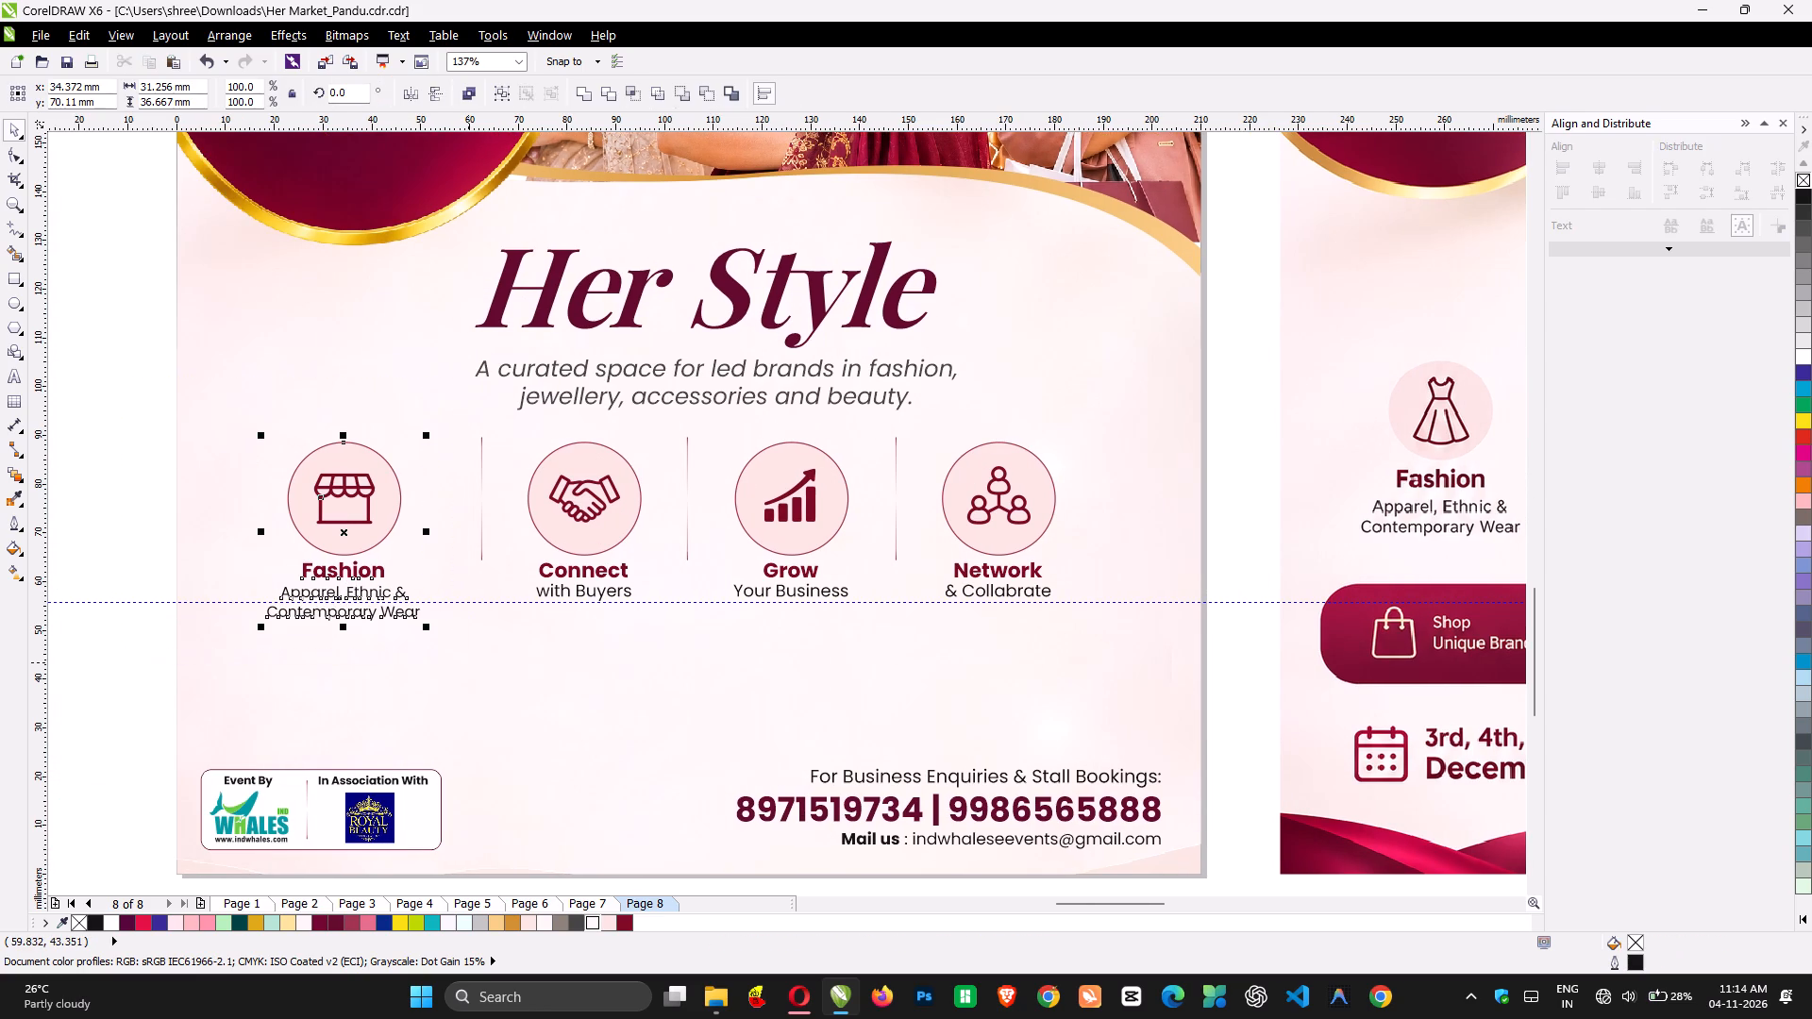
text(ccc)
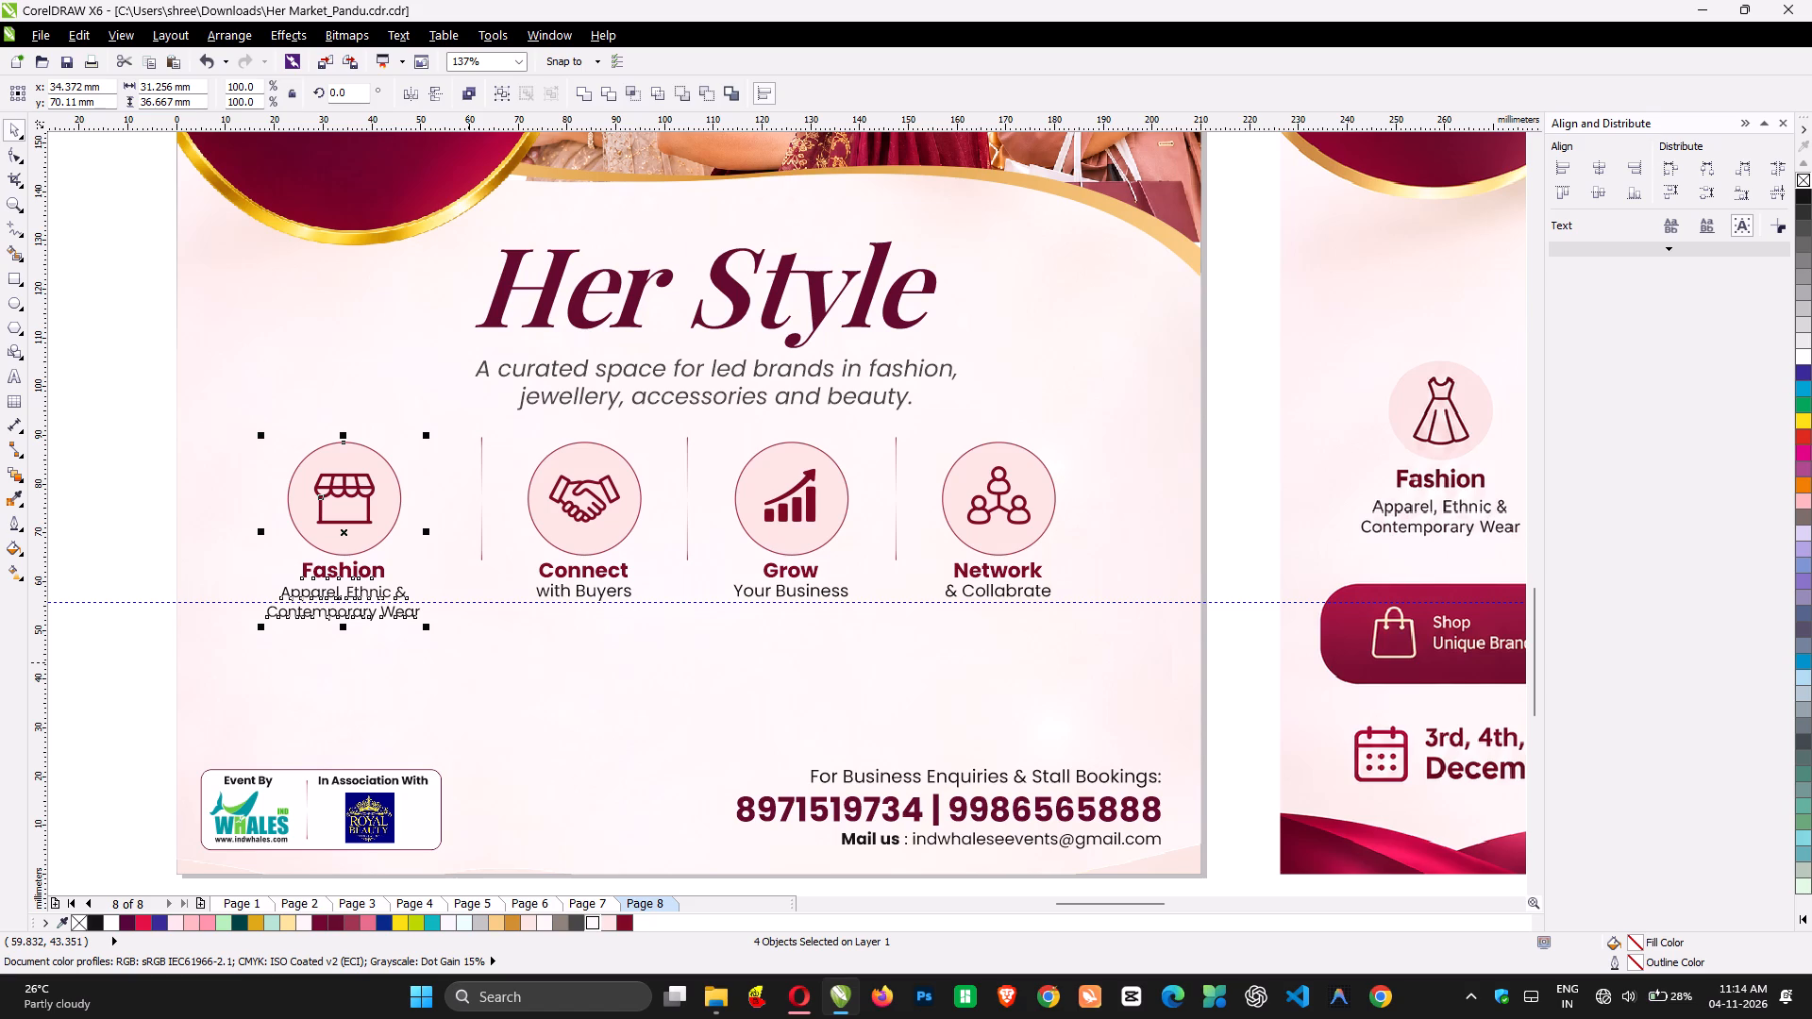
key(ctrl+g)
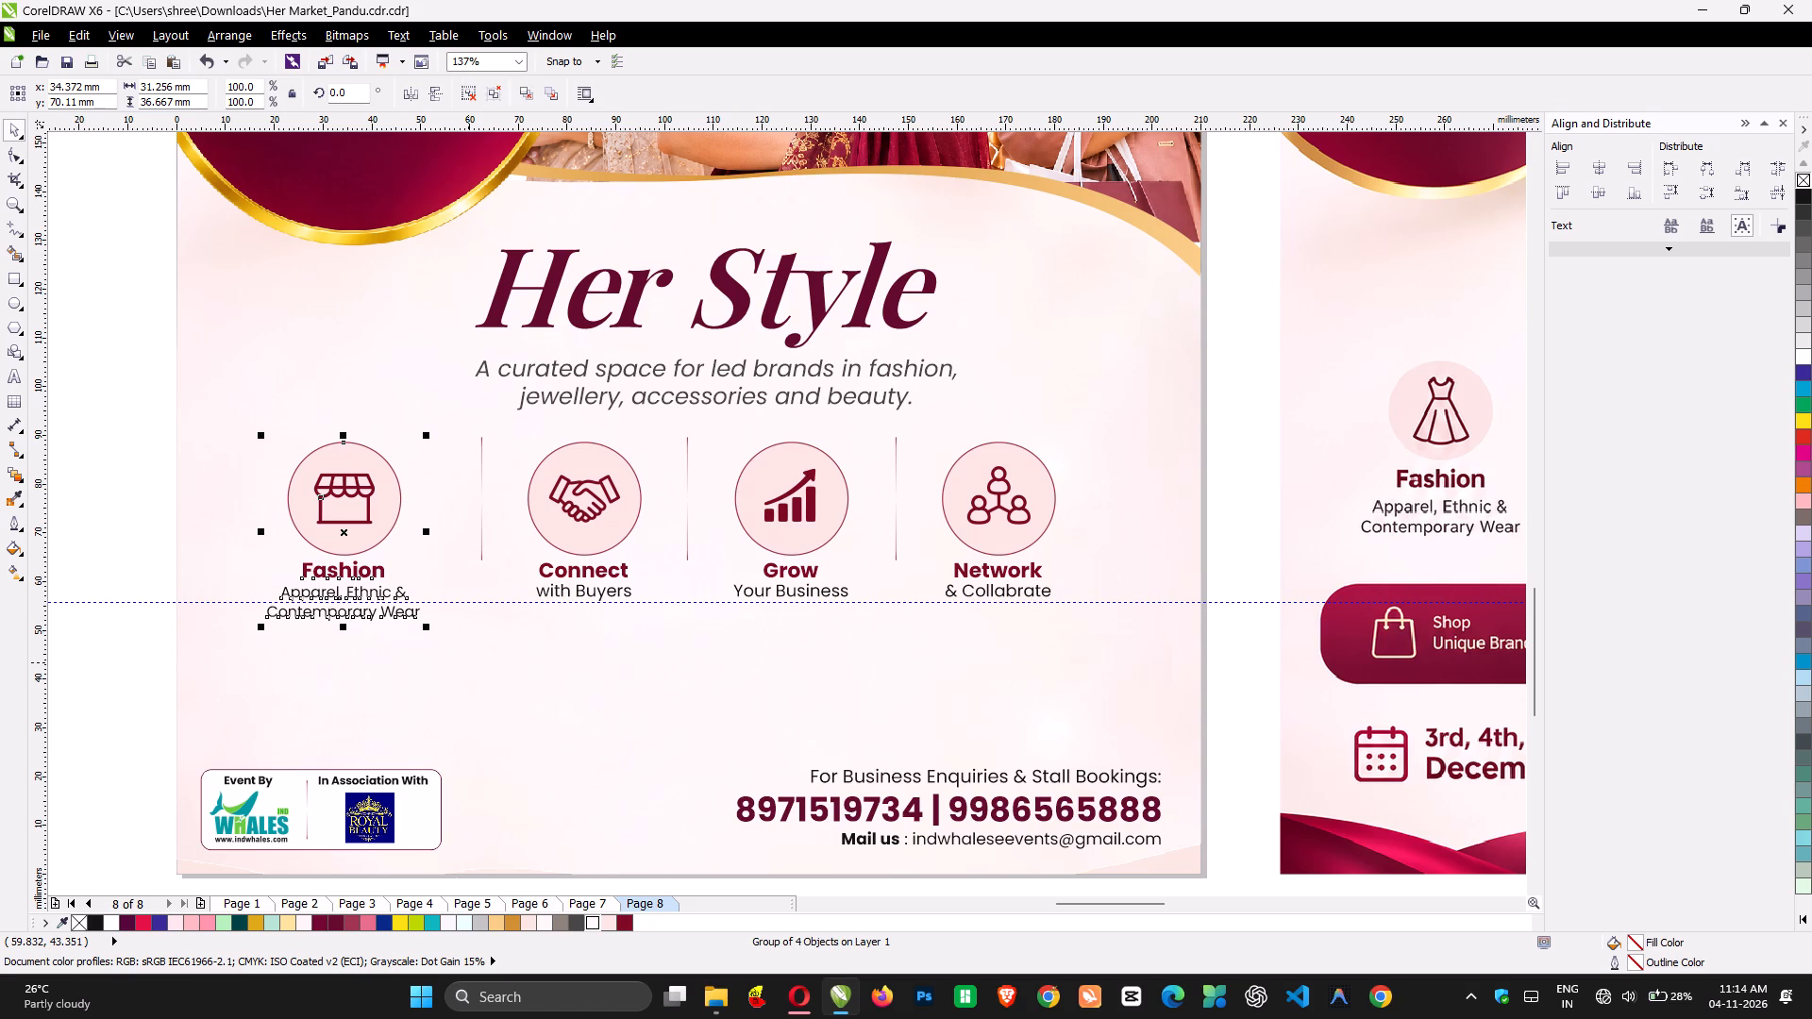
Copy the Fashion description's text attributes to the descriptions under Connect, Grow and Network.
scroll(468, 662, left, 2)
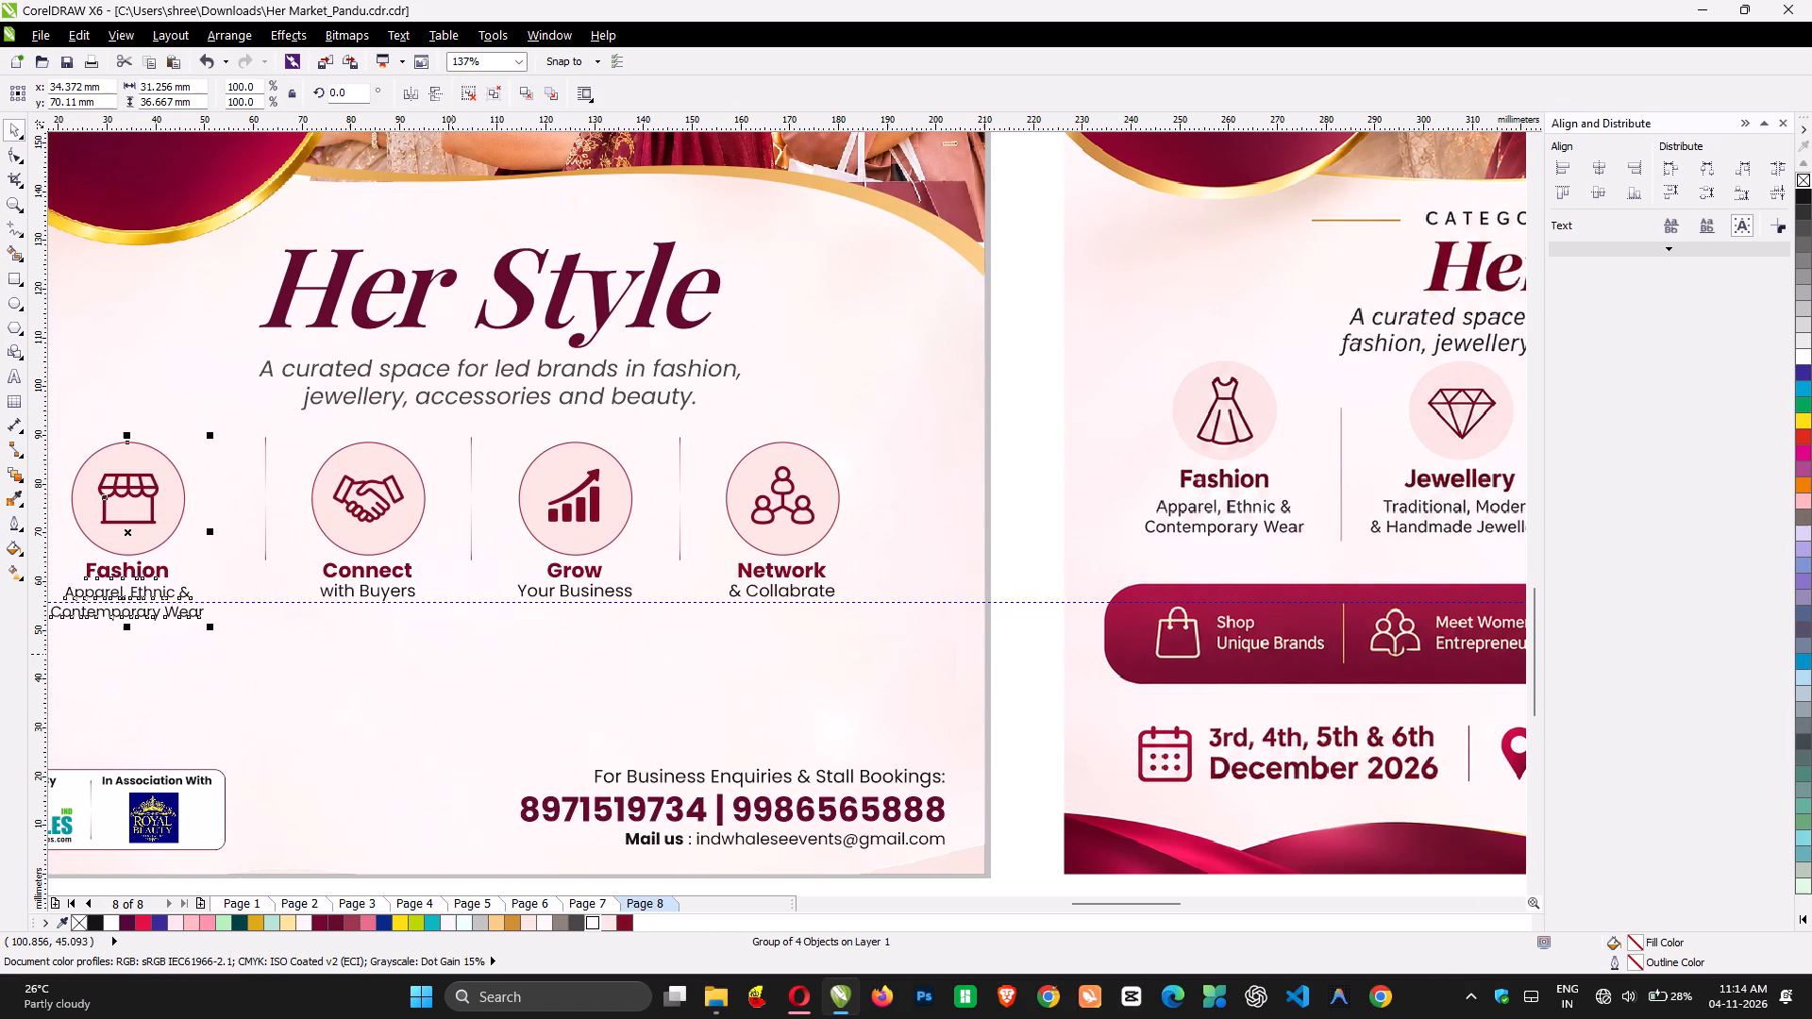
click(296, 690)
drag(15, 499, 94, 519)
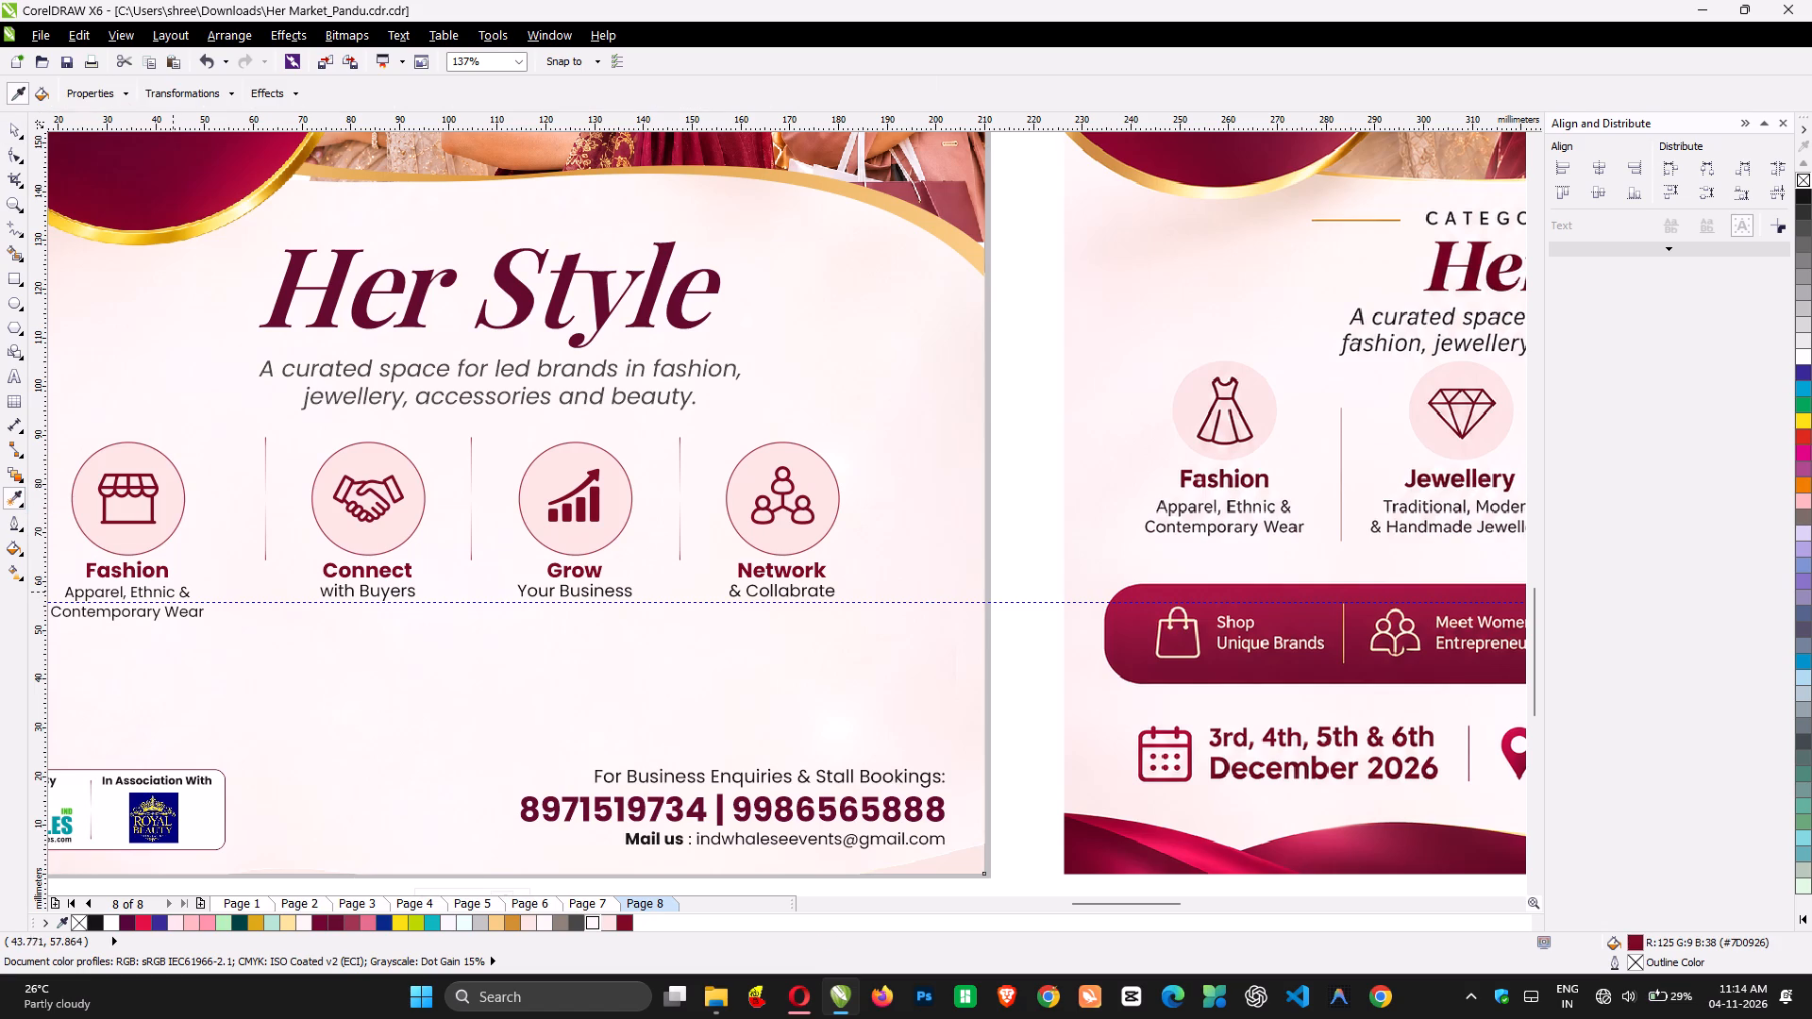
click(172, 592)
click(362, 597)
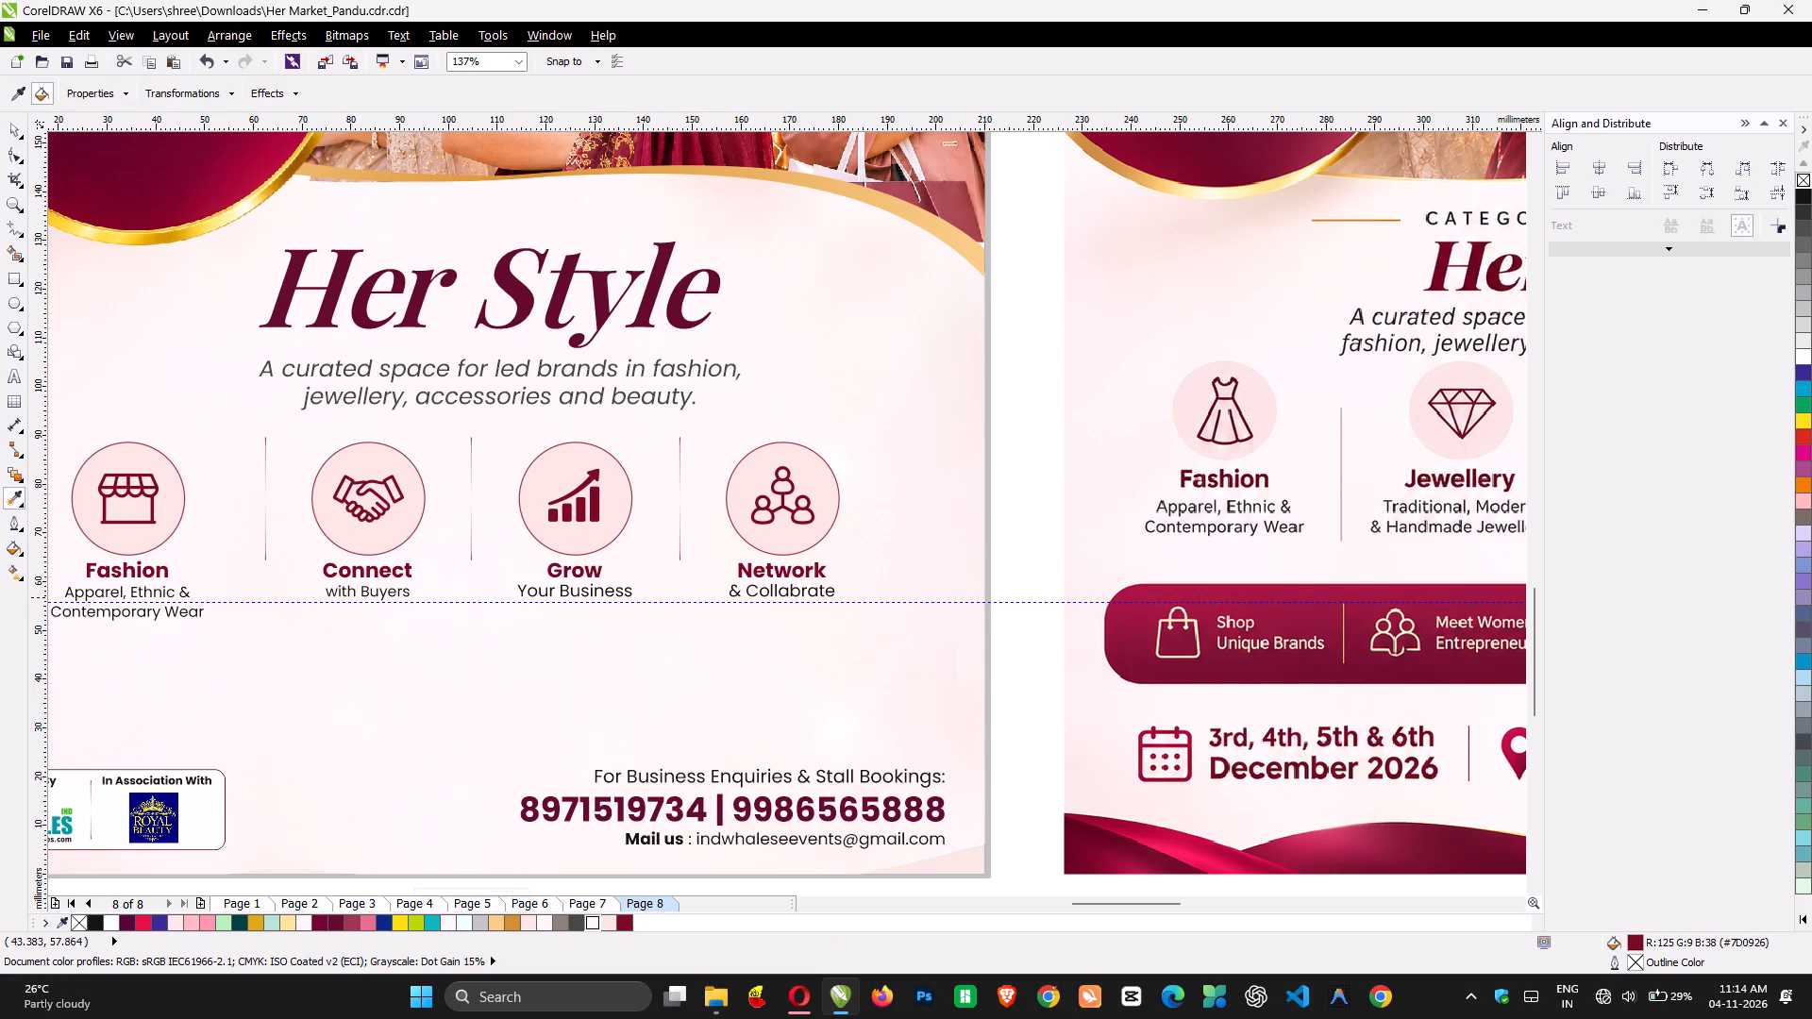
click(544, 595)
click(762, 596)
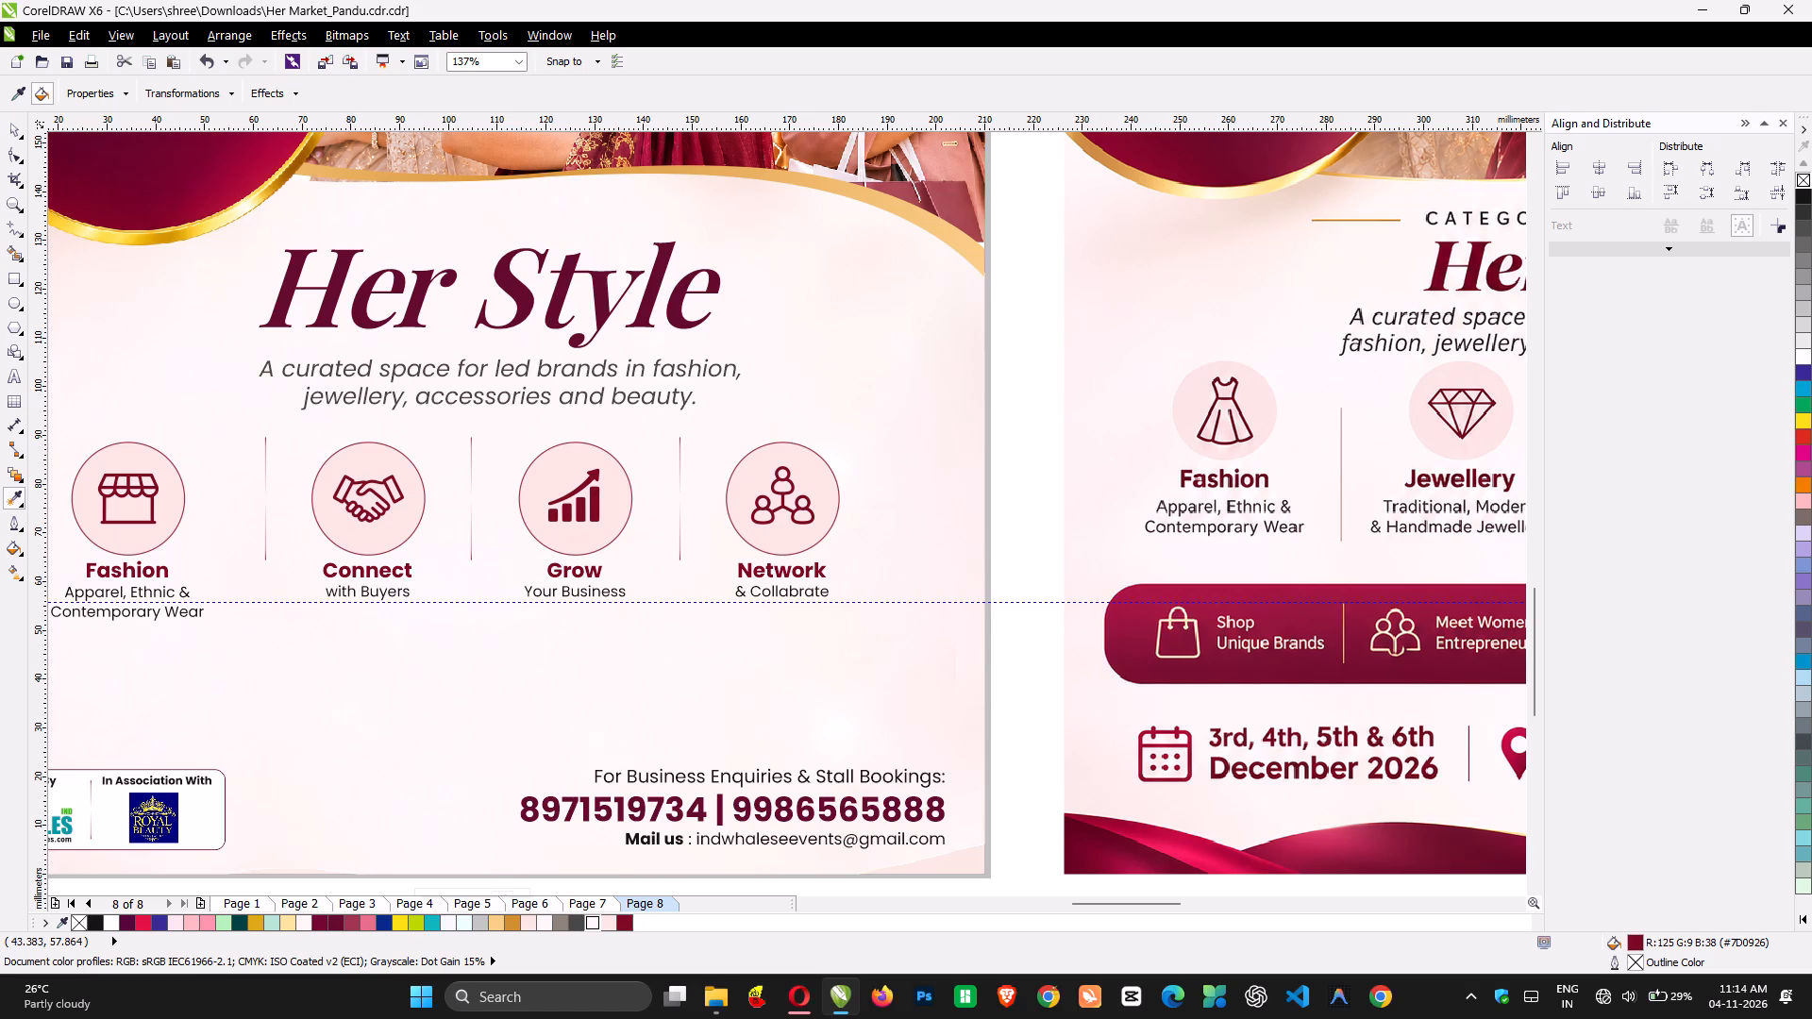
Copy the Fashion title's text attributes to the Connect, Grow and Network titles.
click(25, 497)
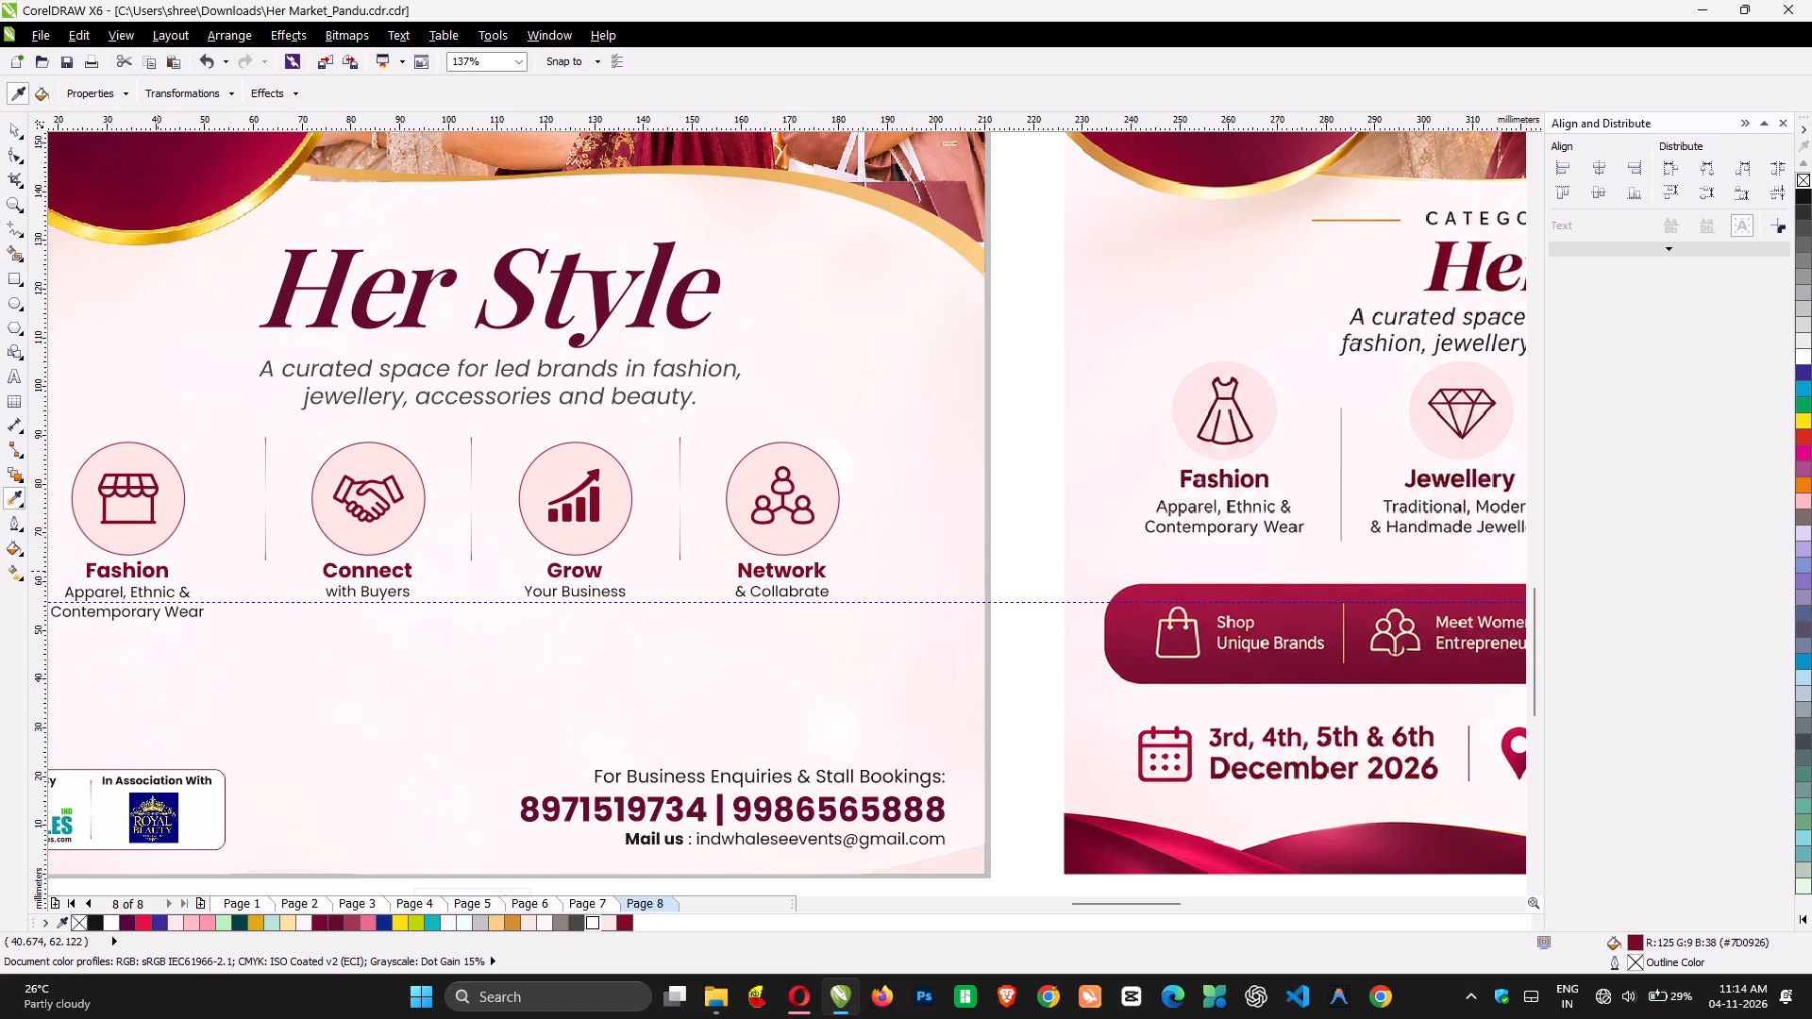
click(157, 571)
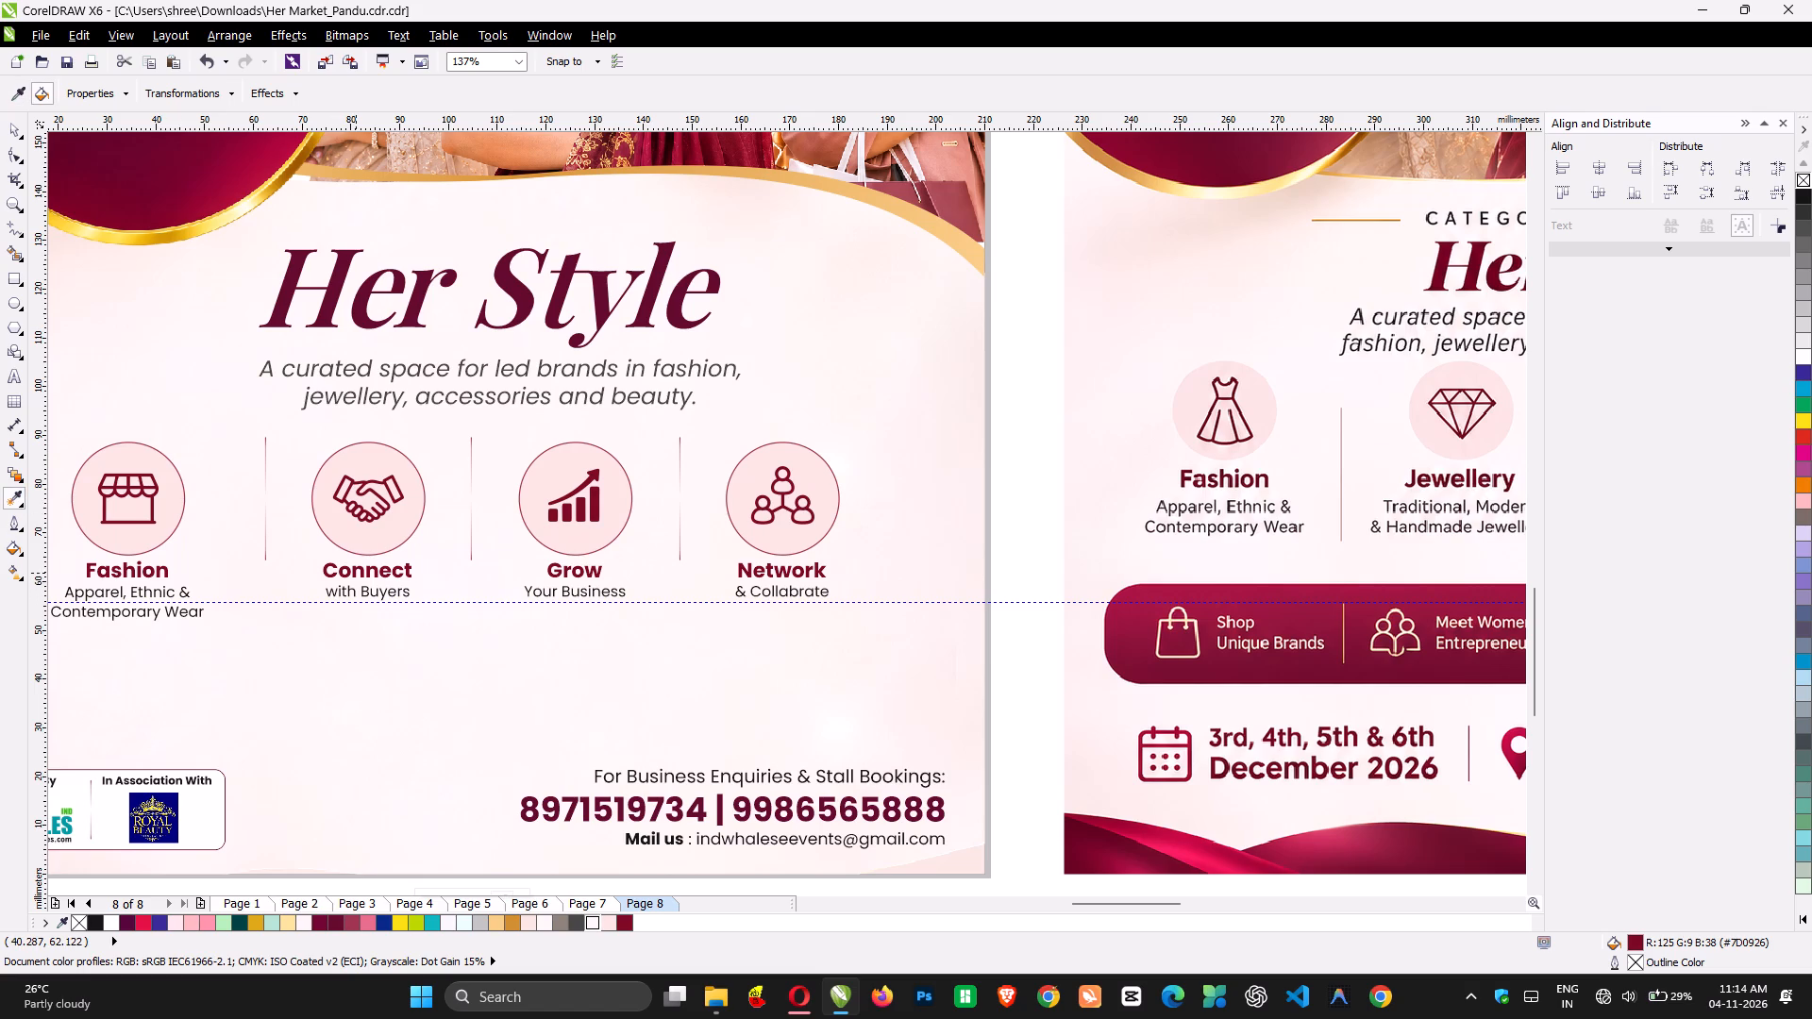
click(356, 571)
click(562, 567)
click(751, 570)
key(space)
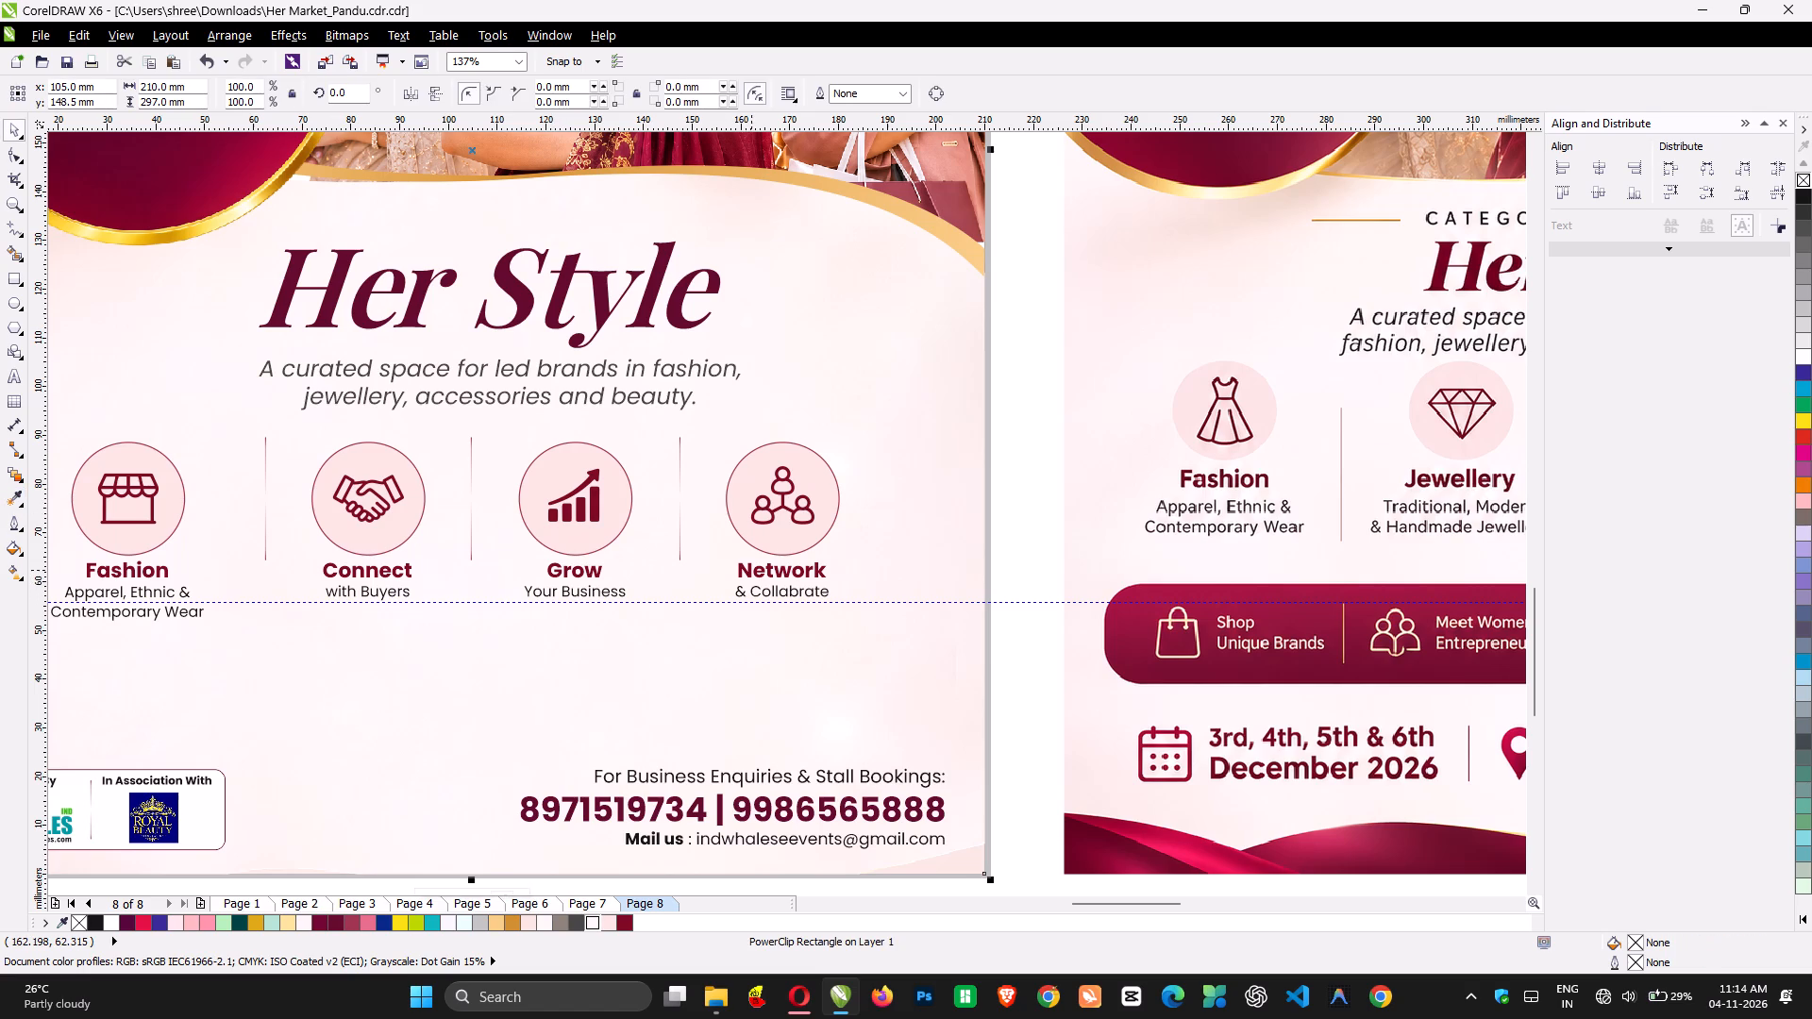
Centre-align the network icon with its circle and group the two.
scroll(980, 617, right, 1)
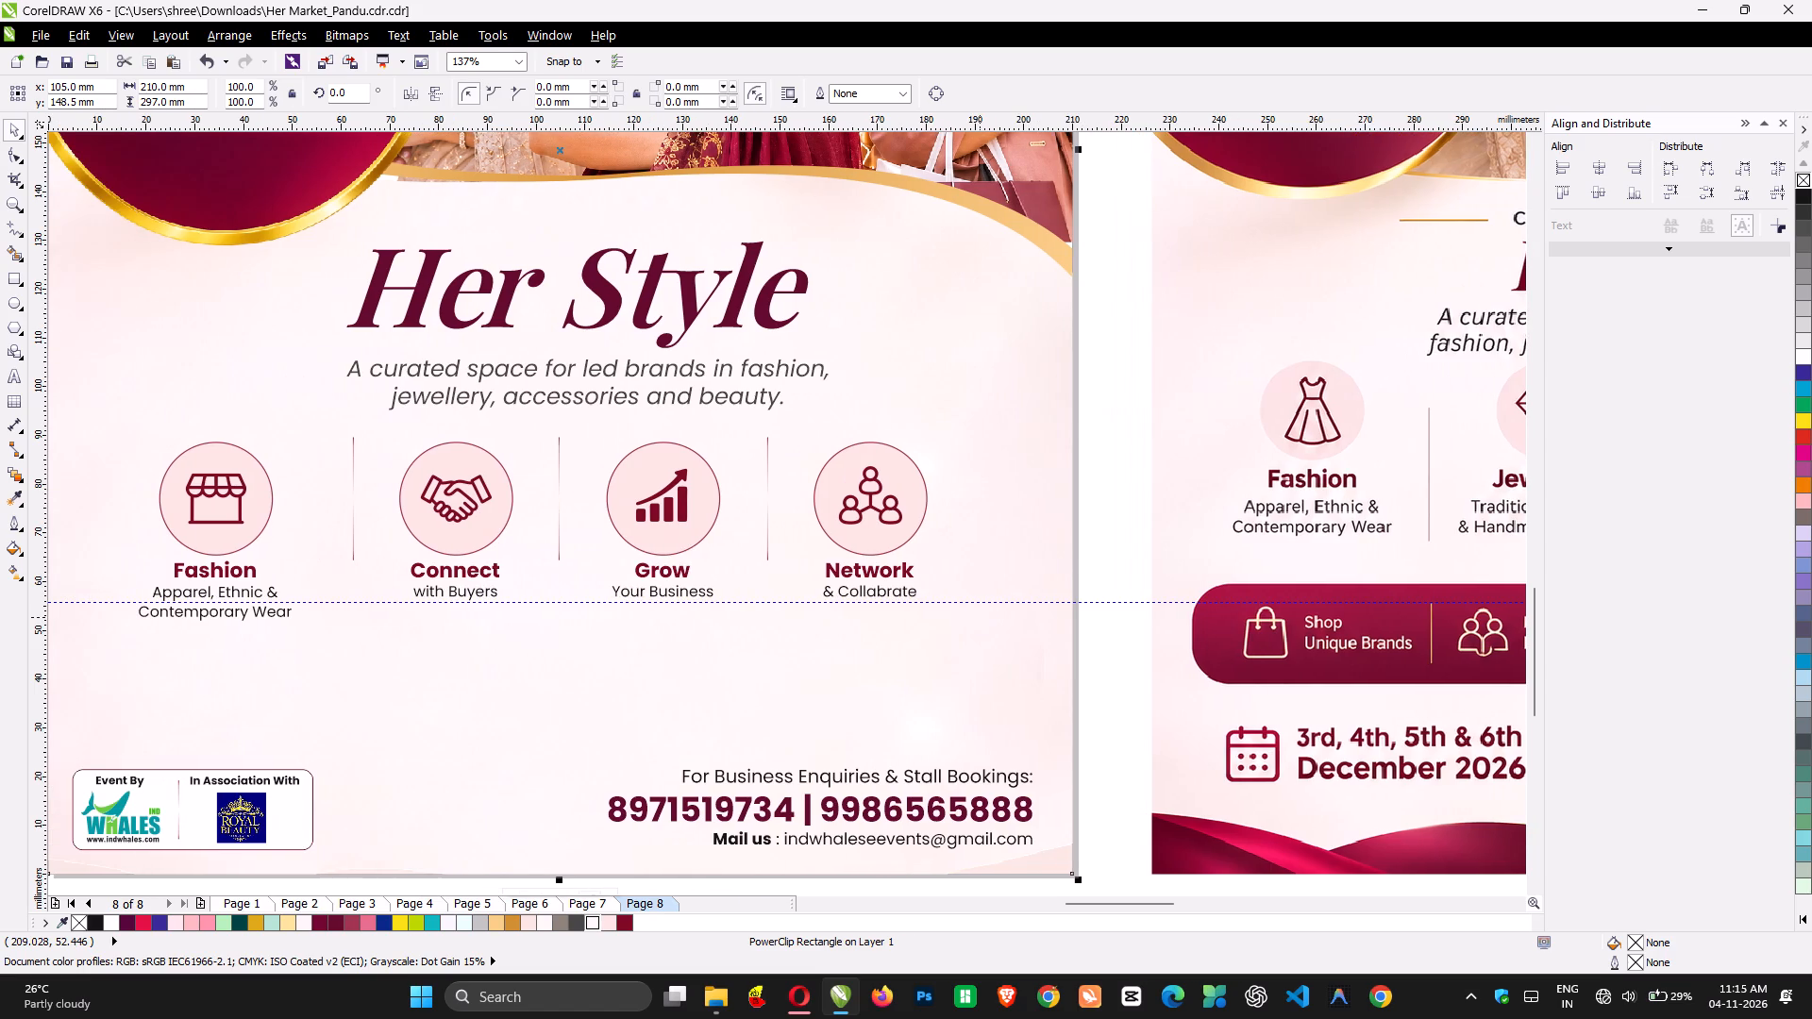
click(890, 544)
shift+click(892, 506)
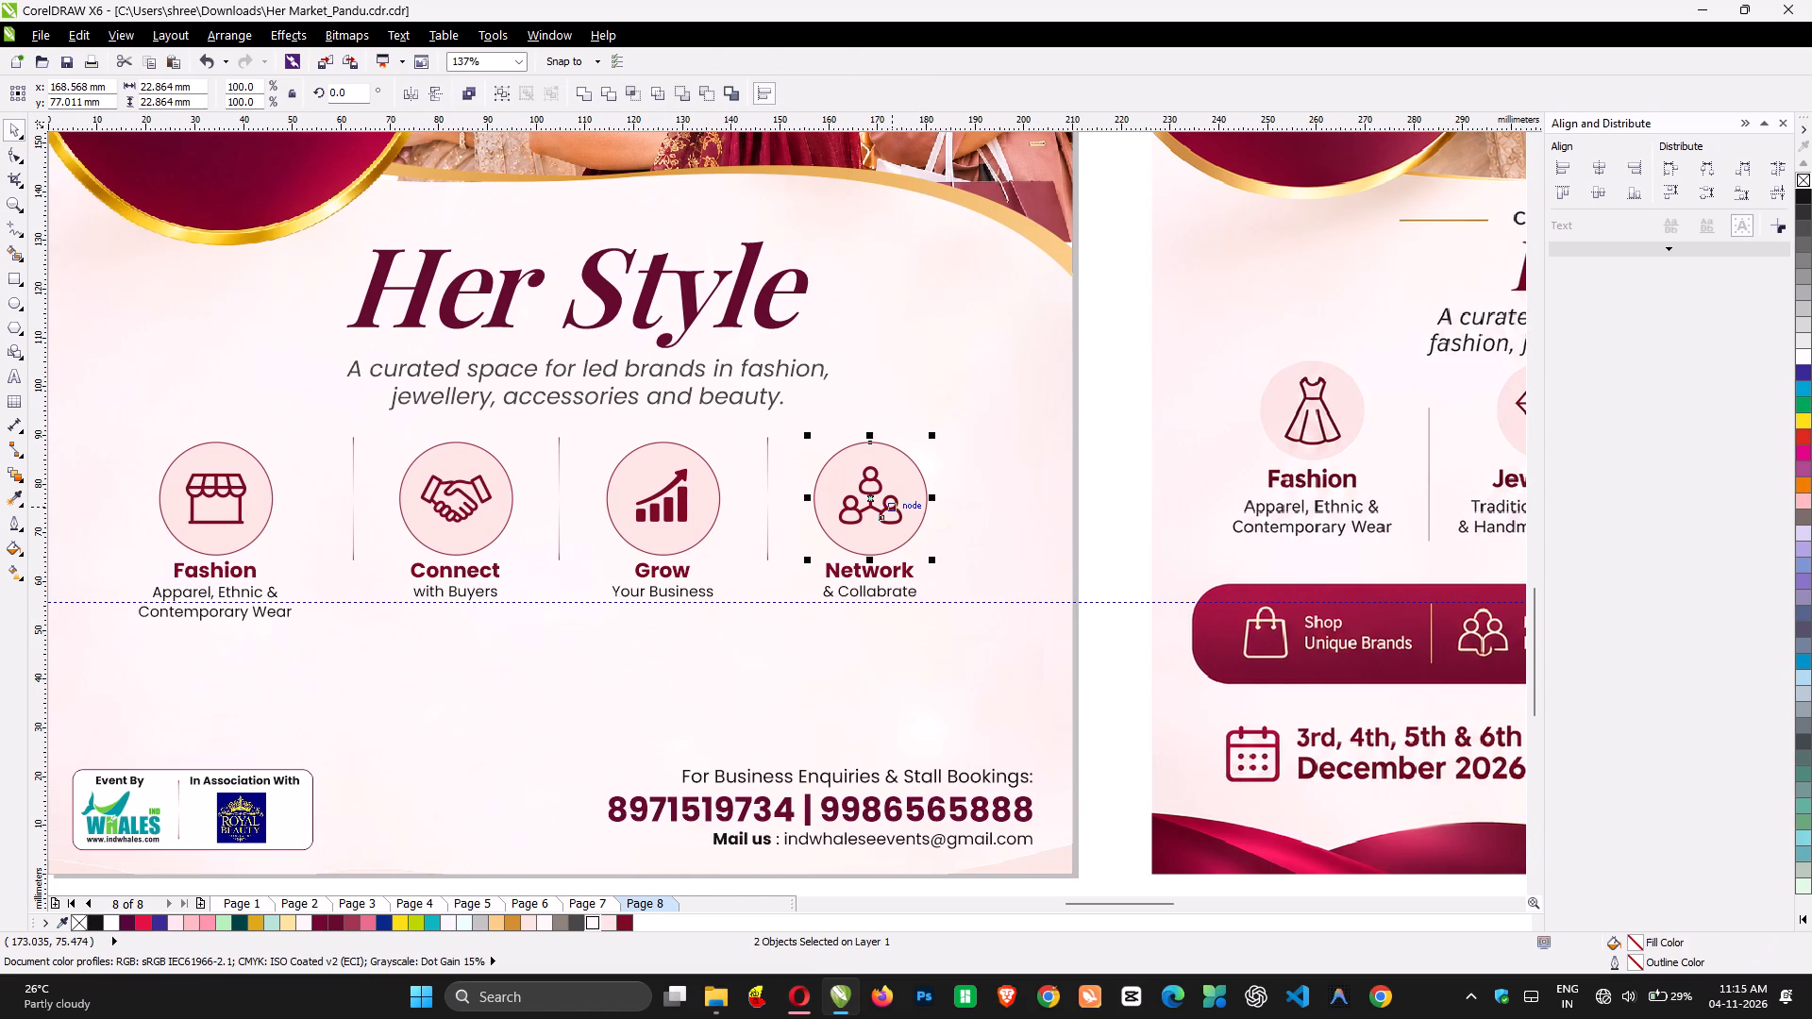
key(c)
key(ctrl+g)
Group the growth chart icon with its circle, undoing the trial centre alignment.
click(682, 500)
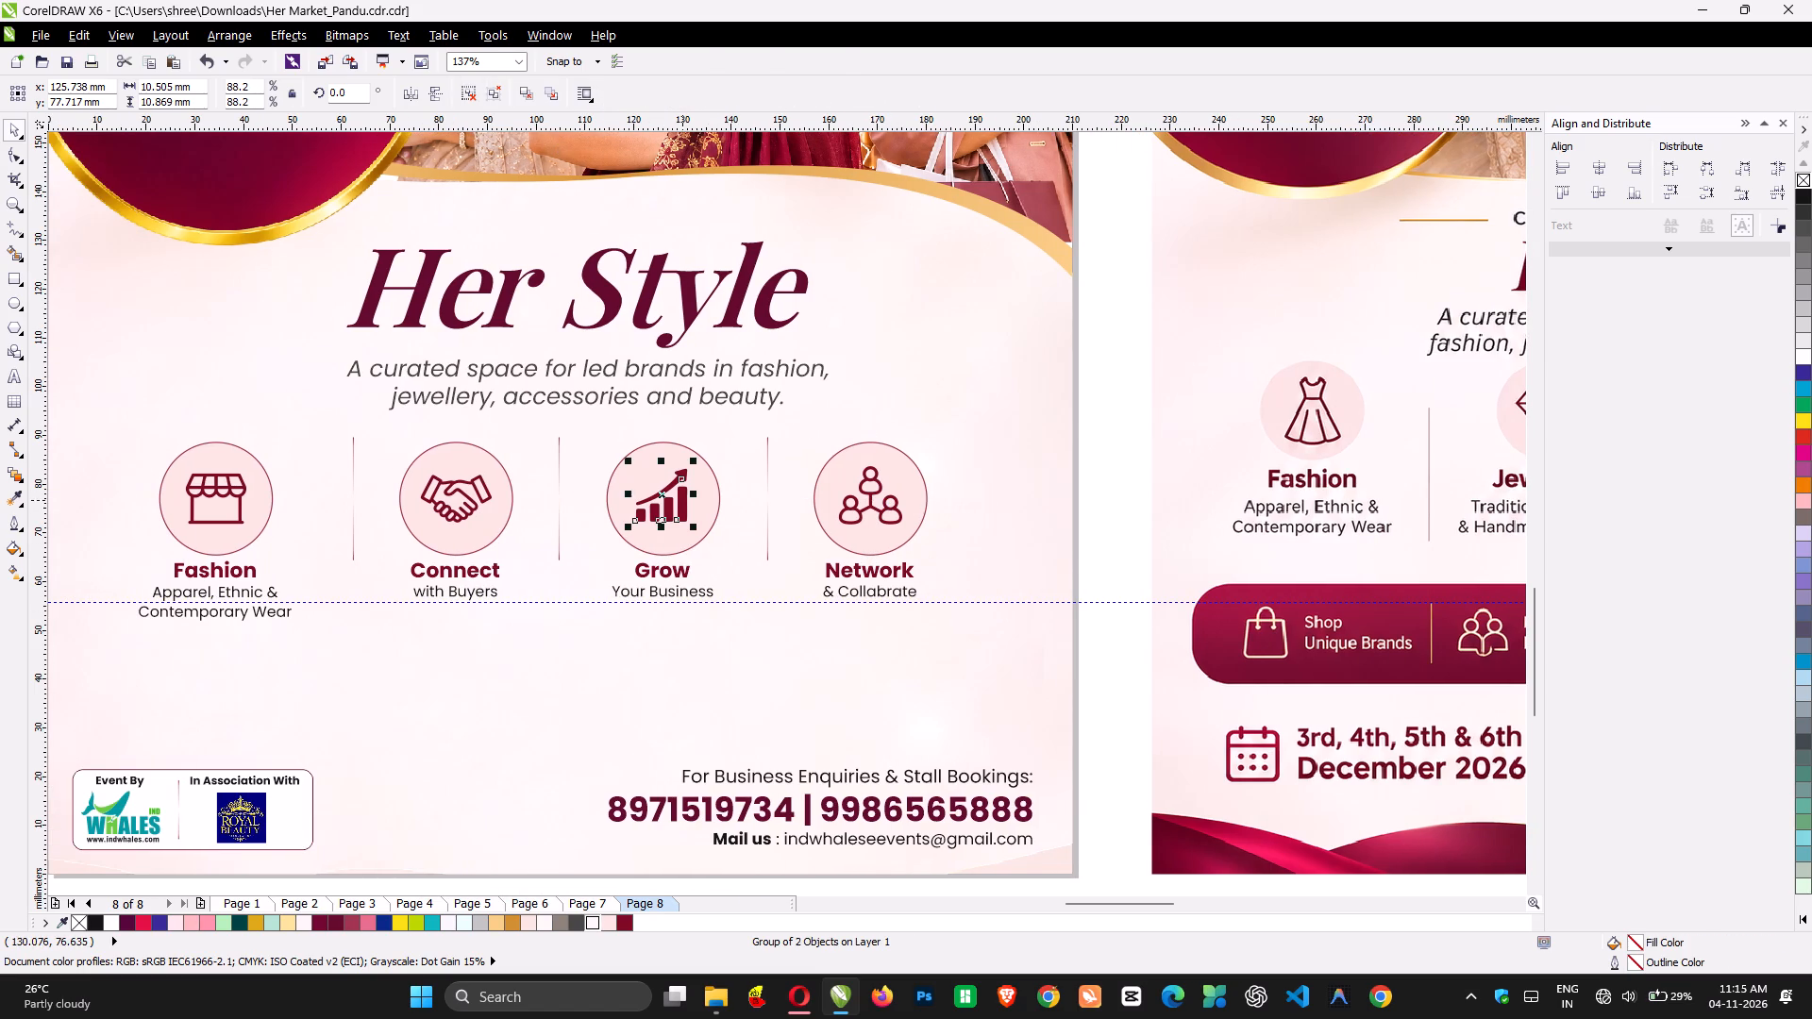
shift+click(709, 483)
key(c)
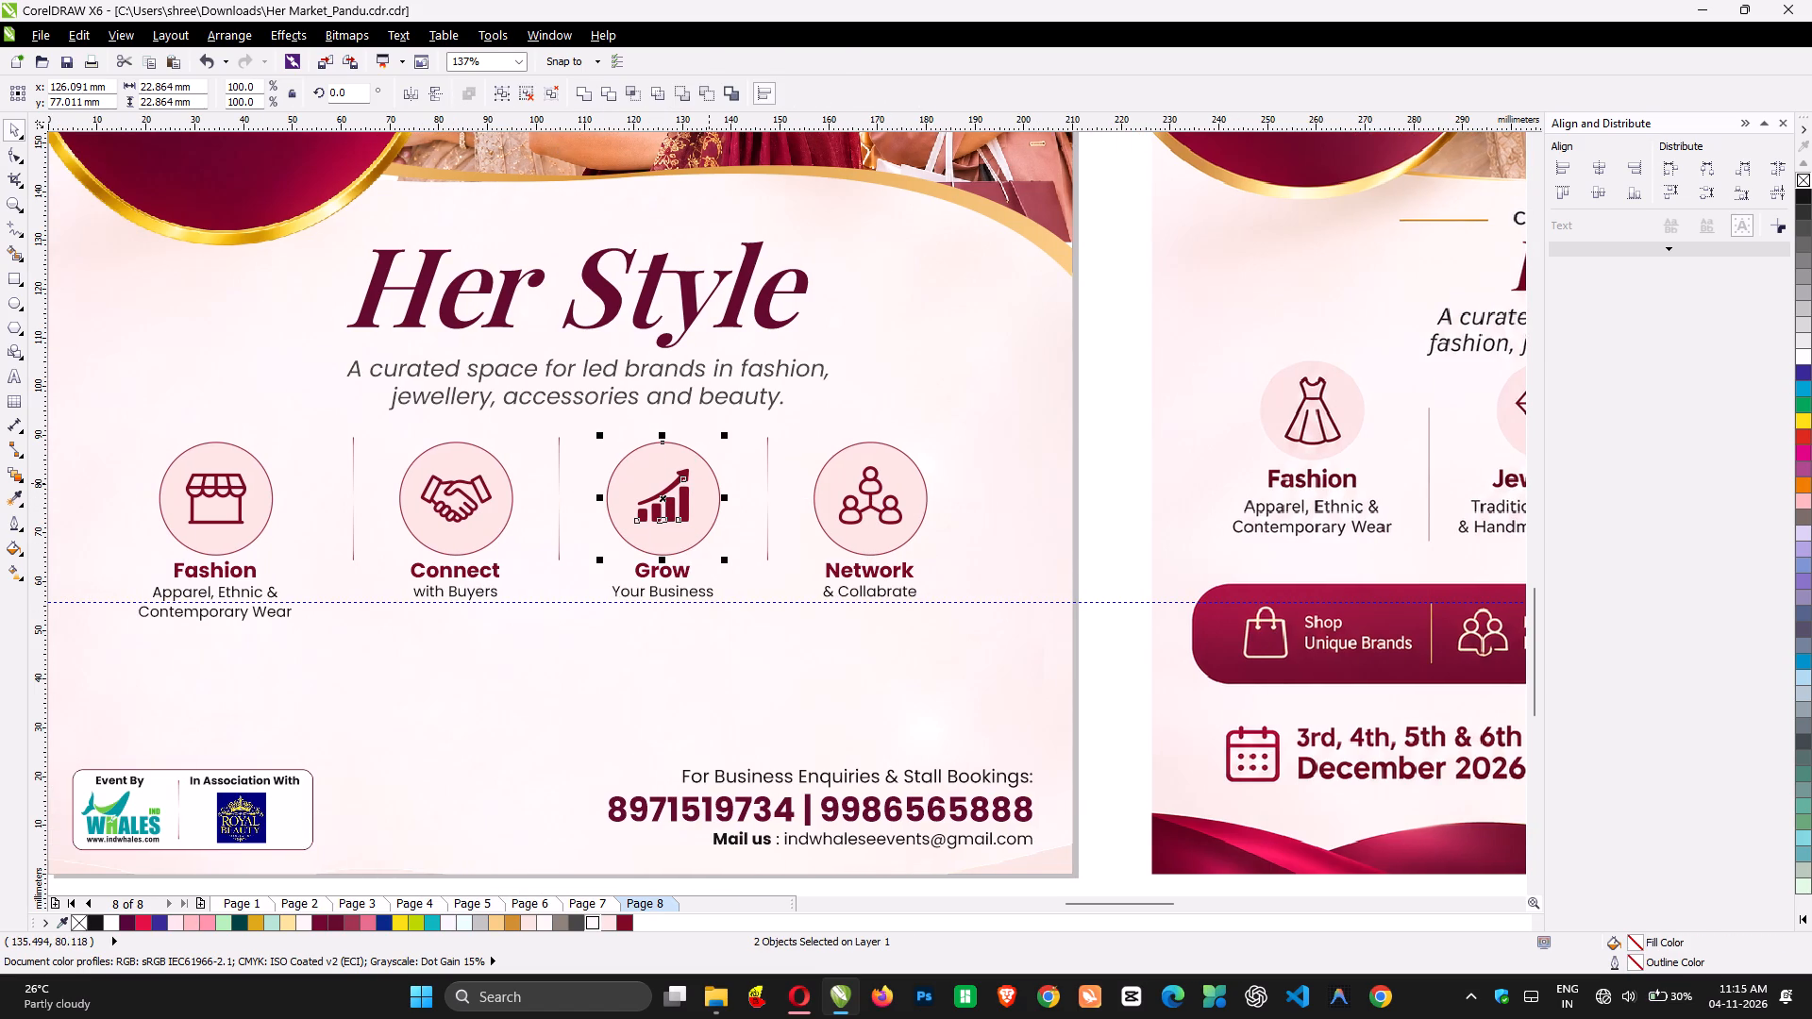
key(ctrl+z)
key(ctrl+g)
Centre the handshake icon horizontally and vertically with its circle and group the two.
click(478, 482)
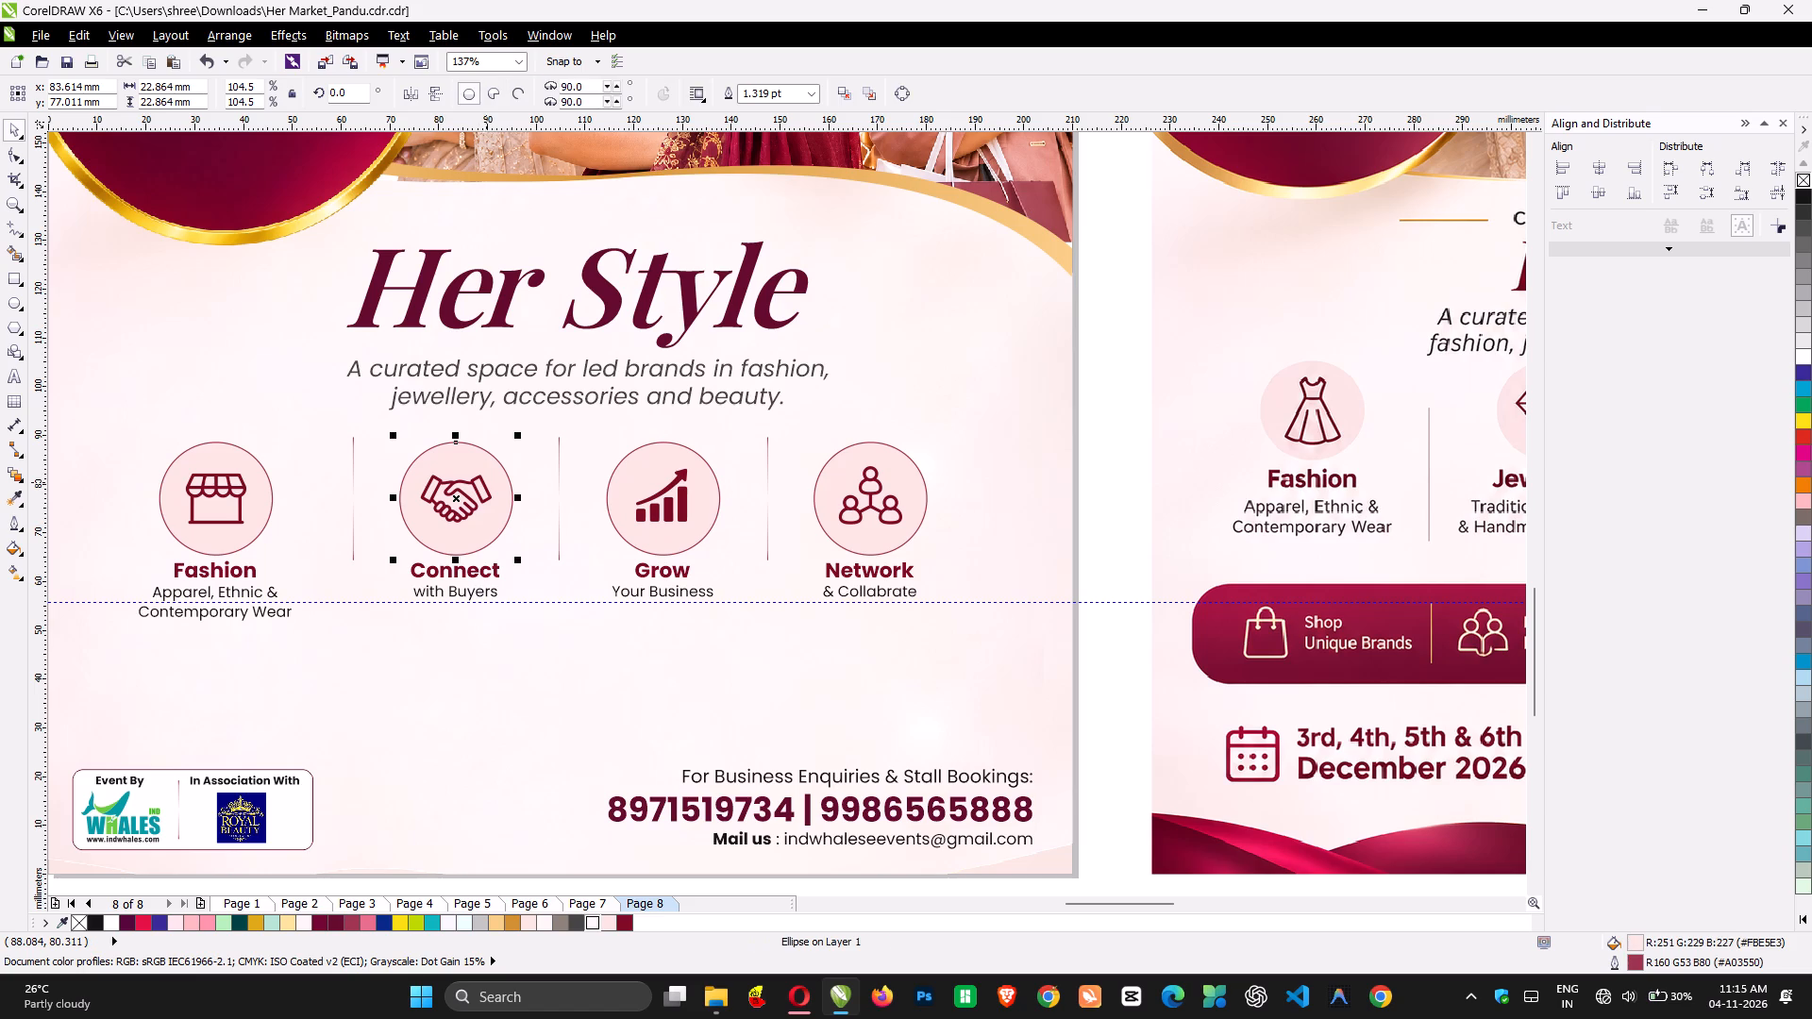
click(486, 487)
shift+click(479, 463)
text(ce)
key(ctrl+g)
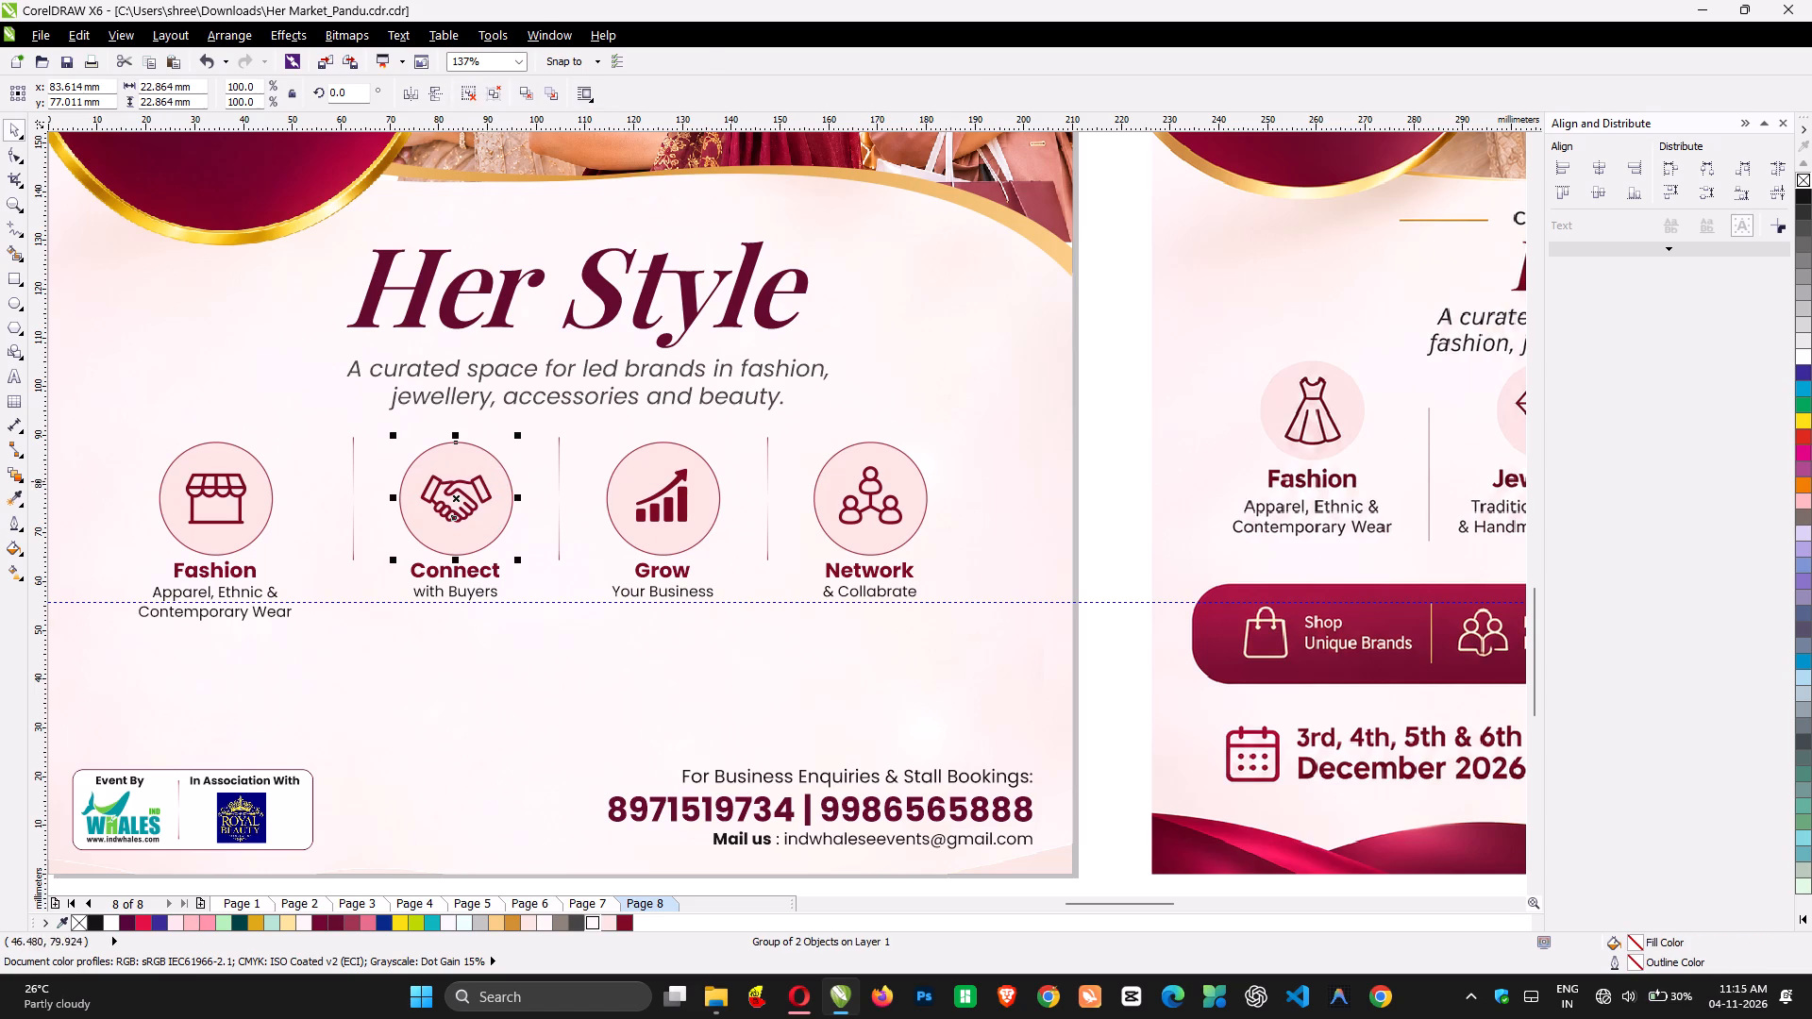
Ungroup the Fashion column and regroup only the shop icon with its circle, leaving out the title and description.
click(244, 483)
key(ctrl+u)
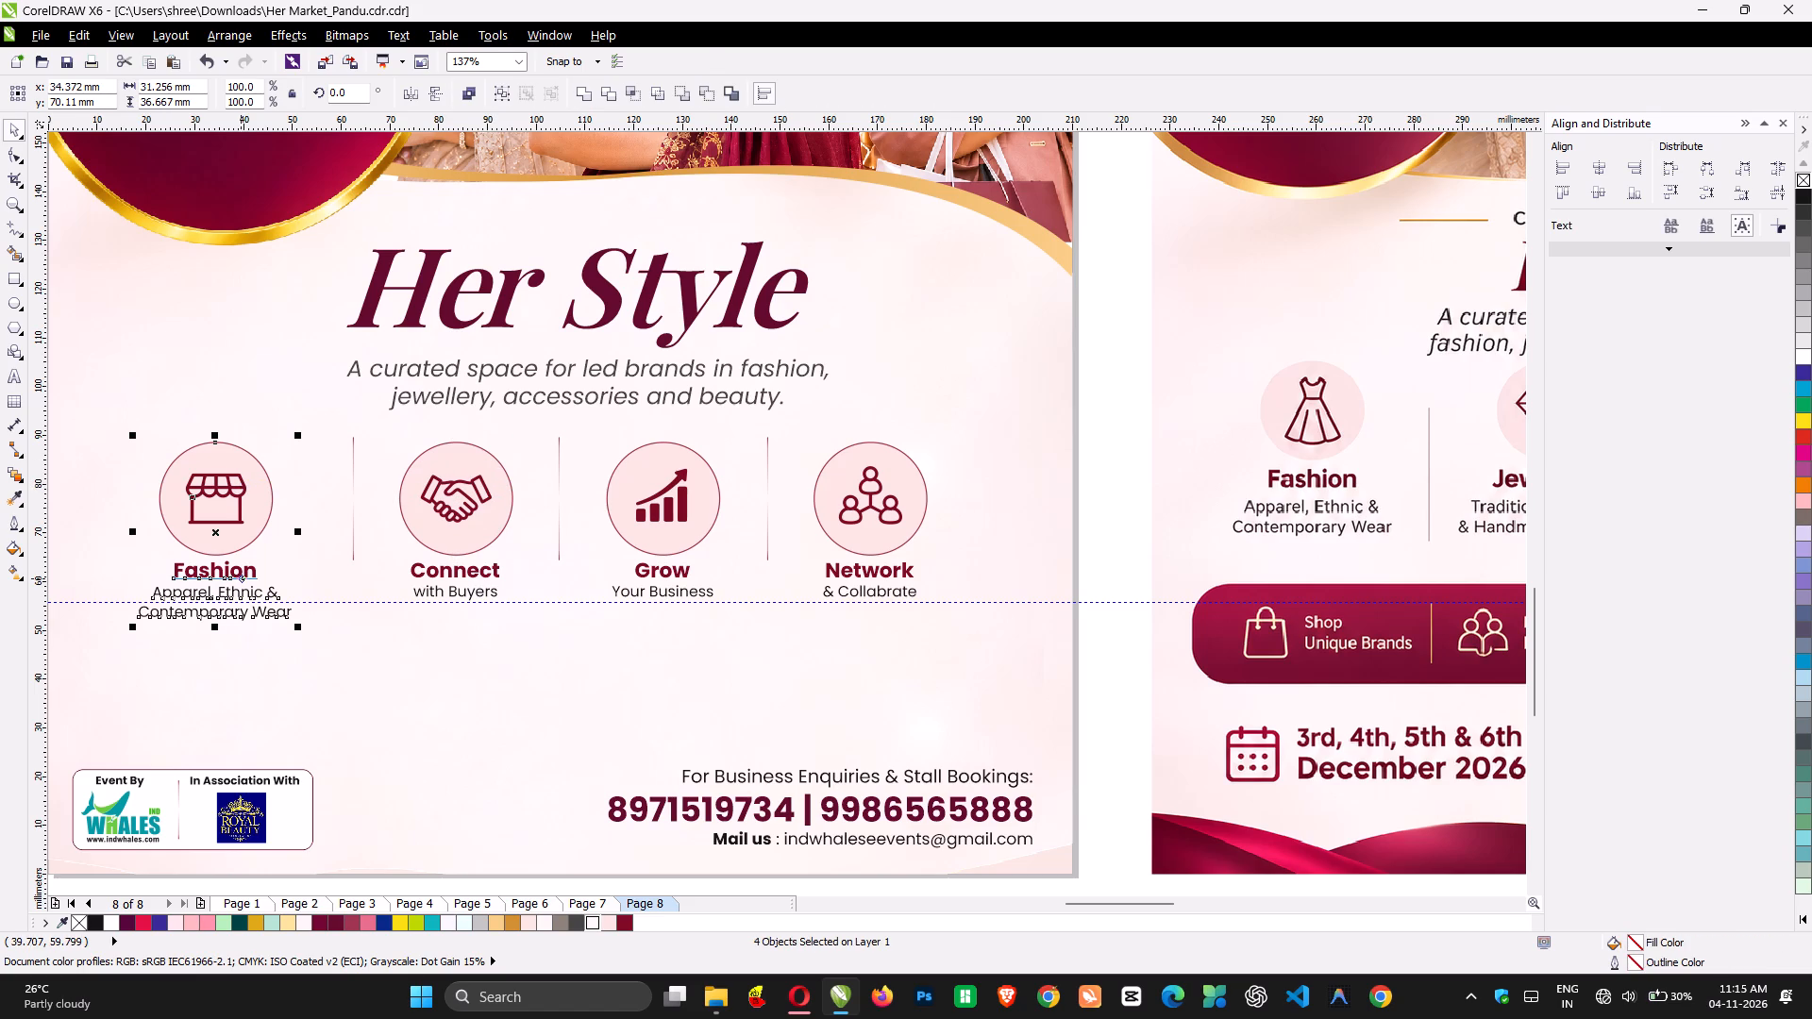
shift+click(239, 568)
shift+click(251, 593)
key(ctrl+g)
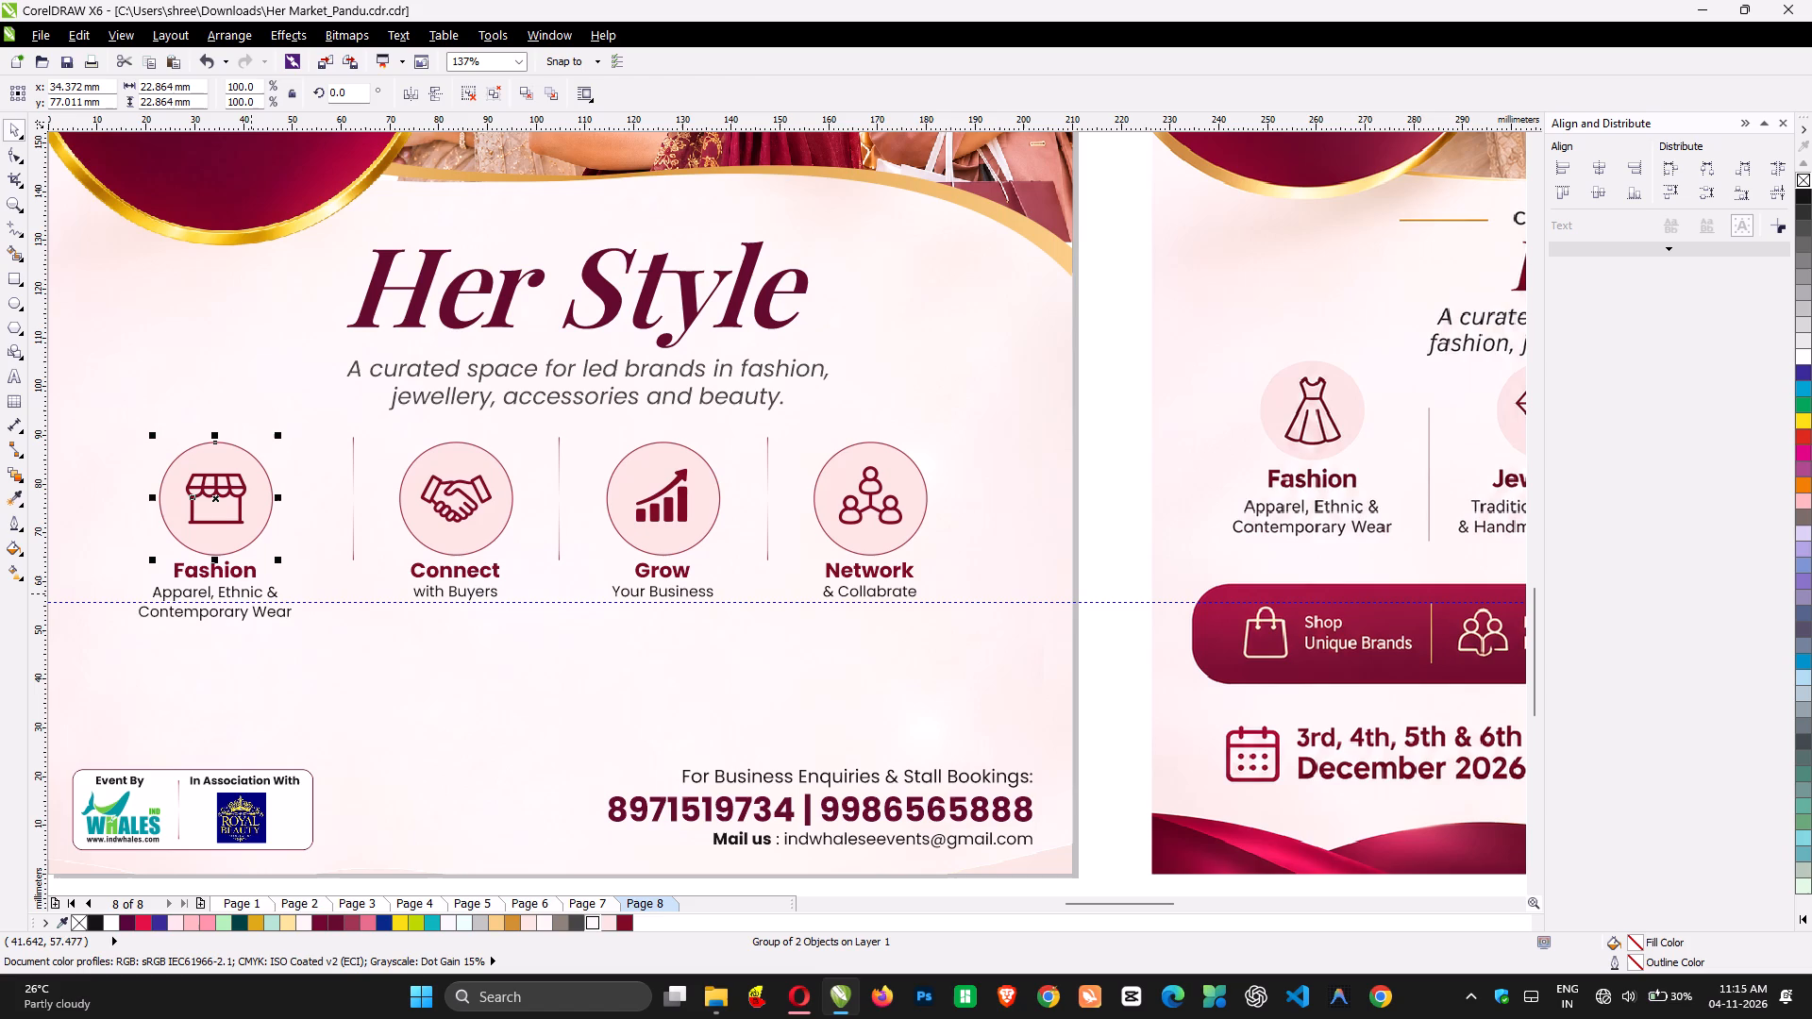
Align the tops of the four circled icons and move them up together by about 2 mm.
click(882, 494)
shift+click(677, 485)
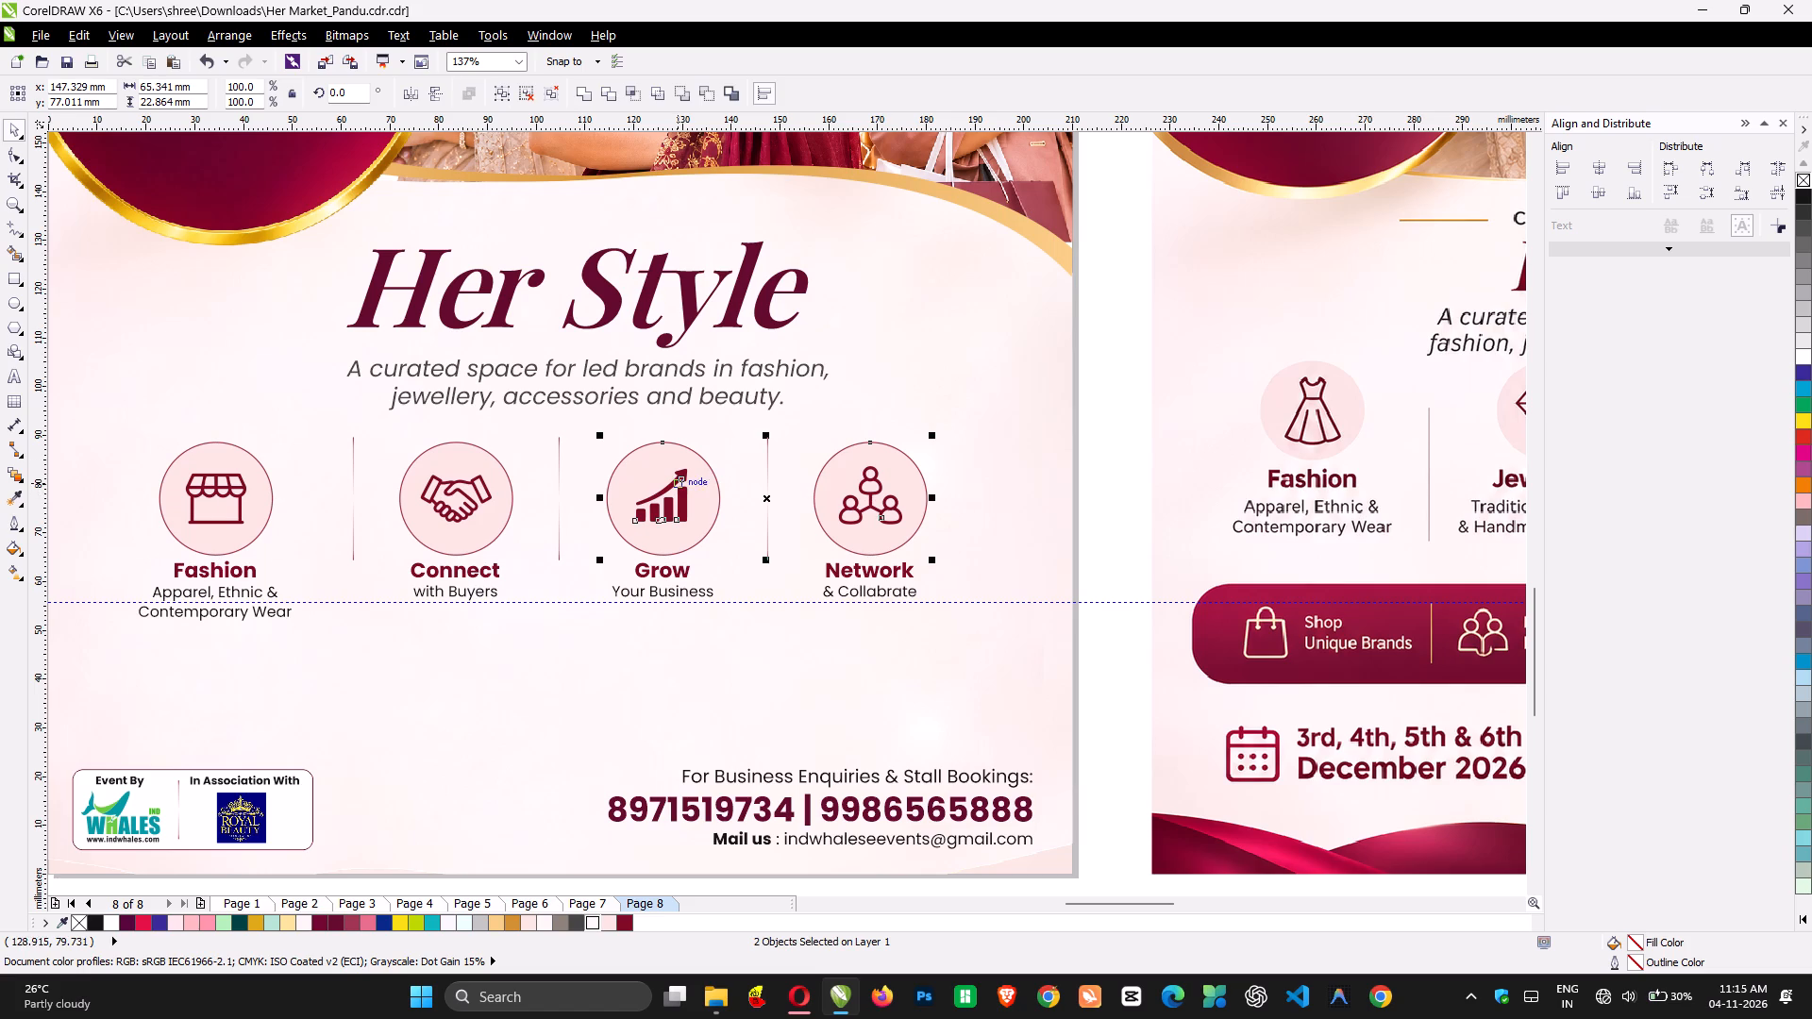
shift+click(487, 506)
shift+click(266, 496)
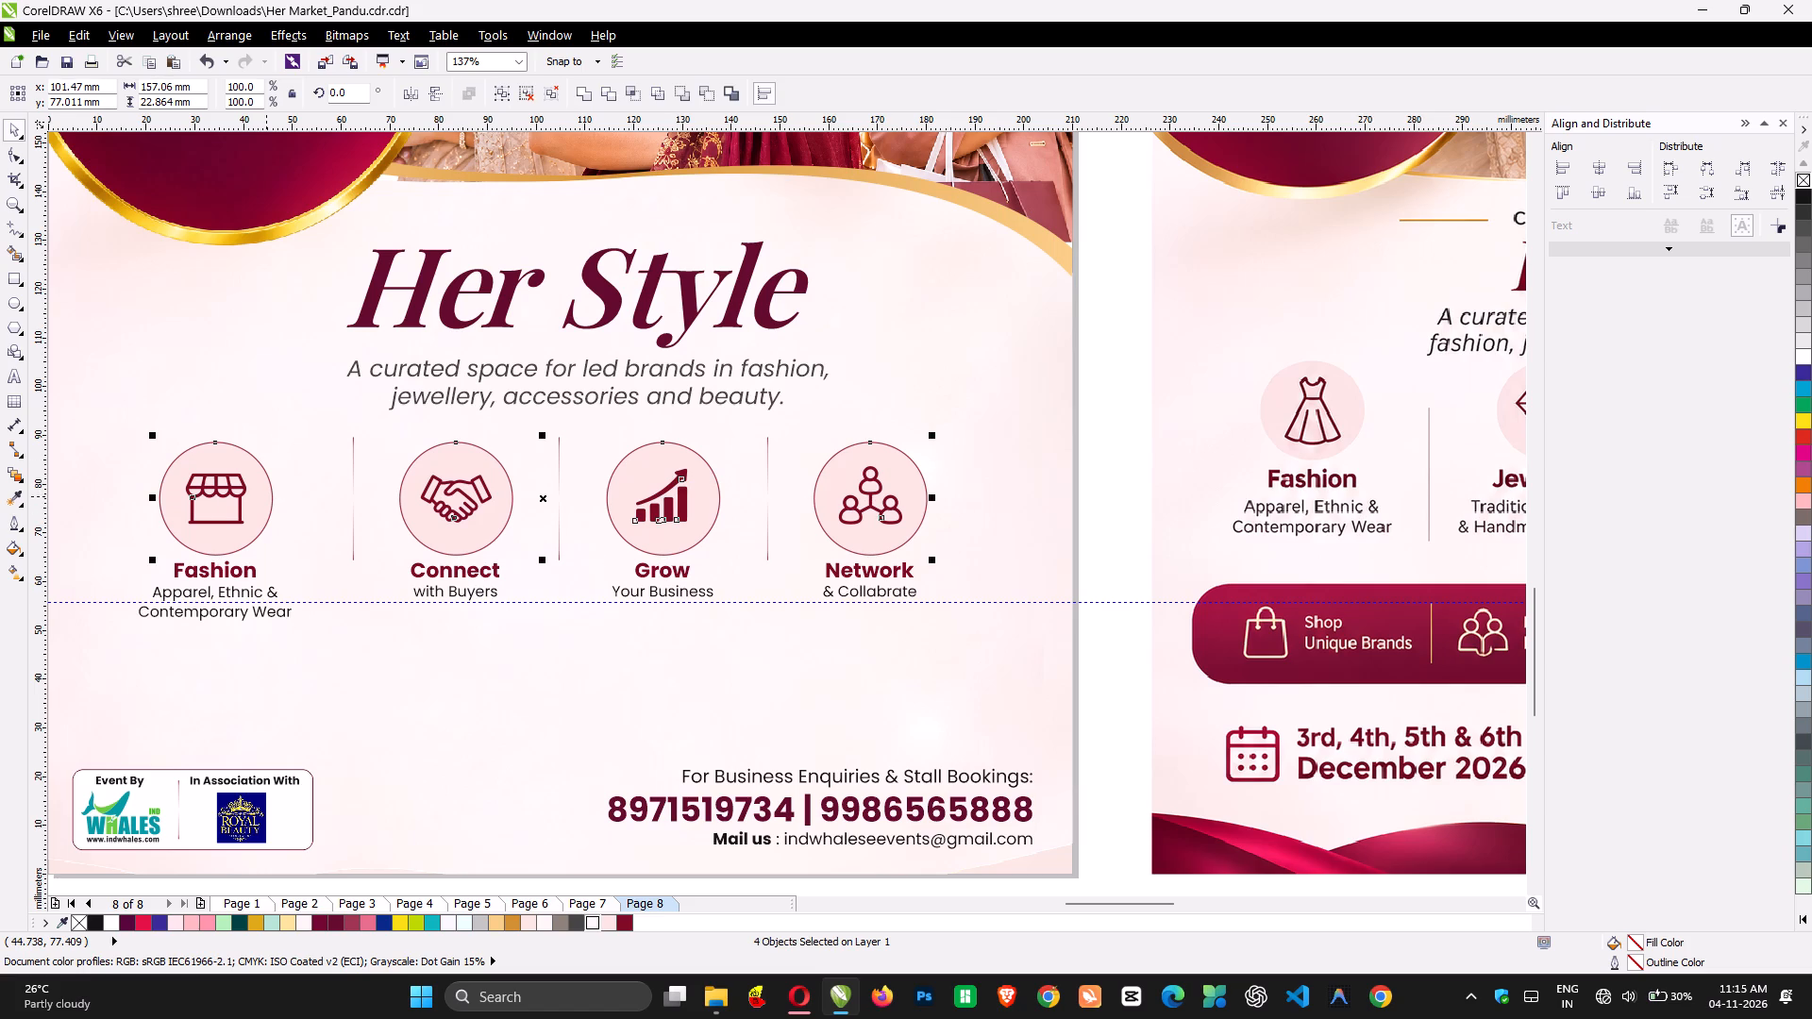
key(t)
key(shift+Up)
key(shift+Up)
key(shift+Up)
key(shift+Up)
key(shift+Up)
key(shift+Up)
key(shift+Up)
key(shift+Up)
key(shift+Up)
key(shift+Up)
key(shift+Up)
key(shift+Up)
key(shift+Up)
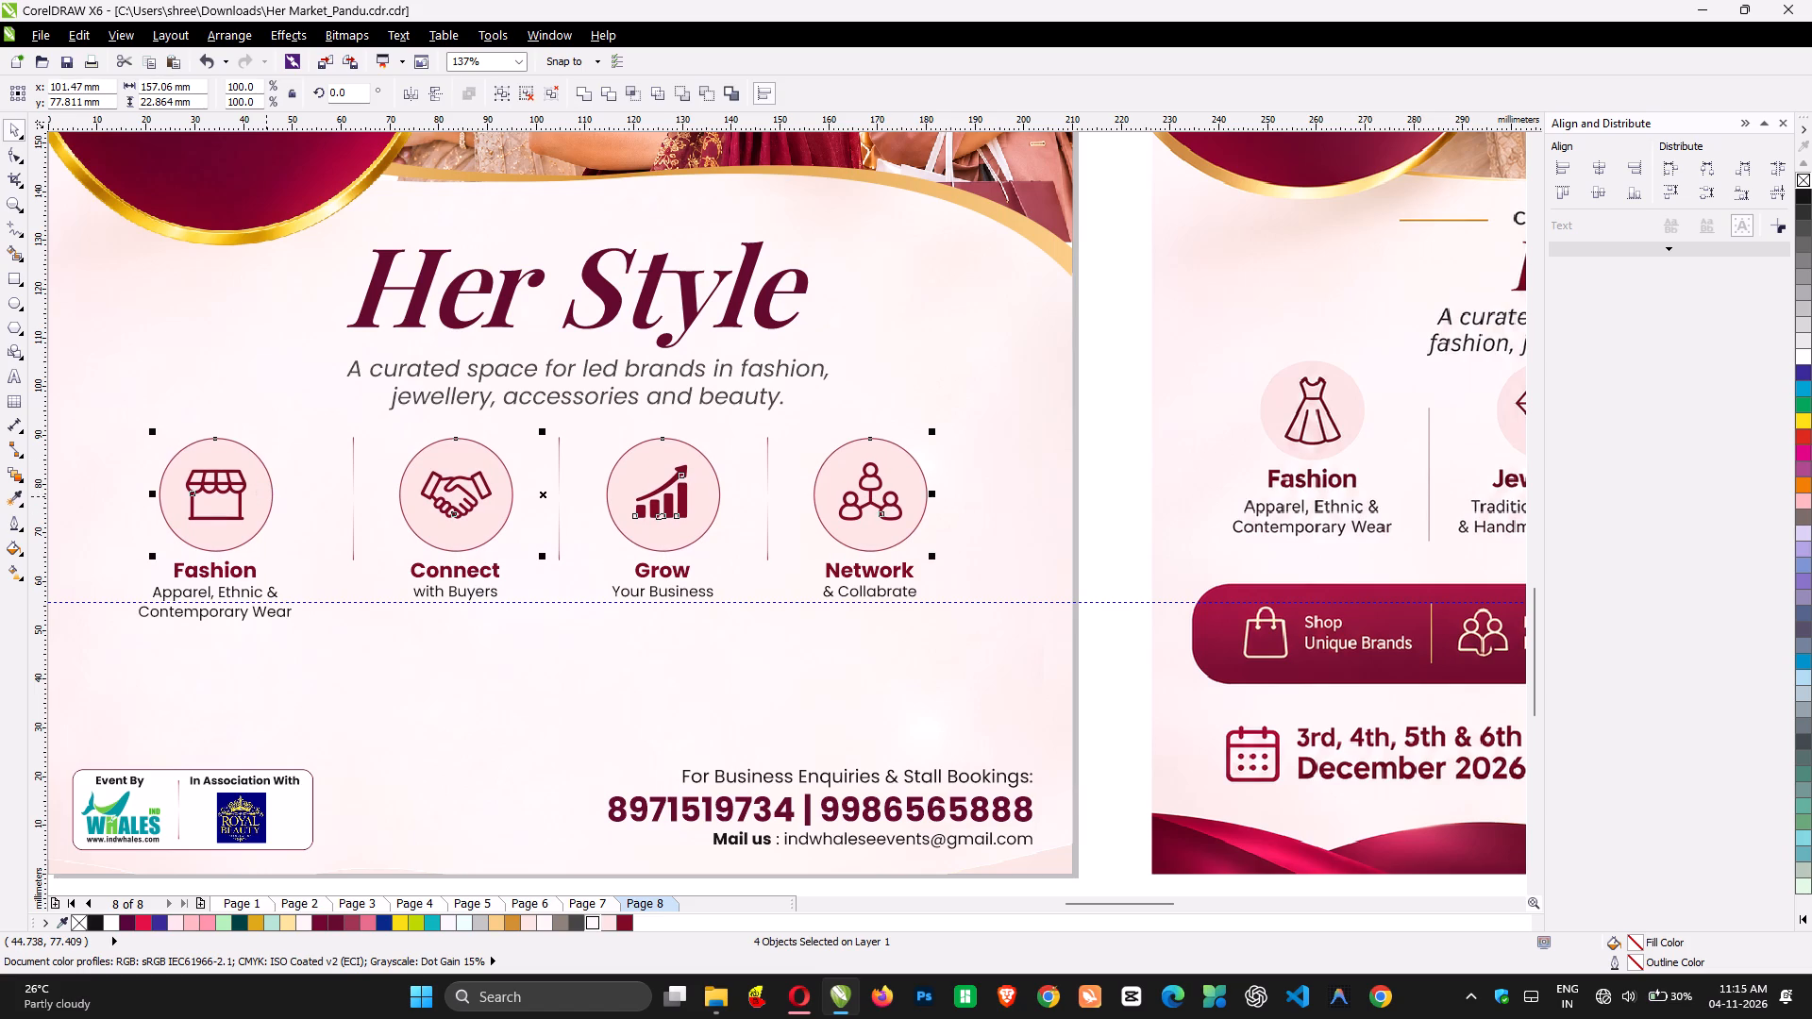
key(shift+Down)
key(shift+Down)
key(shift+Down)
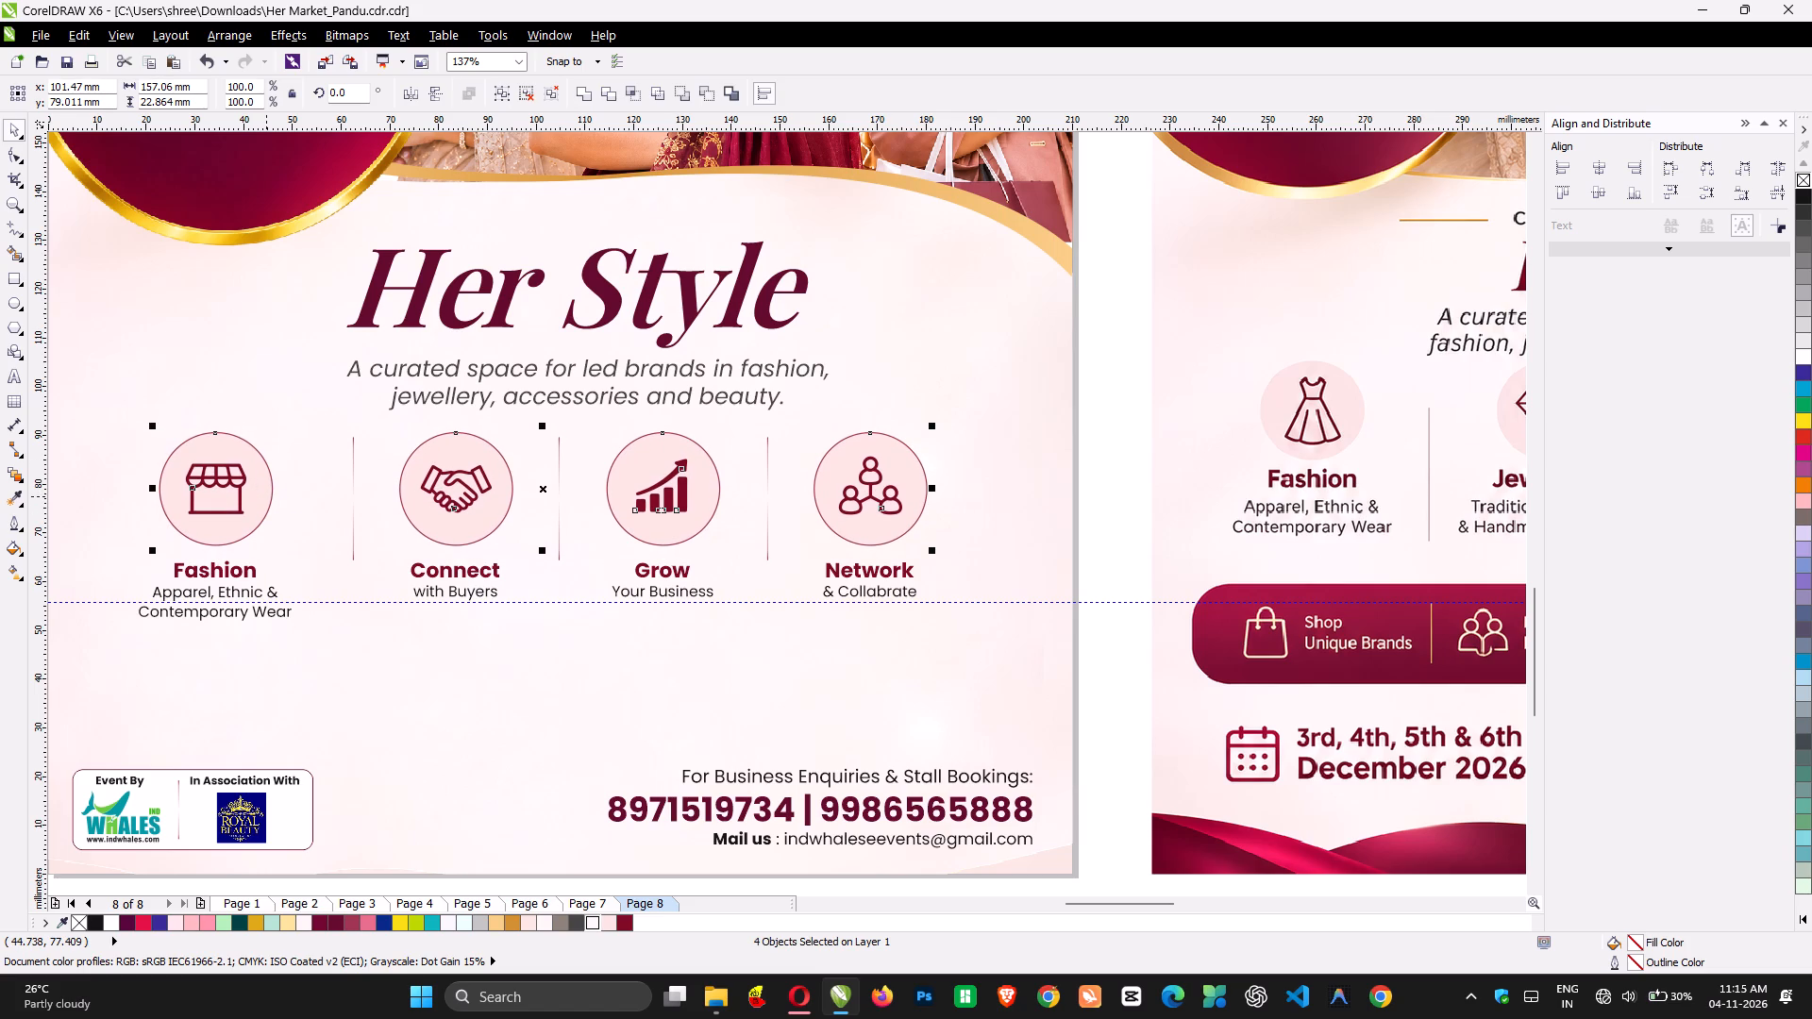
Nudge the Fashion title slightly upward, closer to its circle.
click(218, 567)
key(shift+Up)
key(shift+Up)
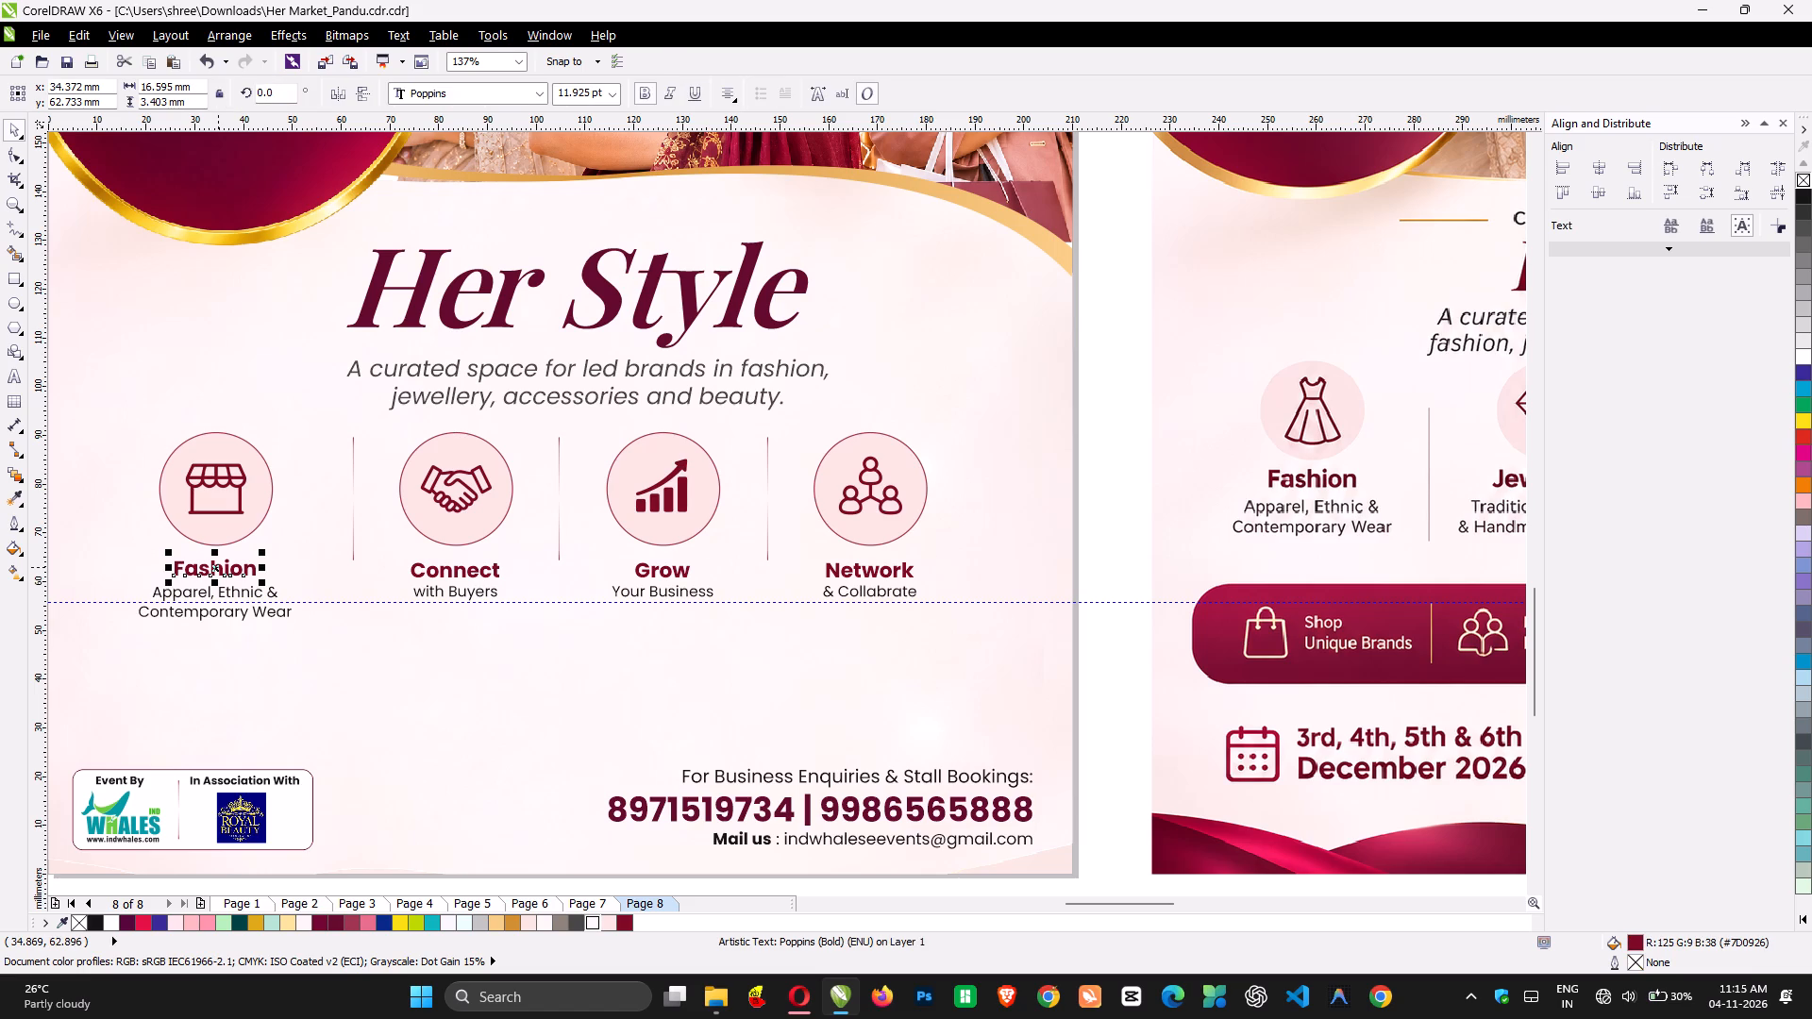
Replace the "with Buyers" description under Connect with the word "Traditional", correcting its spelling.
scroll(620, 686, left, 1)
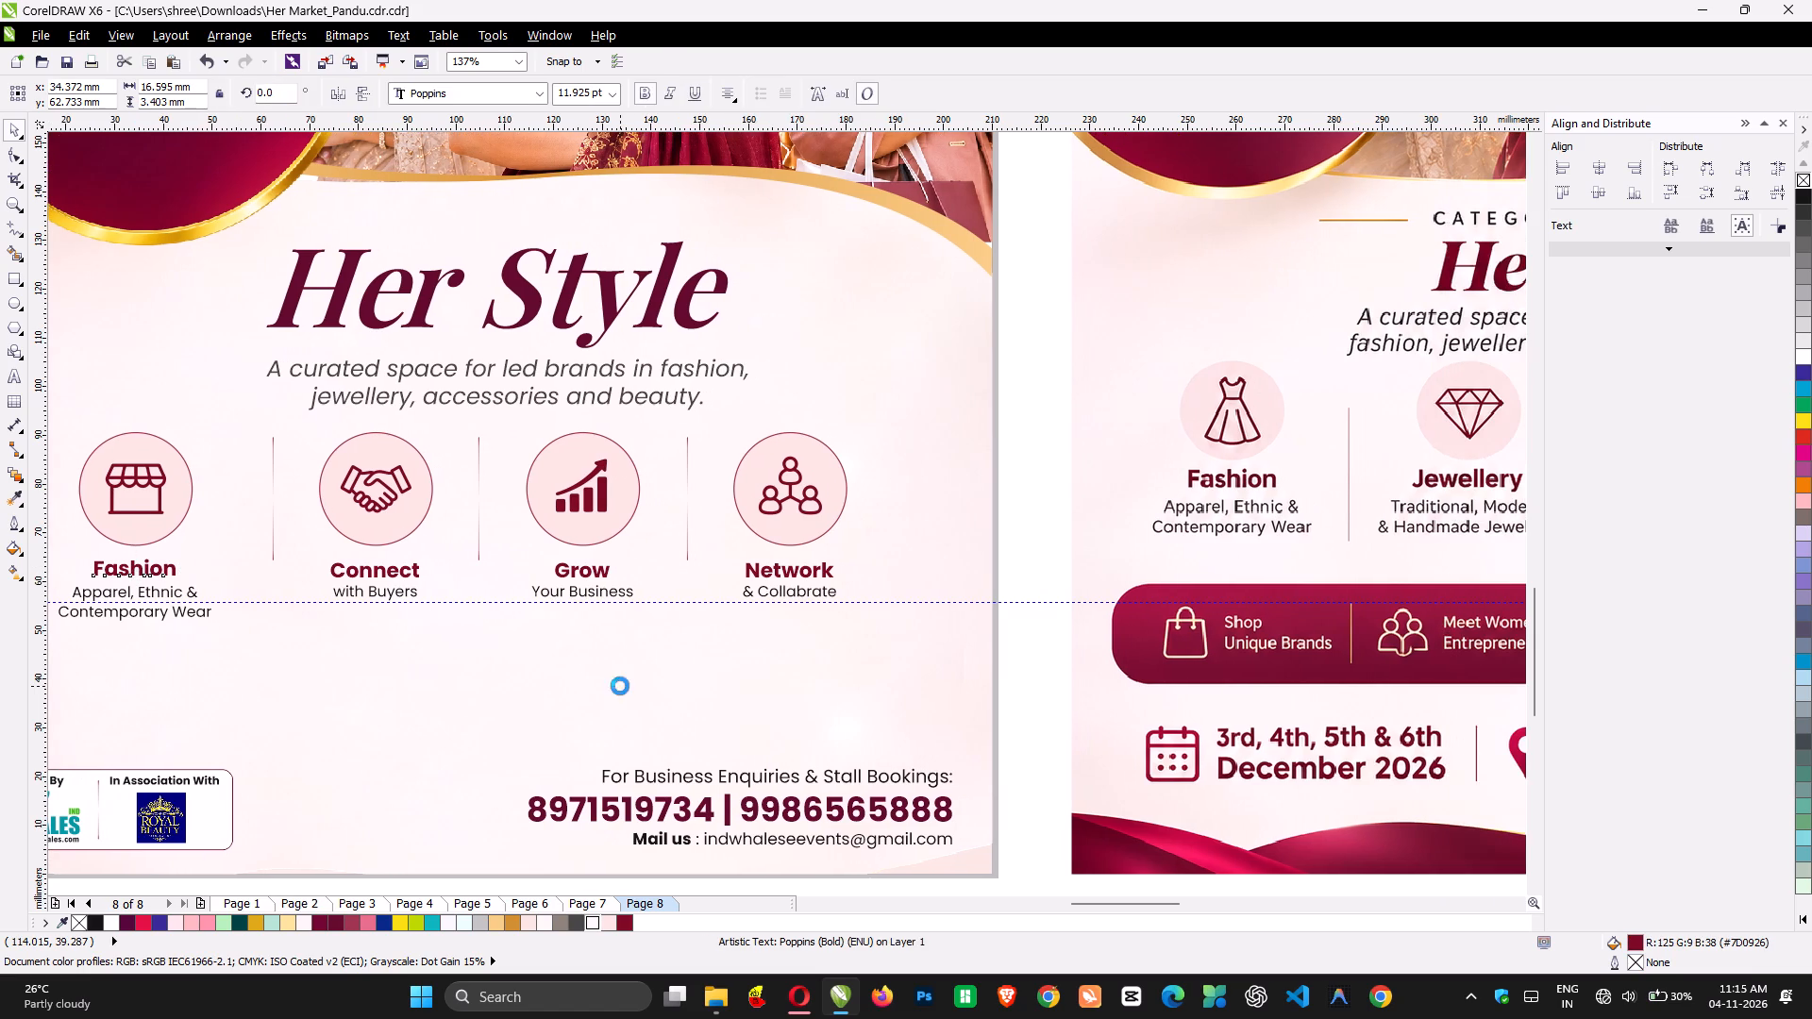
double_click(388, 593)
key(ctrl+a)
text(Trad)
text(ional)
key(space)
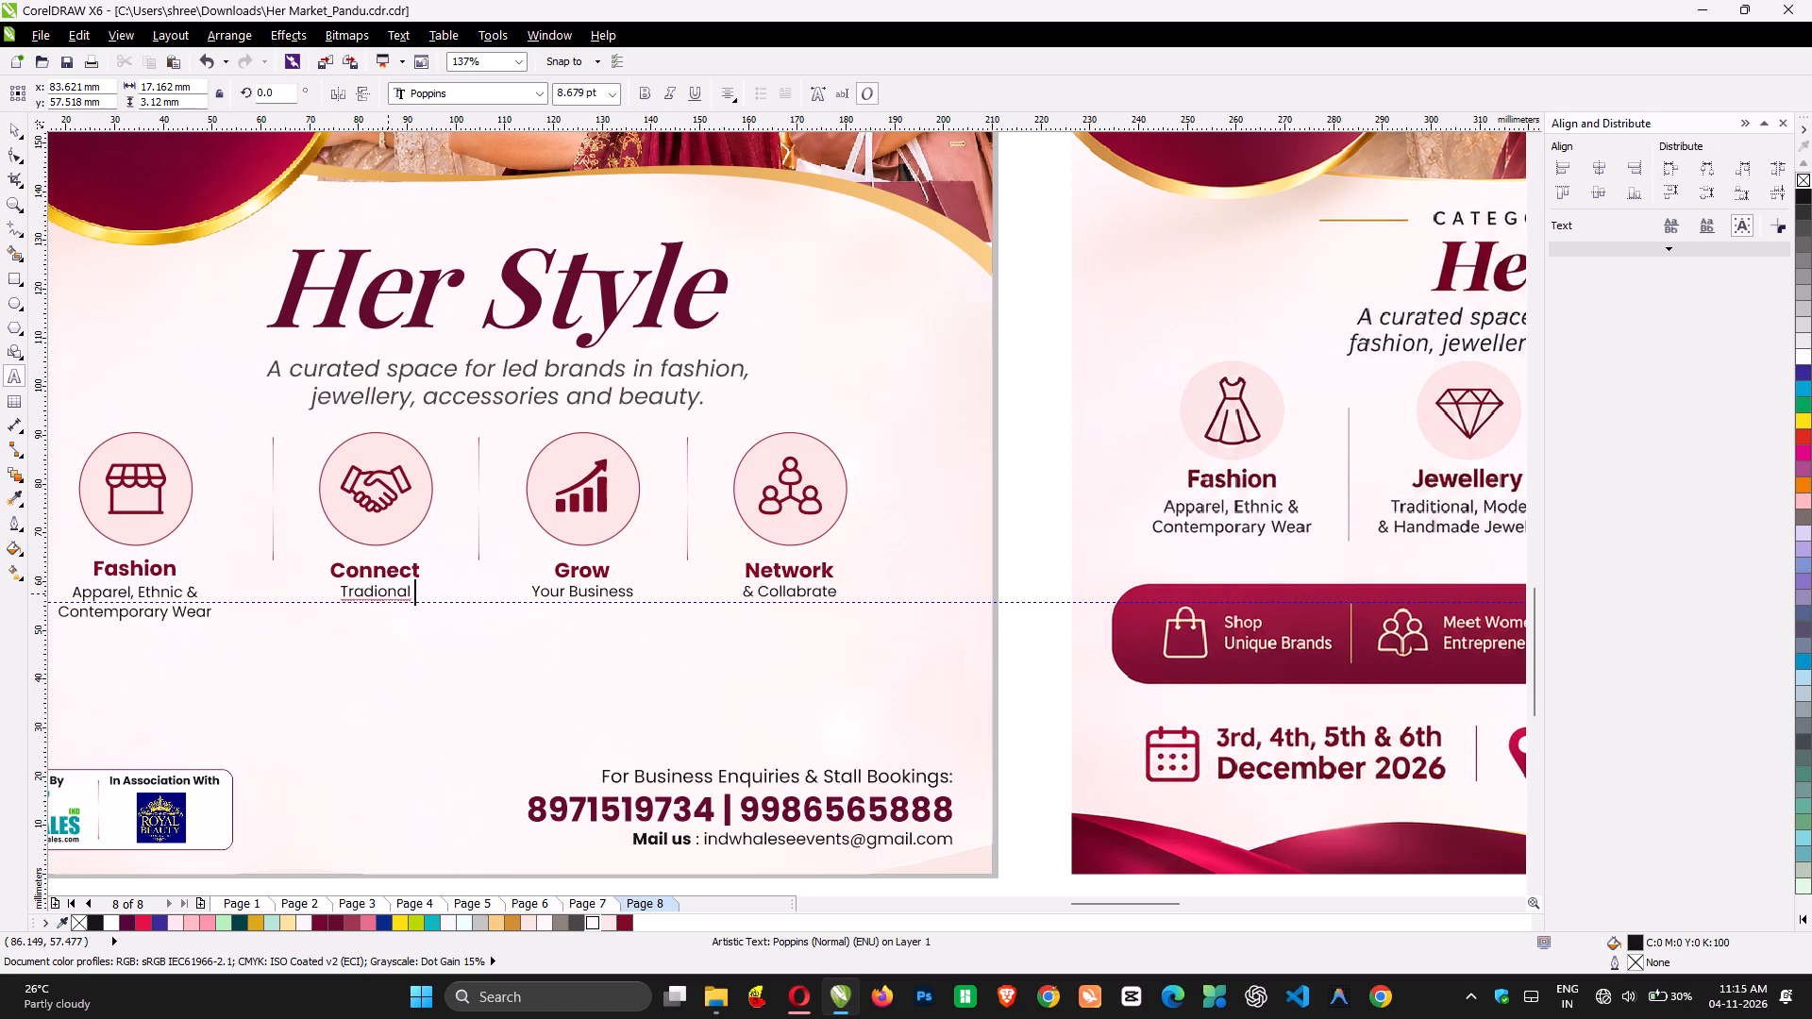
right_click(393, 589)
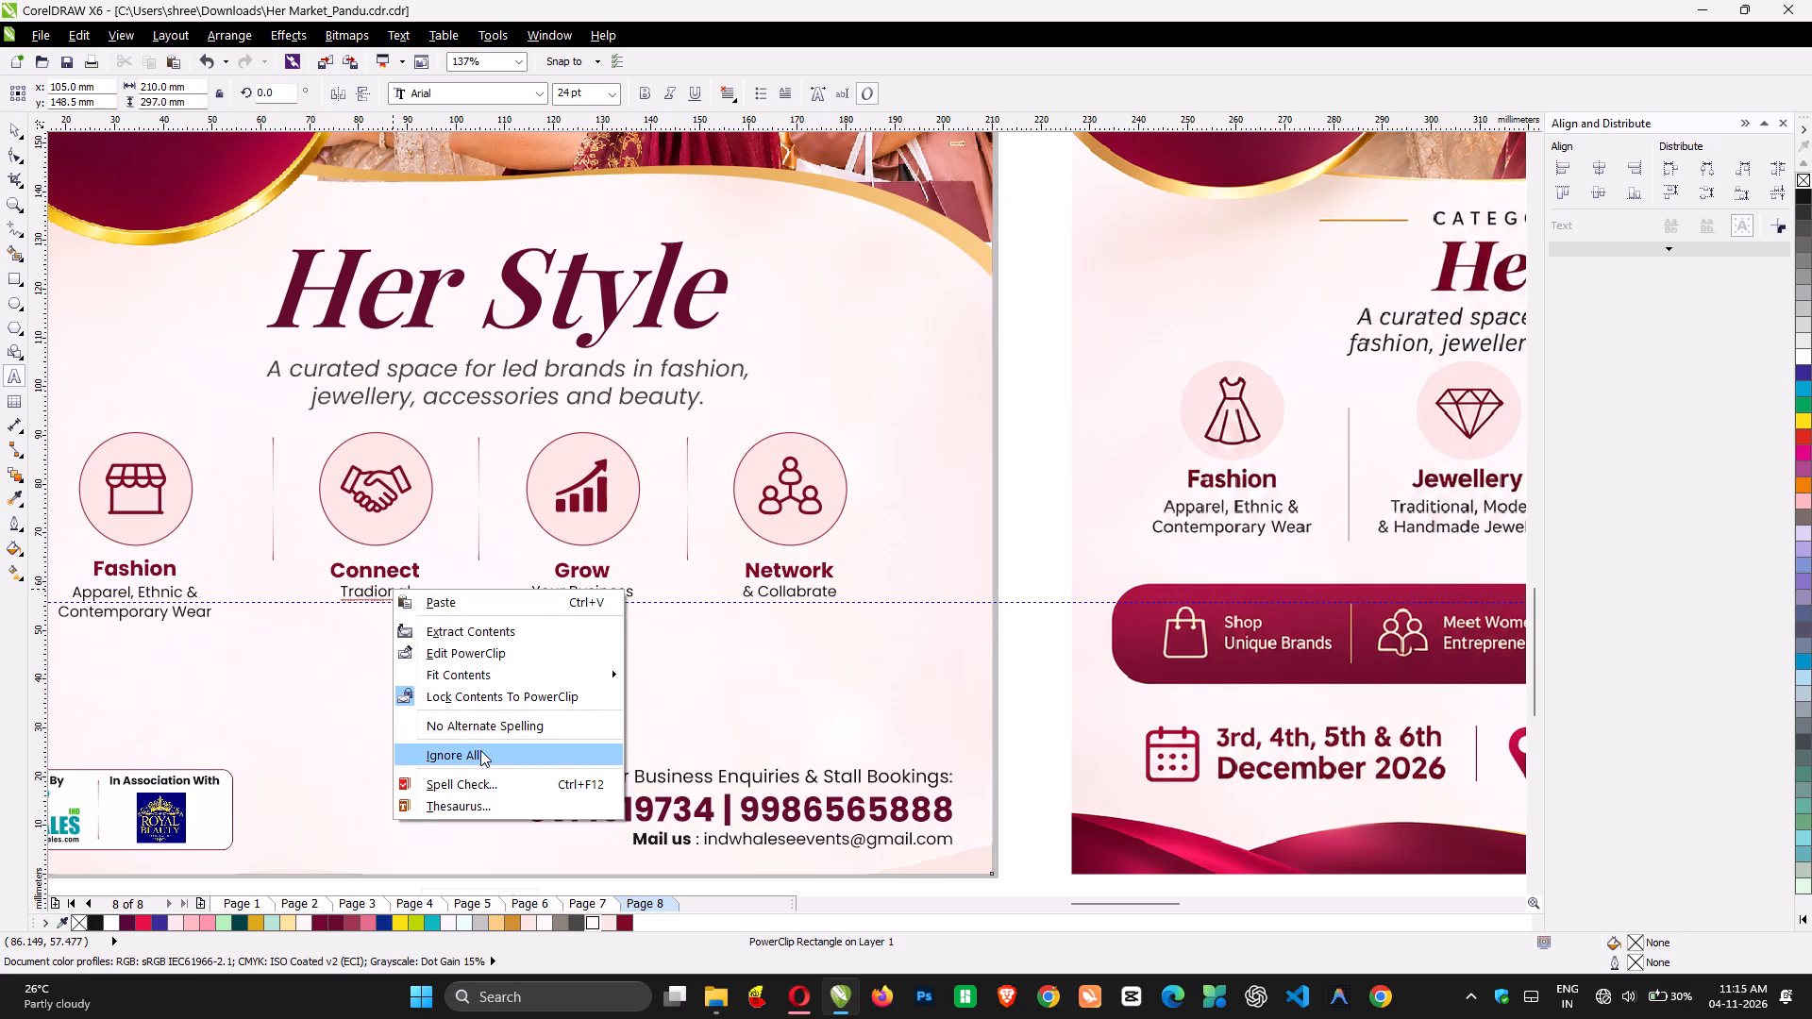
key(ctrl+a)
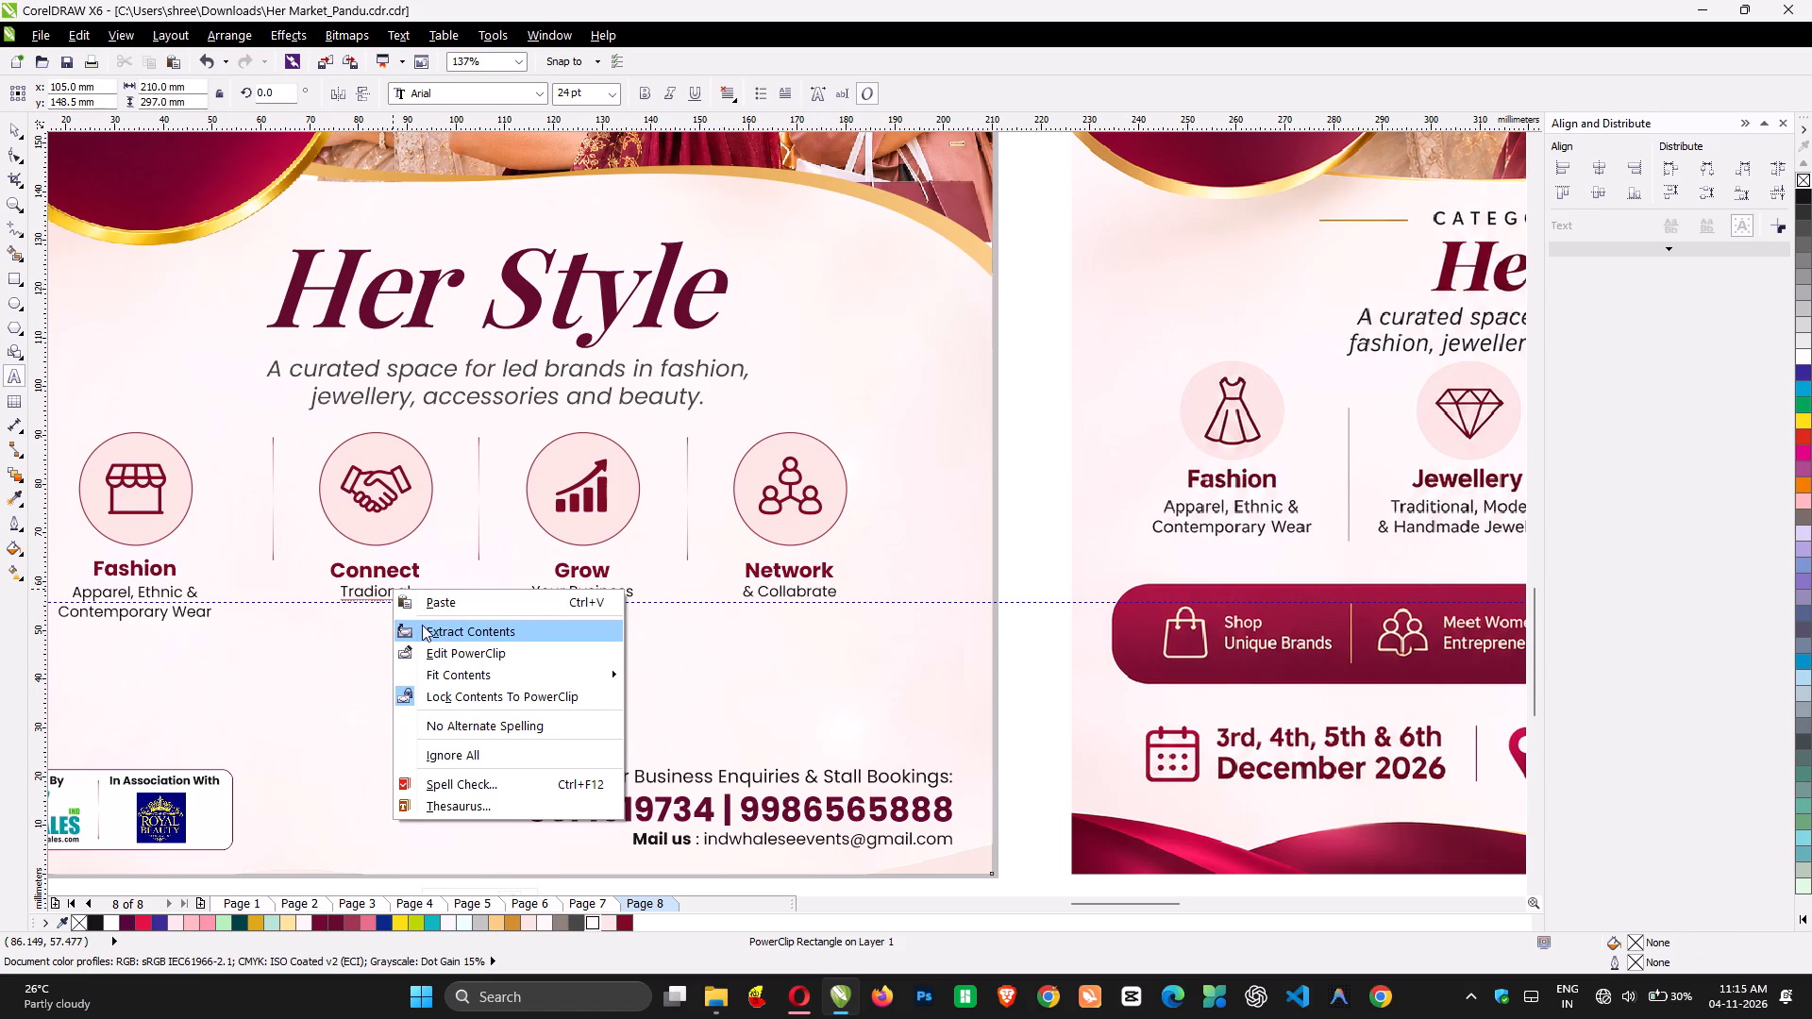
click(358, 591)
key(ctrl+a)
key(ctrl+c)
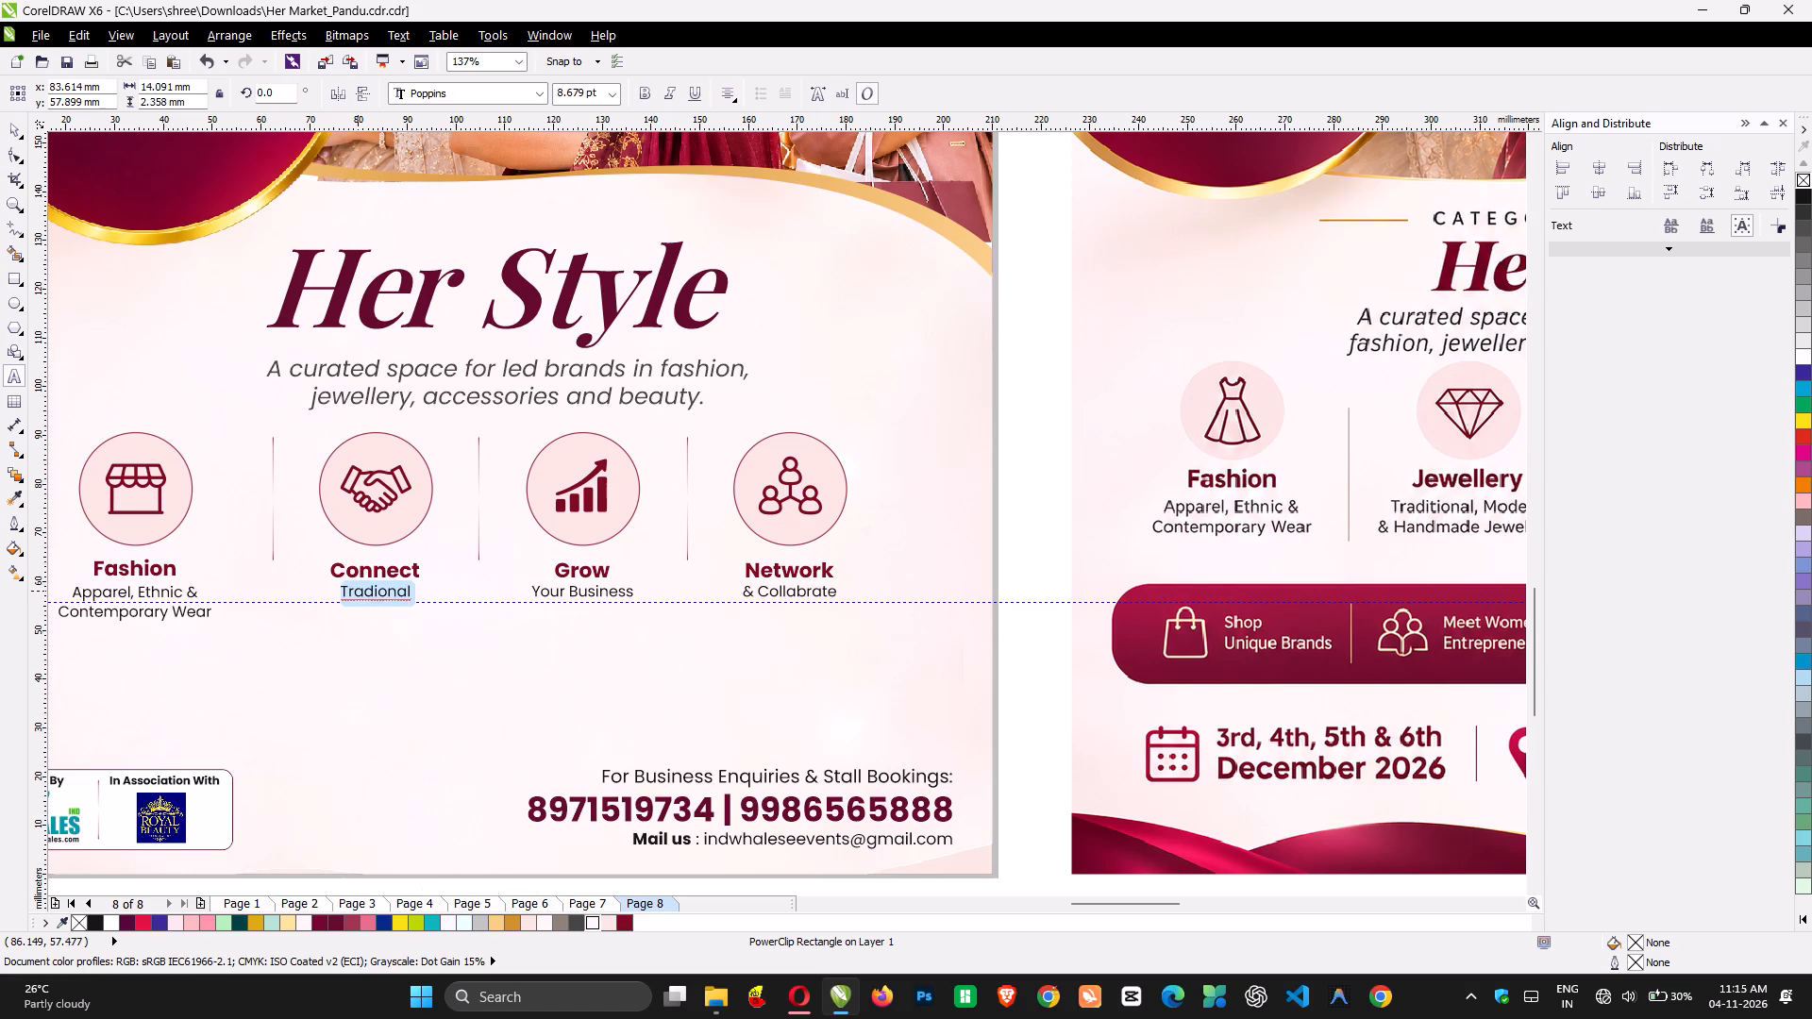
key(Left)
key(Right)
key(Right)
key(Right)
key(Right)
key(Right)
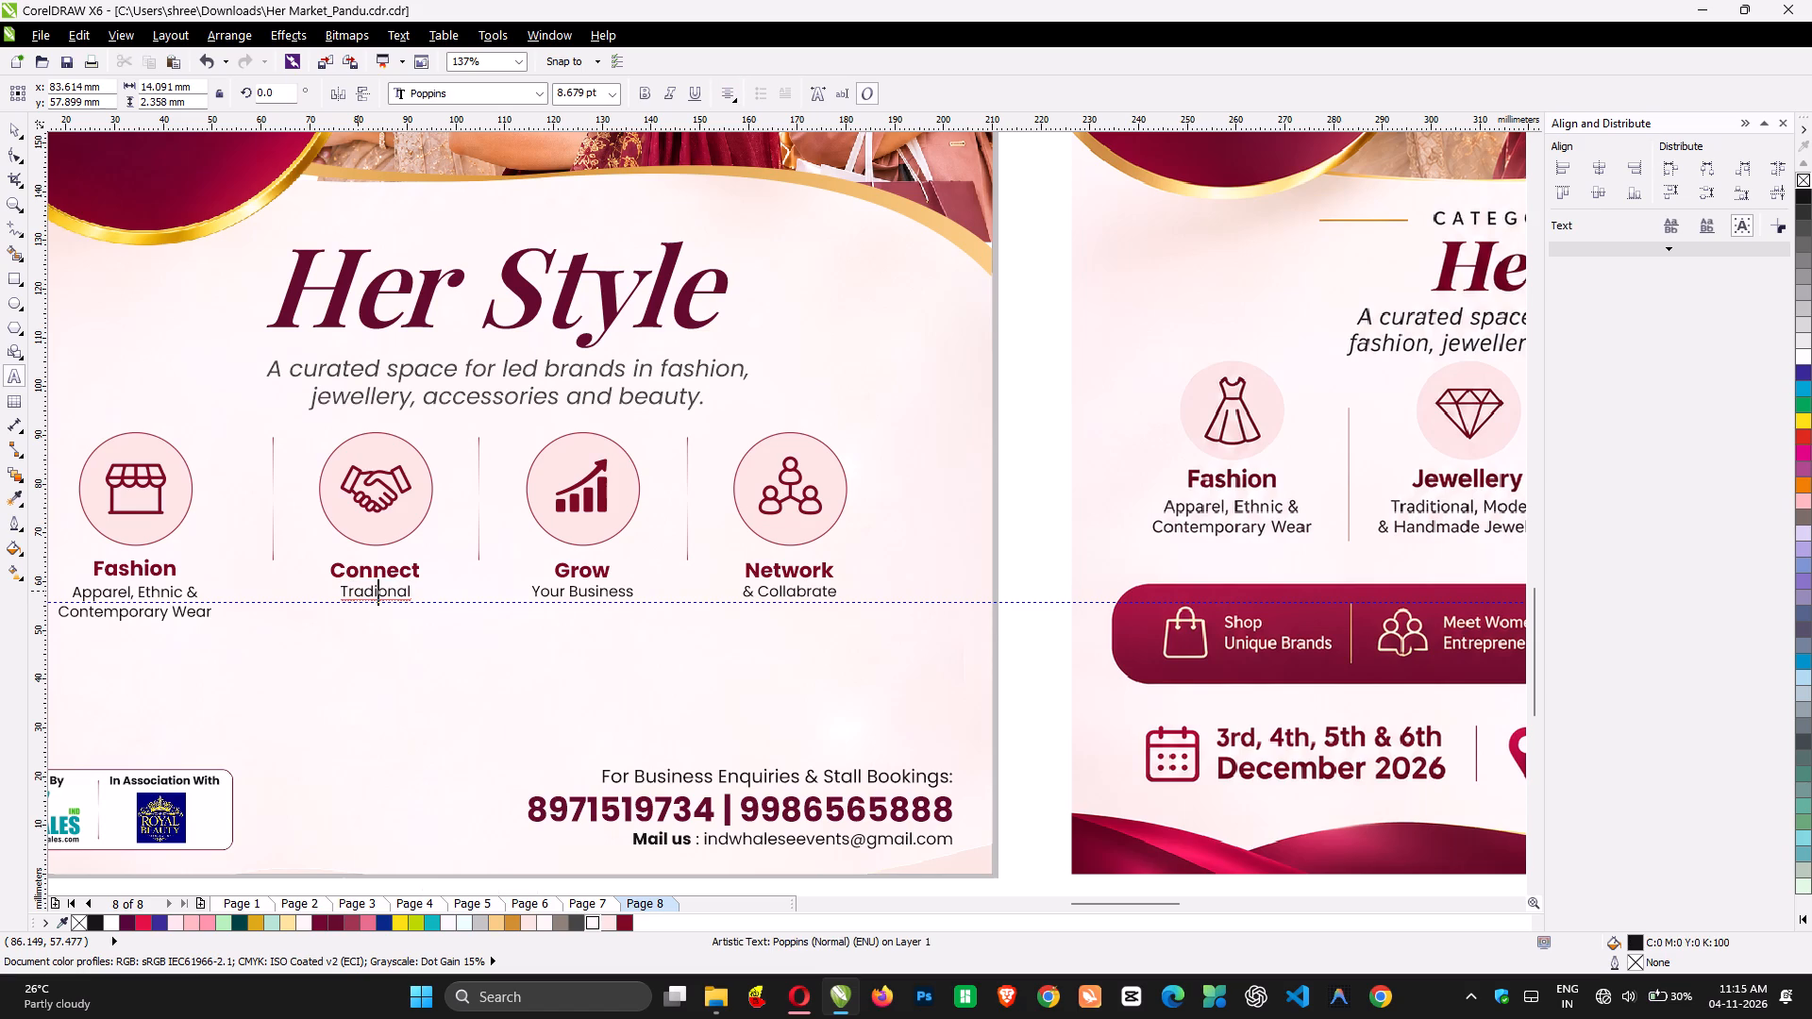
text(ti)
Extend the description under Connect to read "Traditional, Modern" with "& Handmade Jewellery" on a second line.
key(ctrl+Right)
scroll(358, 591, left, 1)
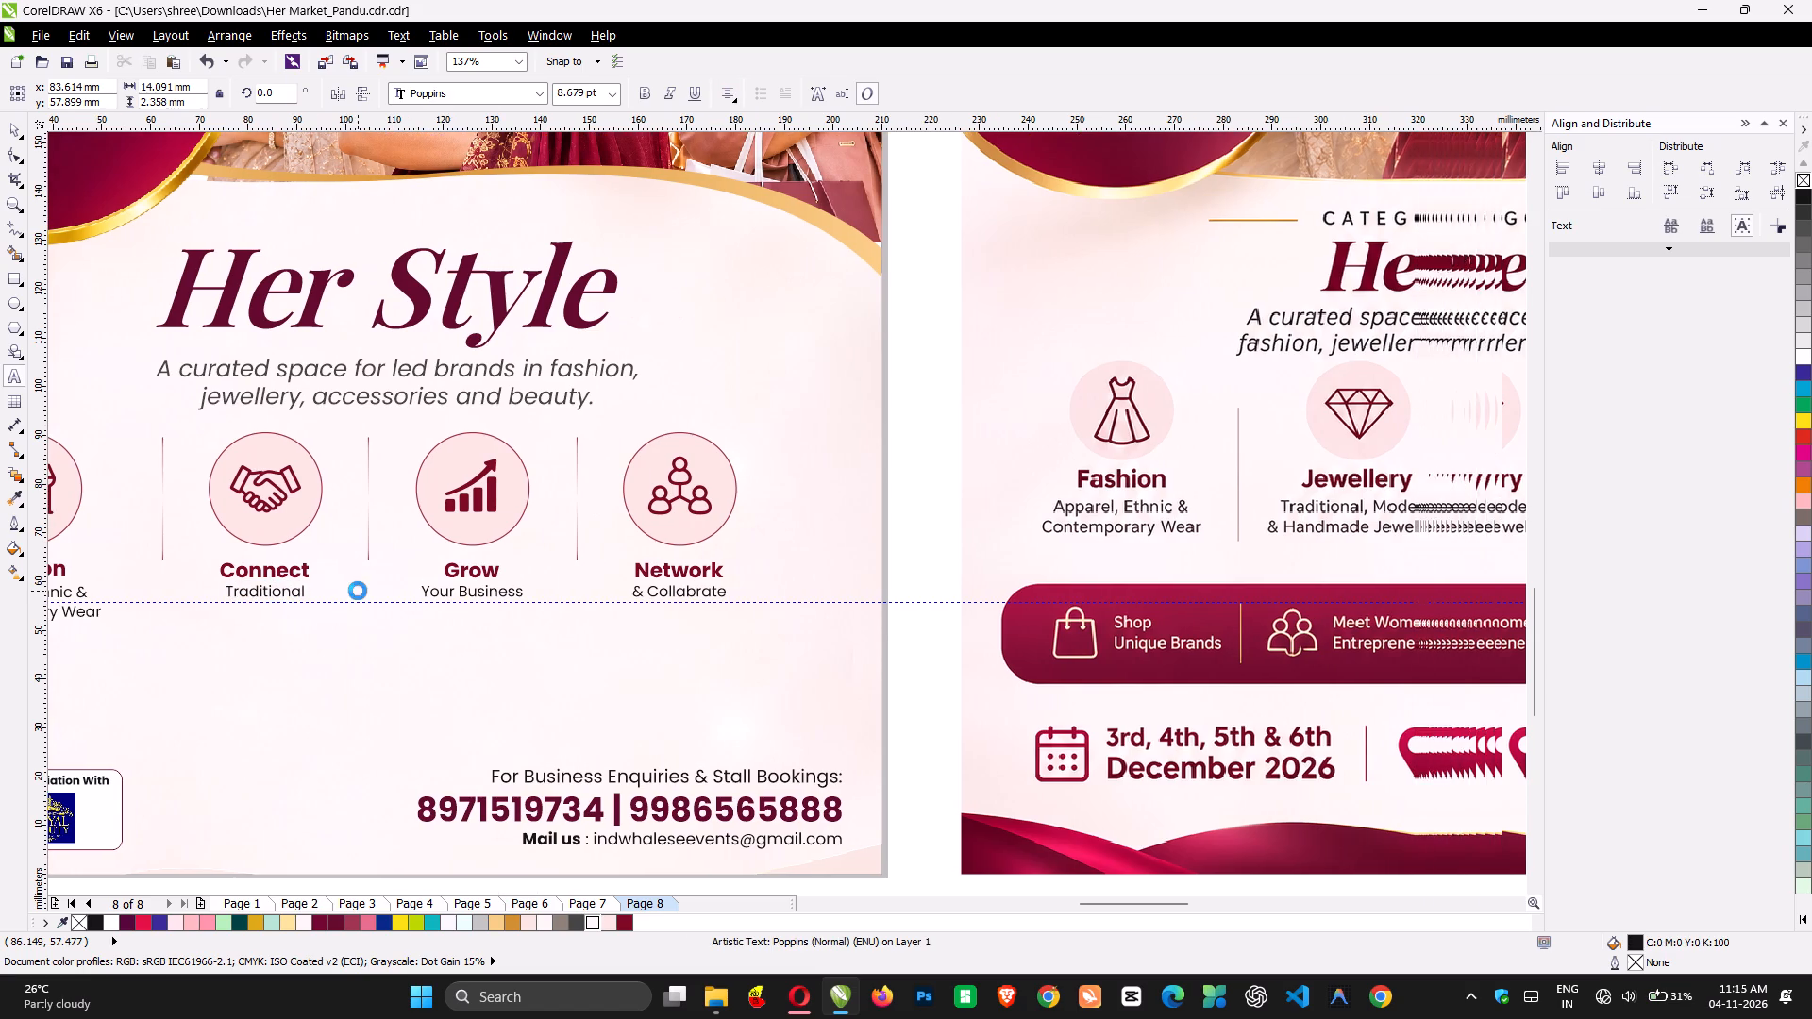
scroll(358, 591, left, 1)
key(BackSpace)
text(, Modern)
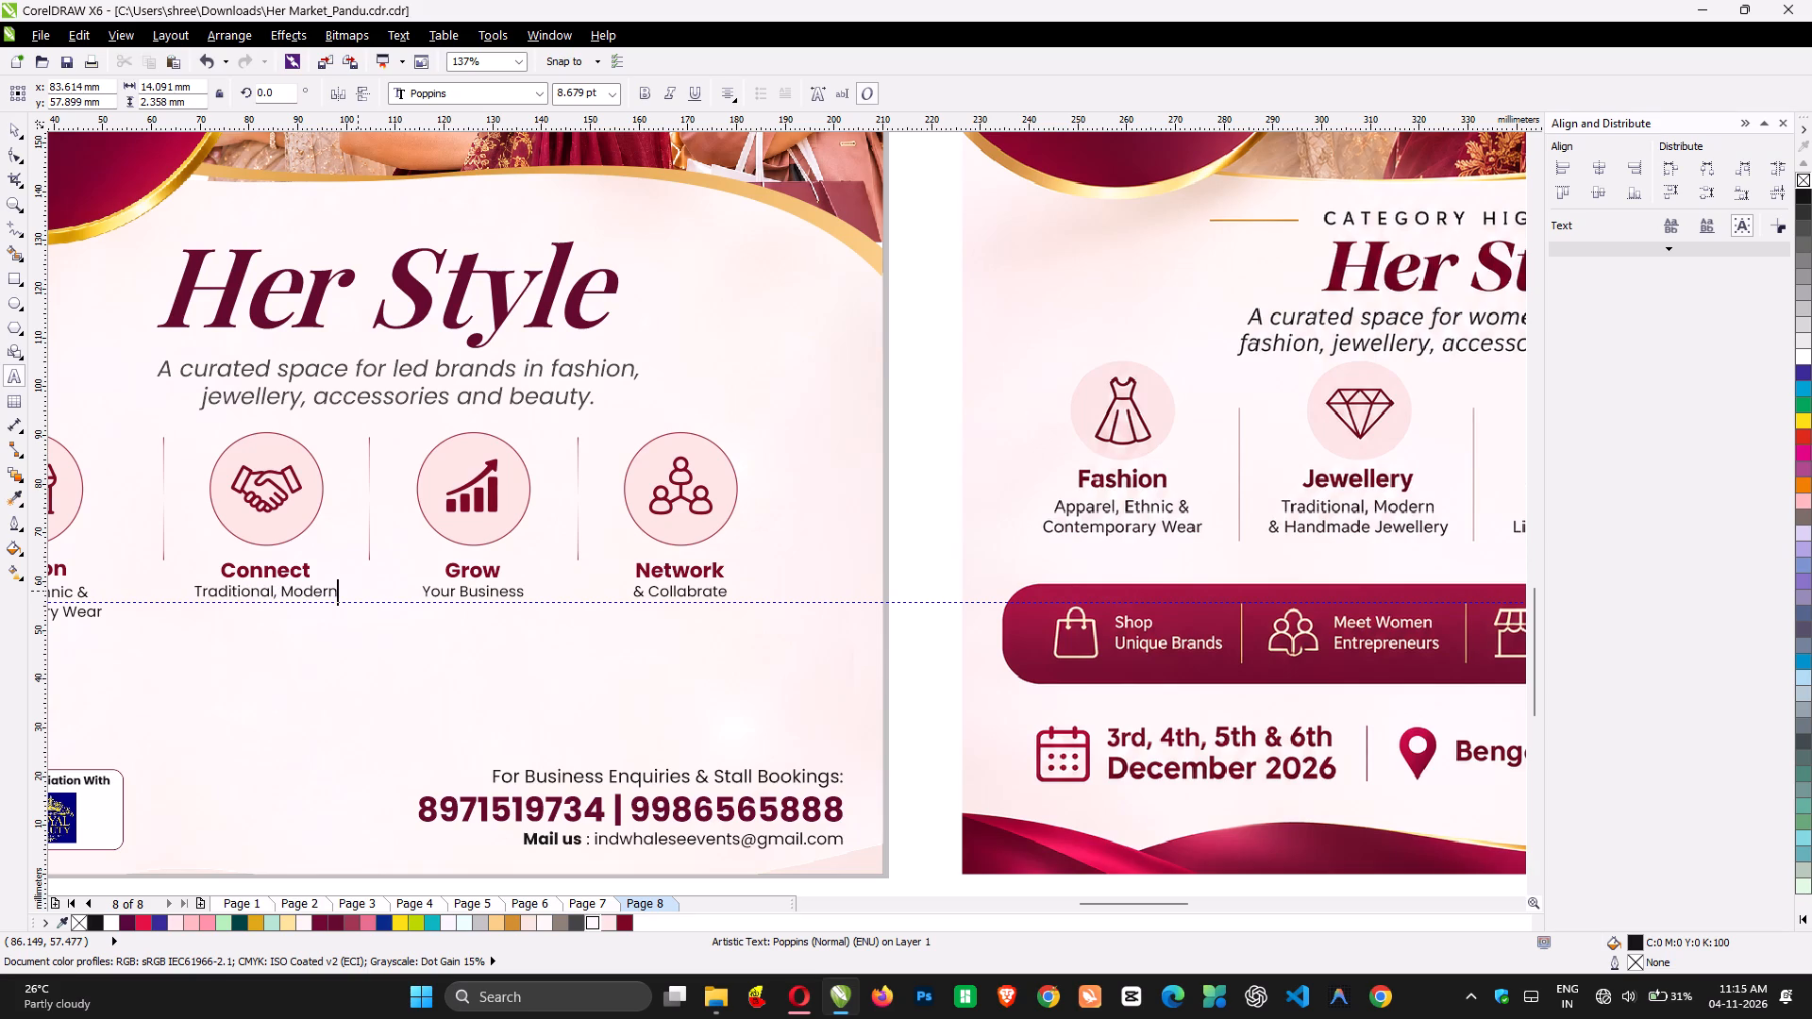
key(Return)
text(& Hand)
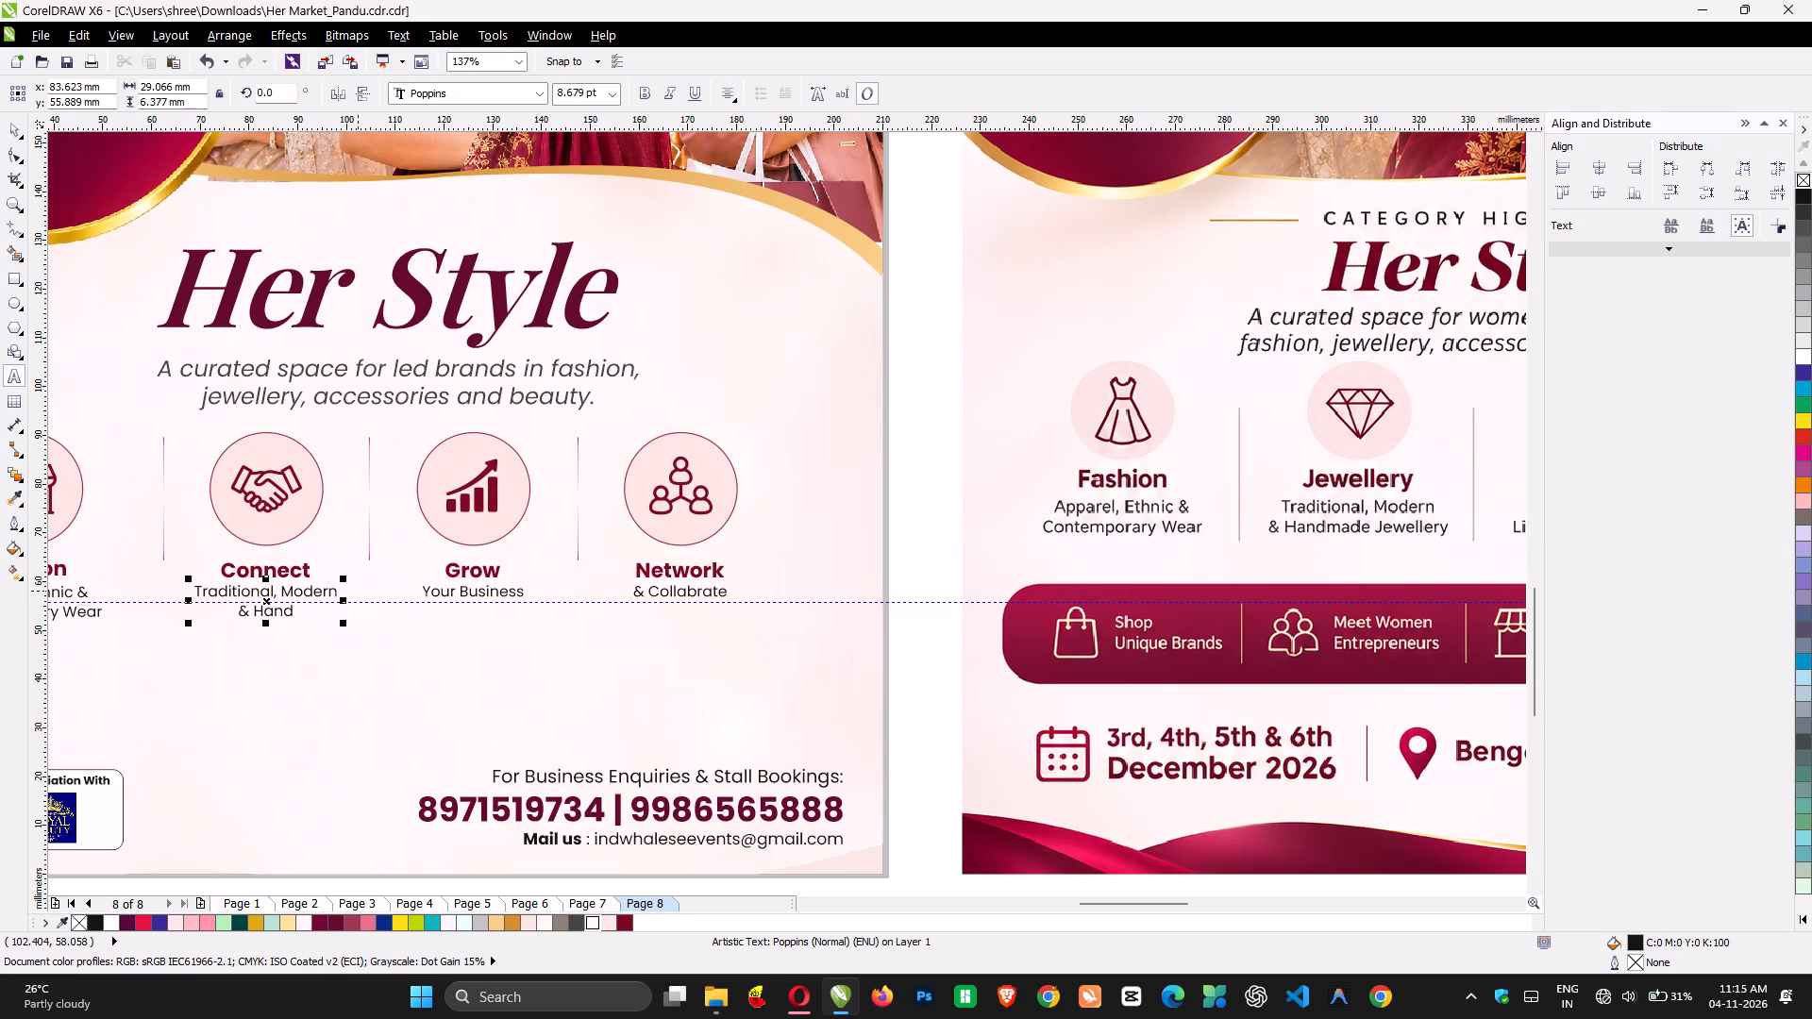
text(made)
key(space)
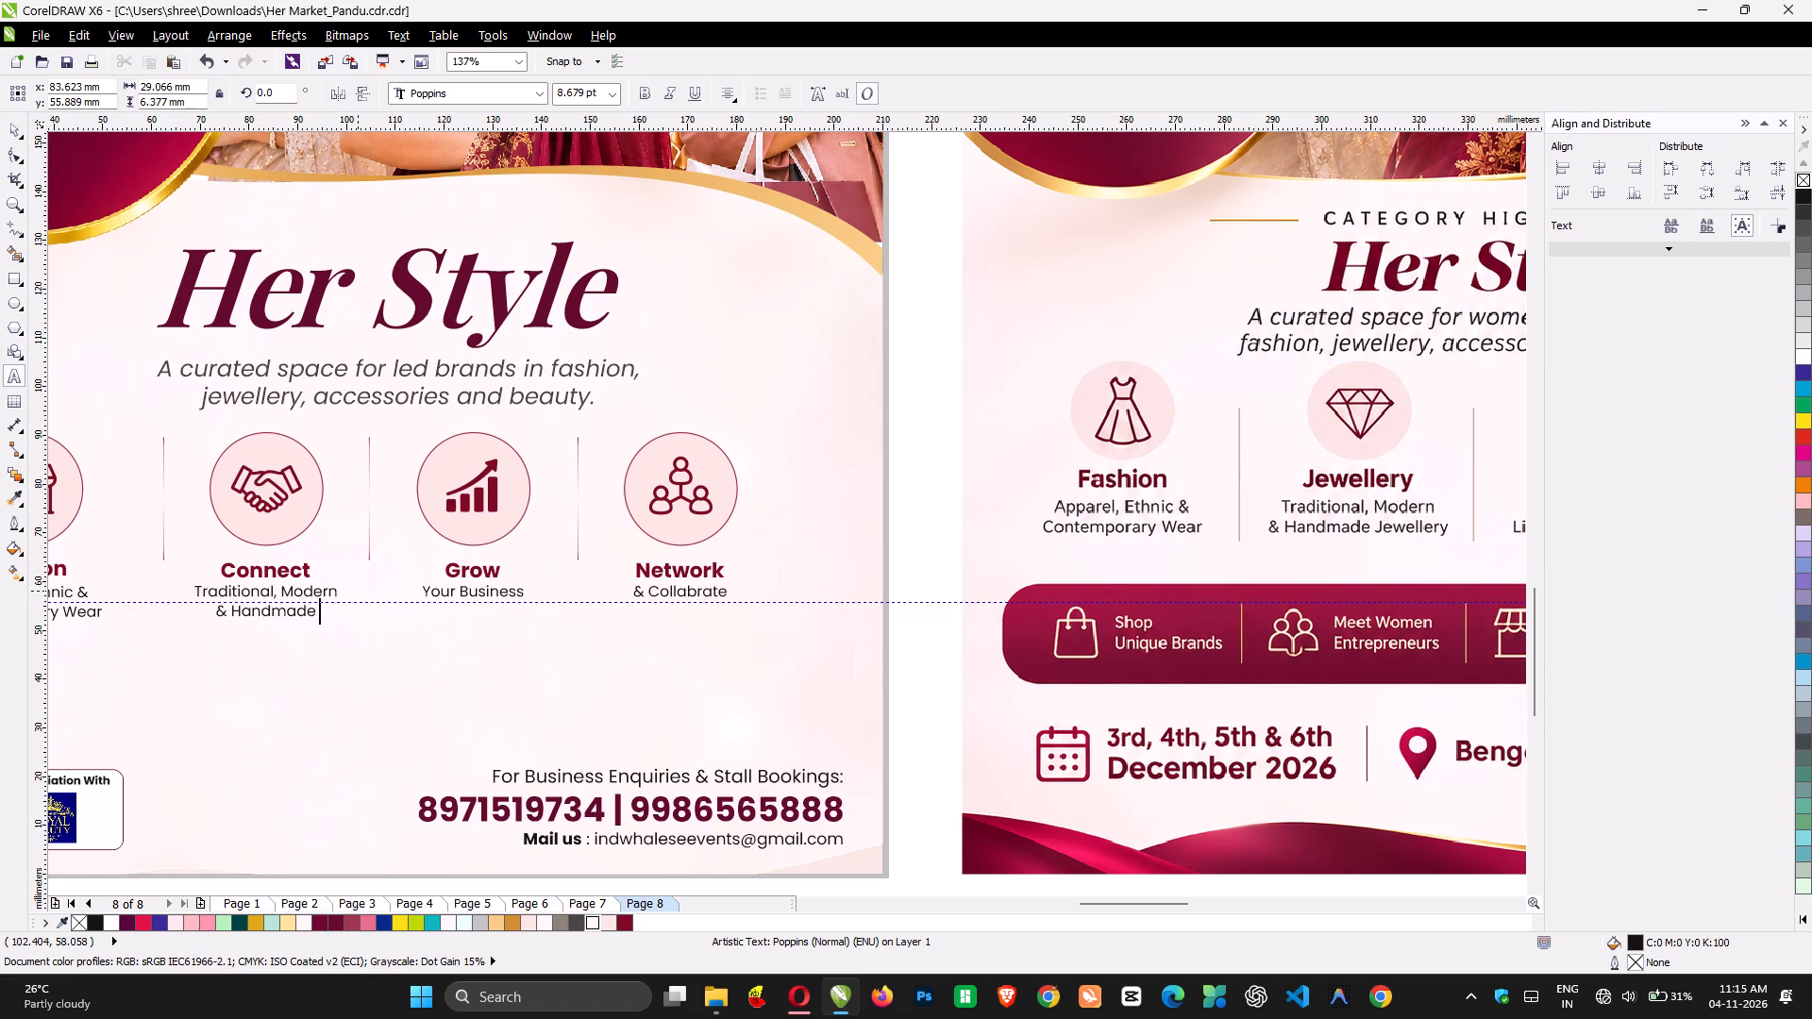
text(Jewel)
text(lery)
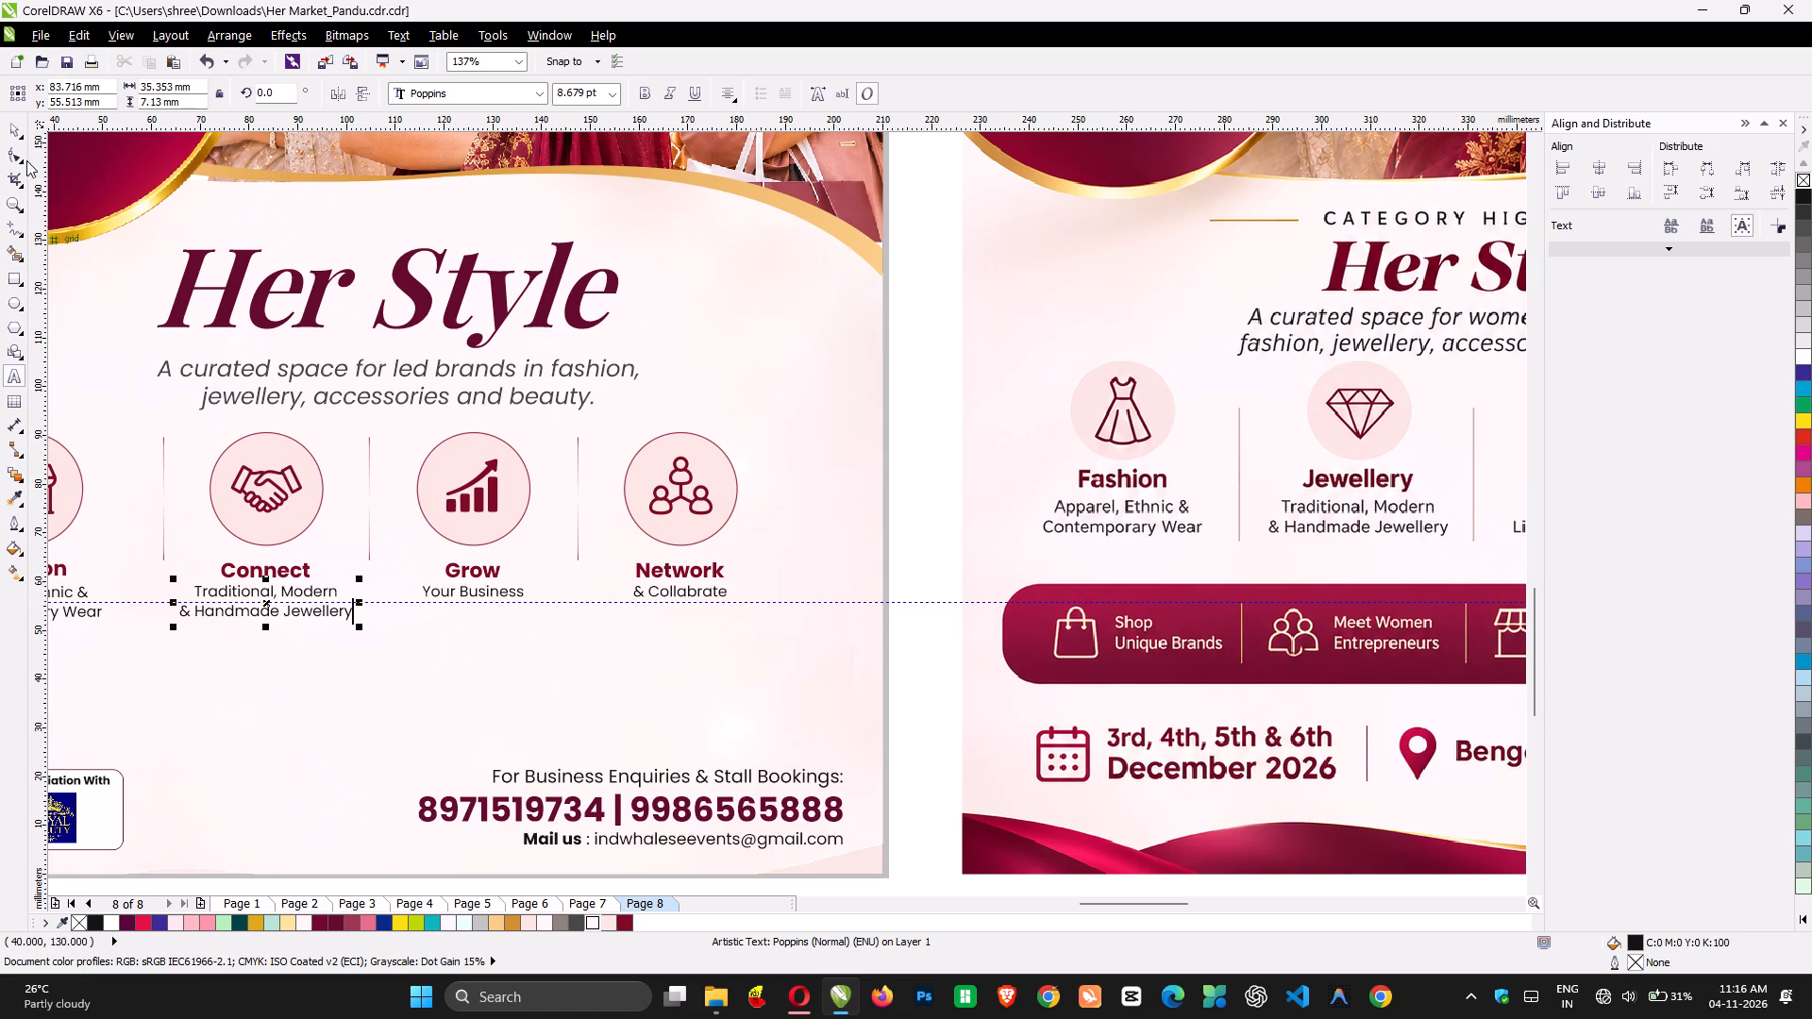
Retitle the Connect column as "Jewellery".
click(252, 568)
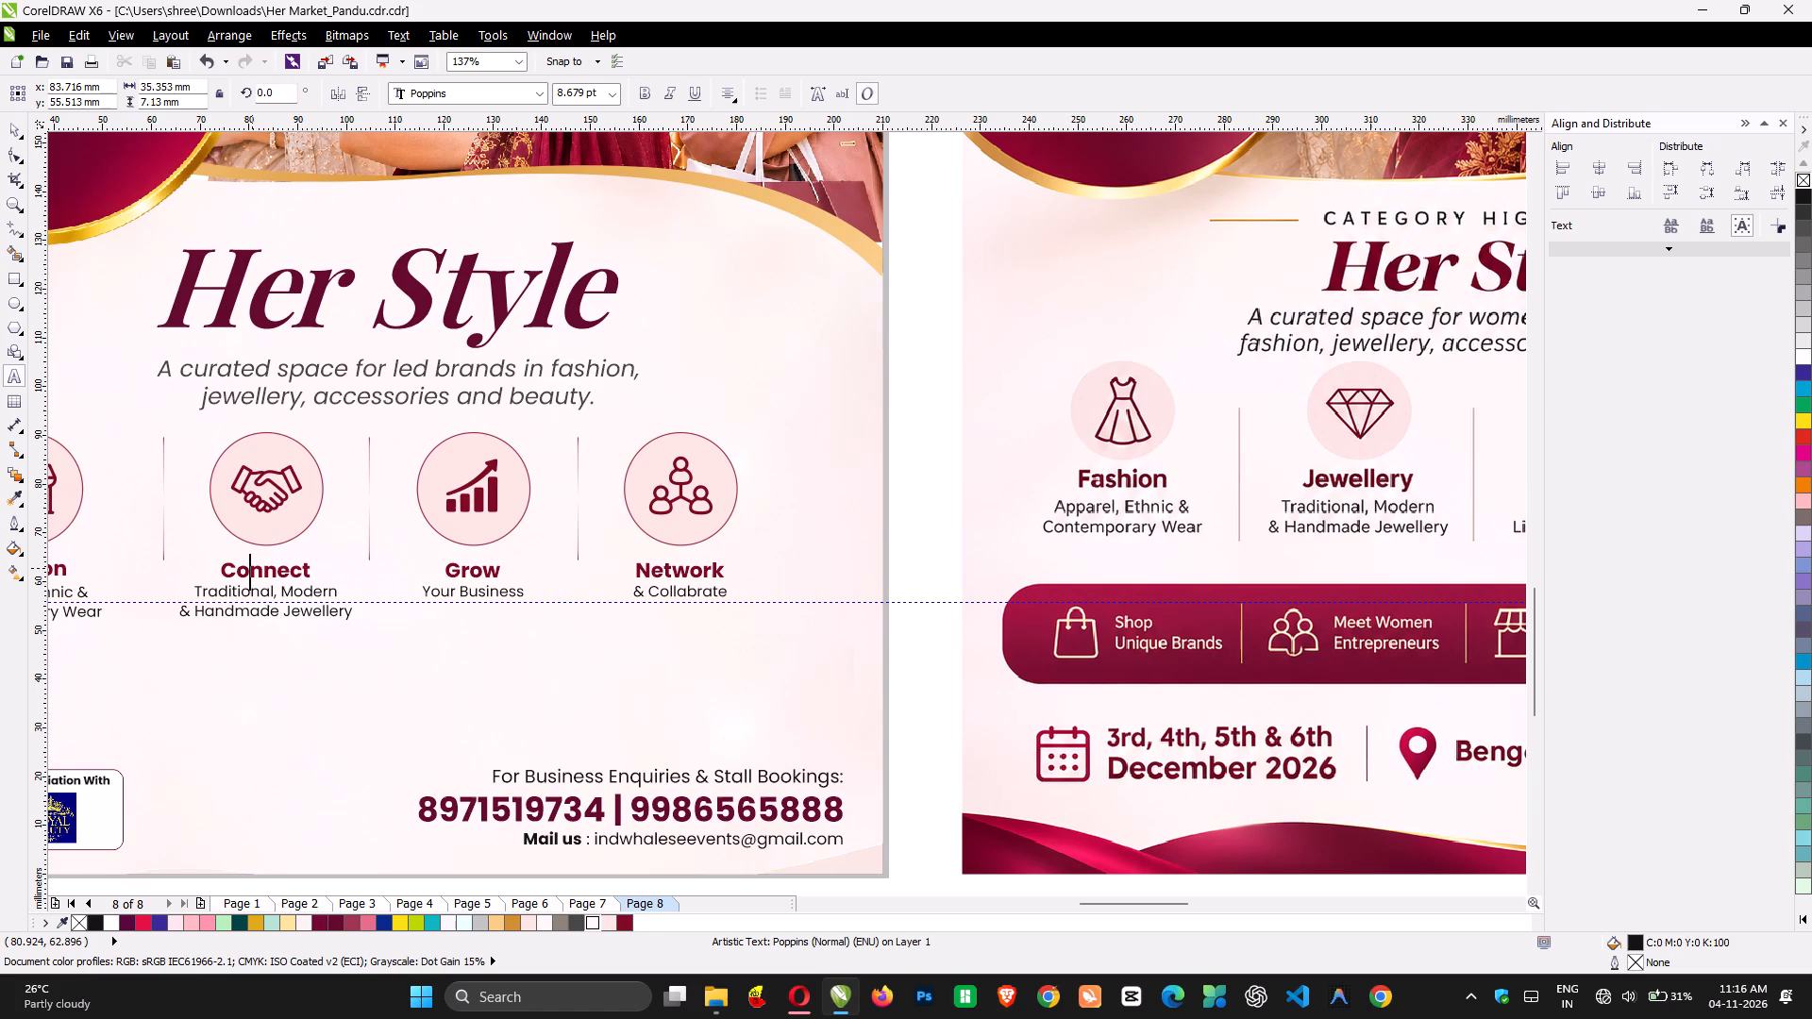
key(ctrl+a)
text(Jewellery)
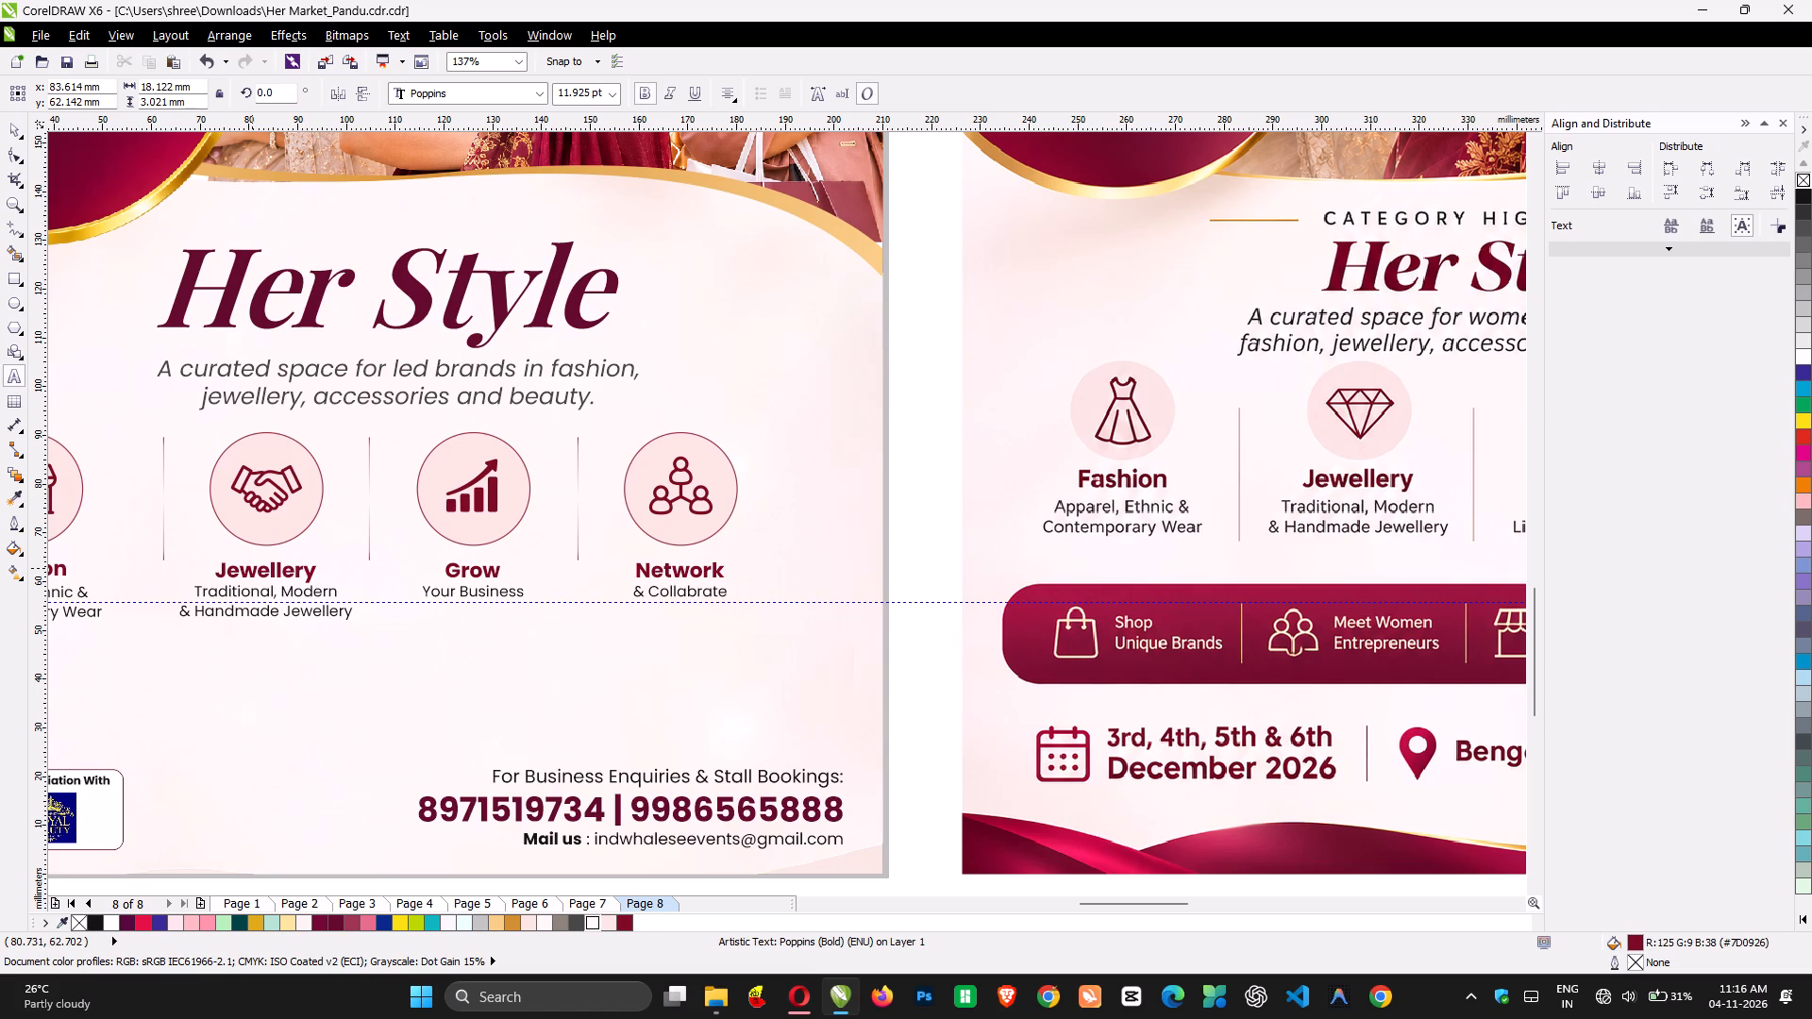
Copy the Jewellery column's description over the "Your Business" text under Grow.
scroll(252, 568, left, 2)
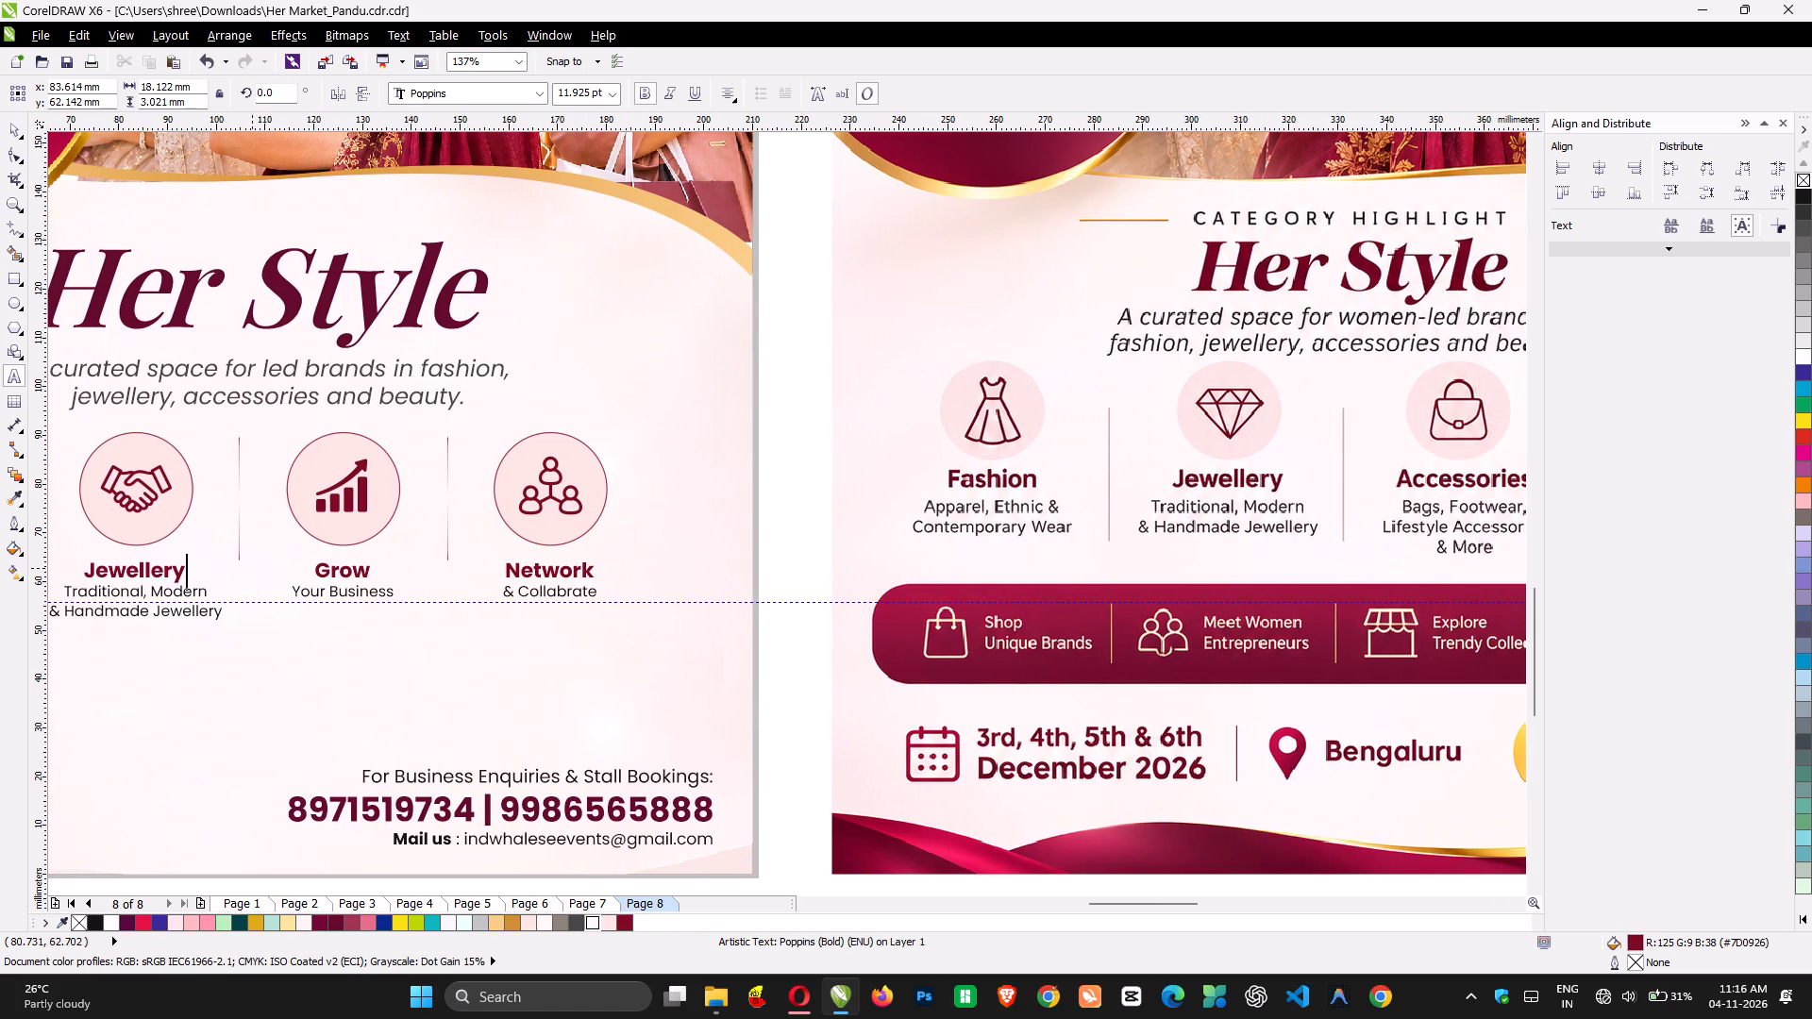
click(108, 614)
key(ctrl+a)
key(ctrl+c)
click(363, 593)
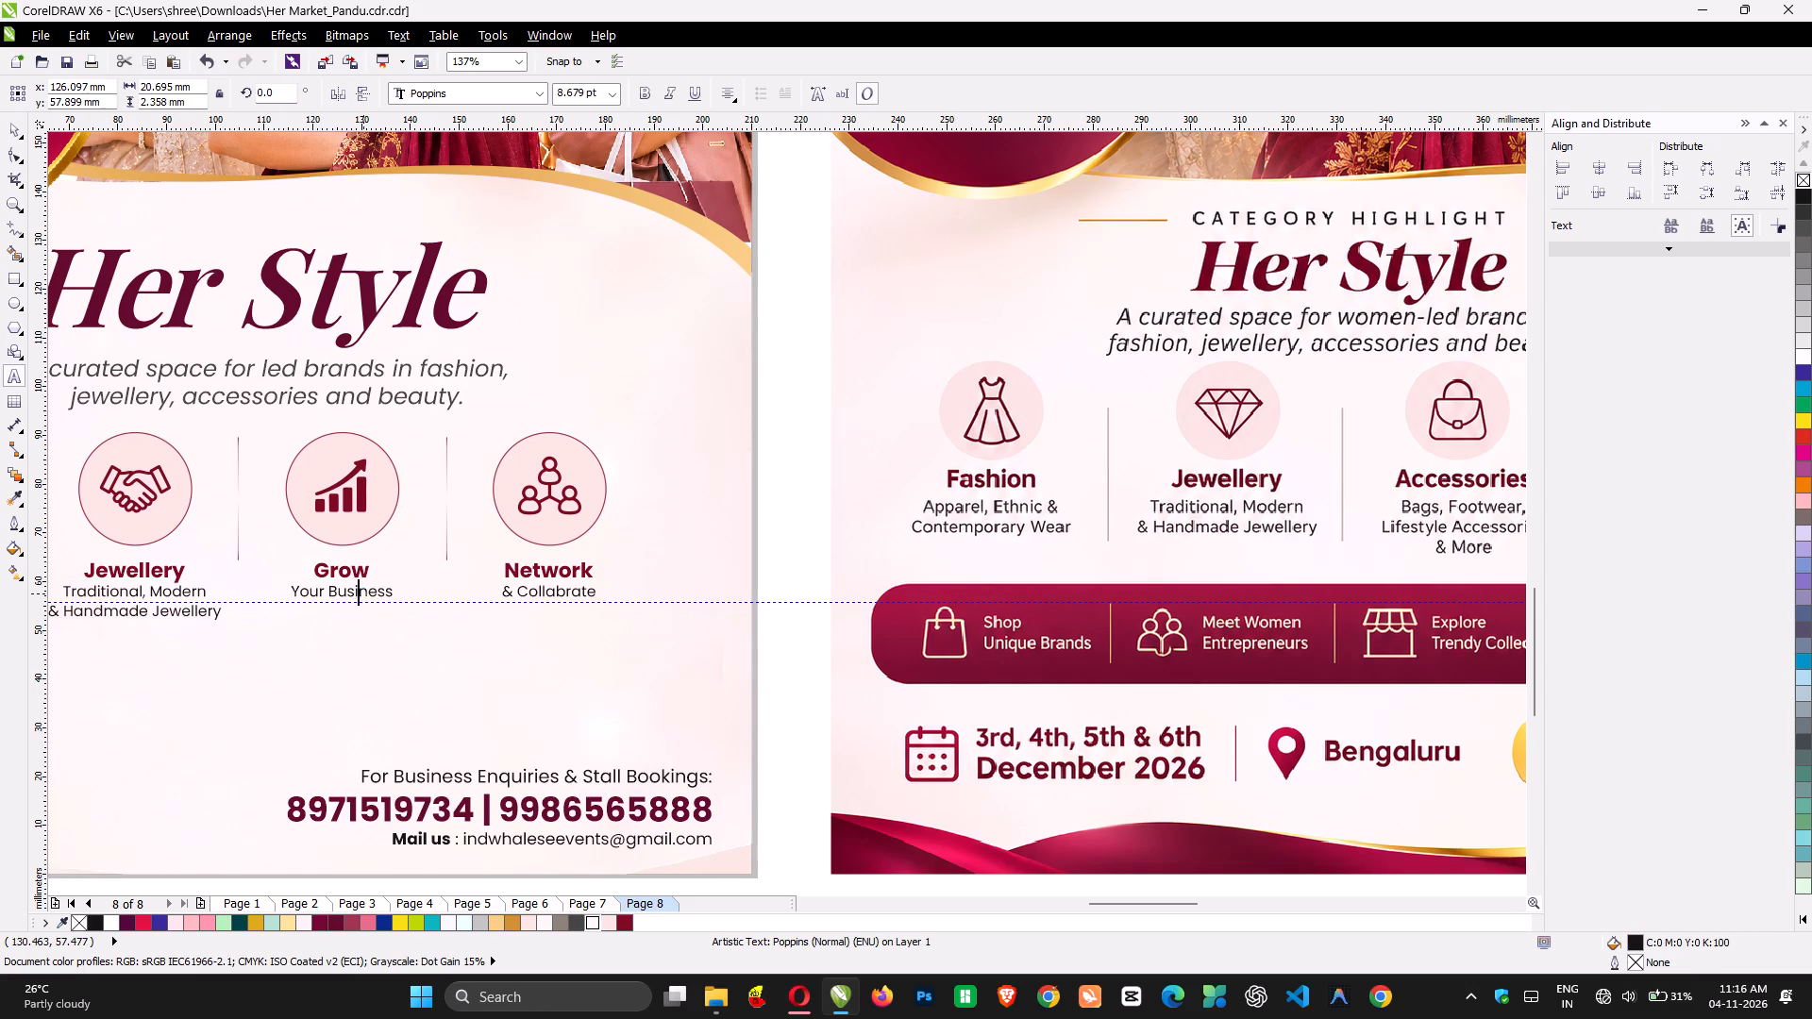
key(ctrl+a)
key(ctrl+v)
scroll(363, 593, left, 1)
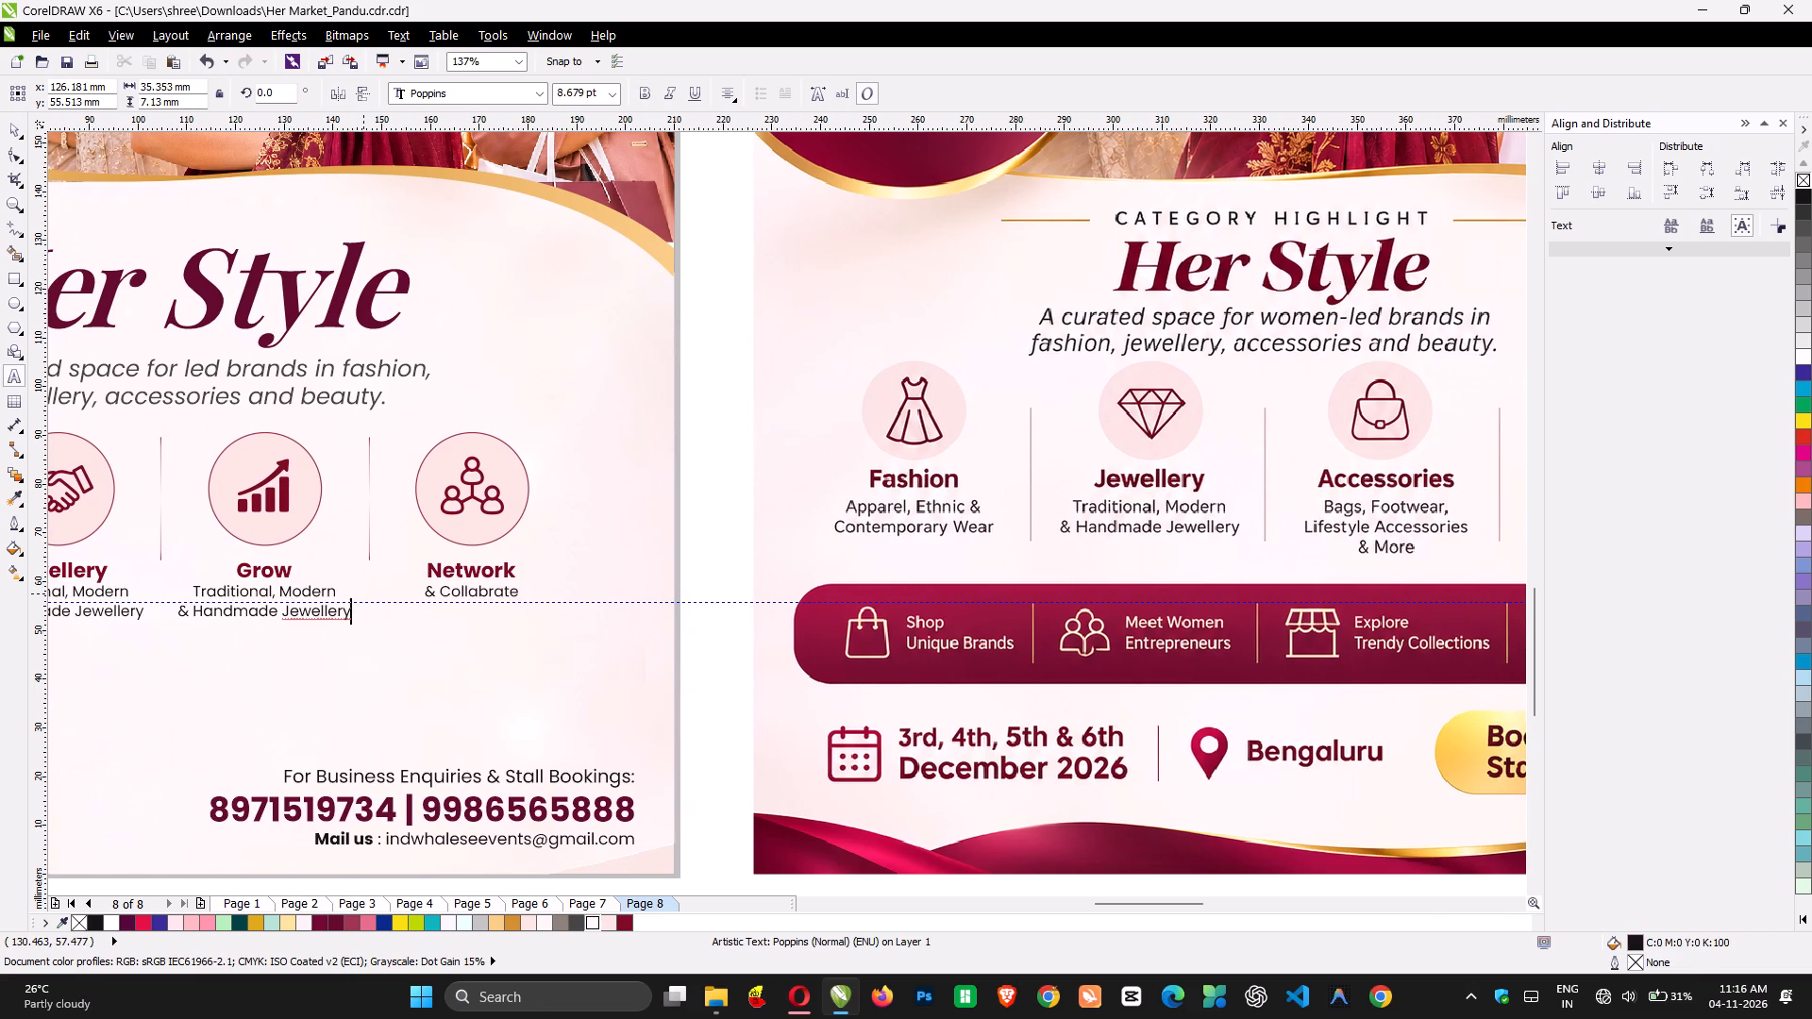
Replace the description under Grow with "Bags, Footwear," and "Lifestyle Accessories" on two lines.
key(ctrl+a)
text(Bagsm)
key(space)
key(BackSpace)
key(BackSpace)
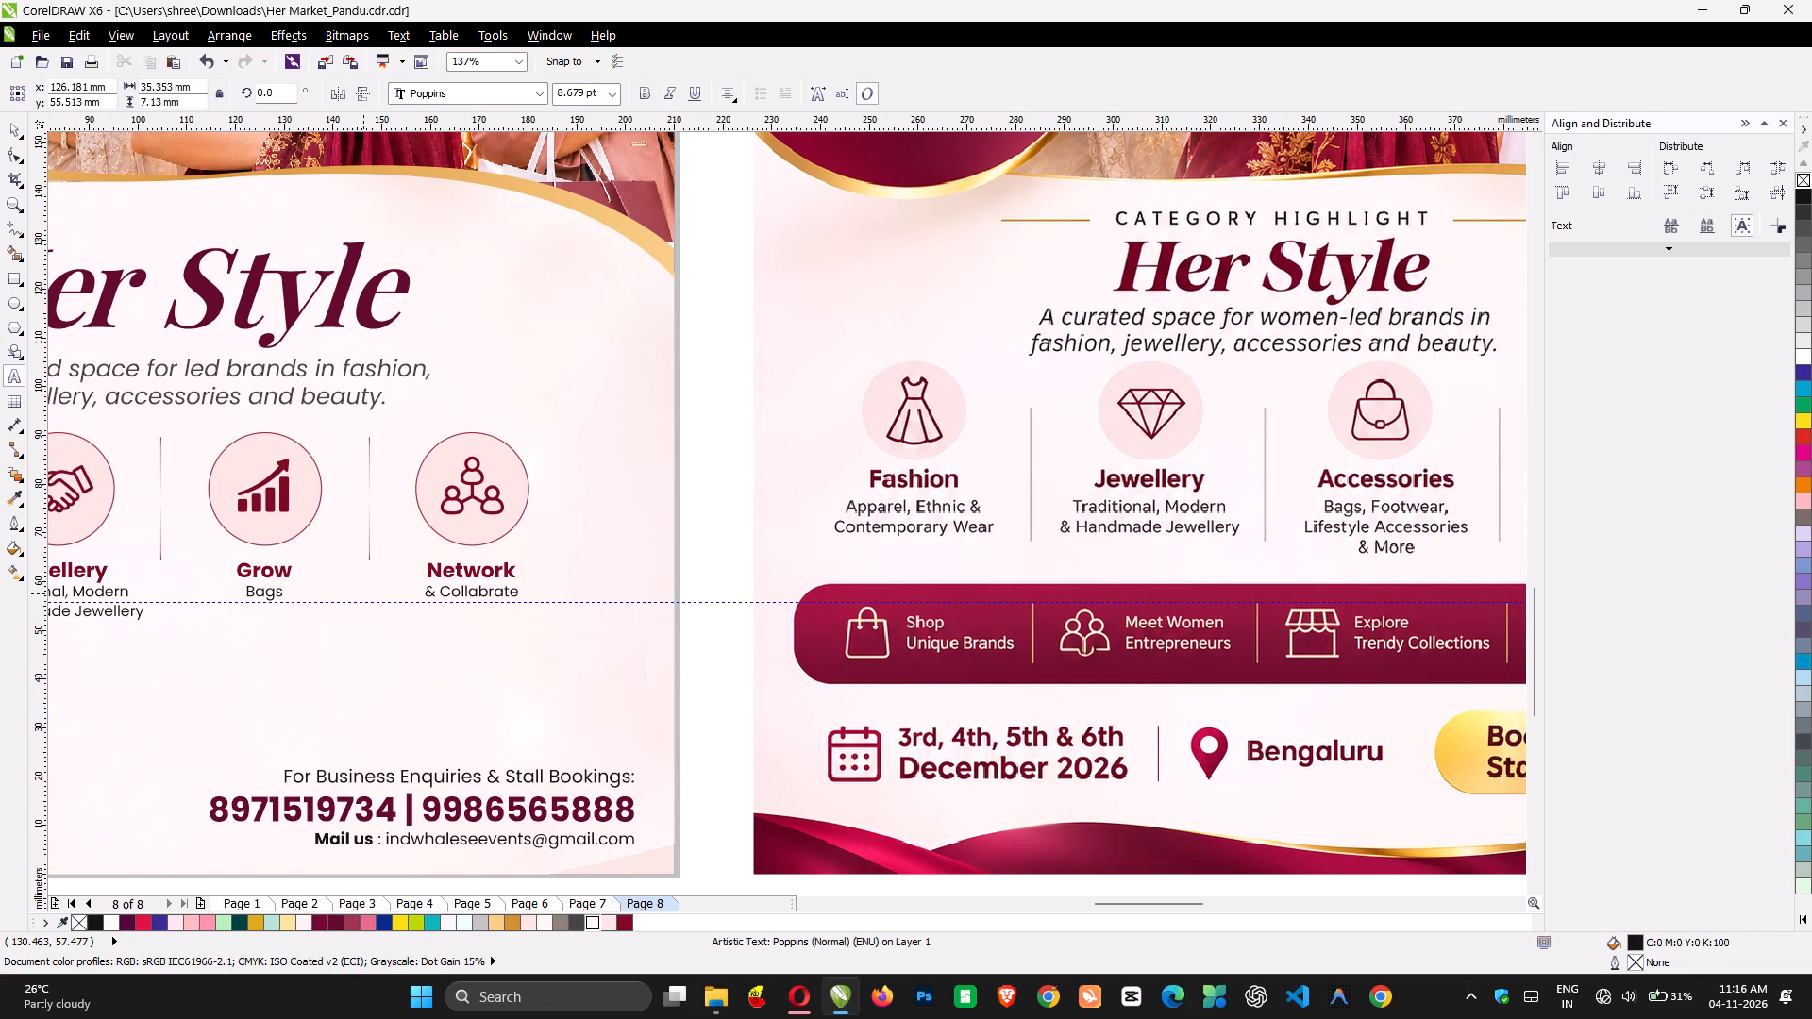
text(,)
key(space)
text(Footwear)
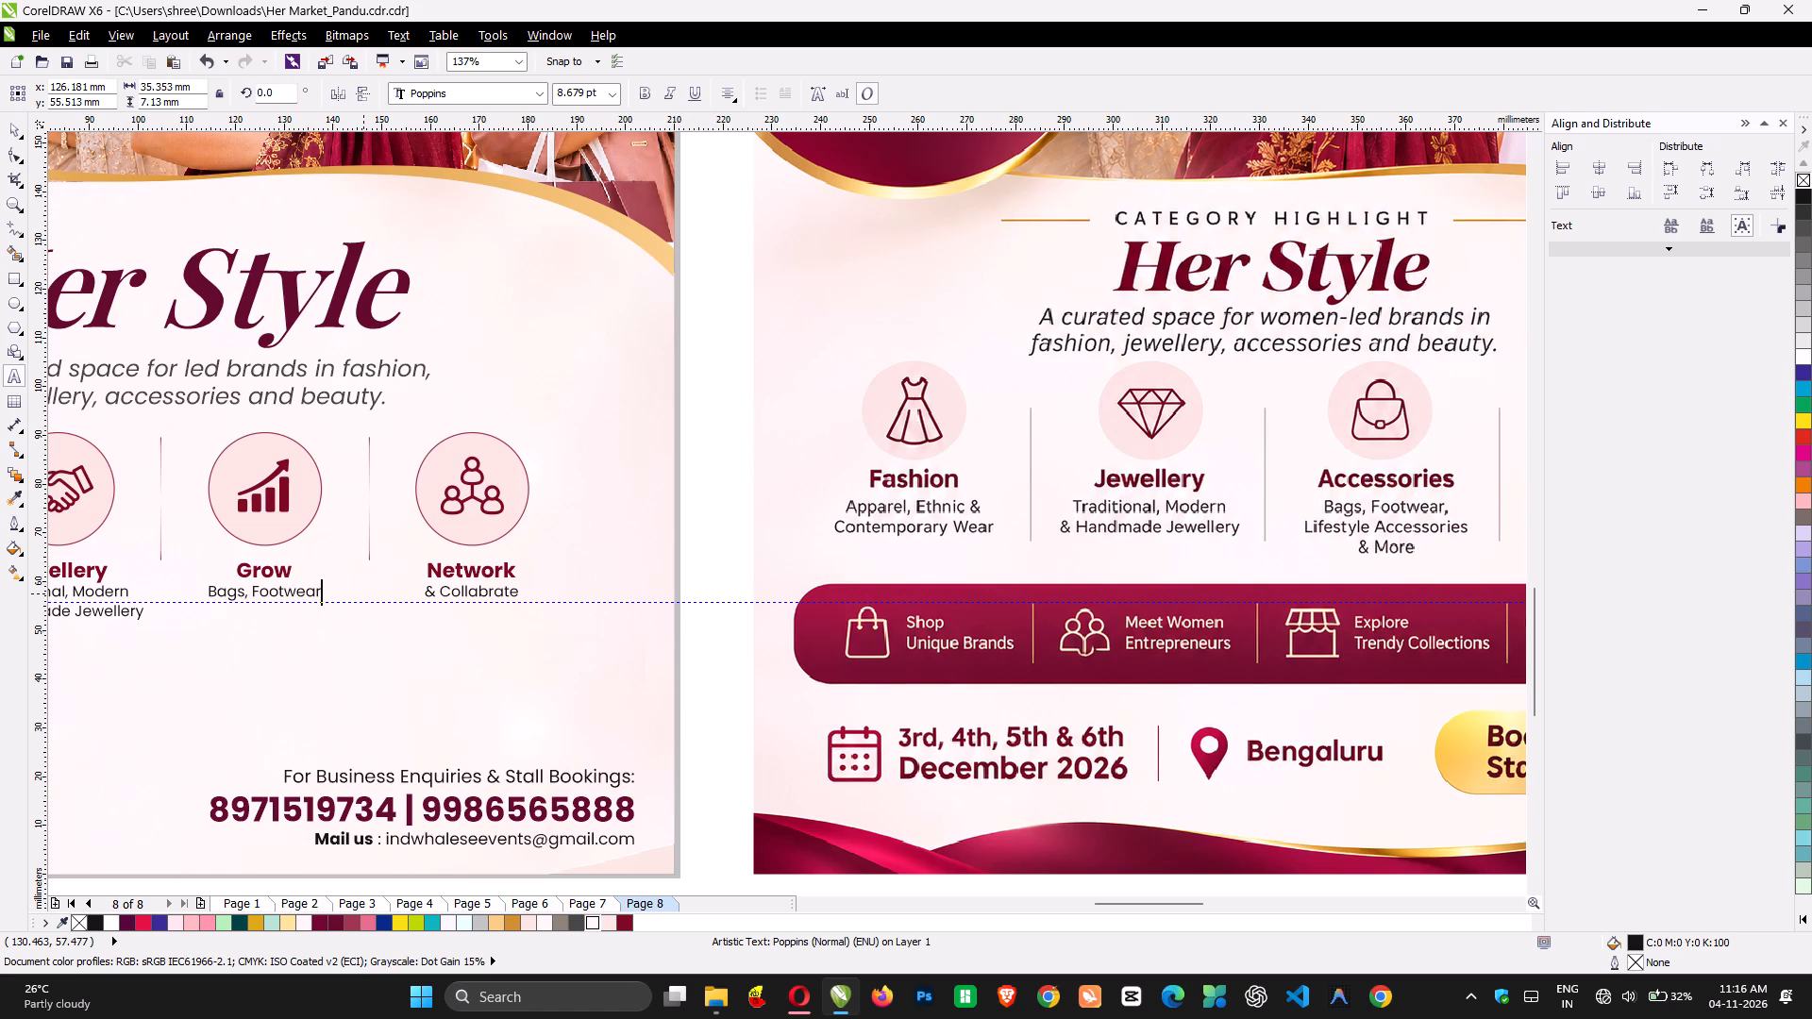
key(comma)
key(Return)
text(Lifestyle)
key(space)
text(Accessories)
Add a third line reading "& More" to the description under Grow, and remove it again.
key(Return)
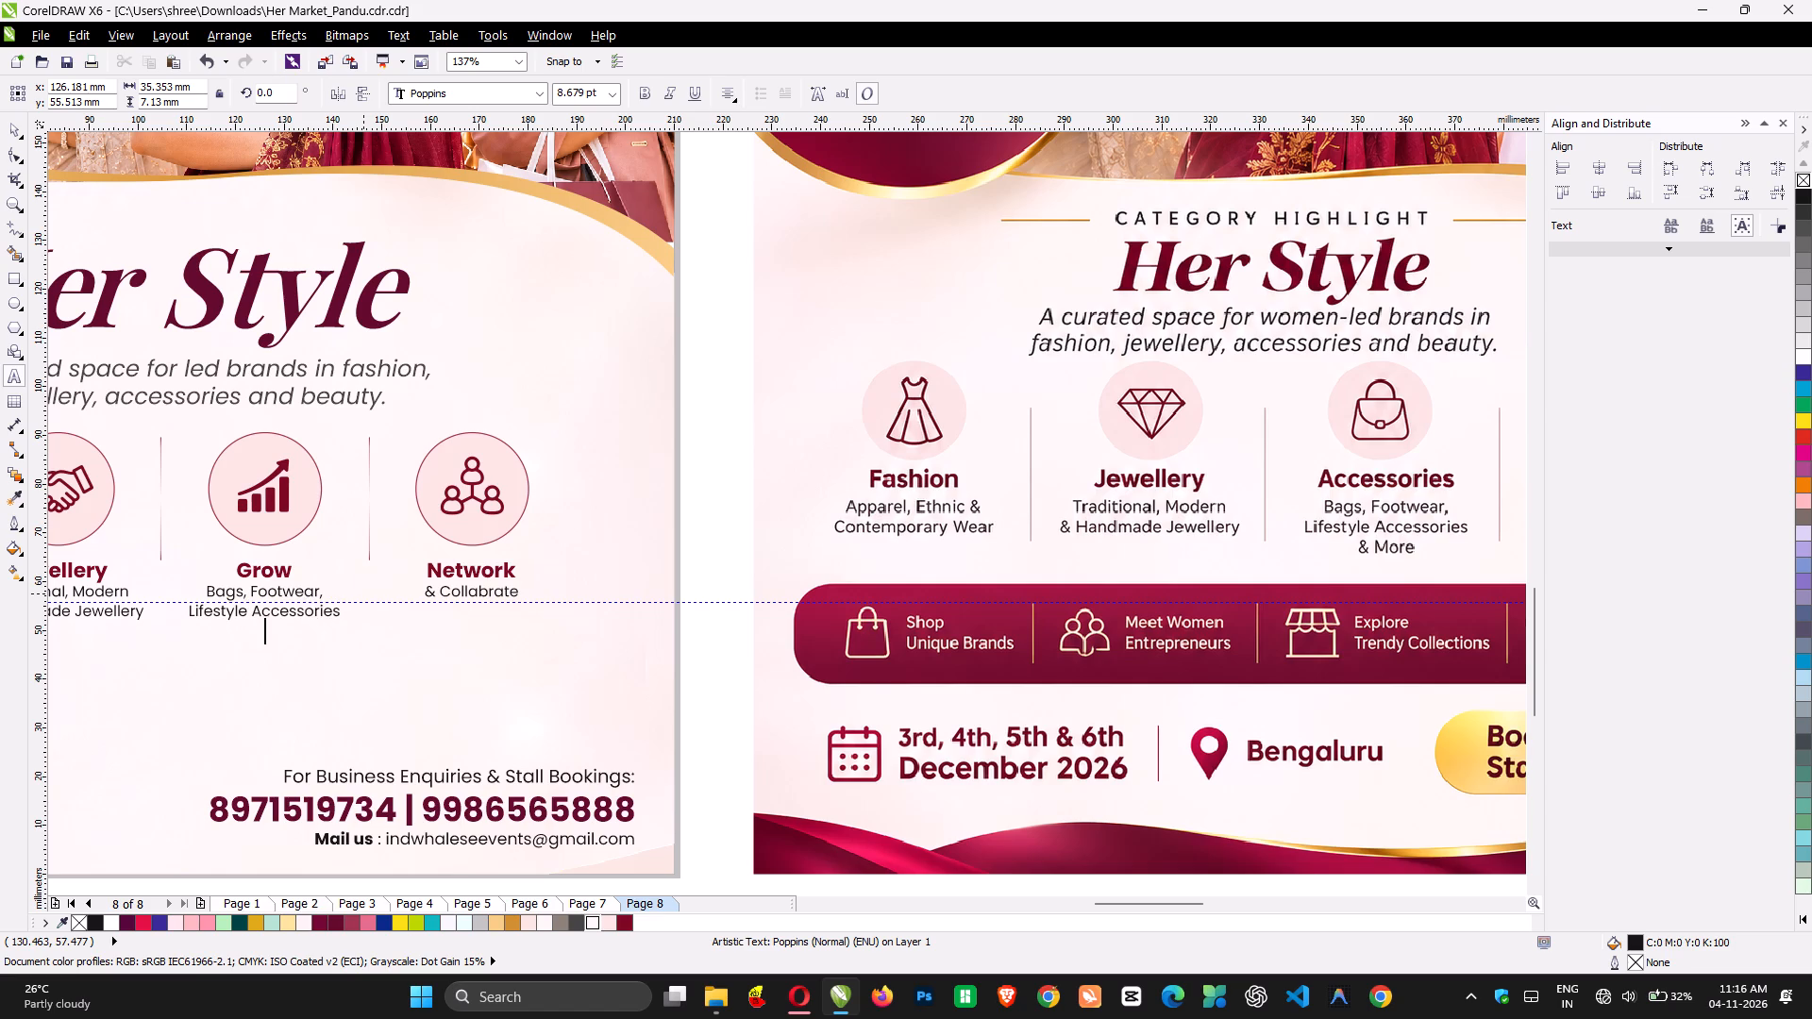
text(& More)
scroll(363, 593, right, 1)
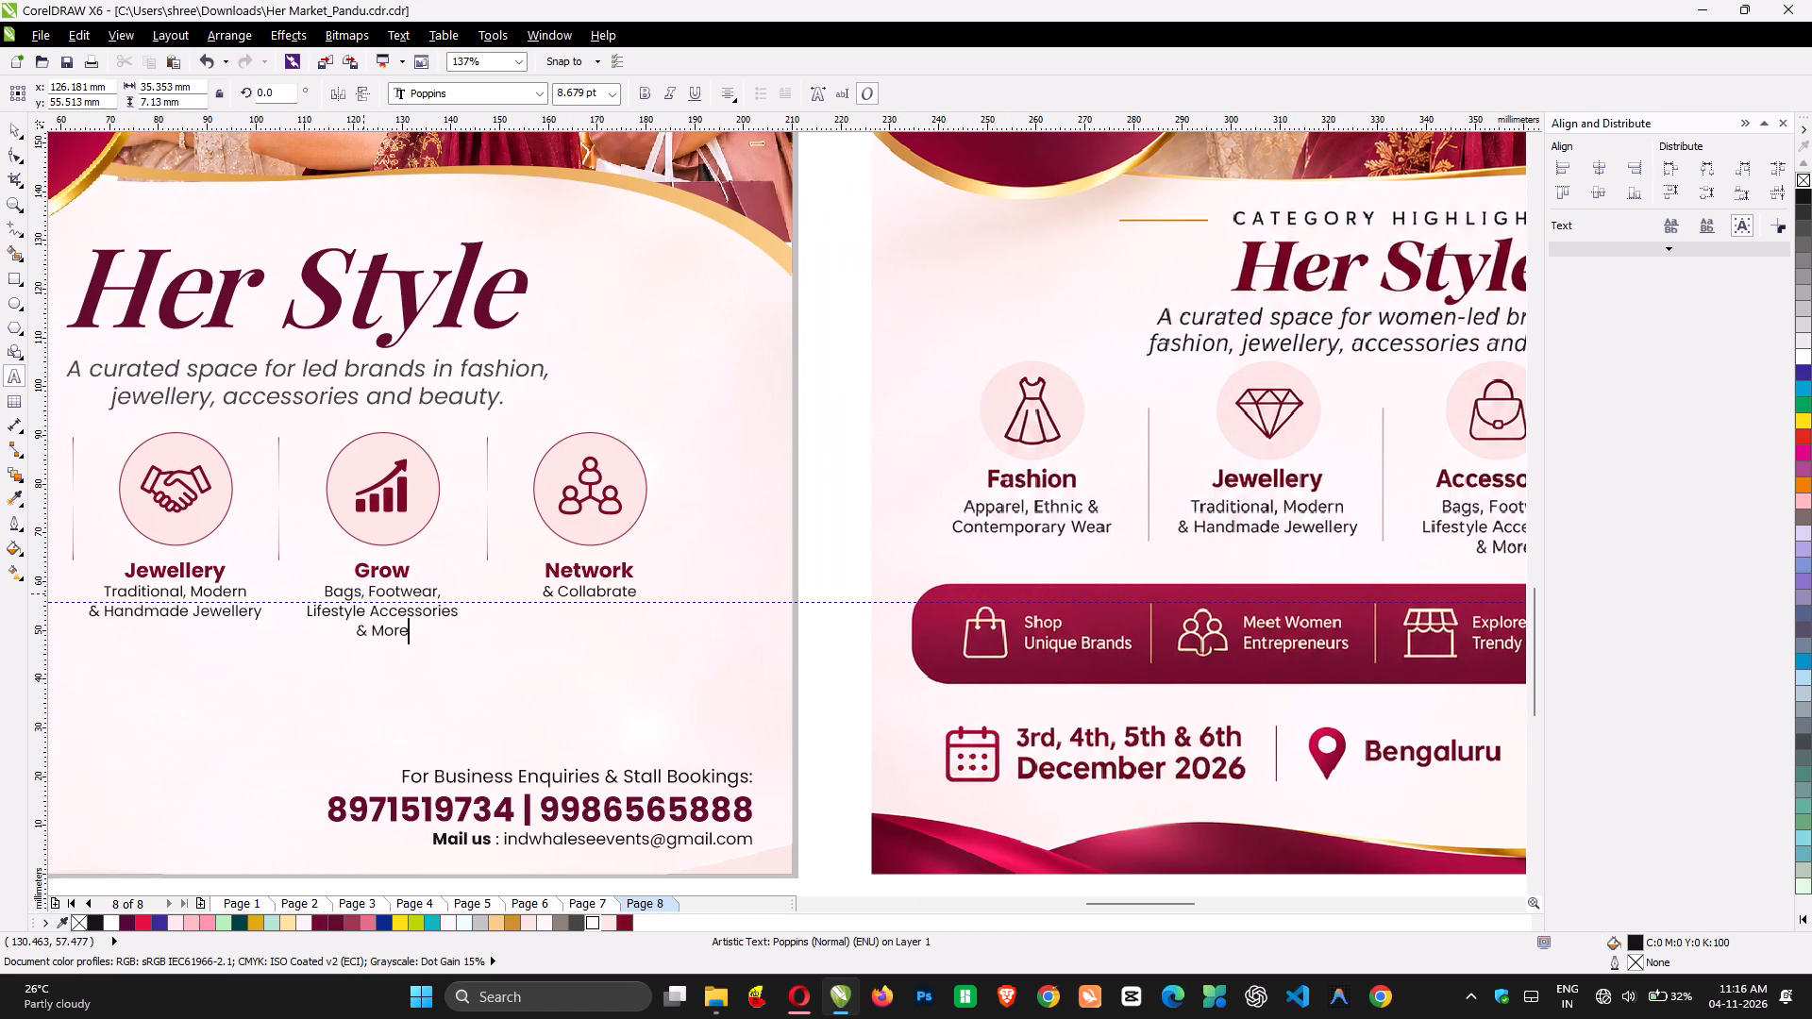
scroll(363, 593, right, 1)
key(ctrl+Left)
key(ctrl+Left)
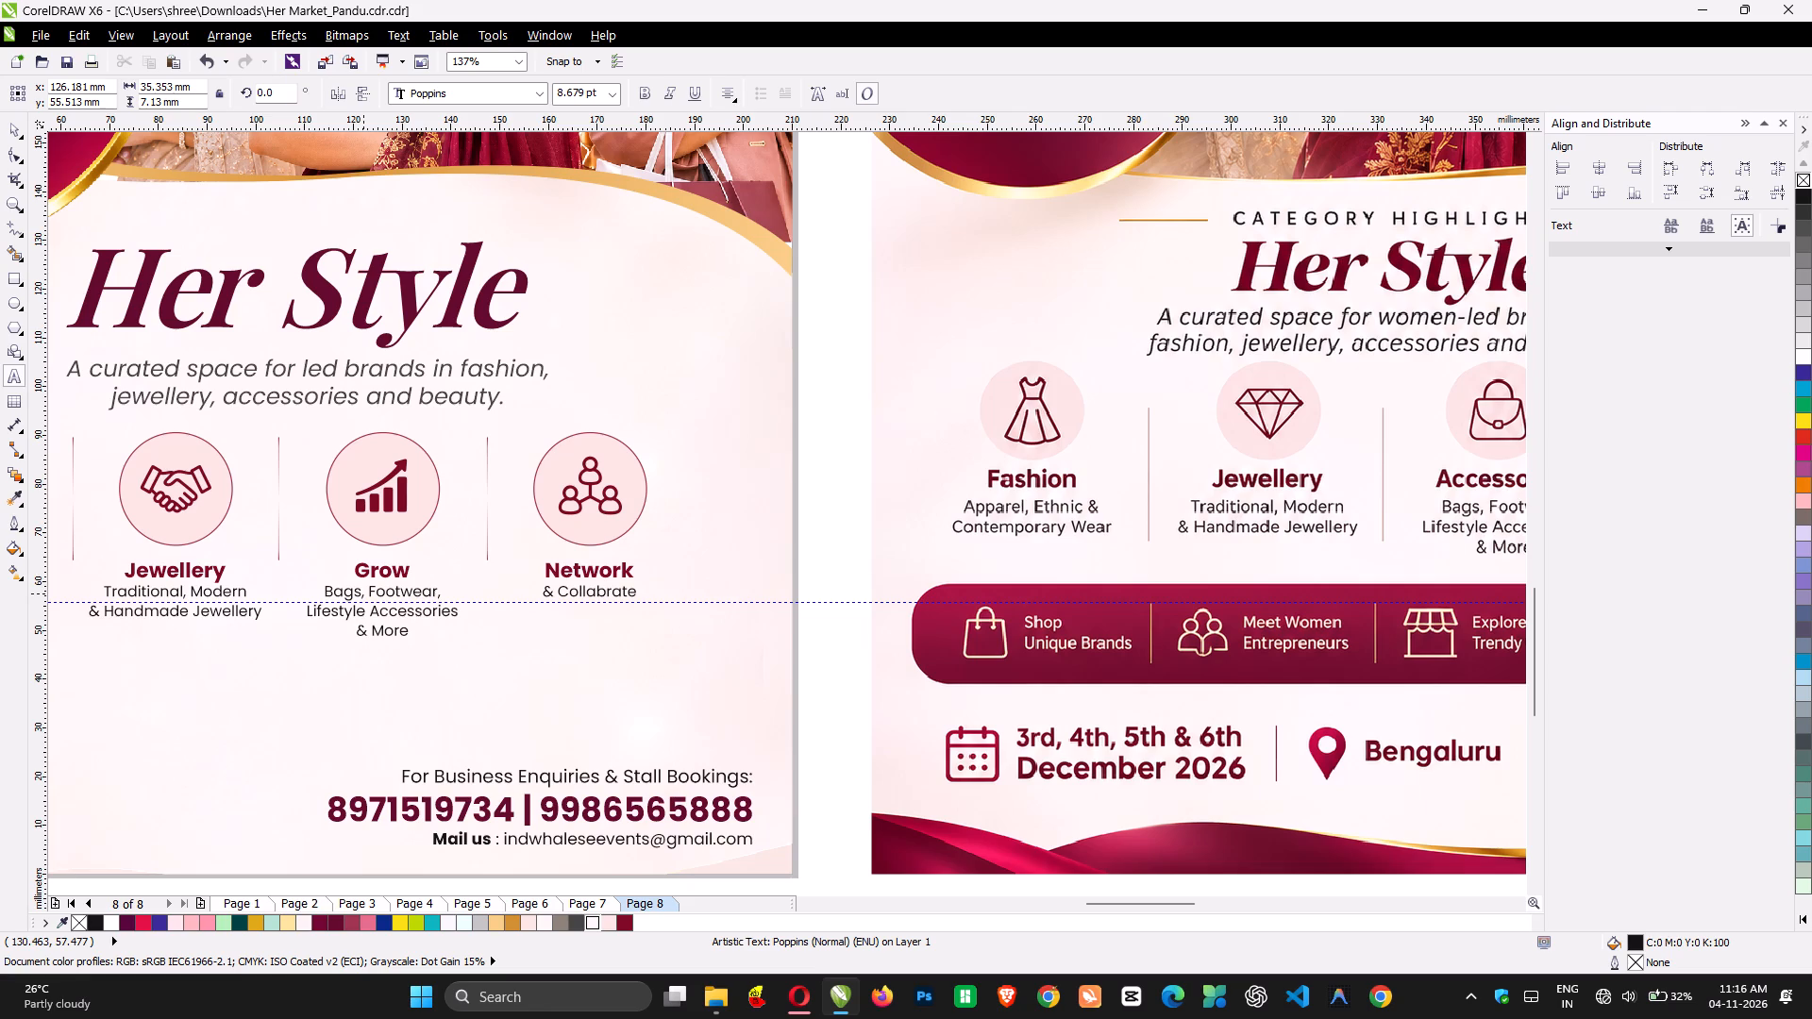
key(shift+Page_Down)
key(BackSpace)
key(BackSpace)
Retitle the Grow column as "Accessories".
scroll(363, 593, left, 2)
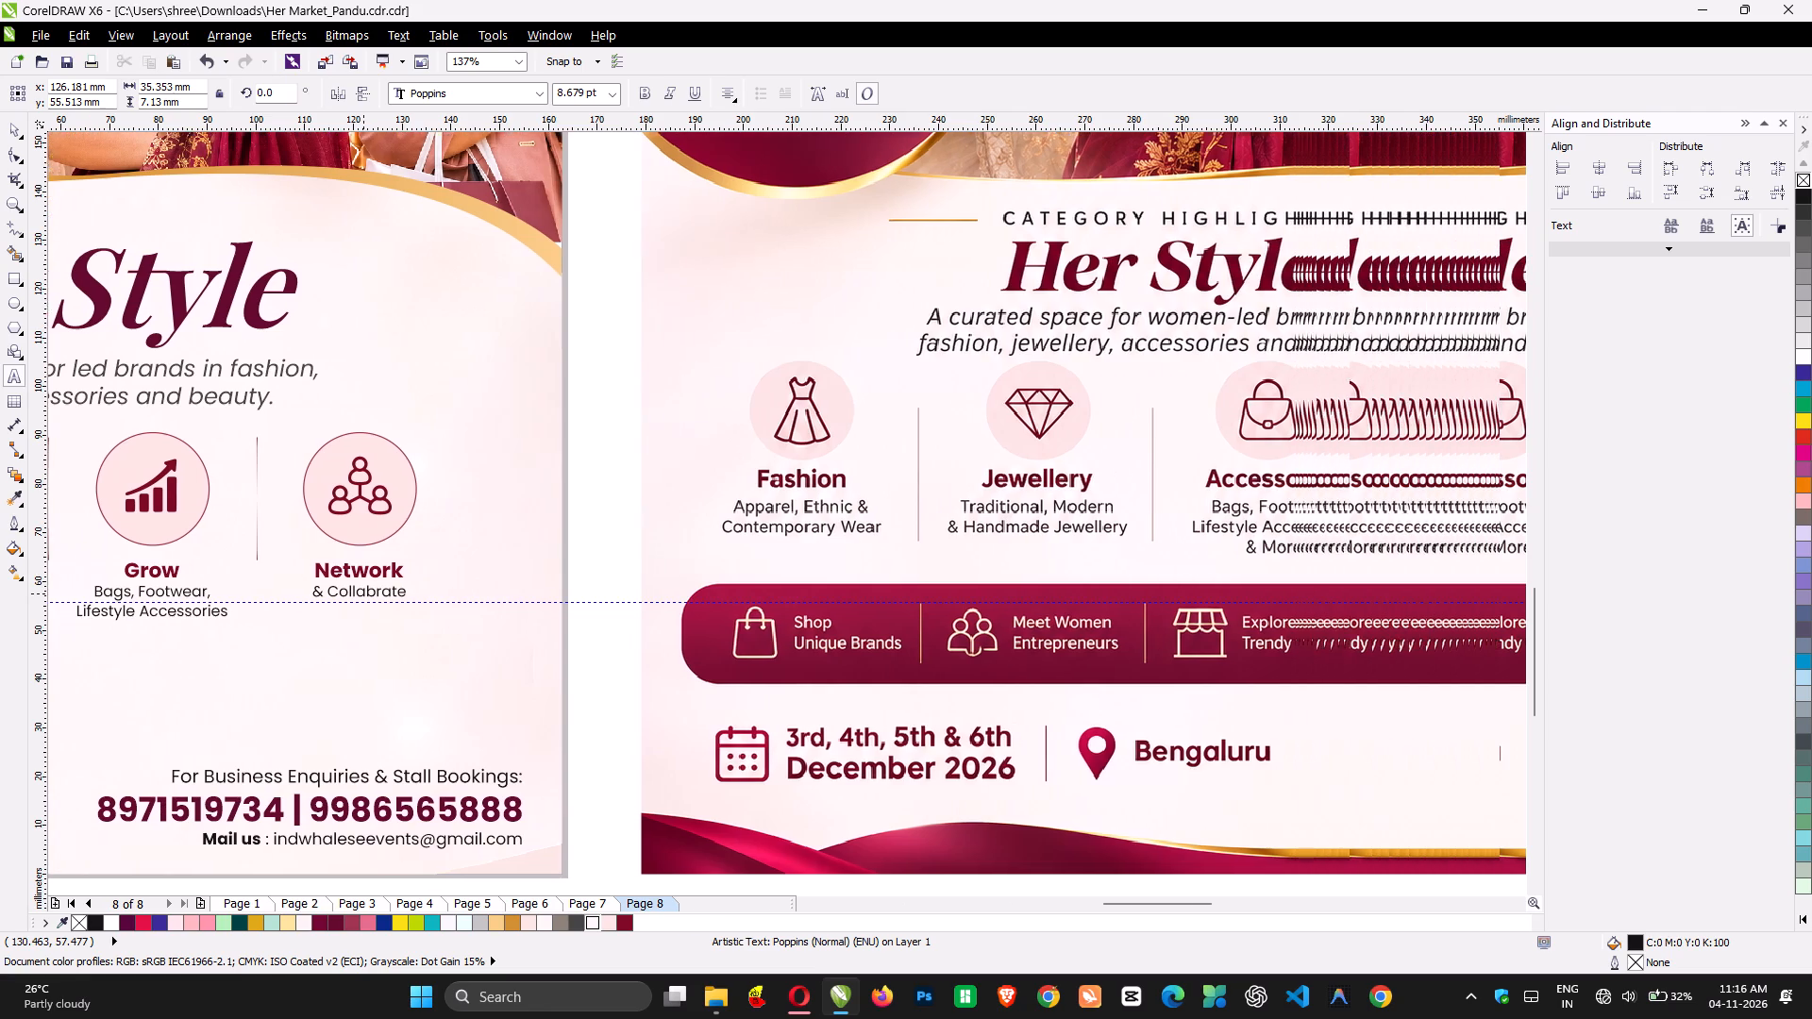
scroll(363, 593, left, 1)
click(152, 564)
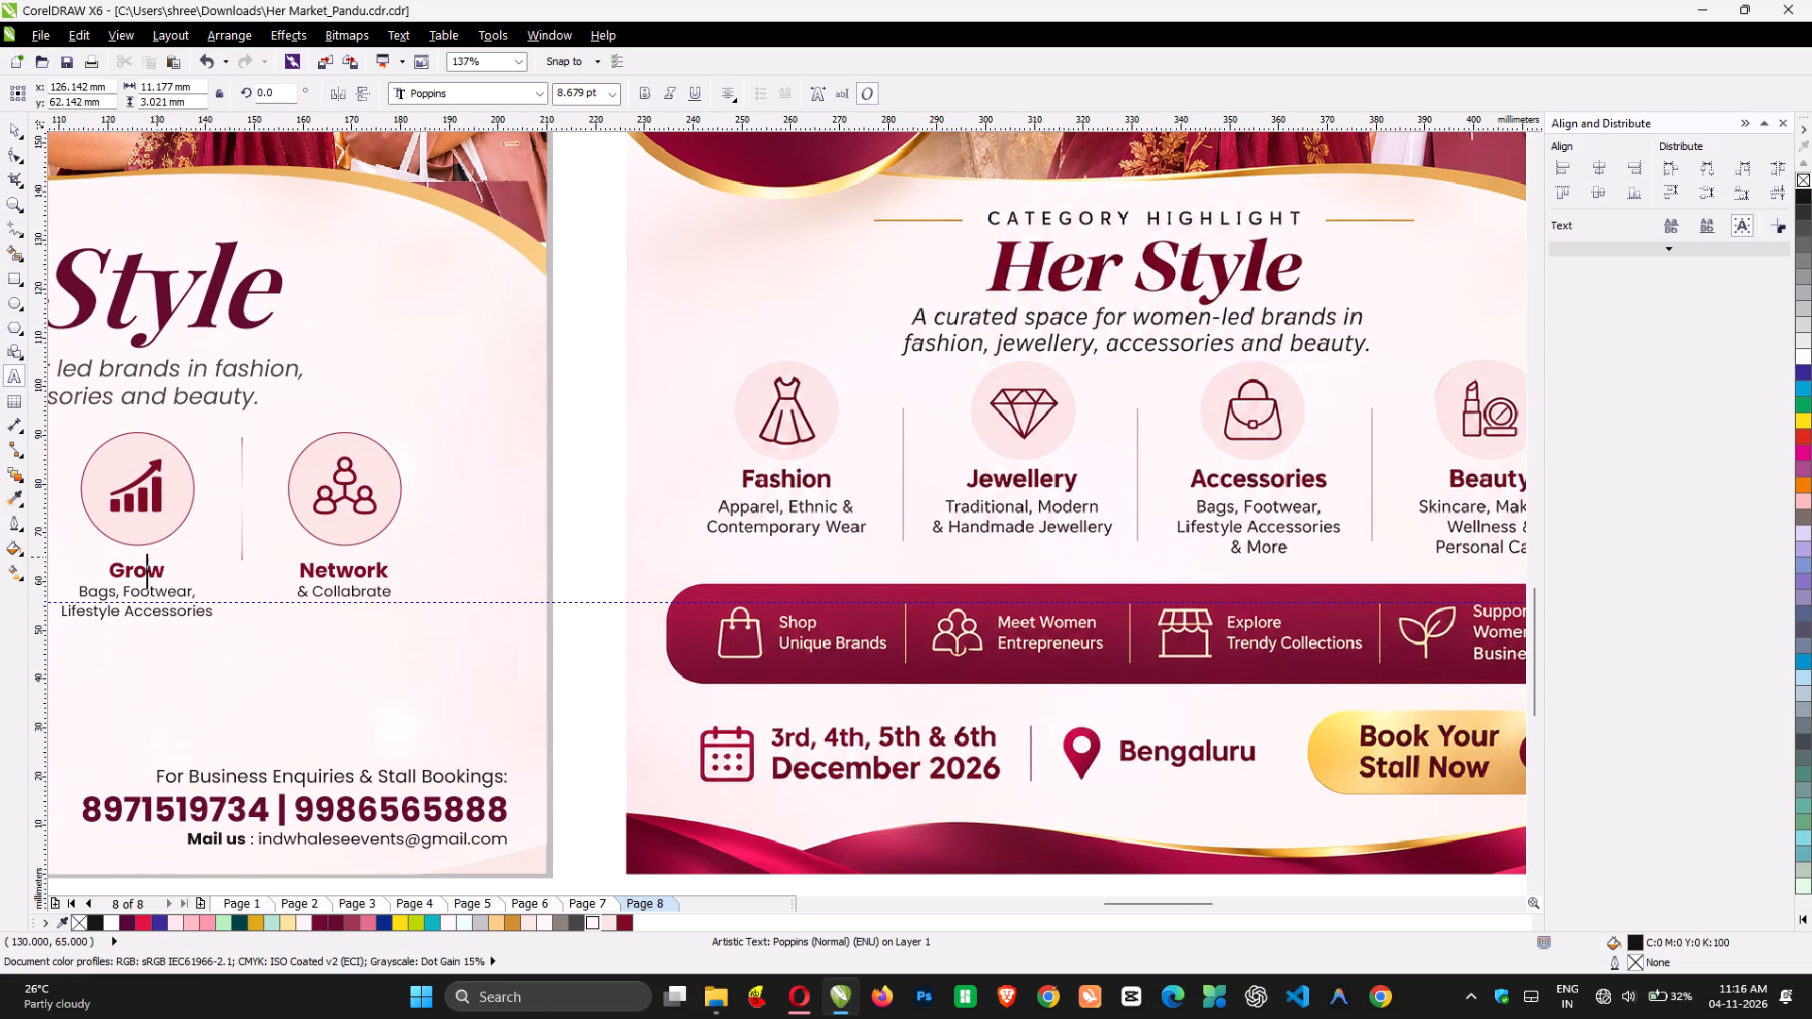
key(ctrl+a)
text(Accessories)
key(space)
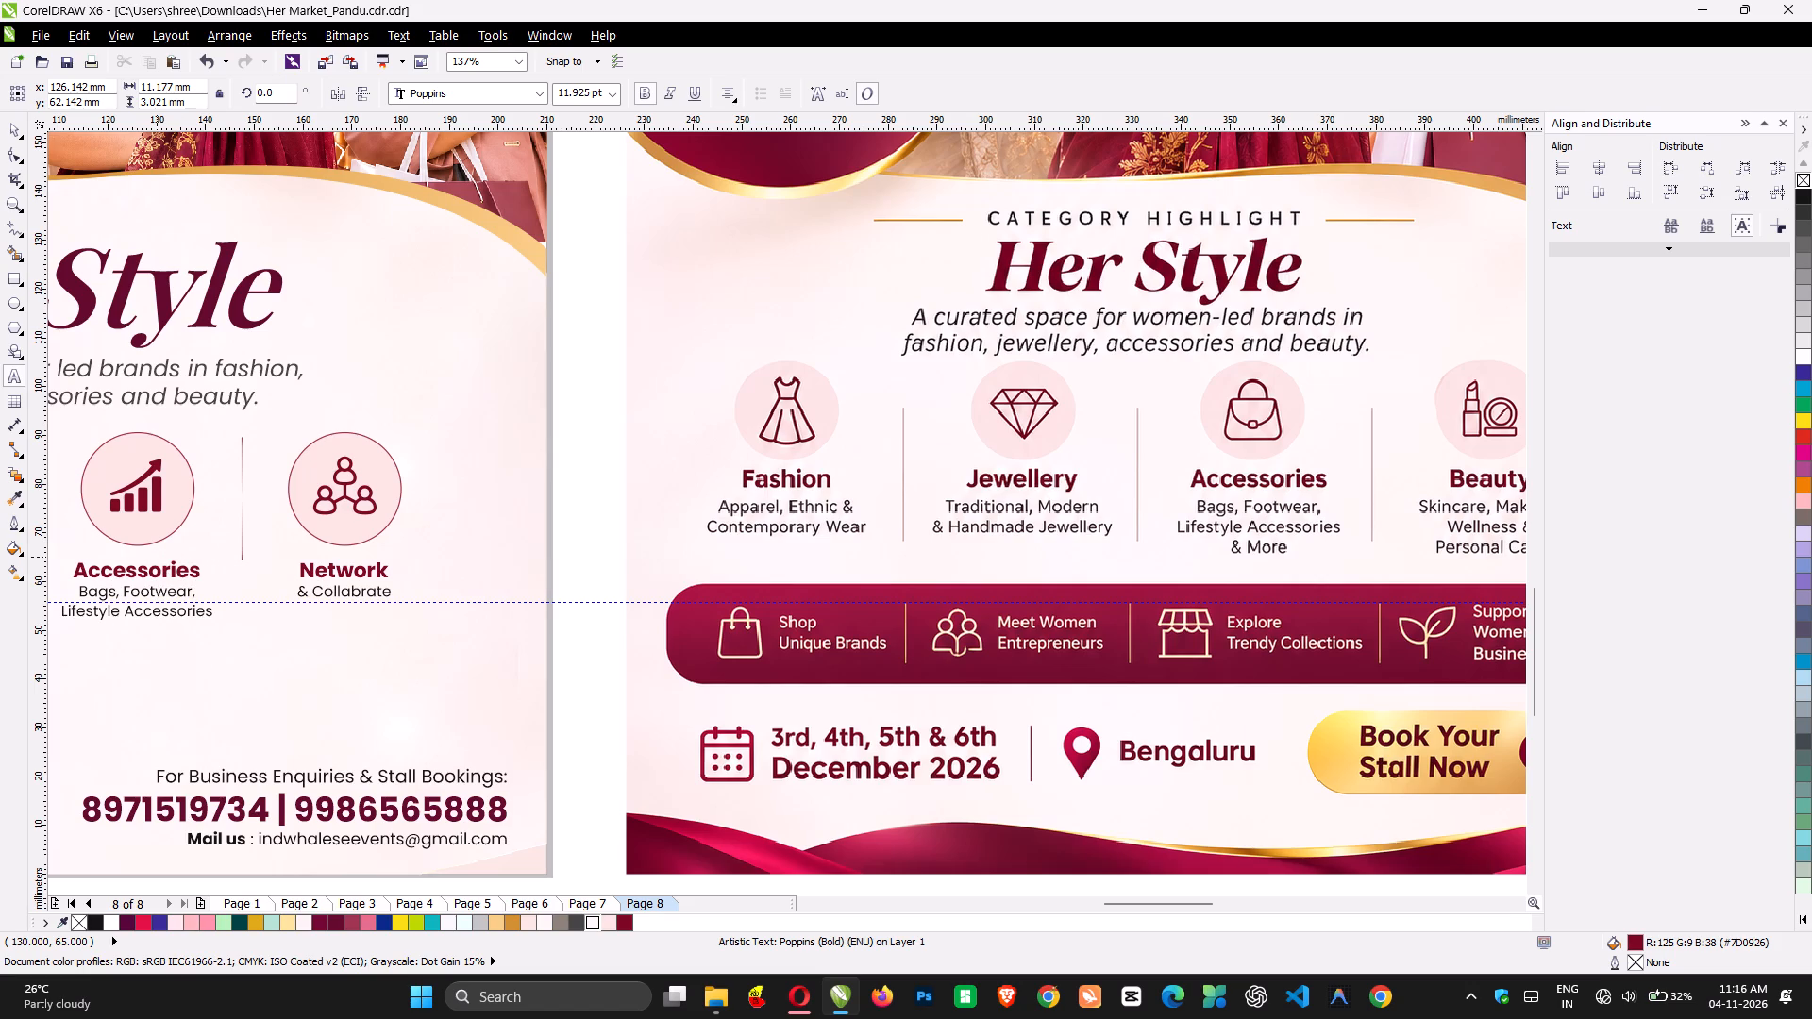
key(BackSpace)
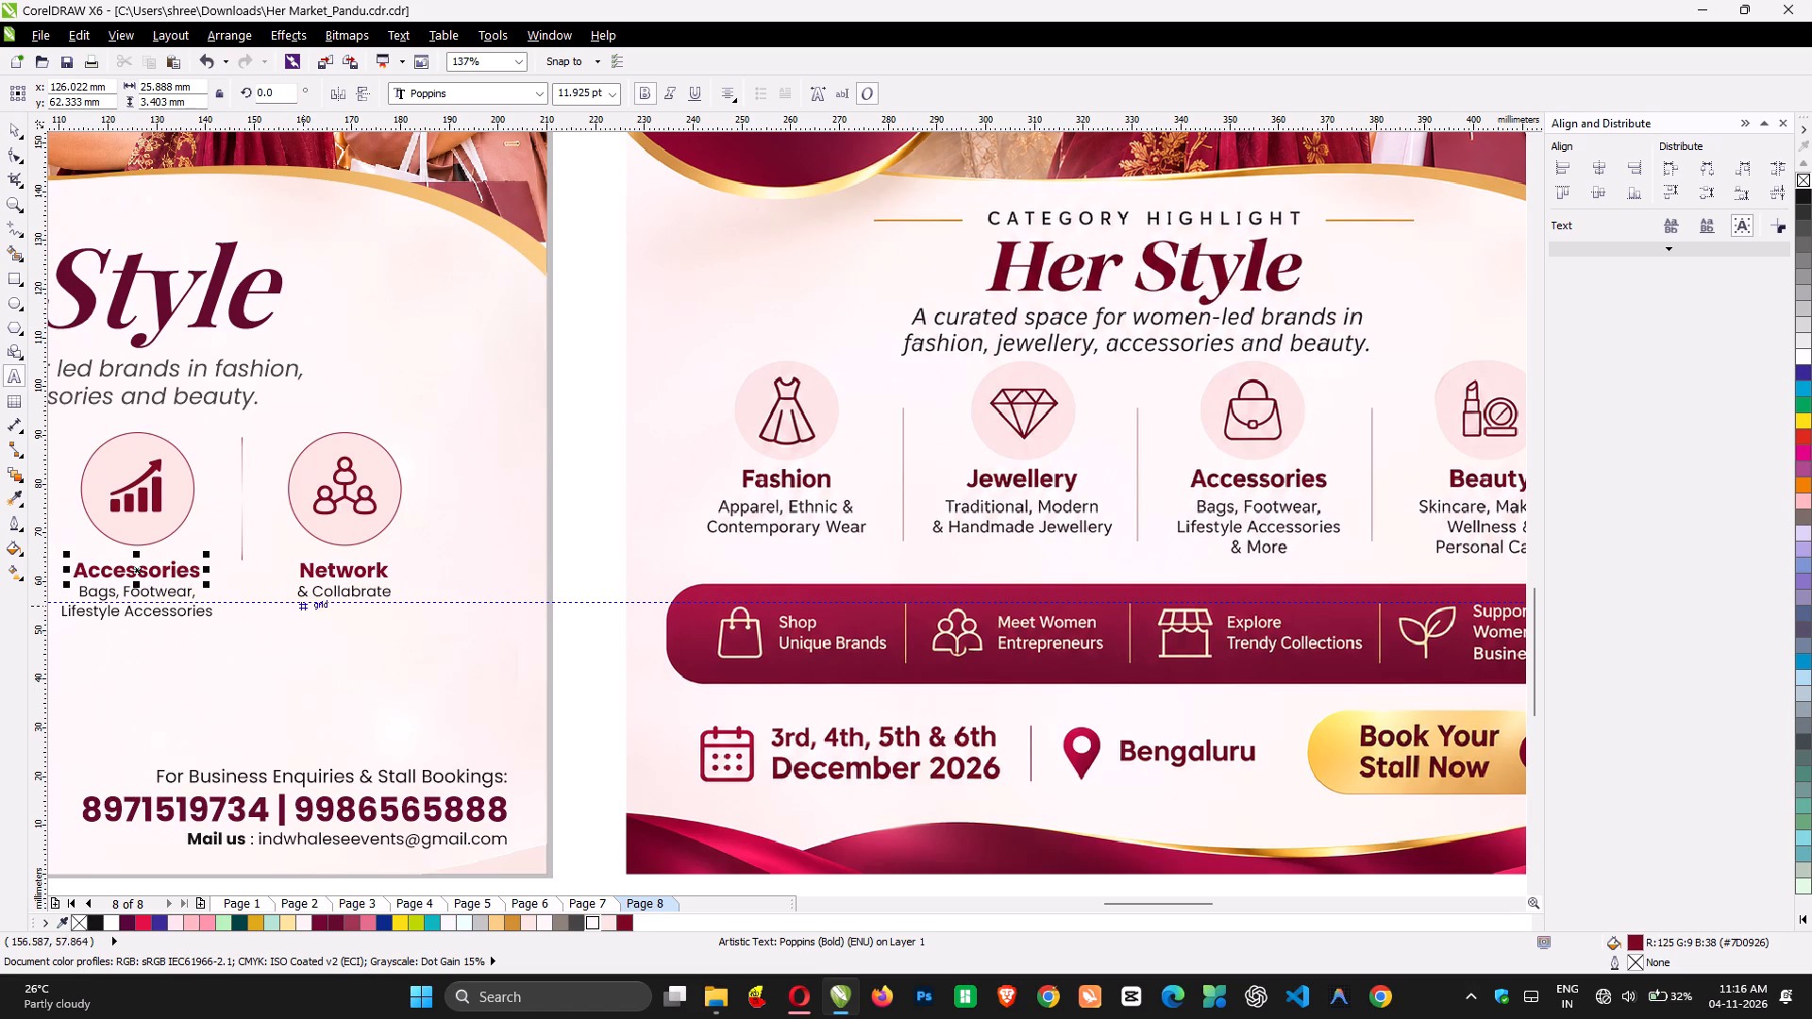
Retitle the Network column as "Beauty".
scroll(366, 638, left, 1)
click(298, 575)
key(ctrl+a)
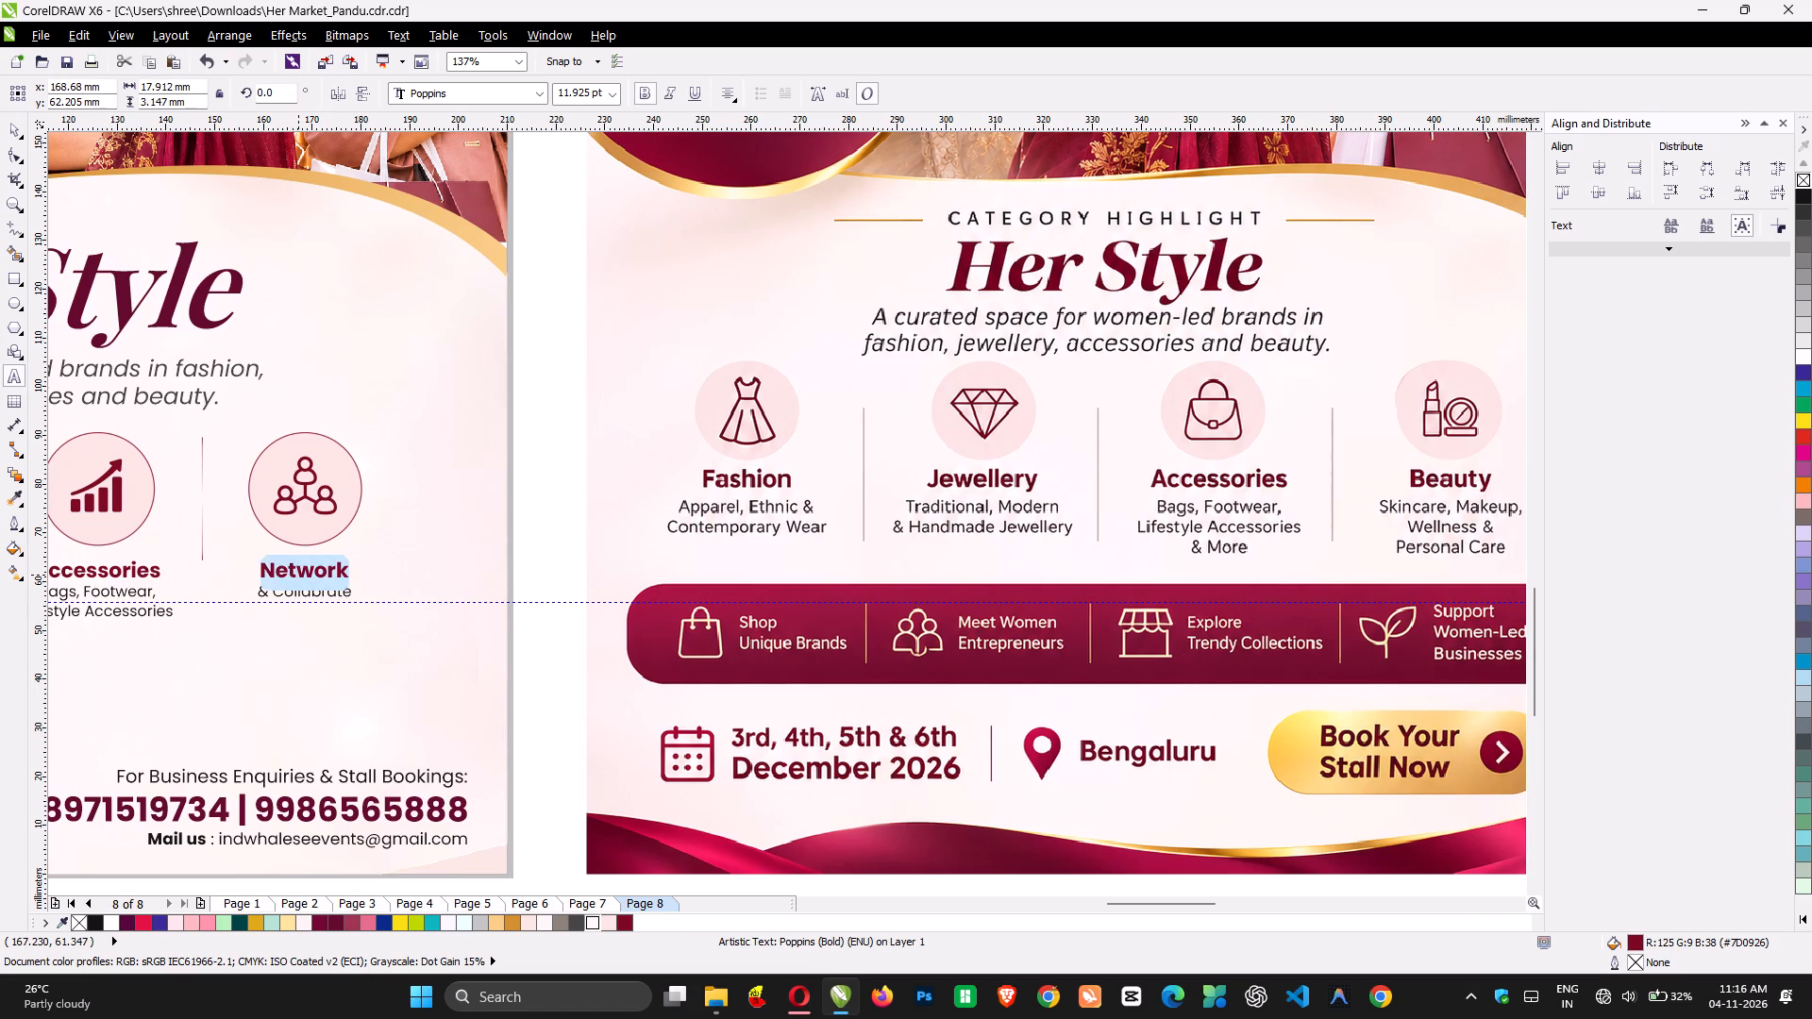
text(Beaur)
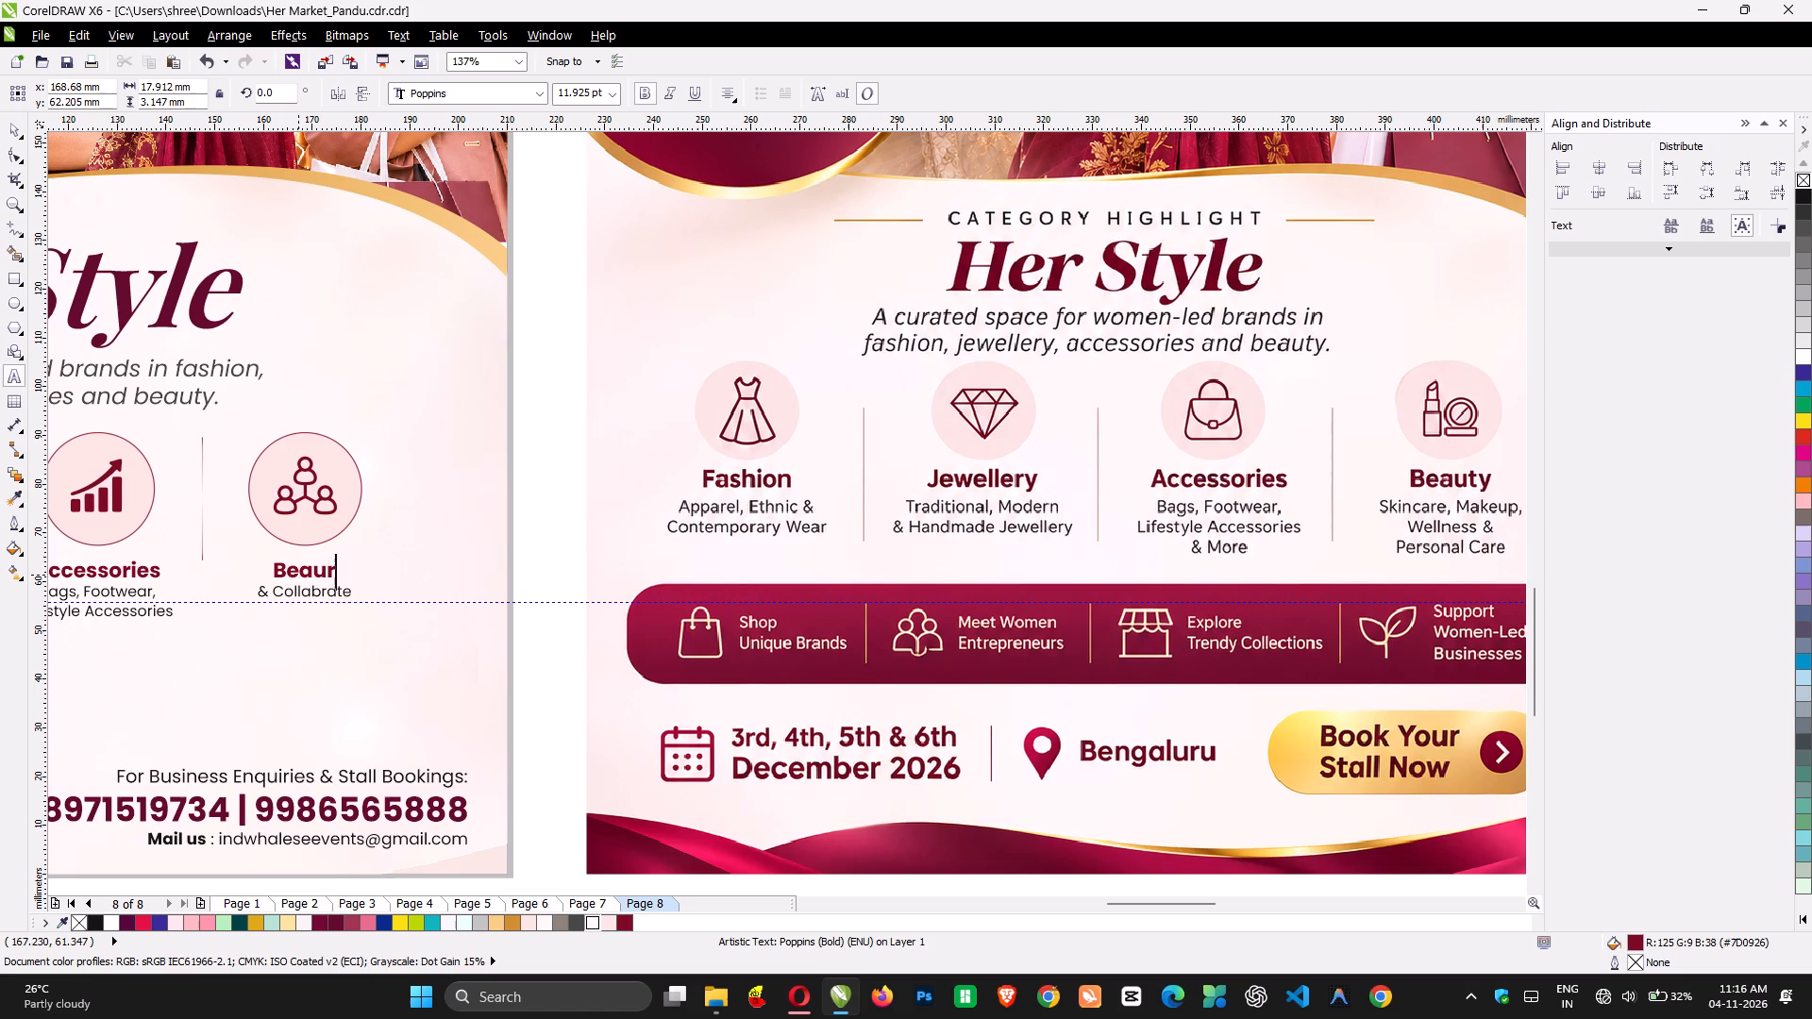
key(BackSpace)
text(ty)
Replace the description under Beauty with "Skincare, Makeup" and "& Personal Care" on two lines.
click(269, 593)
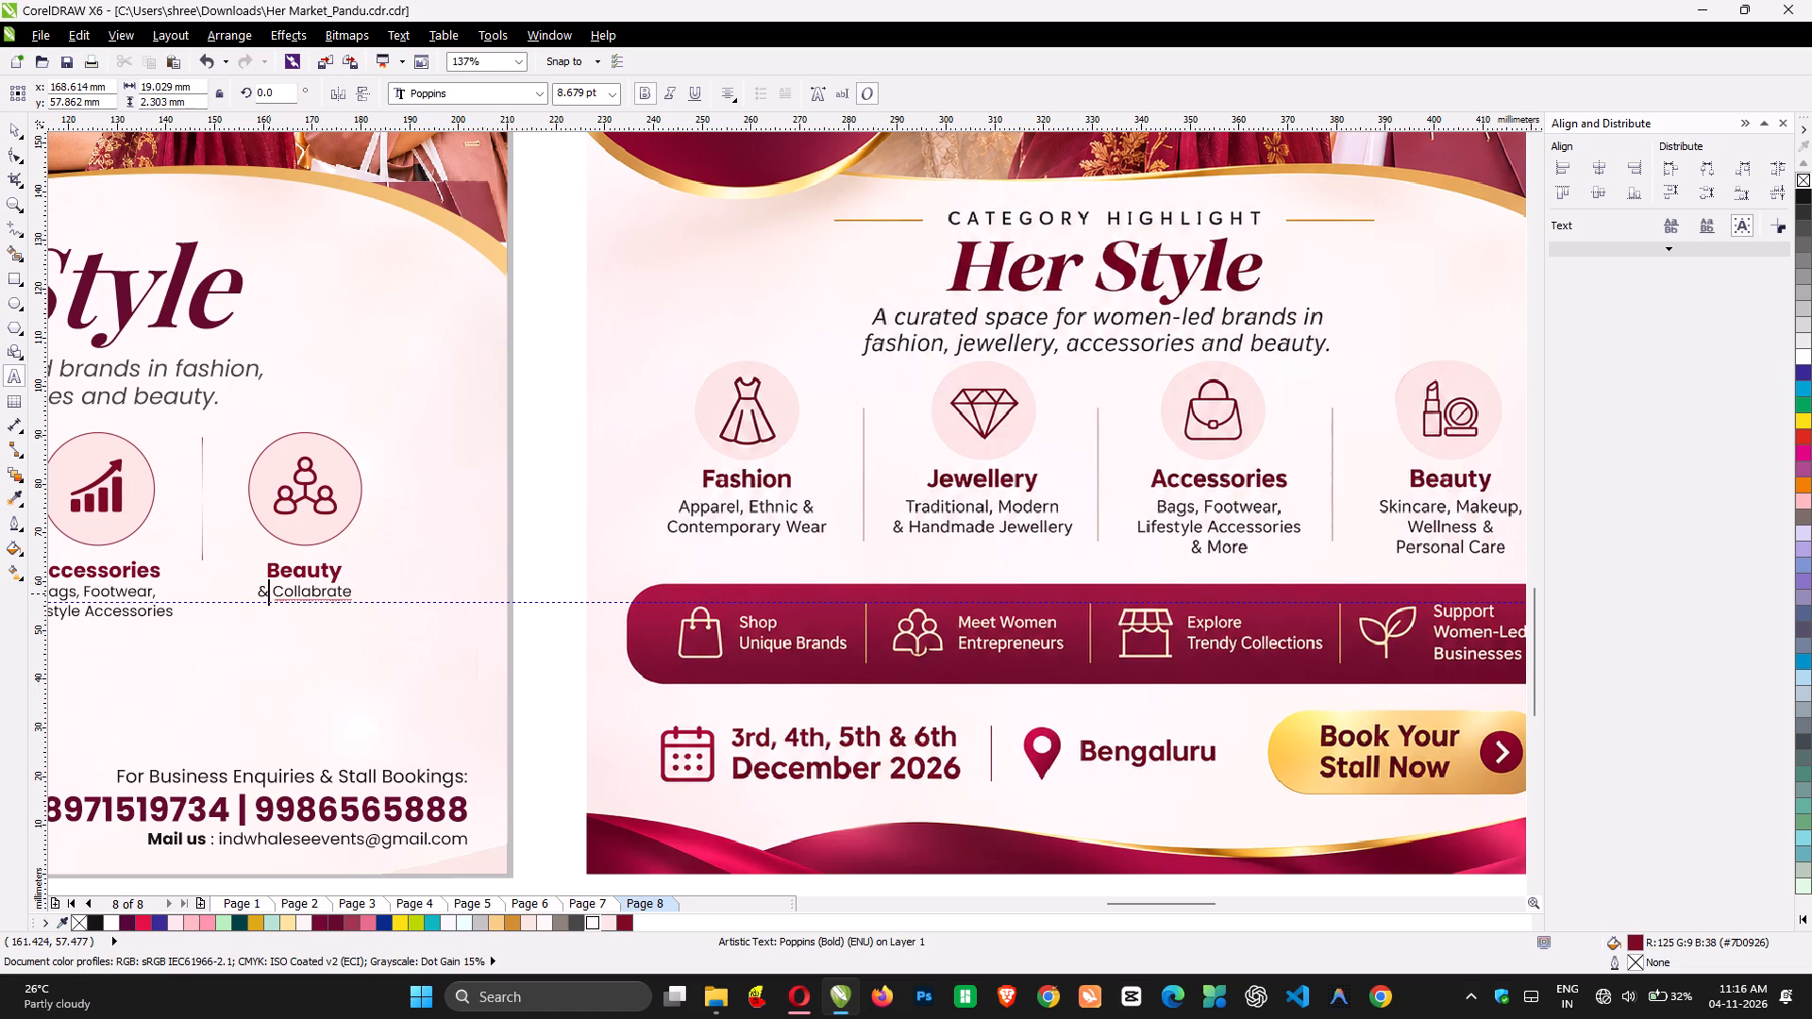
key(ctrl+a)
text(Skincare,)
key(space)
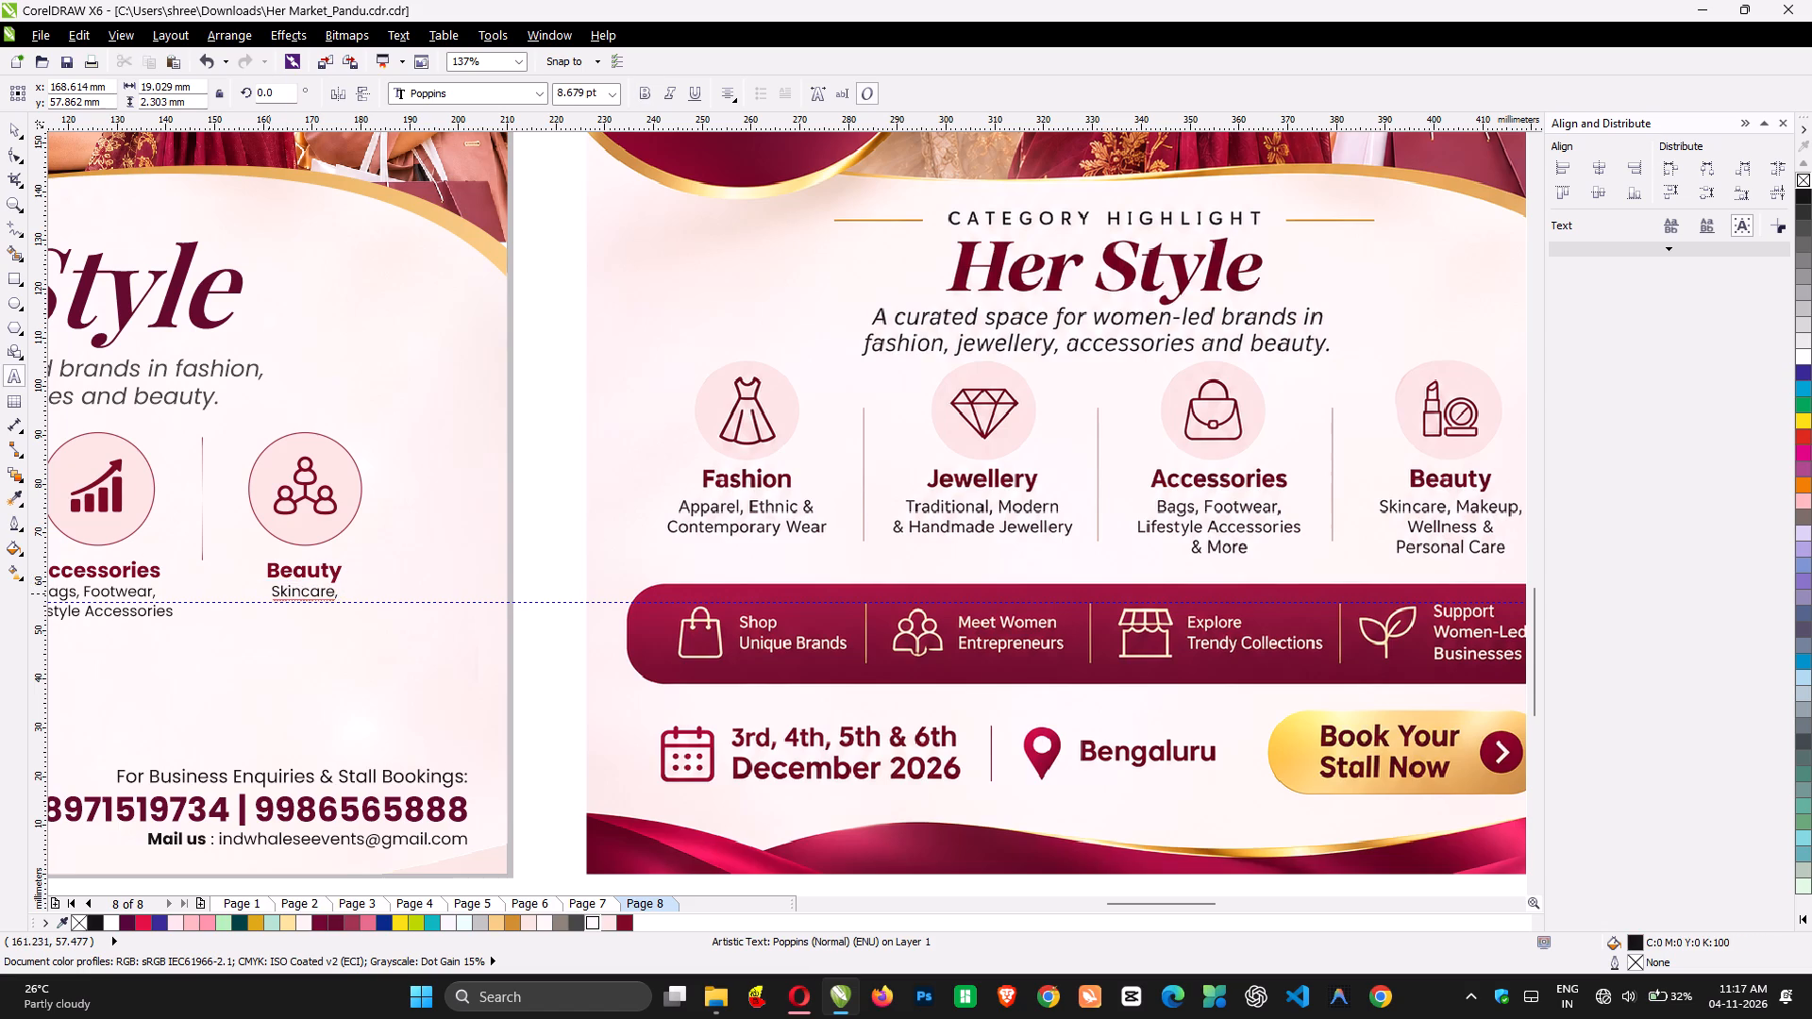
text(Makeup)
scroll(269, 593, left, 1)
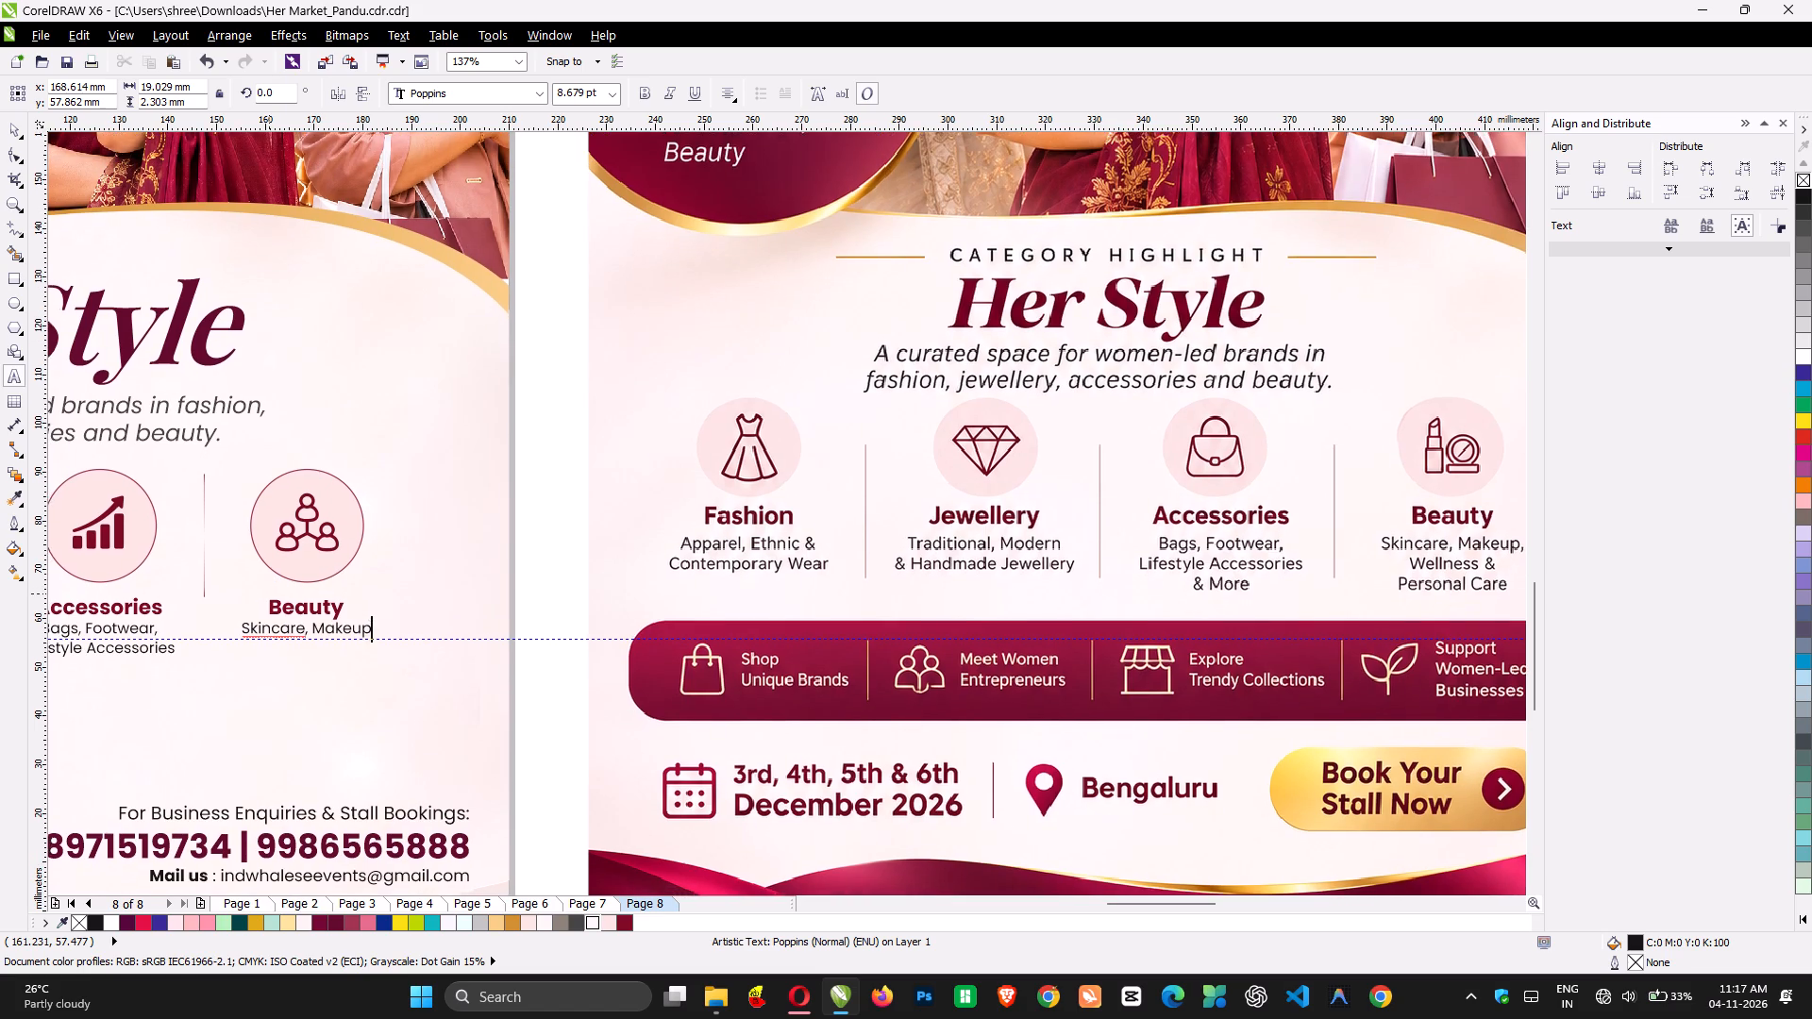
scroll(269, 593, left, 1)
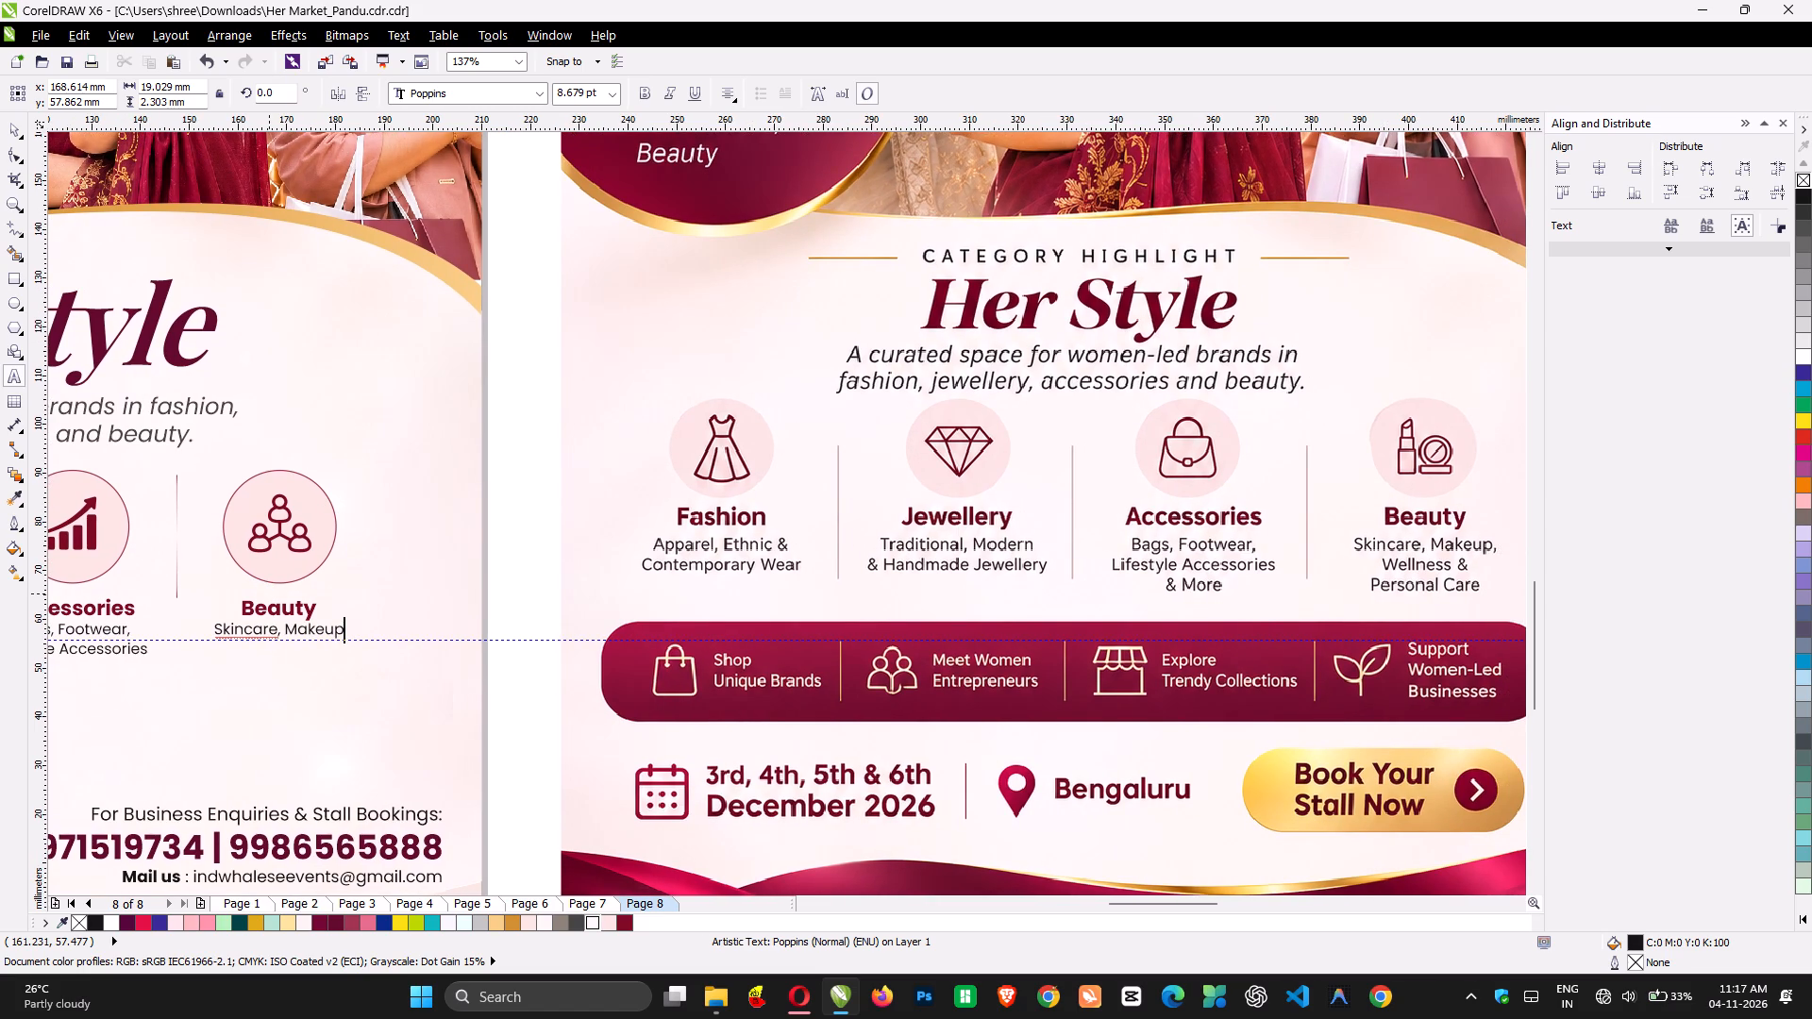
key(Return)
text(& Personal Care)
scroll(269, 593, right, 3)
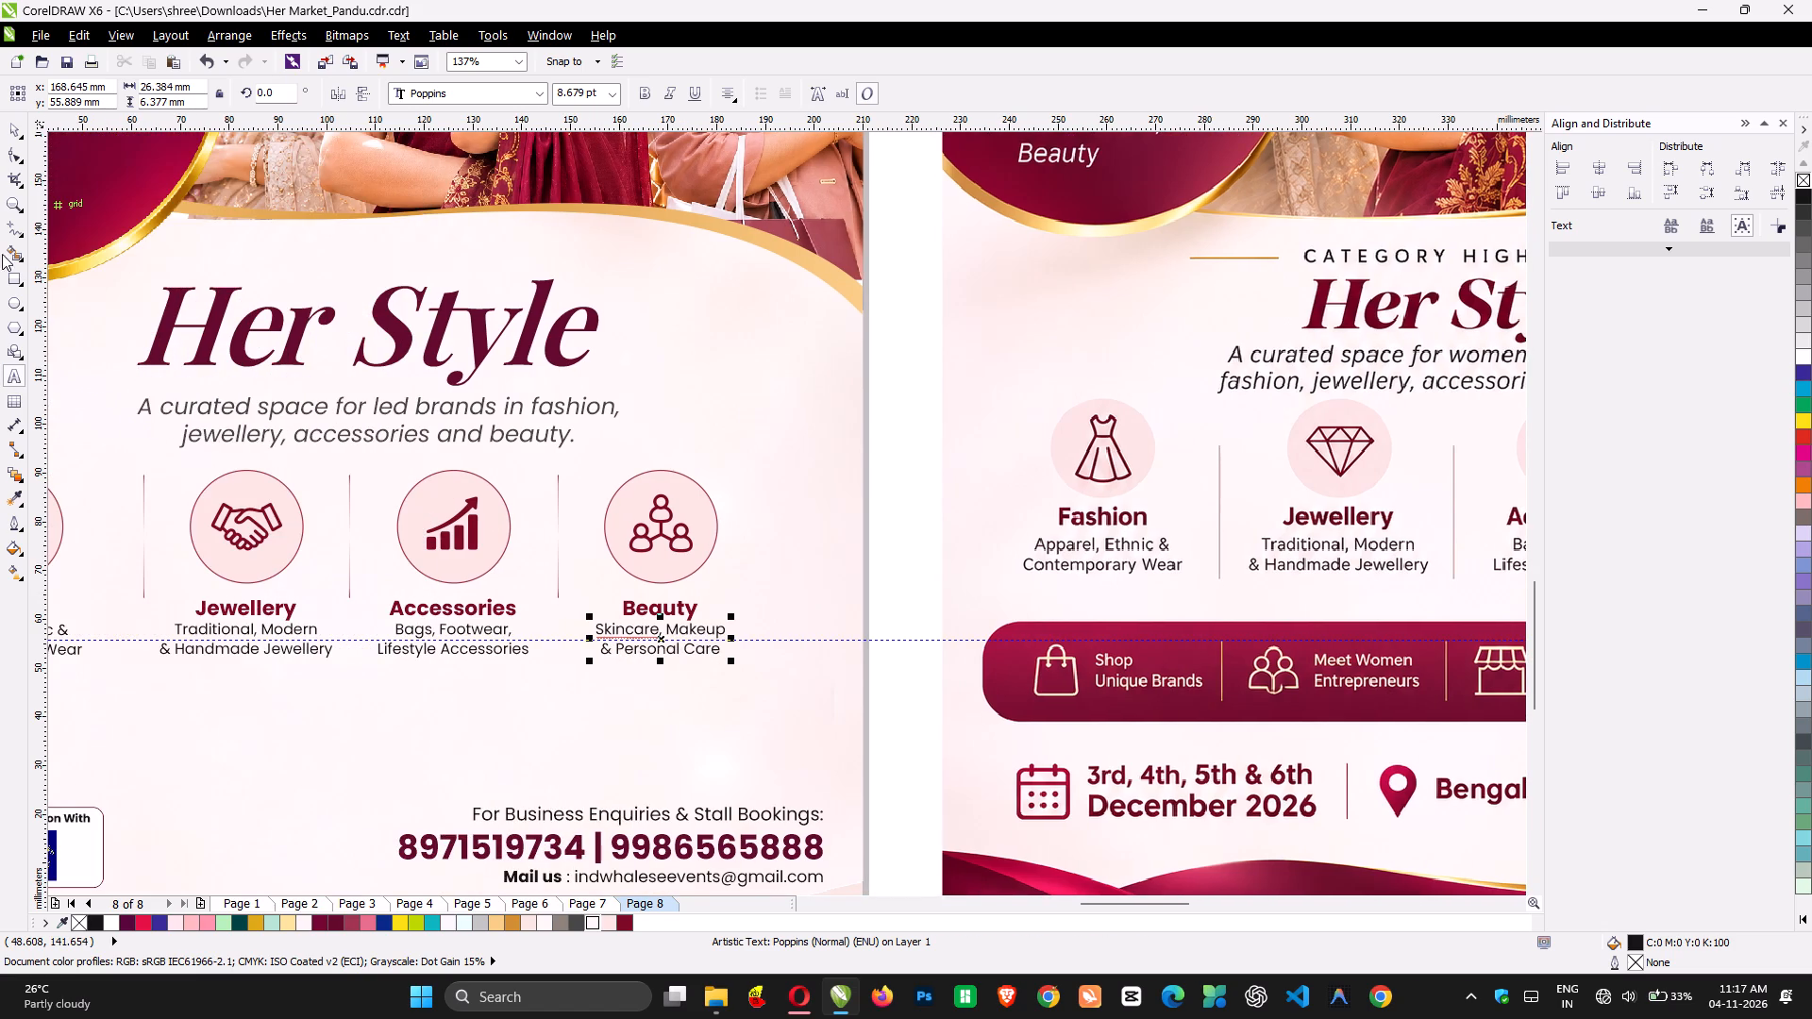
Select the circled people icon above the Beauty title.
click(12, 125)
click(663, 555)
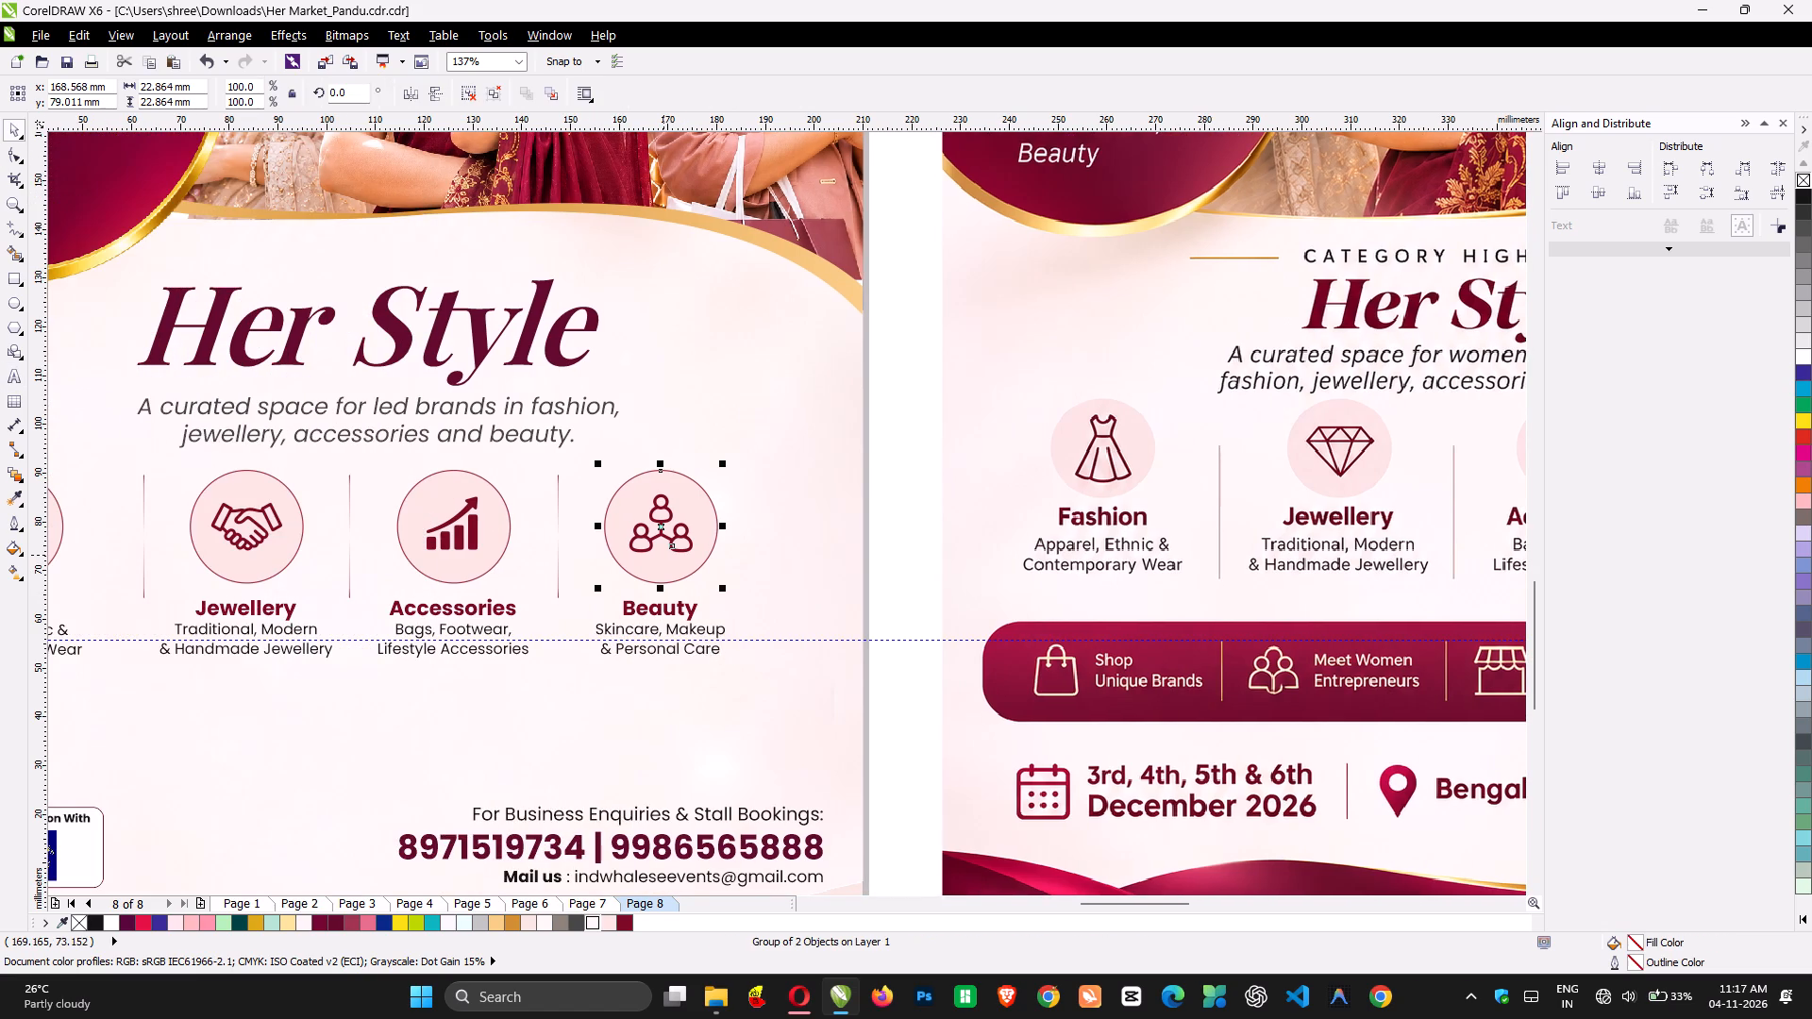
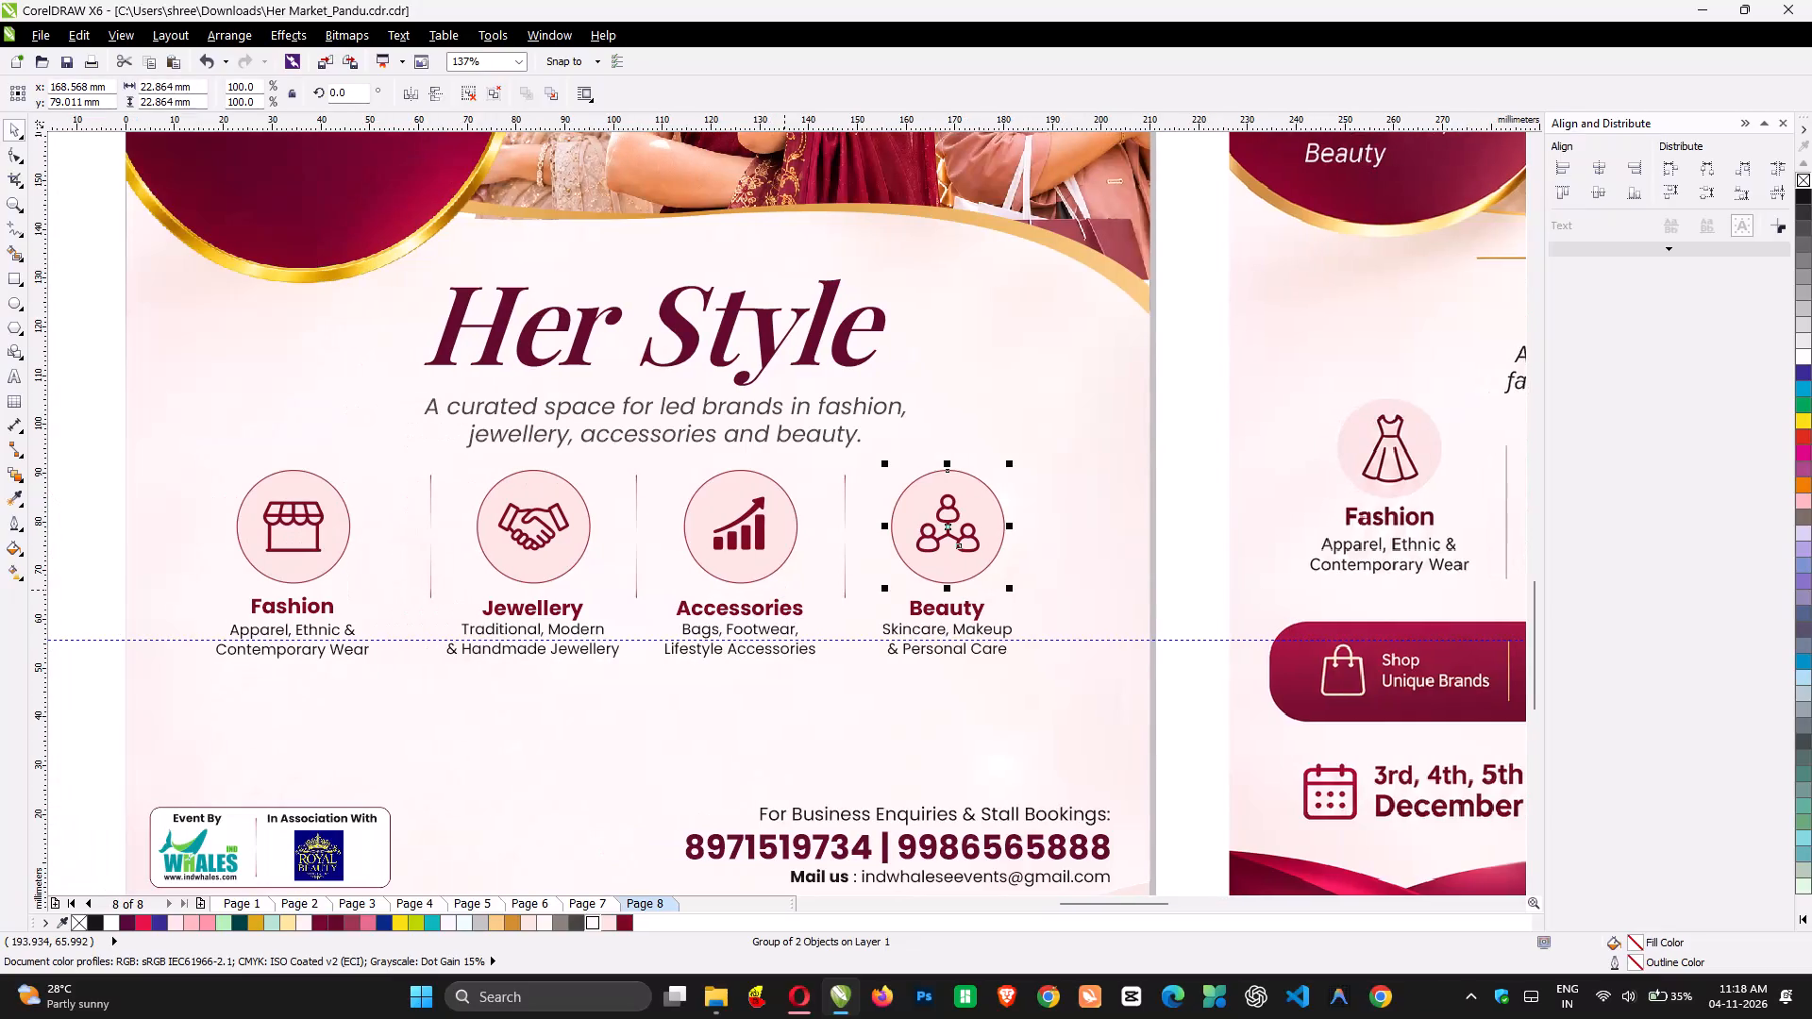
Draw a horizontal rectangle about 160 × 16 mm beneath the row of category descriptions.
scroll(784, 590, down, 1)
click(100, 563)
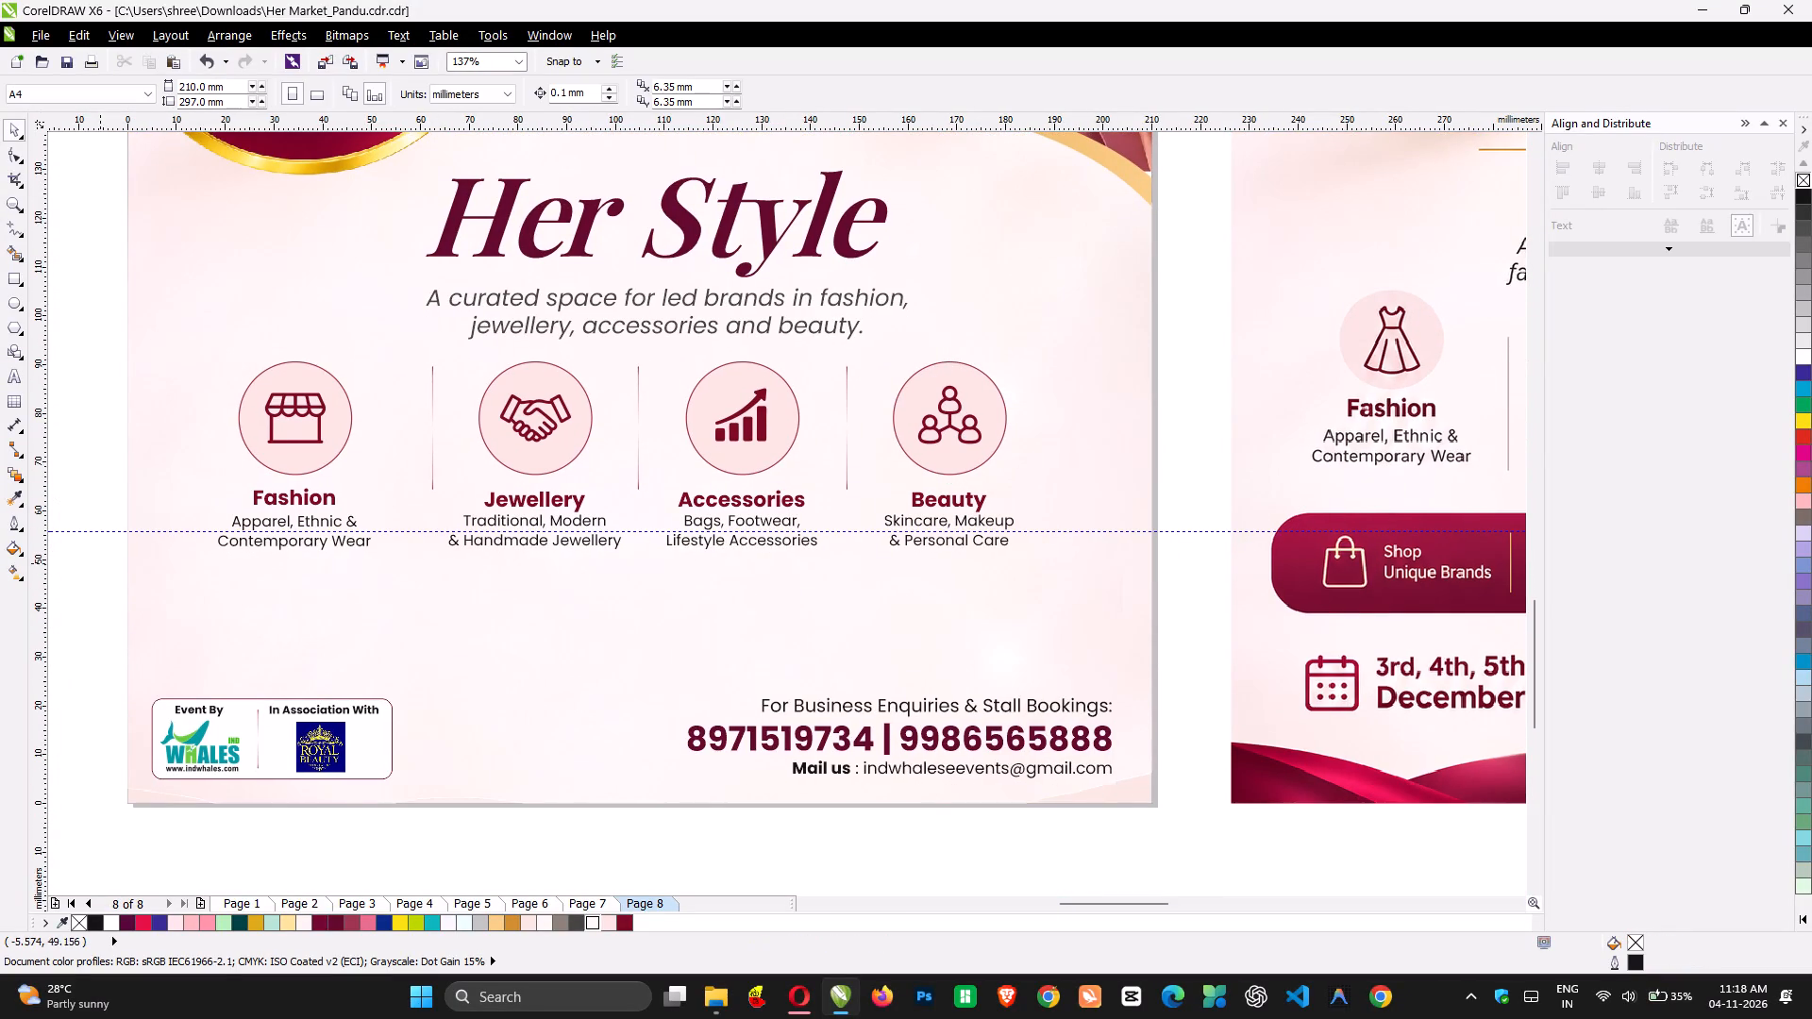
click(13, 275)
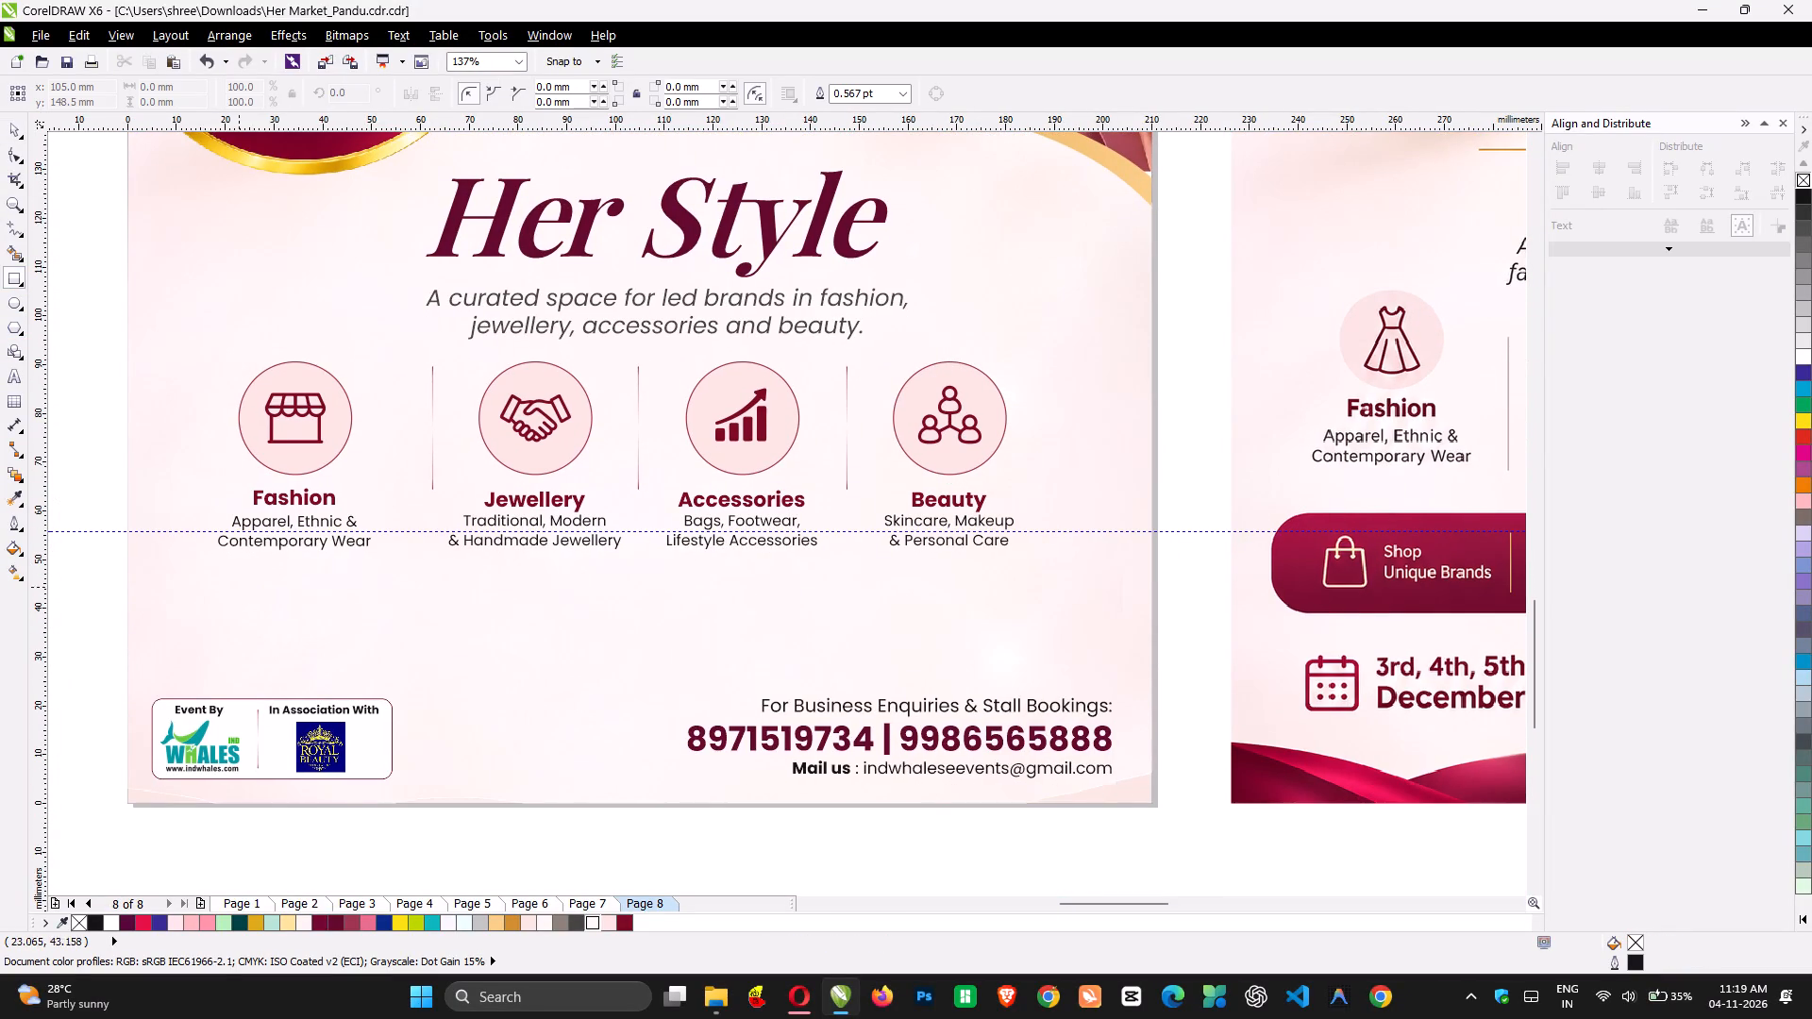
drag(242, 592, 972, 625)
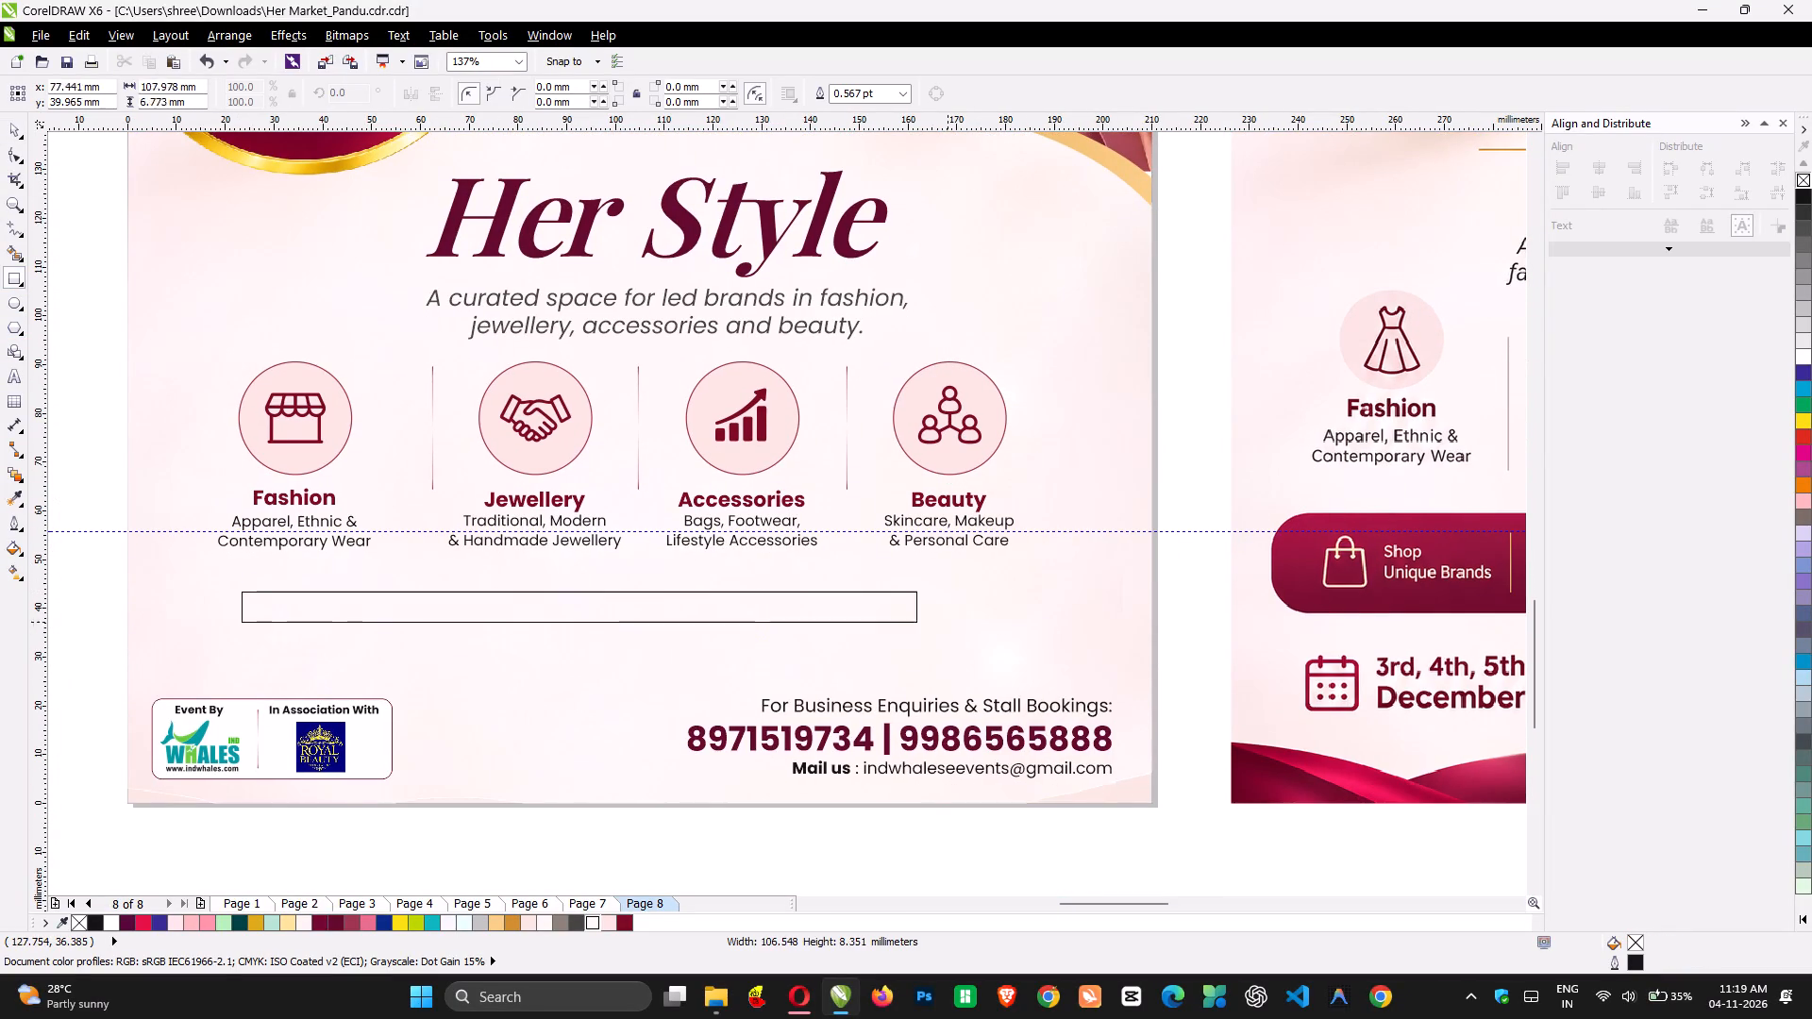
drag(972, 625, 1023, 668)
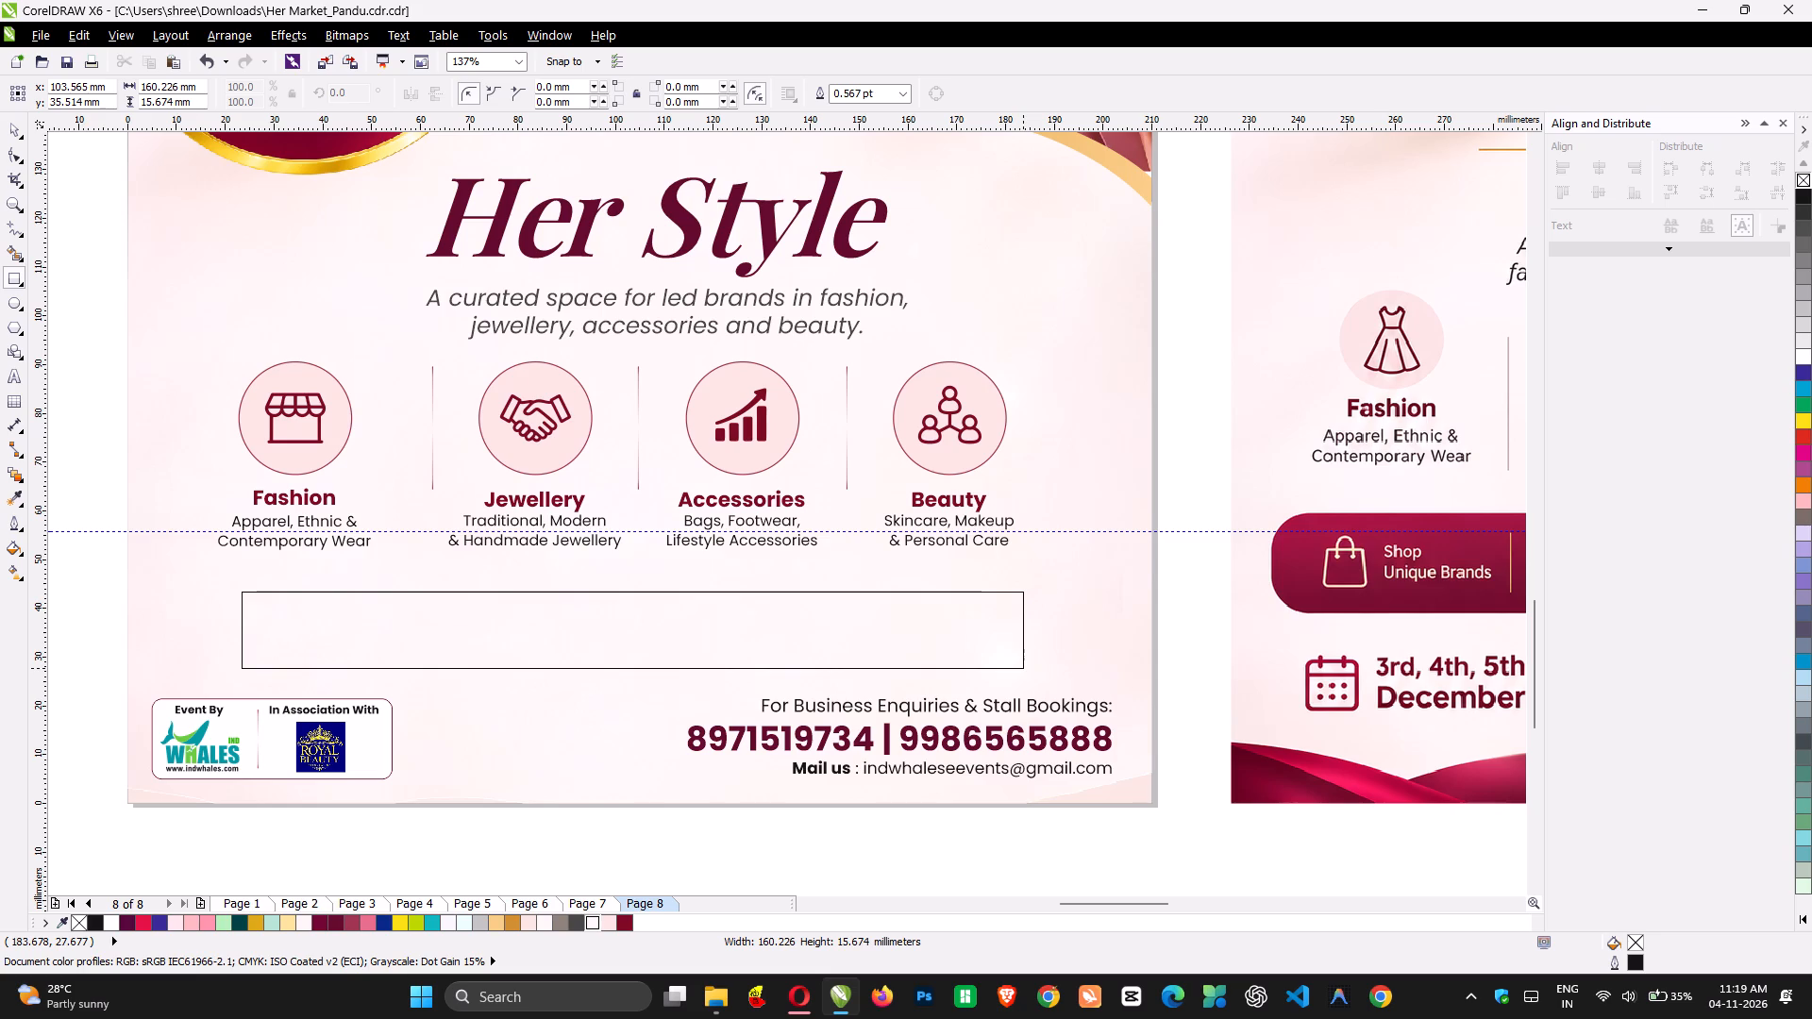
drag(1023, 668, 1023, 670)
Round the rectangle's corners fully to about 8 mm, making a pill-shaped bar.
click(14, 152)
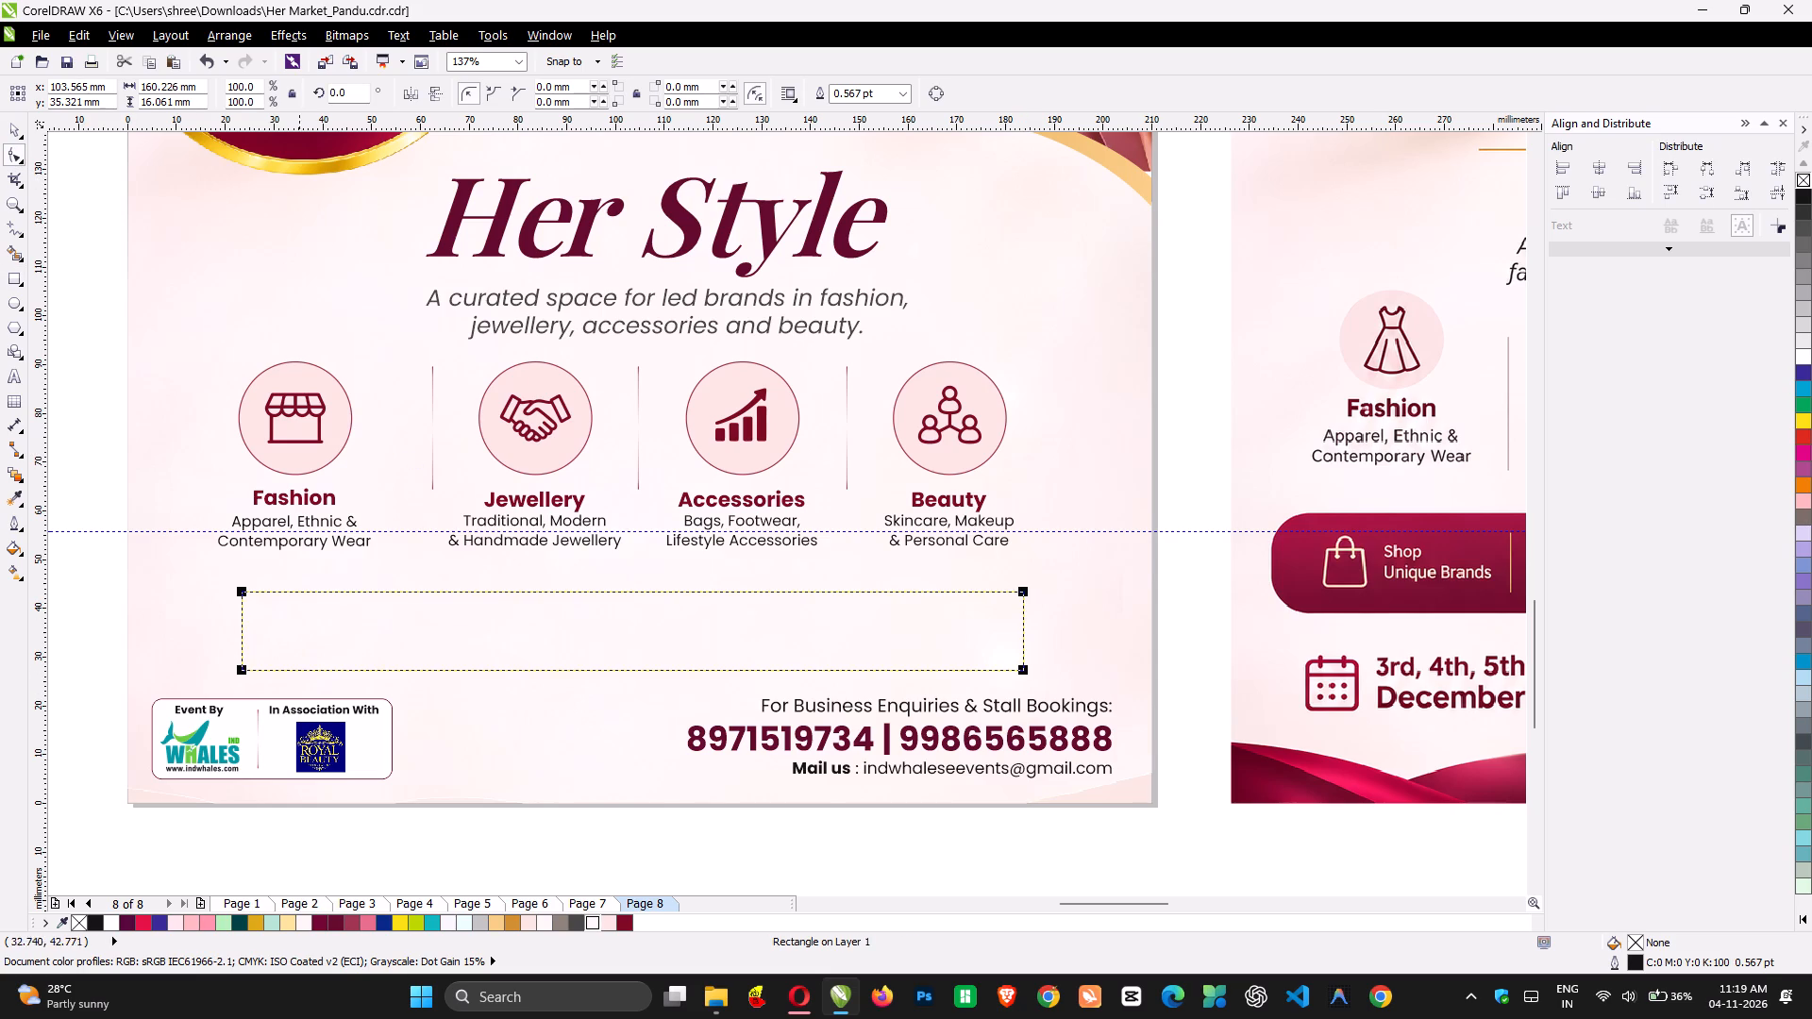
drag(243, 590, 428, 587)
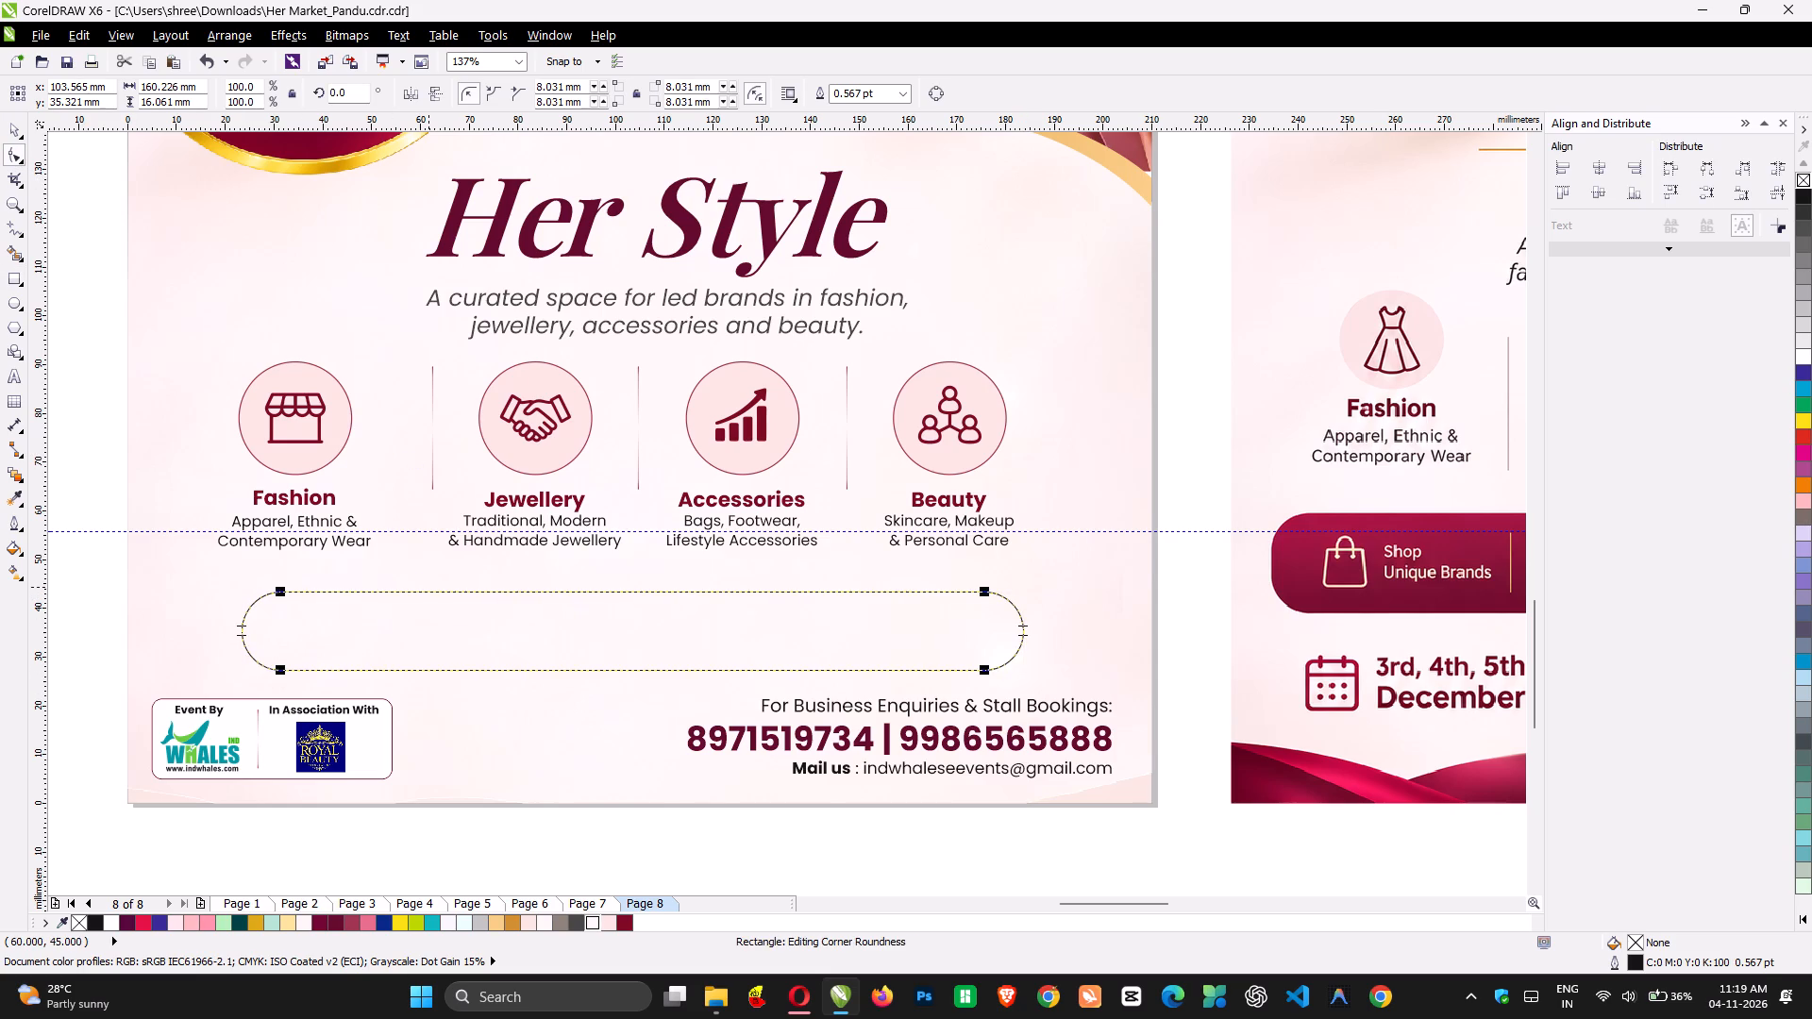
key(space)
Fill the bar with a linear gradient at 90°, from the reference bar's sampled dark maroon to its crimson #A71543.
click(627, 642)
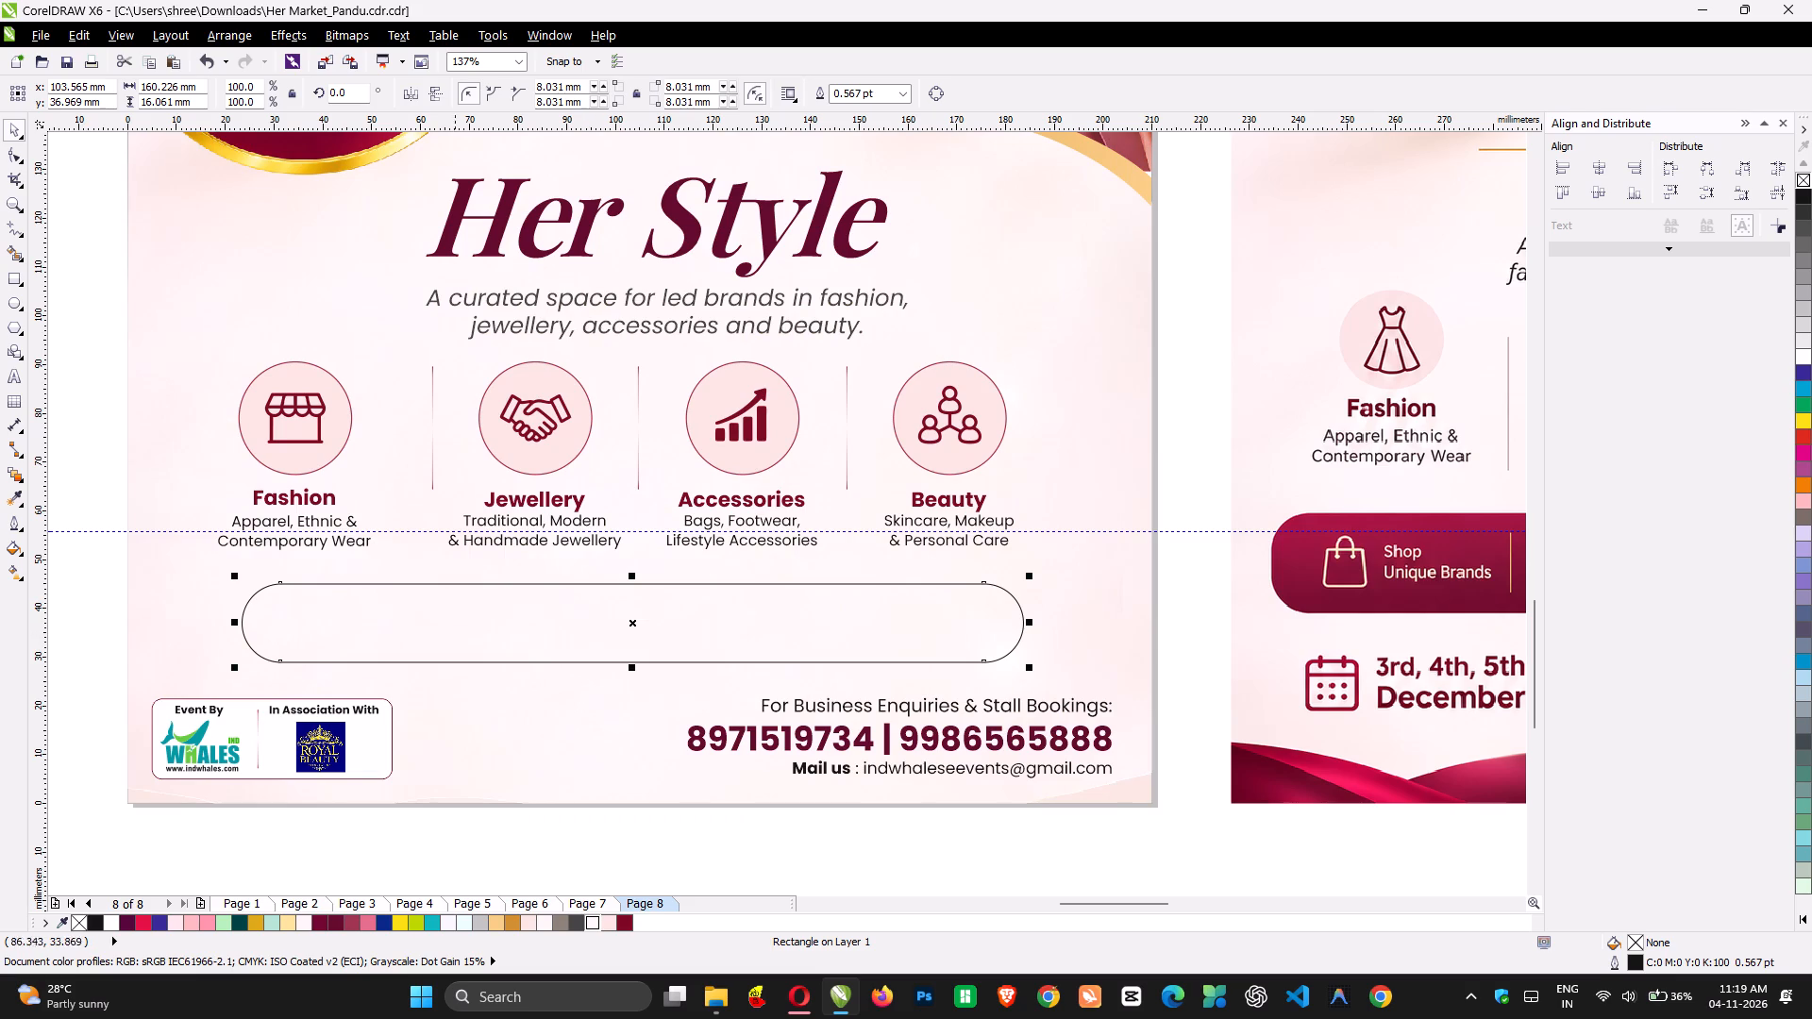
key(F11)
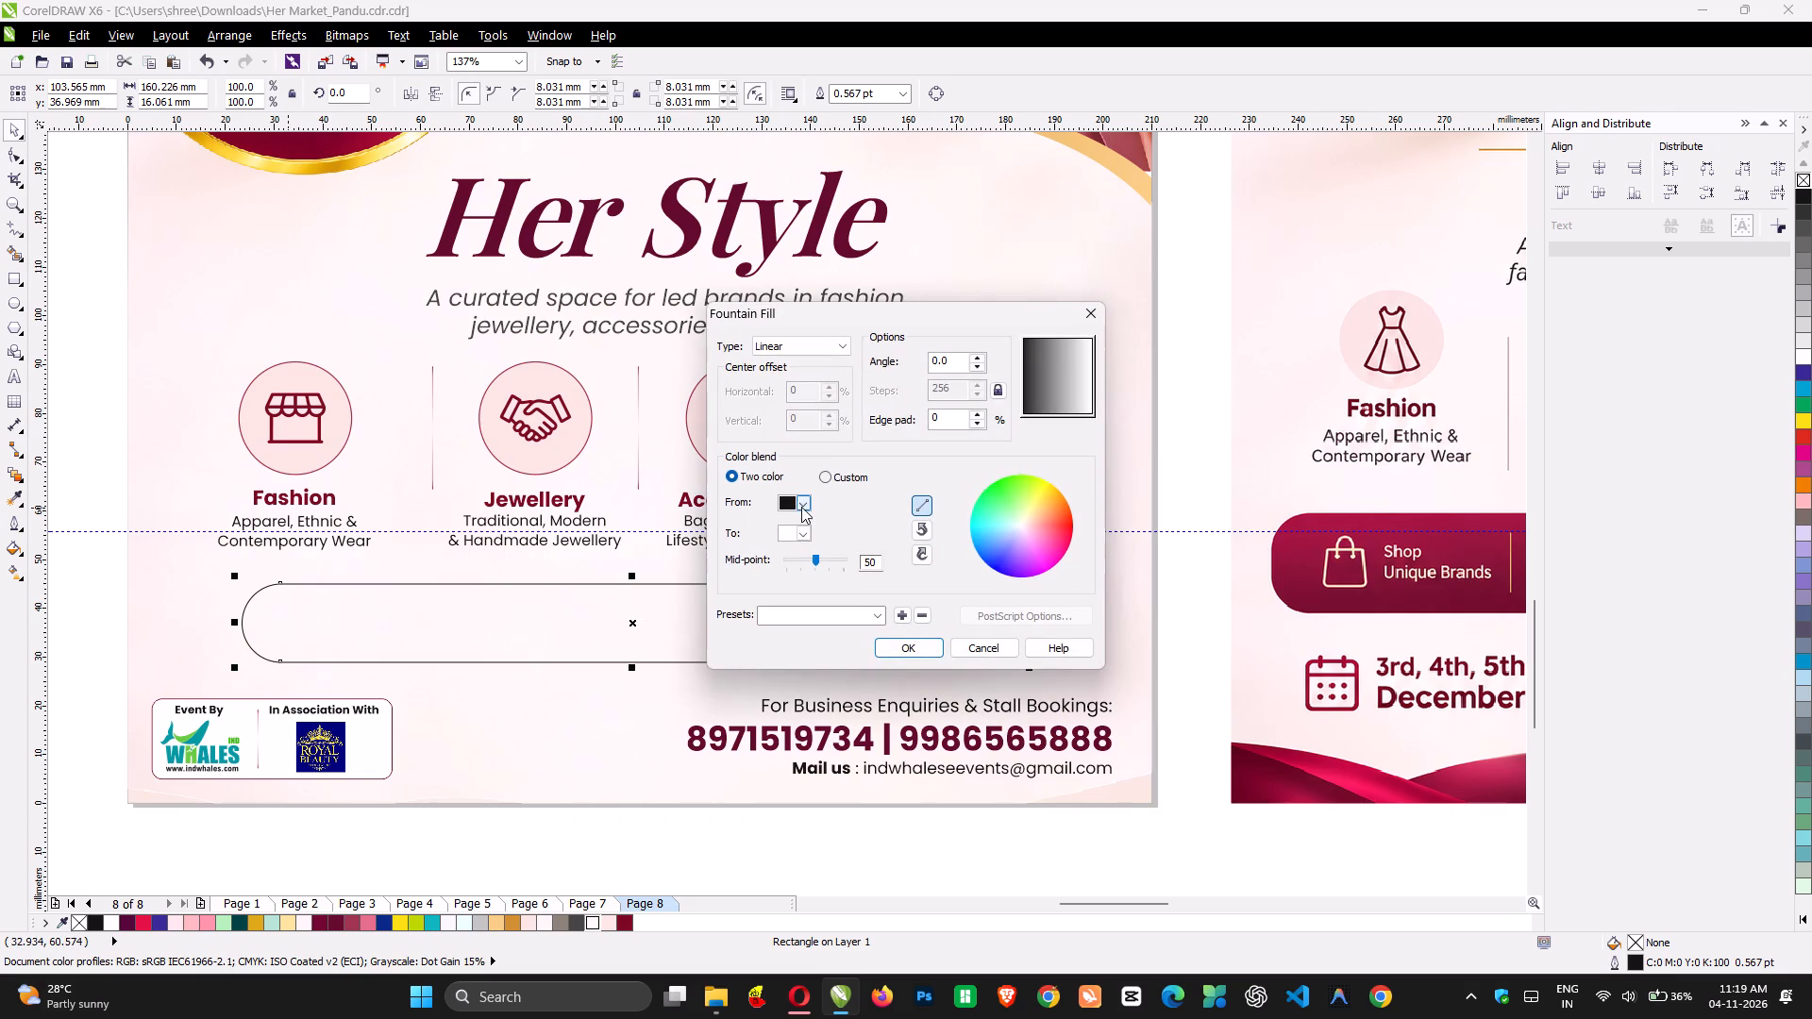
click(801, 507)
click(794, 638)
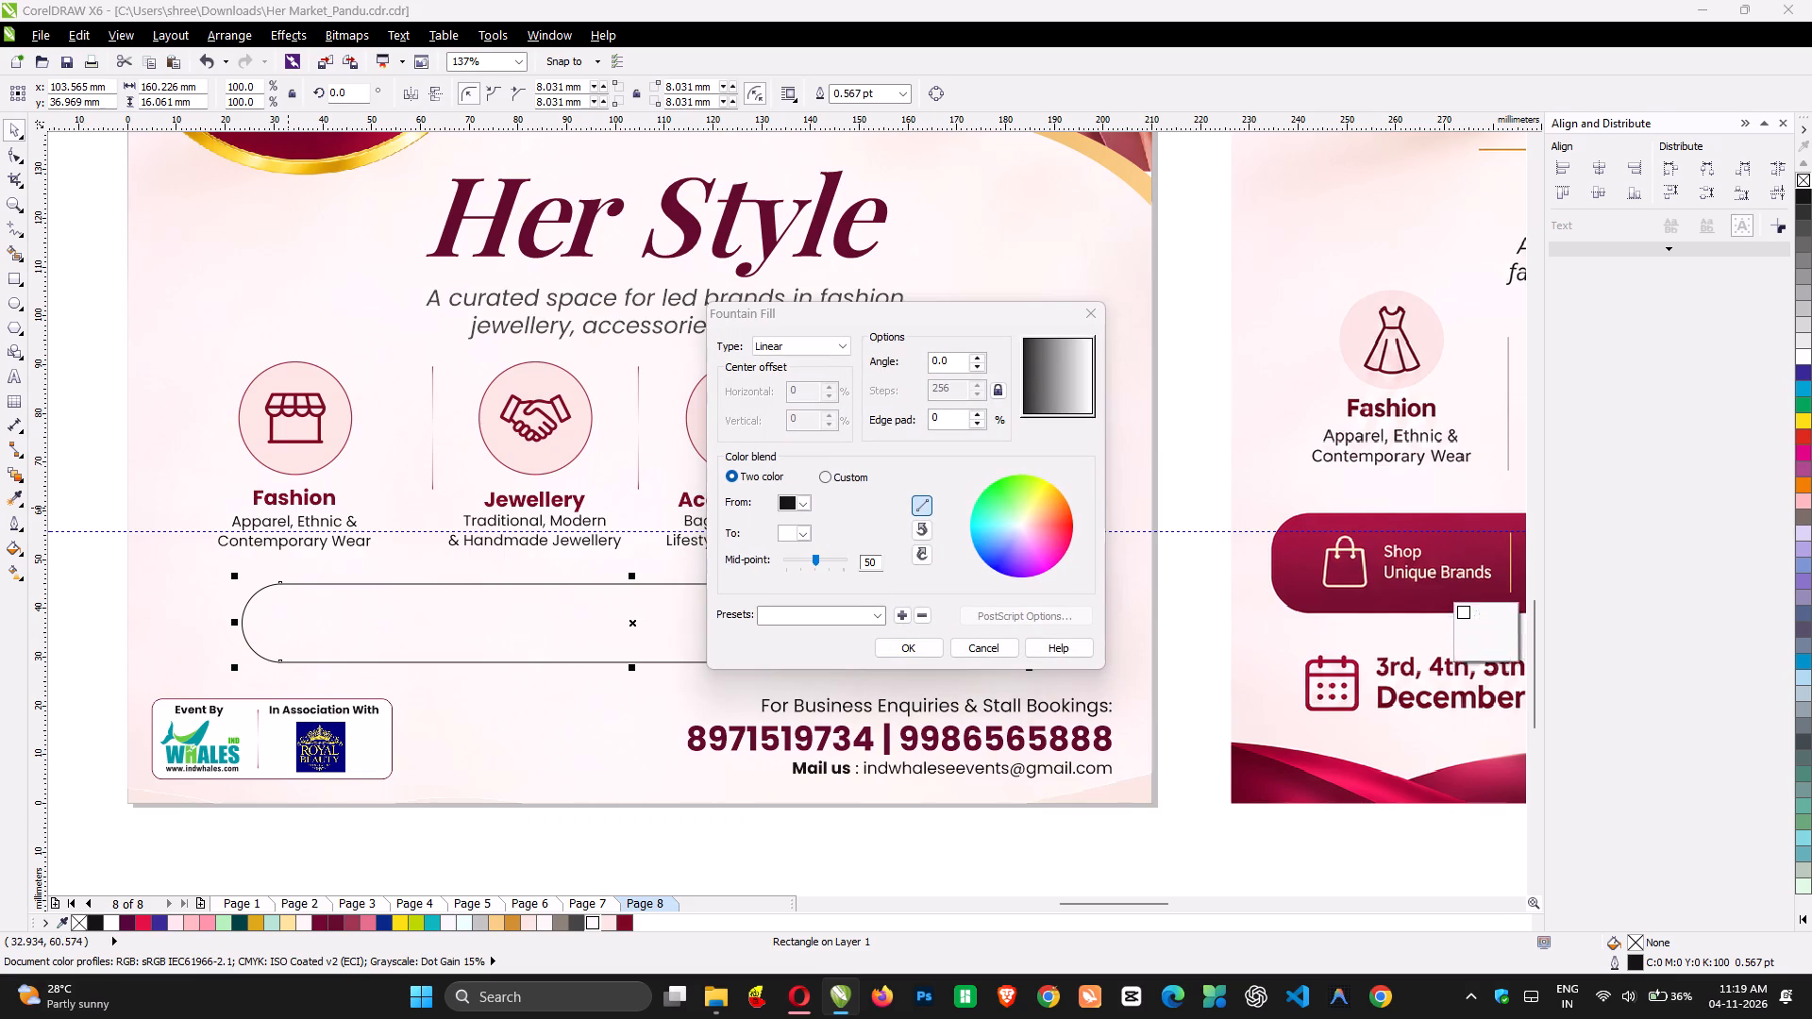
click(1421, 607)
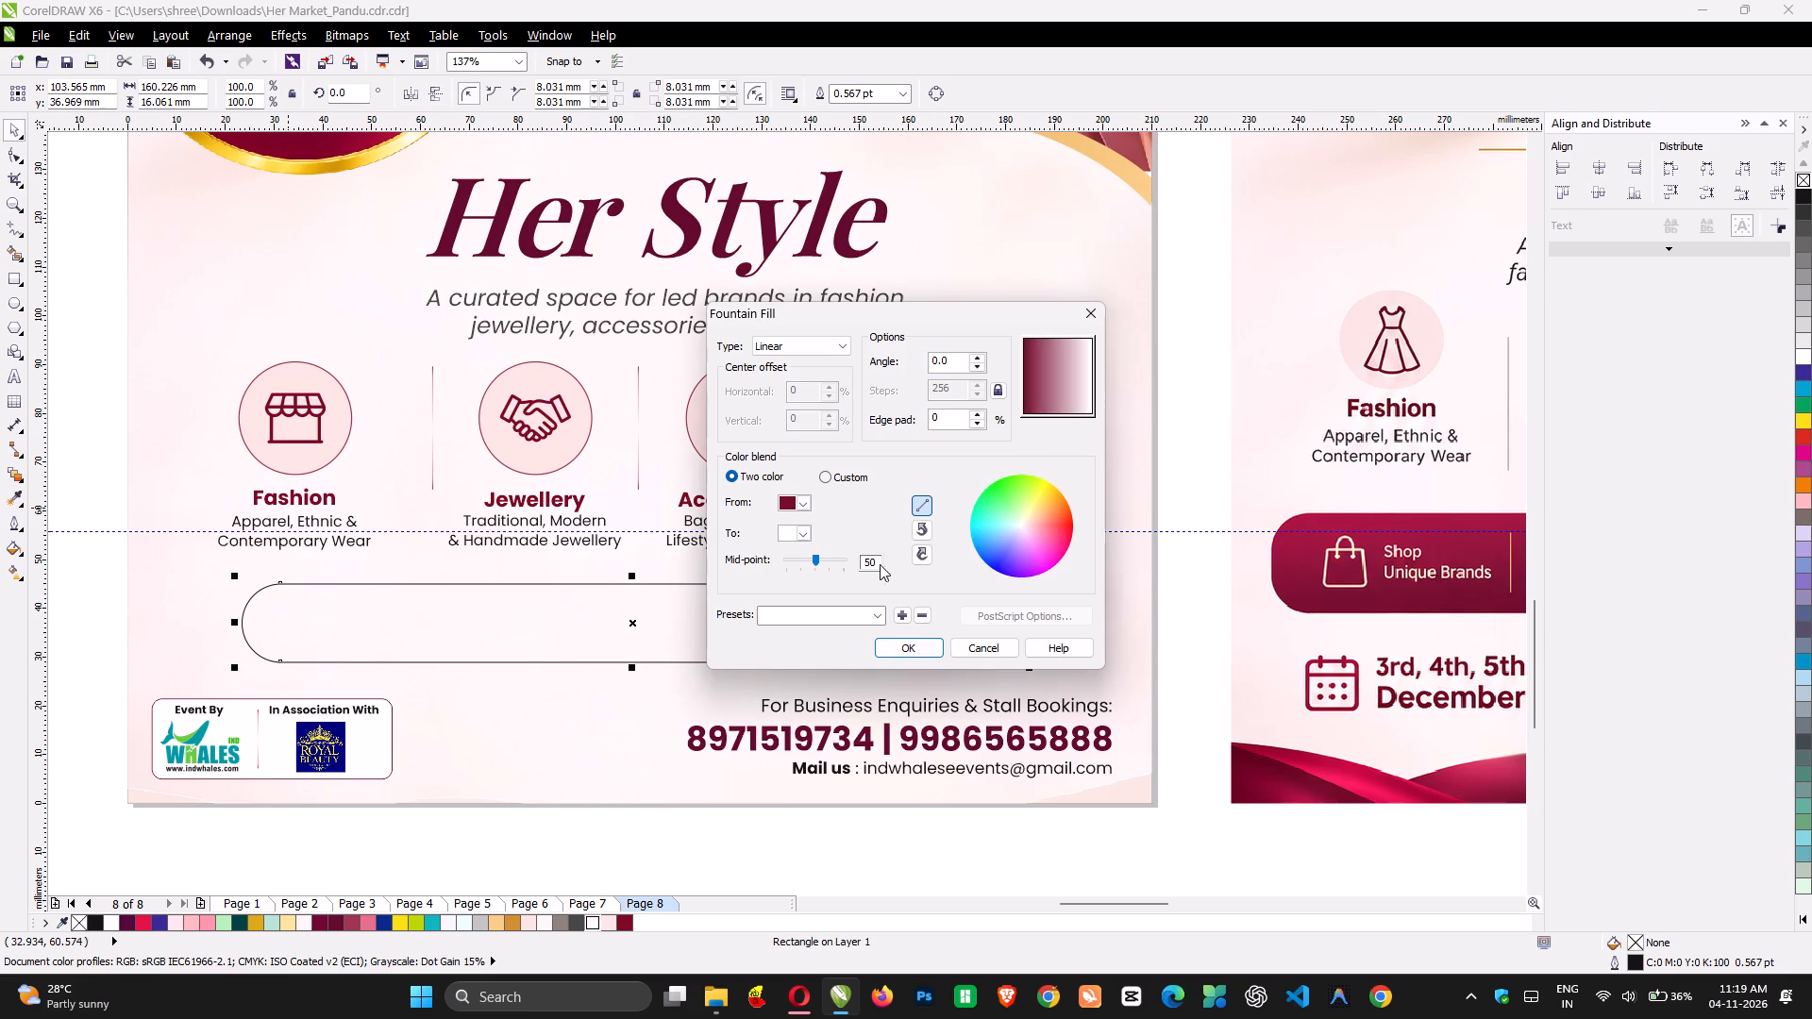
click(809, 533)
click(793, 675)
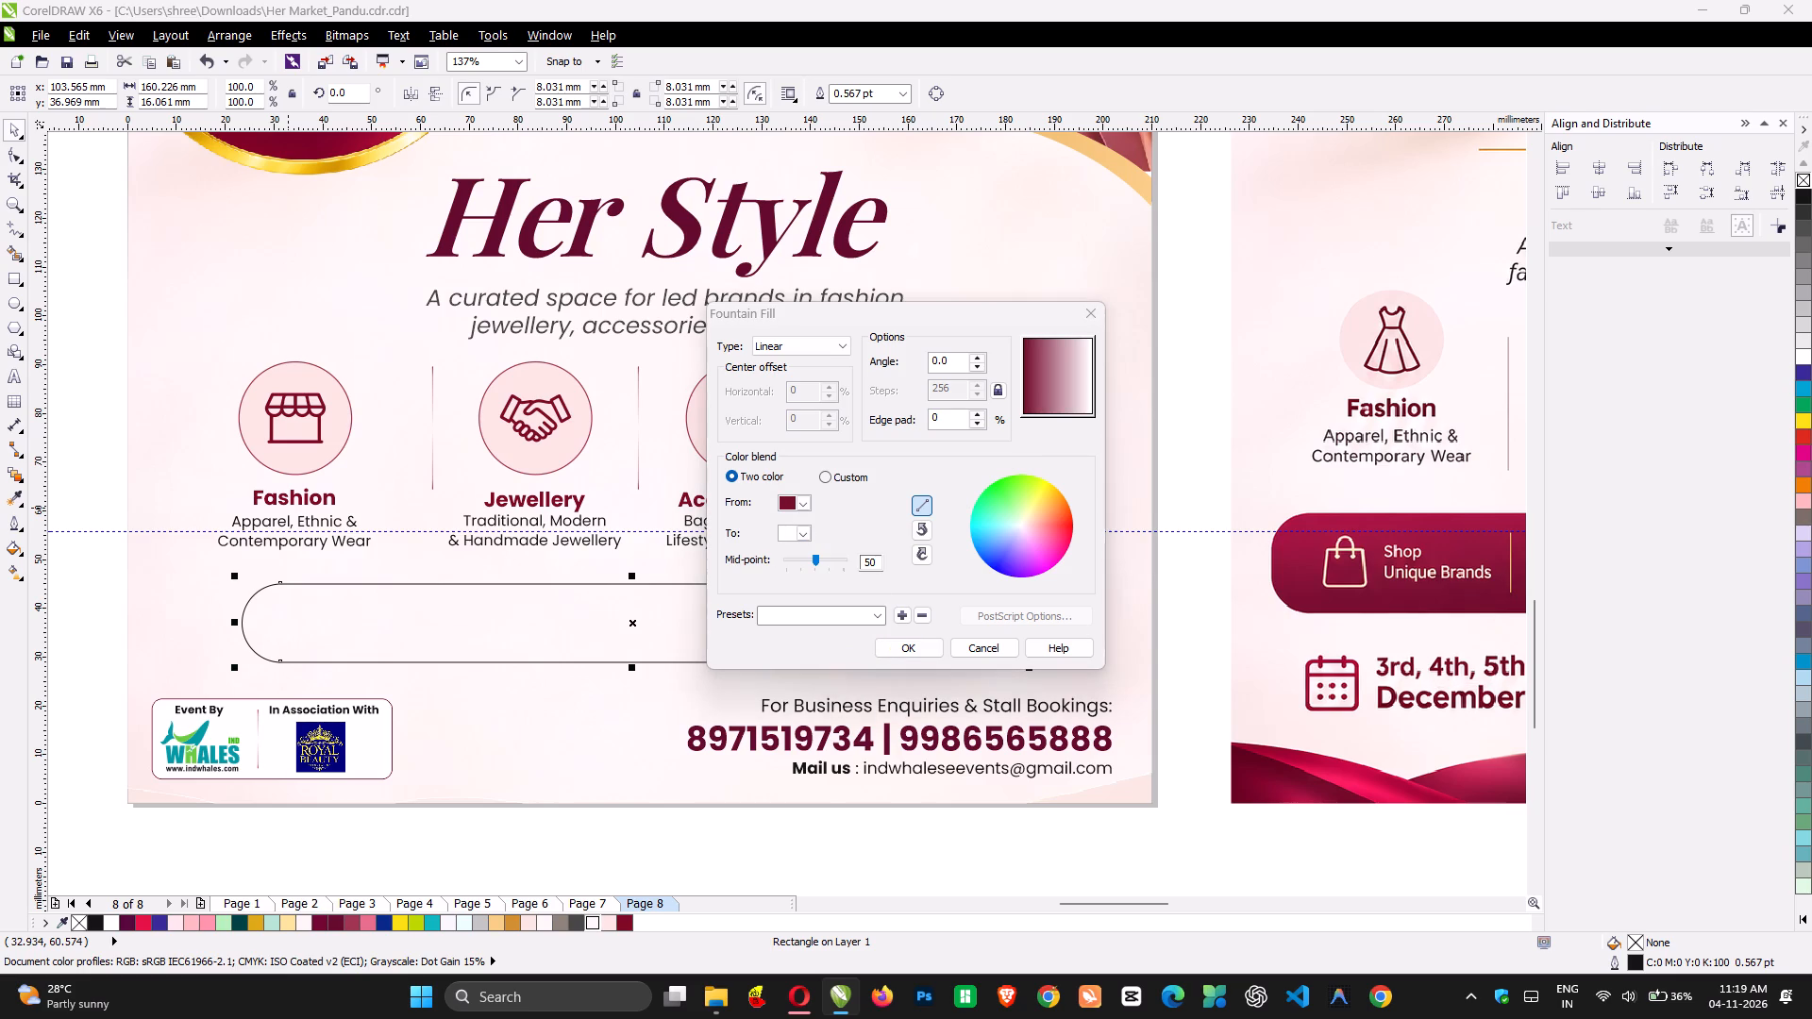
click(1392, 519)
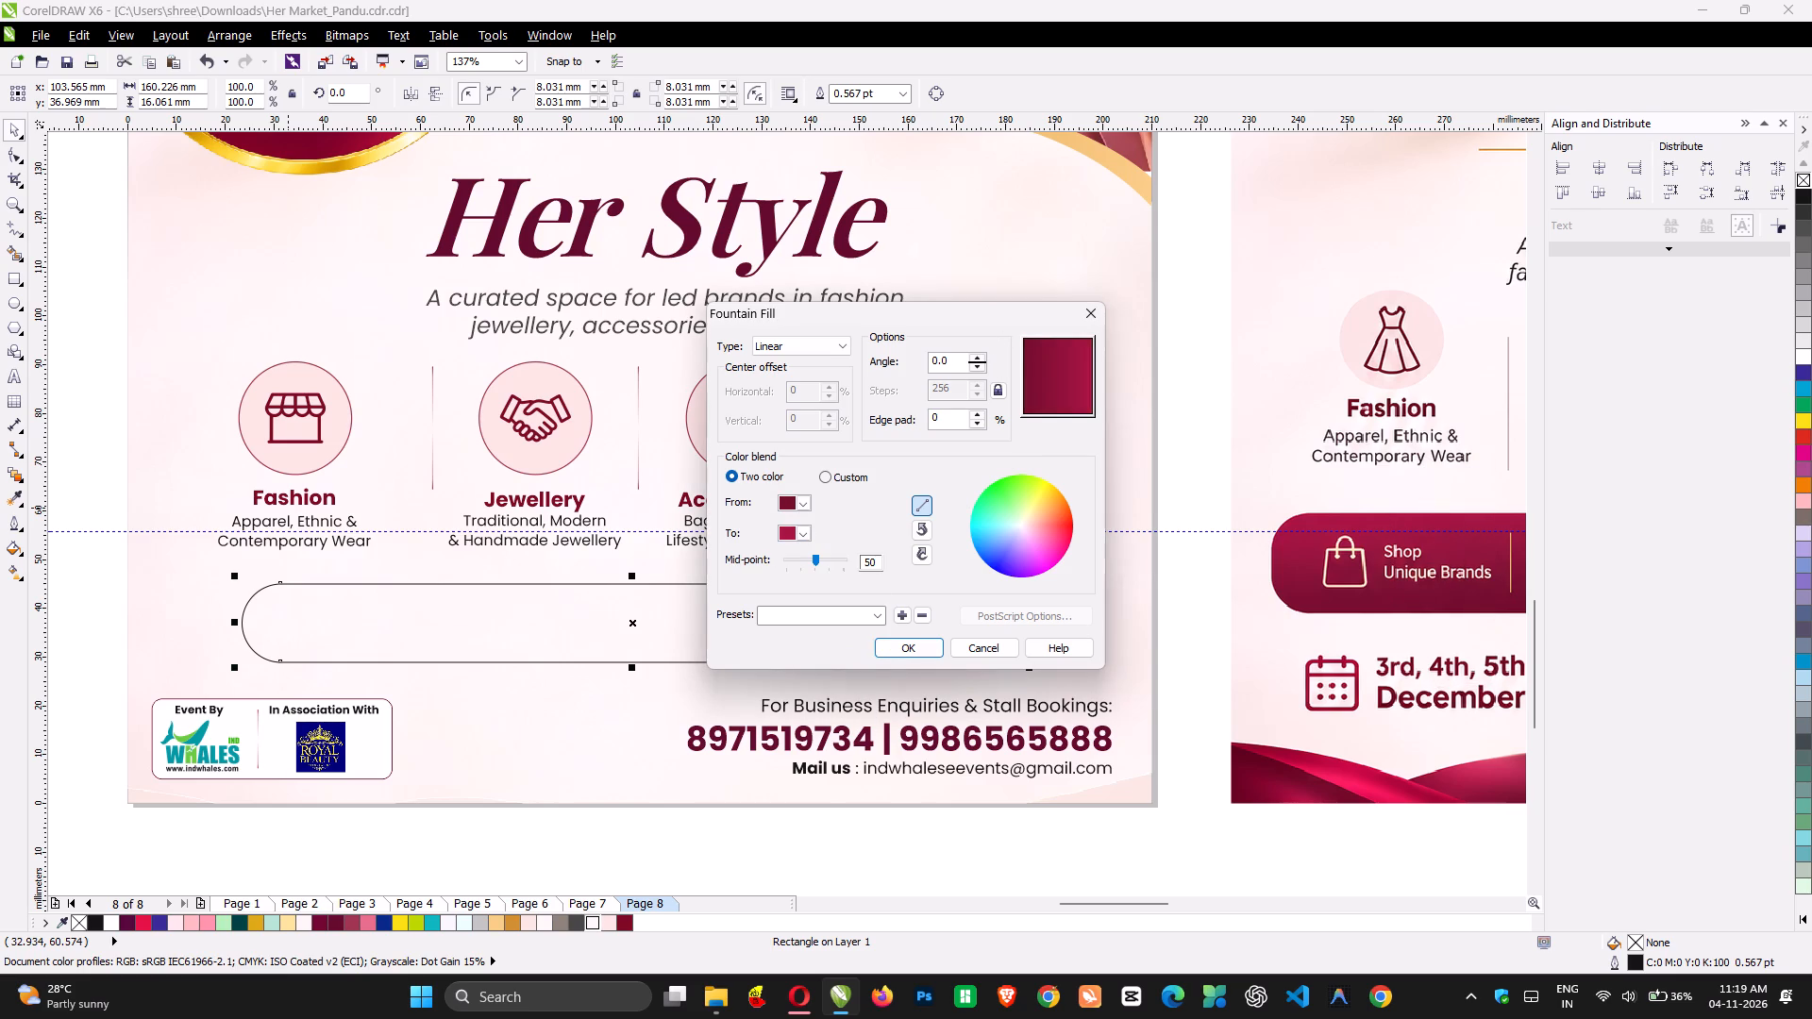
drag(955, 366, 875, 370)
text(90)
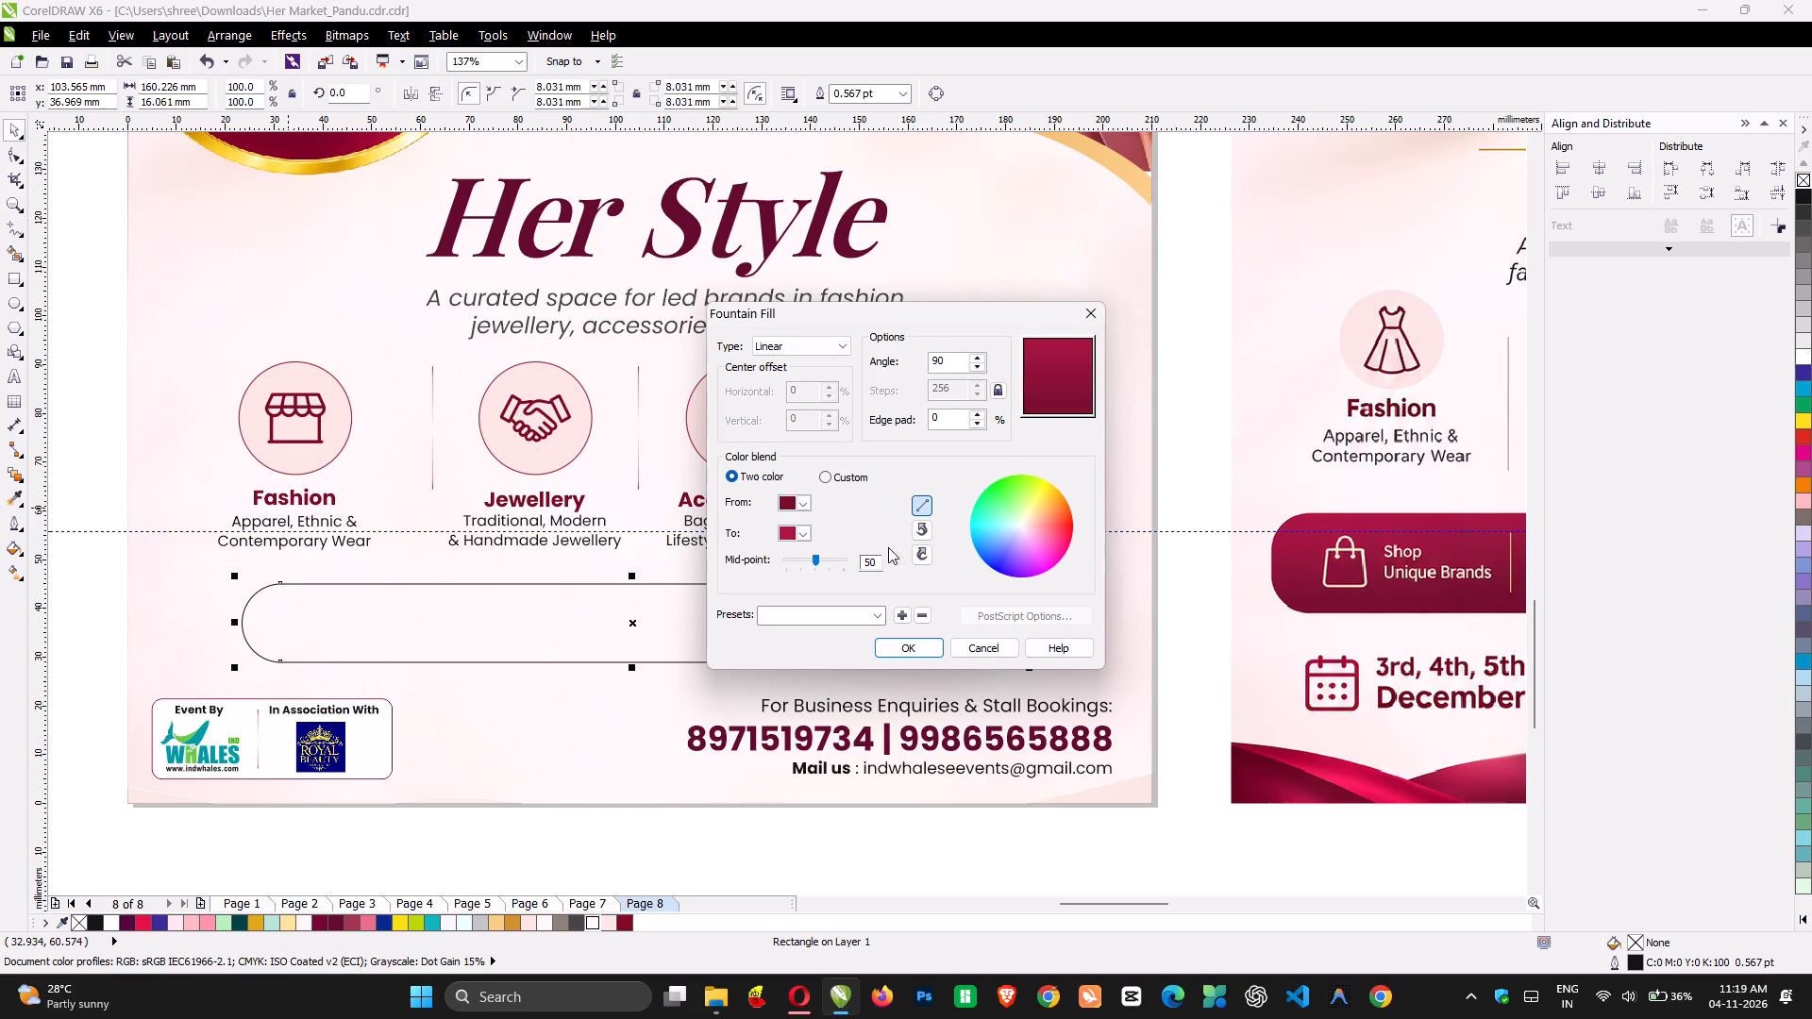
click(895, 644)
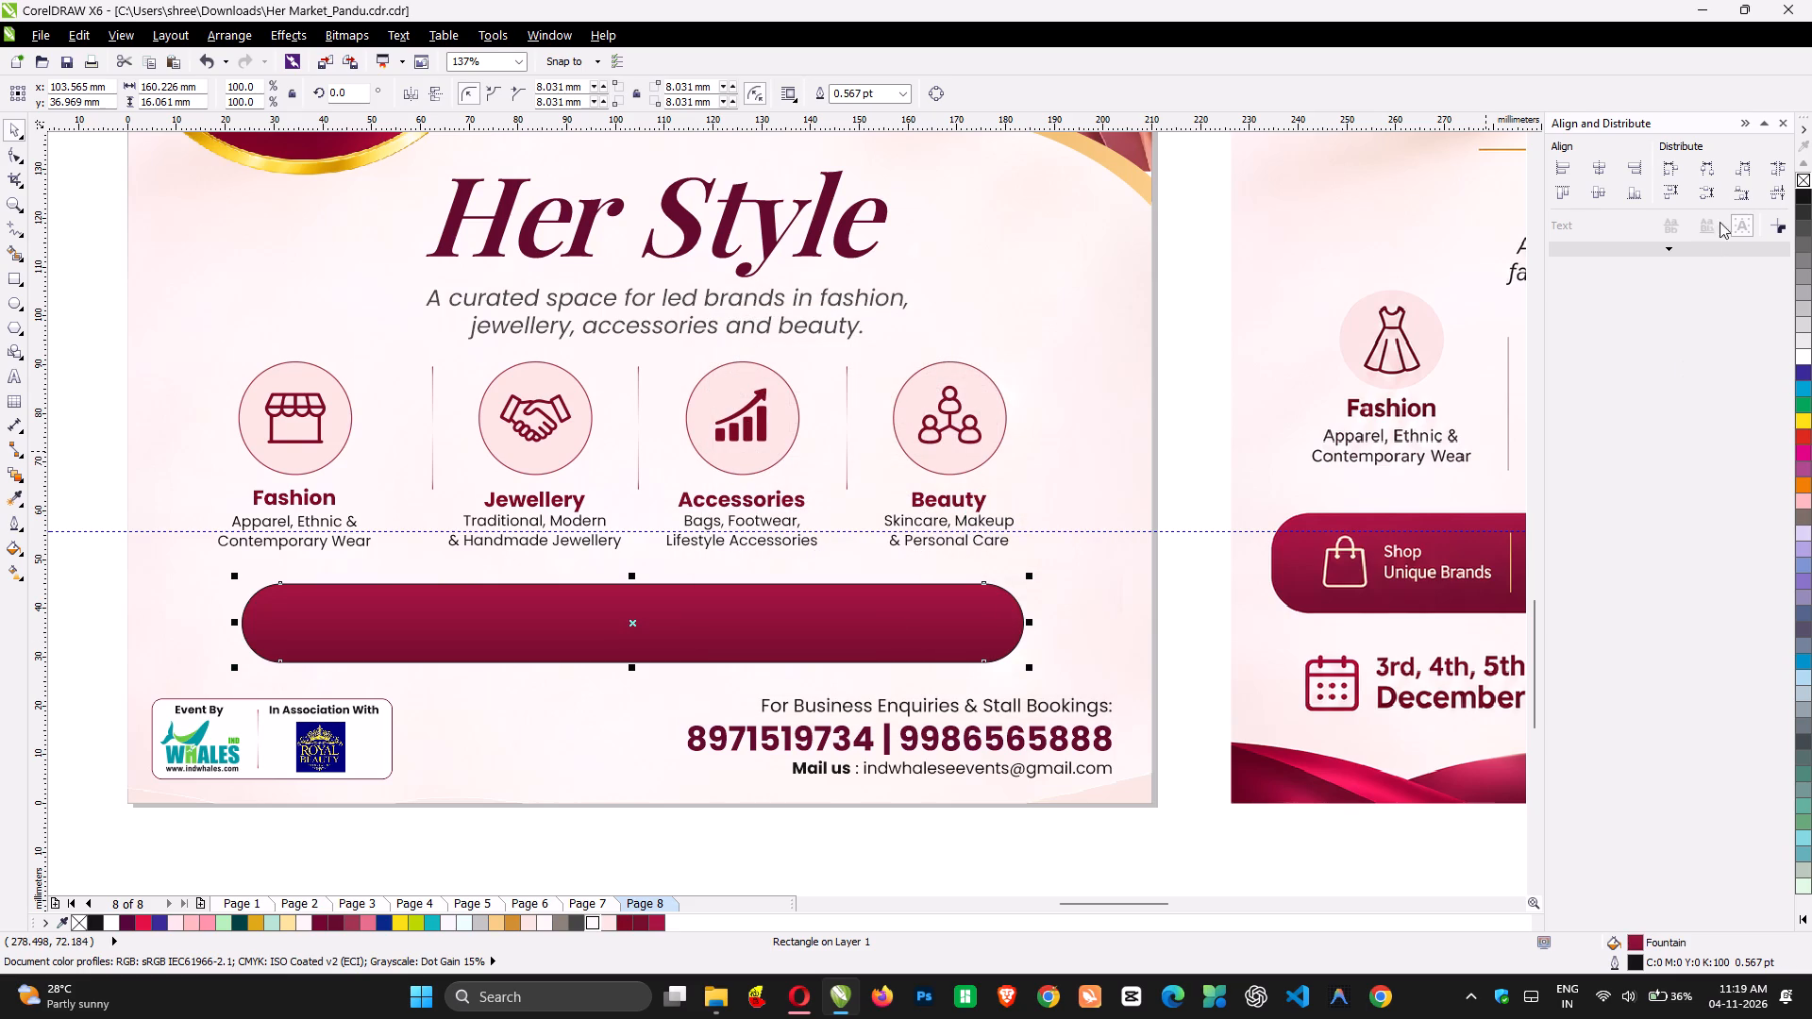
Remove the outline from the pill-shaped bar.
right_click(1802, 183)
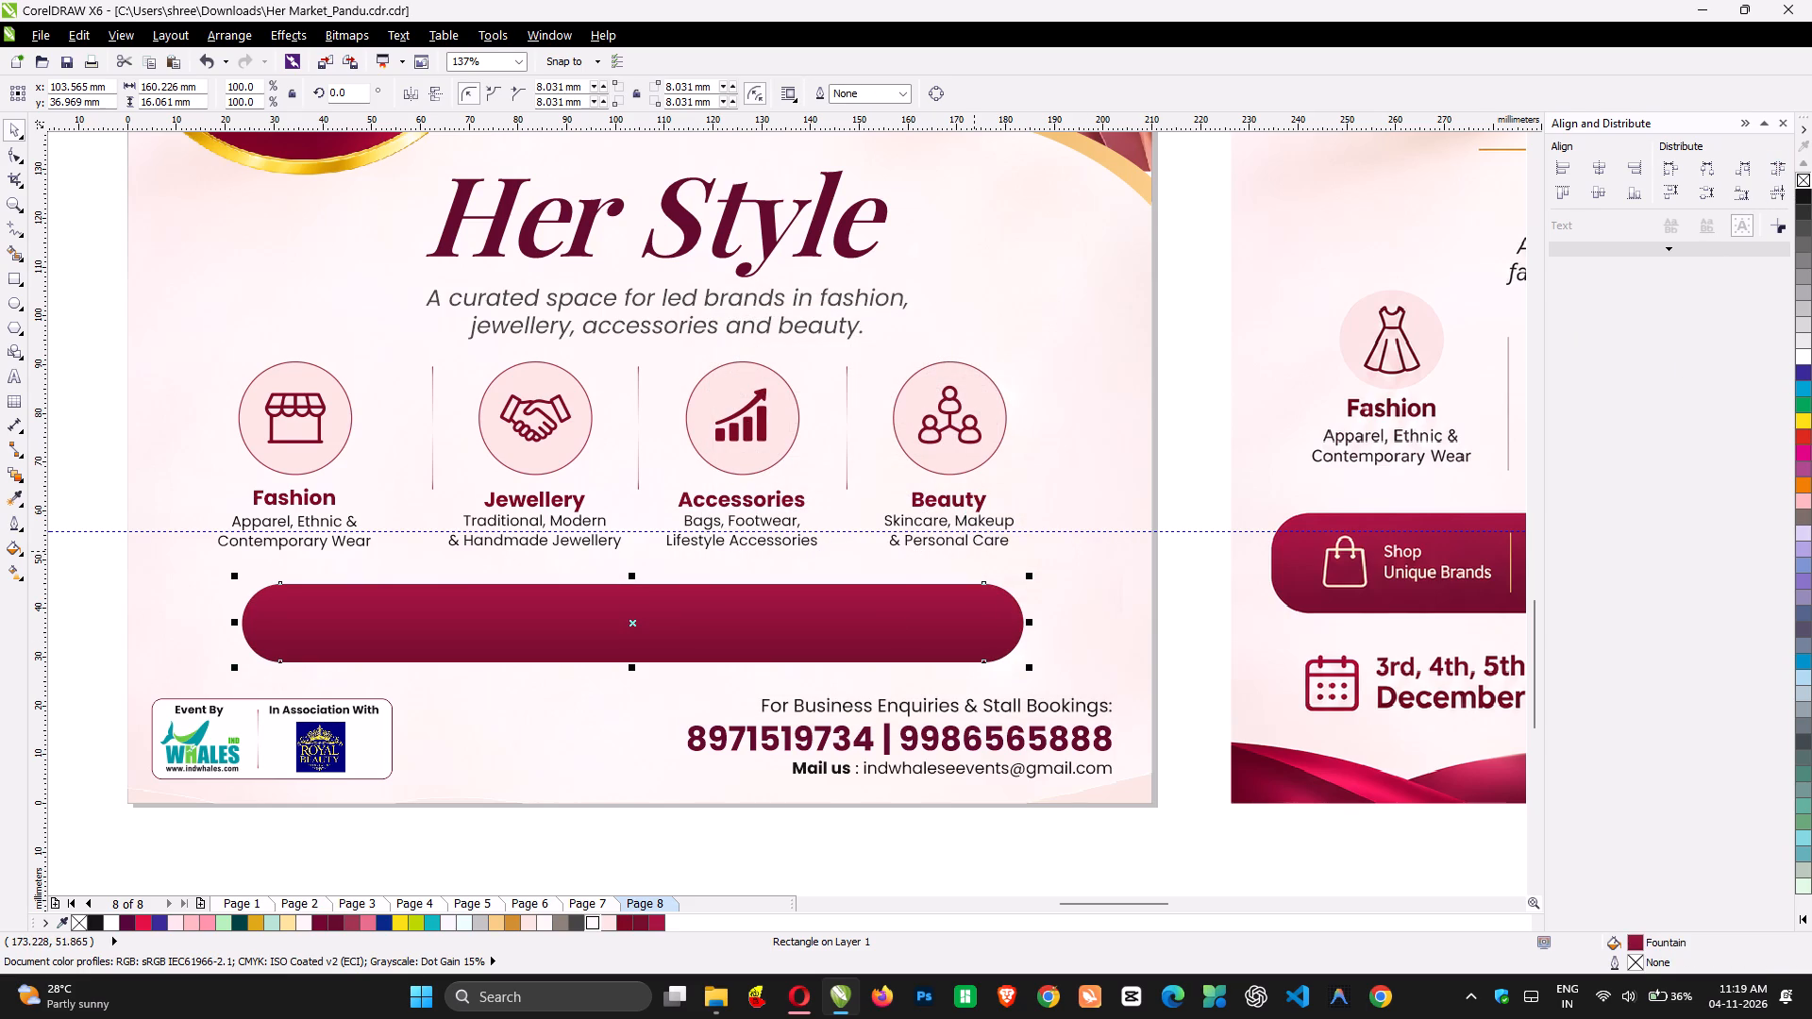
Reapply the bar's gradient fill and repeat it on the Beauty, Accessories, Jewellery and Fashion icon circles.
key(F11)
key(Return)
ctrl+click(989, 393)
key(ctrl+r)
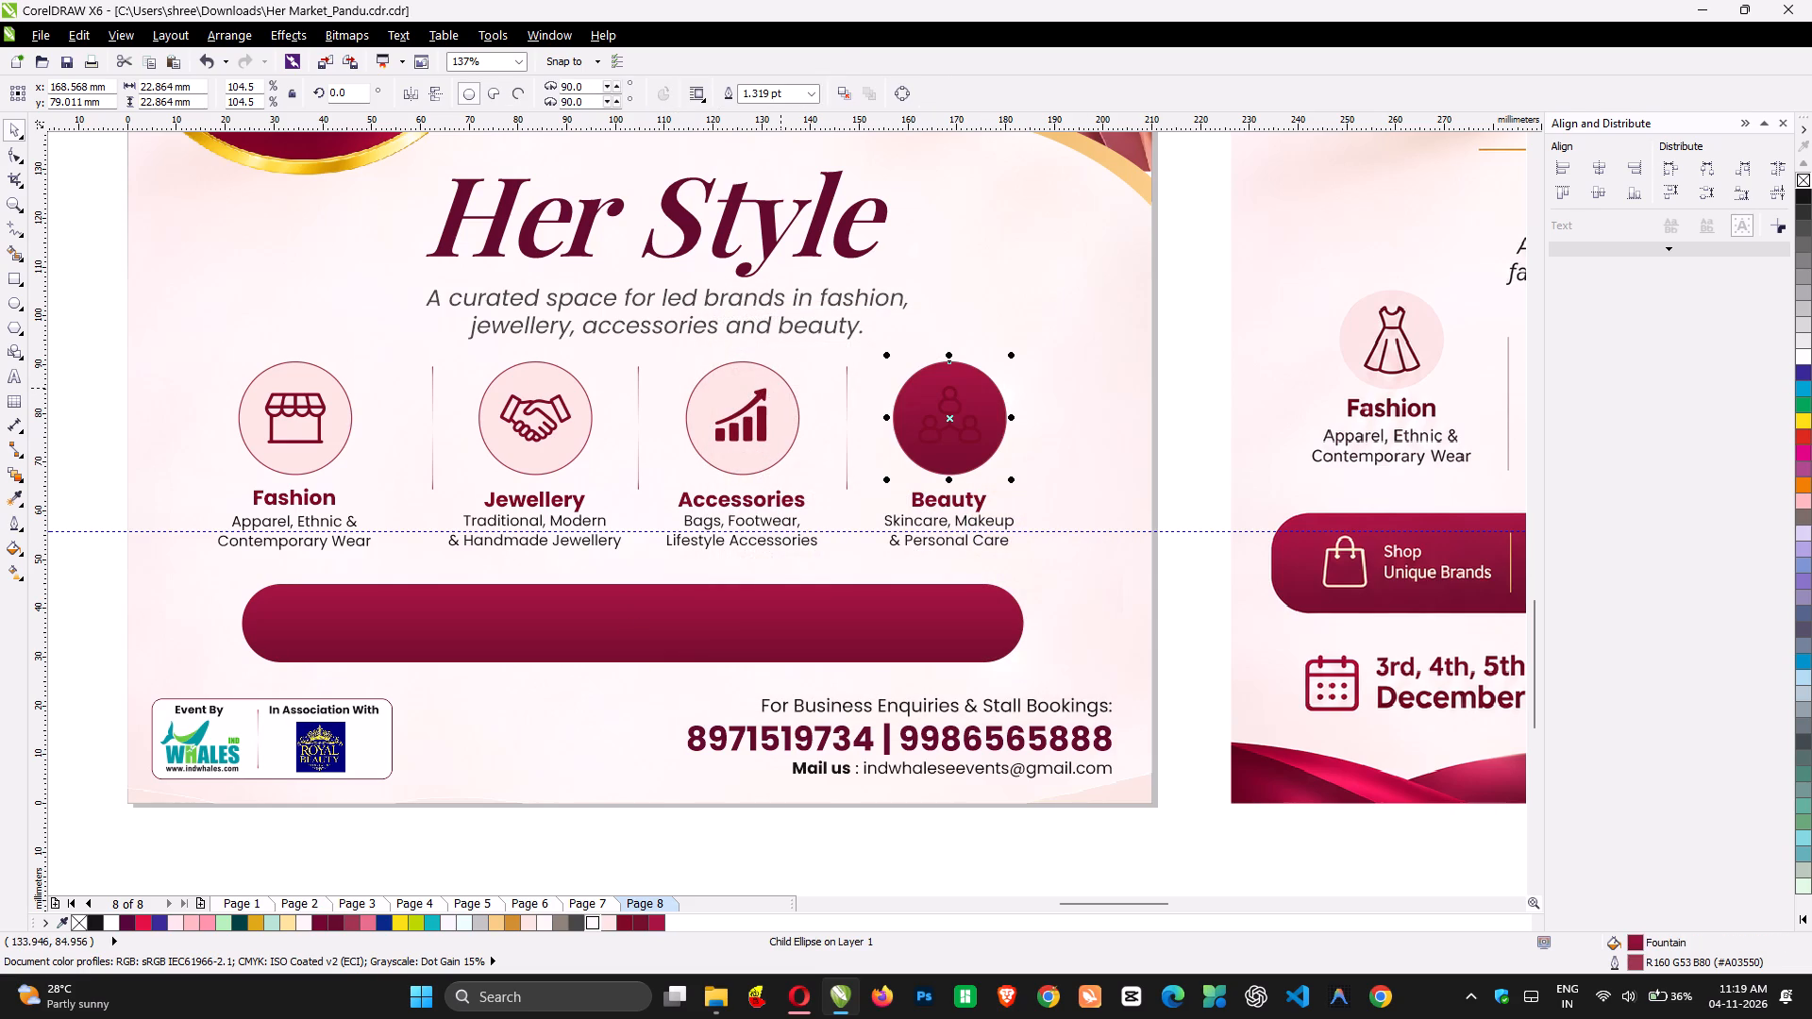
ctrl+click(780, 388)
key(ctrl+r)
ctrl+click(554, 381)
key(ctrl+r)
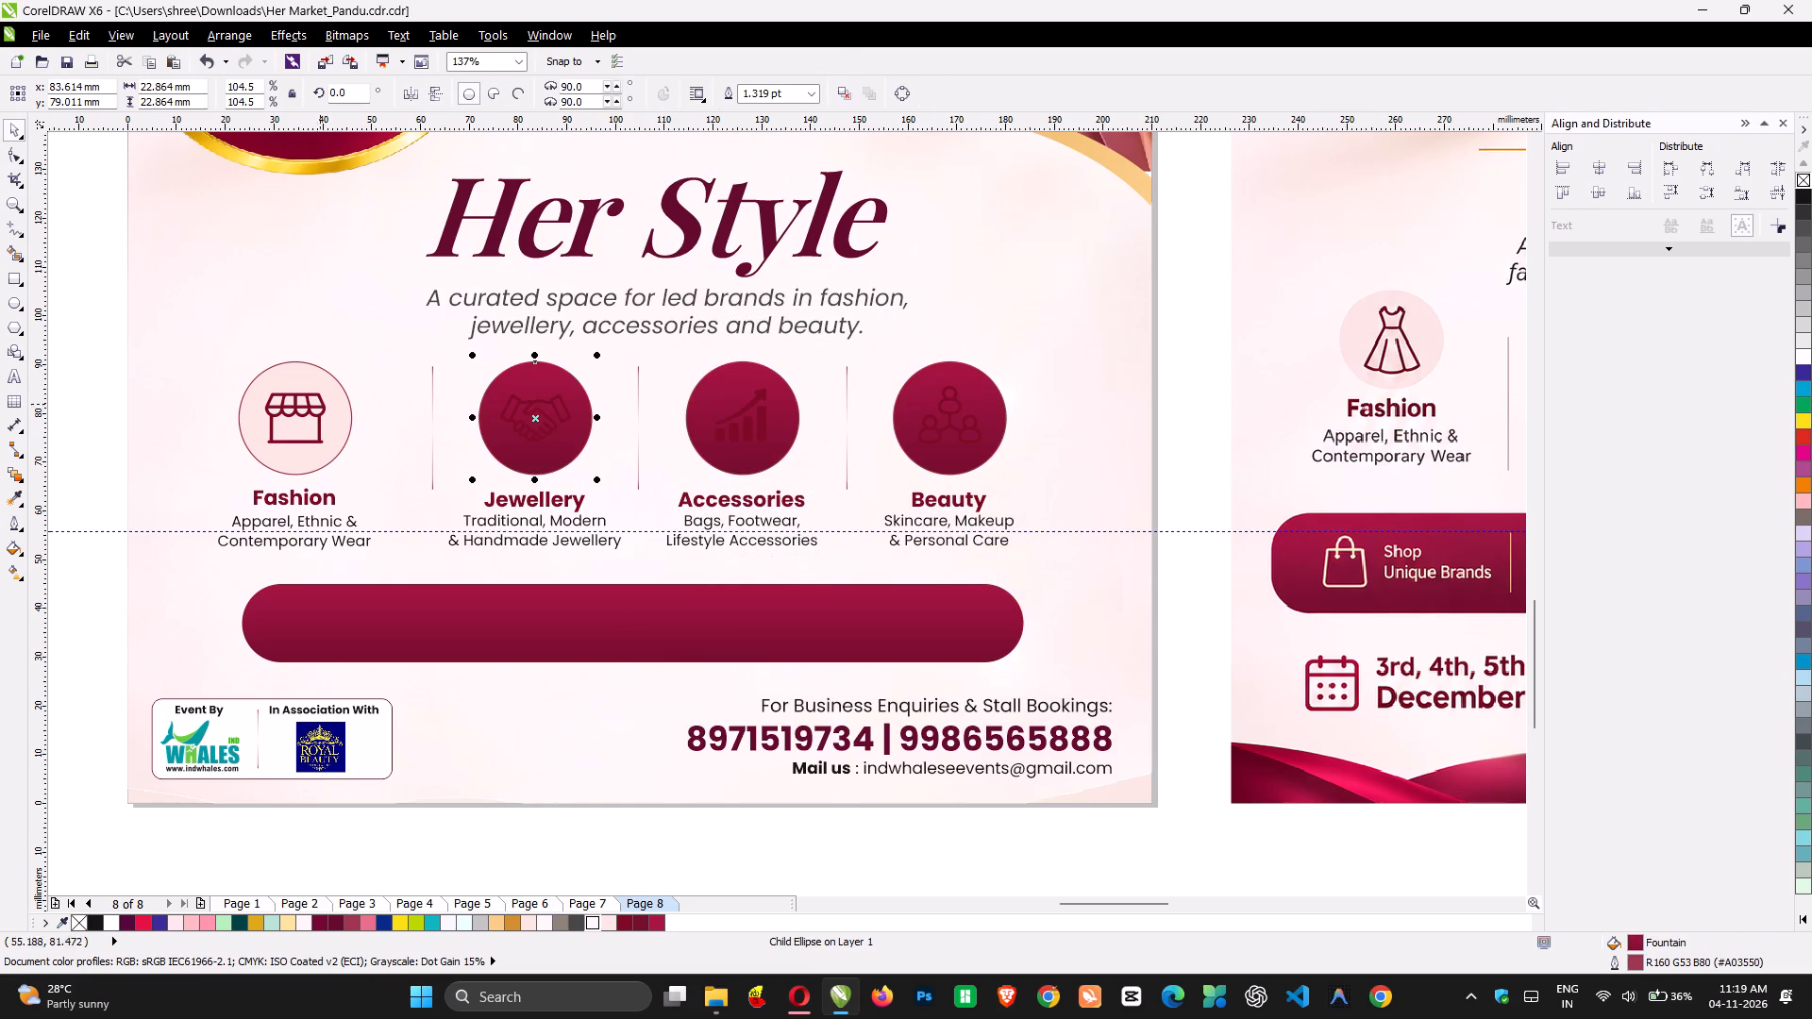
ctrl+click(279, 370)
key(ctrl+r)
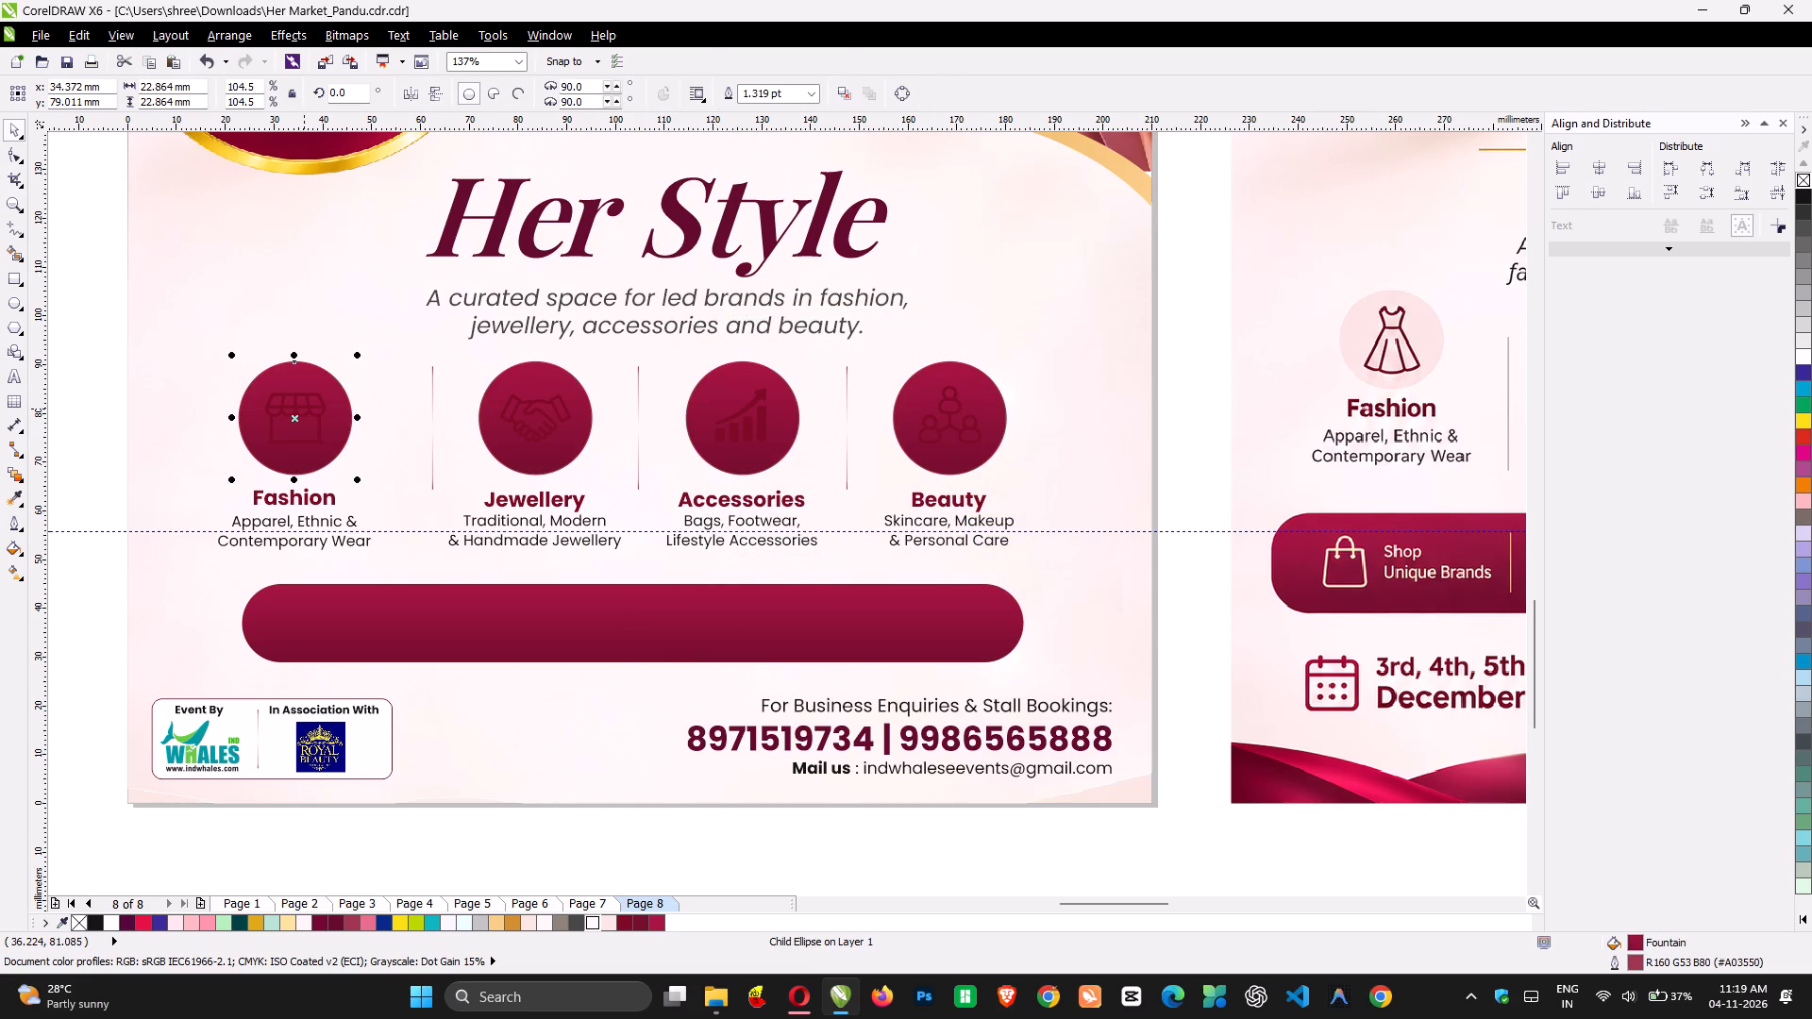
Recolour the storefront, handshake, growth chart and people icons inside the circles light pink #FBE5E3.
ctrl+click(304, 409)
key(ctrl+r)
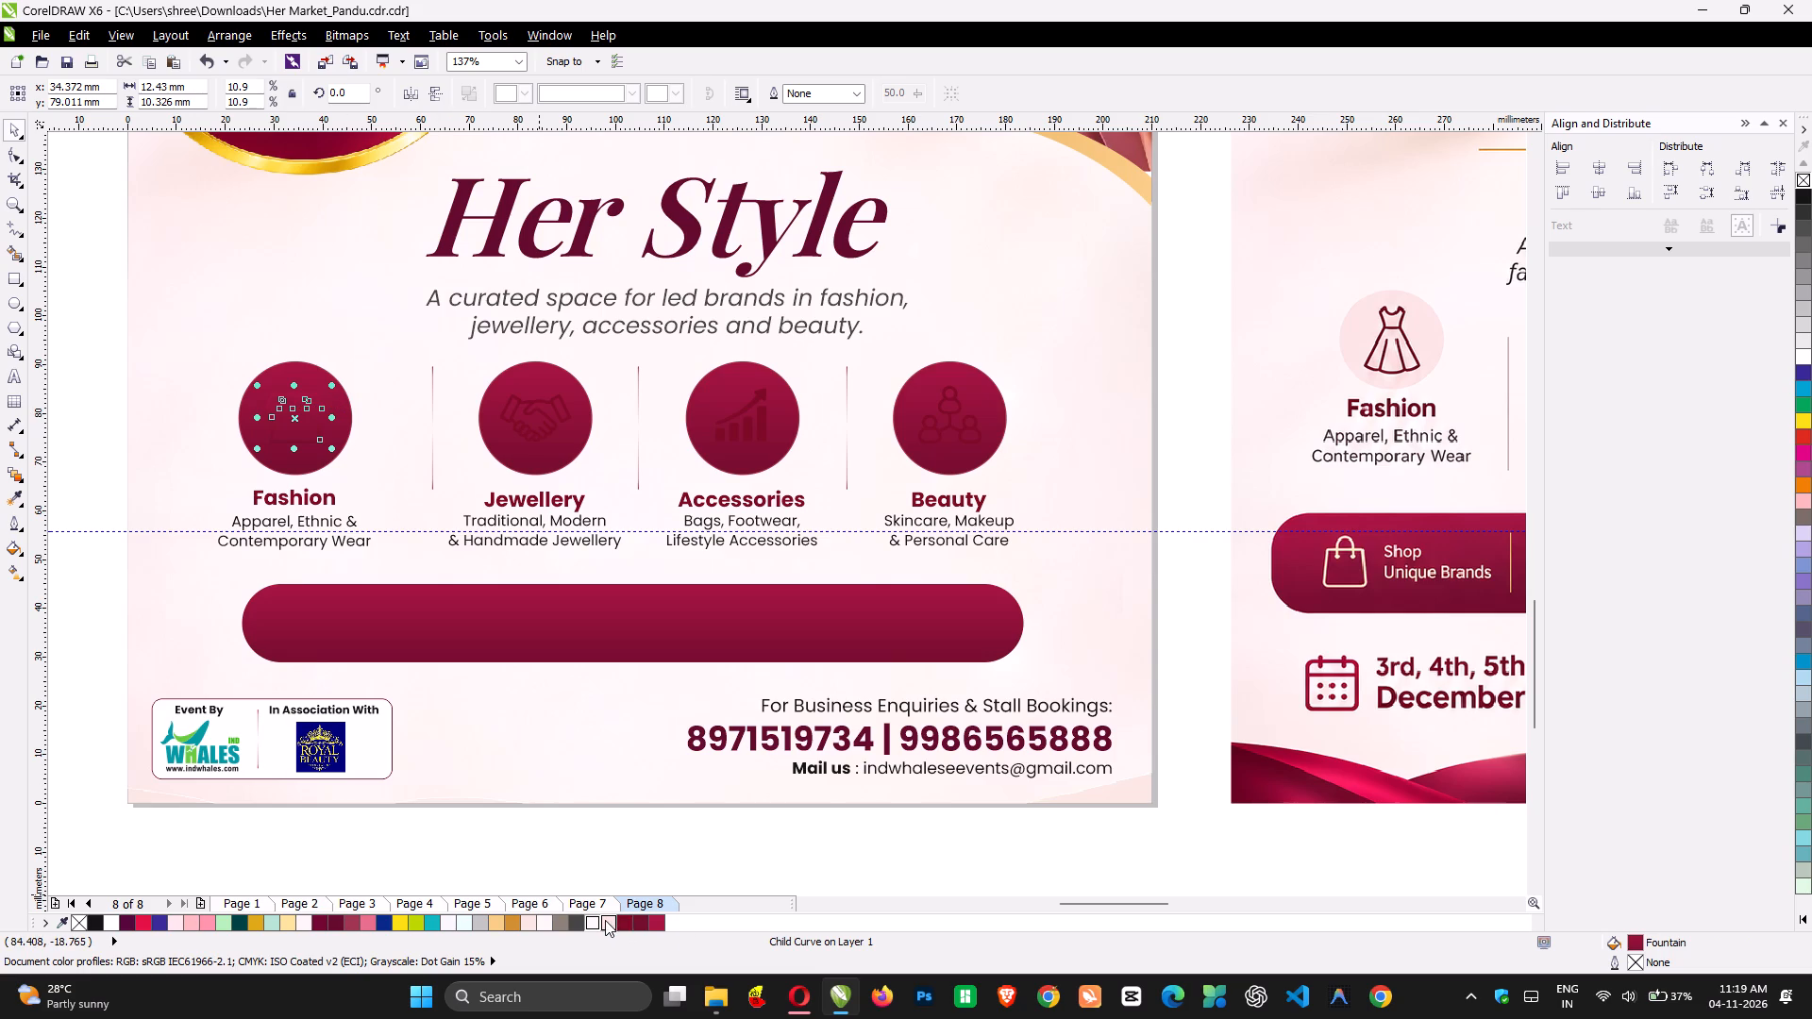
click(654, 924)
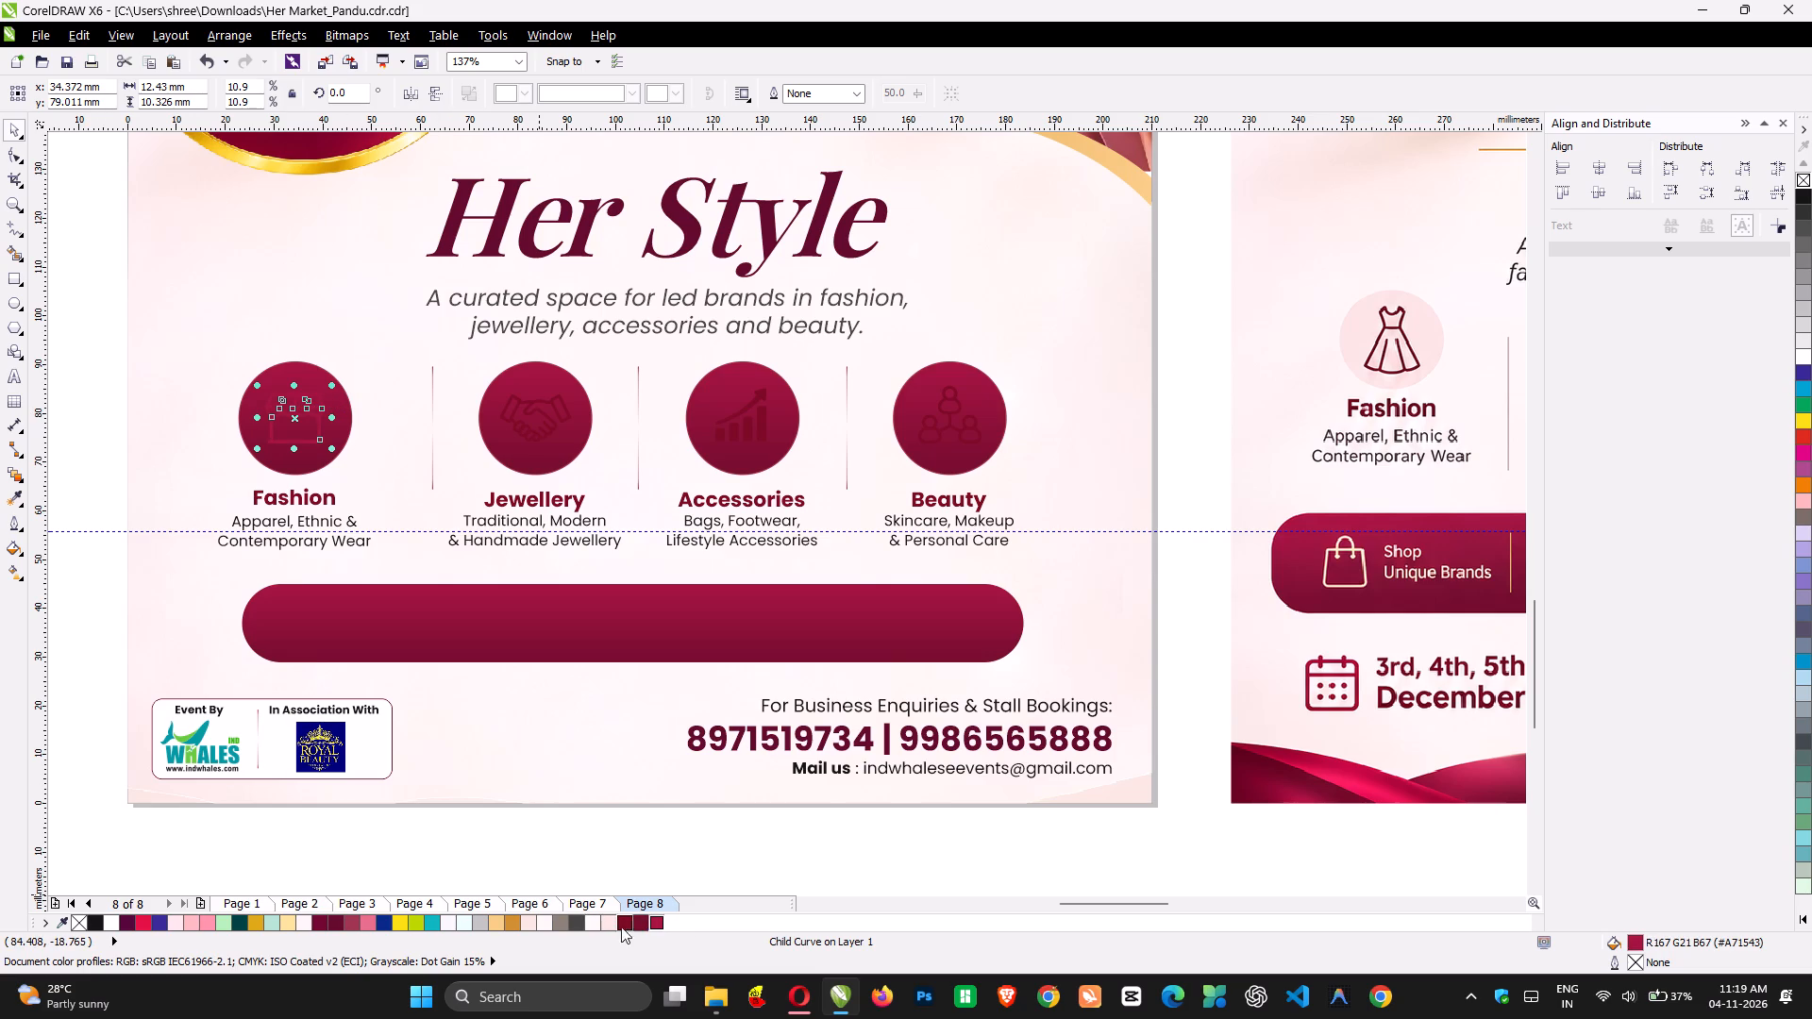
click(608, 924)
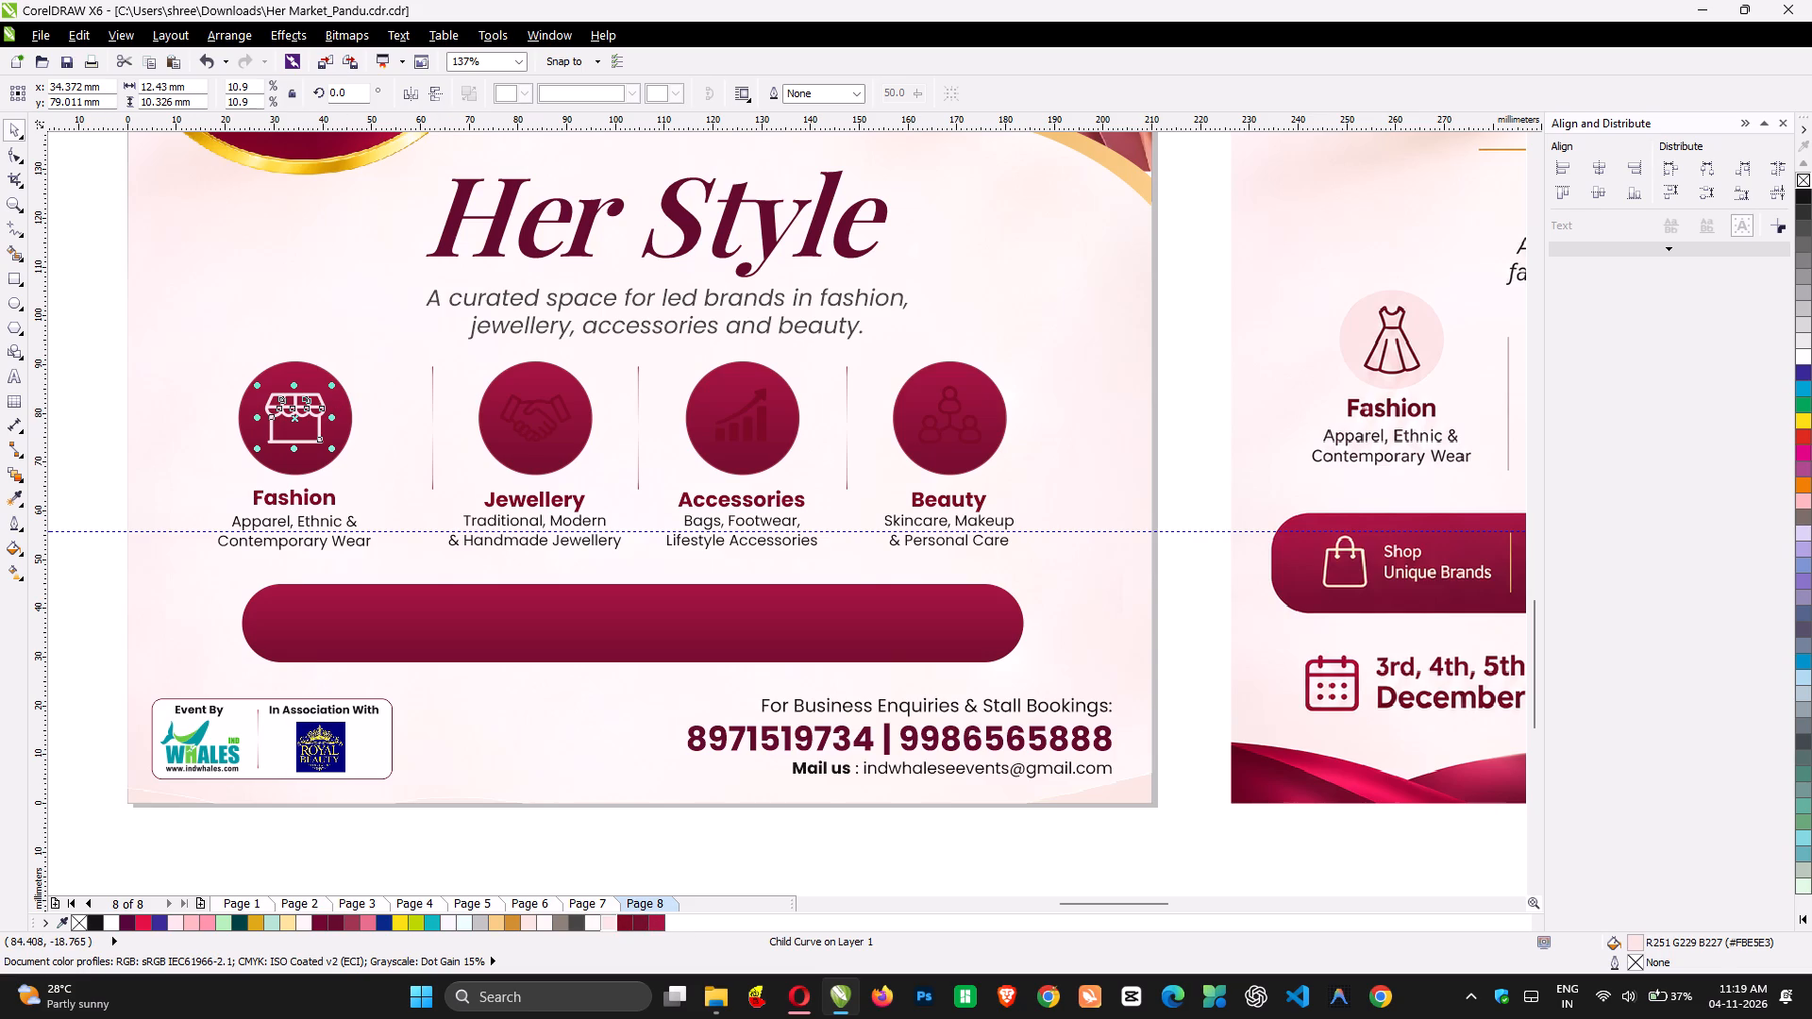
ctrl+click(530, 406)
key(ctrl+r)
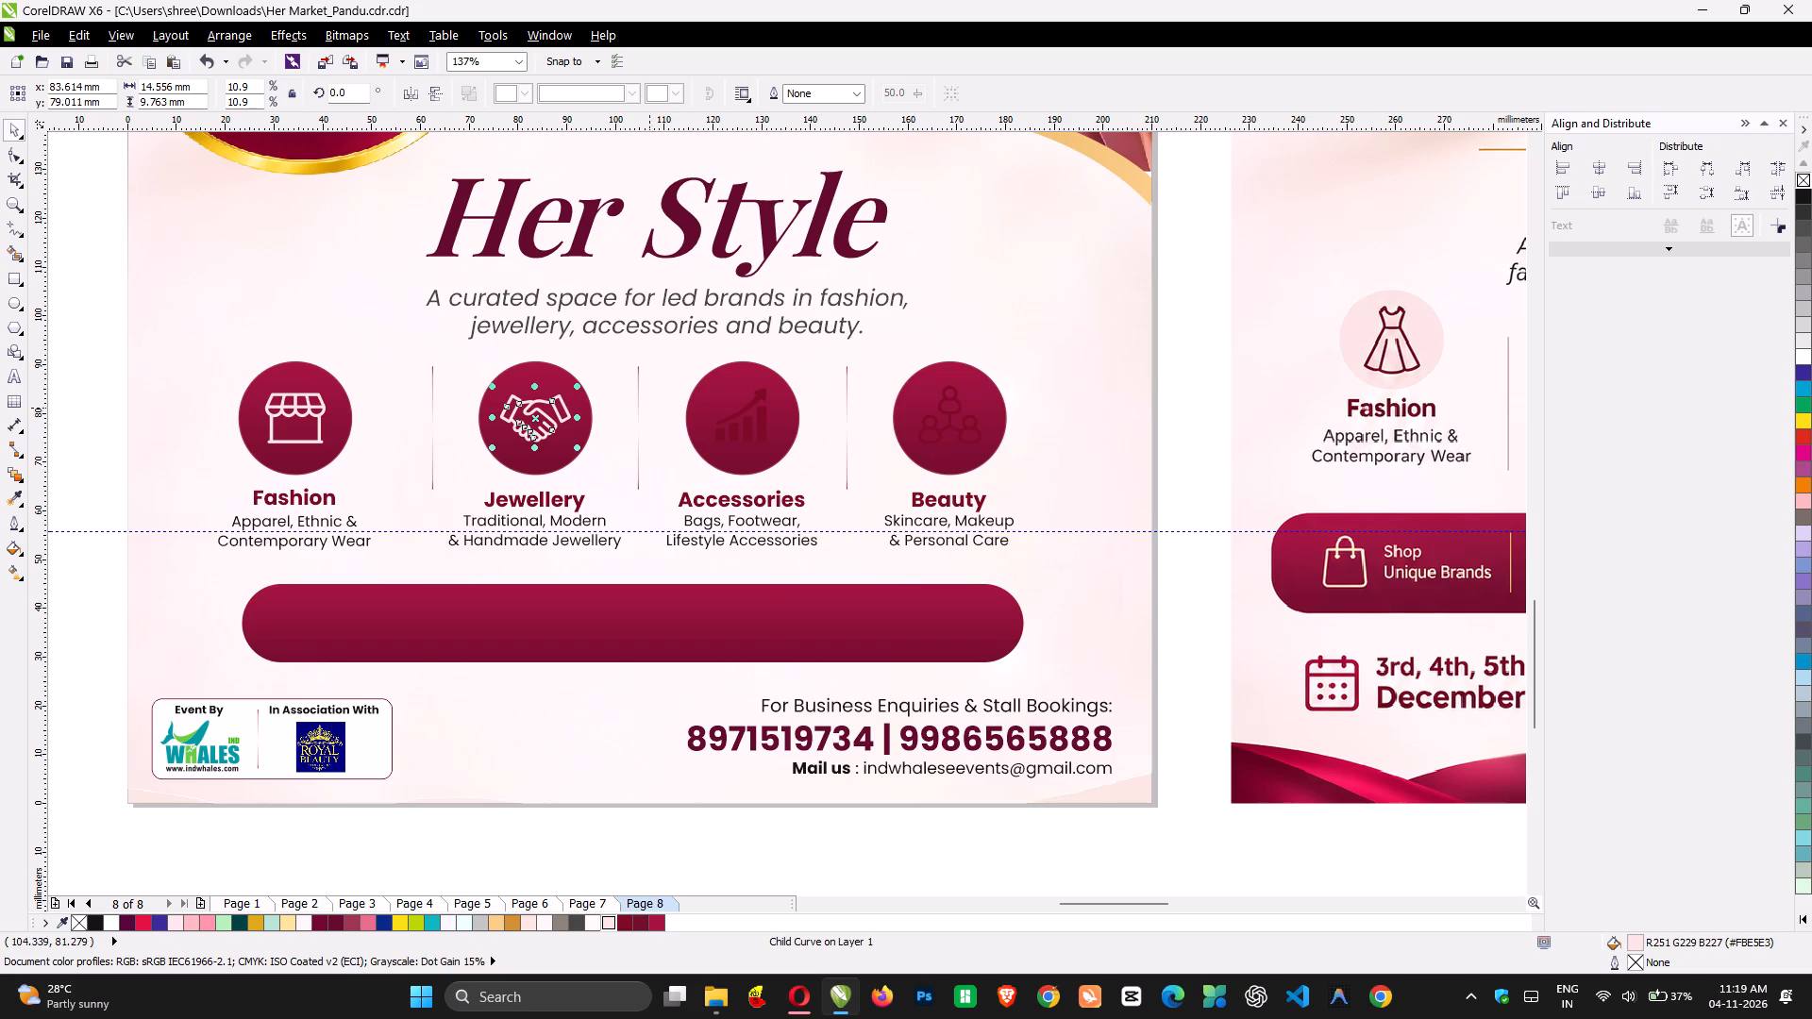
ctrl+click(738, 420)
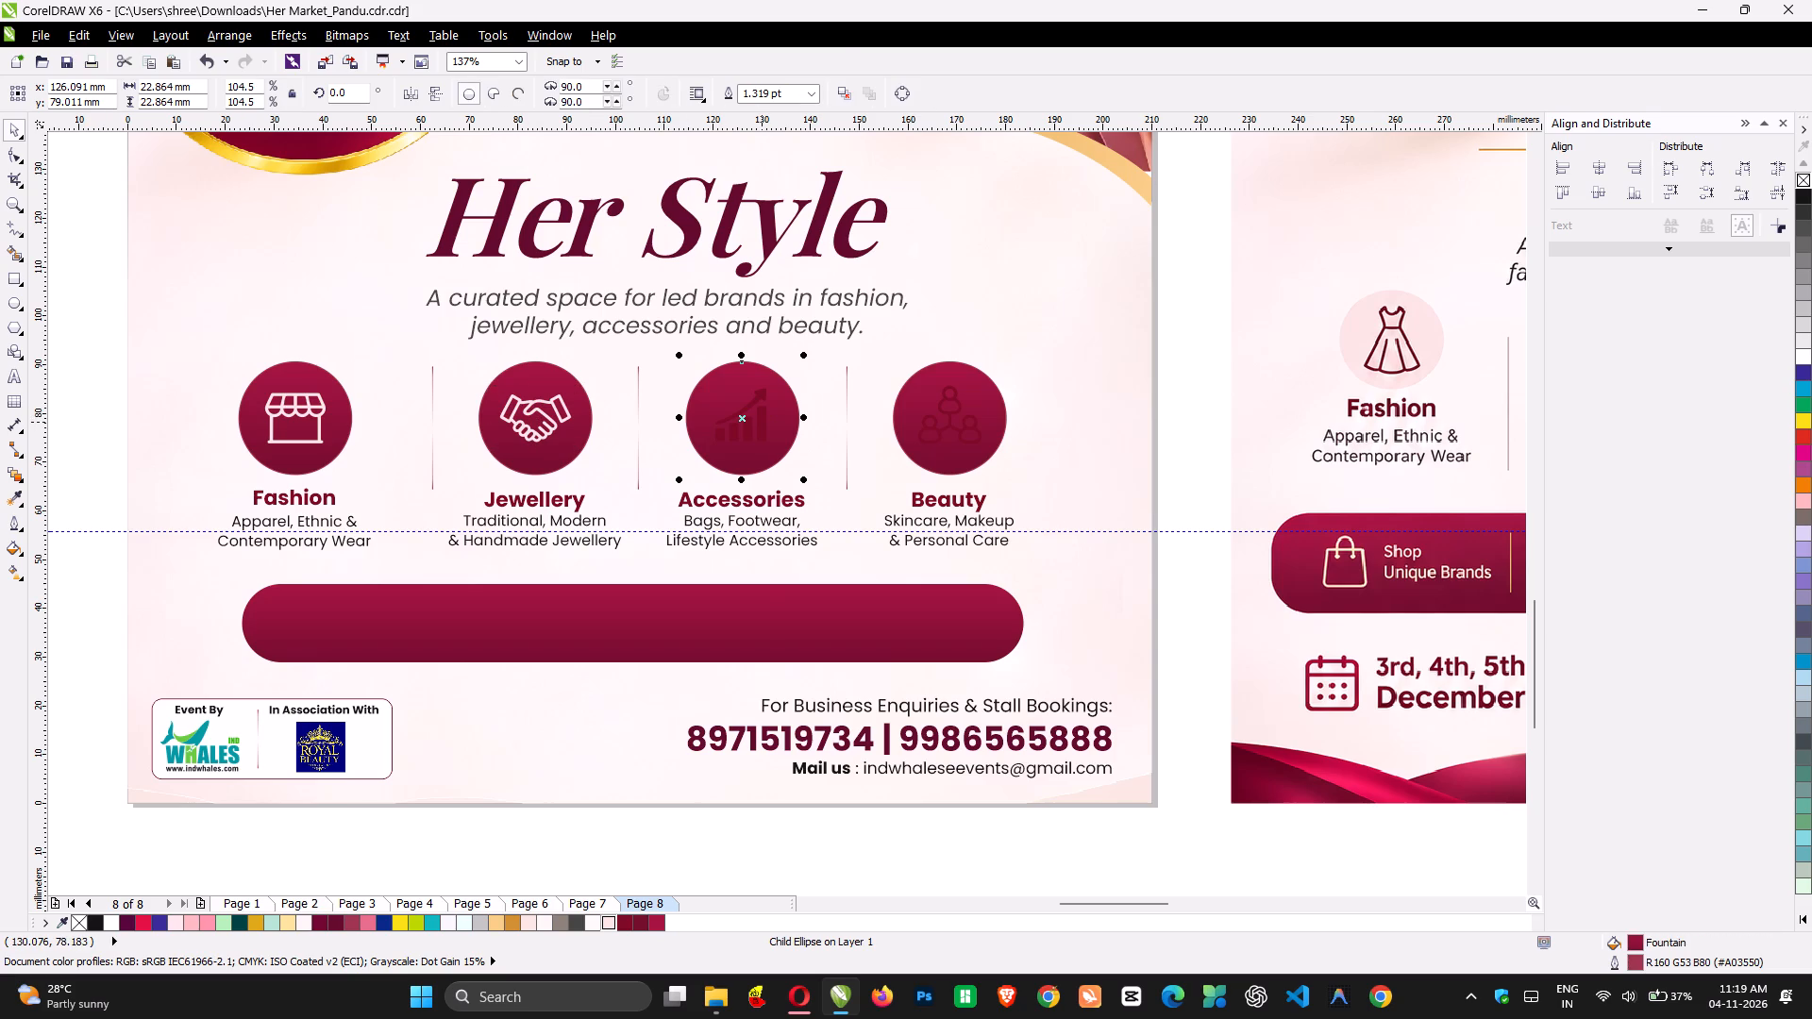
click(762, 422)
key(ctrl+r)
key(ctrl+z)
ctrl+click(758, 409)
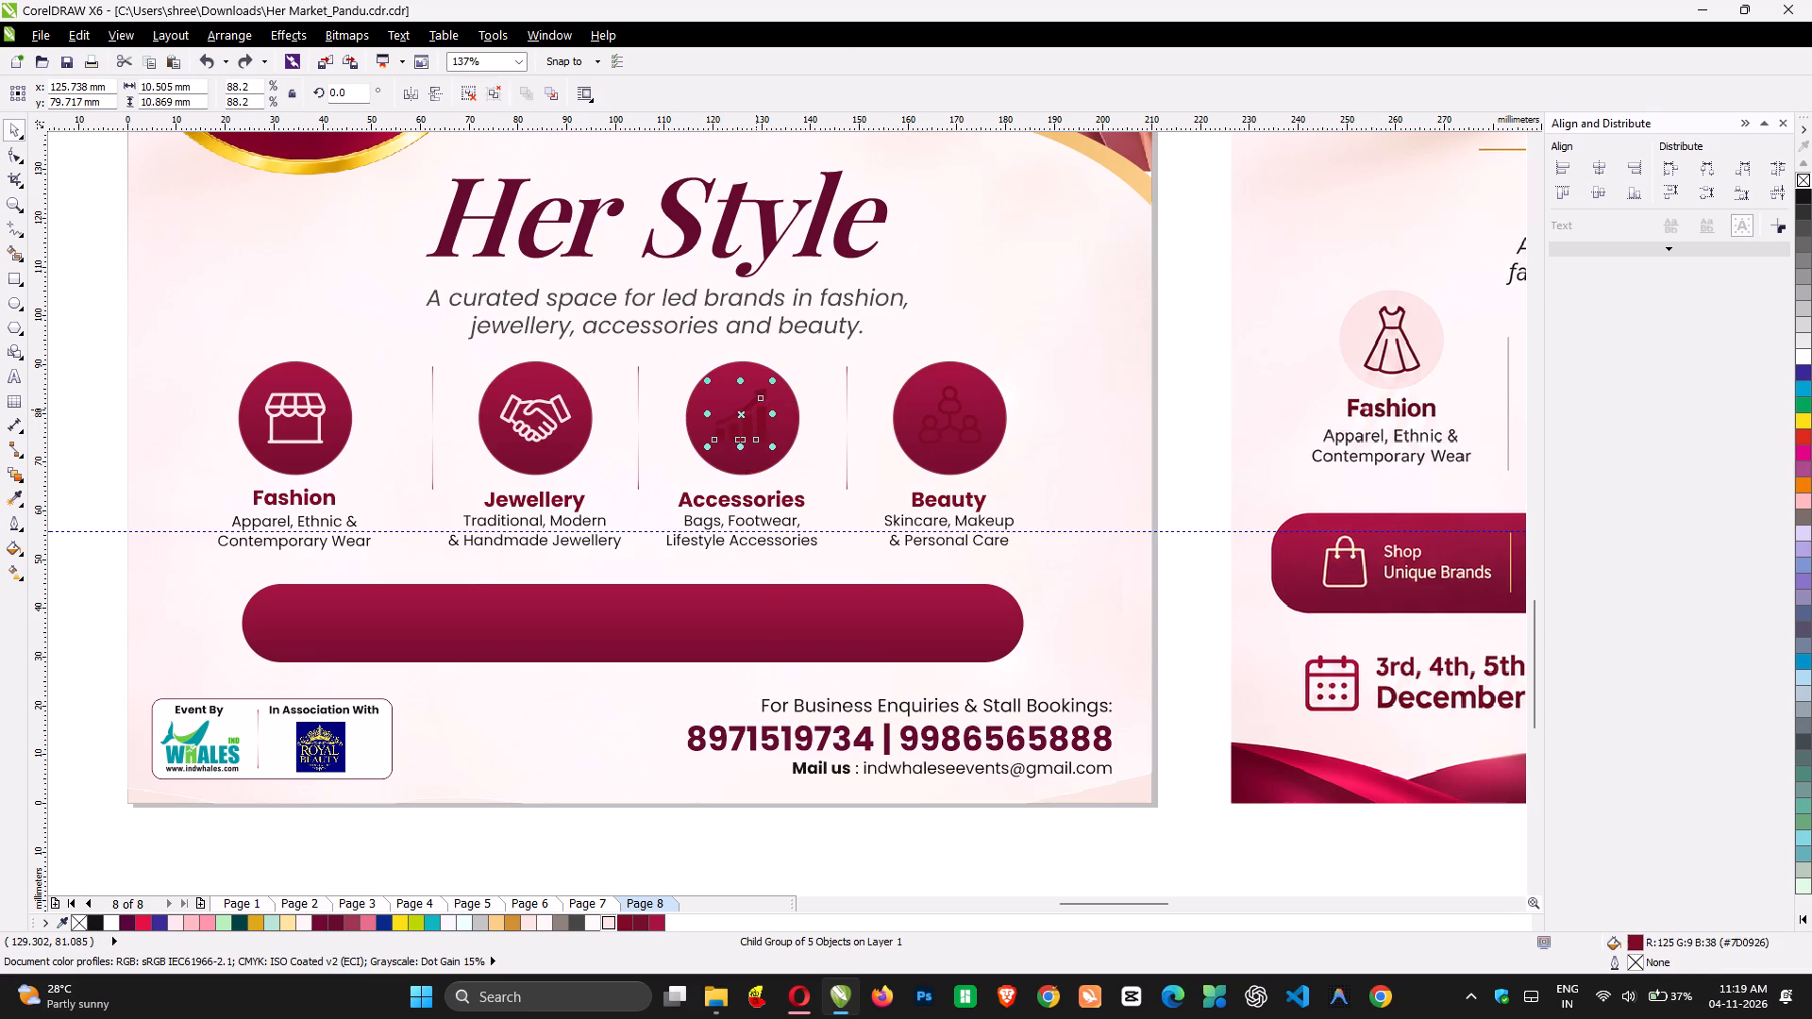
key(ctrl+r)
ctrl+click(949, 413)
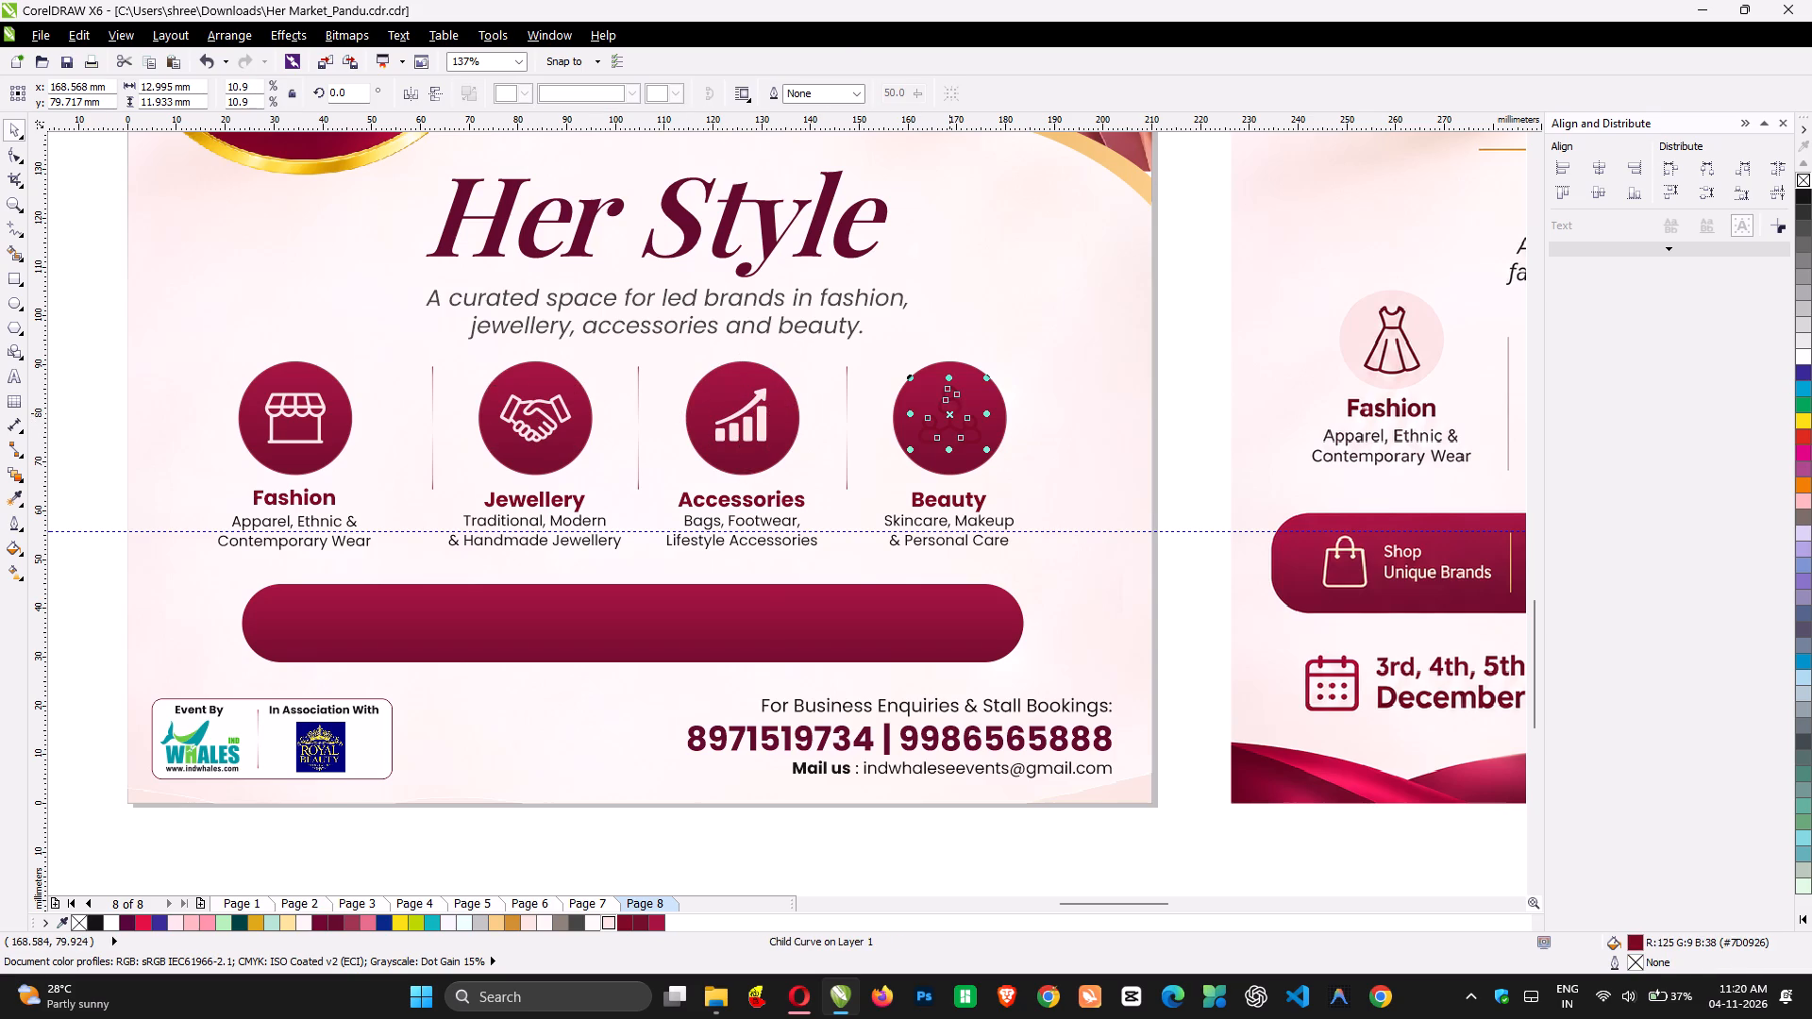
key(ctrl+r)
Align the Beauty title and its description on a common vertical centre line, and add the circled icon to the selection.
click(1243, 393)
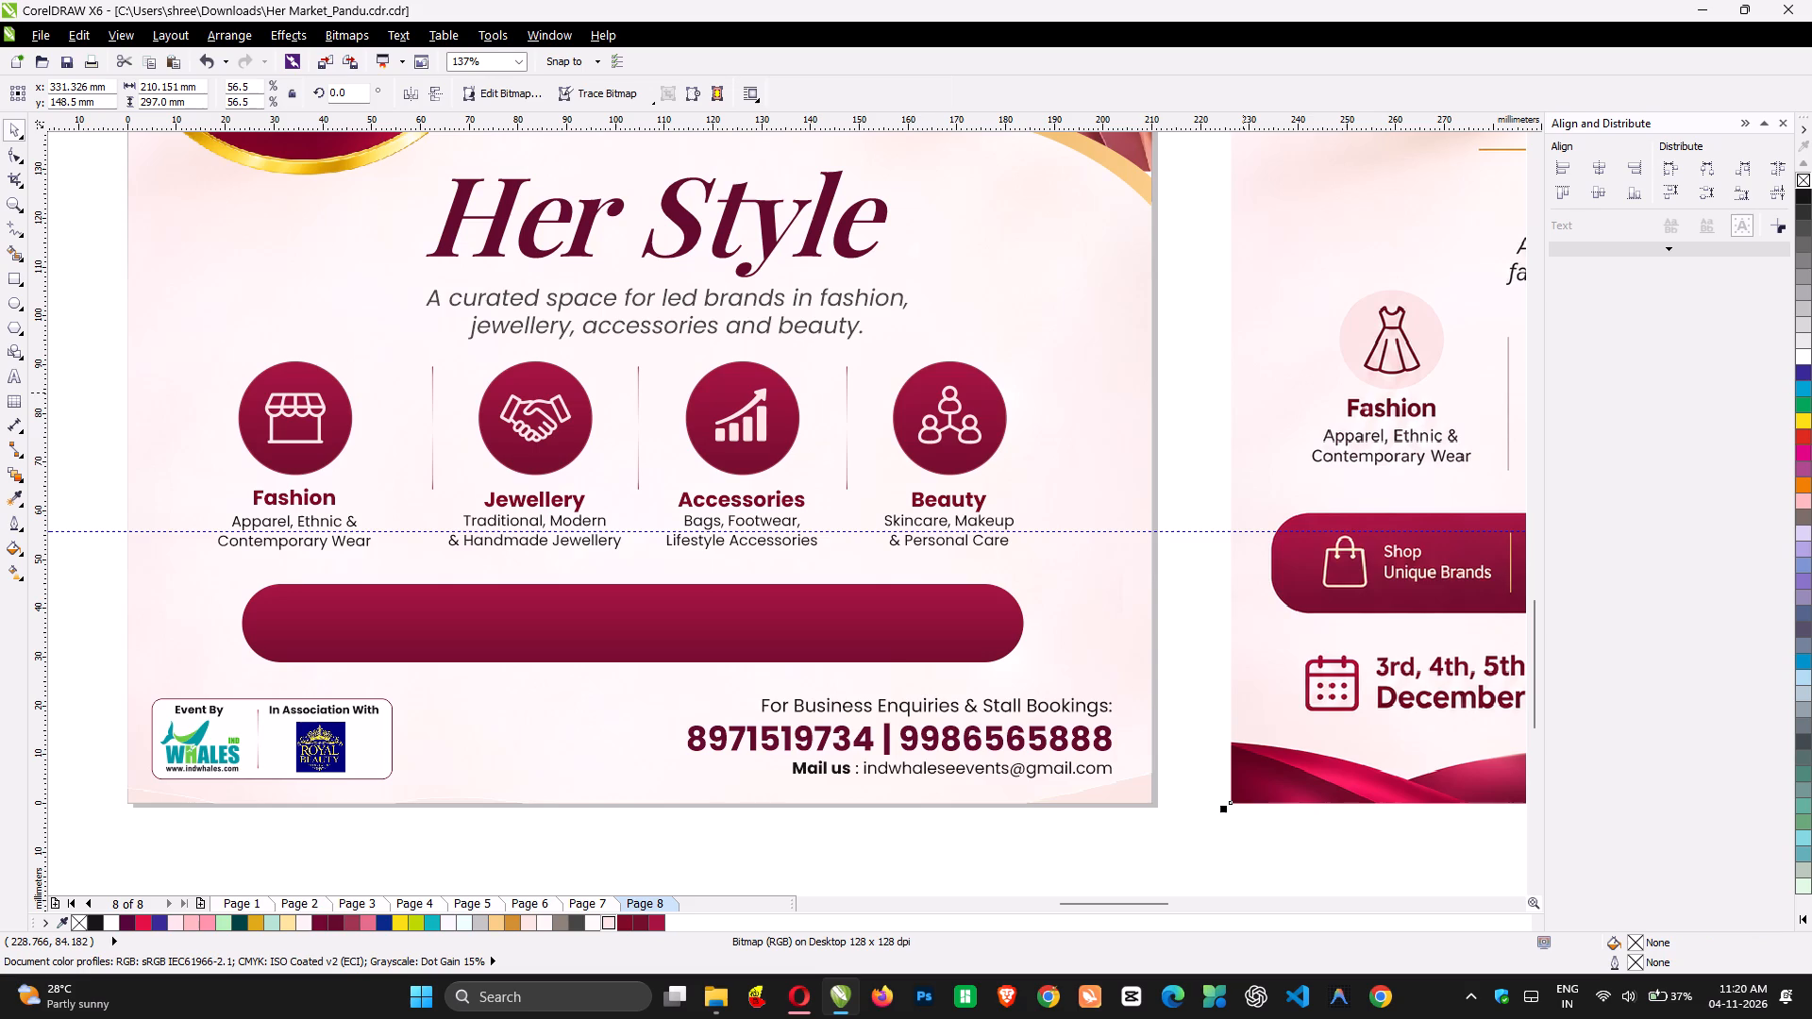
click(990, 517)
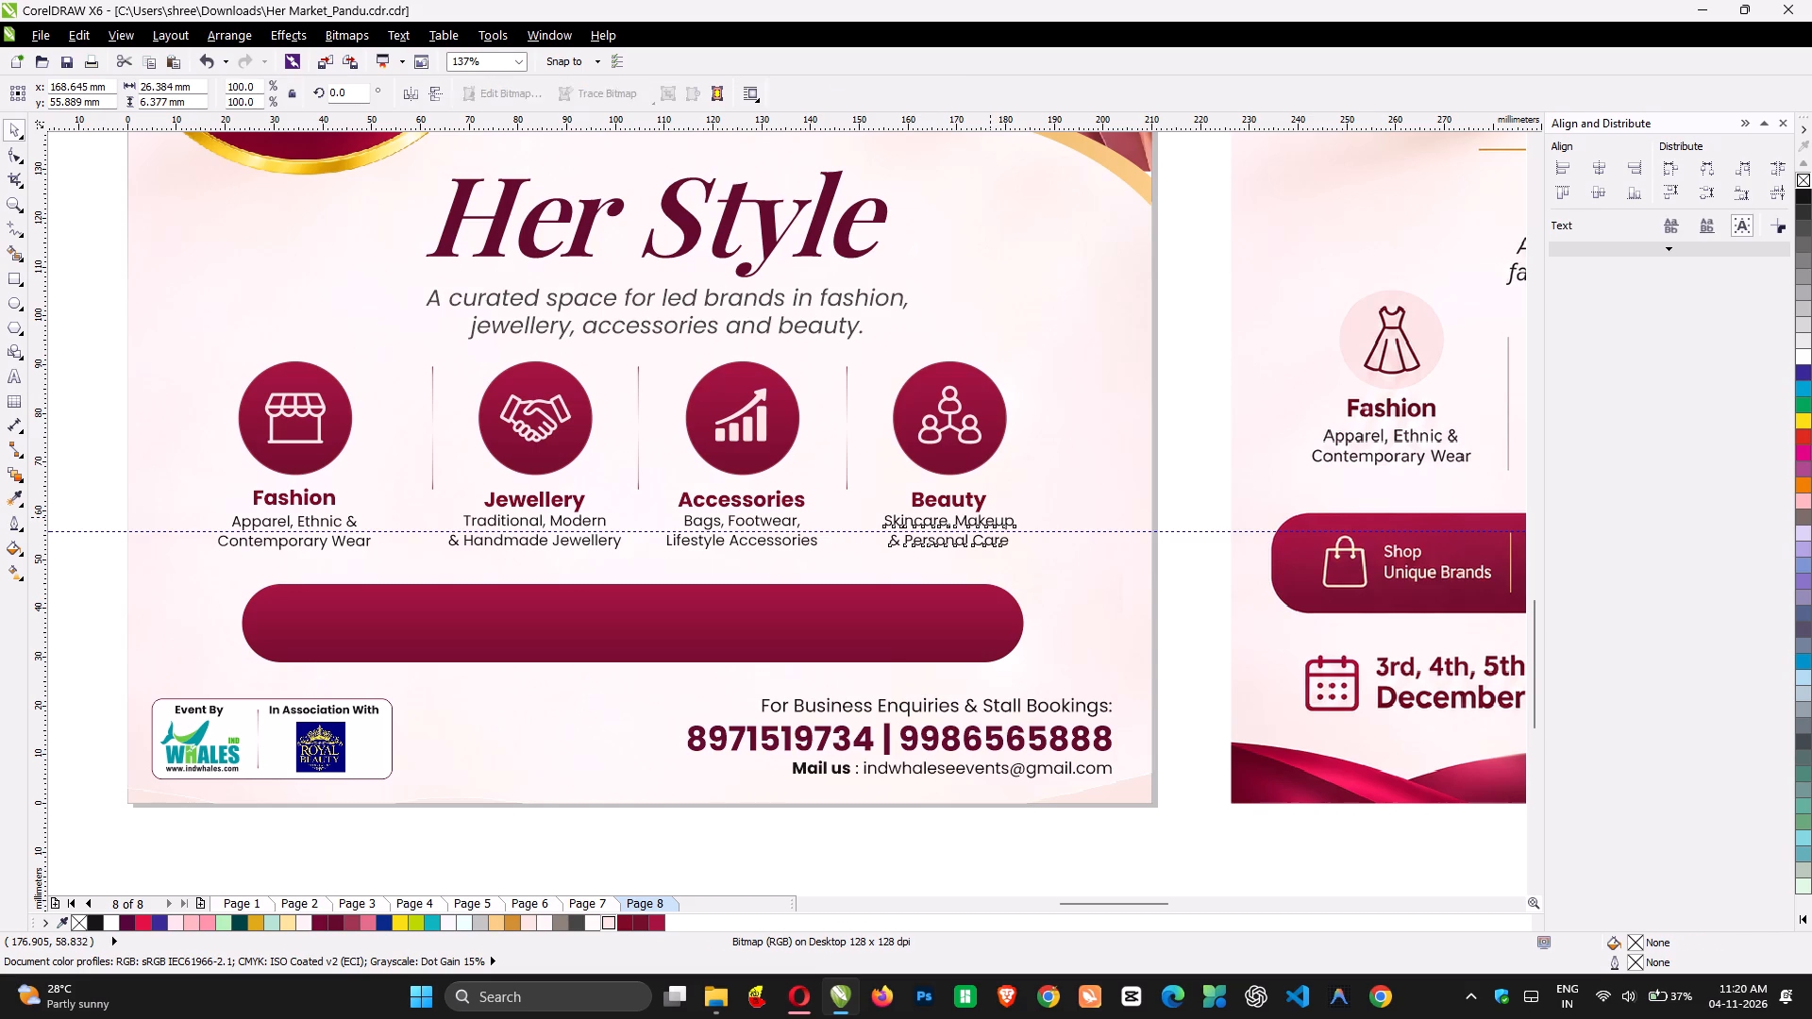
shift+click(966, 493)
key(c)
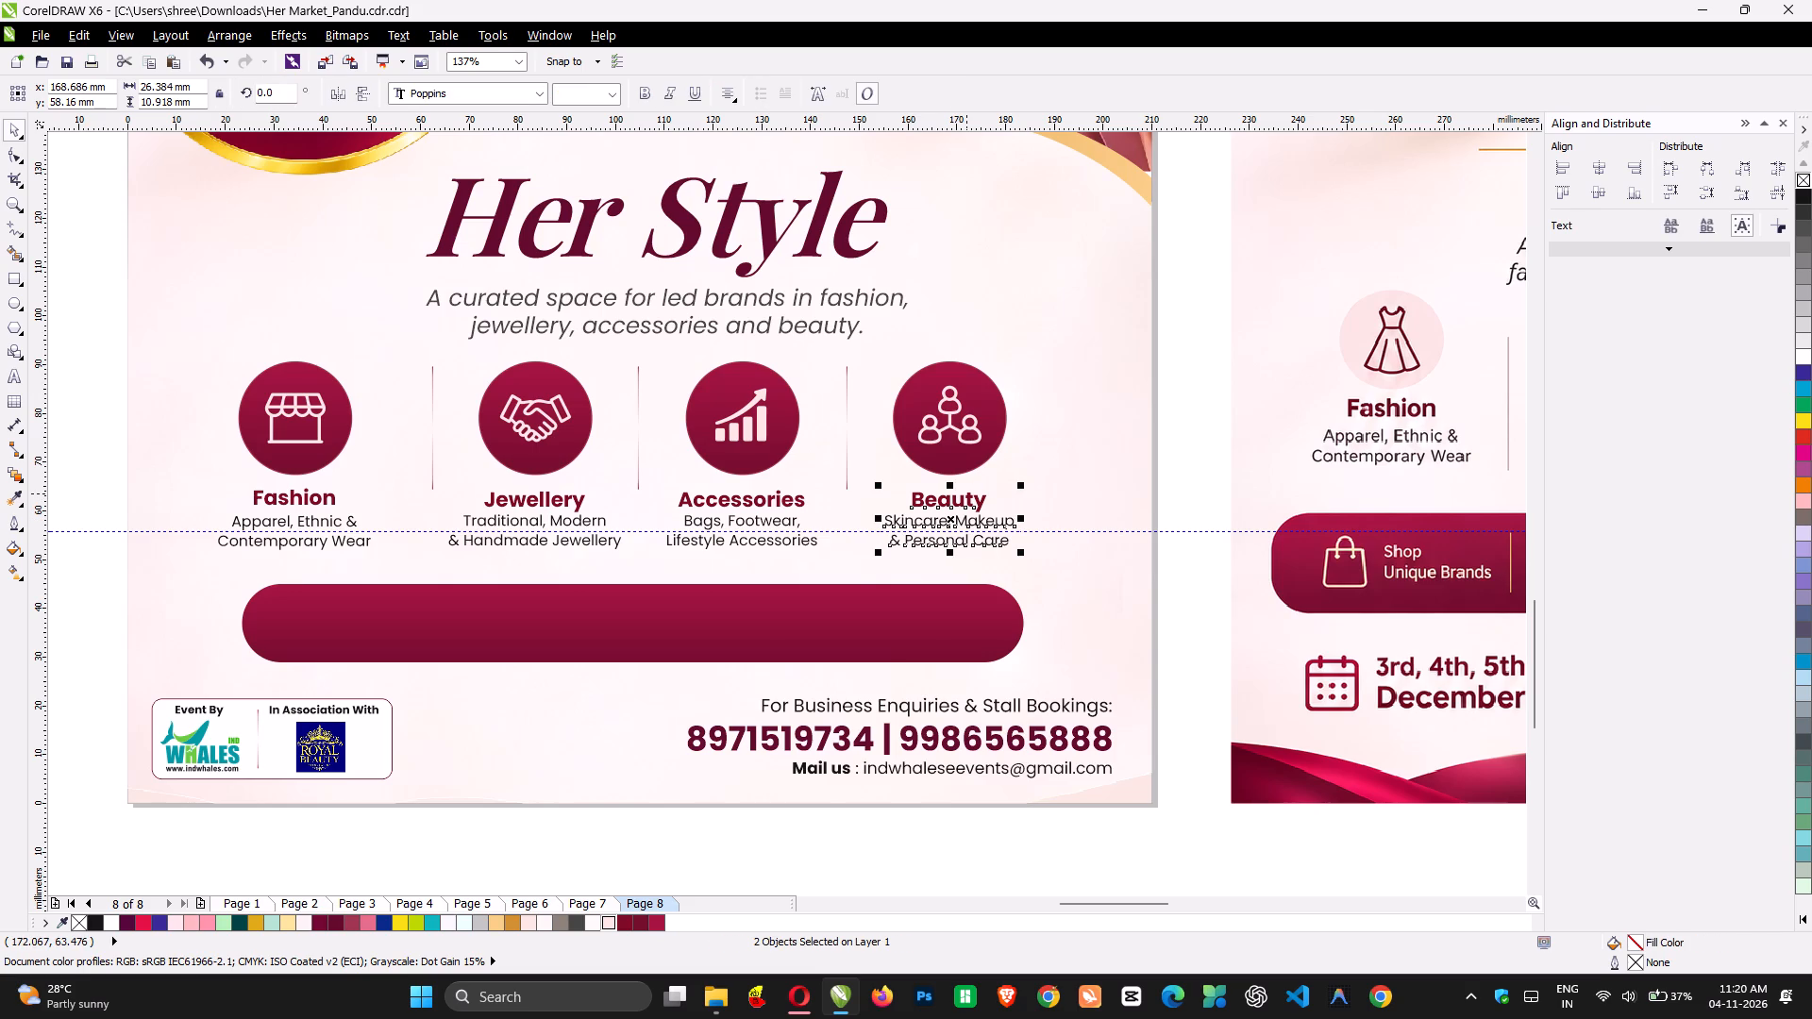
shift+click(954, 380)
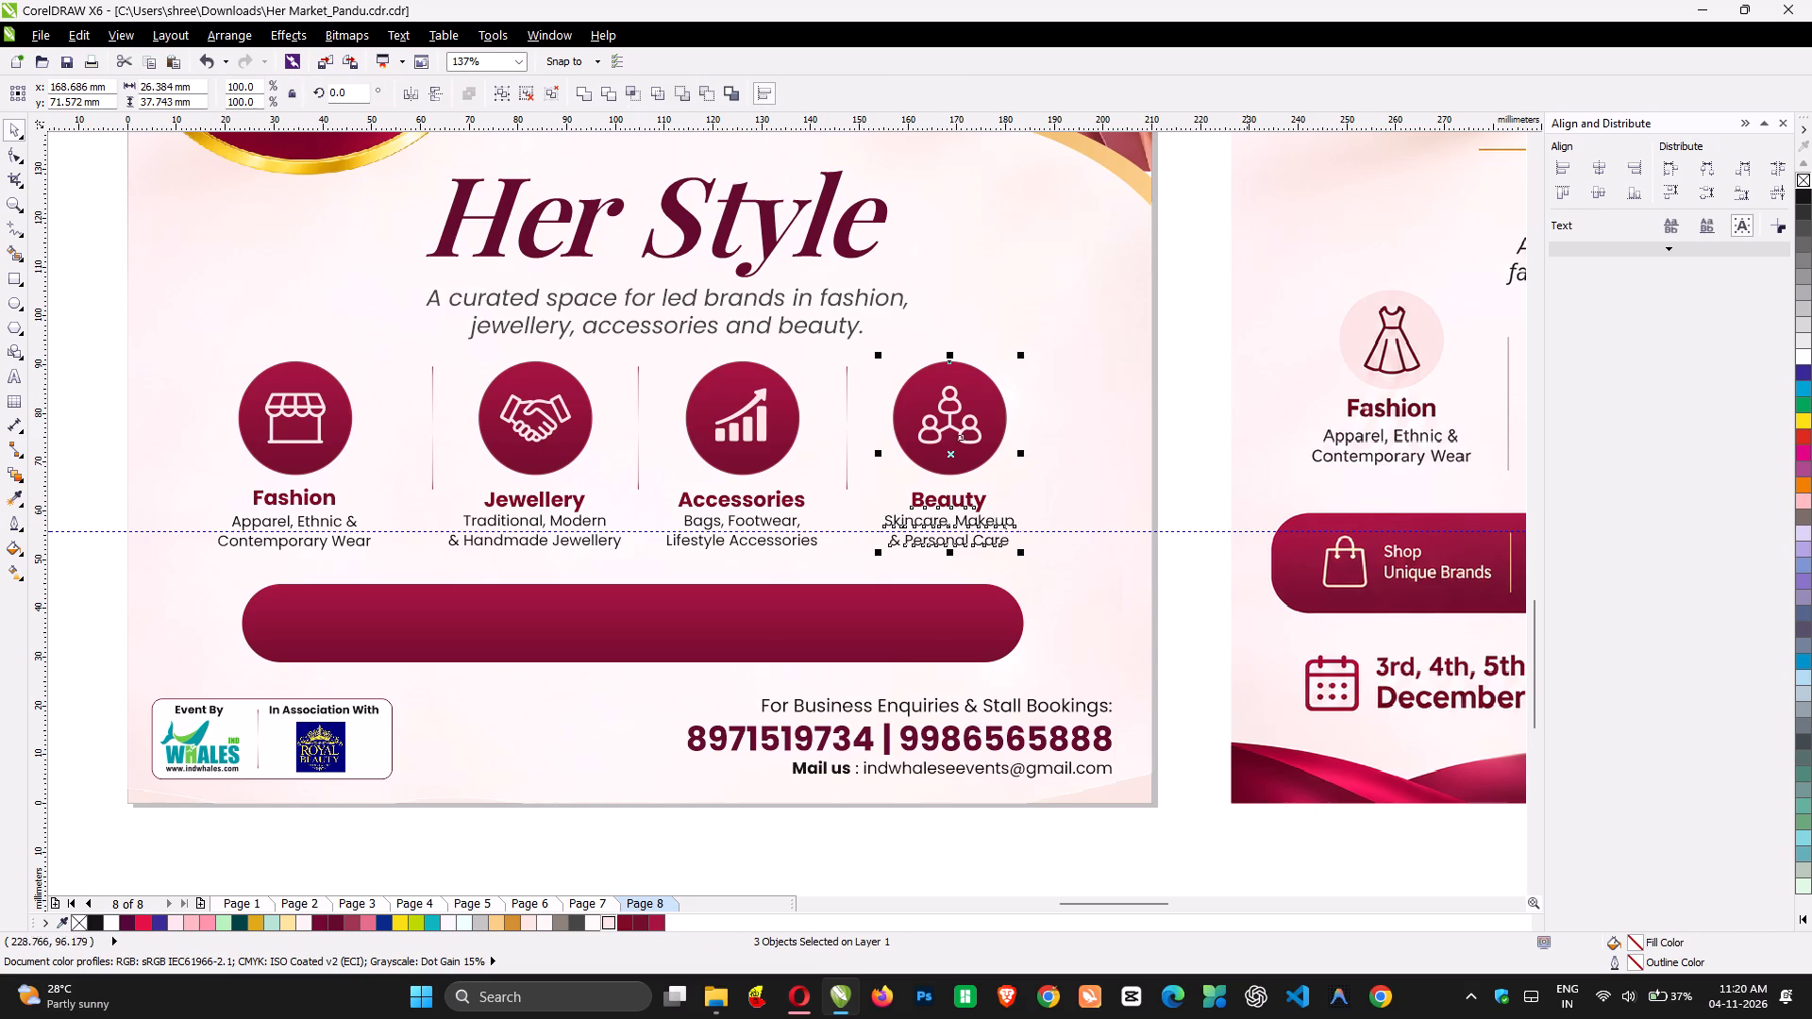
Move the reference poster image about 14 mm right and 22 mm down, away from the page.
click(1243, 316)
drag(1243, 316, 1307, 419)
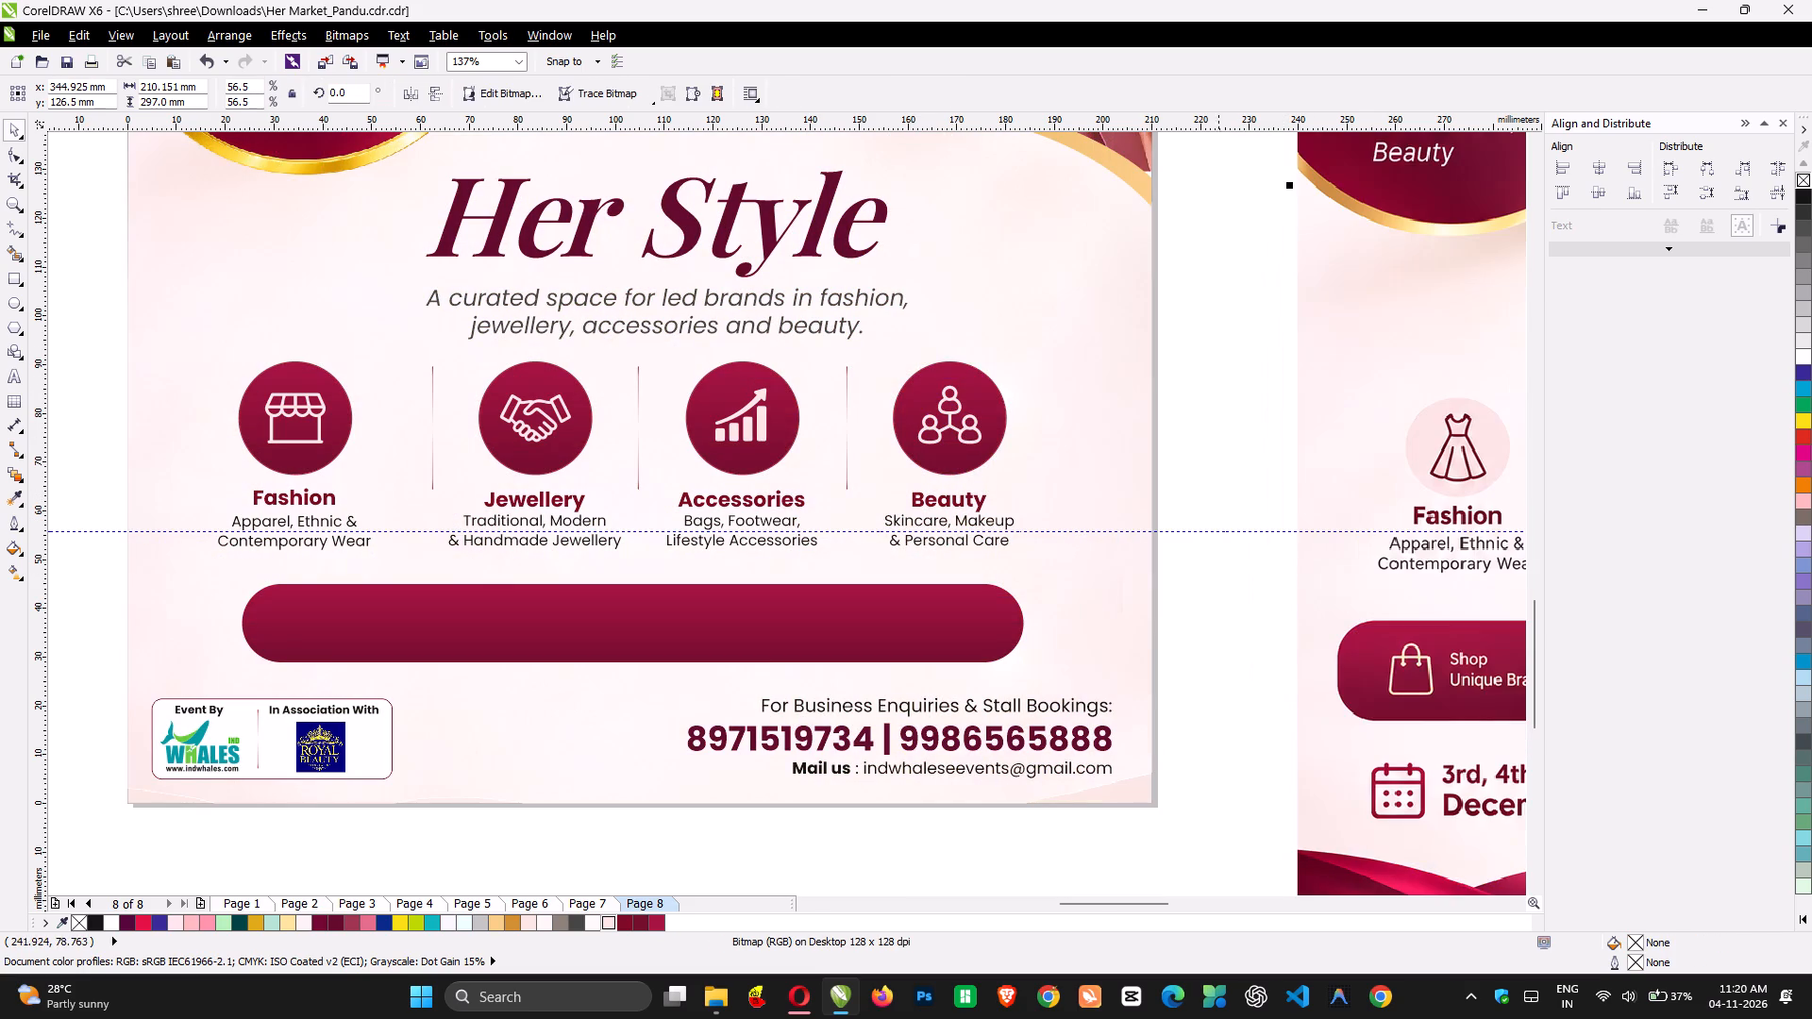
Group the Beauty circled icon, title and description, leaving out the divider line beside them.
drag(1211, 312, 830, 576)
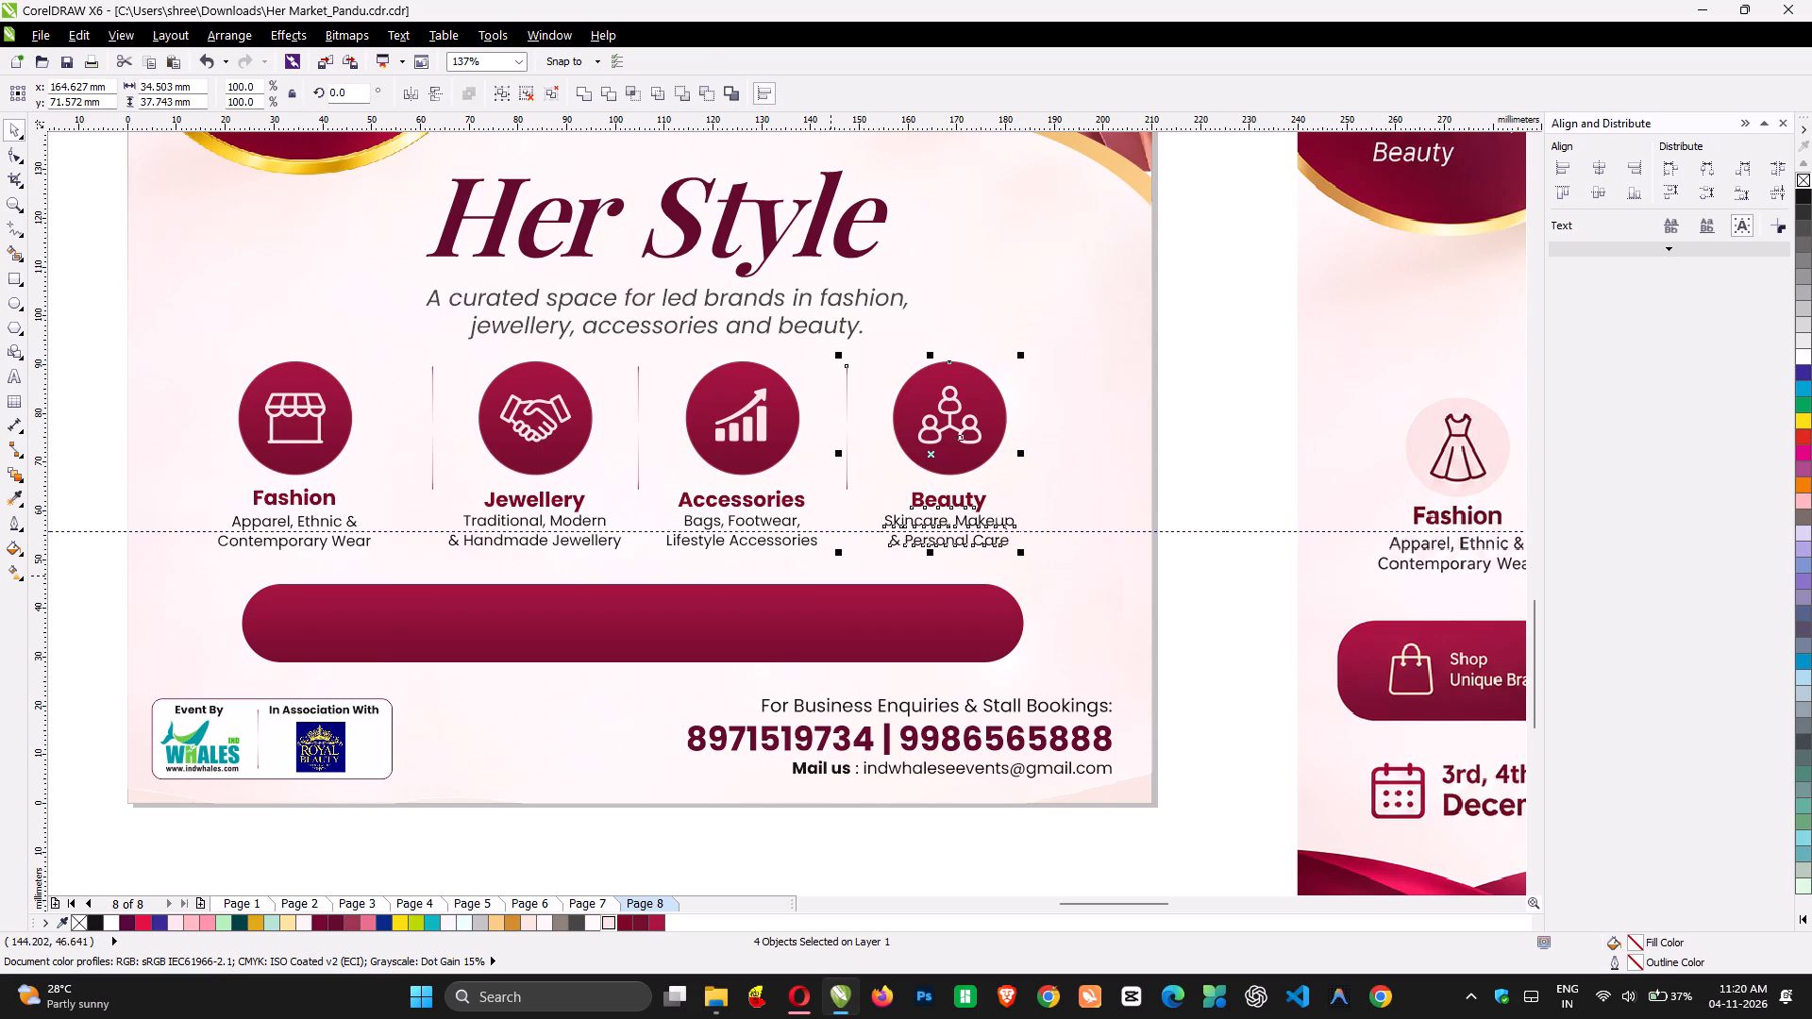
shift+click(848, 407)
key(ctrl+g)
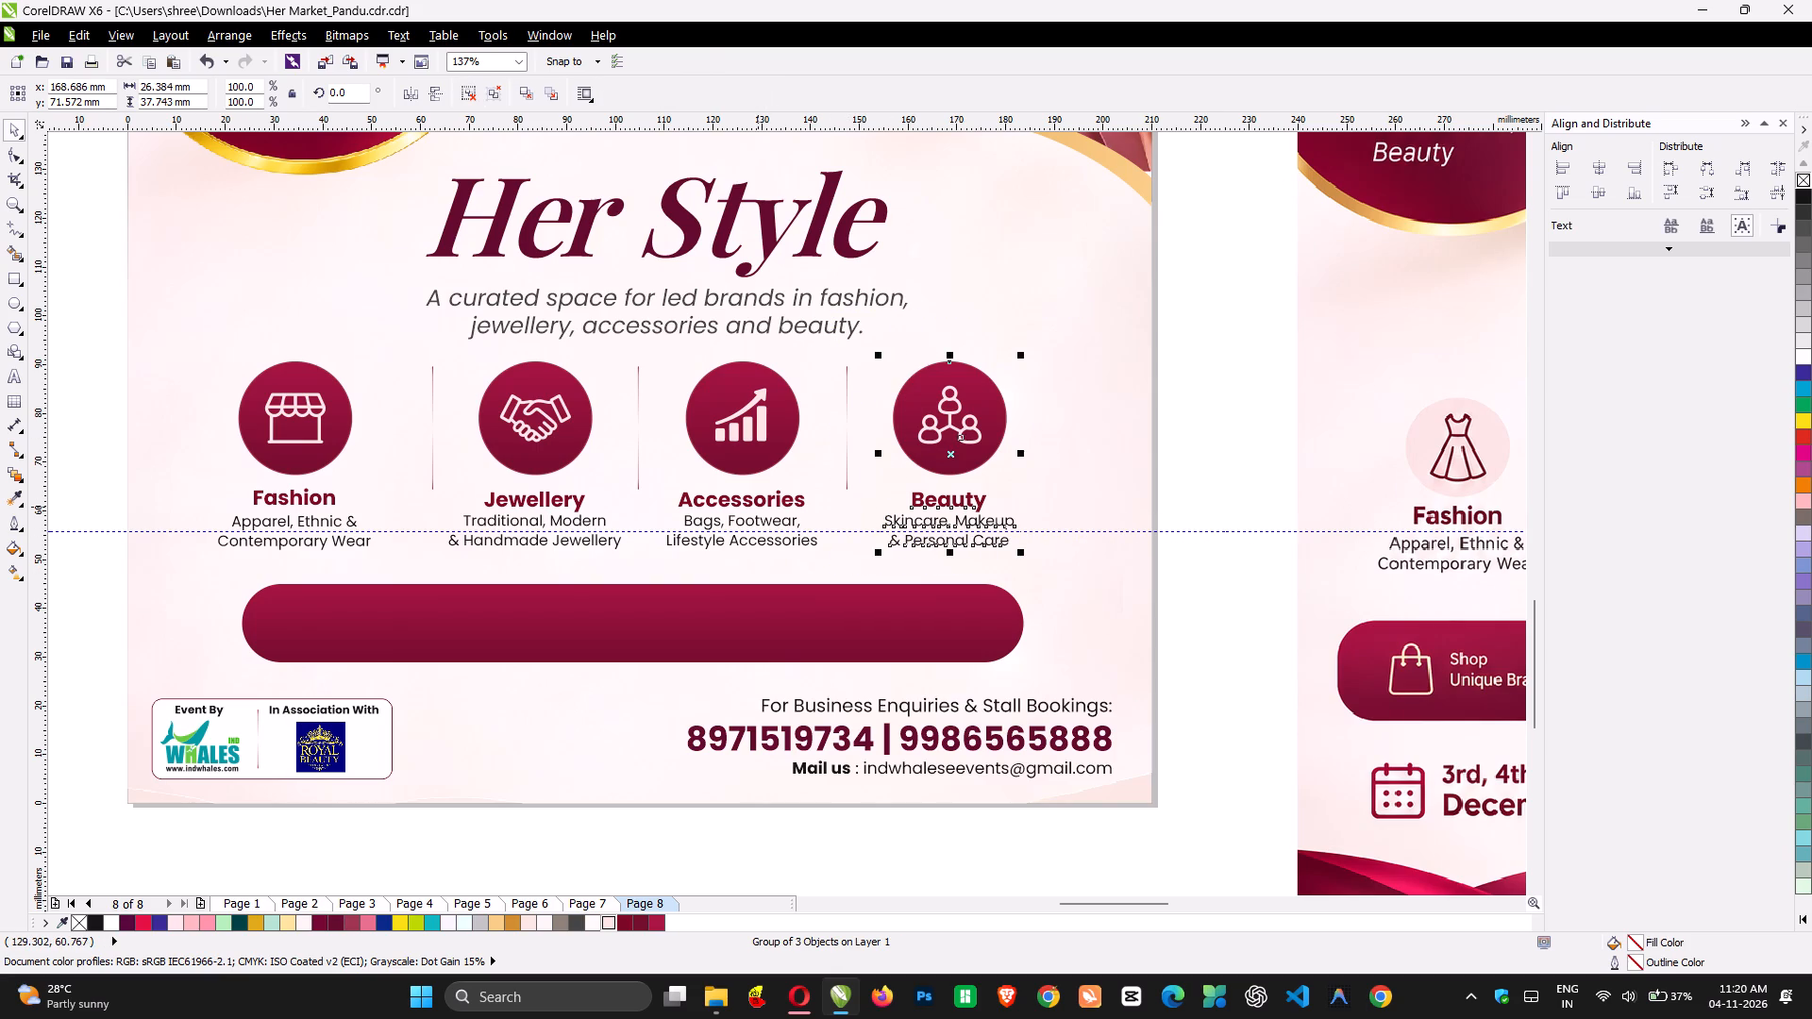
Centre the Accessories title, description and circled icon on a common vertical line and group them.
click(757, 507)
shift+click(776, 524)
key(c)
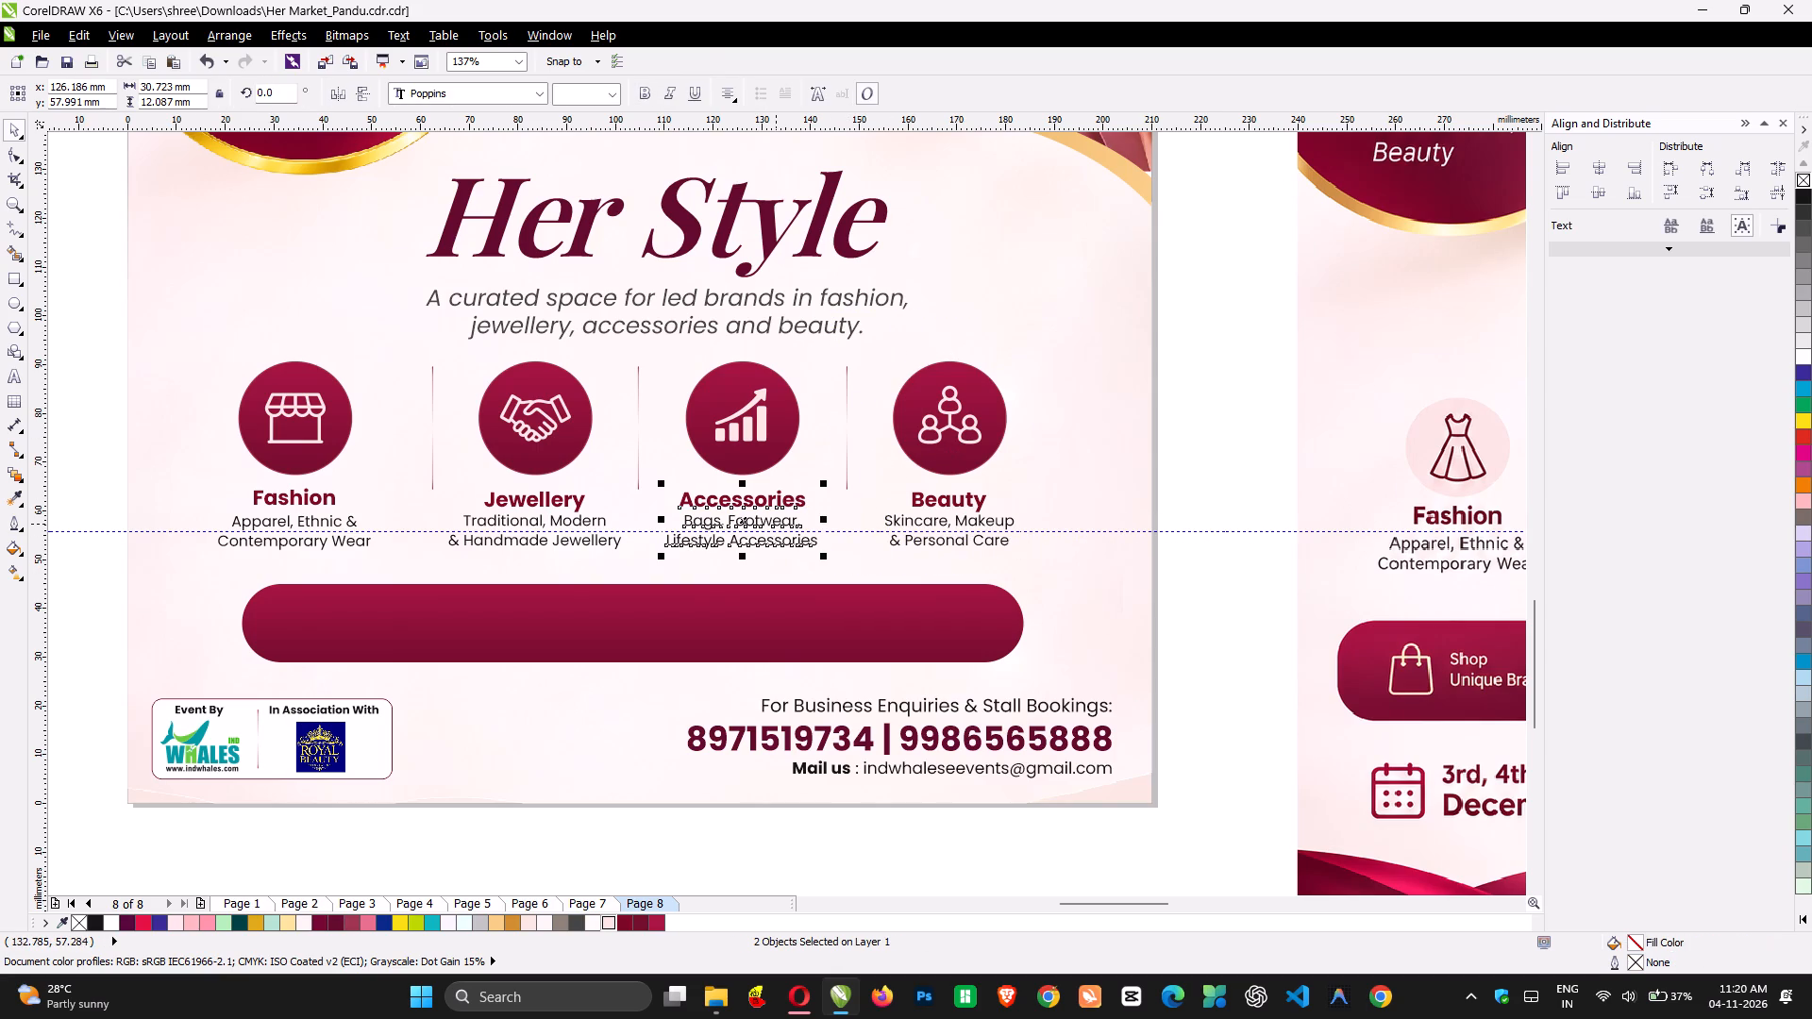
shift+click(763, 424)
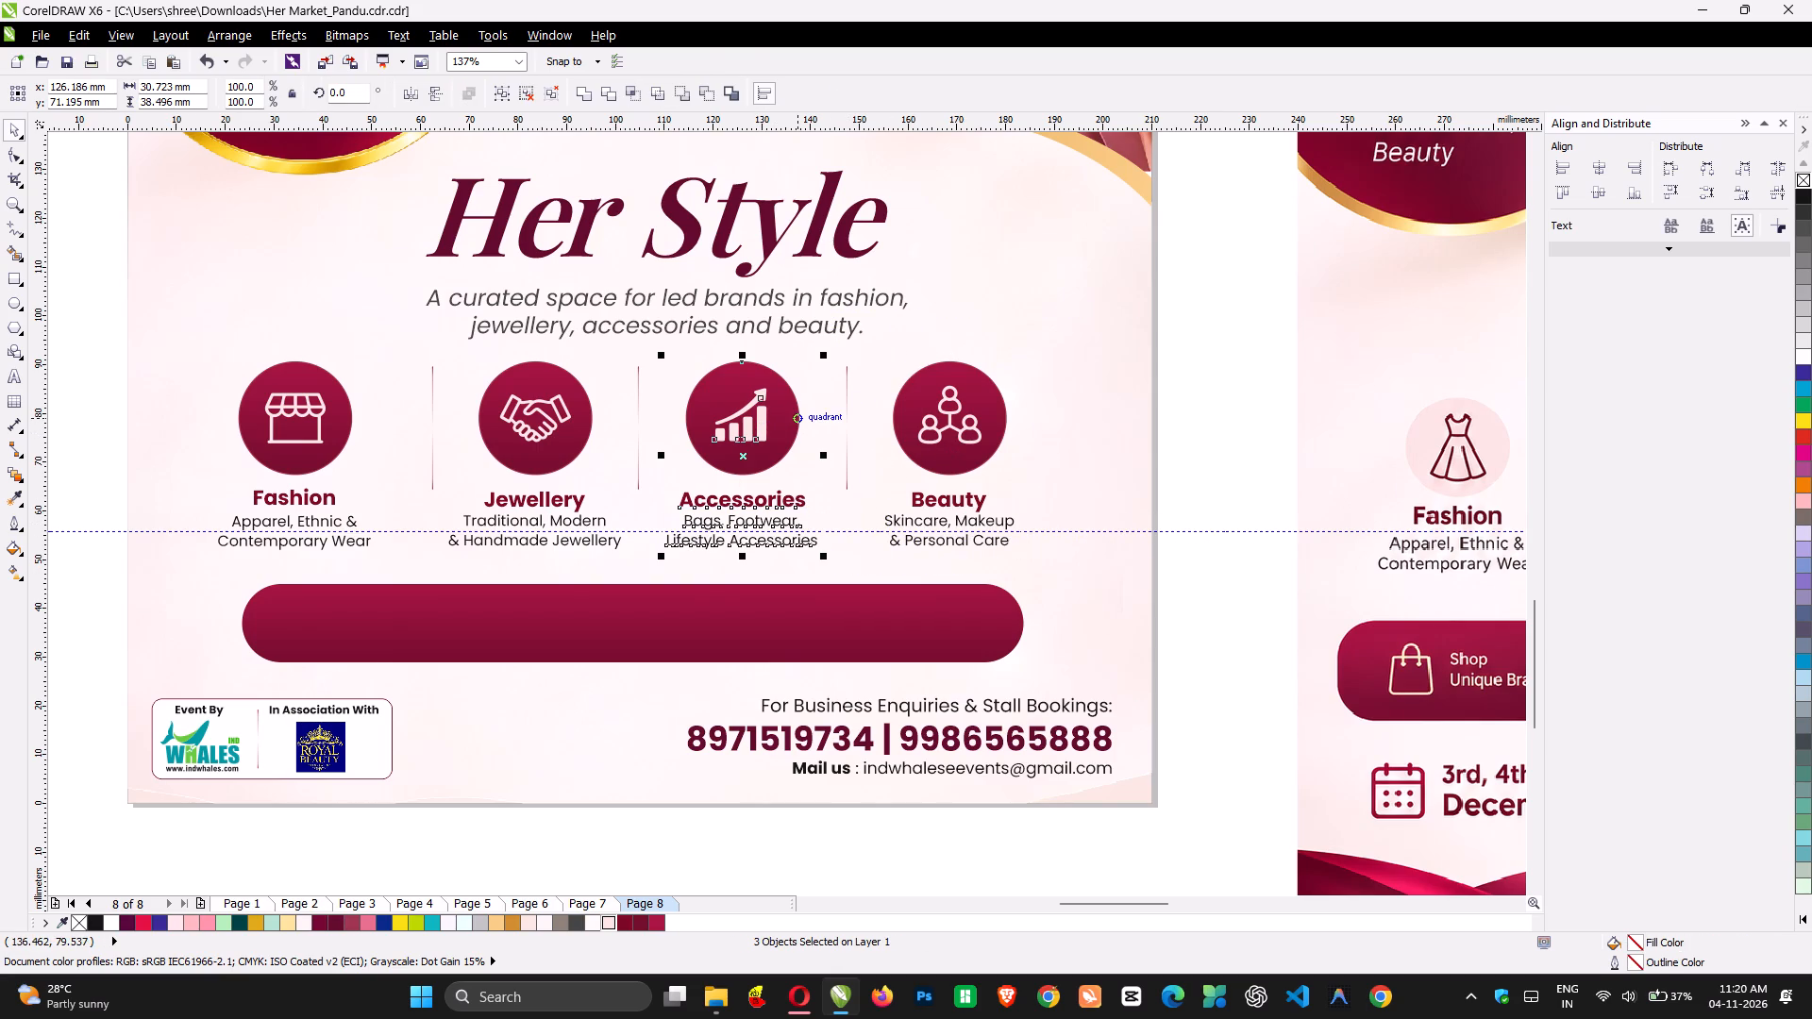
key(c)
key(ctrl+g)
Centre the Jewellery title, description and circled icon on a common vertical line and group them.
click(576, 500)
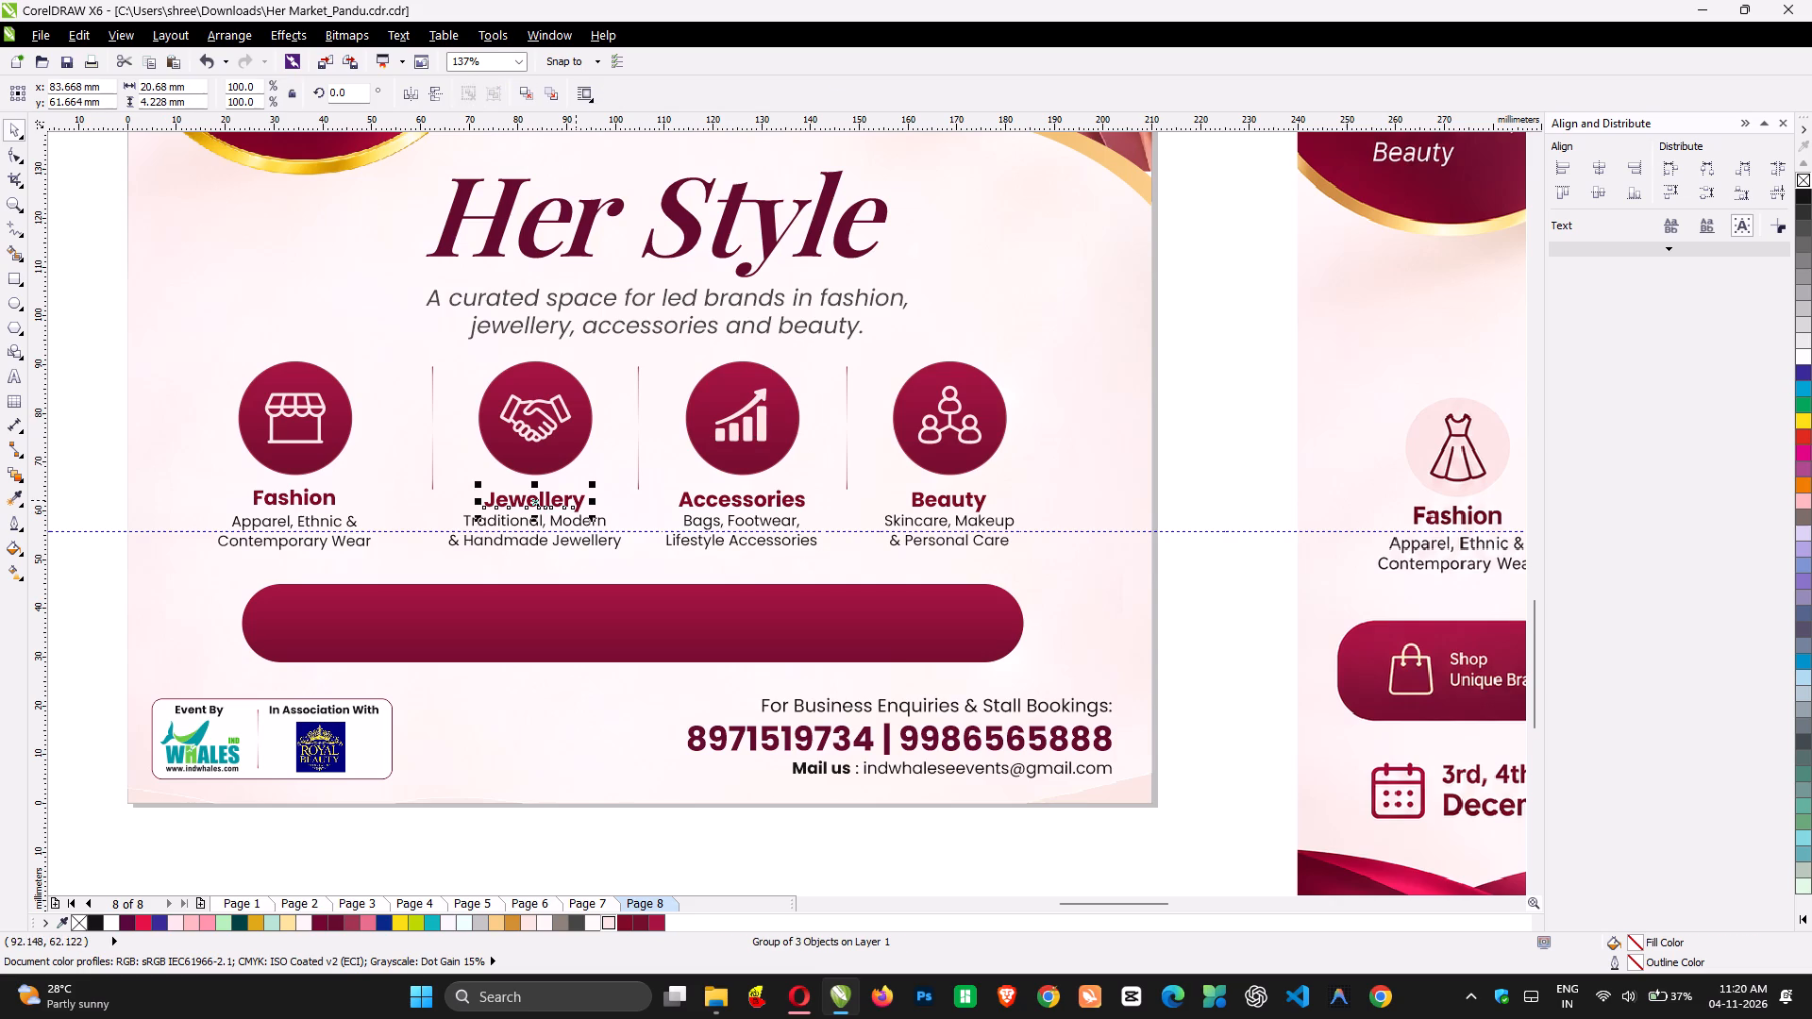
shift+click(572, 523)
shift+click(573, 452)
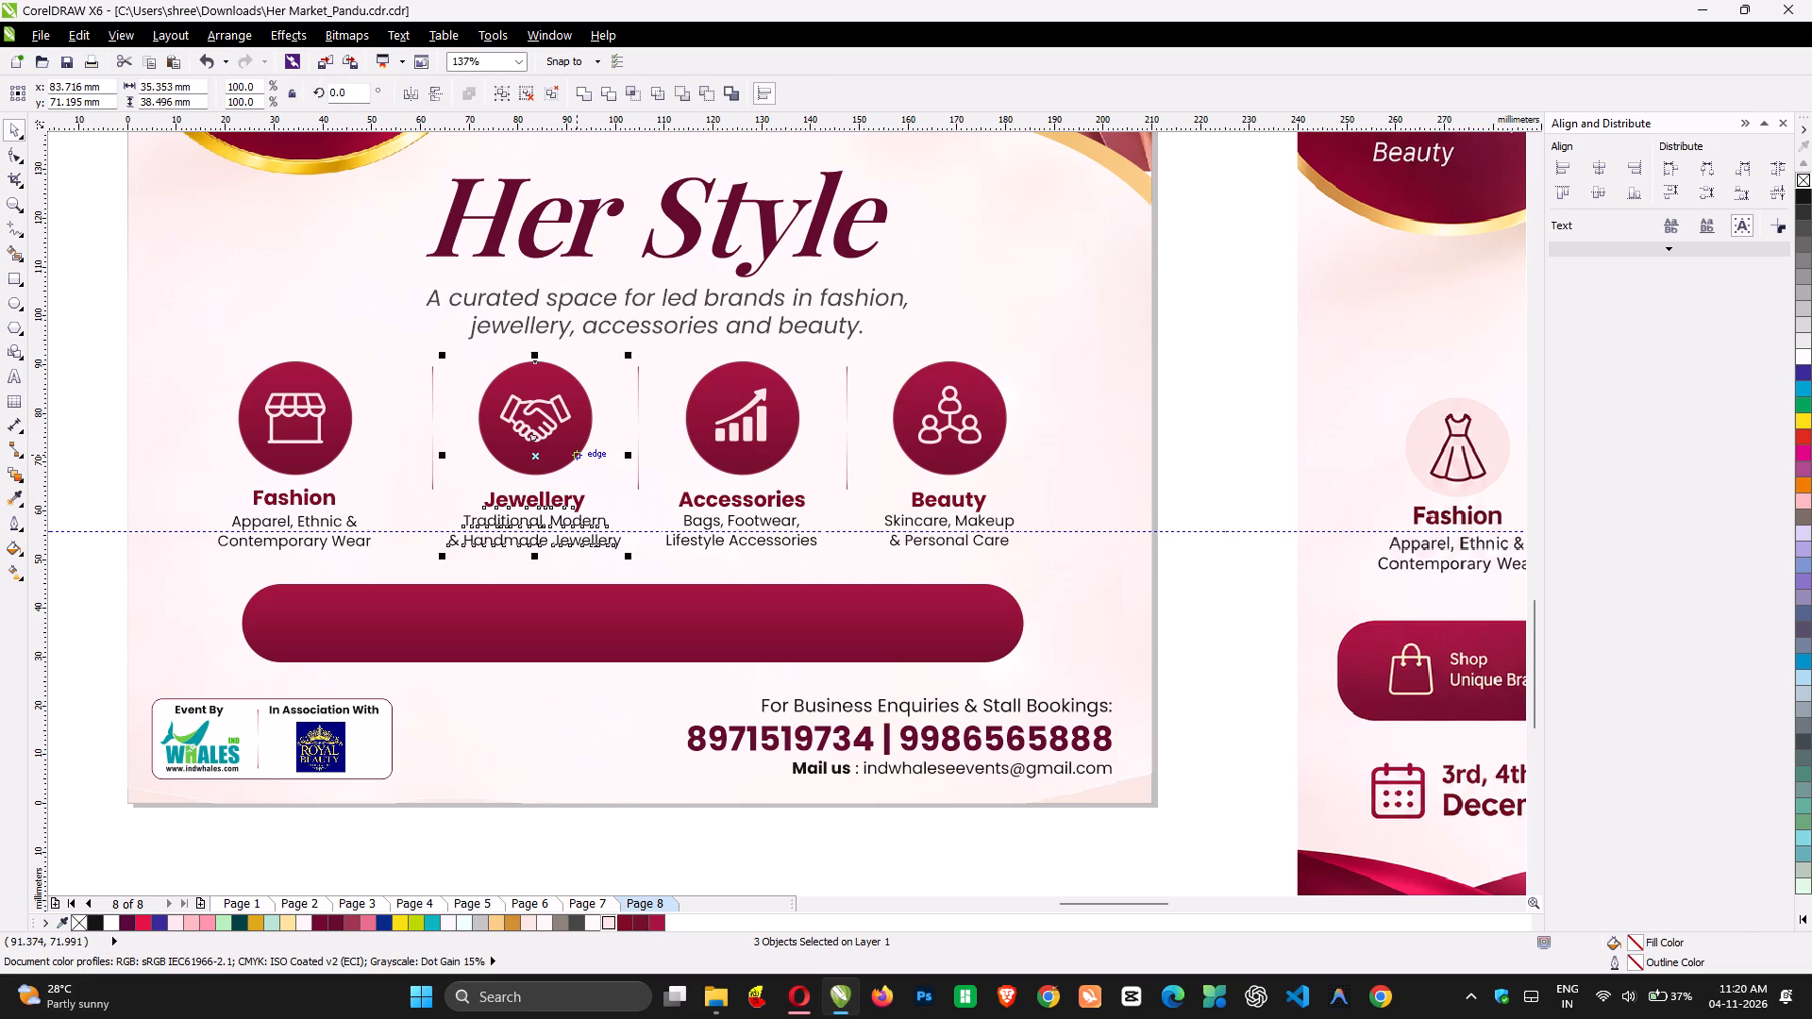
key(c)
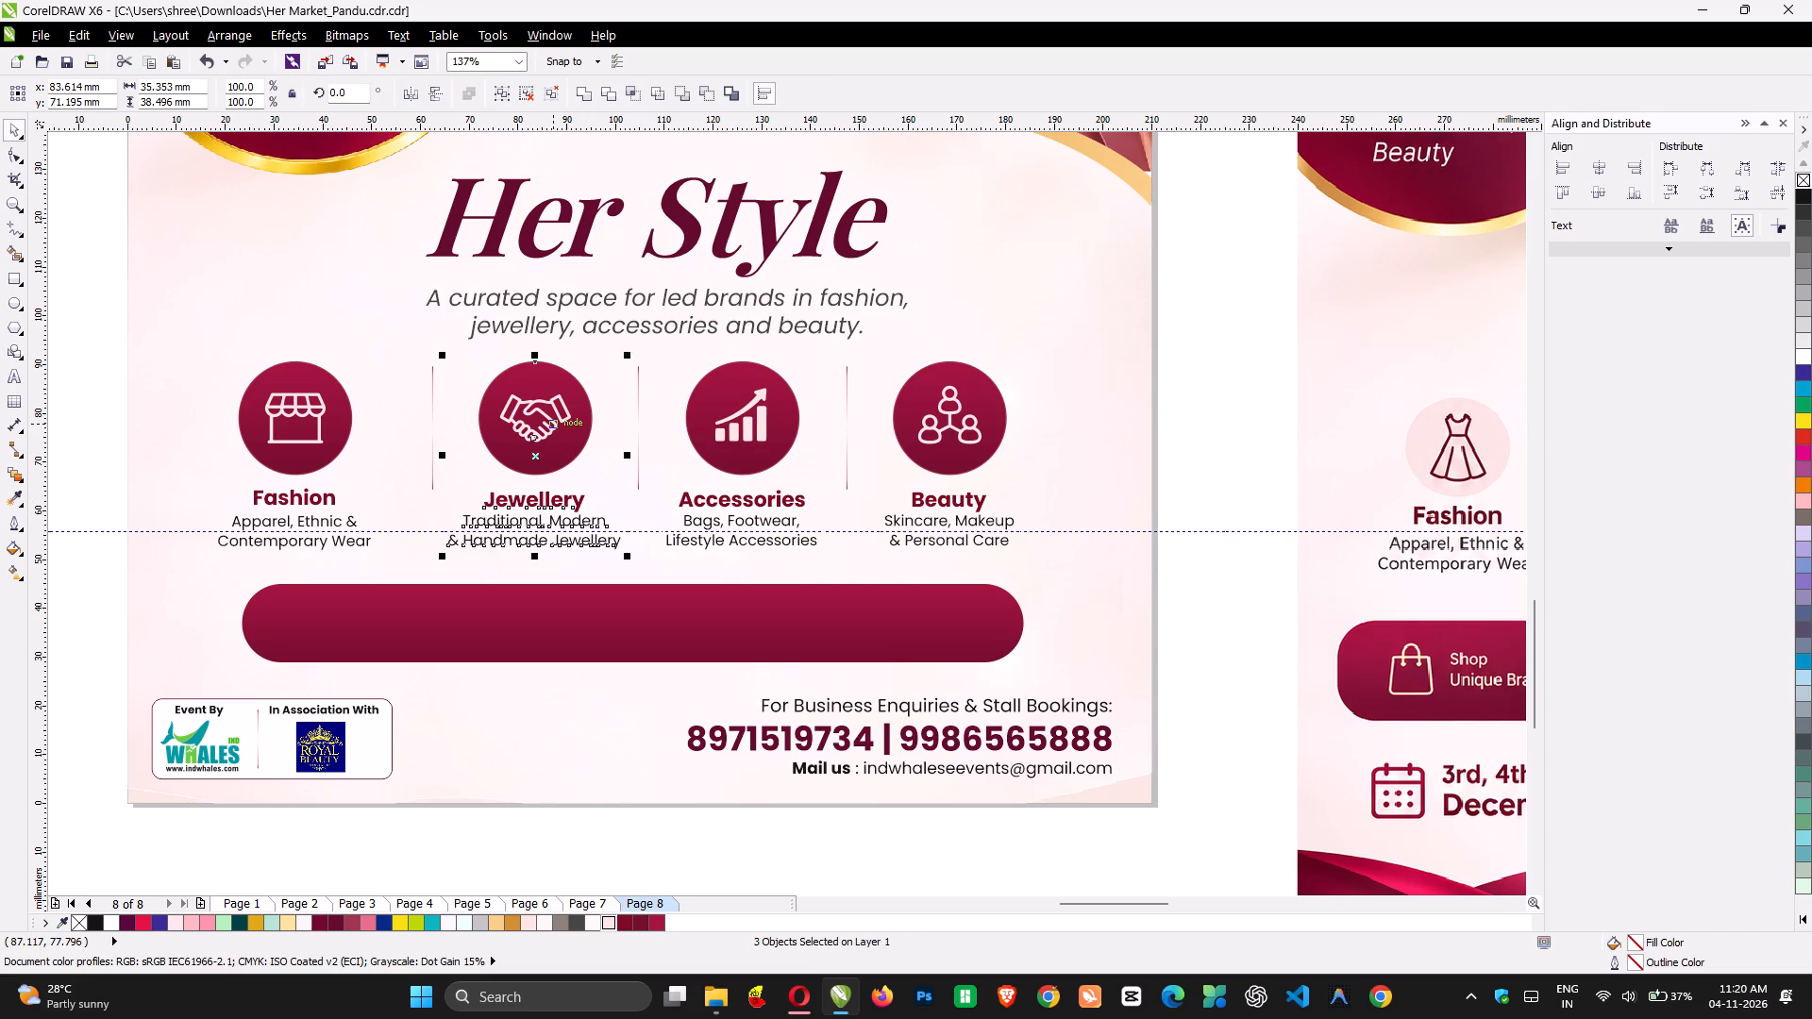
drag(552, 425, 587, 408)
key(ctrl+z)
key(ctrl+g)
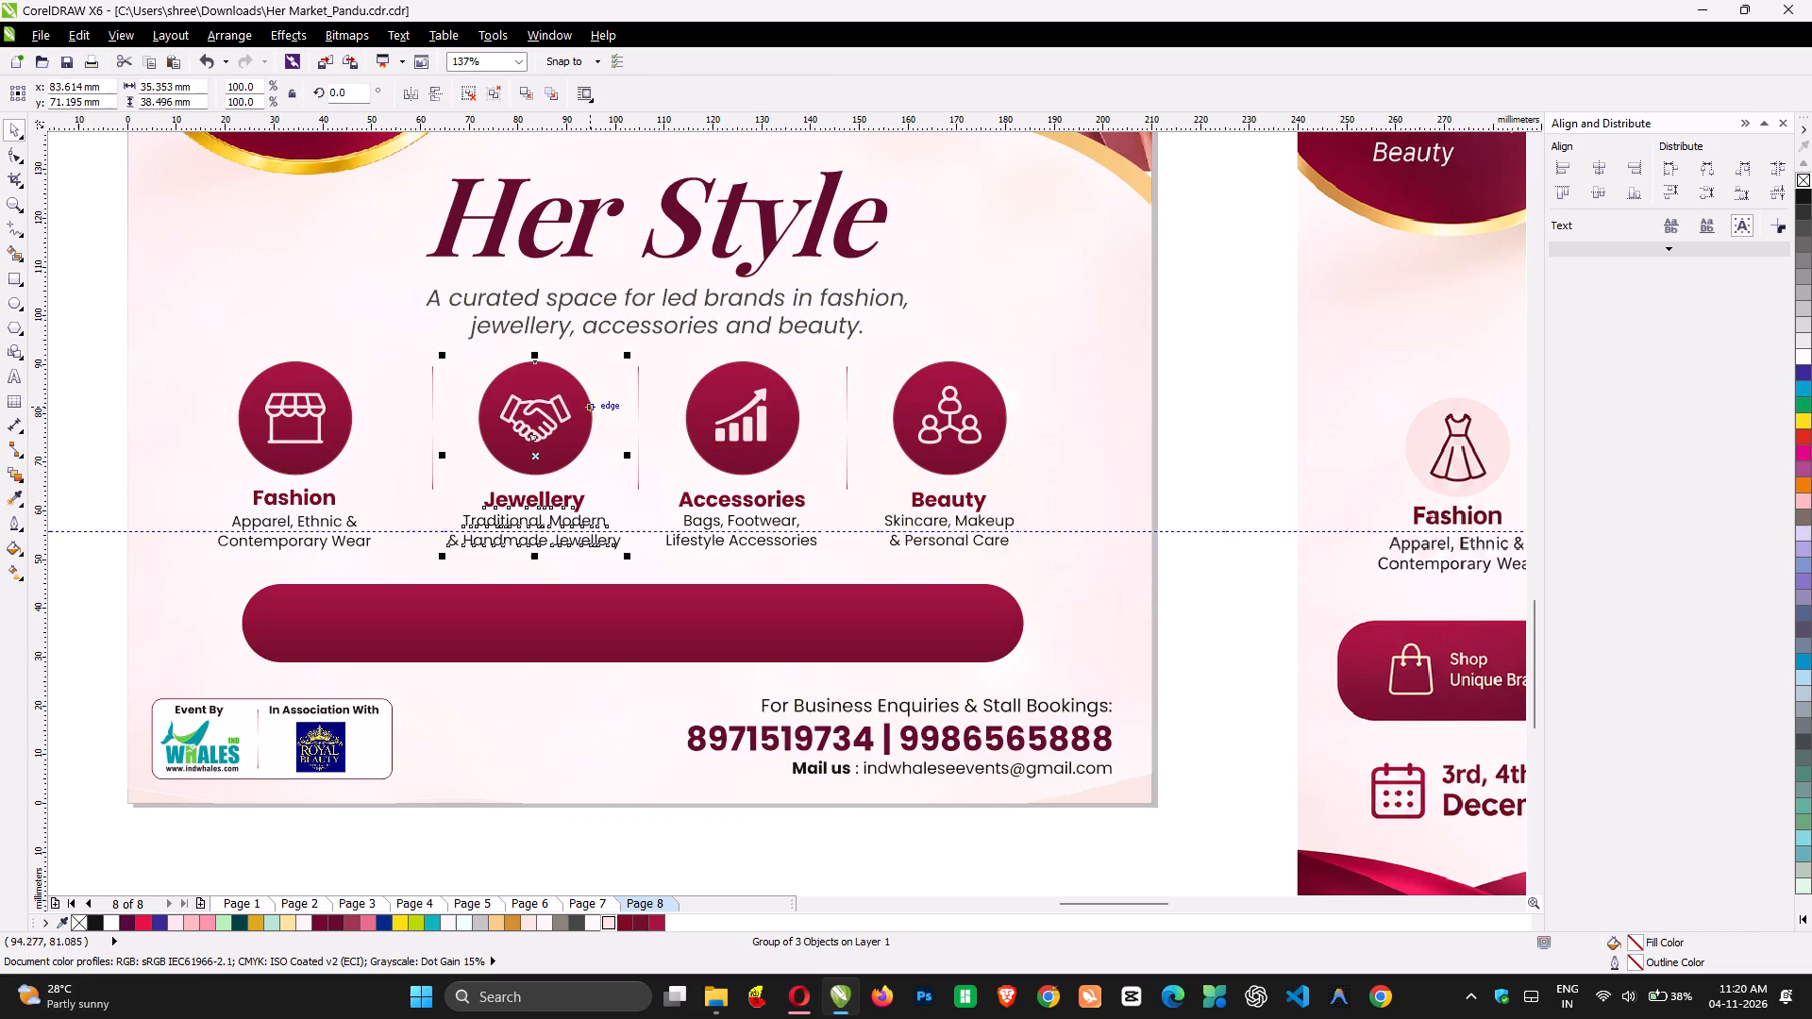
Centre the Fashion title, description and circled icon on a common vertical line and group them.
click(366, 544)
shift+click(330, 503)
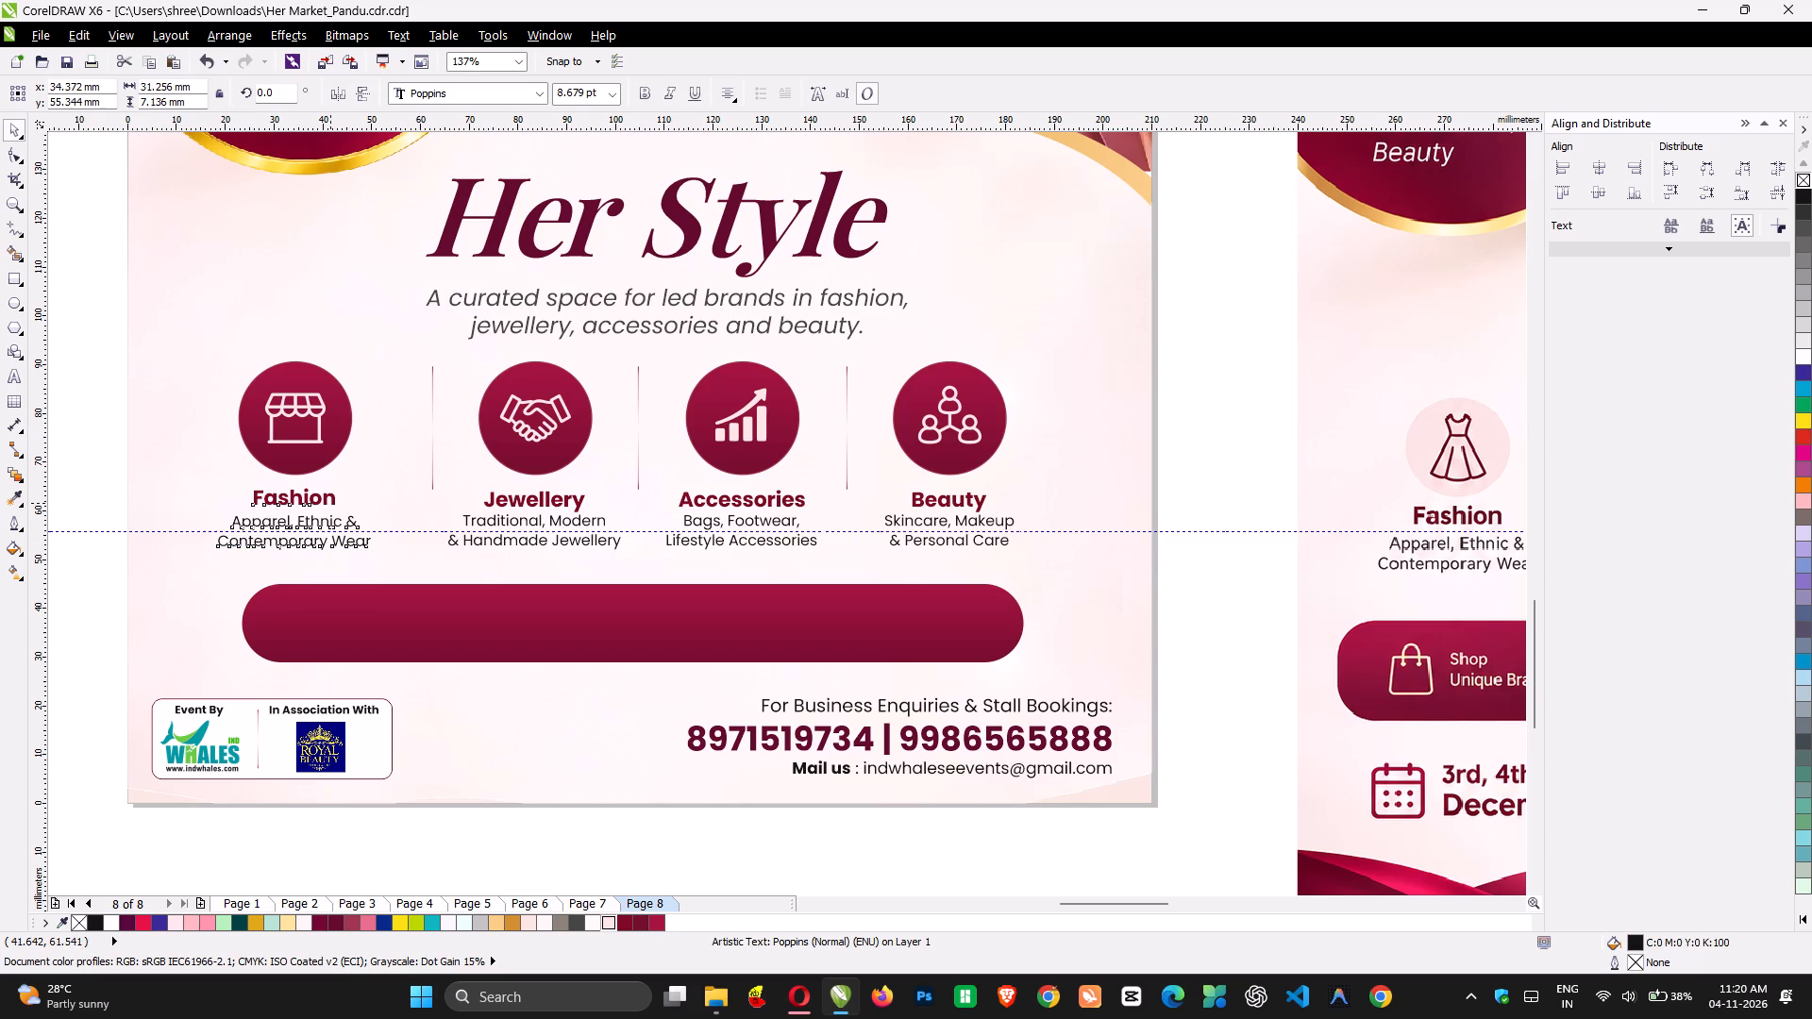
shift+click(316, 453)
key(c)
drag(316, 453, 375, 430)
key(ctrl+z)
key(ctrl+g)
Spread the outer columns apart by moving the Fashion group about 4 mm left and the Beauty group about 13 mm right.
drag(318, 431, 310, 431)
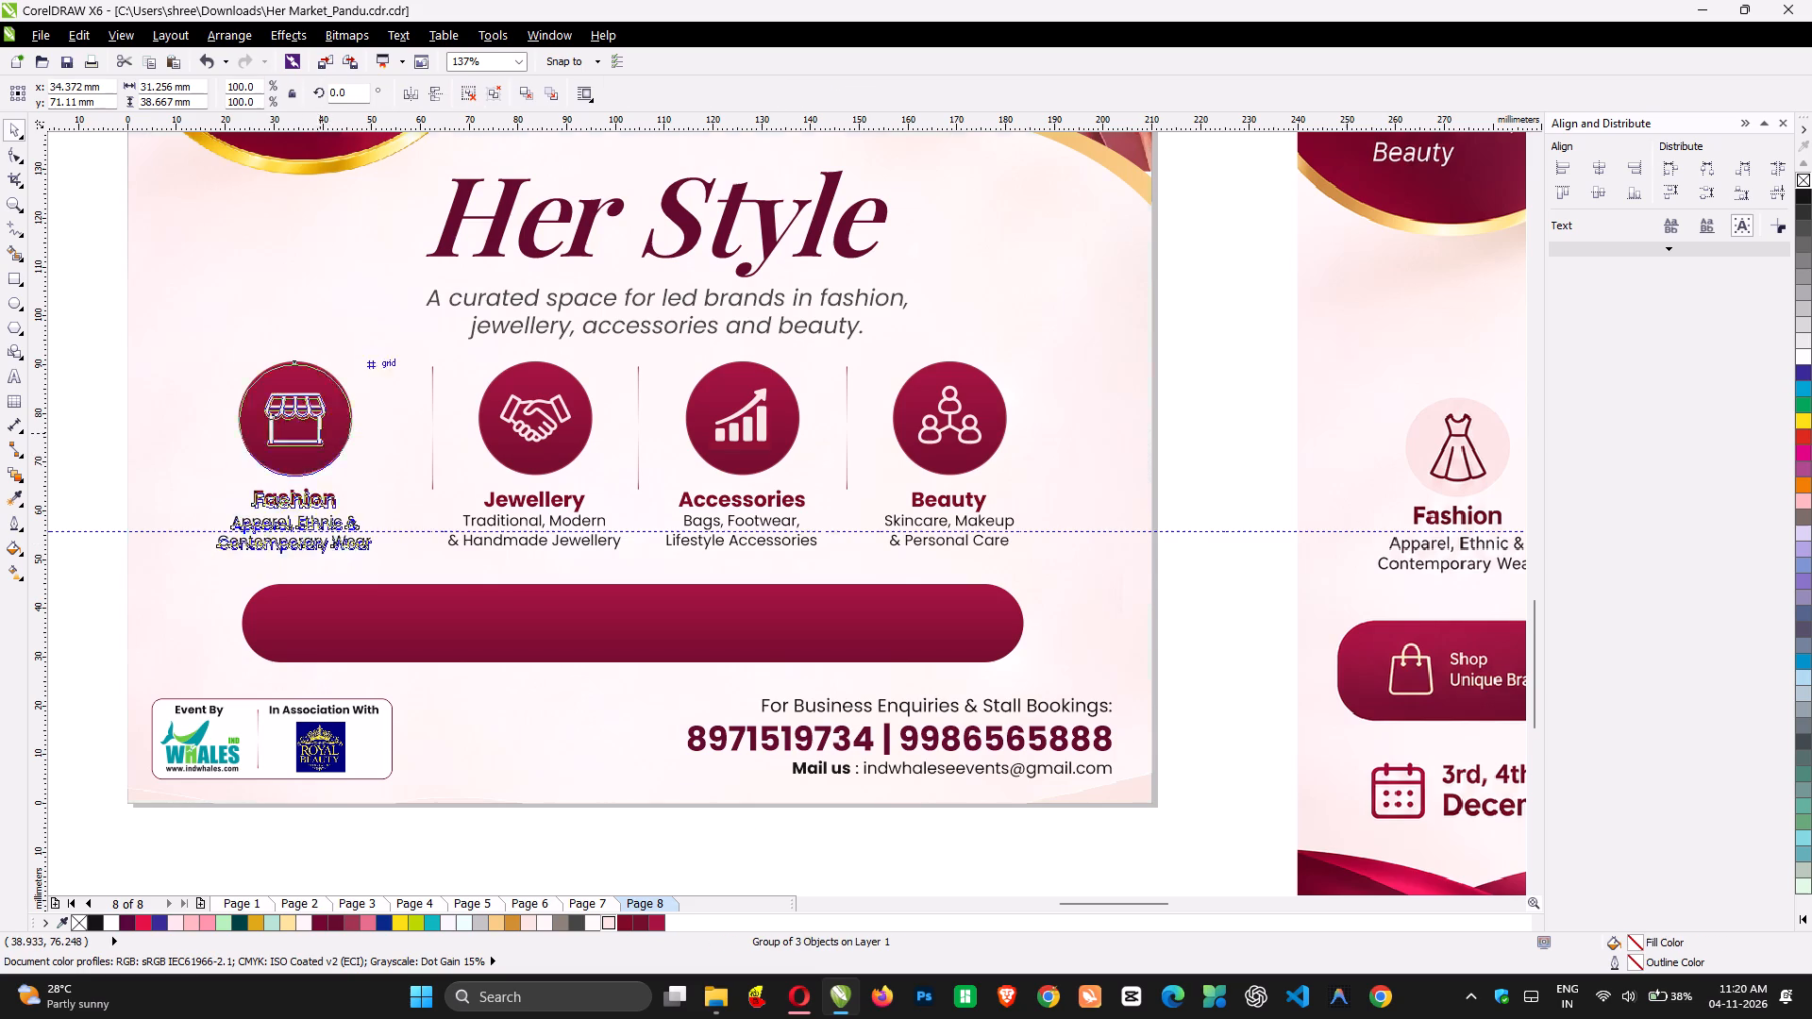
drag(310, 431, 302, 431)
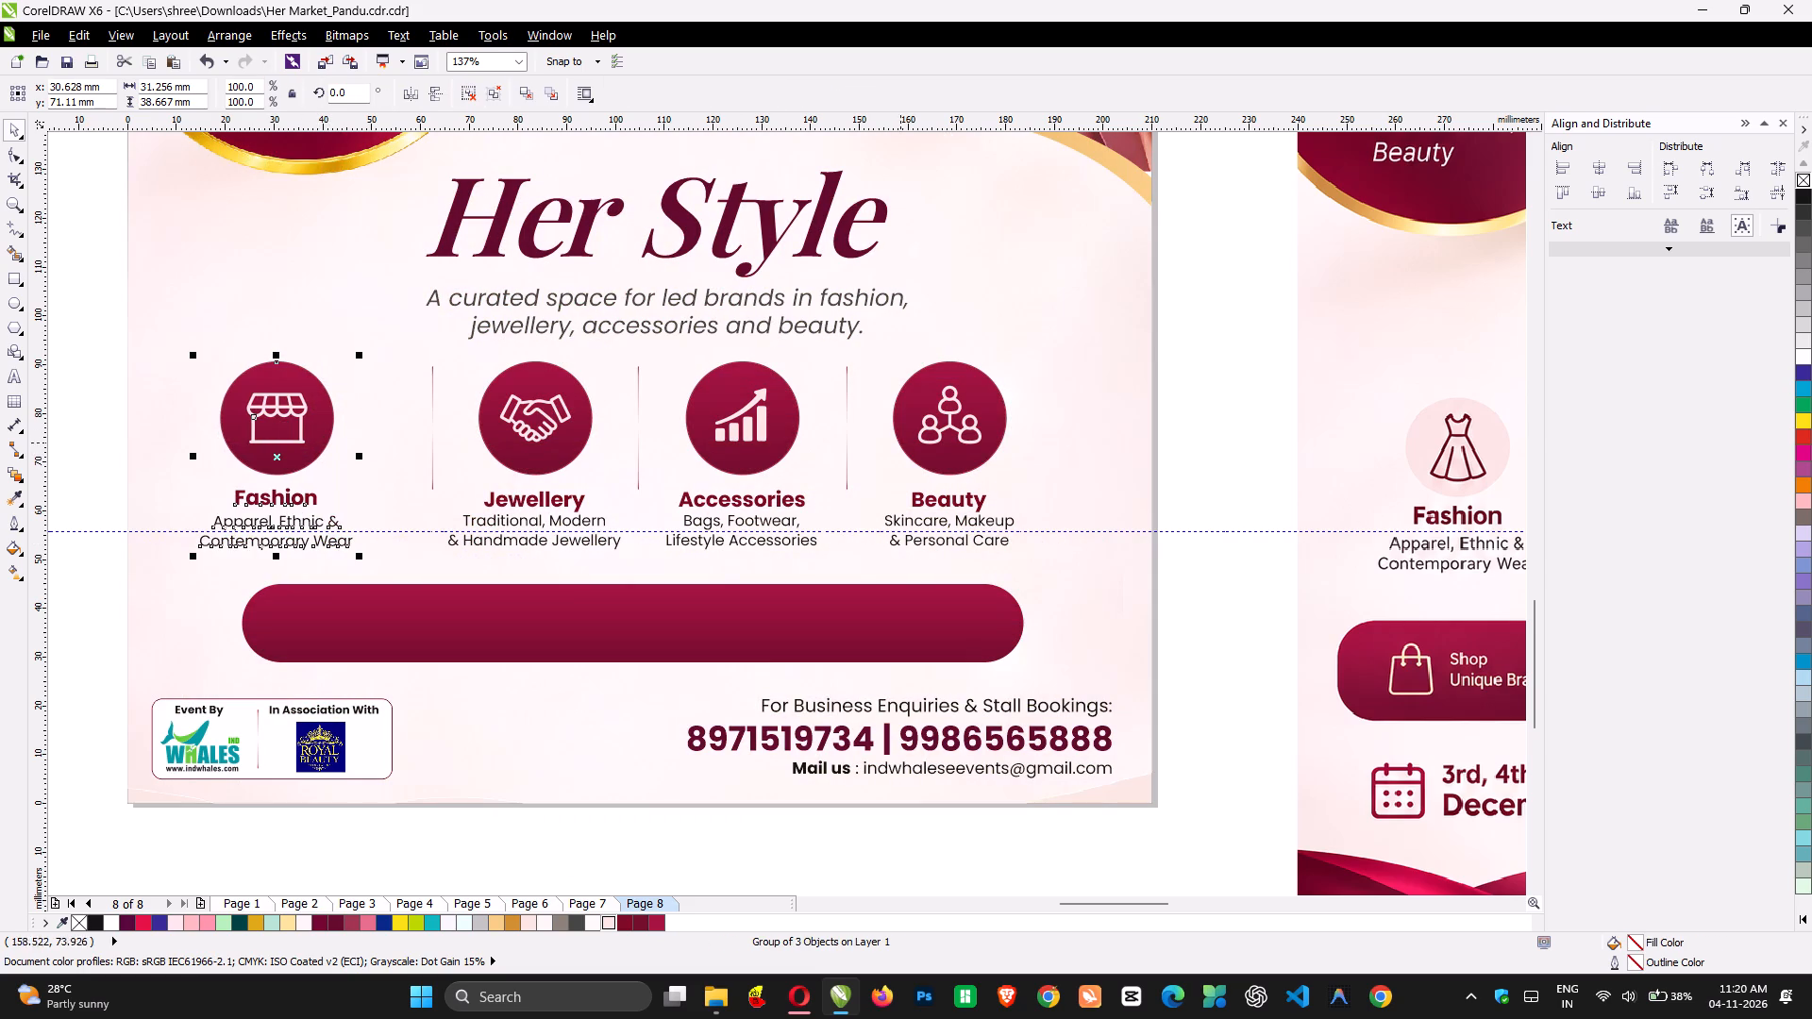
drag(978, 445, 1036, 459)
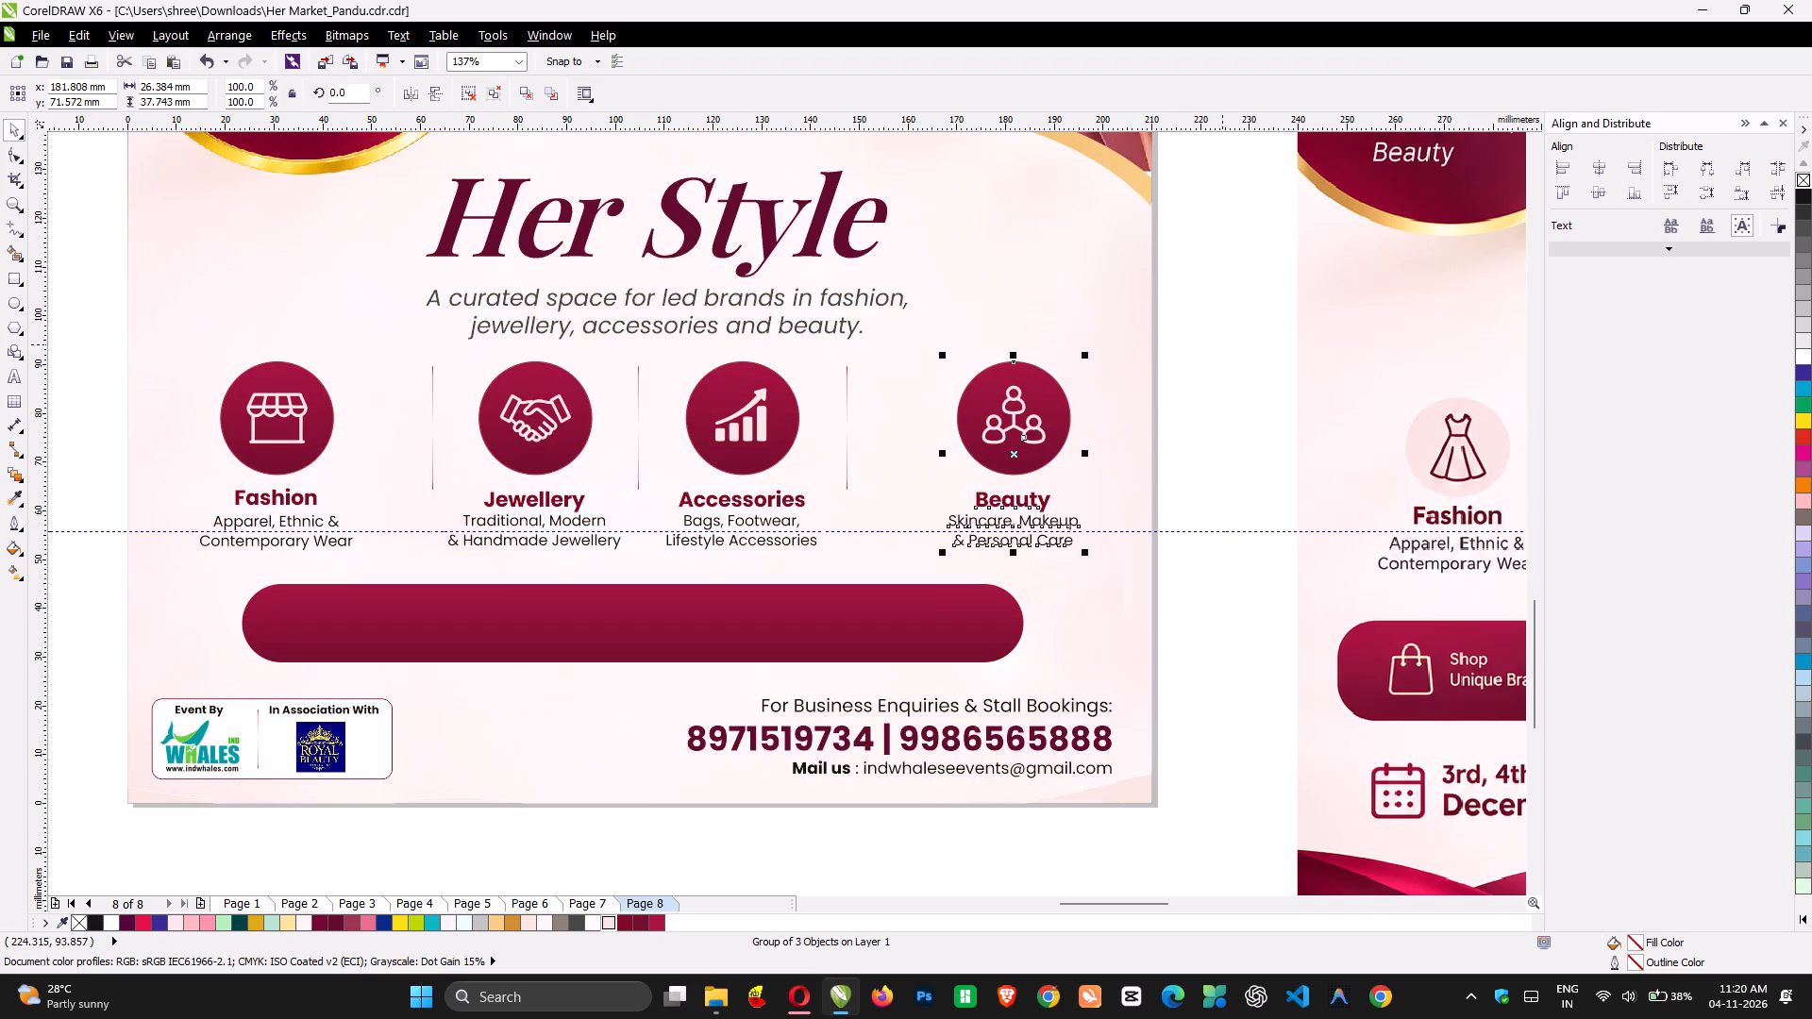
Distribute the four category groups and three divider lines with equal horizontal spacing, group them, and centre the row on the page.
click(1222, 344)
drag(1222, 344, 135, 567)
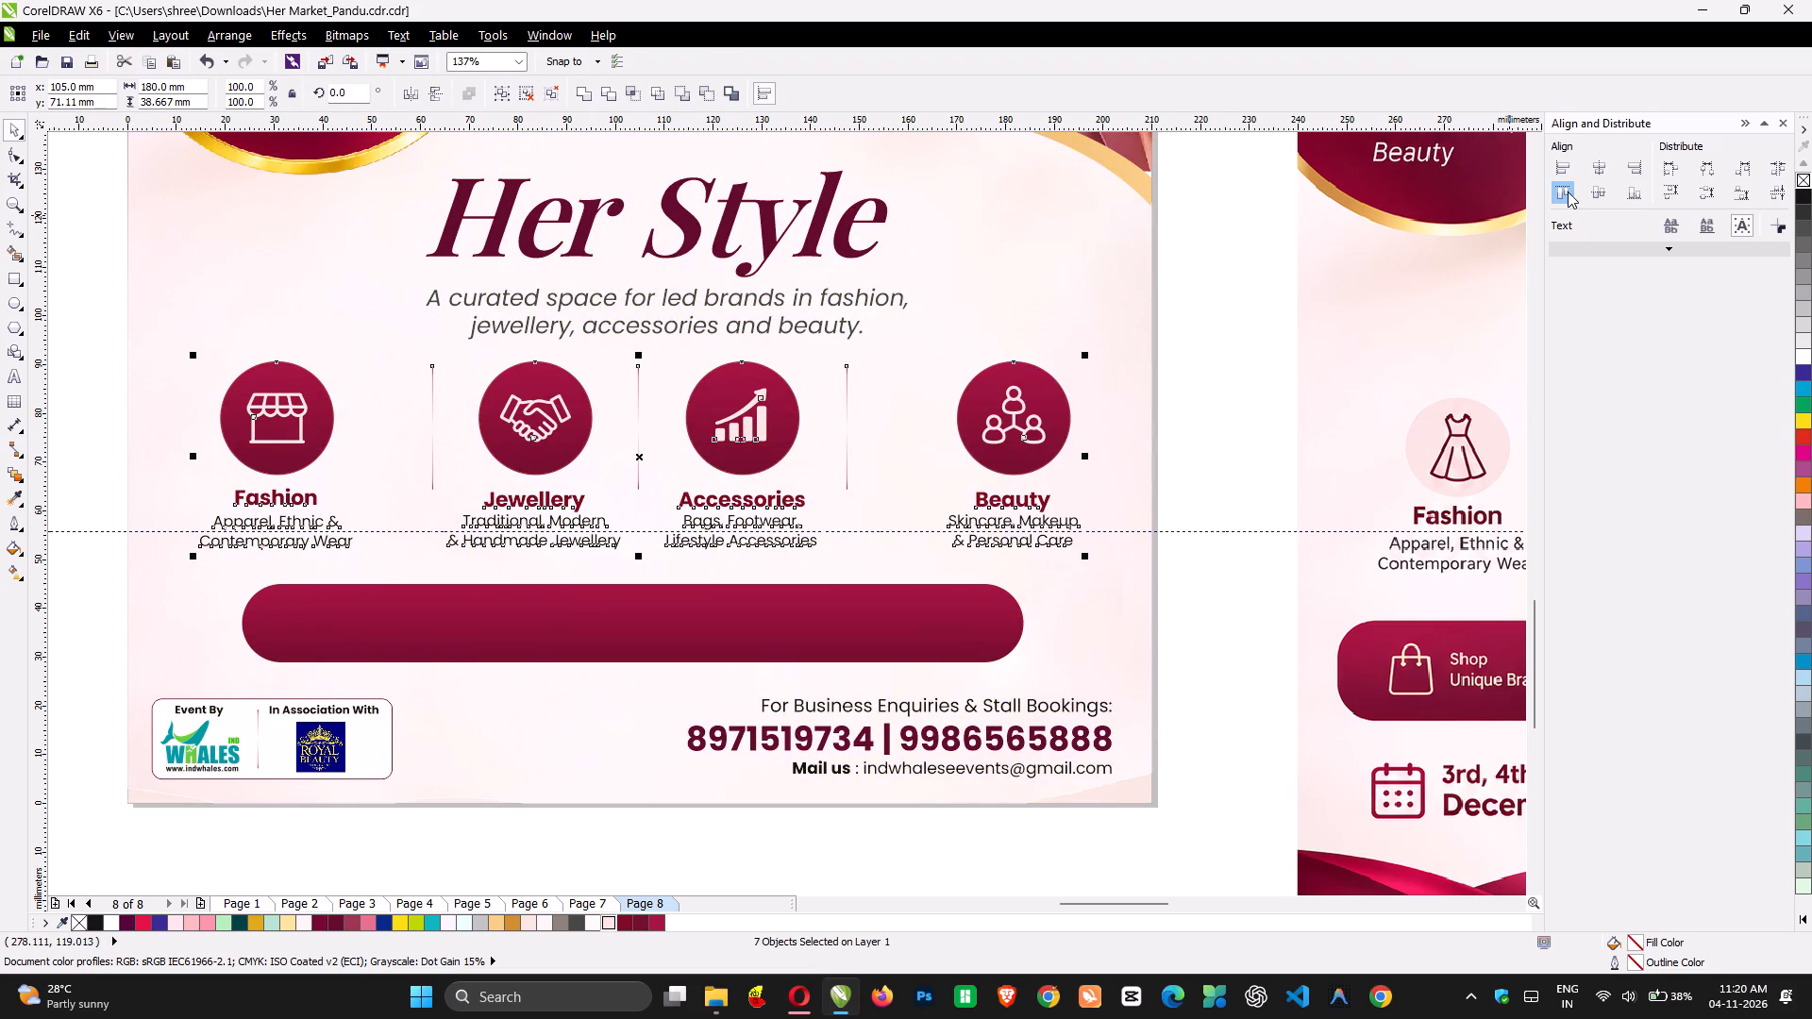
click(1783, 166)
key(ctrl+g)
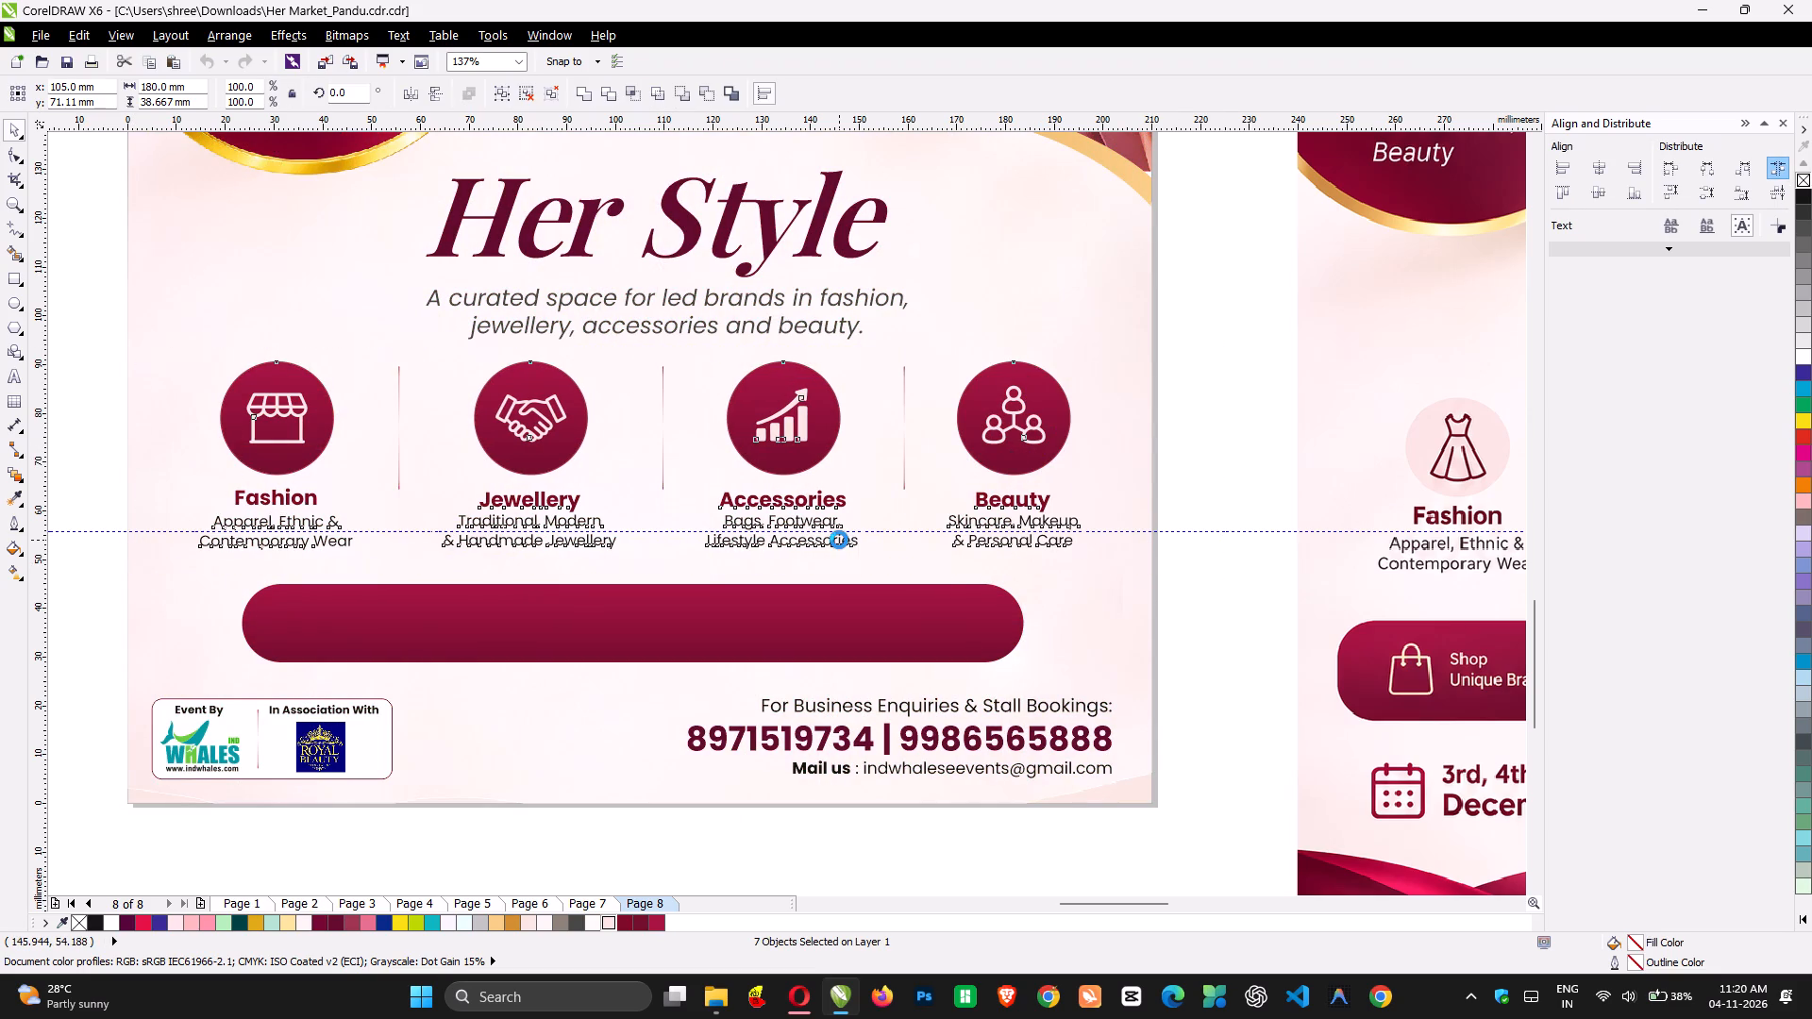
shift+click(1105, 613)
key(c)
shift+click(1105, 613)
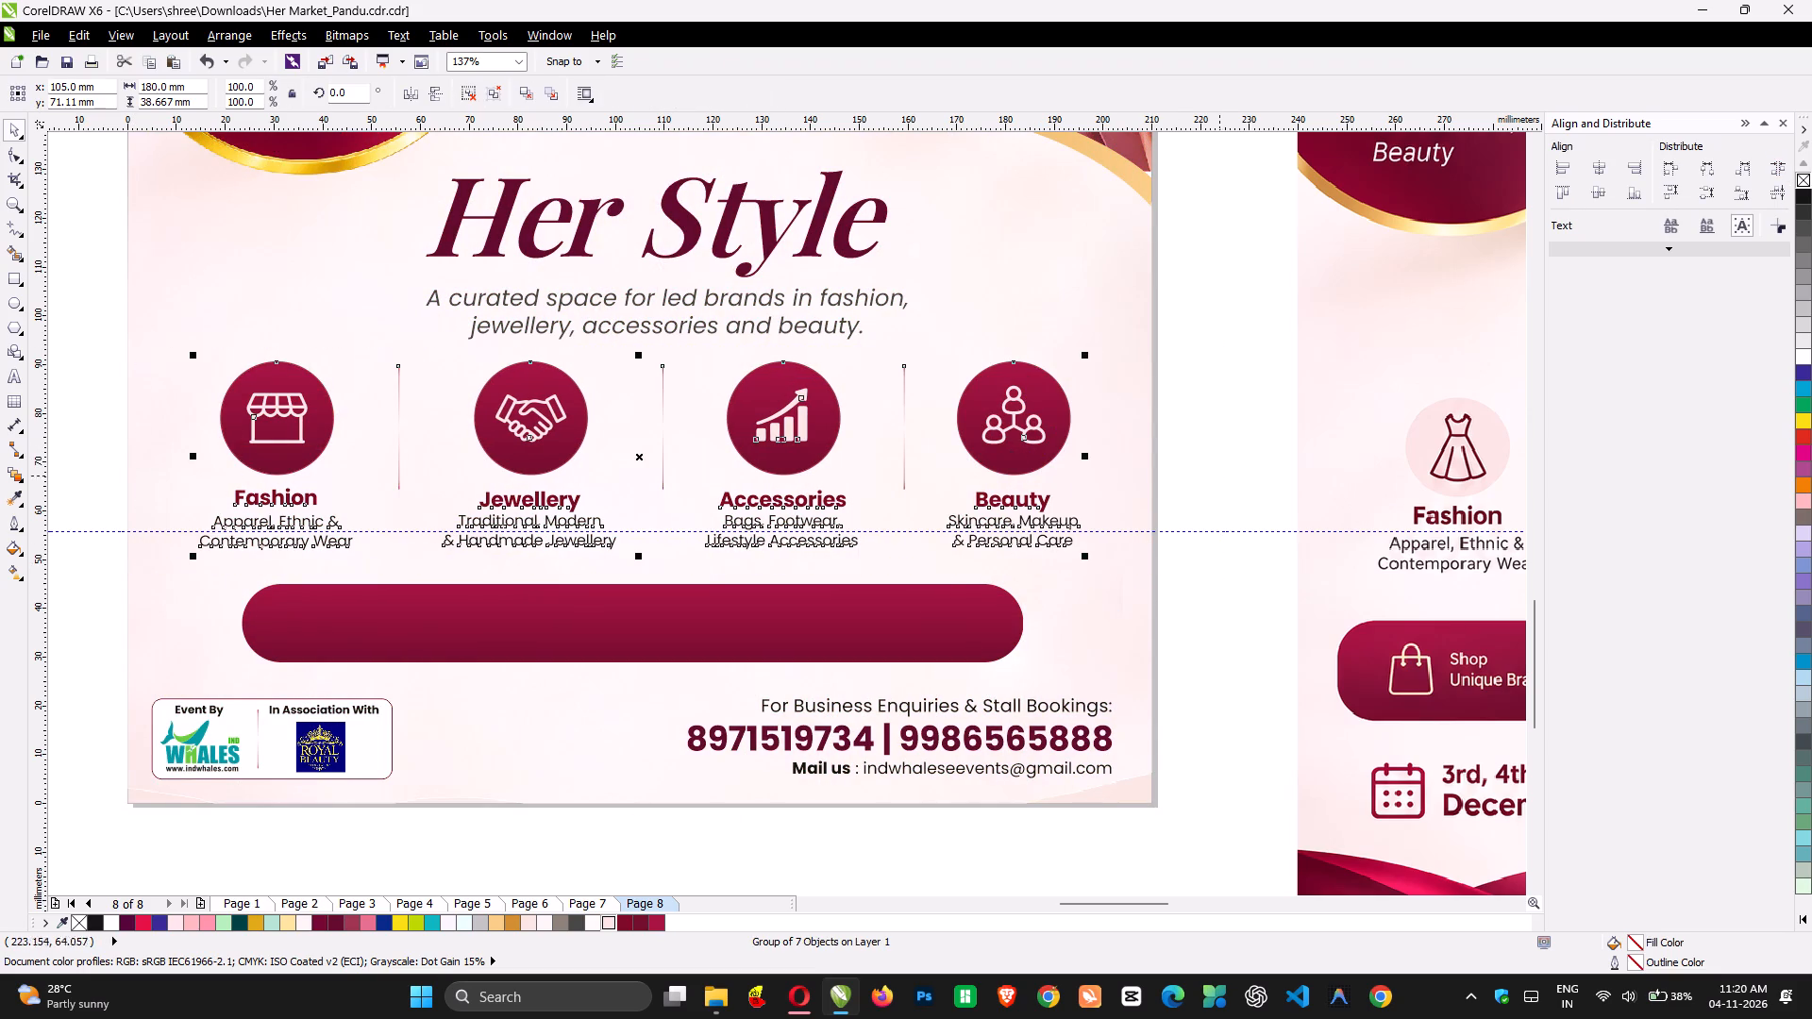
click(1219, 451)
Bring the Dreamy Sunlit Market Bokeh image from the Downloads folder in File Explorer into the CorelDRAW poster page.
scroll(1219, 451, up, 3)
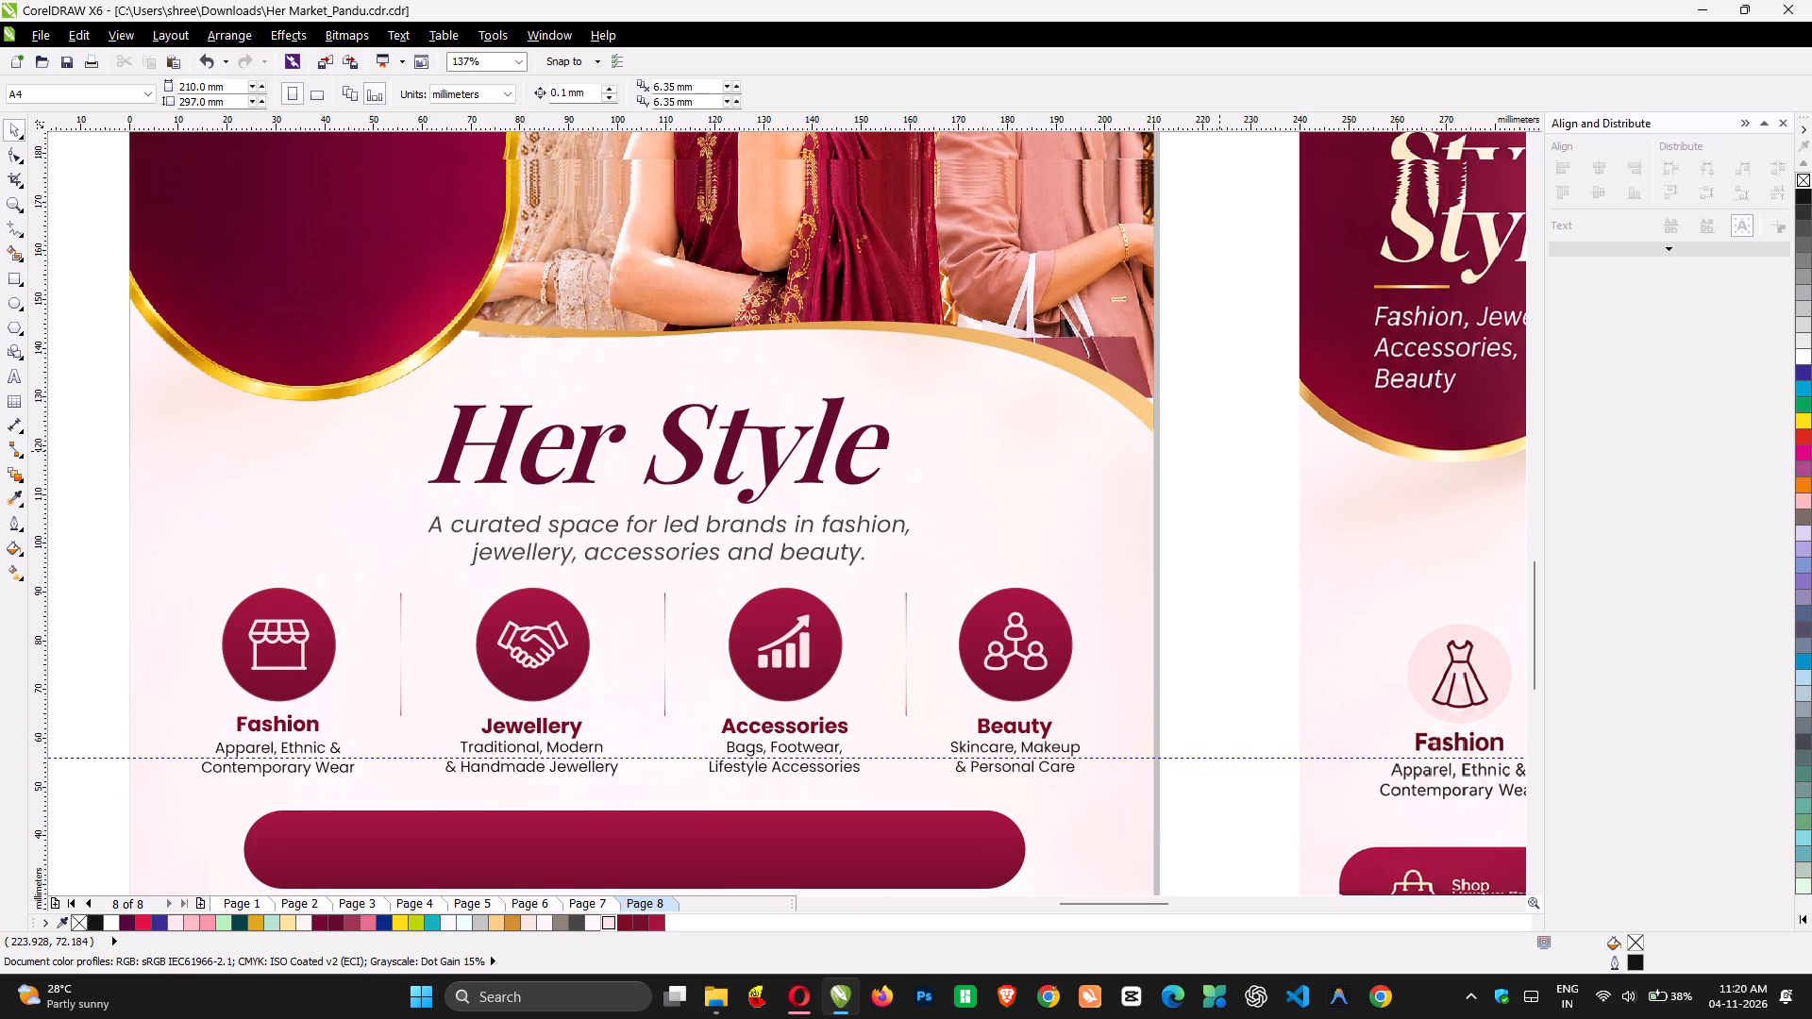
scroll(1219, 451, up, 5)
scroll(1219, 451, down, 1)
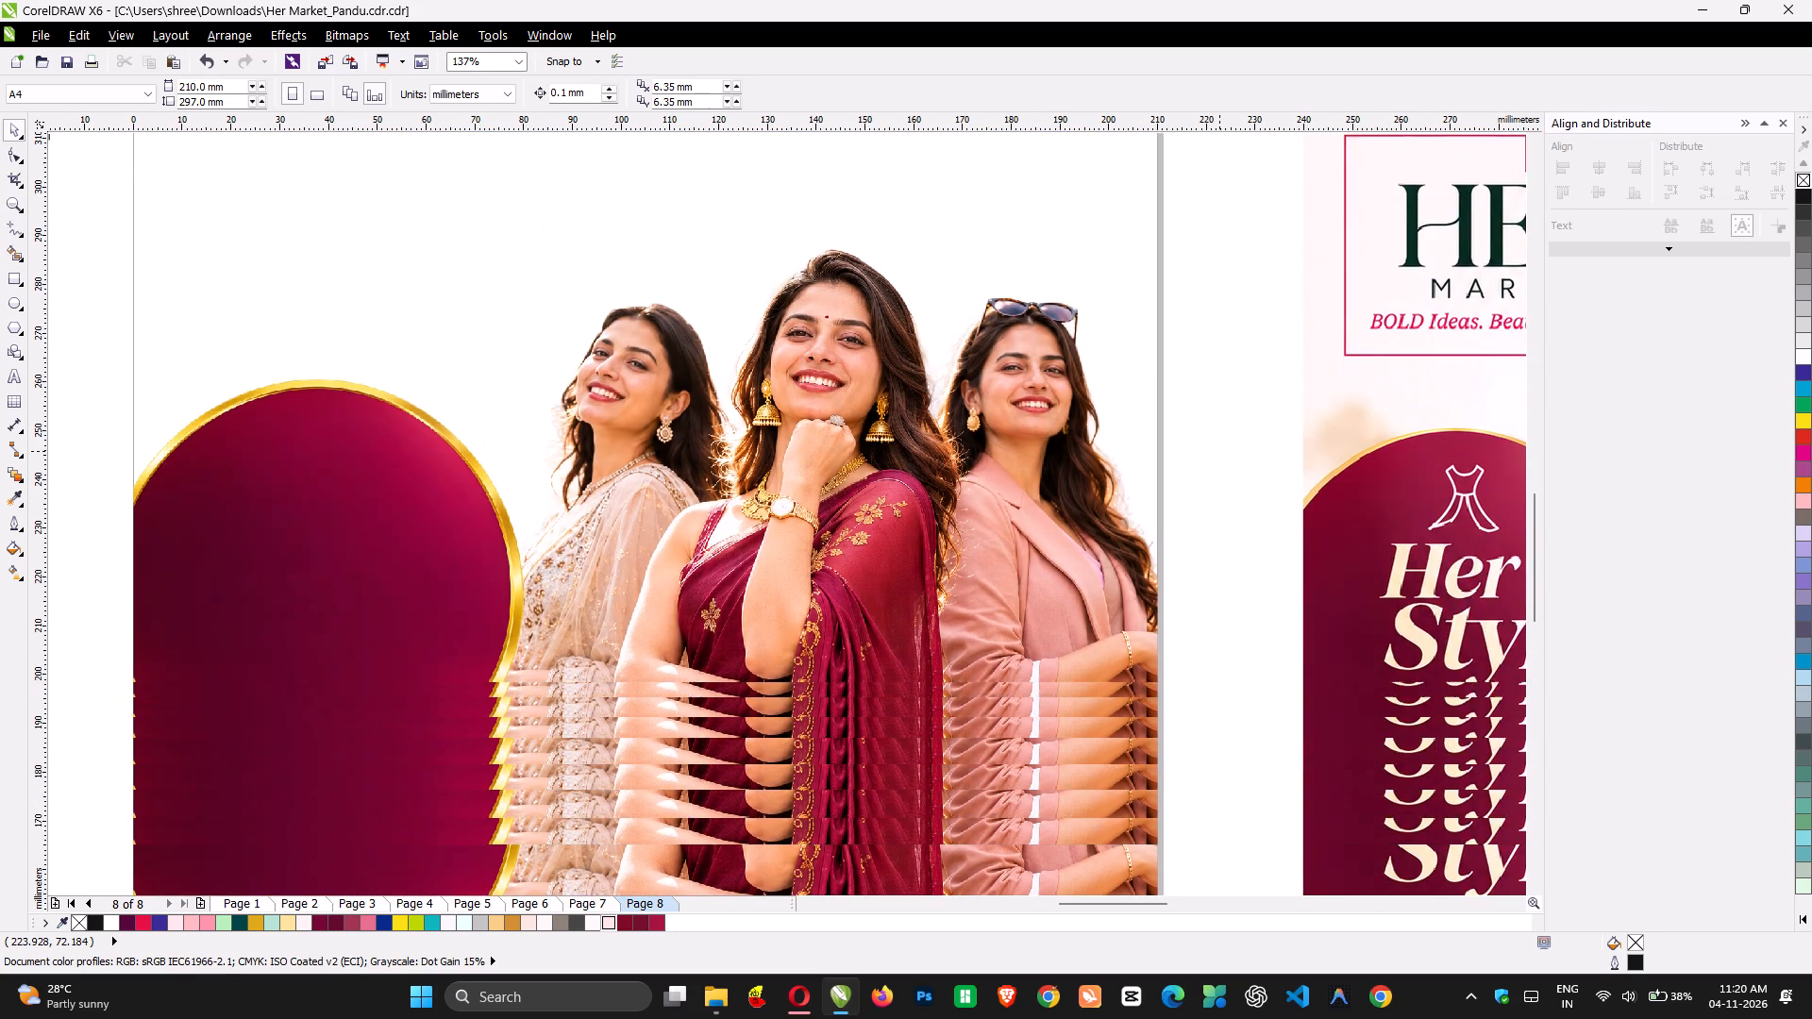
scroll(1219, 451, down, 1)
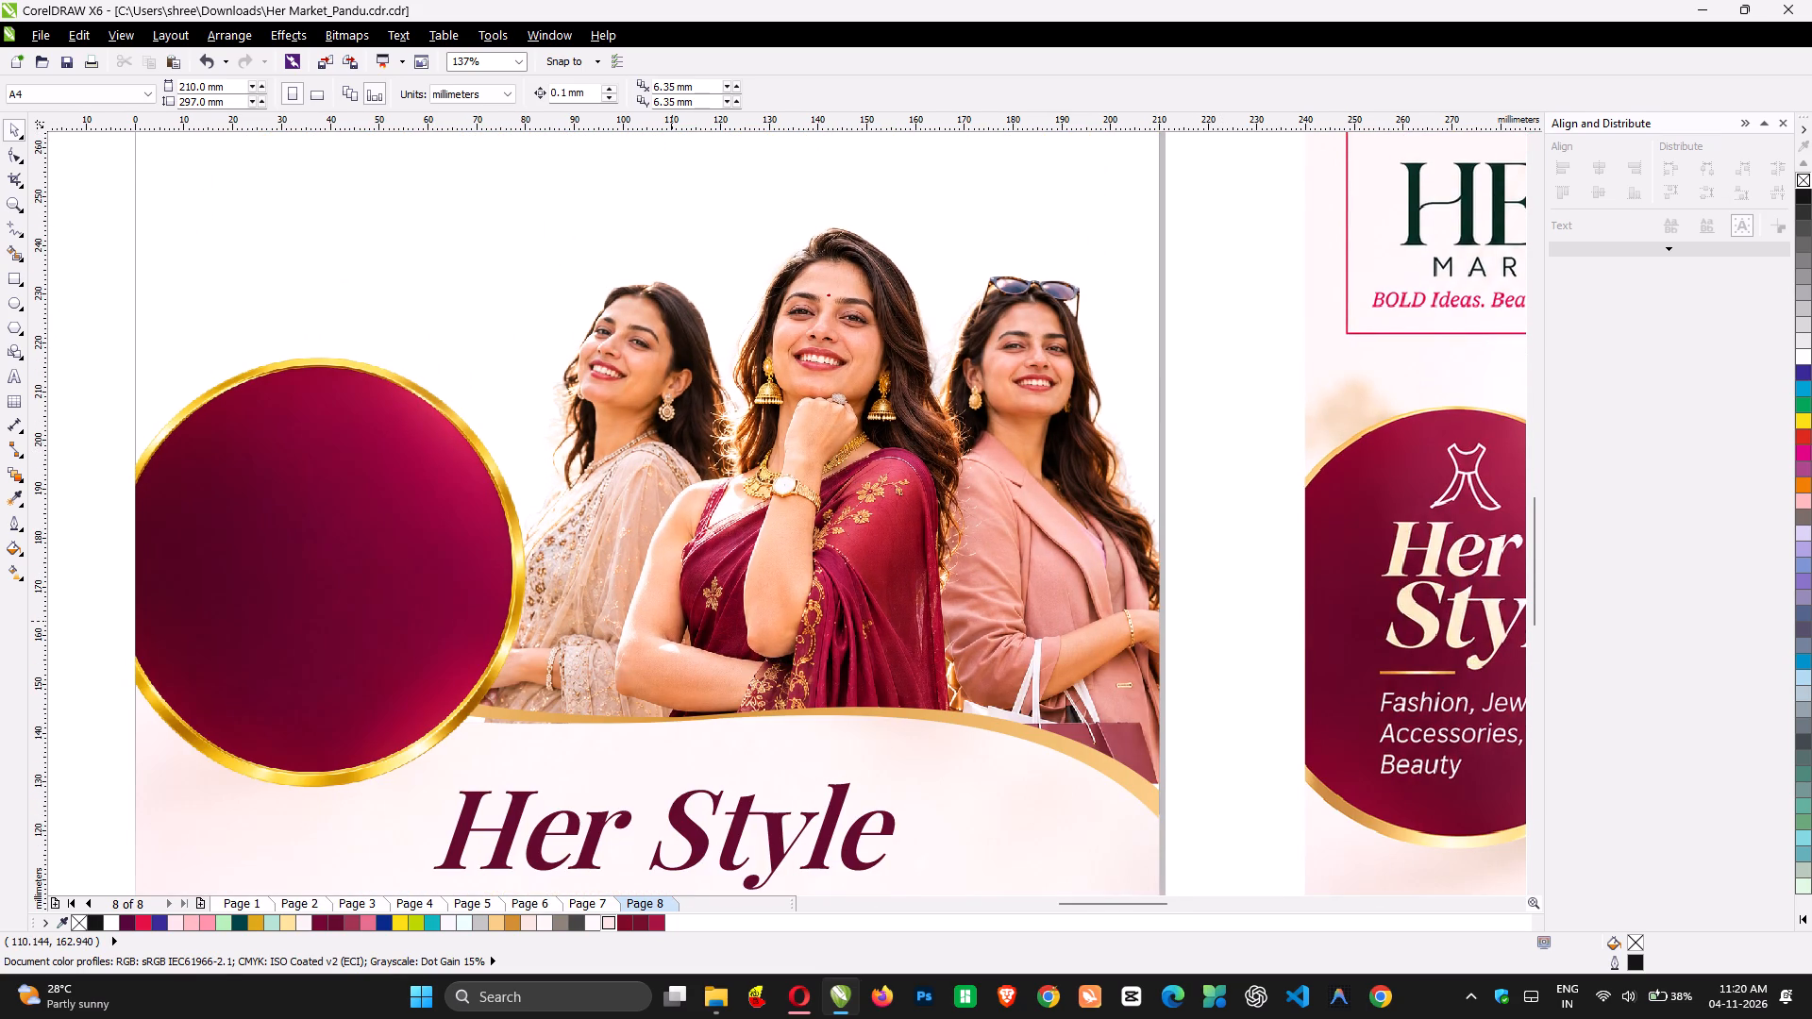
key(alt+Tab)
key(alt+Tab)
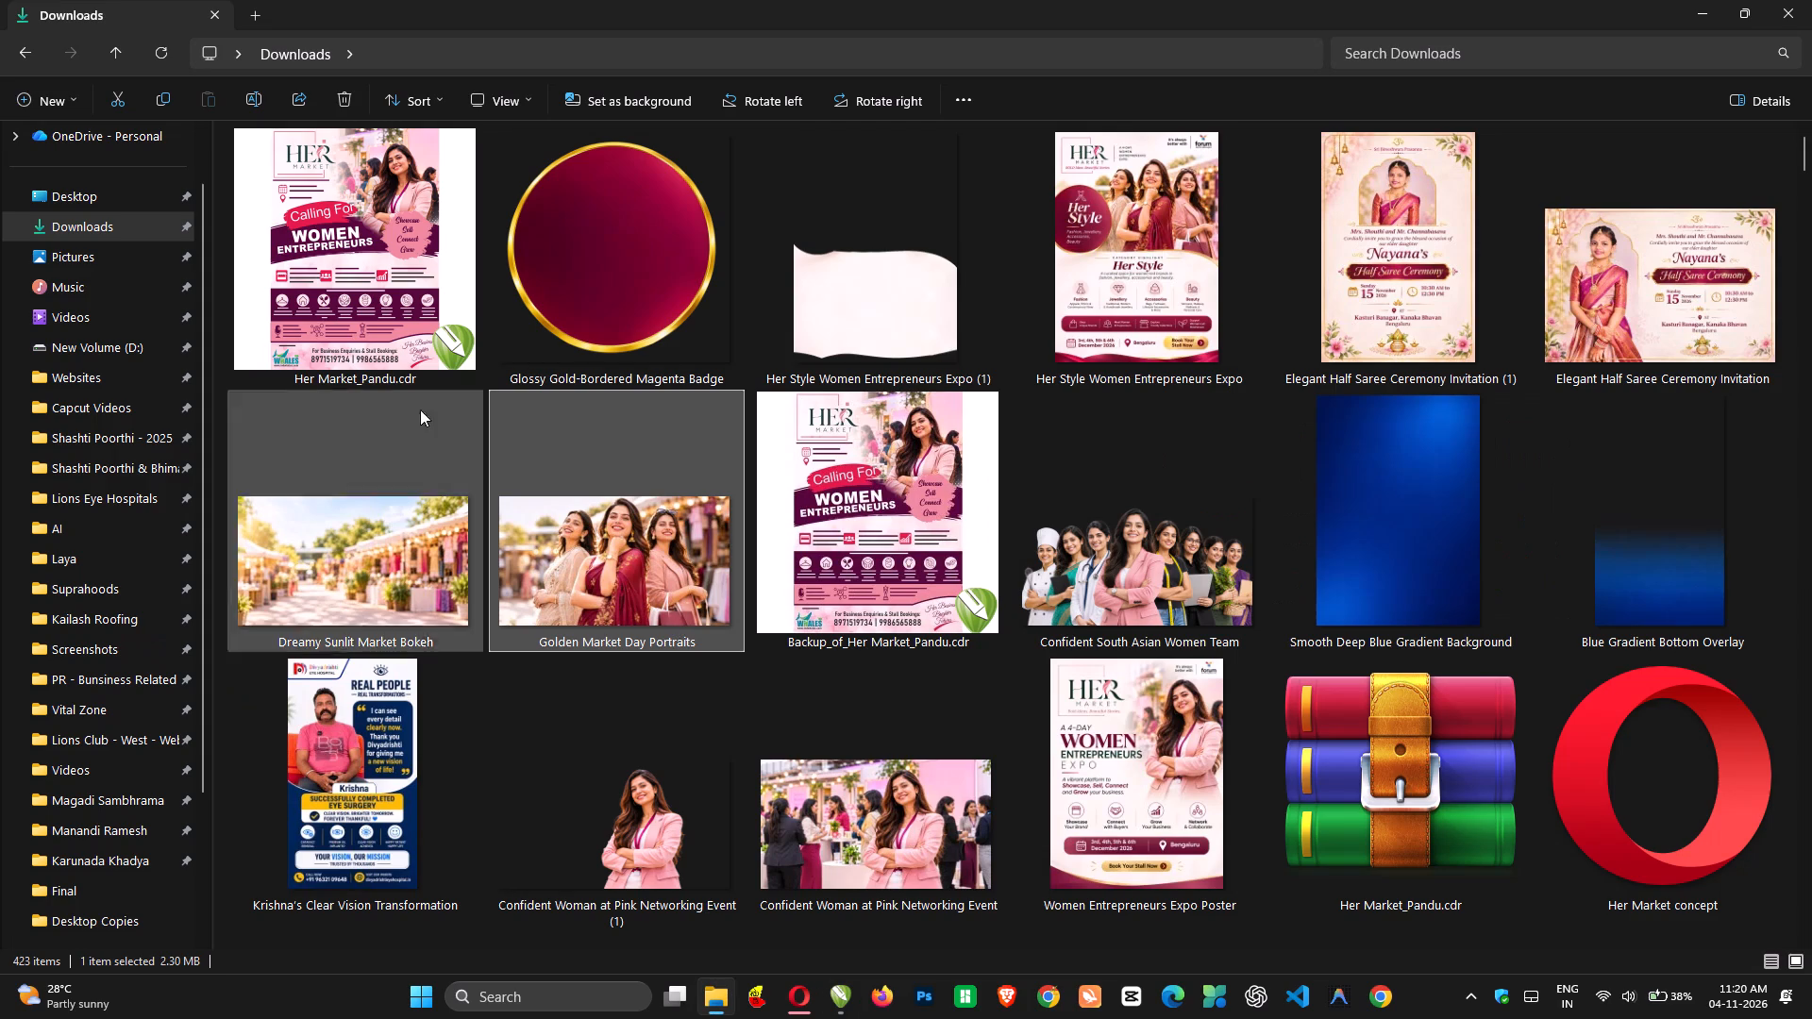
scroll(620, 620, down, 2)
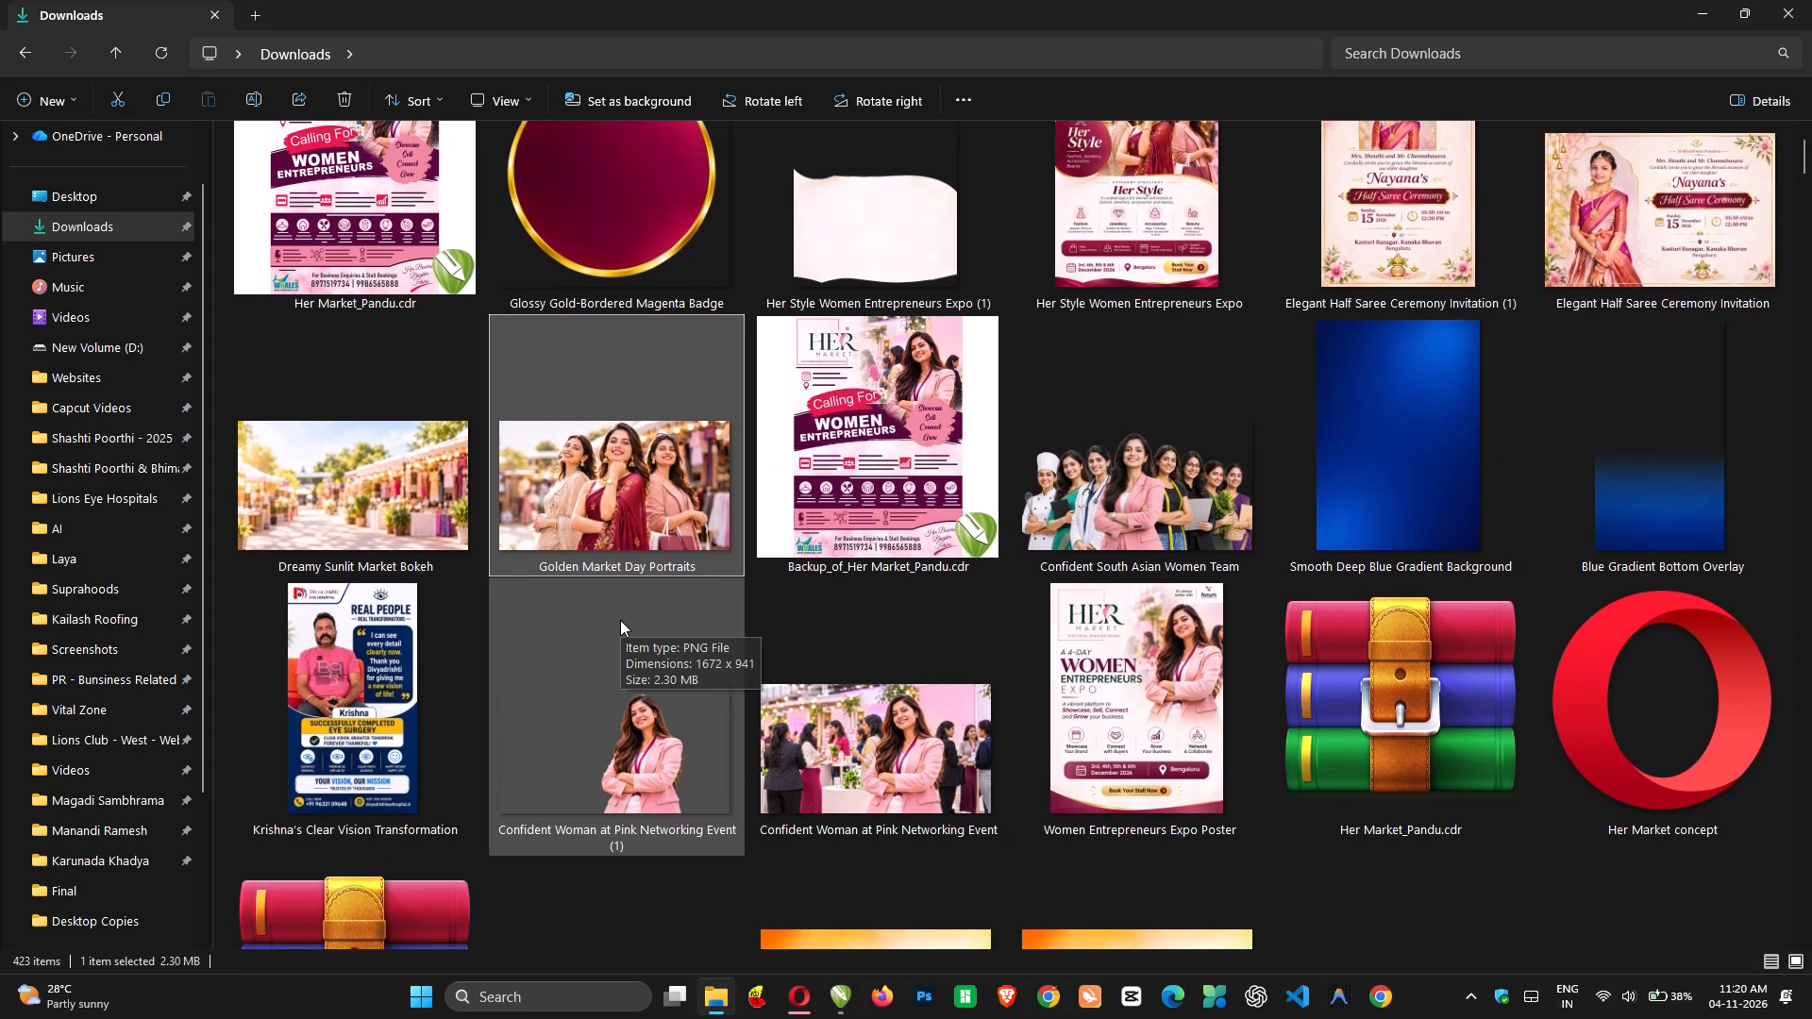
scroll(620, 620, down, 1)
scroll(620, 620, up, 8)
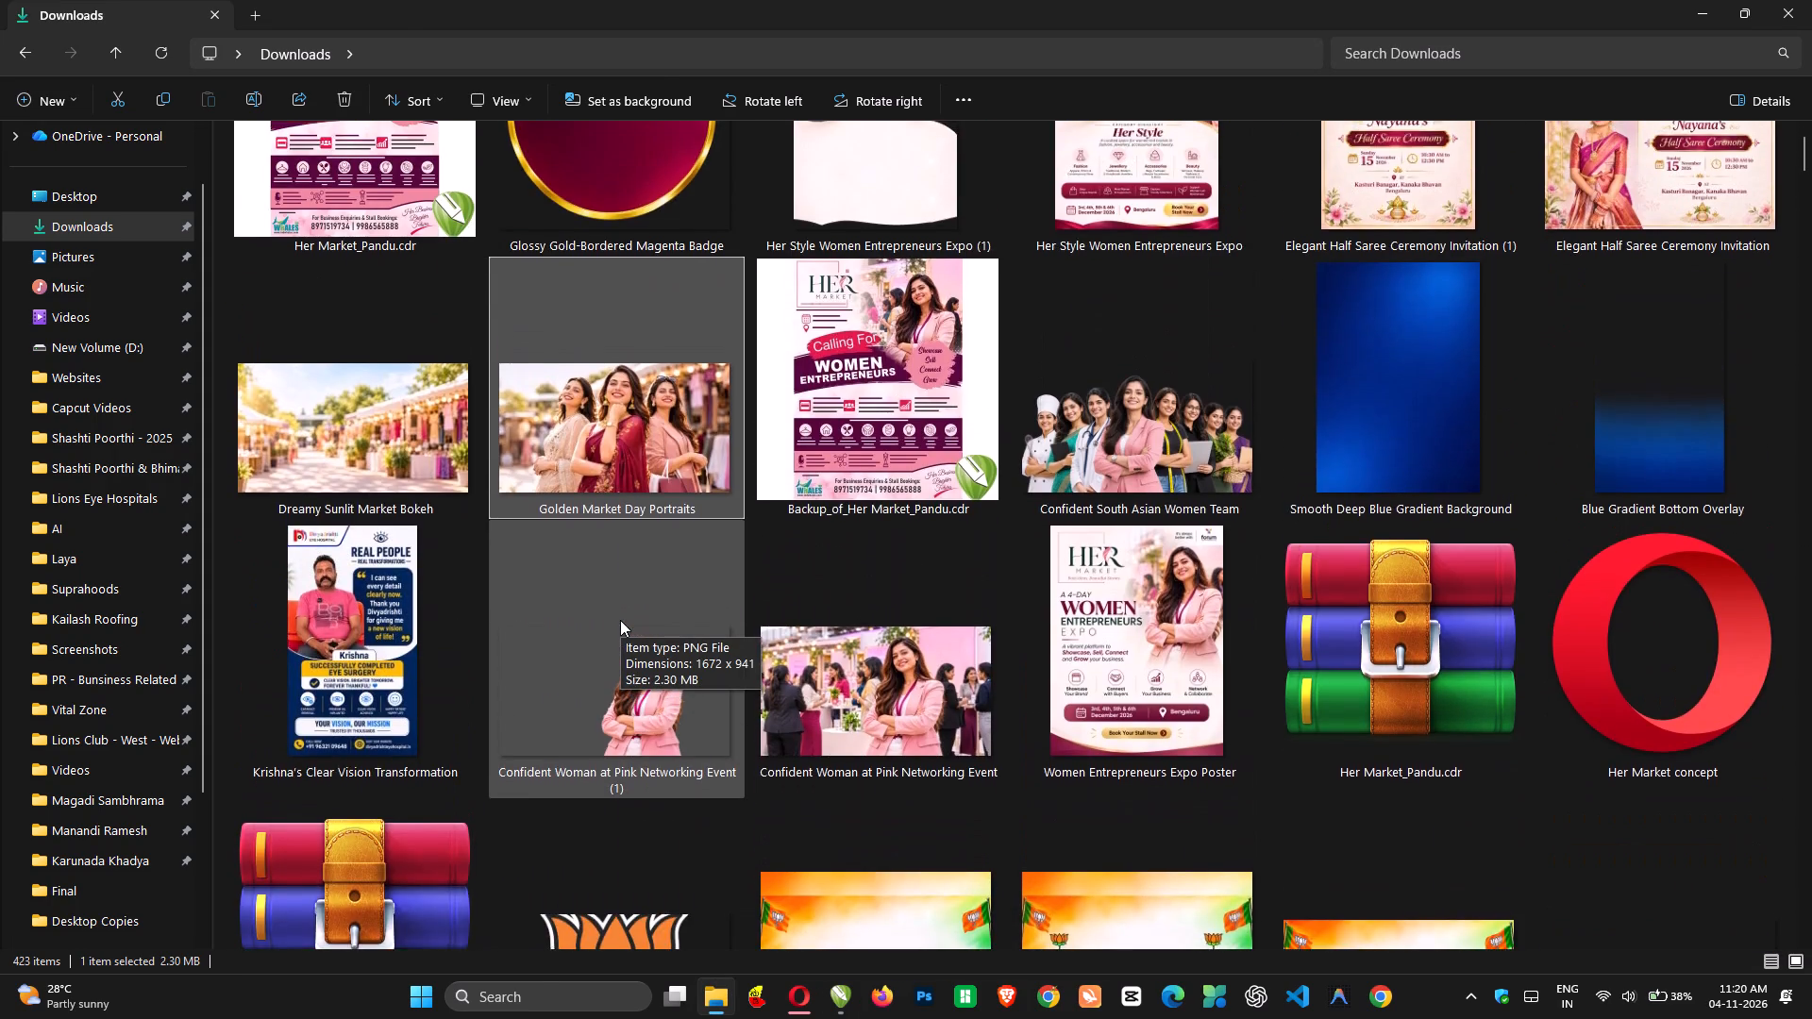
click(332, 578)
drag(332, 578, 581, 485)
key(alt+Tab)
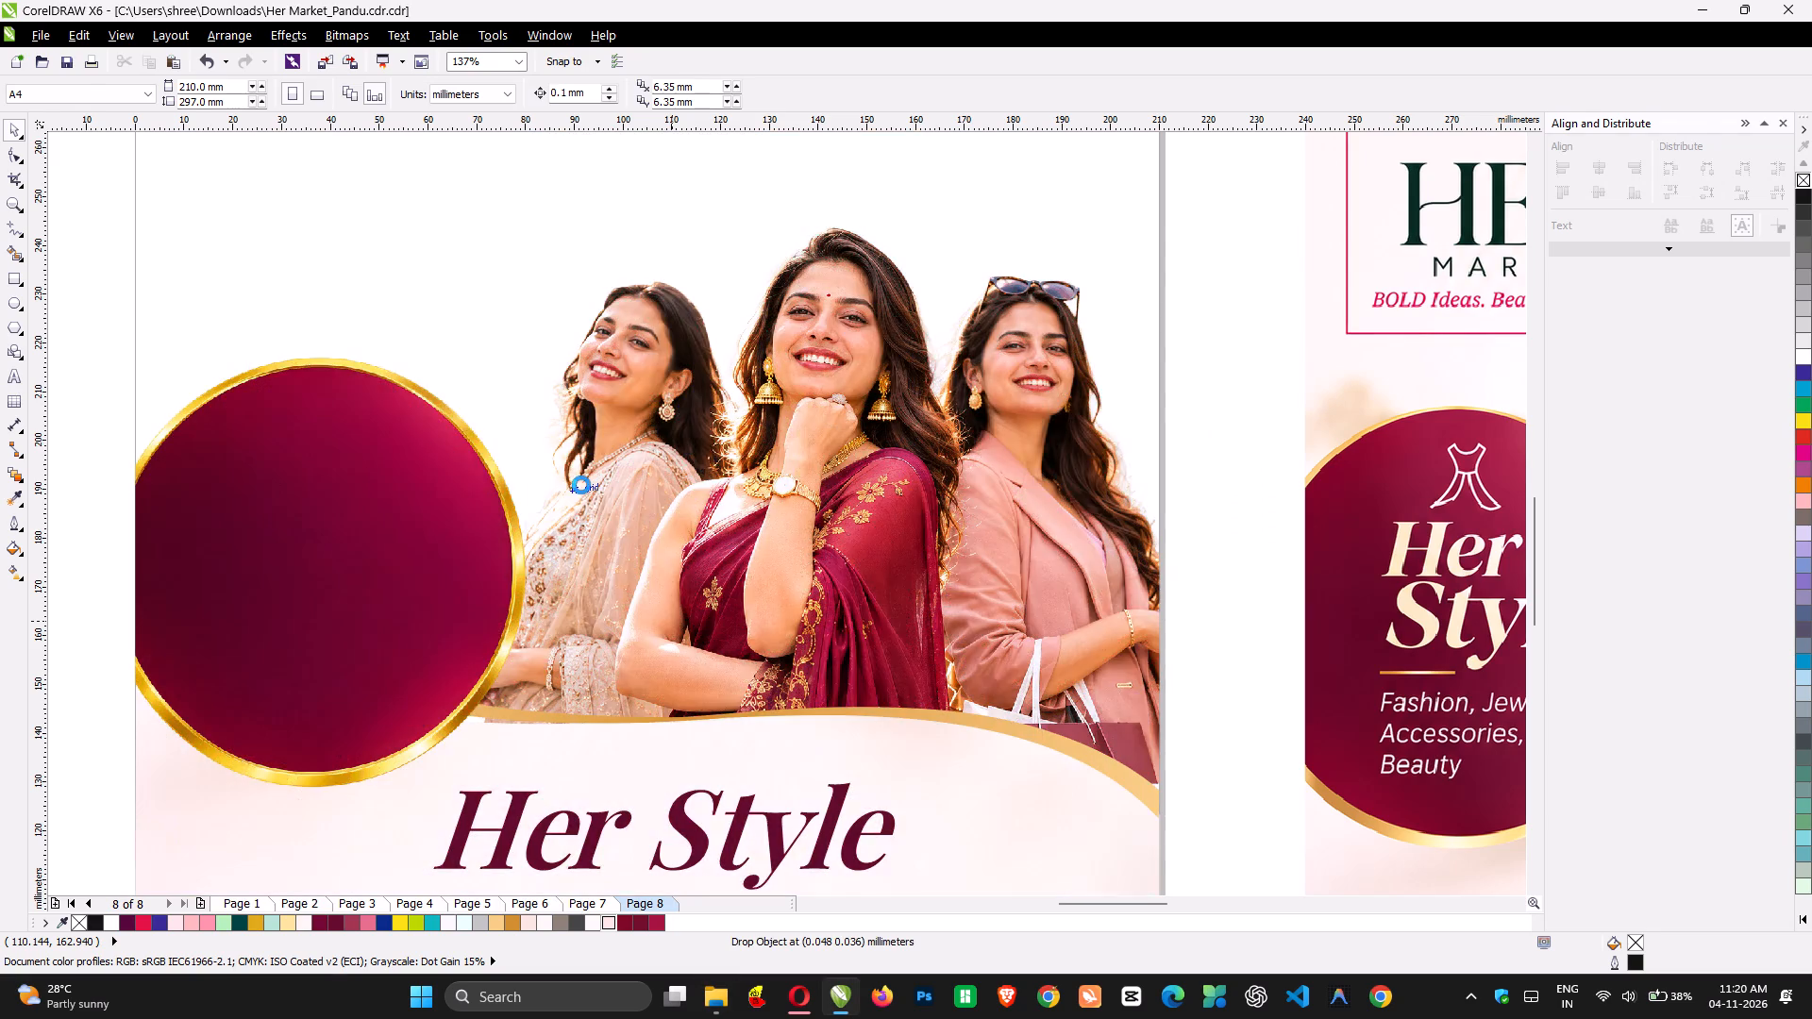
Scale the imported market image to 10% in width and height.
drag(260, 84, 211, 75)
text(10)
key(Tab)
text(10)
key(Return)
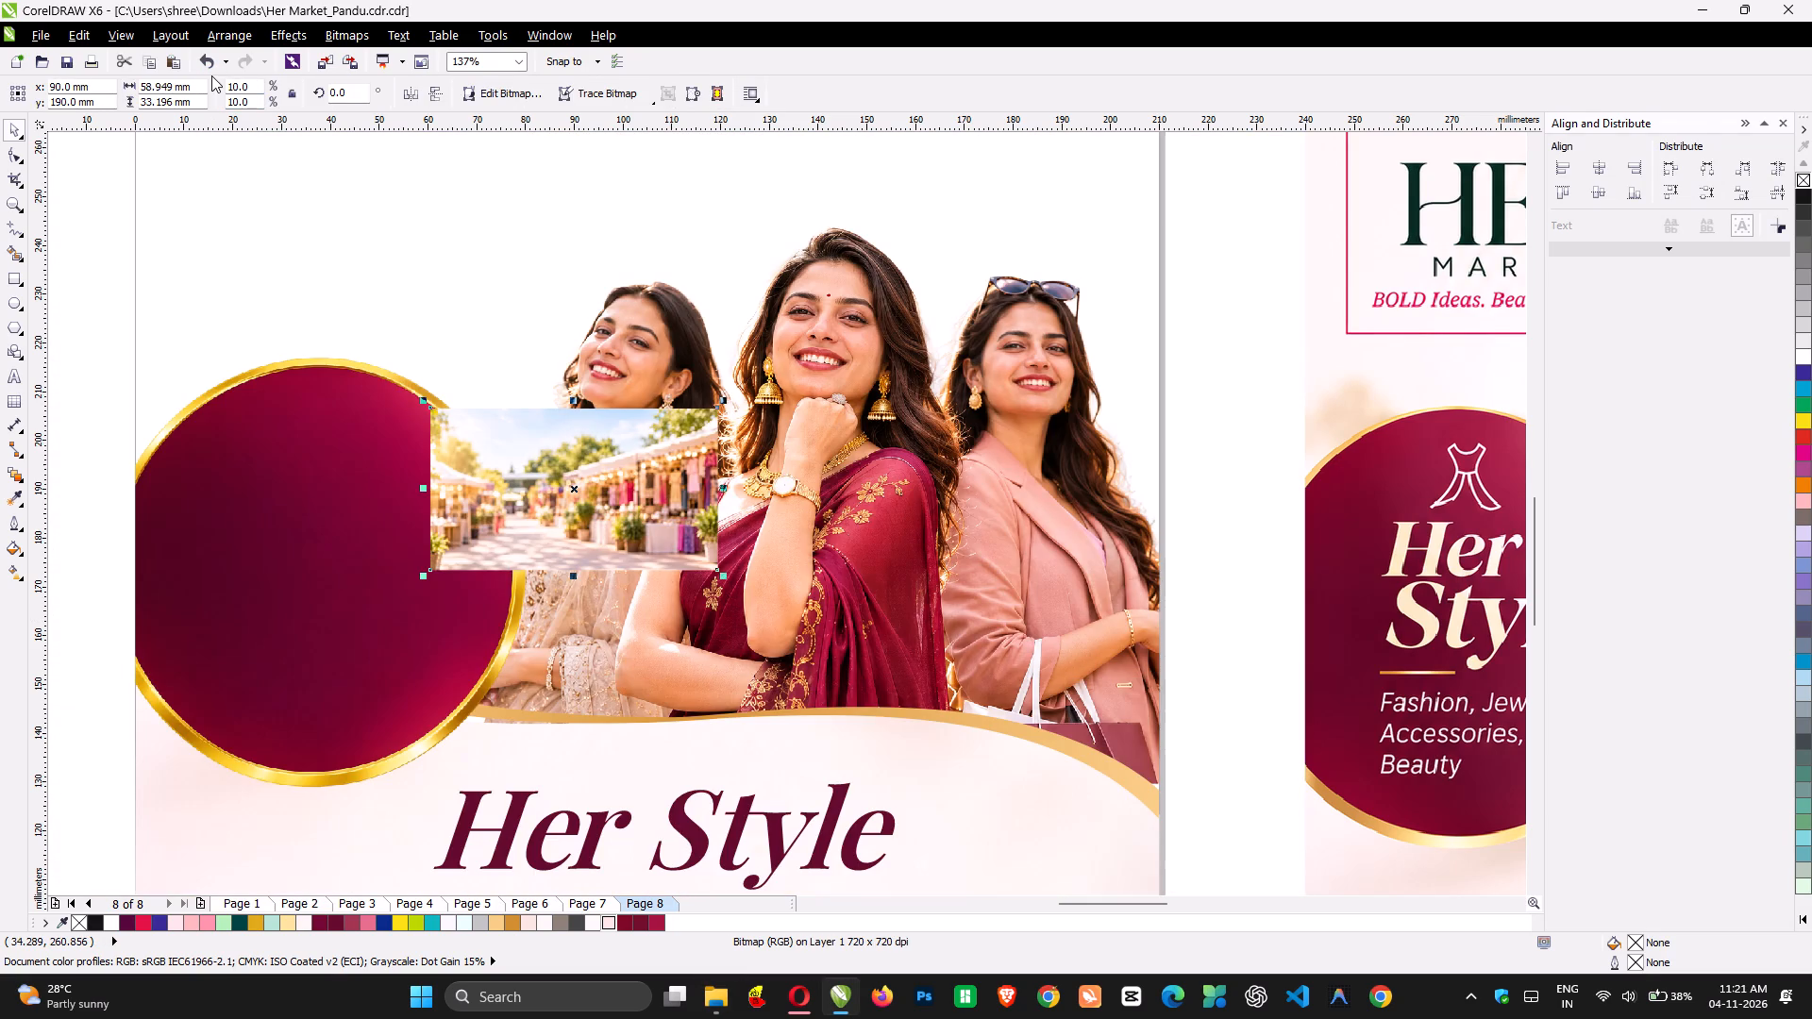
PowerClip the market image inside the page-sized rectangle and send it behind the three women and the maroon badge.
scroll(847, 543, up, 1)
right_click(526, 646)
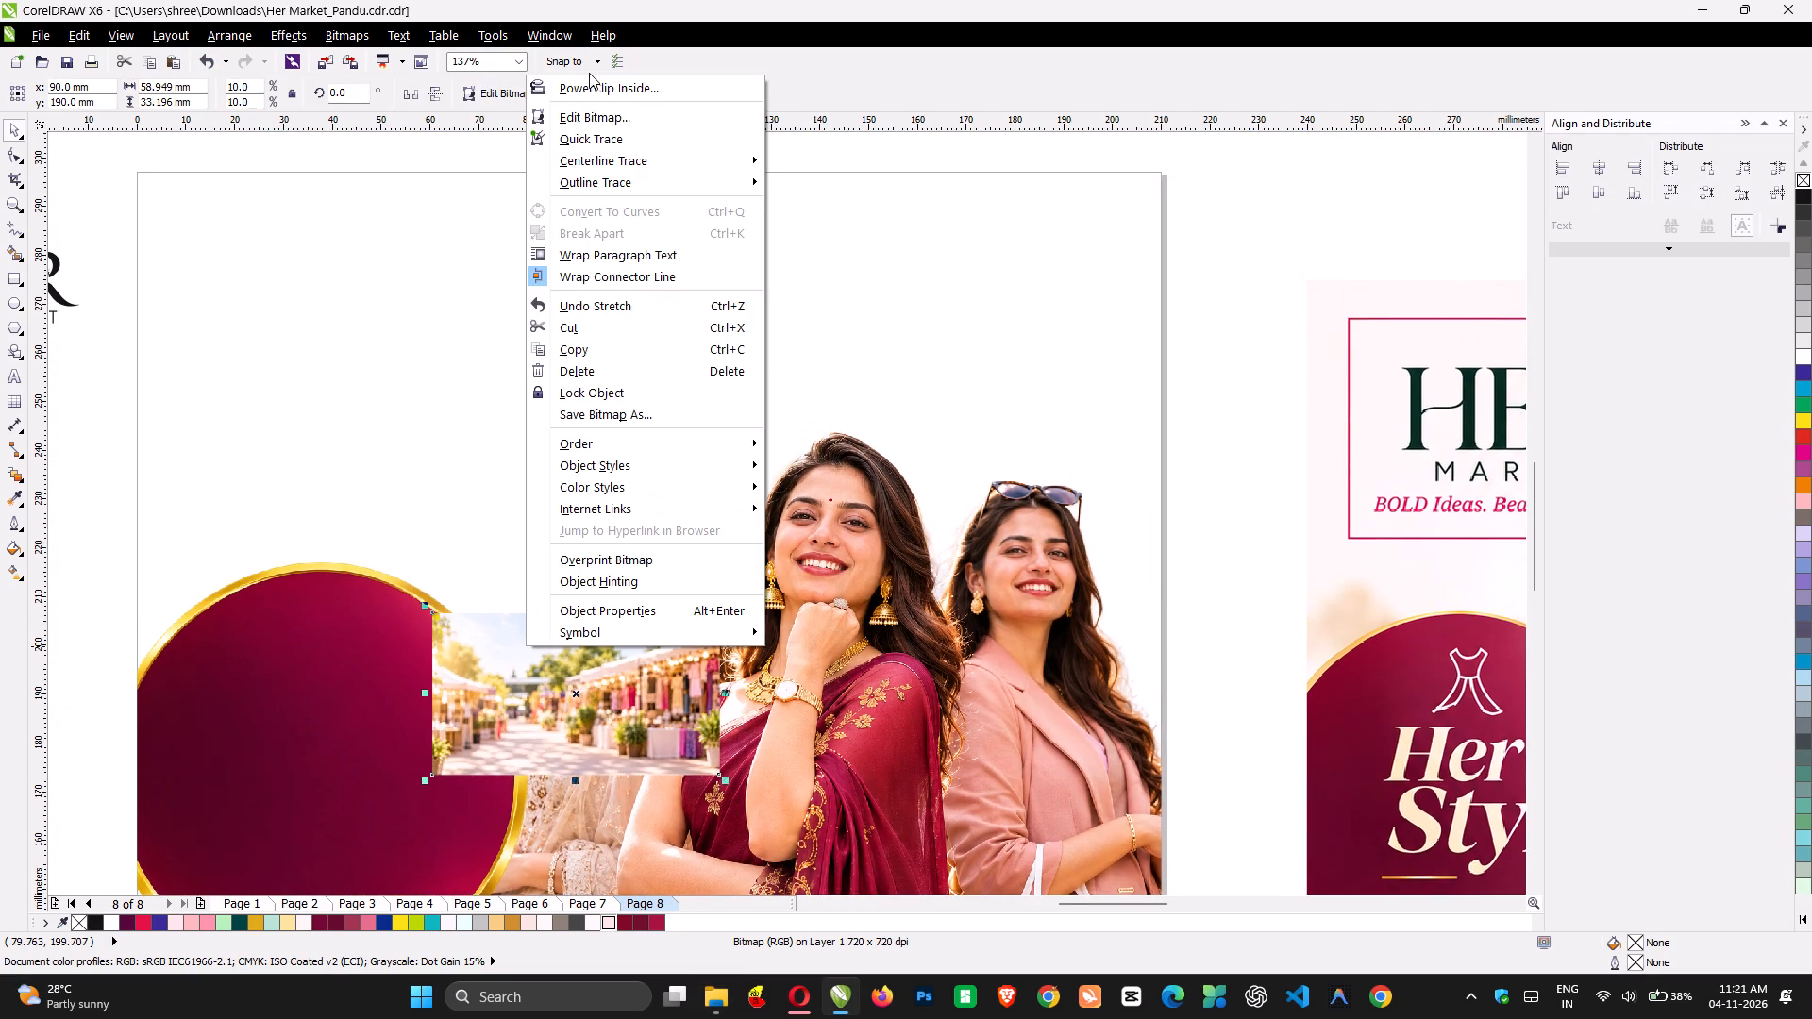
click(588, 84)
click(518, 350)
alt+click(538, 694)
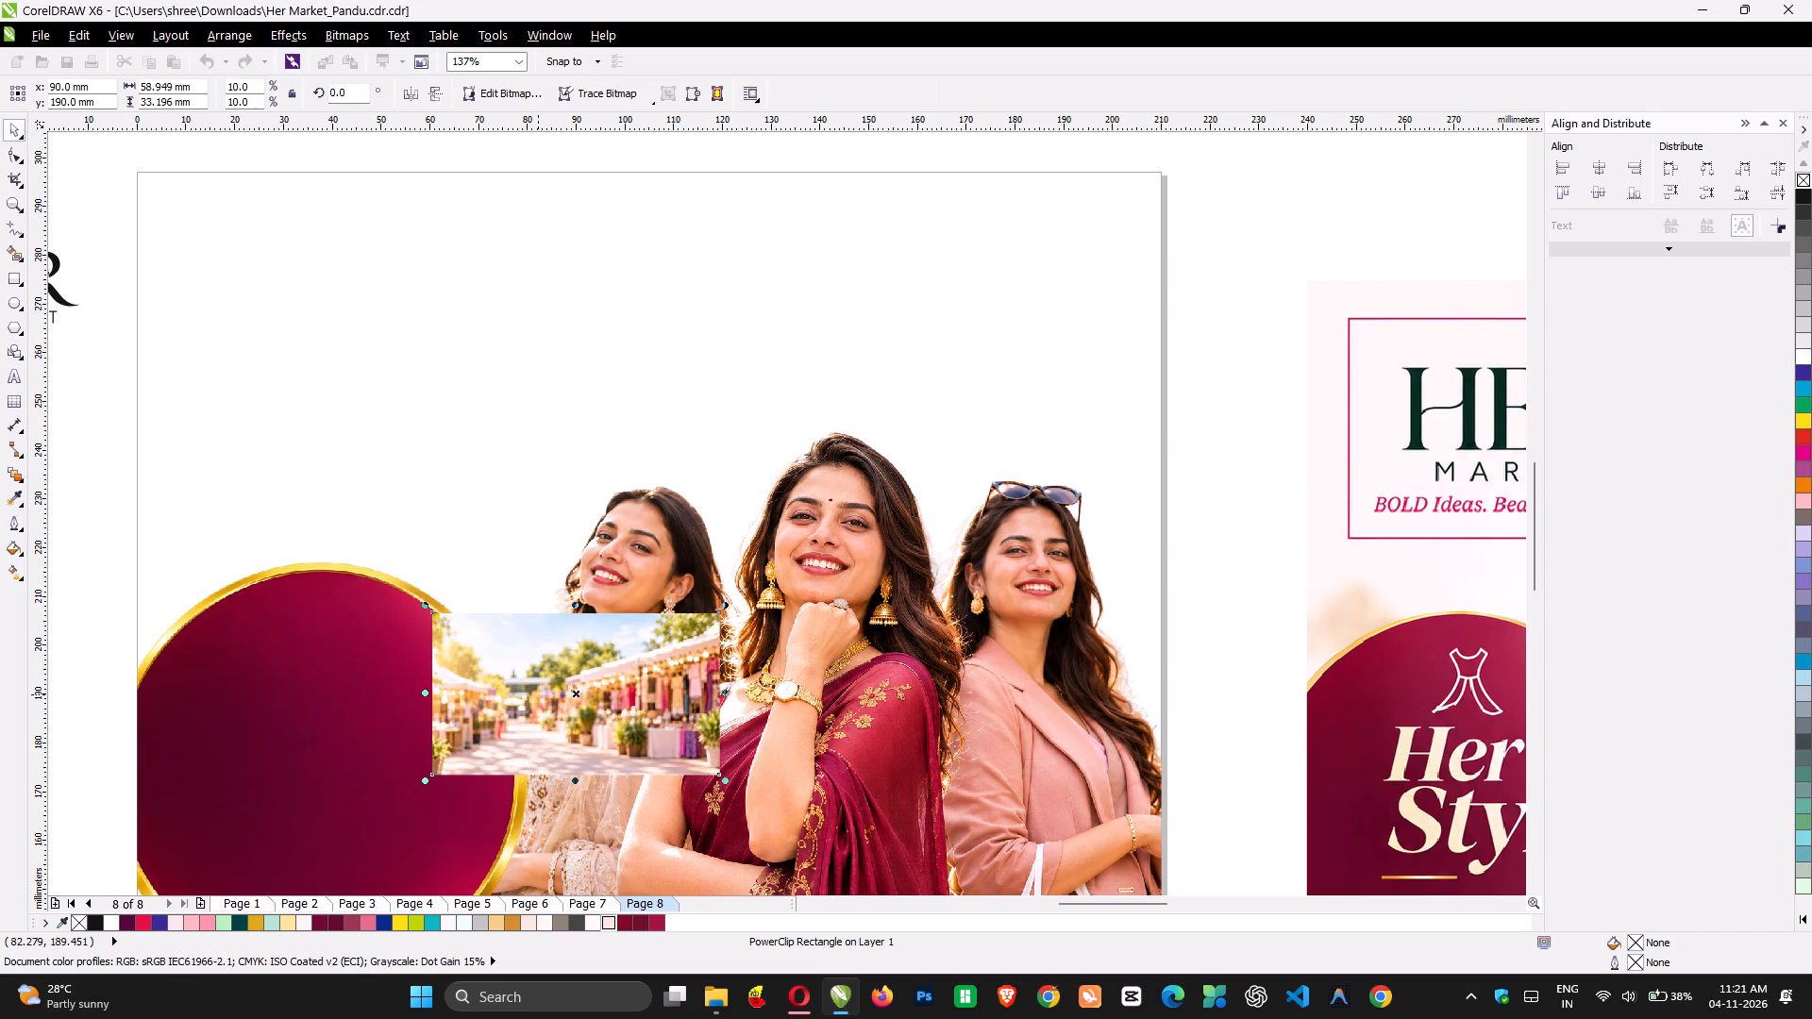
key(shift+Page_Down)
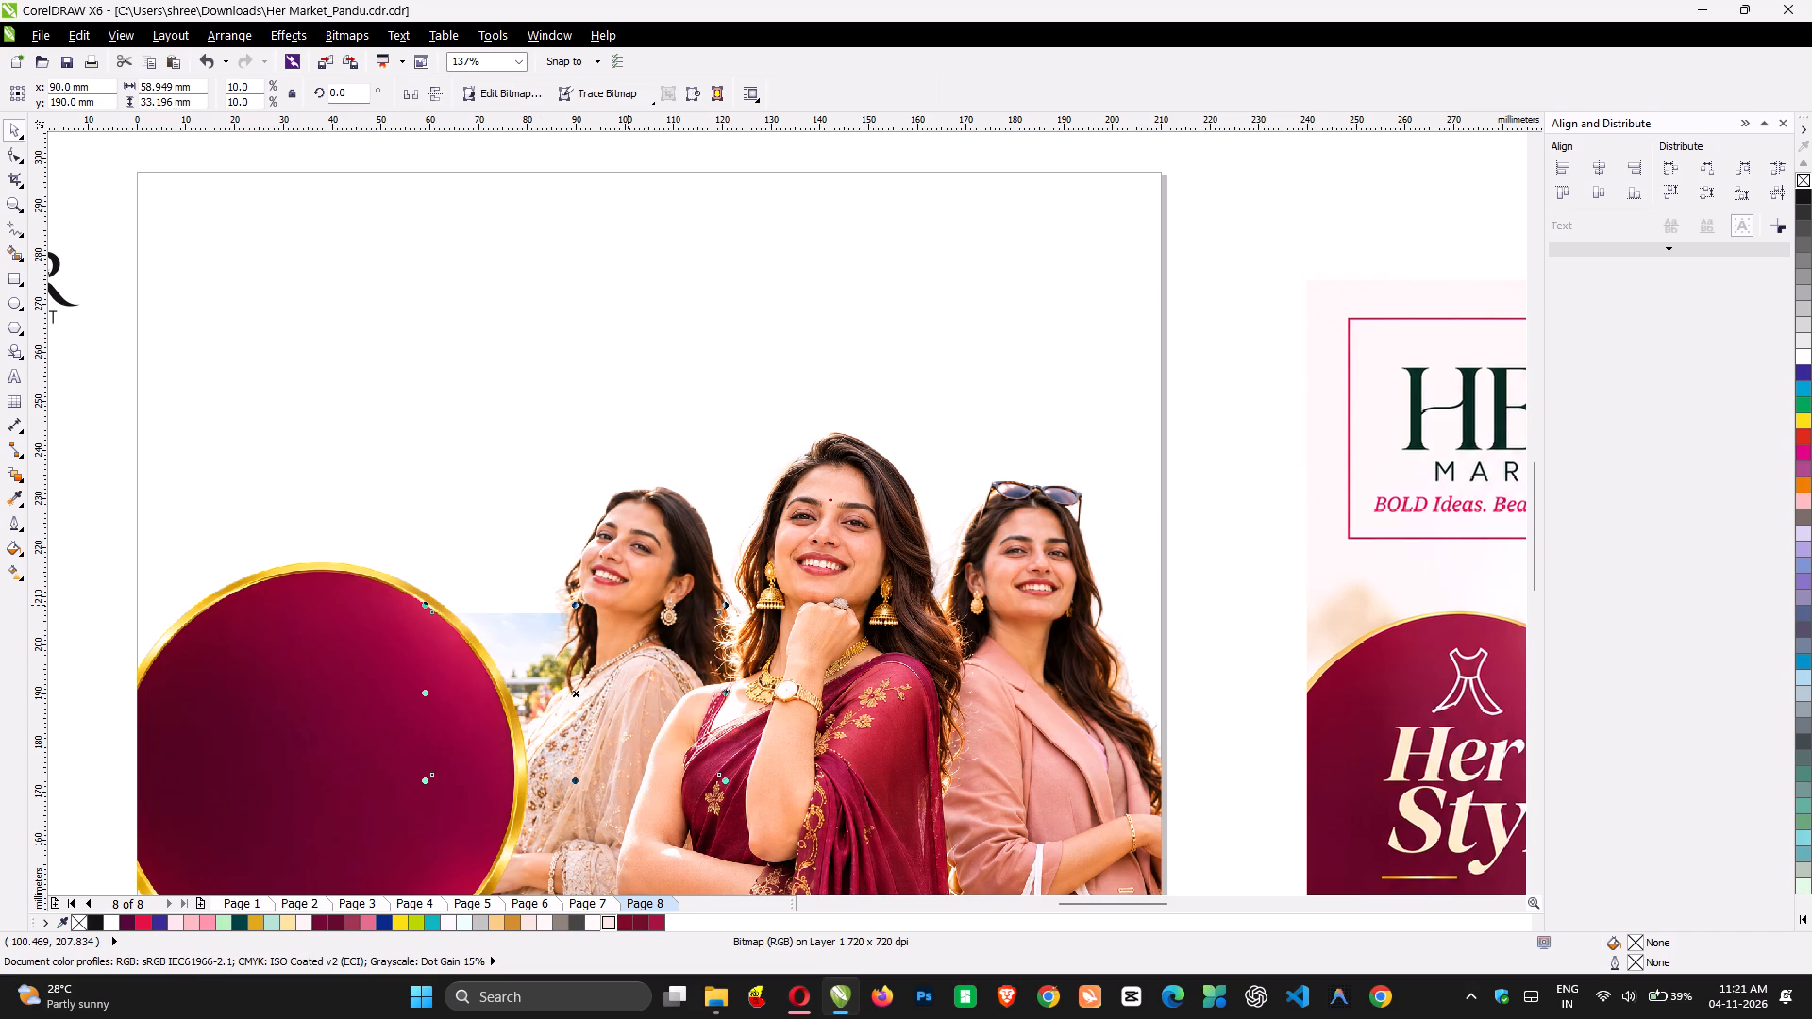
Enlarge the market image to about 255 mm wide and position it to cover the poster's upper area behind the women.
drag(729, 607, 1141, 342)
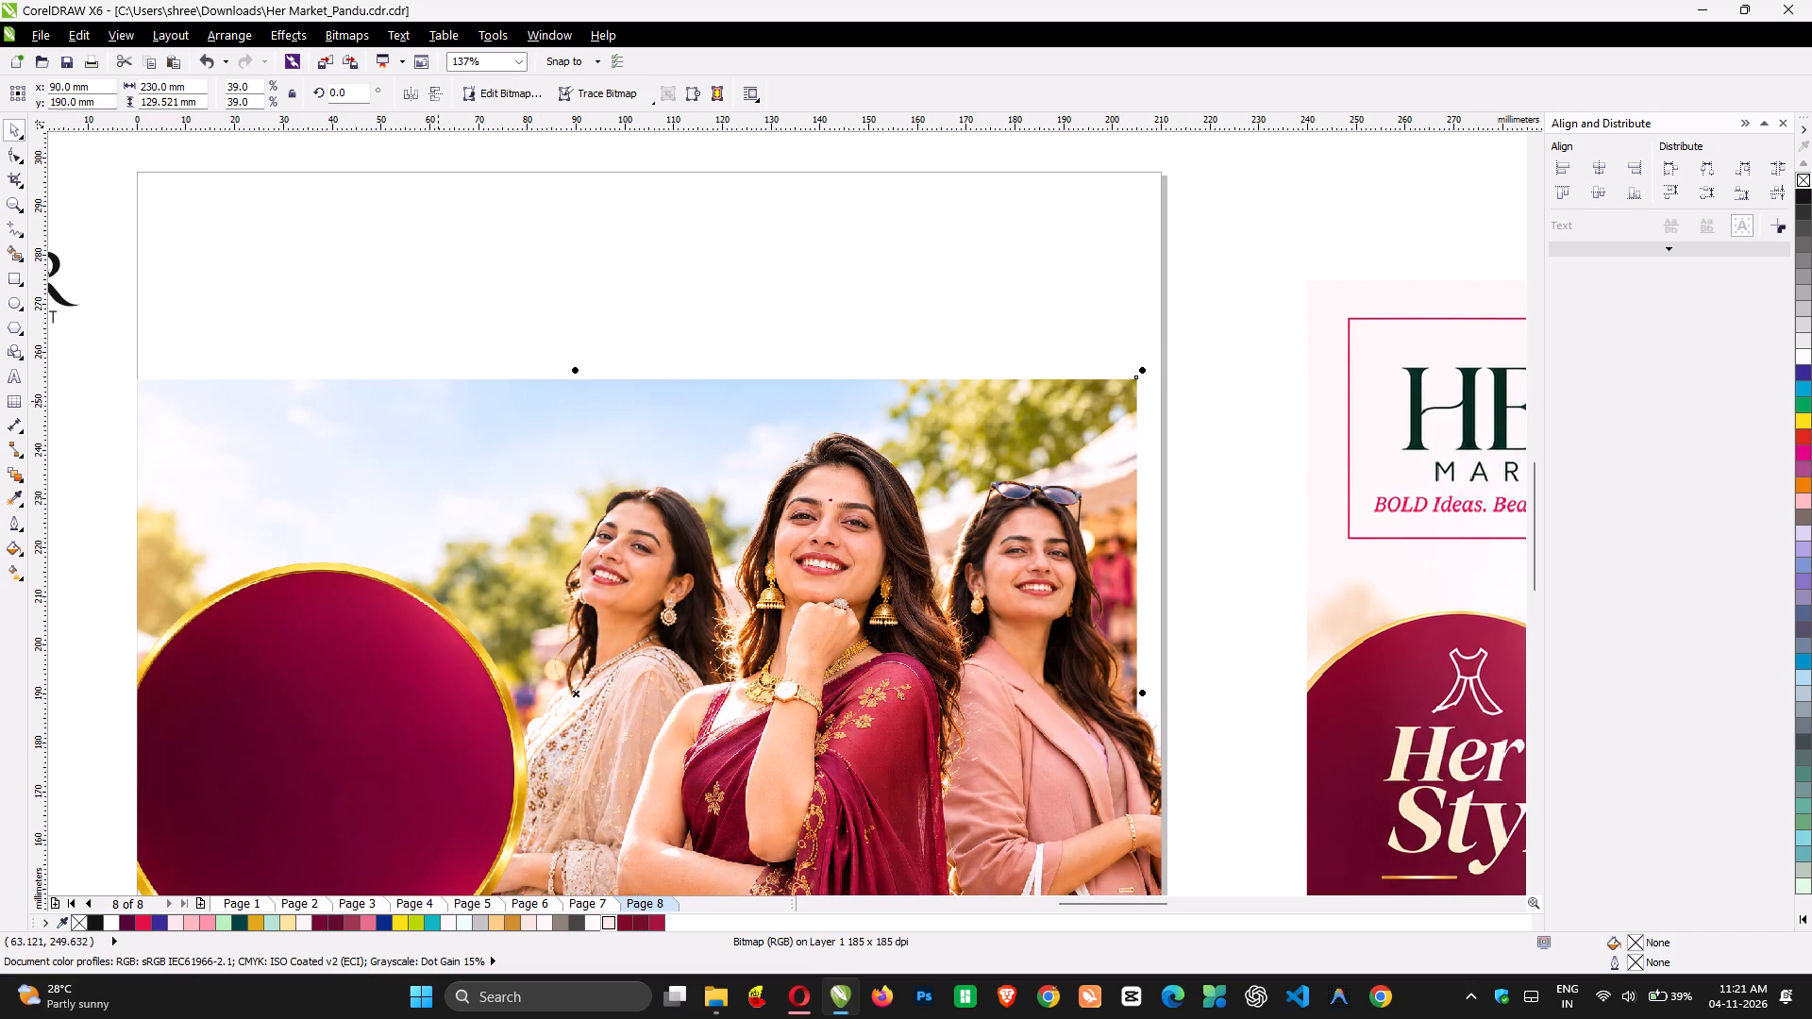
drag(436, 401, 535, 182)
scroll(535, 182, down, 1)
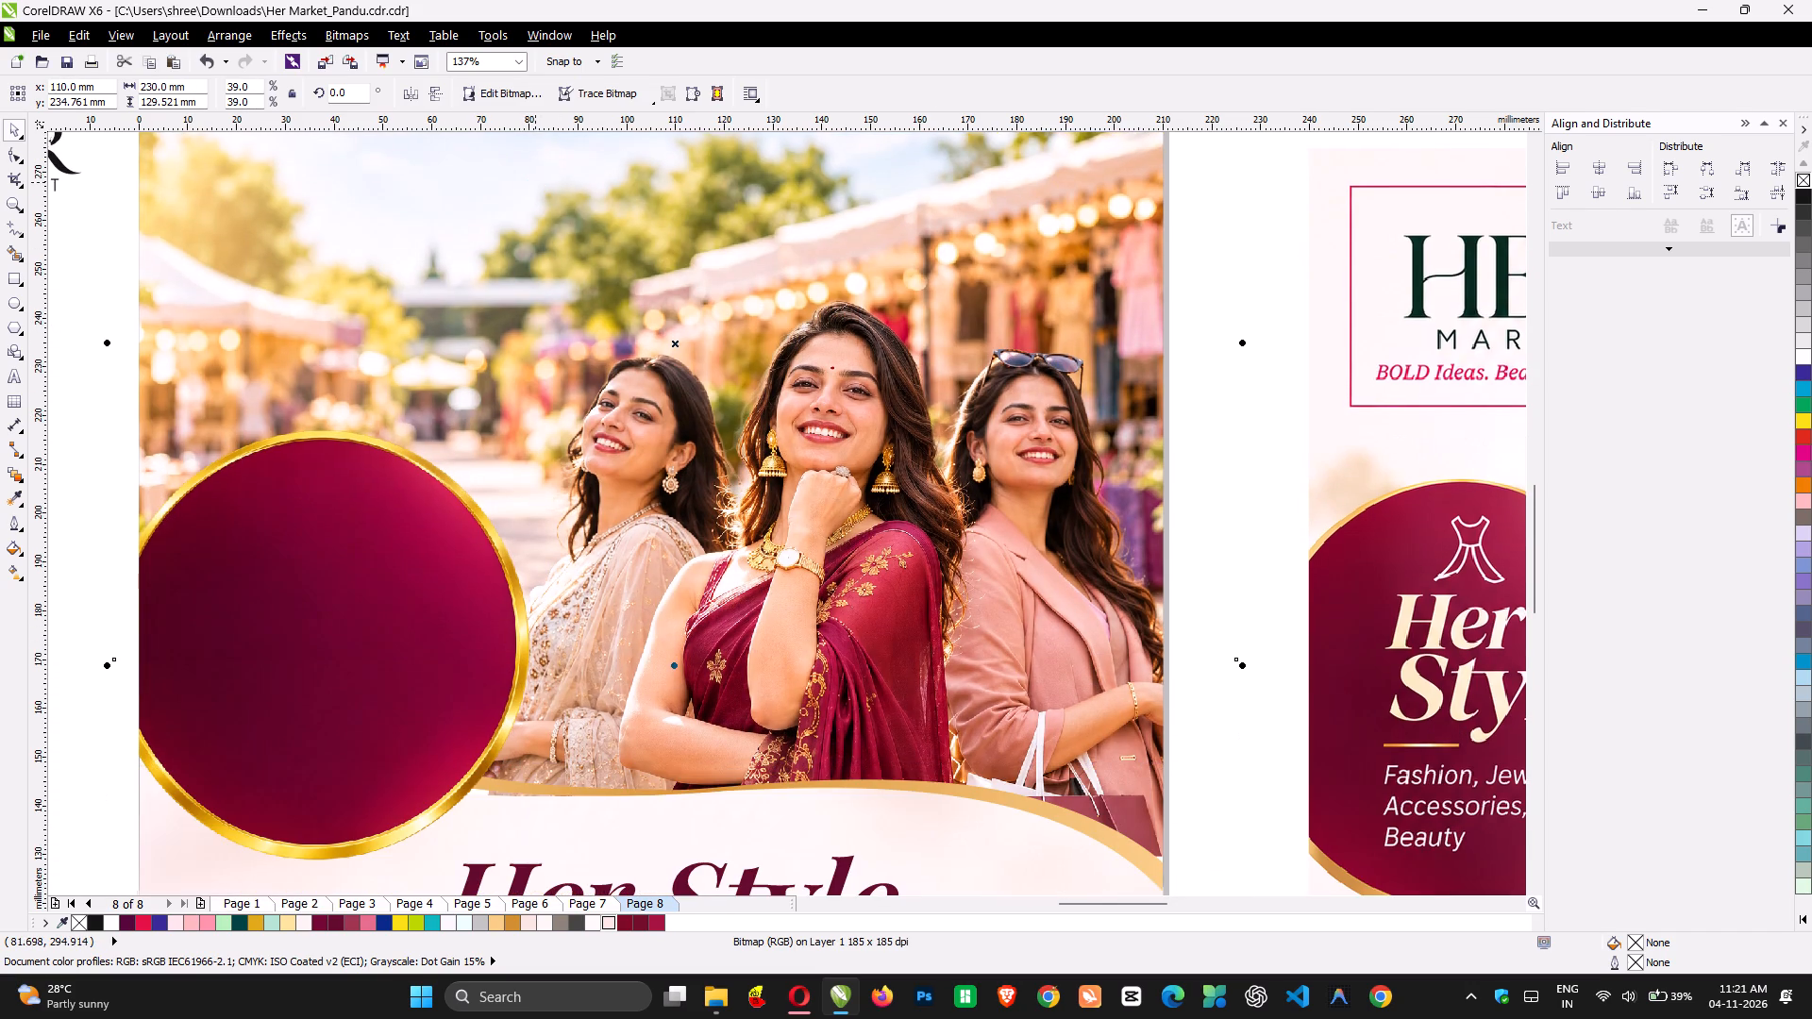
drag(1242, 663, 1340, 715)
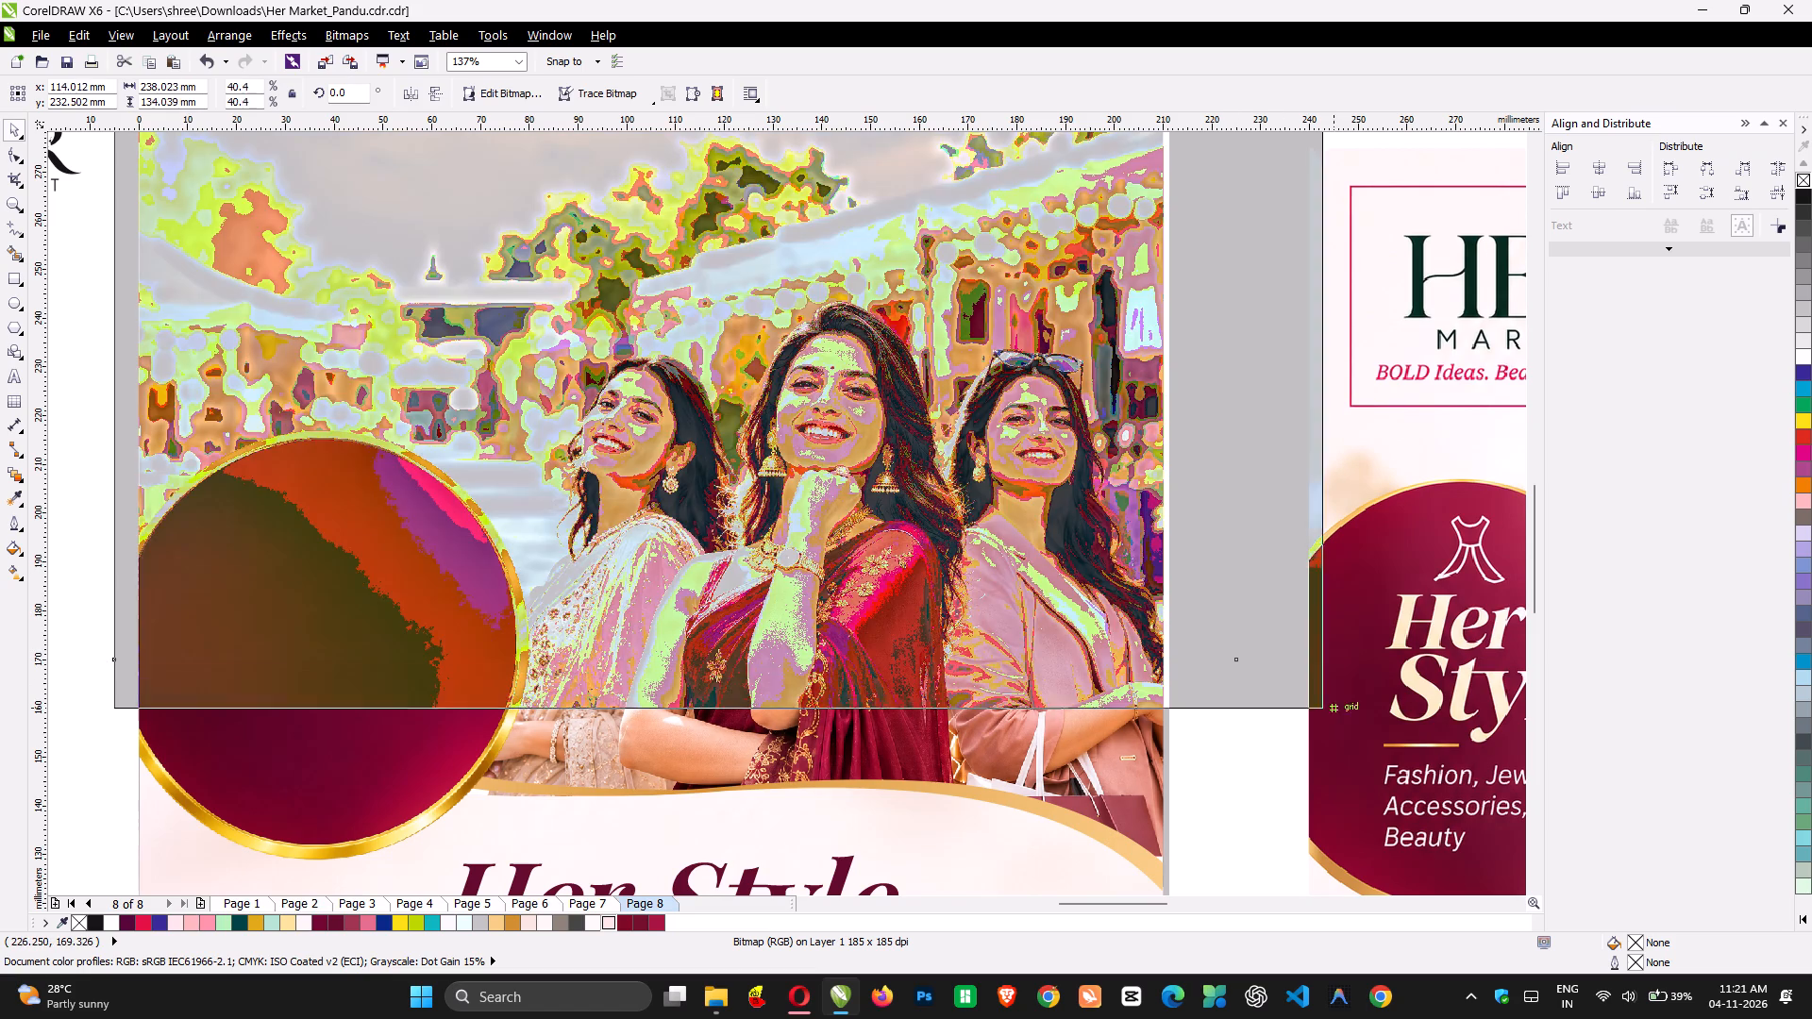
drag(1340, 715, 1362, 727)
scroll(911, 598, up, 2)
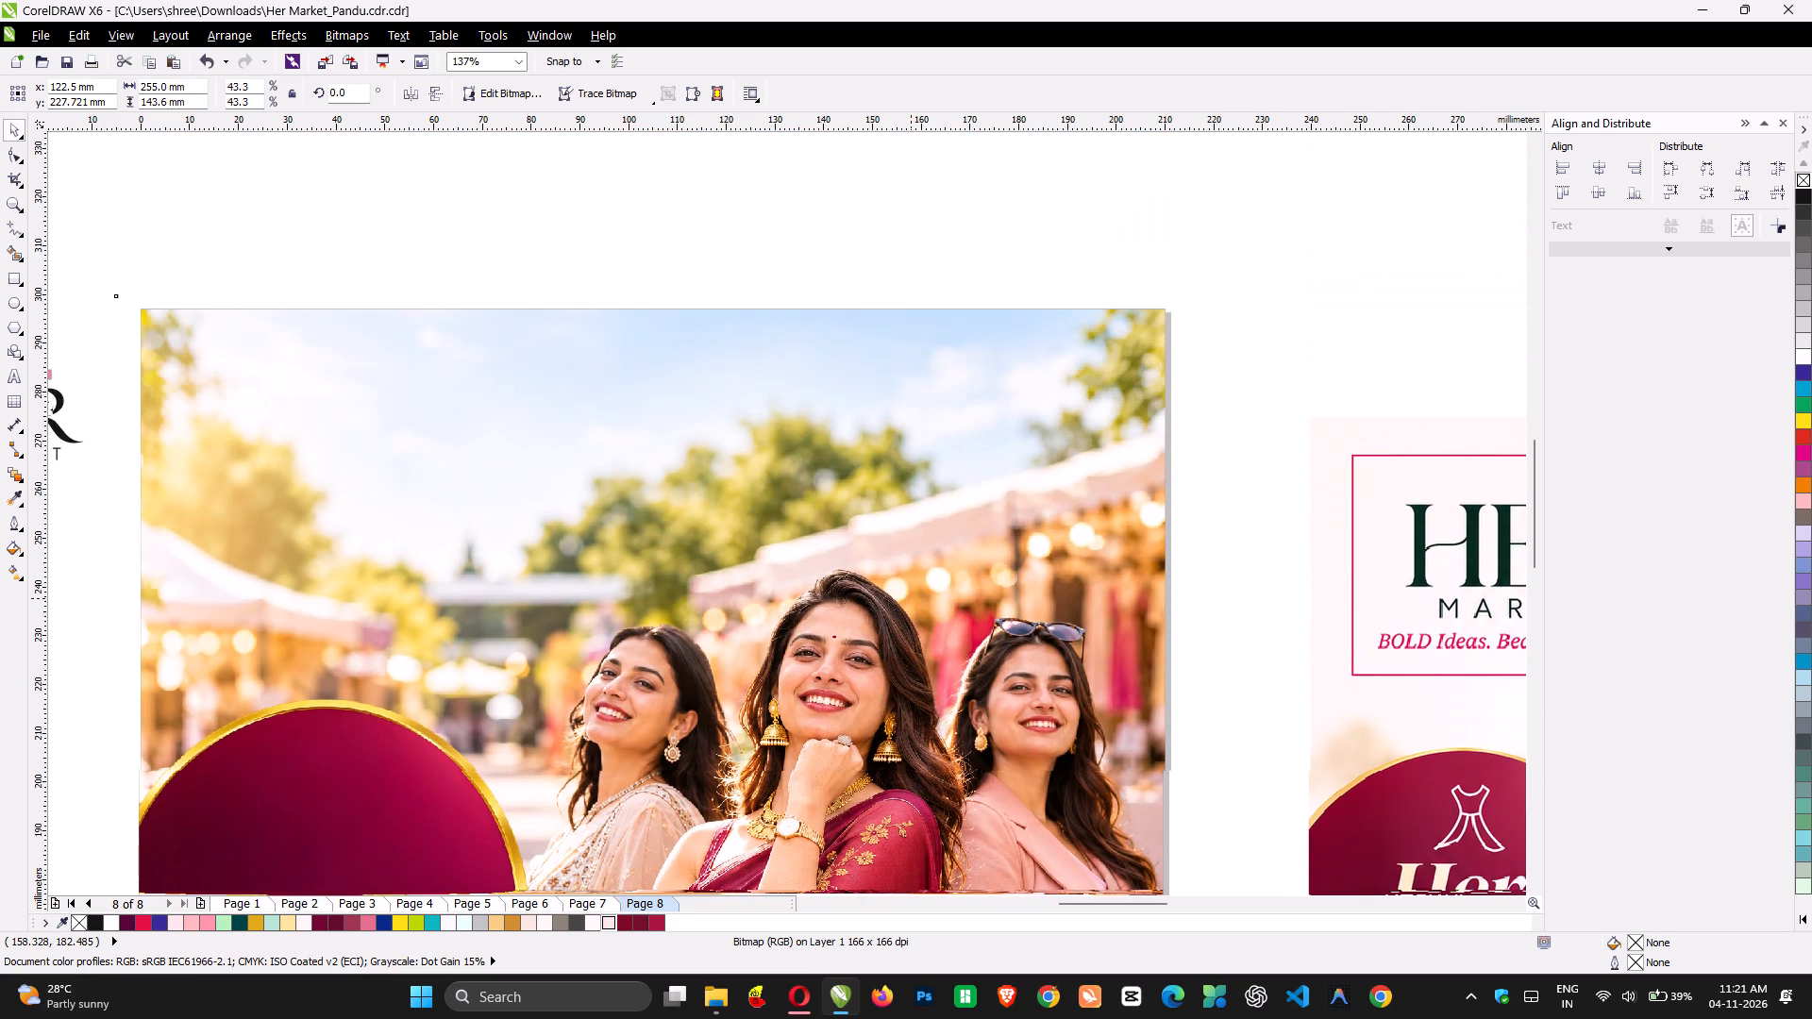
scroll(911, 598, down, 1)
drag(908, 377, 908, 381)
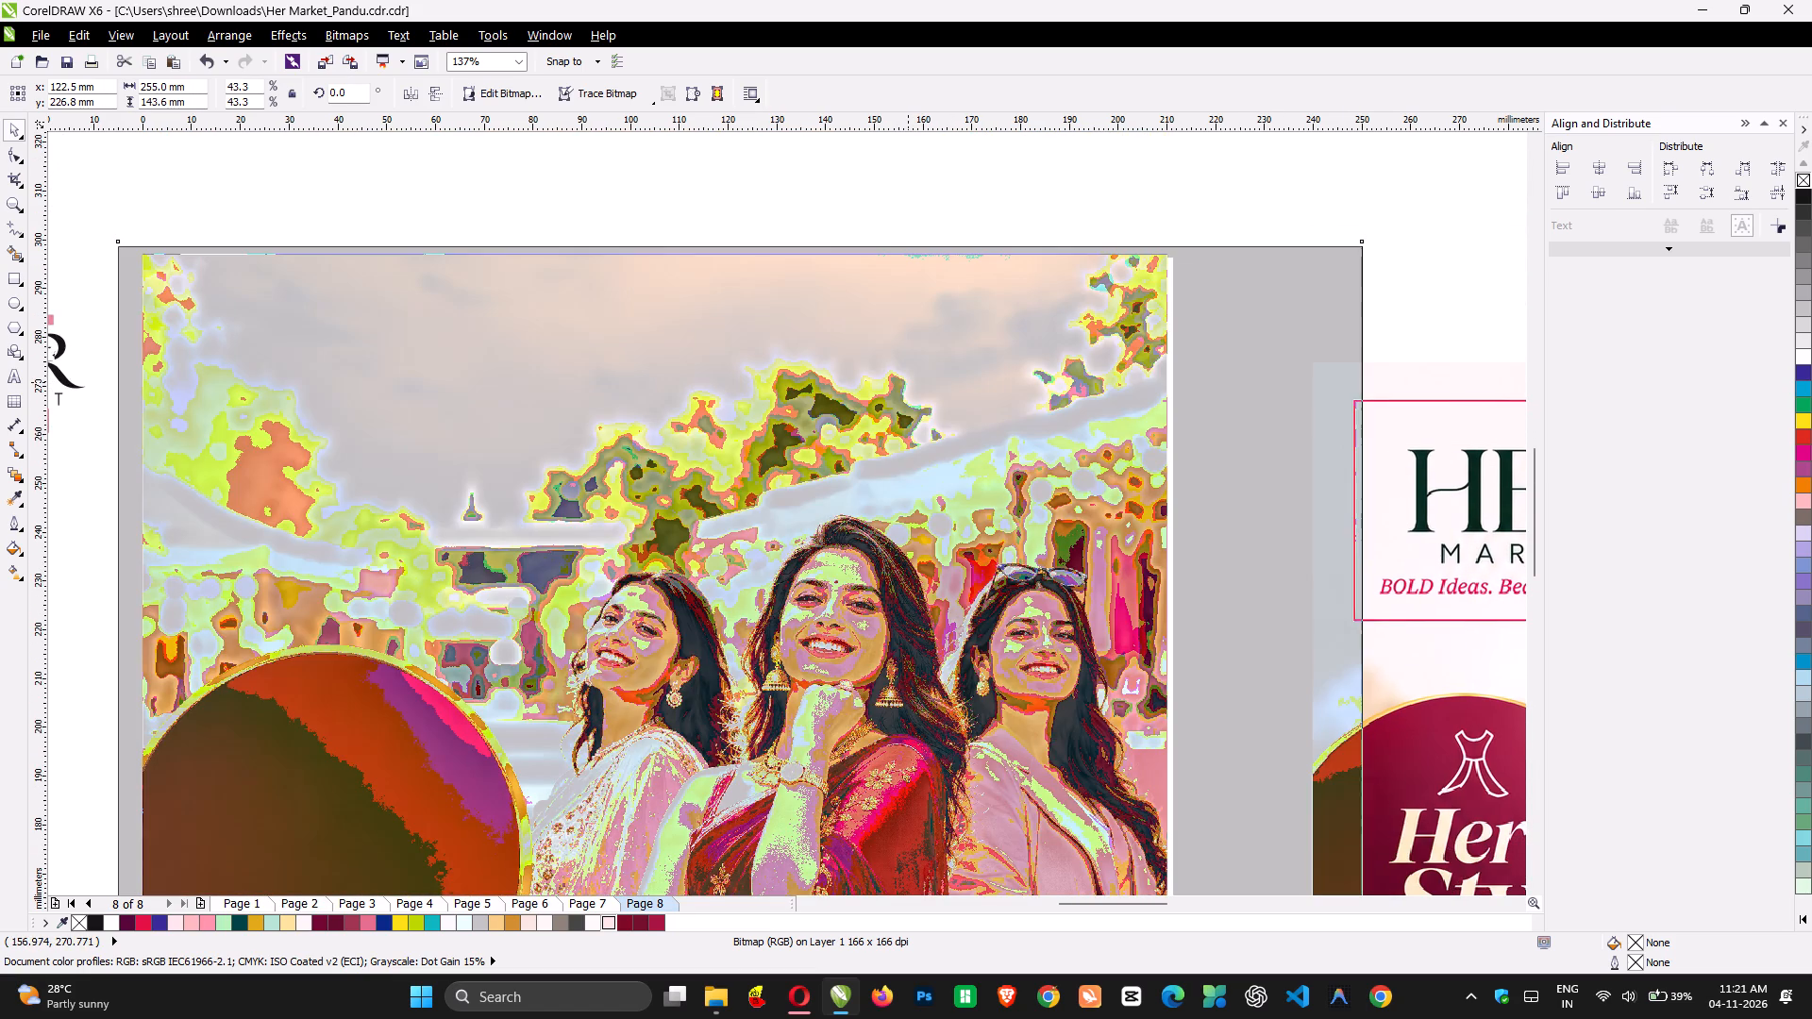
drag(908, 381, 908, 387)
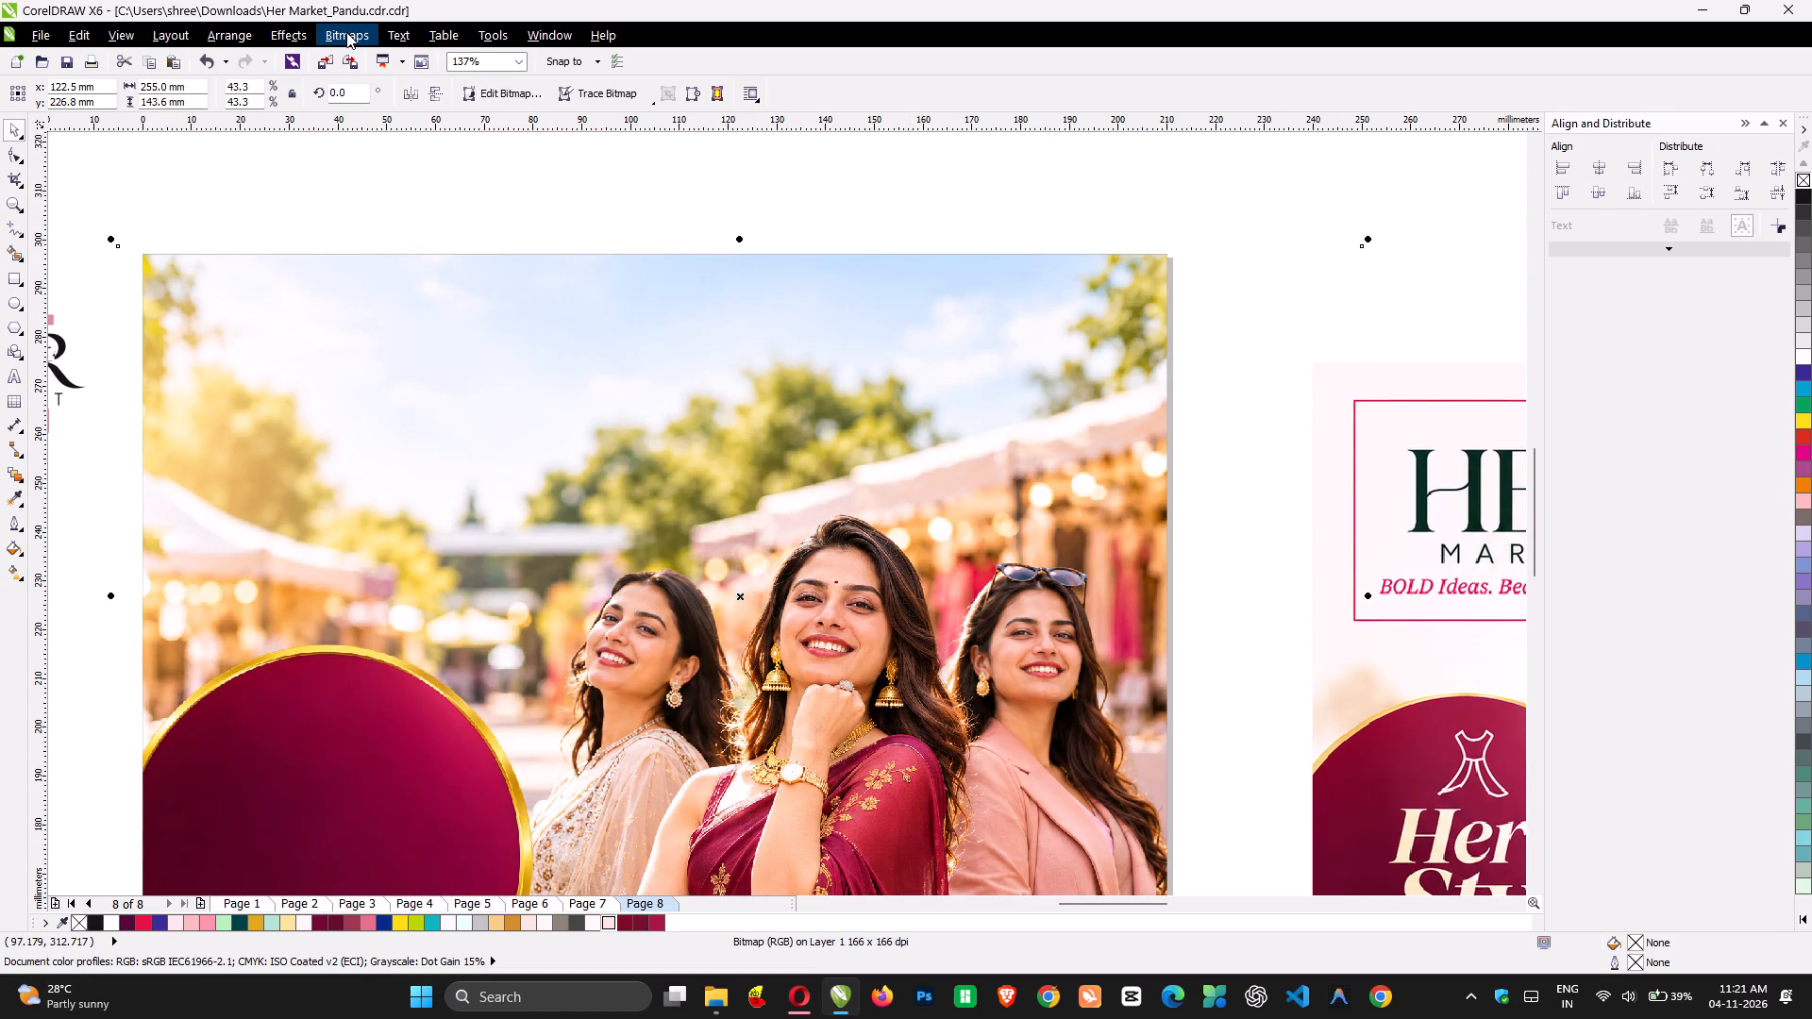
Adjust the market image in the Image Adjustment Lab to contrast 20 and brightness -17.
click(346, 32)
click(383, 105)
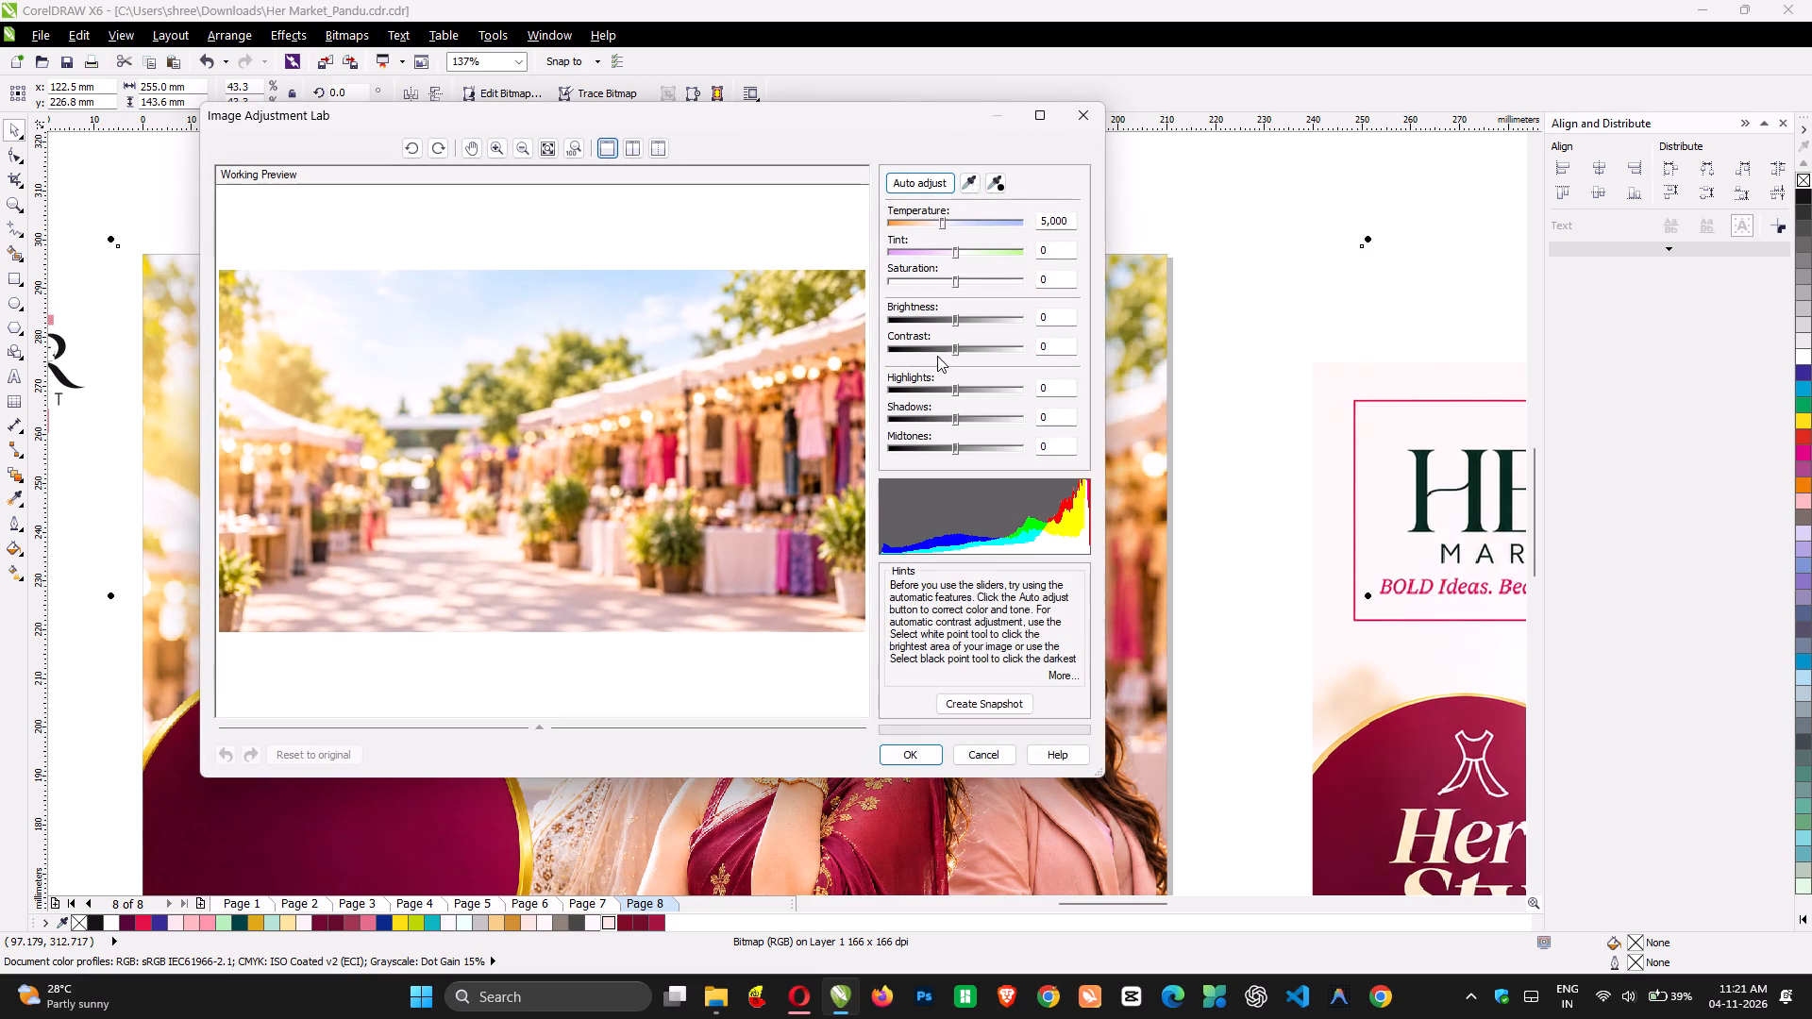
click(969, 355)
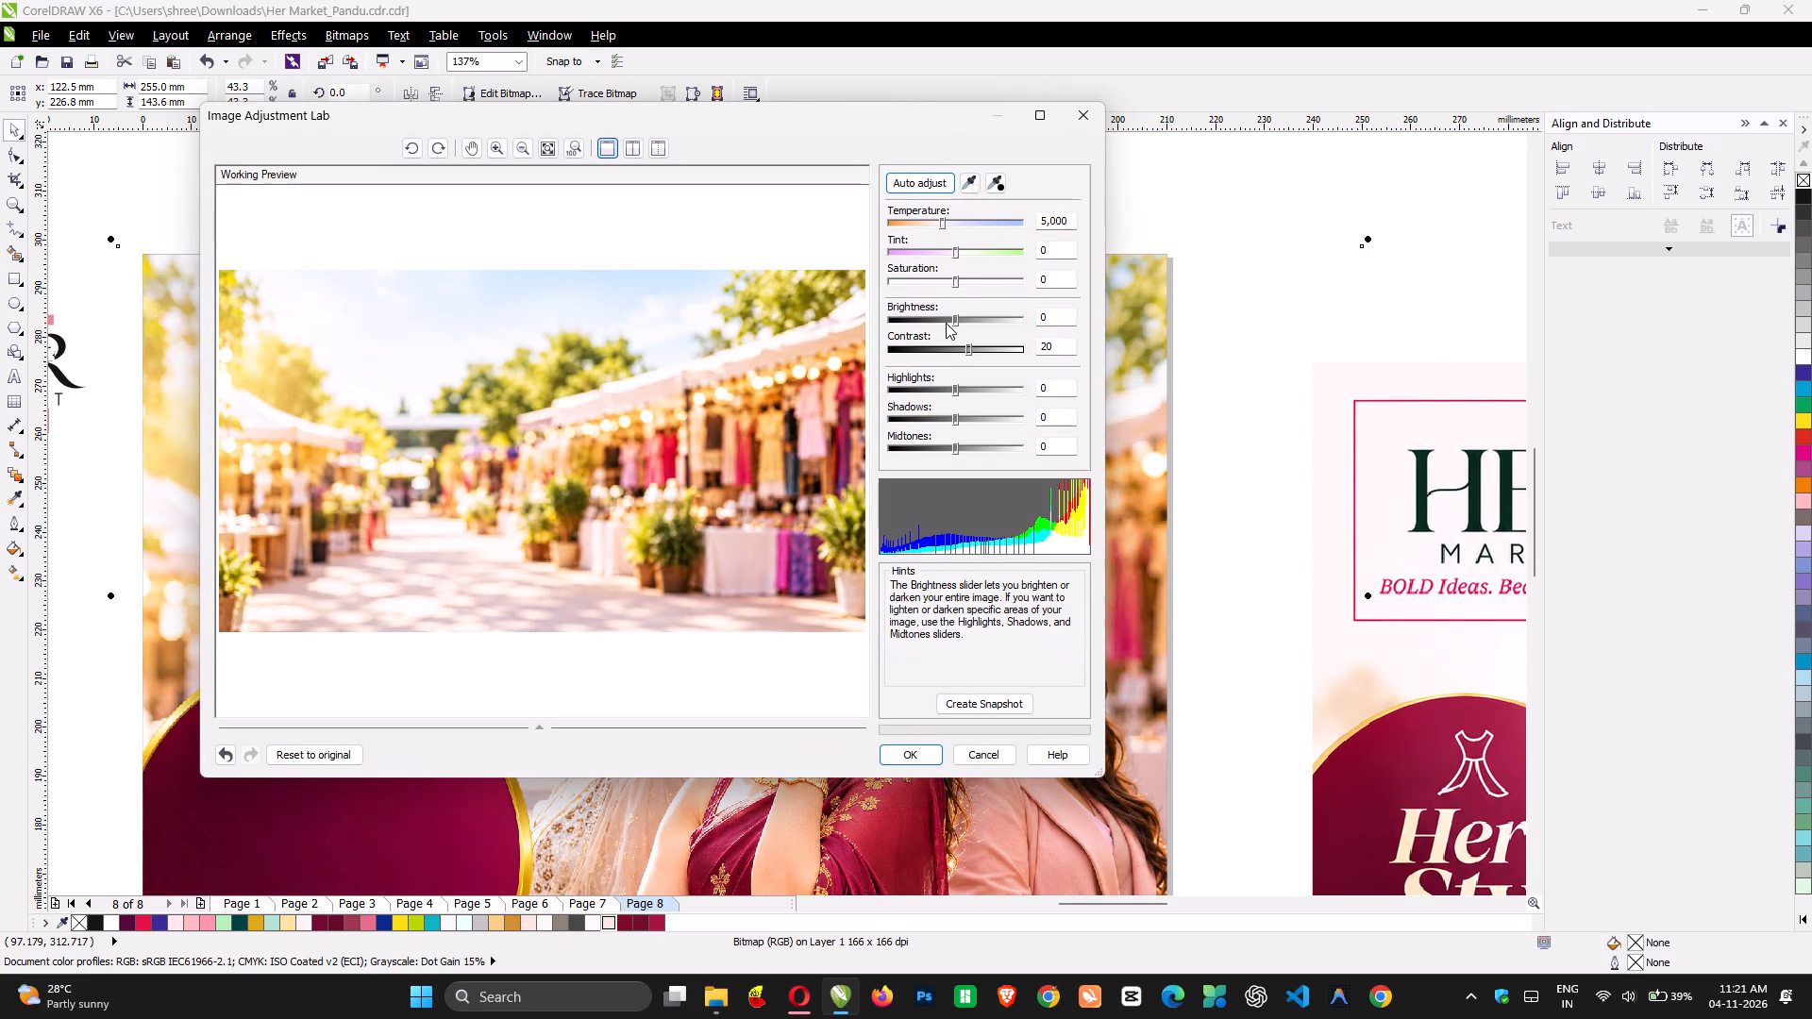
click(948, 321)
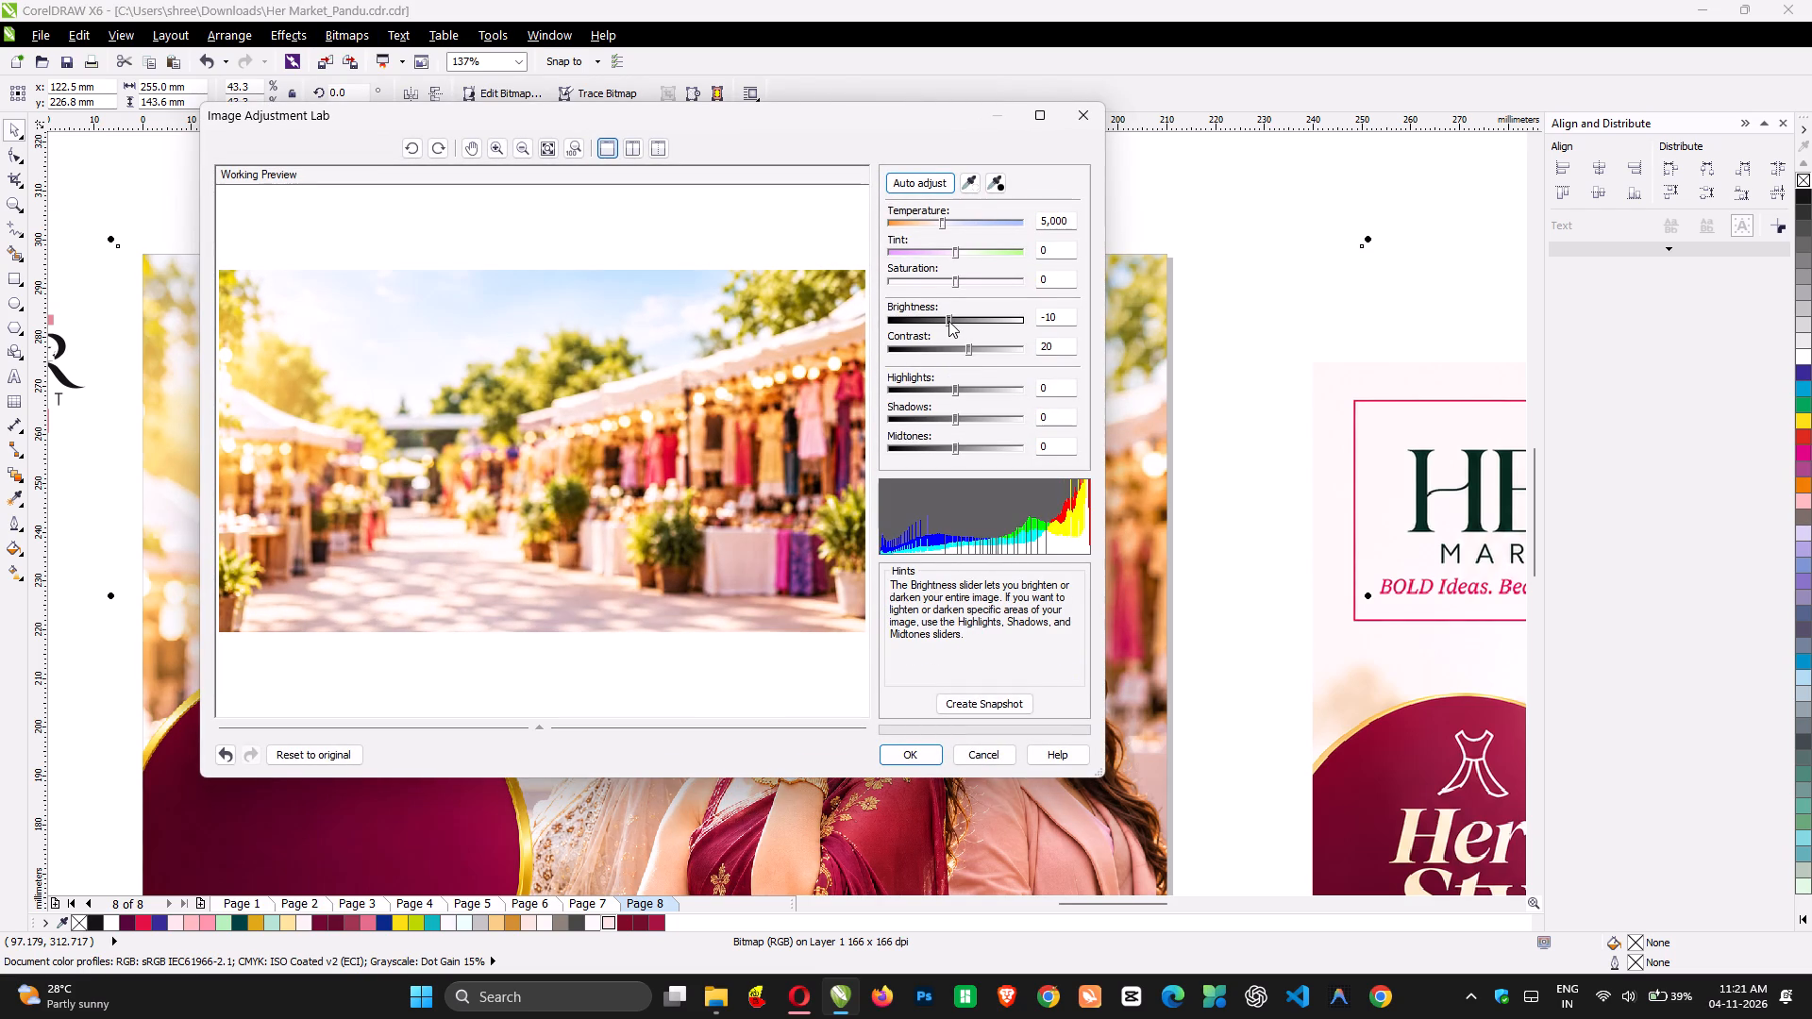
click(944, 320)
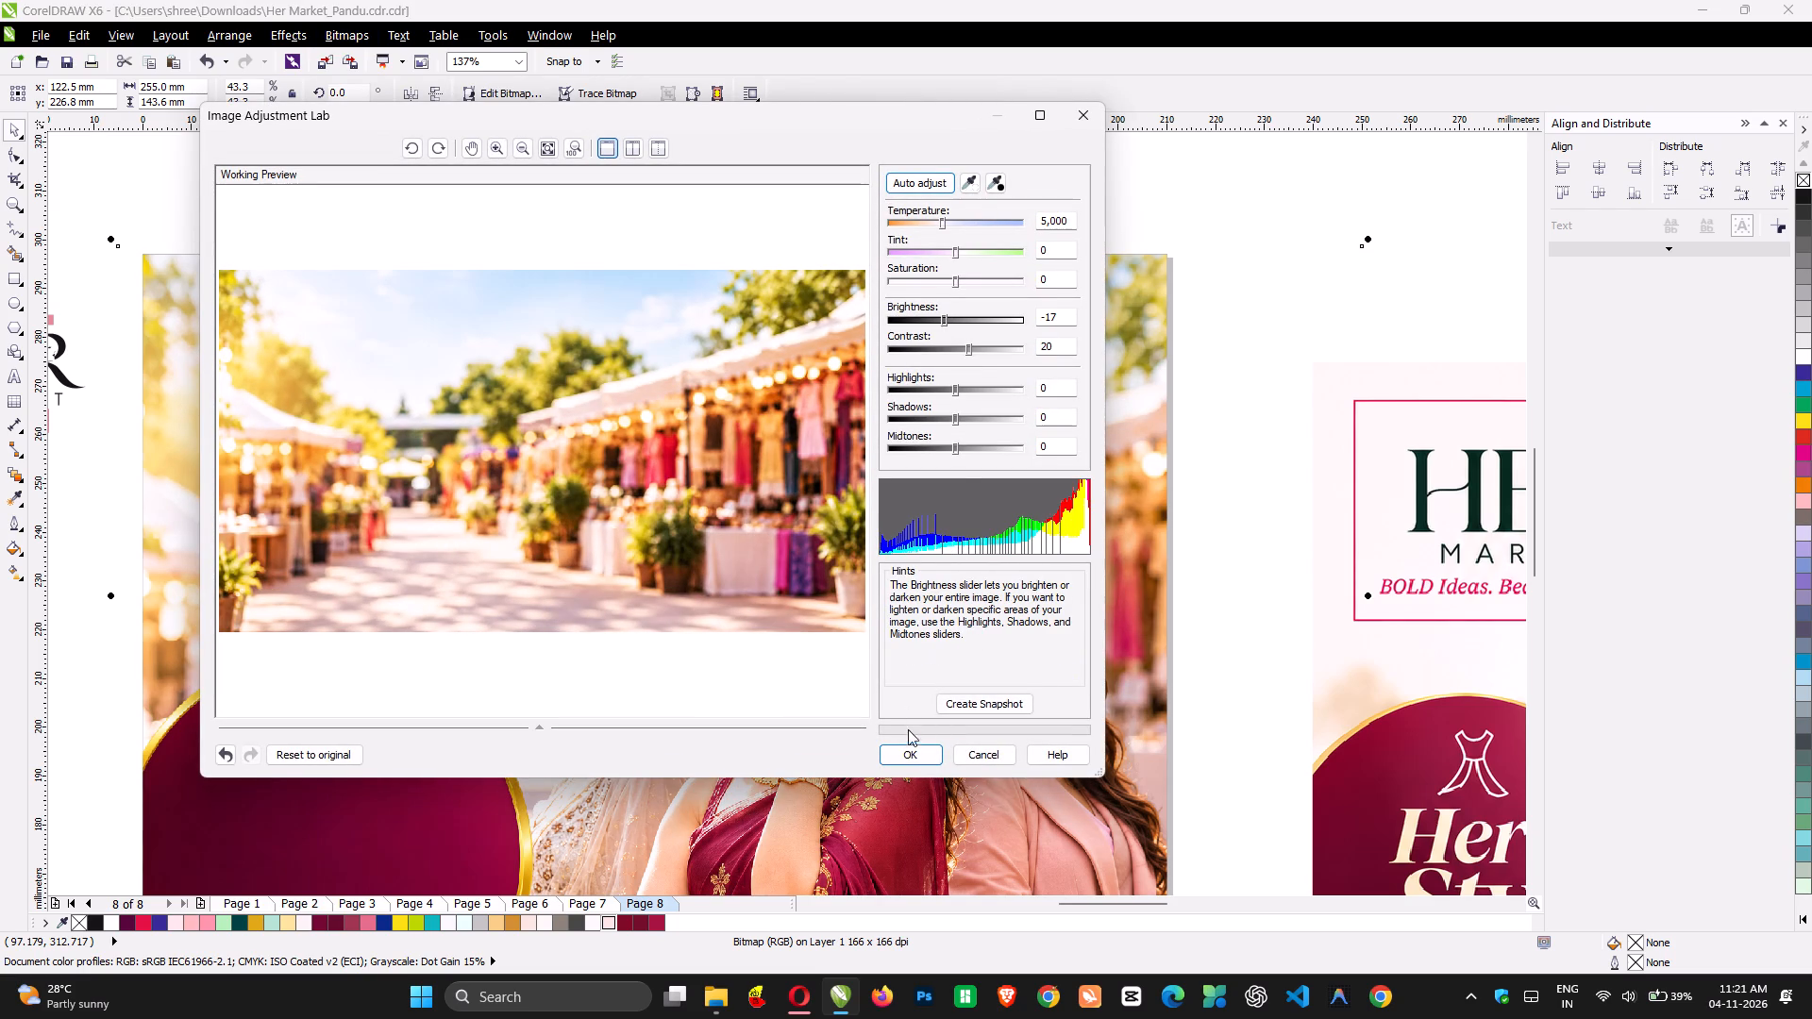
click(908, 750)
scroll(908, 750, down, 1)
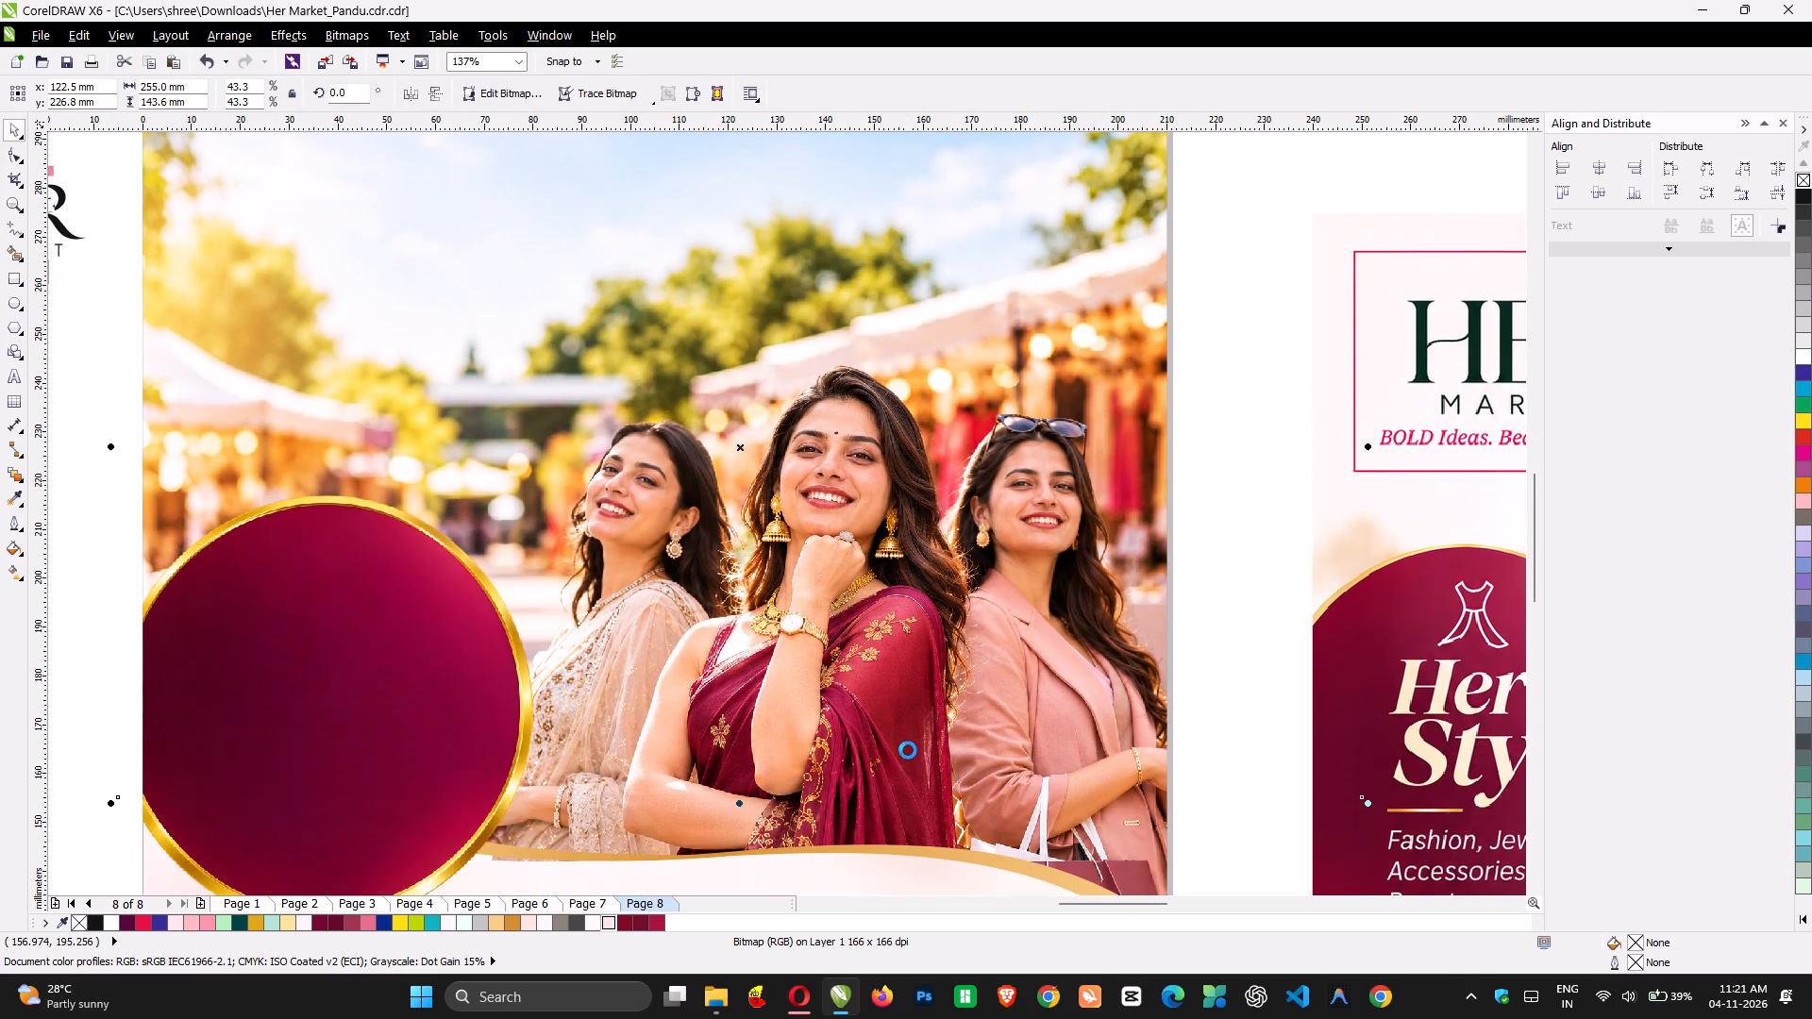
Duplicate the maroon Her Style title, place the copy over the circular maroon badge, and fill it with white.
click(1223, 604)
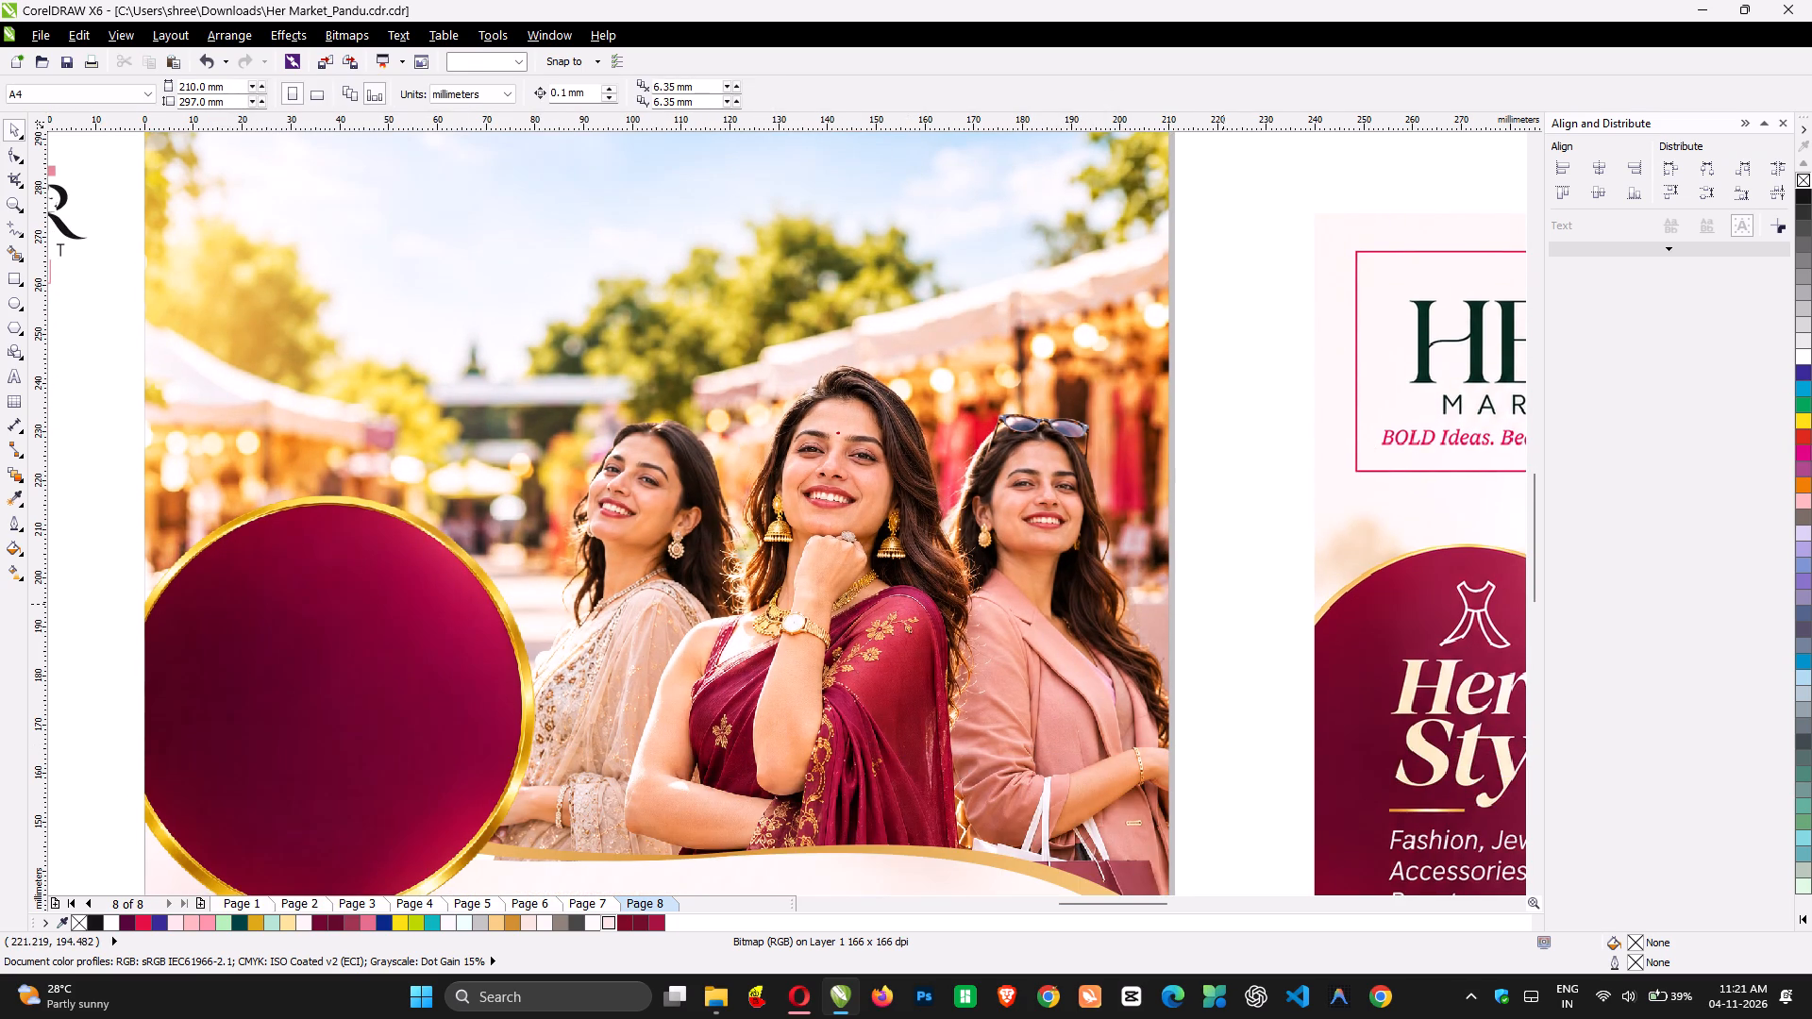
scroll(1223, 604, down, 1)
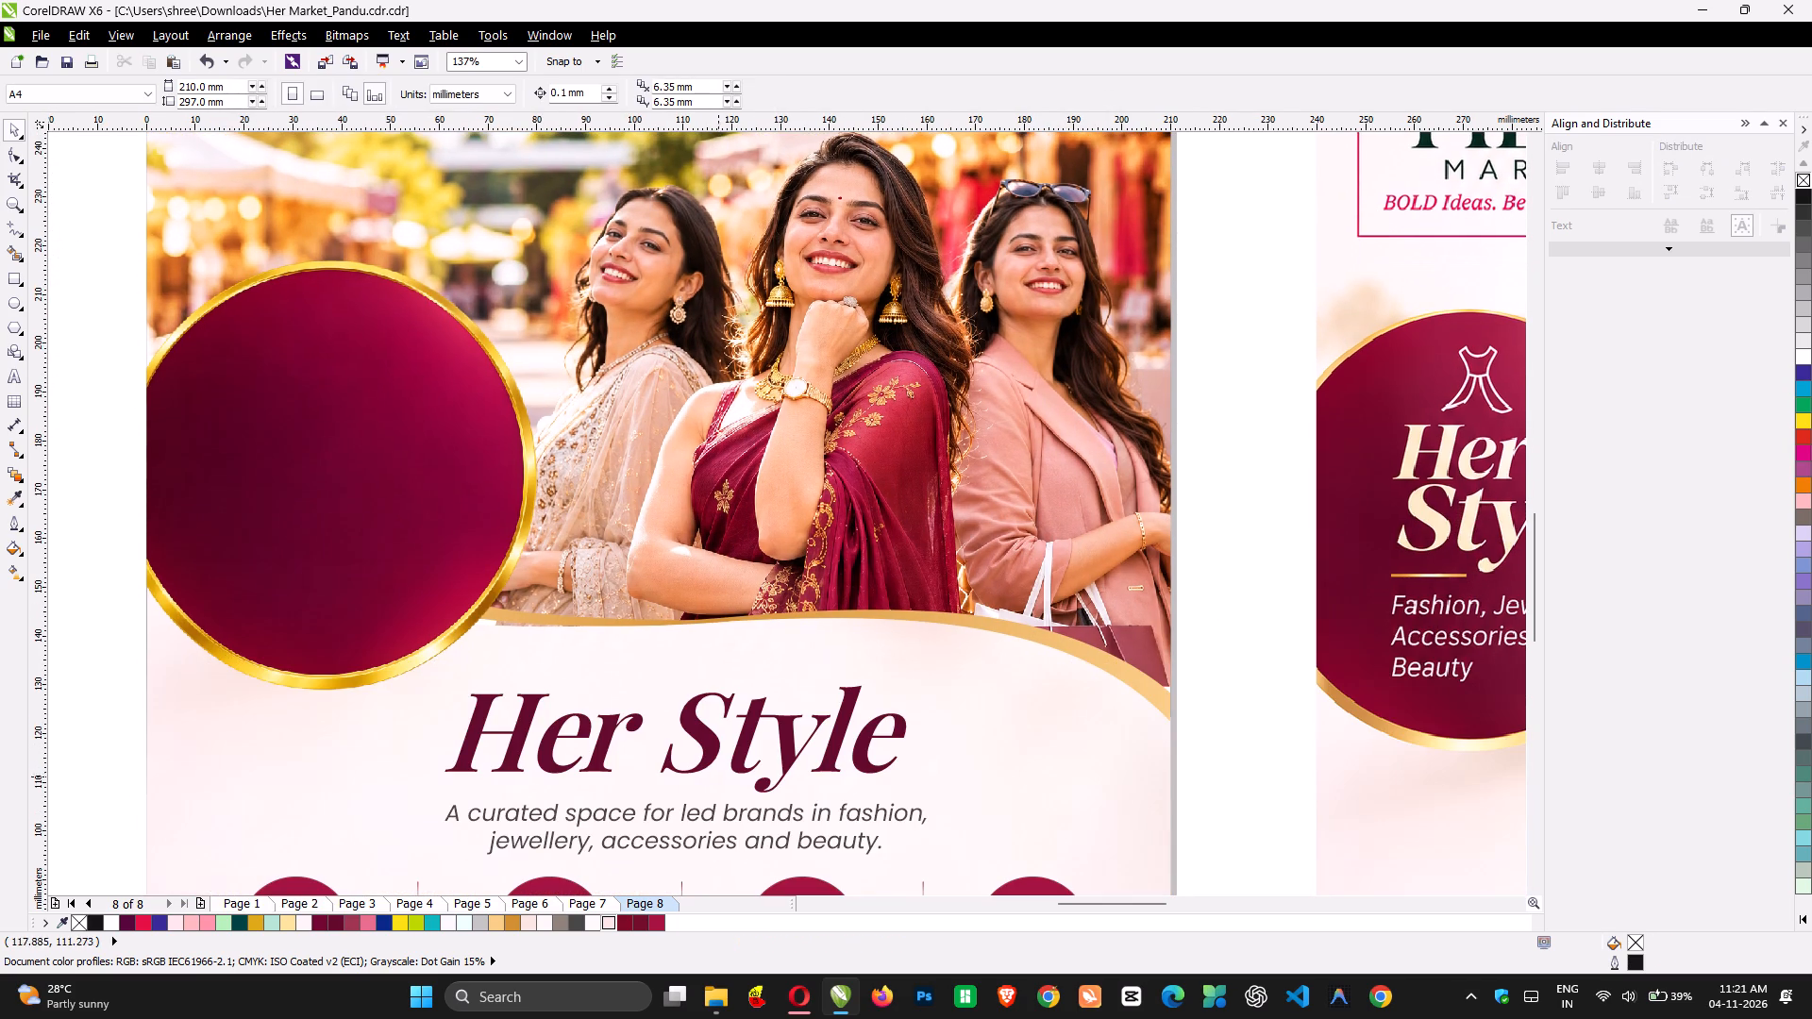
scroll(708, 755, left, 1)
scroll(708, 755, down, 1)
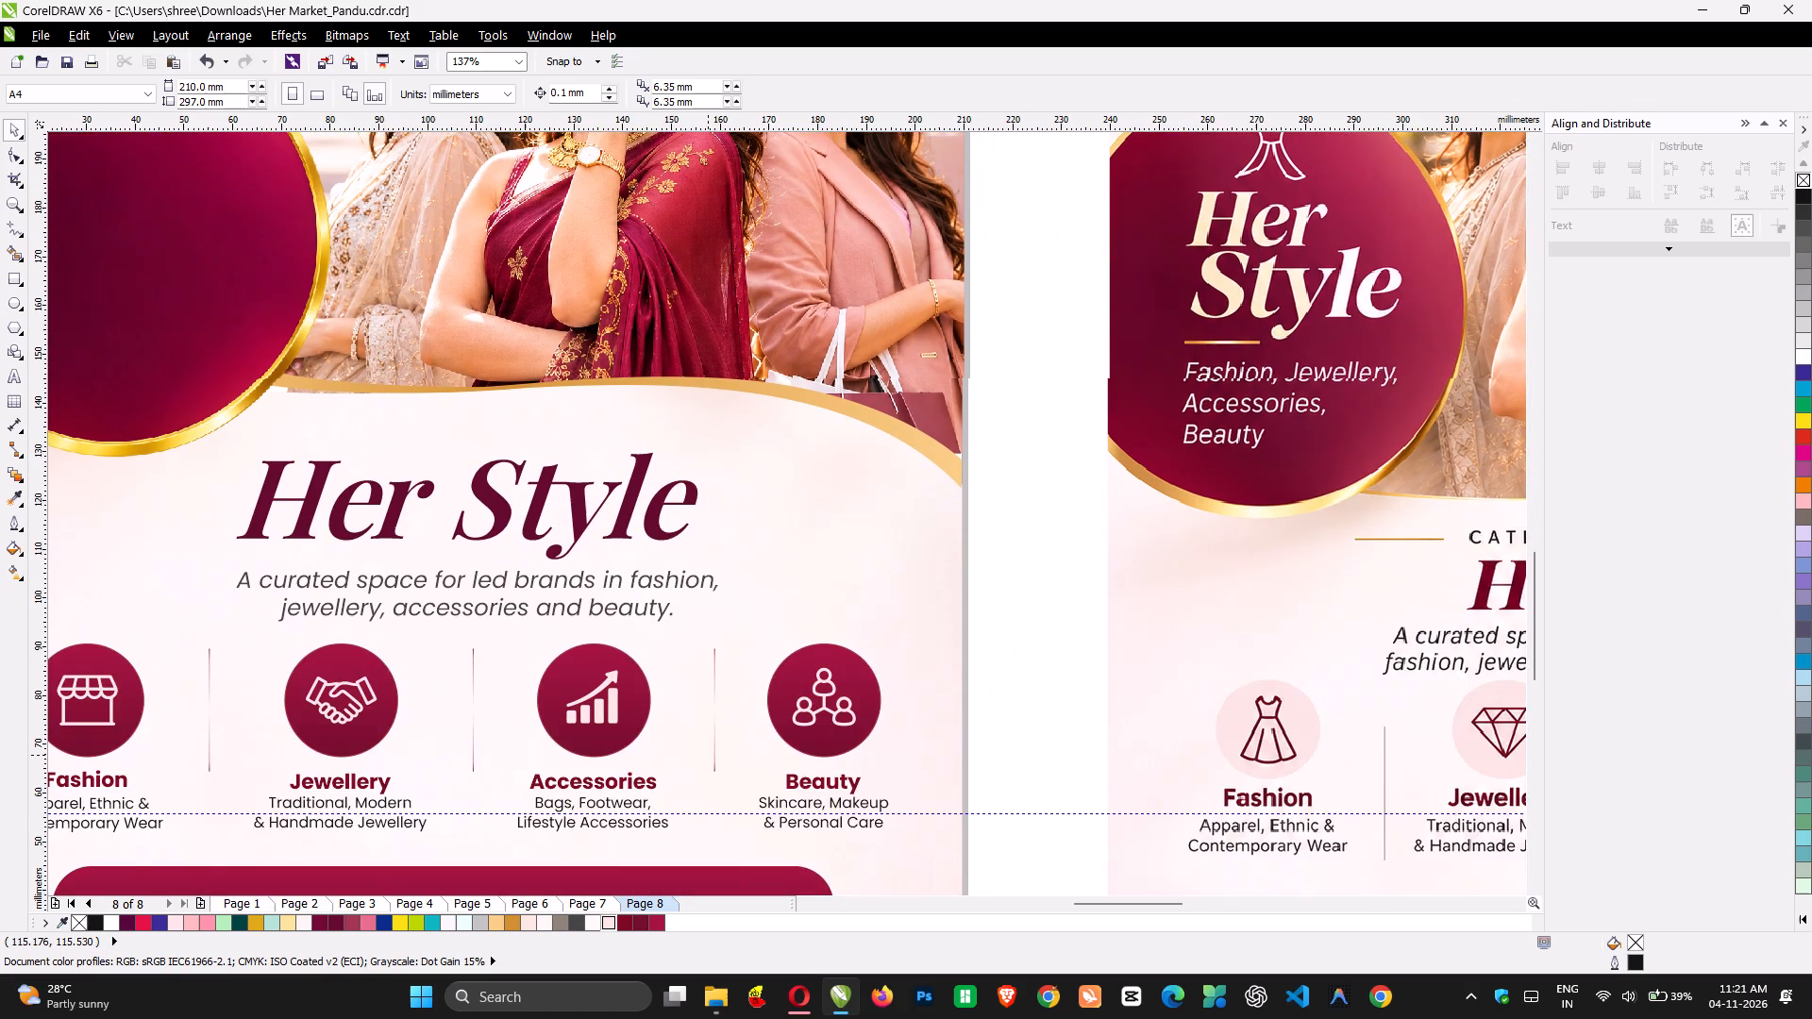
scroll(708, 755, right, 2)
click(697, 529)
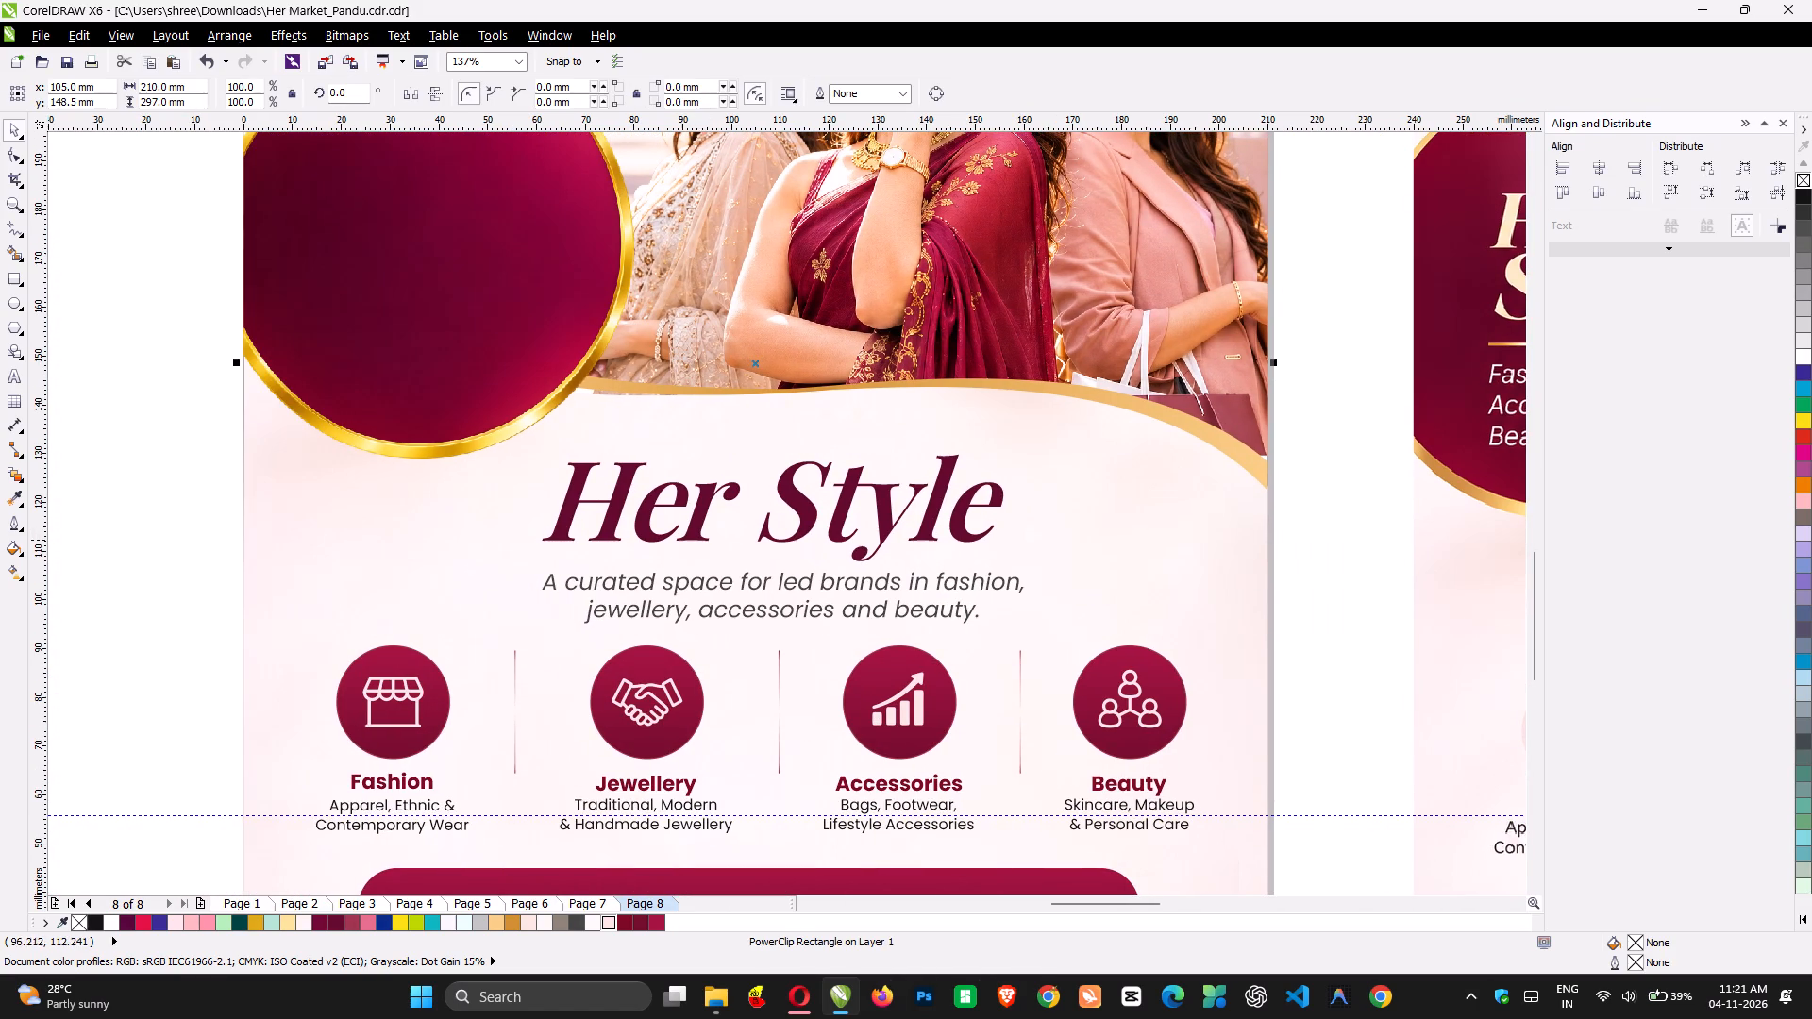
click(701, 539)
key(ctrl+c)
key(ctrl+v)
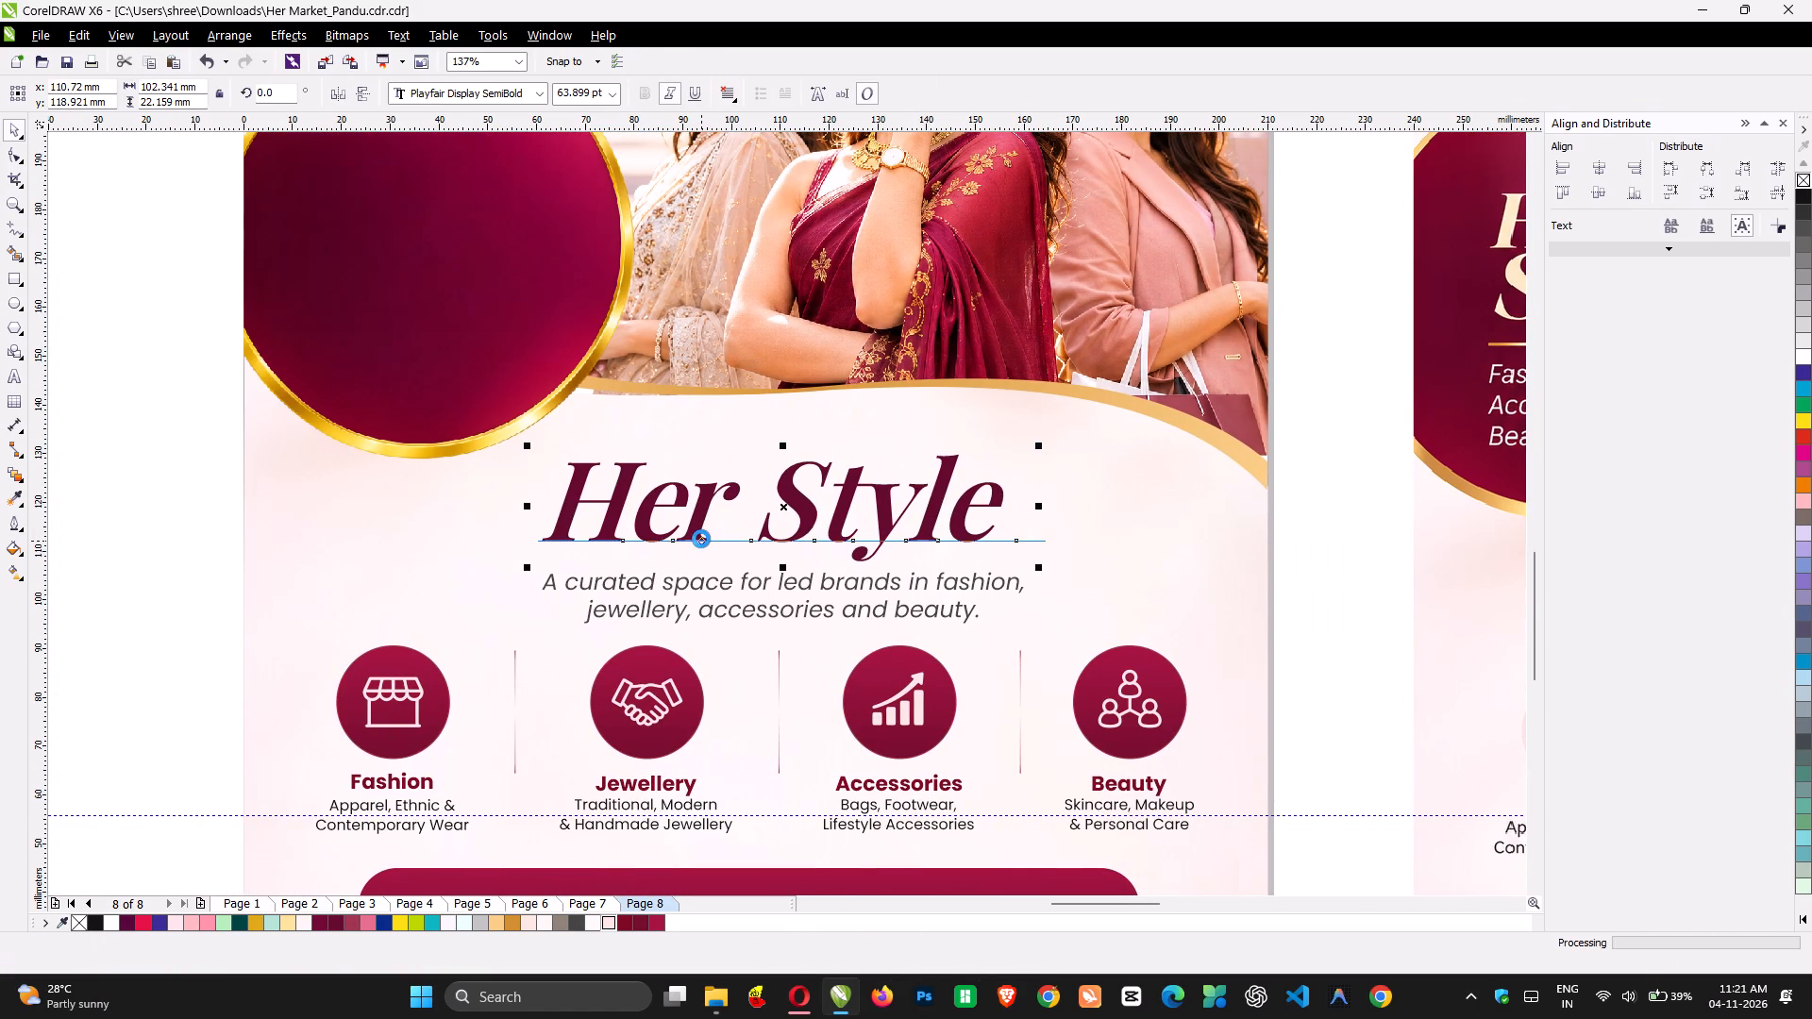
scroll(701, 539, up, 1)
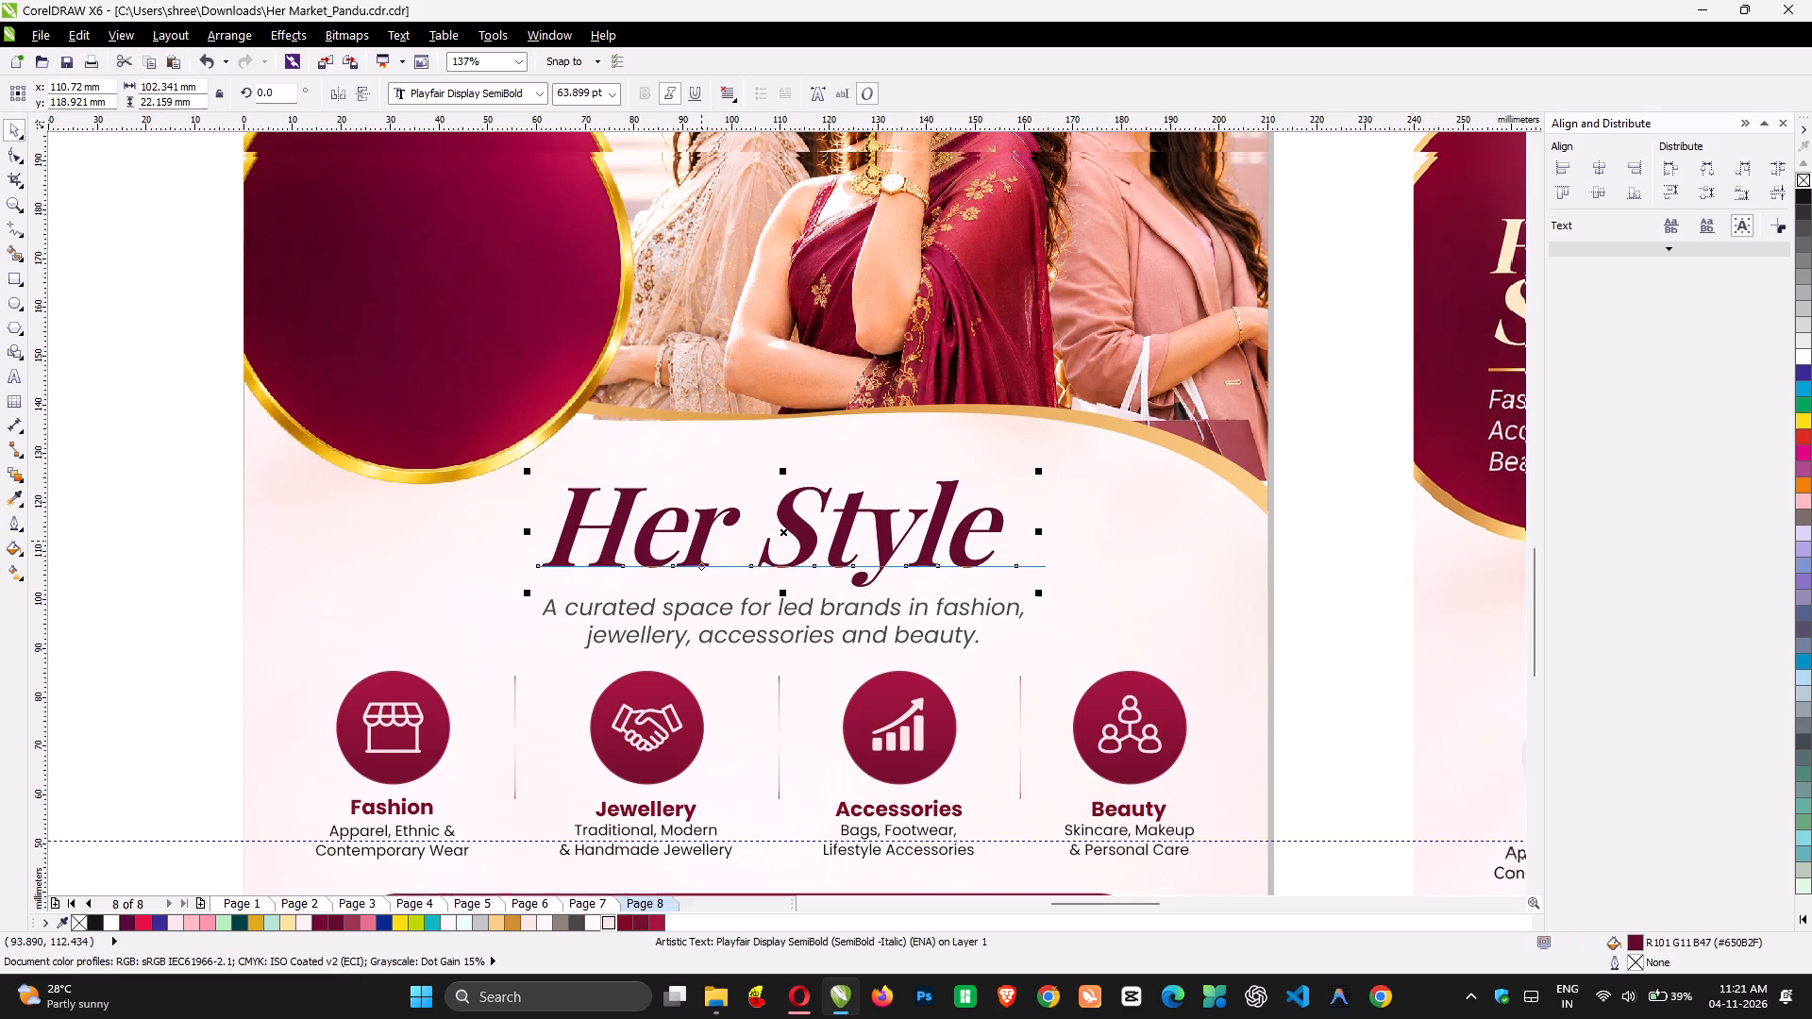
scroll(701, 539, up, 1)
drag(710, 610, 556, 346)
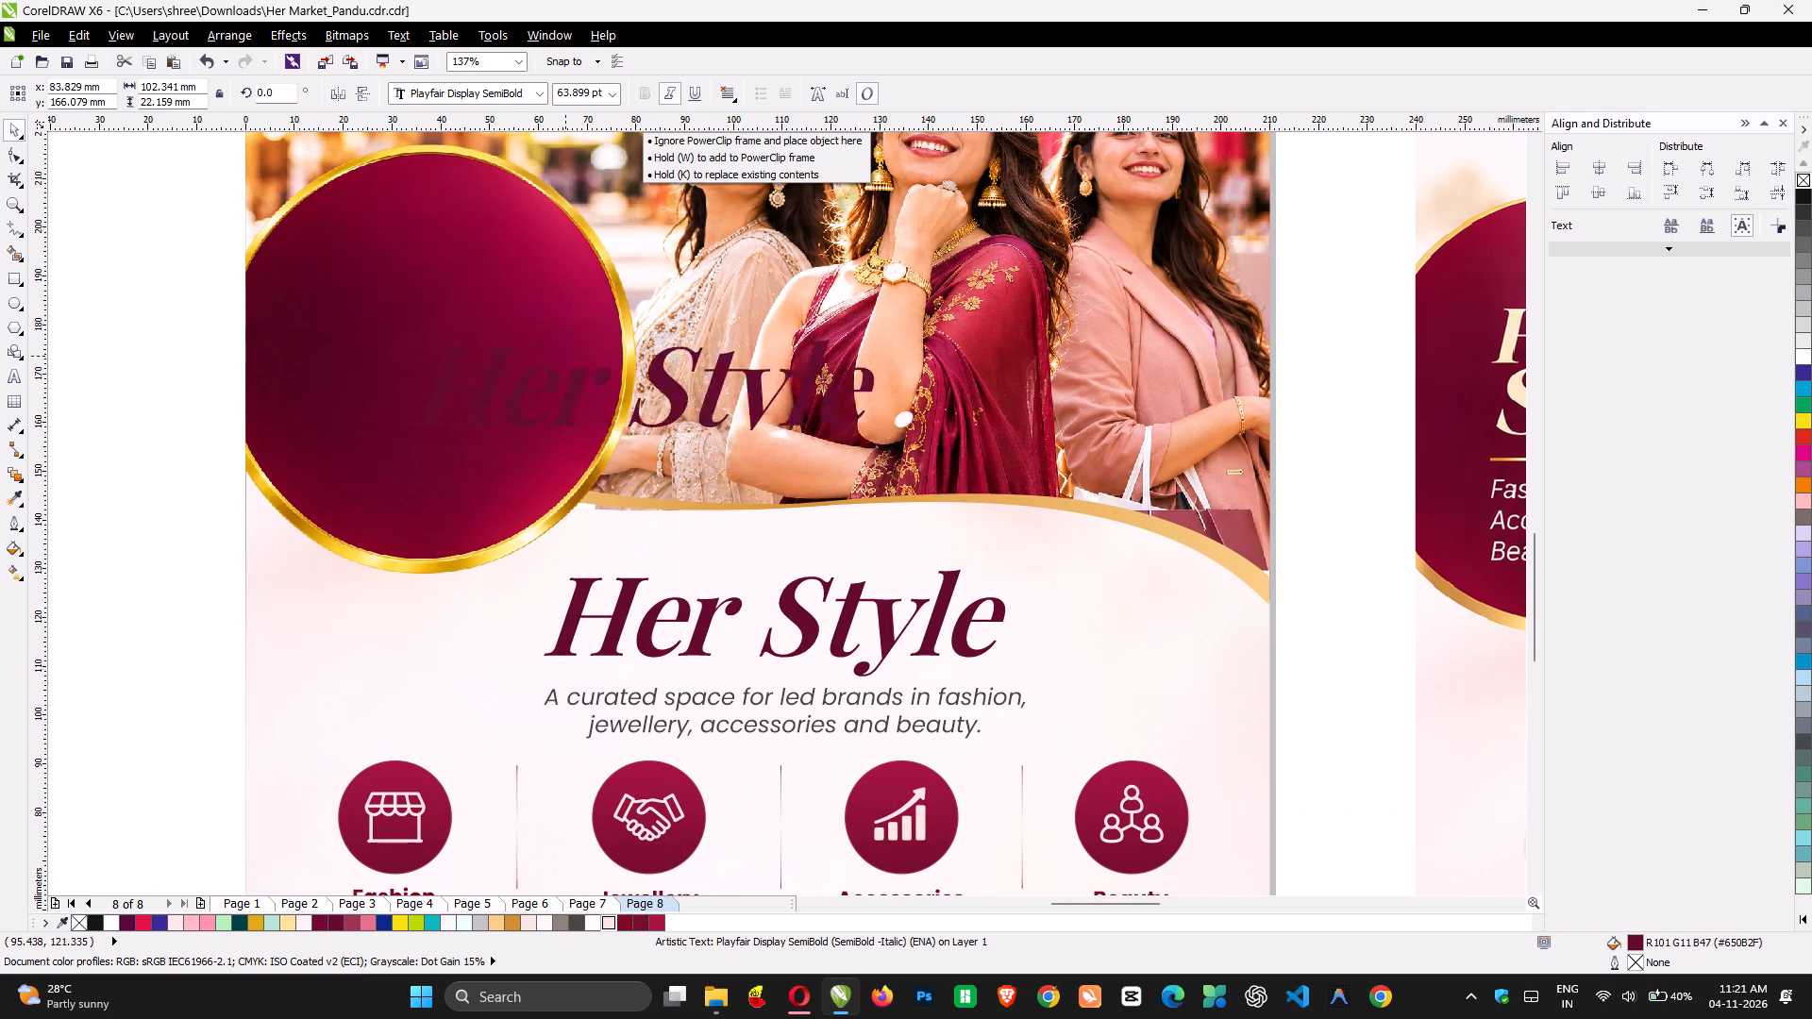
drag(556, 346, 537, 311)
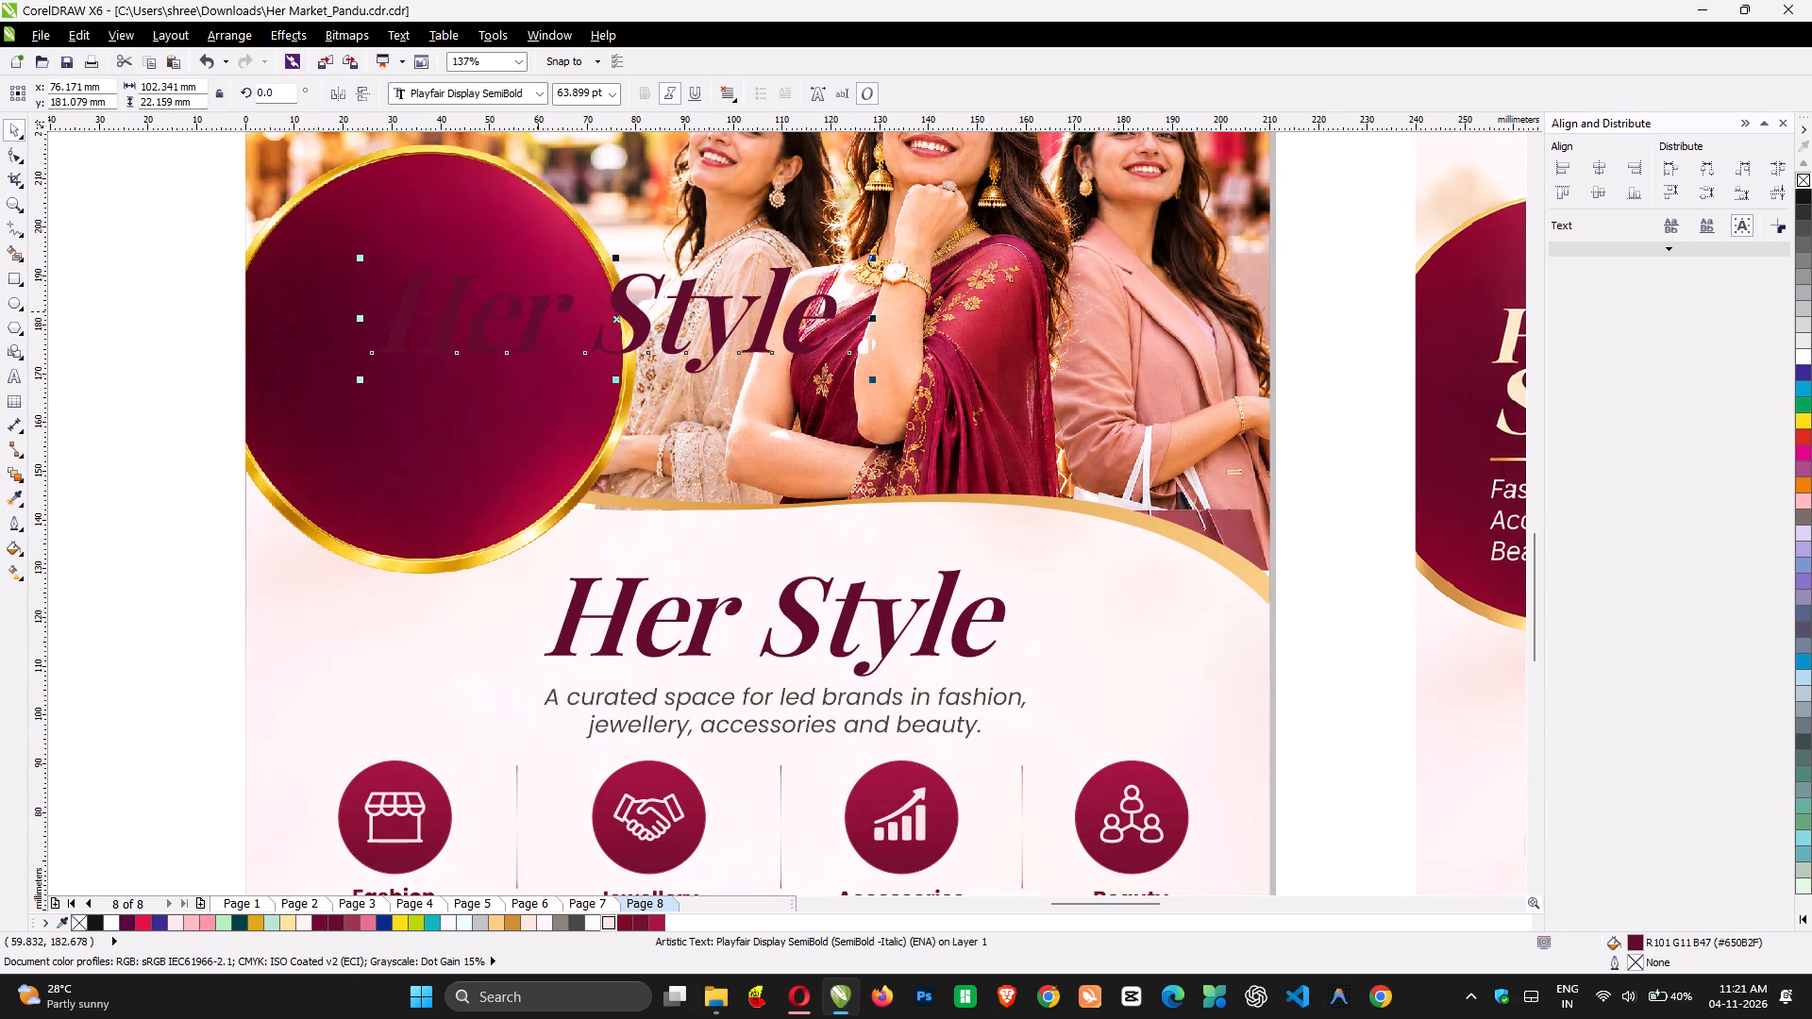
click(1804, 355)
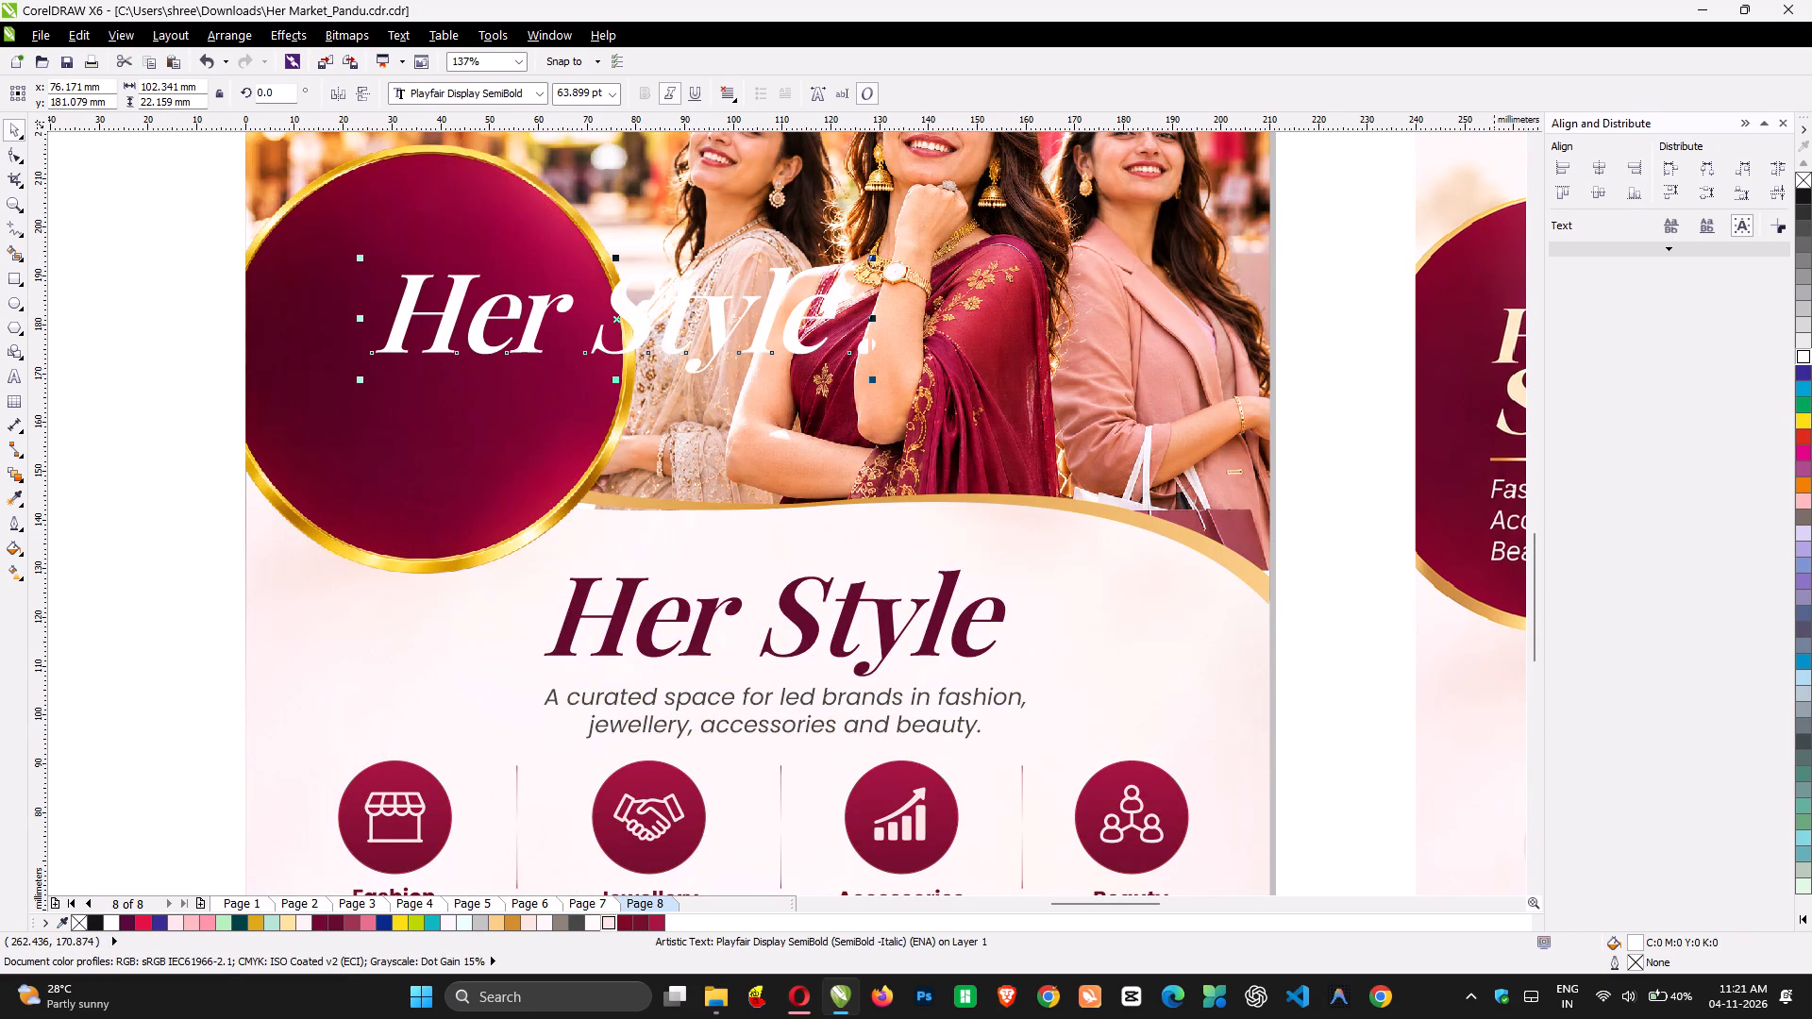
Break the white Her Style copy into two left-aligned lines, with Her above Style.
double_click(599, 344)
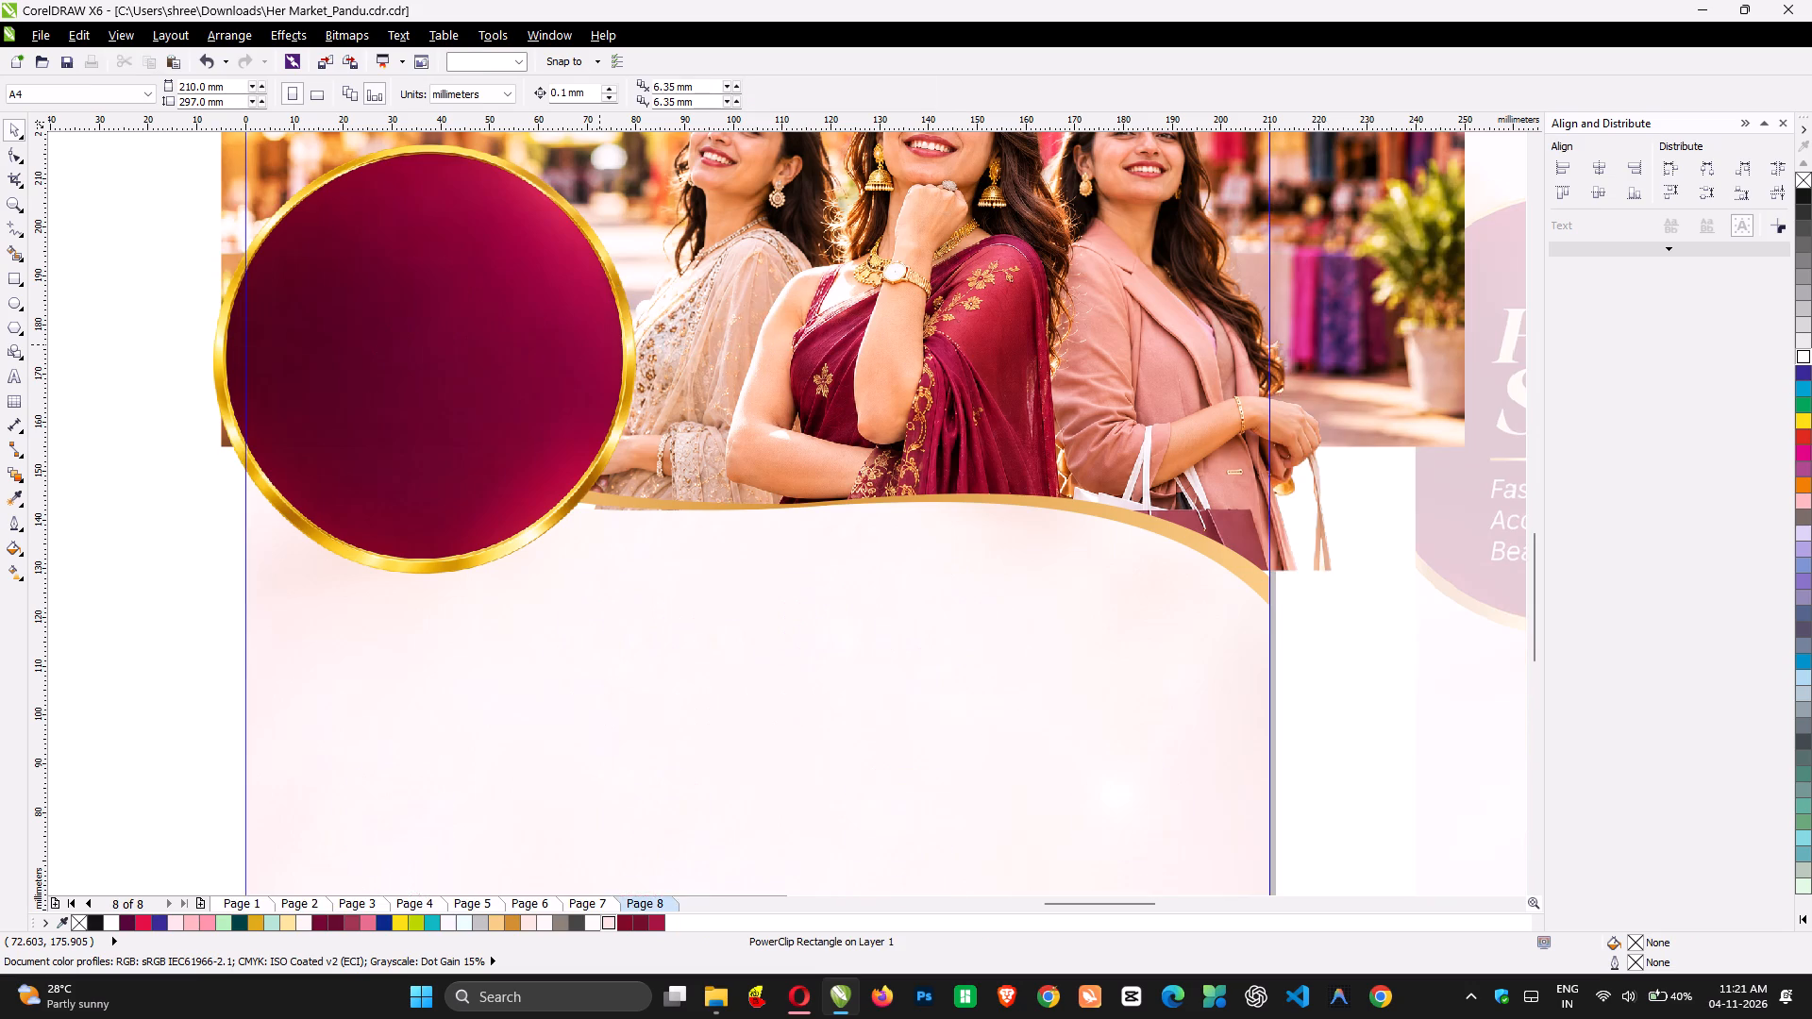
ctrl+click(59, 503)
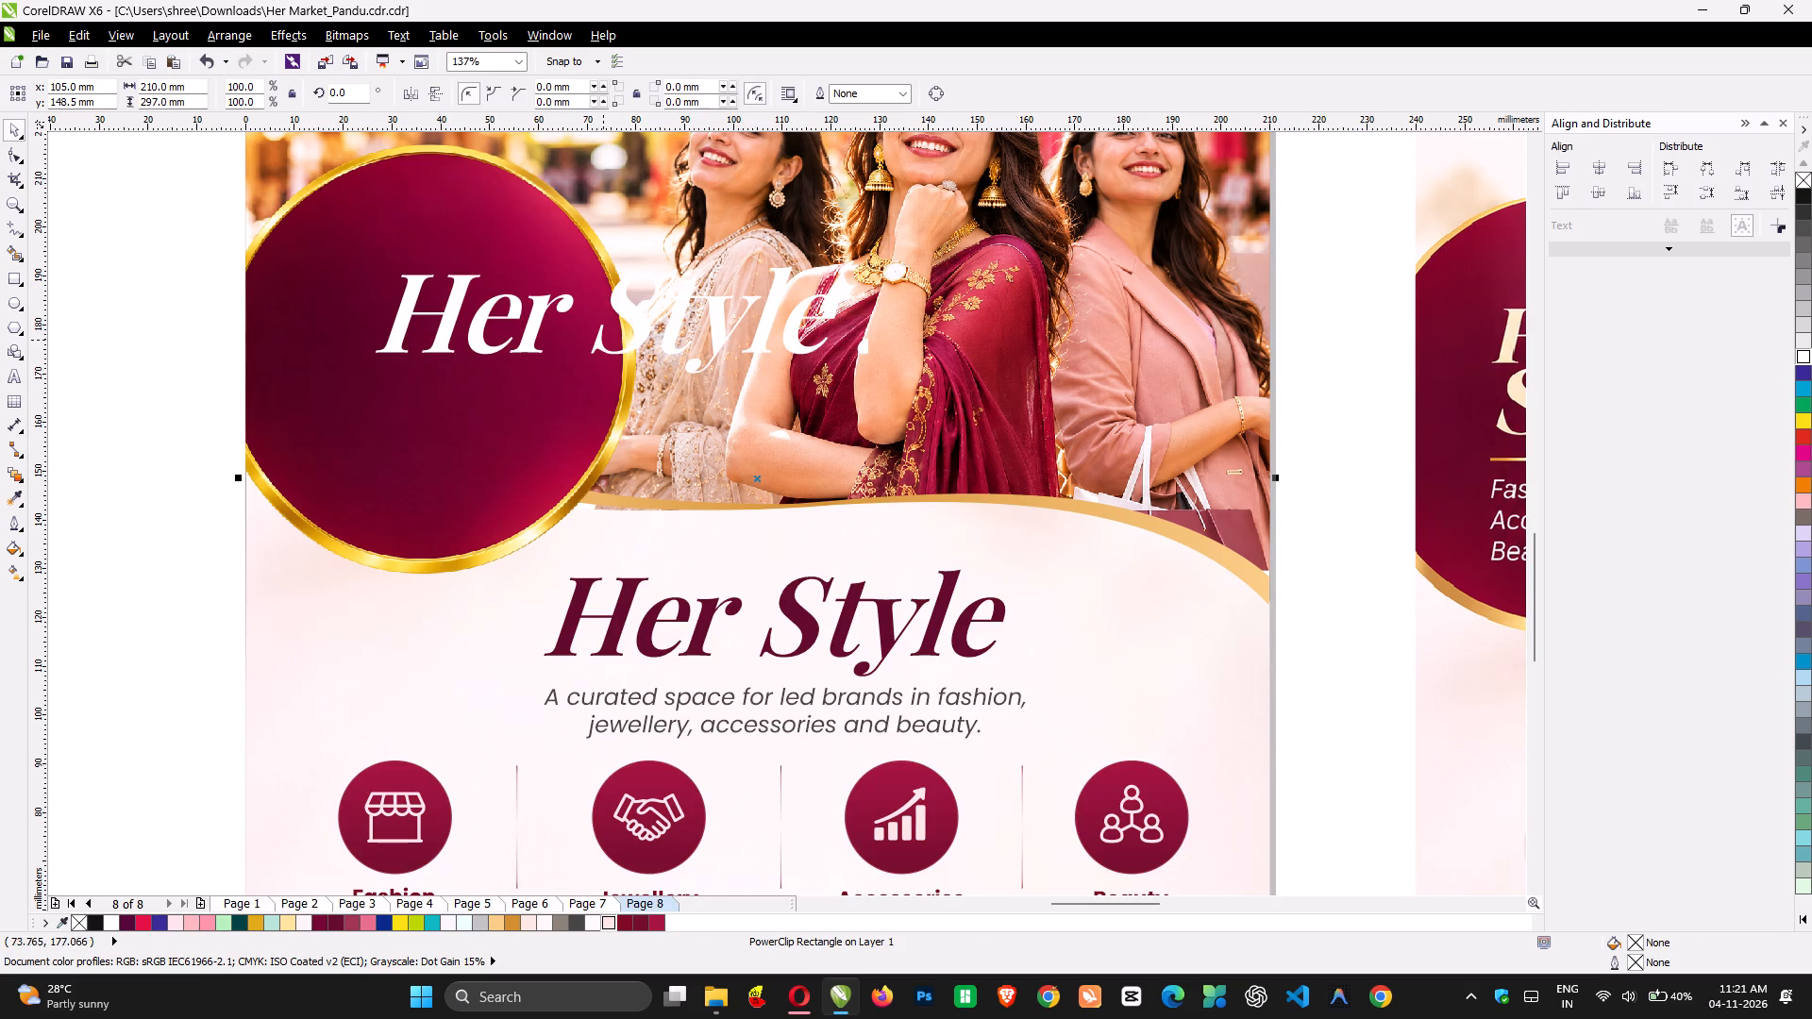
double_click(596, 349)
key(Return)
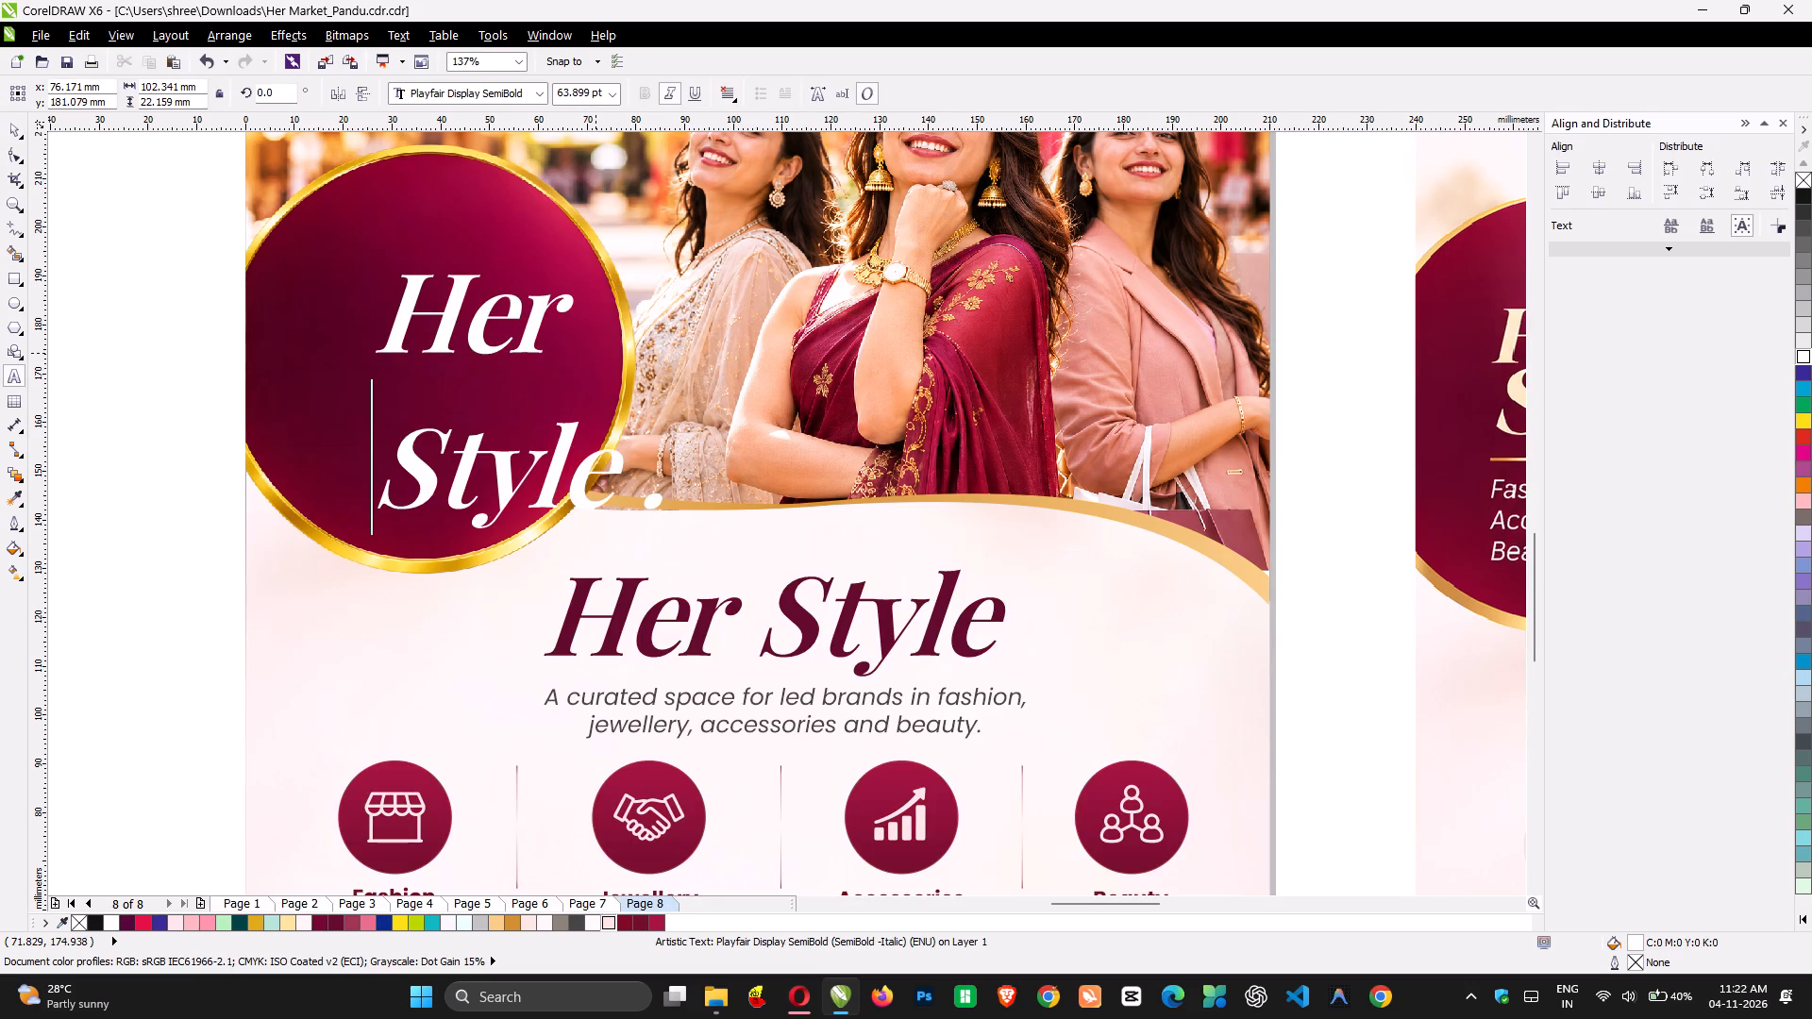
key(ctrl+a)
key(ctrl+l)
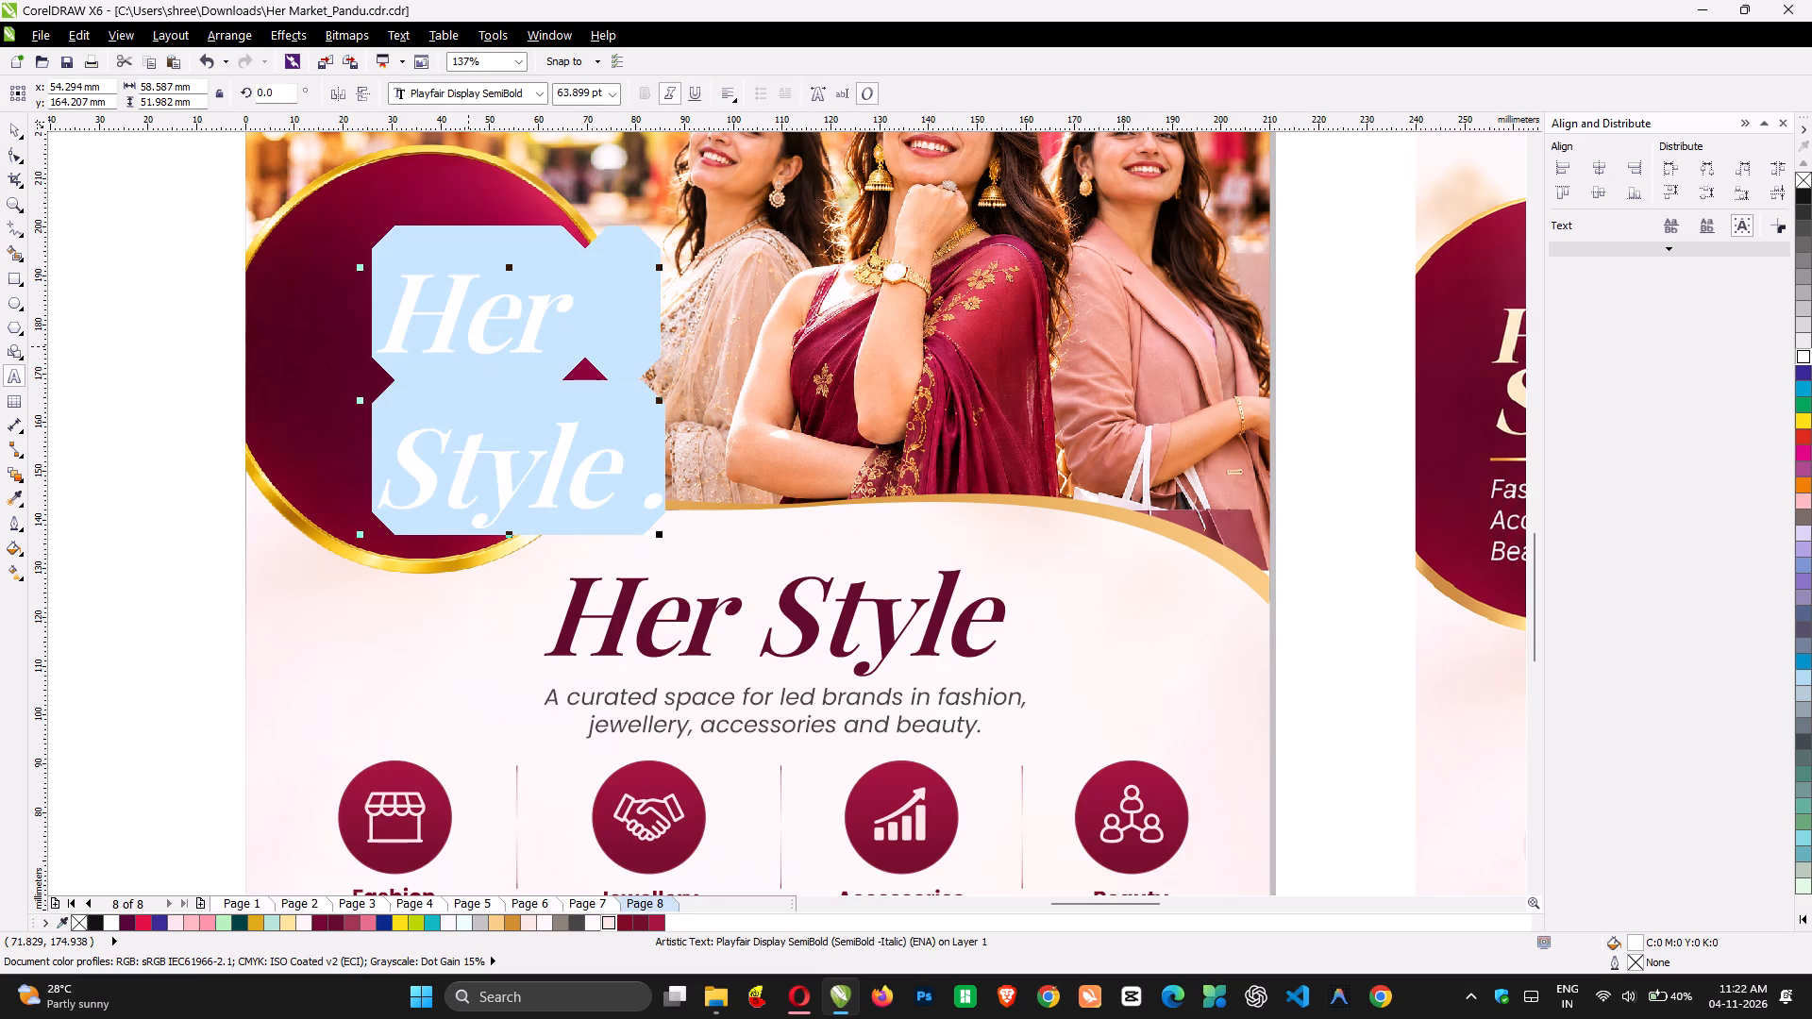
Tighten the line spacing of the two-line white Her Style text so both lines fit the badge.
click(16, 152)
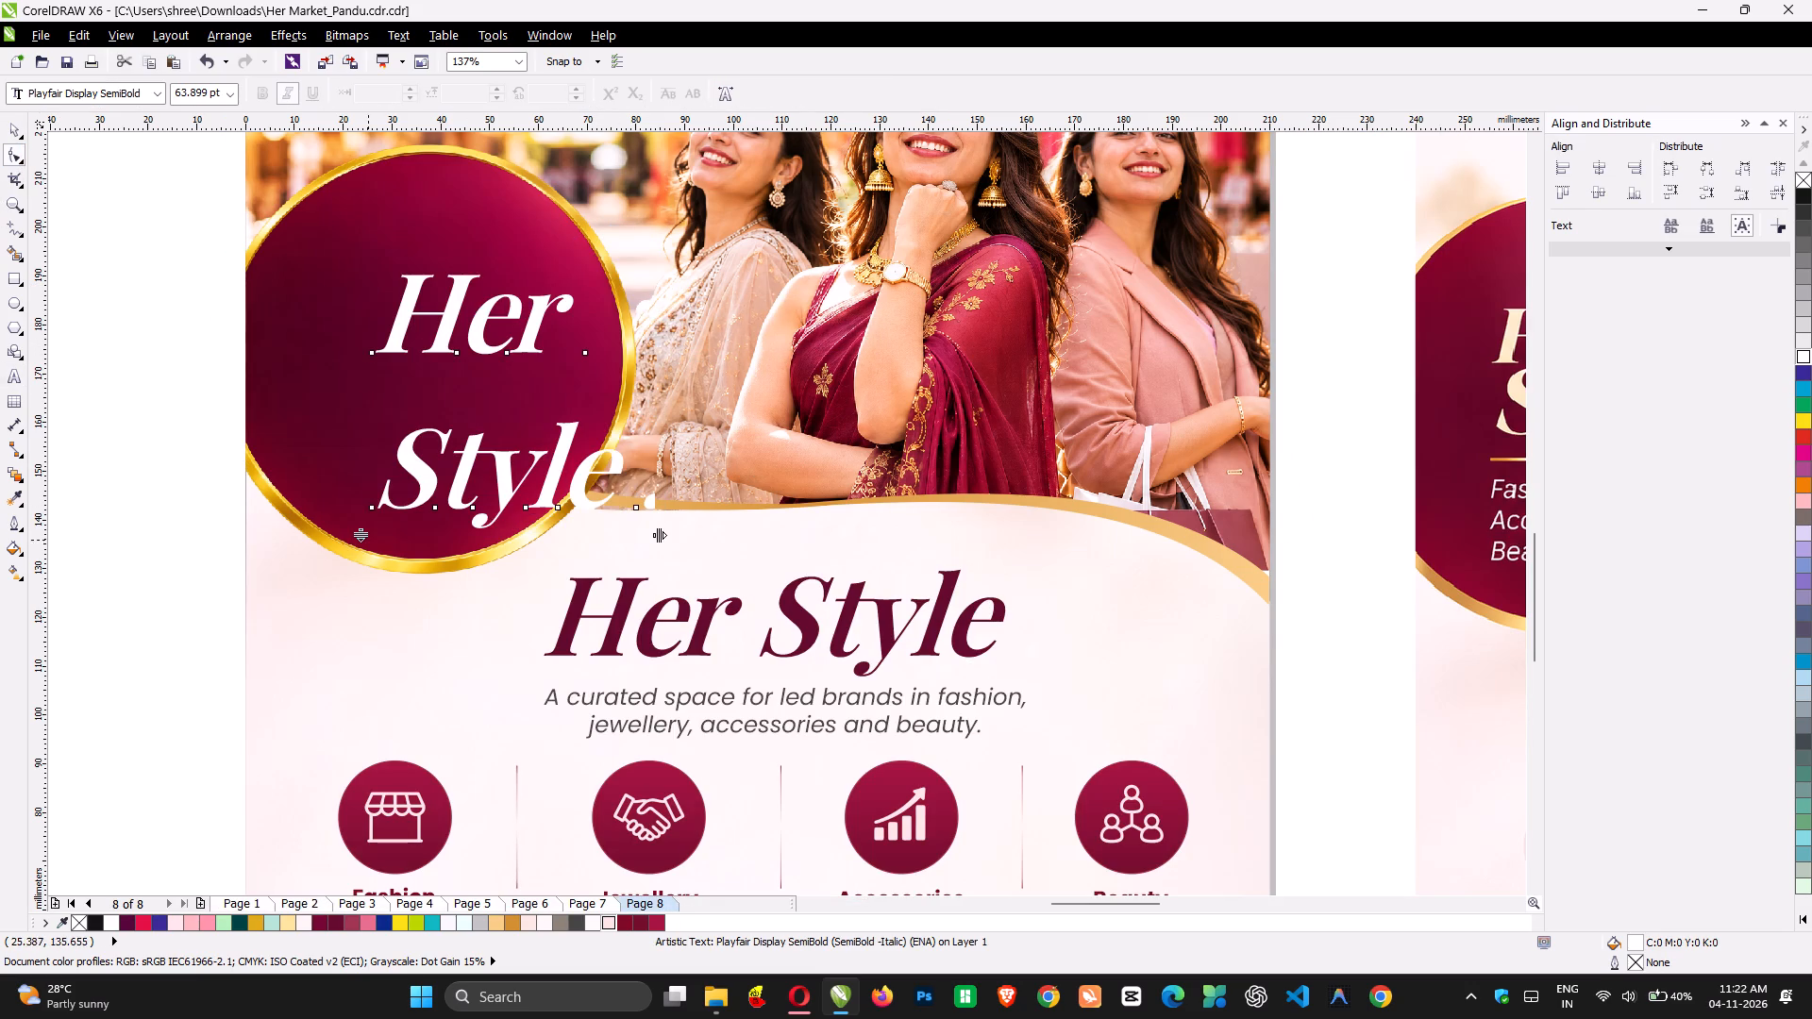
drag(361, 534, 349, 438)
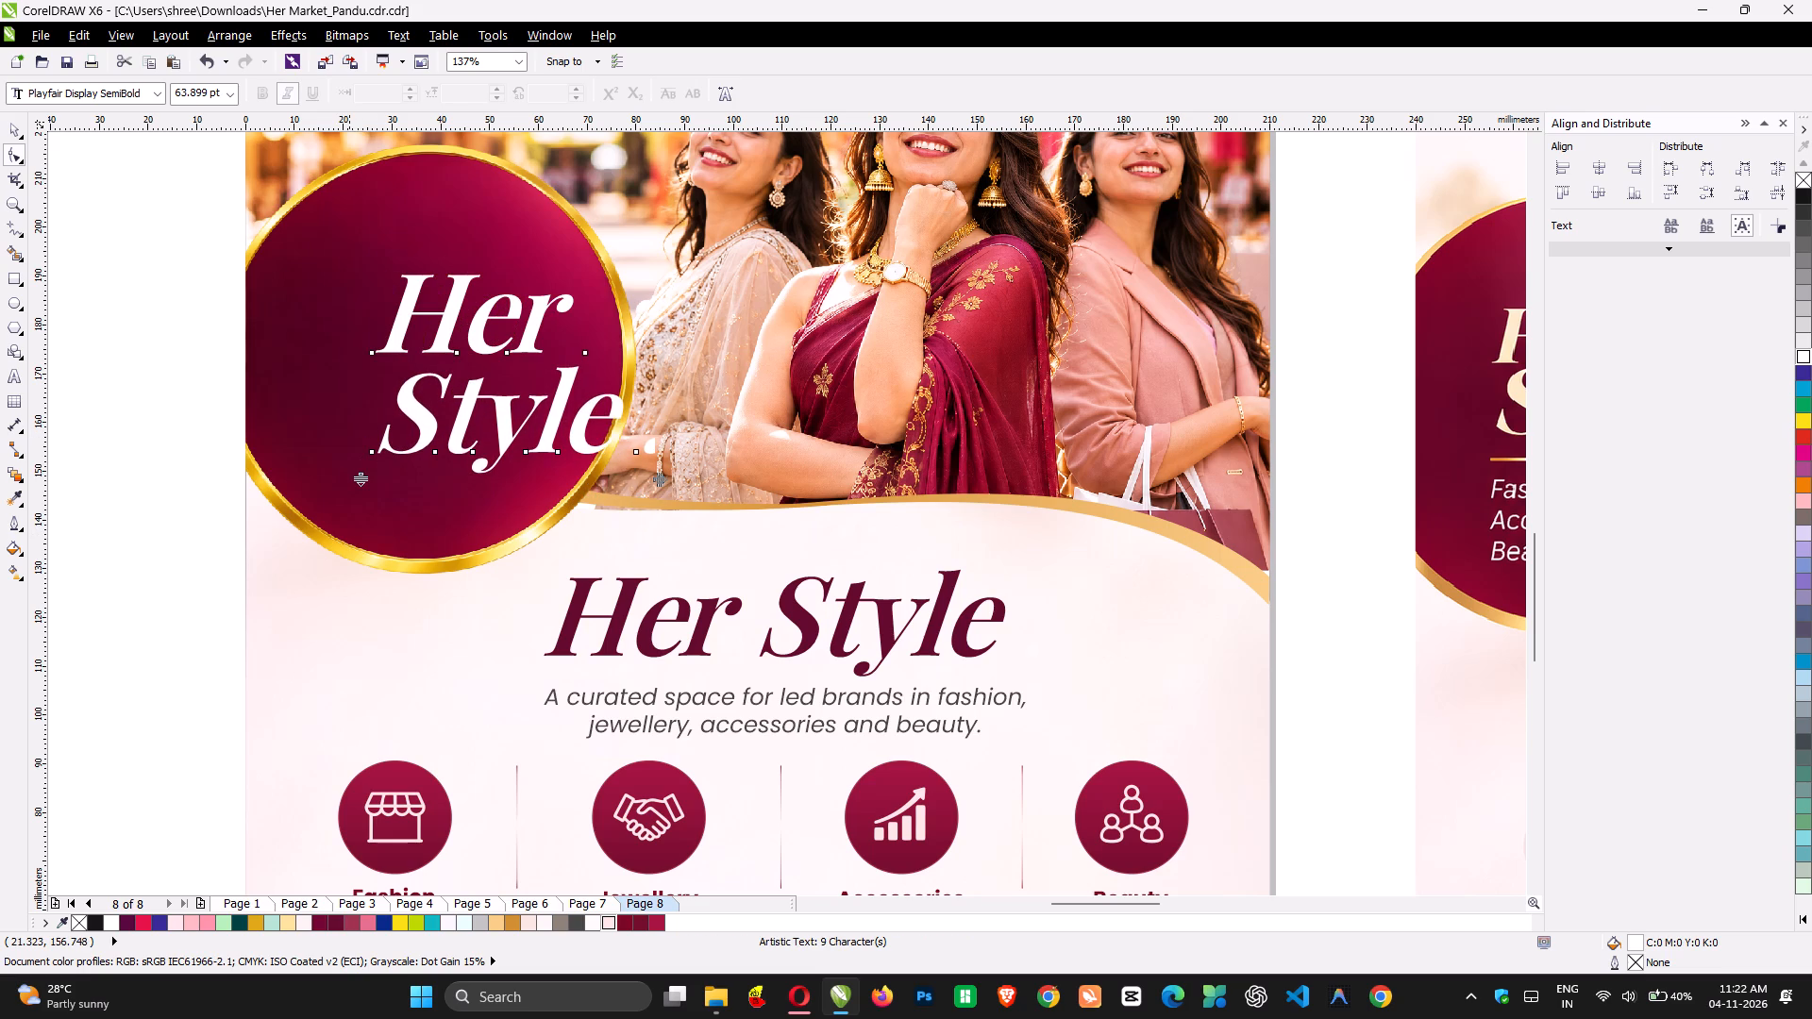
key(space)
Copy the script tagline "Her Business Brighter Futures" from page 4.
key(Page_Up)
key(Page_Up)
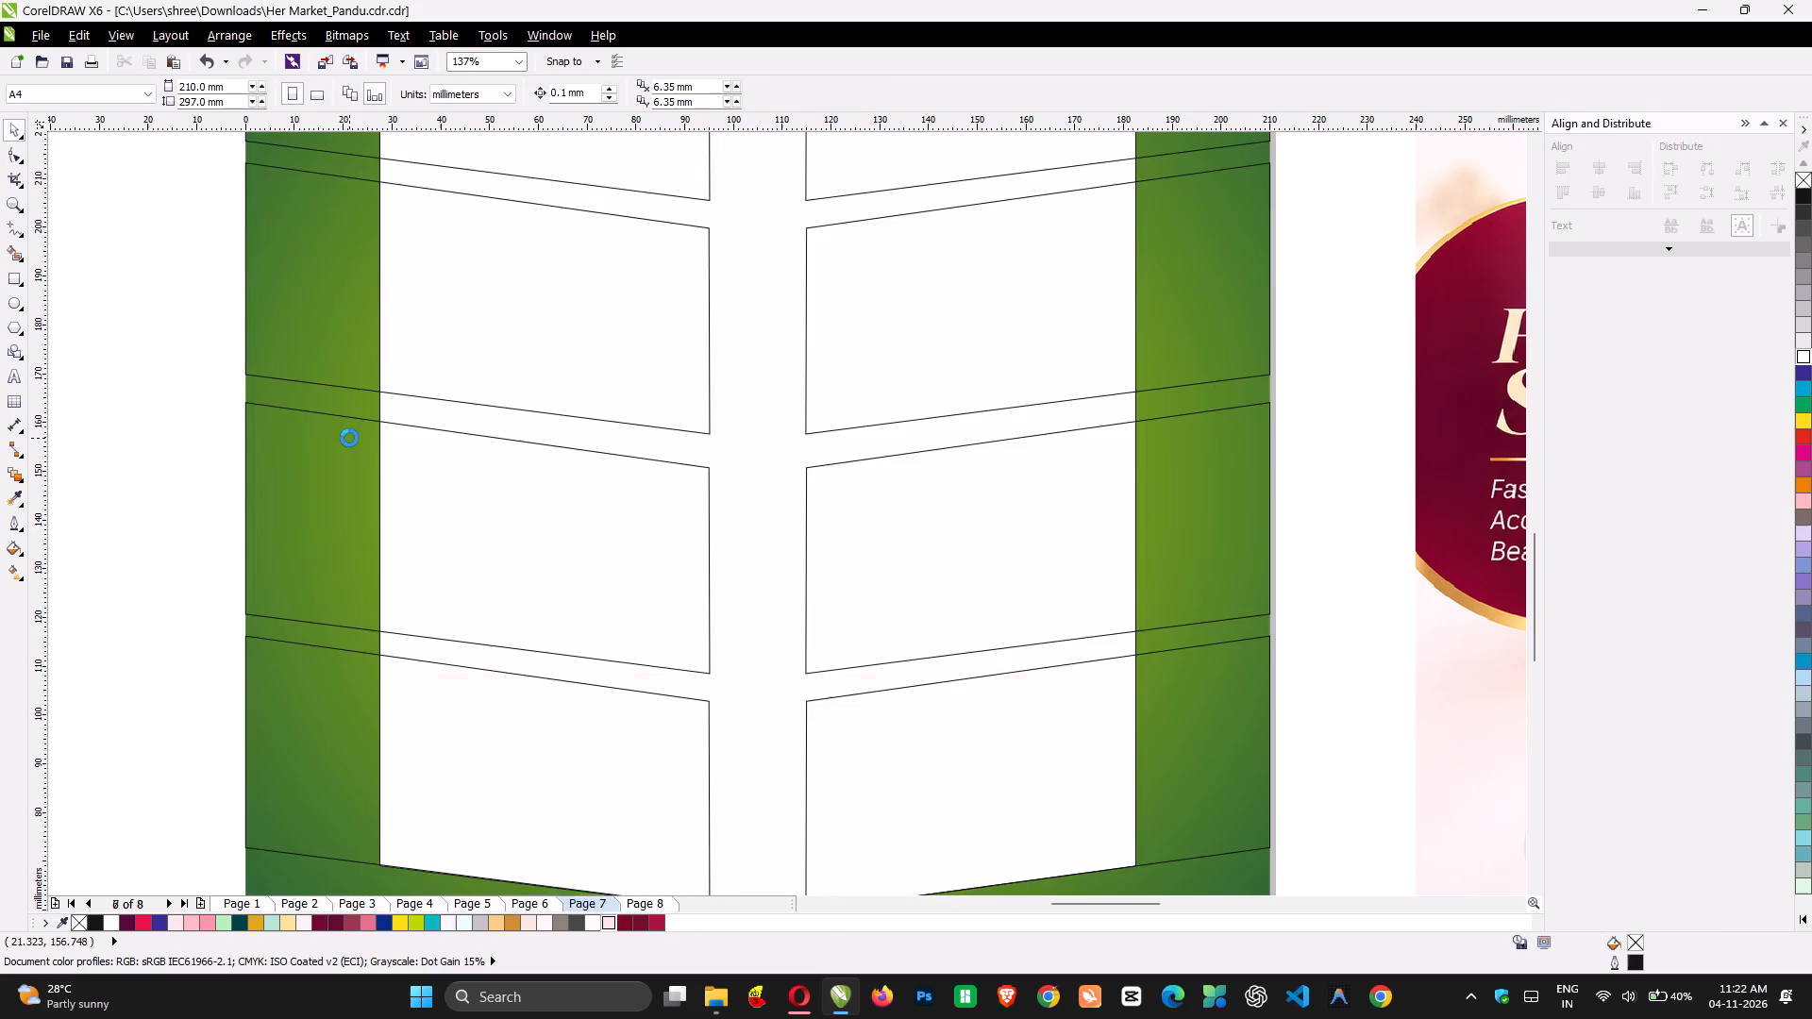
key(Page_Up)
key(Page_Up)
key(Page_Up)
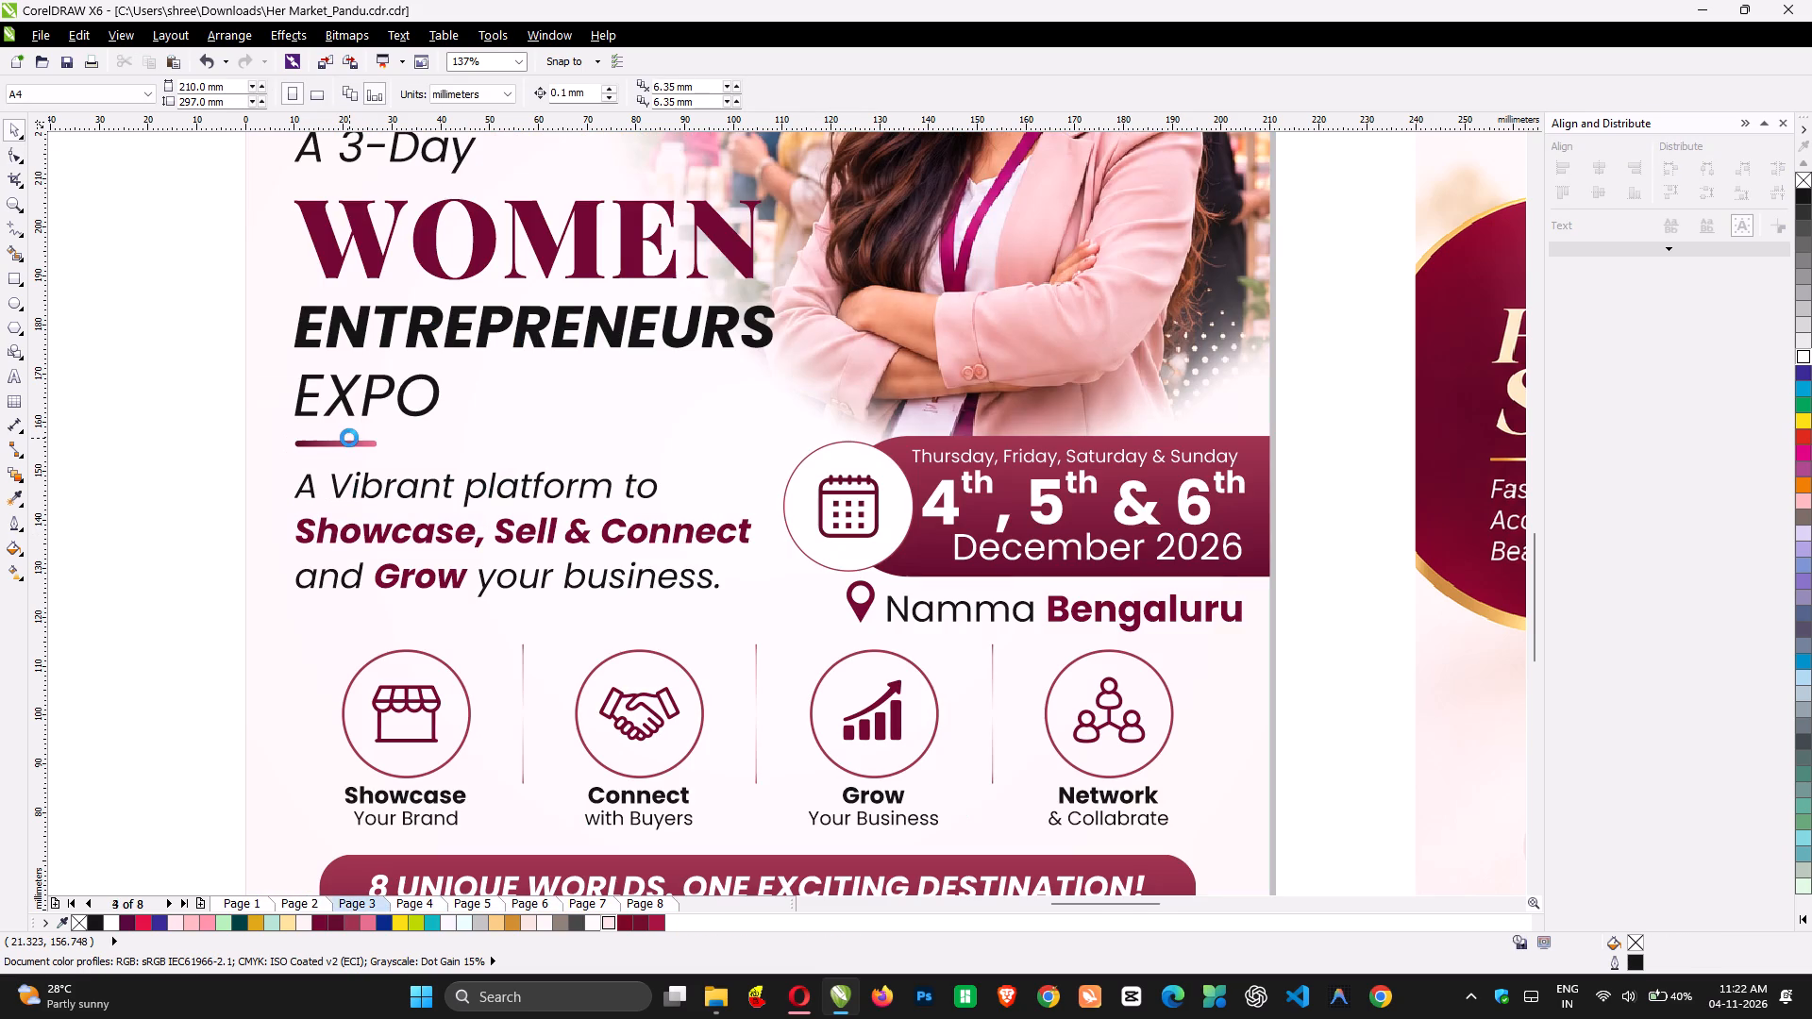
key(Page_Down)
scroll(349, 438, up, 1)
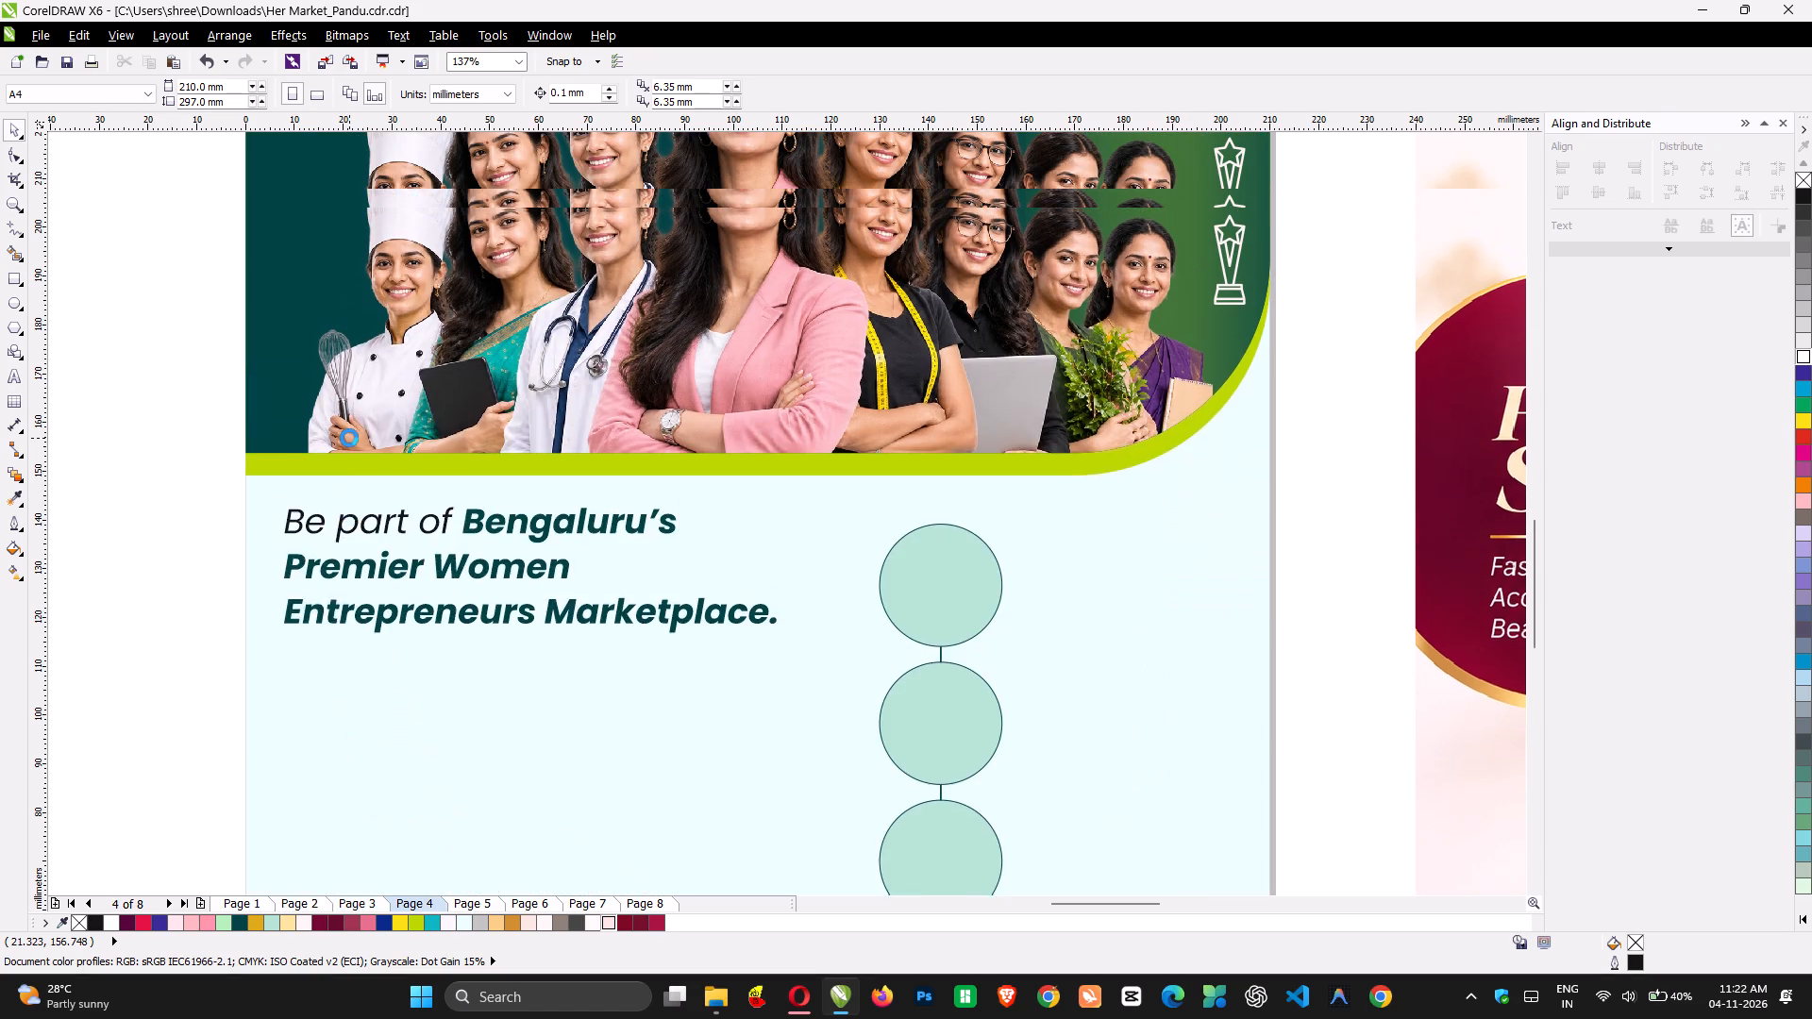
scroll(349, 438, up, 2)
click(415, 325)
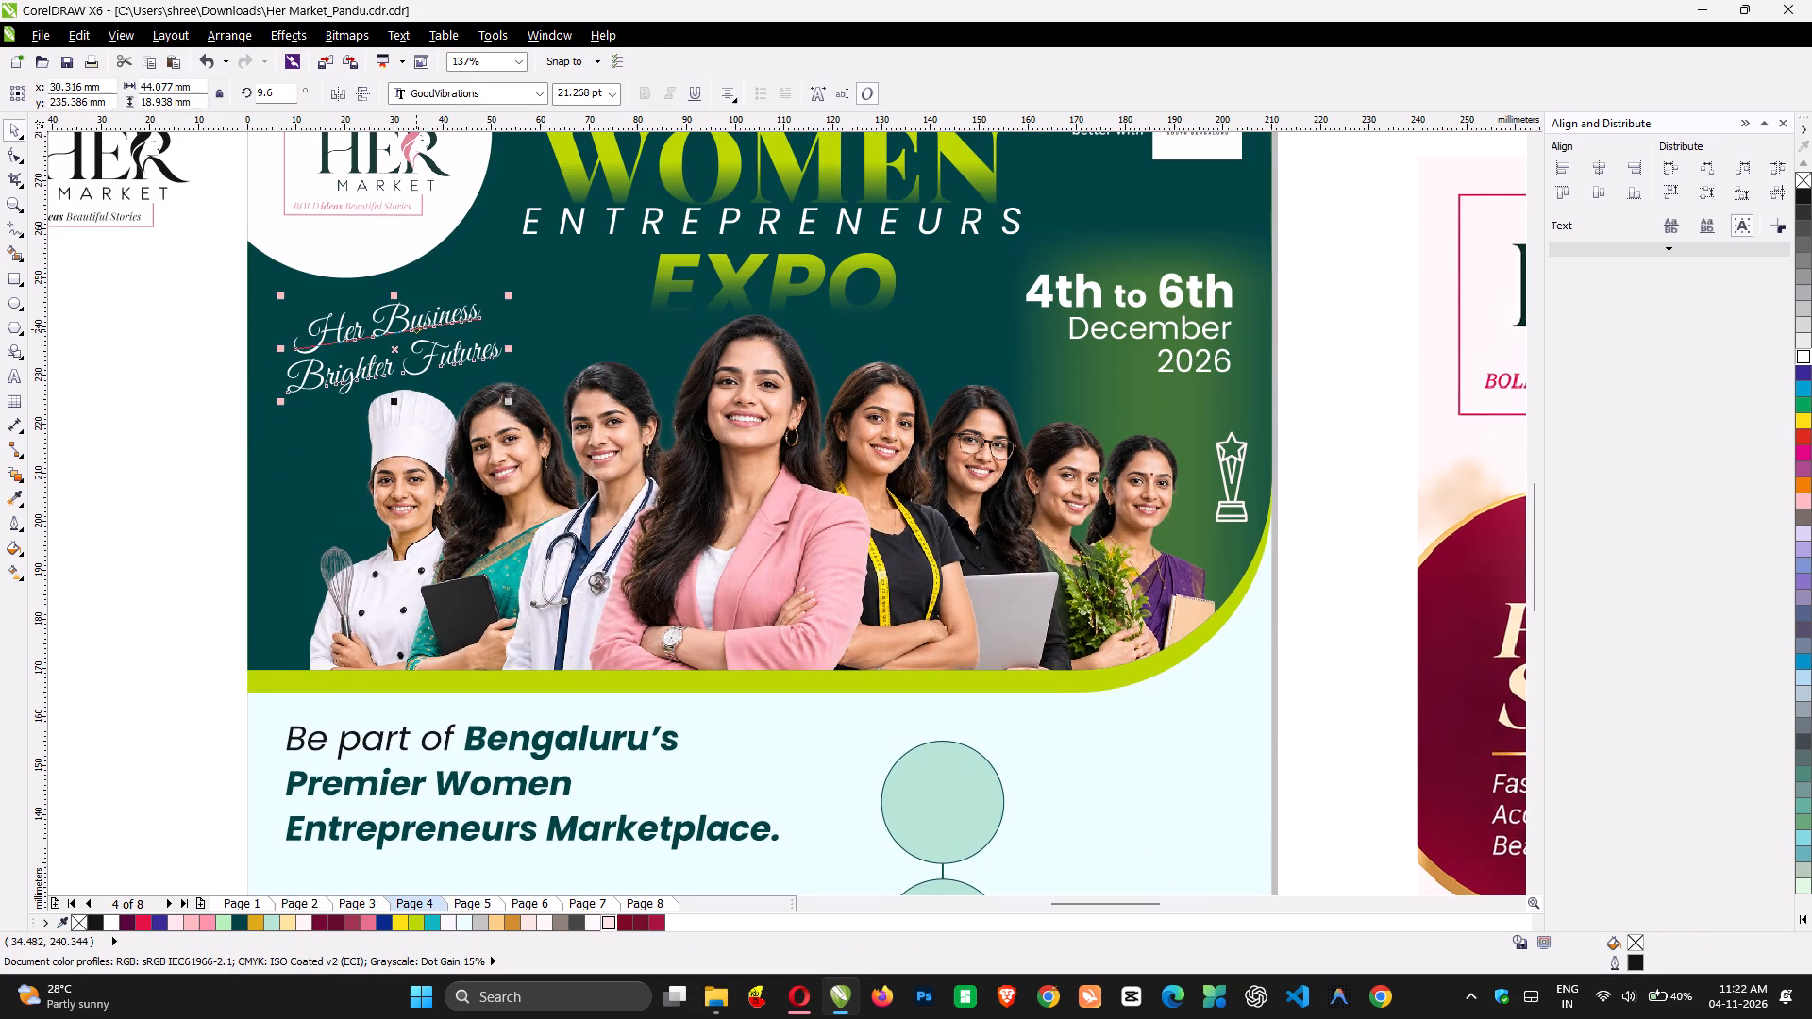
key(ctrl+c)
Paste the tagline onto page 8 and place it in the upper part of the maroon badge, above Her Style.
key(Page_Down)
key(Page_Down)
key(Page_Down)
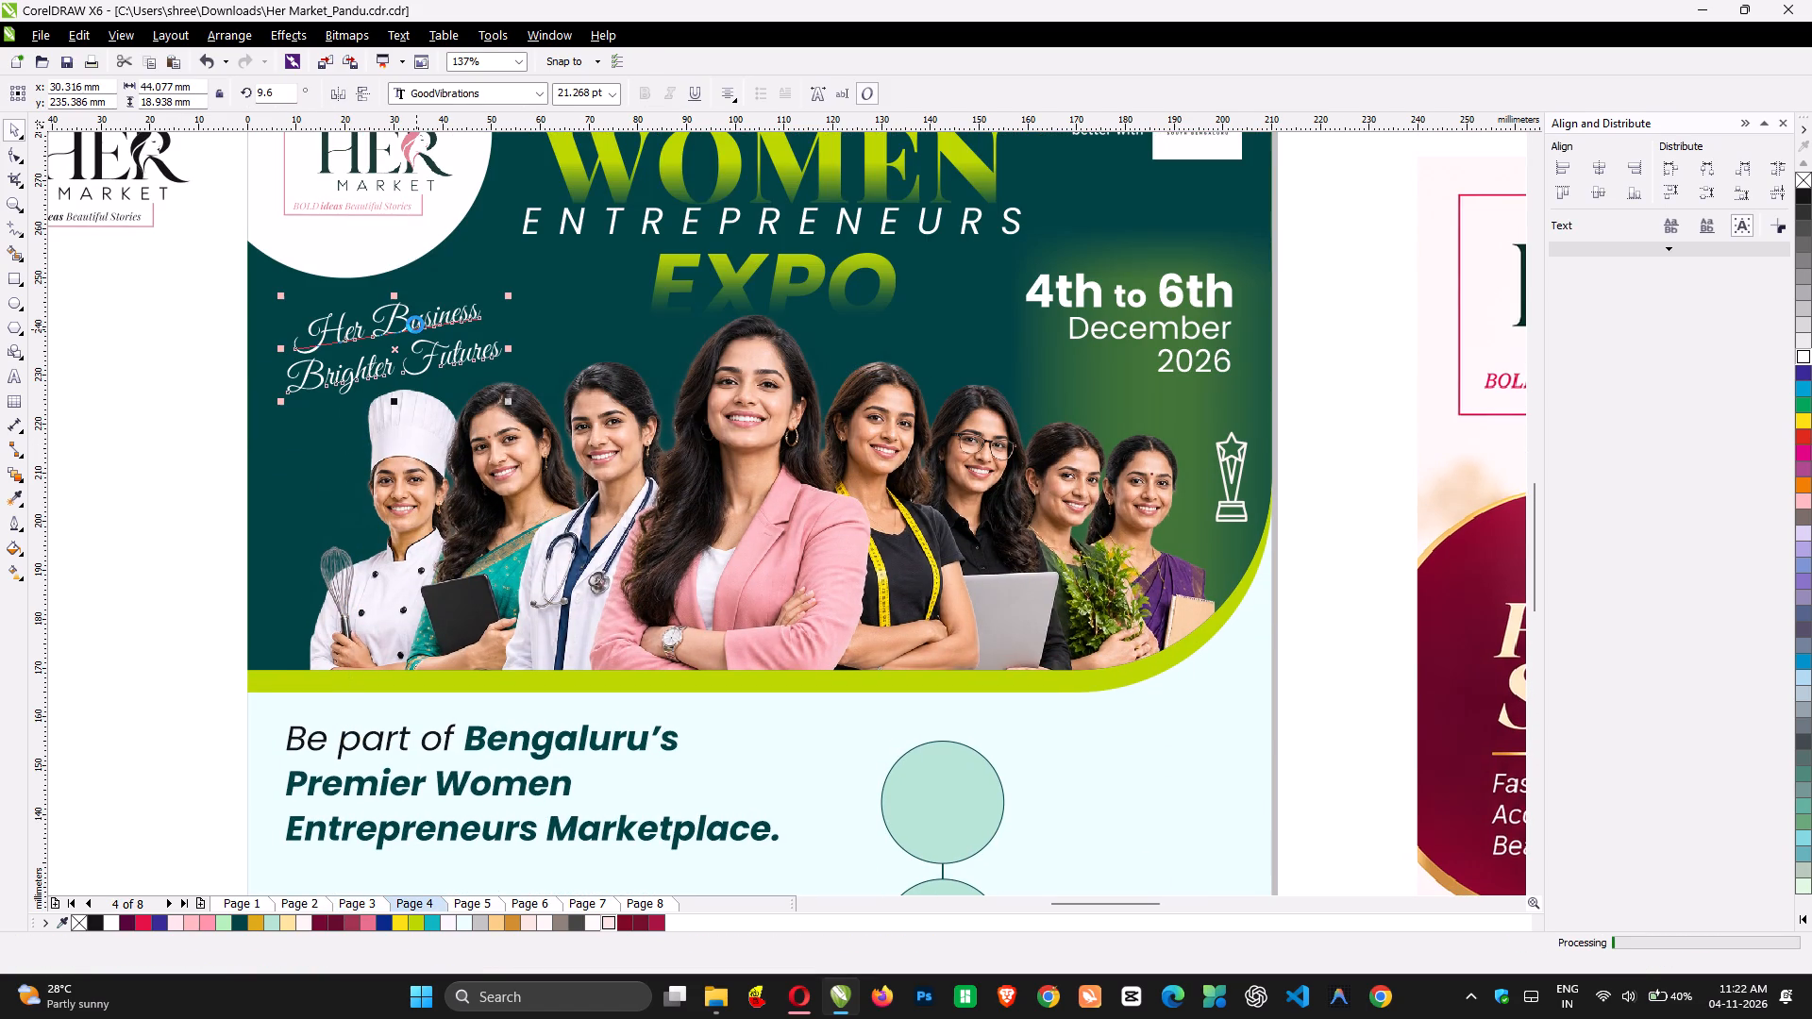
key(Page_Down)
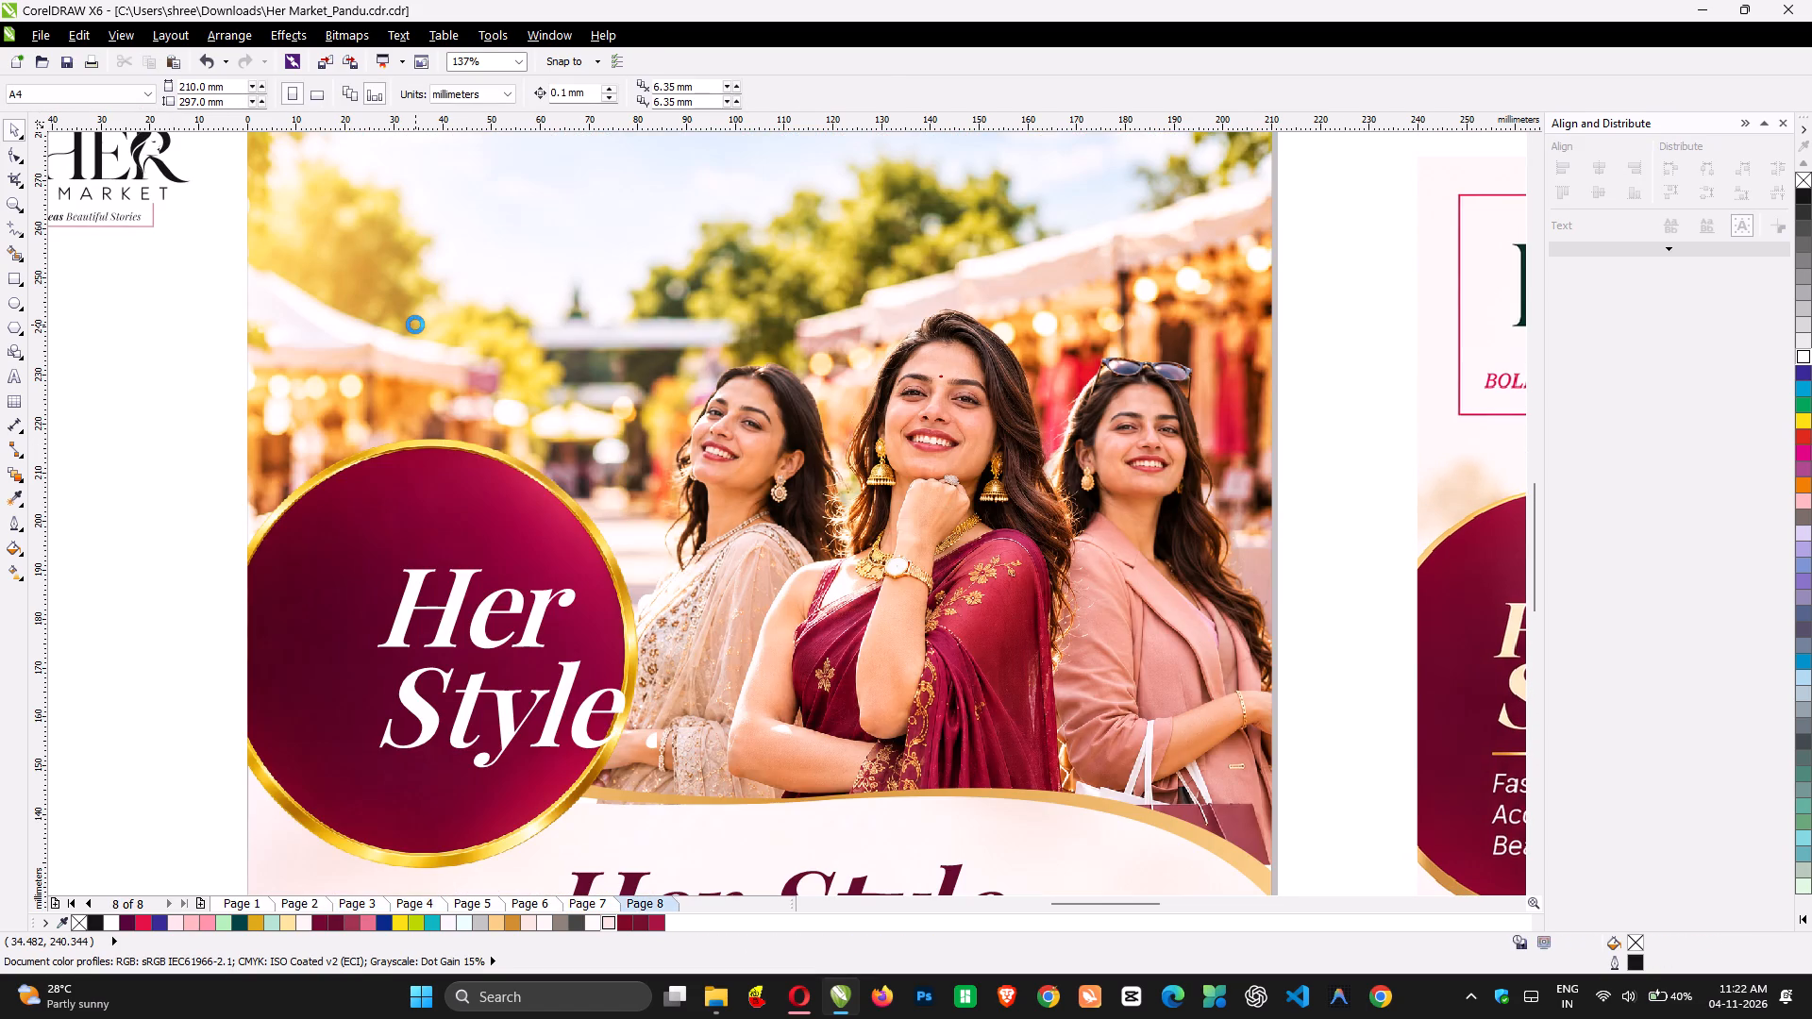
key(ctrl+v)
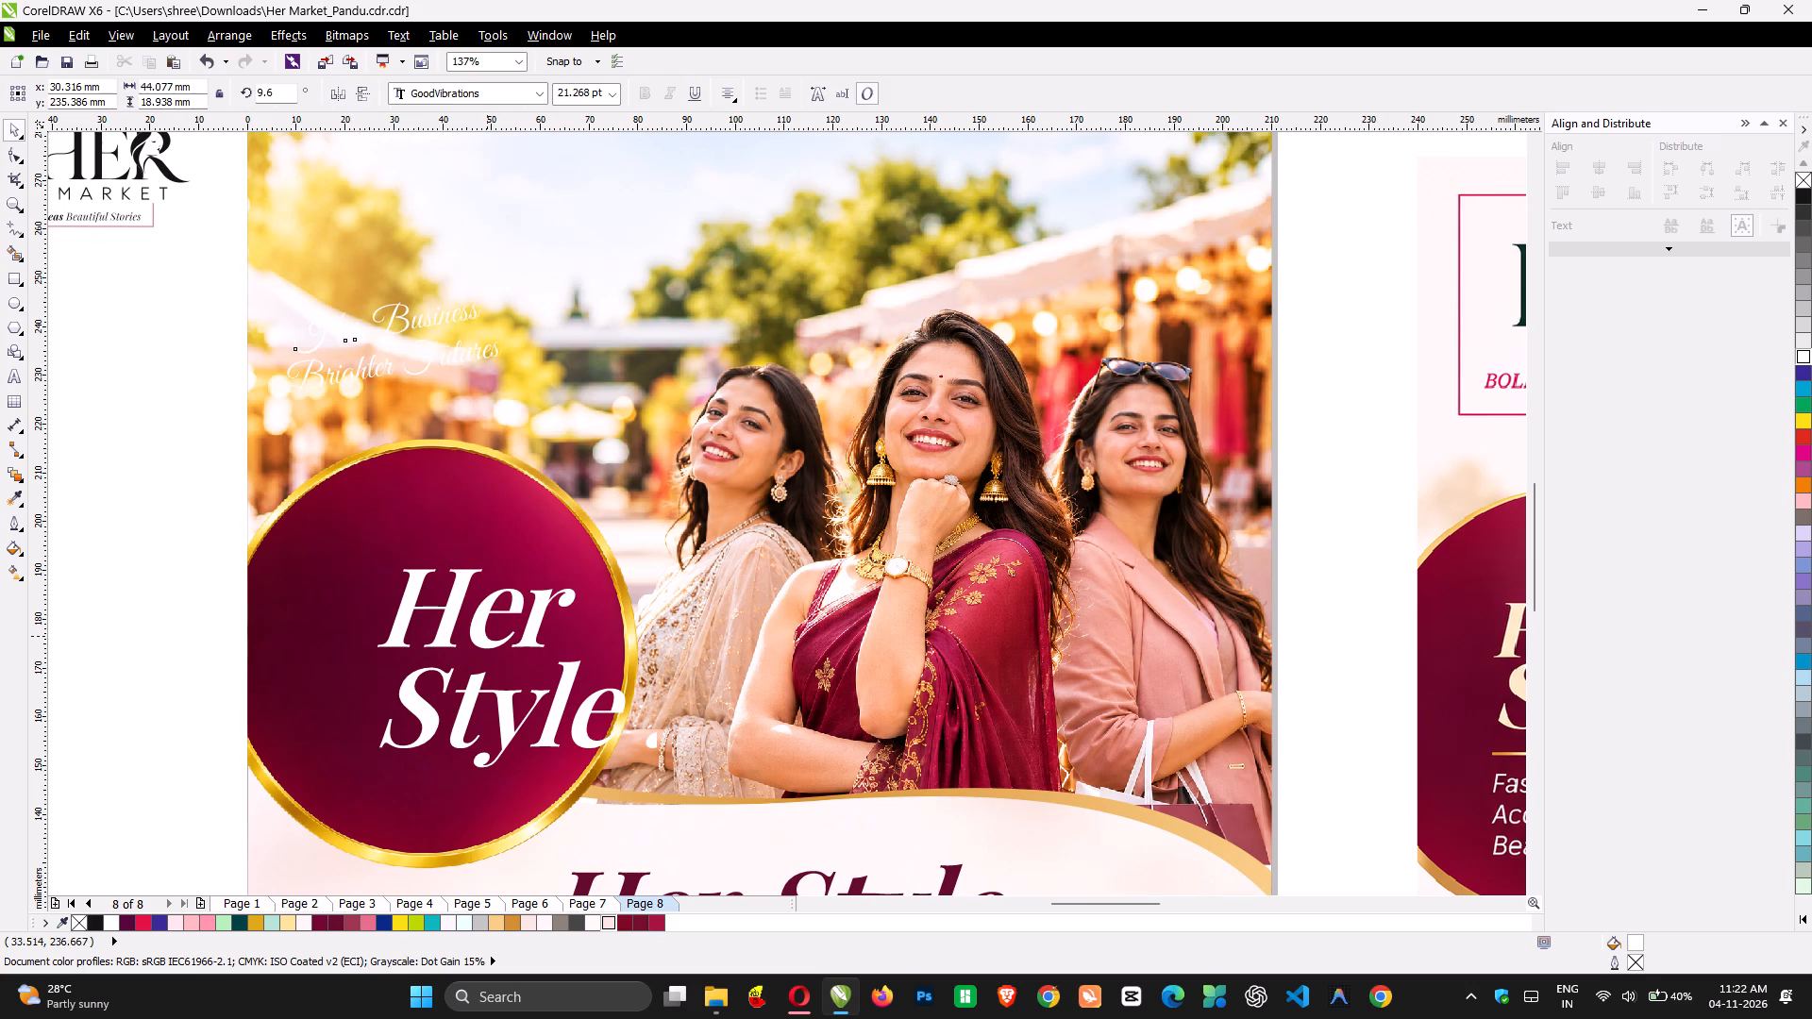
drag(423, 367, 442, 484)
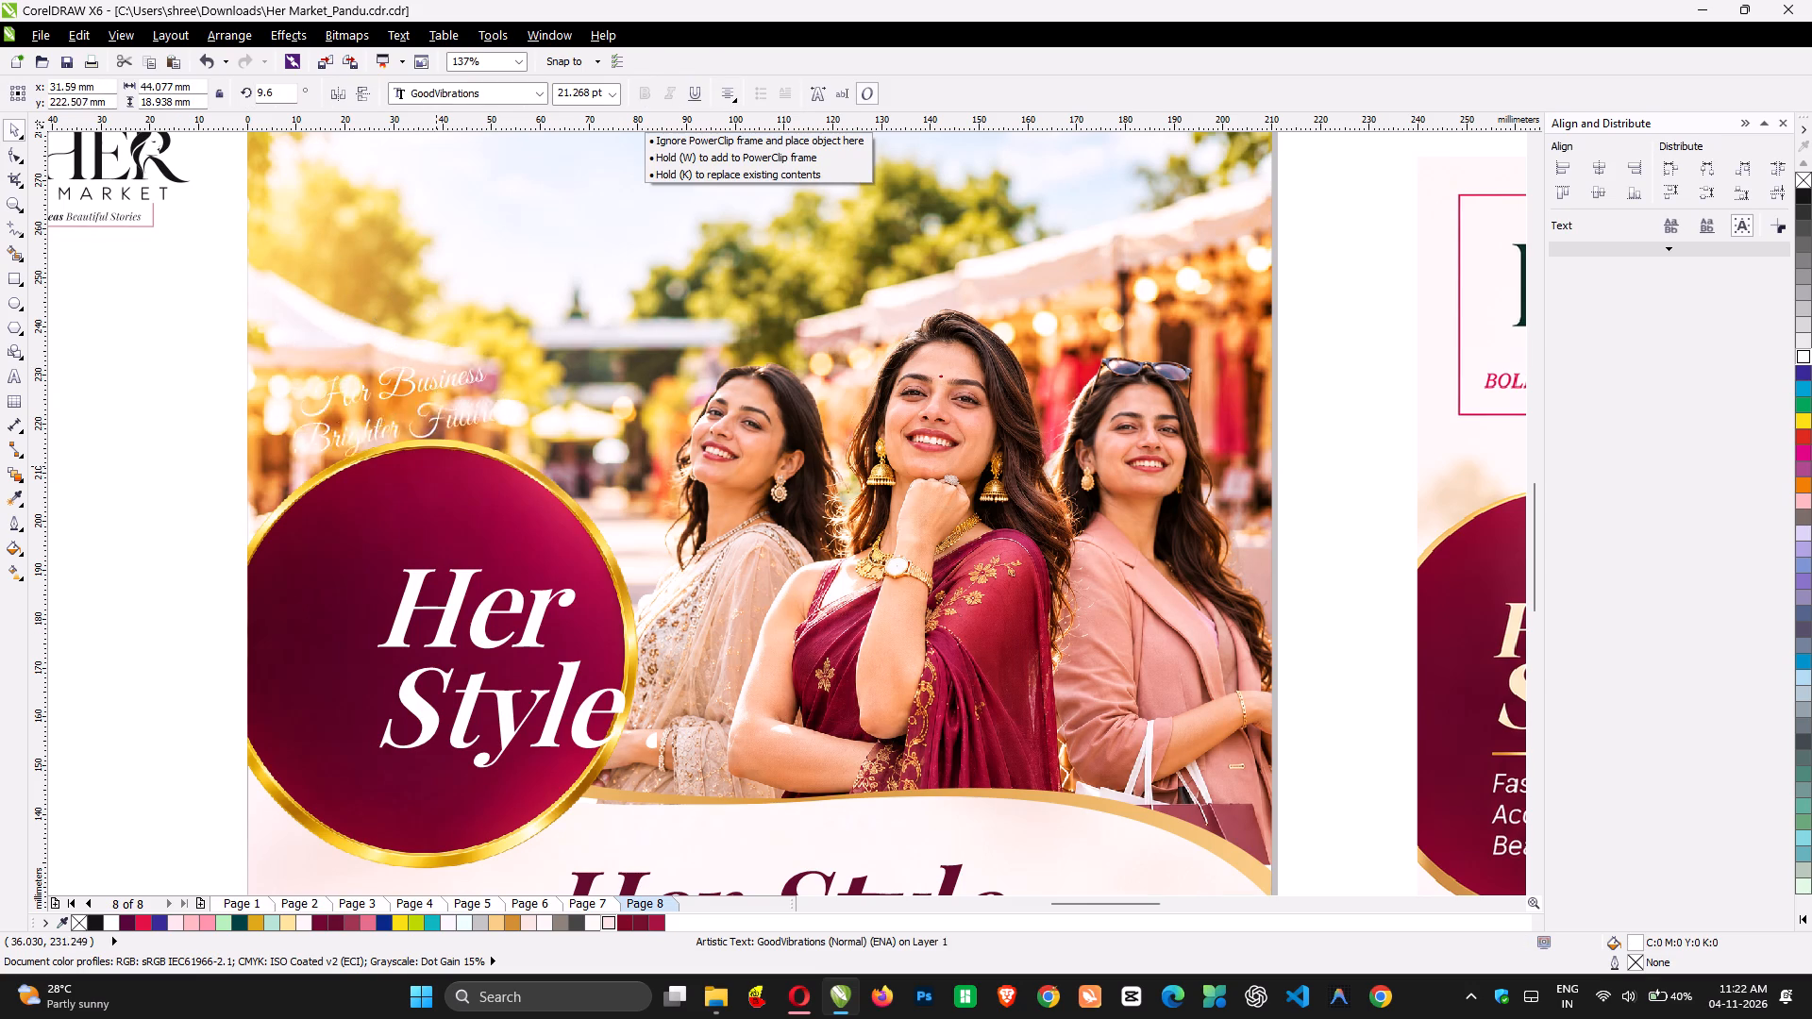
drag(442, 484, 455, 554)
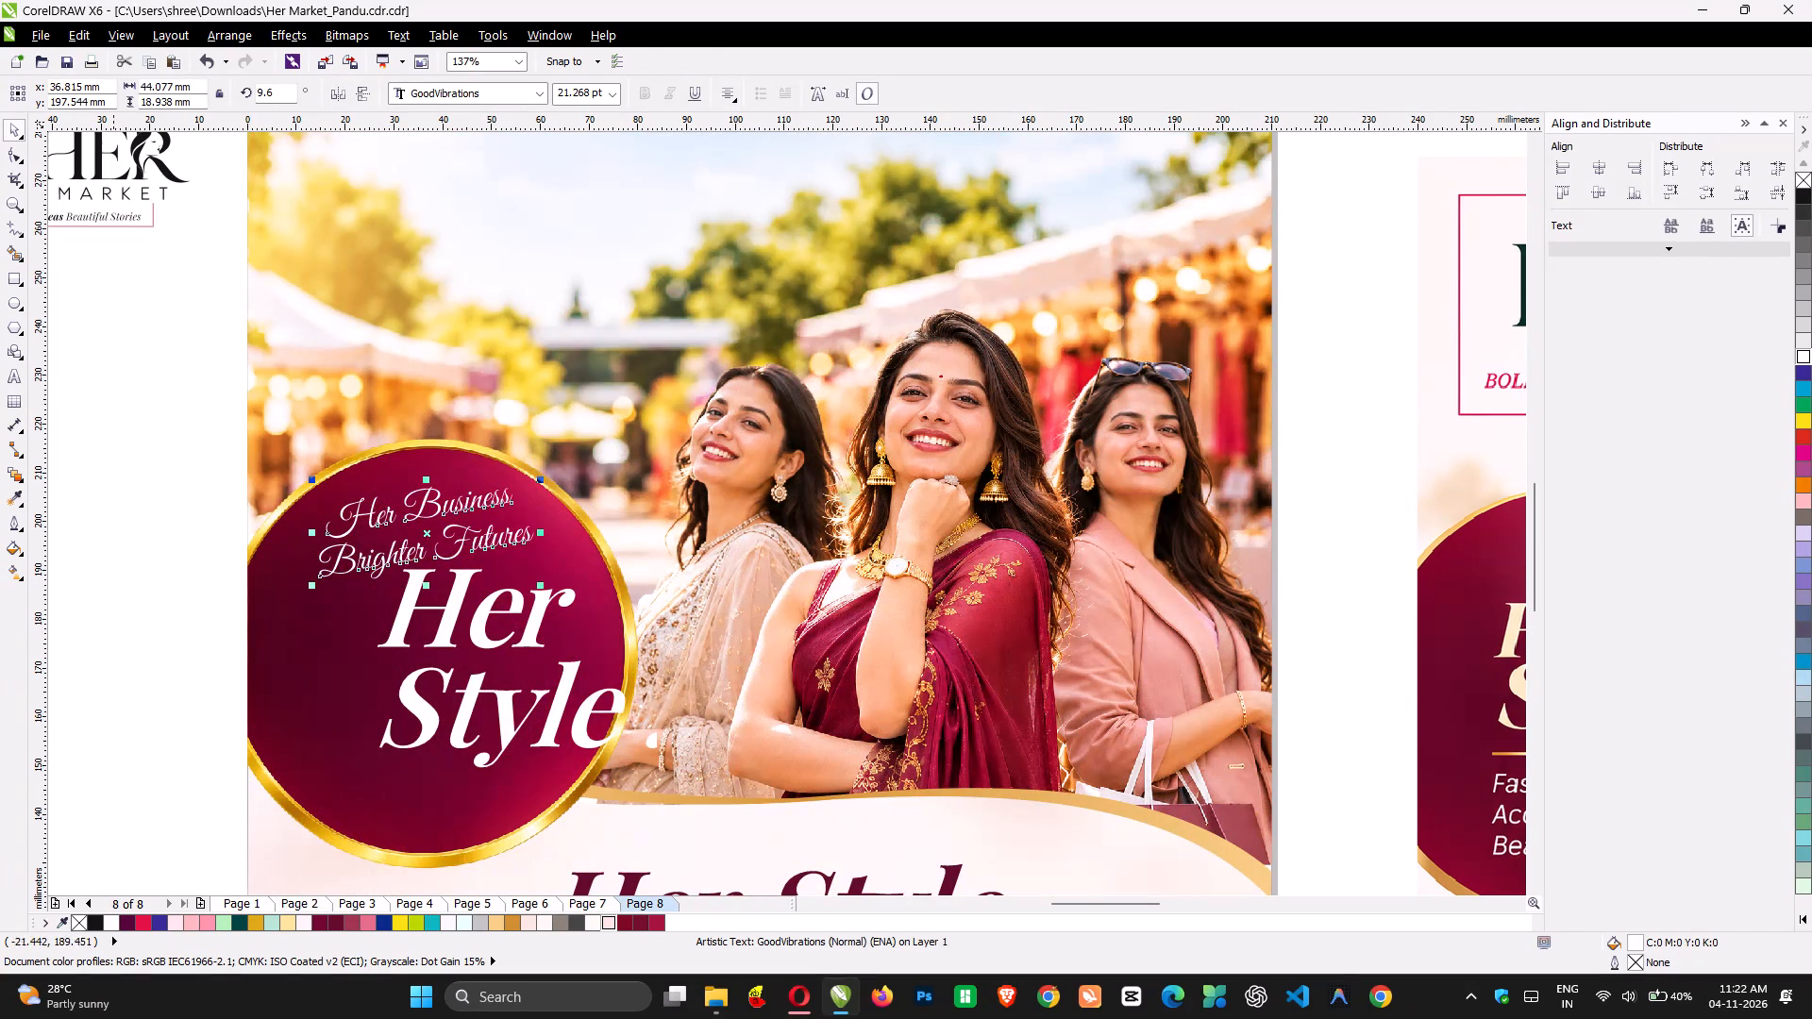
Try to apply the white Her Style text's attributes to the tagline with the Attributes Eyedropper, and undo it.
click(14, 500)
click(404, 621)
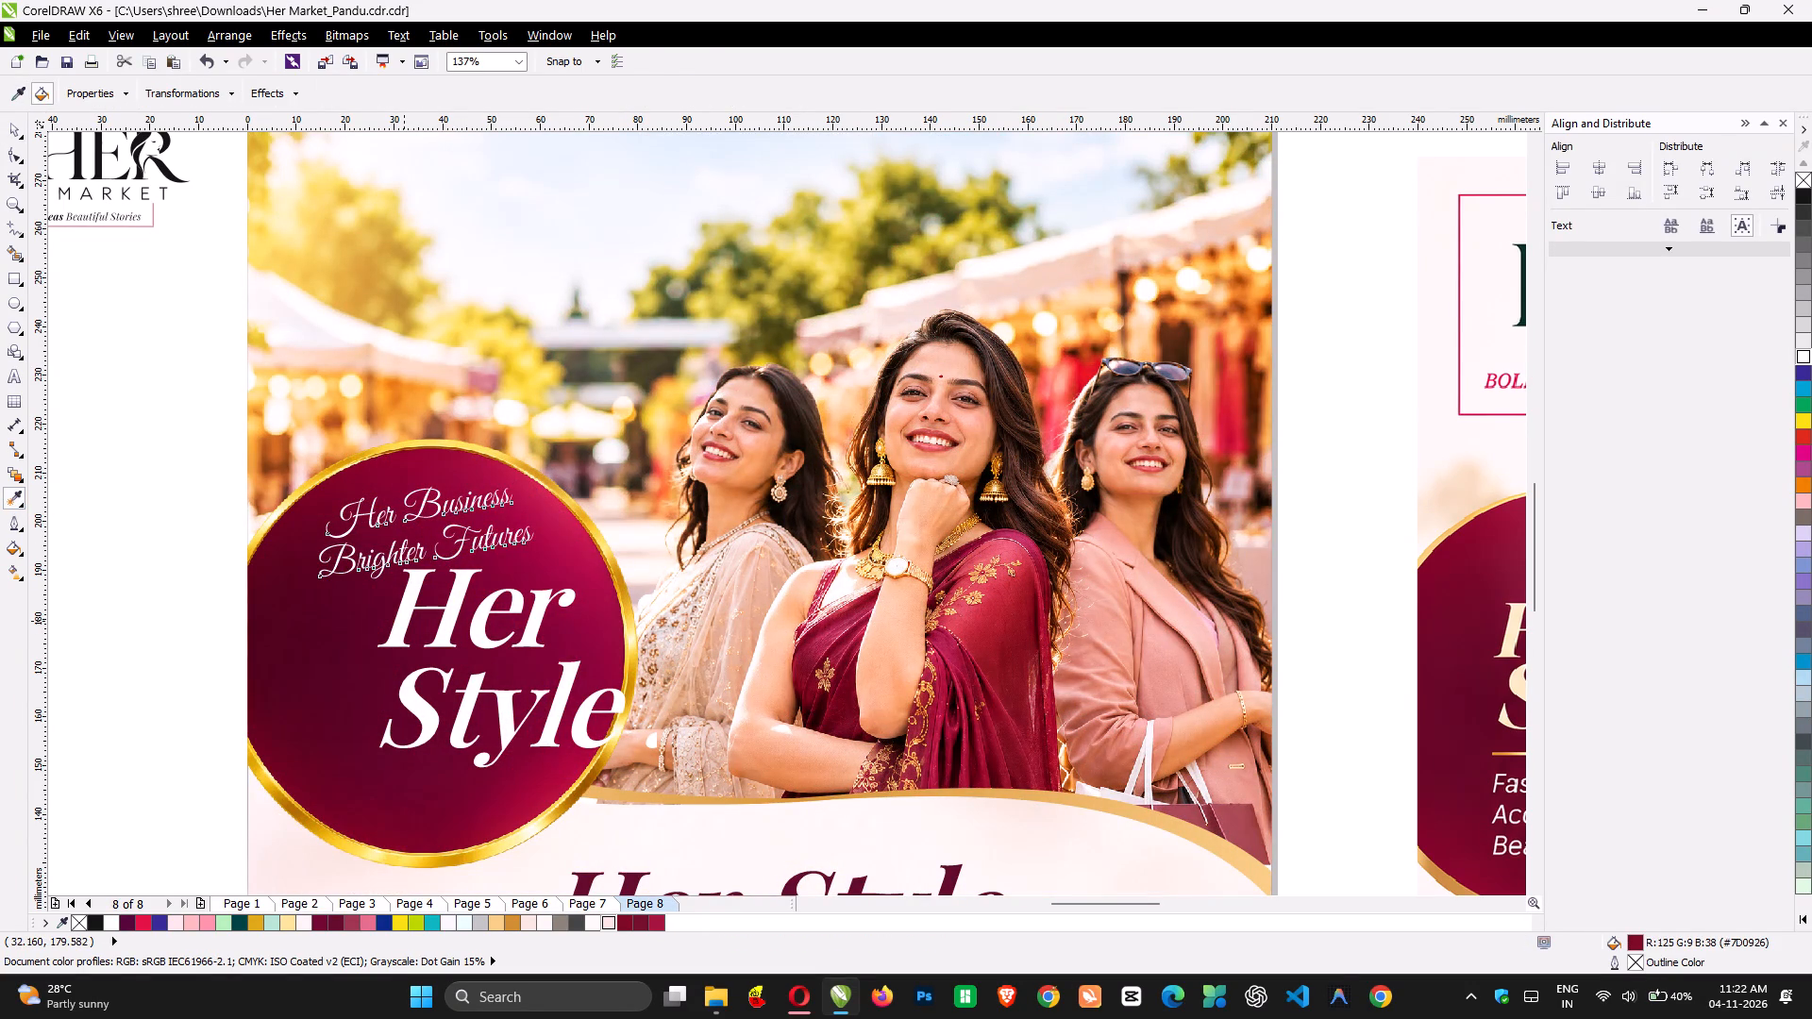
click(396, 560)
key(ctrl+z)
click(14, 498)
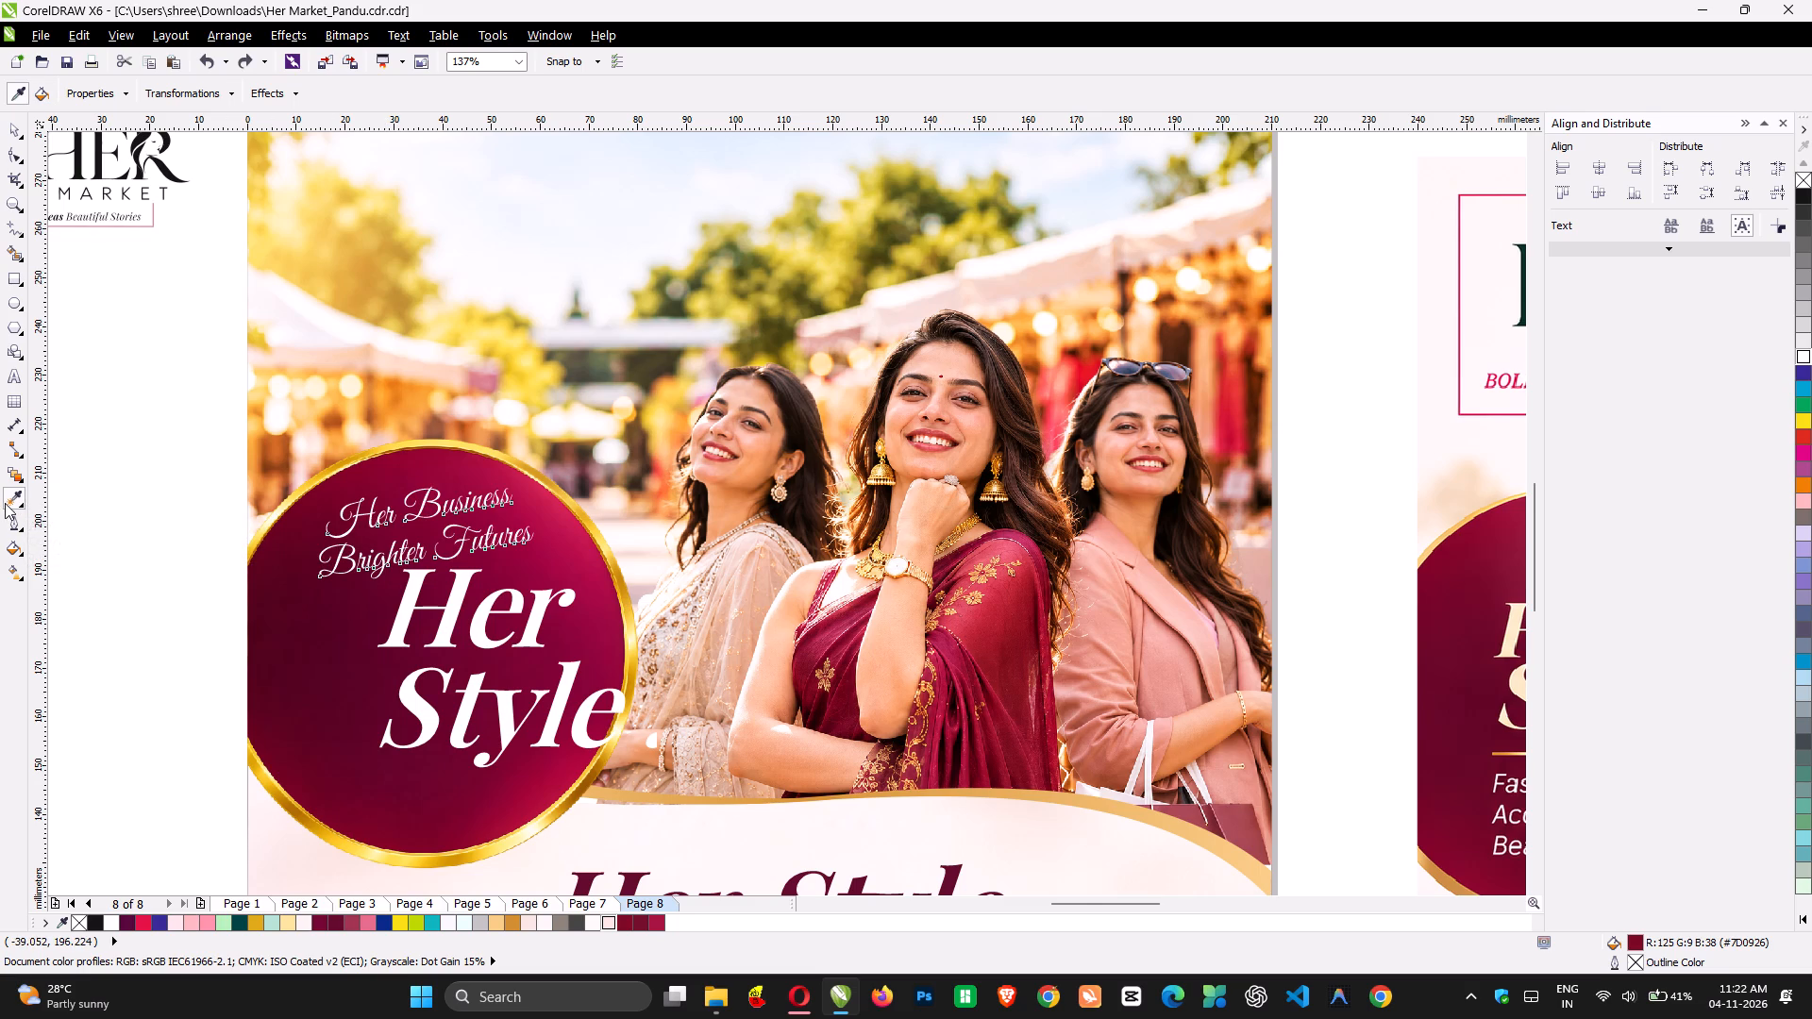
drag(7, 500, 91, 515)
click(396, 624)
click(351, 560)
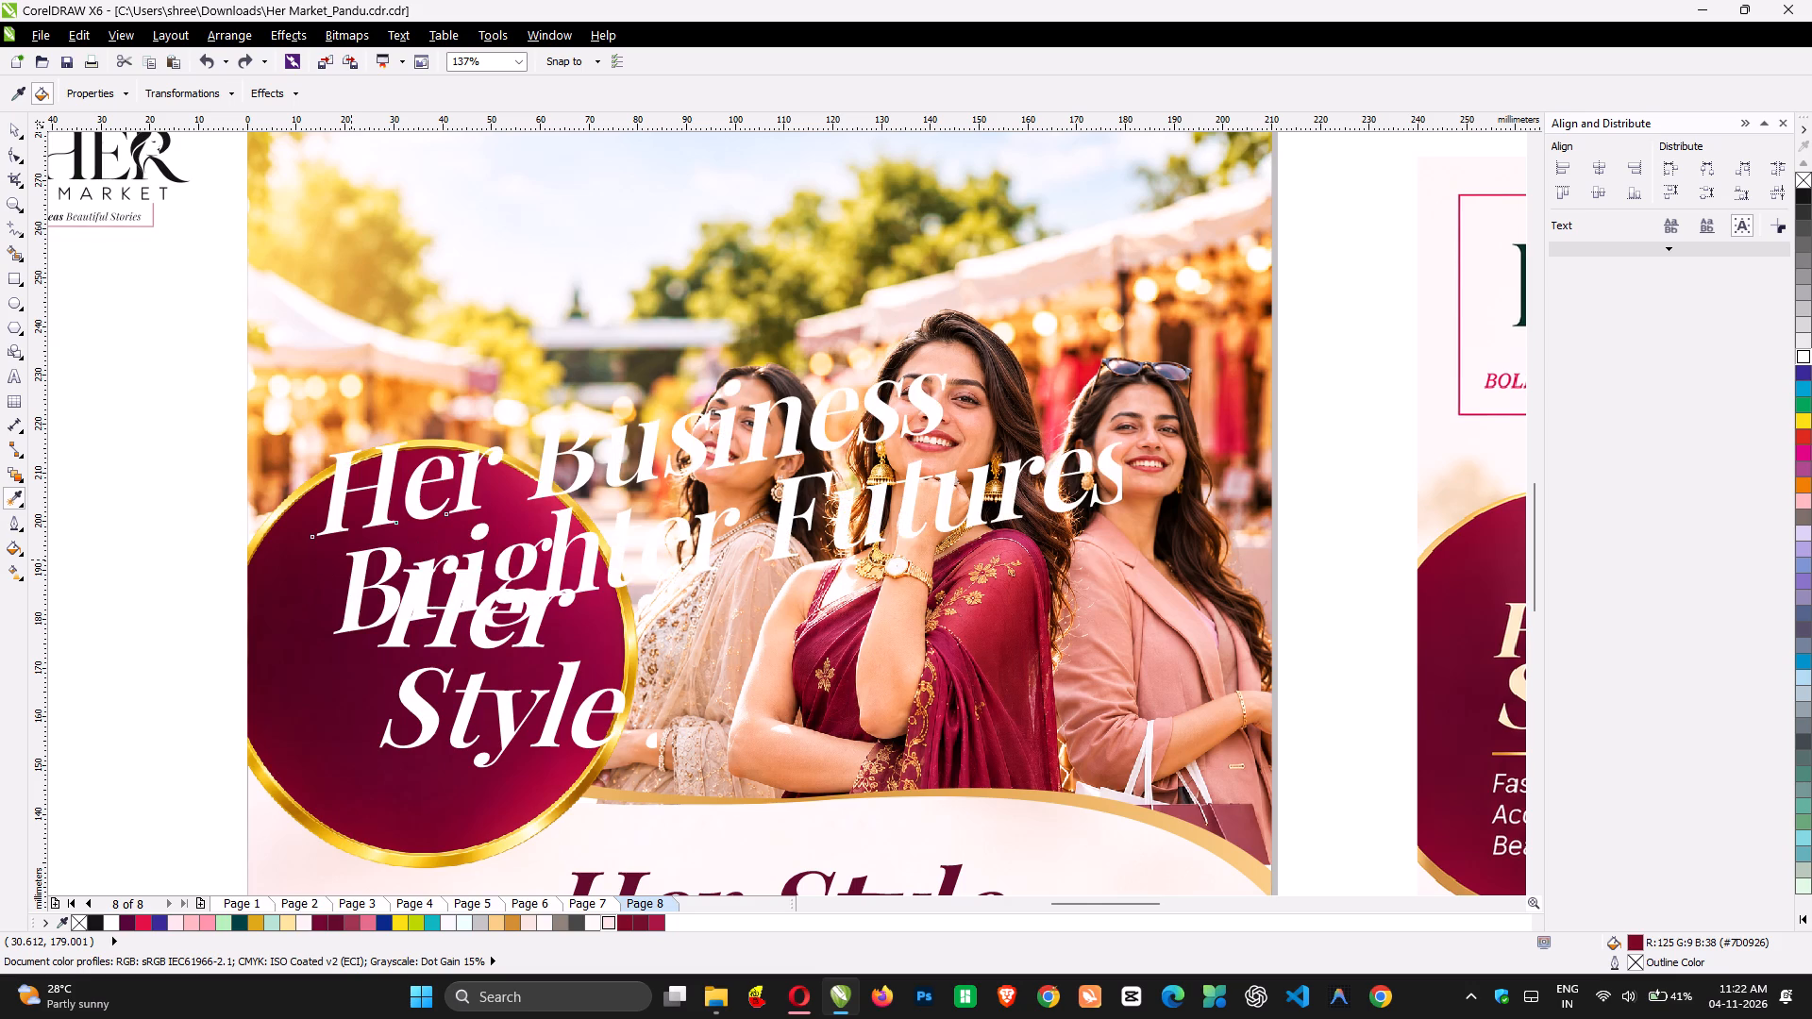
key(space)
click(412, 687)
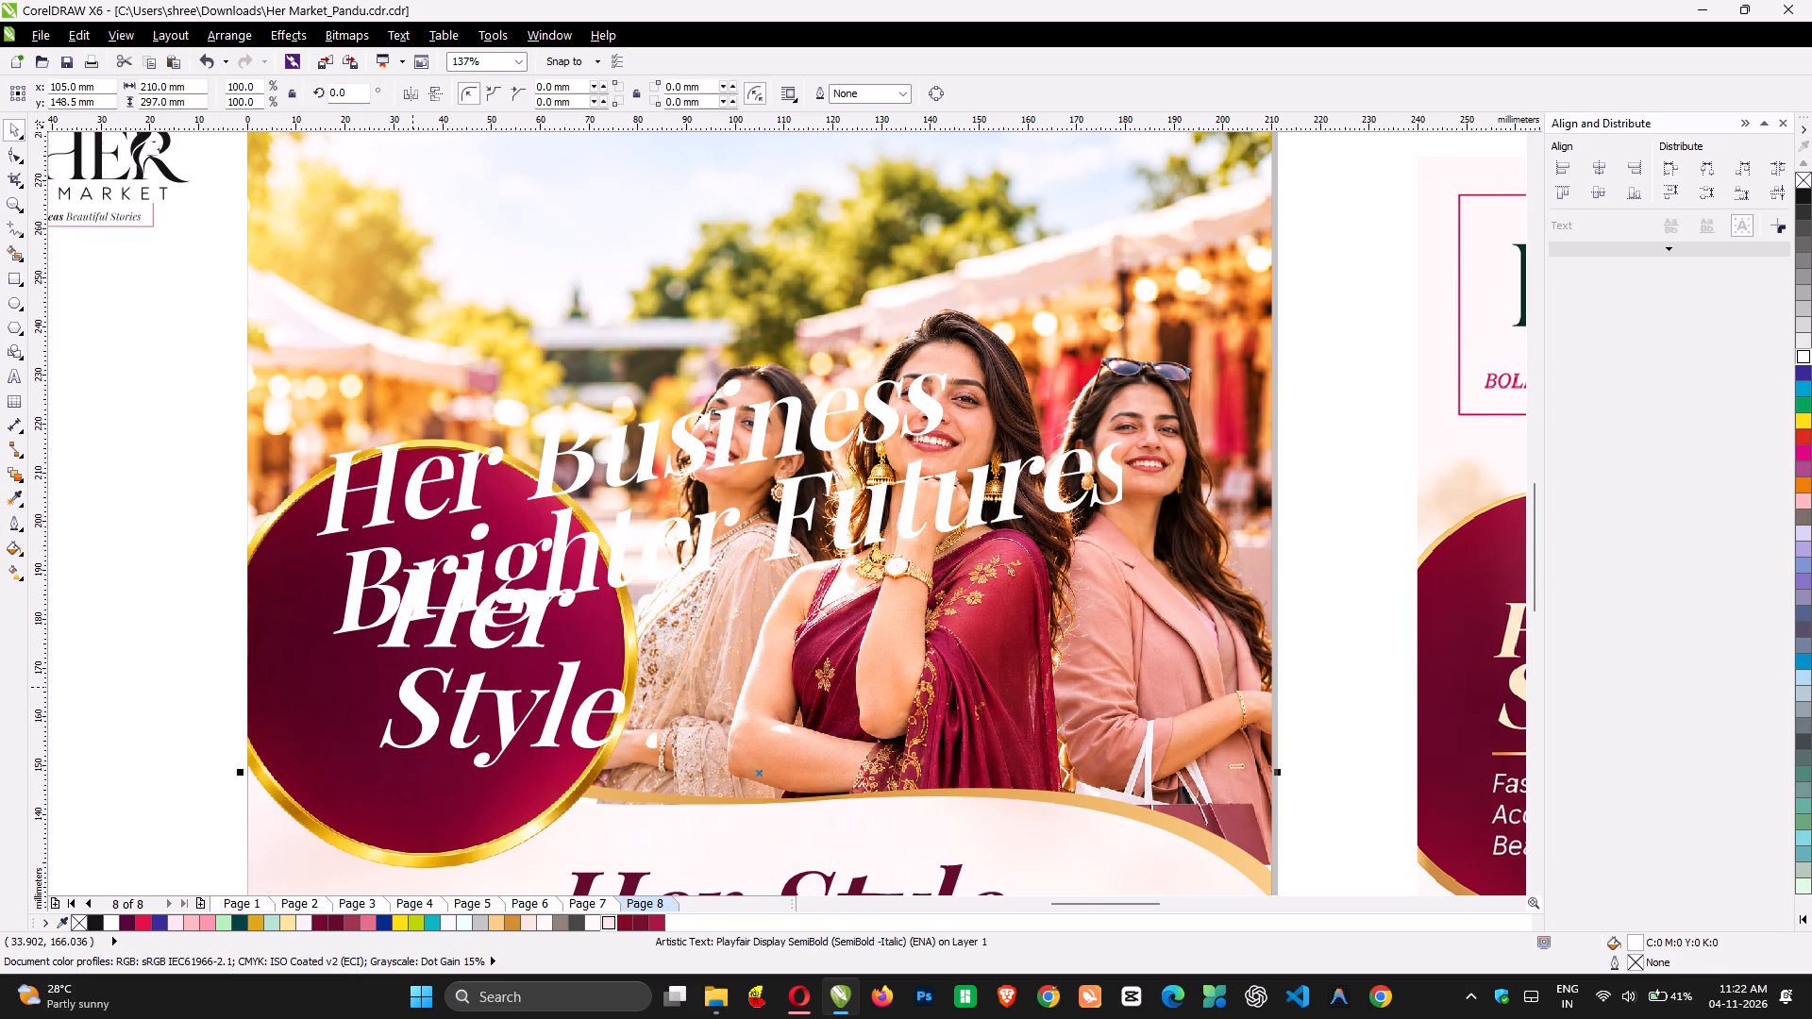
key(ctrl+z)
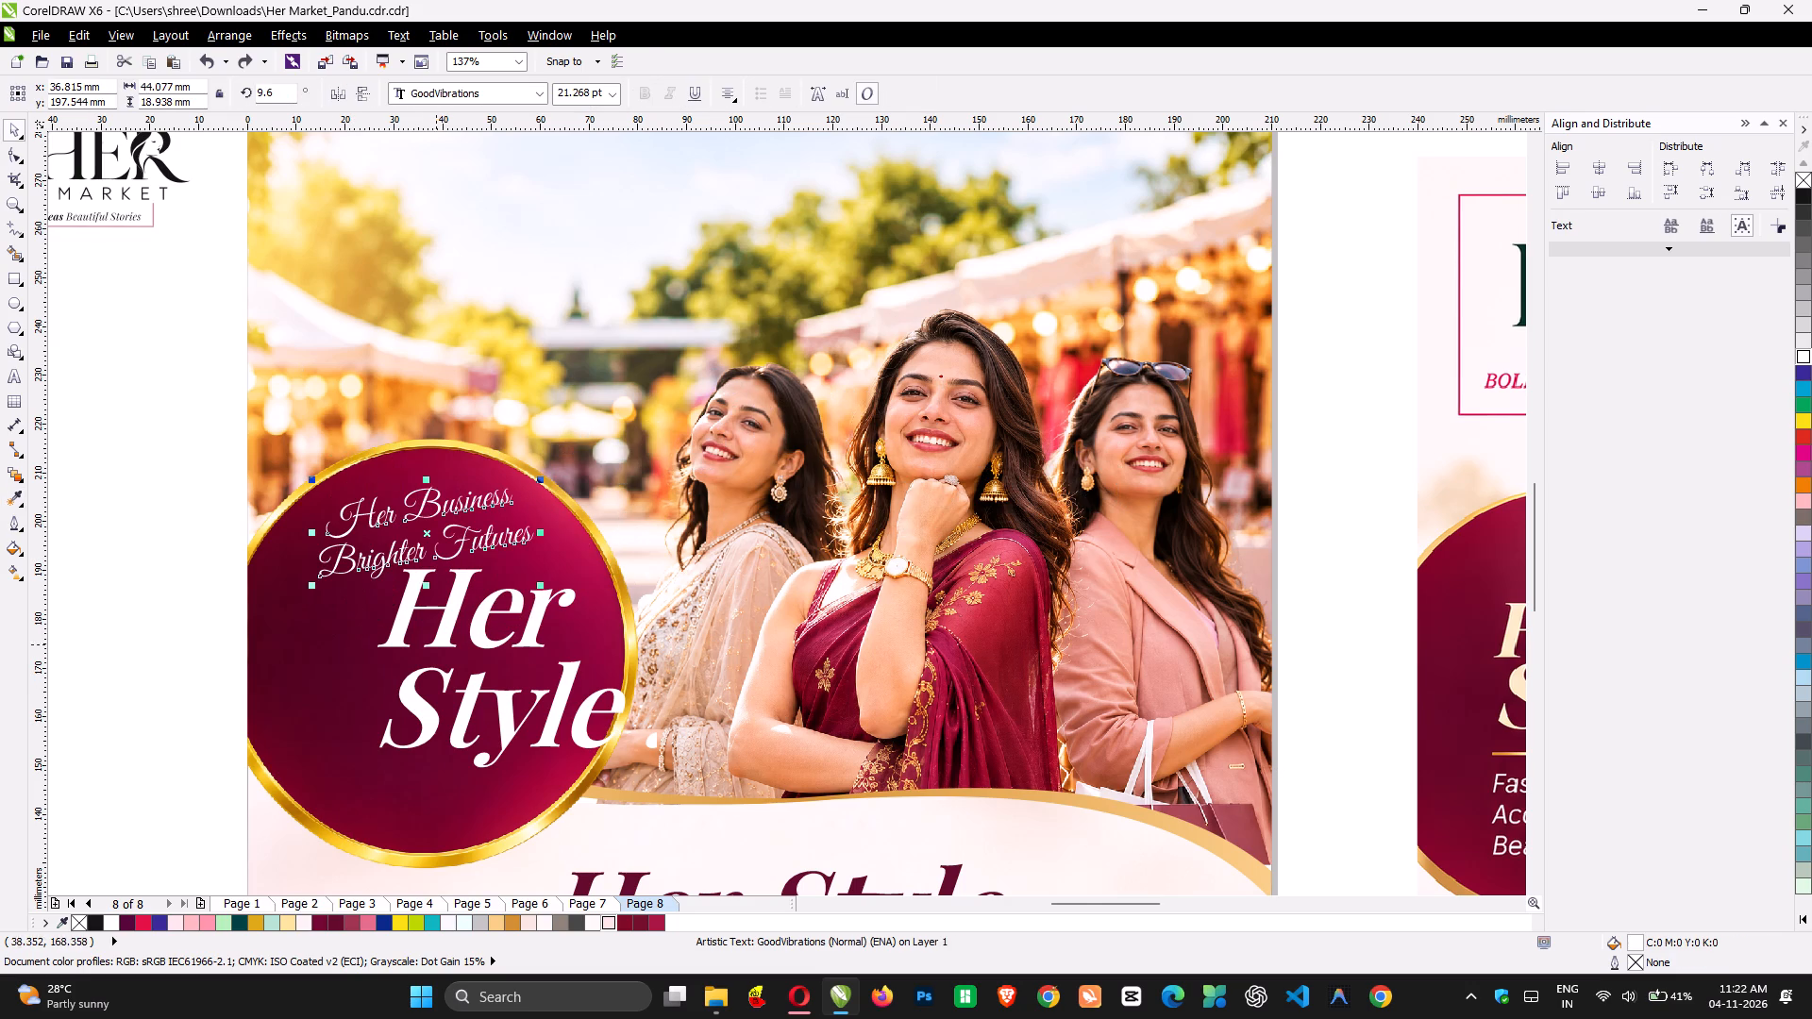
Set the tagline's rotation to 0 degrees.
click(187, 635)
click(413, 552)
drag(291, 94, 185, 113)
key(0)
key(Return)
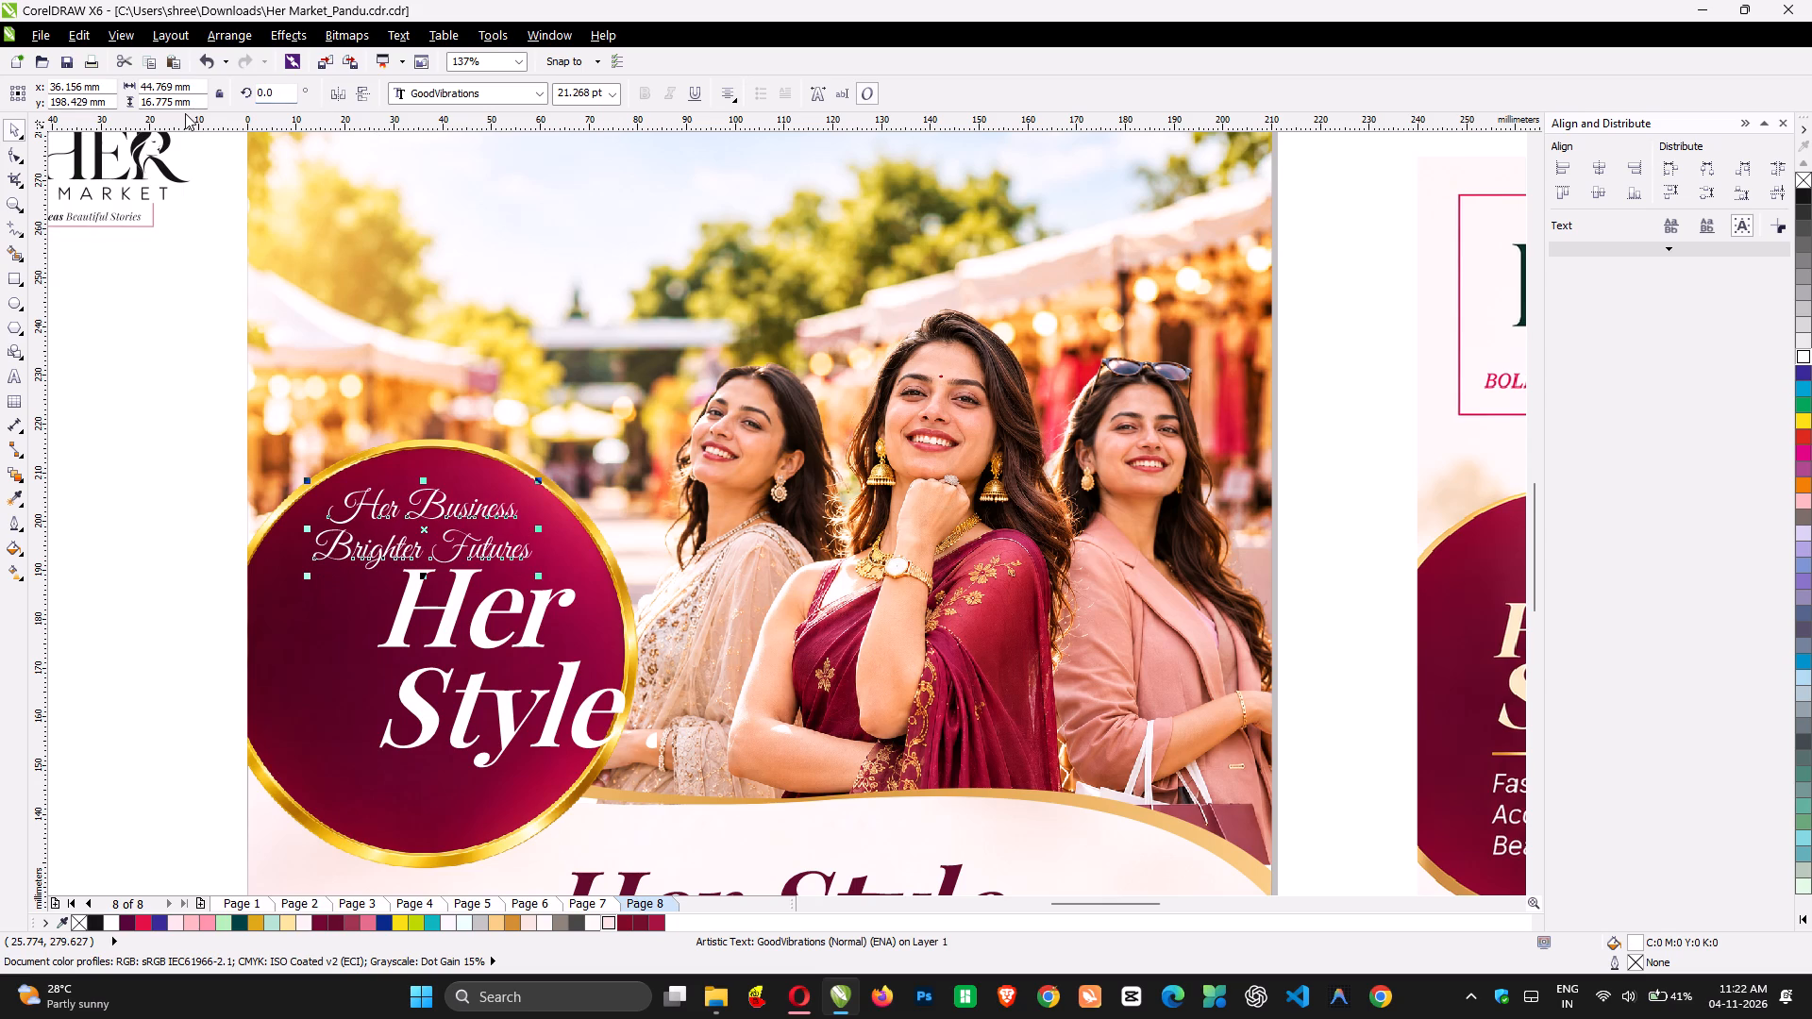
Enlarge the tagline slightly and position it across the upper part of the maroon badge.
drag(540, 577, 543, 577)
drag(543, 577, 563, 588)
drag(532, 558, 541, 566)
Move the white two-line Her Style text below the tagline, fully inside the maroon badge.
drag(496, 645, 407, 688)
Delete the trailing period from the white two-line Her Style text in the maroon badge.
key(F8)
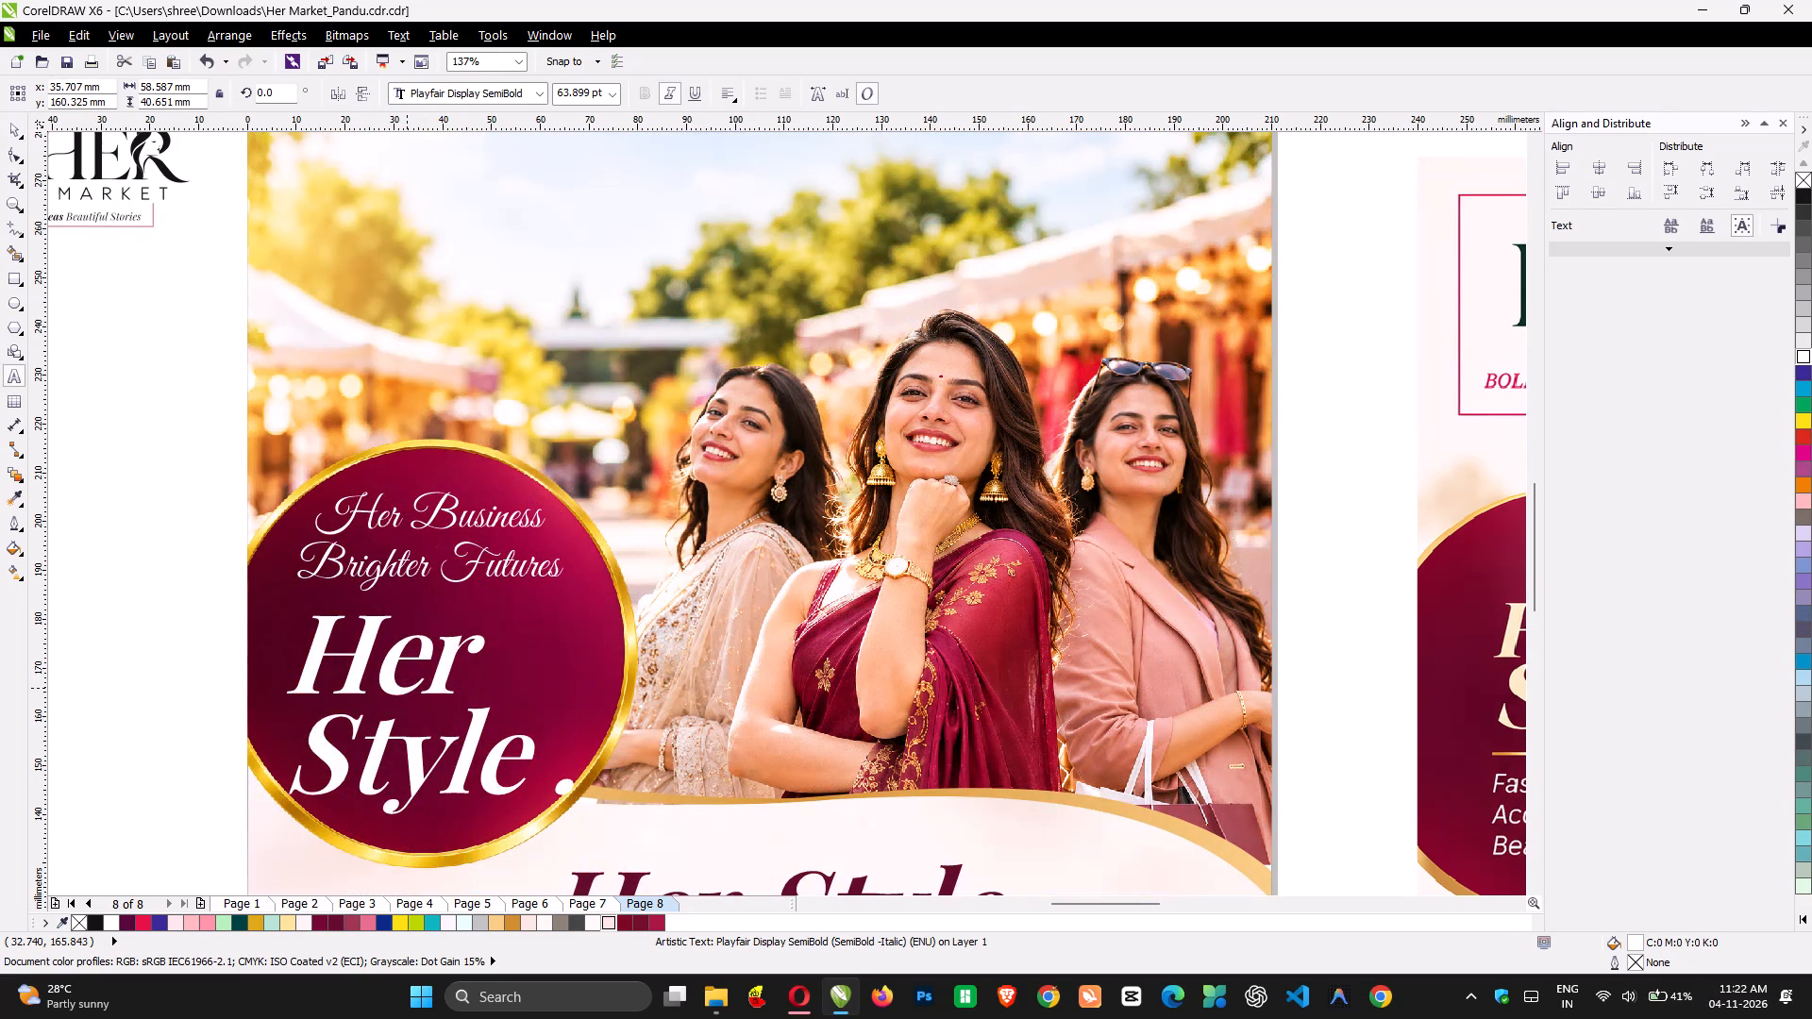
key(shift+Left)
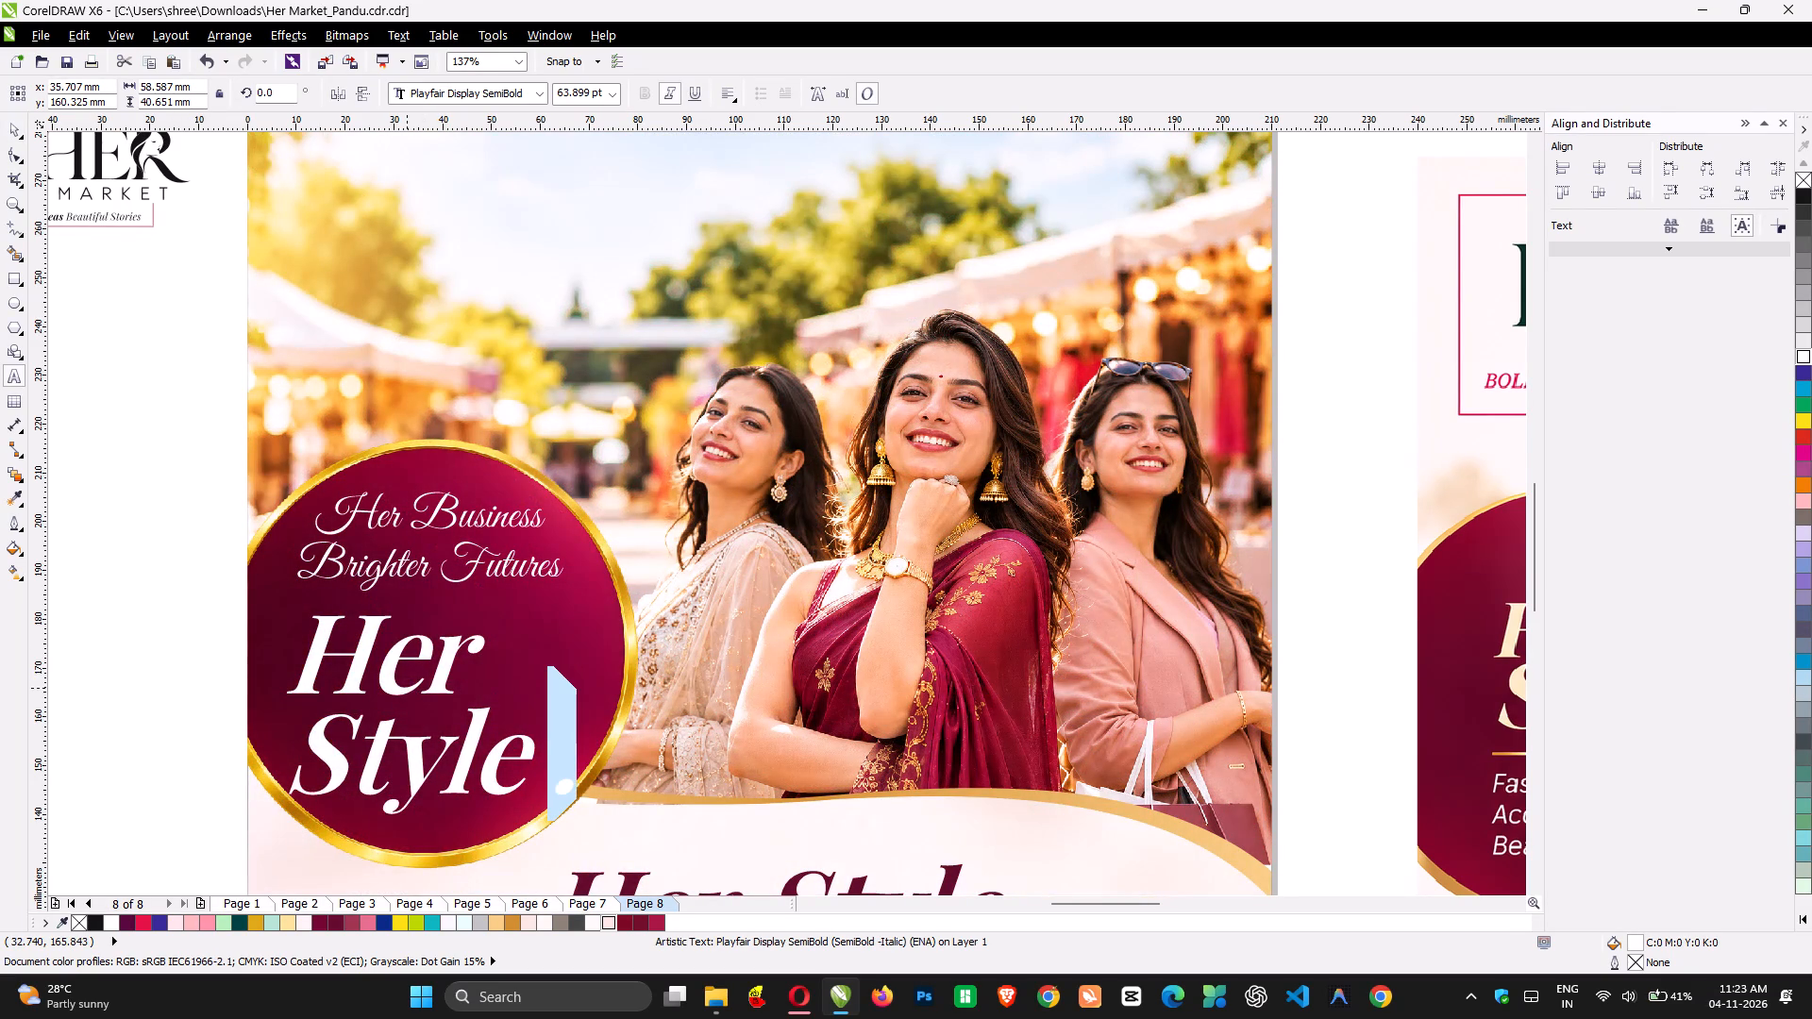
key(BackSpace)
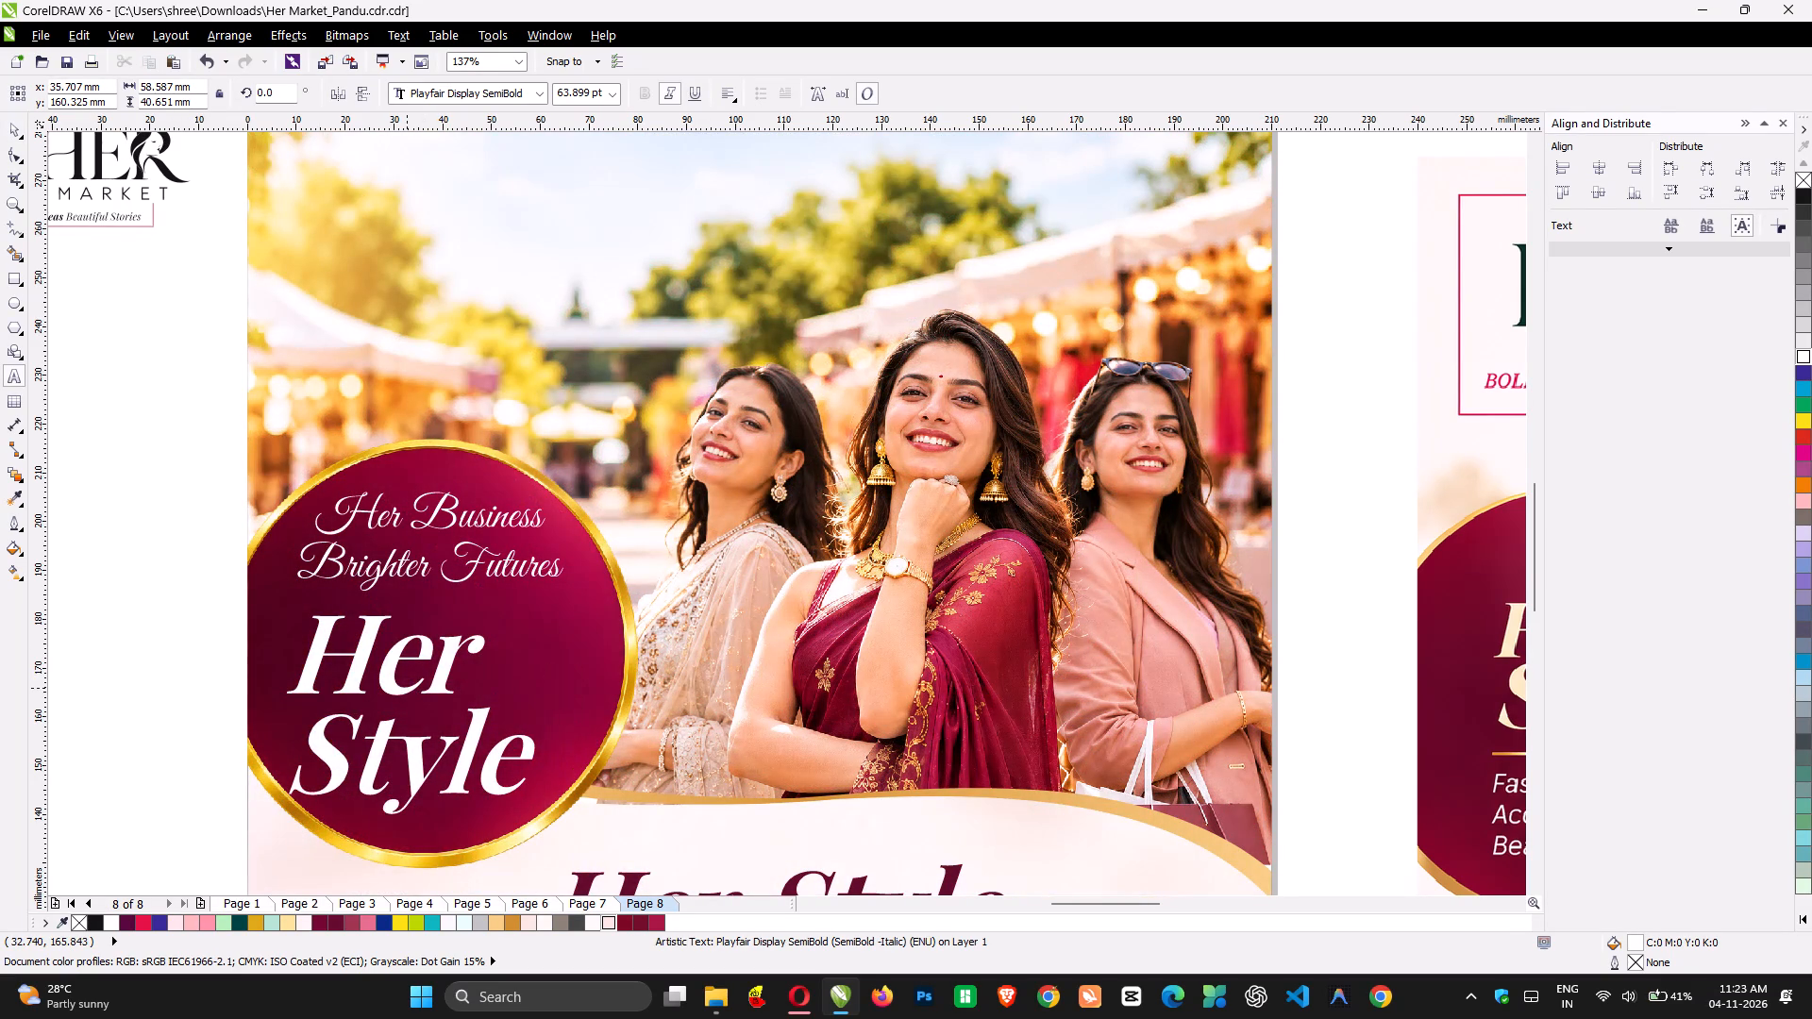
click(19, 128)
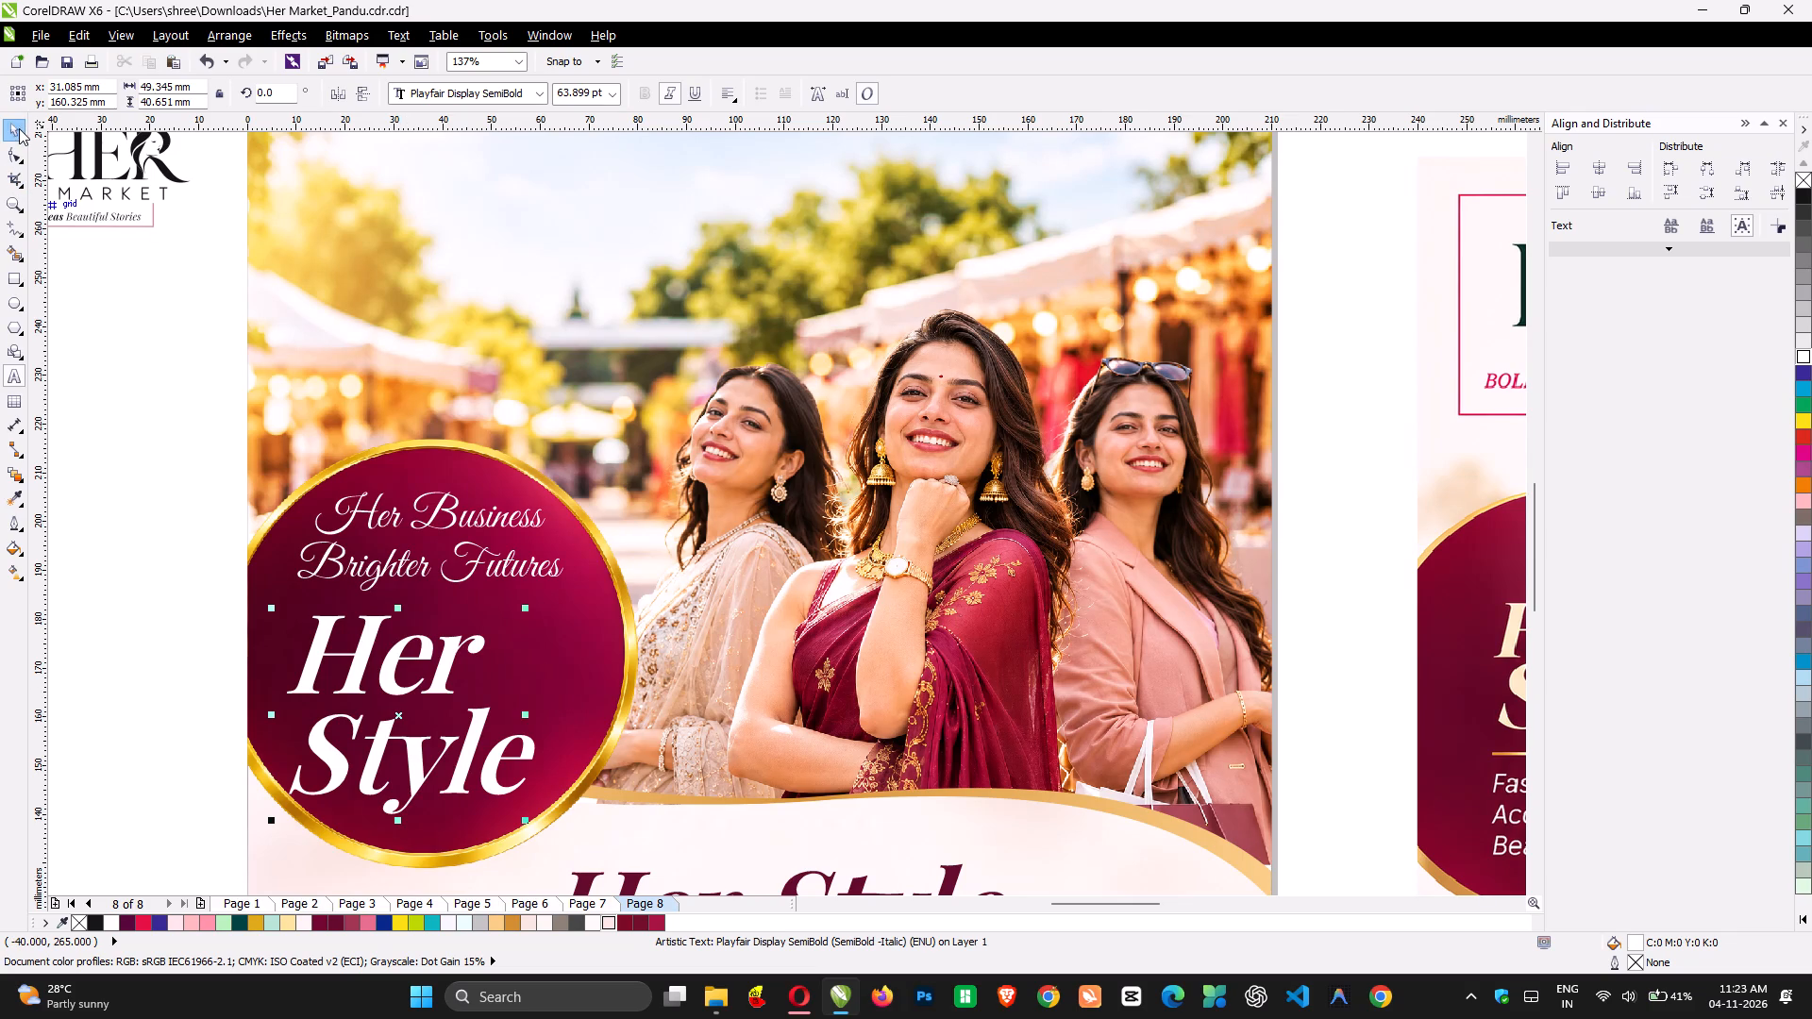
Convert the white Her Style text to curves and shift it slightly up and to the right inside the badge.
key(ctrl+q)
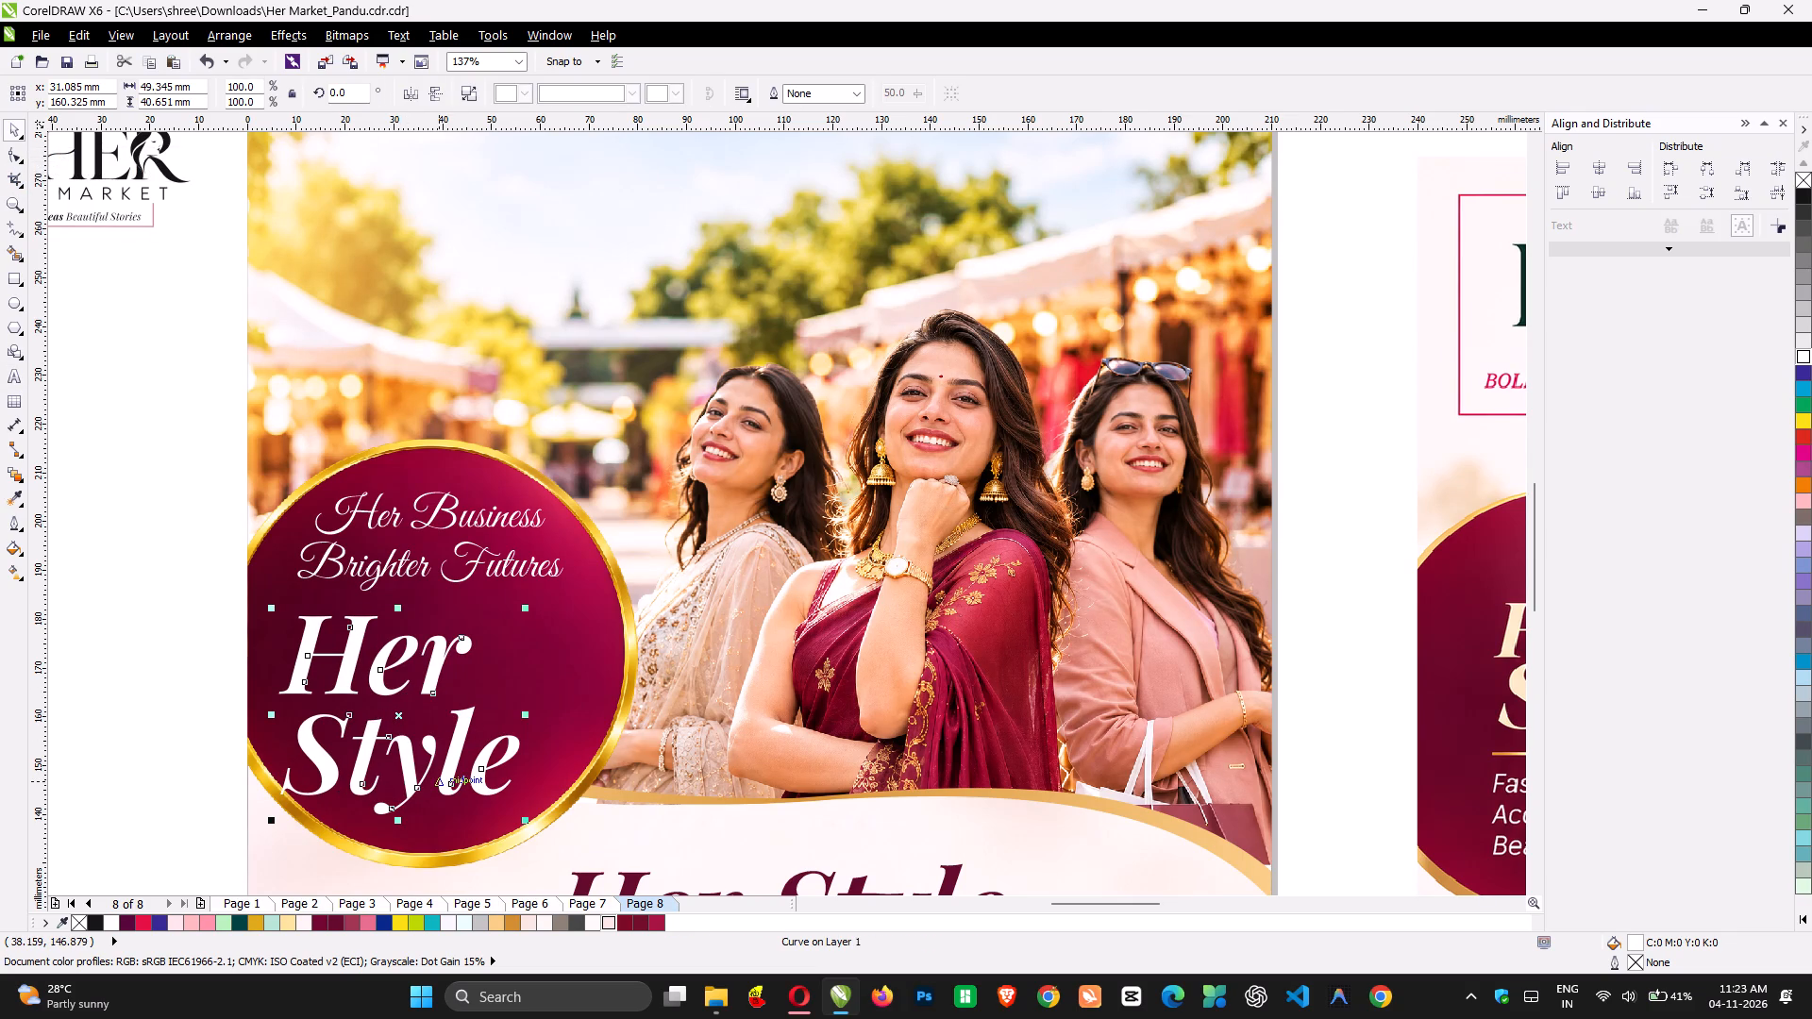
drag(465, 723, 498, 713)
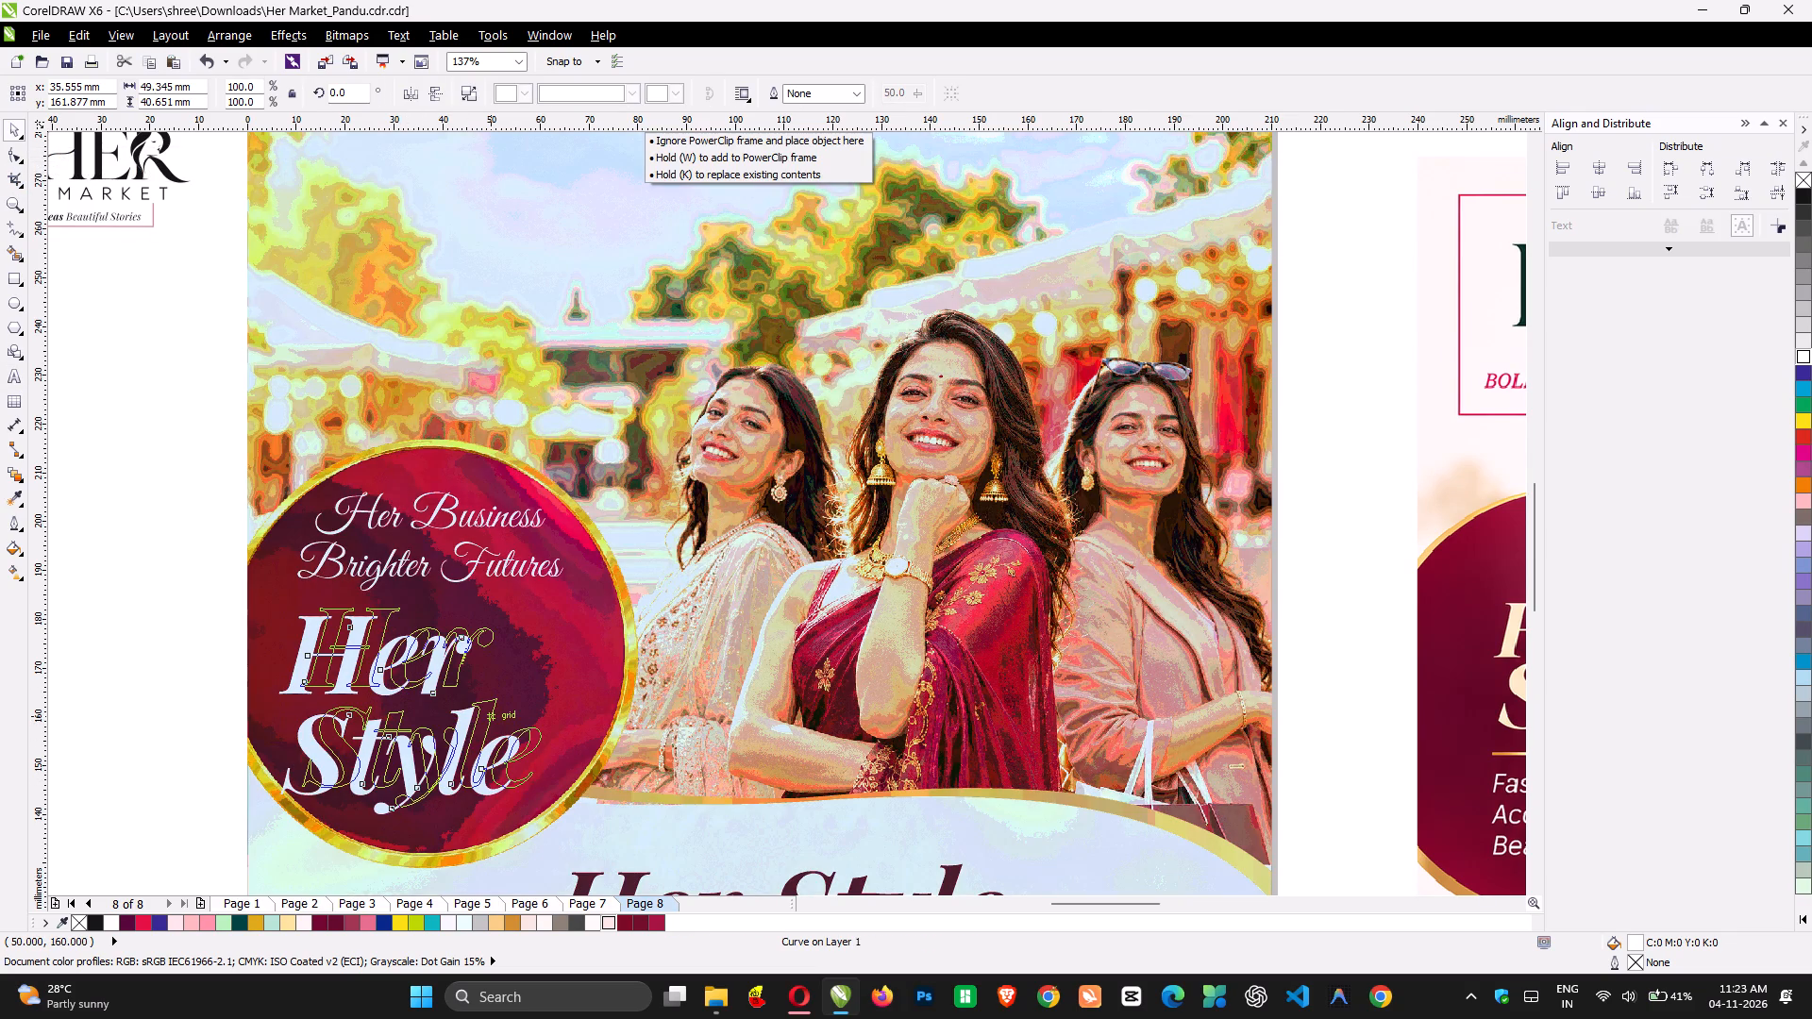
drag(498, 713, 499, 713)
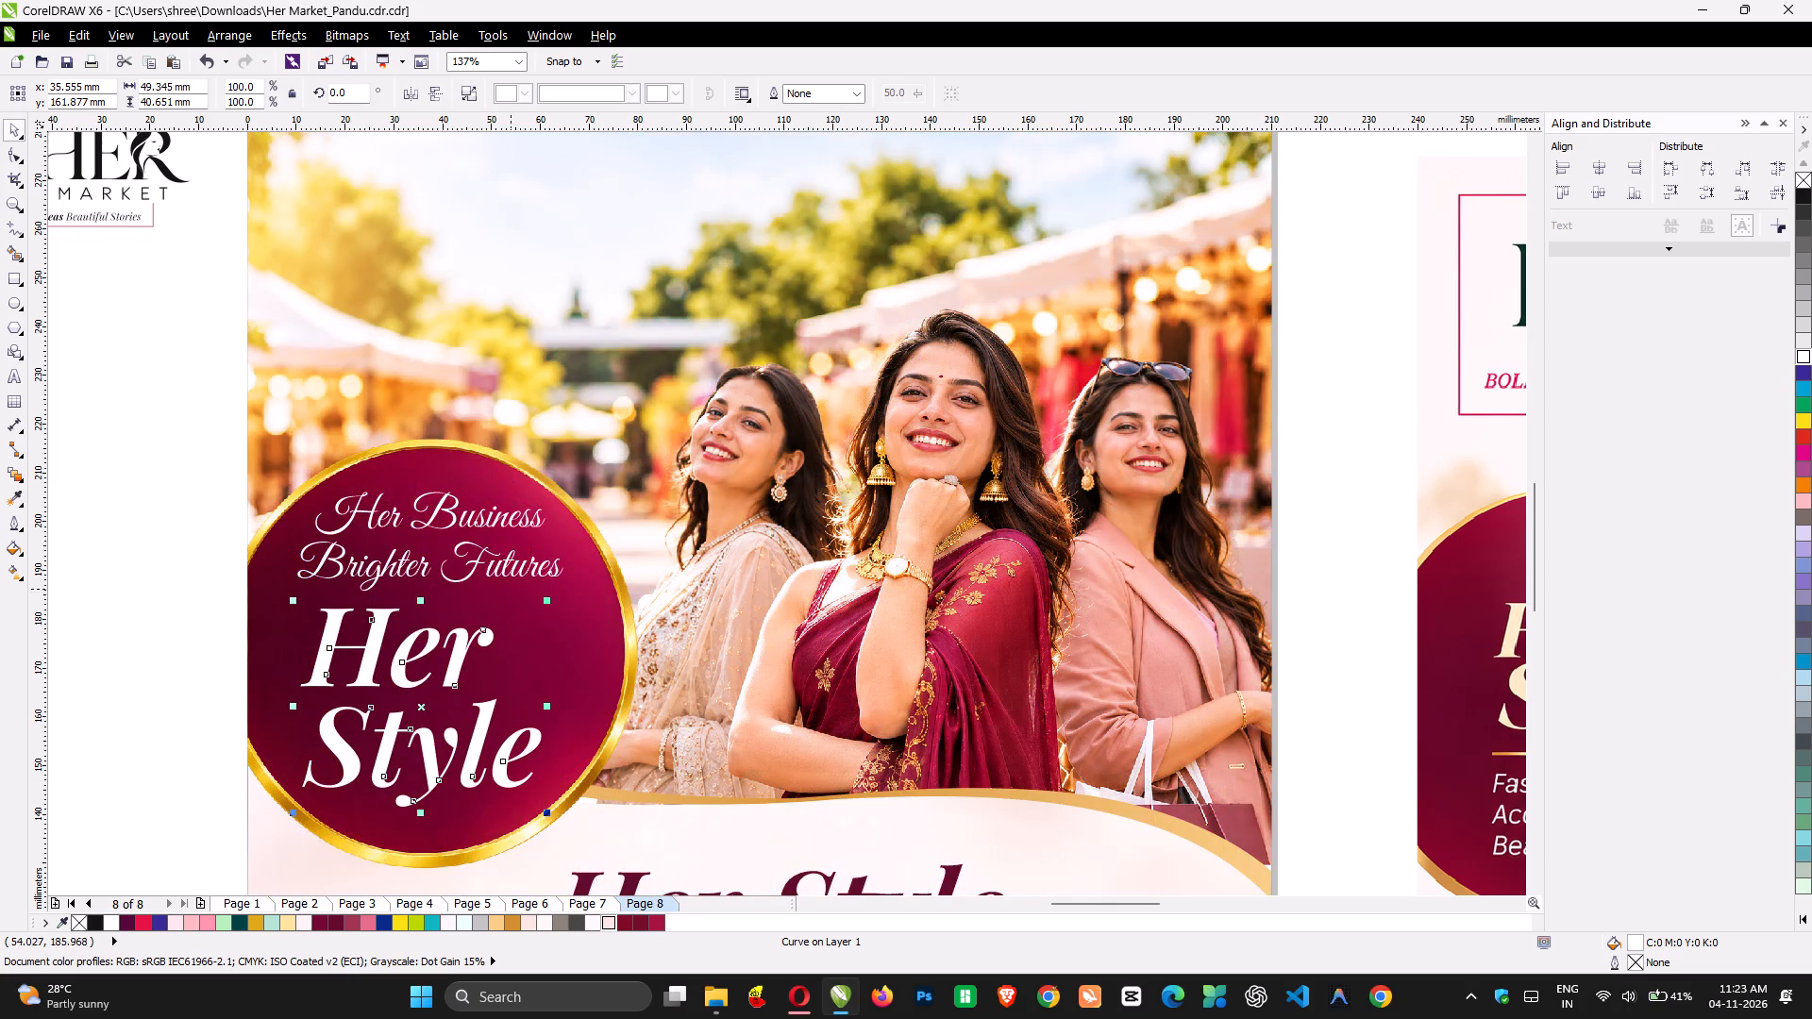
Group the script tagline with the white Her Style title and move the group slightly up and left within the badge.
shift+click(514, 573)
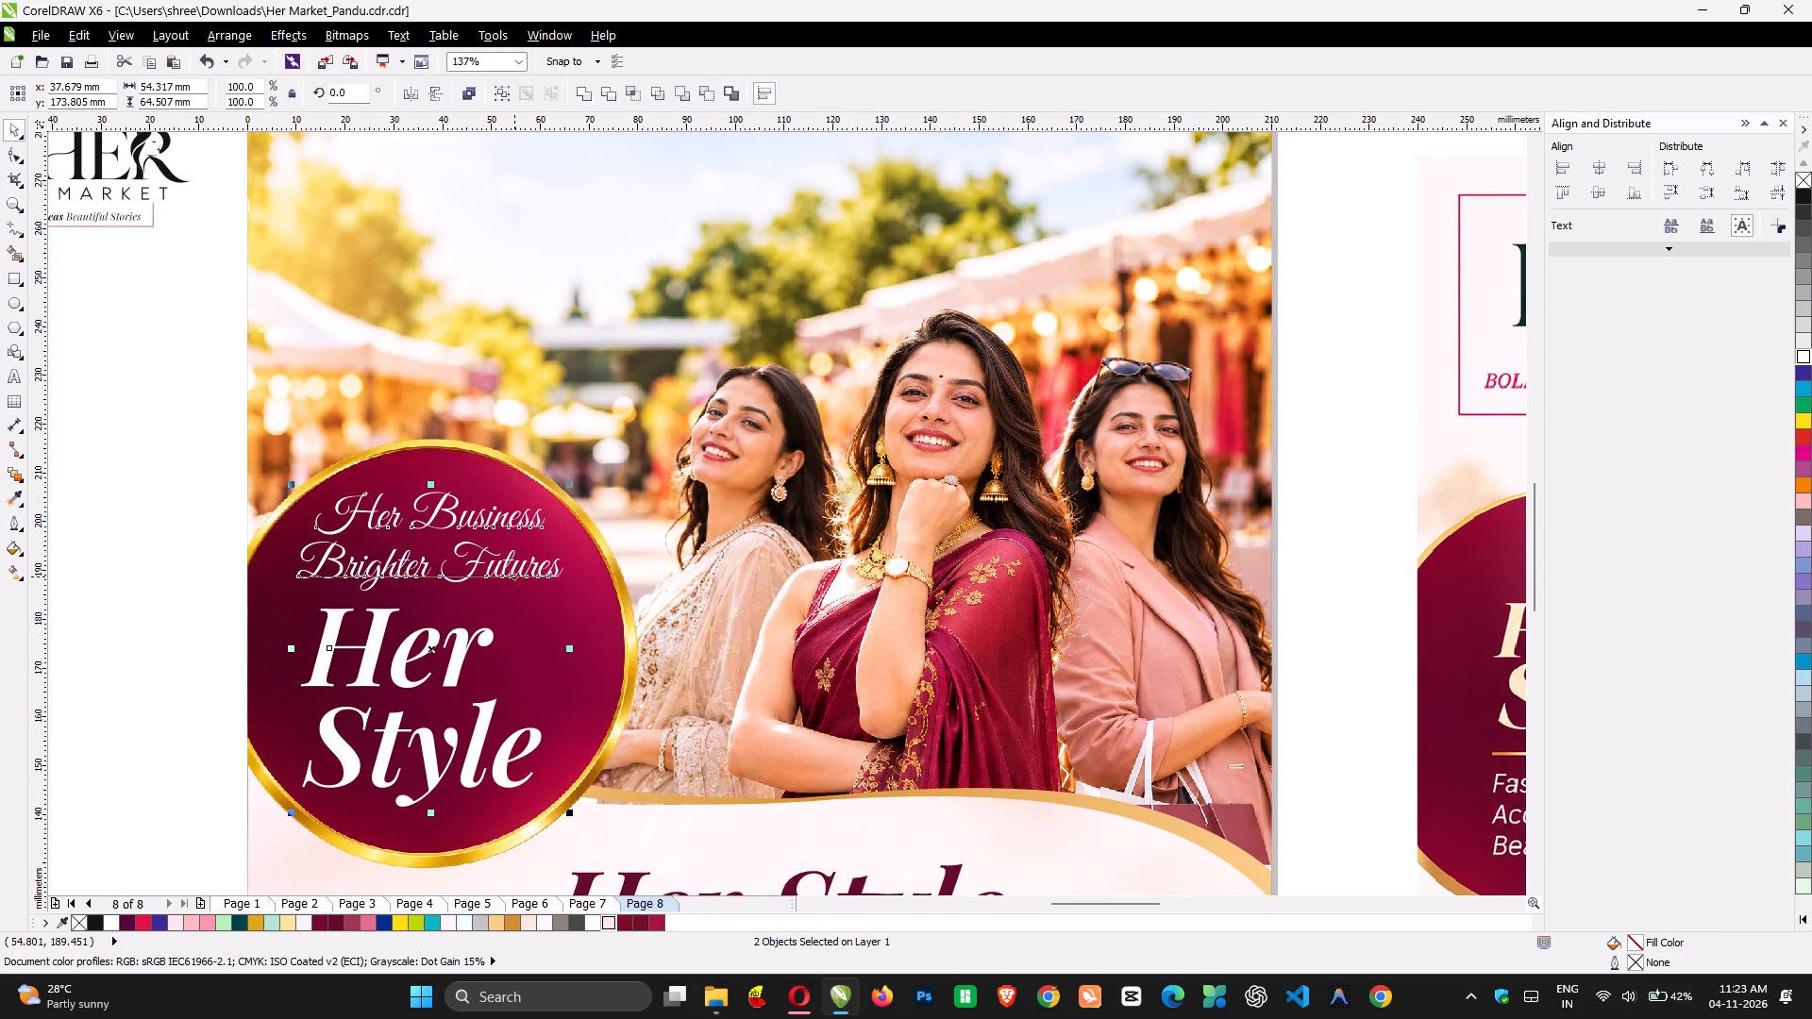
key(ctrl+g)
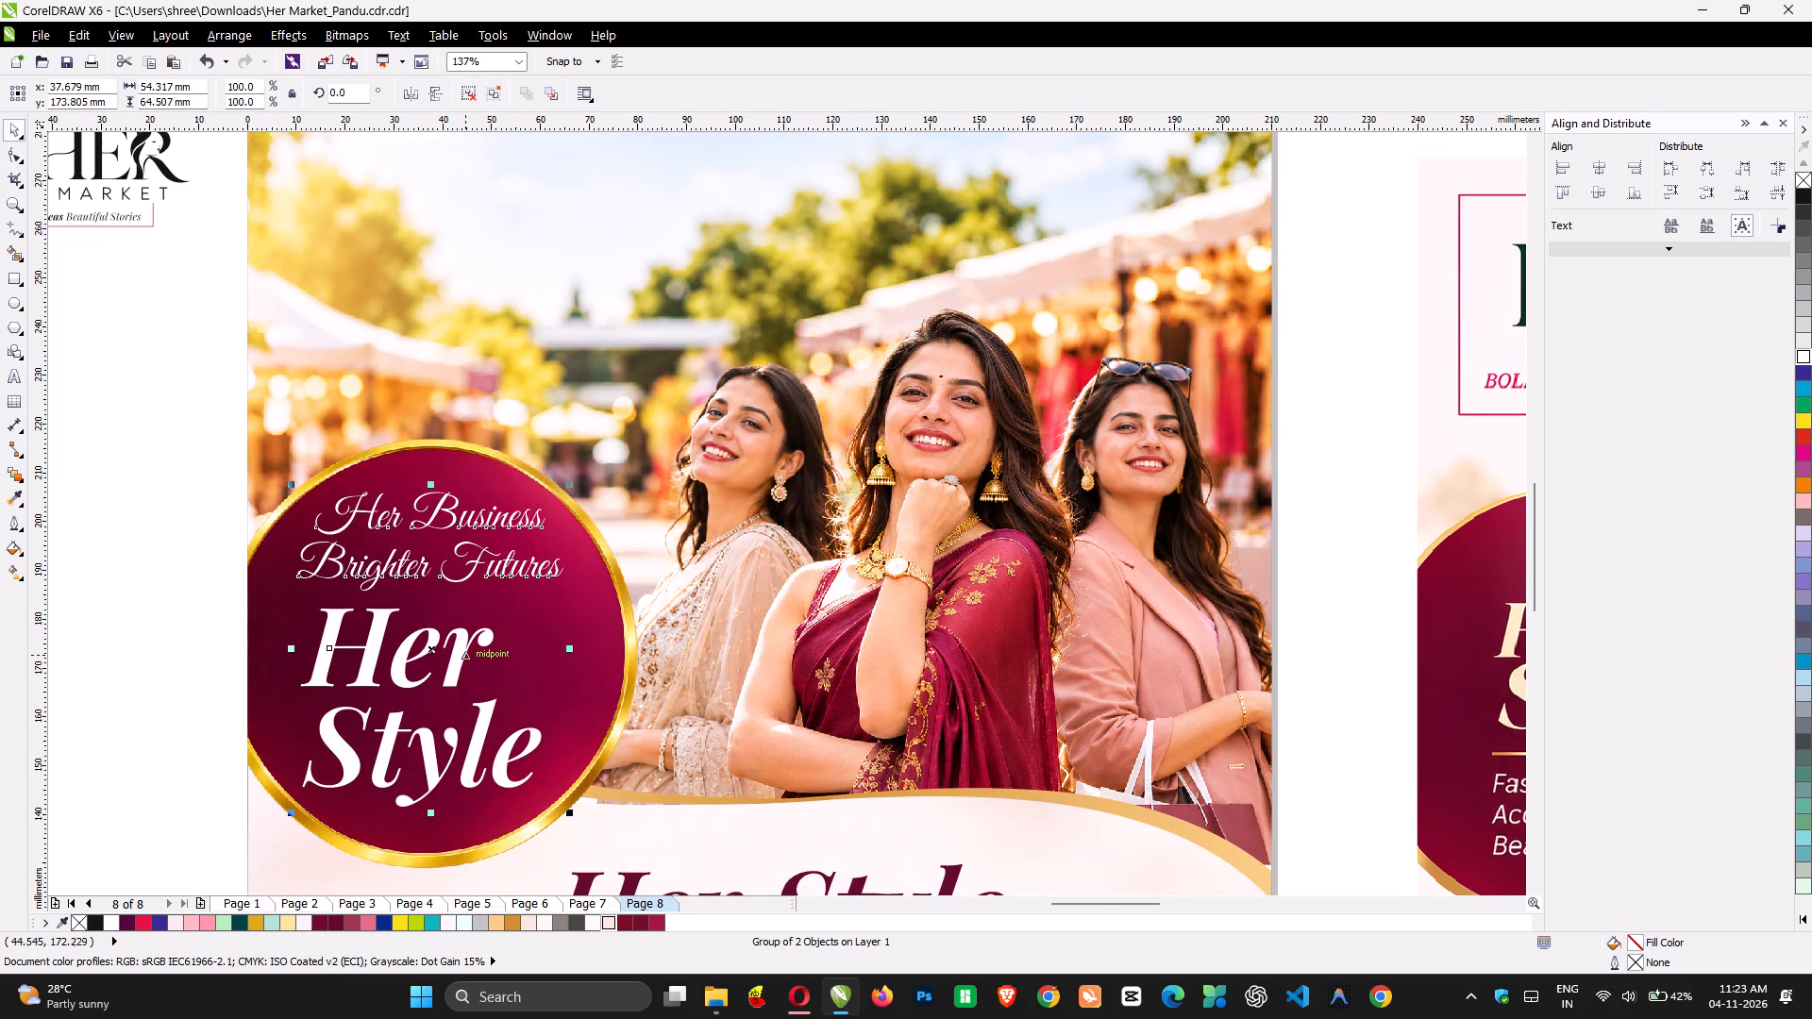
click(461, 654)
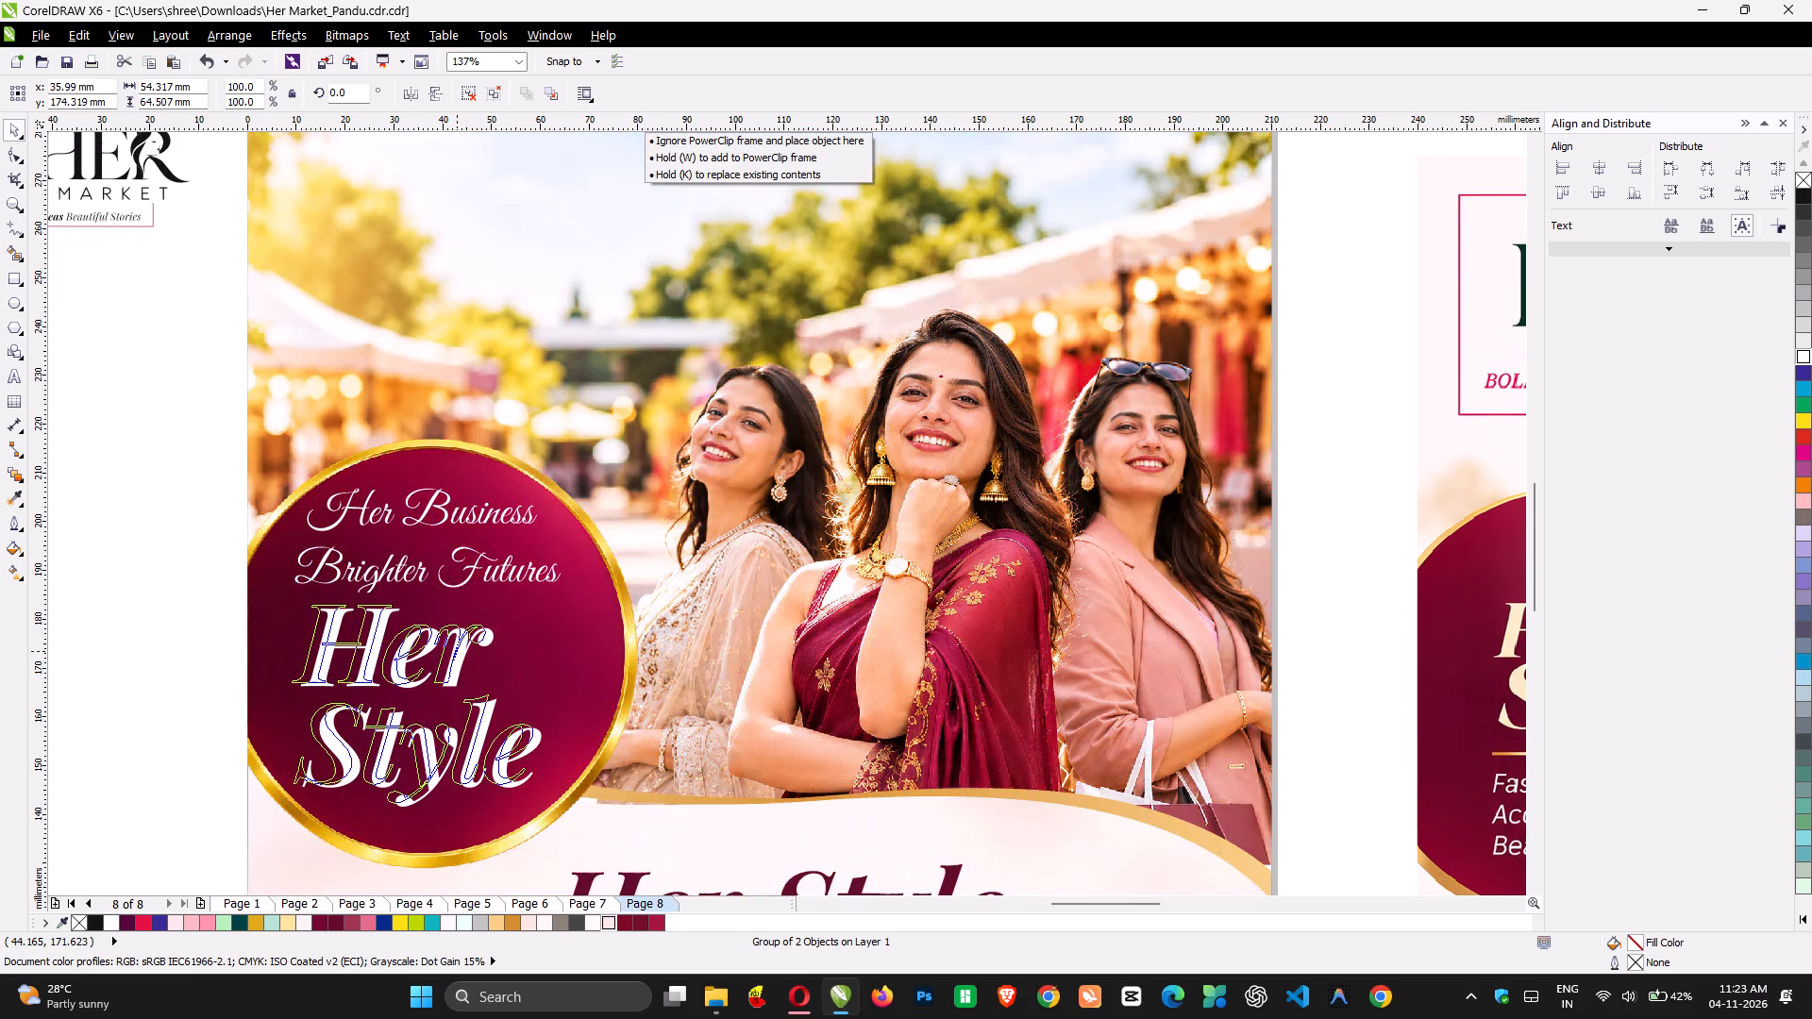
key(shift+Up)
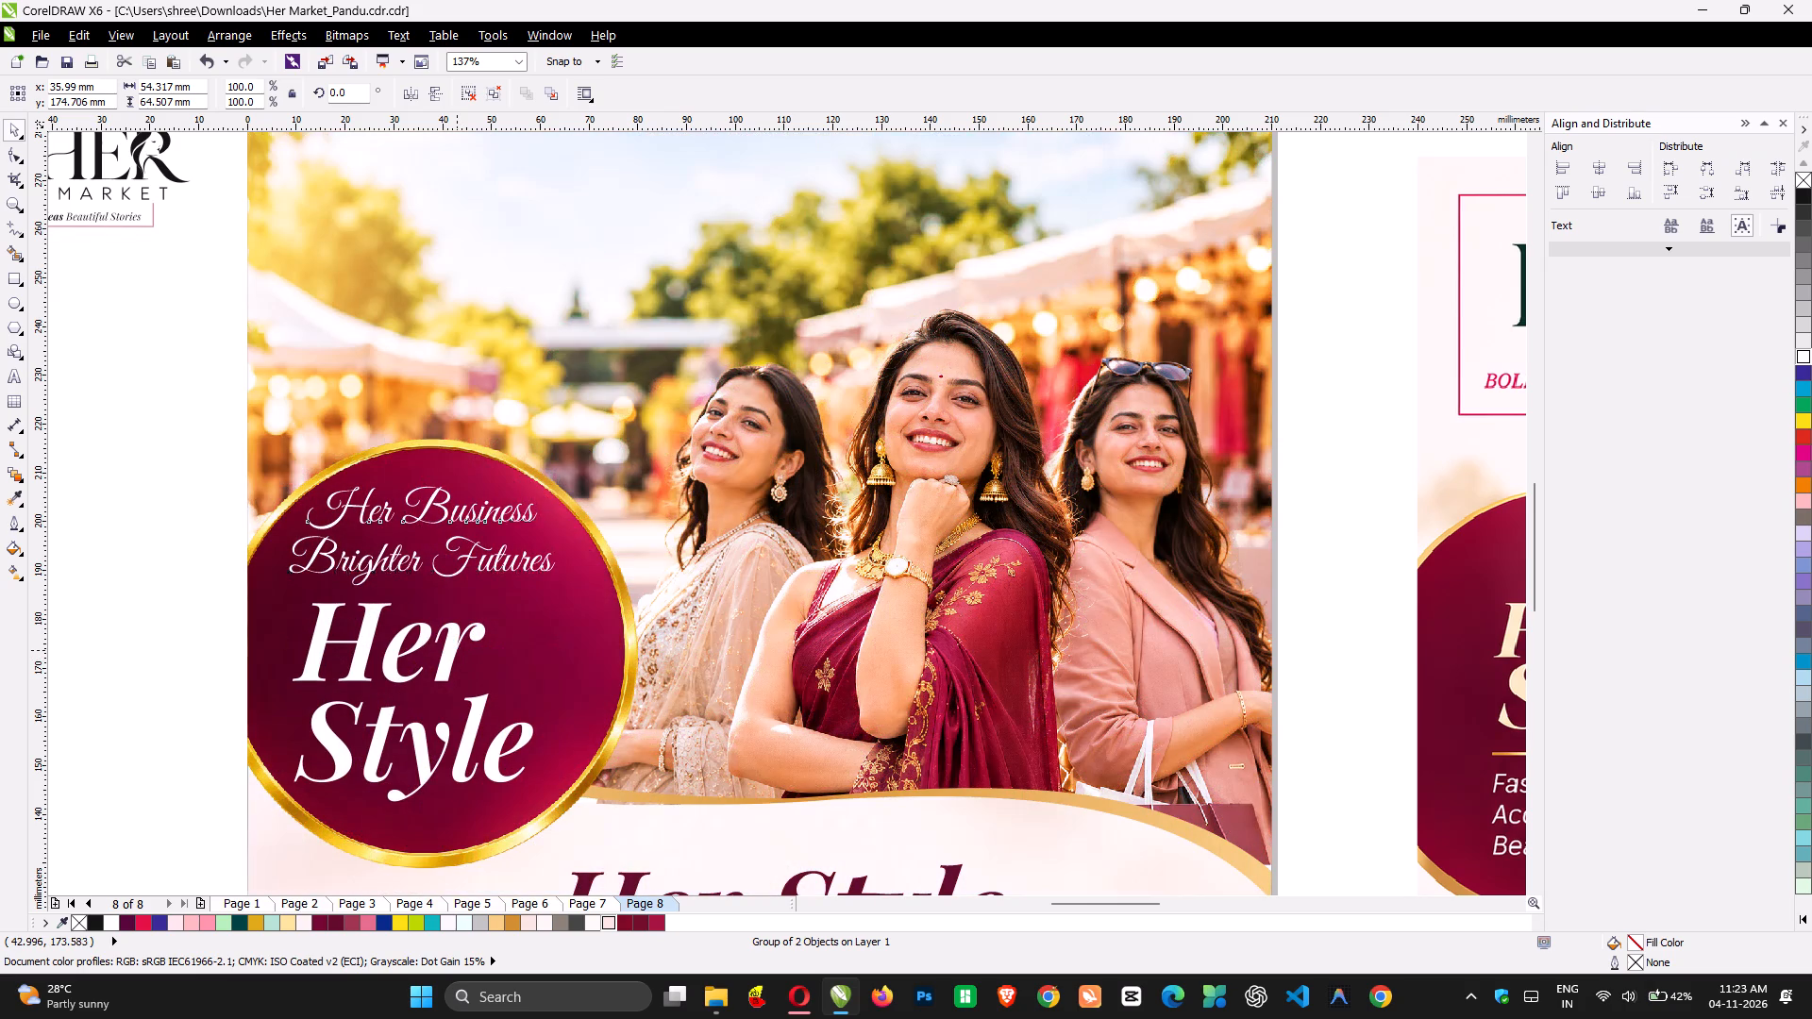
key(shift+Right)
key(shift+Up)
key(shift+Right)
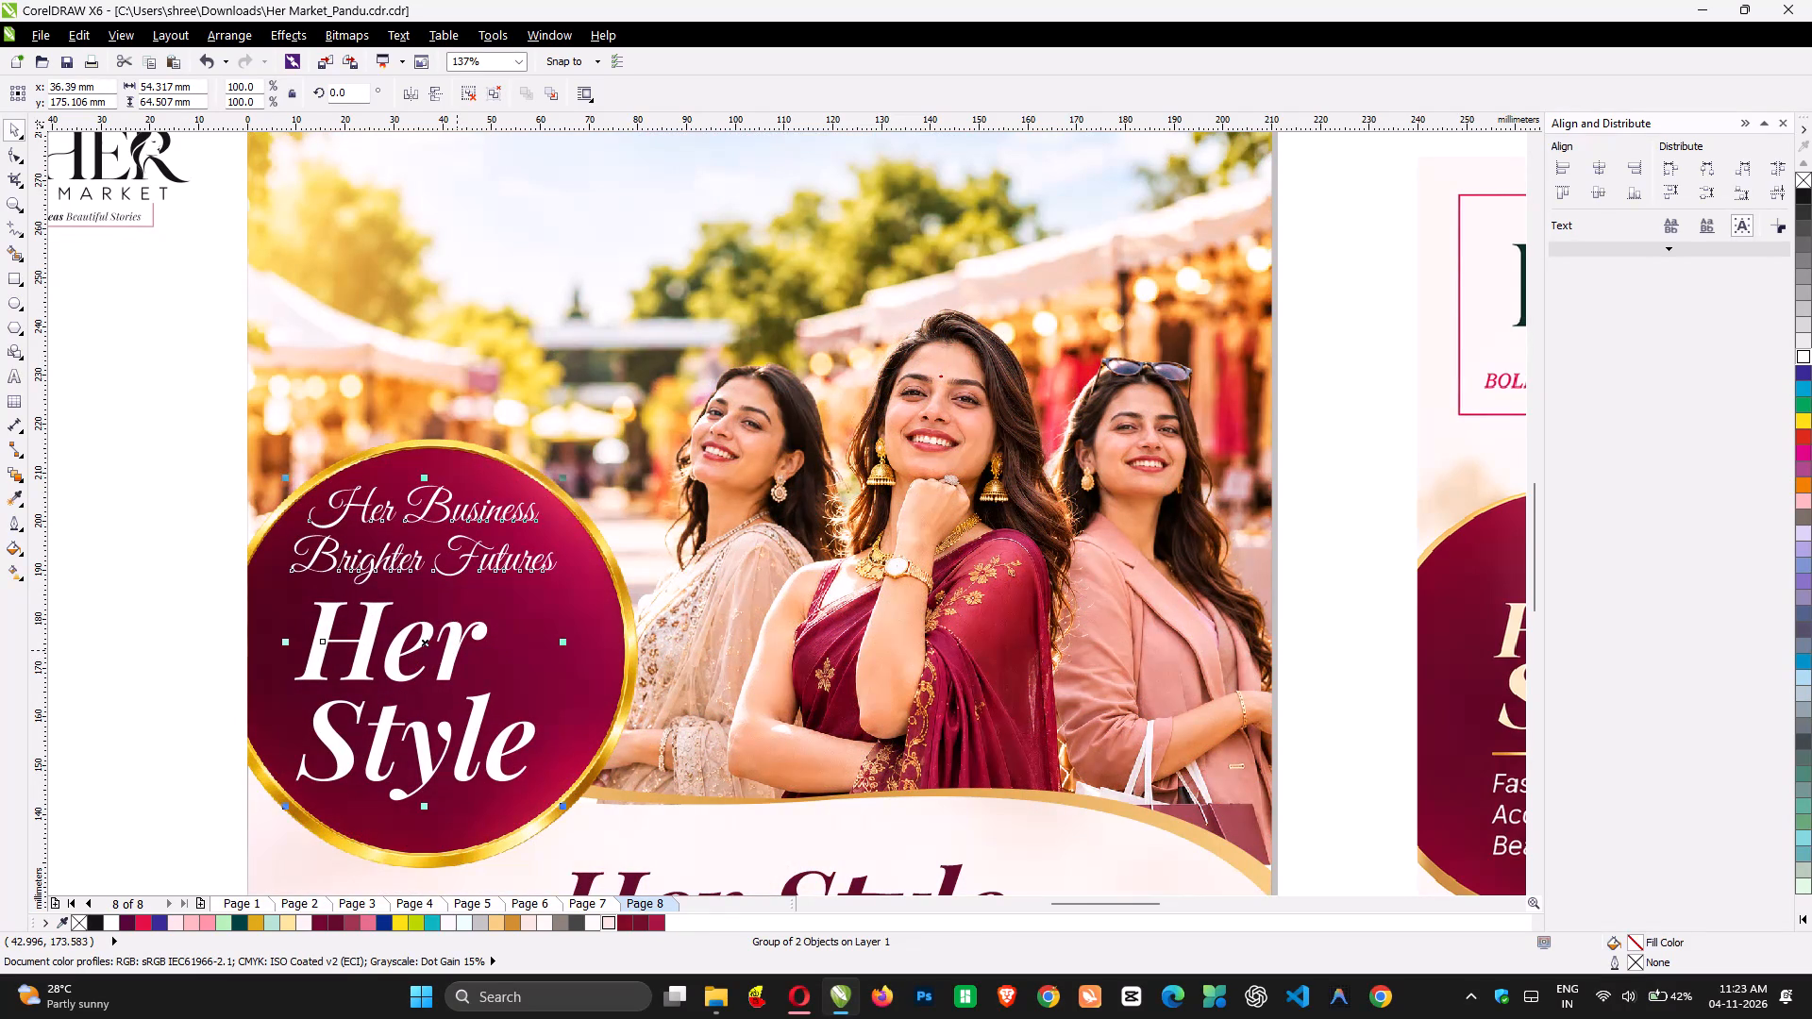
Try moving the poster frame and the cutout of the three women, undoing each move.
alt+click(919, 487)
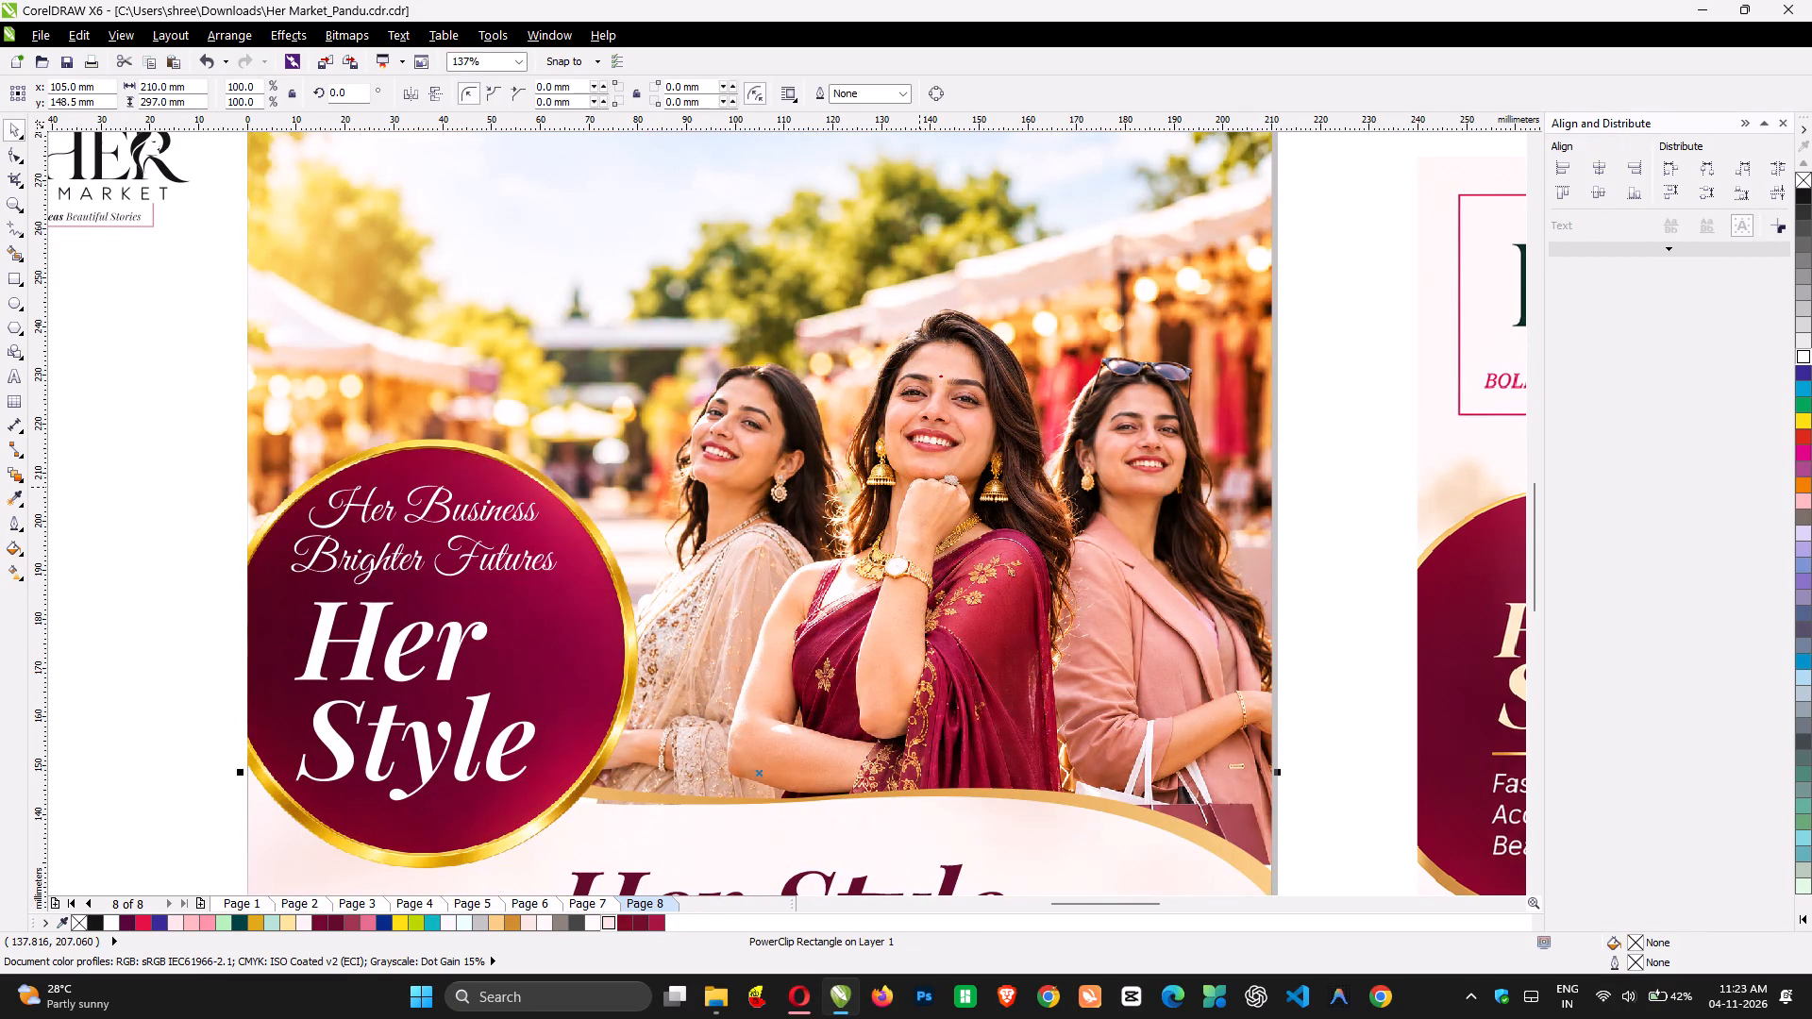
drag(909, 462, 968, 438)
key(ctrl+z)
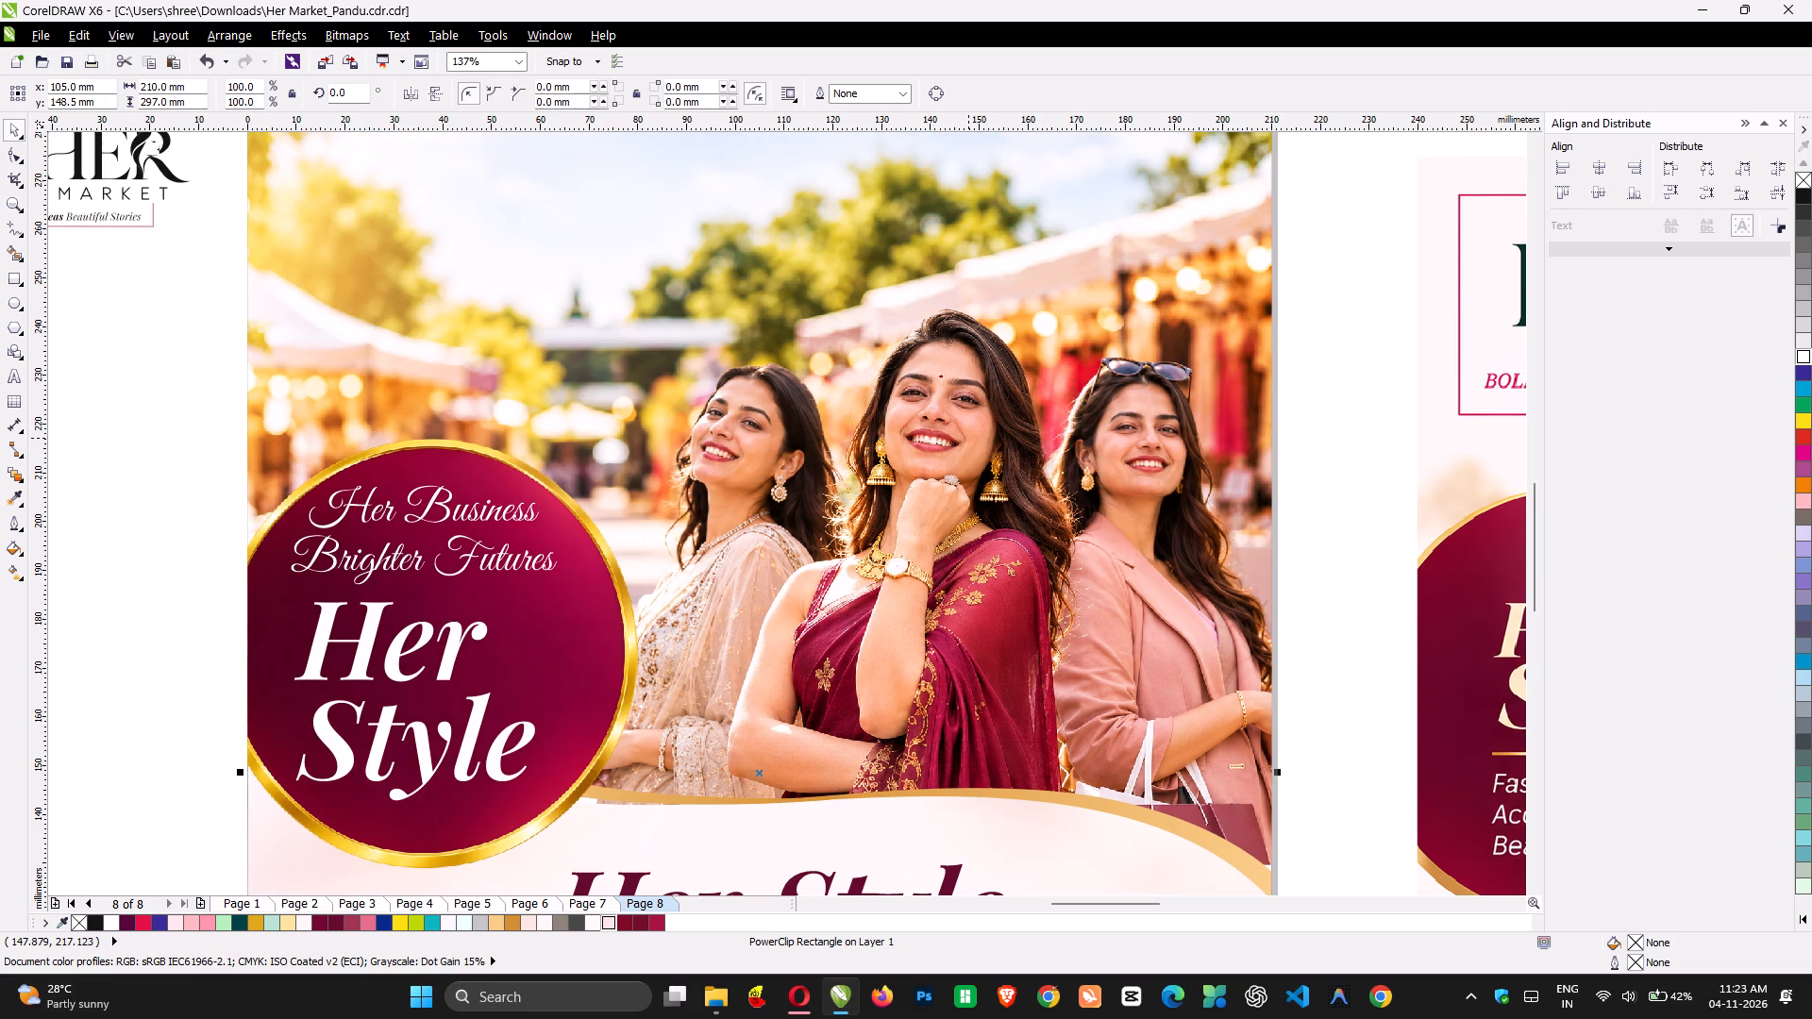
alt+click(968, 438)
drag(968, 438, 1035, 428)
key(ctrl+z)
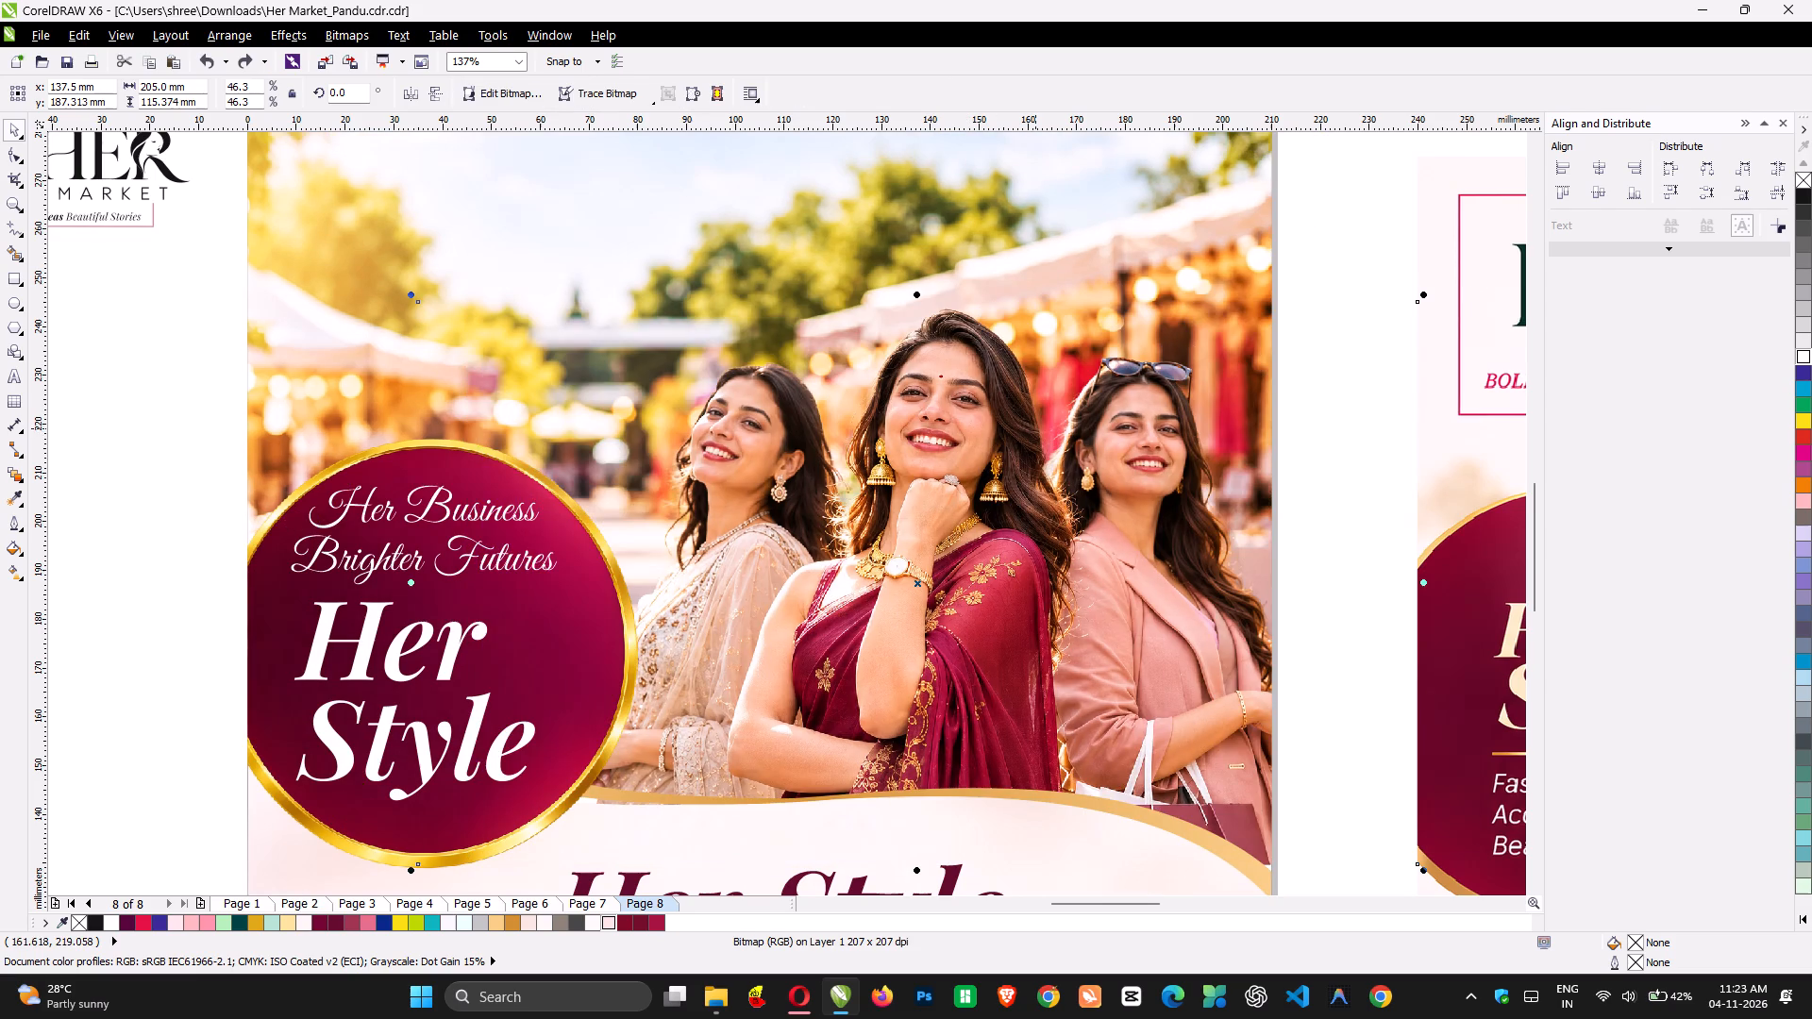
Raise the contrast of the three women's bitmap to 6 with the Image Adjustment Lab.
click(361, 35)
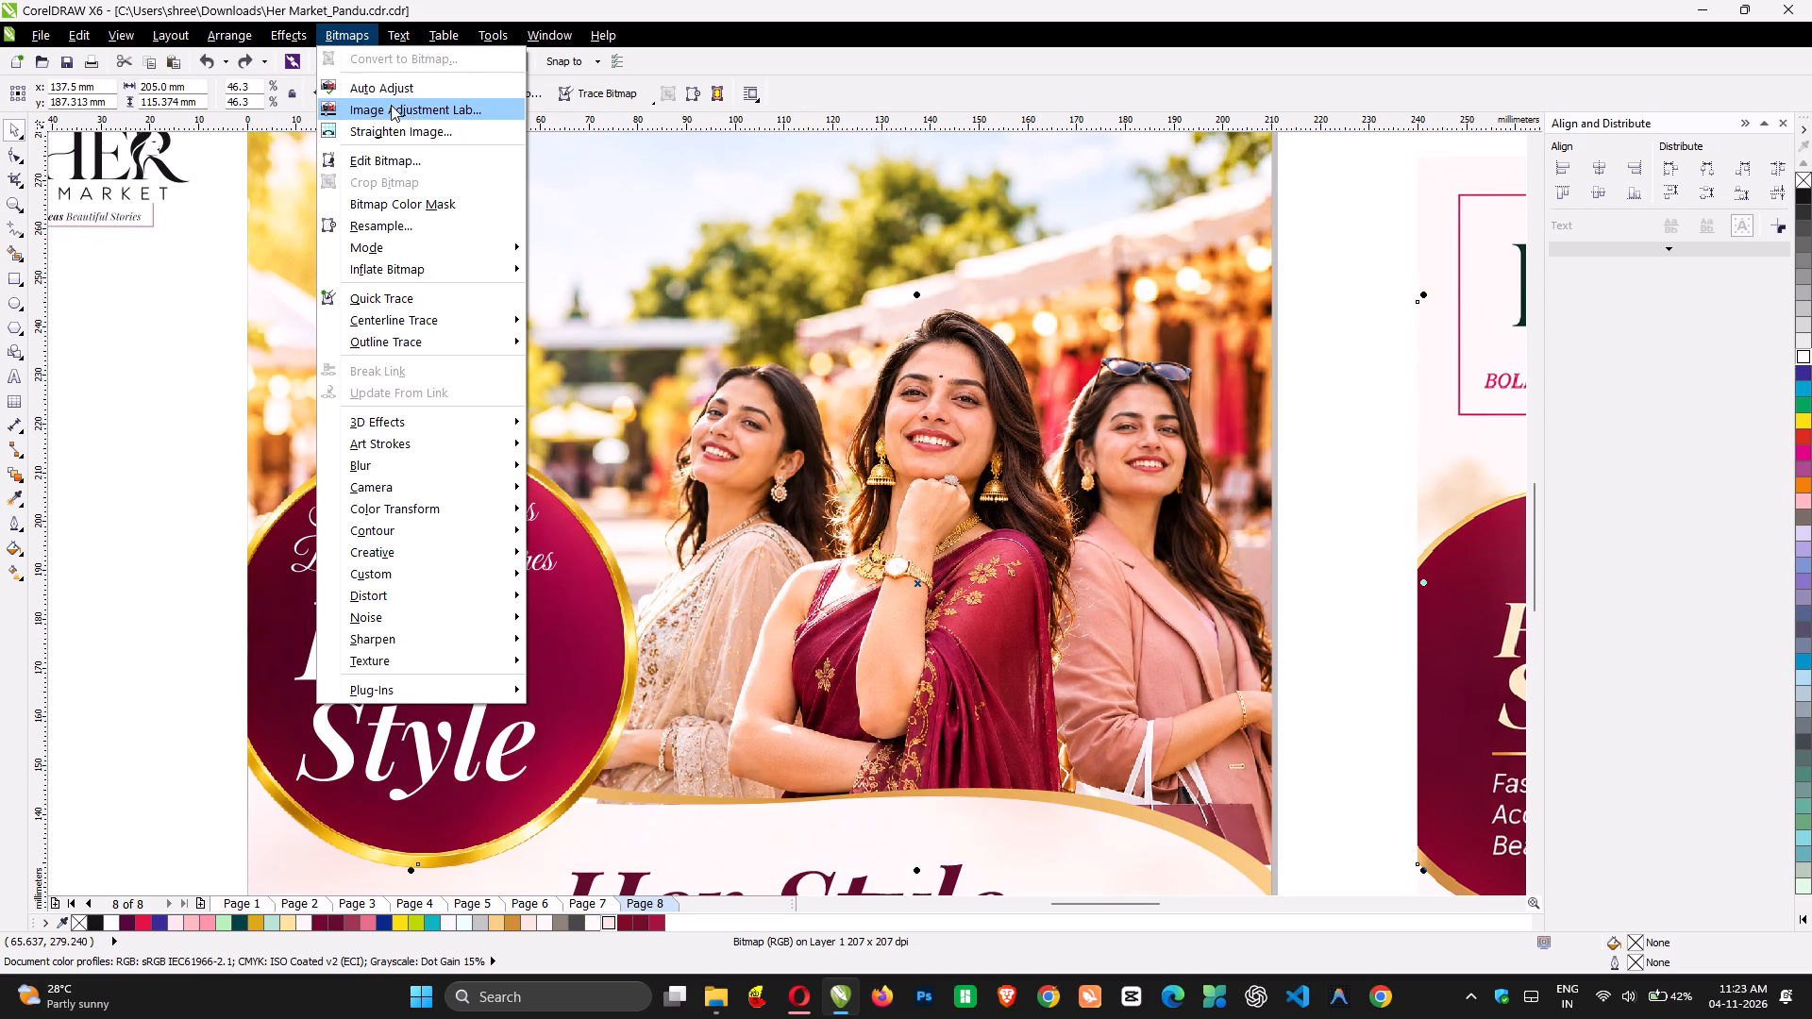
click(393, 107)
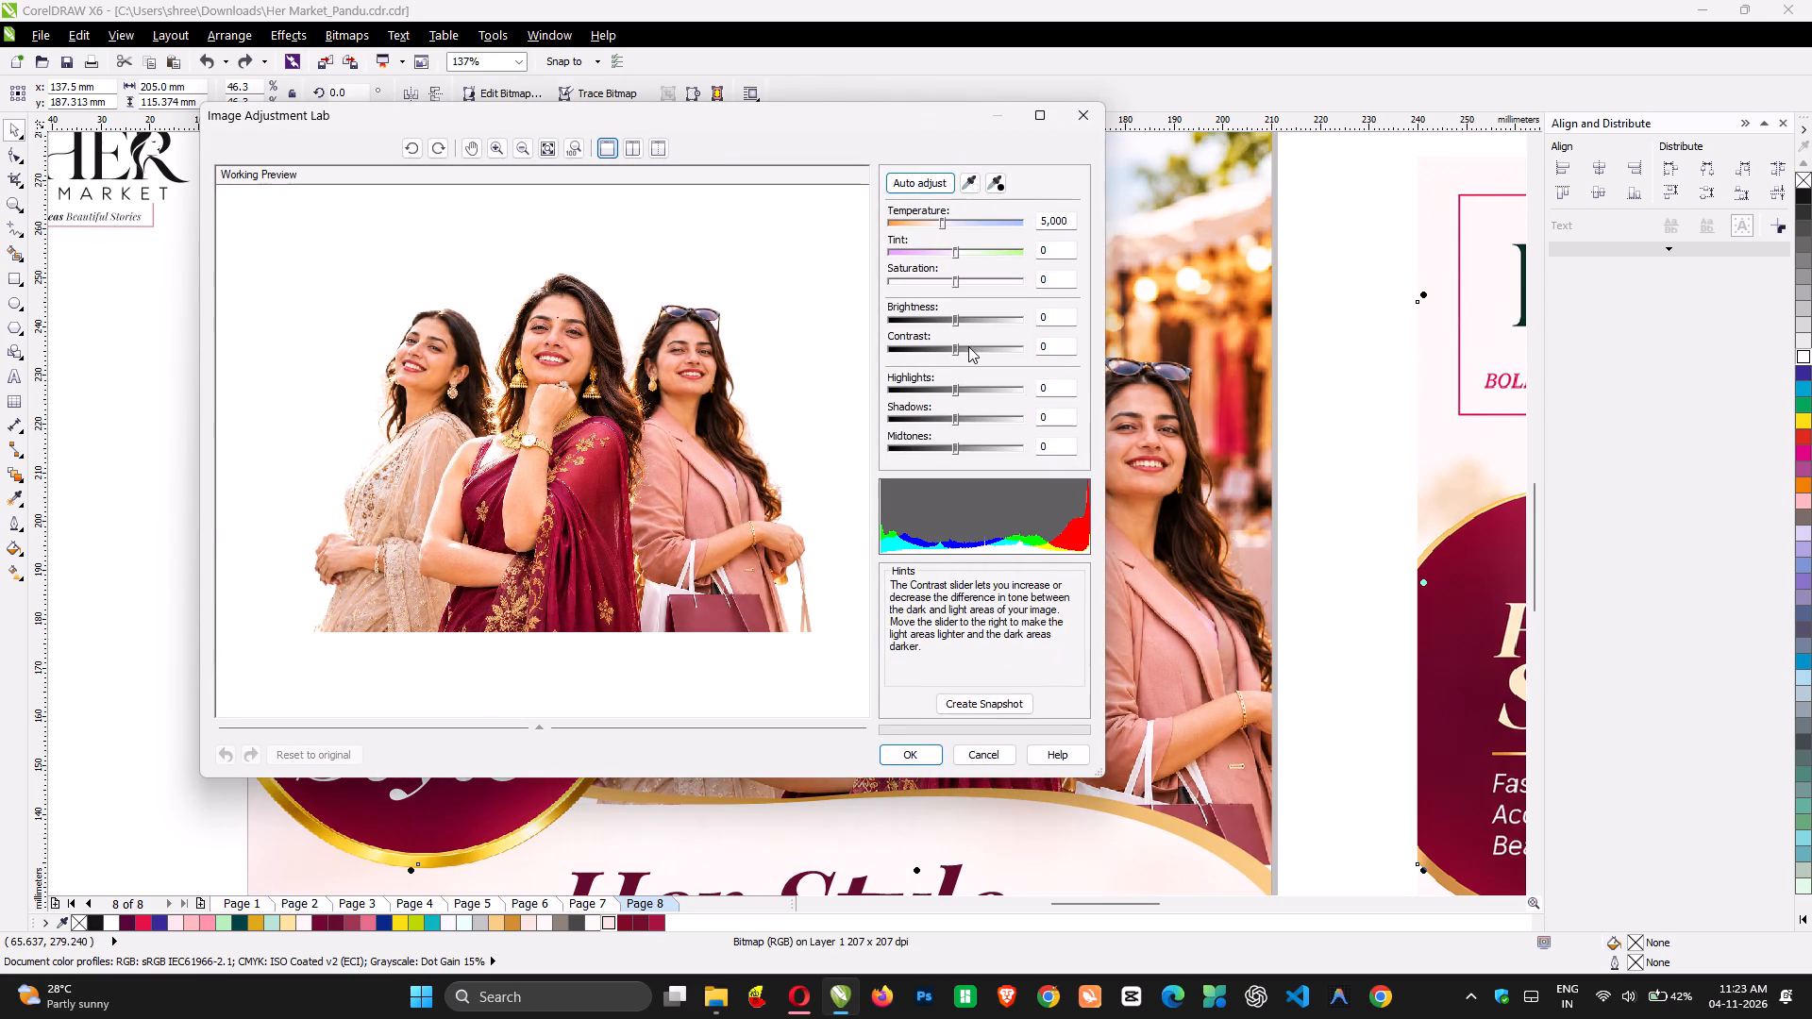
click(968, 346)
click(960, 352)
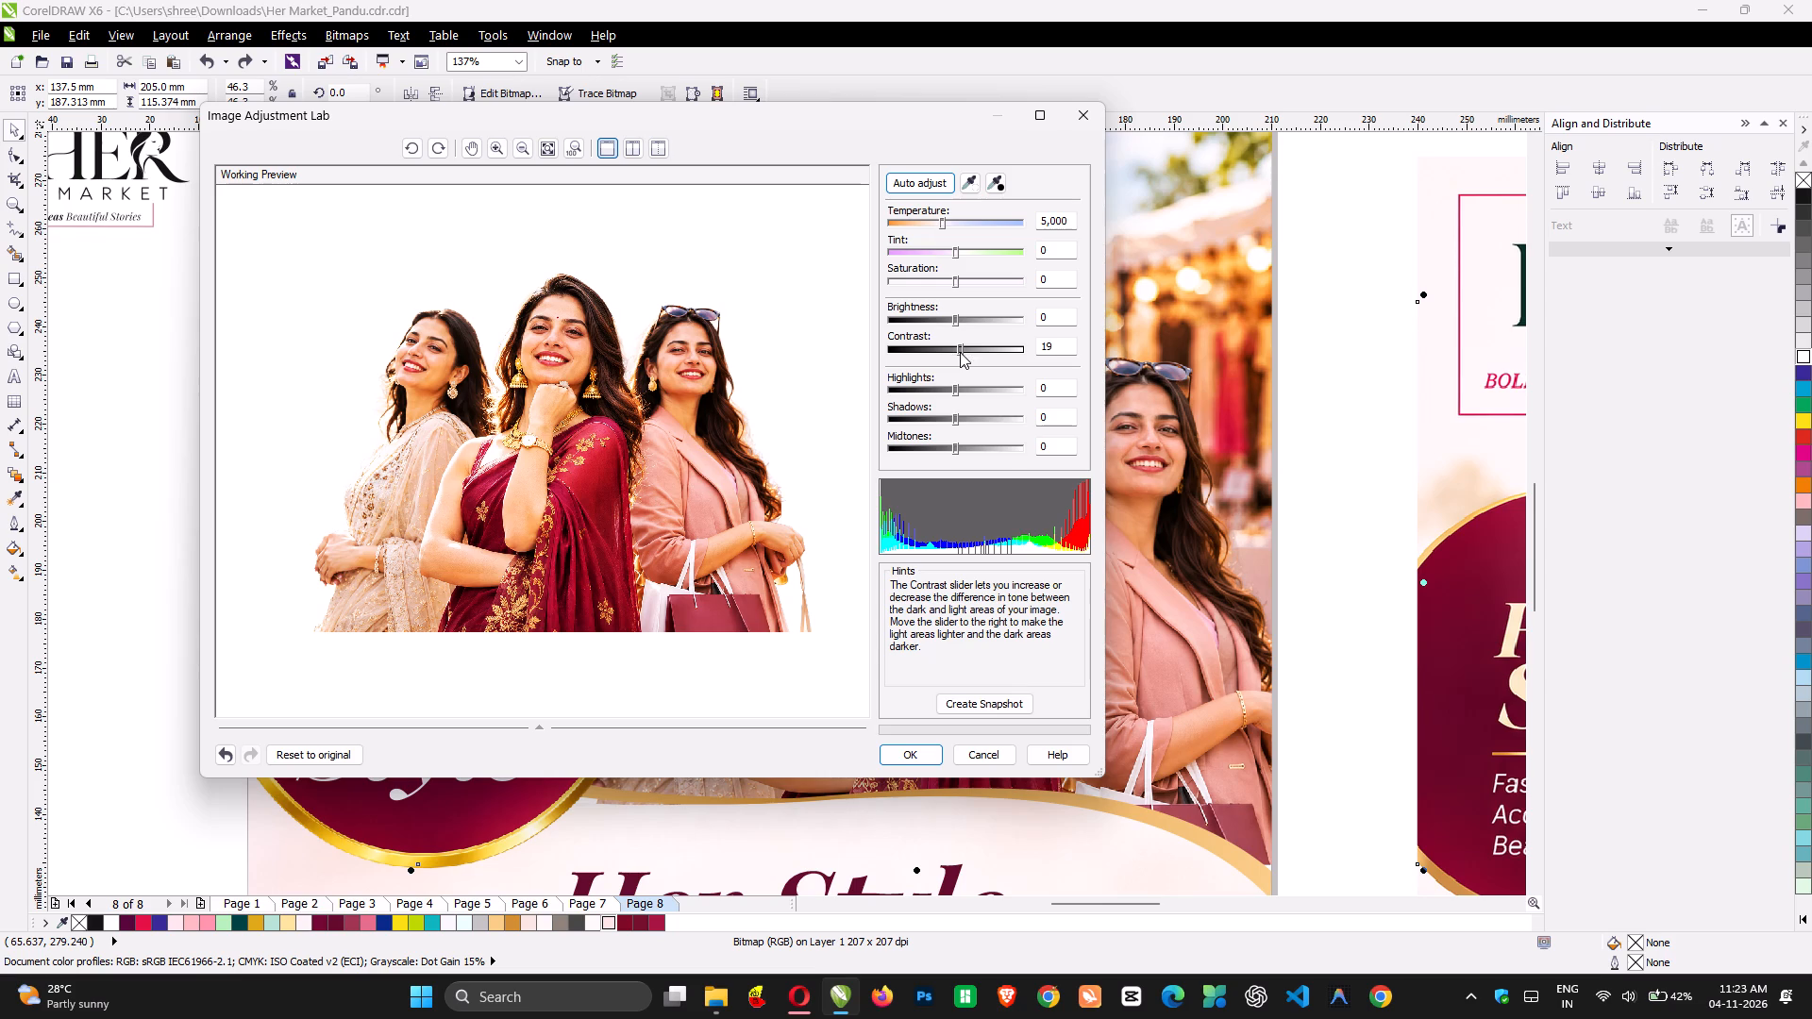
click(949, 318)
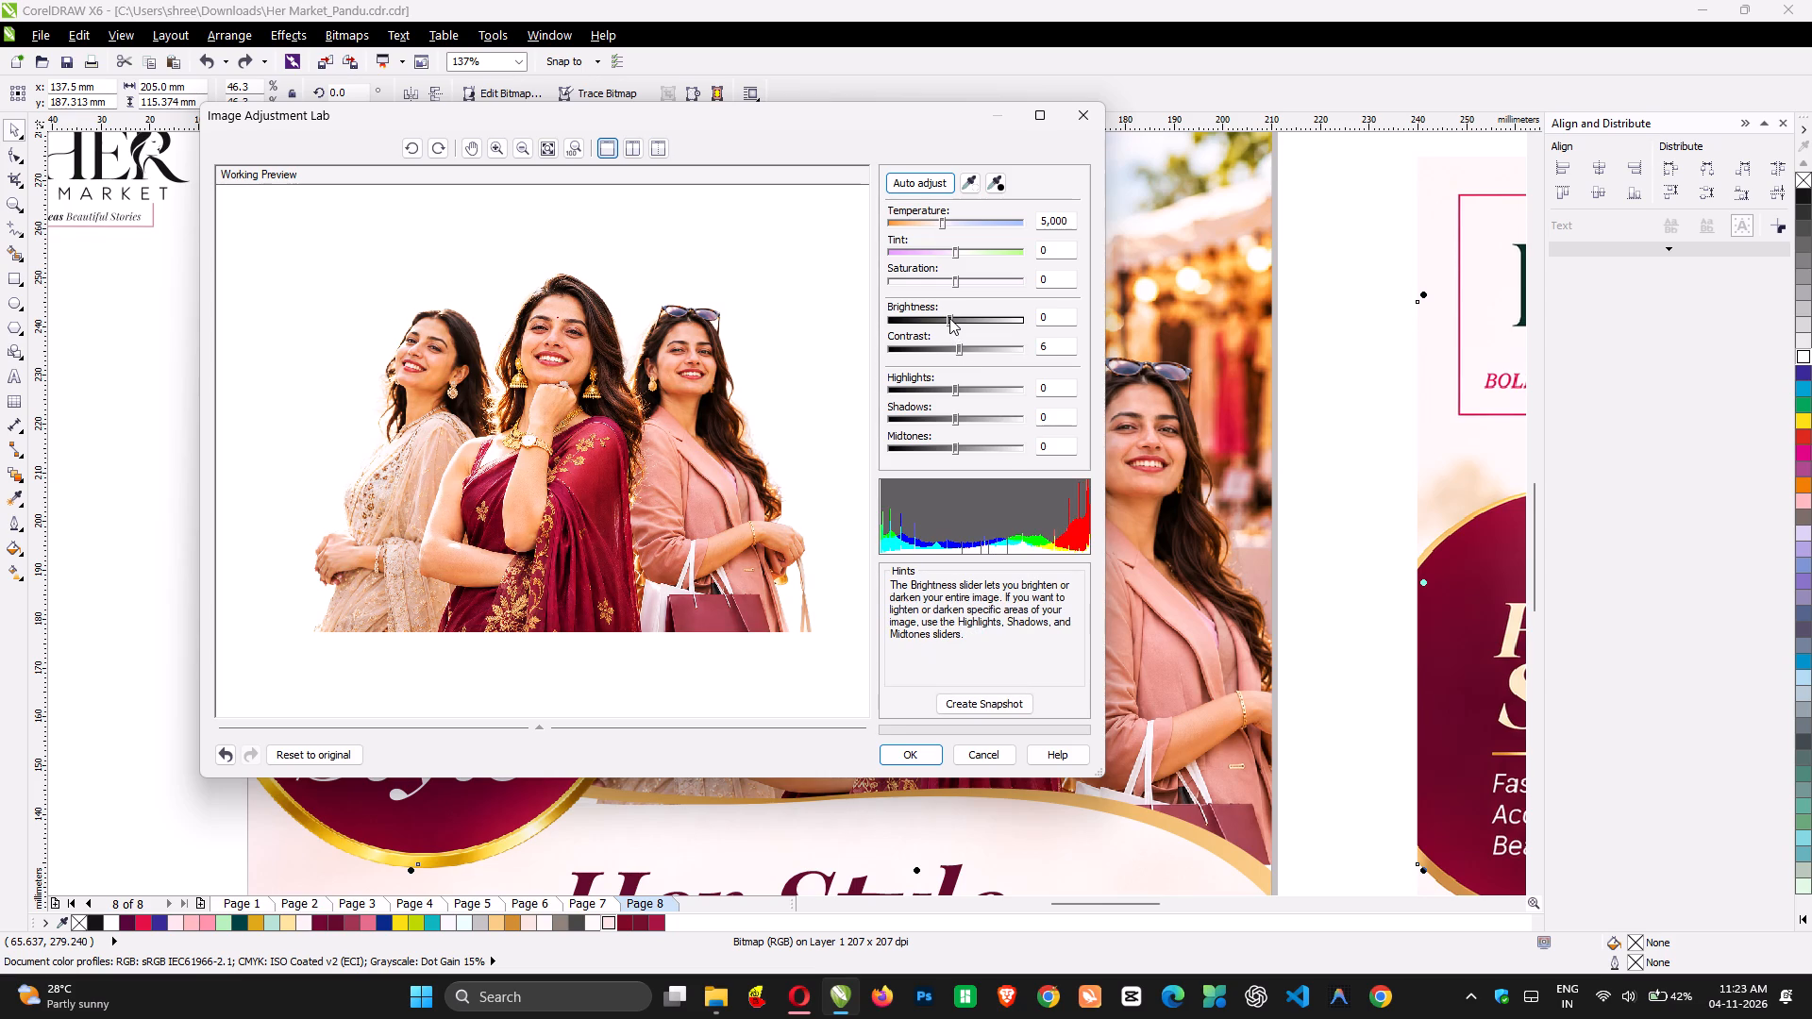
click(906, 754)
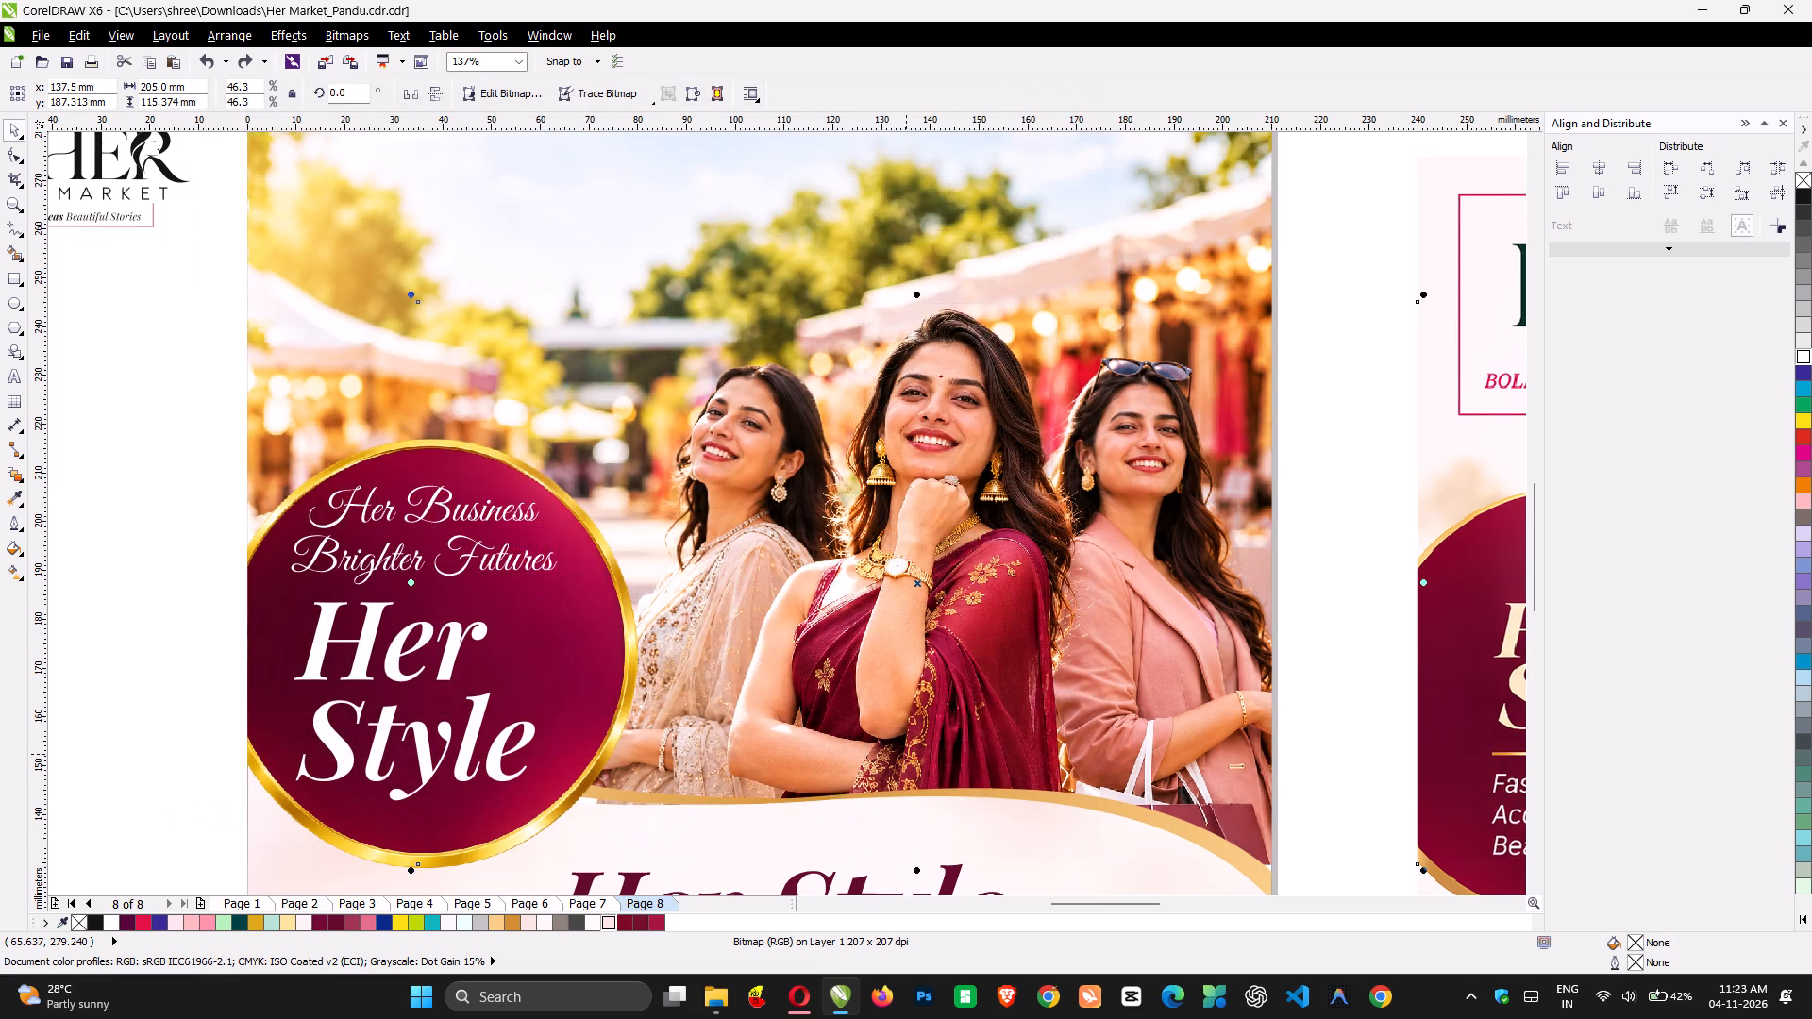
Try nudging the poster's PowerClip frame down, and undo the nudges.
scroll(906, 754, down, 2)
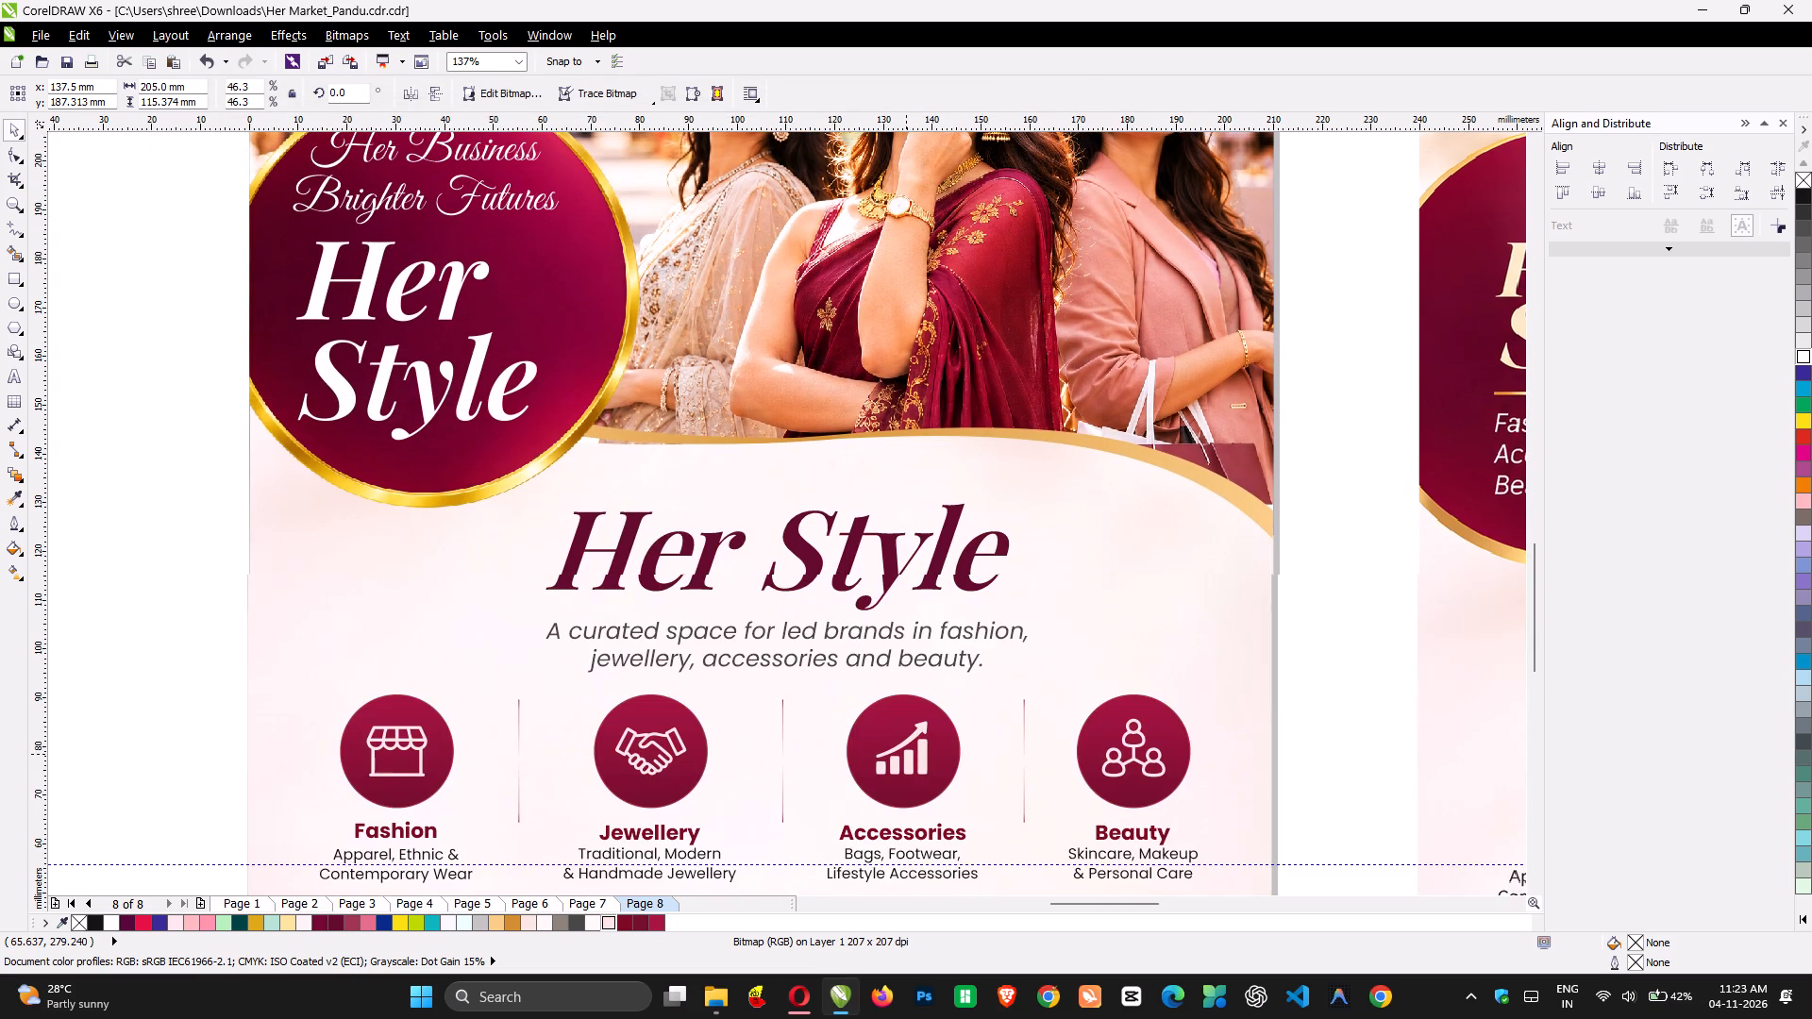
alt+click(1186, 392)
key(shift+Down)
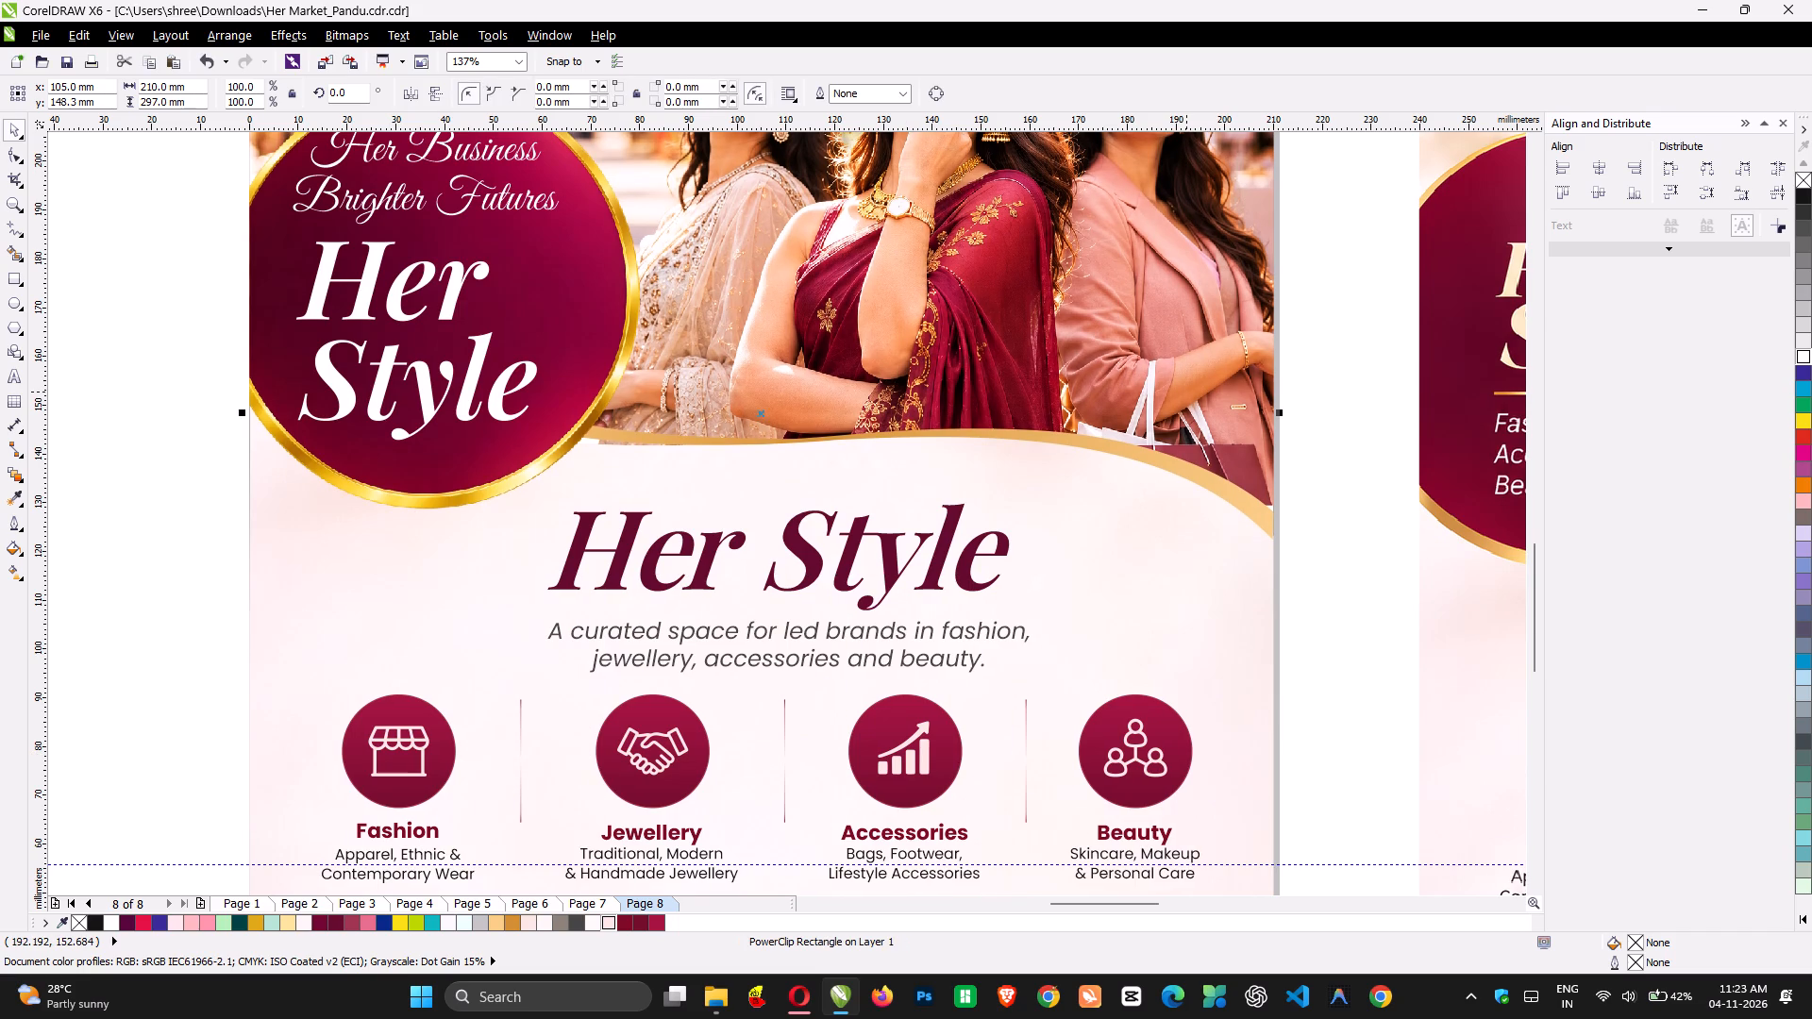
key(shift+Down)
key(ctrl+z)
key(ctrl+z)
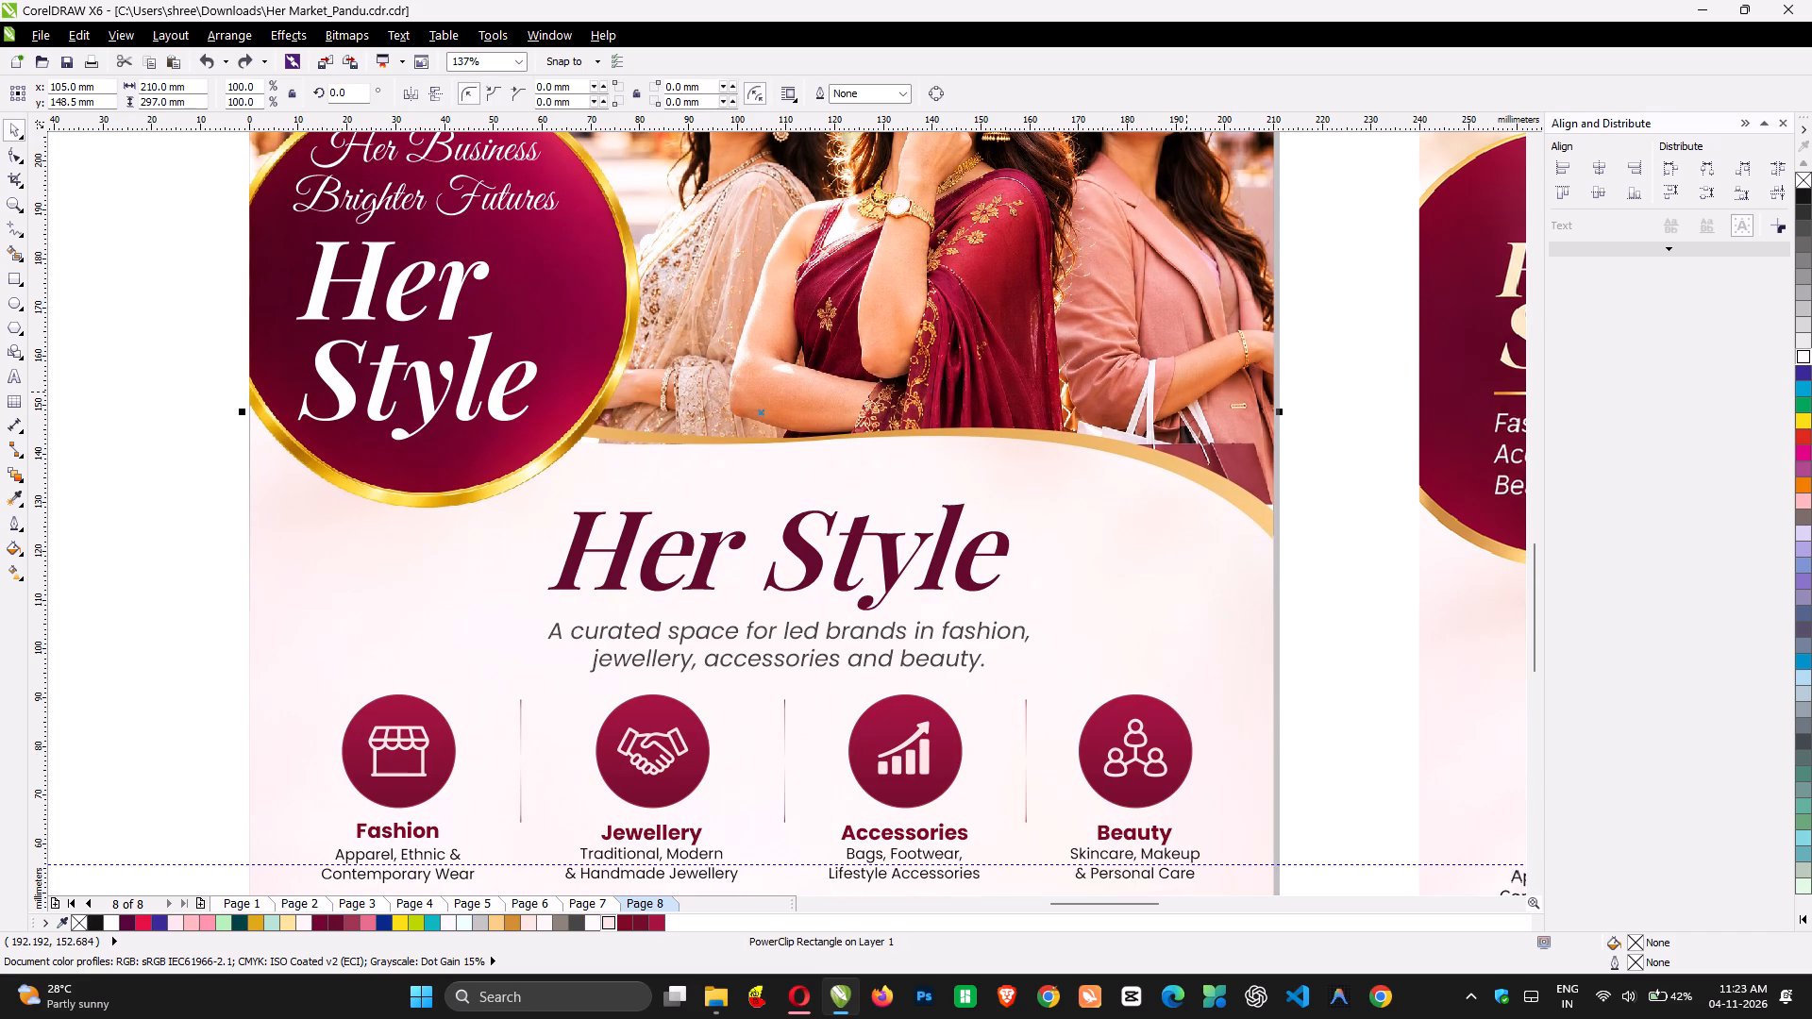
Nudge the three women's bitmap down slightly so its bottom edge tucks behind the gold curve.
alt+click(1186, 392)
key(shift+Down)
key(shift+Down)
key(shift+Down)
key(shift+Down)
key(shift+Down)
key(shift+Down)
key(shift+Down)
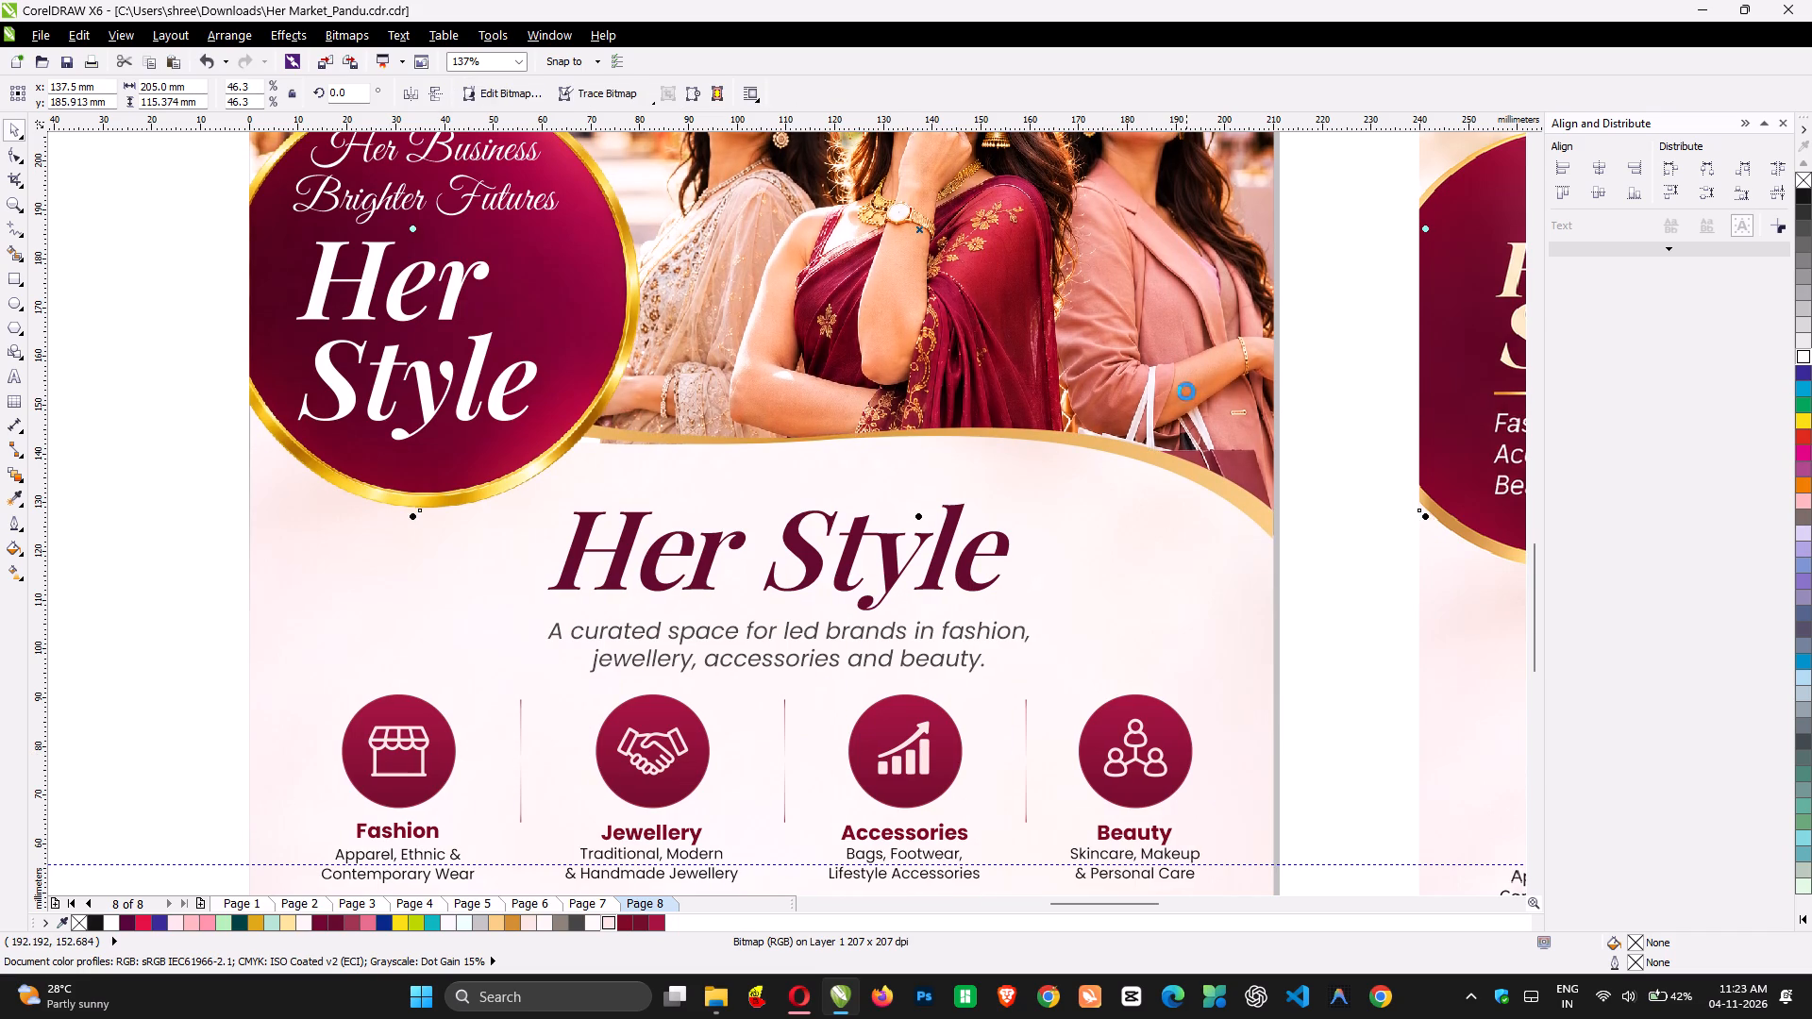
key(shift+Down)
key(shift+Down)
click(1418, 652)
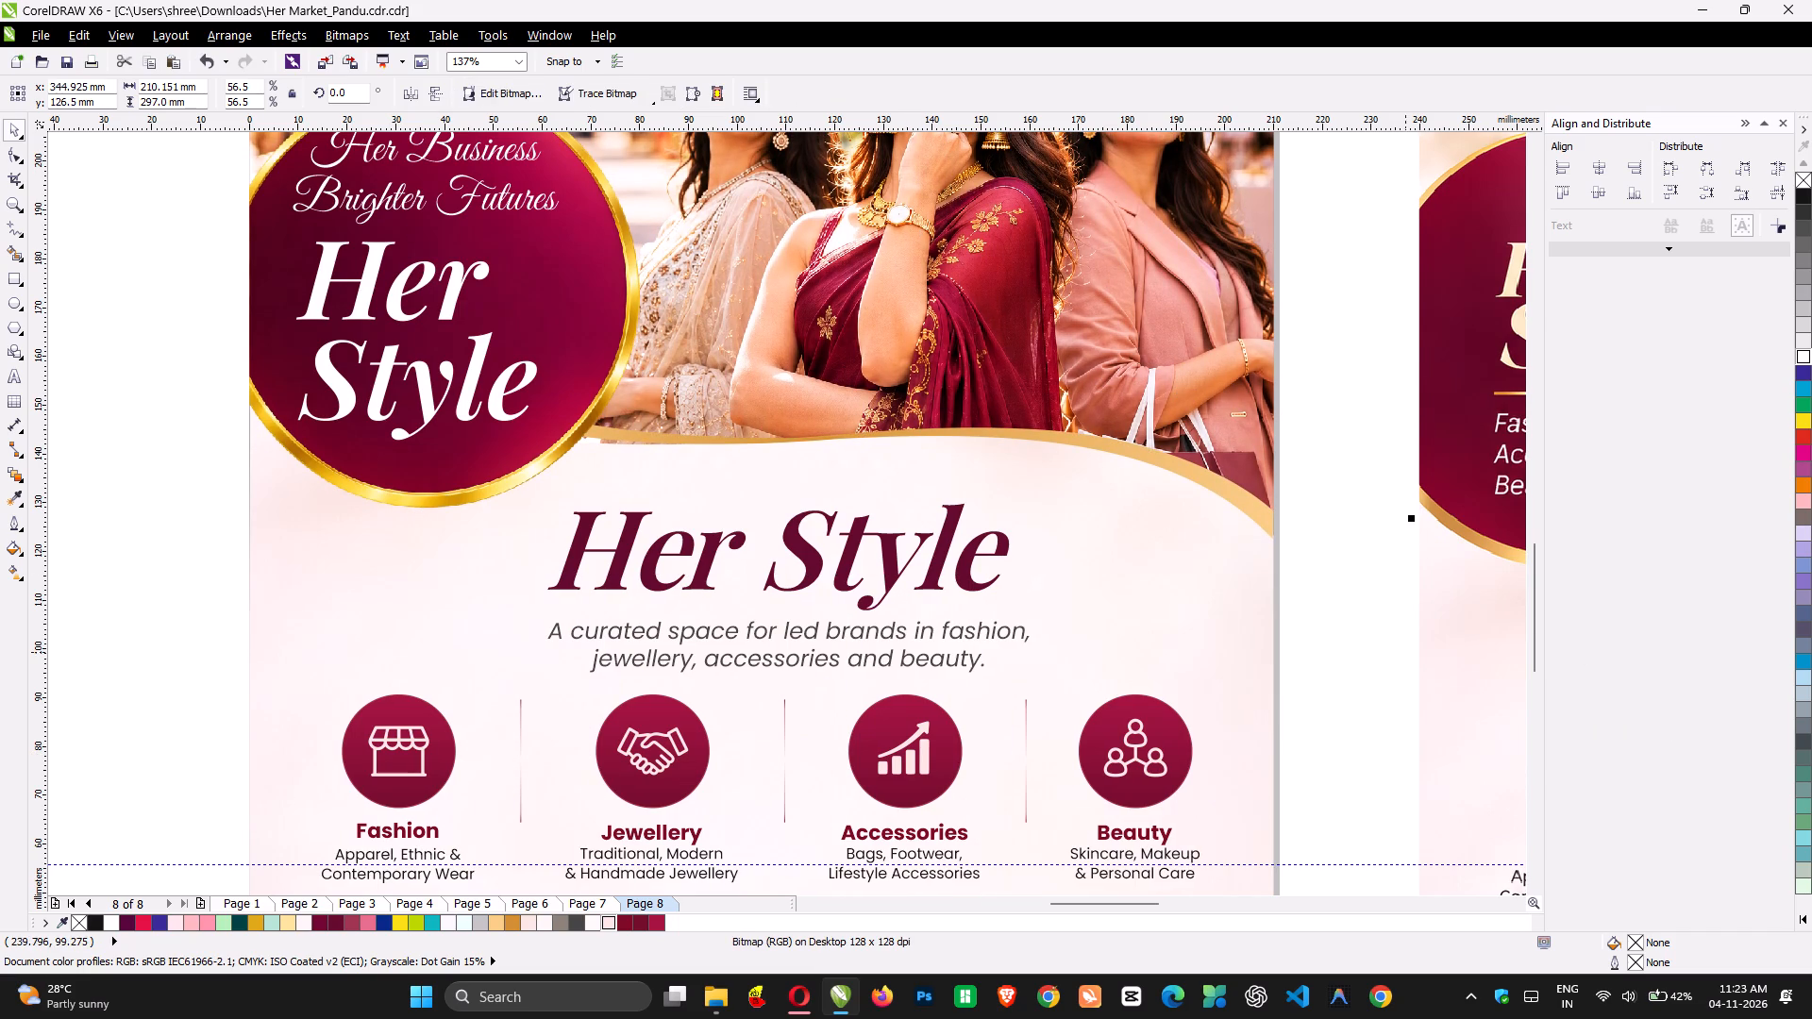
Nudge the poster's PowerClip frame up slightly.
click(1217, 614)
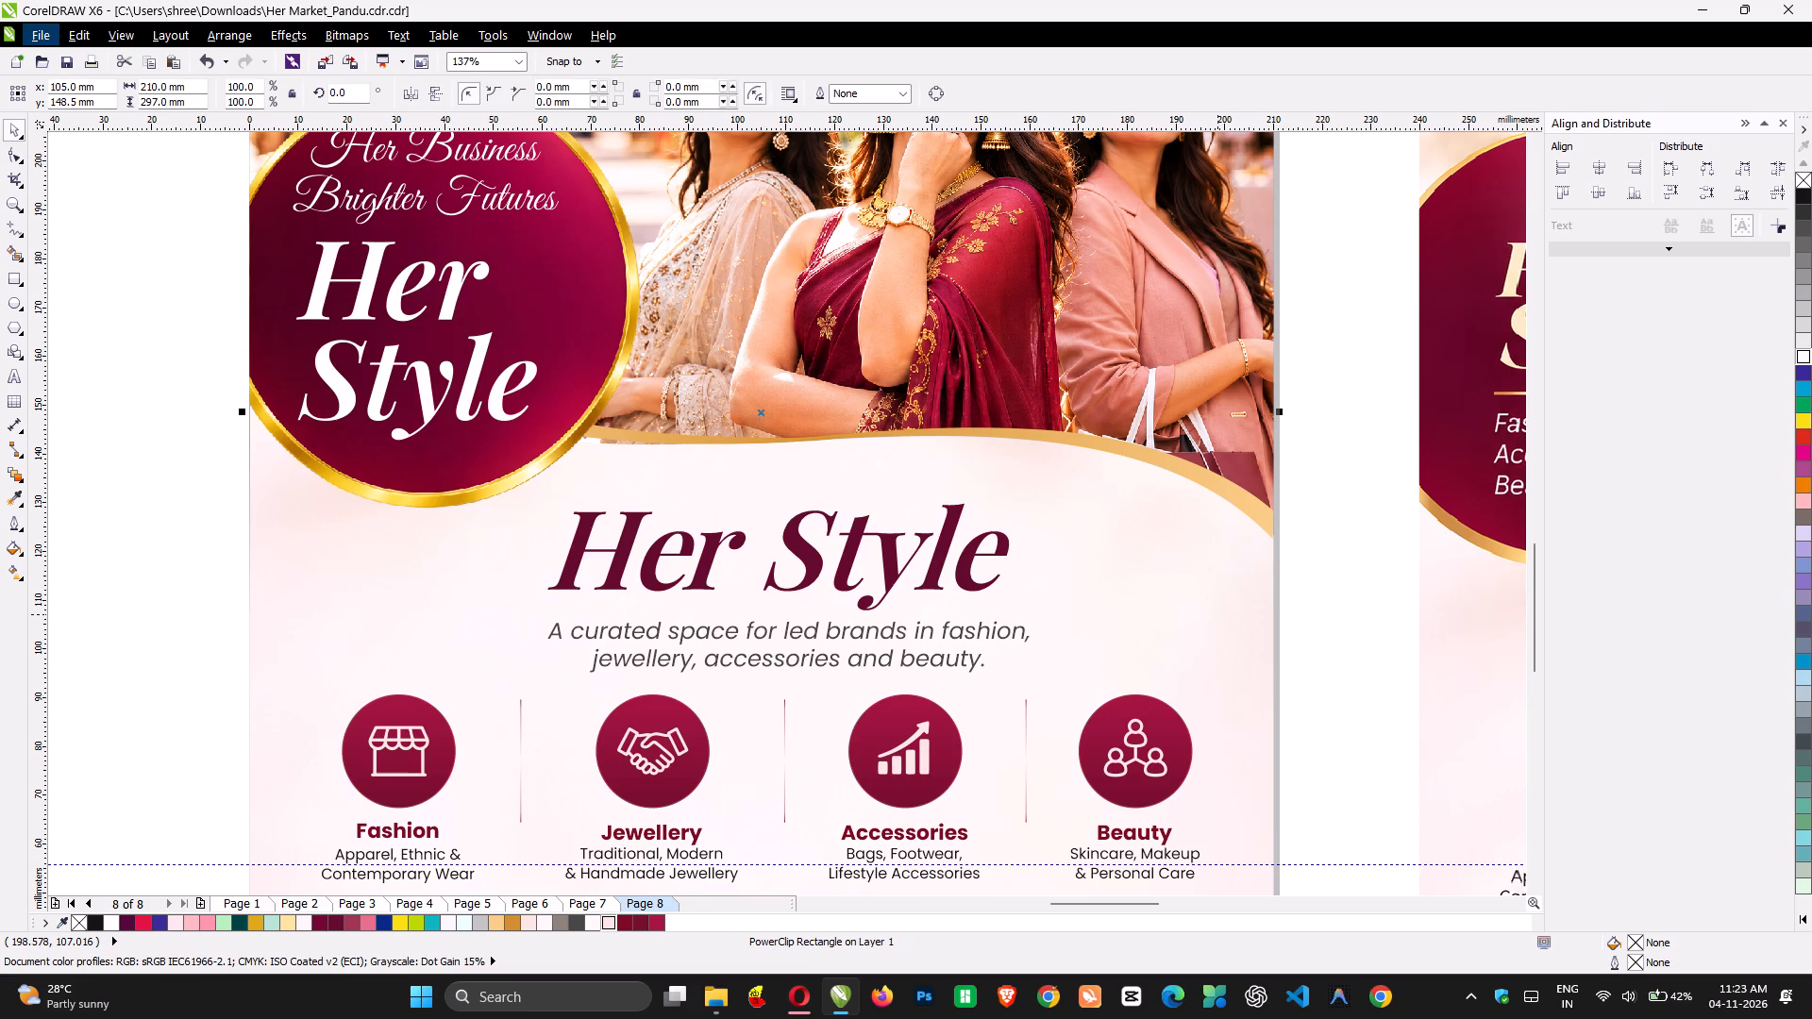
key(shift+Up)
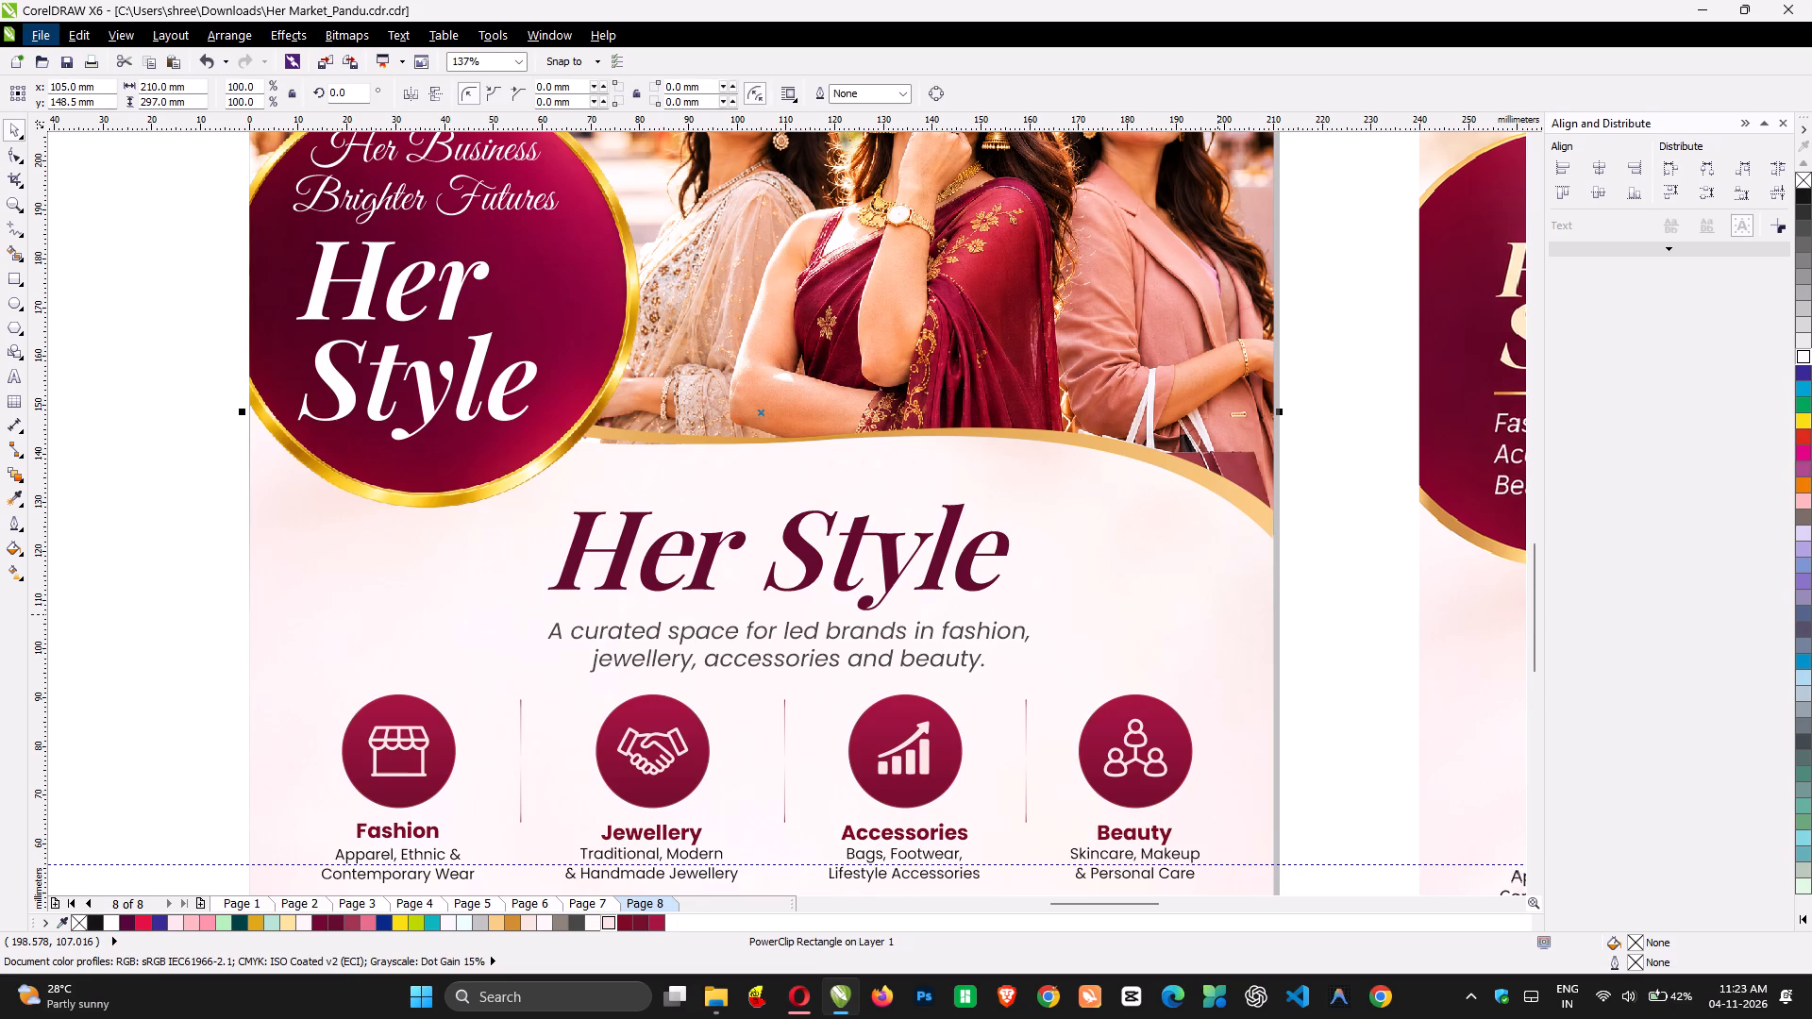
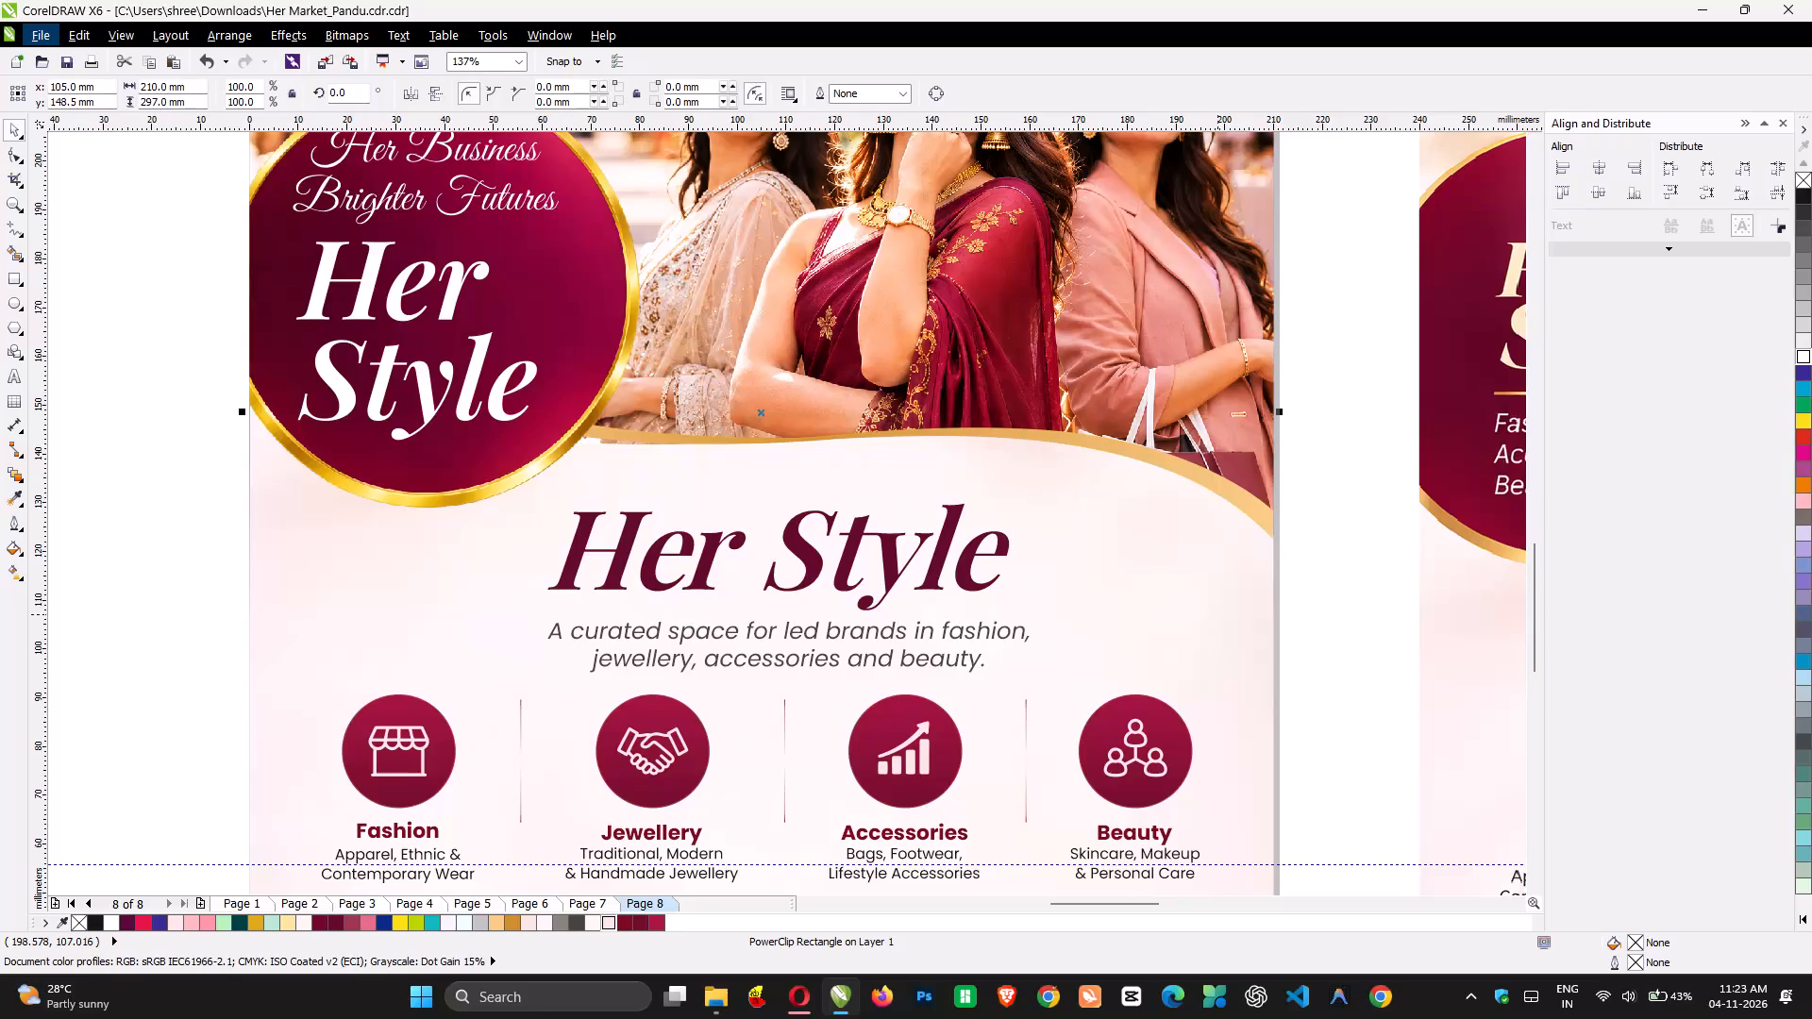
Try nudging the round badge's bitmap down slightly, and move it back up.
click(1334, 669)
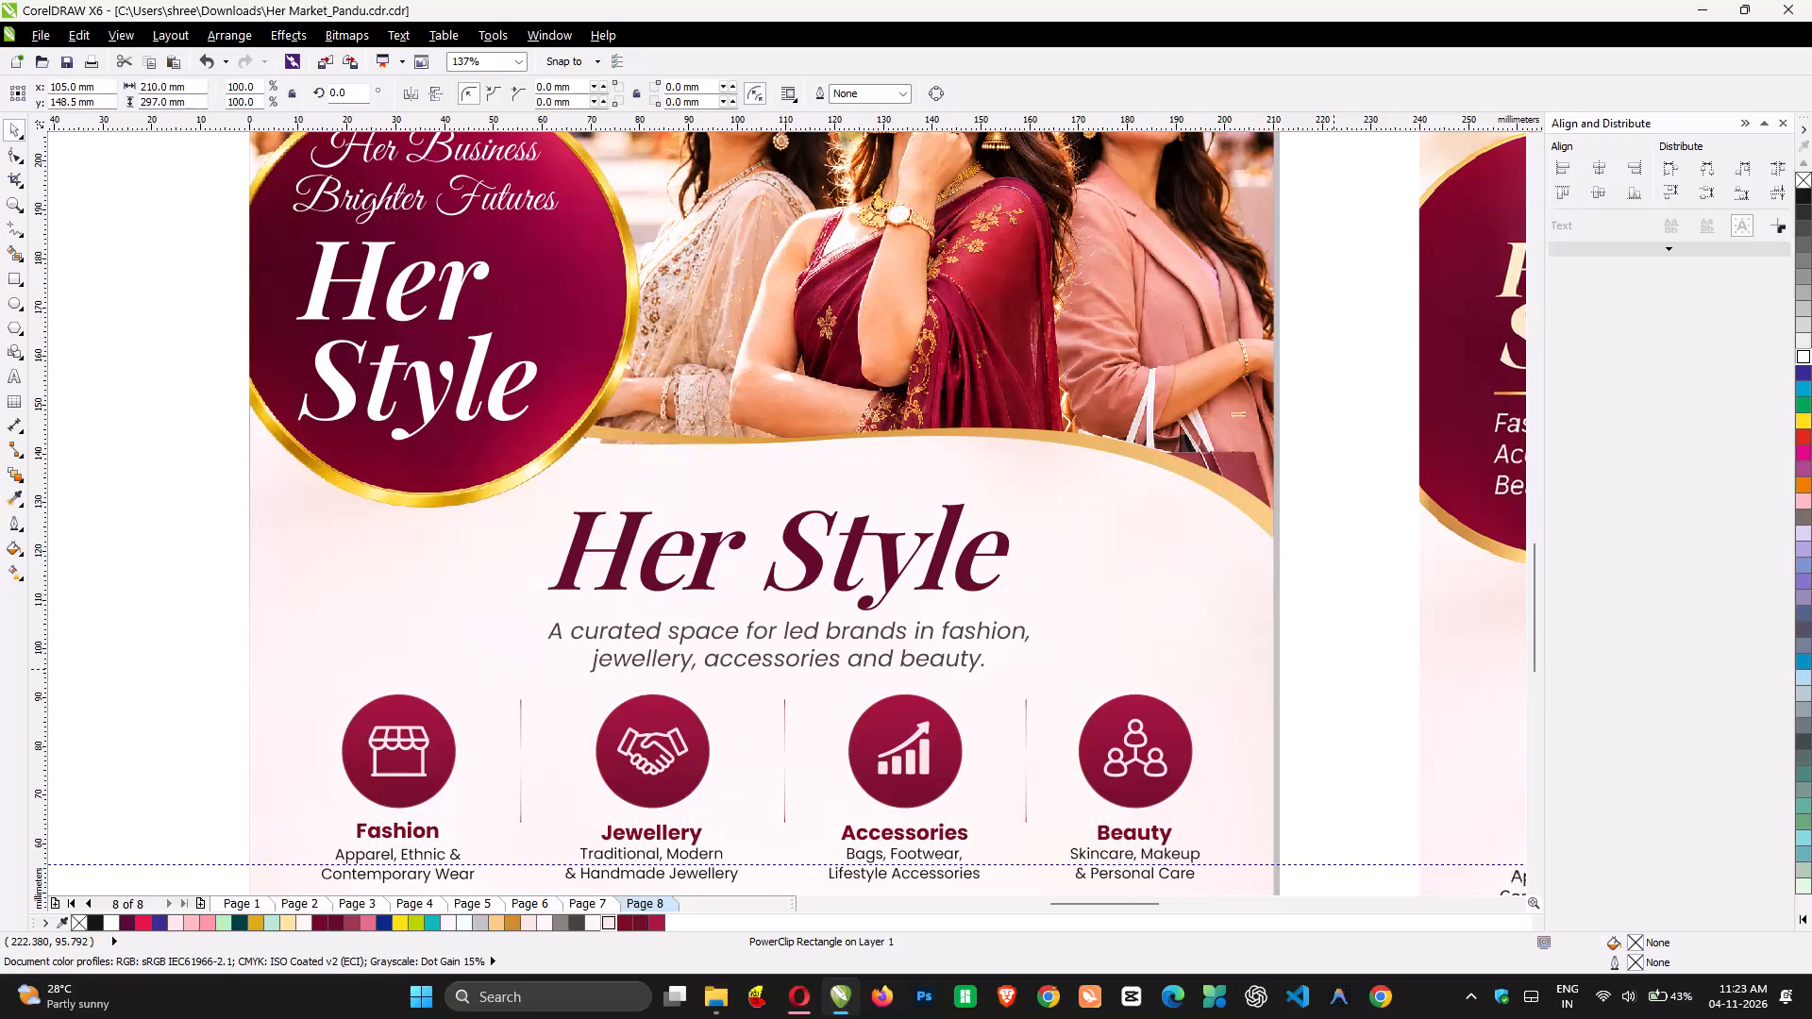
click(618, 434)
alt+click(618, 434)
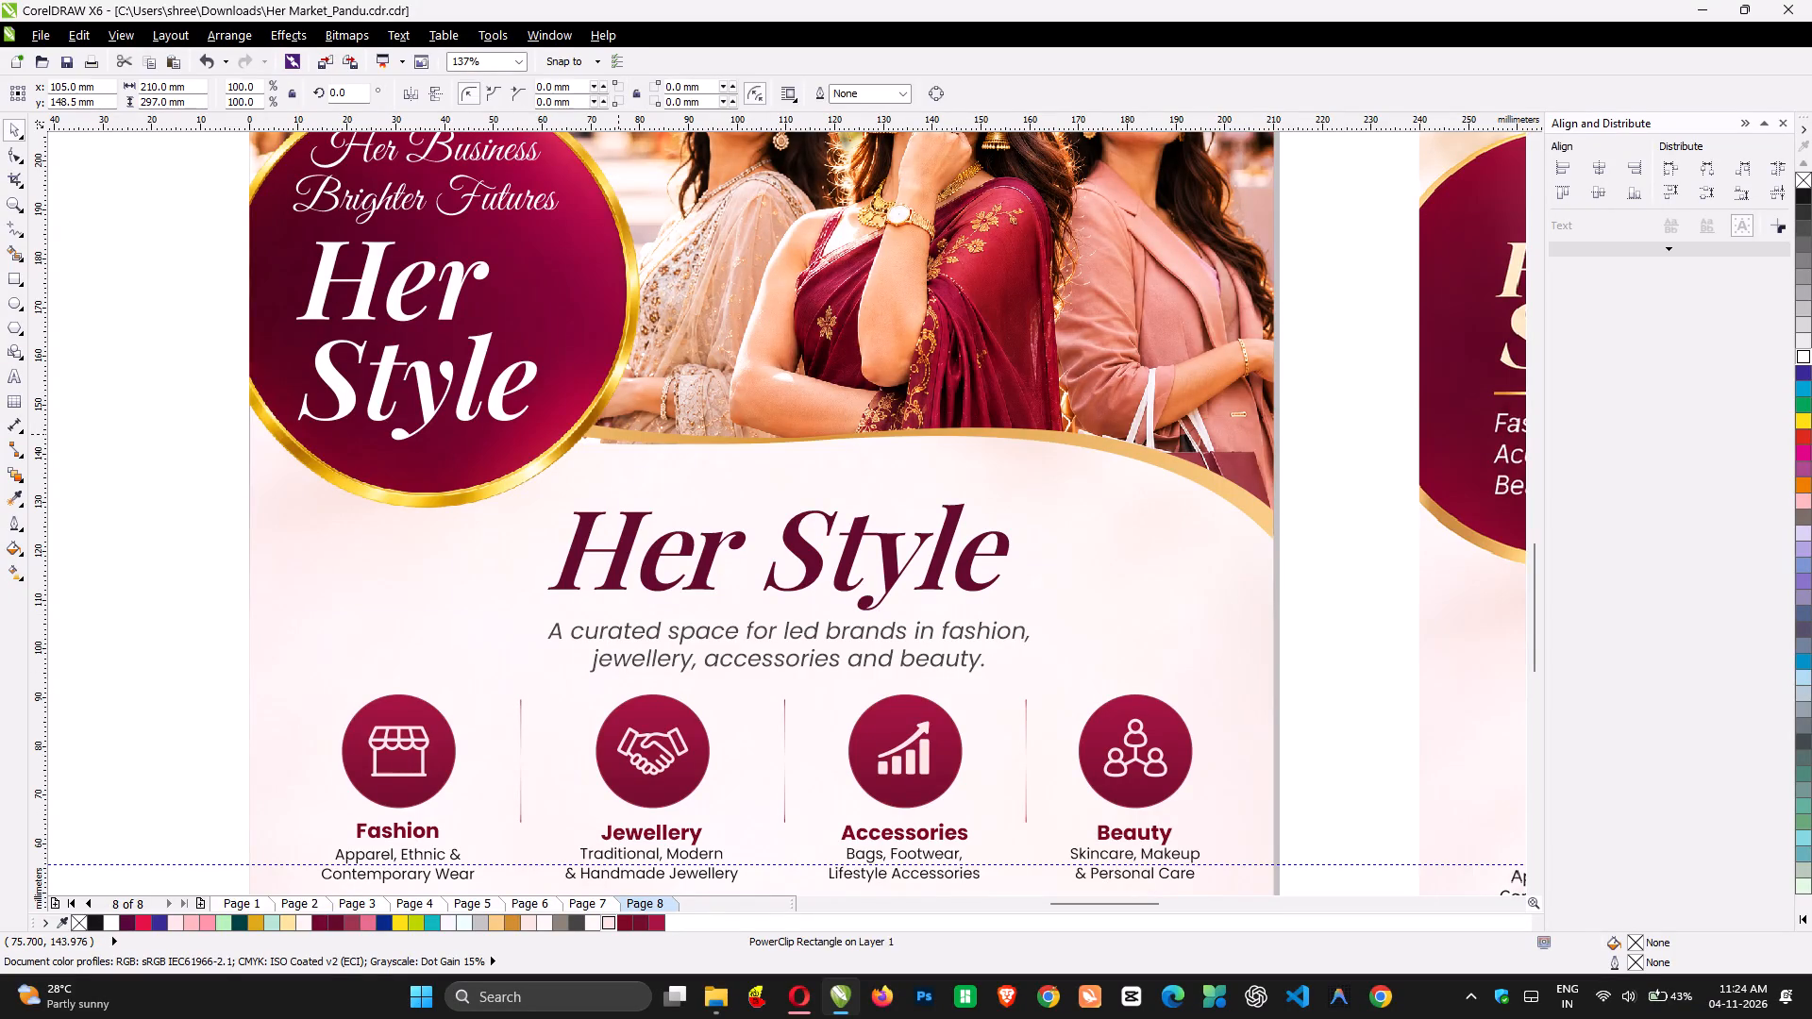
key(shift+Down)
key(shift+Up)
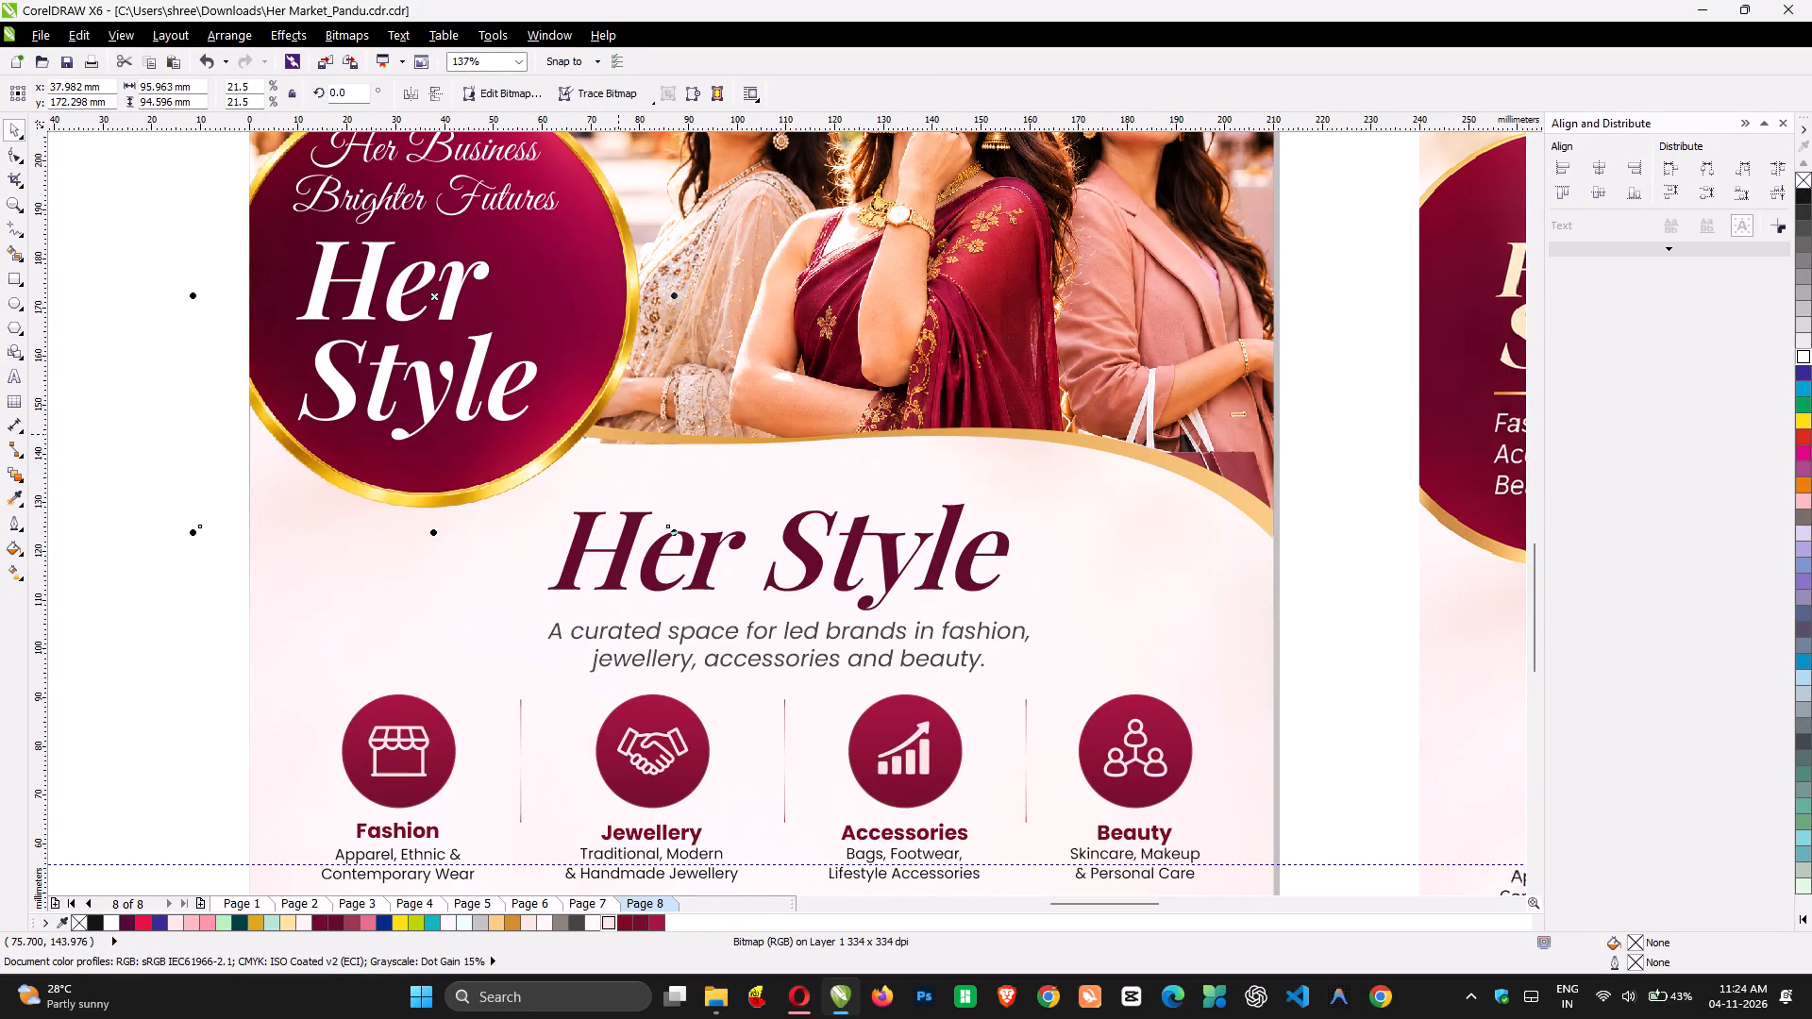
Nudge the short gold curve segment beside the badge down by about 0.4 mm.
click(708, 440)
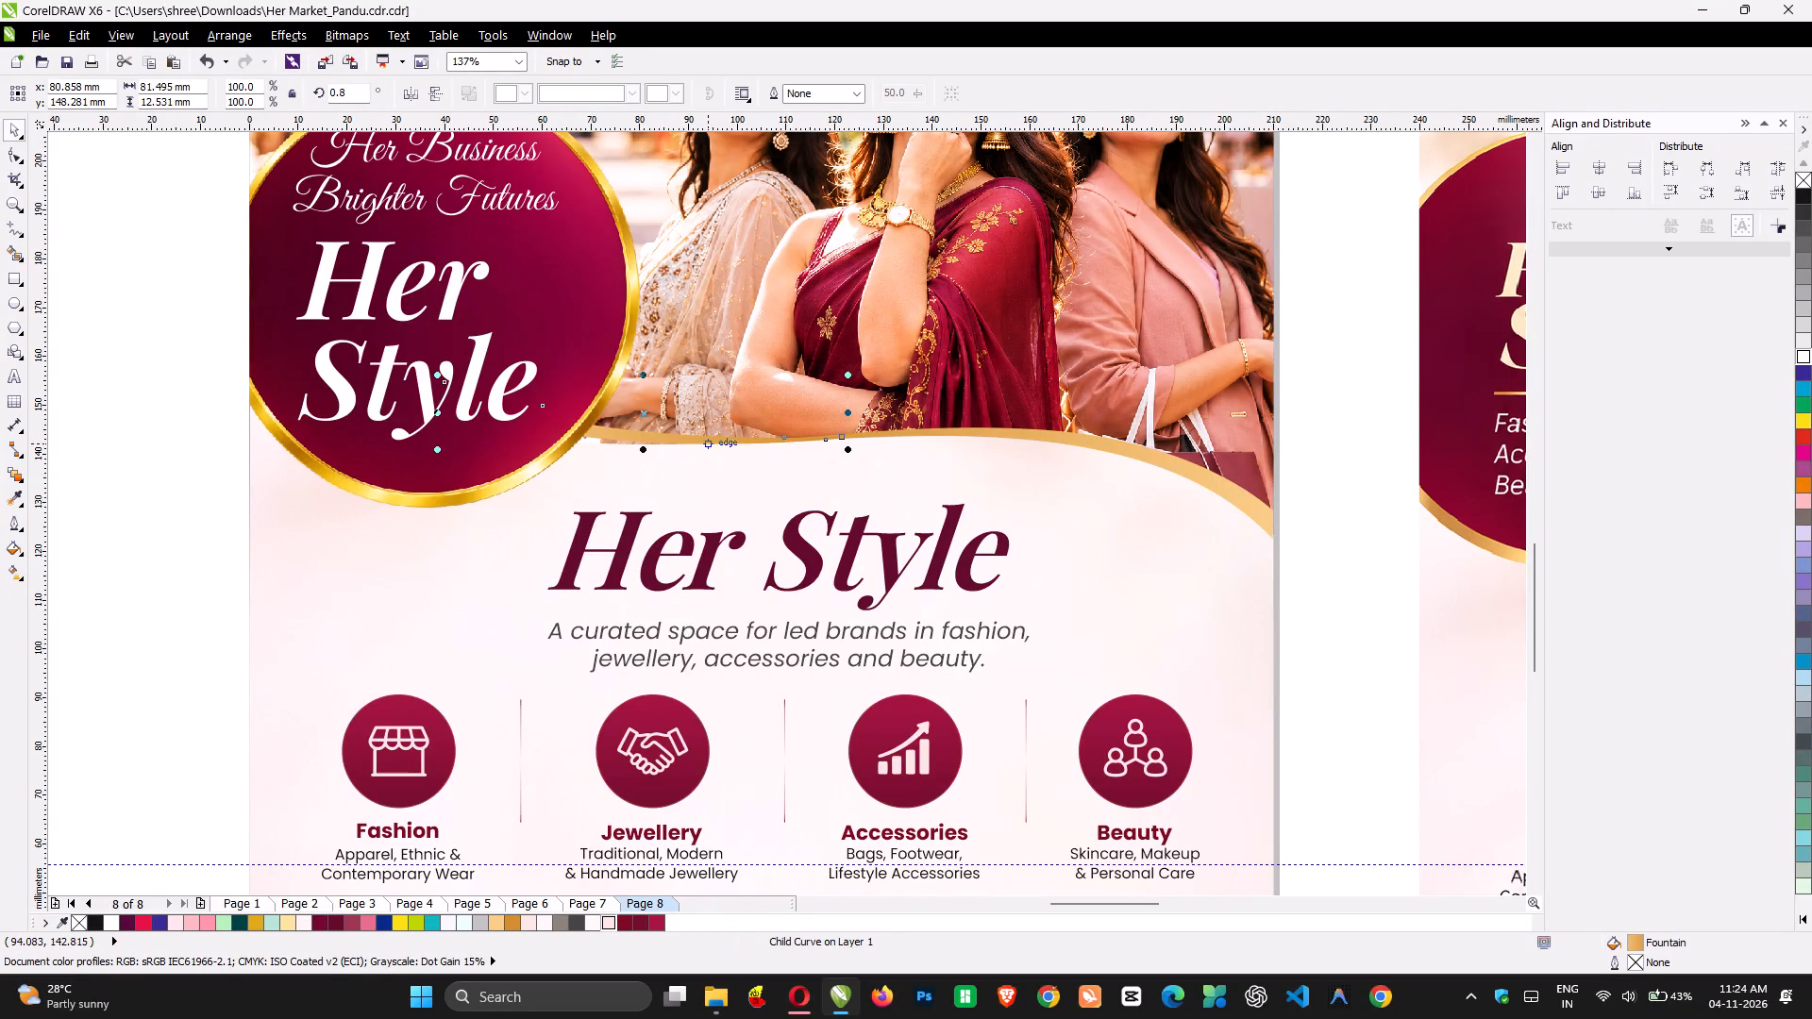
key(shift+Down)
key(shift+Down)
key(shift+Down)
key(shift+Down)
key(Up)
key(Up)
key(Up)
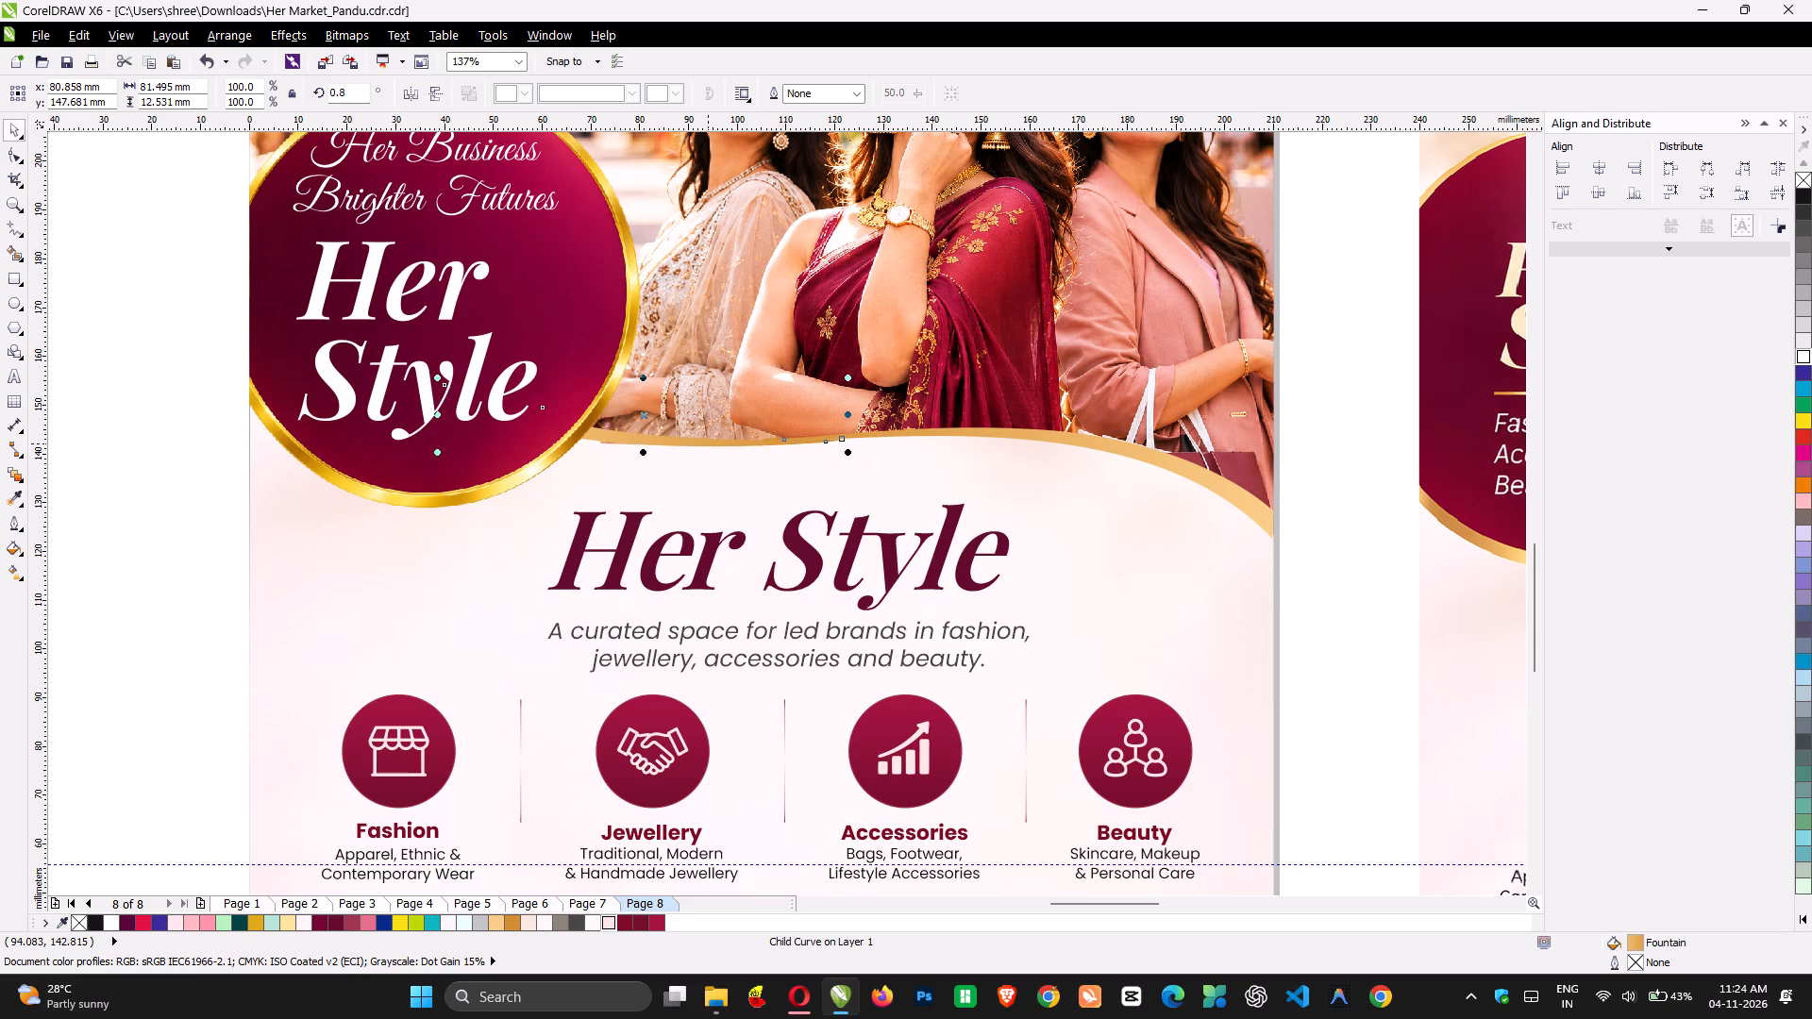
key(Up)
Nudge the cream panel below the gold curve up by about 0.1 mm.
click(739, 481)
key(Up)
key(Up)
key(Up)
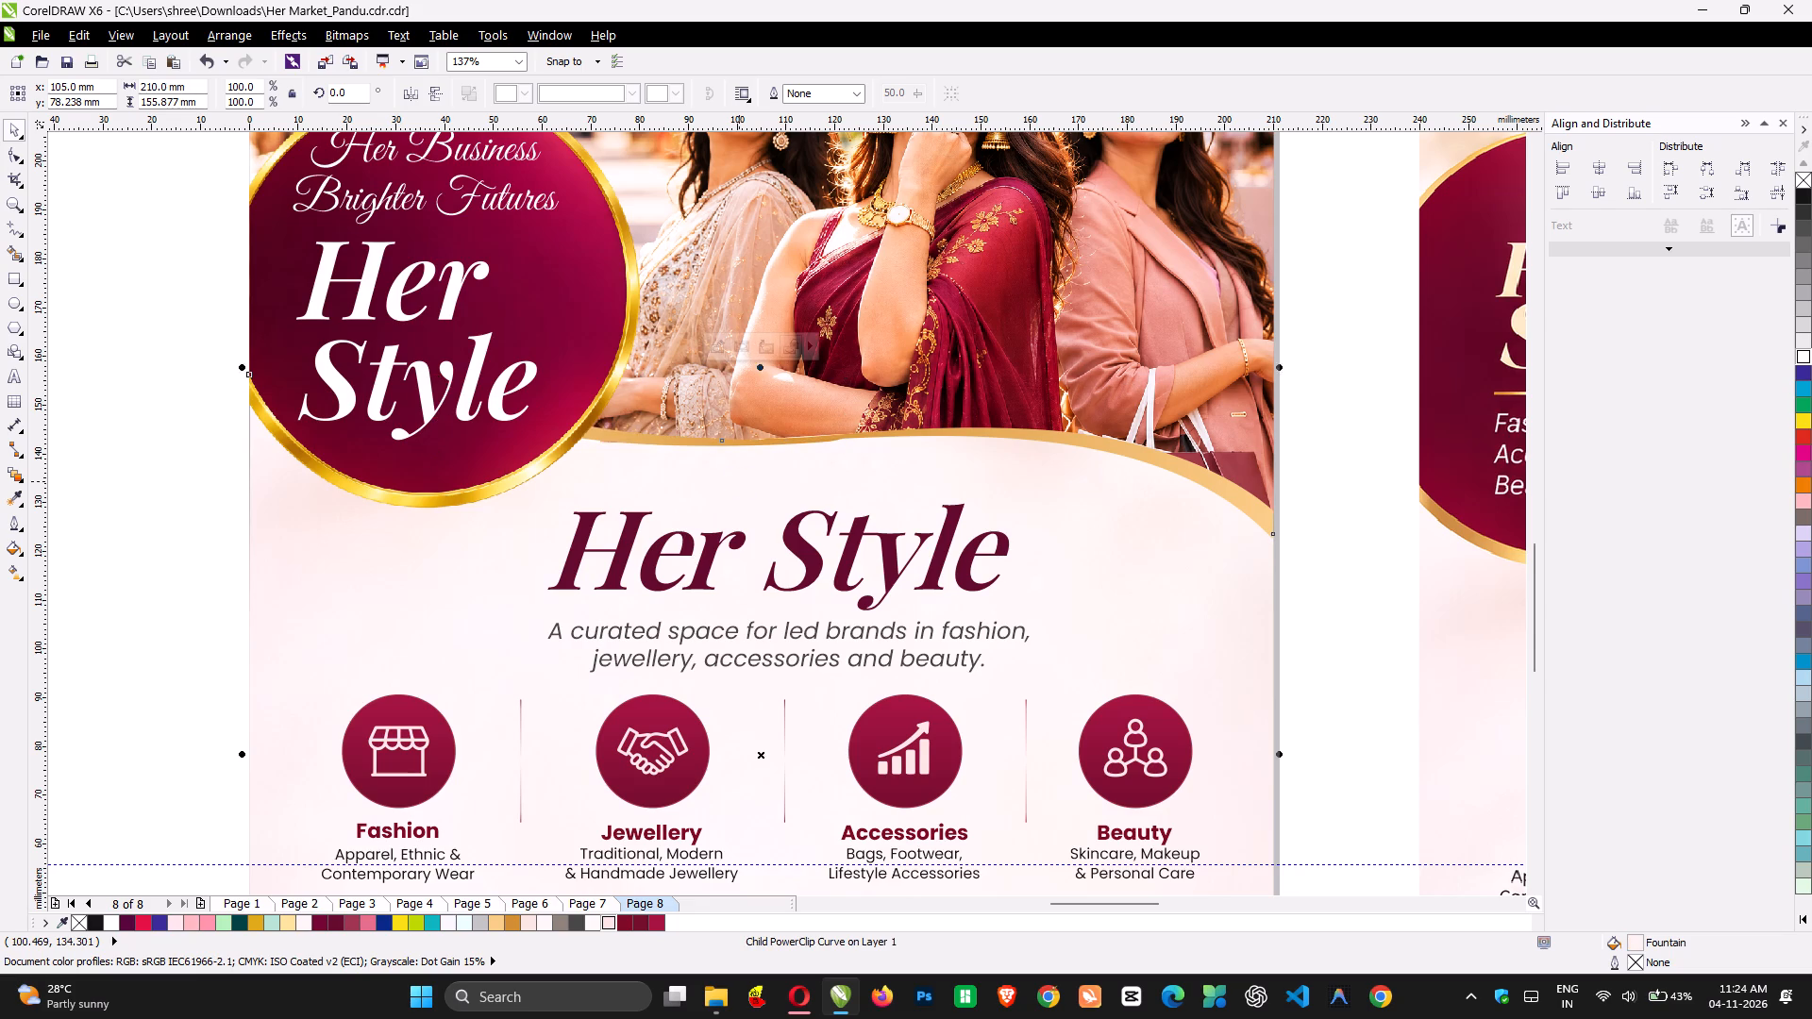
key(Up)
key(Up)
key(Down)
key(Down)
key(Down)
key(Down)
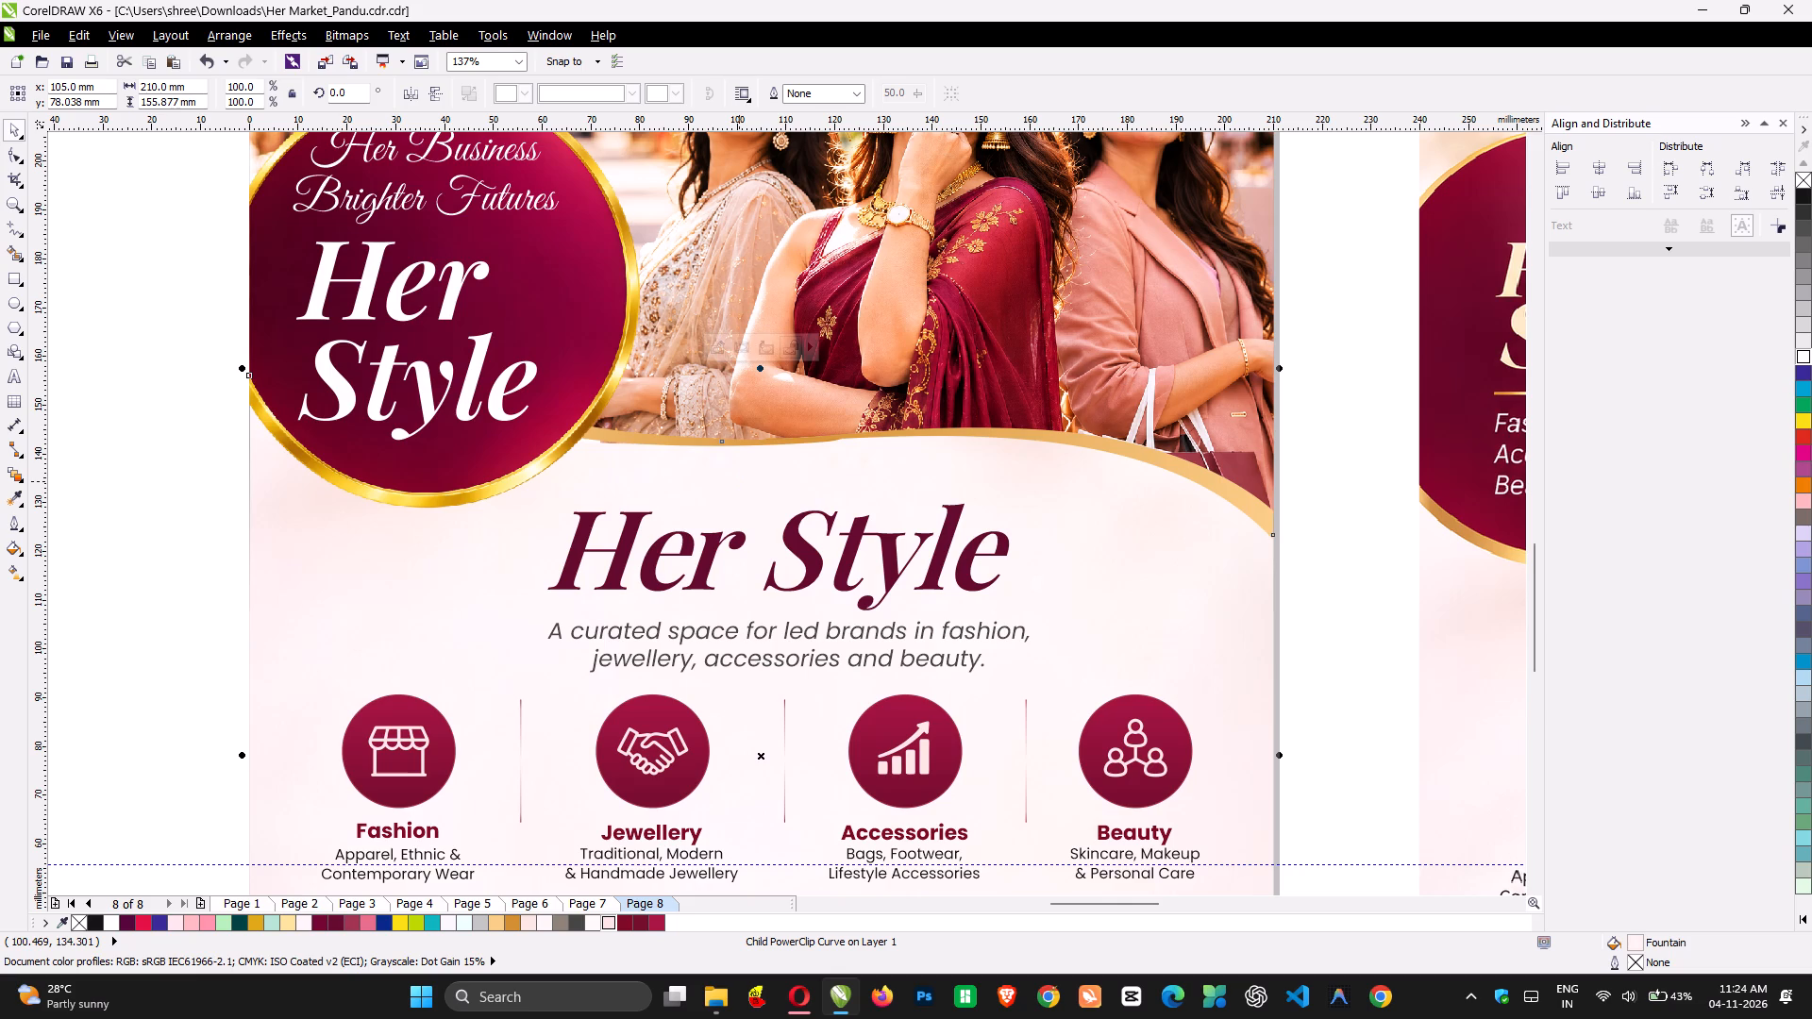
Send the three women's bitmap to the back of the layer and bring it one level forward, above the market background photo.
click(1054, 310)
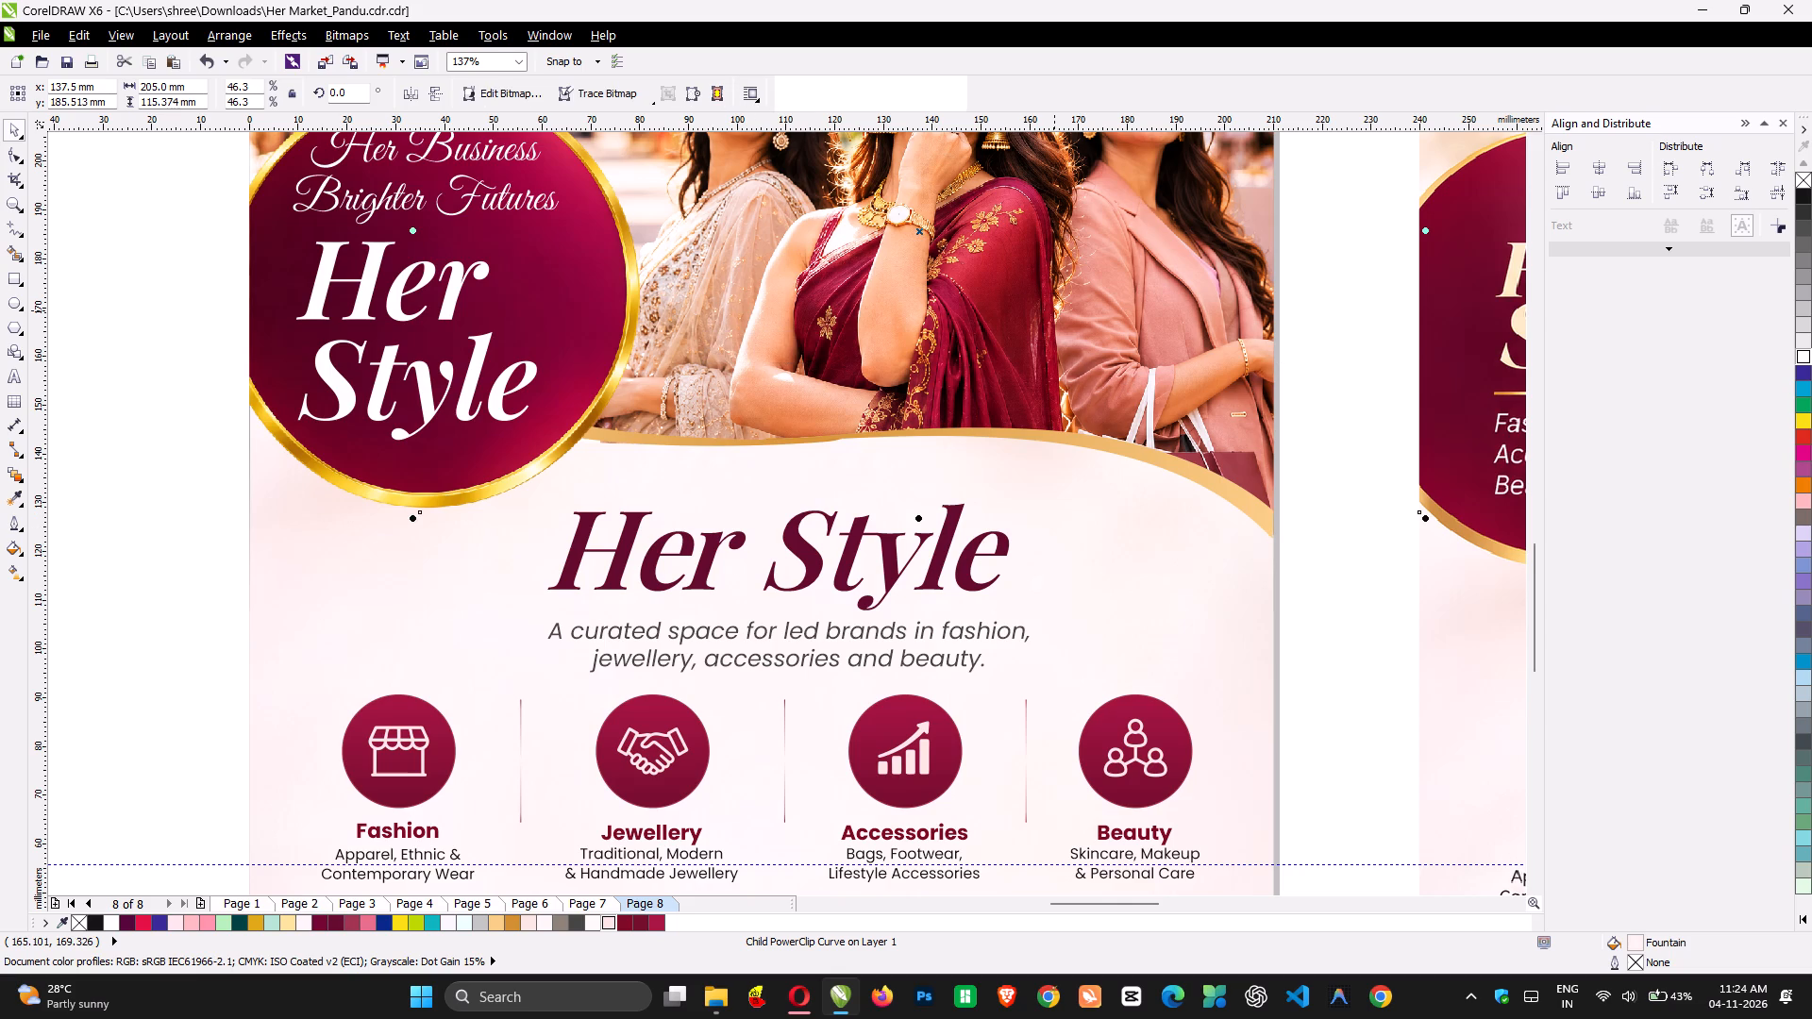
key(shift+Page_Down)
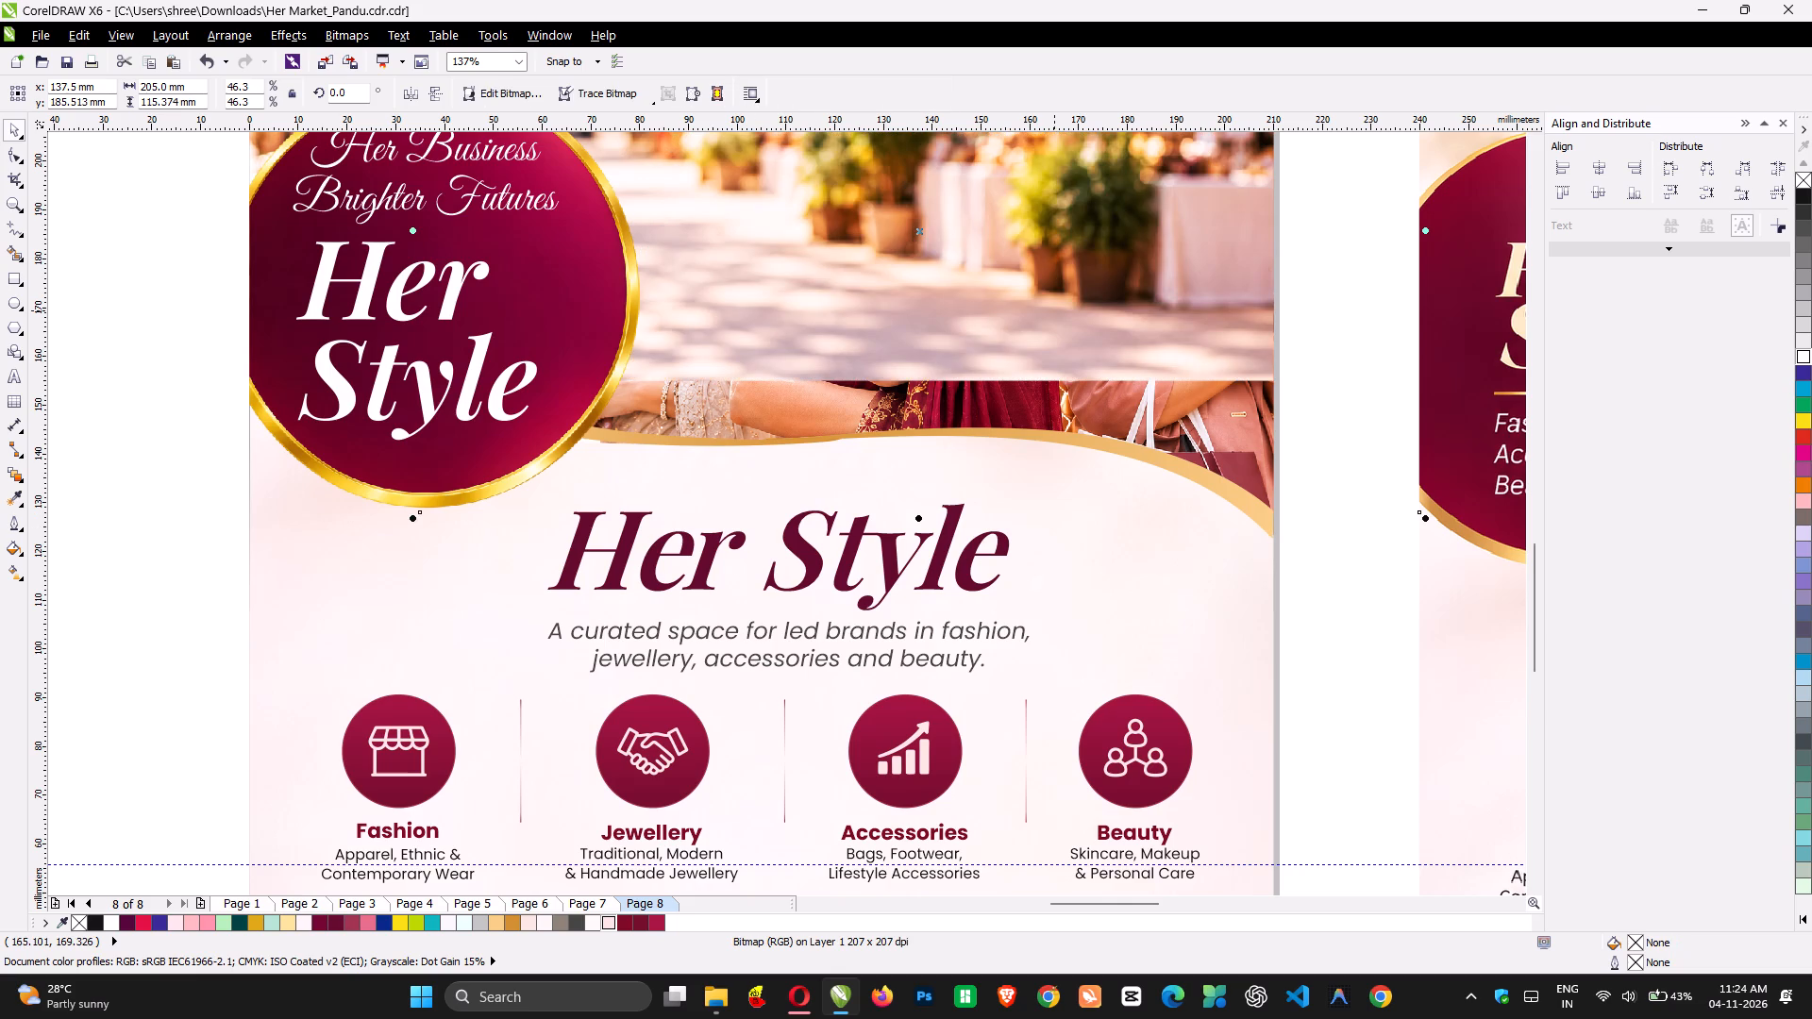
key(ctrl+Page_Up)
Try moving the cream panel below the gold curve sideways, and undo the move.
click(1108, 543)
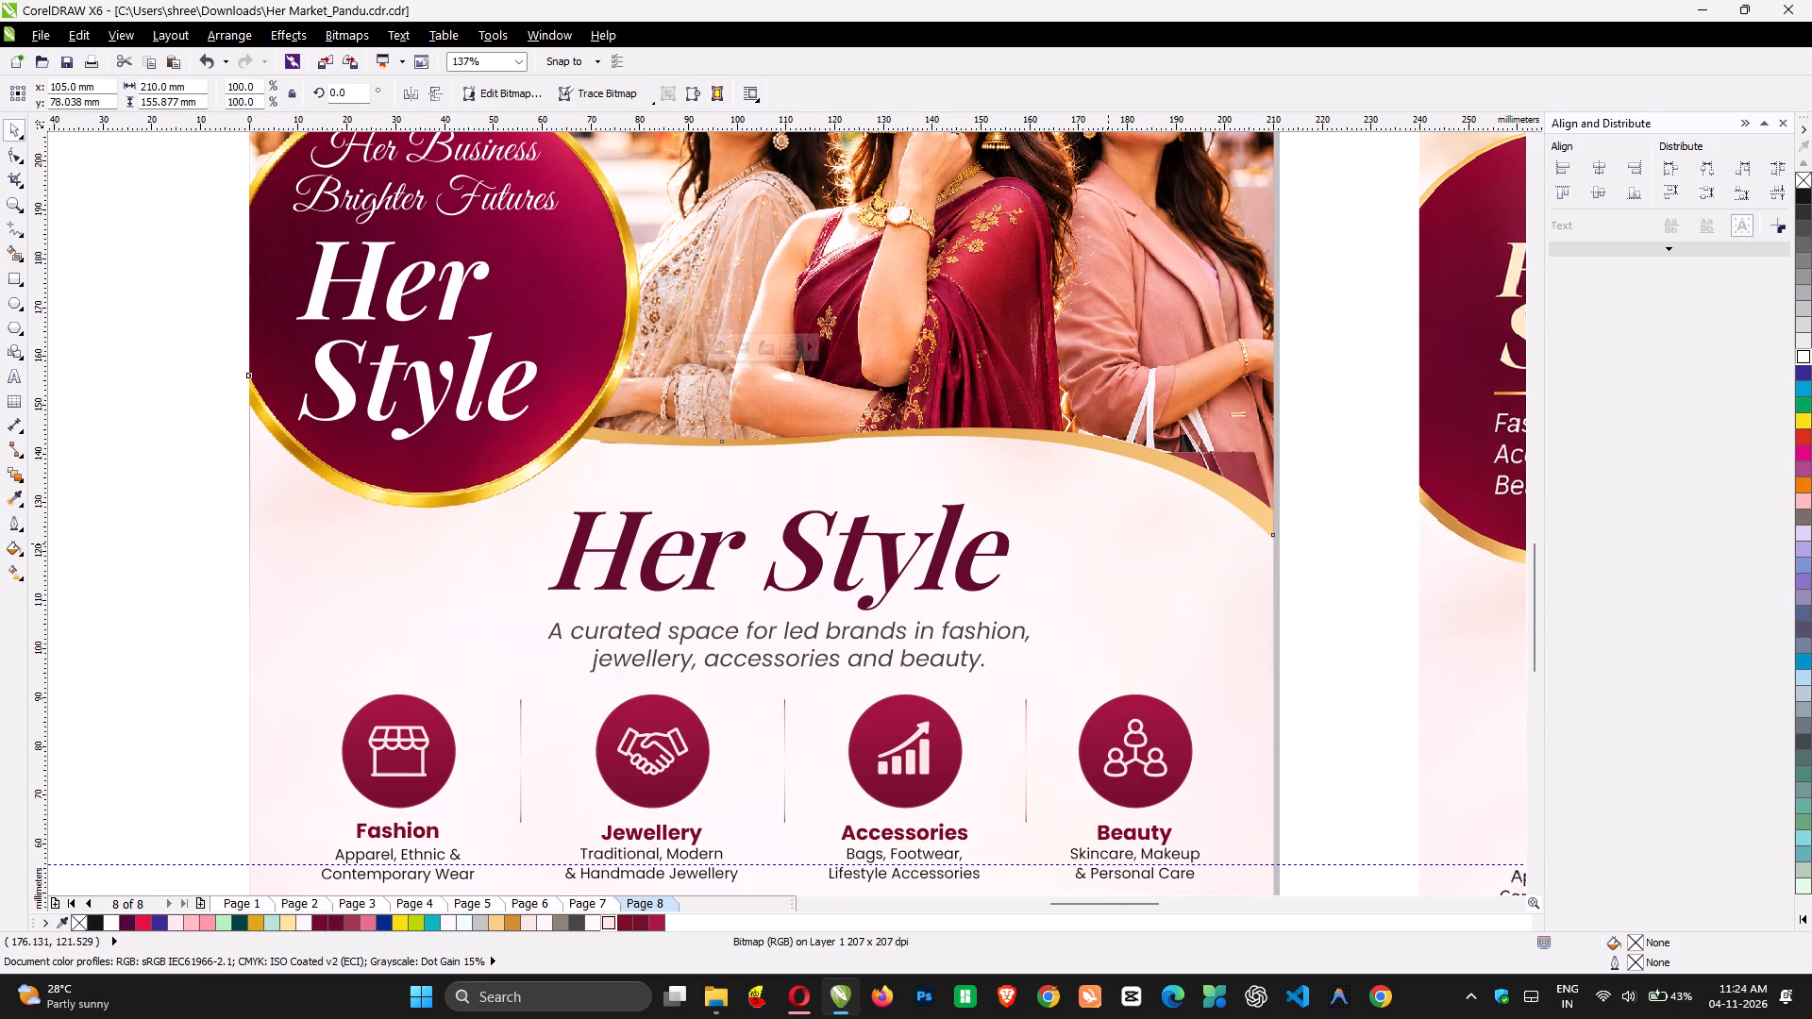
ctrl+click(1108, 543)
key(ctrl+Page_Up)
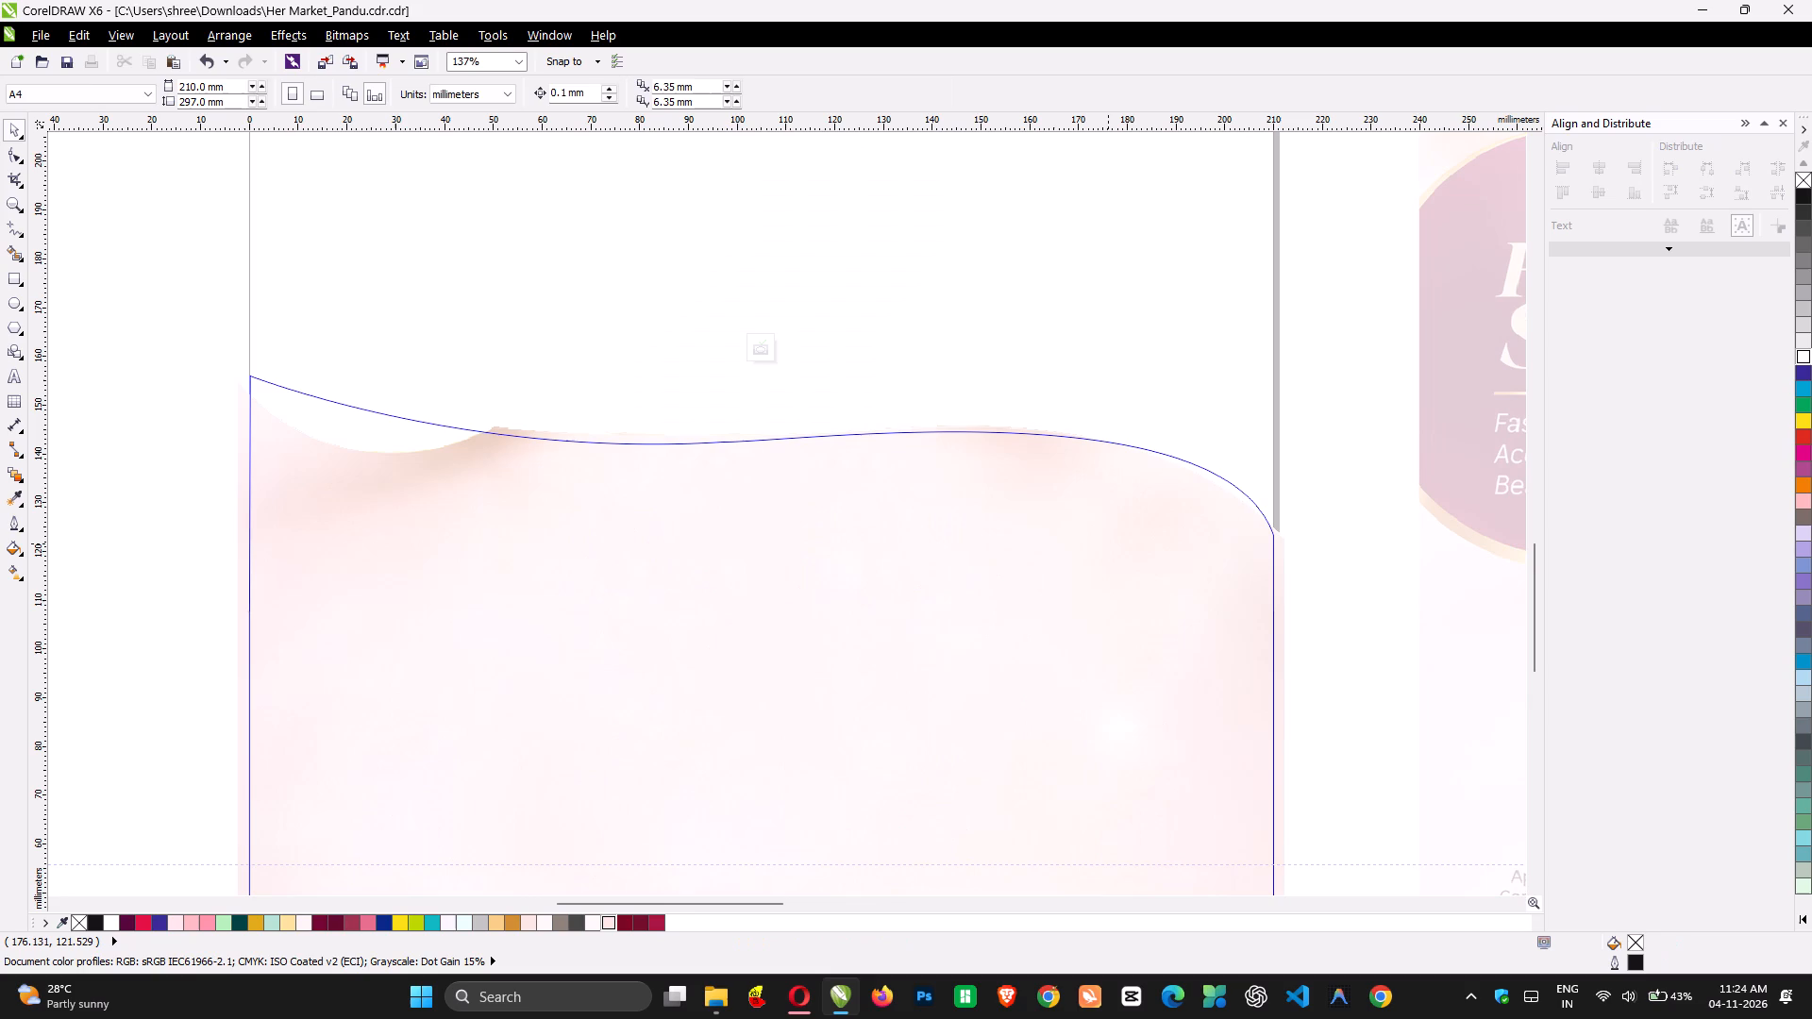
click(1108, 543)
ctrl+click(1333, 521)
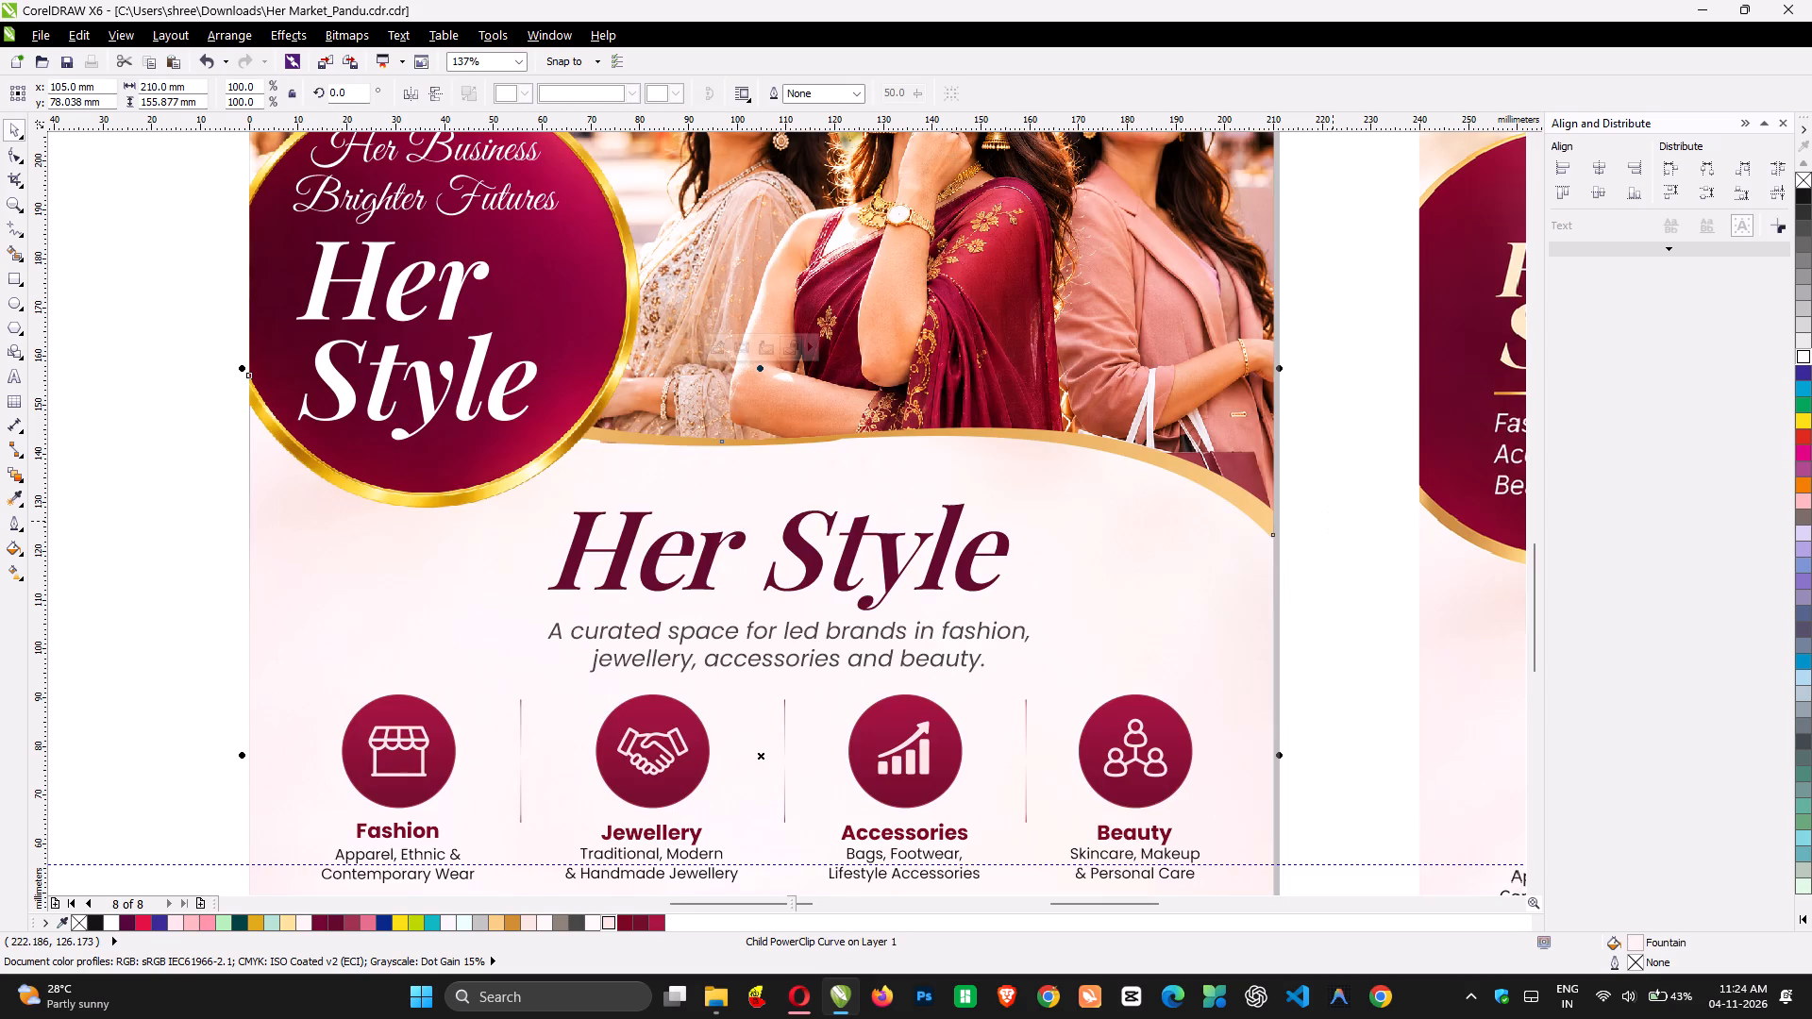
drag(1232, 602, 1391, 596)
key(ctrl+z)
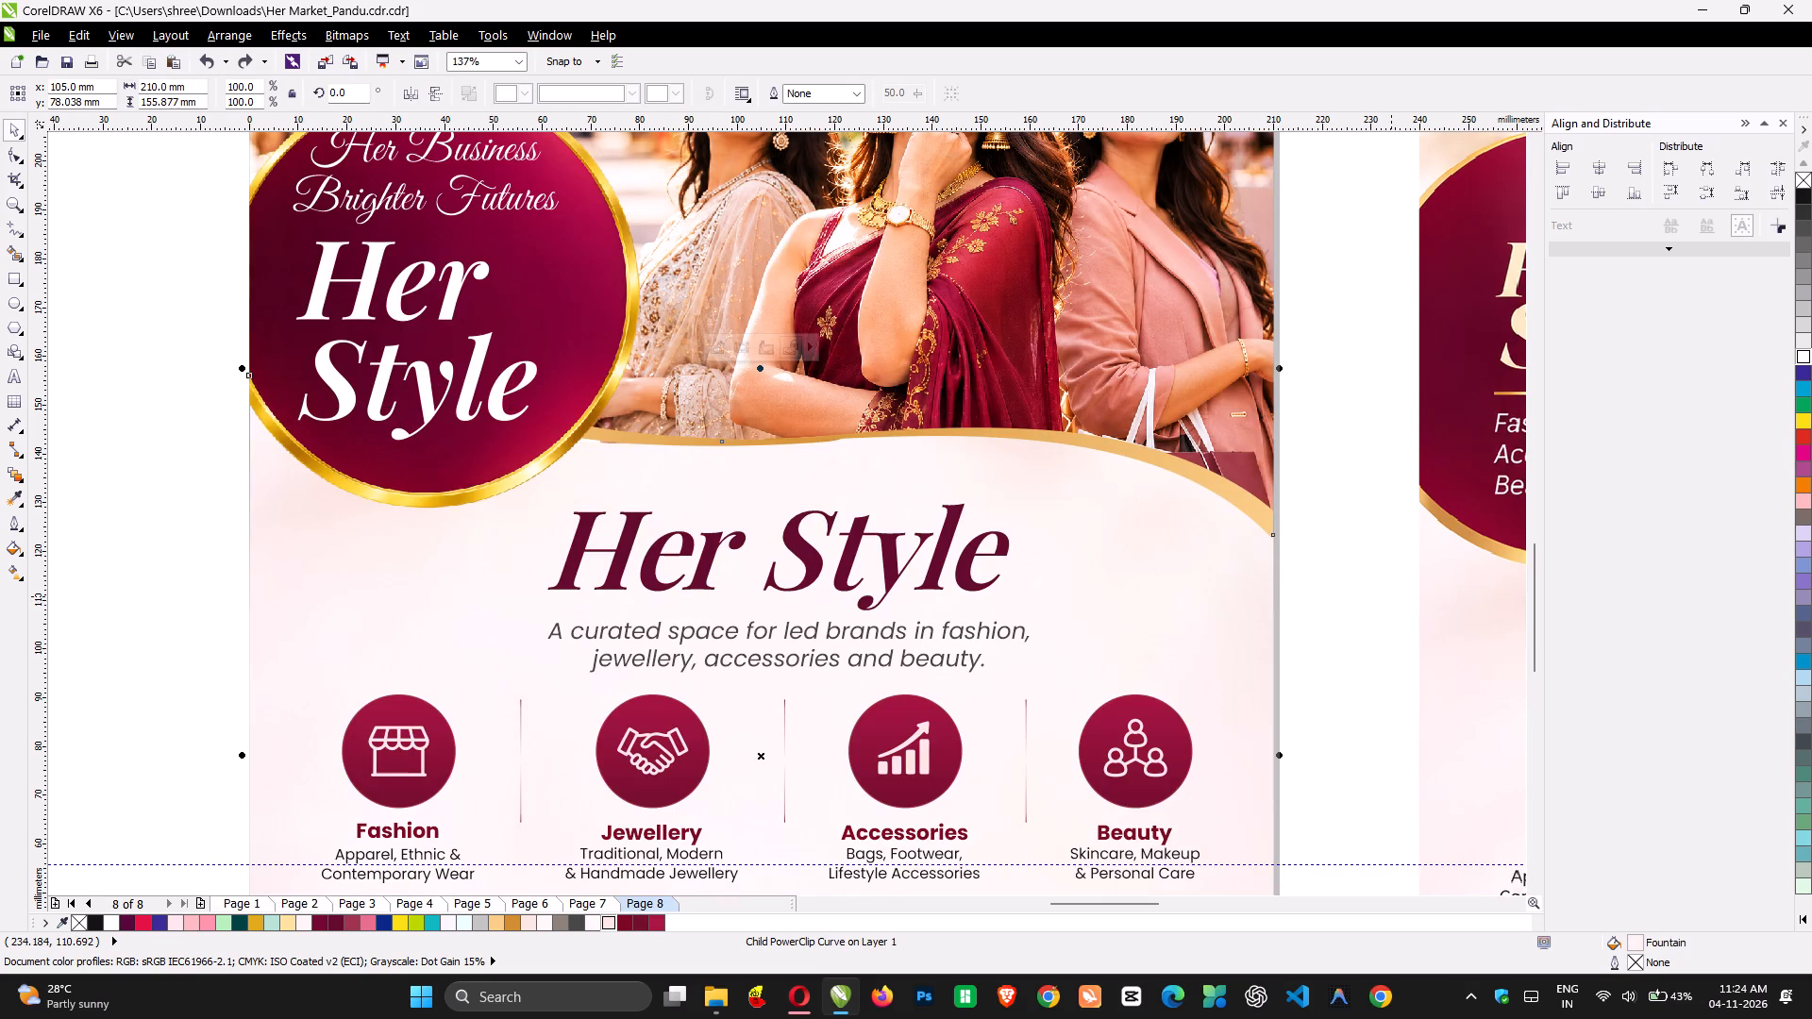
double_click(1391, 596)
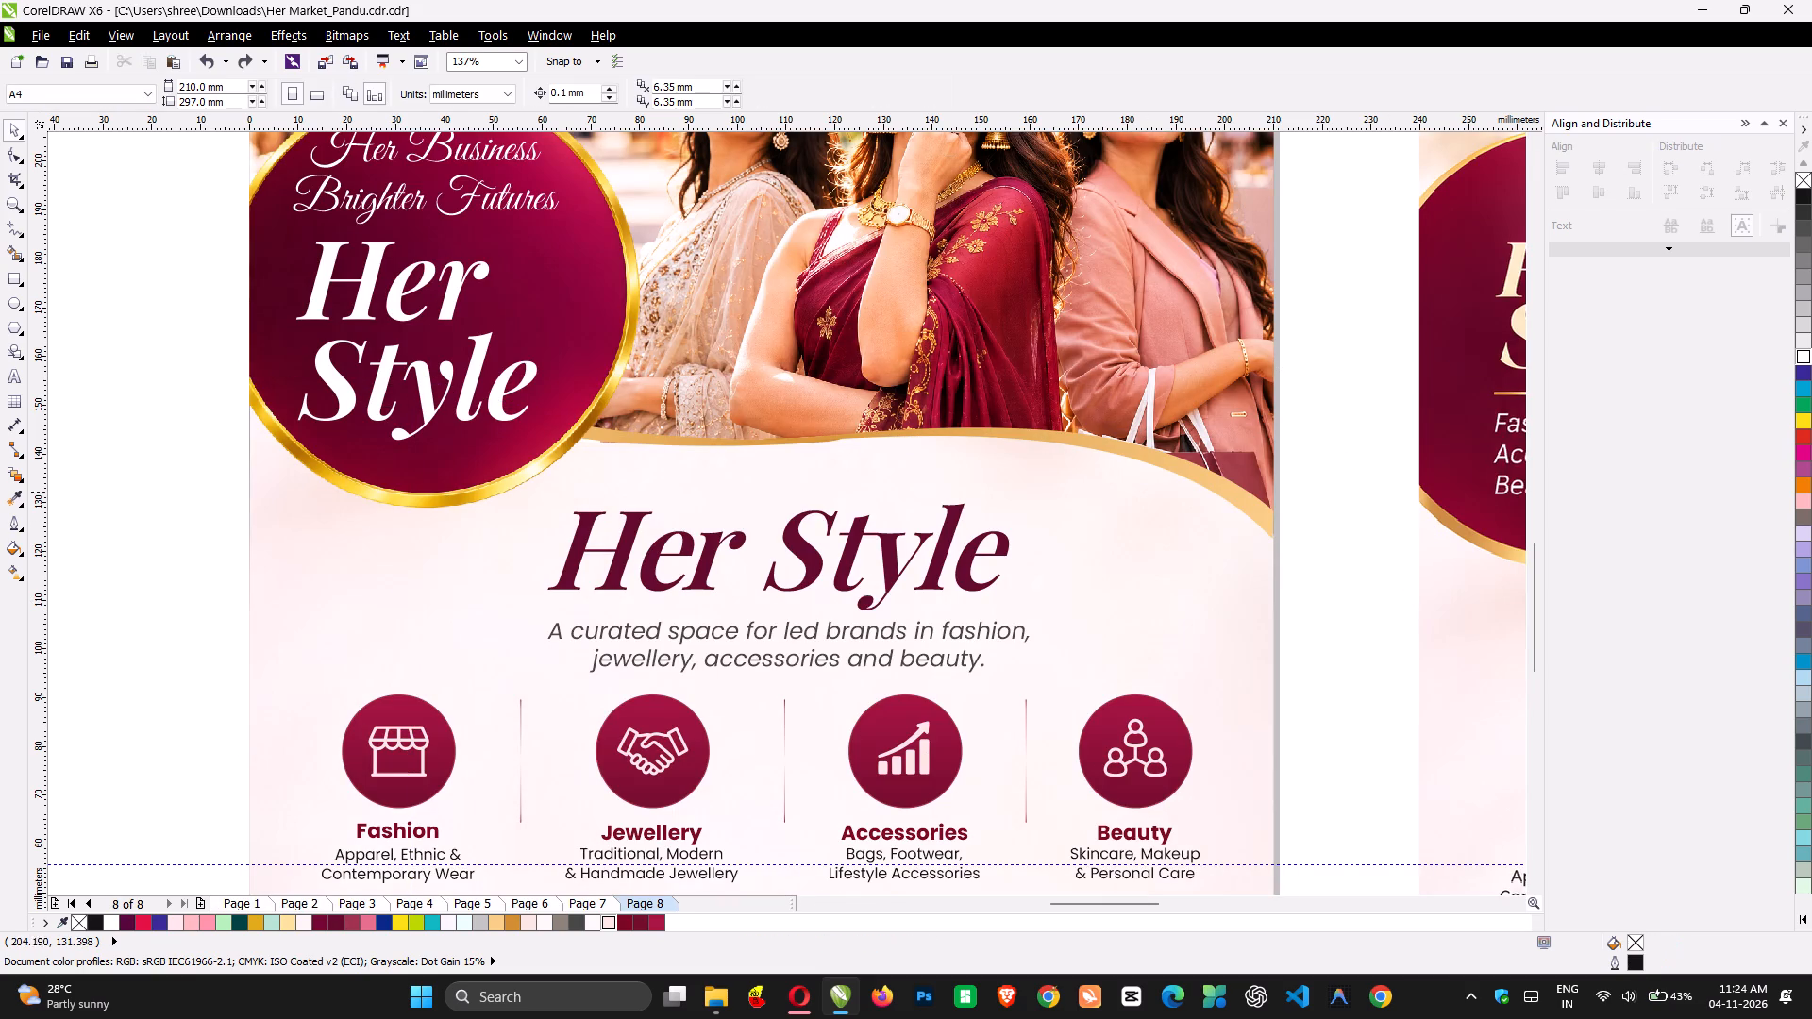
Move the Her Market logo from beside the page into the poster's top-left corner and enlarge it to about 47 mm wide.
scroll(1231, 489, up, 4)
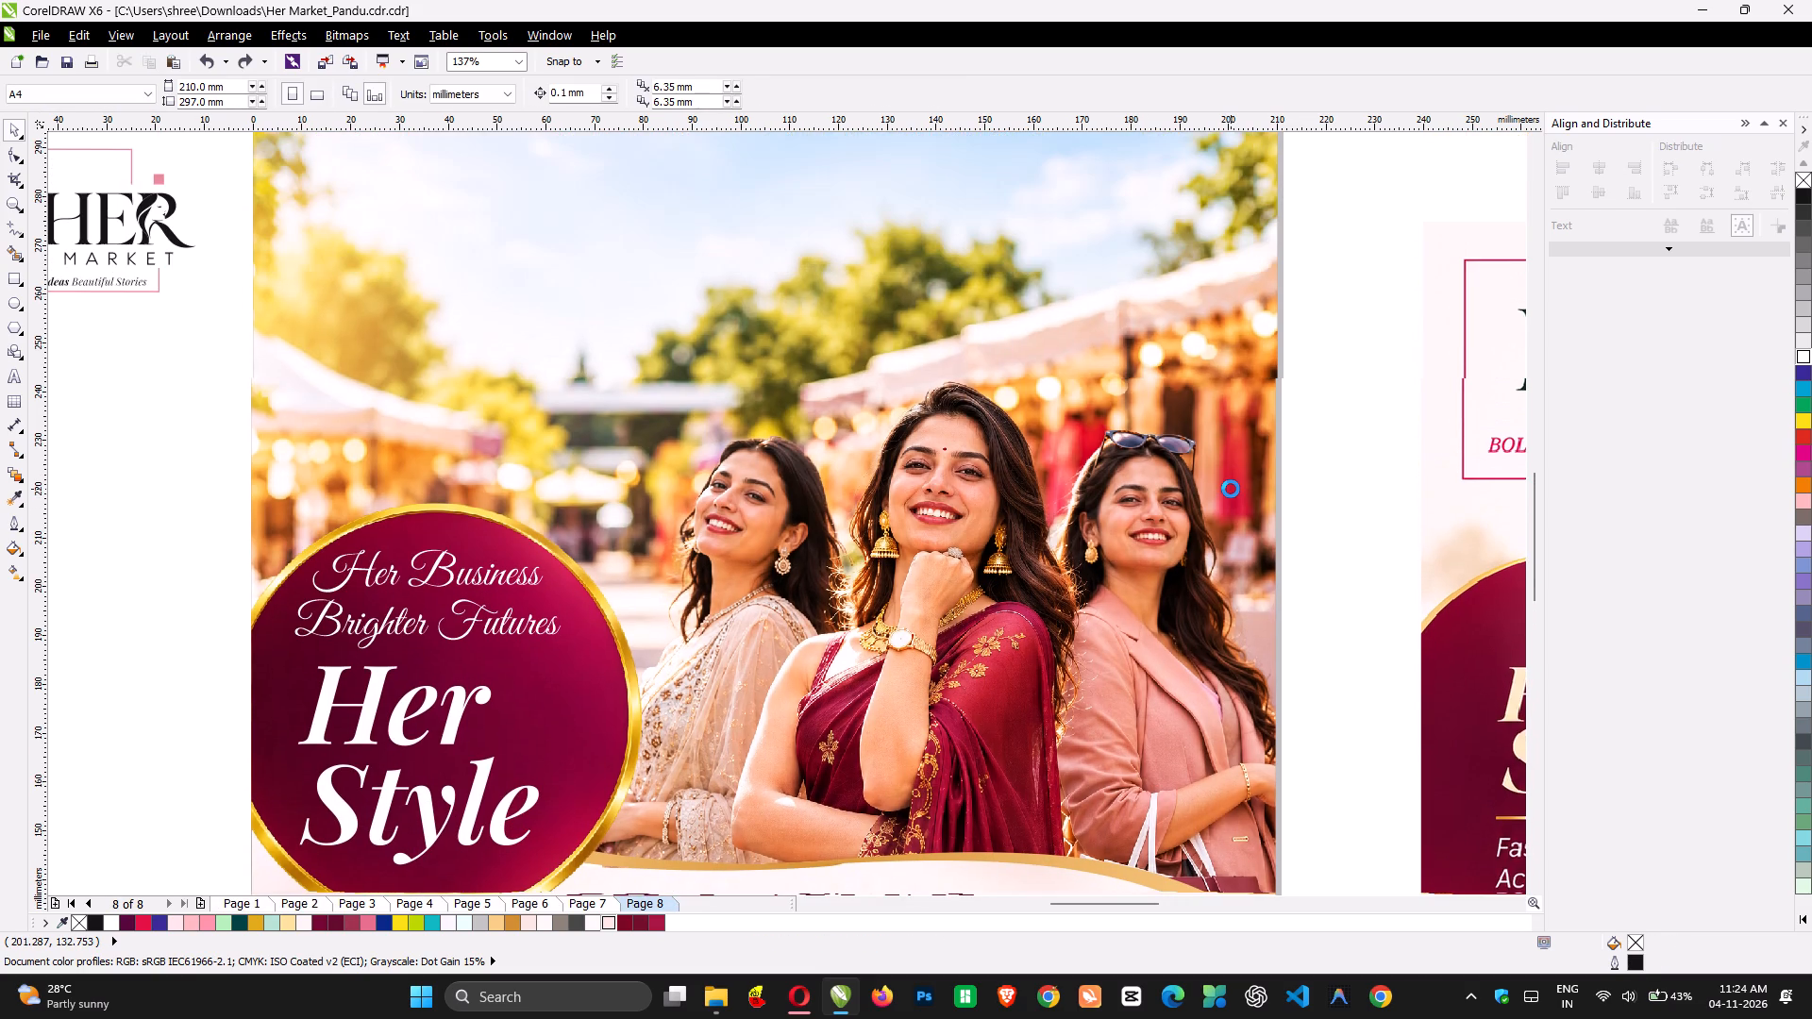
scroll(1231, 489, up, 1)
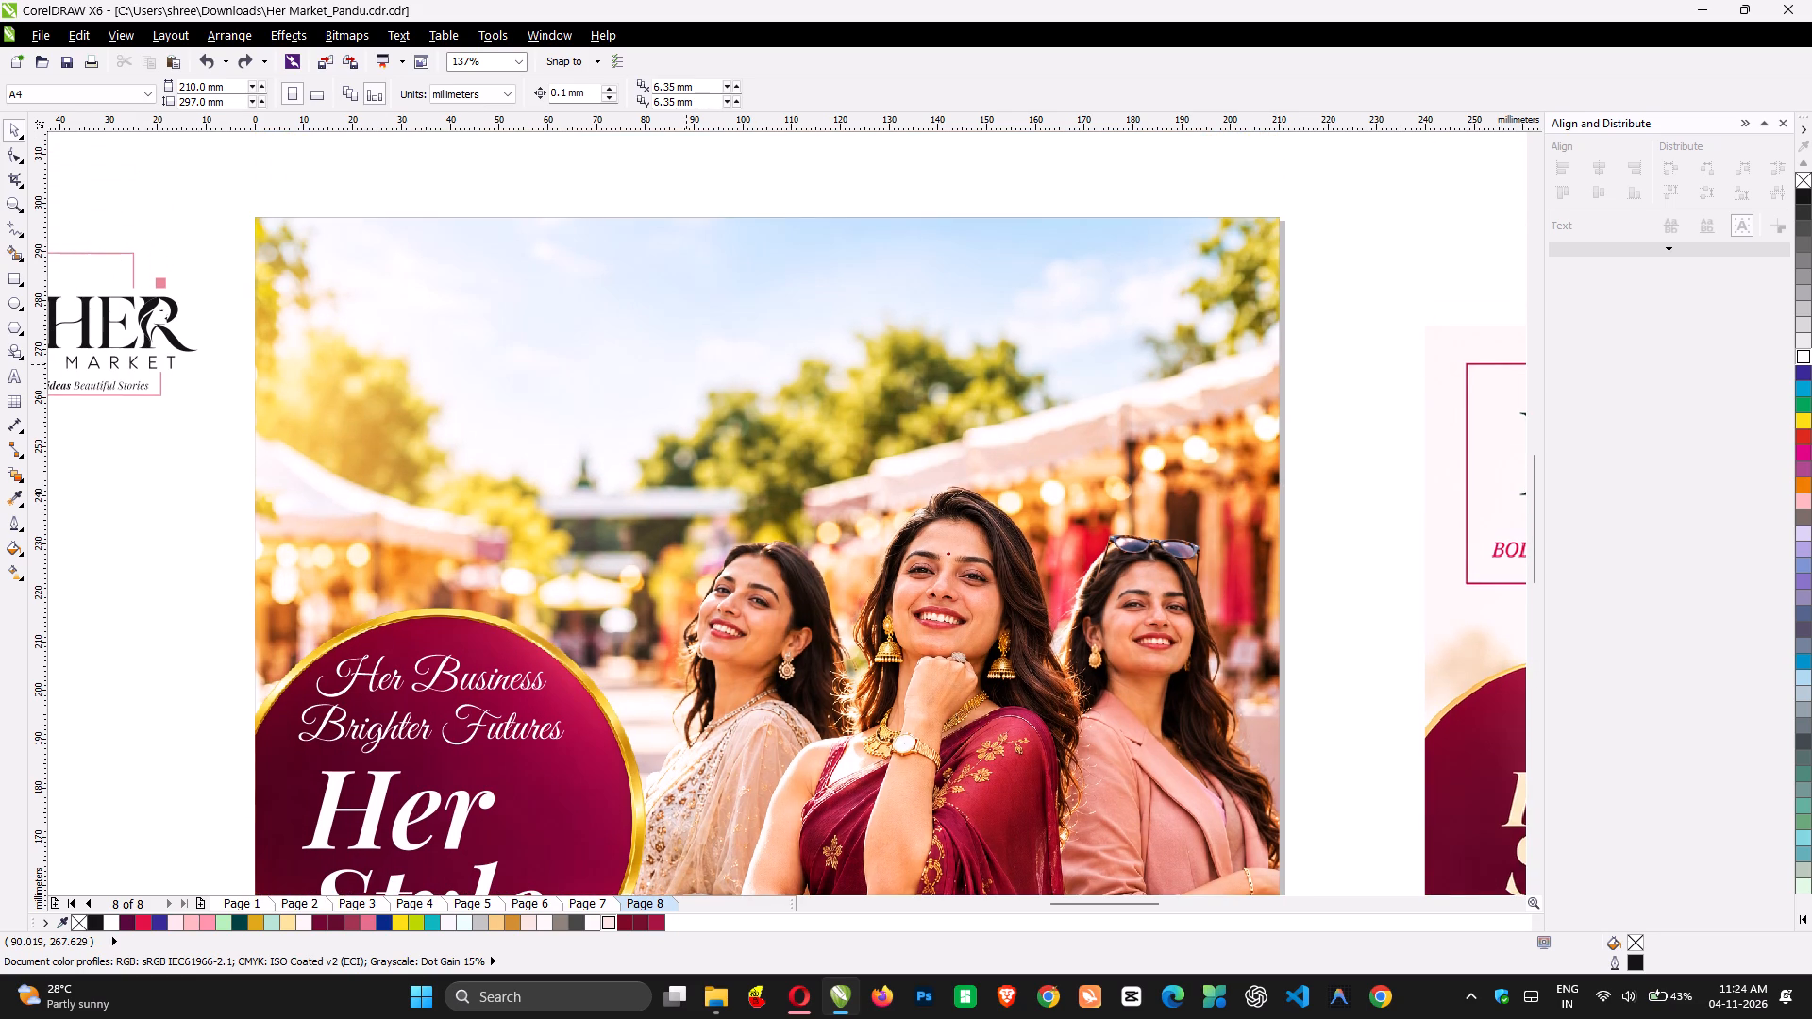
drag(159, 331, 799, 343)
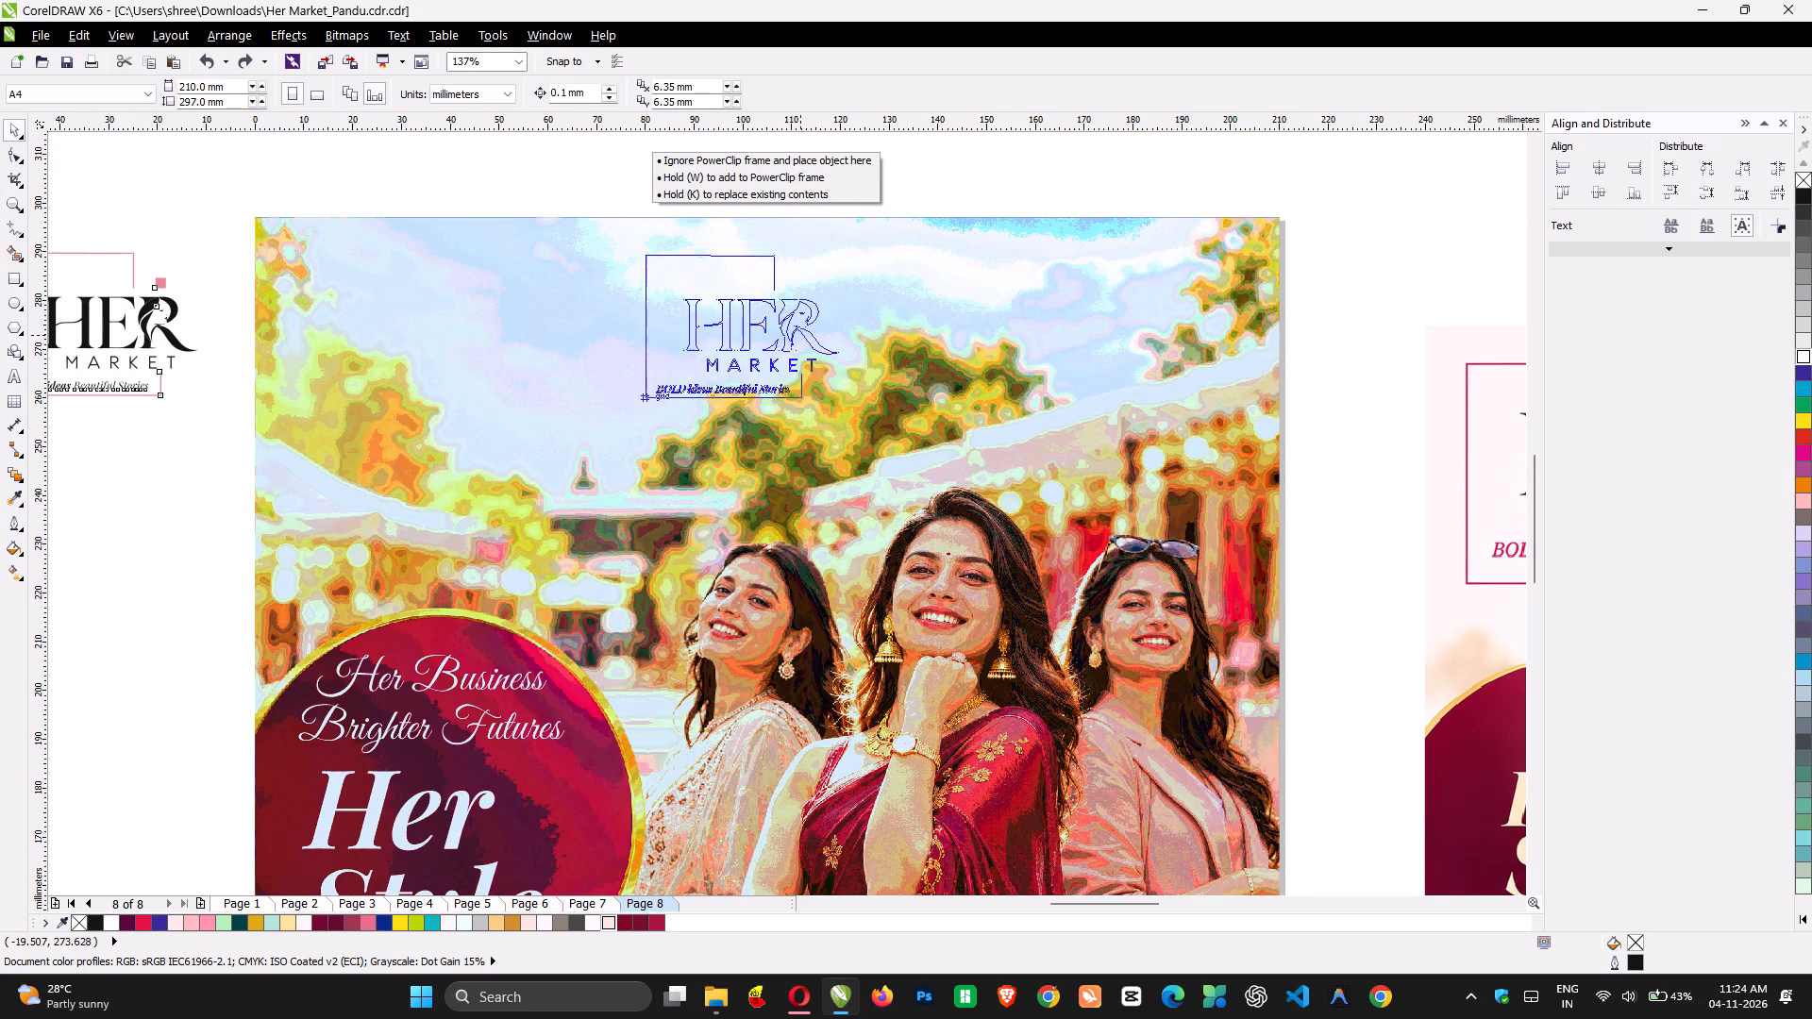
drag(799, 343, 821, 316)
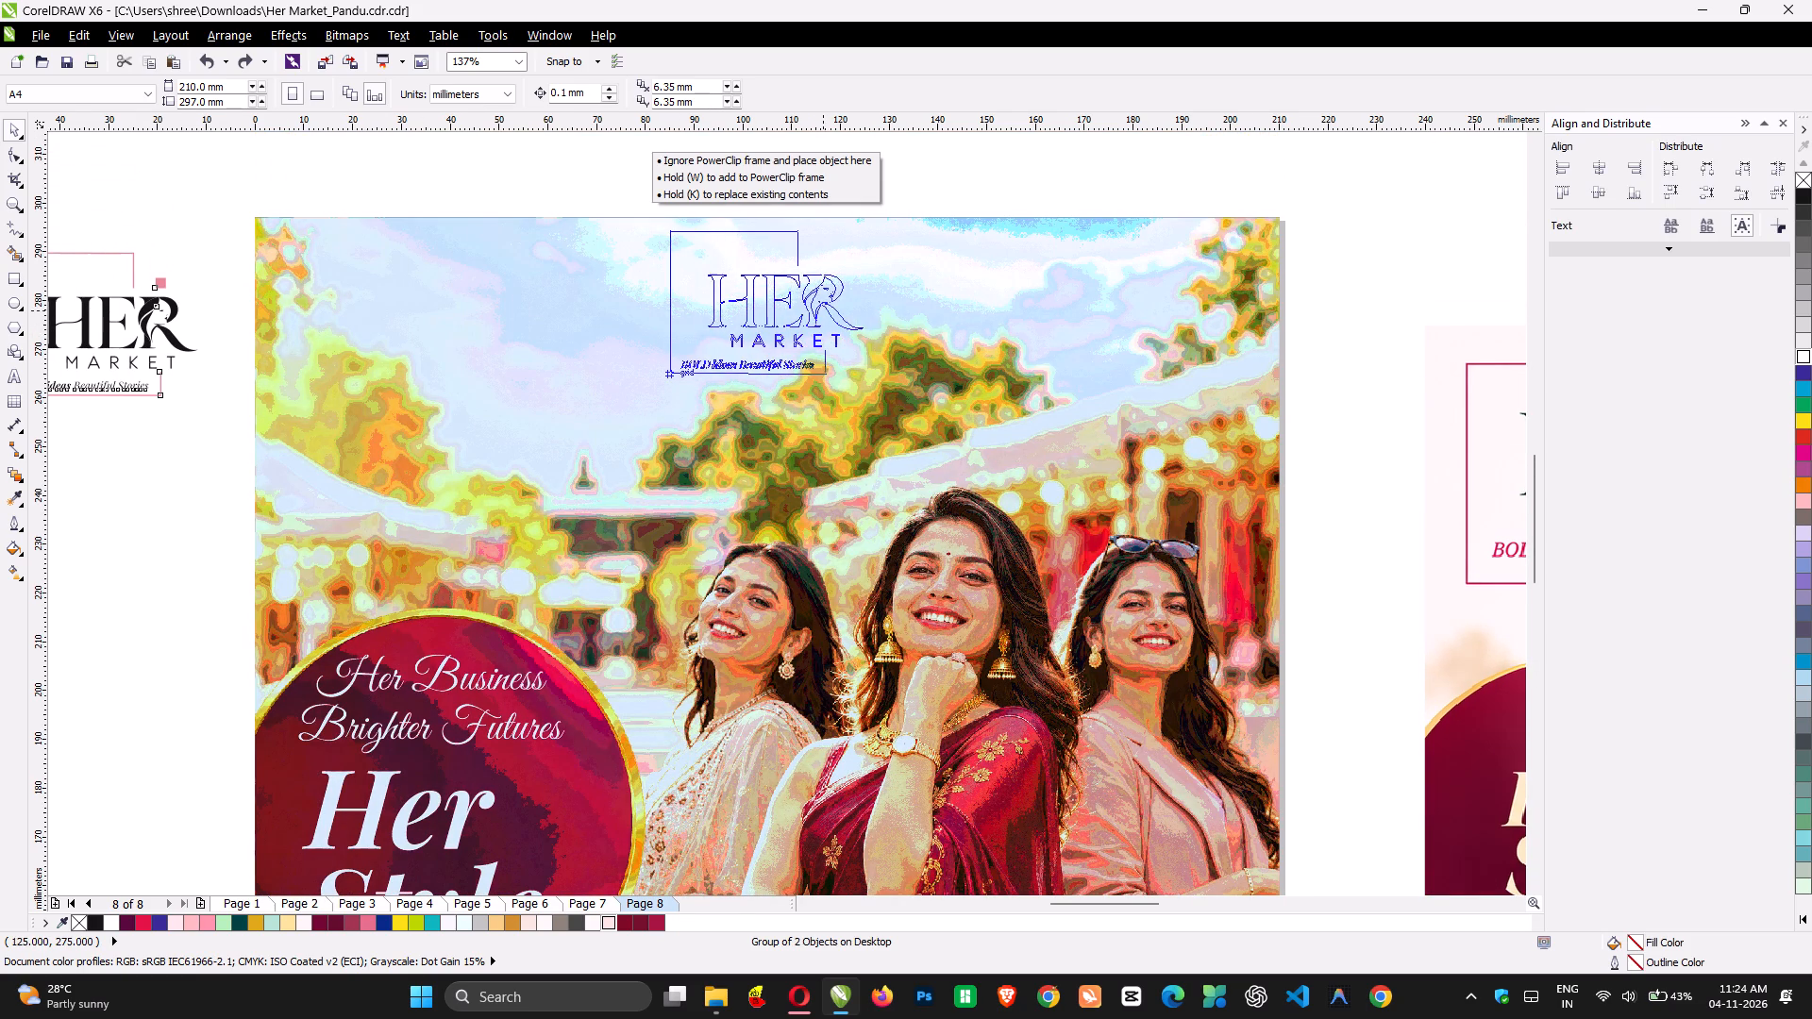
drag(821, 316, 821, 318)
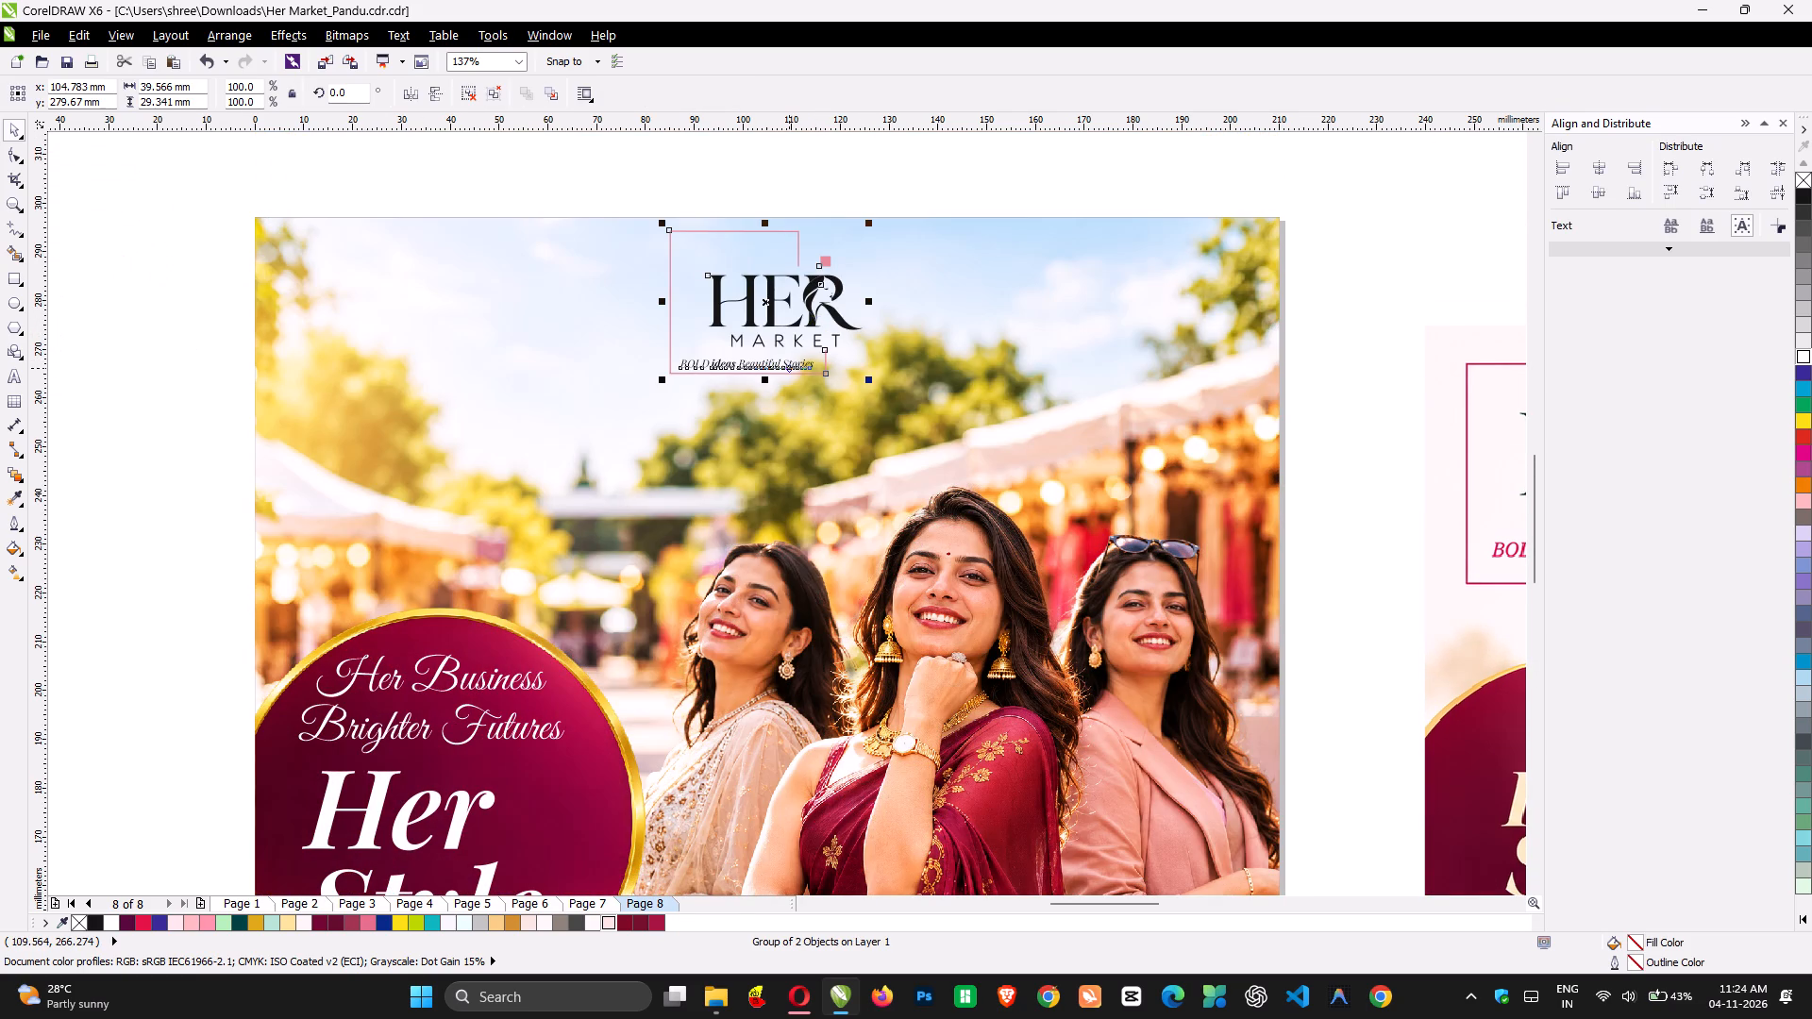
drag(789, 368, 410, 386)
drag(410, 386, 421, 387)
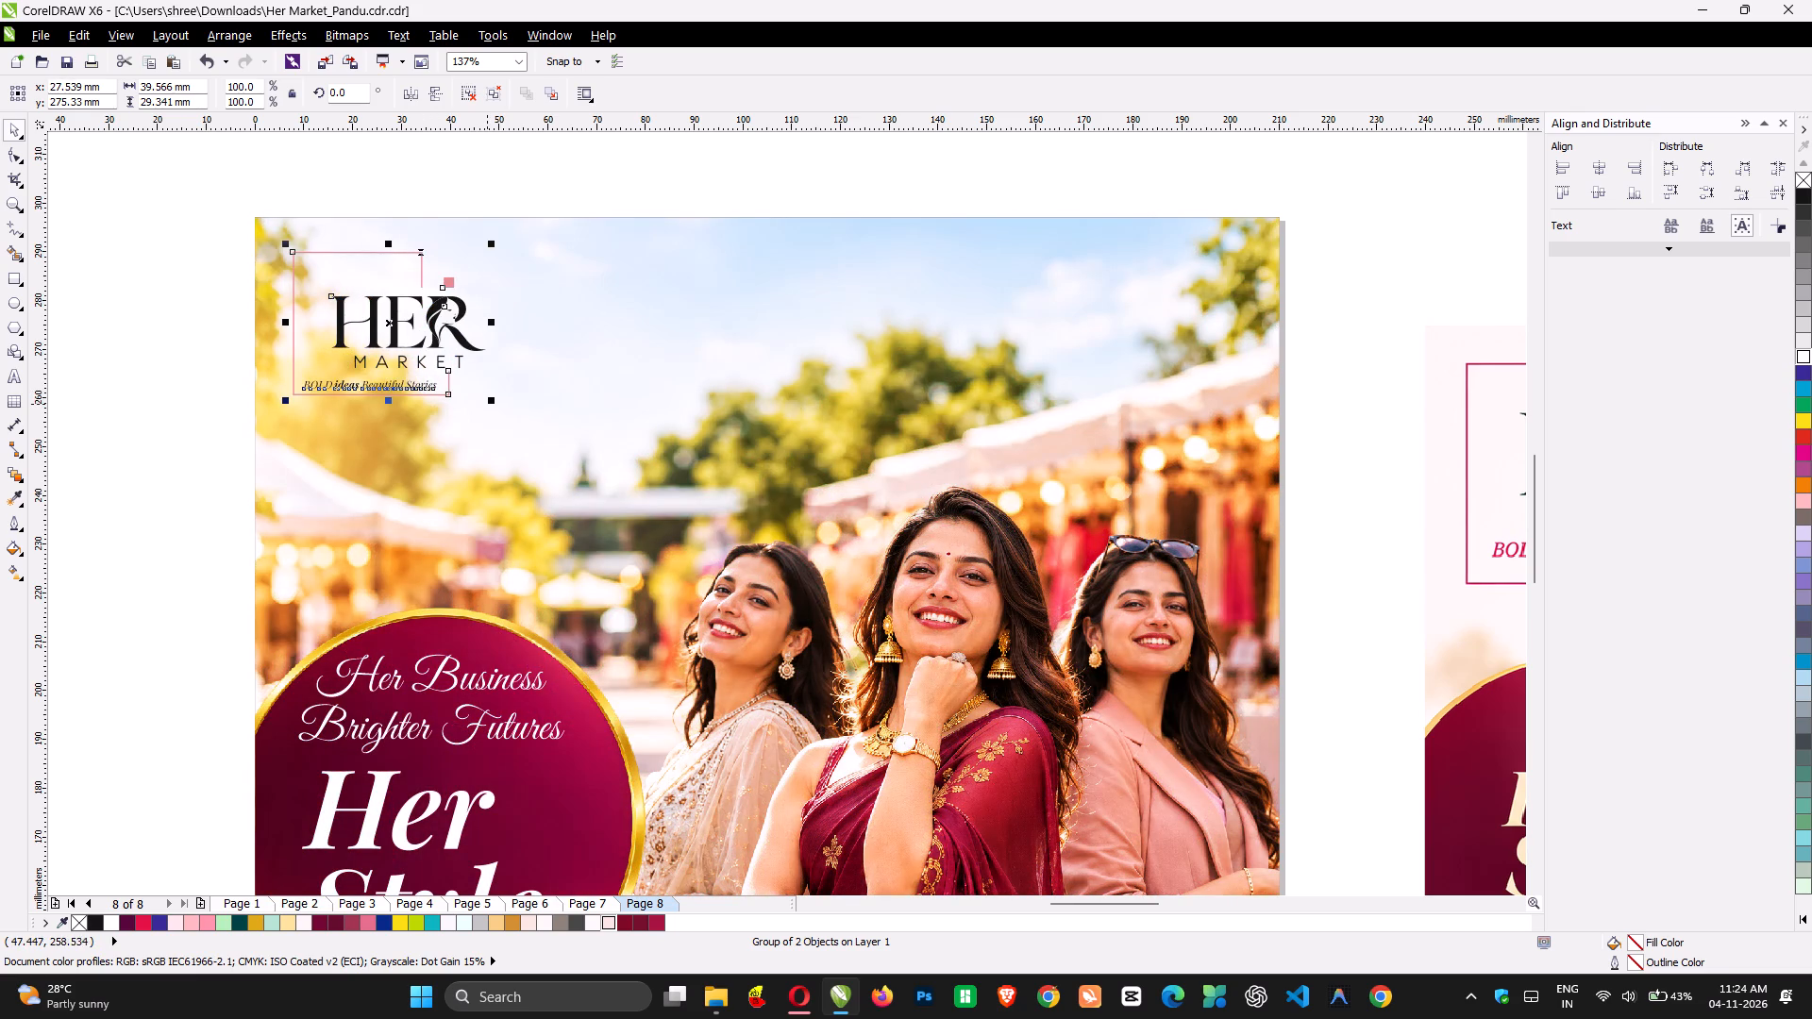
drag(488, 404, 523, 445)
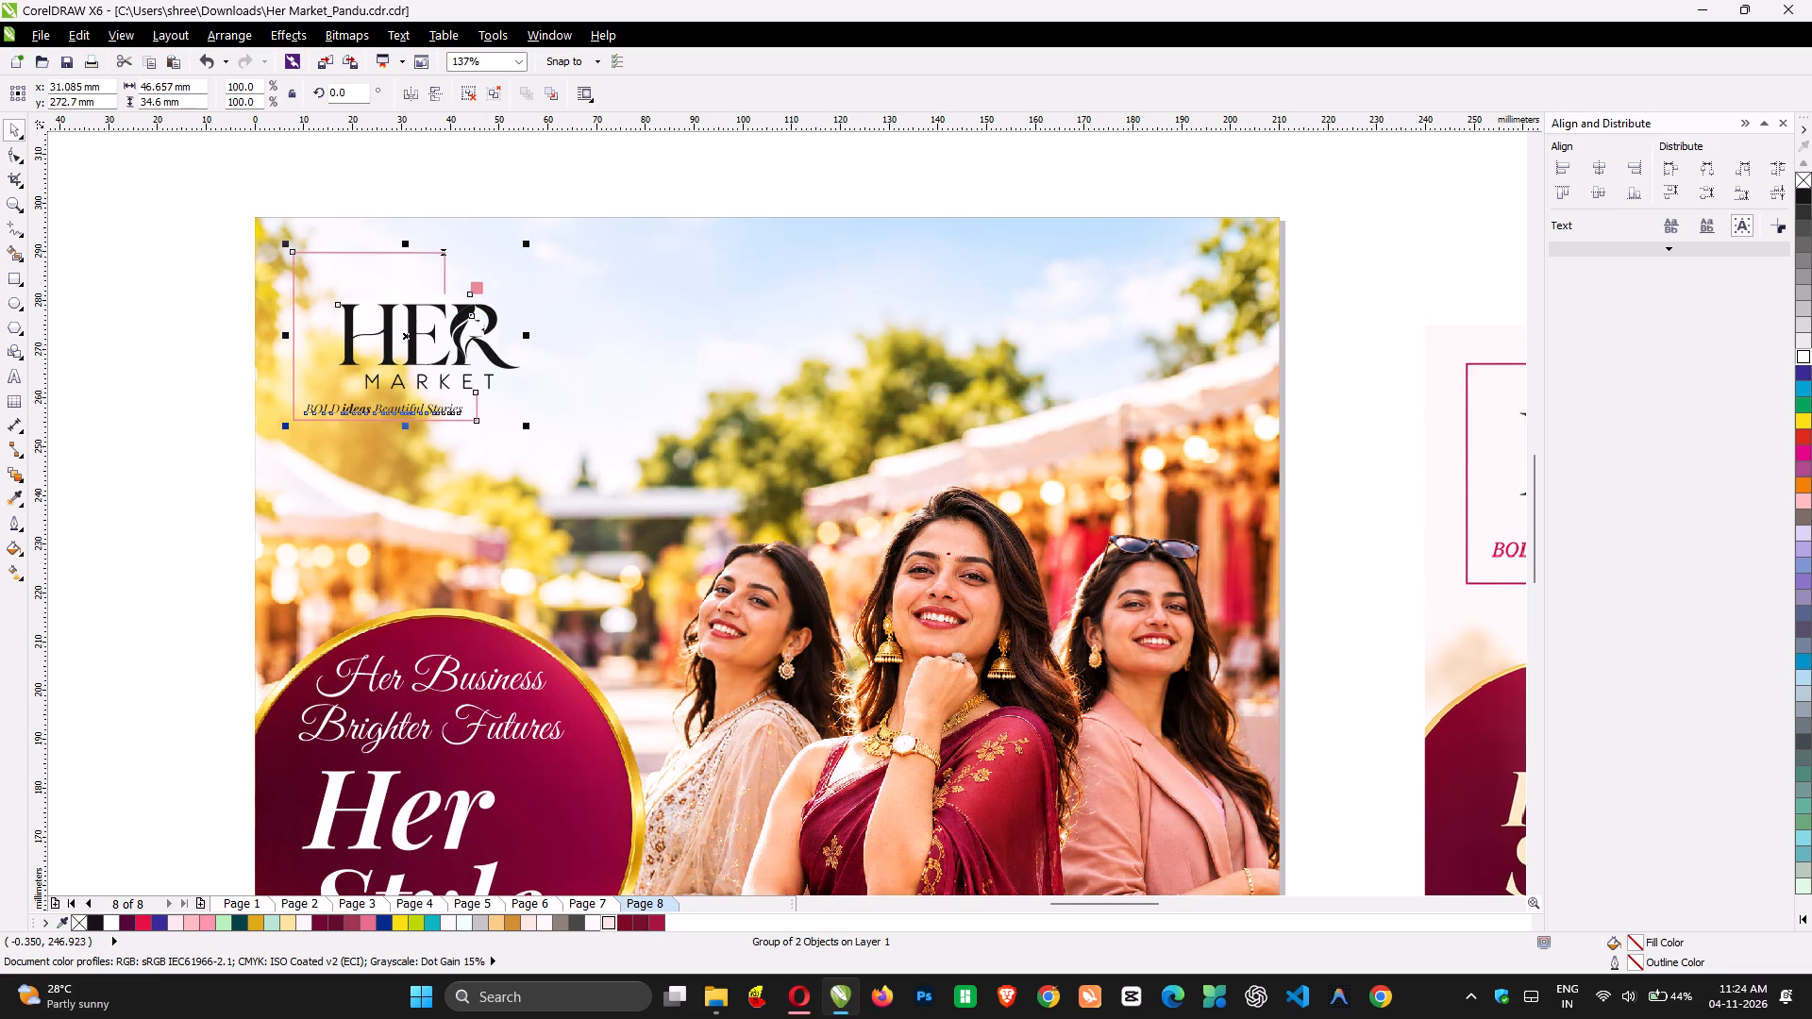
click(178, 402)
Copy the "It's always better with forum" logo group from Page 6 and paste it onto the Page 8 poster.
key(Page_Up)
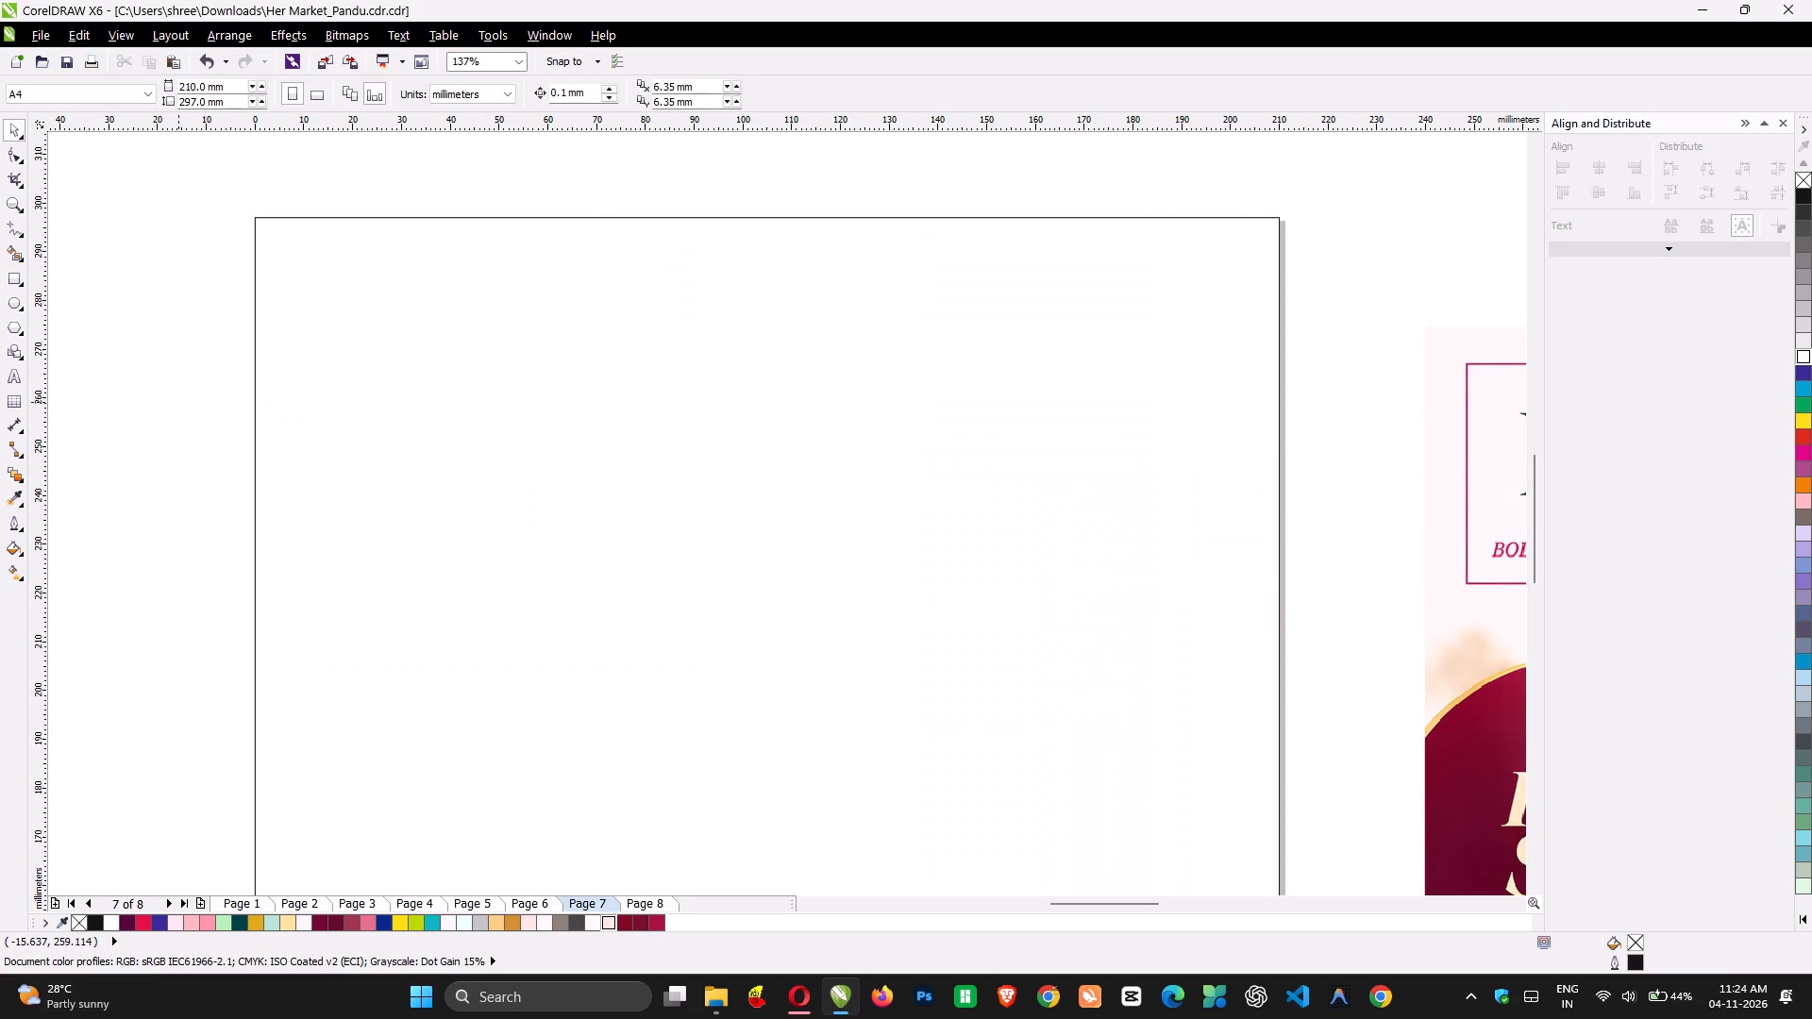
key(Page_Up)
click(1088, 313)
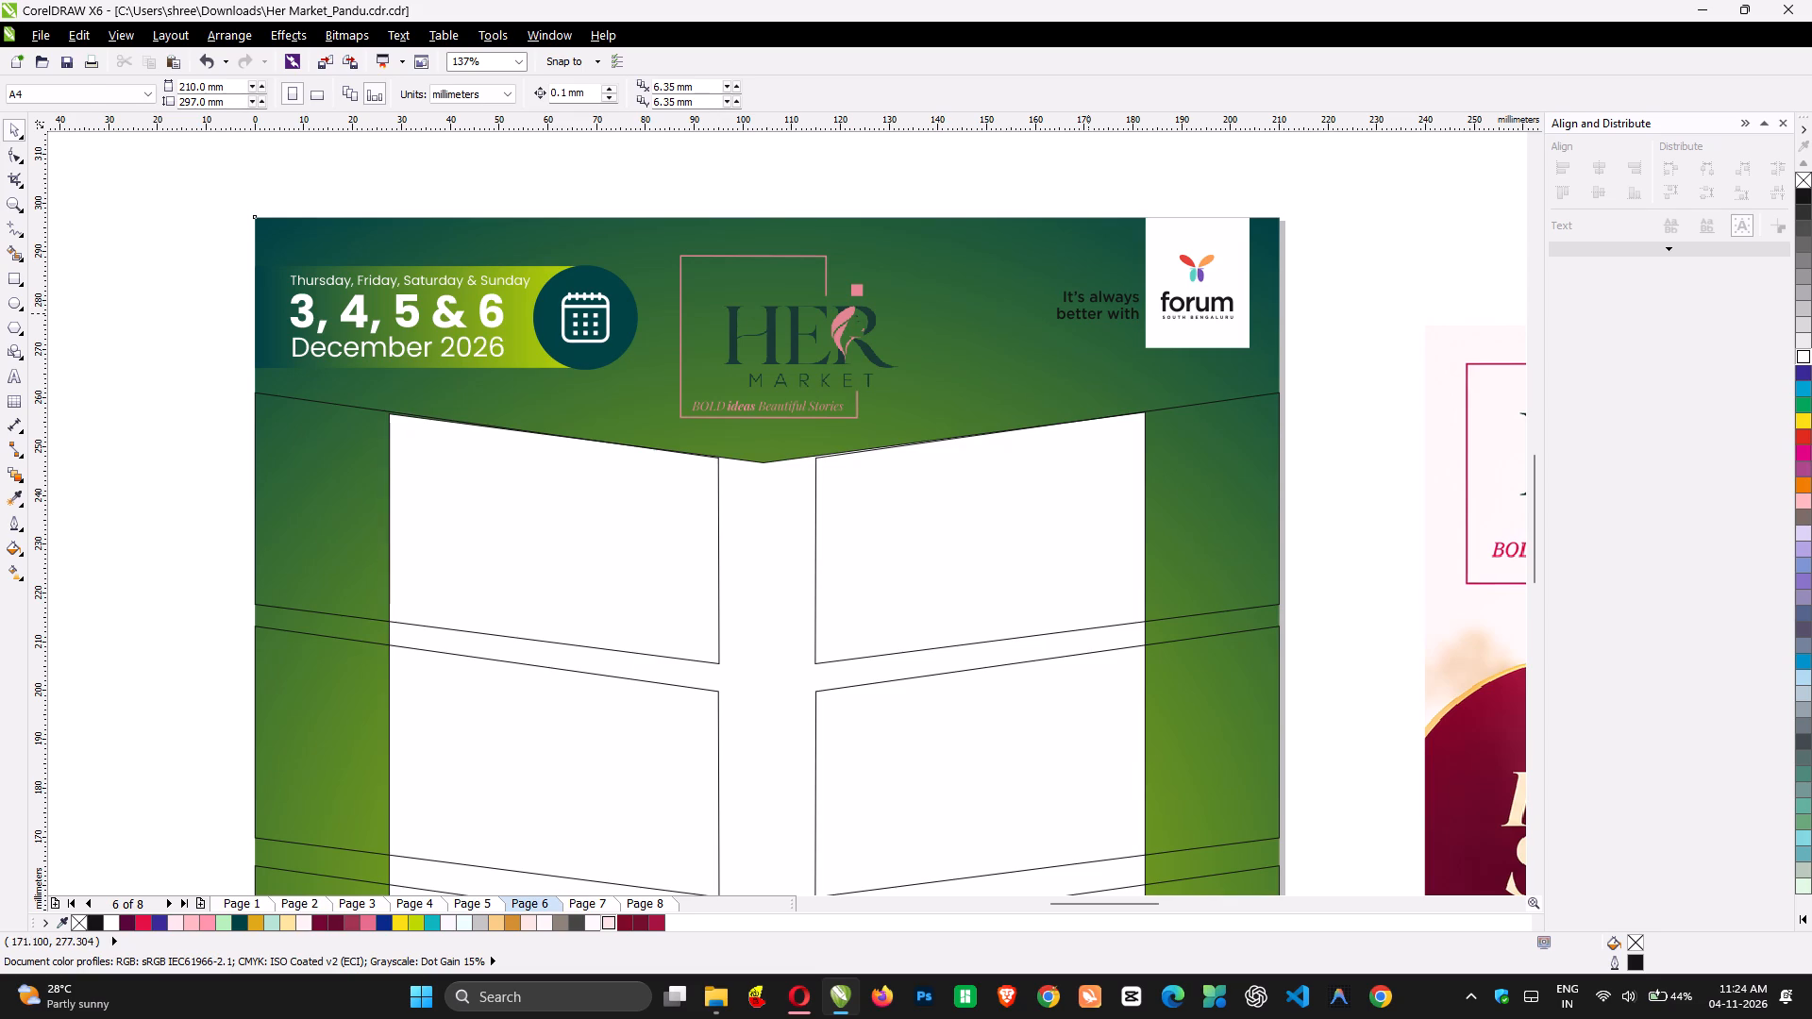
alt+click(1088, 313)
key(ctrl+c)
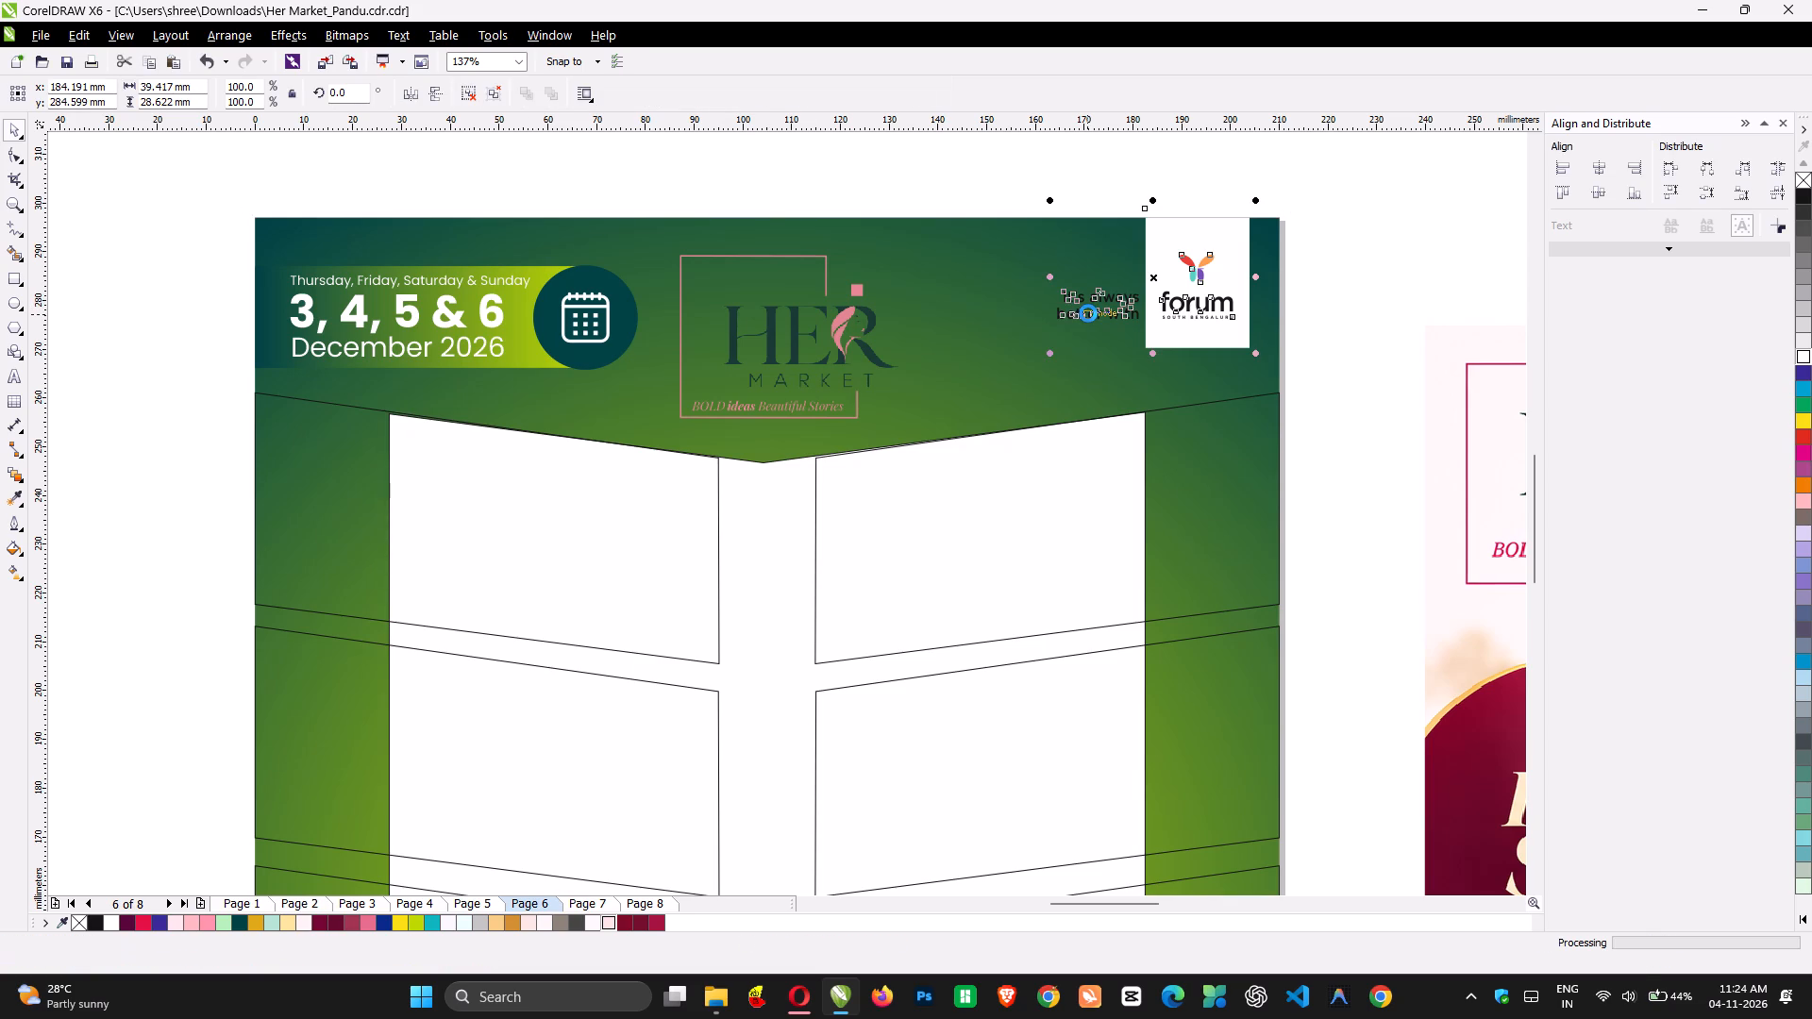
key(Page_Down)
key(Page_Down)
key(ctrl+v)
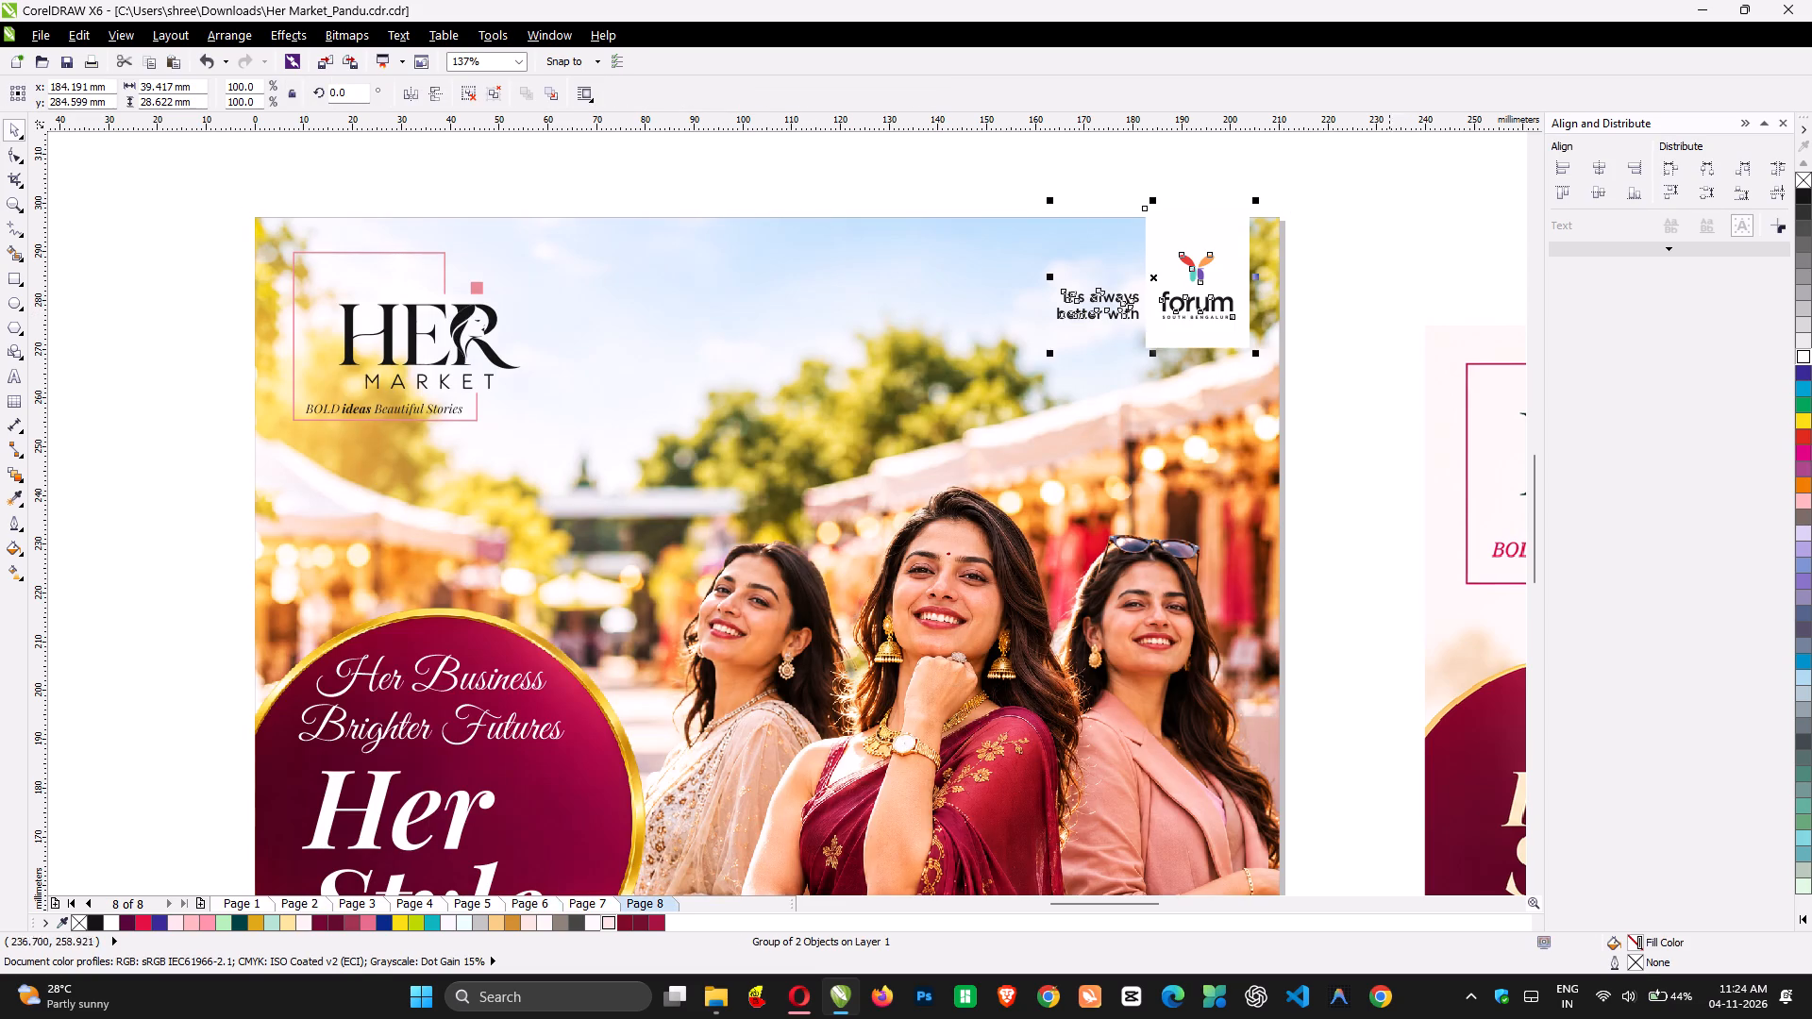
click(1218, 259)
click(1205, 237)
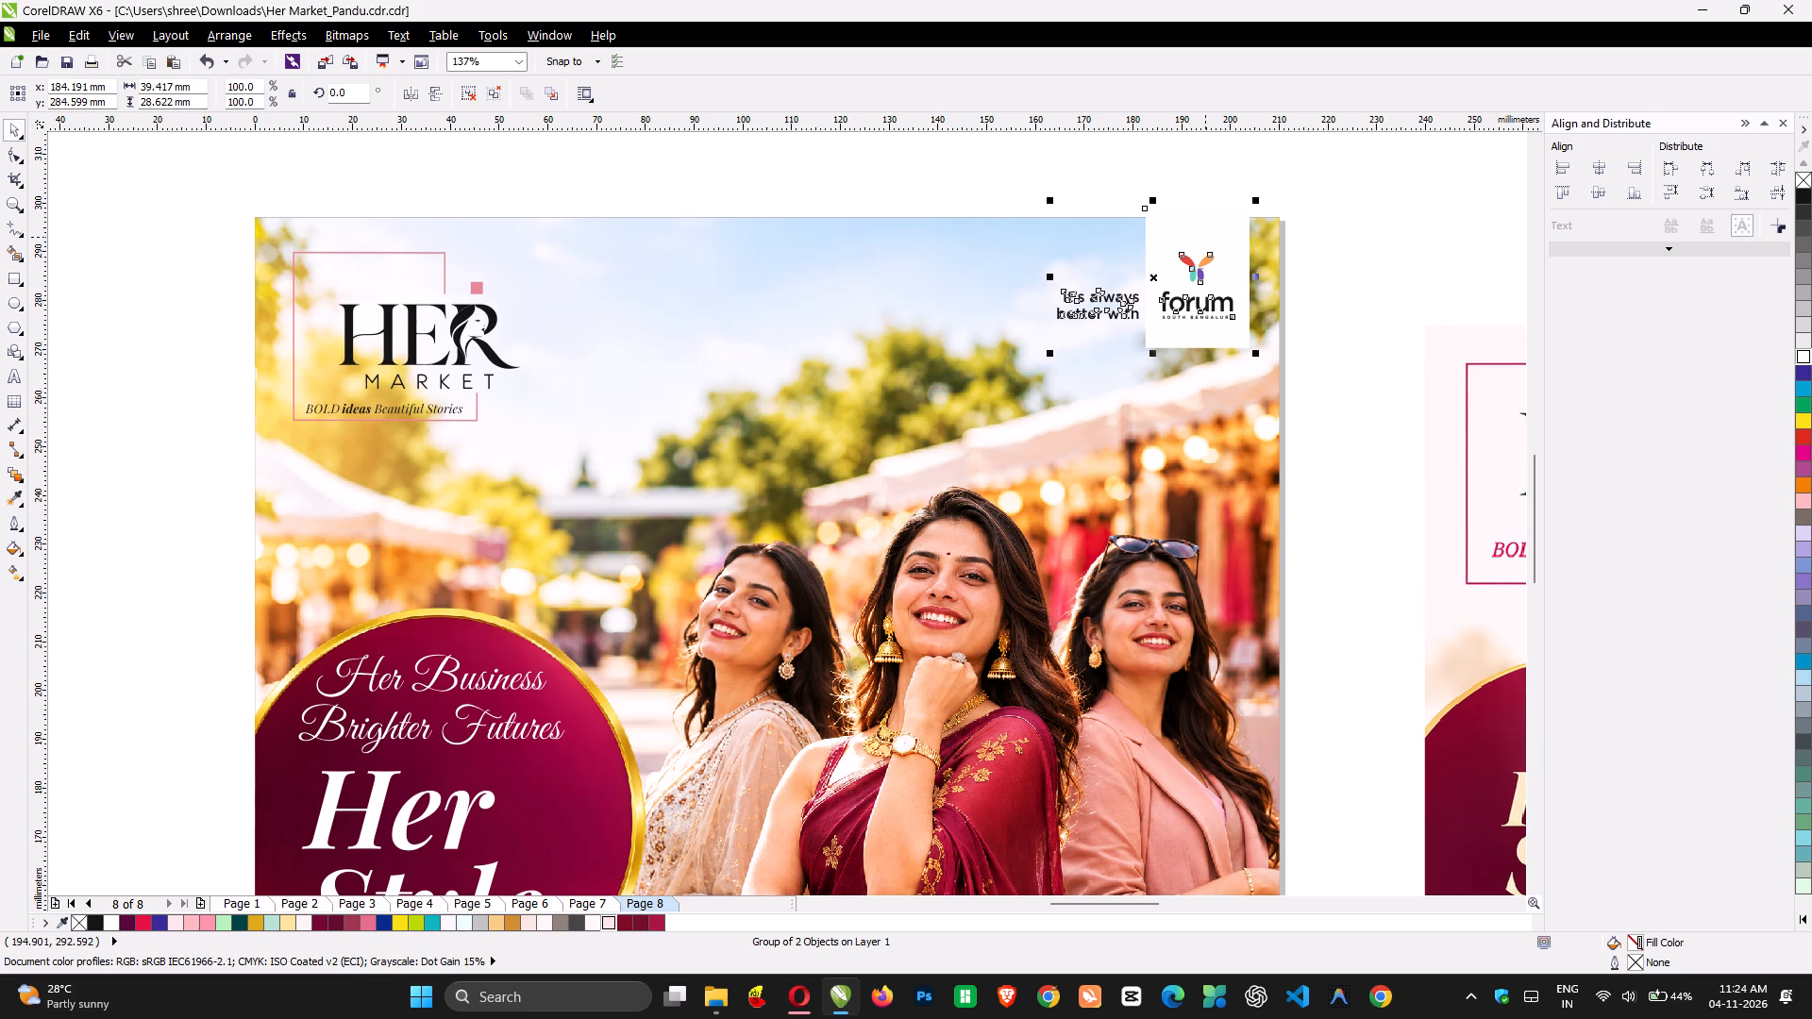
right_click(1205, 237)
click(1236, 247)
click(912, 309)
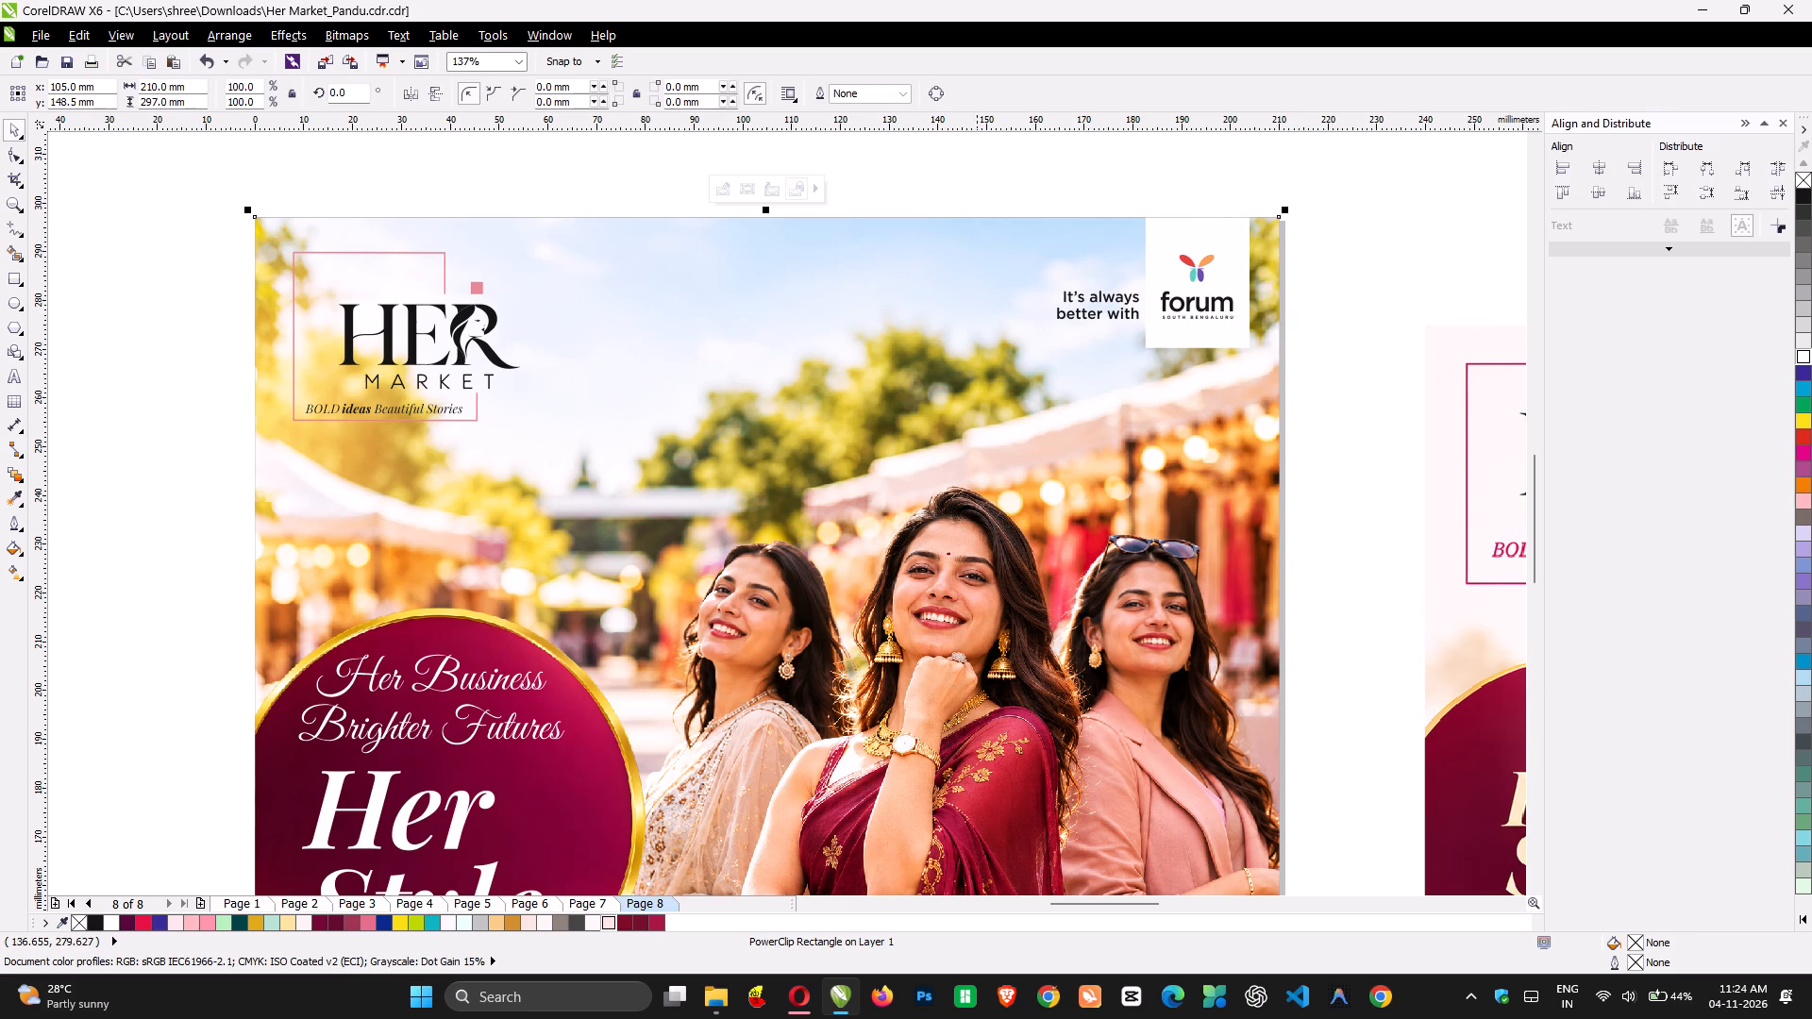
click(999, 191)
Copy the "WOMEN ENTREPRENEURS EXPO" title group from Page 4 and paste it onto the Page 8 poster.
key(Page_Up)
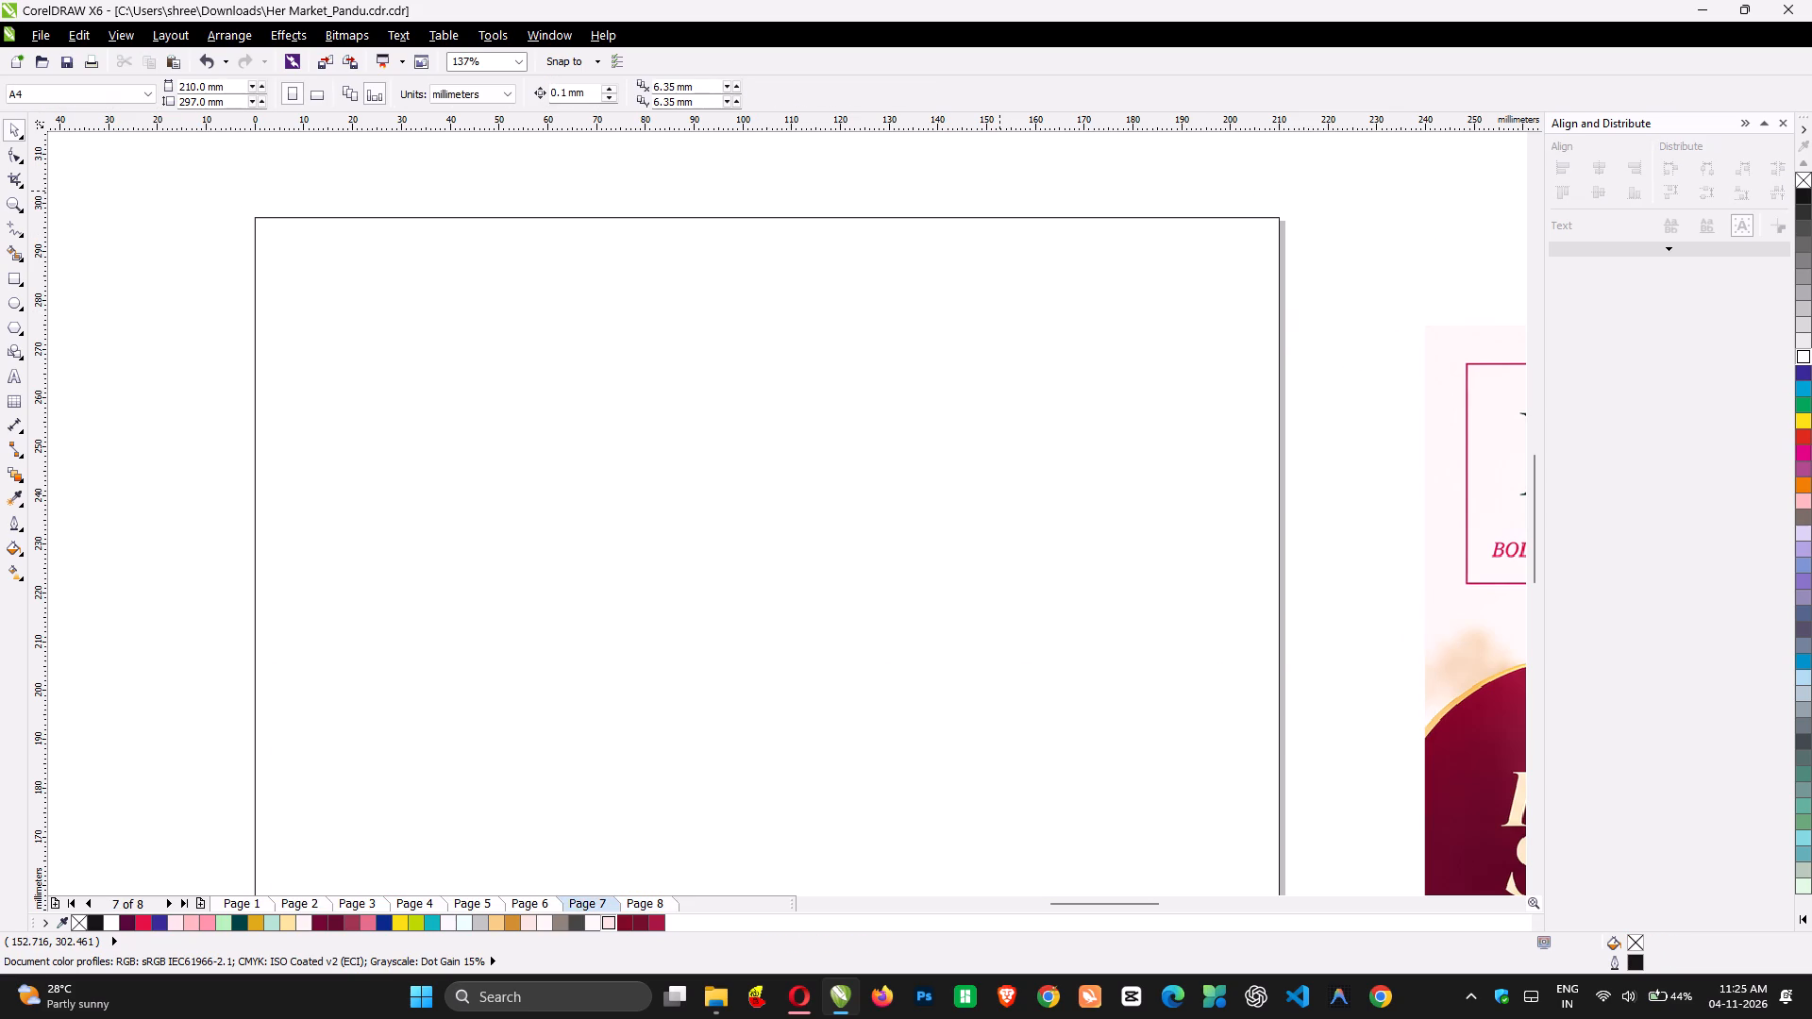
key(Page_Up)
key(Page_Up)
key(Page_Up)
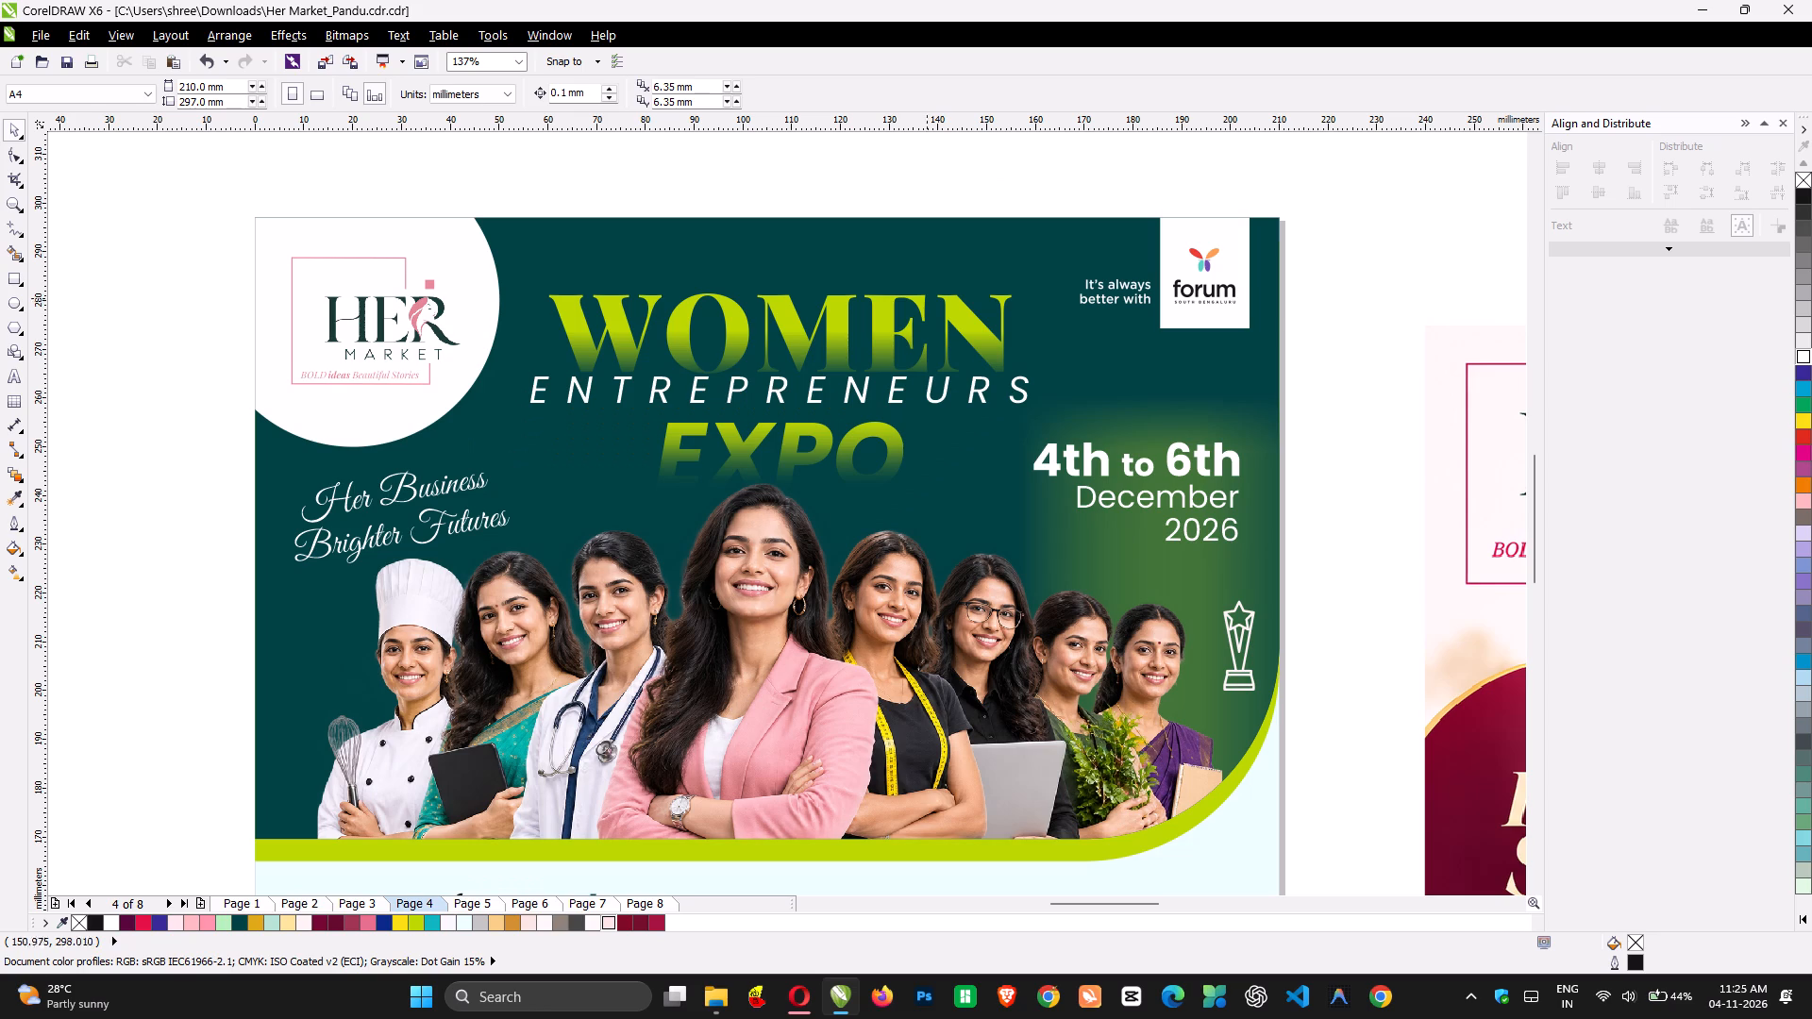
click(882, 331)
key(ctrl+c)
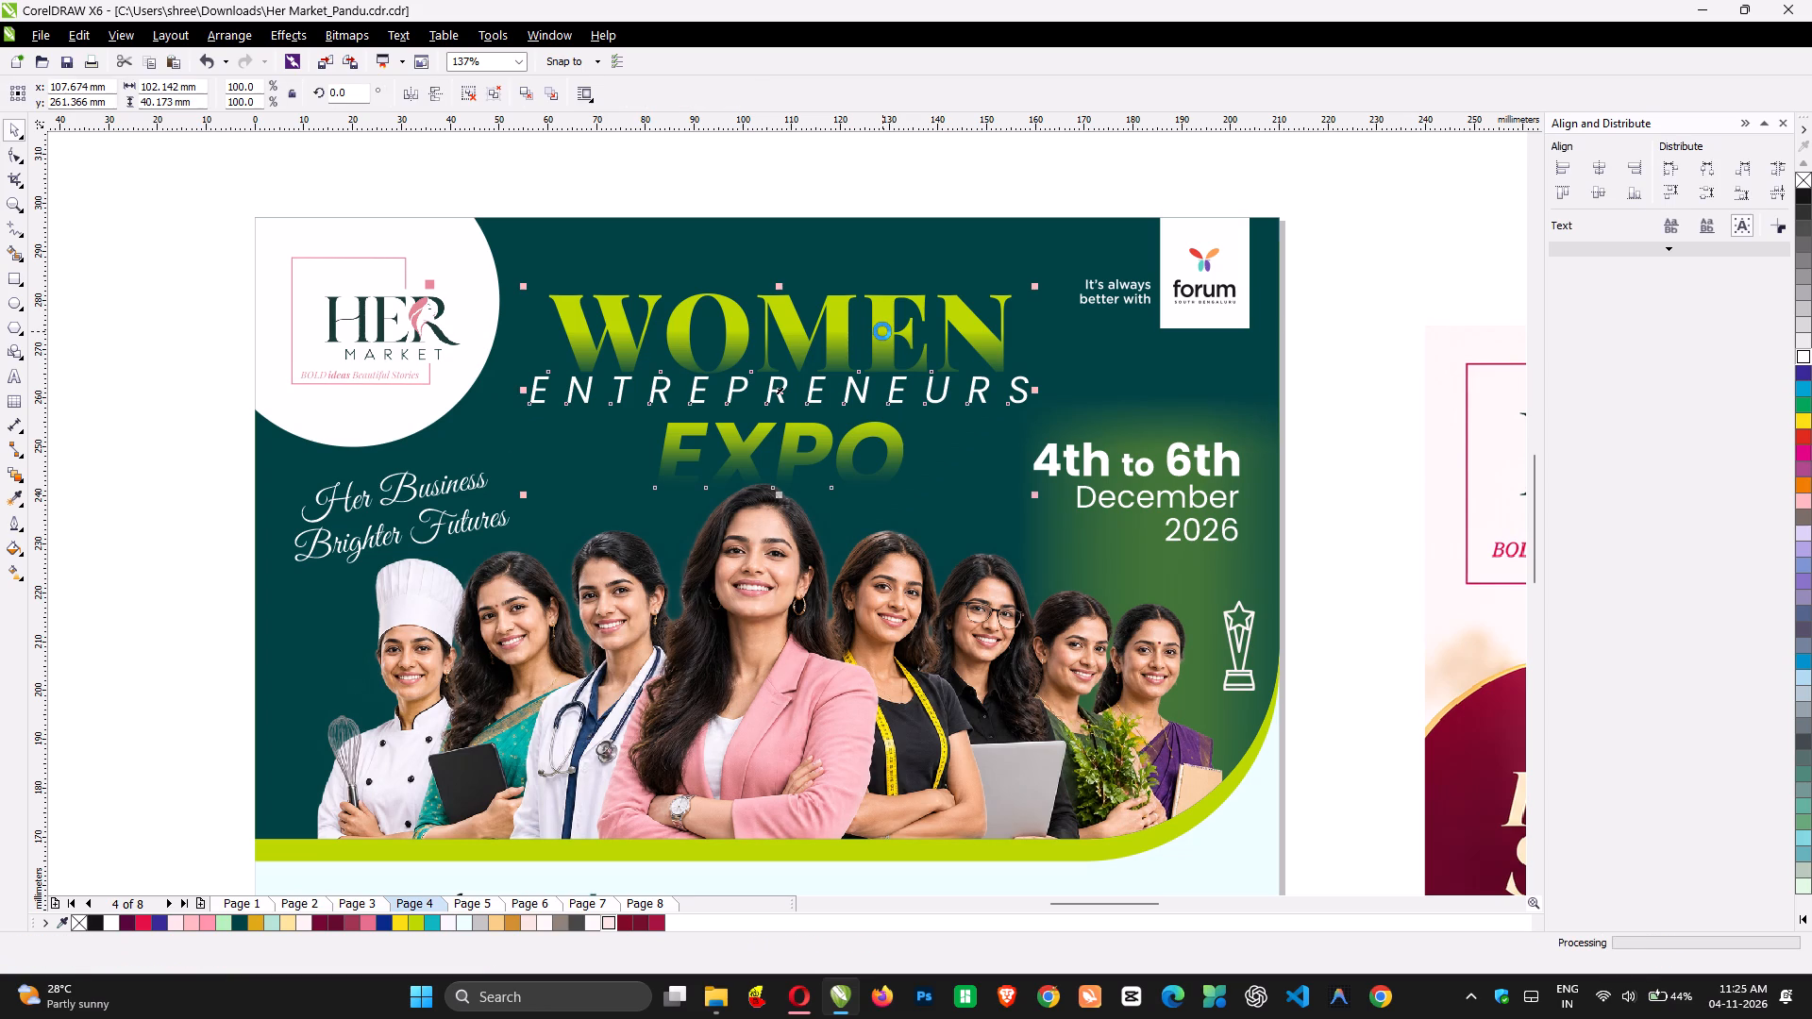
key(Page_Down)
key(Page_Down)
key(Page_Down)
key(Page_Down)
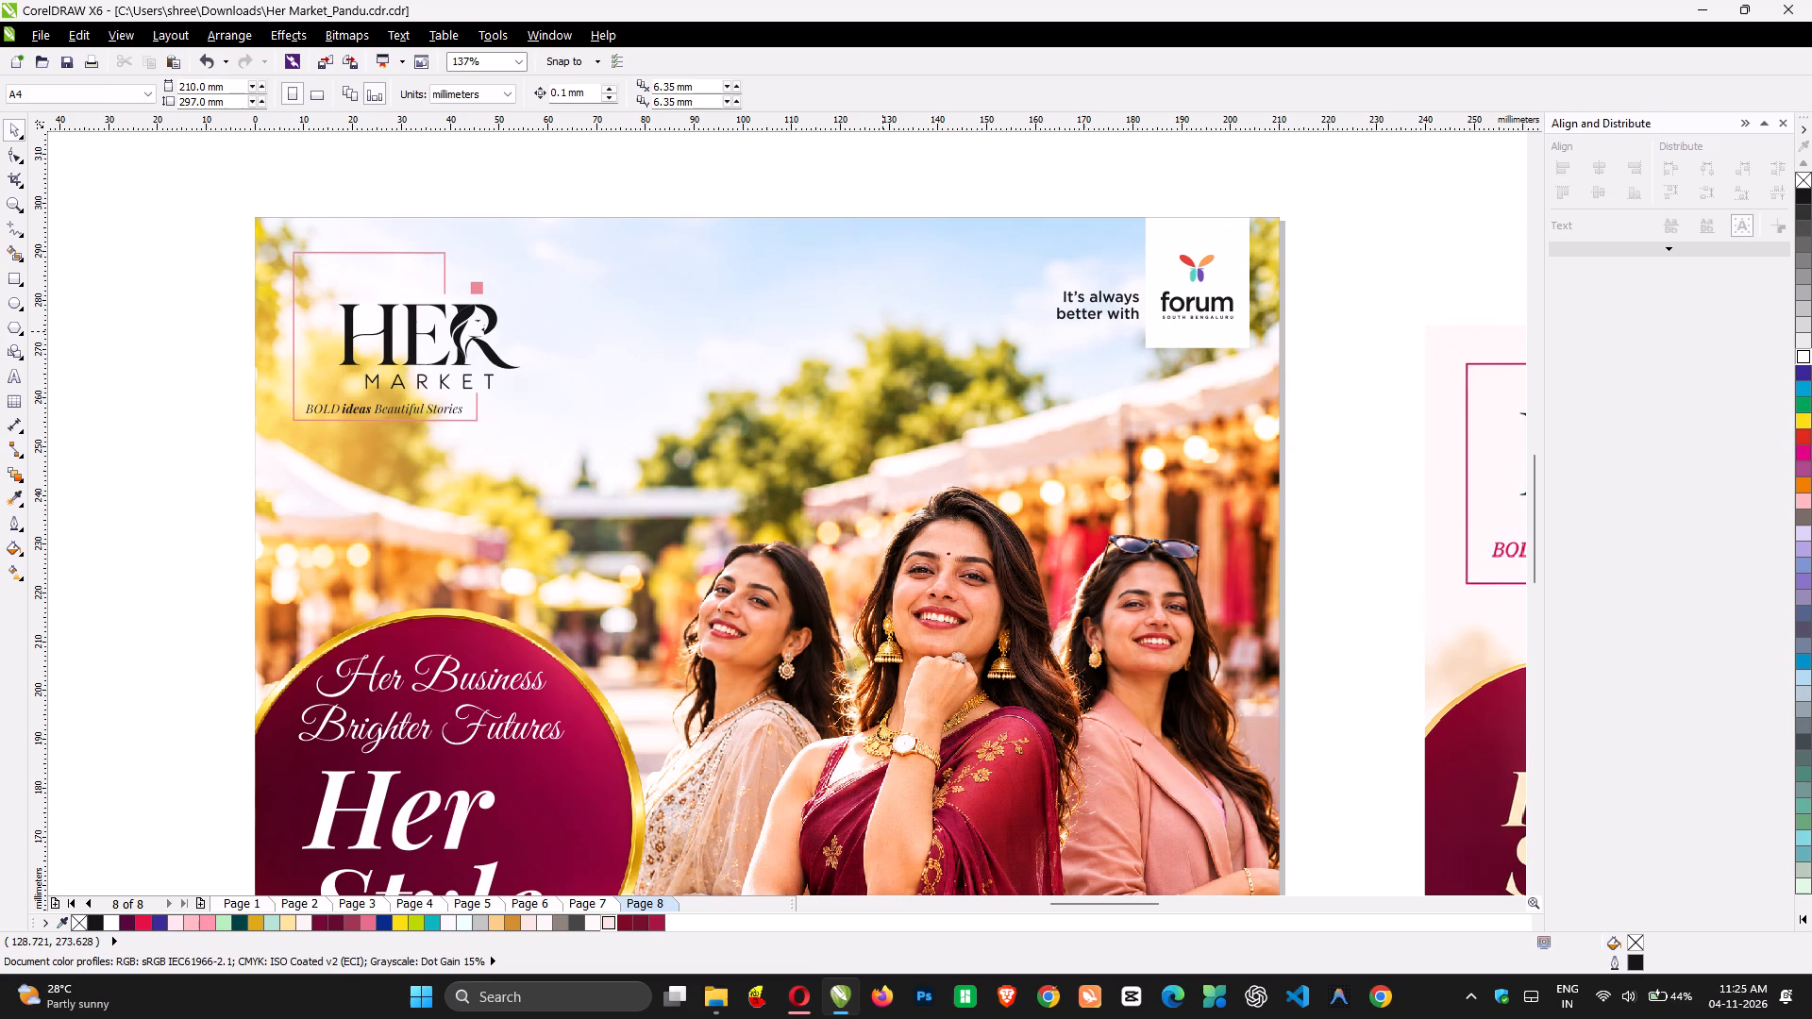
key(ctrl+v)
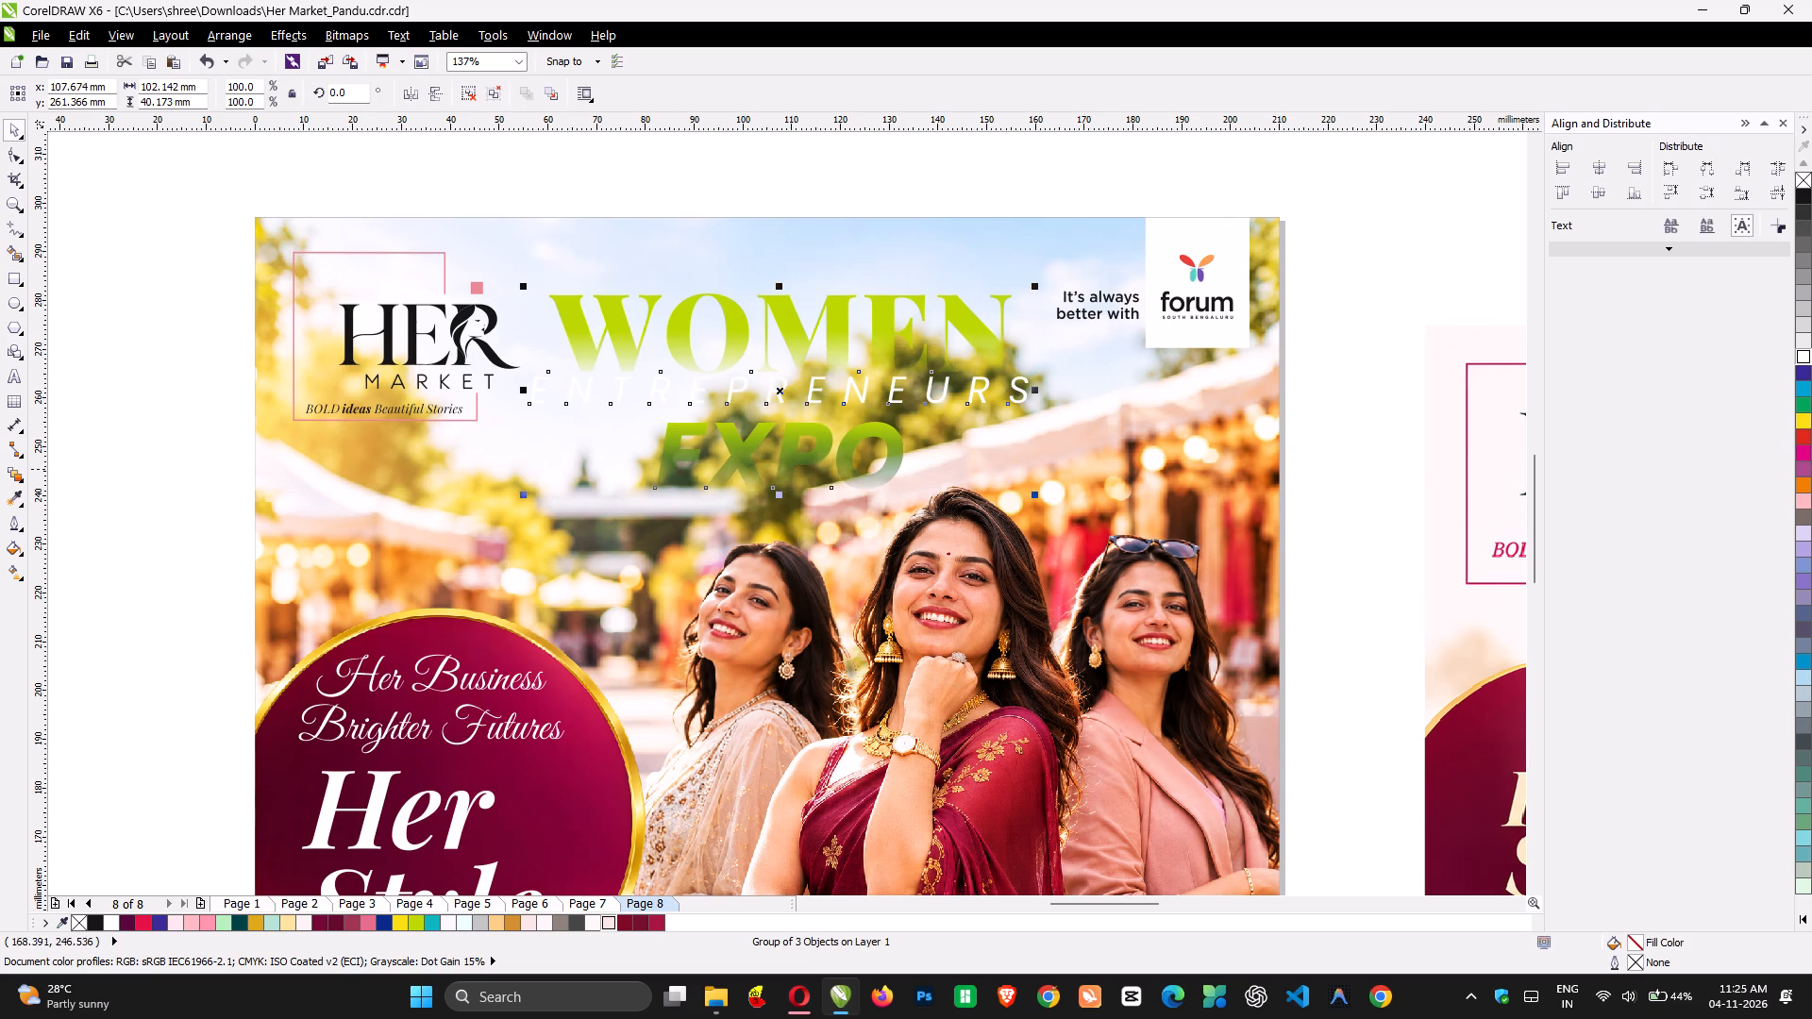
Scale the pasted expo title group down proportionally about its centre to about 85 mm wide.
drag(1033, 494, 1015, 494)
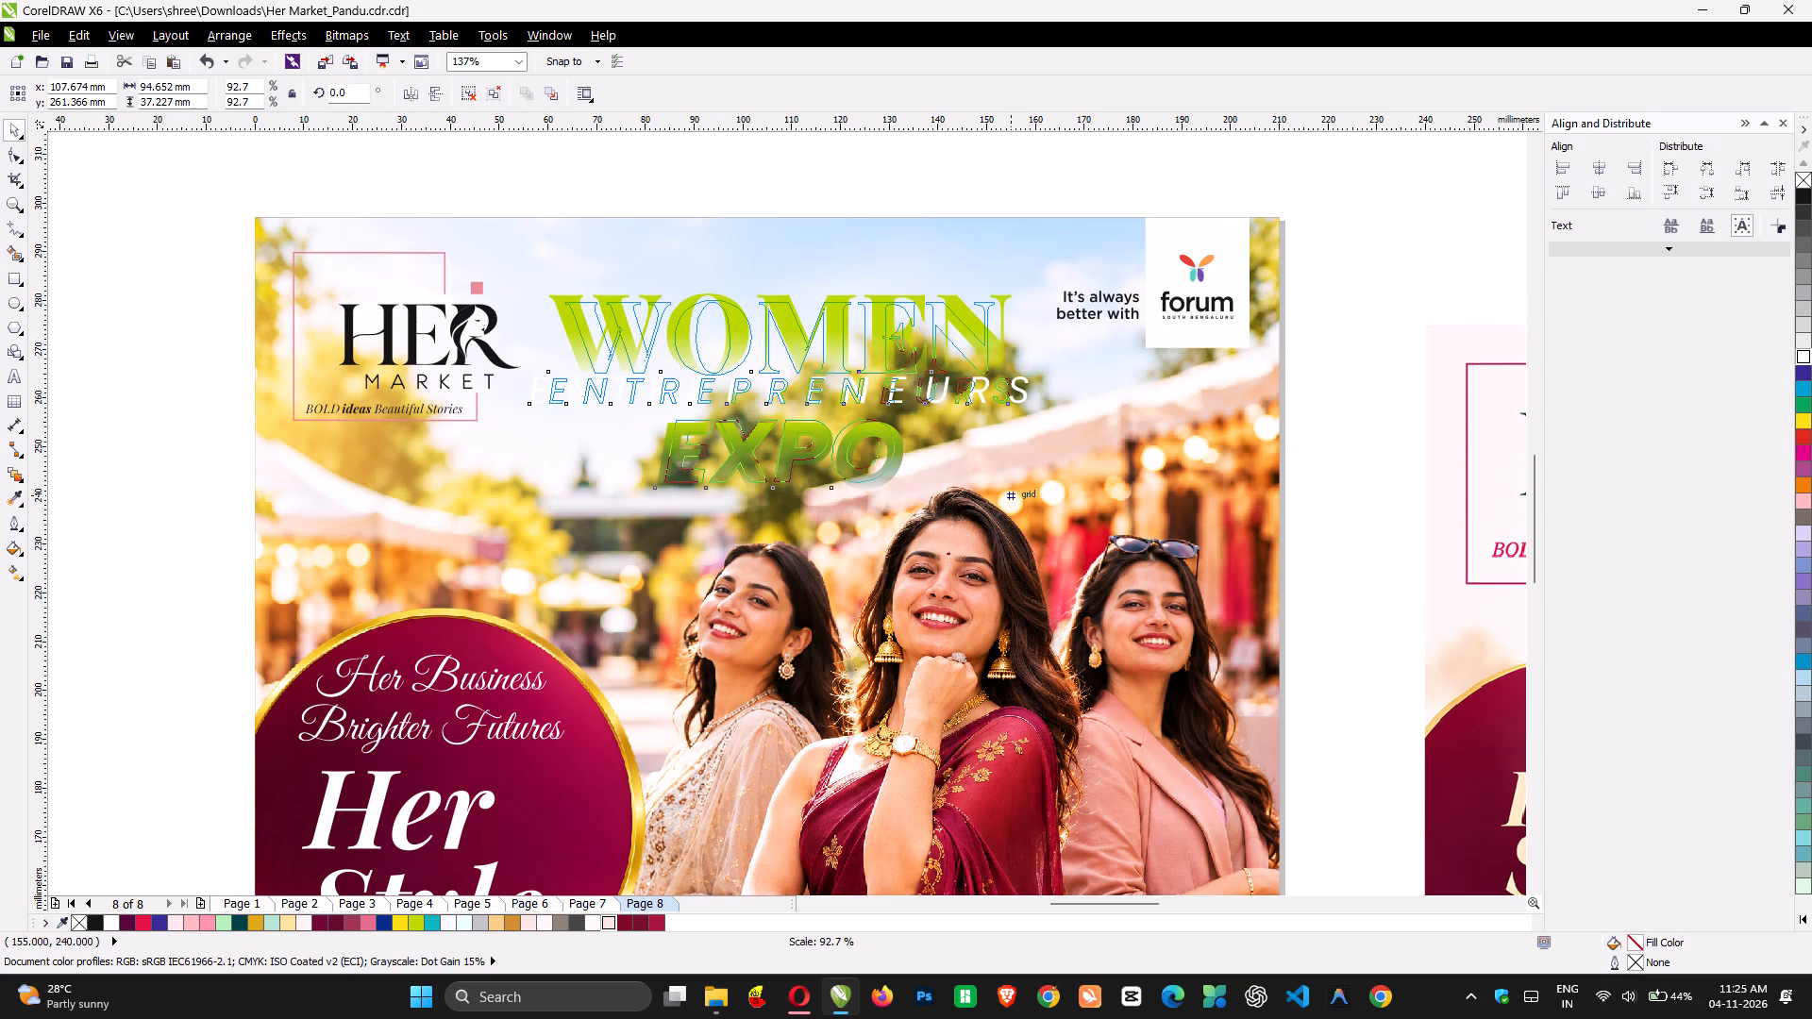
drag(1015, 494, 1014, 494)
drag(1014, 494, 993, 492)
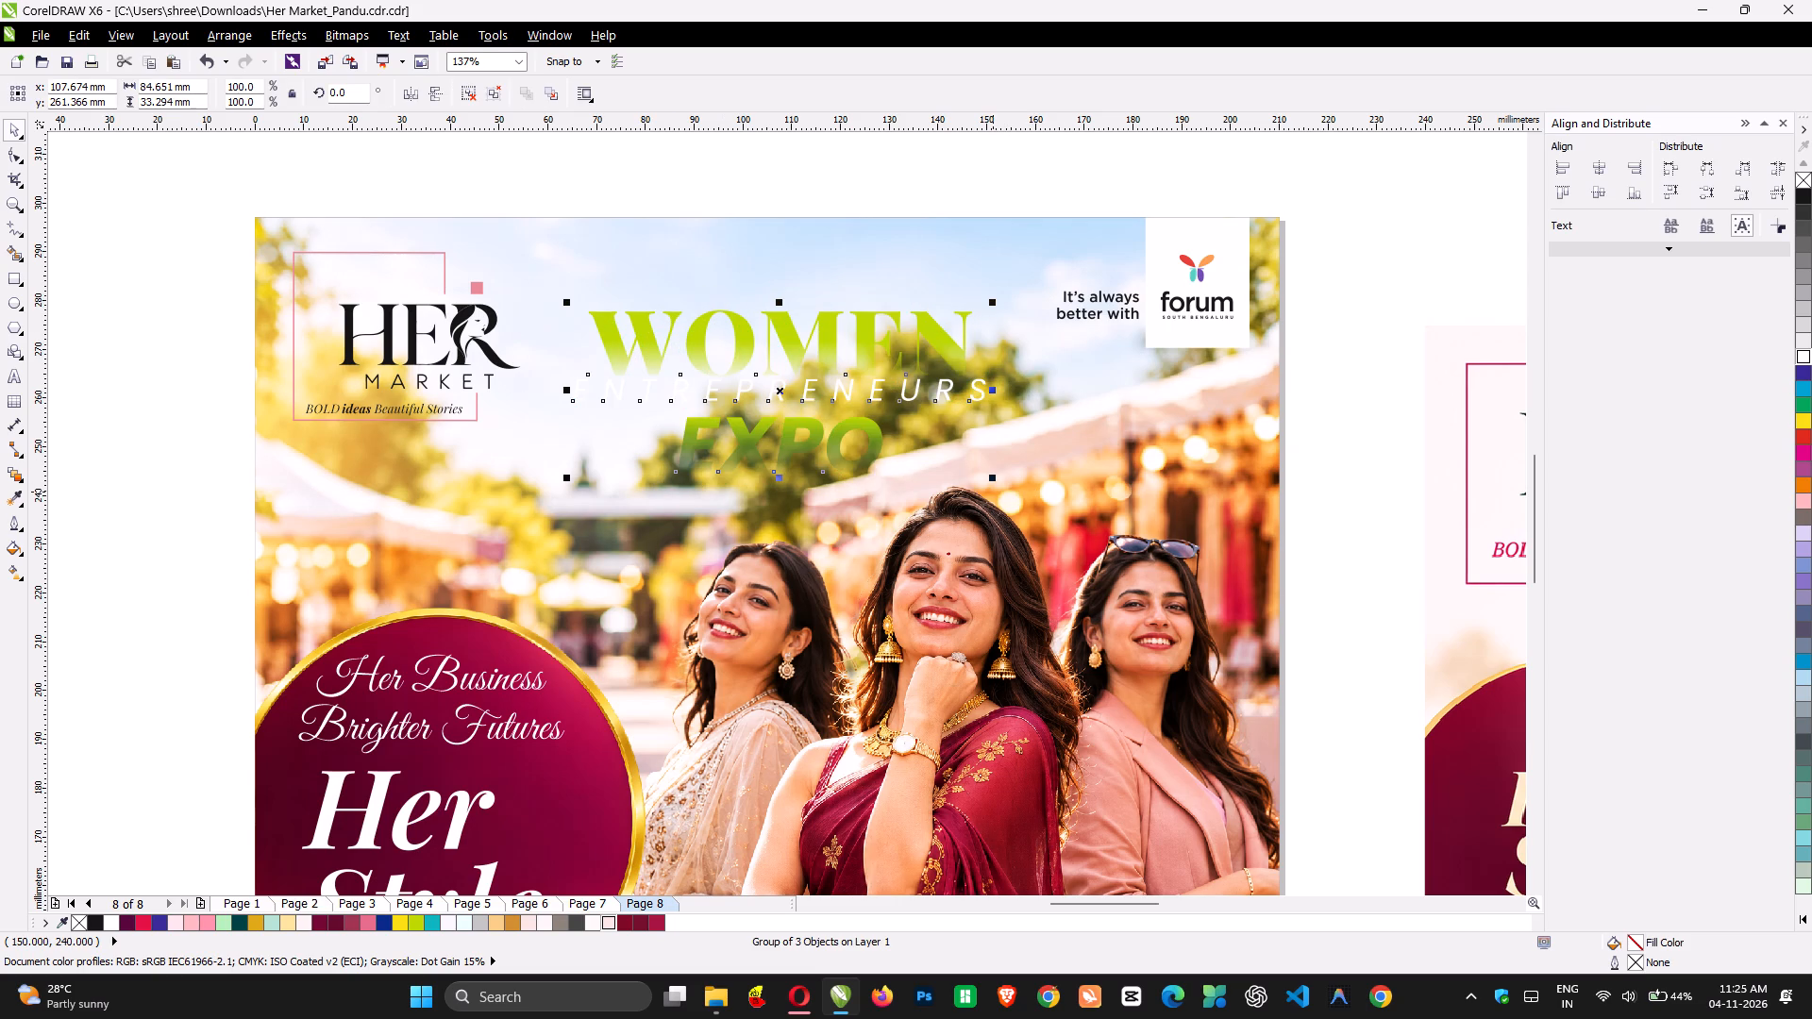
drag(993, 476, 1002, 485)
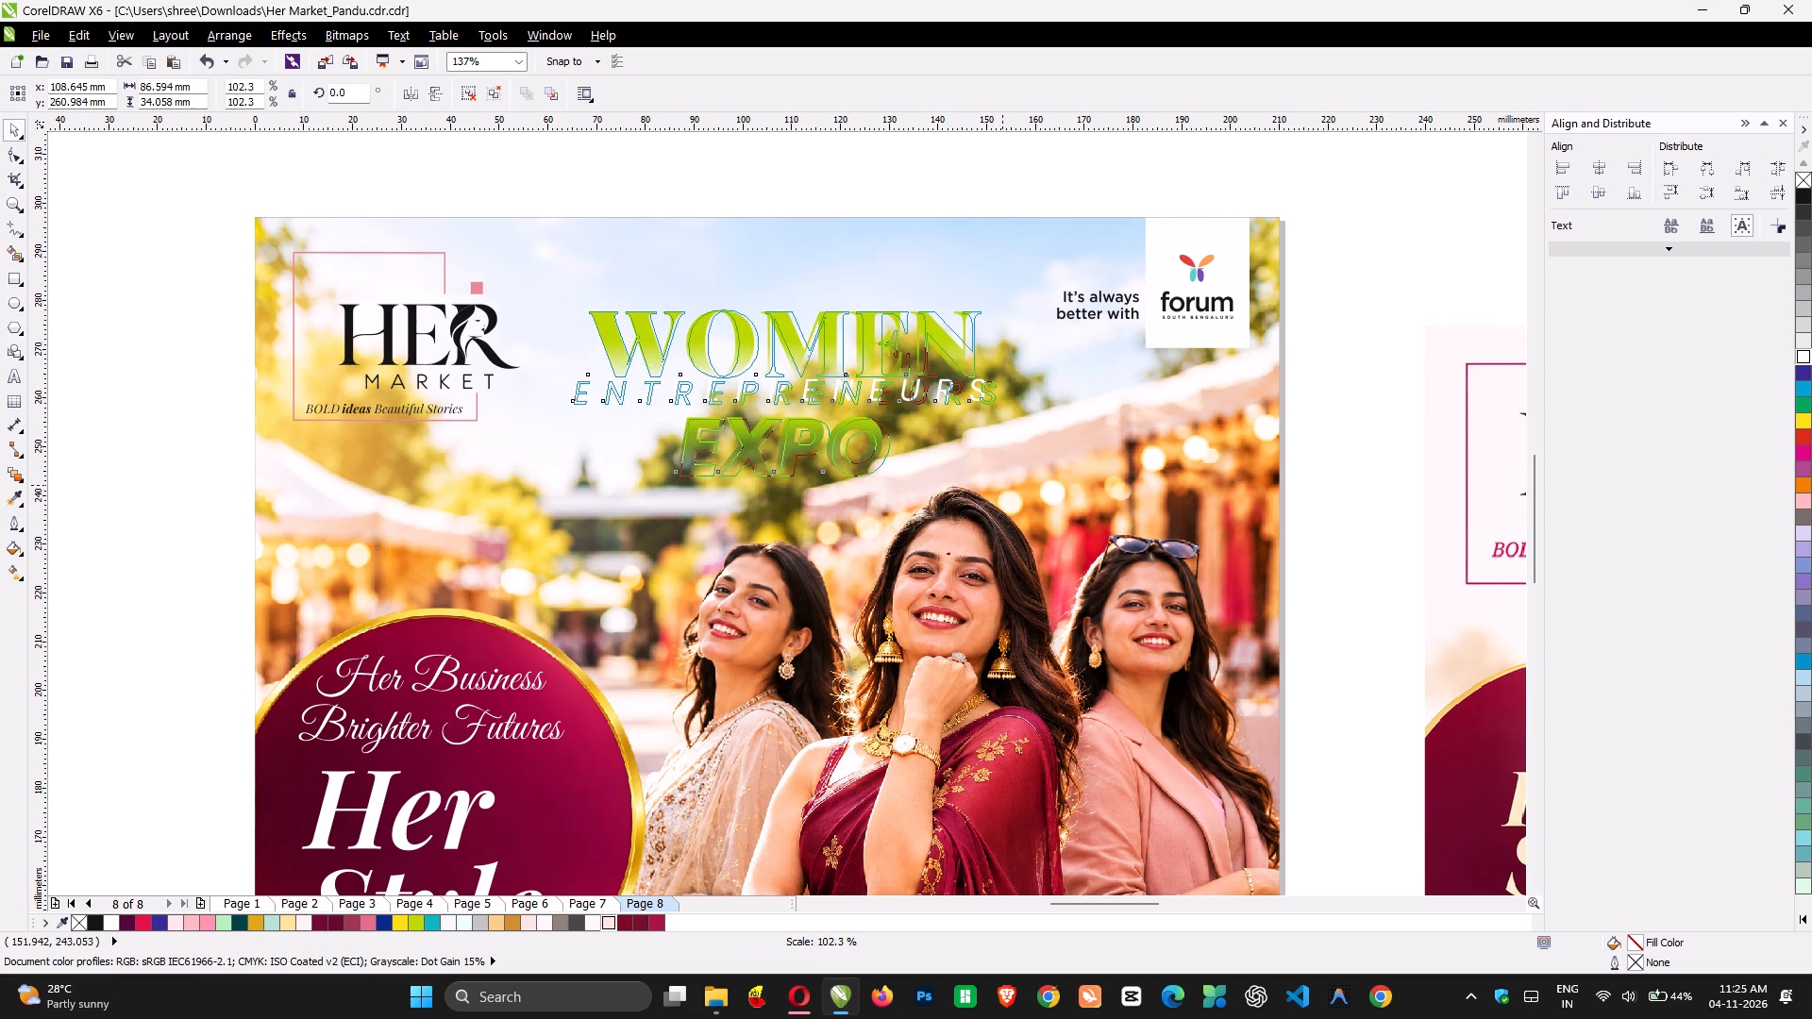
drag(1002, 485, 994, 488)
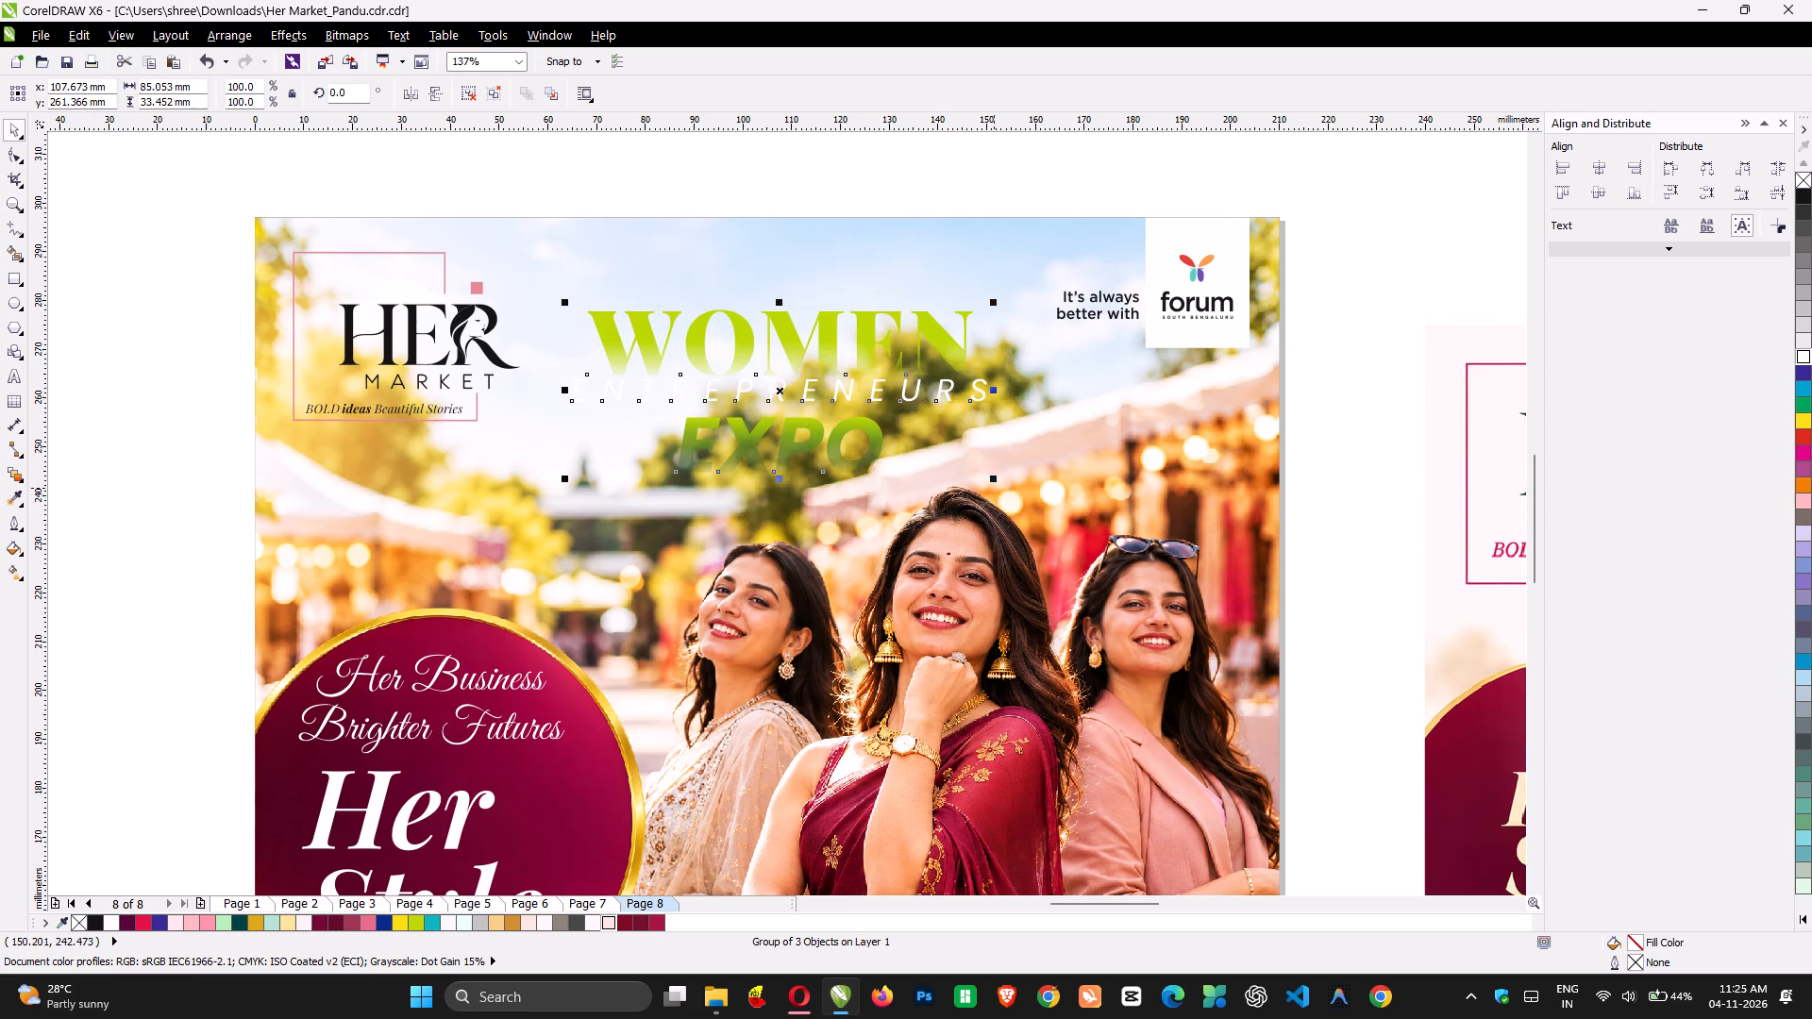
Recolour the words WOMEN and EXPO in the title with the maroon fill #7D0926.
ctrl+drag(660, 351, 227, 941)
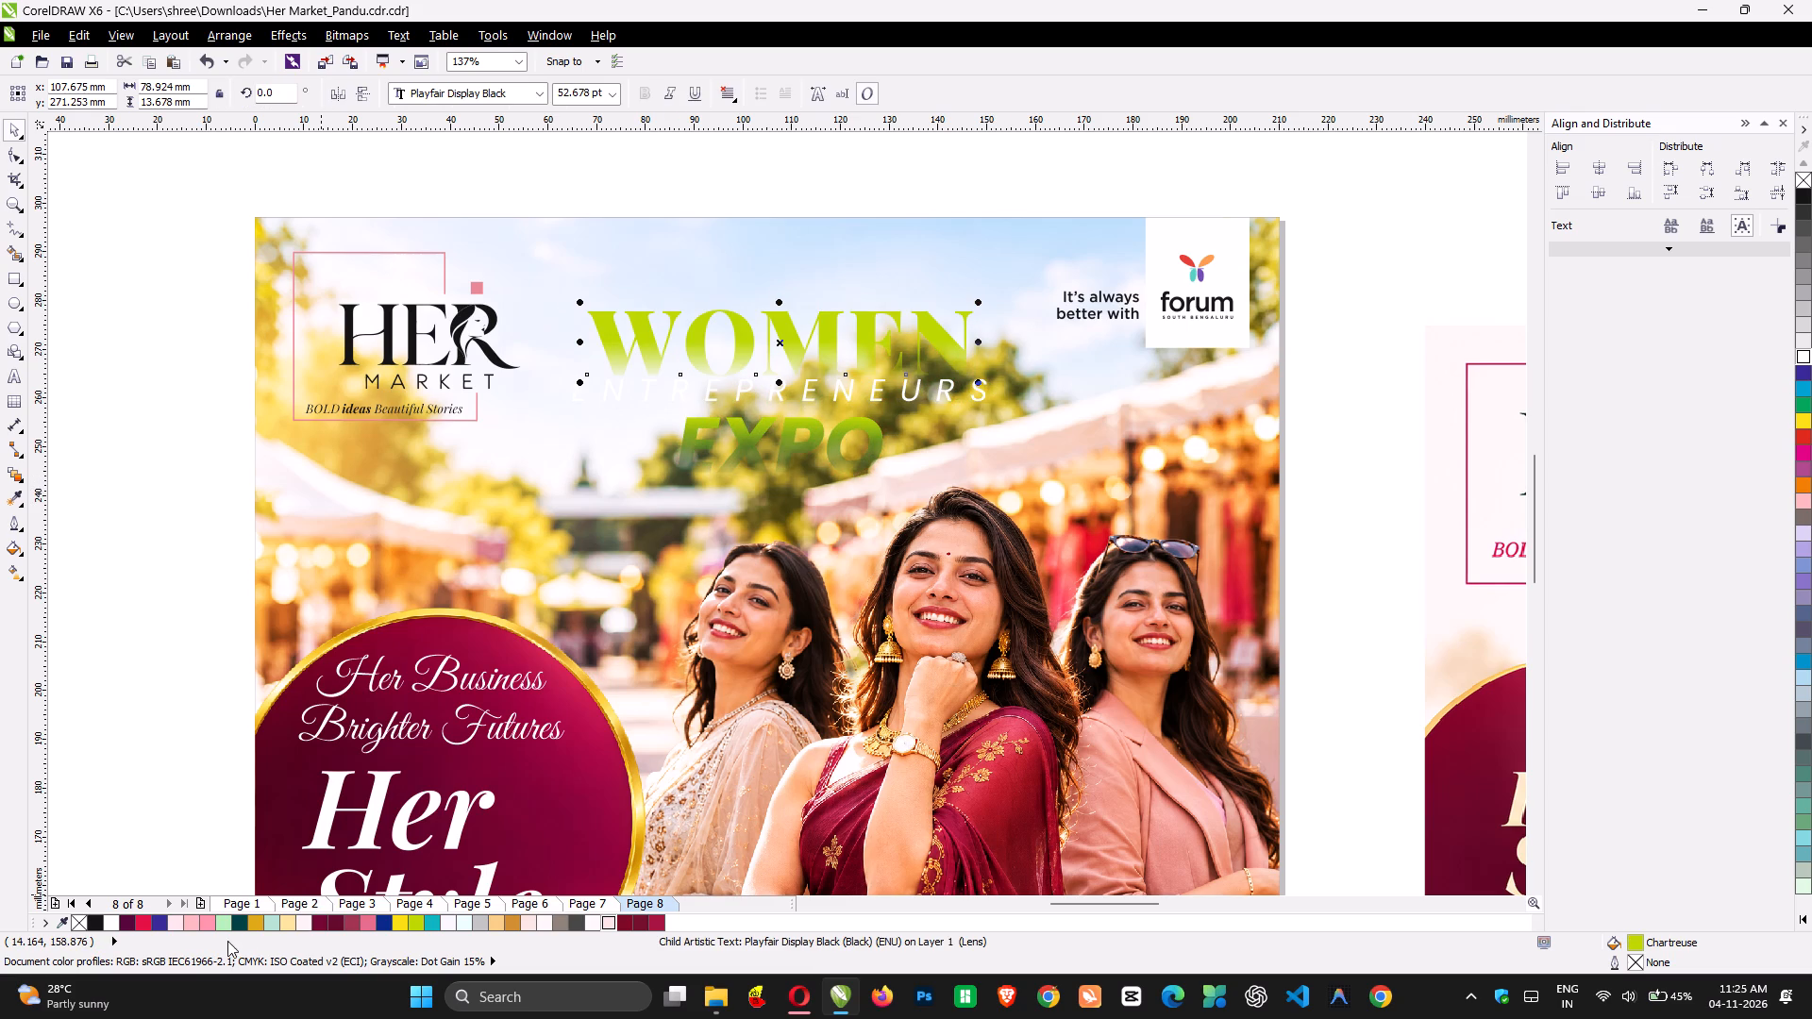
ctrl+drag(227, 941, 629, 923)
ctrl+drag(629, 923, 615, 923)
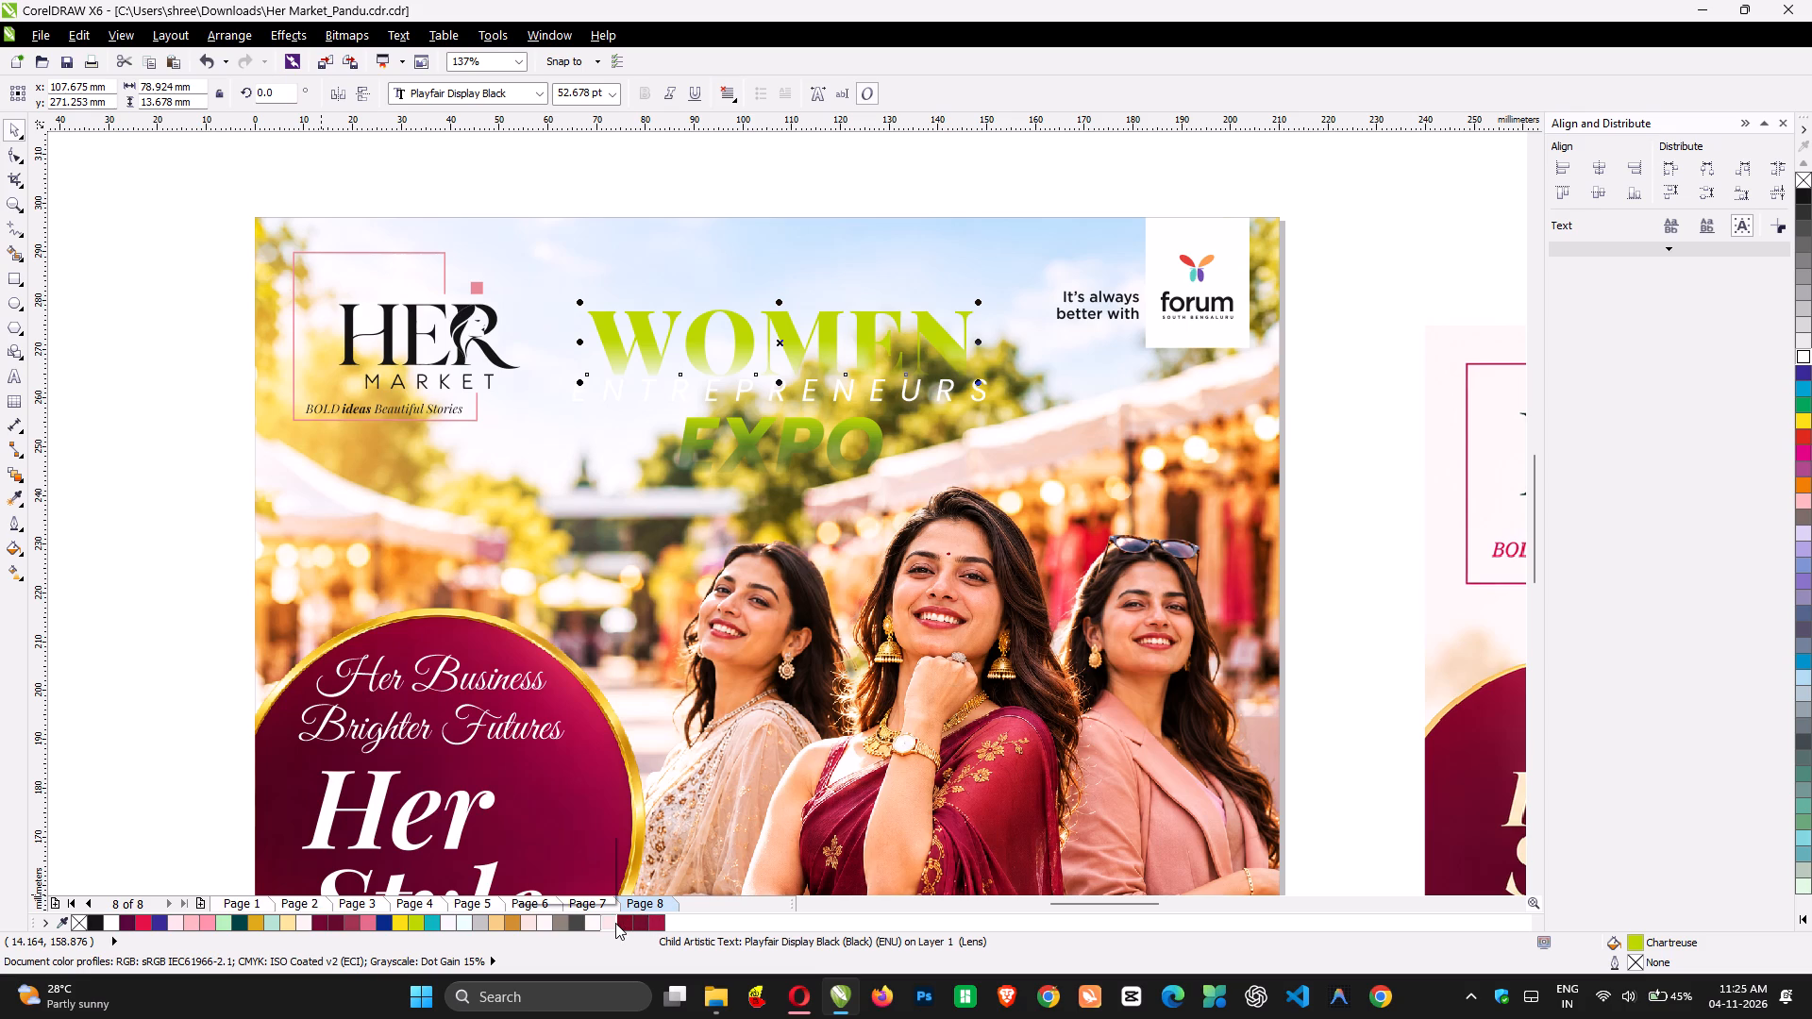
click(615, 923)
key(ctrl+z)
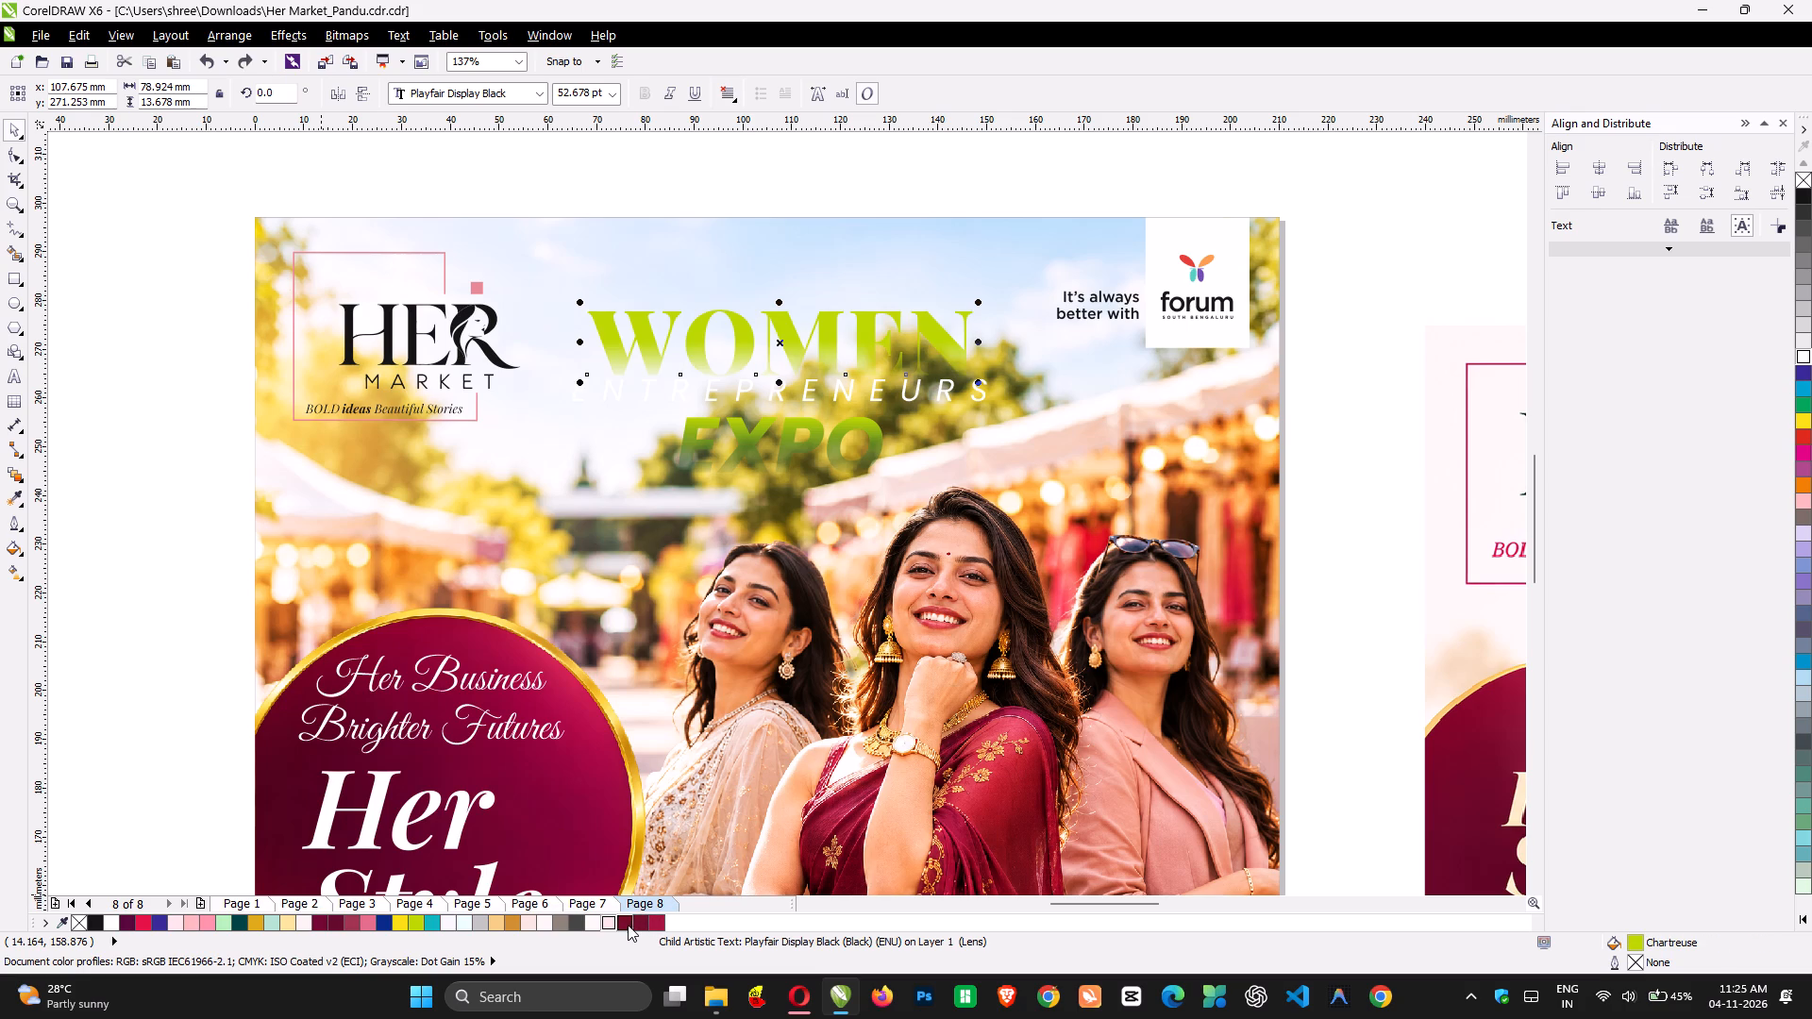
click(629, 926)
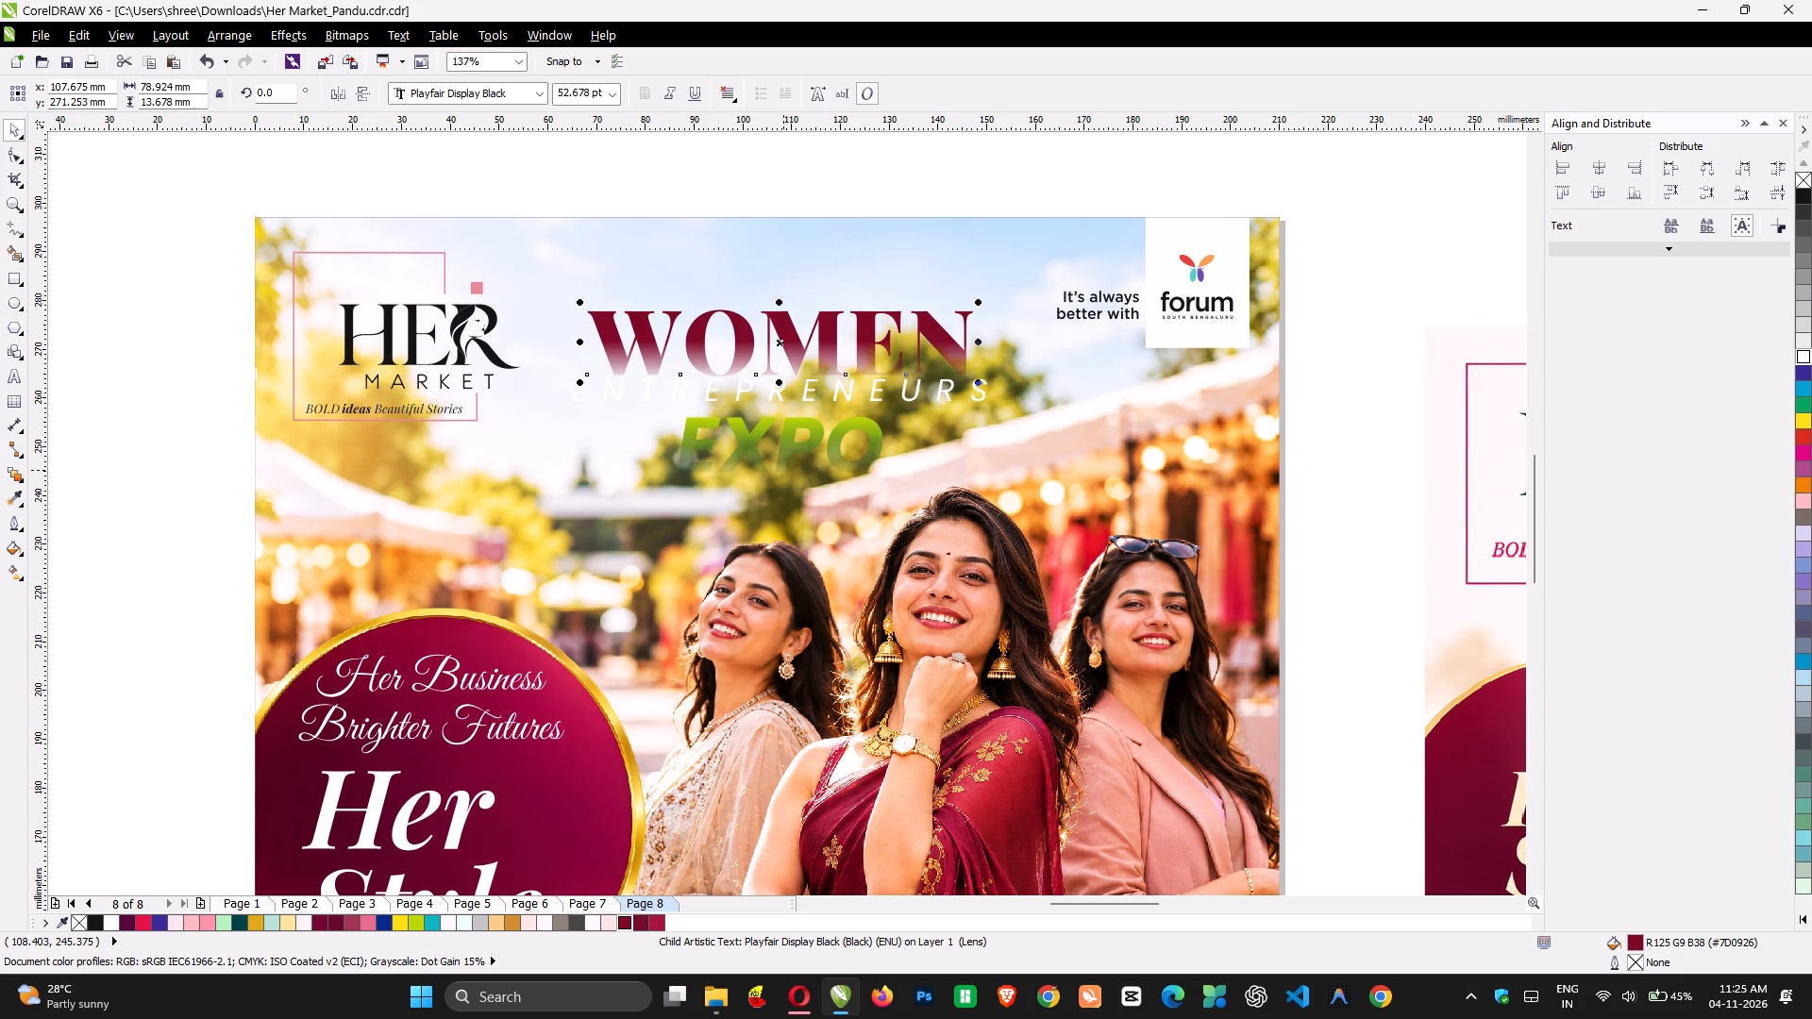
ctrl+click(783, 470)
key(ctrl+r)
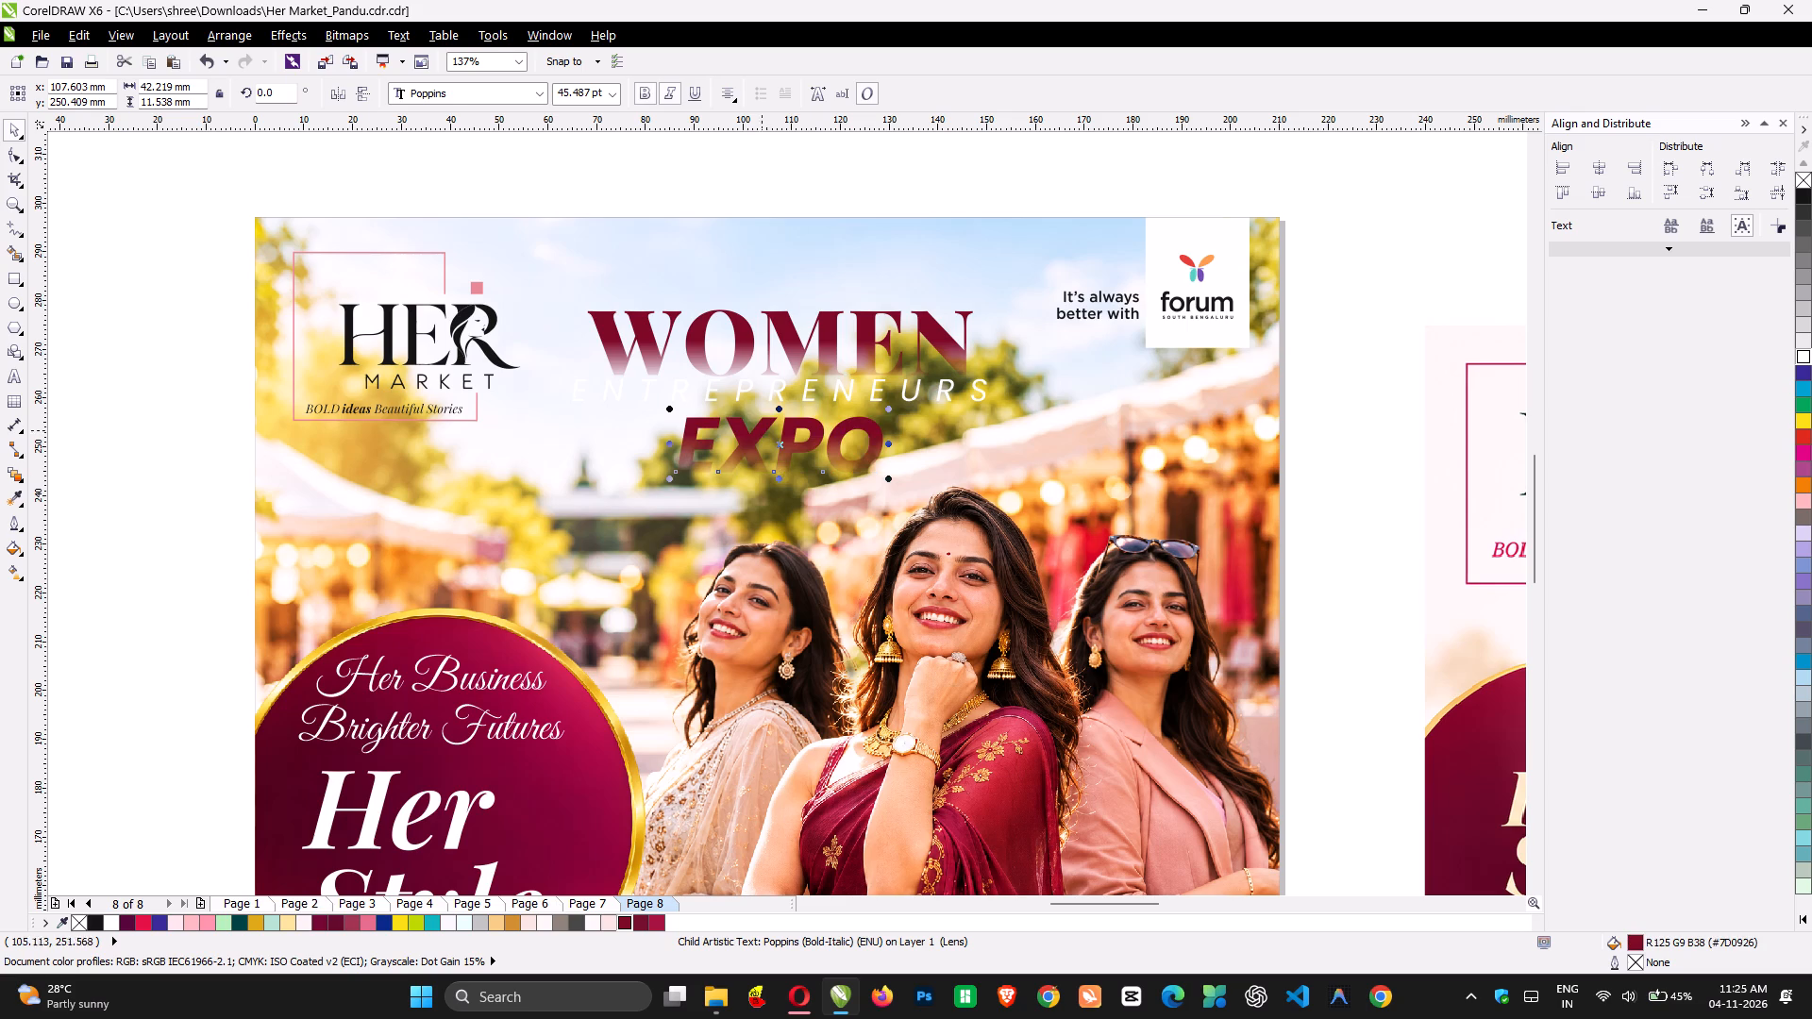
Fill the word ENTREPRENEURS in the title with black (K100).
ctrl+click(736, 396)
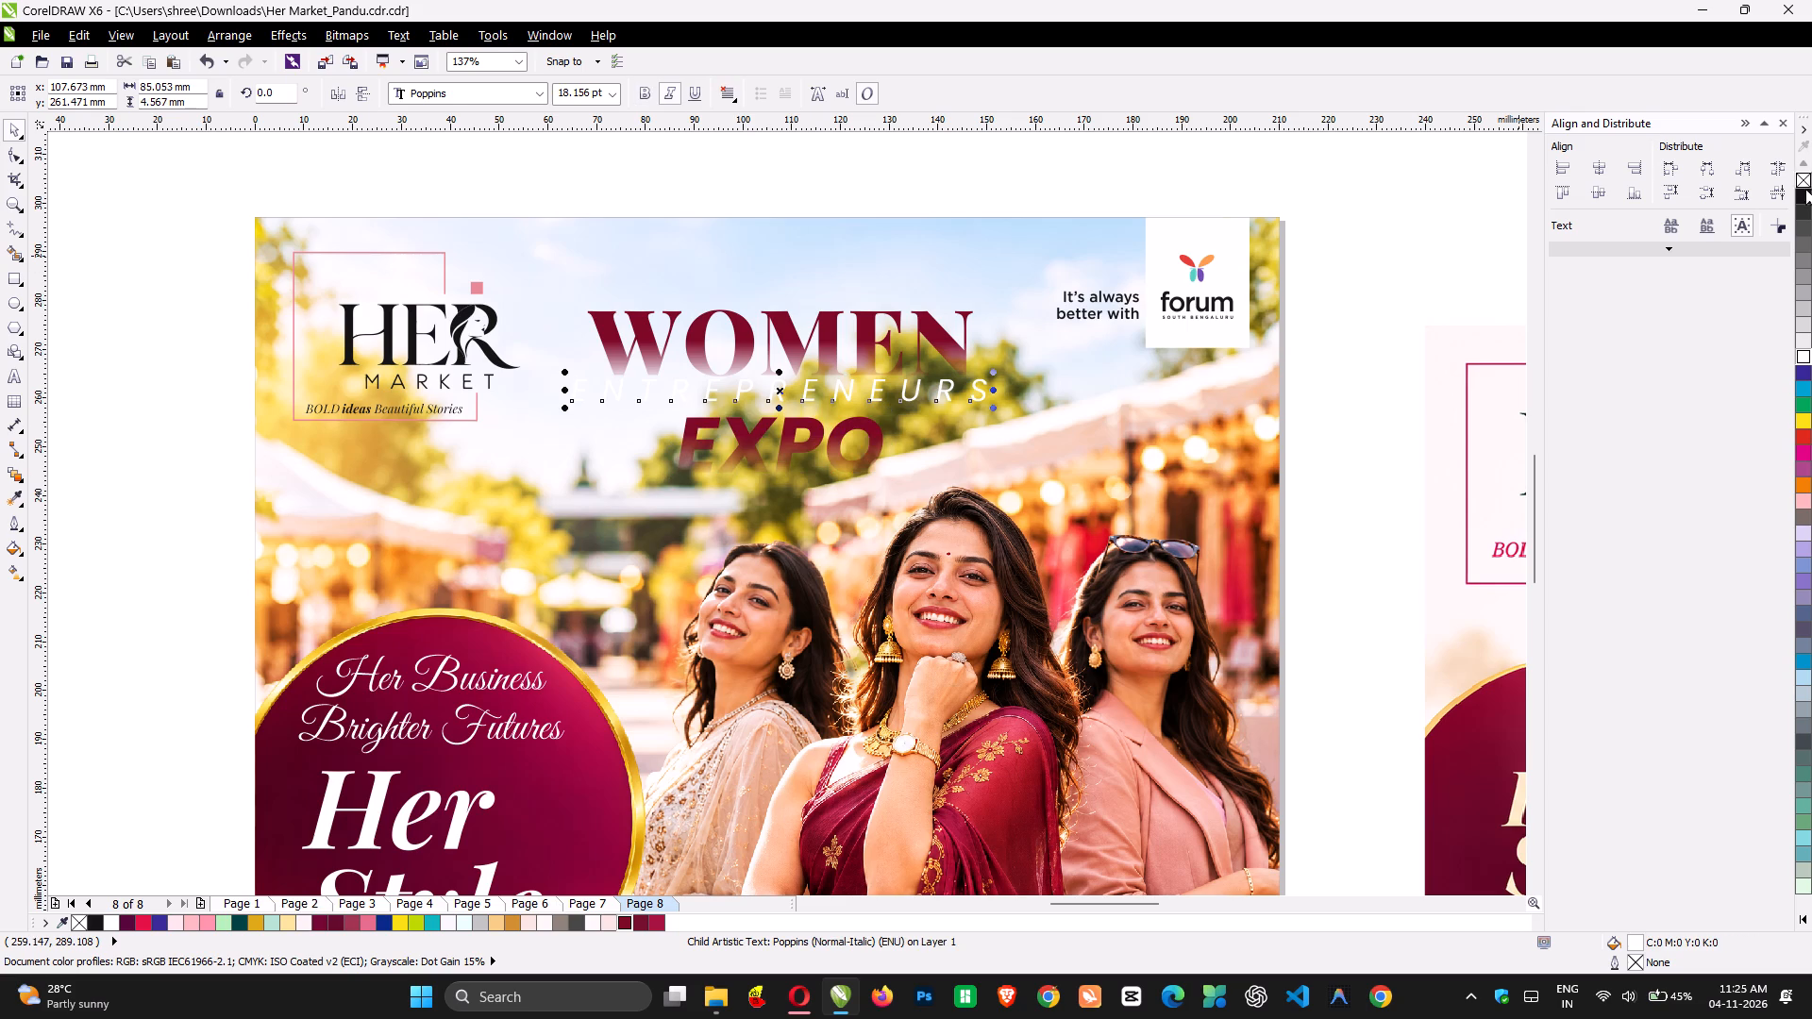
click(1803, 198)
click(871, 206)
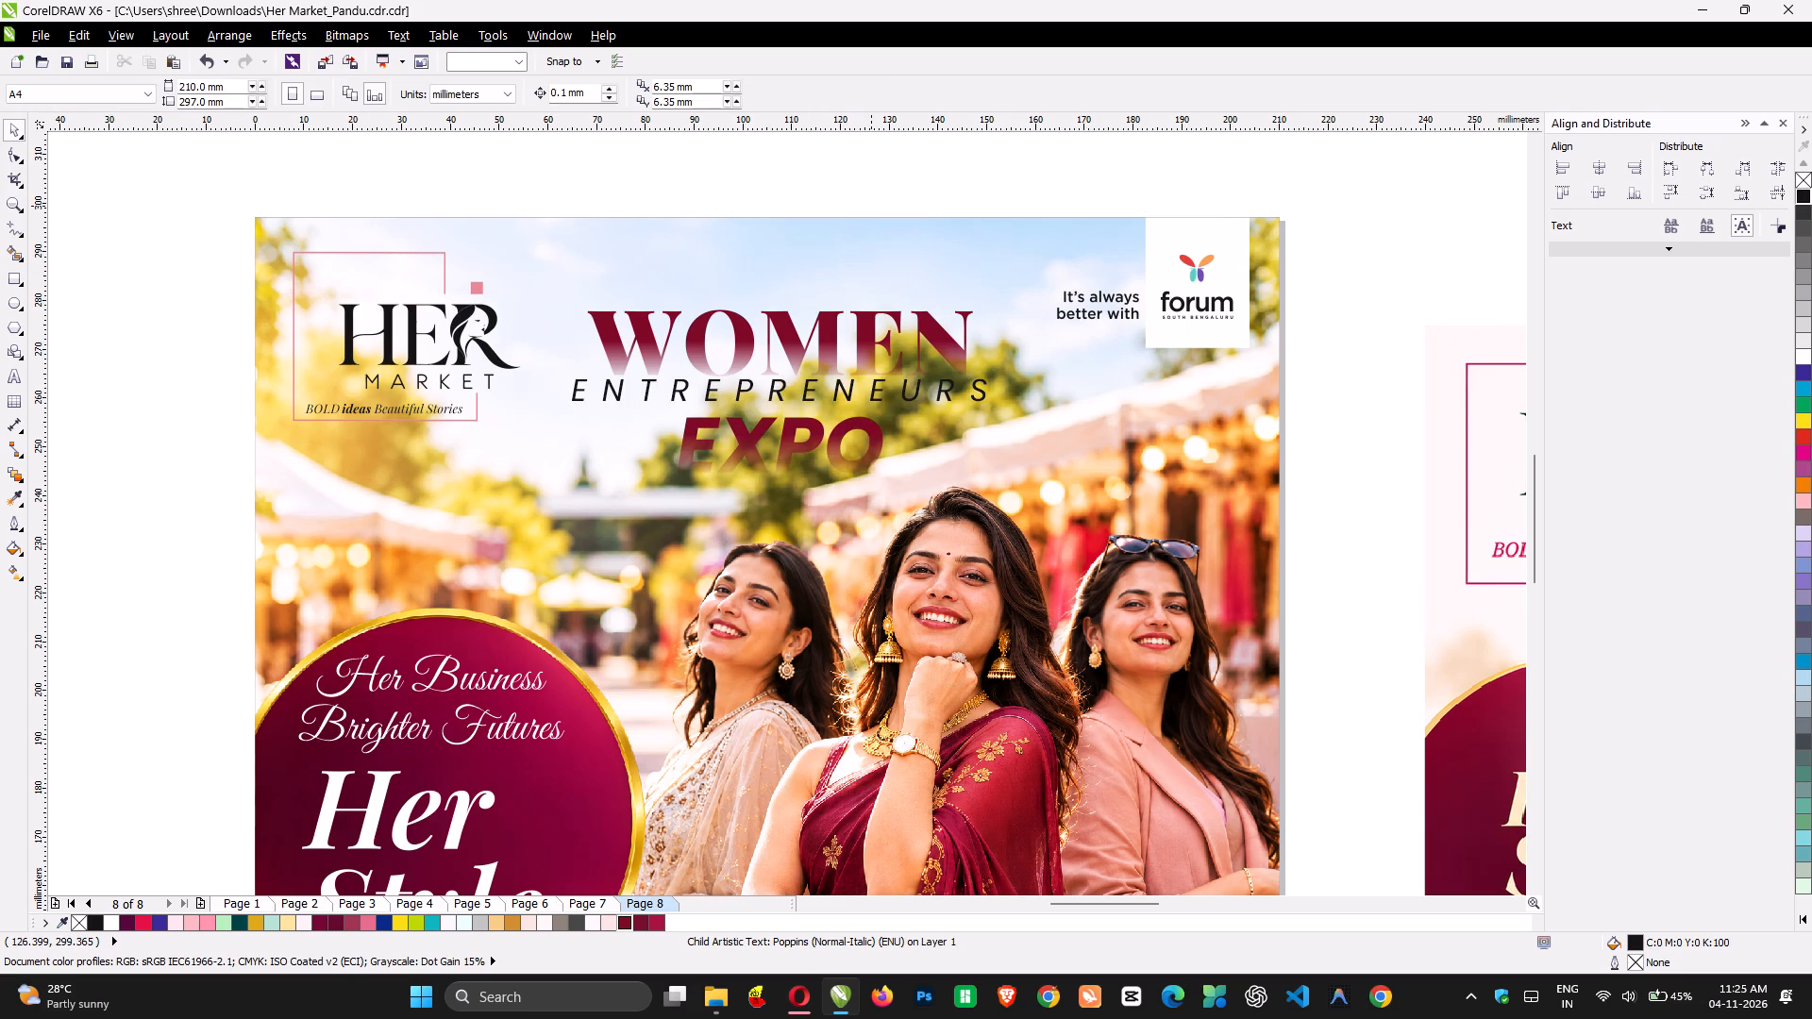
Enlarge the whole expo title group proportionally about its centre to about 93 mm wide.
click(826, 357)
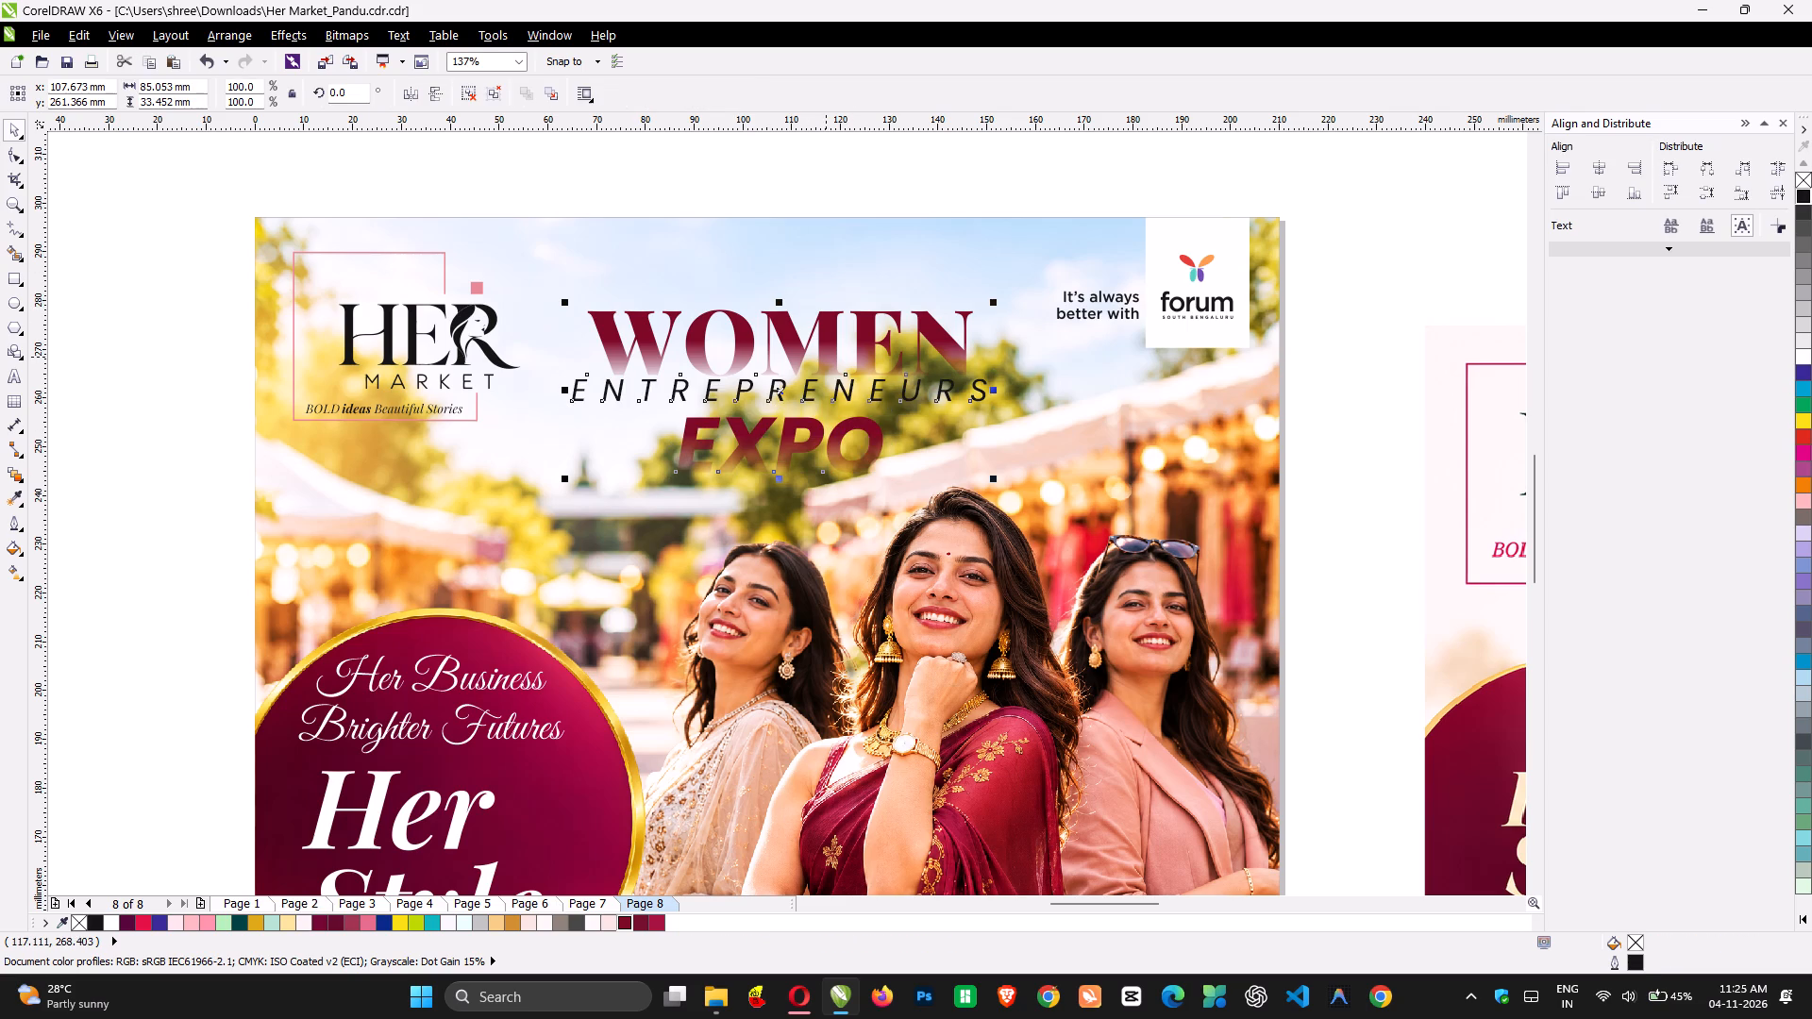
drag(993, 477, 1015, 490)
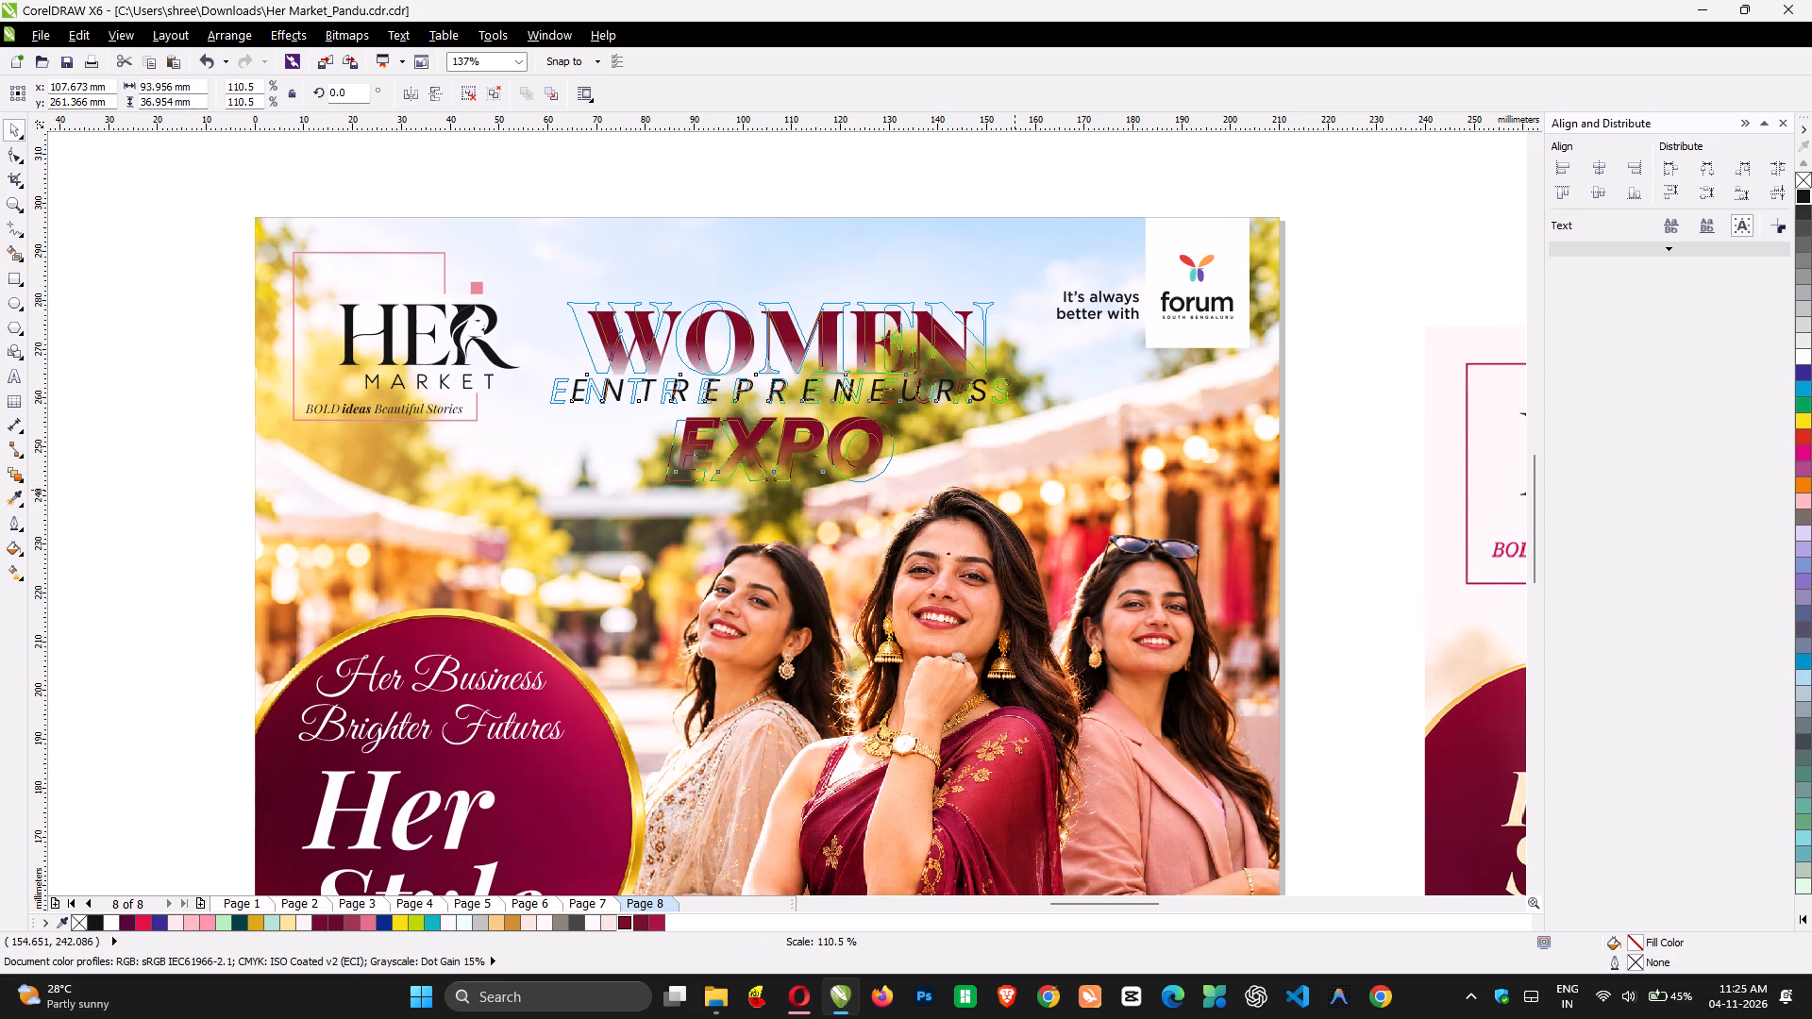
drag(1015, 490, 1013, 490)
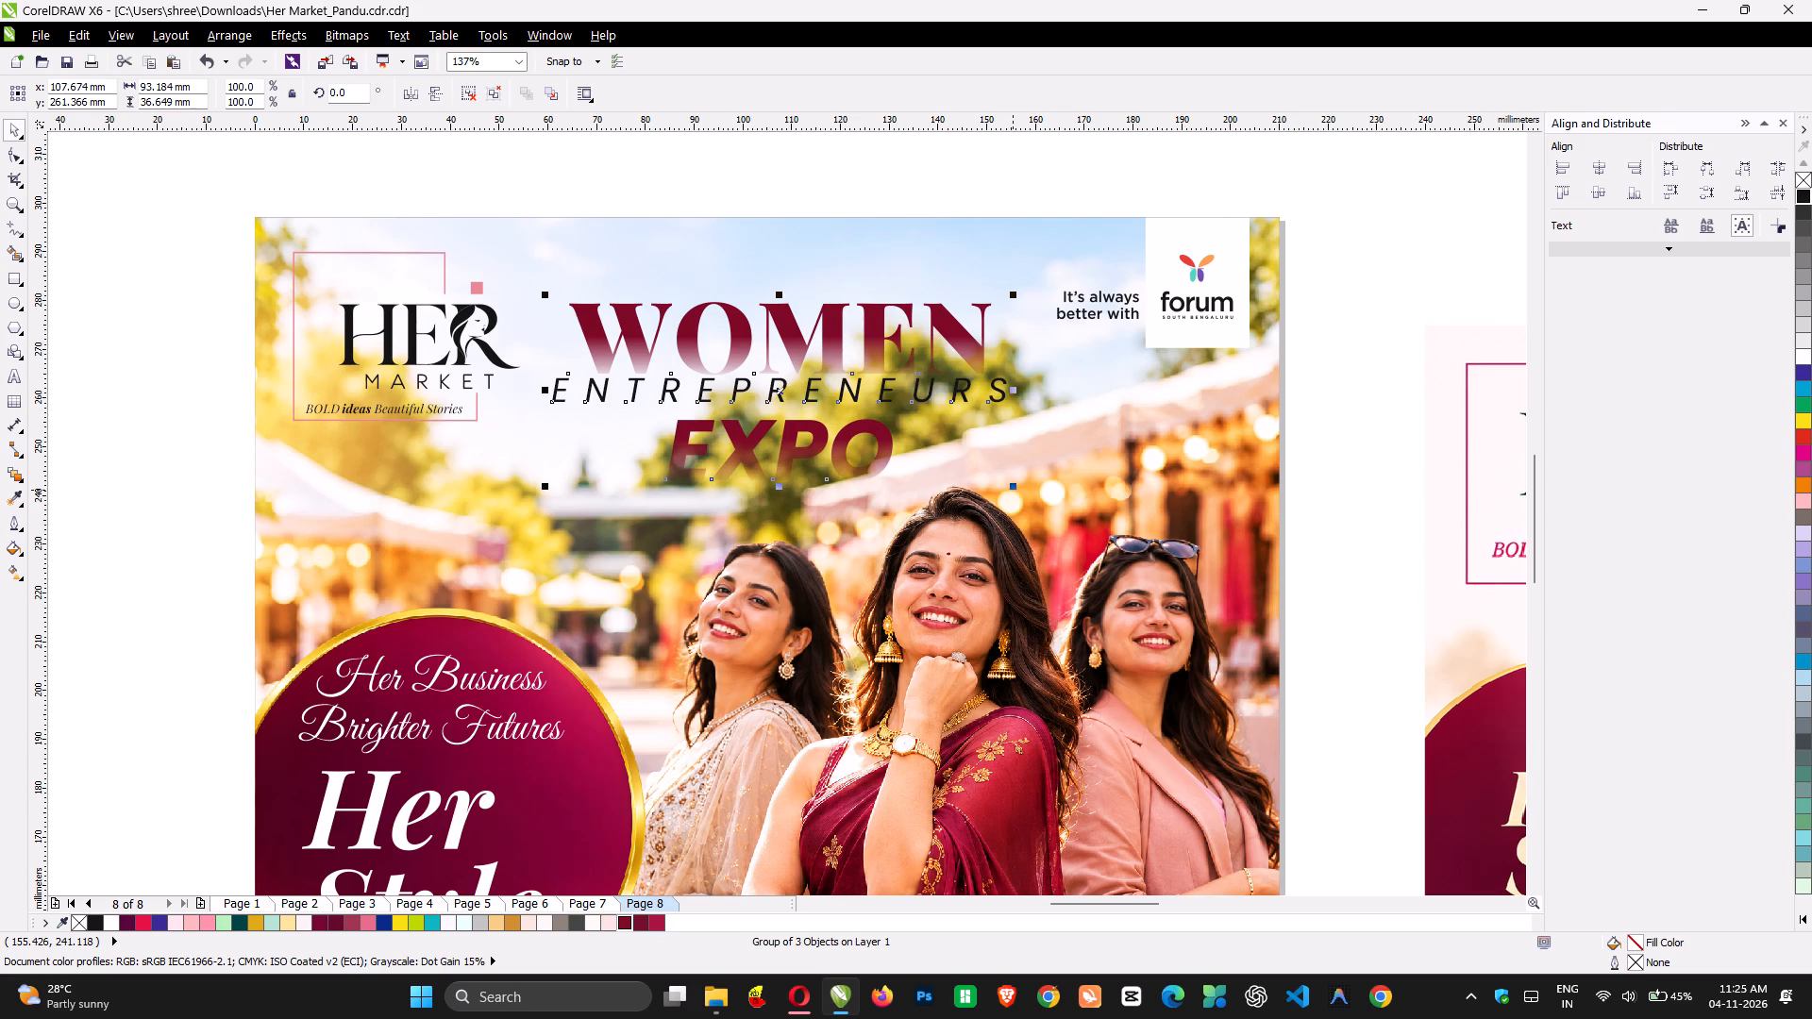
Inside the poster's PowerClip, enlarge the market background photo to 315 mm wide and move it down about 23 mm.
alt+click(1215, 448)
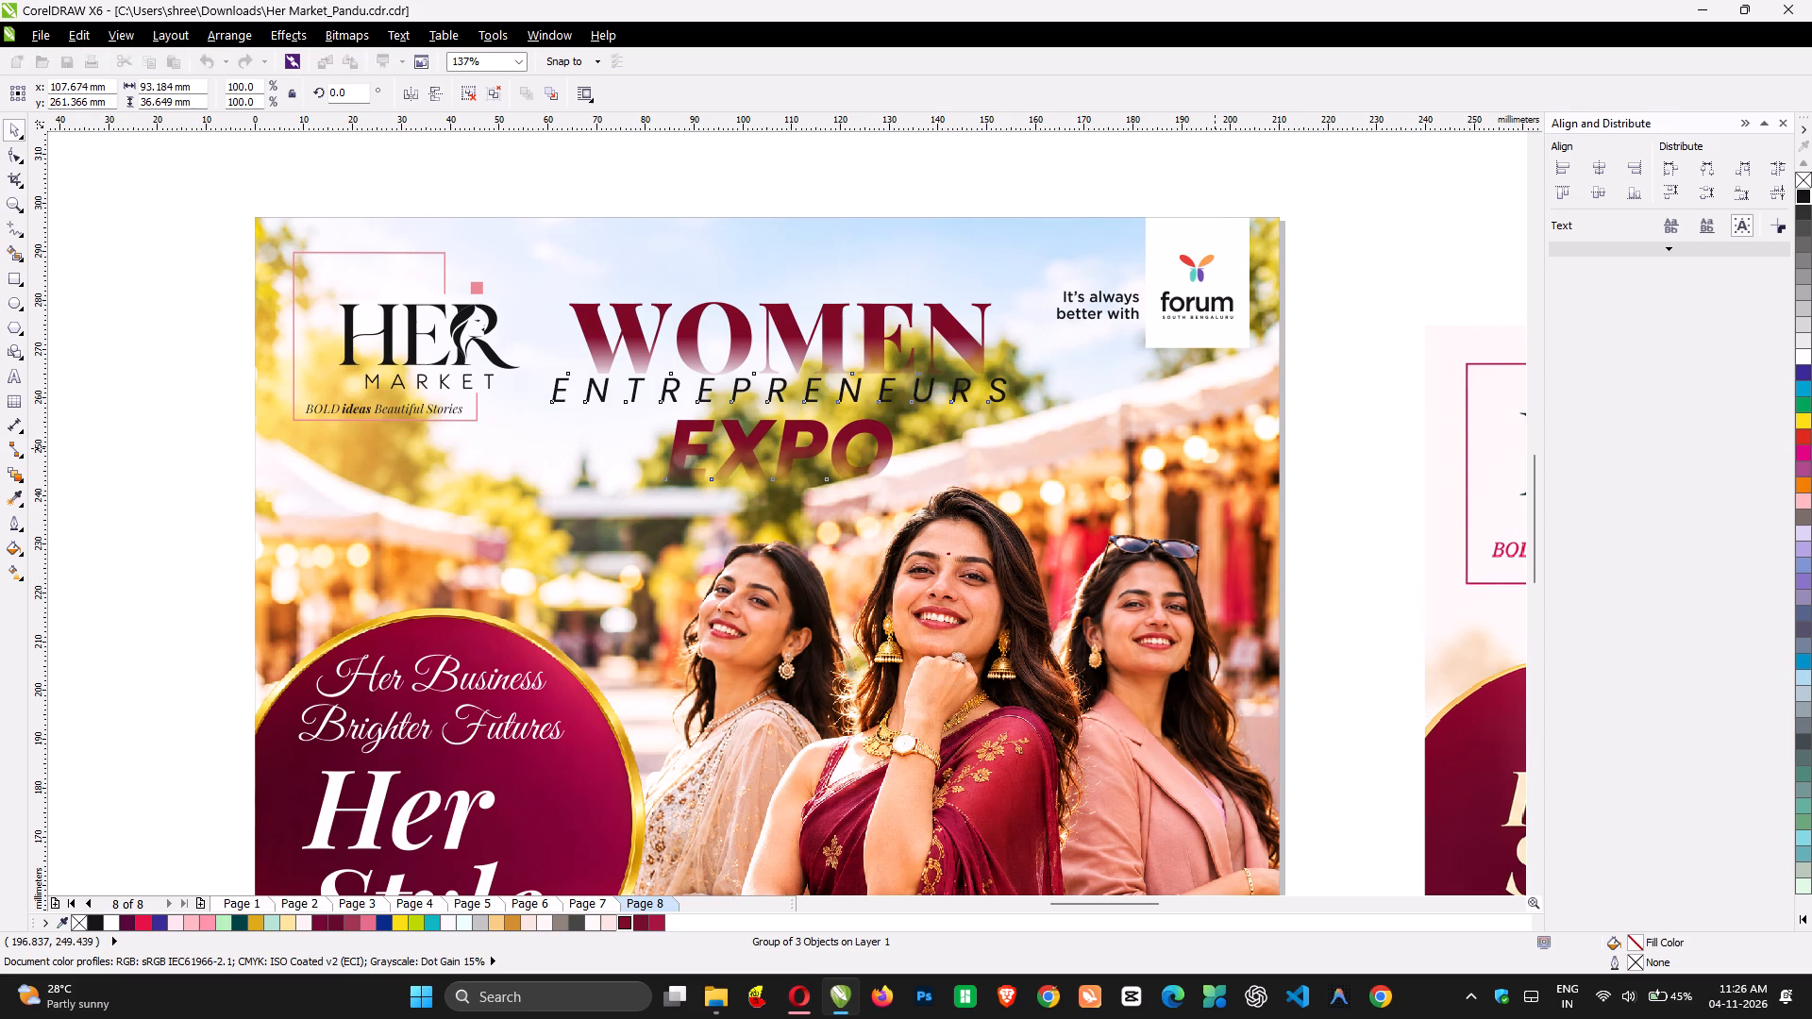
click(1215, 448)
click(1375, 222)
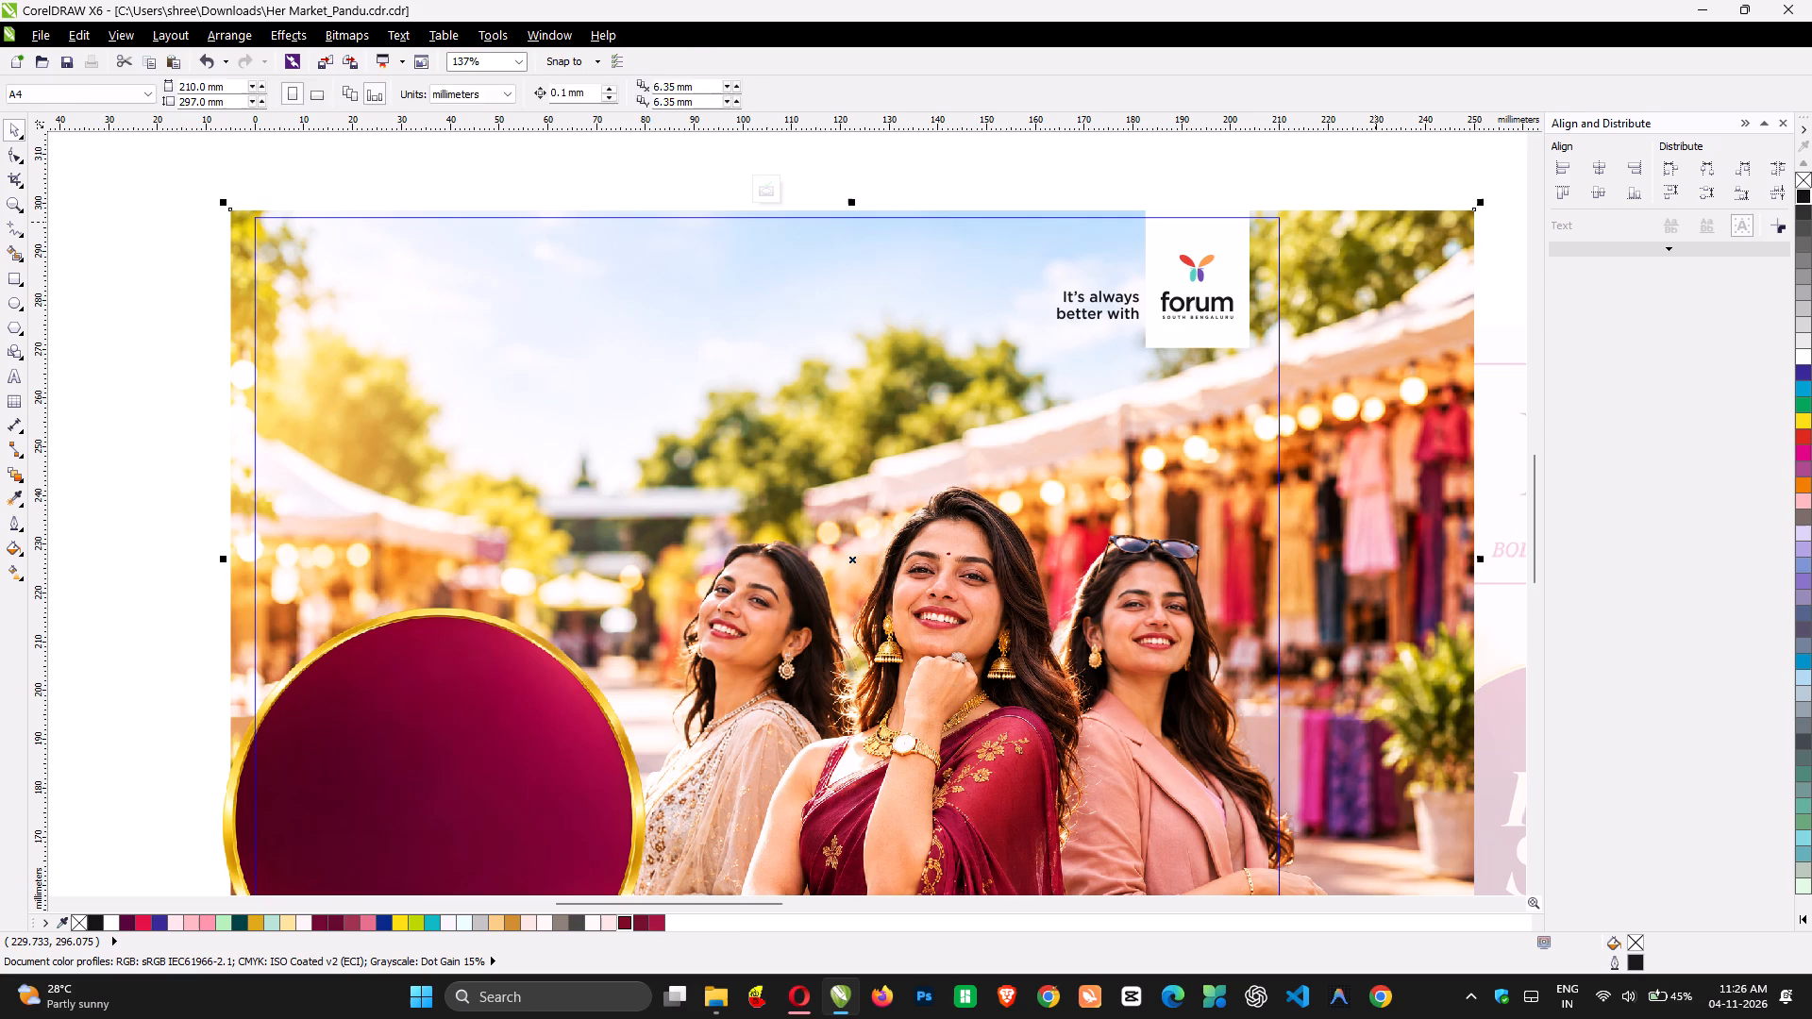
key(F3)
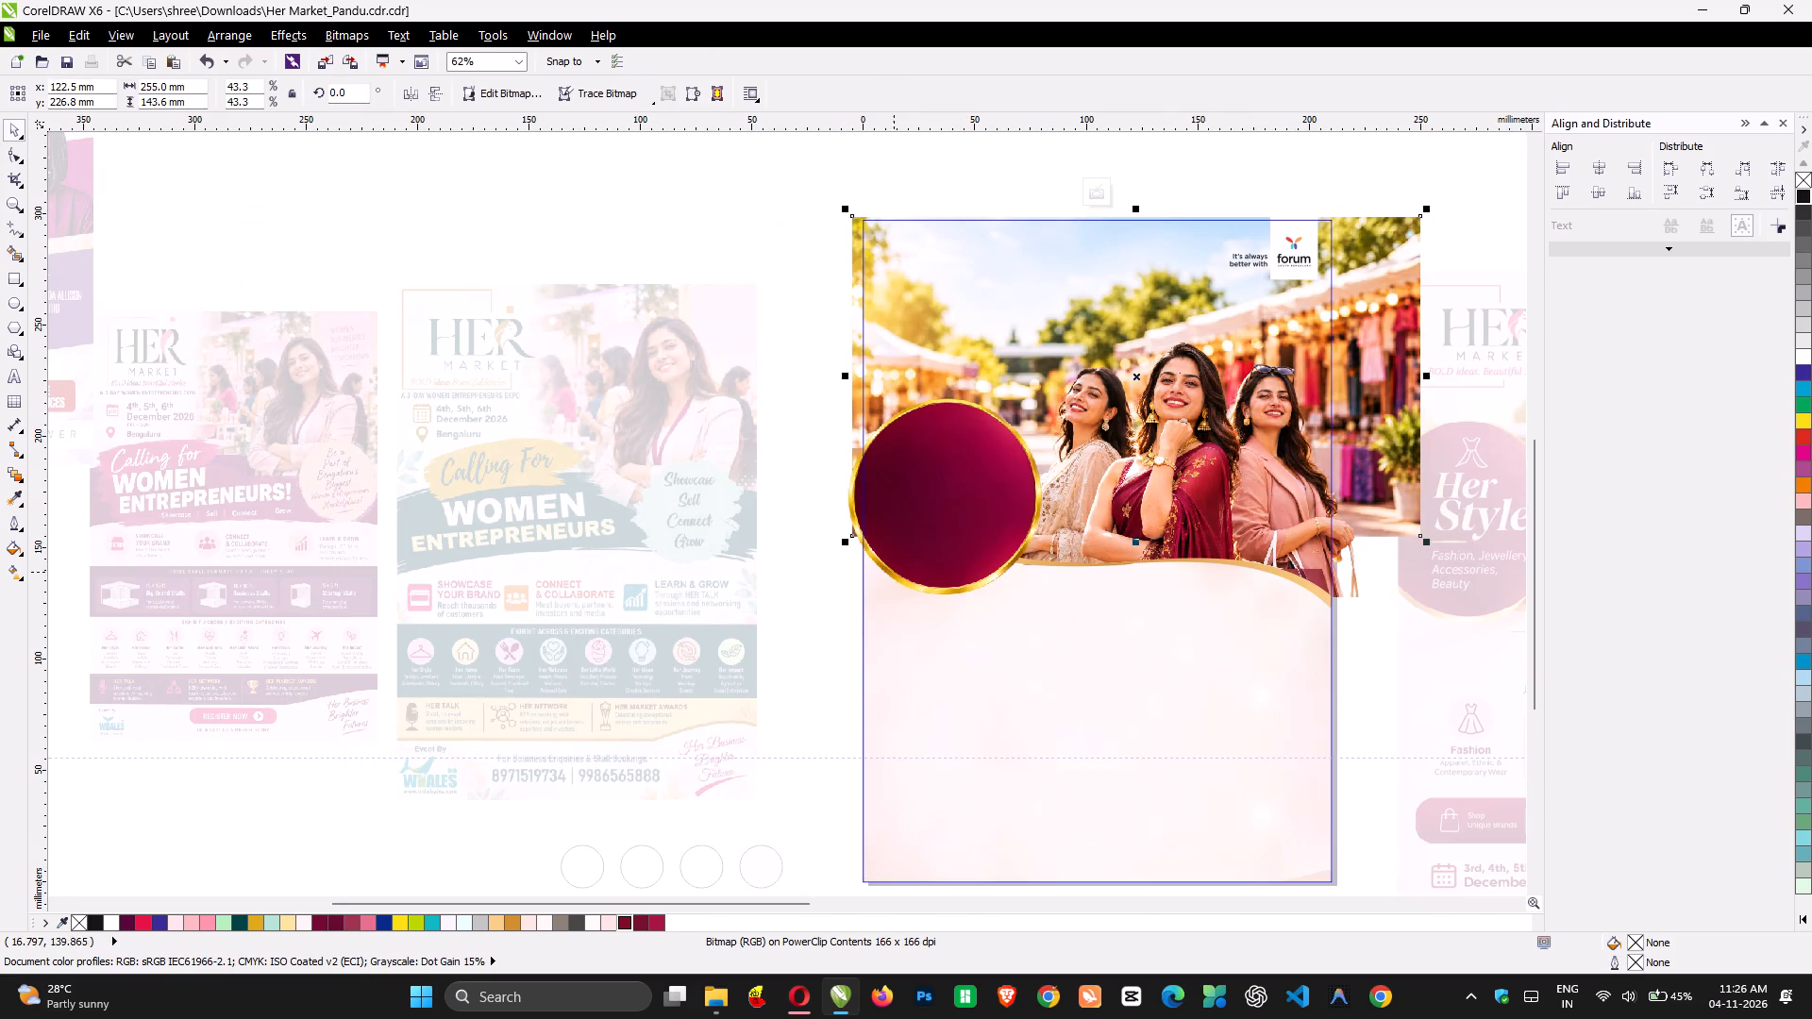
drag(846, 544, 782, 602)
drag(1463, 302, 1467, 321)
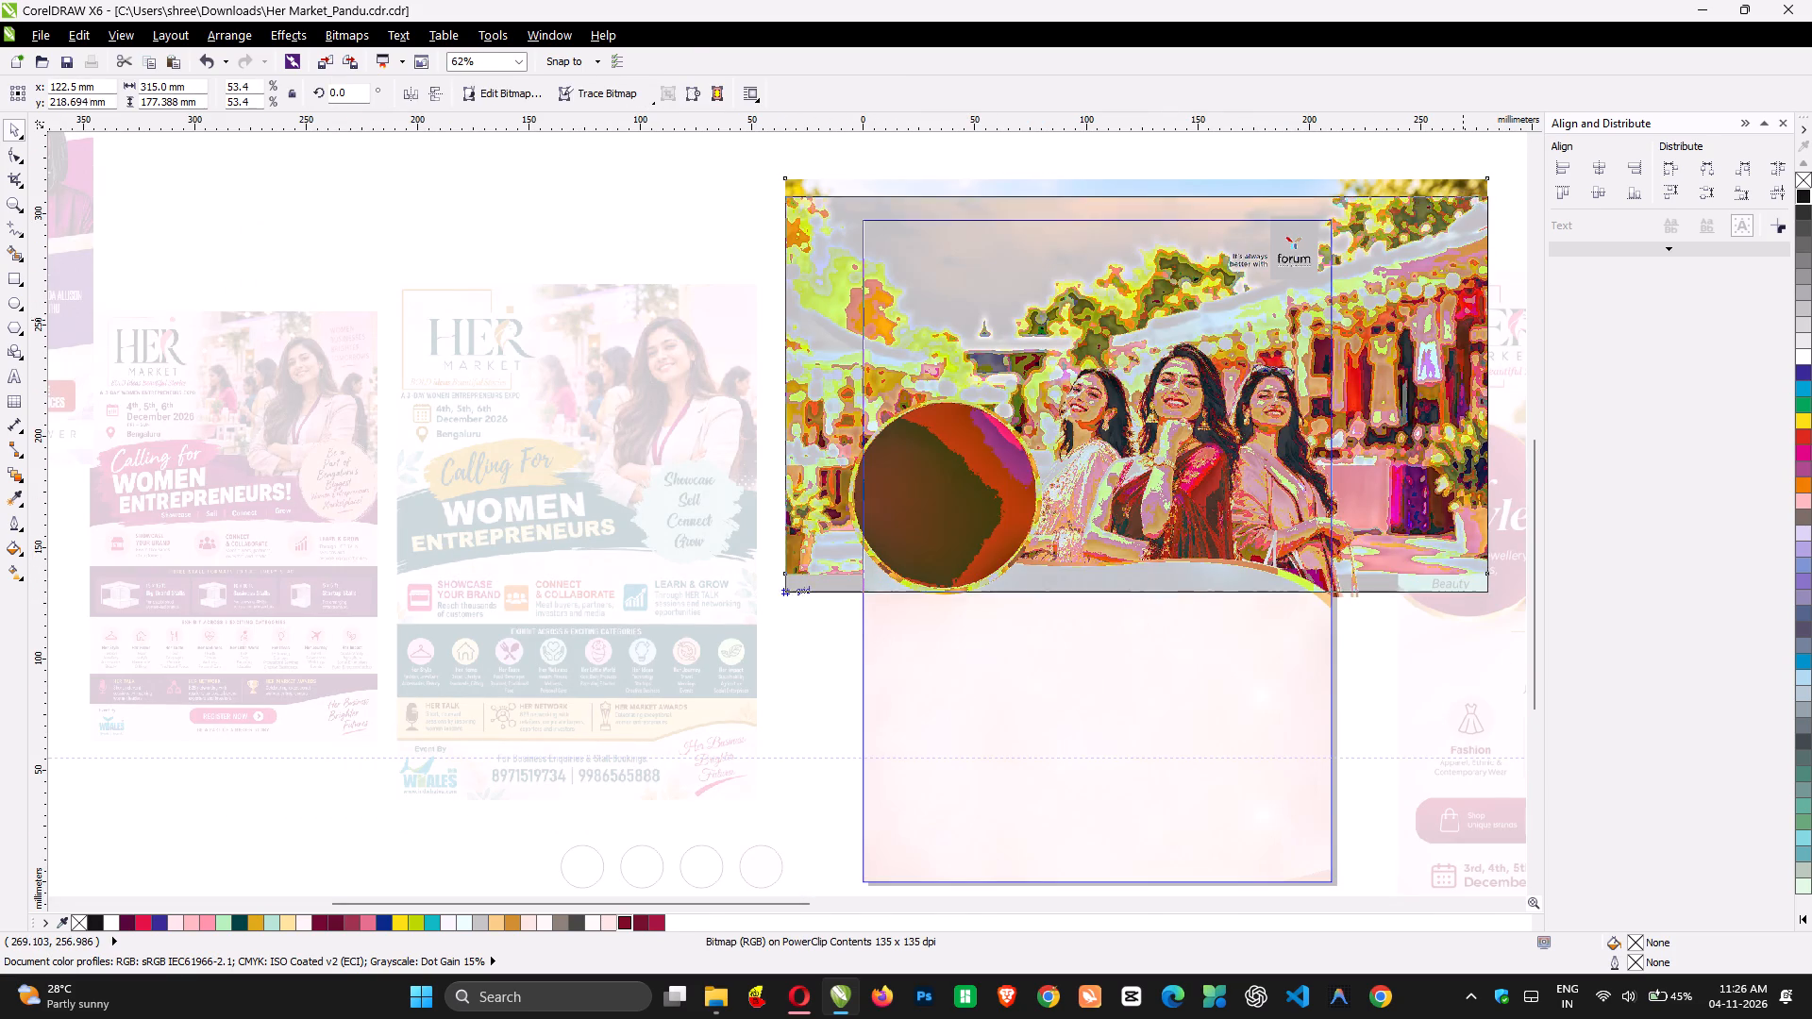
drag(1467, 321, 1473, 361)
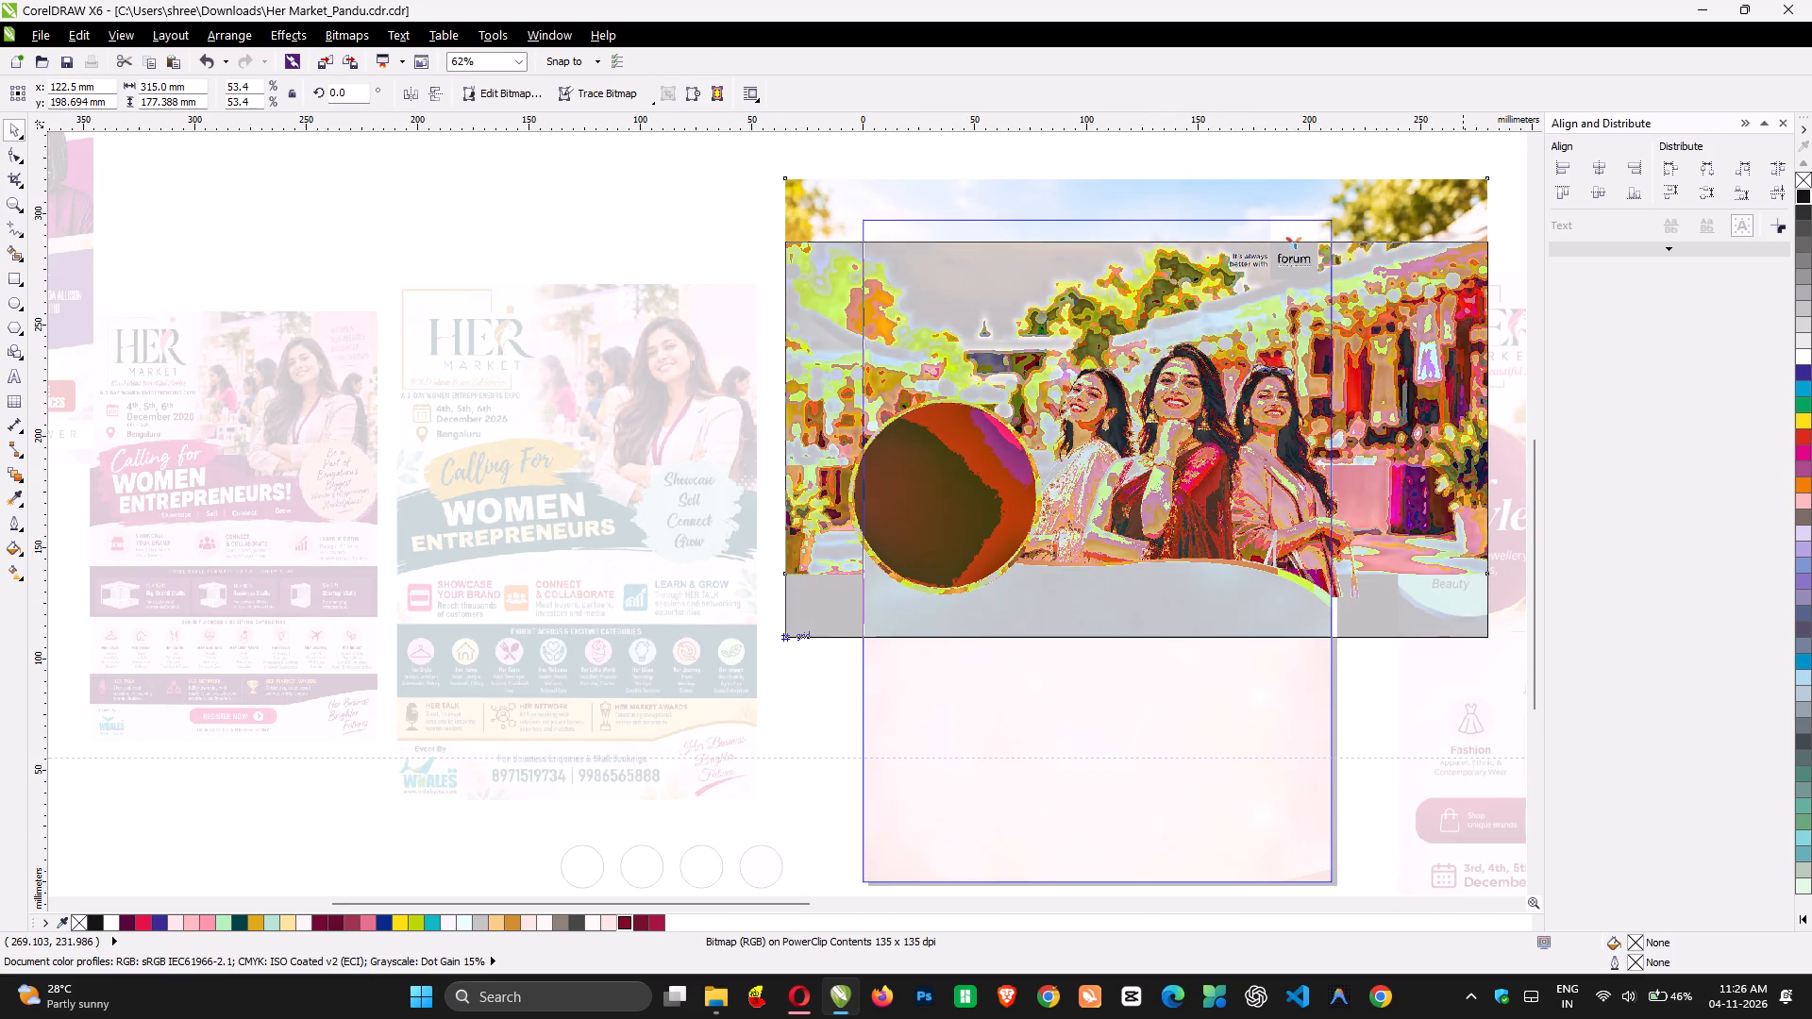
drag(1473, 361, 1471, 354)
Duplicate the market background photo, mirror the copy vertically, and move it up 170 mm above the original.
key(ctrl+c)
key(ctrl+v)
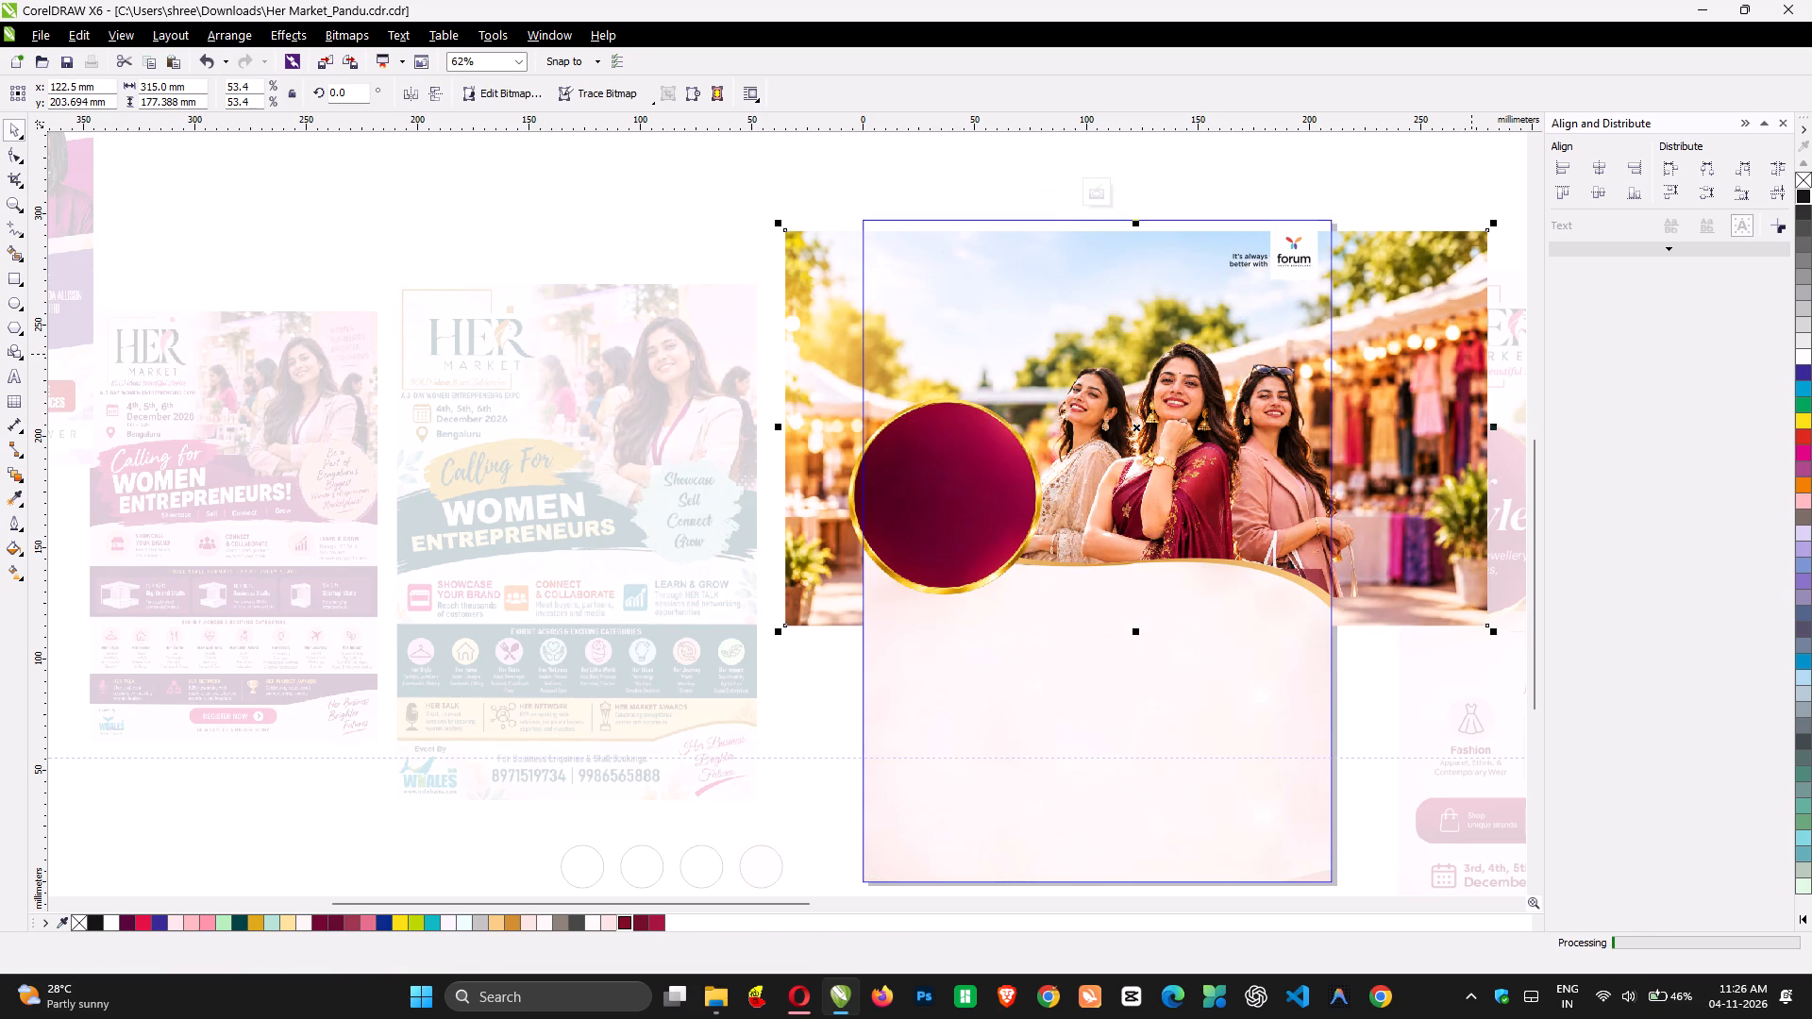
click(433, 90)
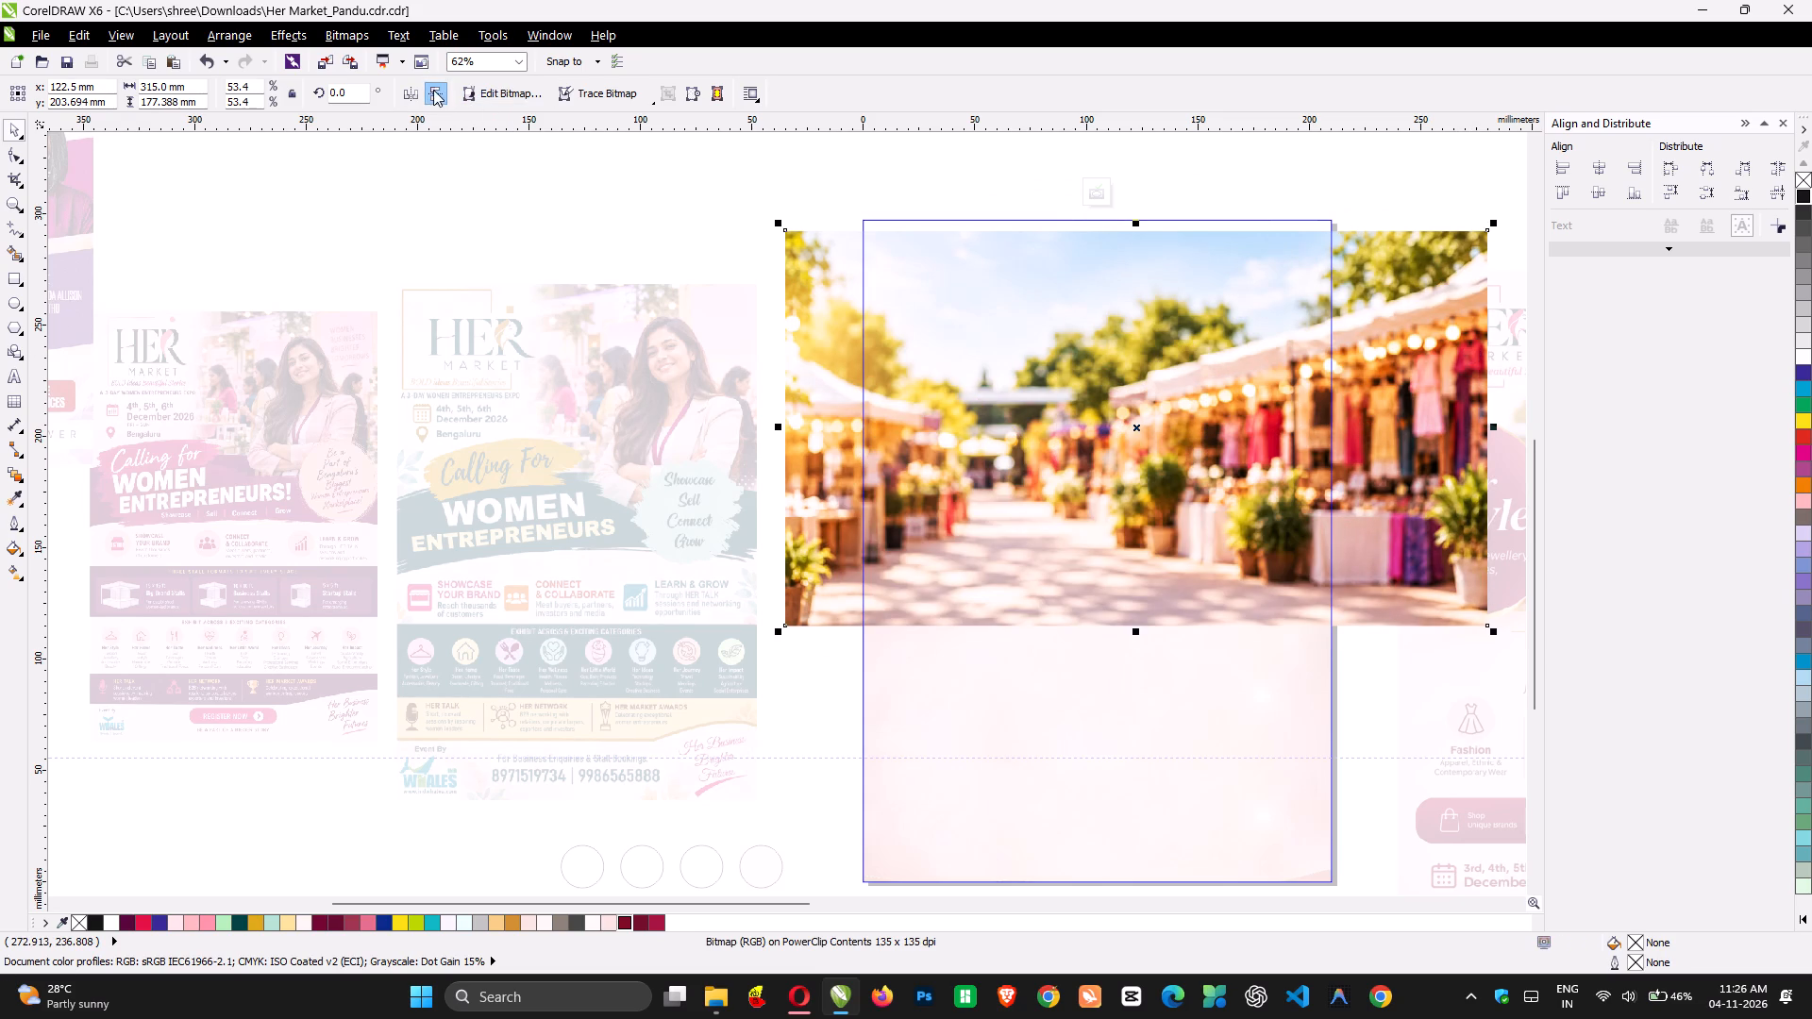
drag(433, 90, 1219, 290)
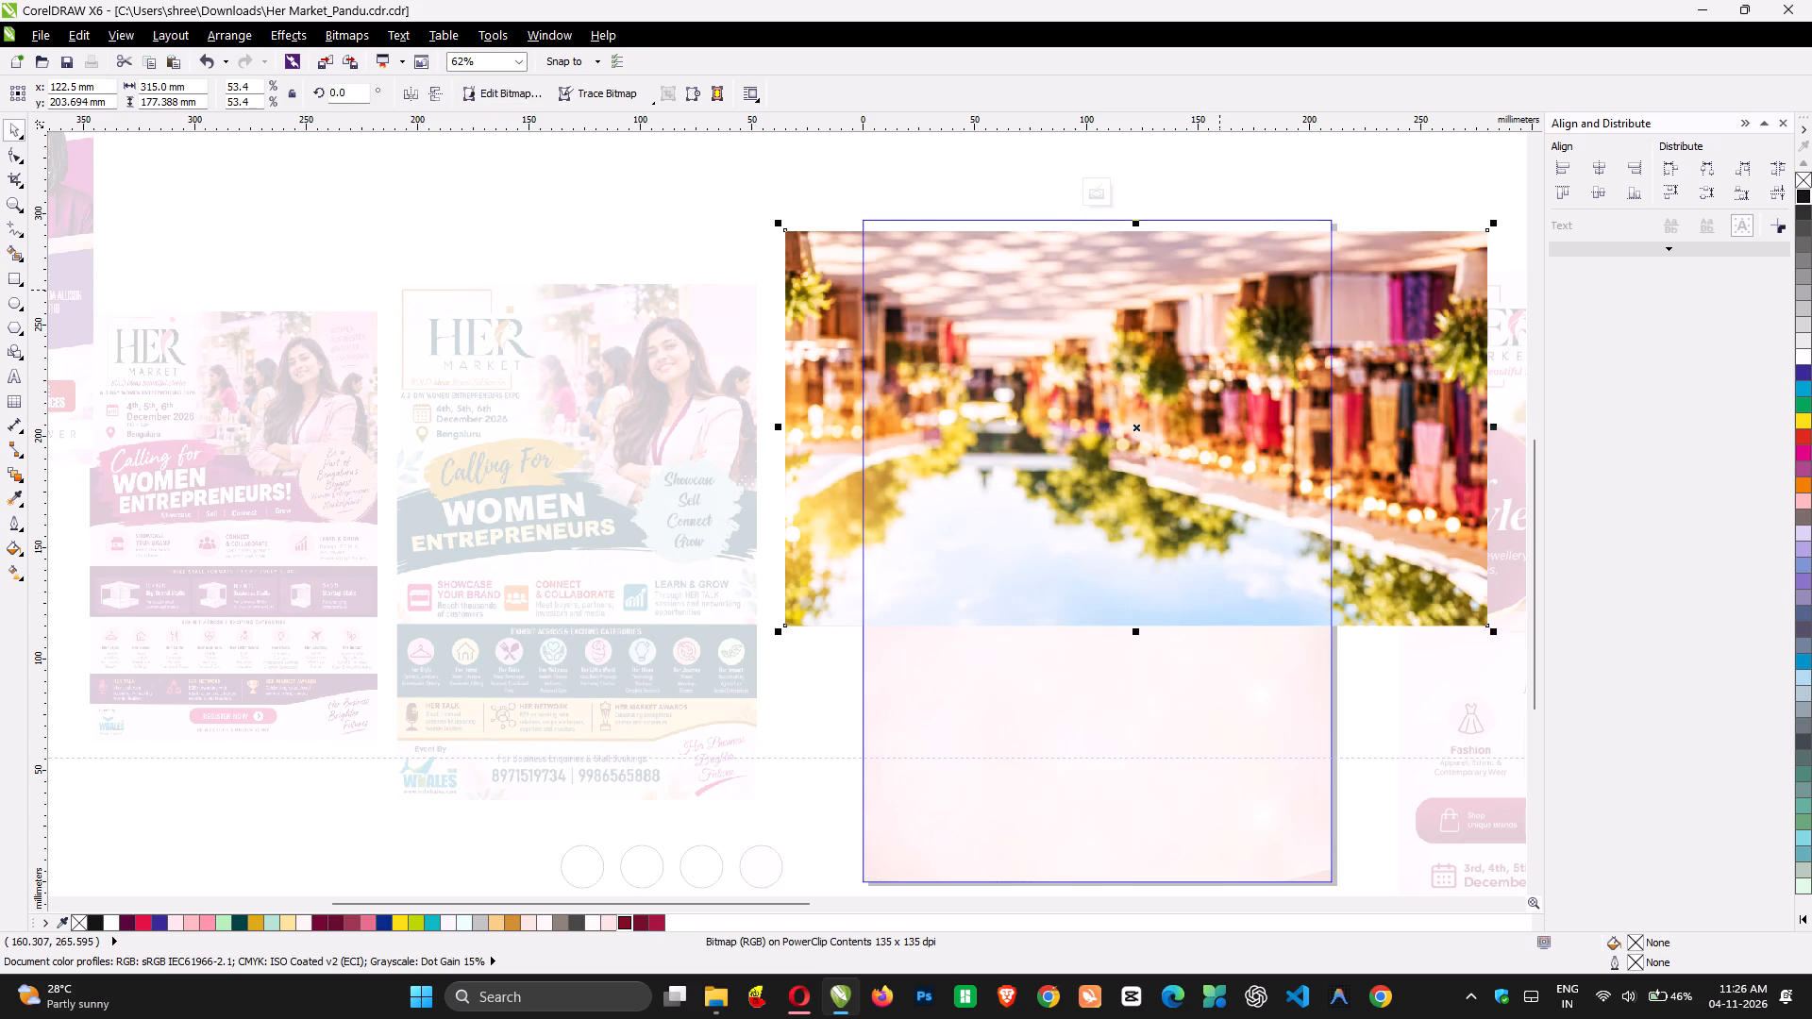
drag(1223, 438, 1217, 250)
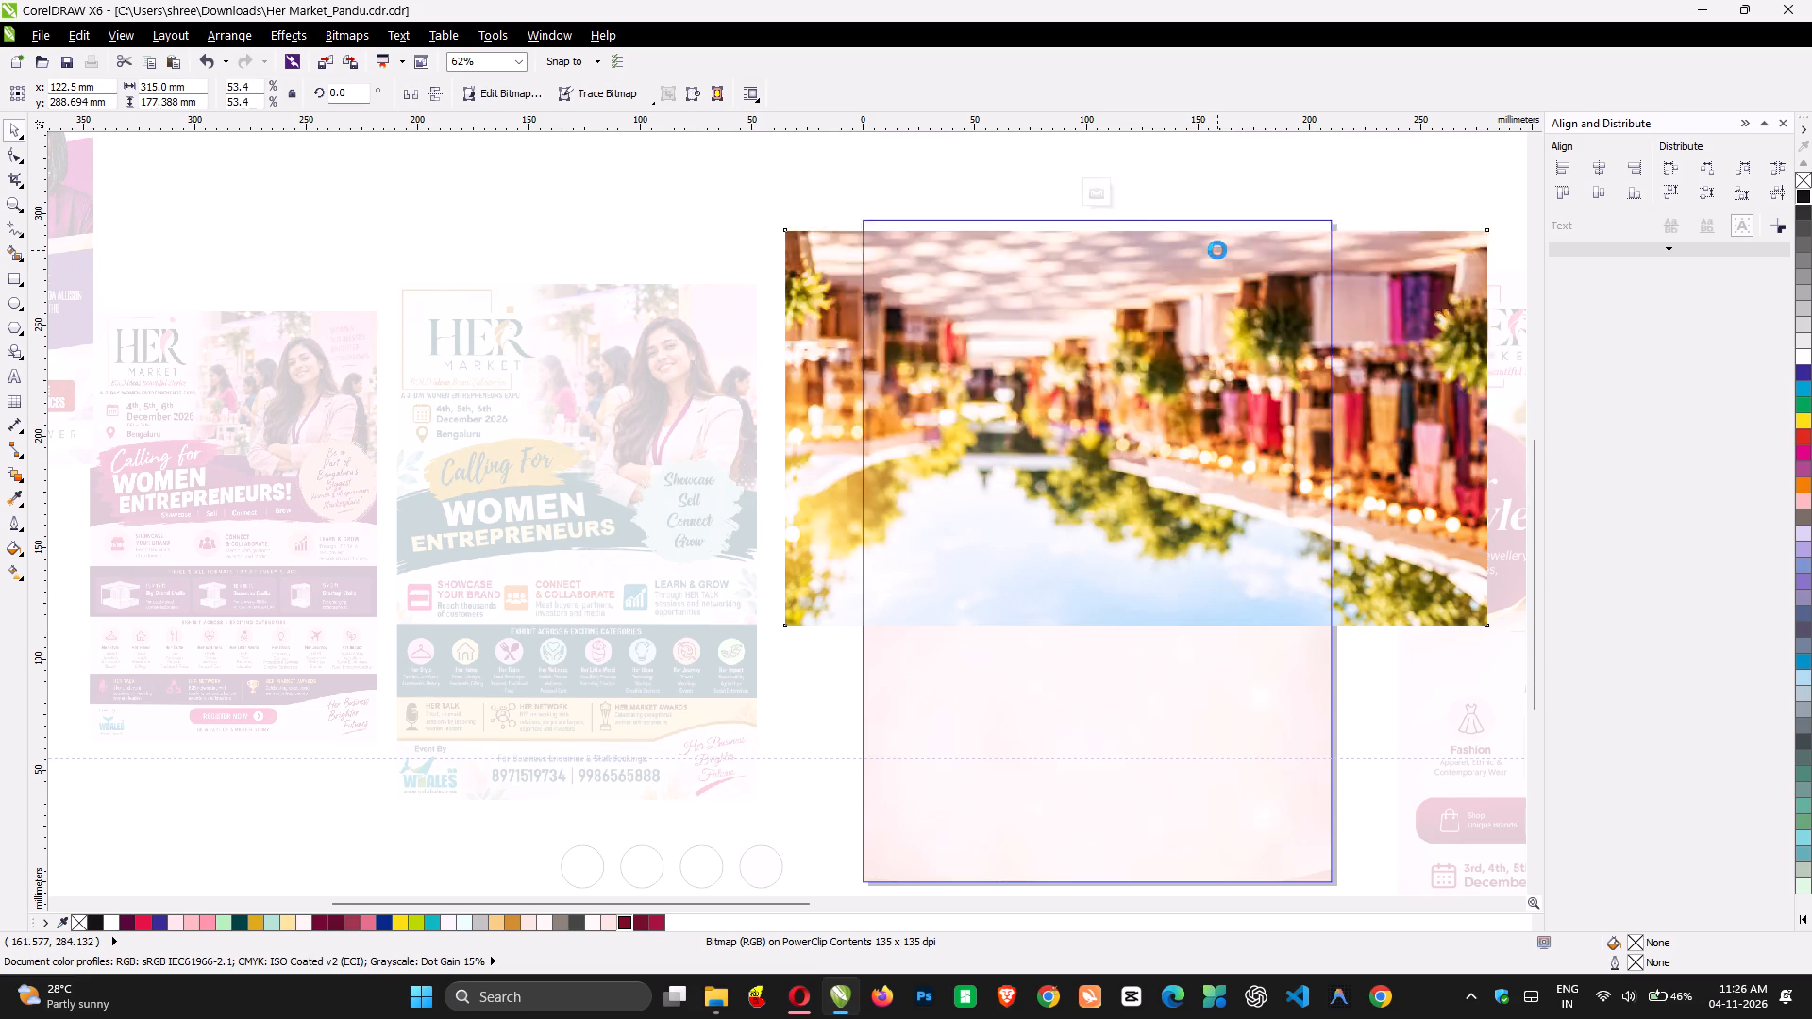
key(ctrl+r)
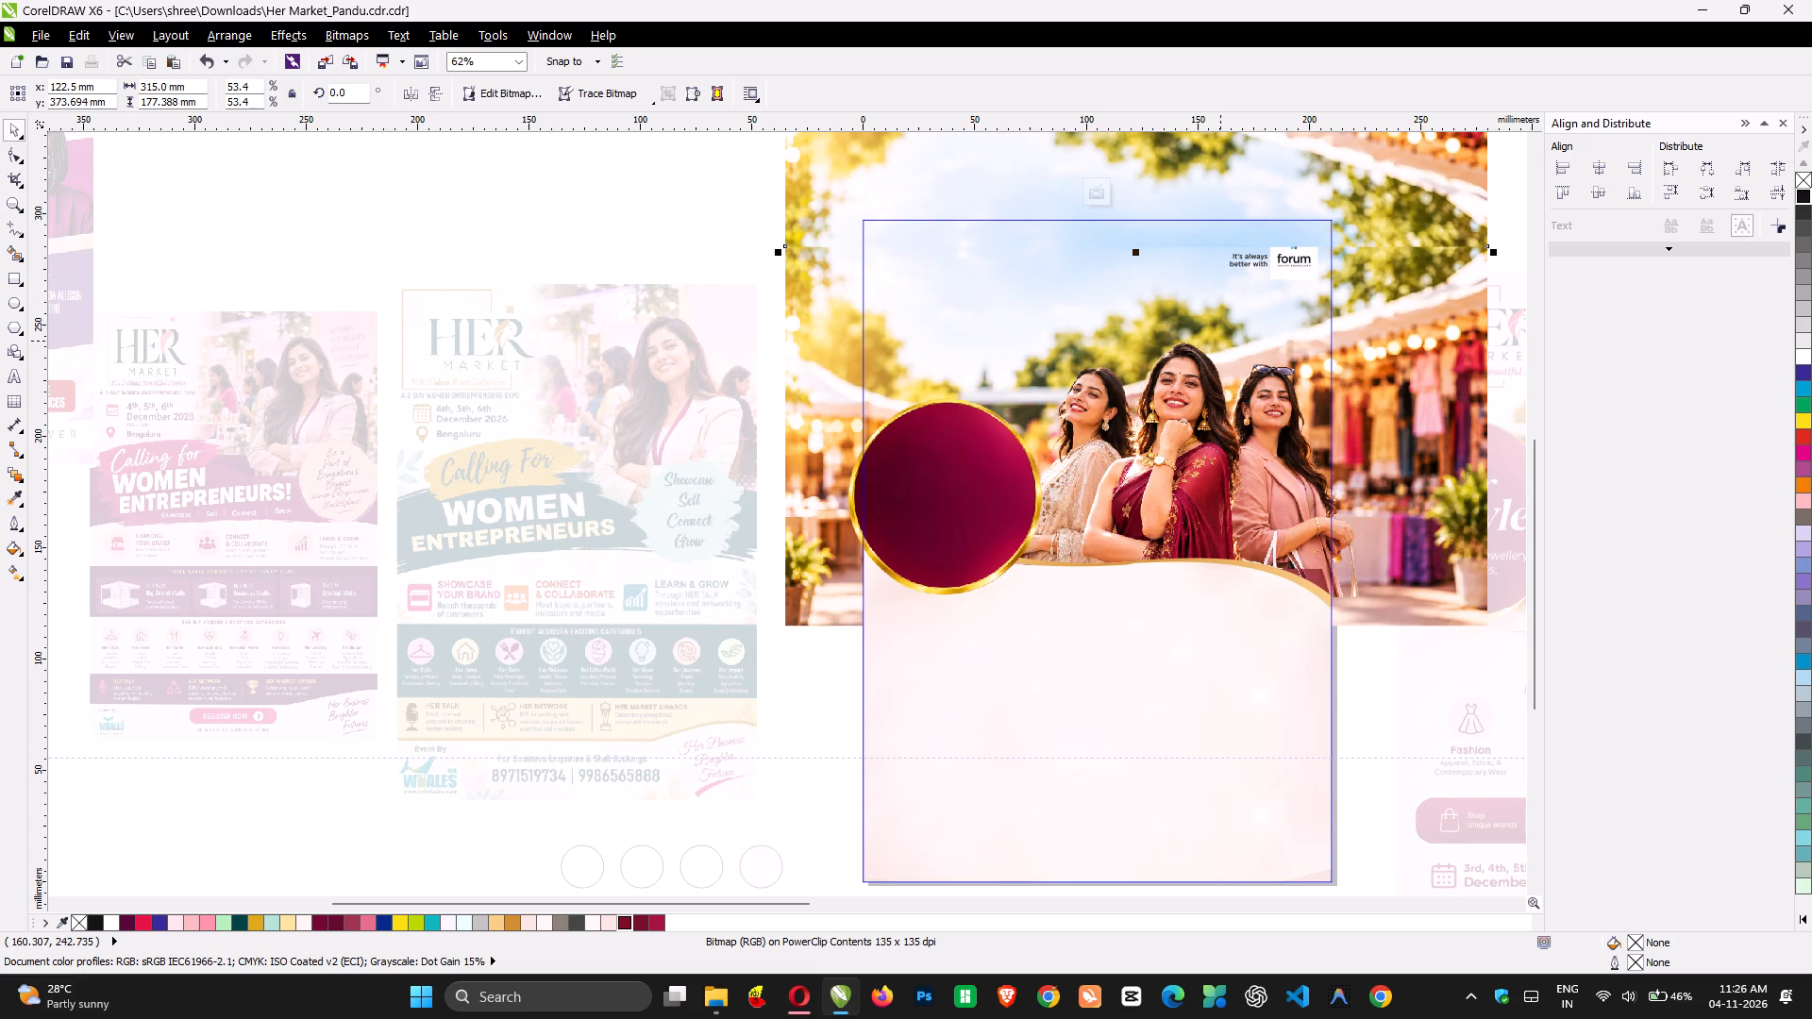
Nudge the mirrored market photo up about 2 mm to line up with the original photo.
key(Up)
key(Up)
key(Up)
key(Up)
key(Up)
key(Up)
key(Up)
key(Up)
key(Up)
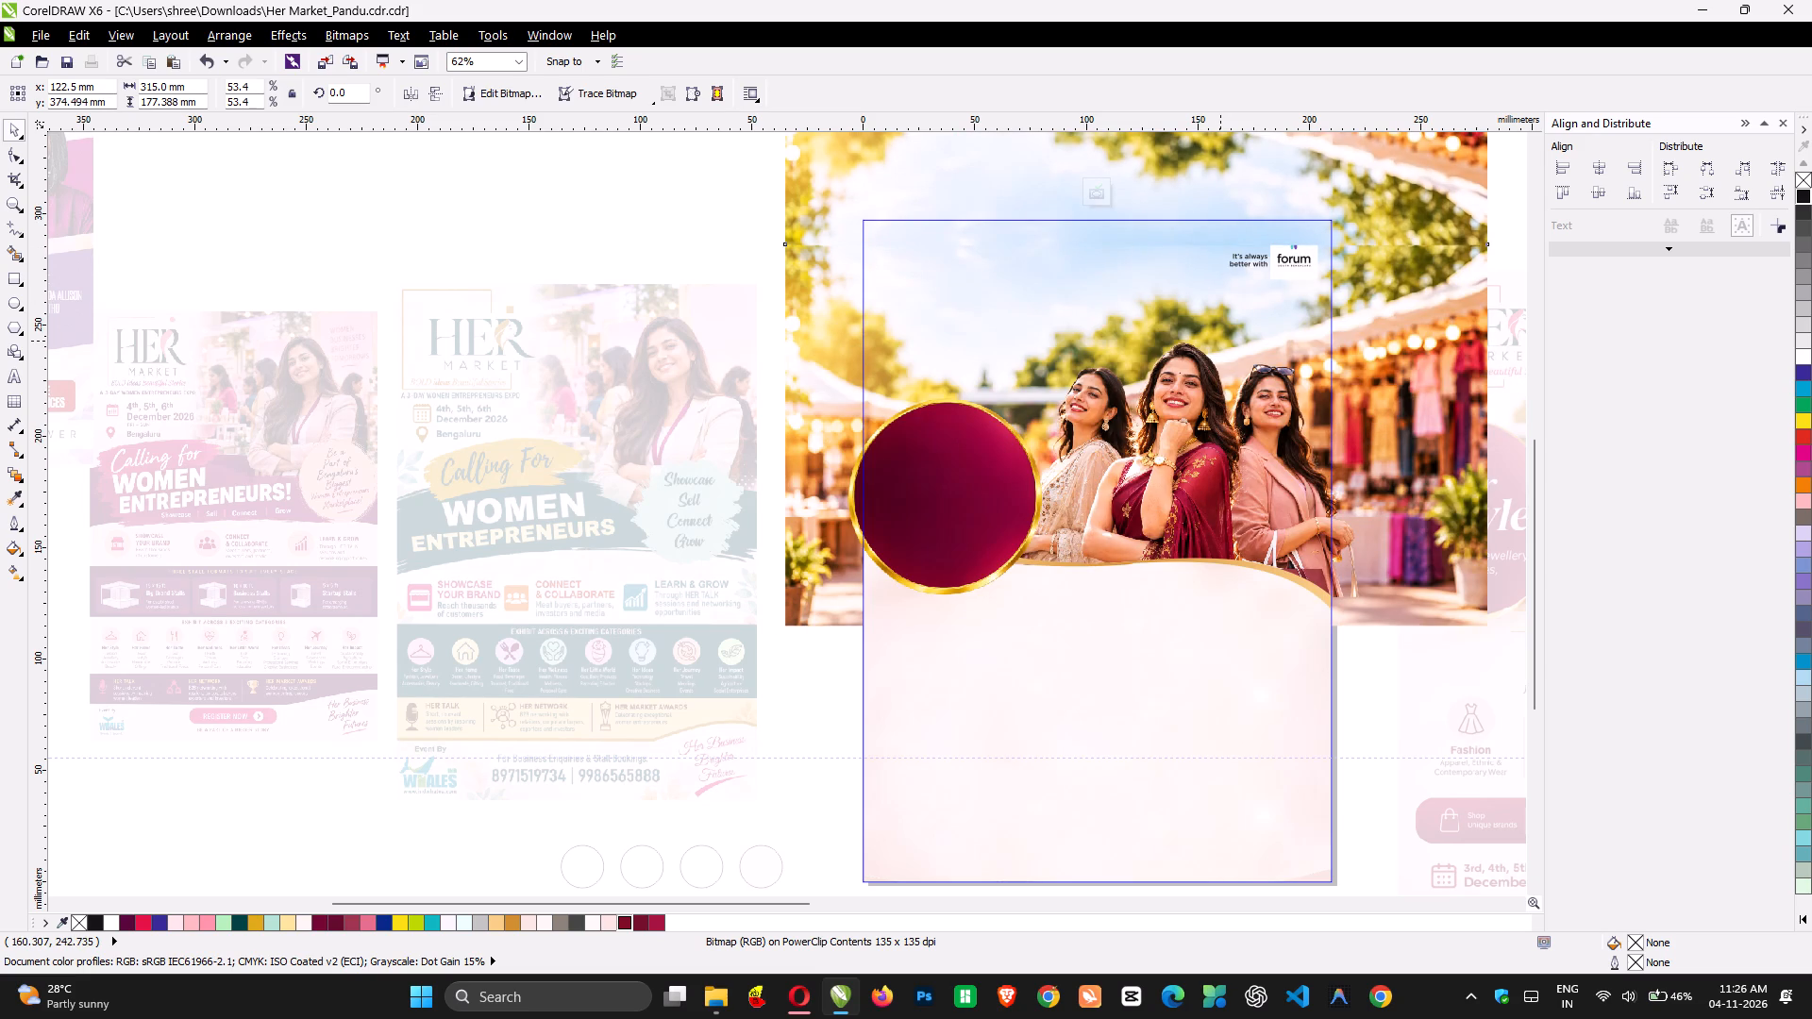
key(Up)
key(Up)
key(Up)
key(Up)
key(Up)
key(Up)
key(Up)
key(Up)
key(Up)
key(Up)
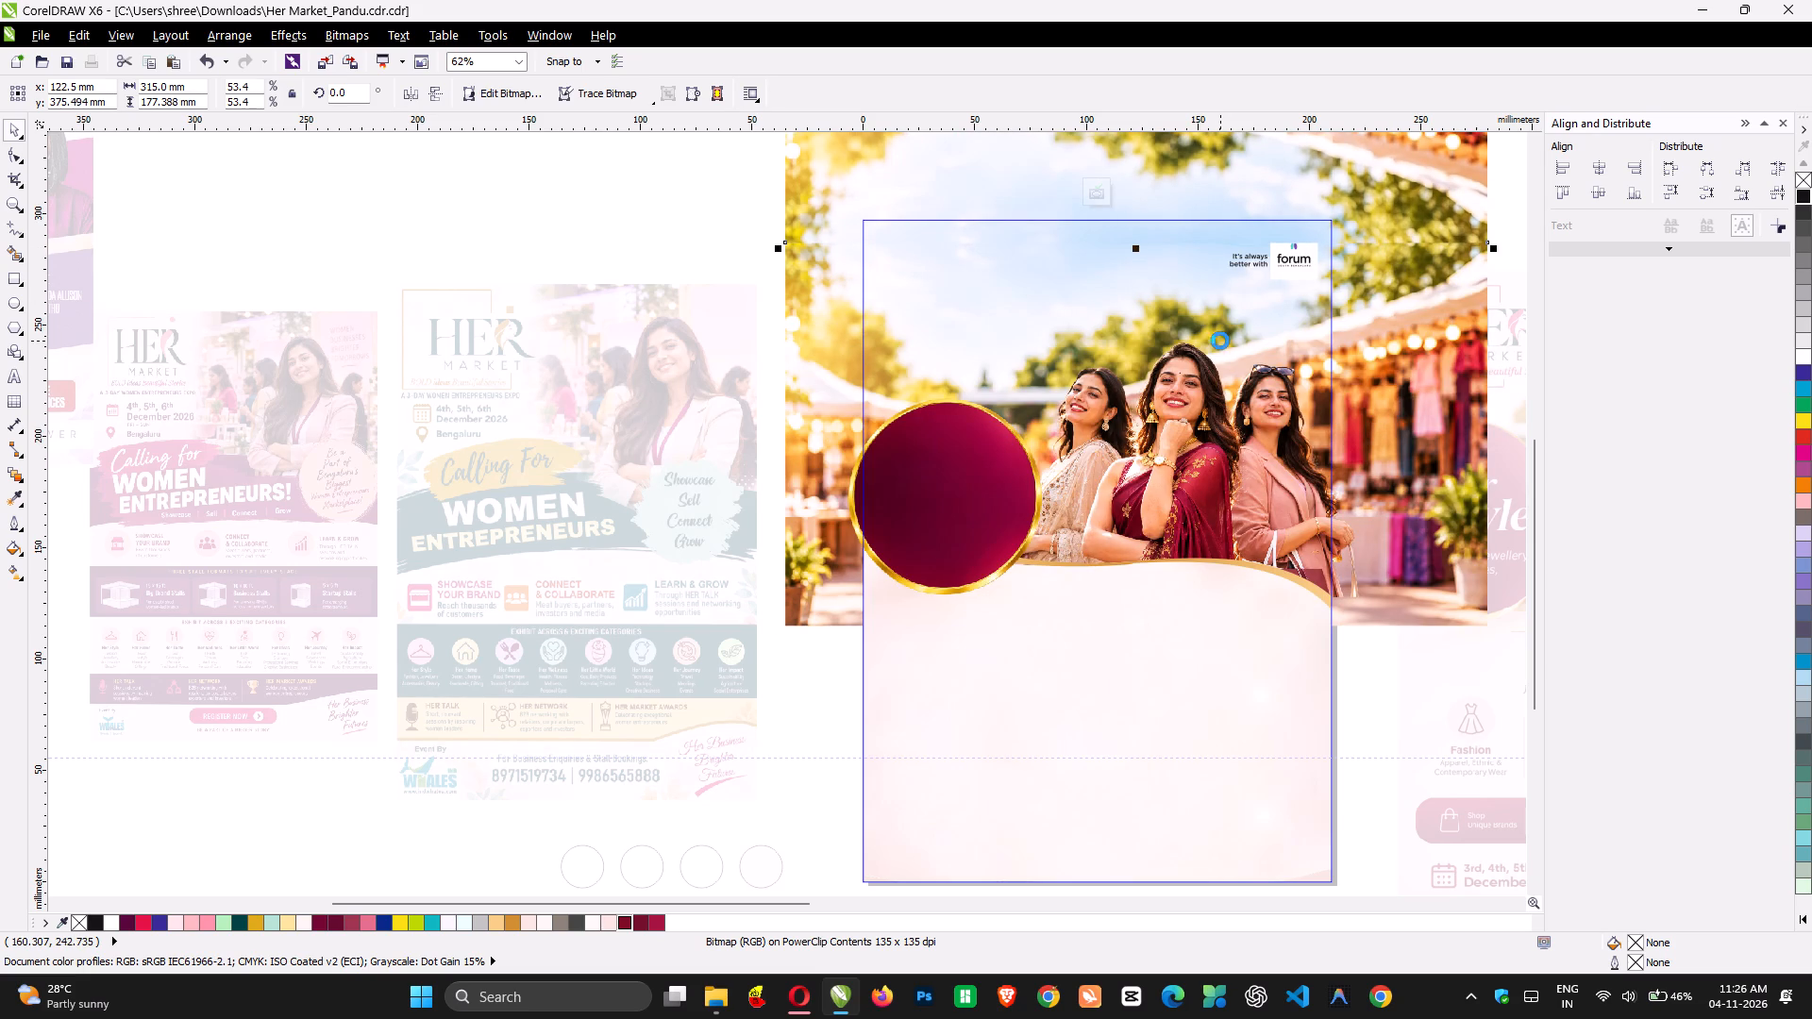
key(Up)
key(Up)
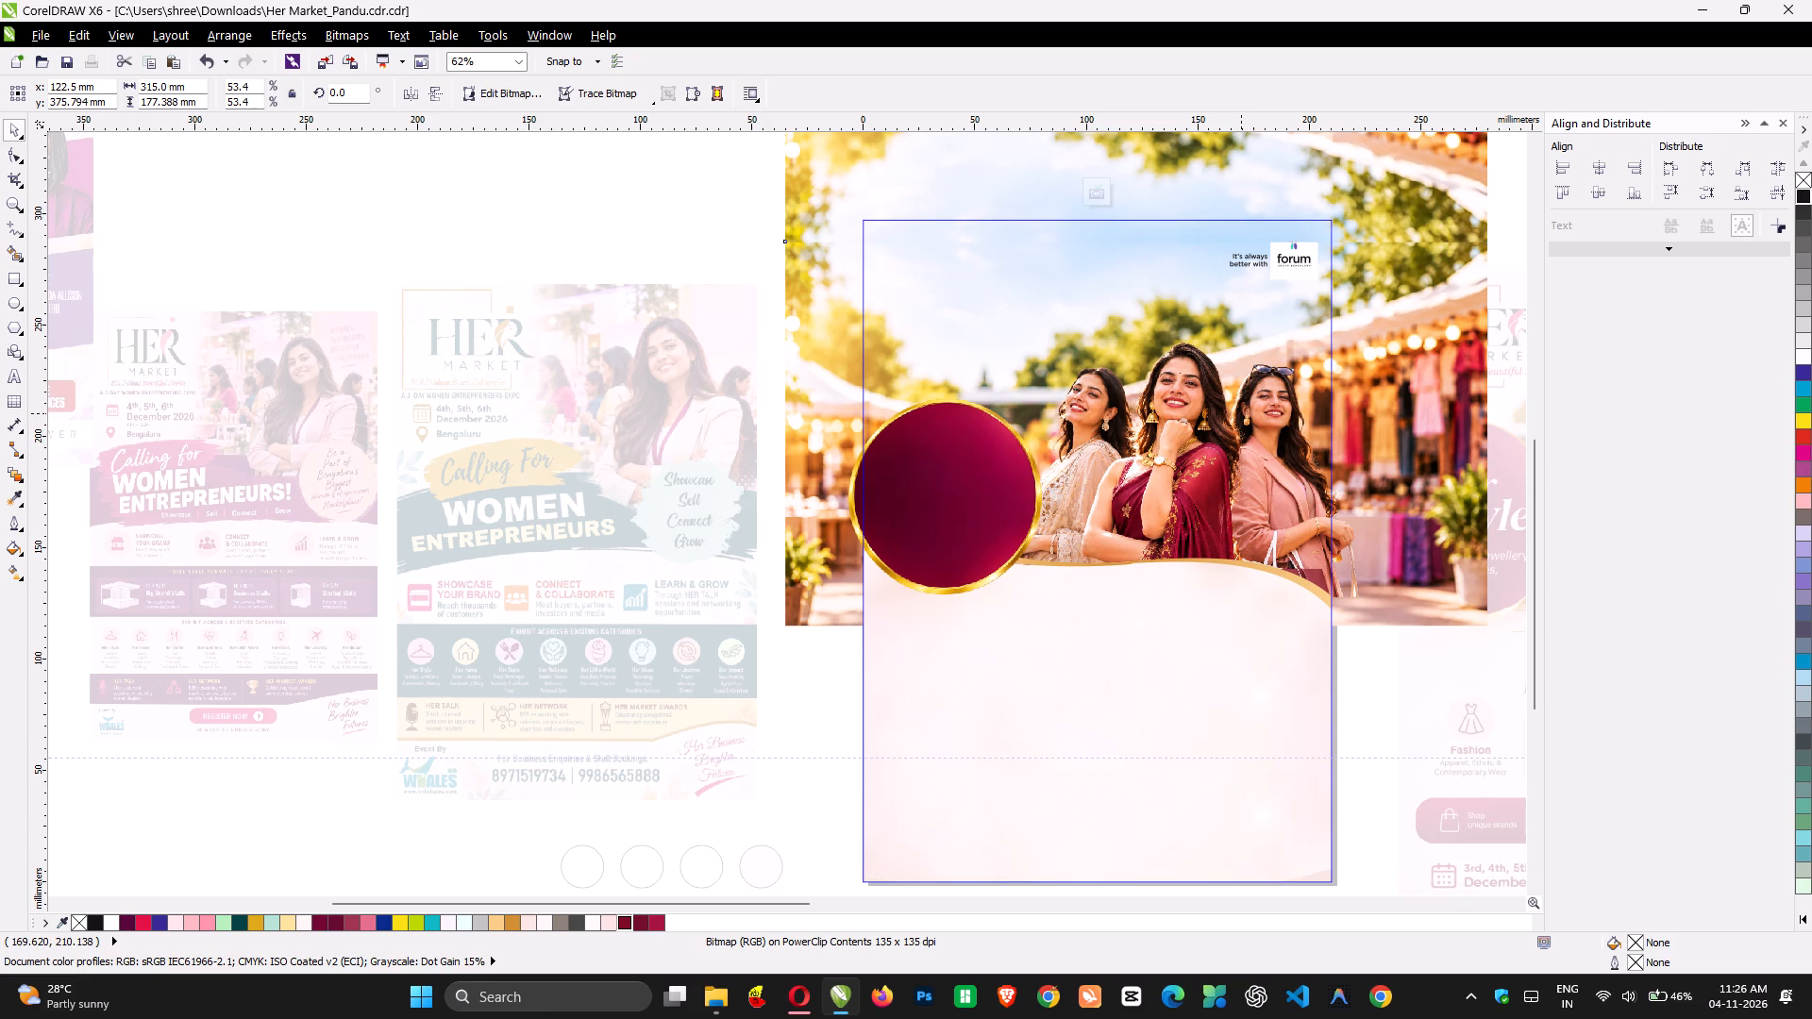
Group the market background photo with its mirrored copy.
shift+click(1241, 413)
shift+click(1241, 413)
shift+click(1481, 283)
drag(1481, 283, 1469, 323)
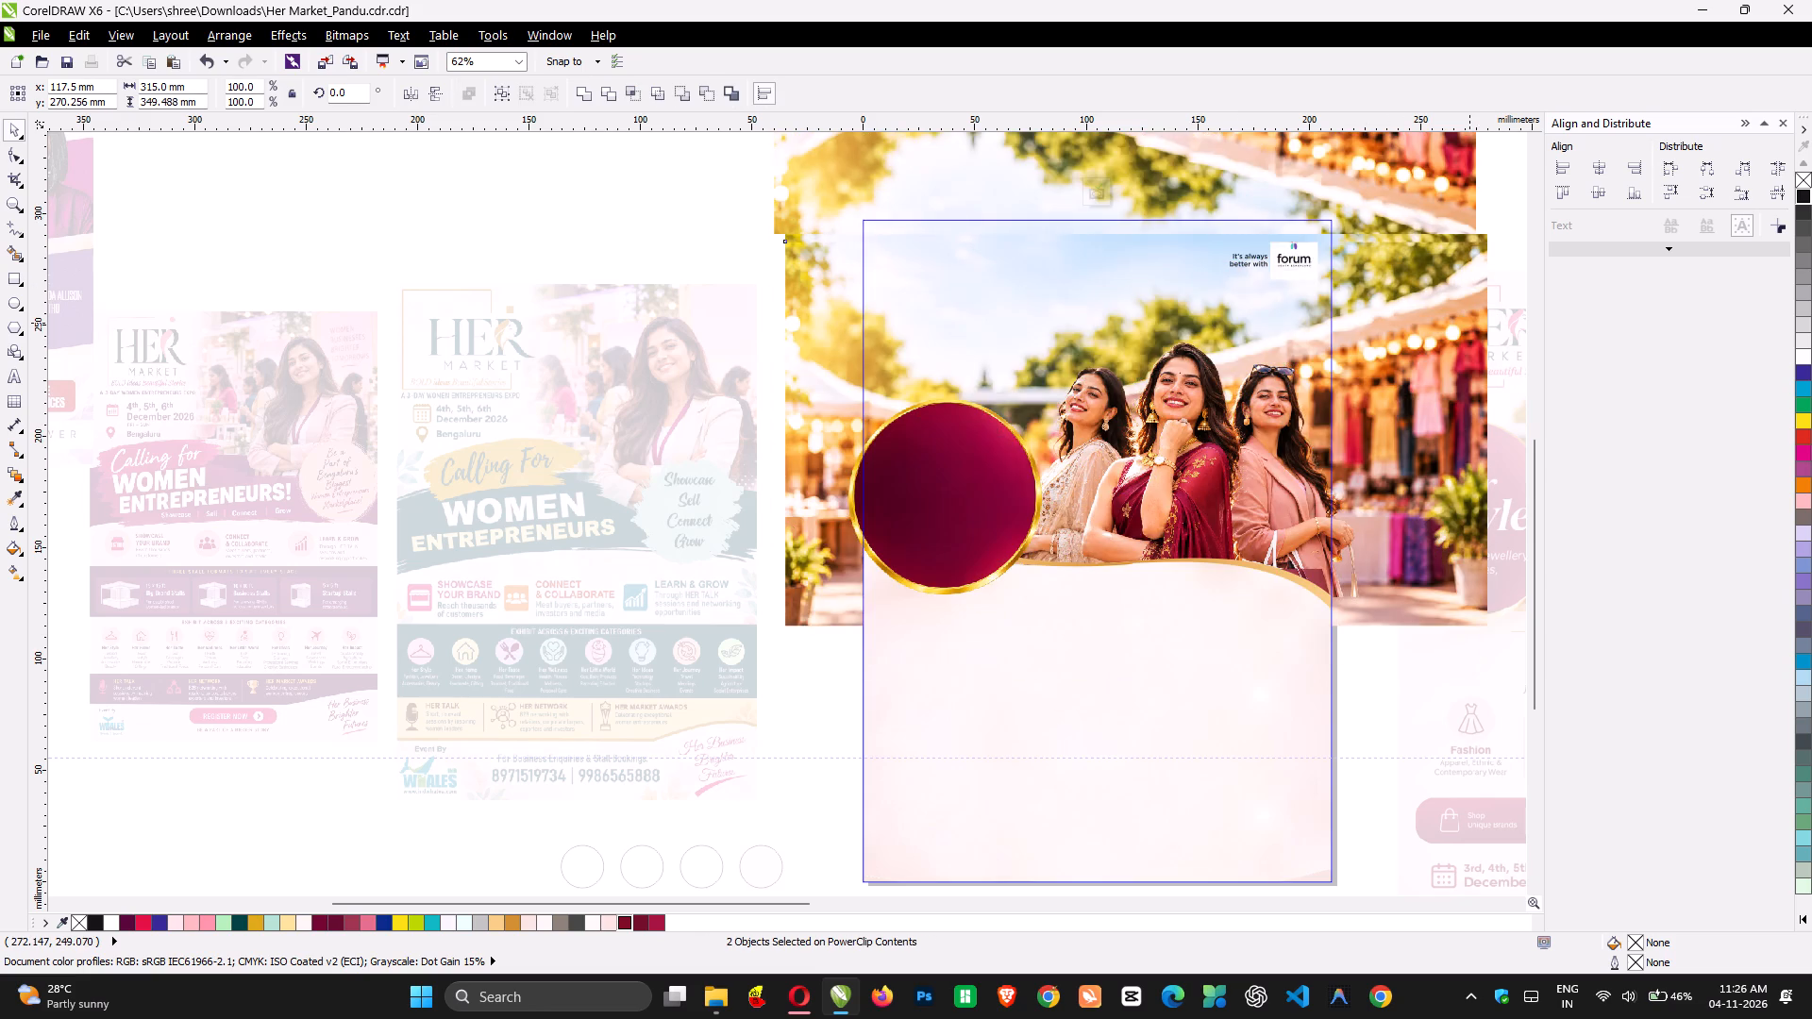
key(ctrl+z)
key(ctrl+g)
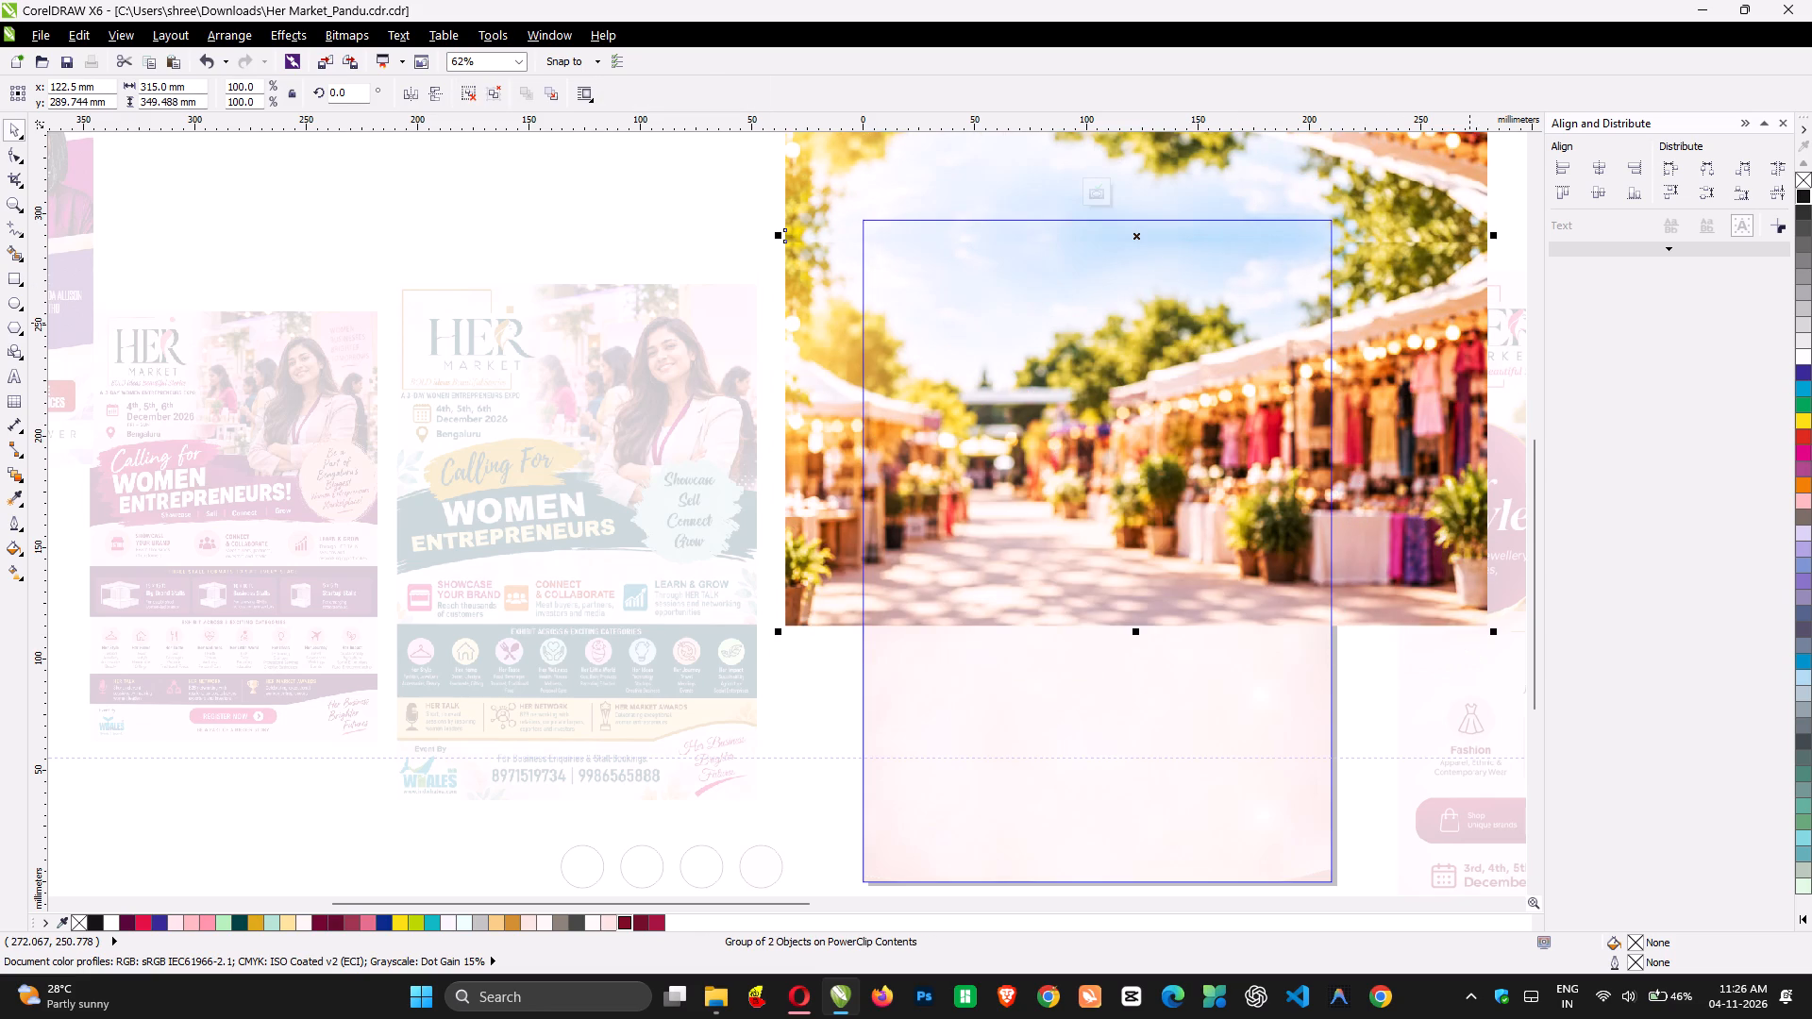
Crop the mirrored photo from its top edge down to a strip about 13 mm high, then leave the PowerClip.
scroll(1469, 323, up, 2)
ctrl+click(1432, 276)
scroll(1432, 276, up, 1)
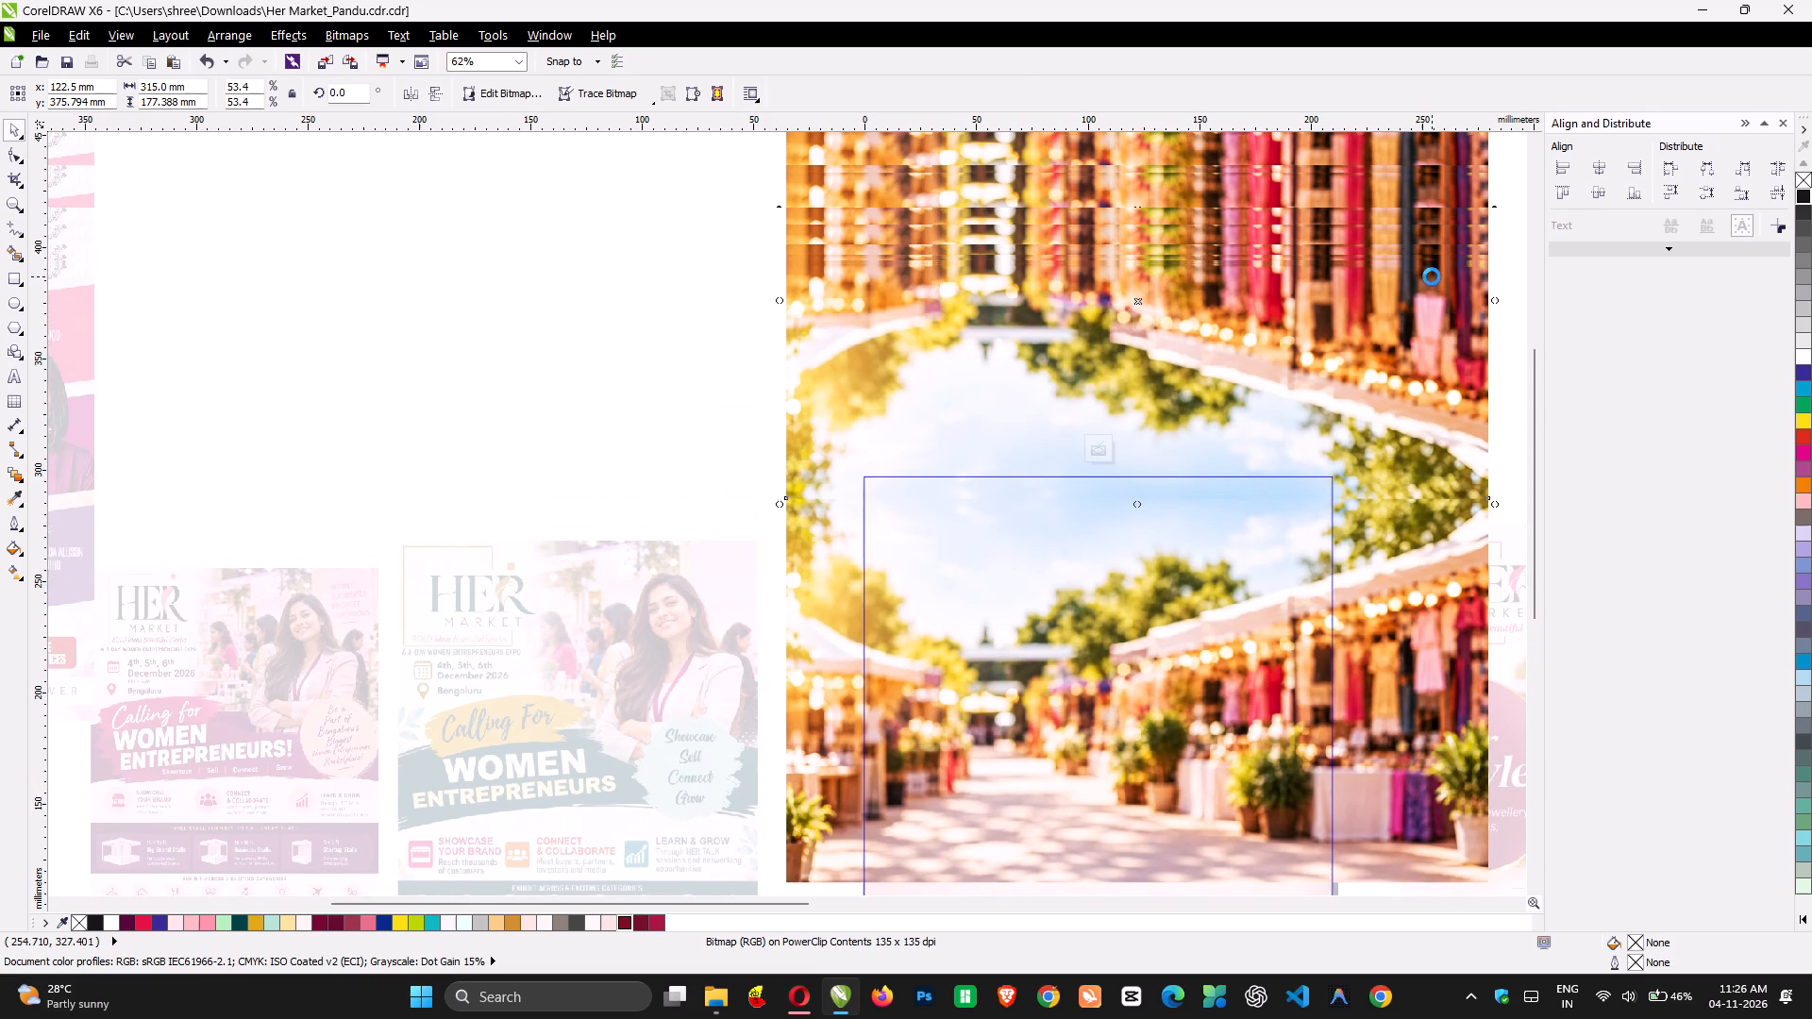
scroll(1432, 276, left, 1)
scroll(1432, 276, up, 1)
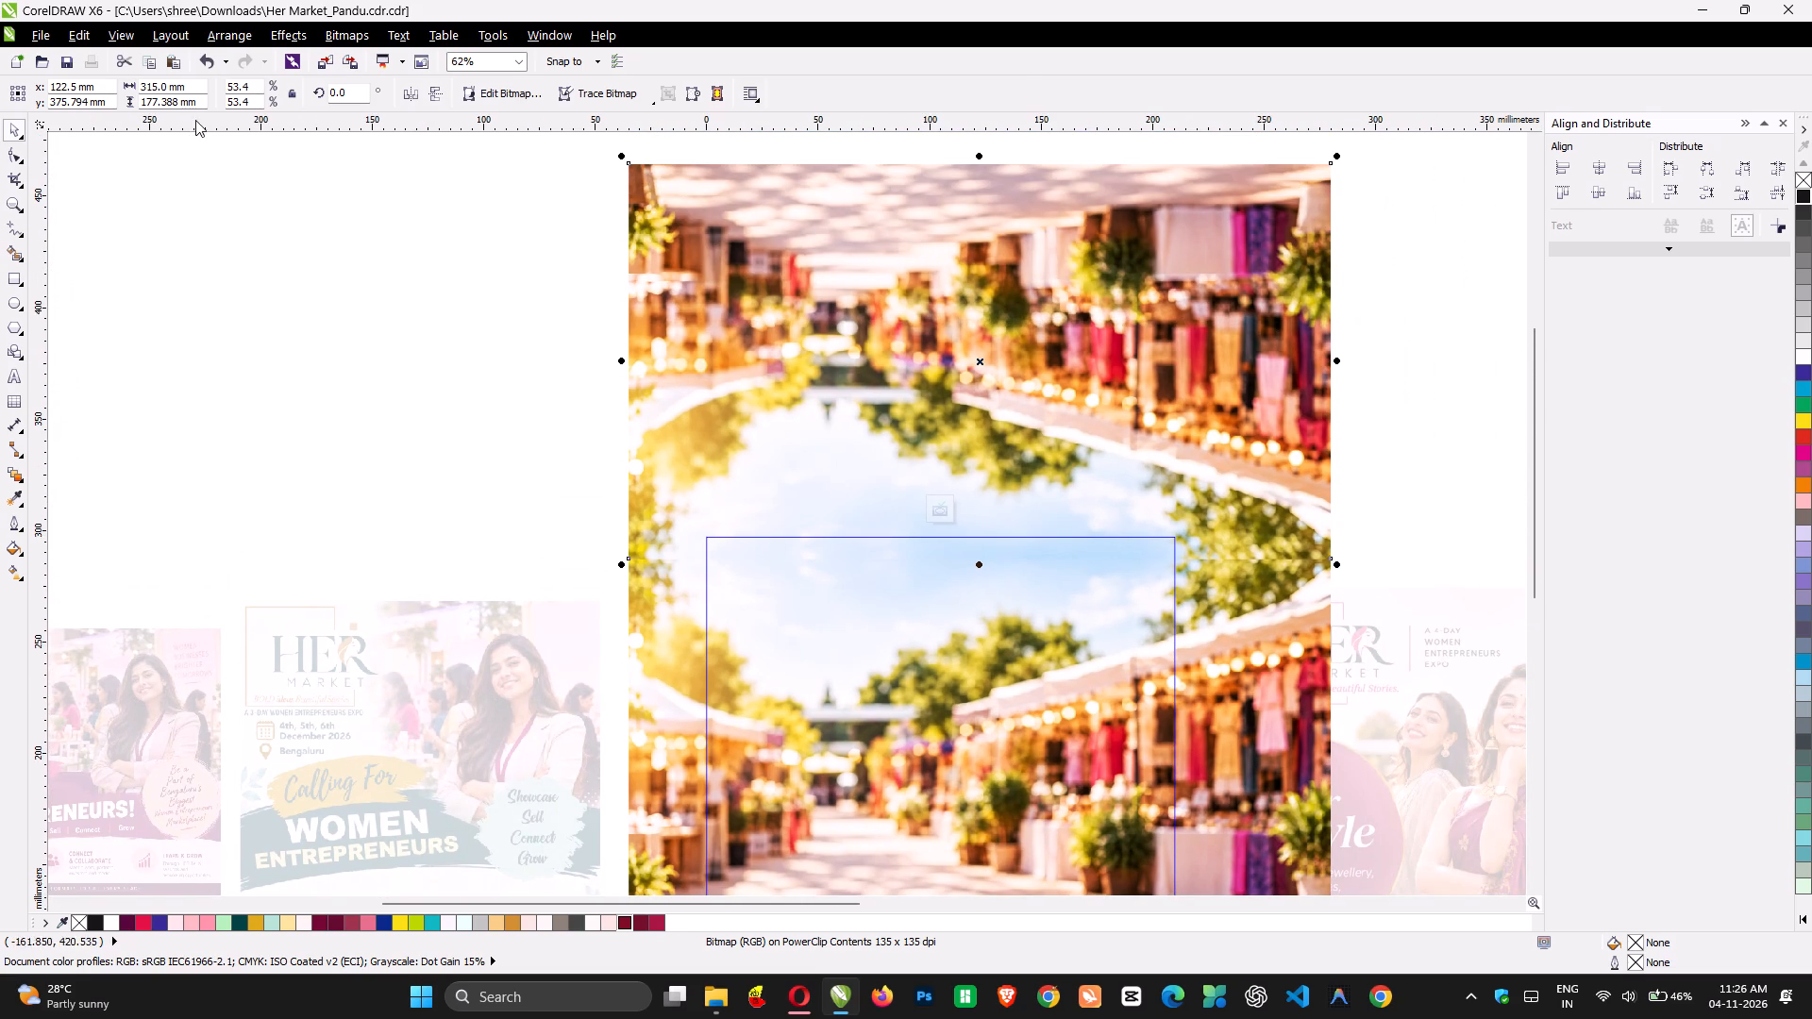
click(24, 161)
click(67, 156)
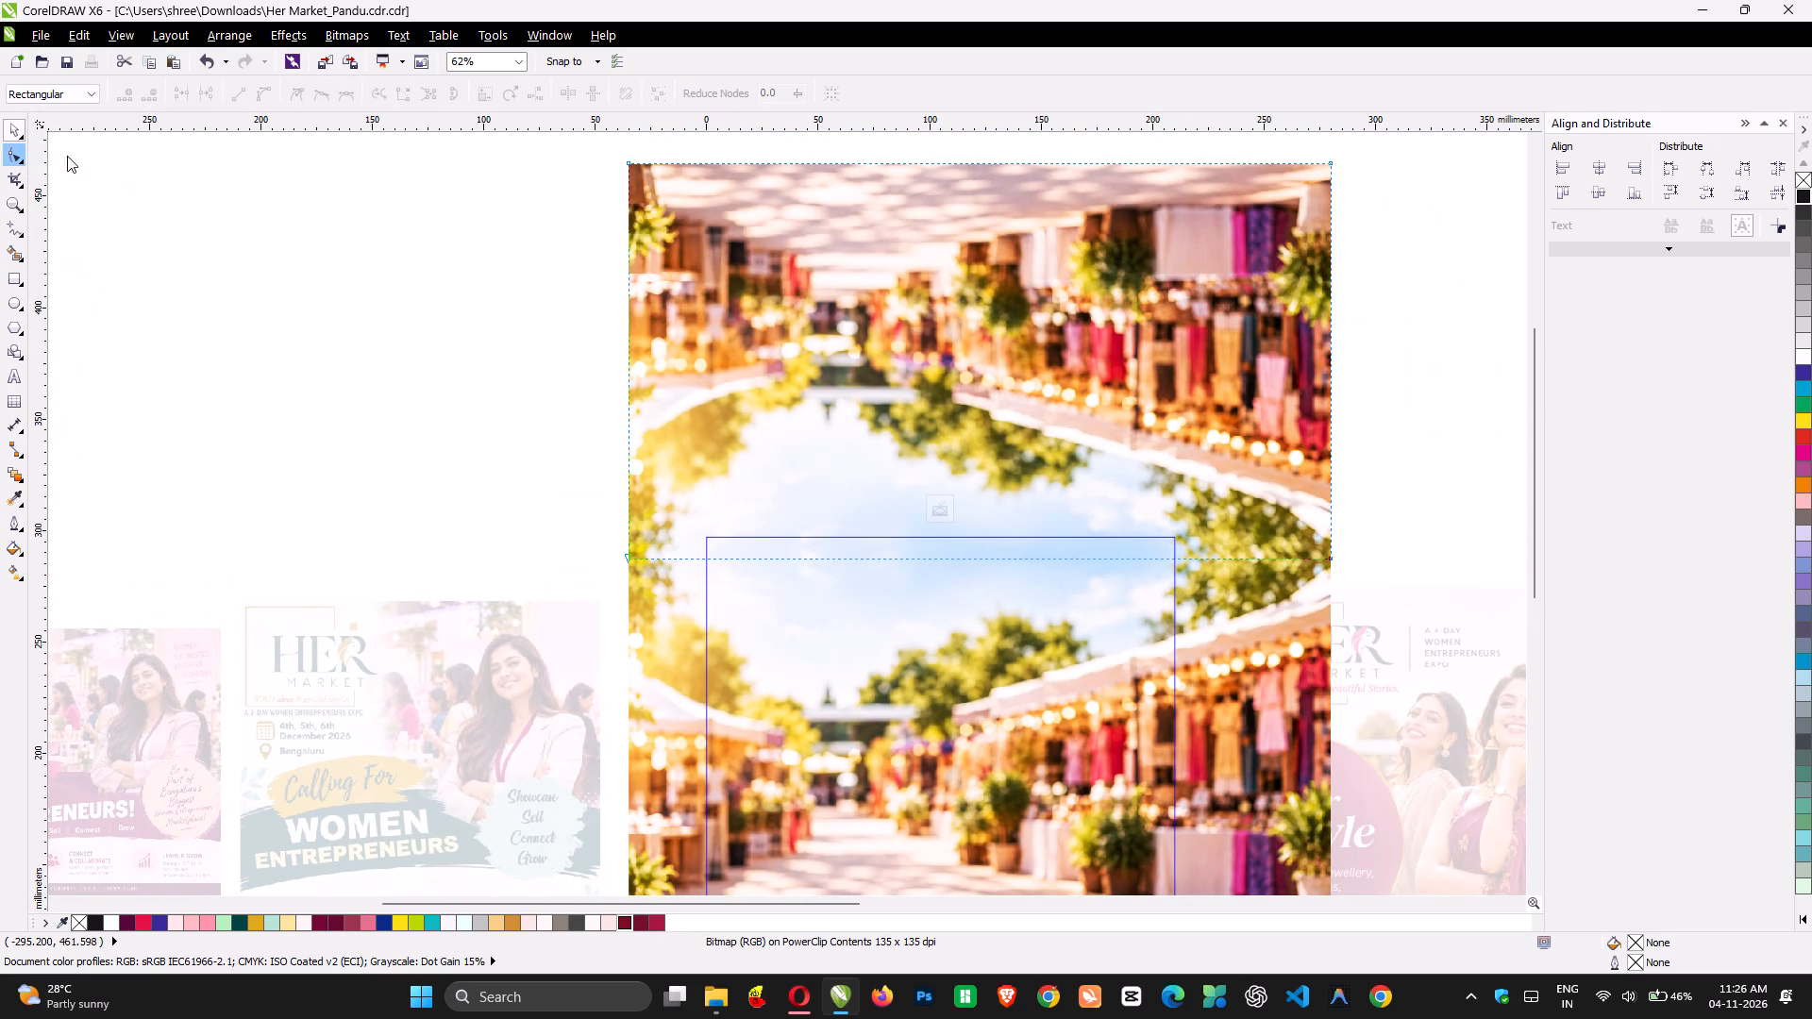
drag(568, 152, 1374, 207)
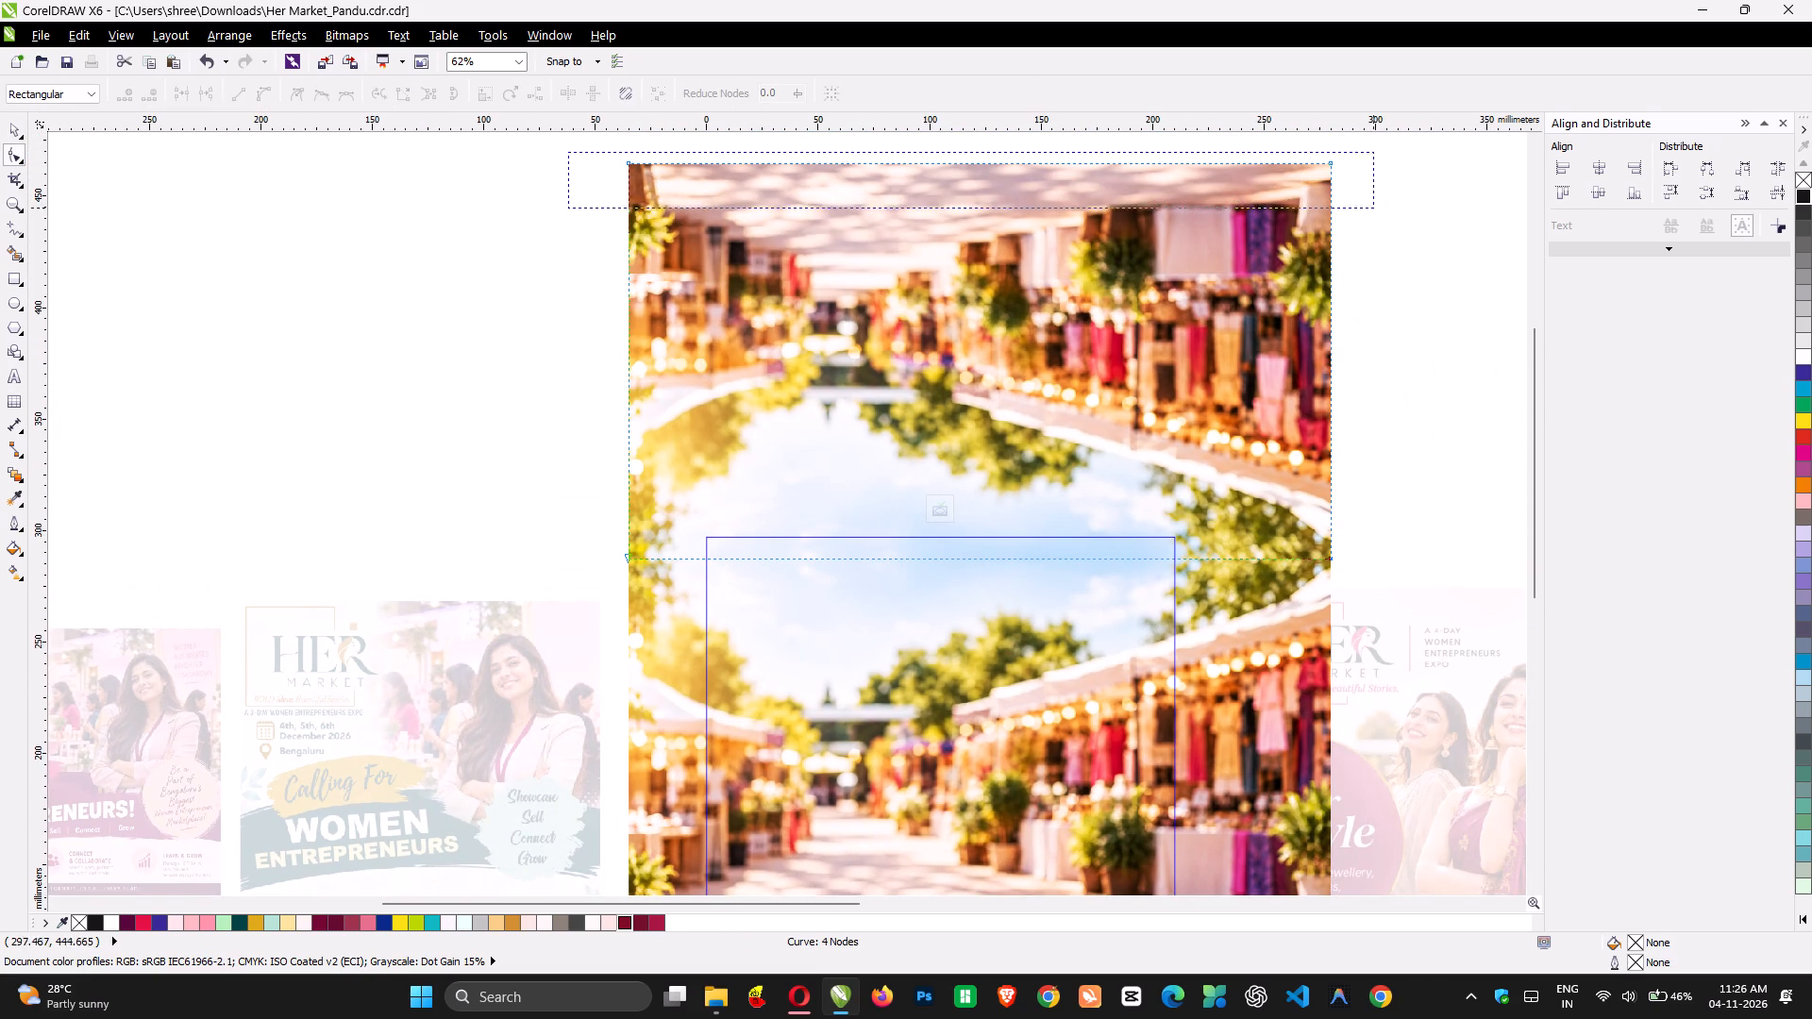
drag(1374, 207, 1375, 207)
drag(1331, 164, 1344, 526)
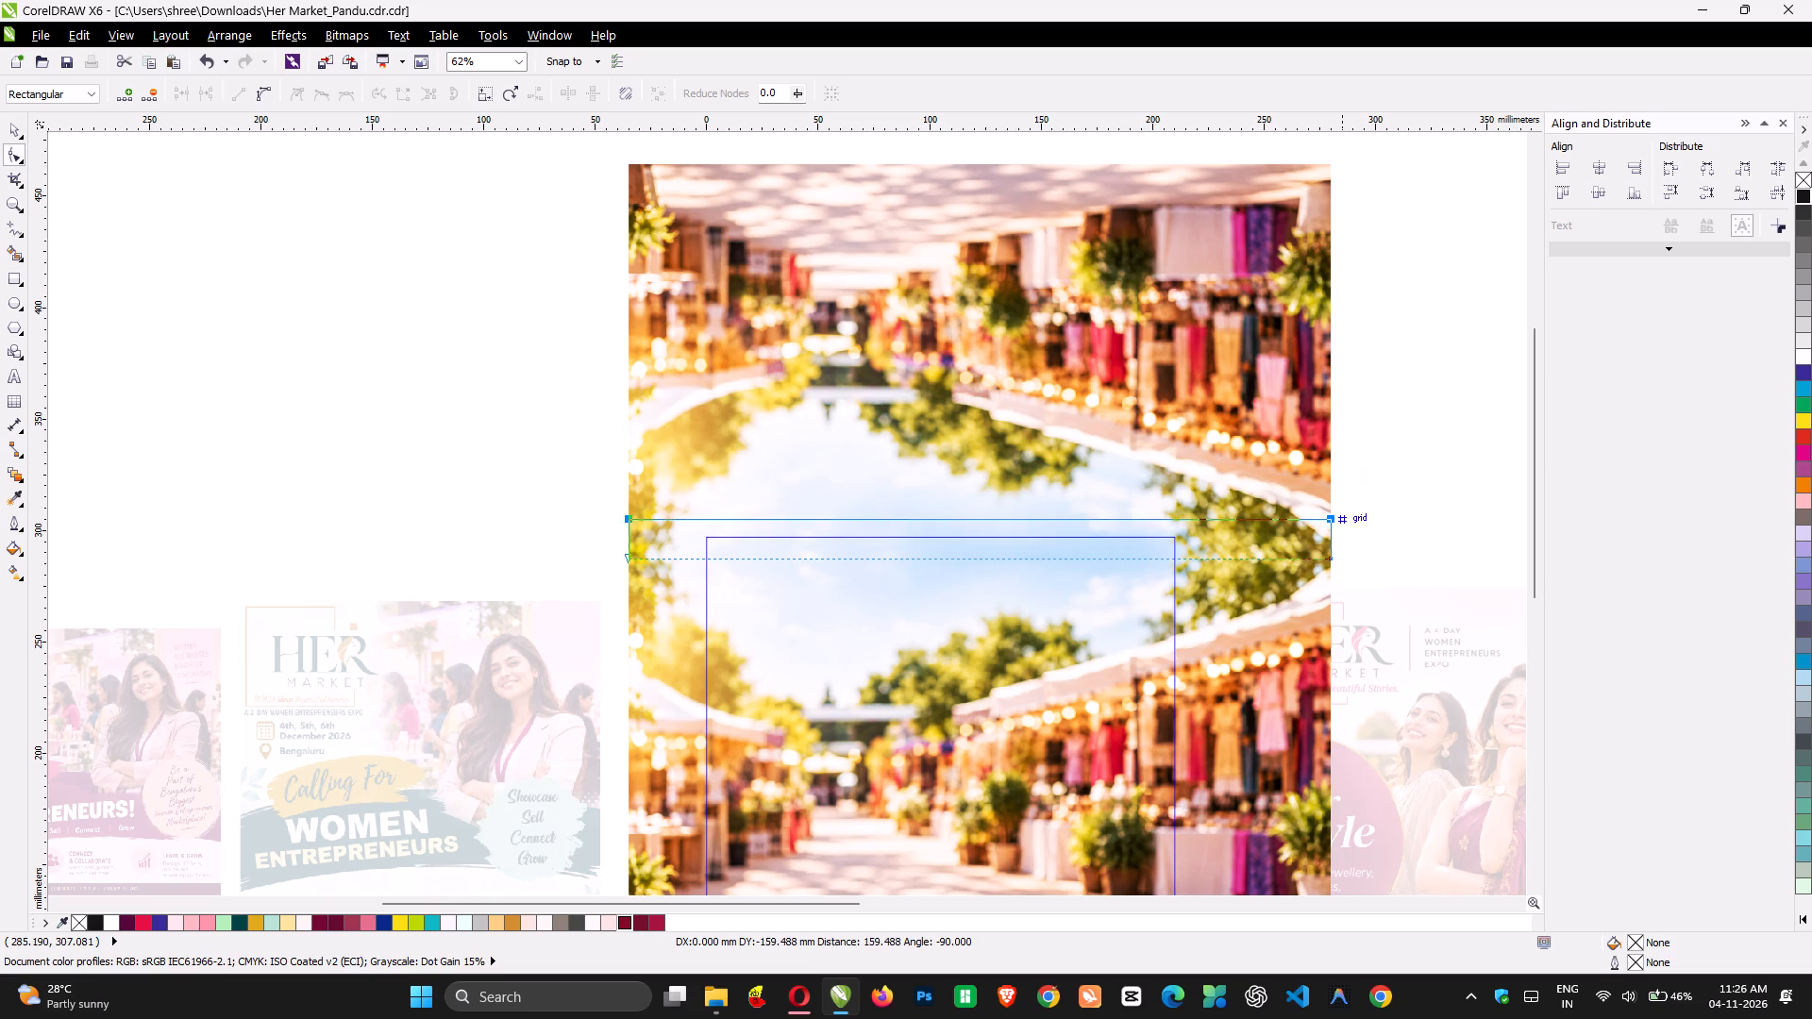
drag(1344, 526, 1344, 527)
key(space)
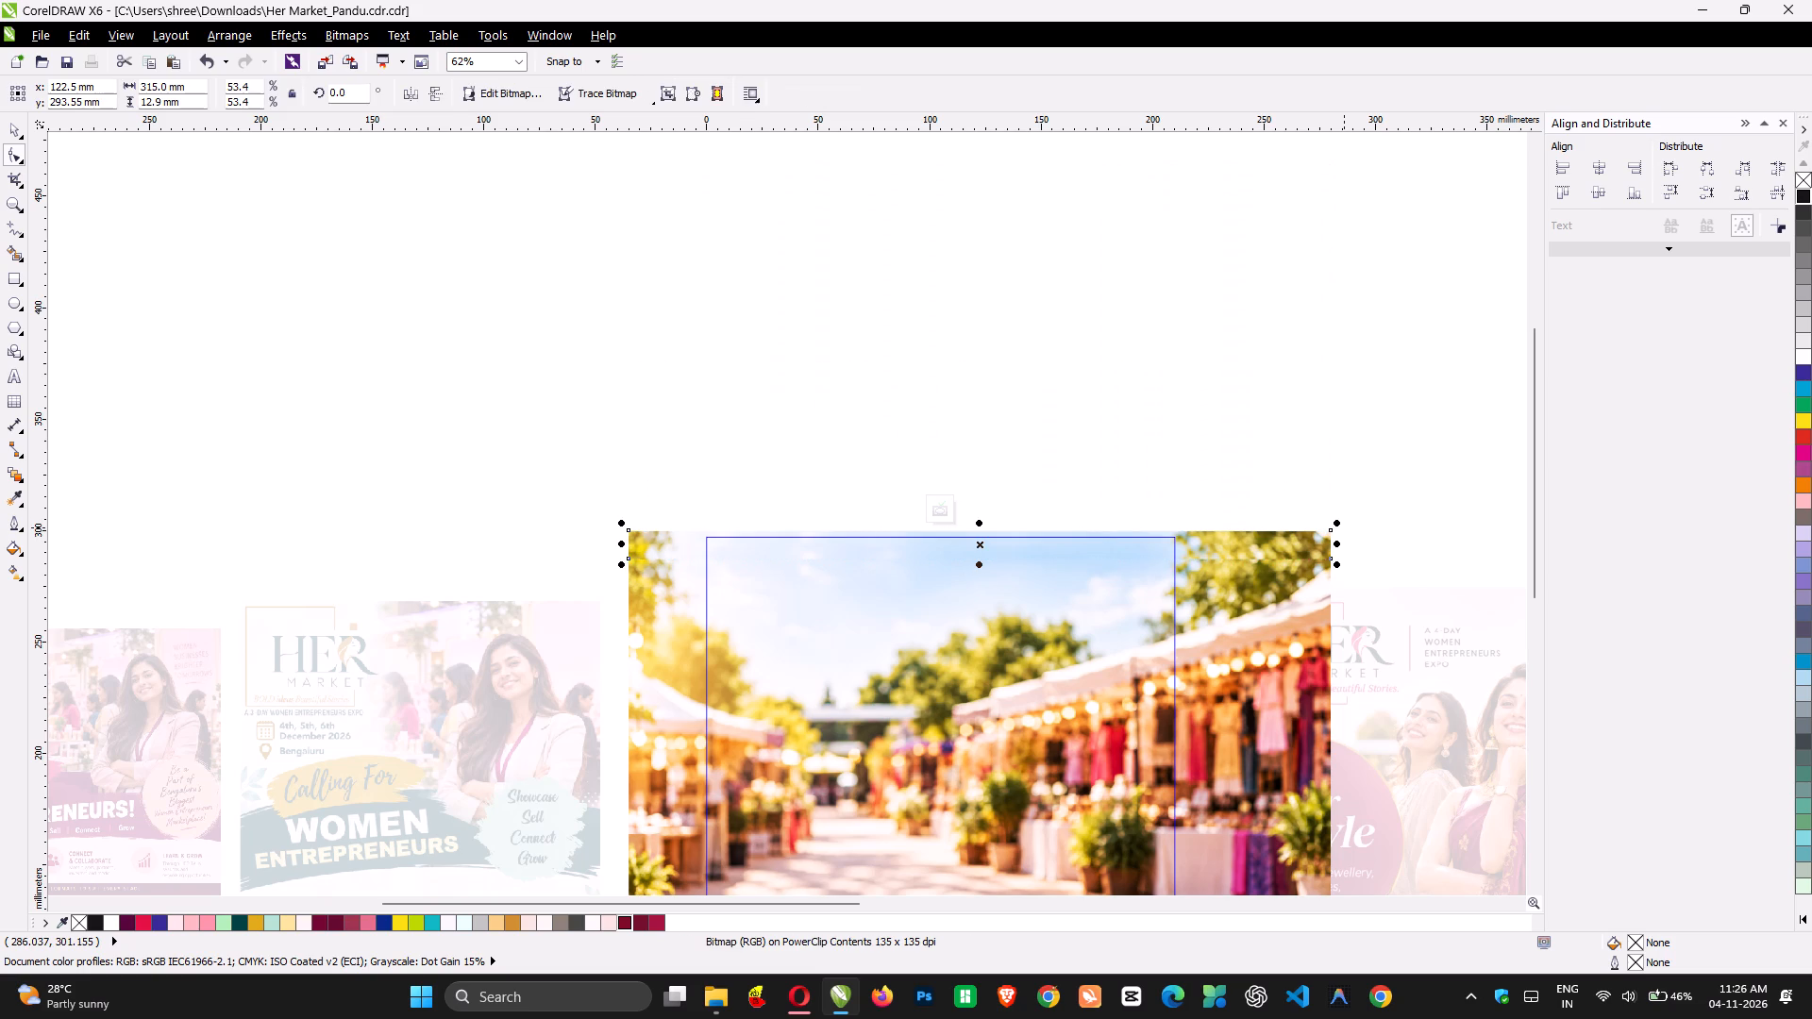
click(1273, 426)
ctrl+click(1273, 426)
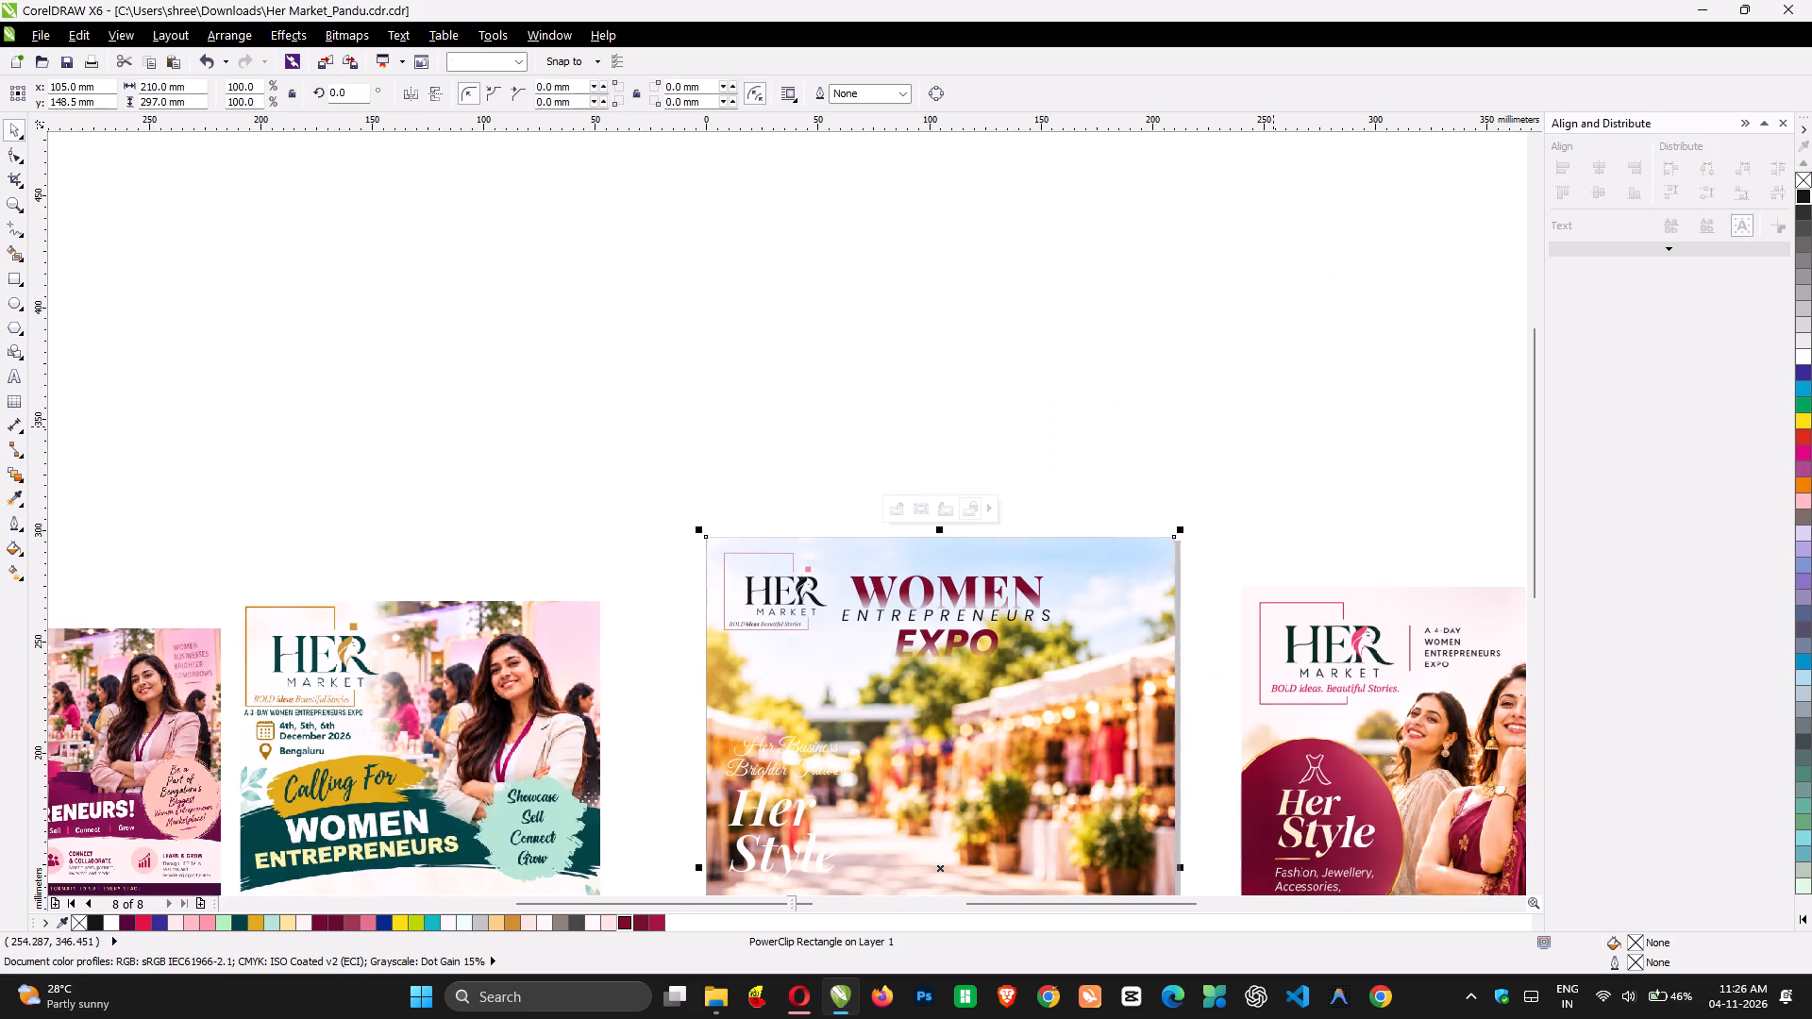
Send the market background group behind the women, circle and forum logo in the poster's PowerClip.
scroll(1273, 426, down, 1)
key(z)
drag(670, 370, 1065, 535)
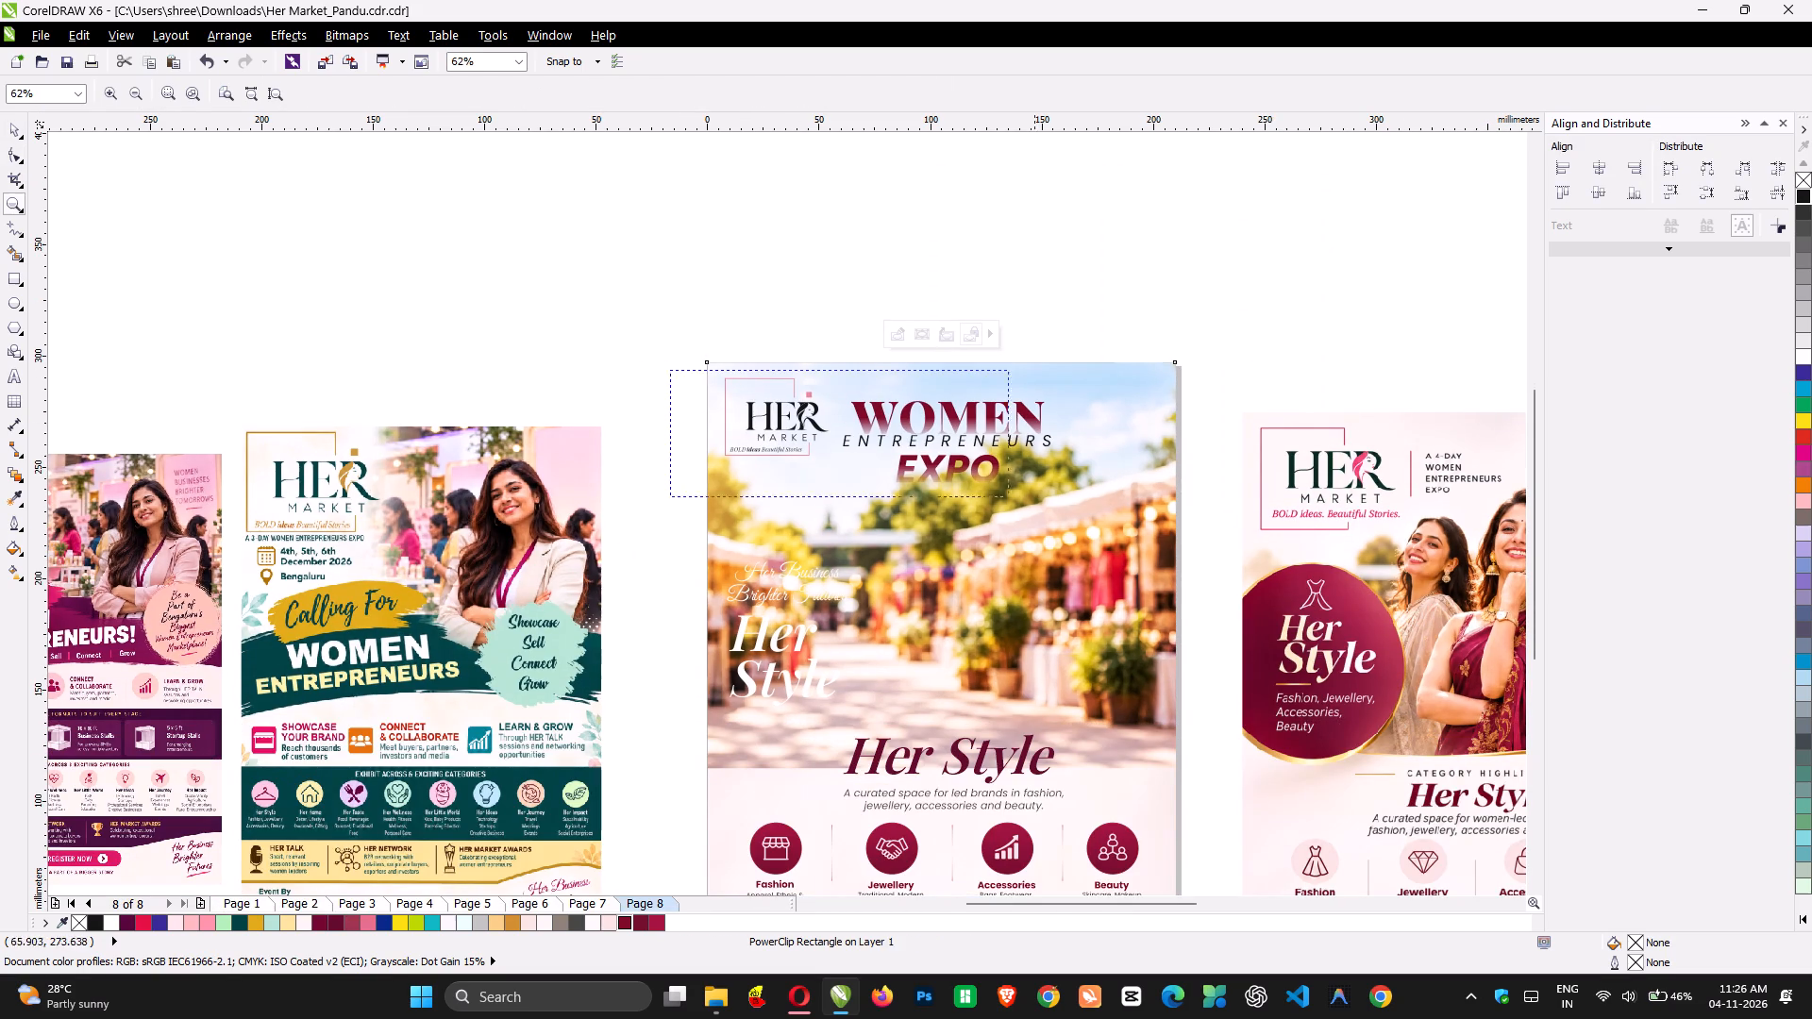
drag(1065, 535, 1286, 615)
key(space)
alt+click(1203, 459)
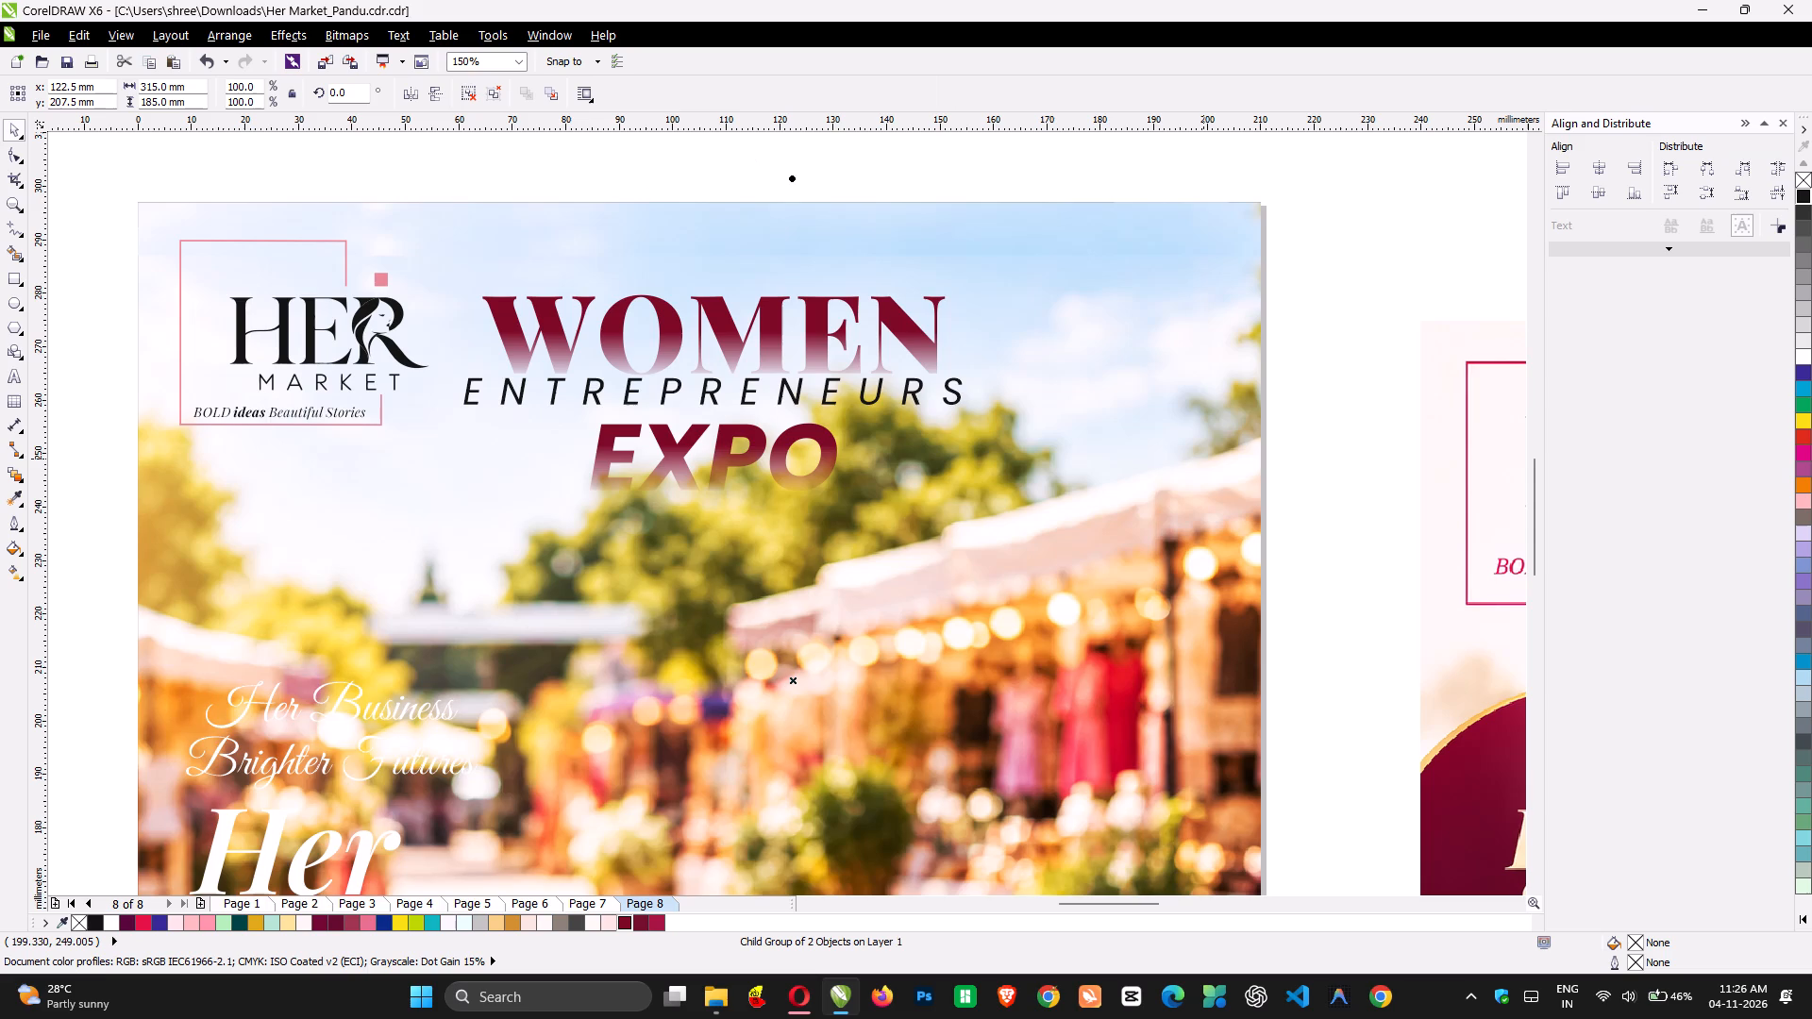
key(shift+Page_Down)
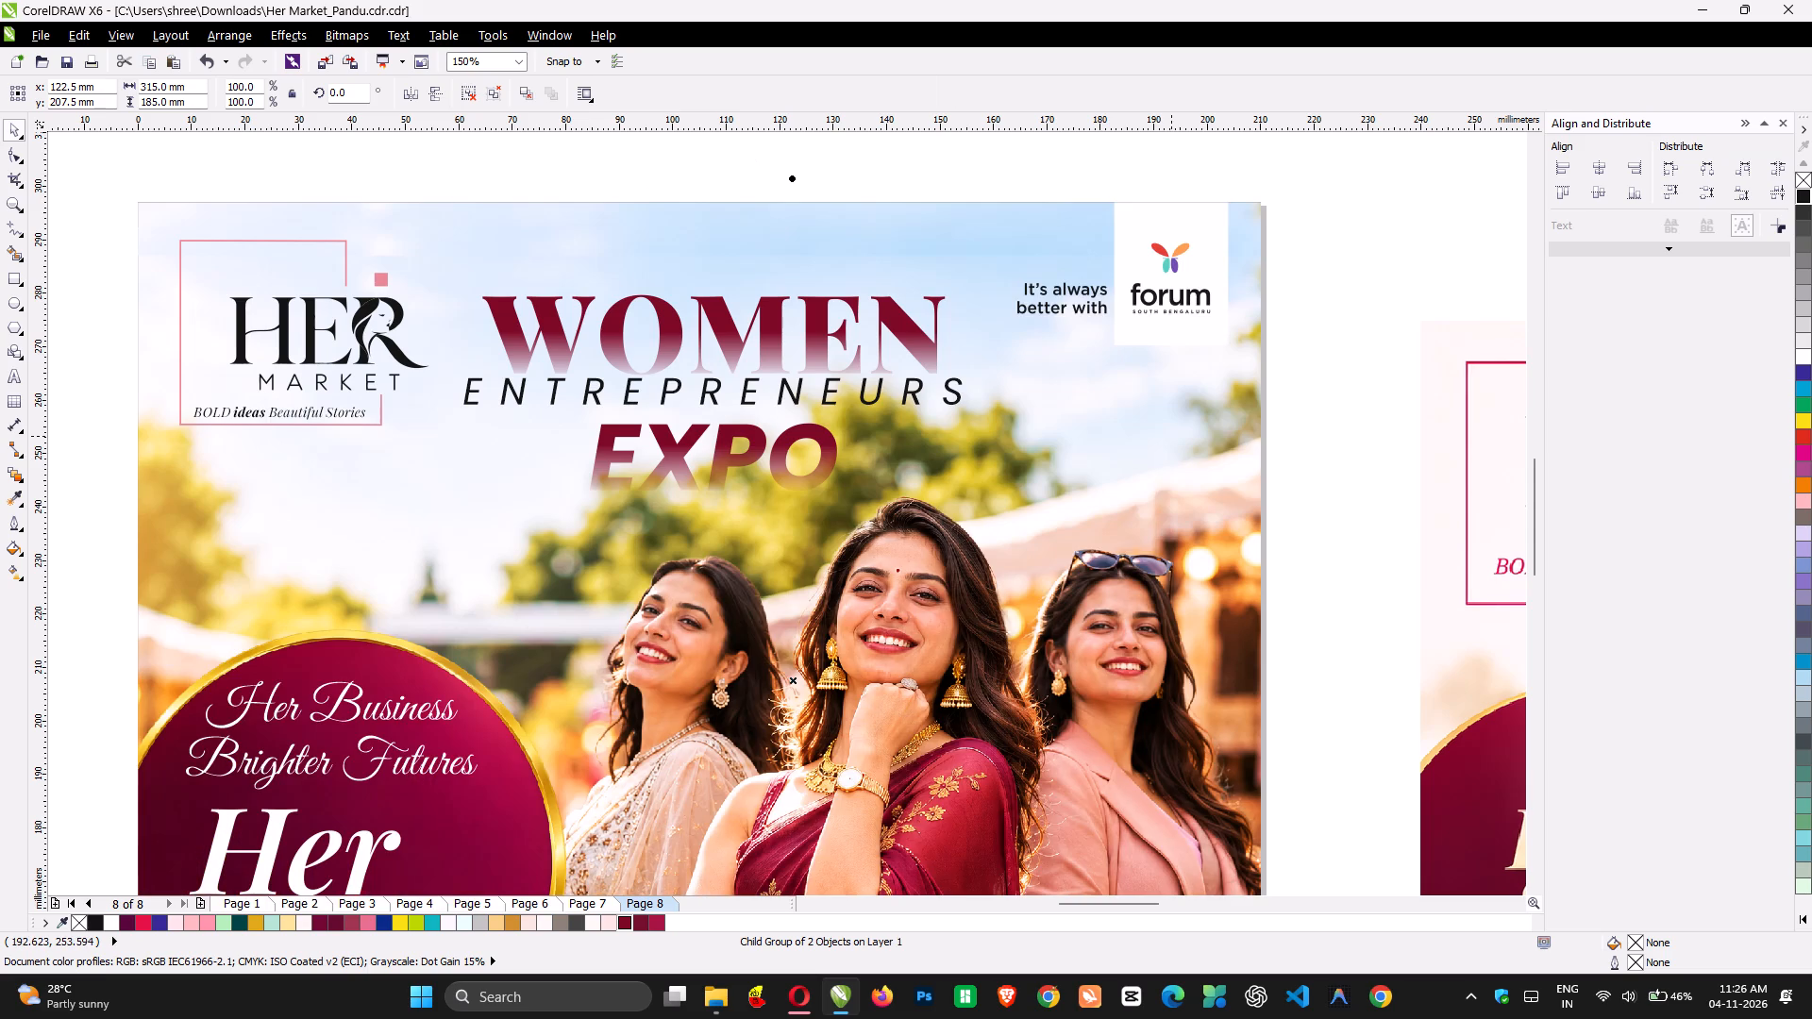
Move the market background group up about 1.4 mm within the poster.
key(shift+Up)
key(shift+Up)
key(shift+Up)
key(shift+Up)
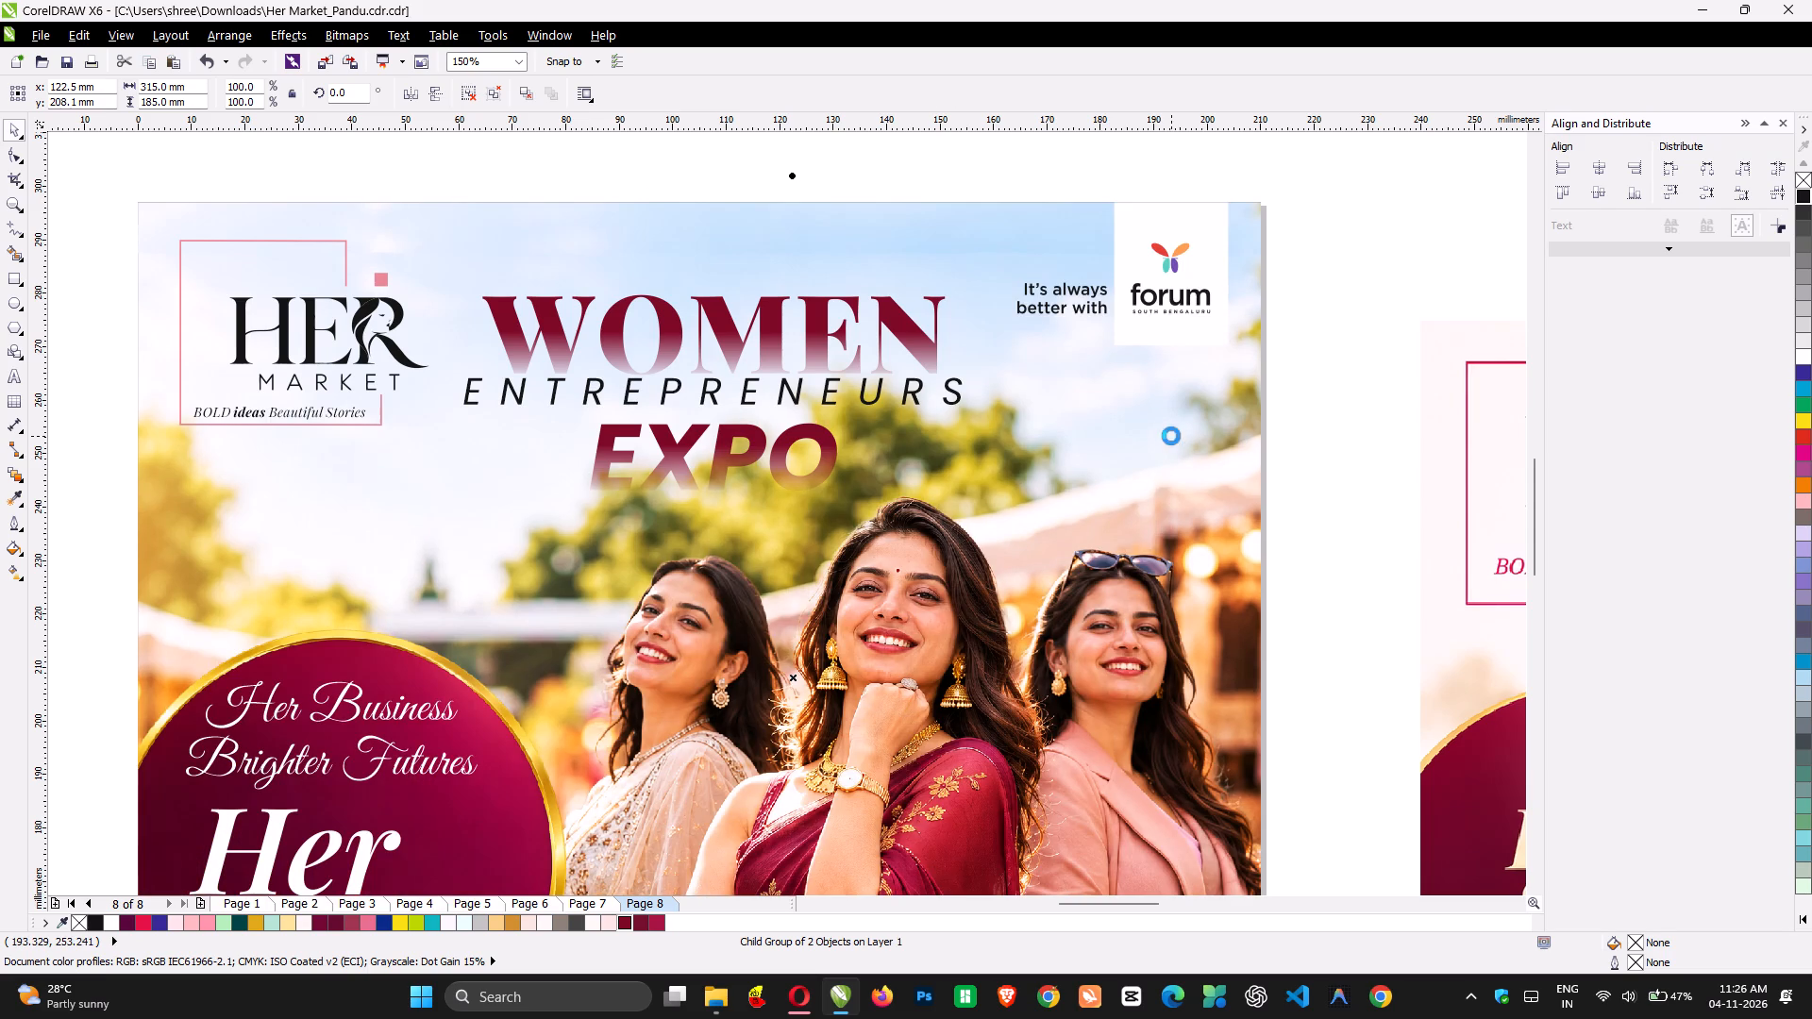
key(shift+Up)
key(shift+Up)
key(shift+Up)
key(shift+Up)
key(shift+Up)
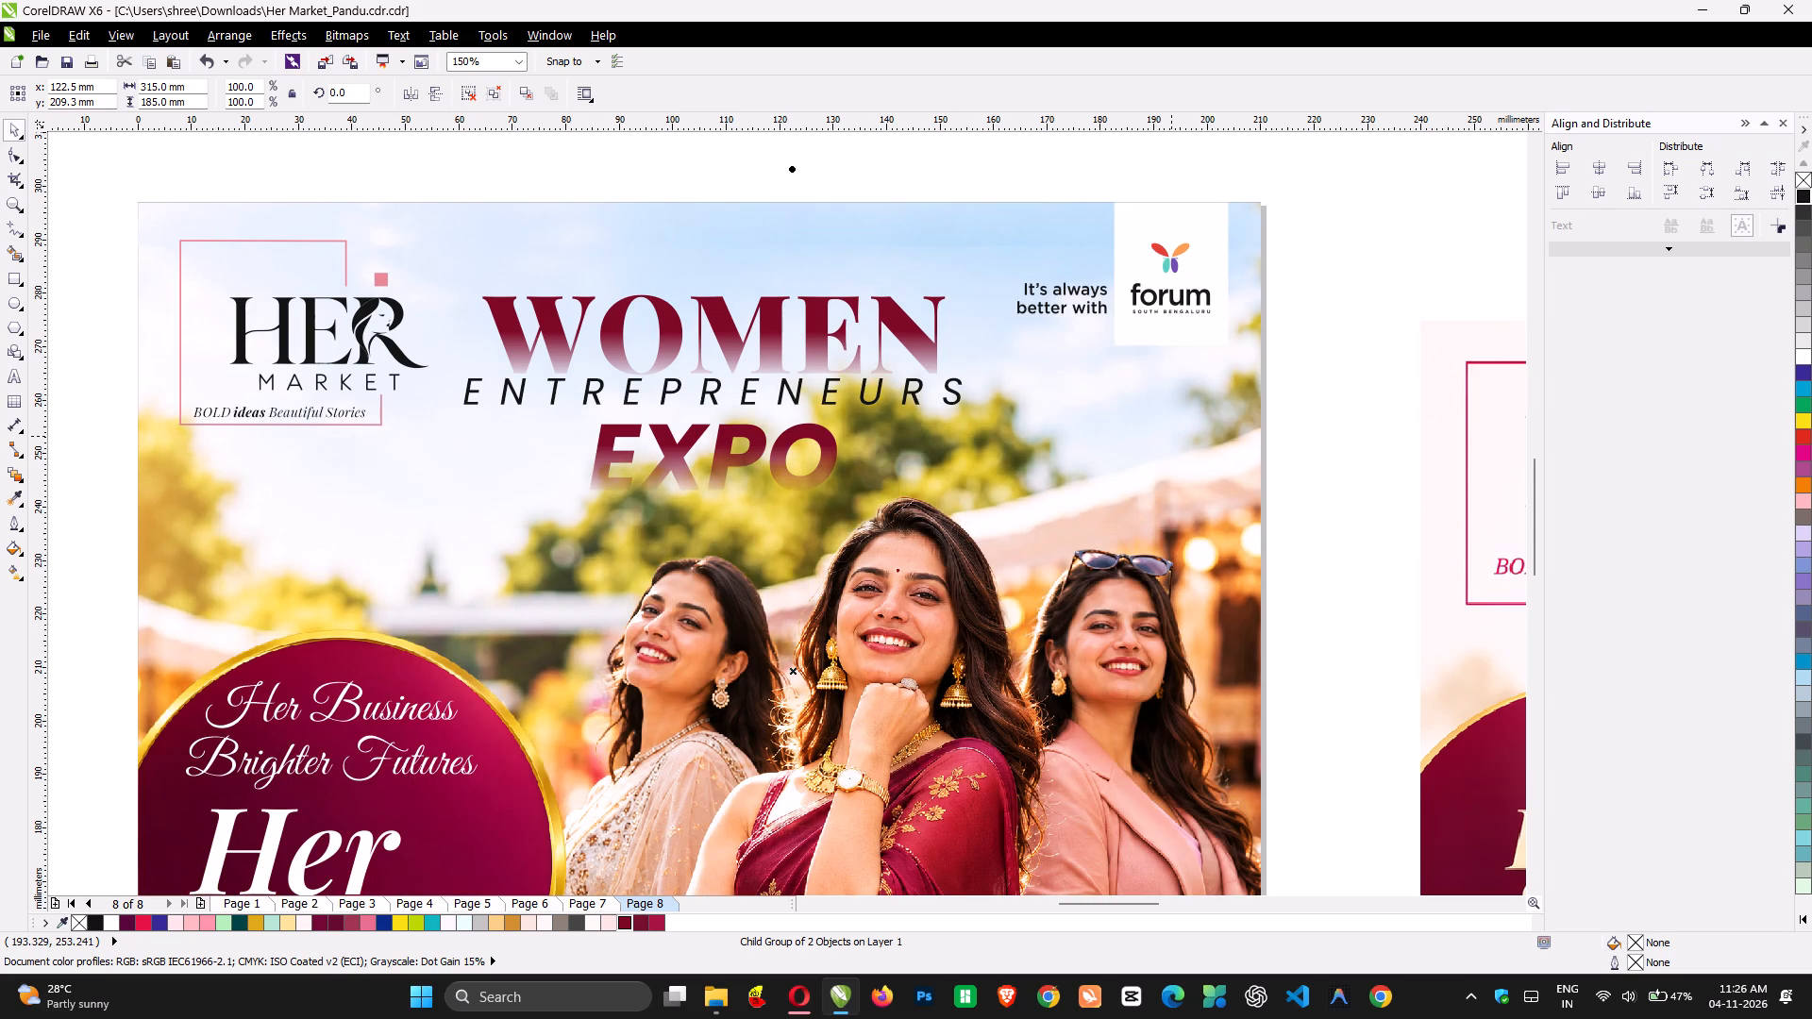
key(shift+Down)
key(shift+Down)
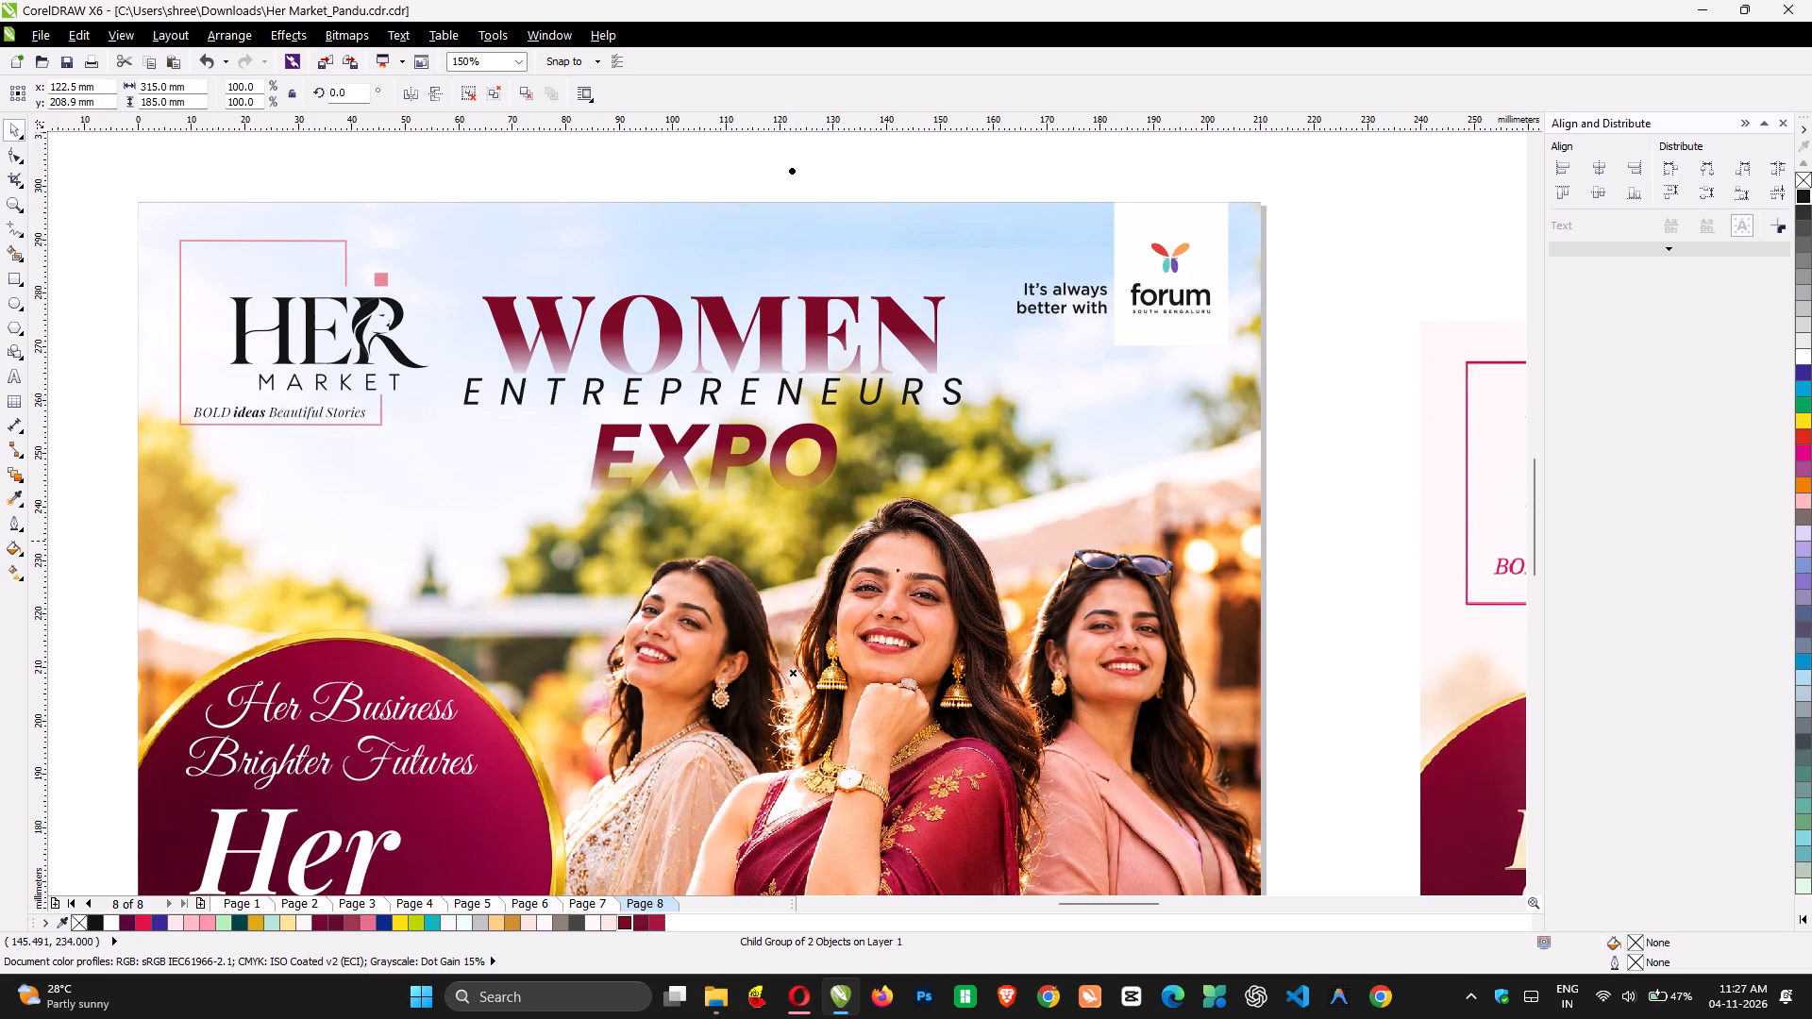
Remove the linear transparency from the word EXPO in the title by setting its type to None.
ctrl+click(776, 472)
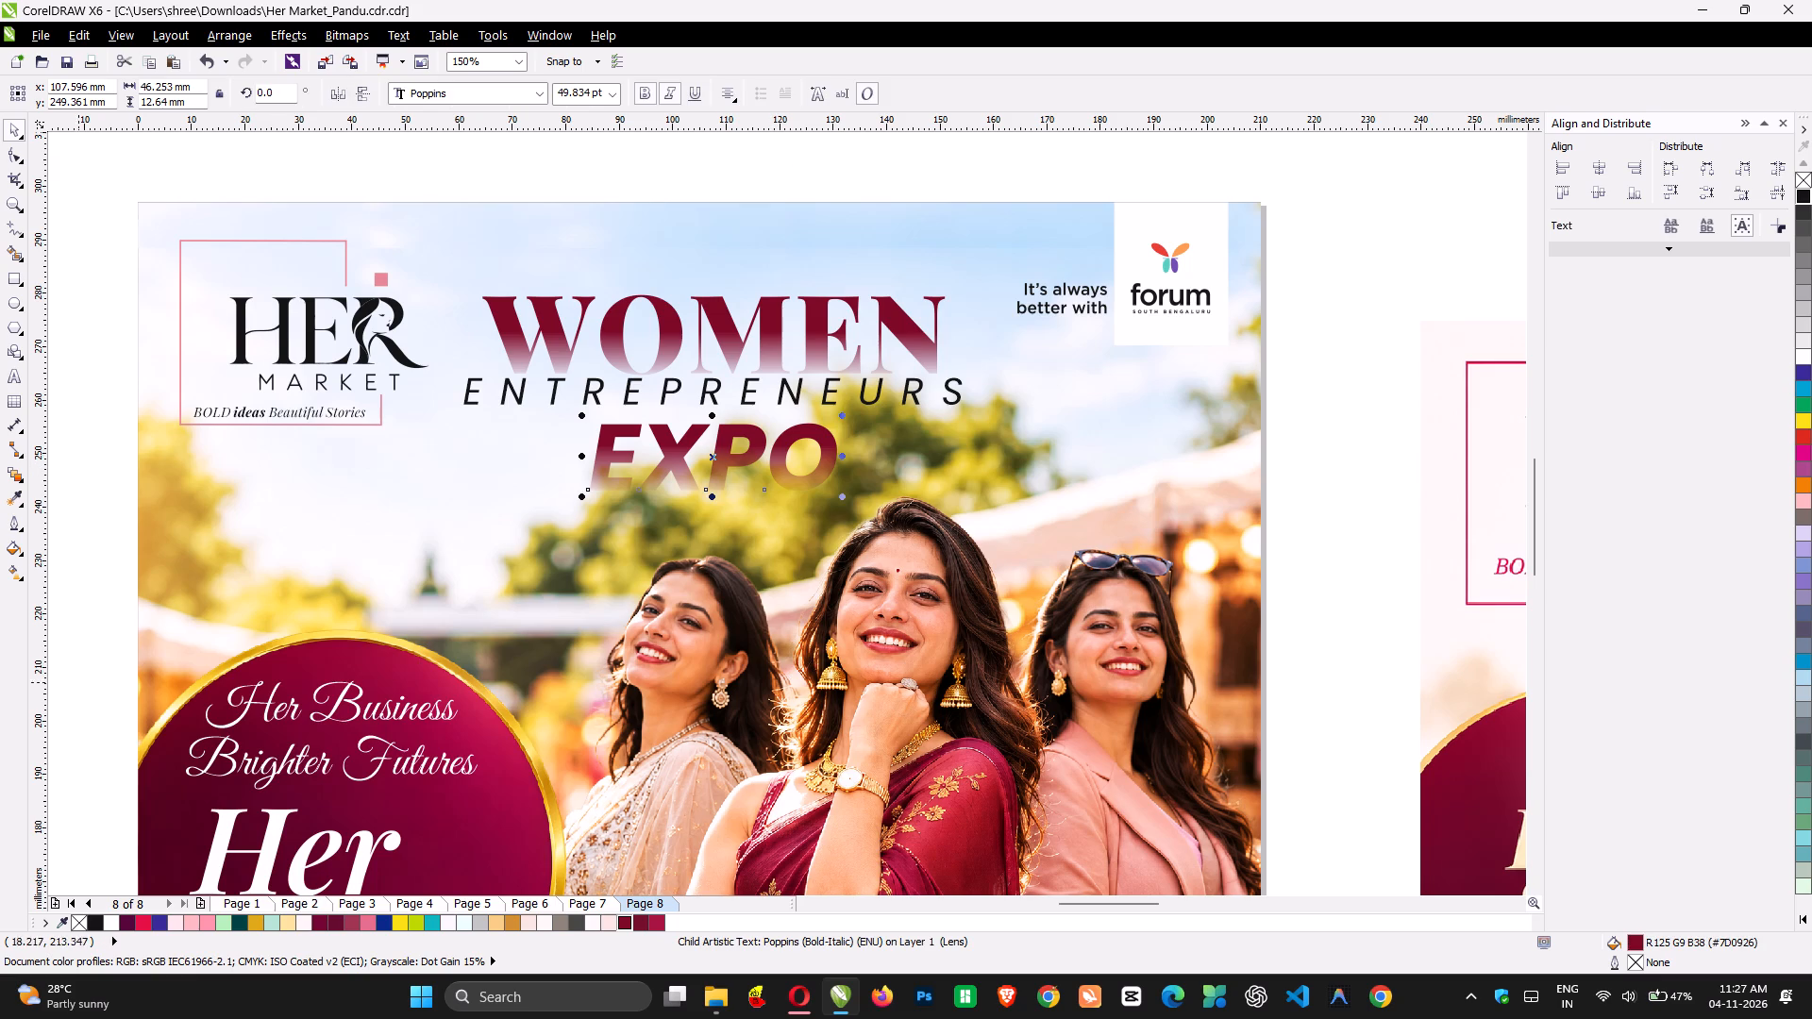
drag(16, 479, 88, 602)
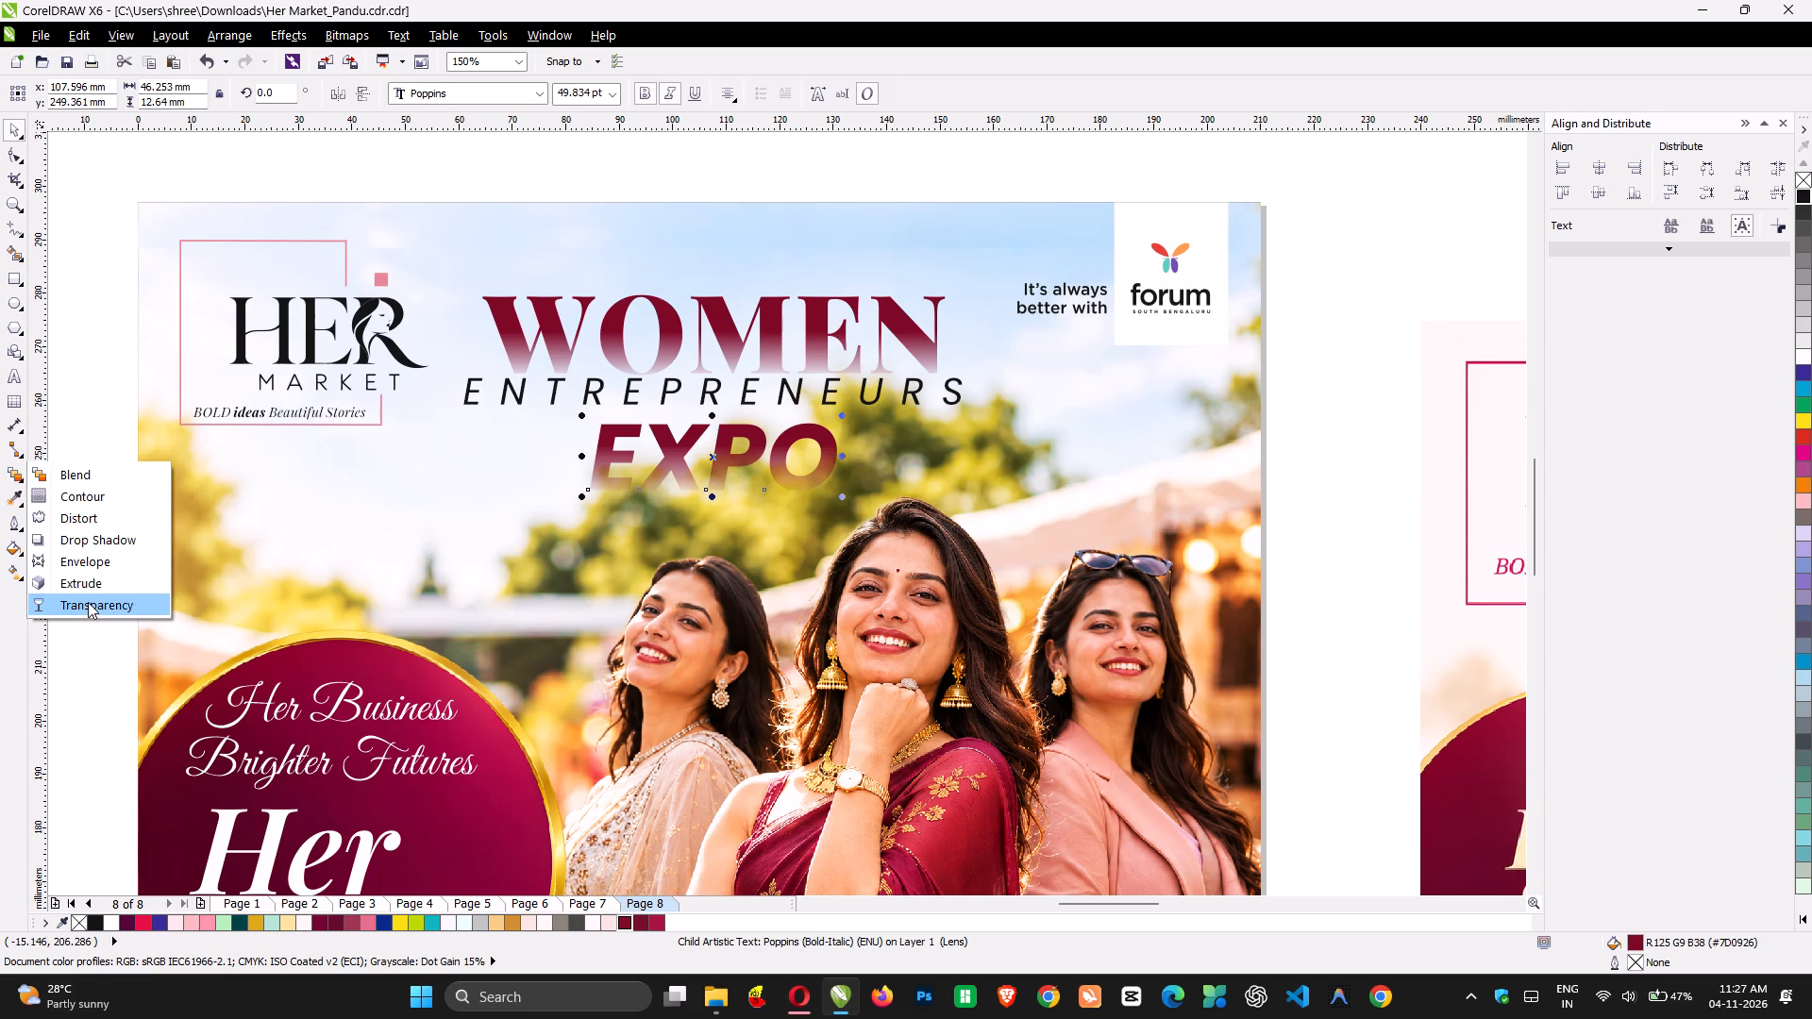
drag(88, 602, 89, 603)
click(64, 98)
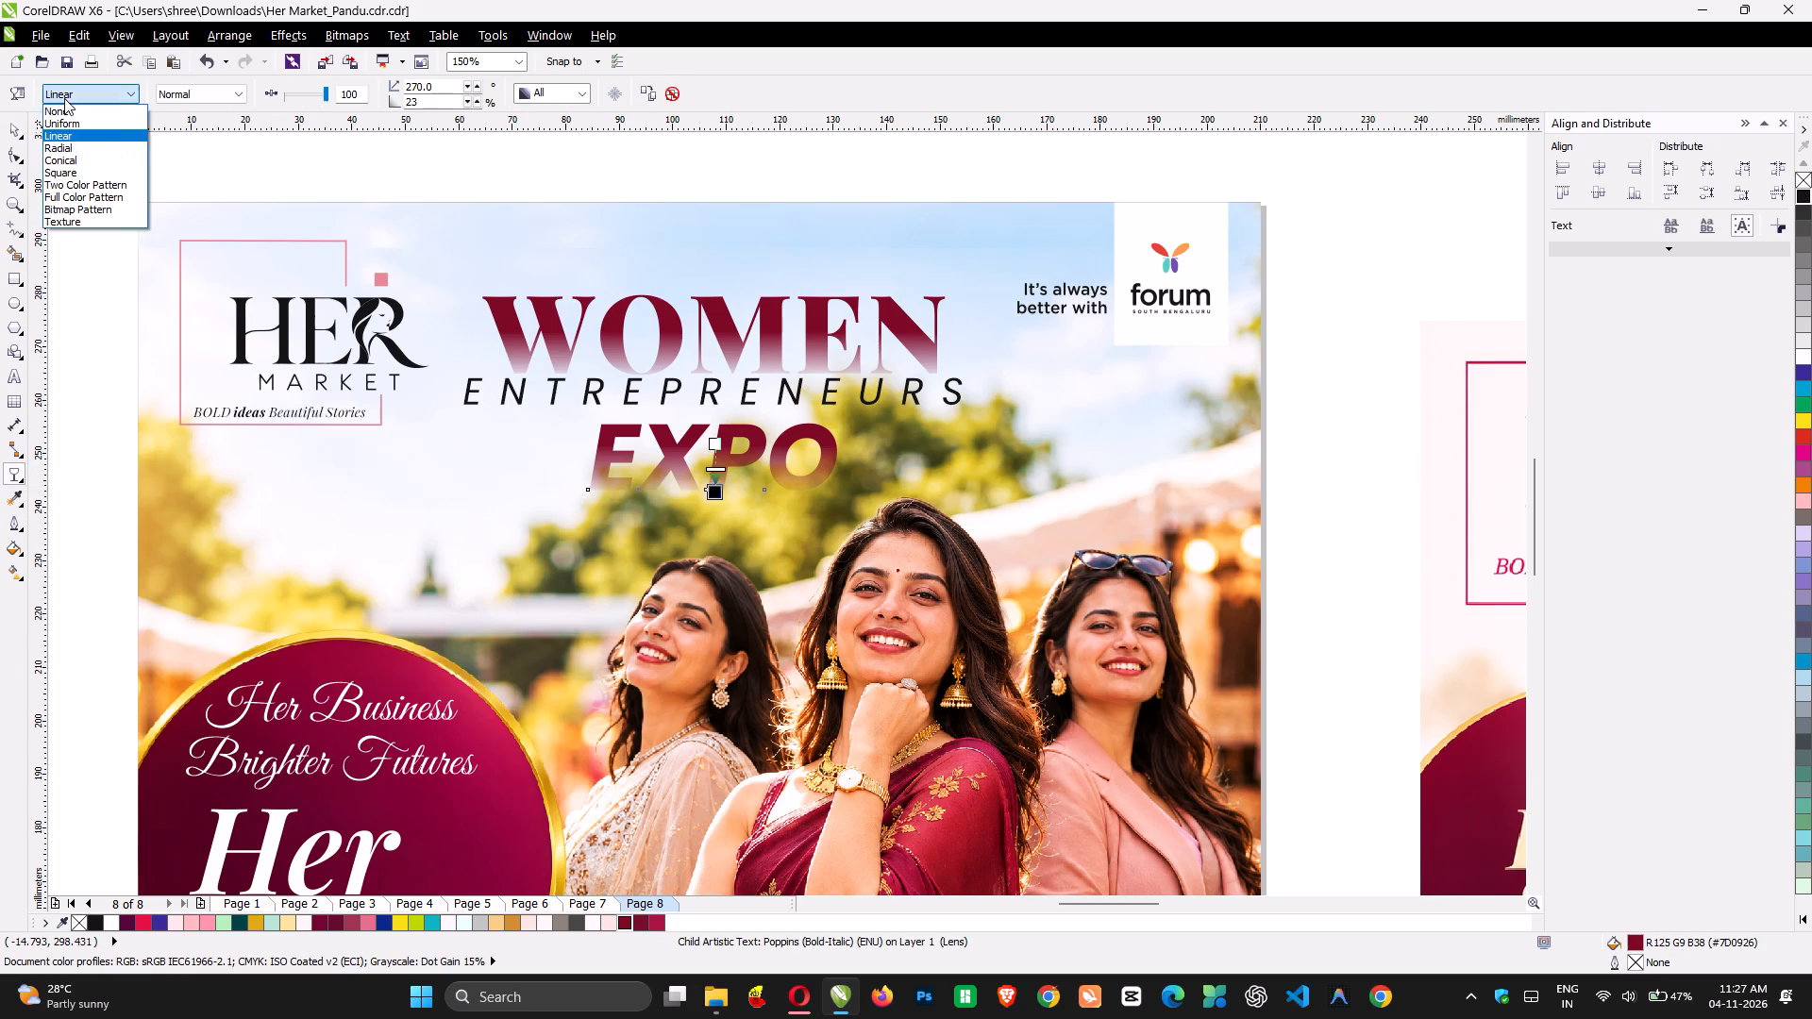
click(65, 110)
key(space)
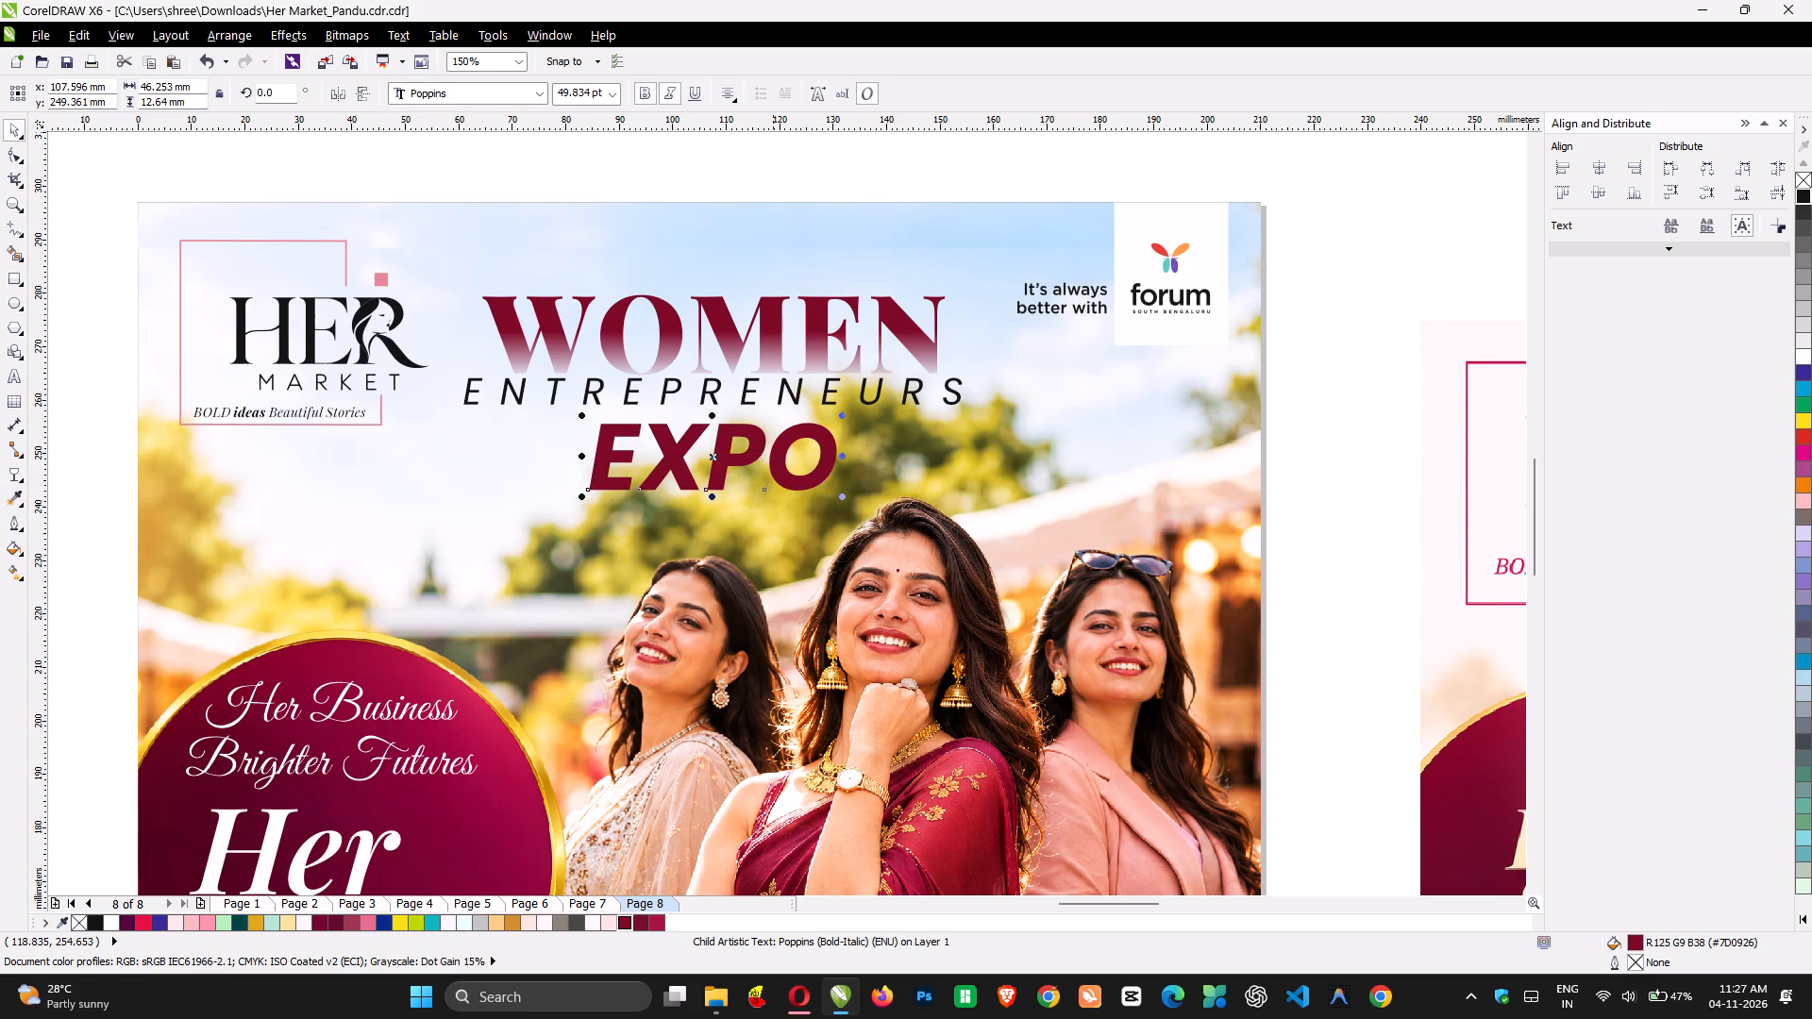
Remove the linear transparency from the word WOMEN in the title by setting its type to None.
ctrl+click(766, 330)
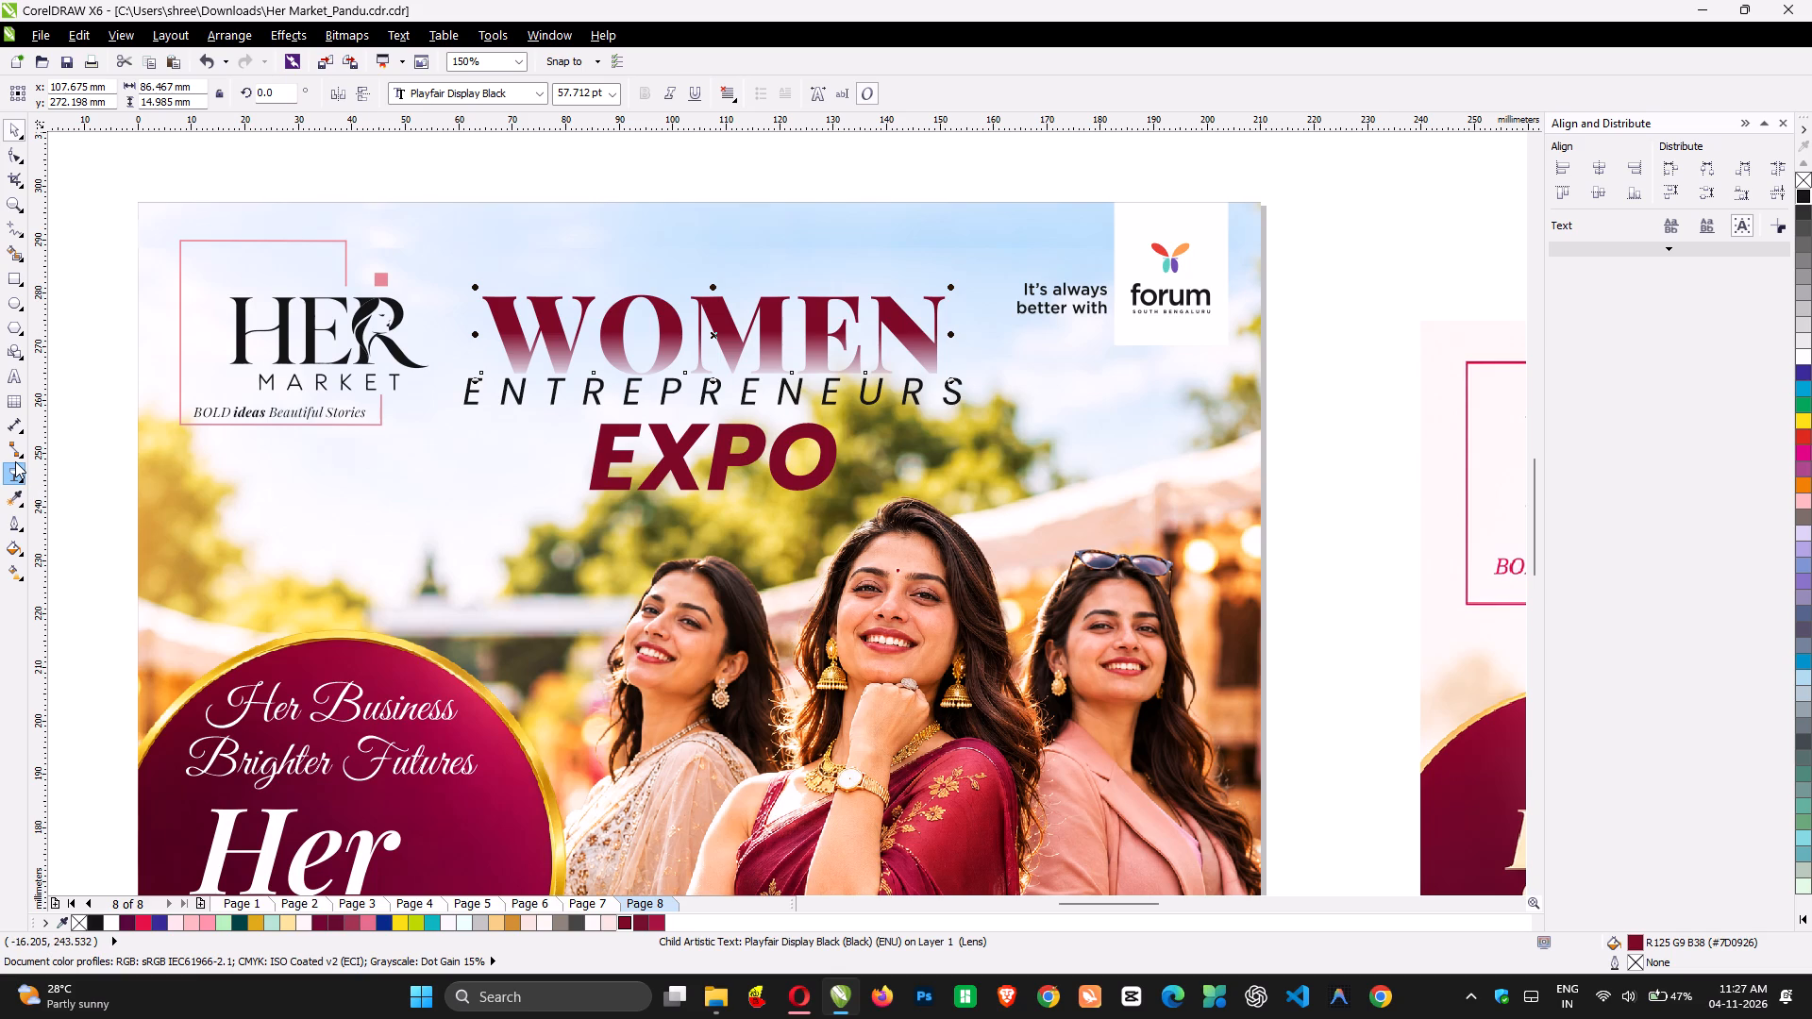
click(15, 461)
click(98, 97)
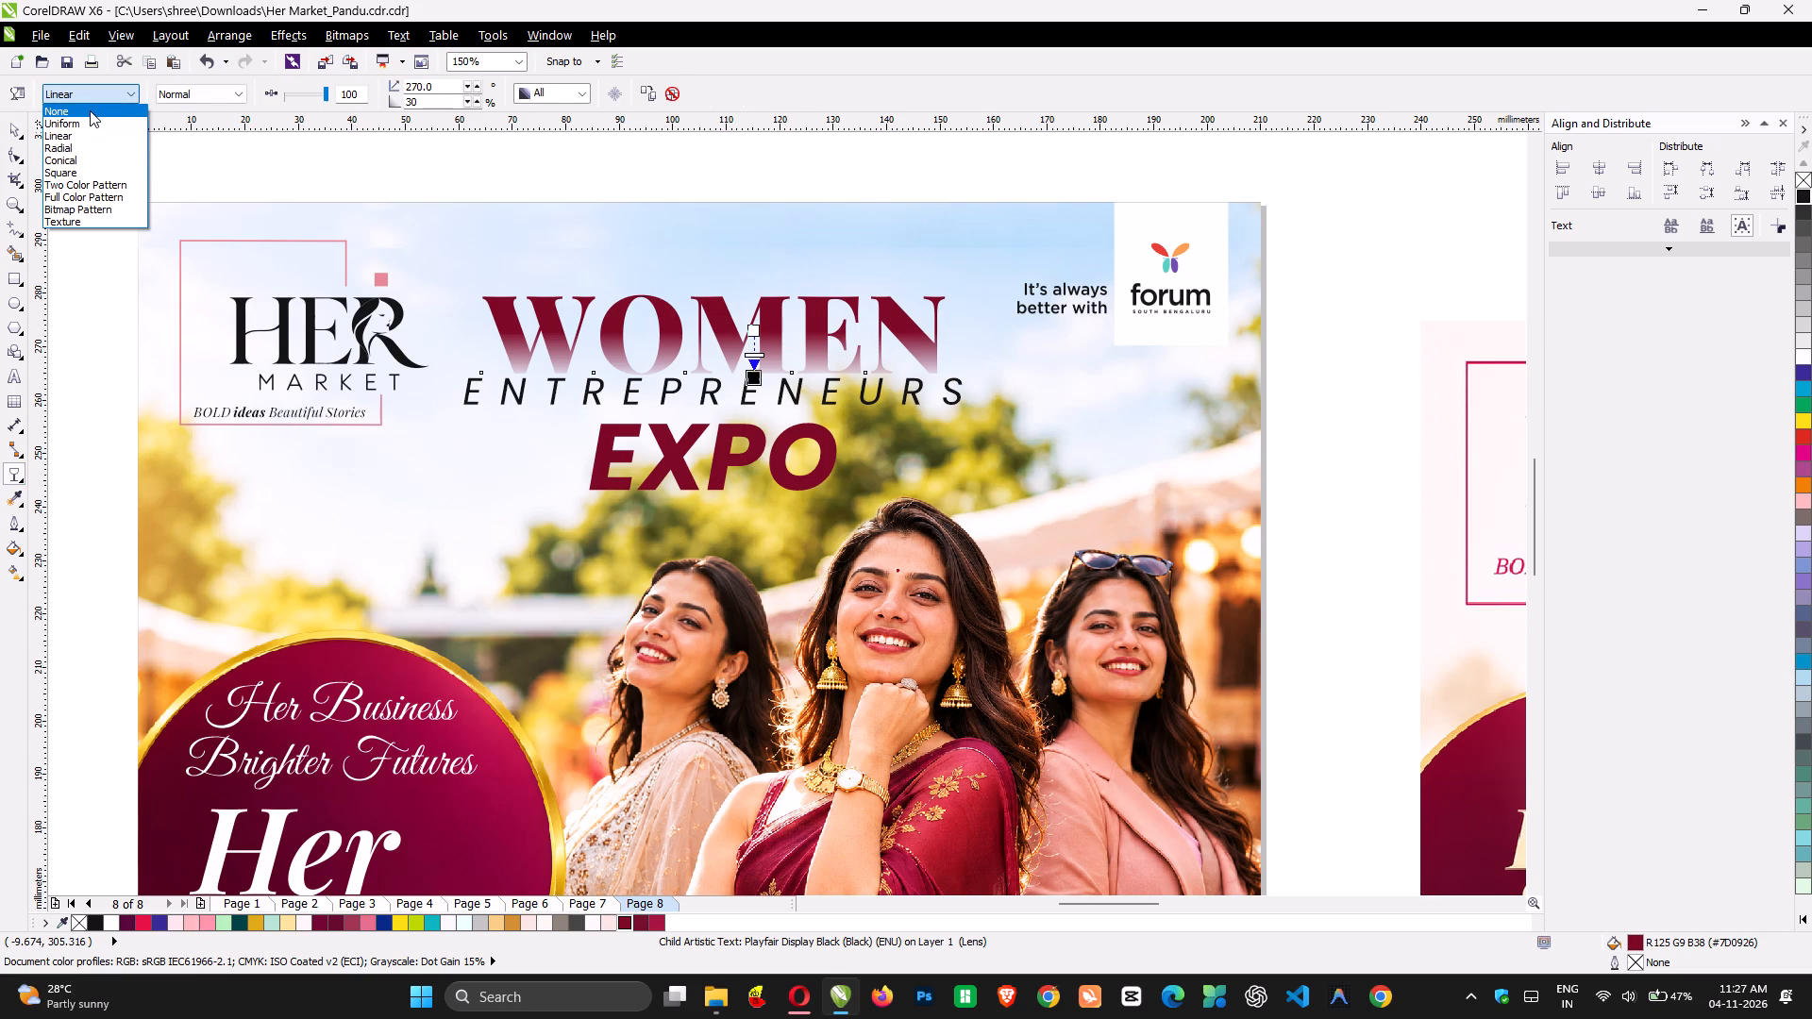
click(90, 110)
click(16, 127)
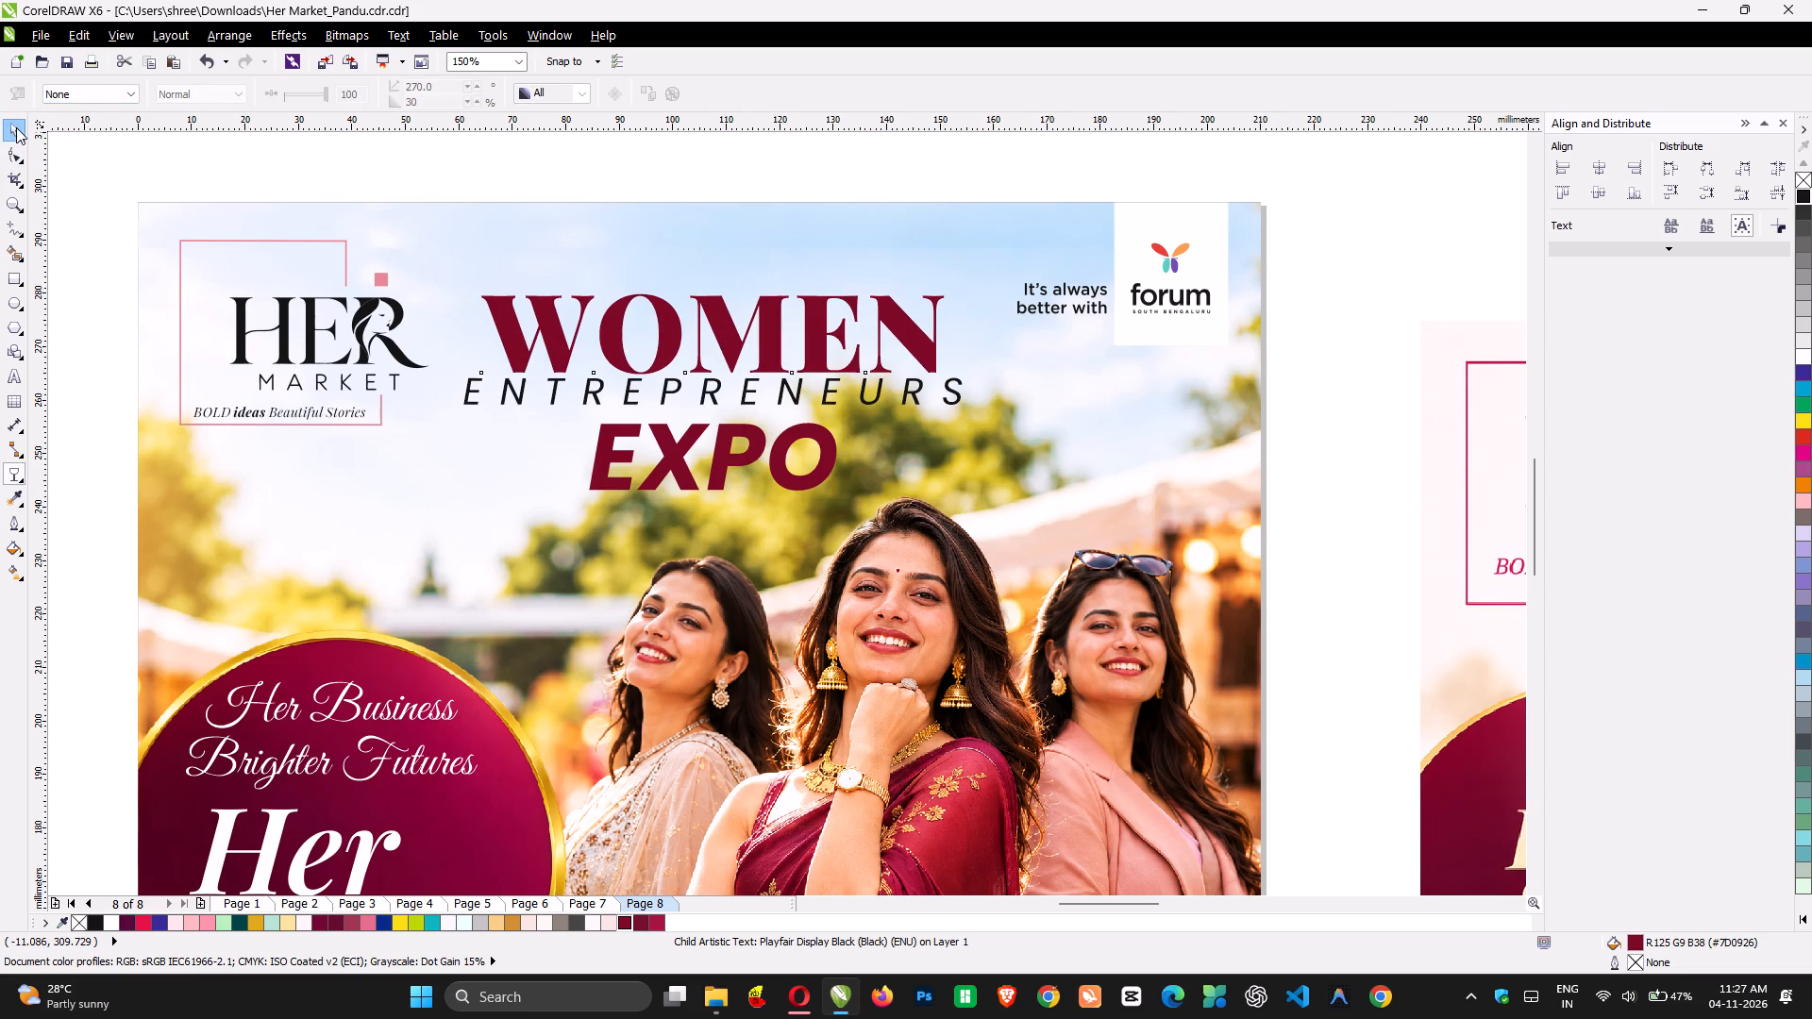
Ungroup the expo title, distribute its three lines with equal vertical spacing, and group them again.
click(540, 179)
click(563, 366)
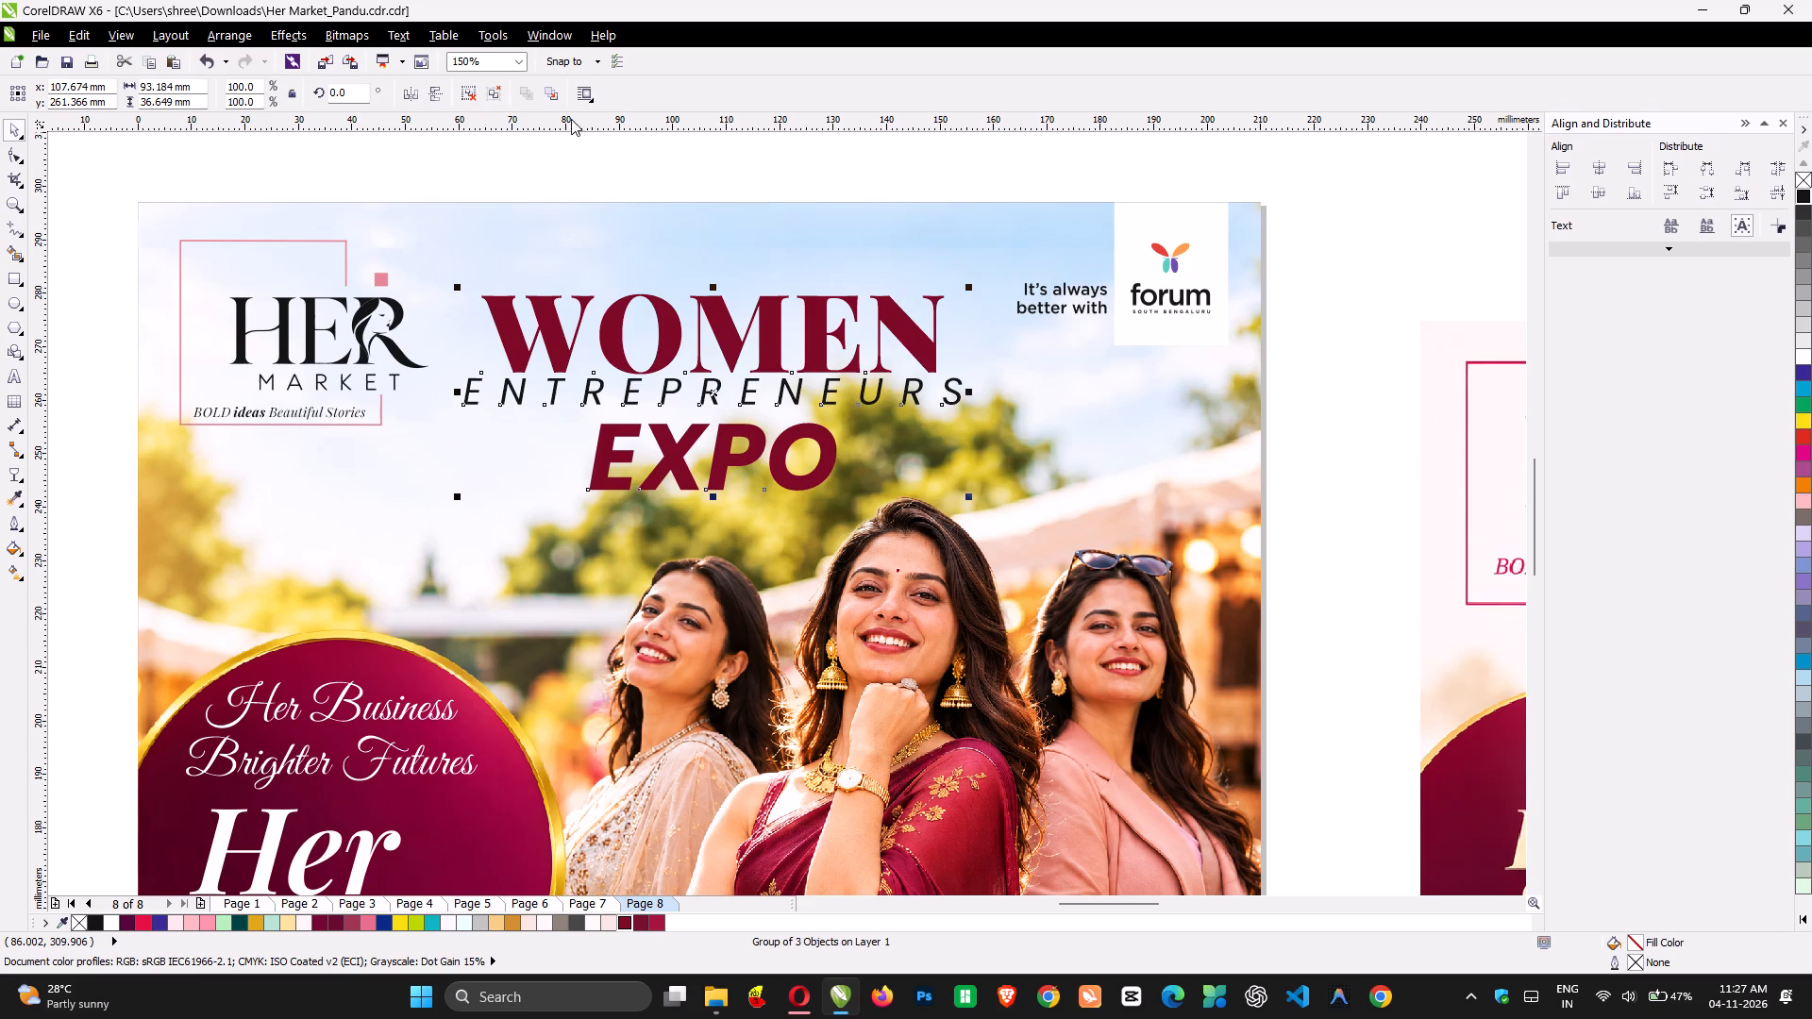
click(494, 91)
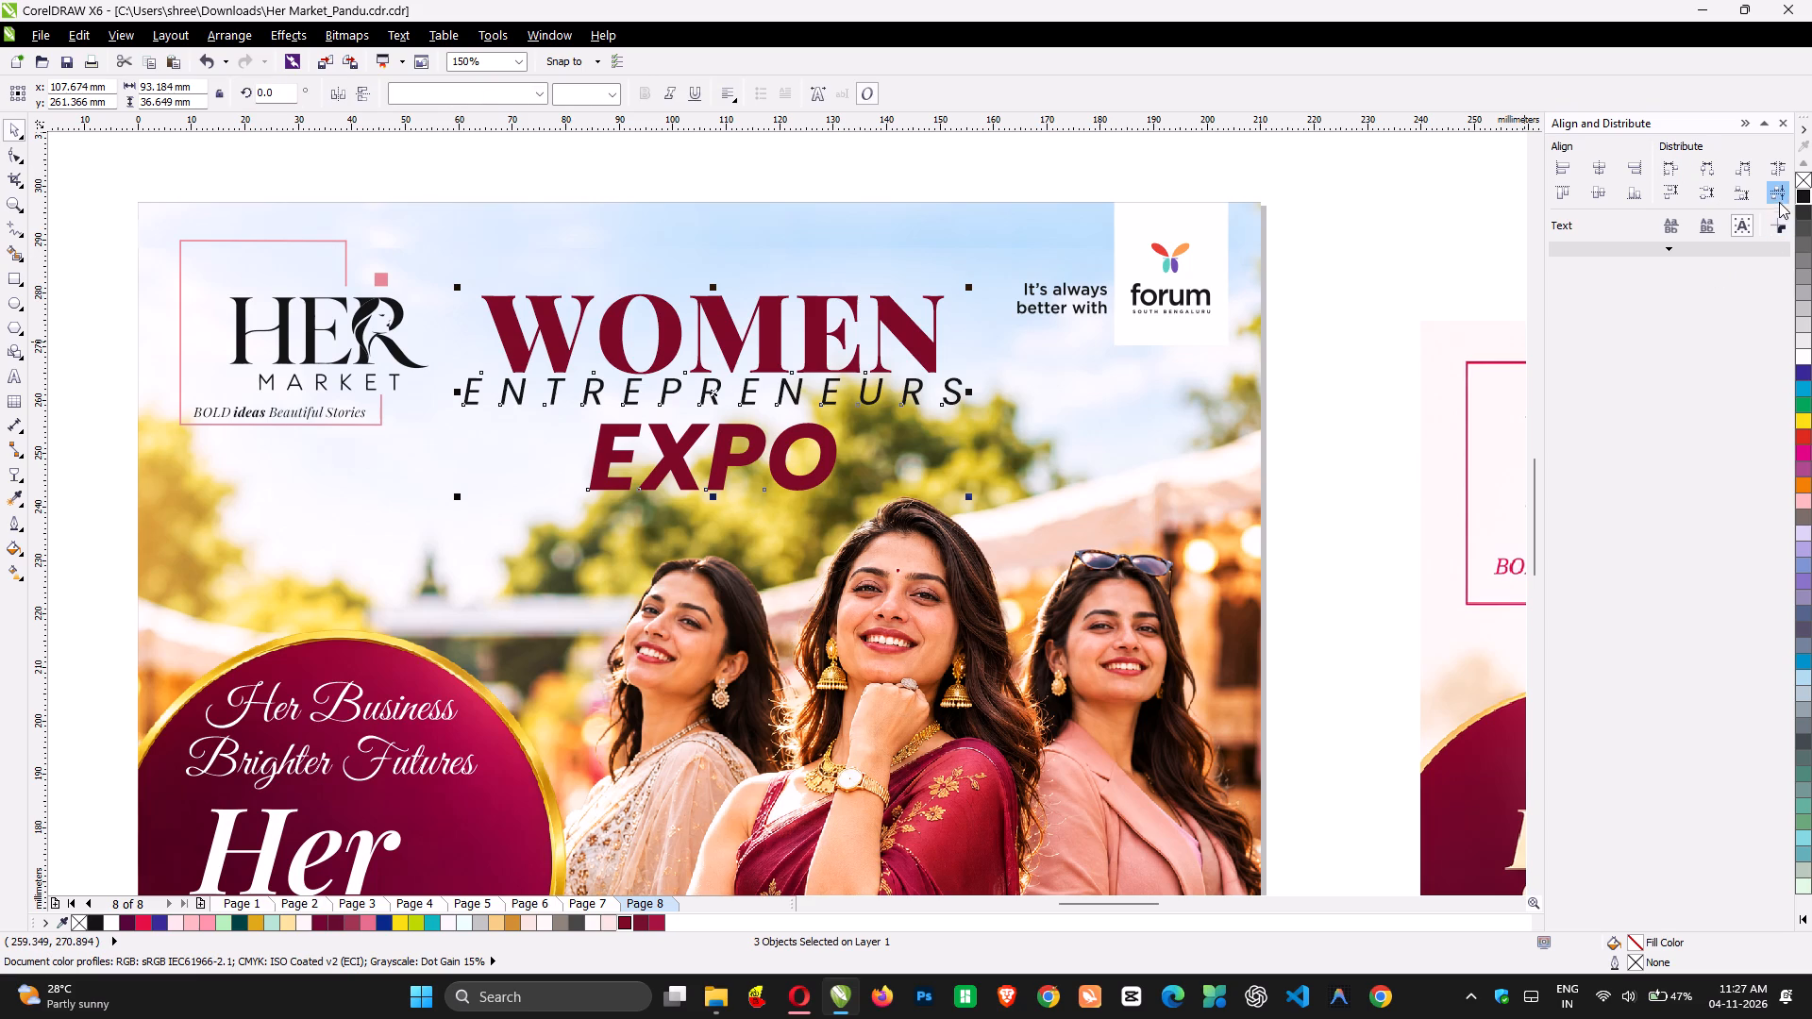
click(1781, 192)
key(ctrl+g)
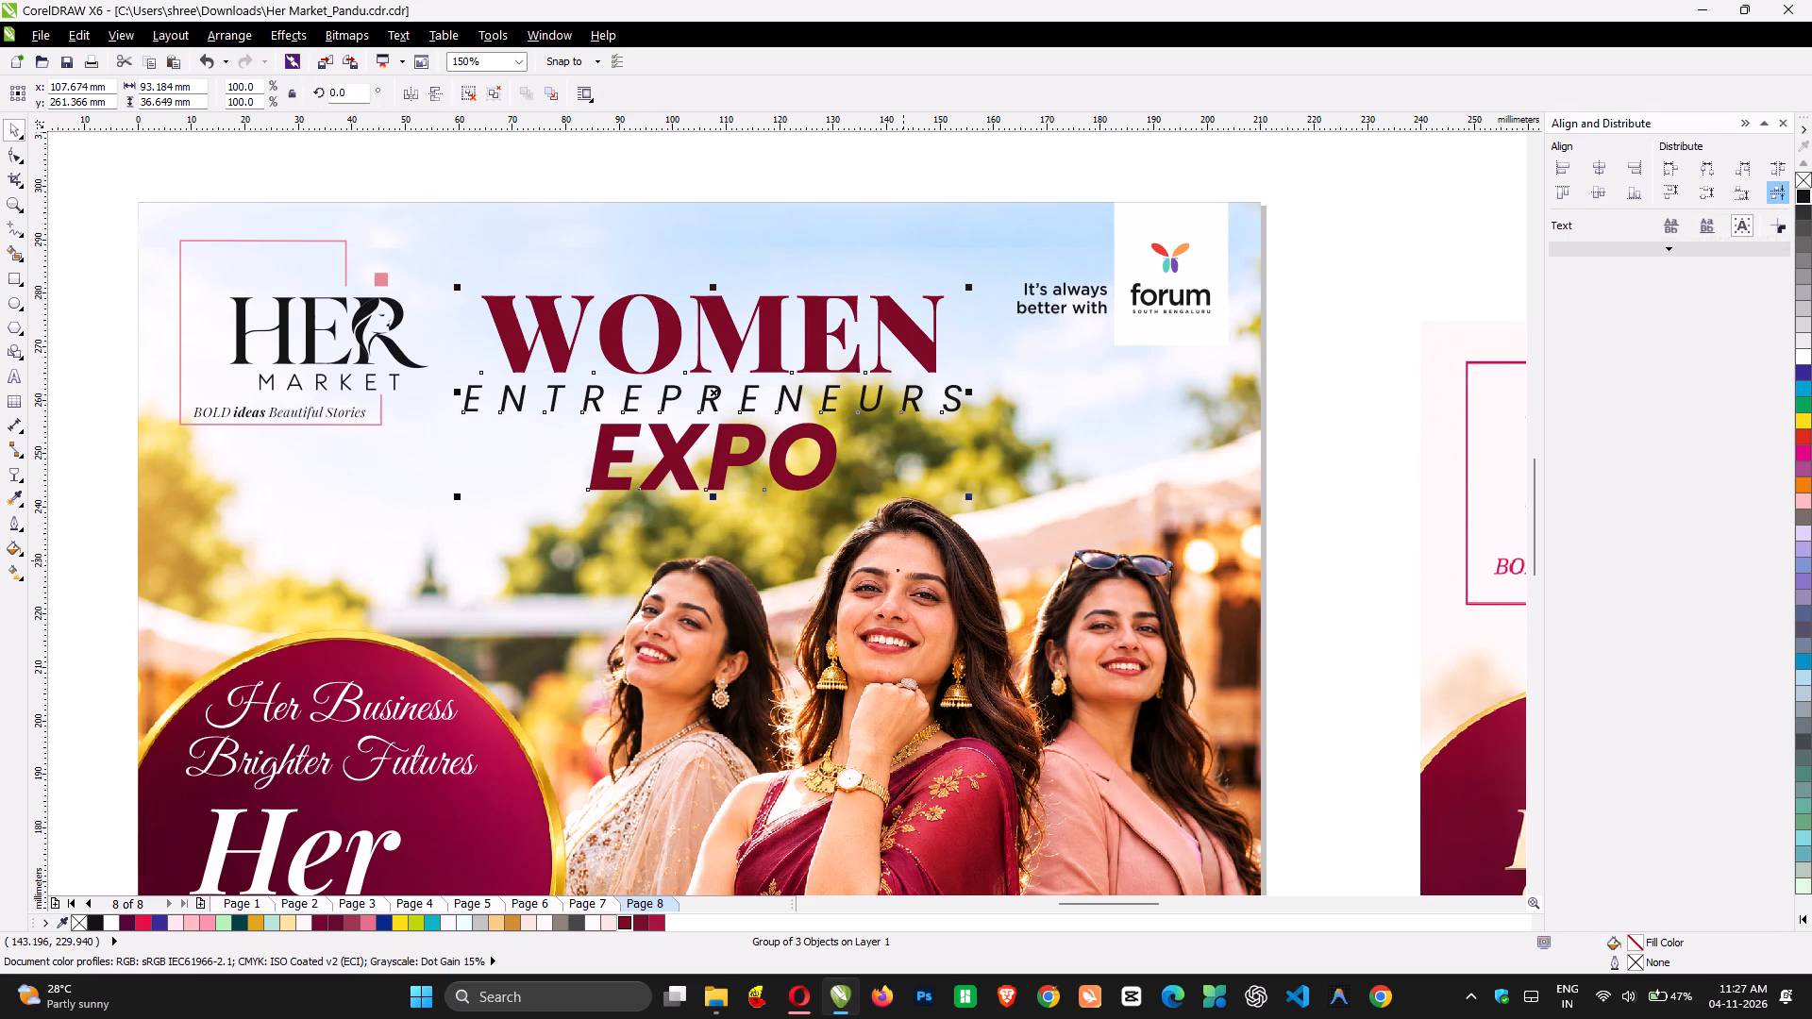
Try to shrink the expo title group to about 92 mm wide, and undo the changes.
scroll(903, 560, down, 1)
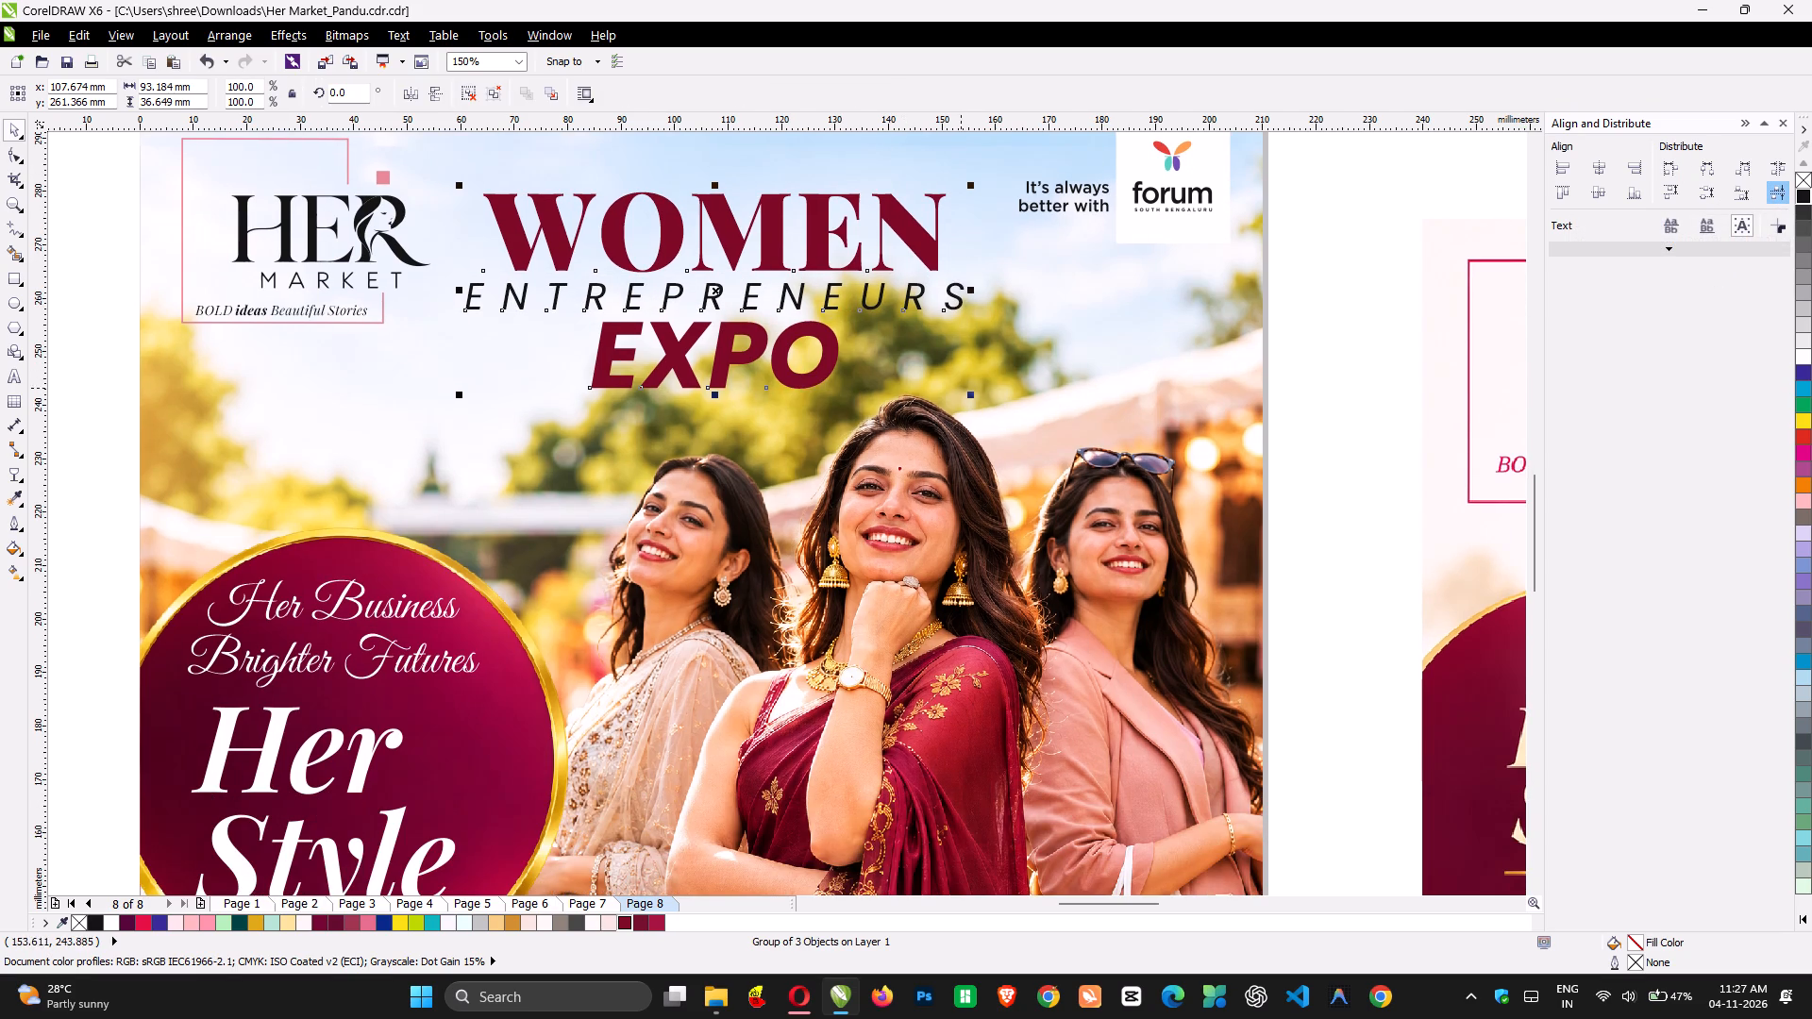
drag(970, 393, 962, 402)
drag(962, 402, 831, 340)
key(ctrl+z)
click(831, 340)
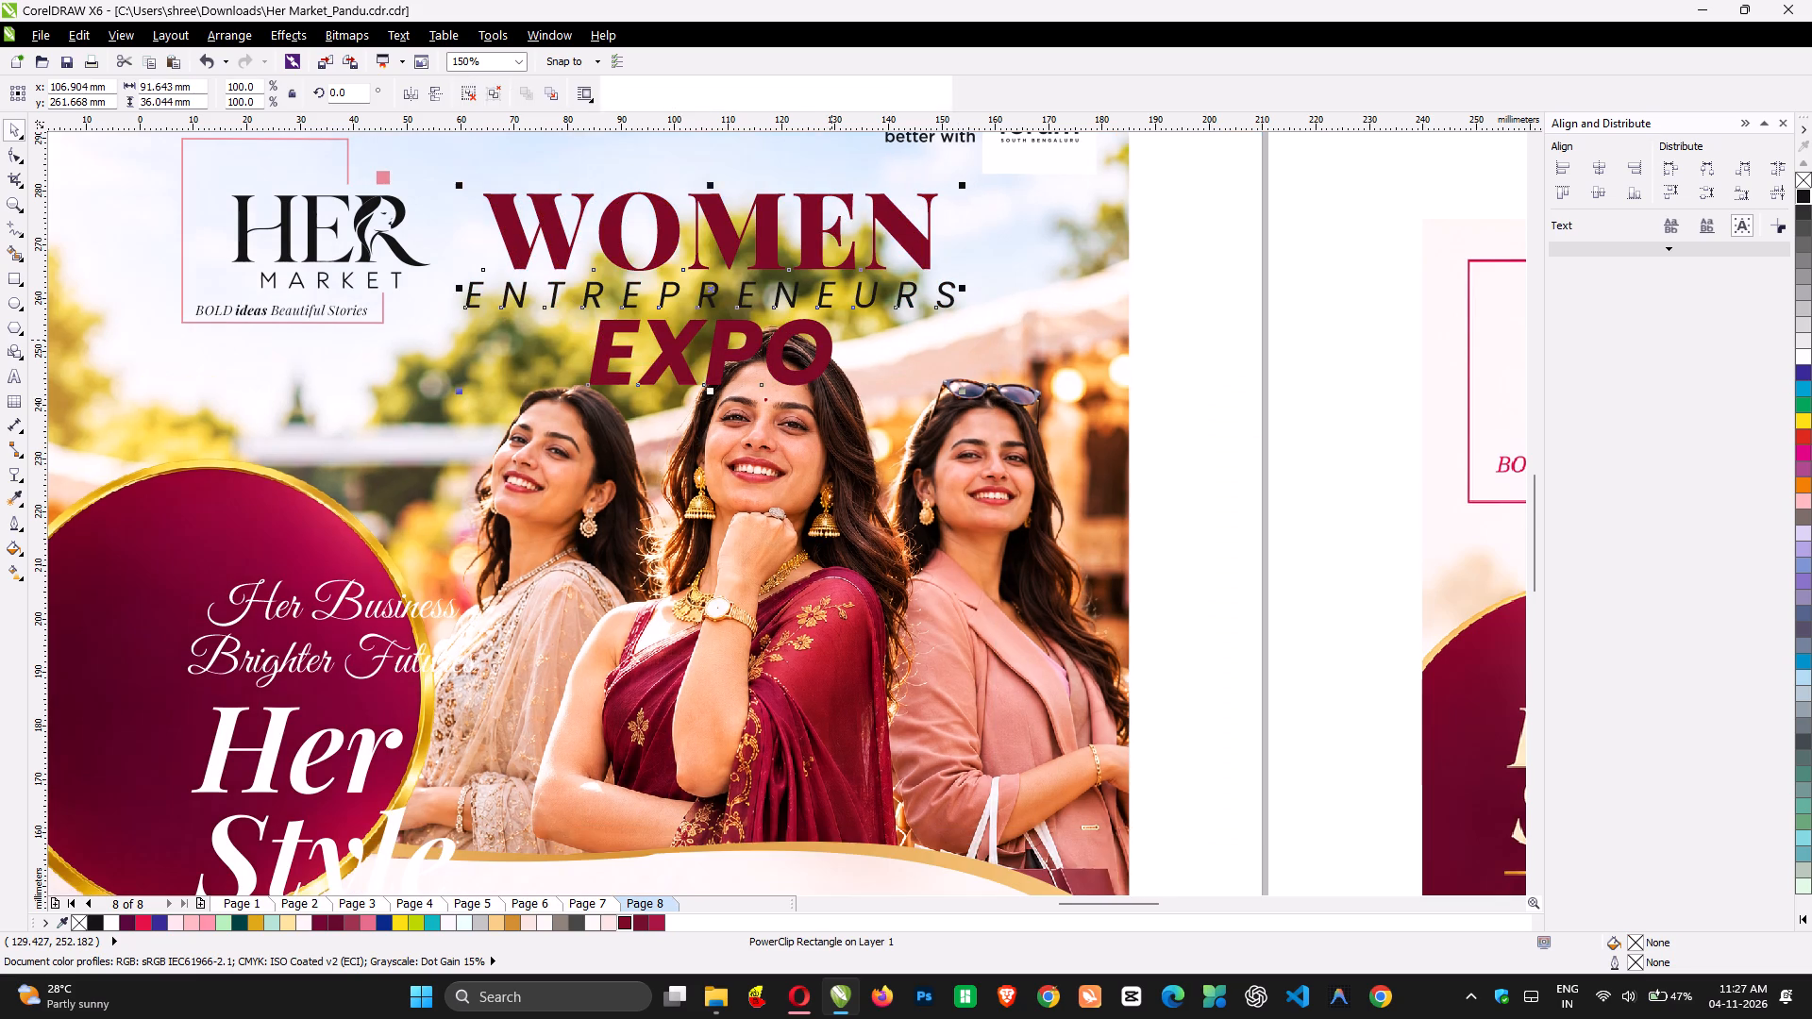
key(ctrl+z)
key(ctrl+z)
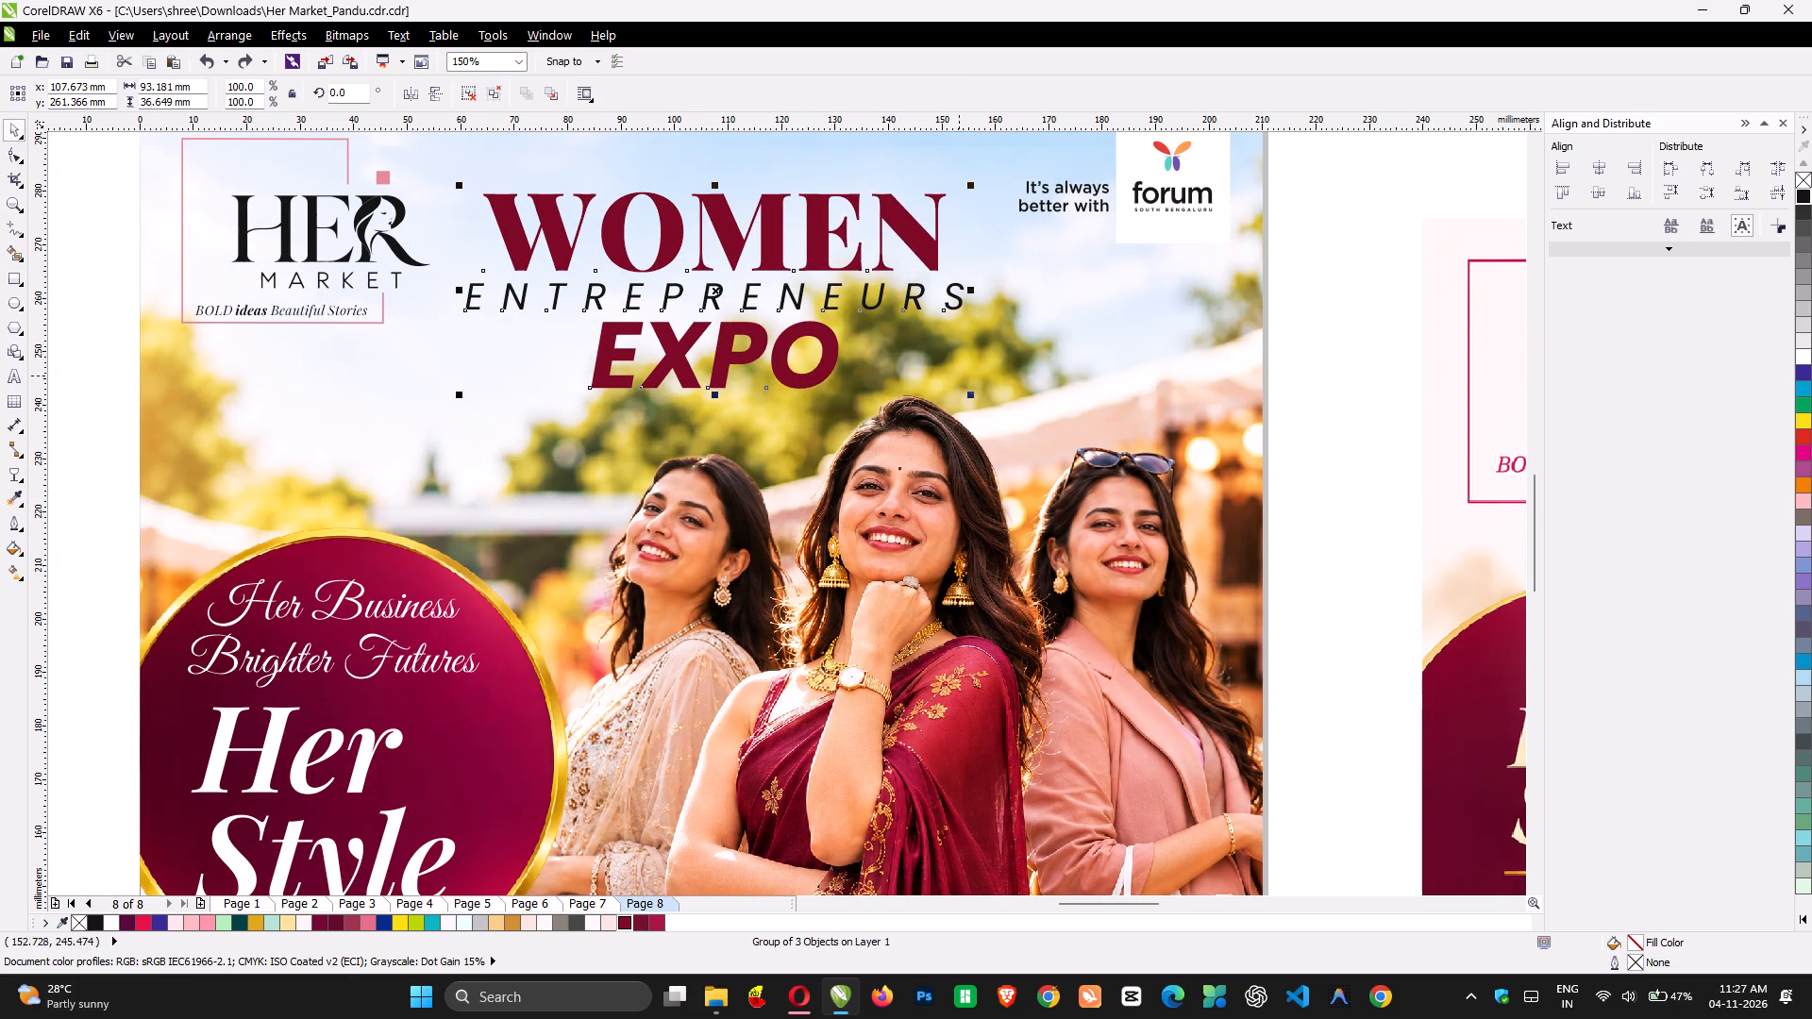
Shrink the expo title group proportionally about its centre to about 91 mm wide.
click(973, 393)
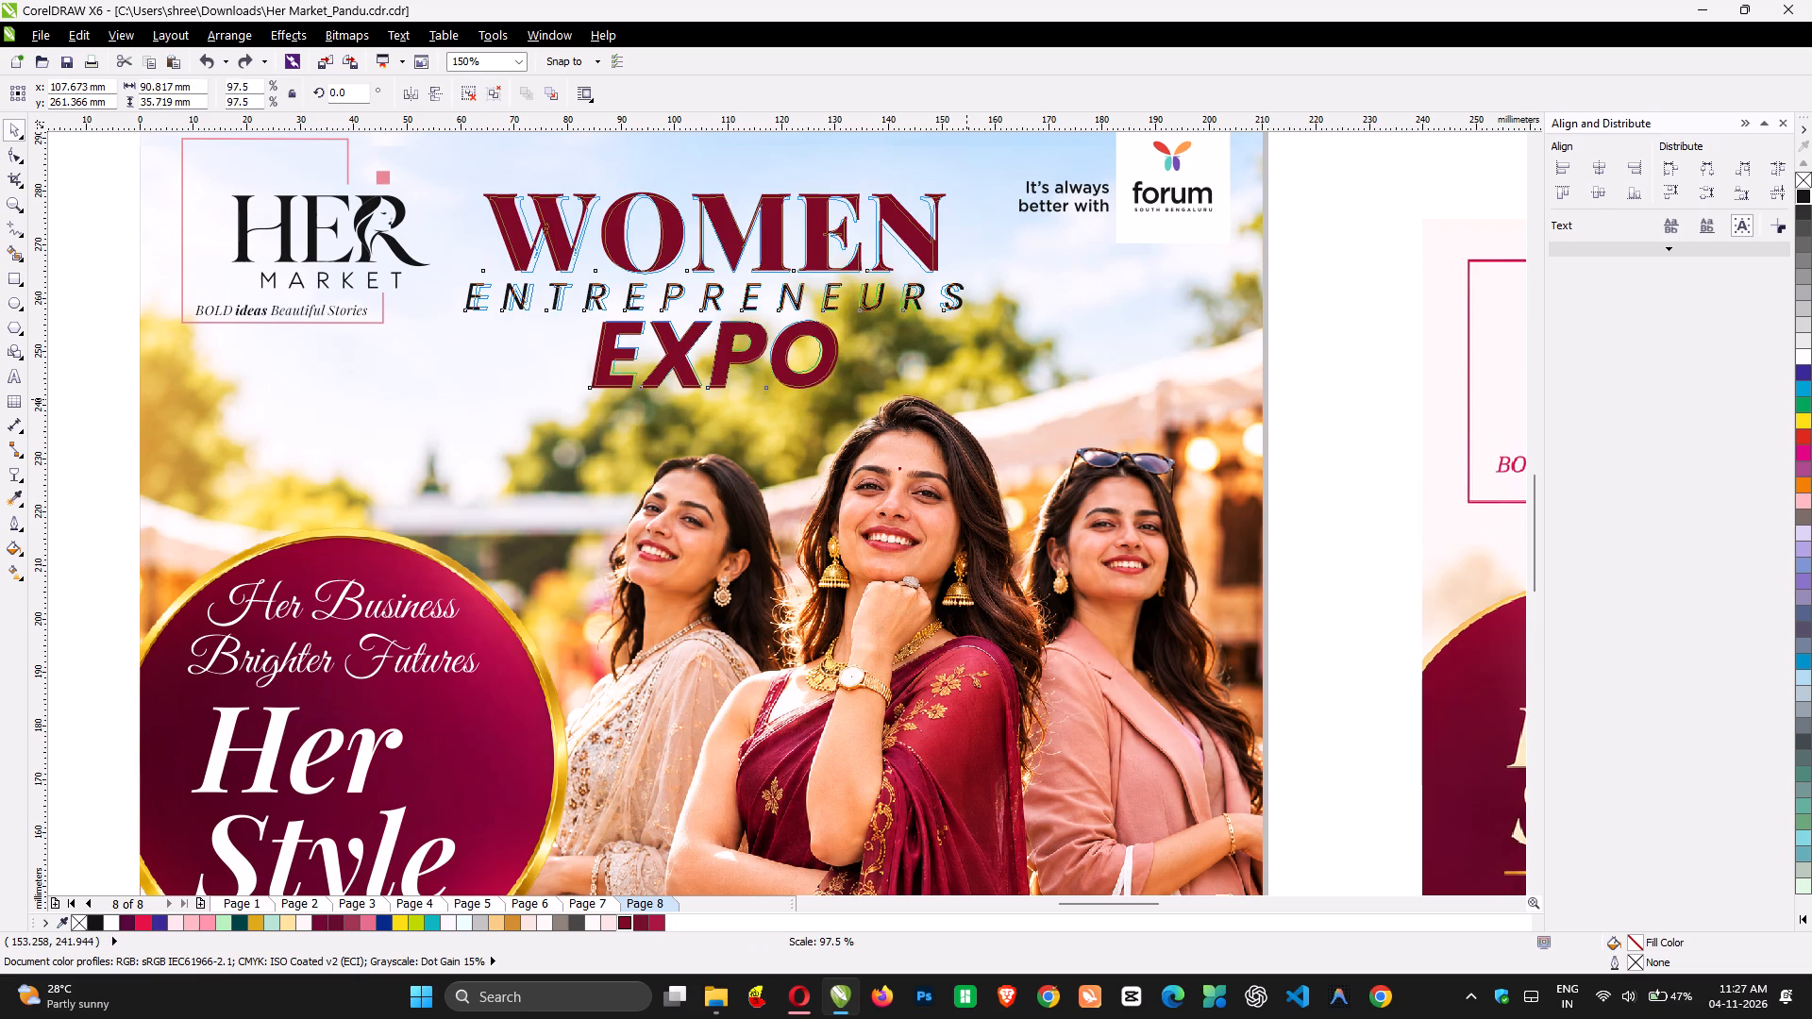
click(1337, 415)
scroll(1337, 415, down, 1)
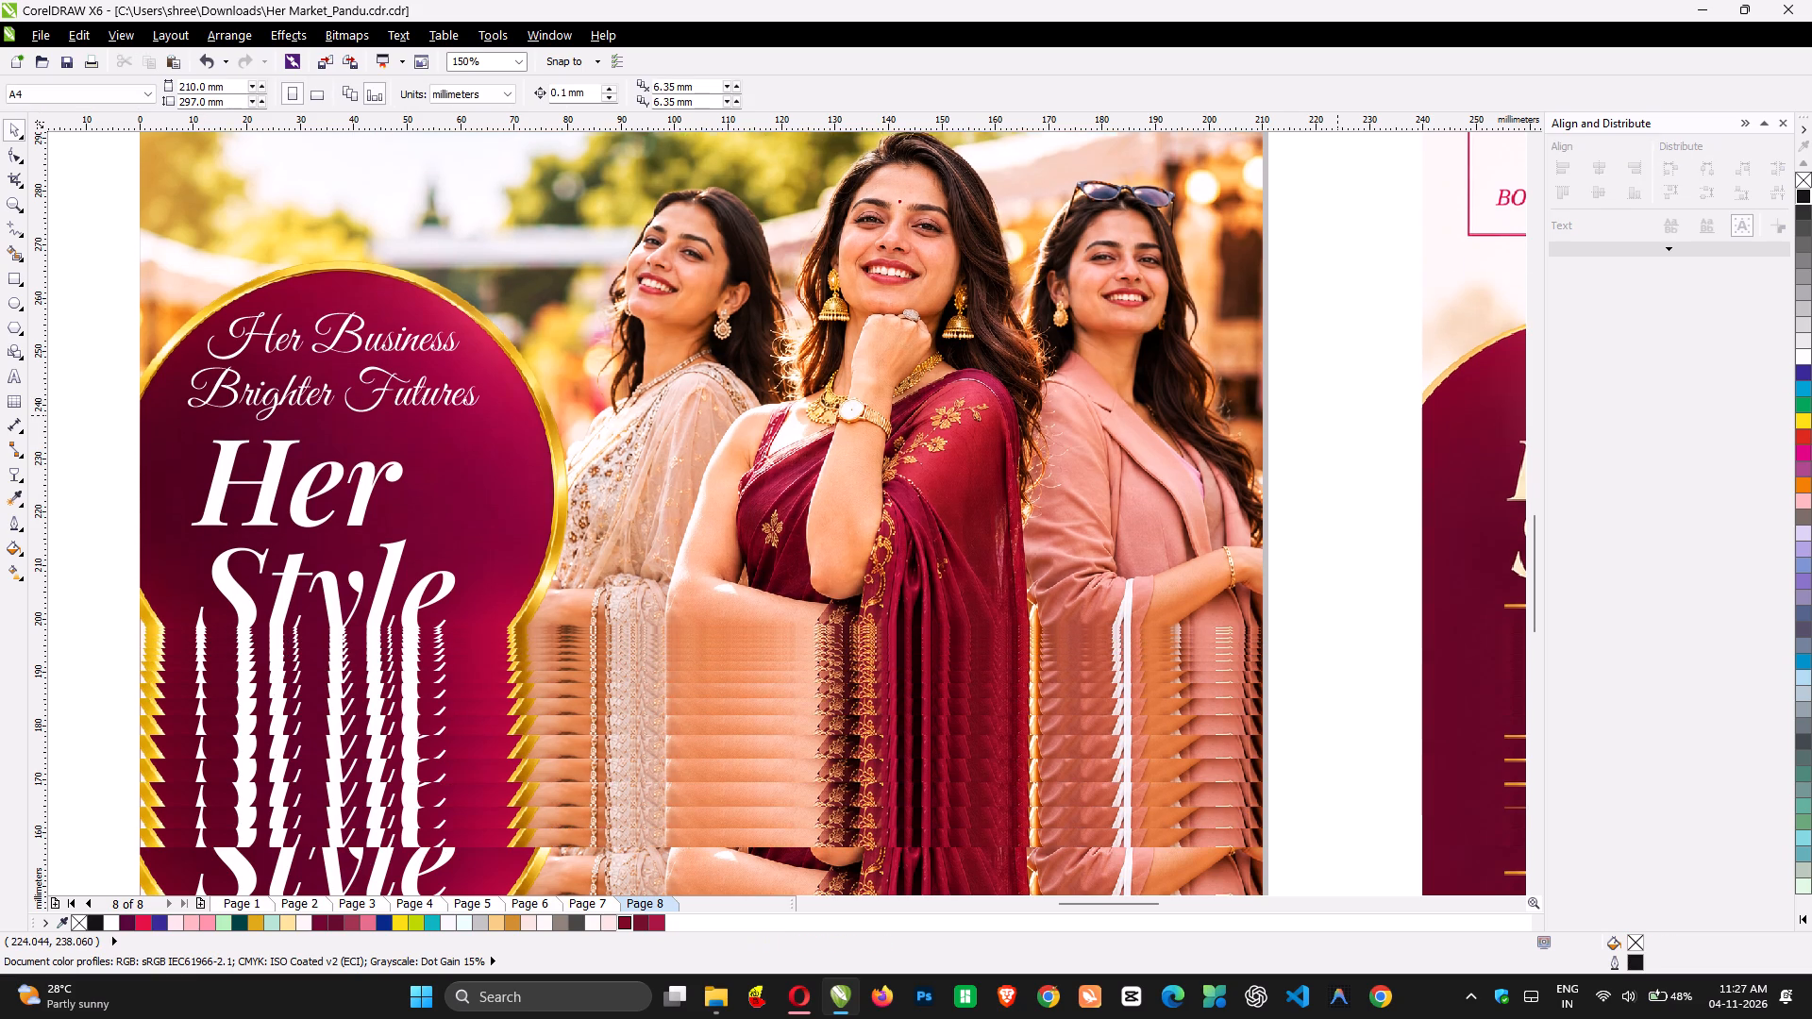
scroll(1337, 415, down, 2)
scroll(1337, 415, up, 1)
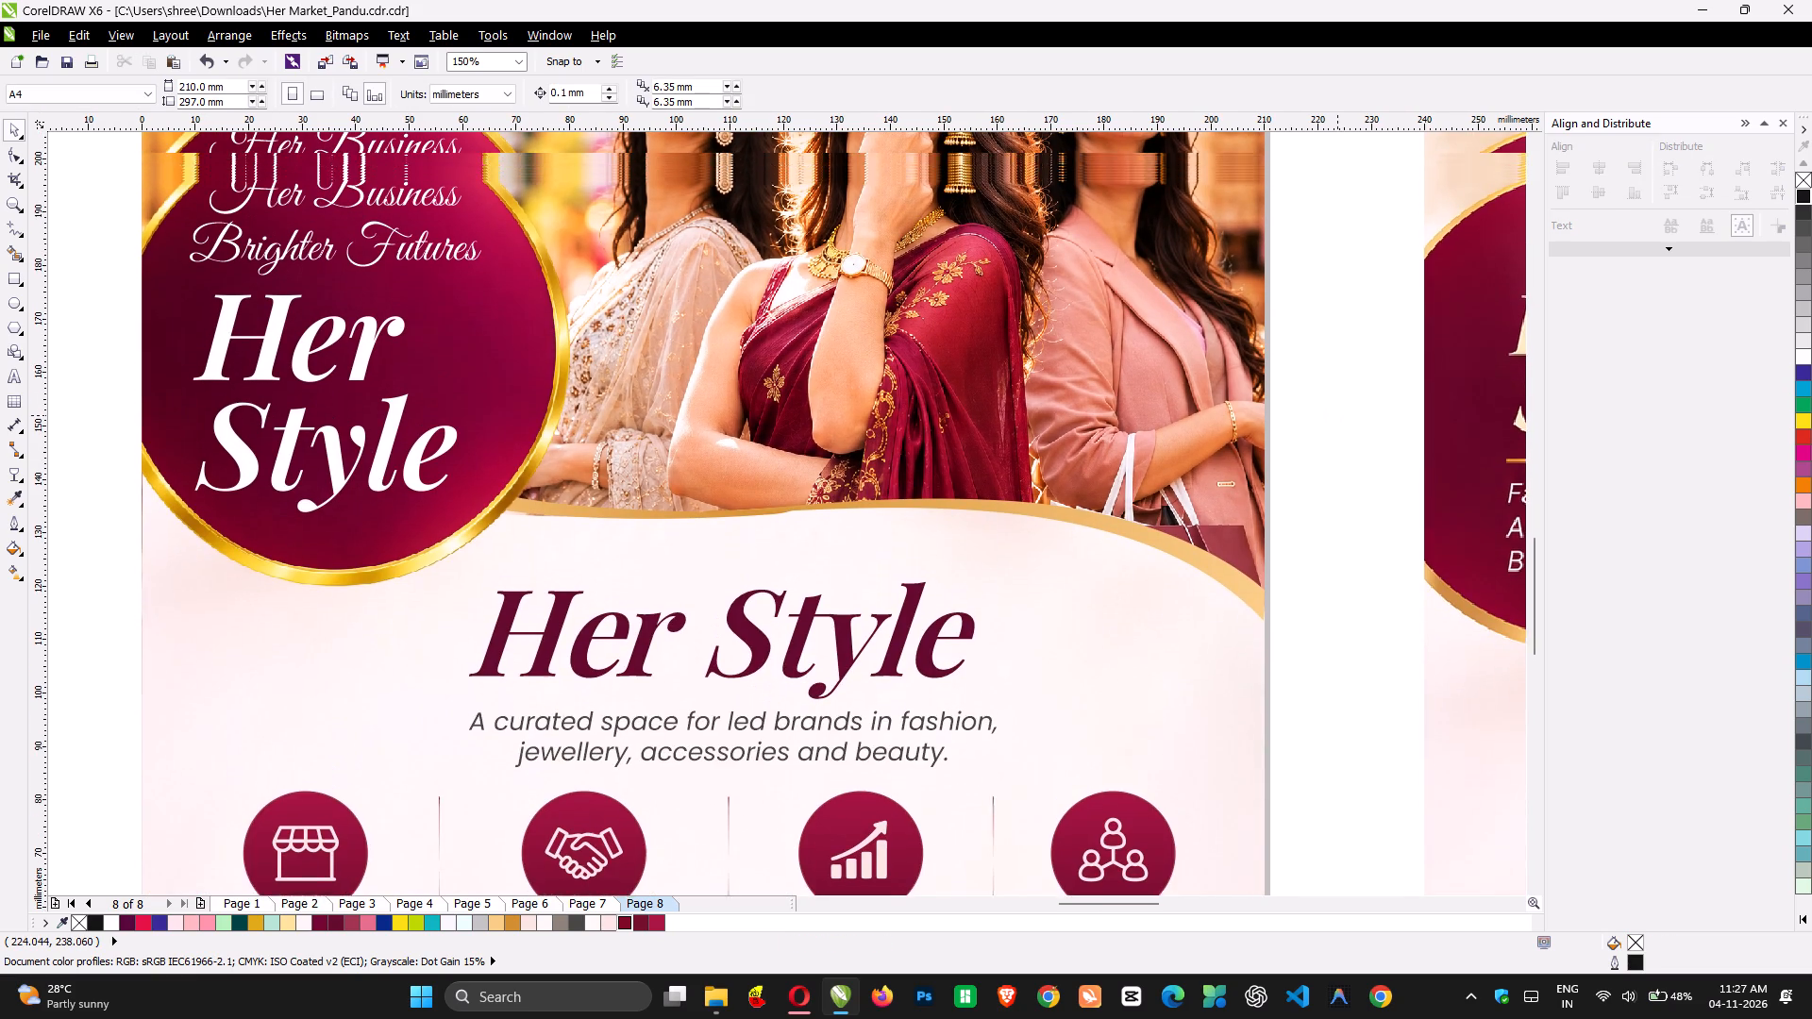
Delete the white Her Style lettering from inside the maroon circle on page 8.
scroll(1337, 415, up, 2)
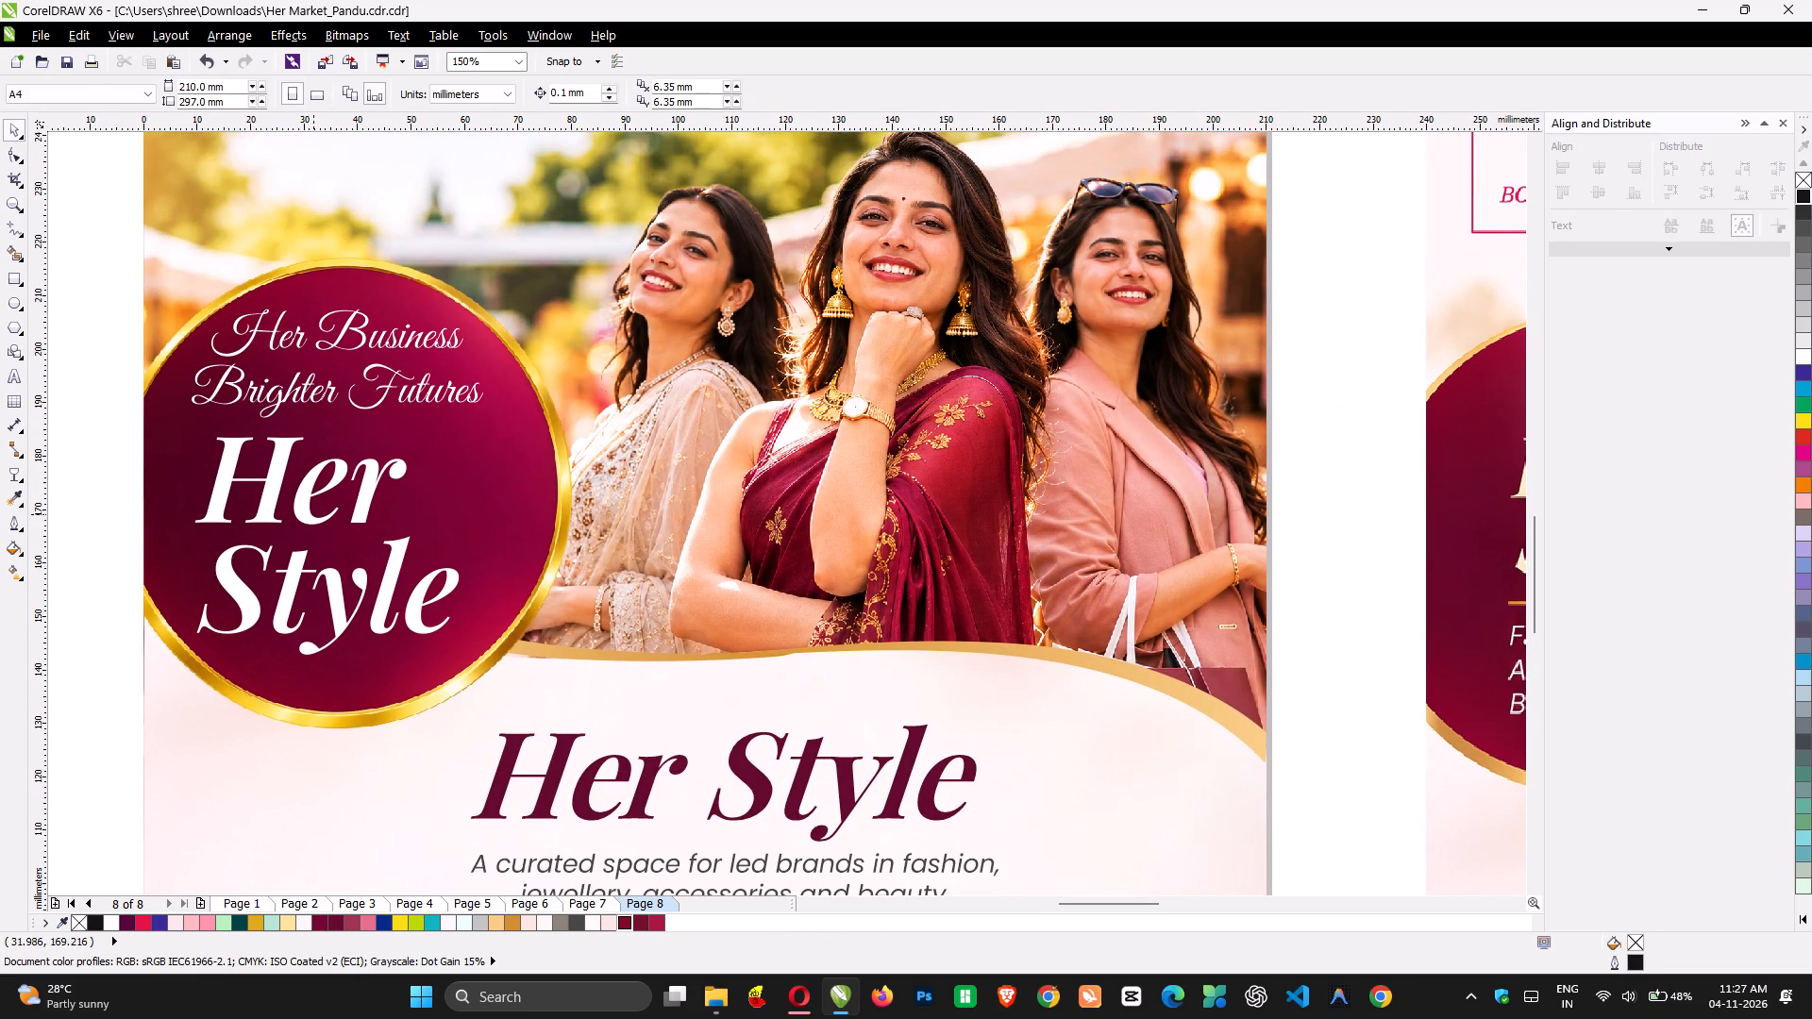
click(310, 519)
ctrl+click(310, 519)
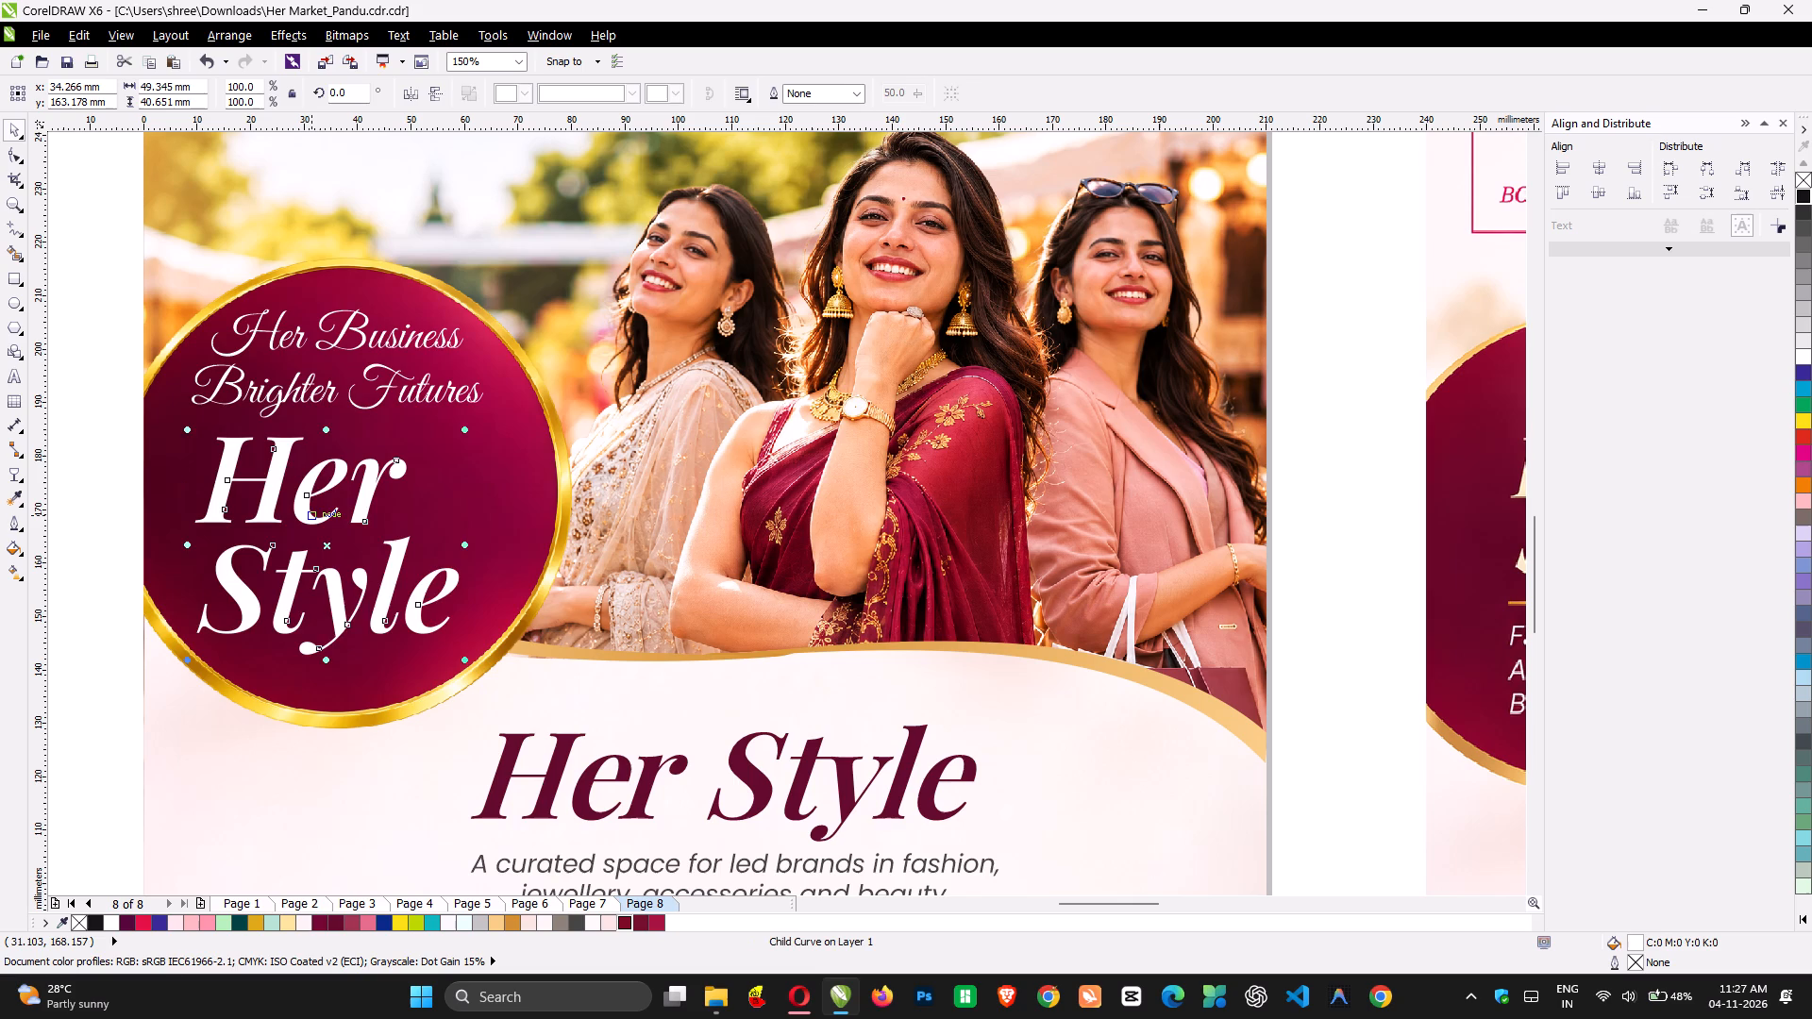
key(Delete)
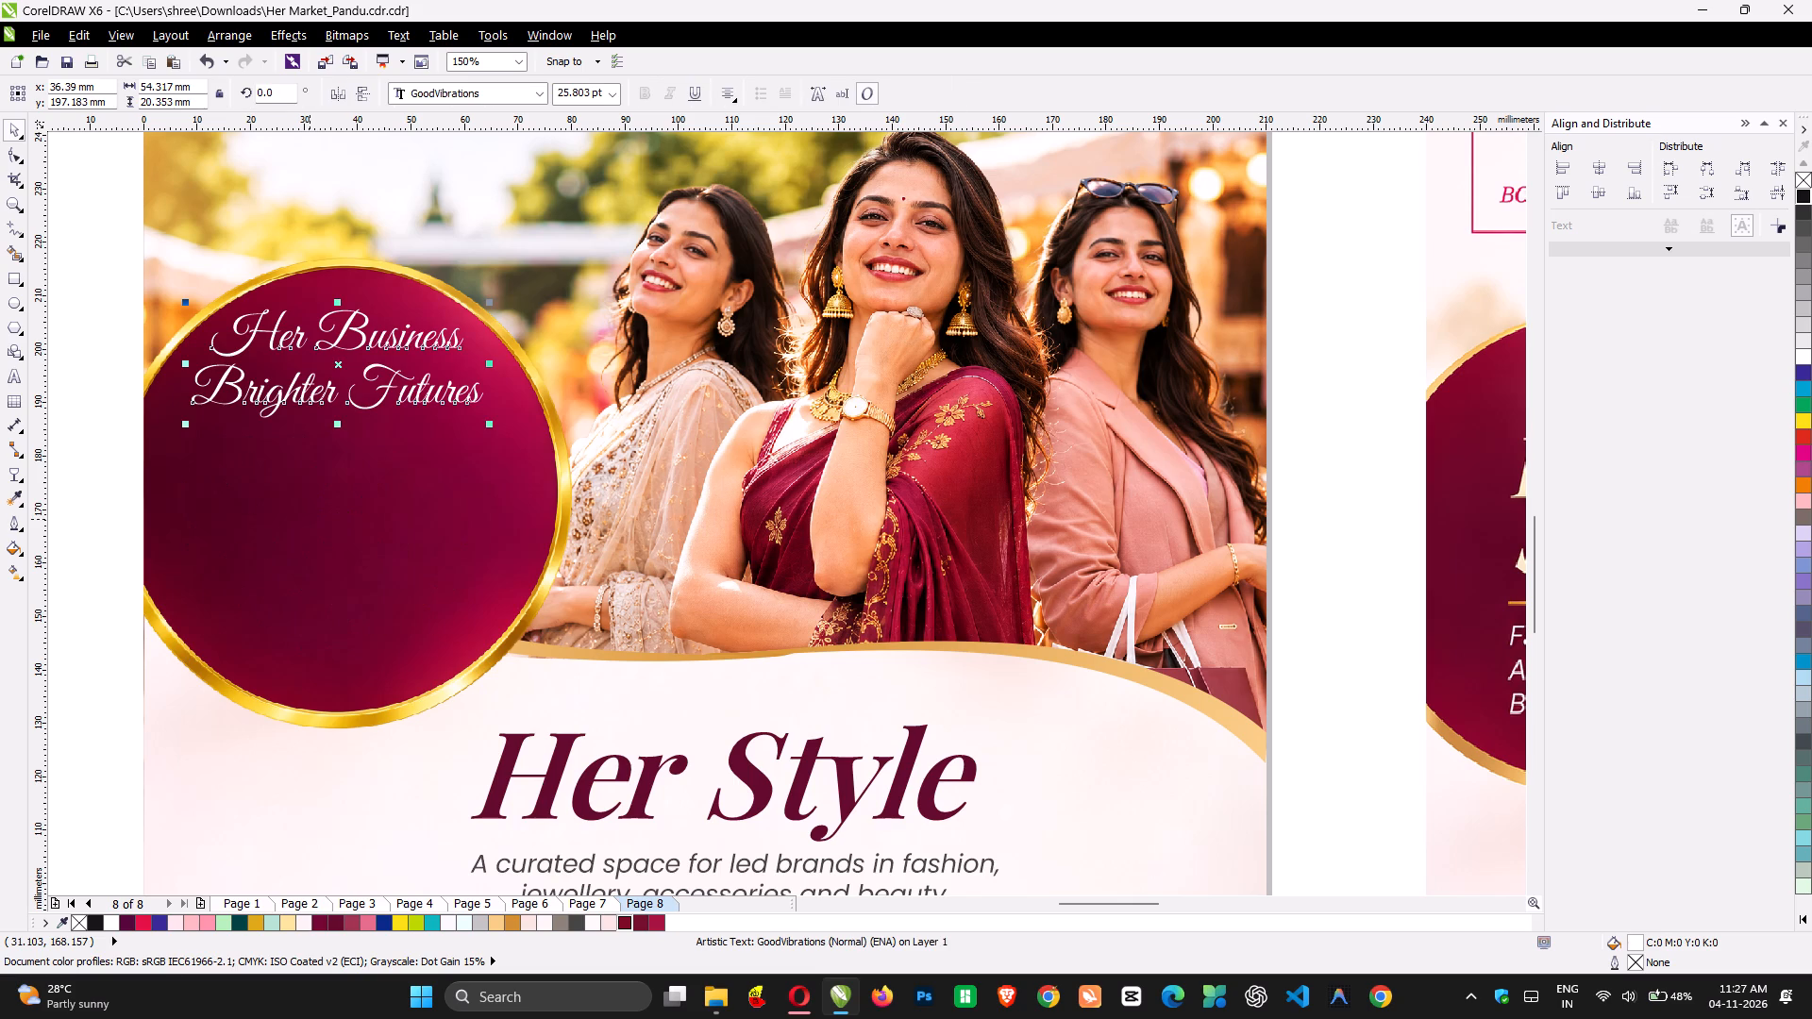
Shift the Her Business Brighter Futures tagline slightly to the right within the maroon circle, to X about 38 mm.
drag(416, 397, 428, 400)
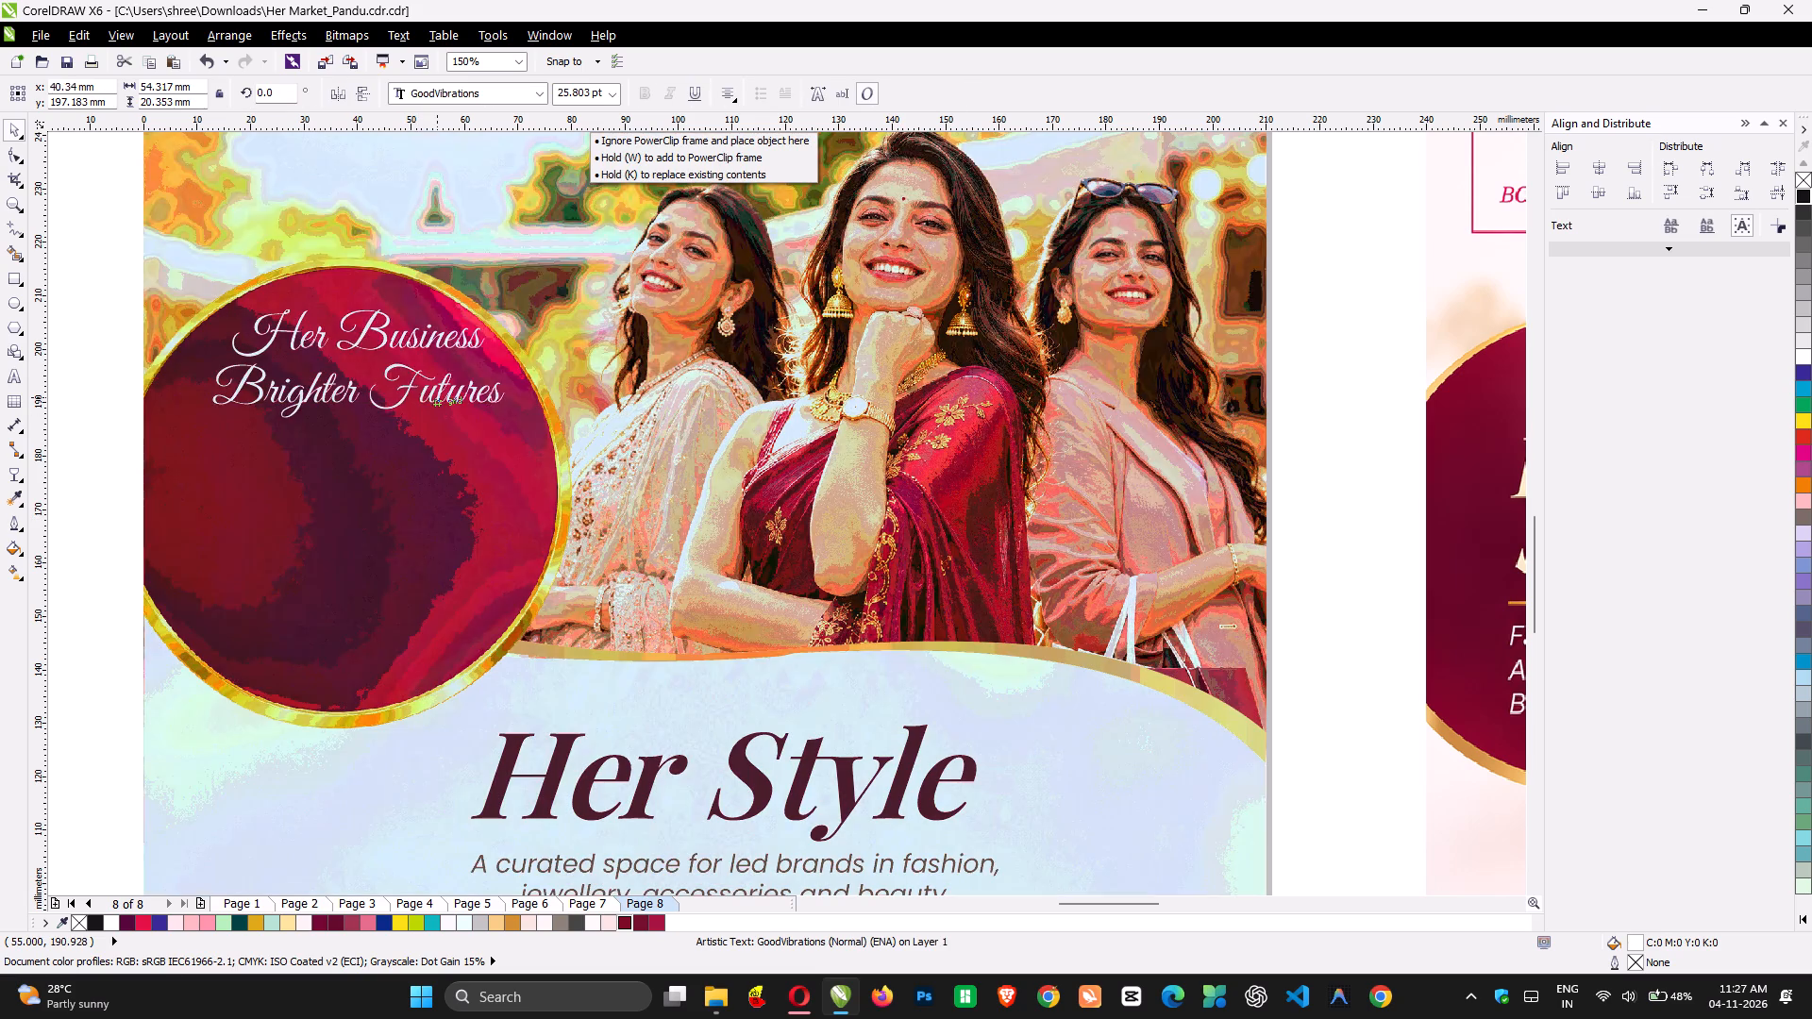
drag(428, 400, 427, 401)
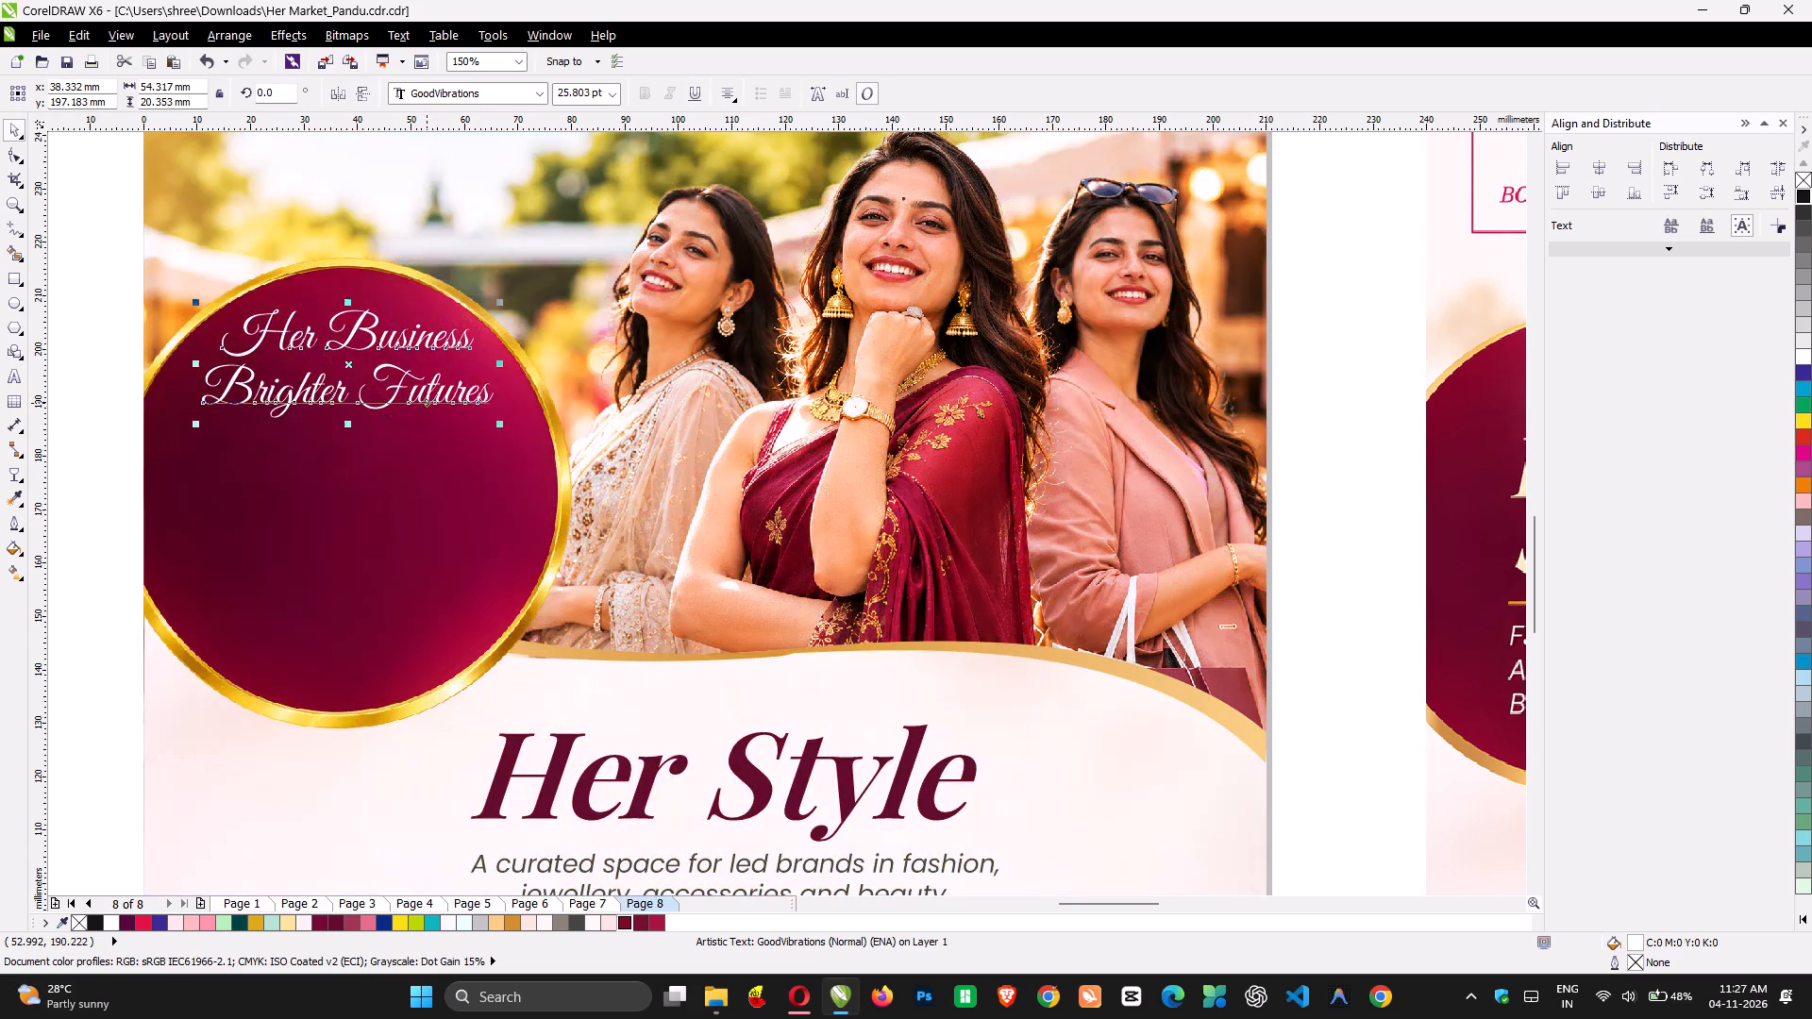
Copy the white date text group from the maroon banner on page 3, keeping the original in place.
key(Page_Up)
key(Page_Up)
key(Page_Up)
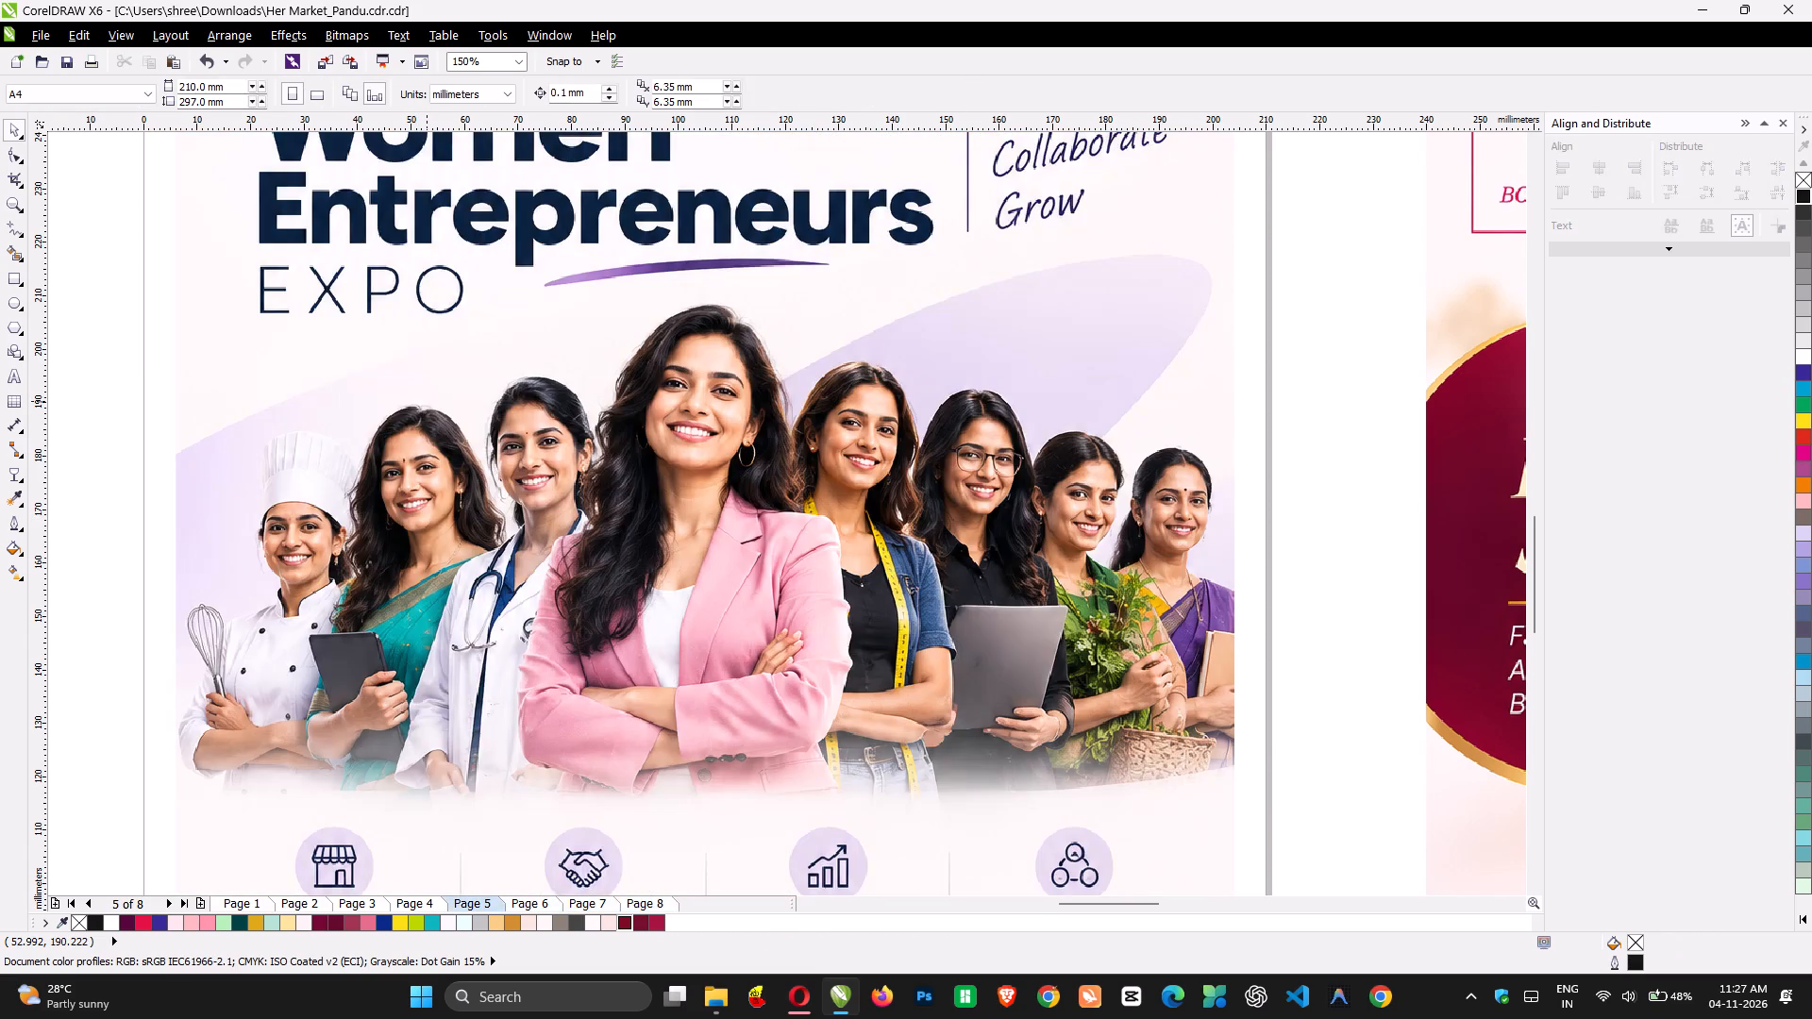
key(Page_Up)
key(Page_Up)
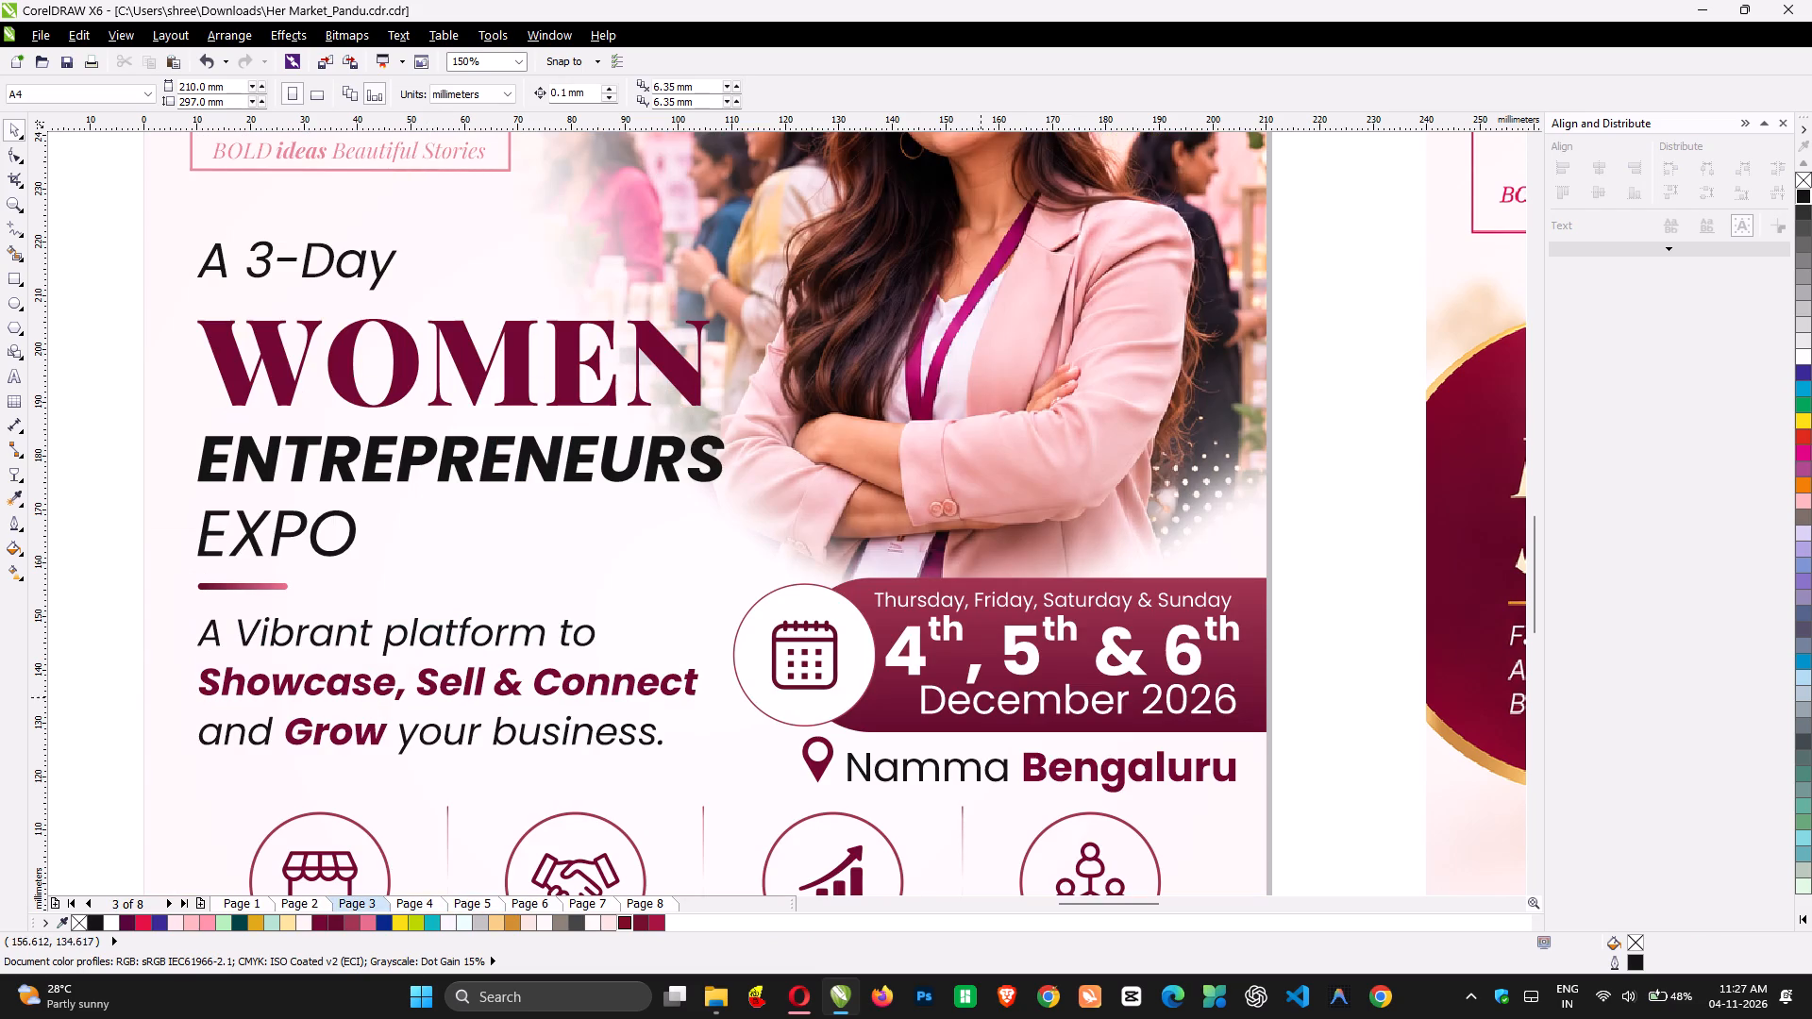
click(904, 653)
alt+click(895, 661)
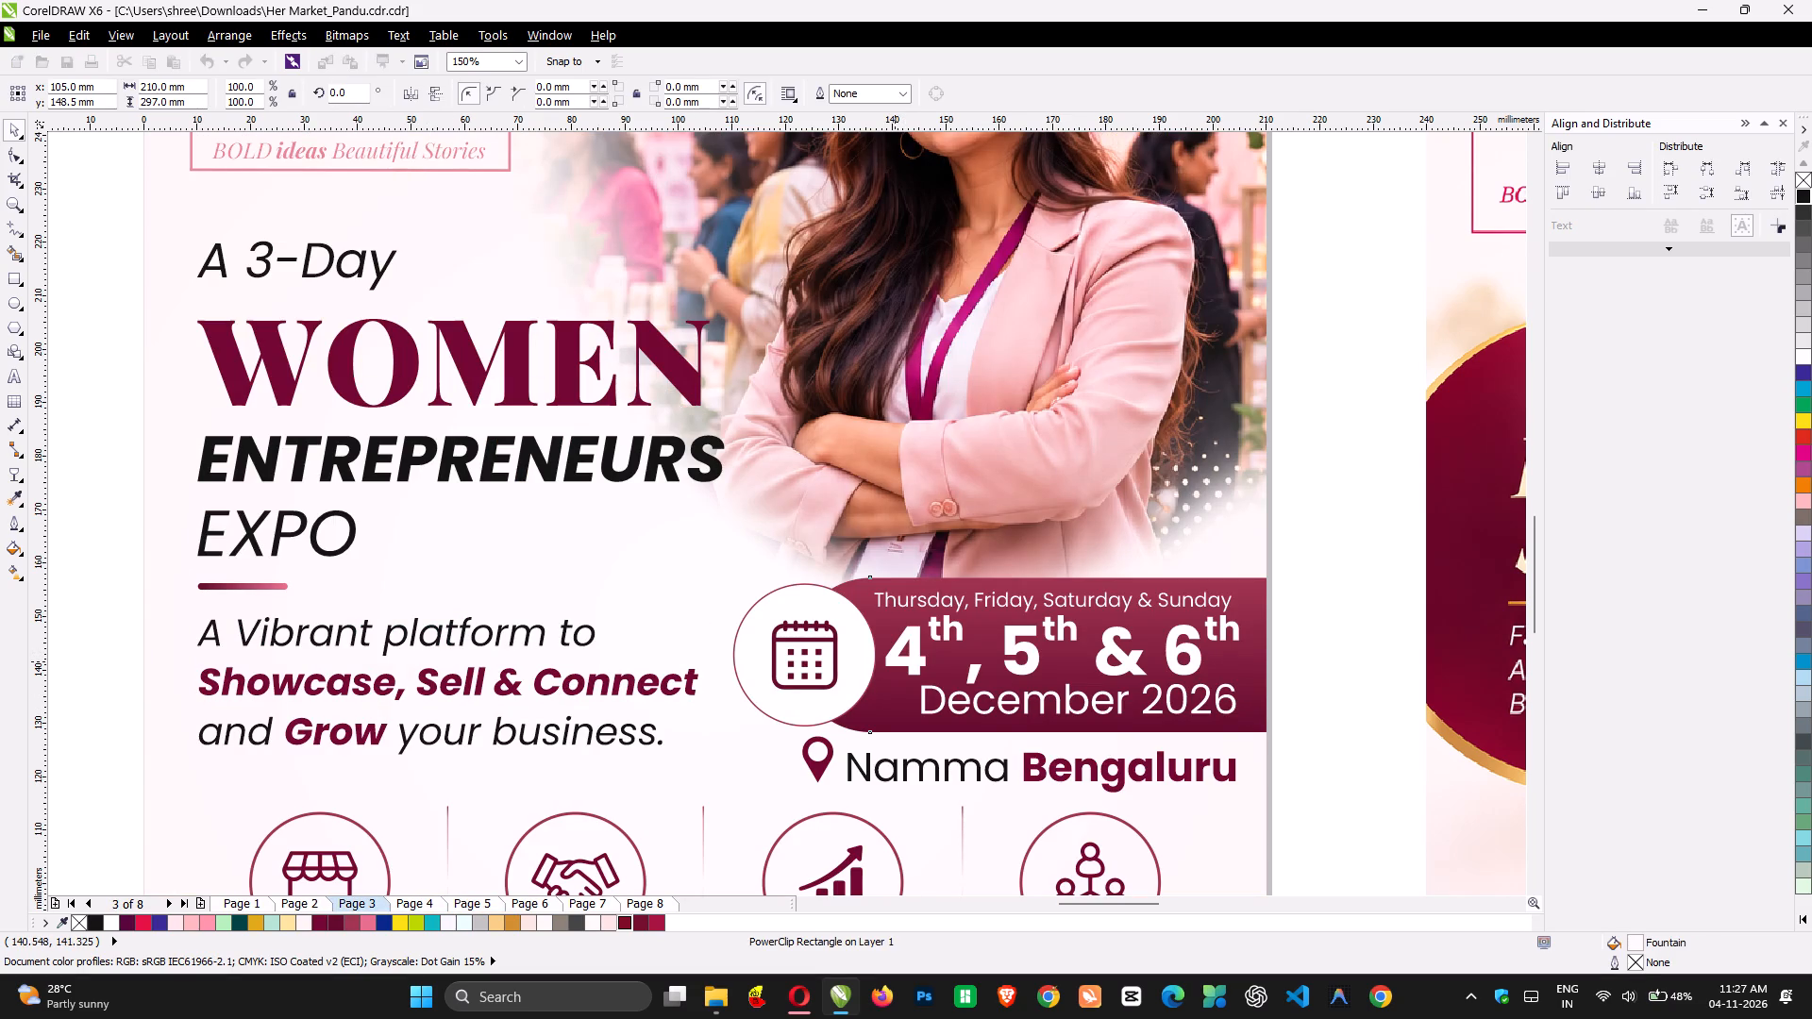
drag(895, 661, 756, 620)
key(ctrl+z)
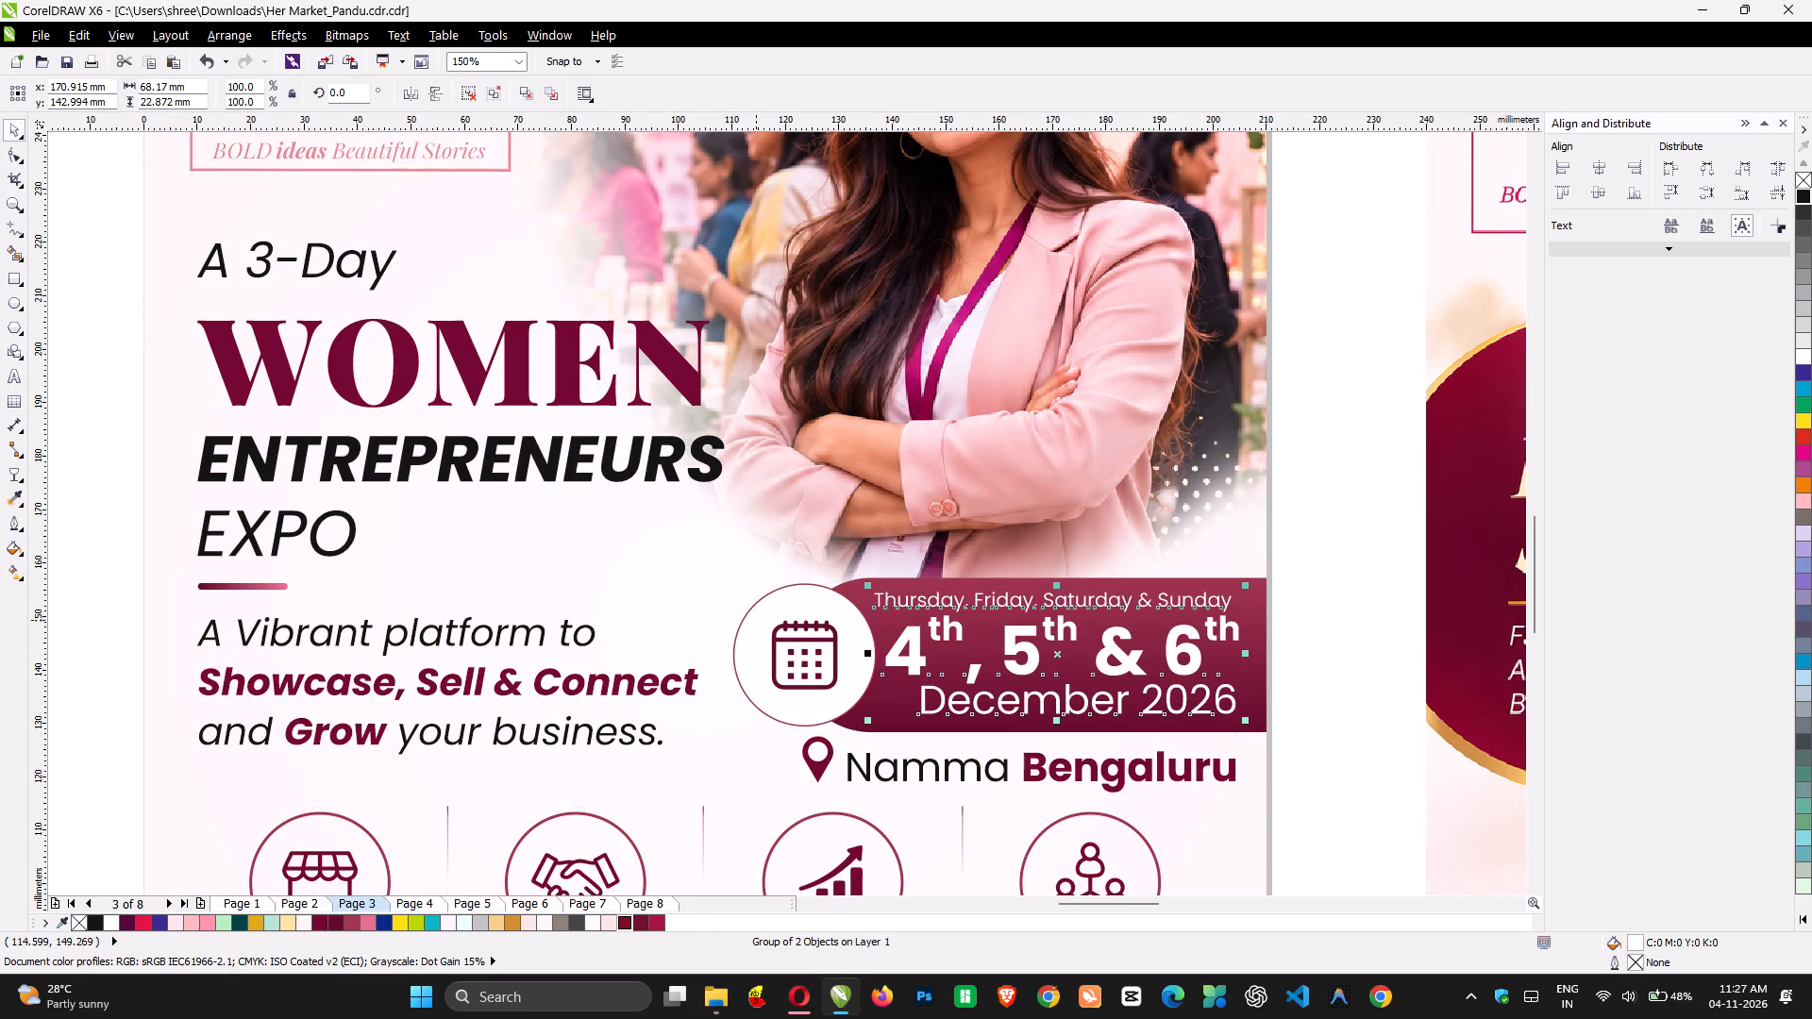
key(ctrl+c)
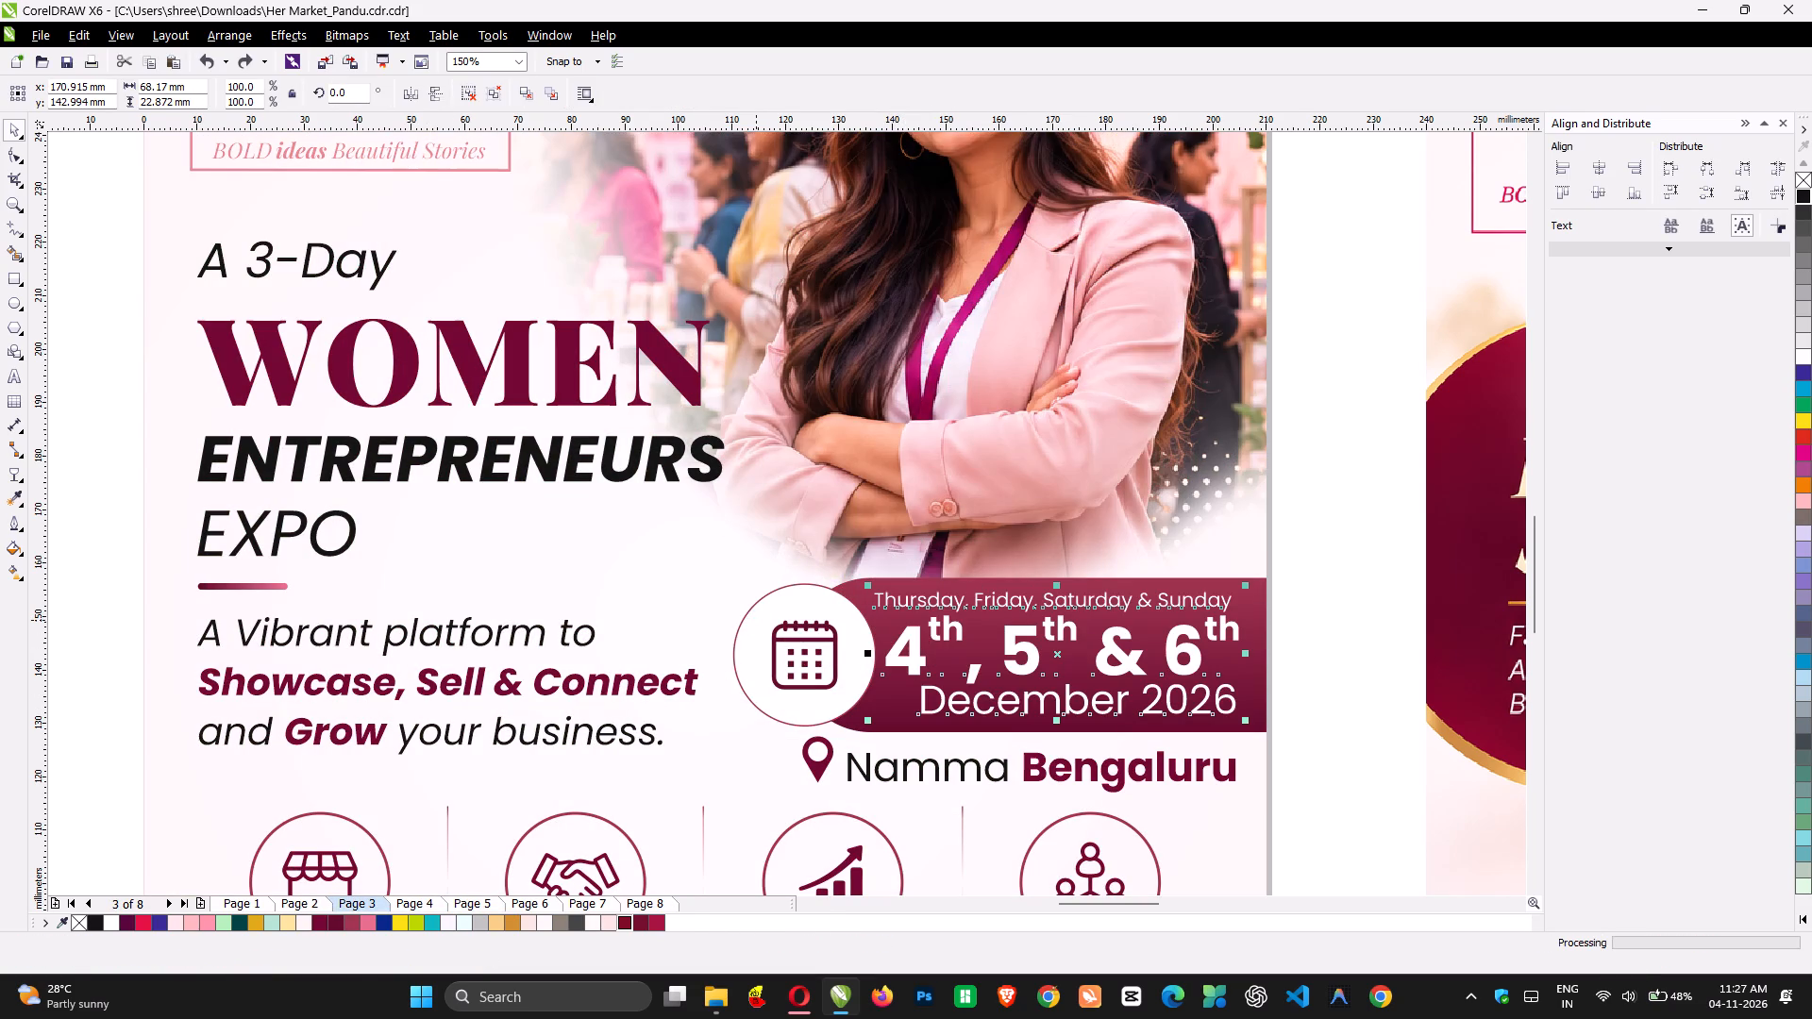
Paste the date text group onto page 8 and position it inside the maroon circle, below the tagline.
key(Page_Down)
key(Page_Down)
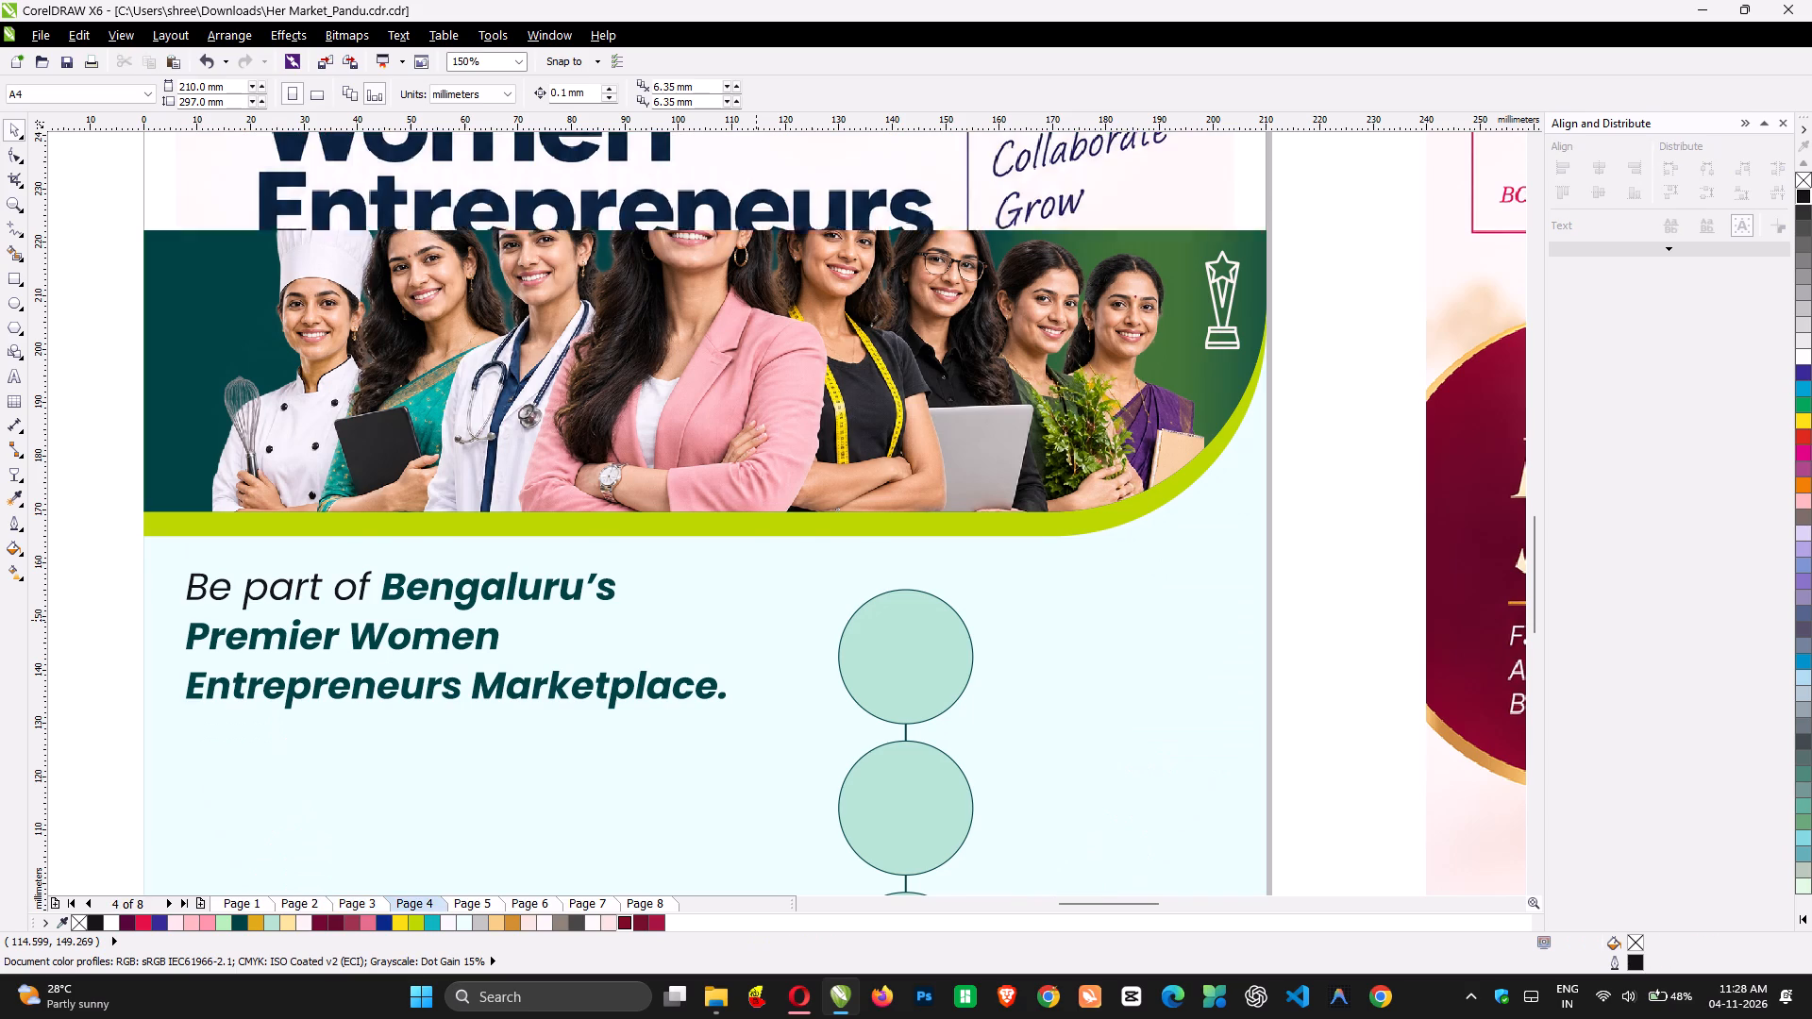
key(Page_Down)
key(Page_Down)
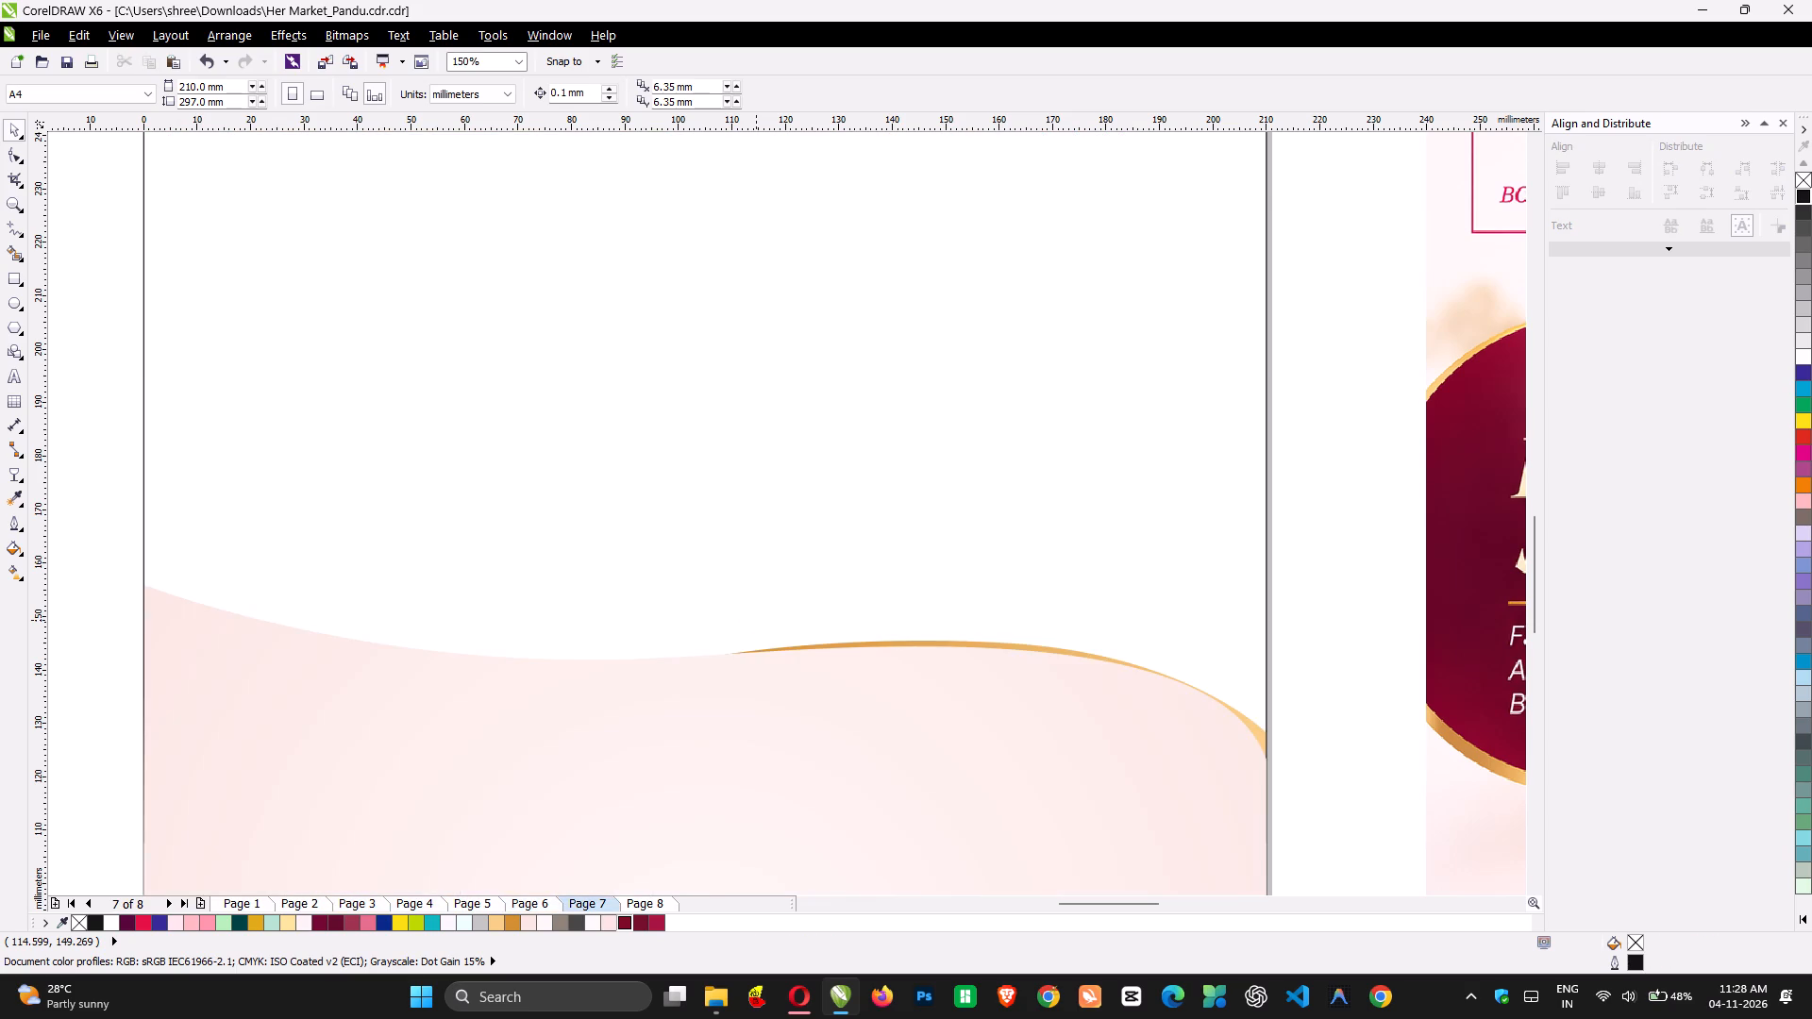
key(Page_Down)
key(ctrl+v)
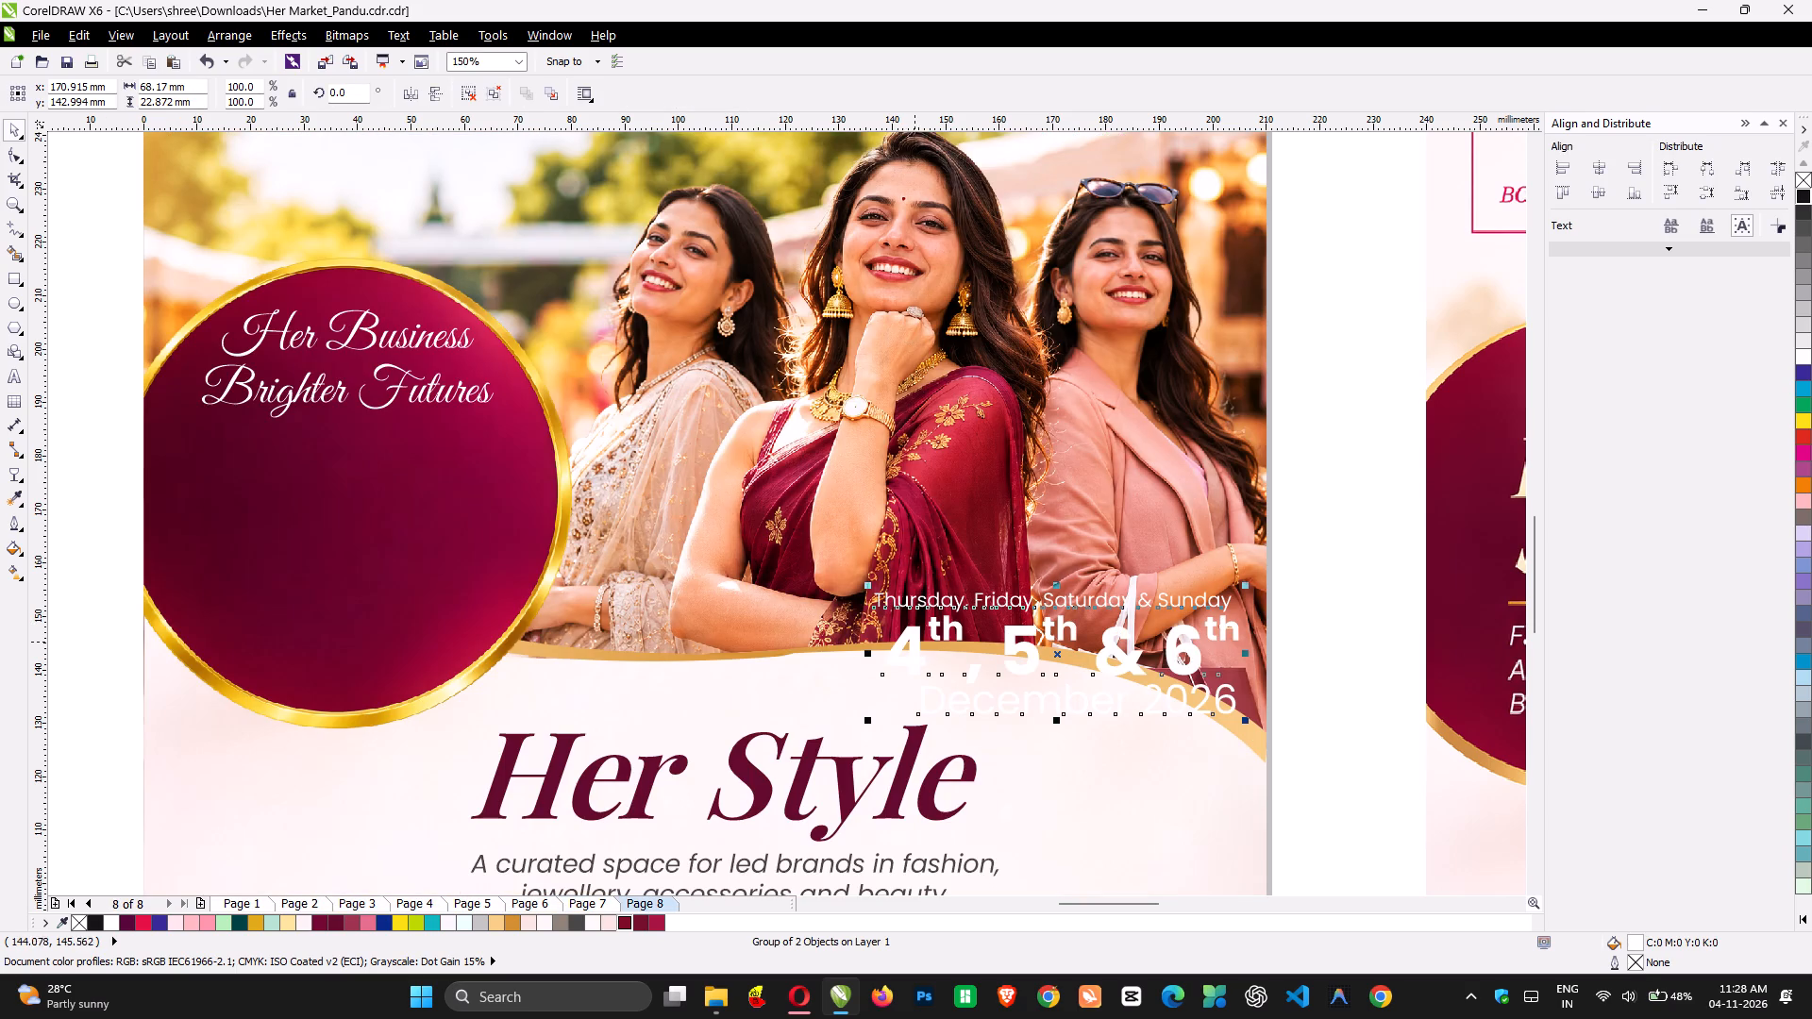
drag(915, 641, 210, 493)
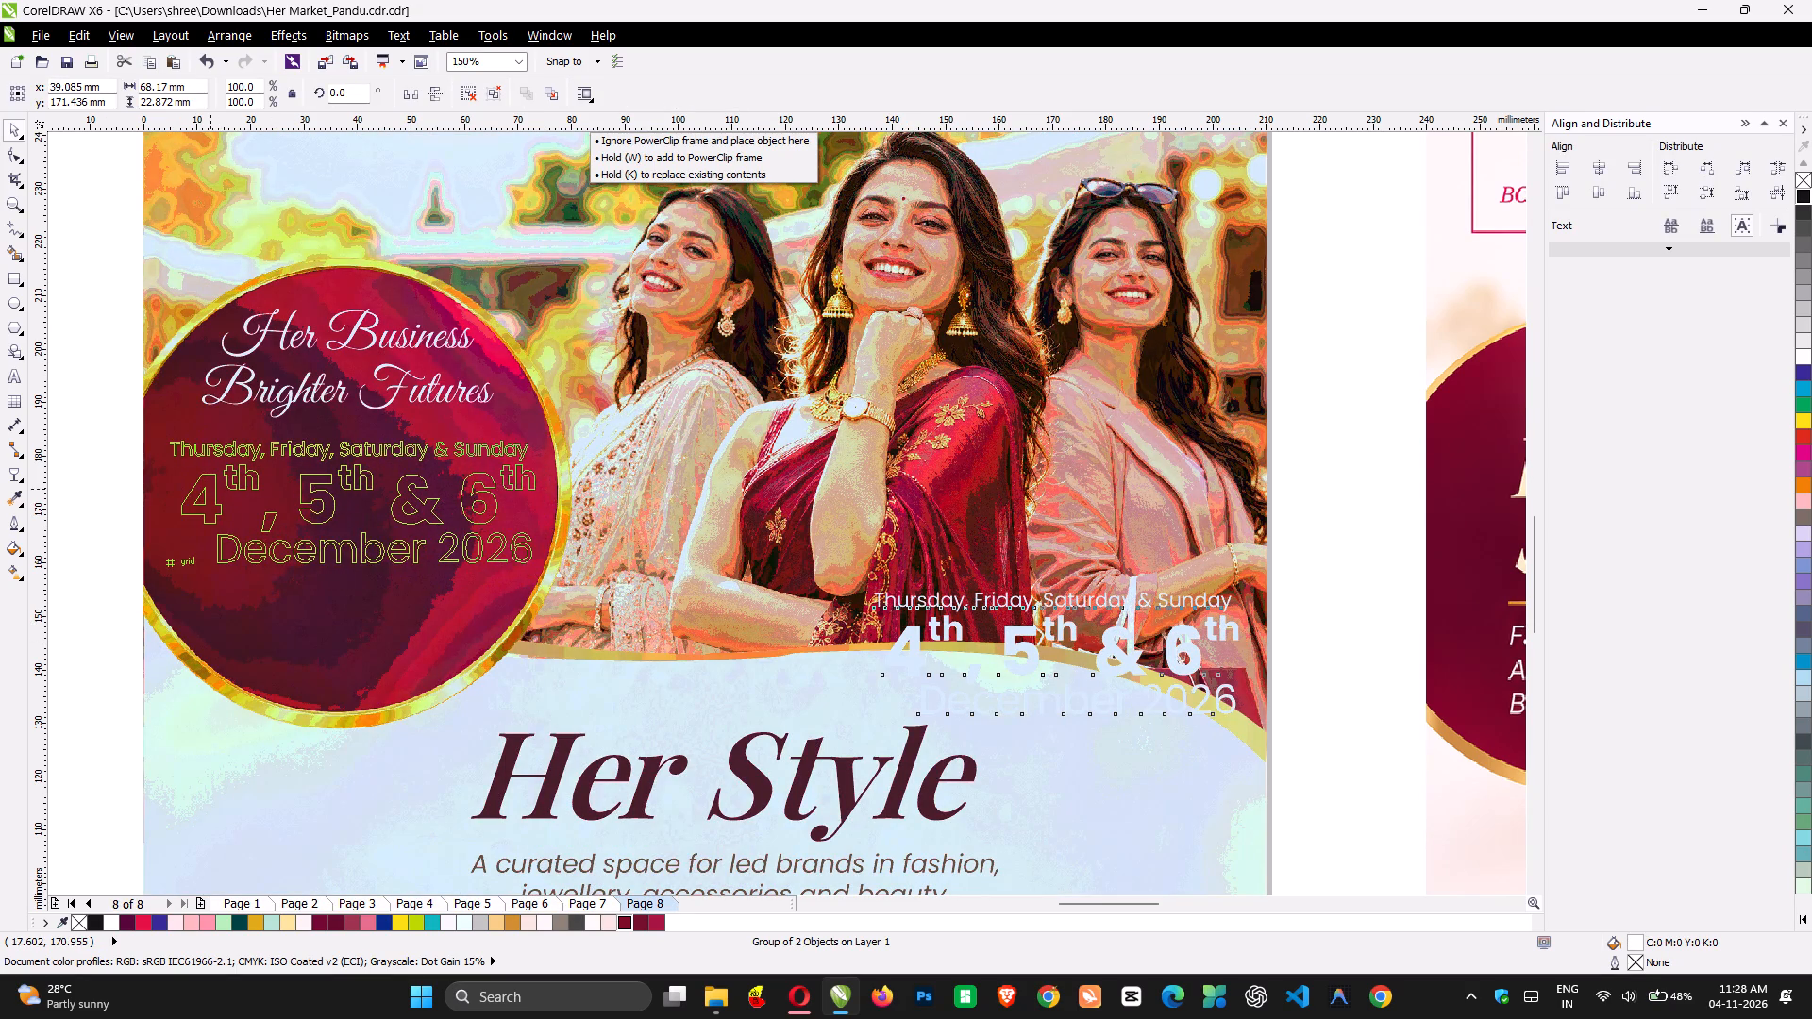
drag(210, 493, 210, 498)
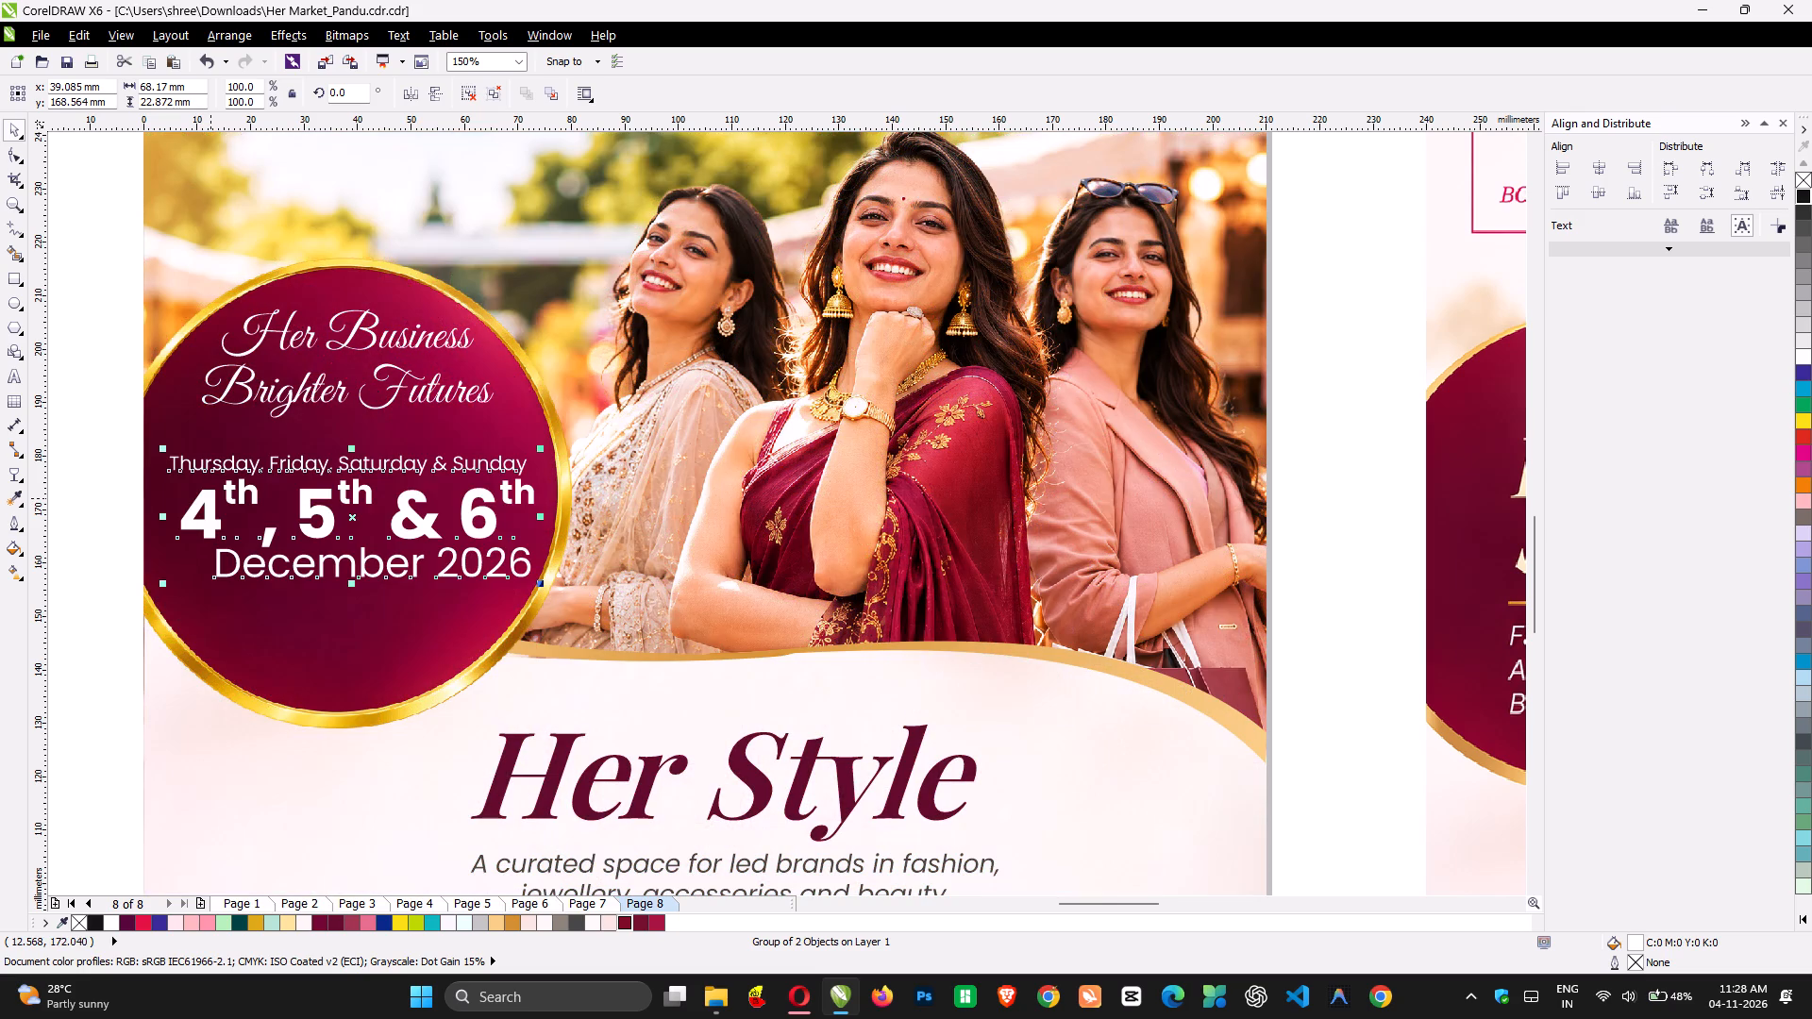
Ungroup the pasted date text completely and left-align its three lines.
key(ctrl+u)
key(l)
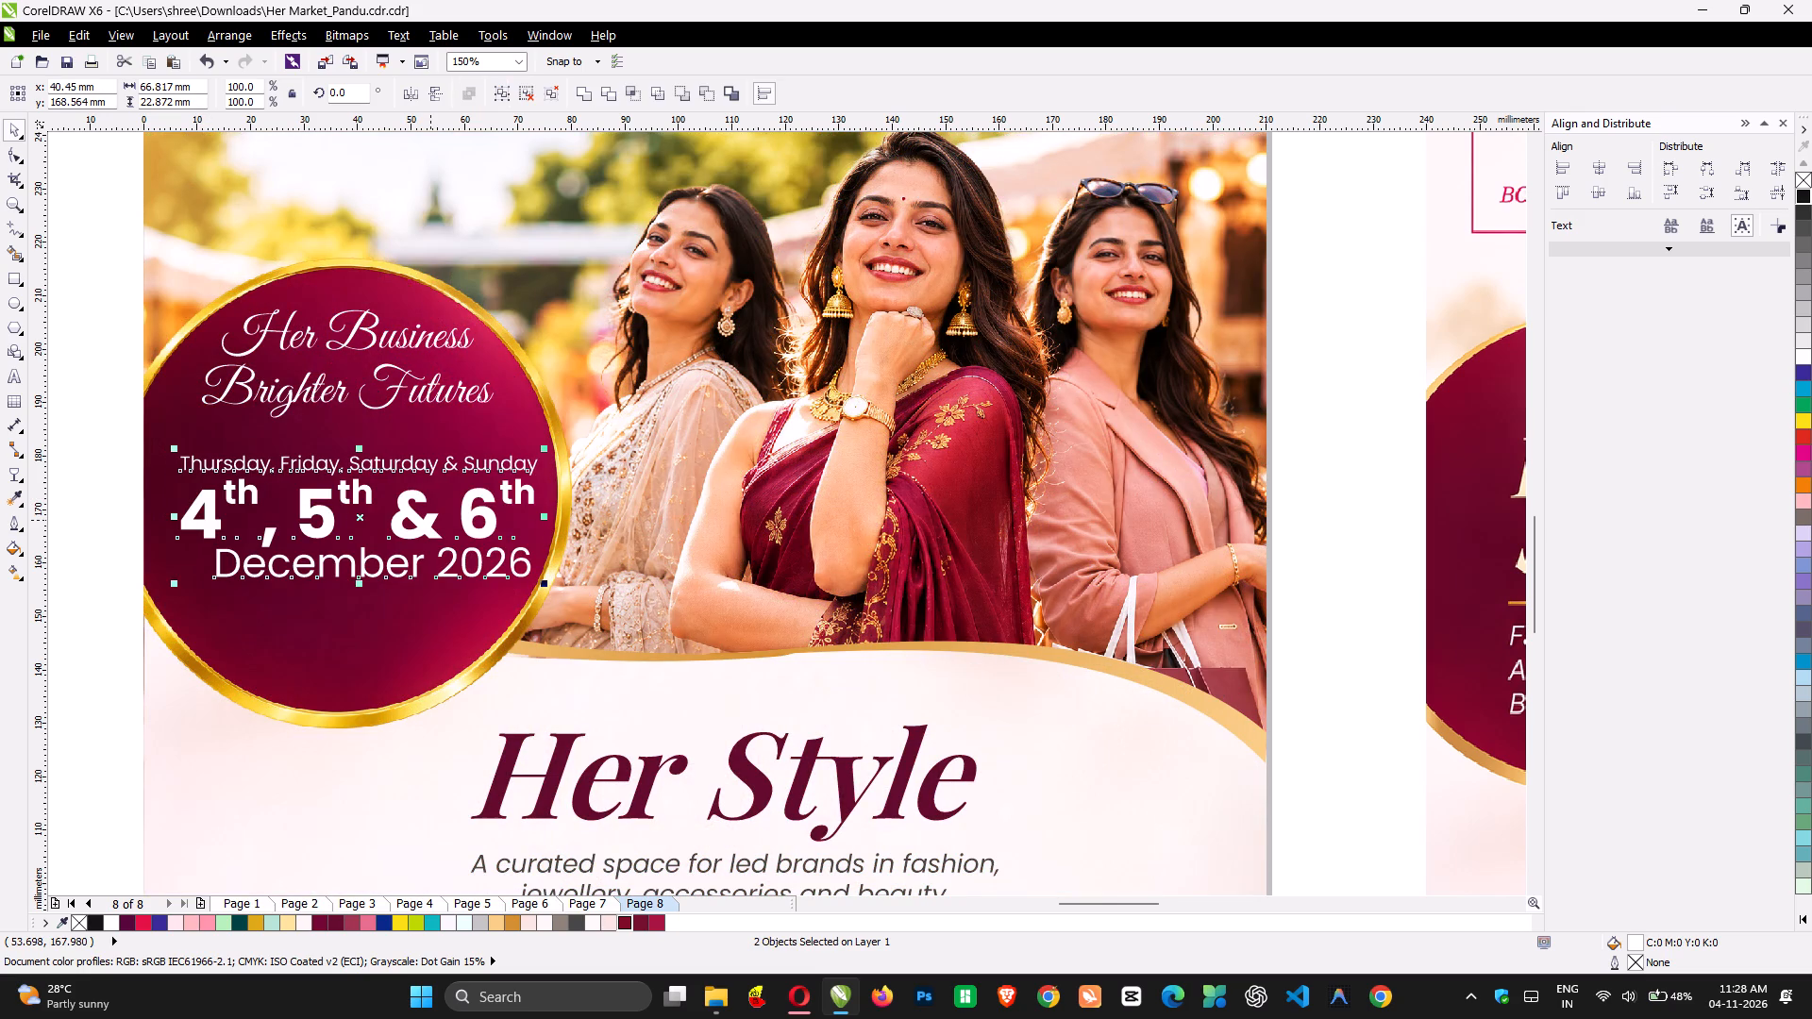
key(ctrl+u)
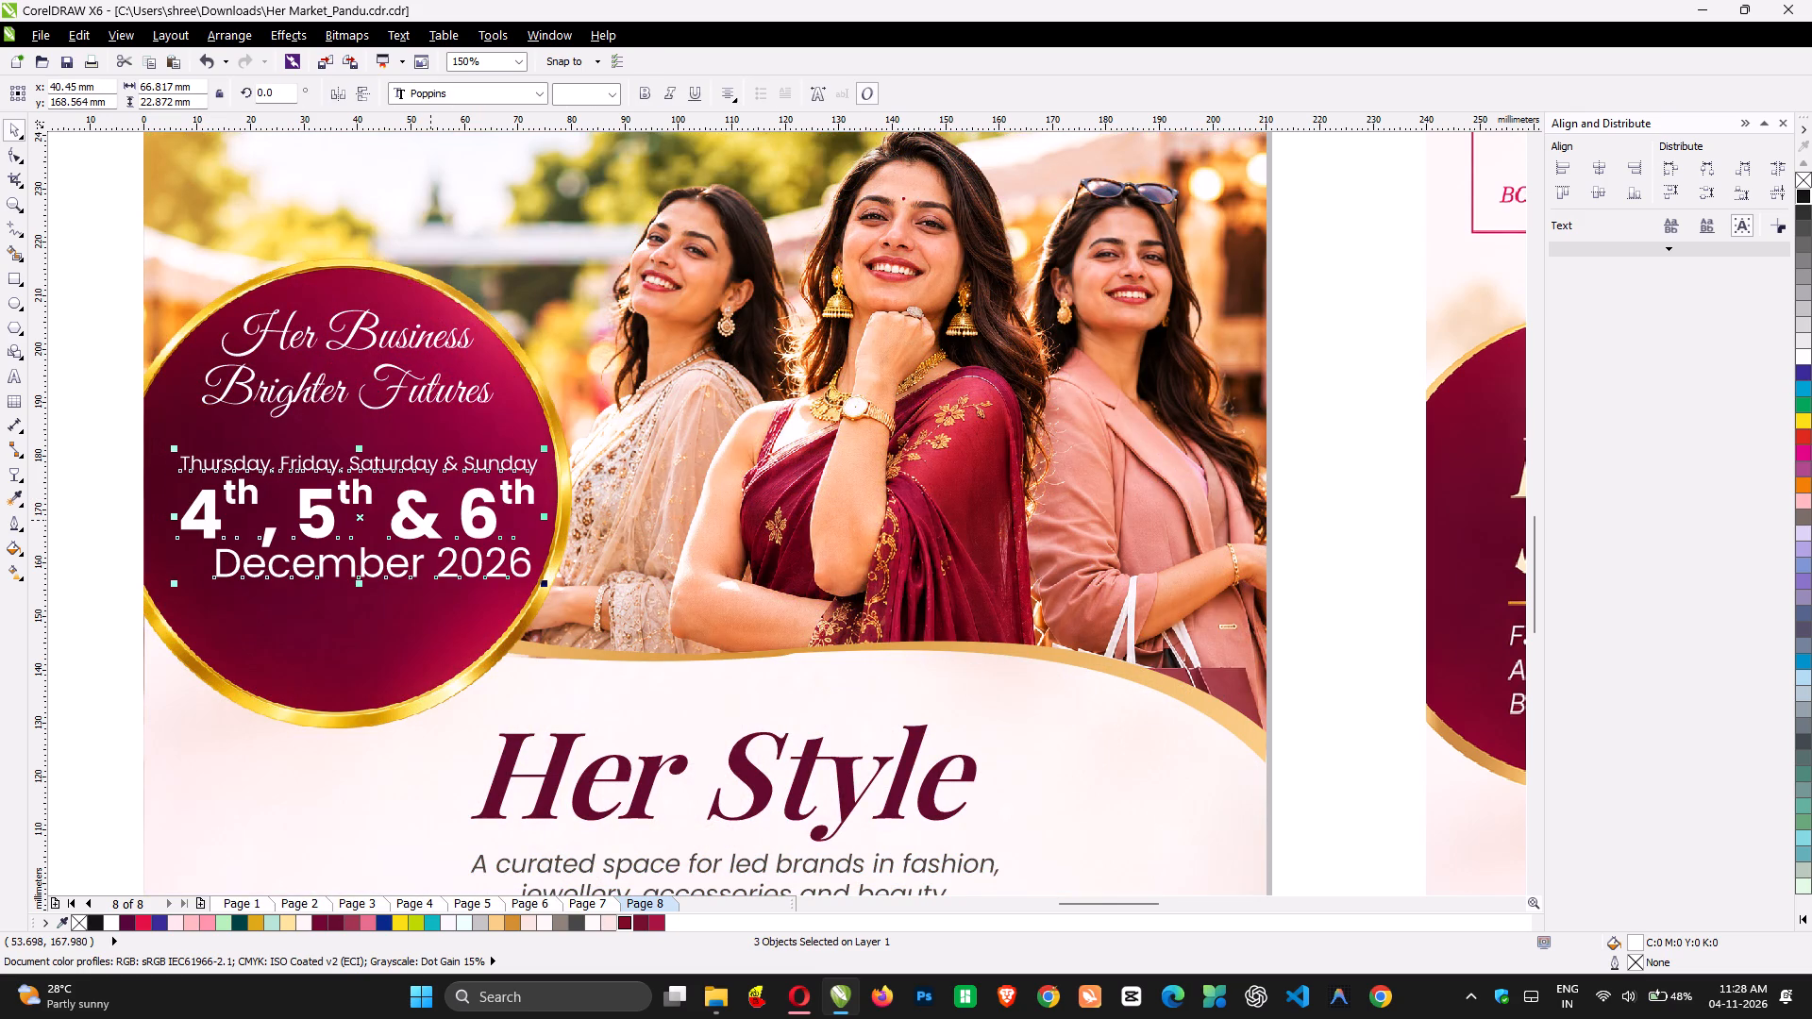
key(l)
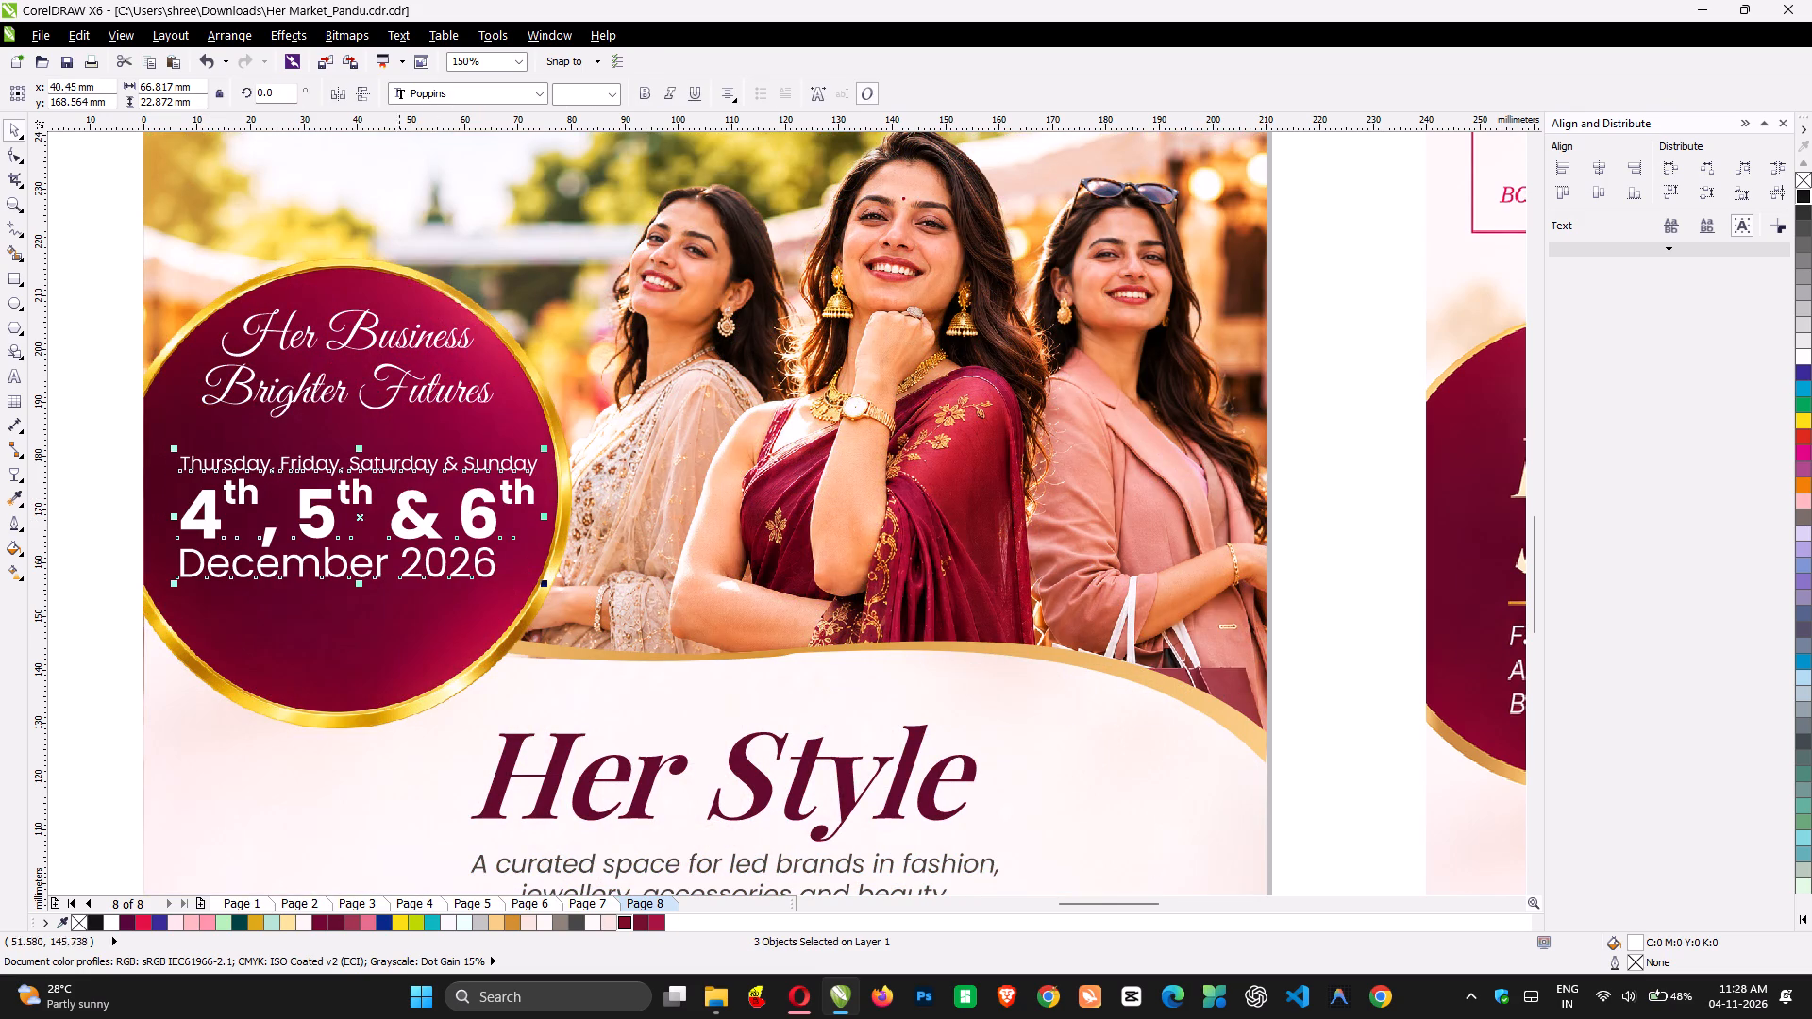
scroll(285, 546, right, 1)
click(172, 413)
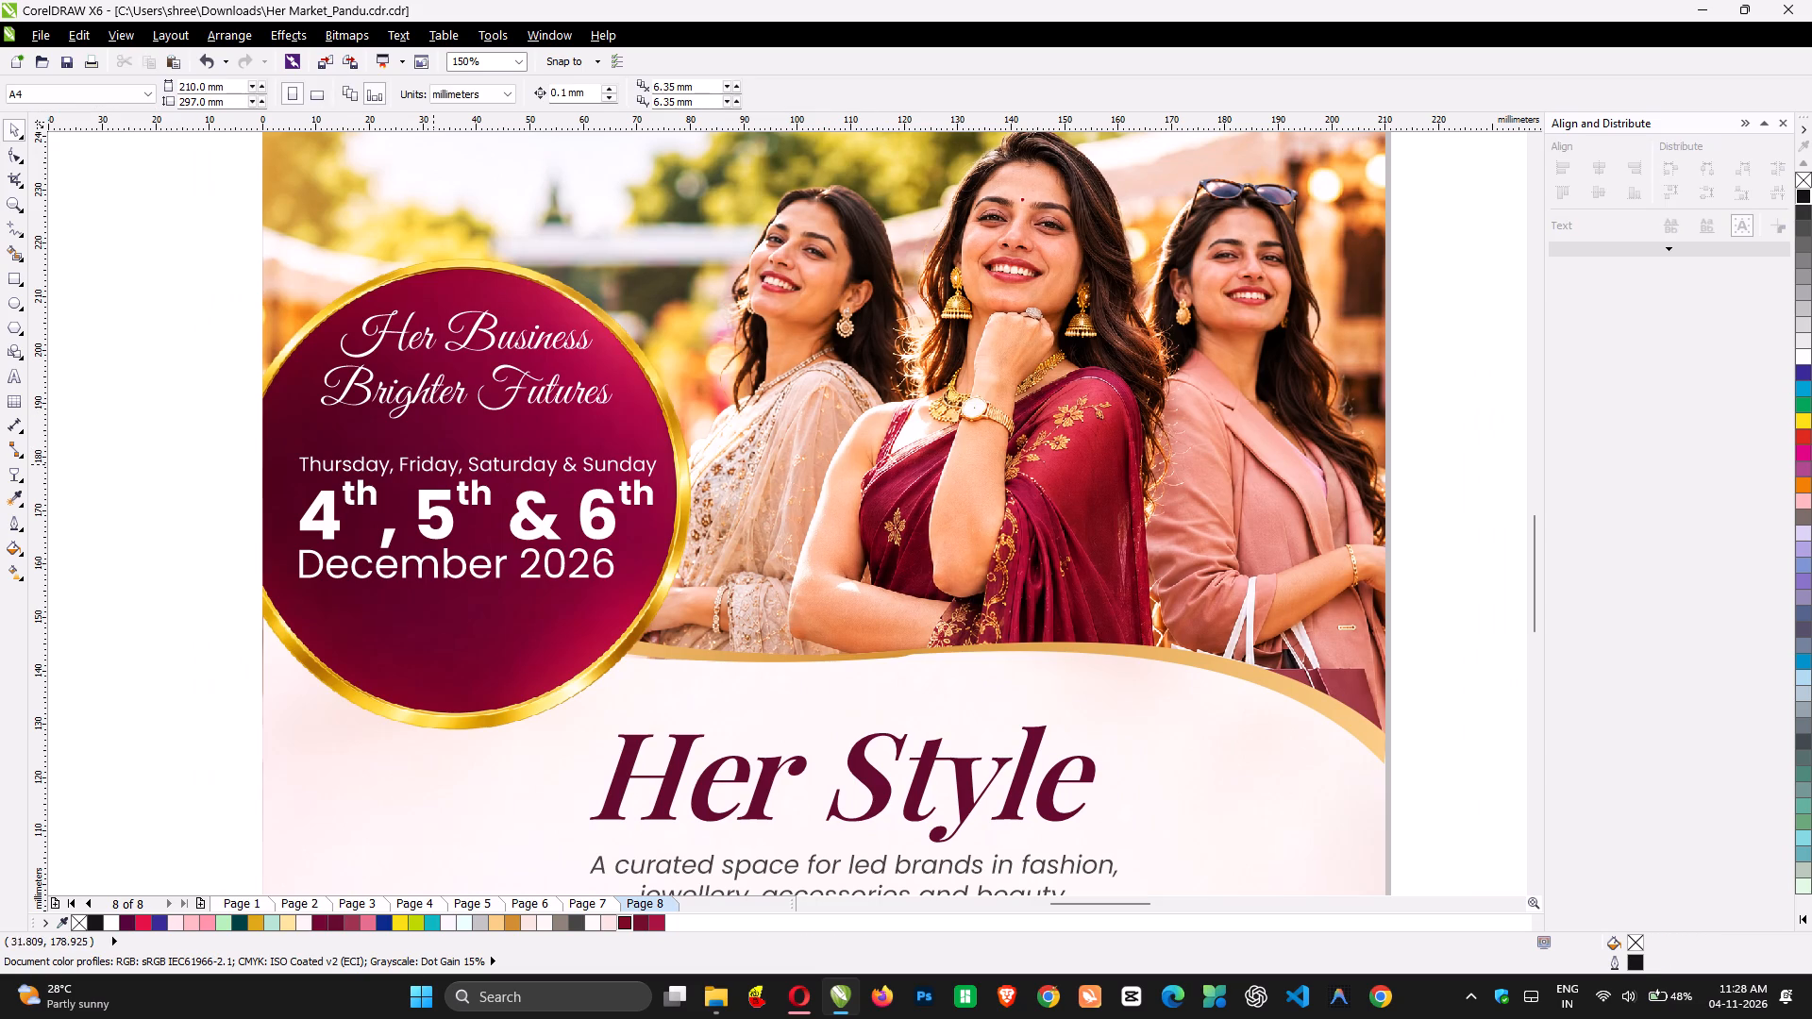
Delete the Thursday, Friday, Saturday & Sunday line from the circle.
click(434, 465)
key(Delete)
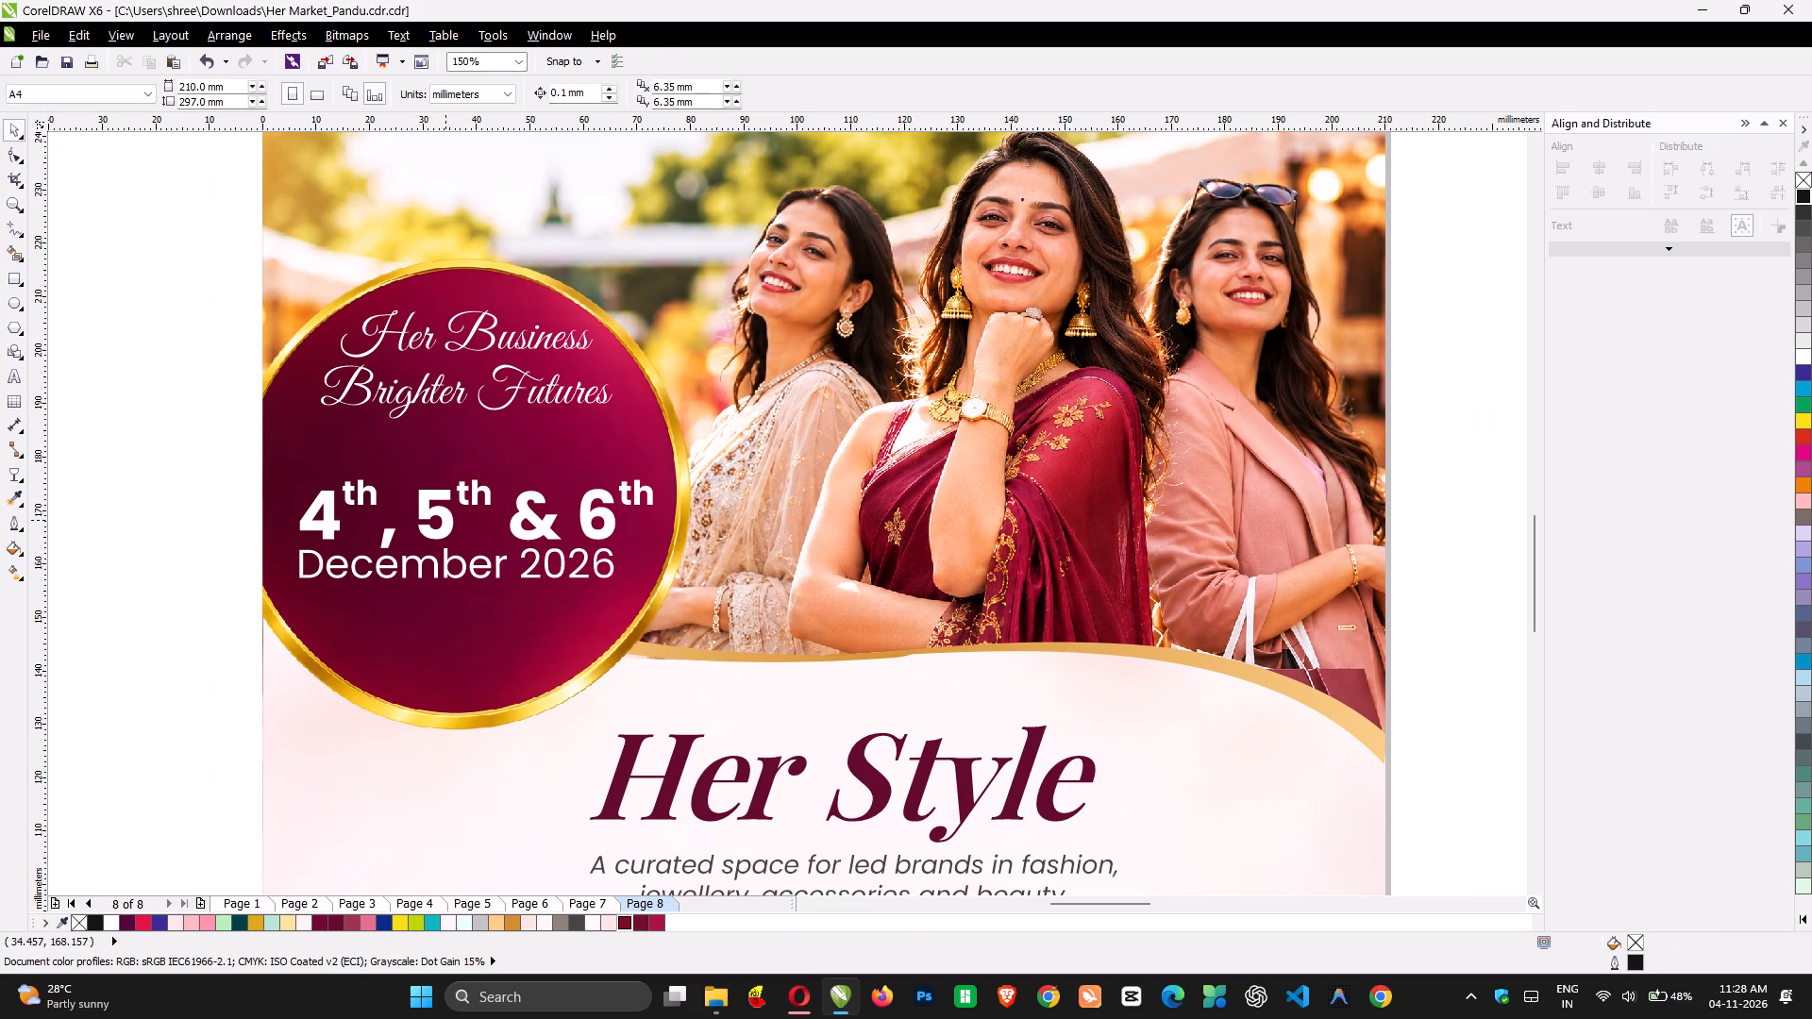
Move the 4th, 5th & 6th line up about 4 mm and bring December 2026 slightly up beneath it.
drag(445, 520, 447, 498)
click(447, 498)
drag(447, 498, 484, 576)
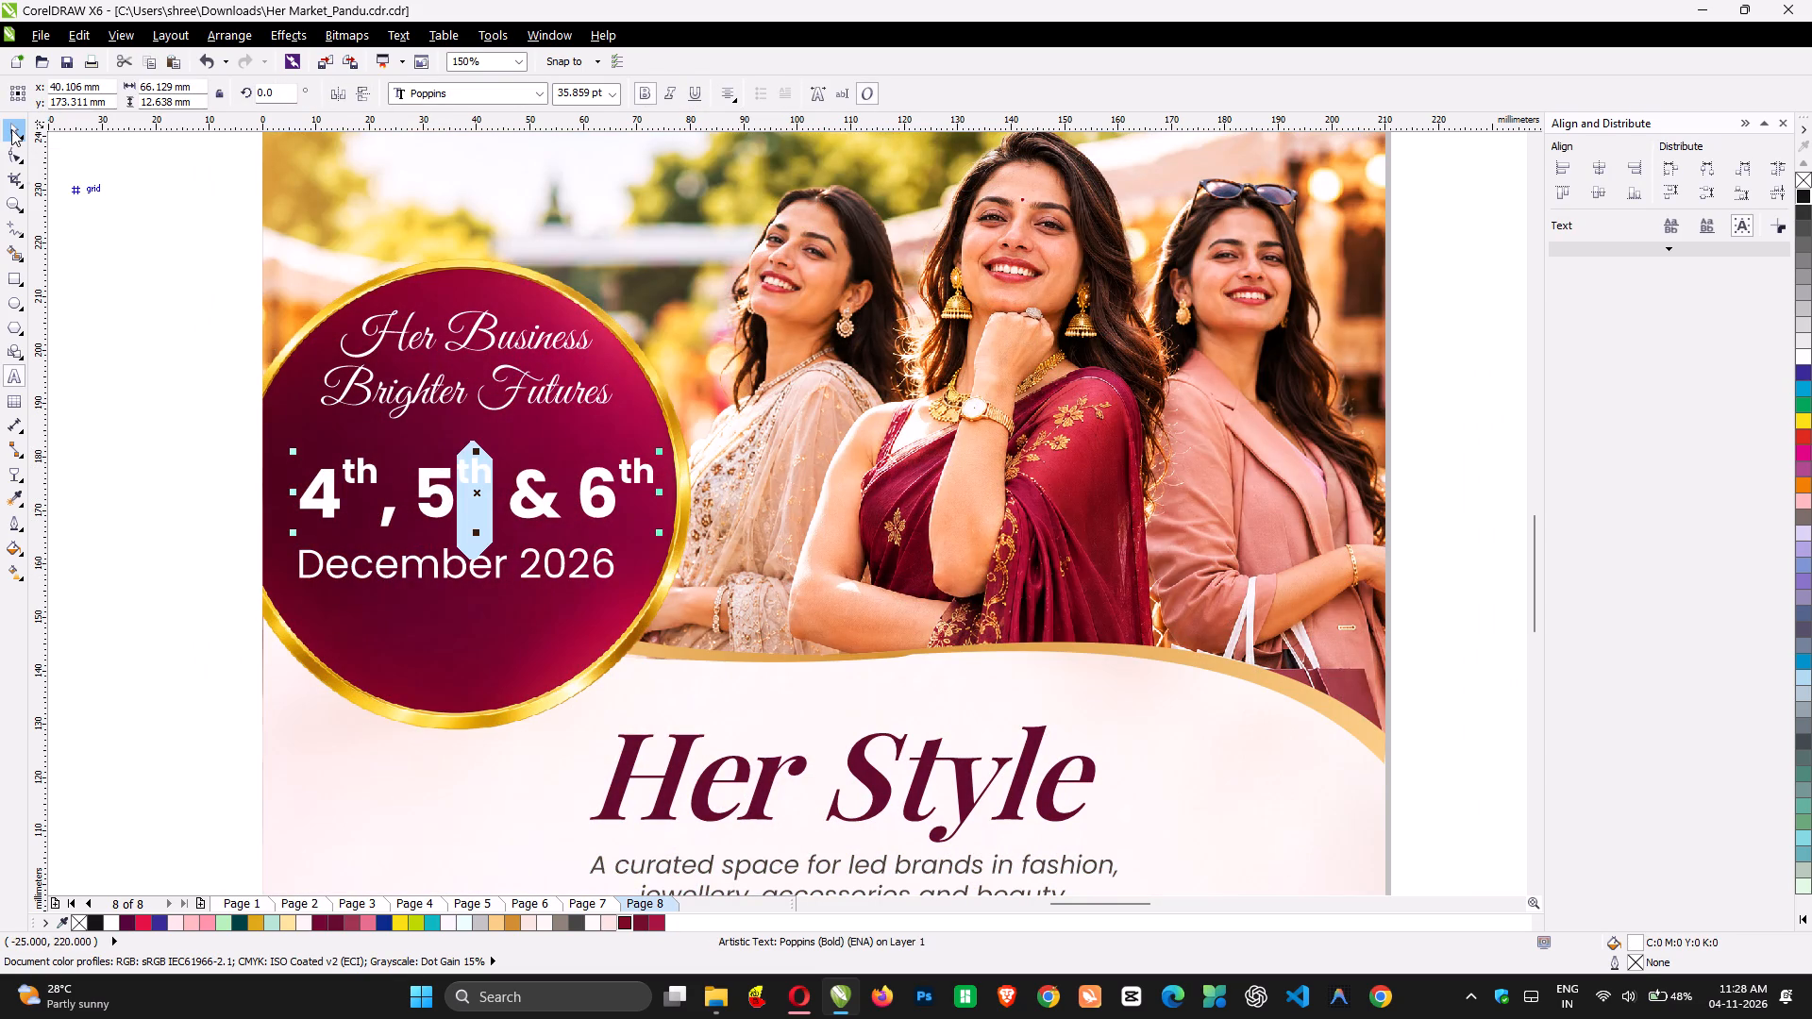
click(11, 129)
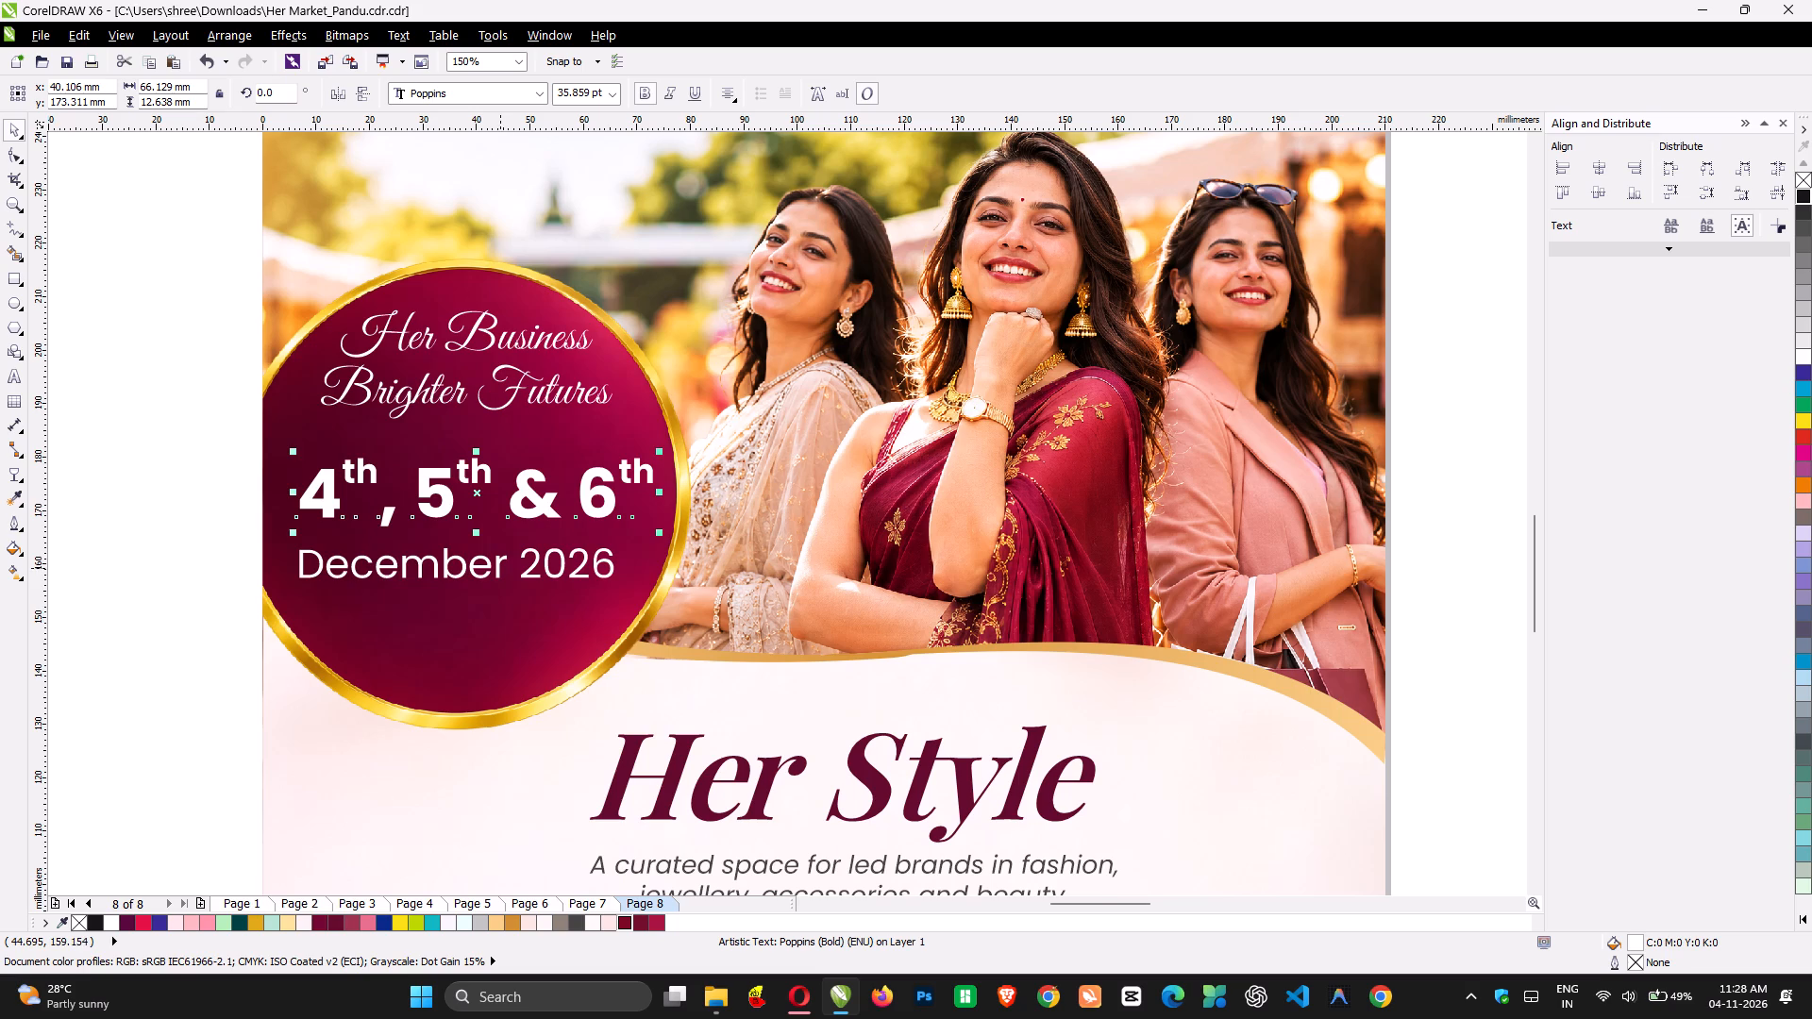
drag(500, 568, 503, 556)
Move the Her Business Brighter Futures tagline out of the circle to below the Her Market logo and fill it black.
scroll(528, 376, up, 2)
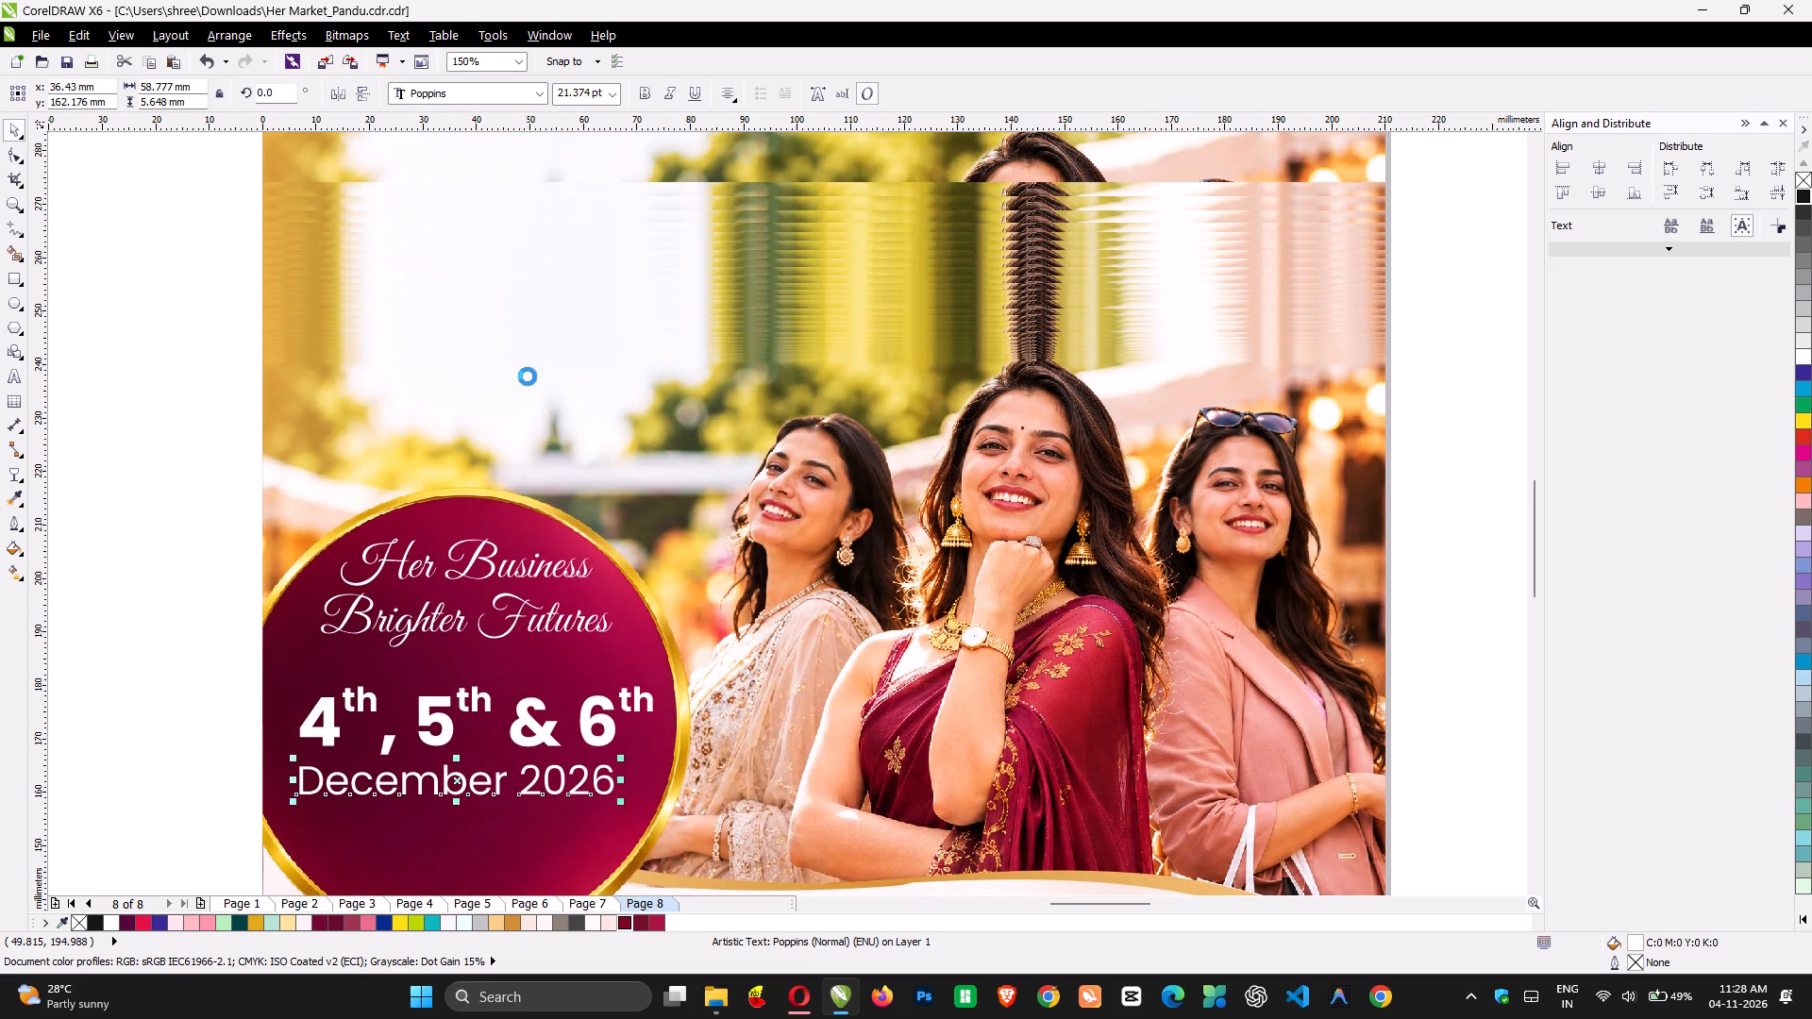
click(540, 611)
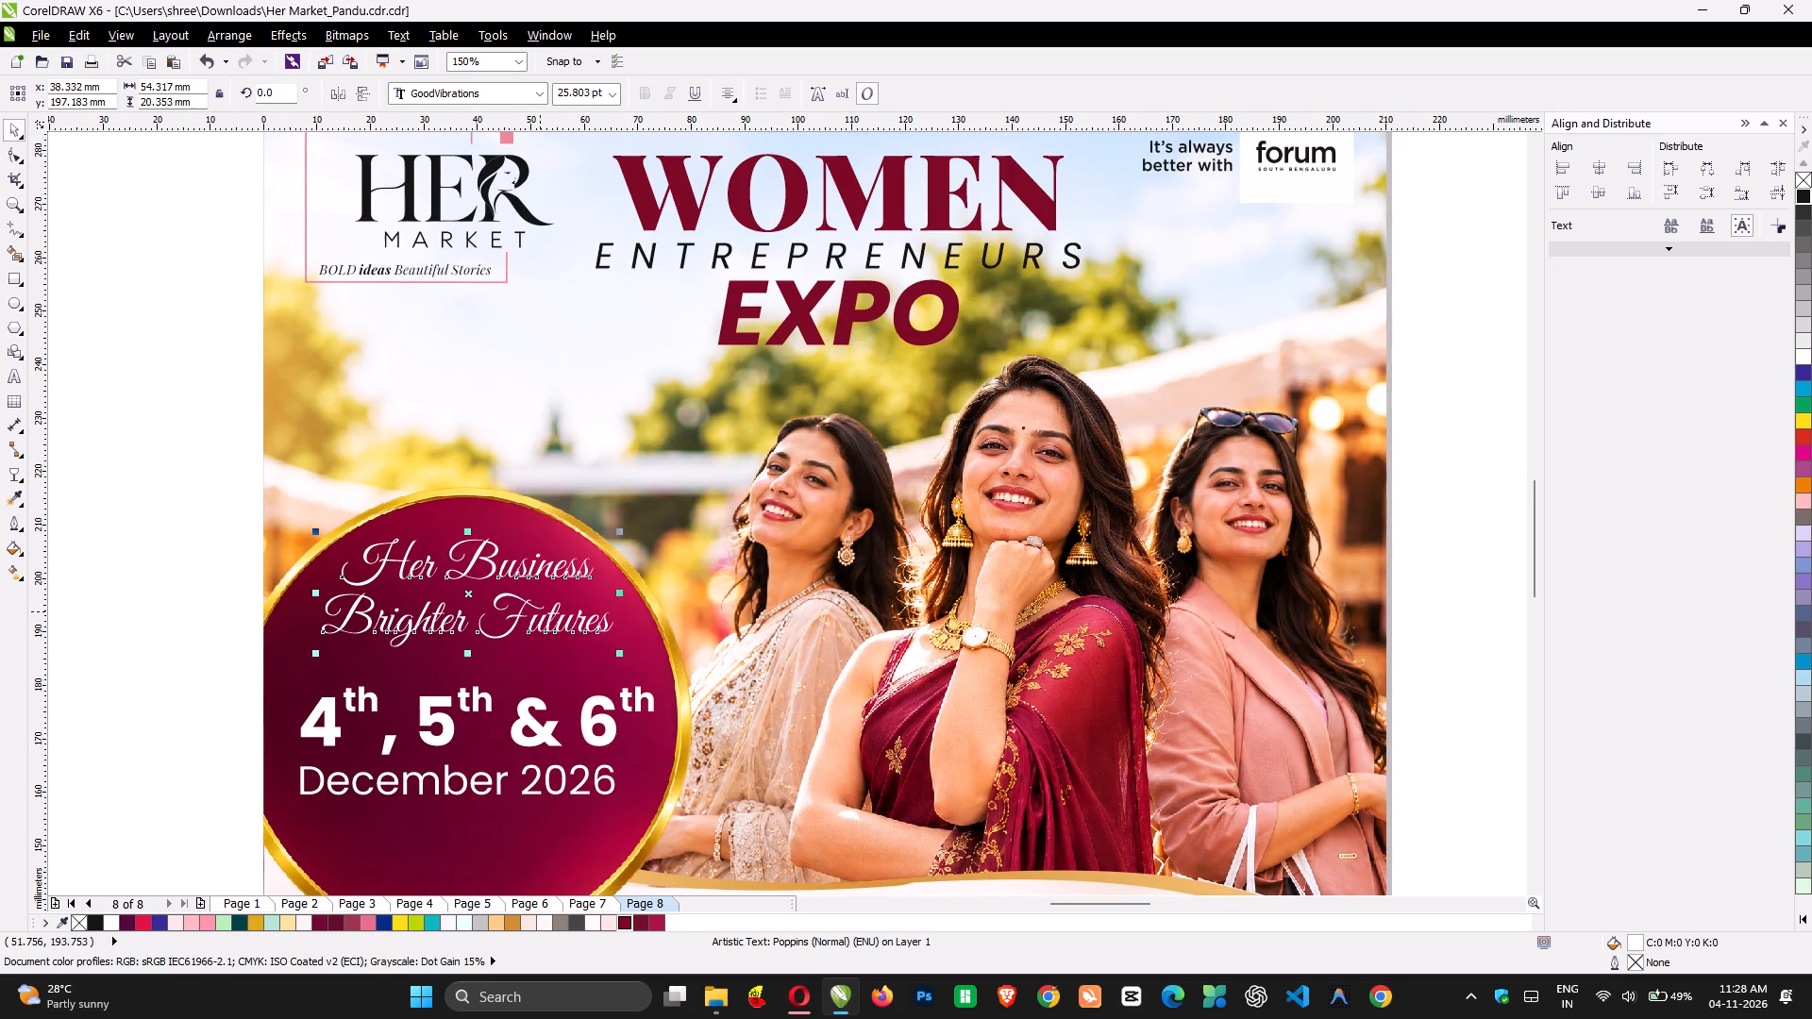
drag(540, 611, 571, 383)
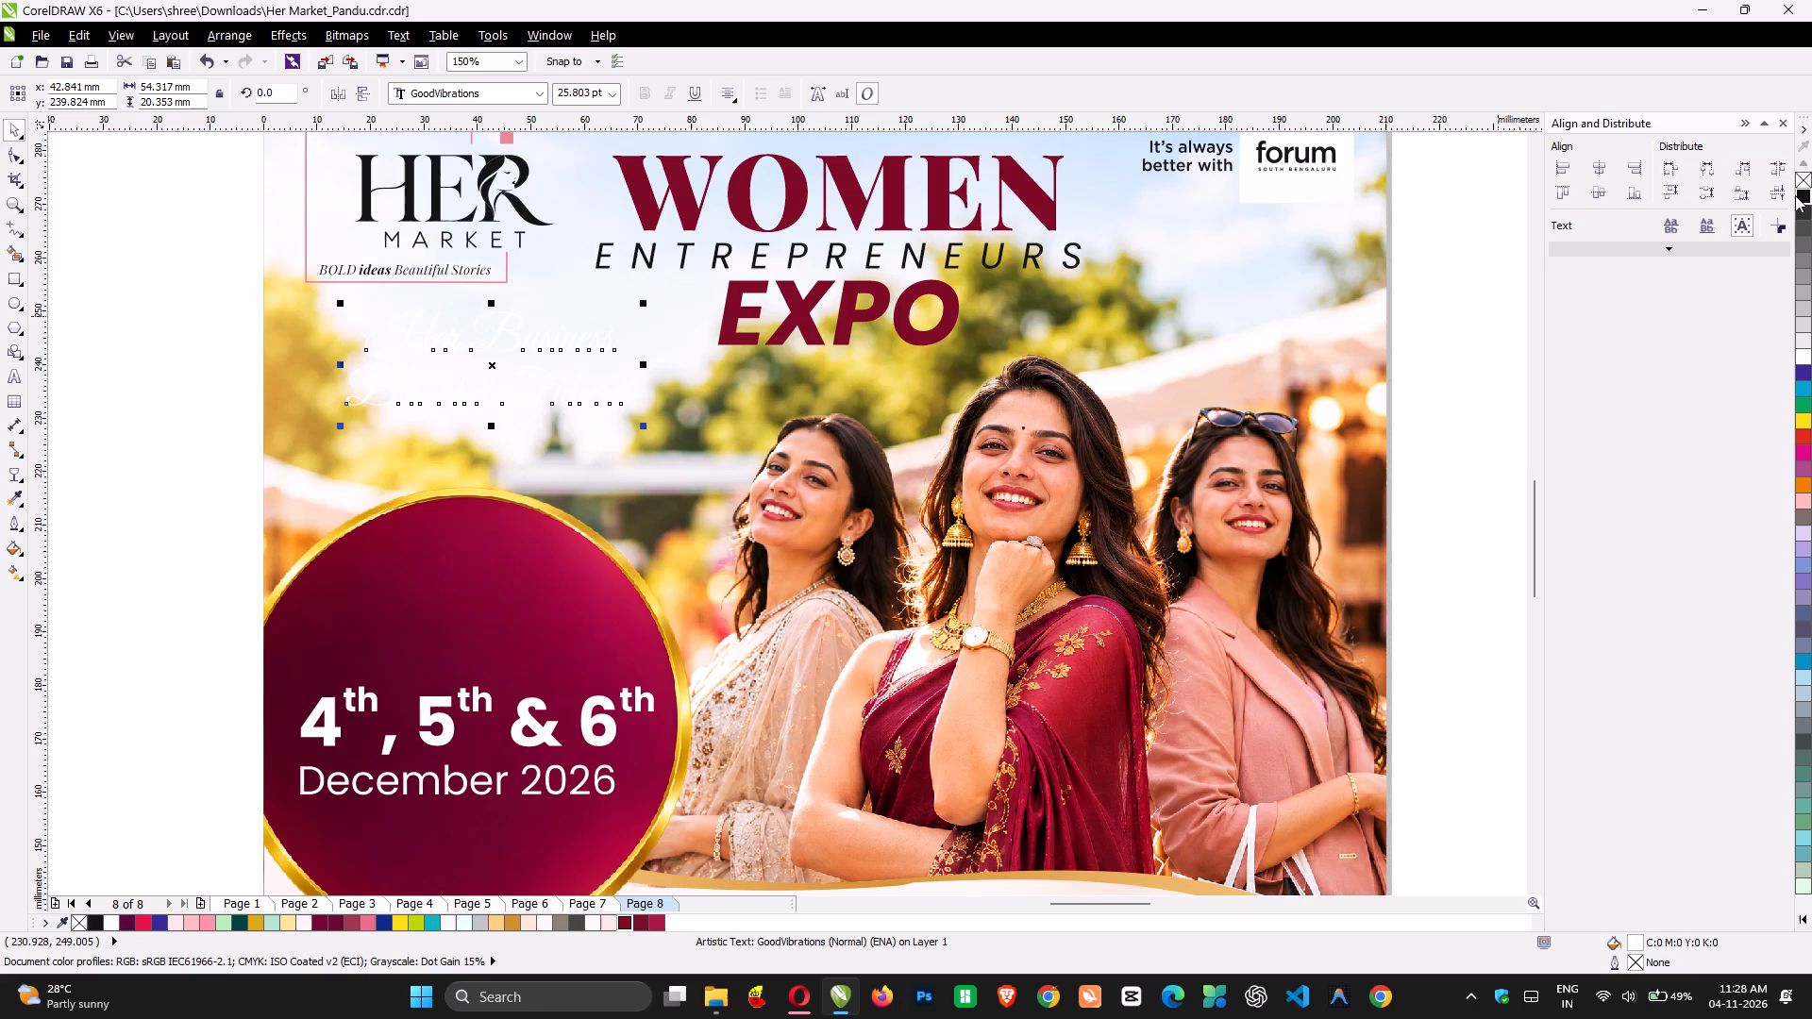
click(1801, 193)
Rotate the tagline about 13.4° counterclockwise and move it down between the logo and the maroon circle.
click(603, 400)
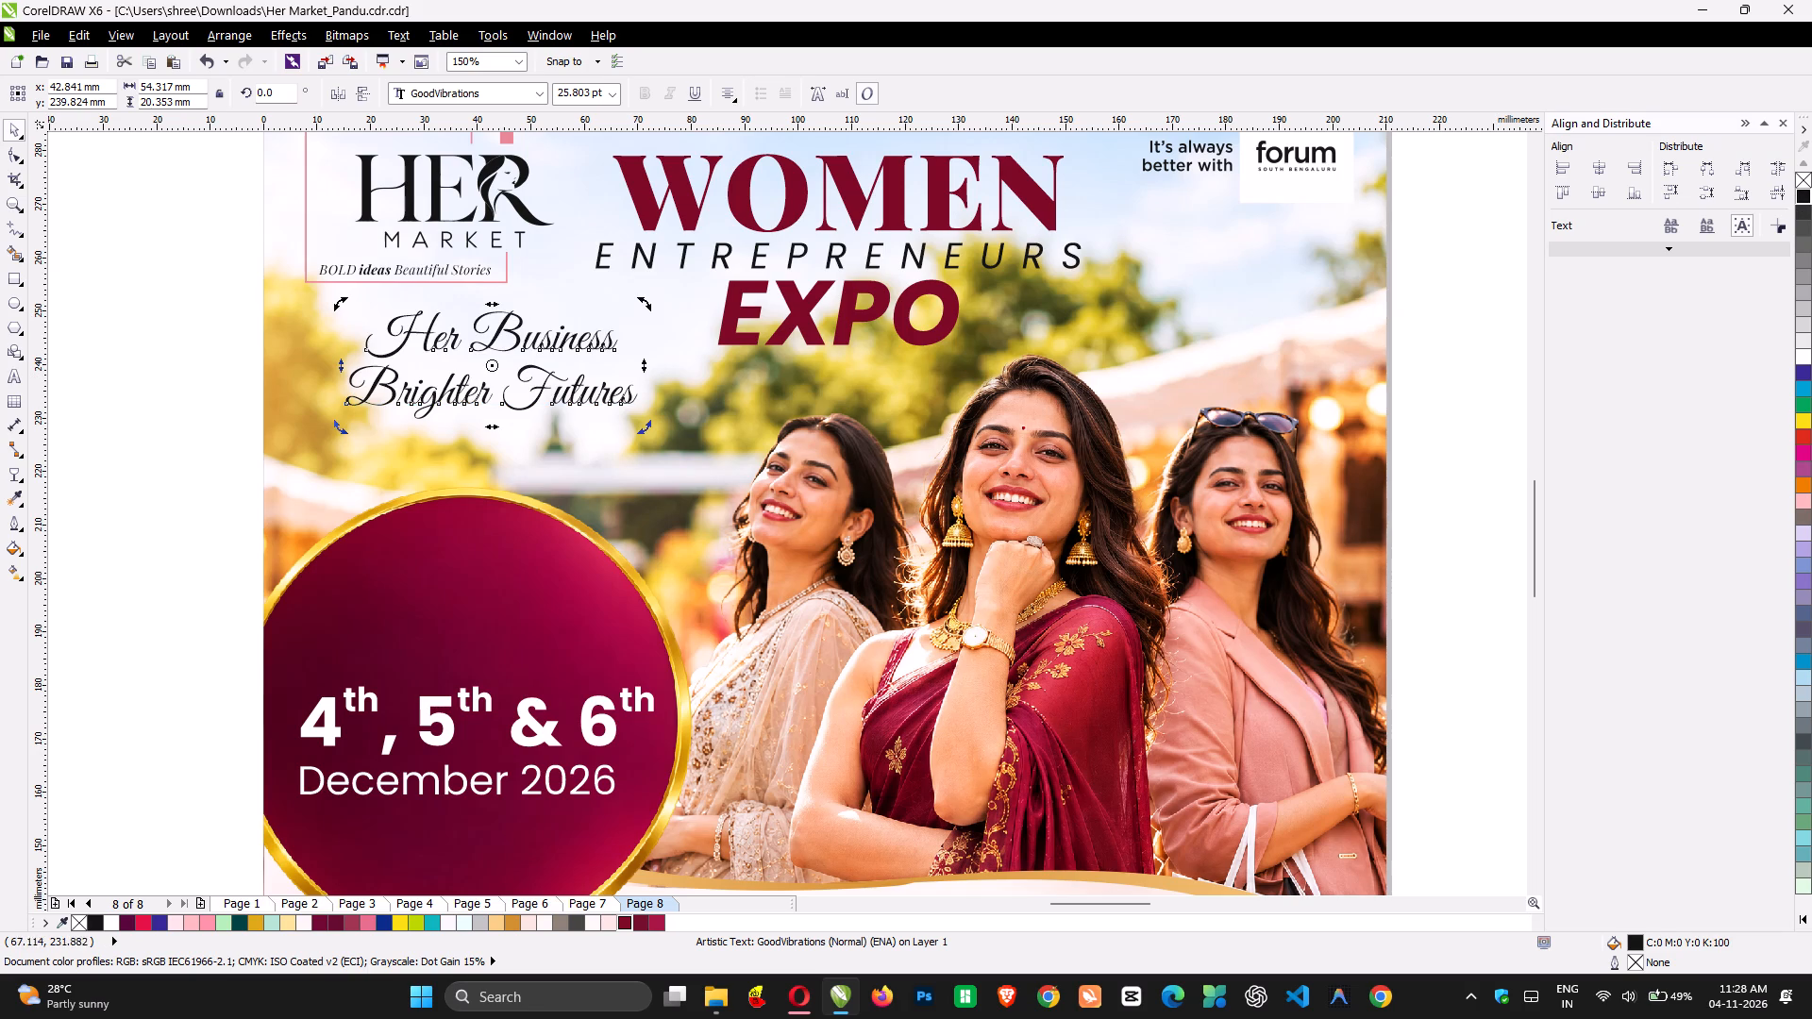
drag(642, 427, 664, 399)
click(120, 433)
drag(542, 394, 557, 427)
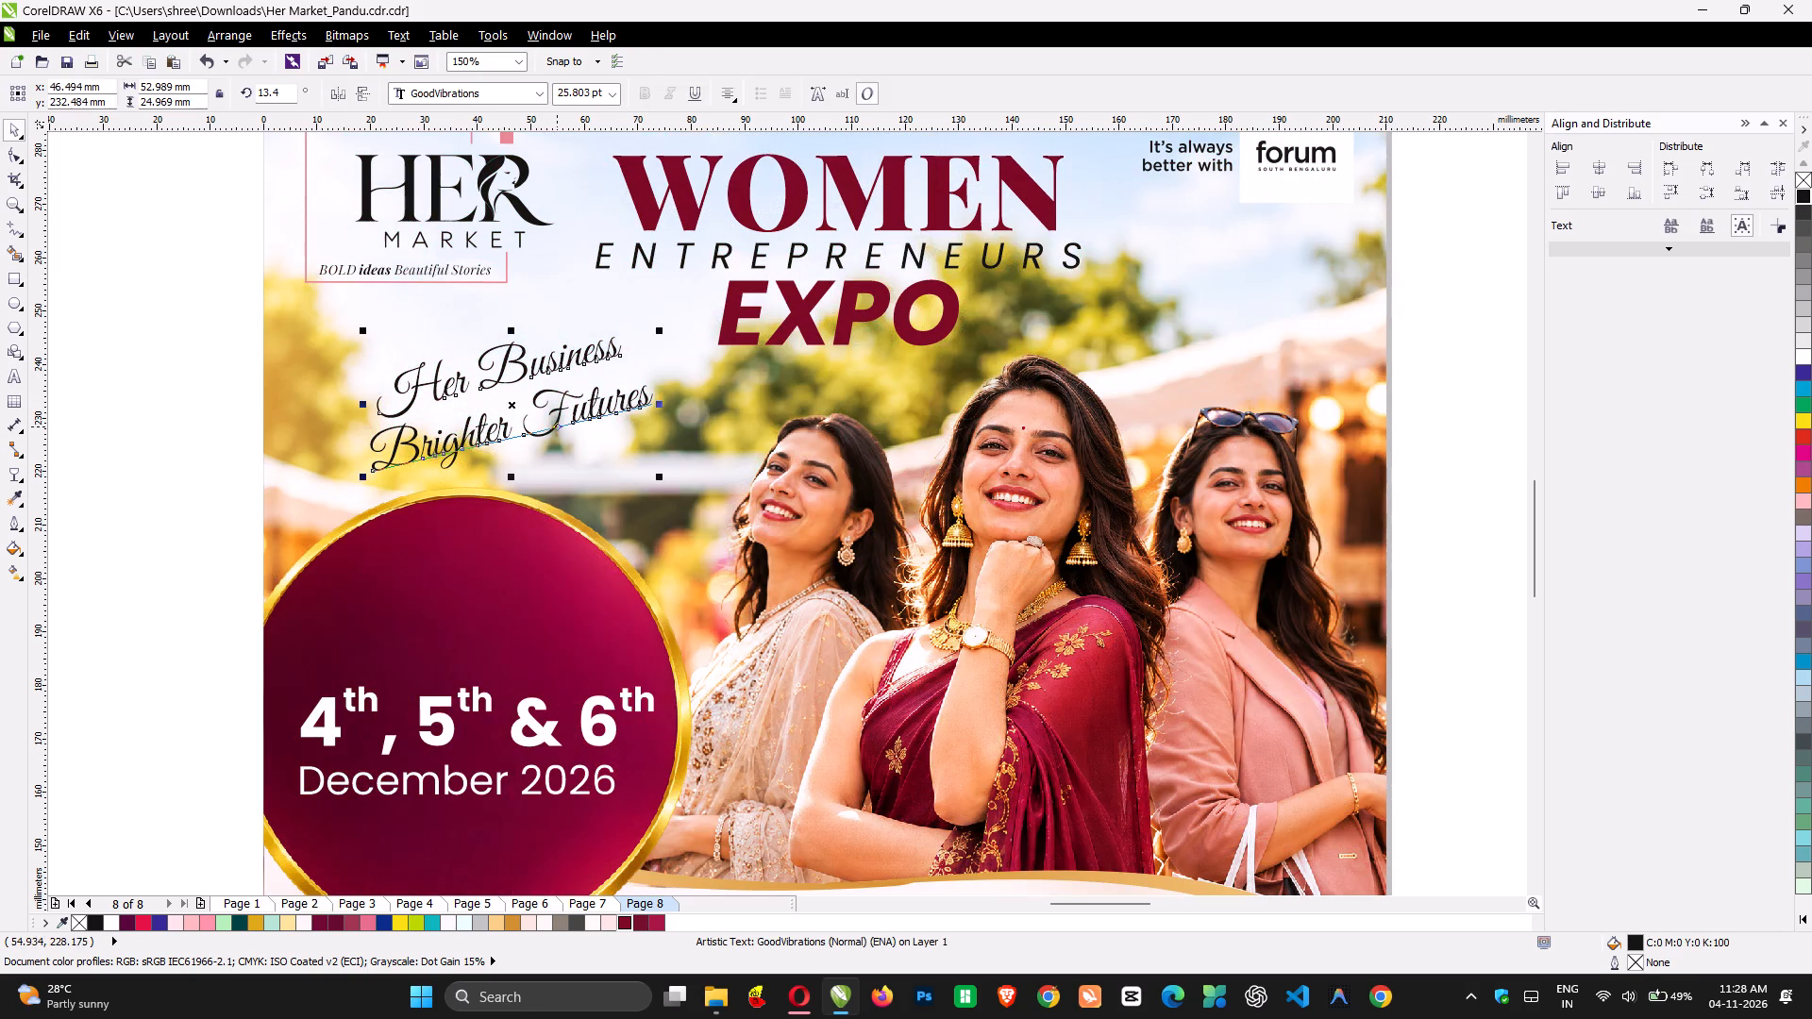
click(249, 445)
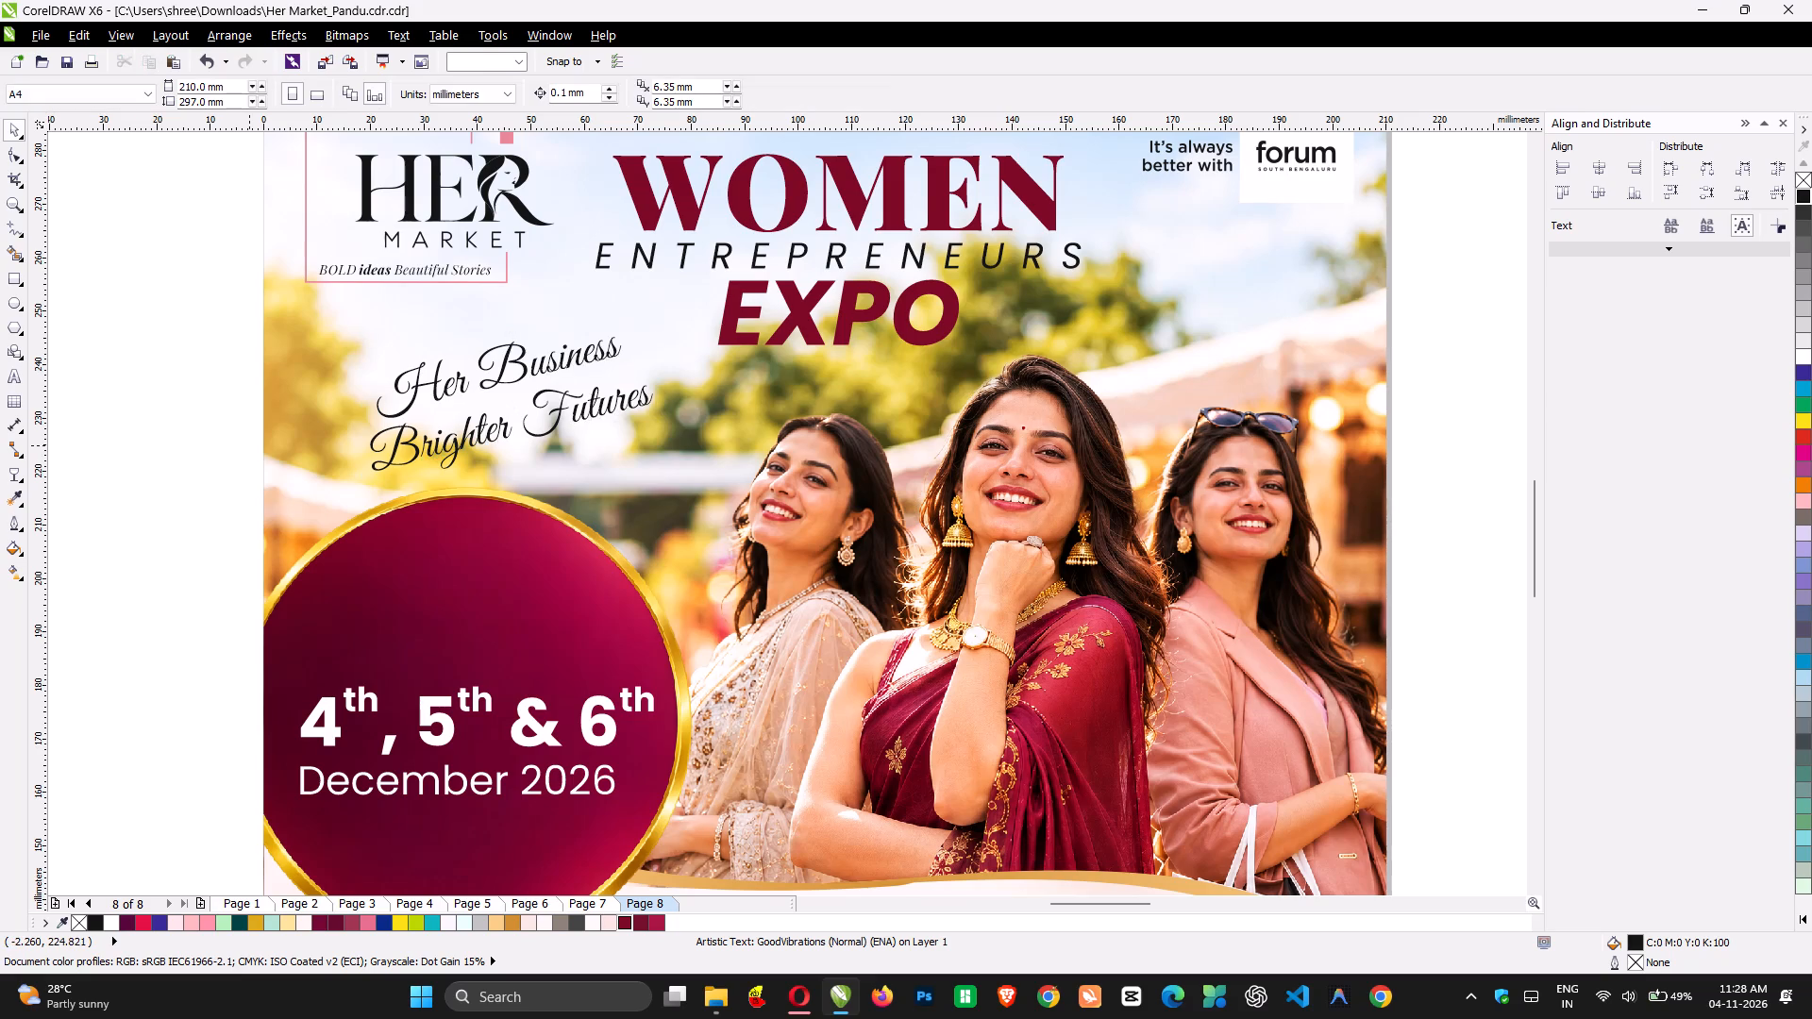
Copy the Namma Bengaluru location group with its pin from page 3.
key(Page_Up)
key(Page_Up)
key(Page_Up)
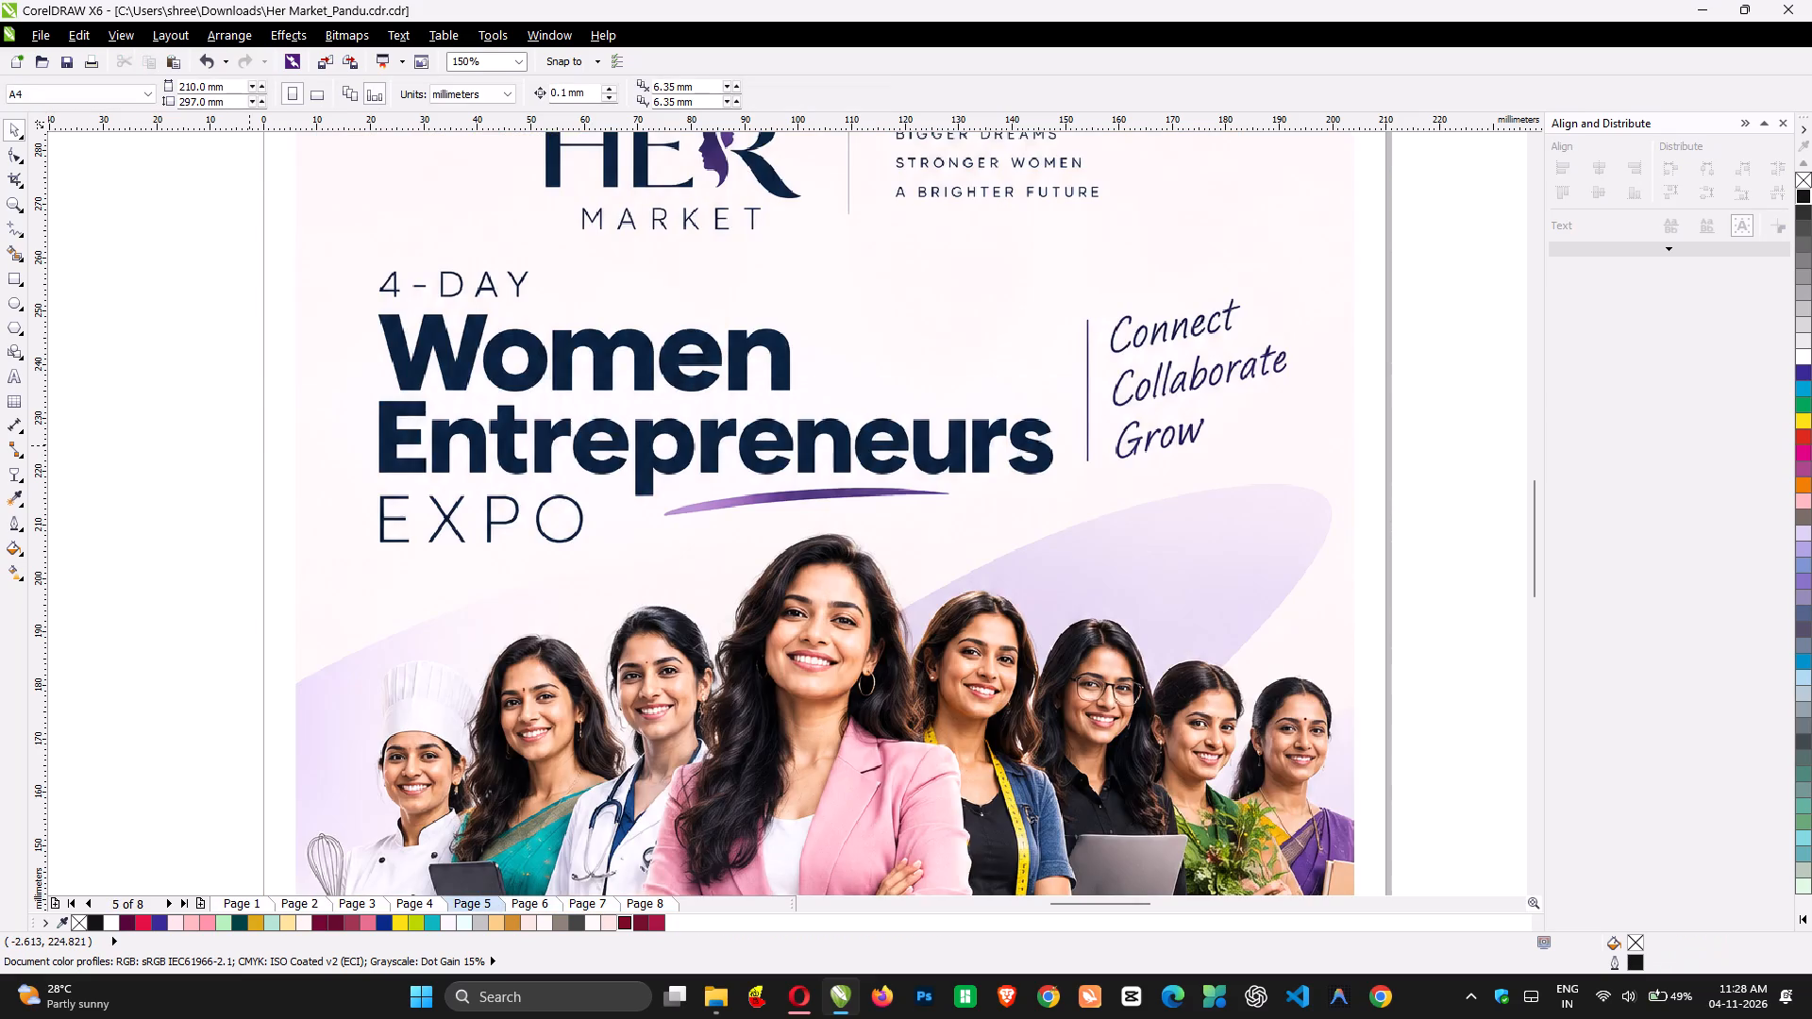
key(Page_Up)
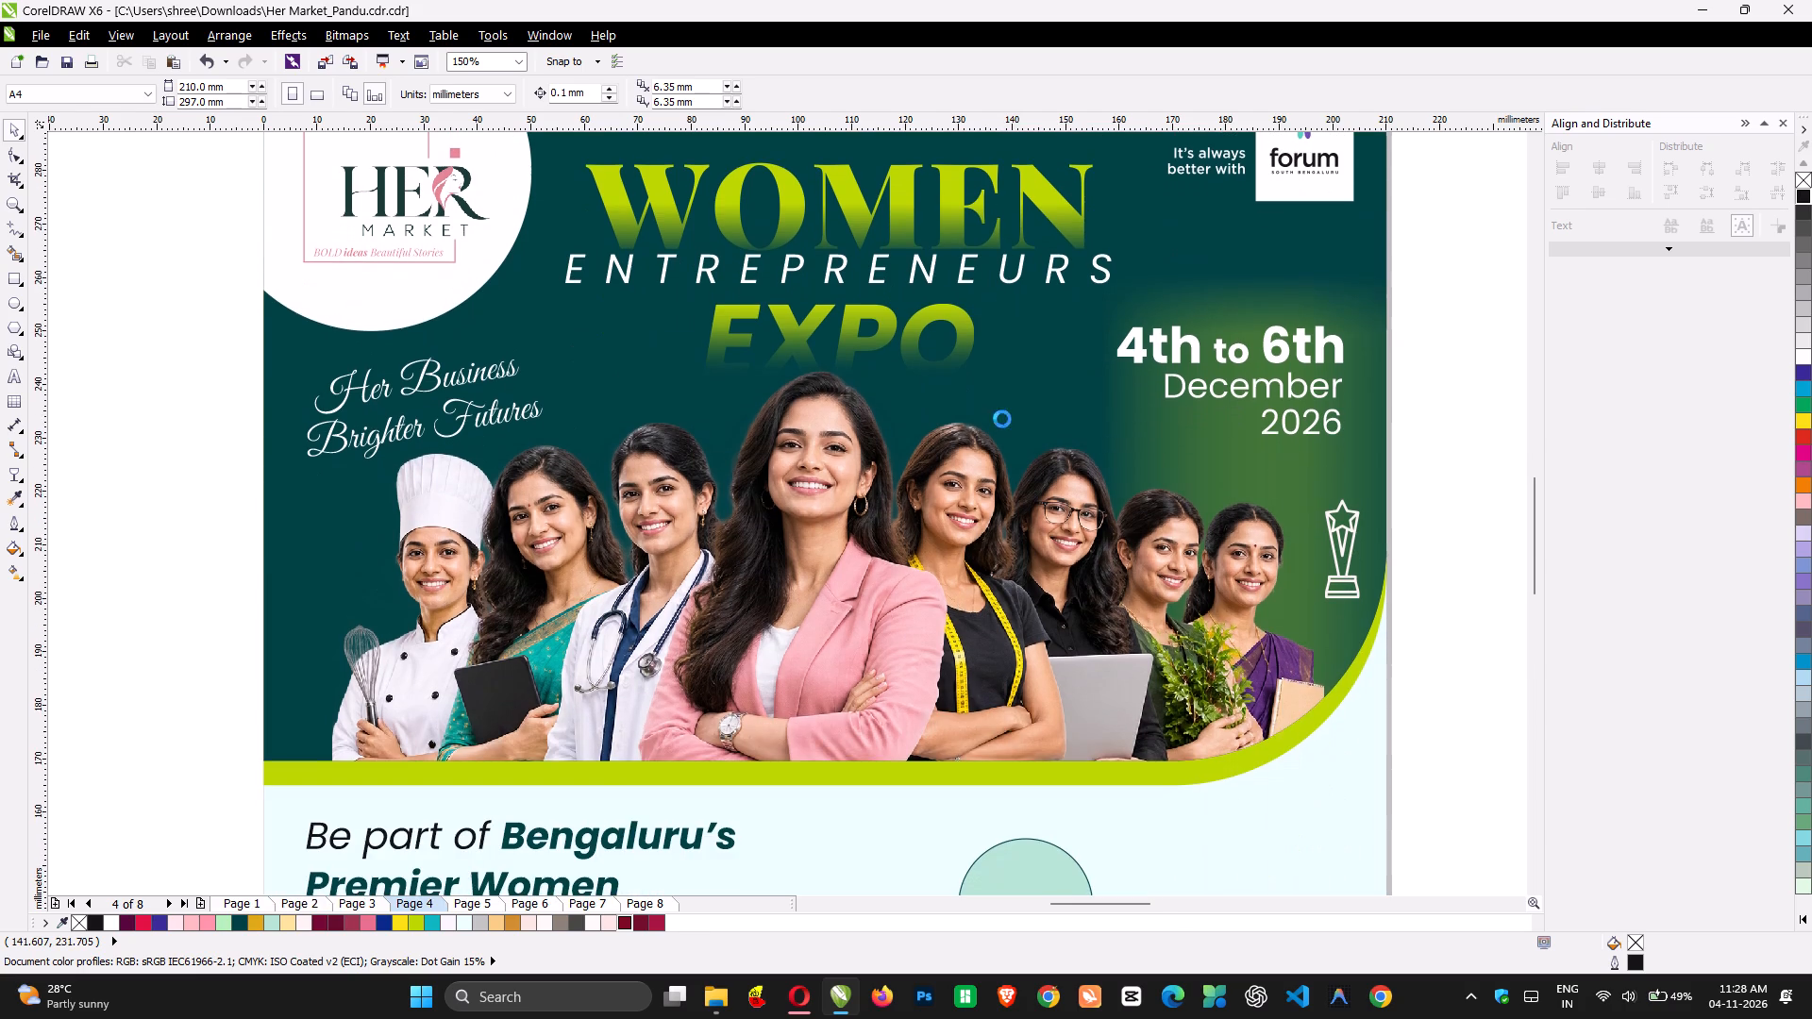
scroll(1002, 419, down, 2)
key(Page_Up)
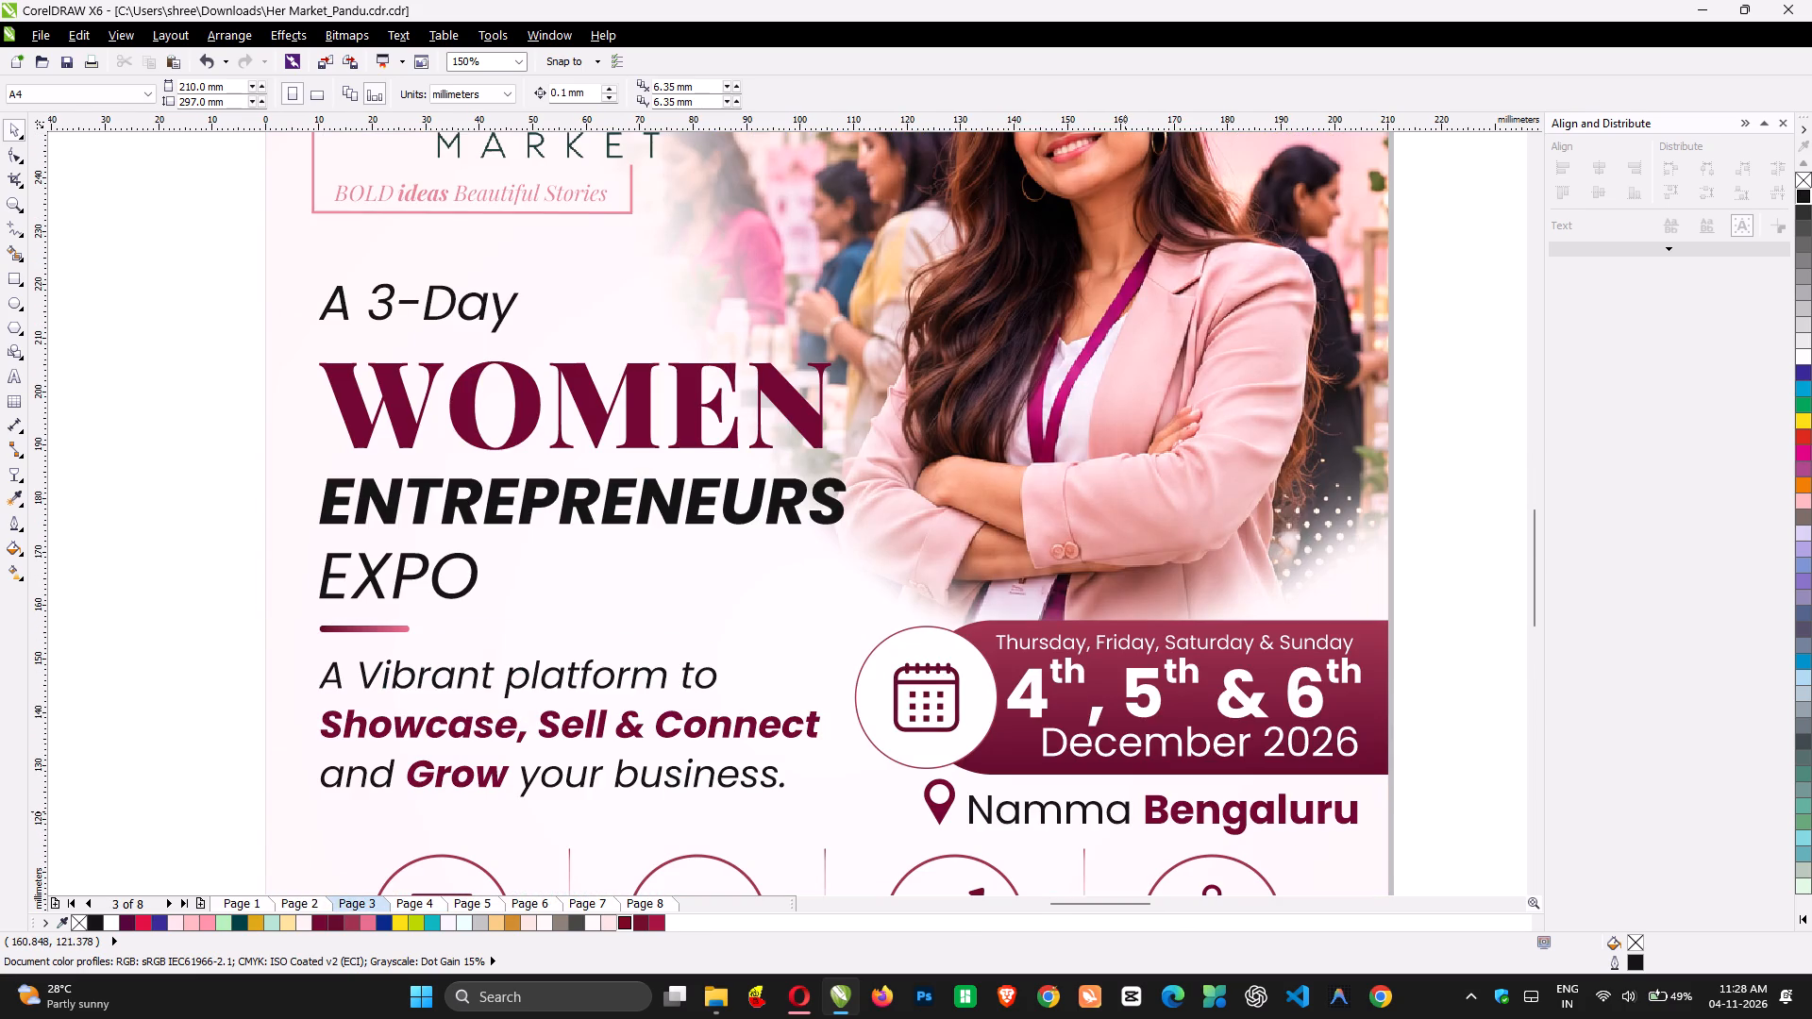
click(1126, 811)
key(ctrl+c)
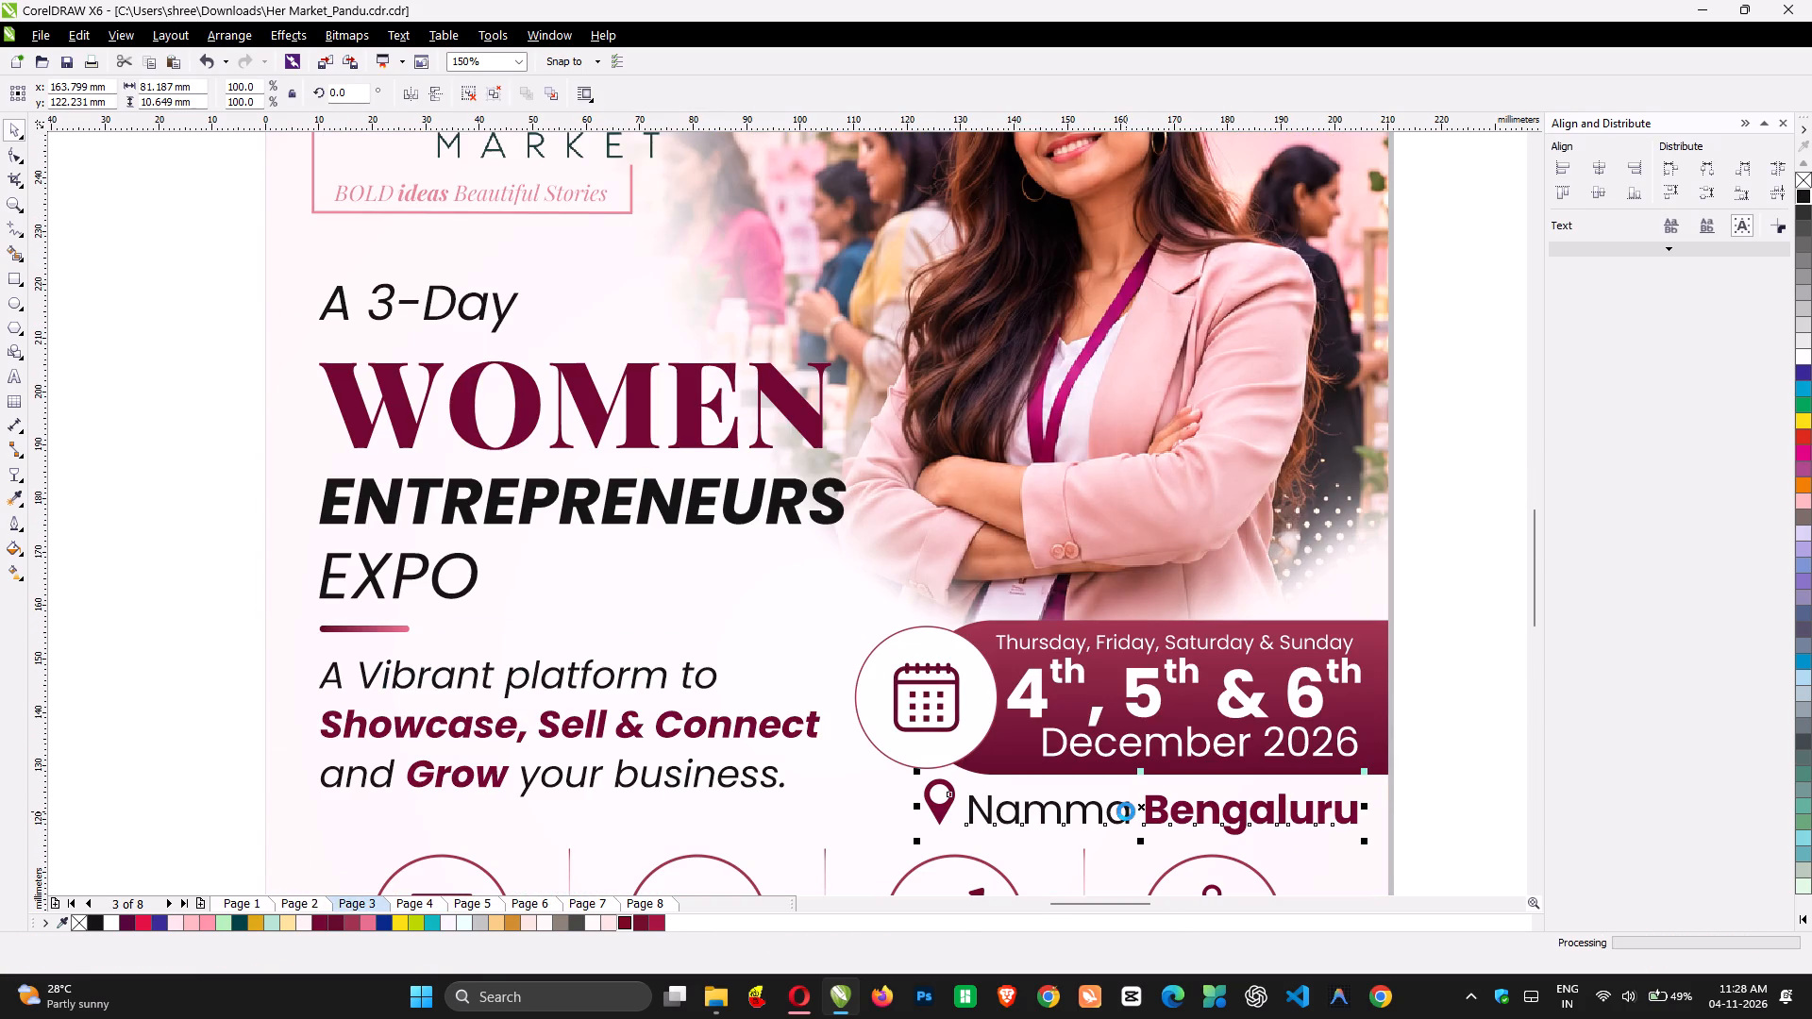
Paste the copied Namma Bengaluru location group on page 8 and place it in the maroon circle below December 2026.
key(Page_Down)
key(Page_Down)
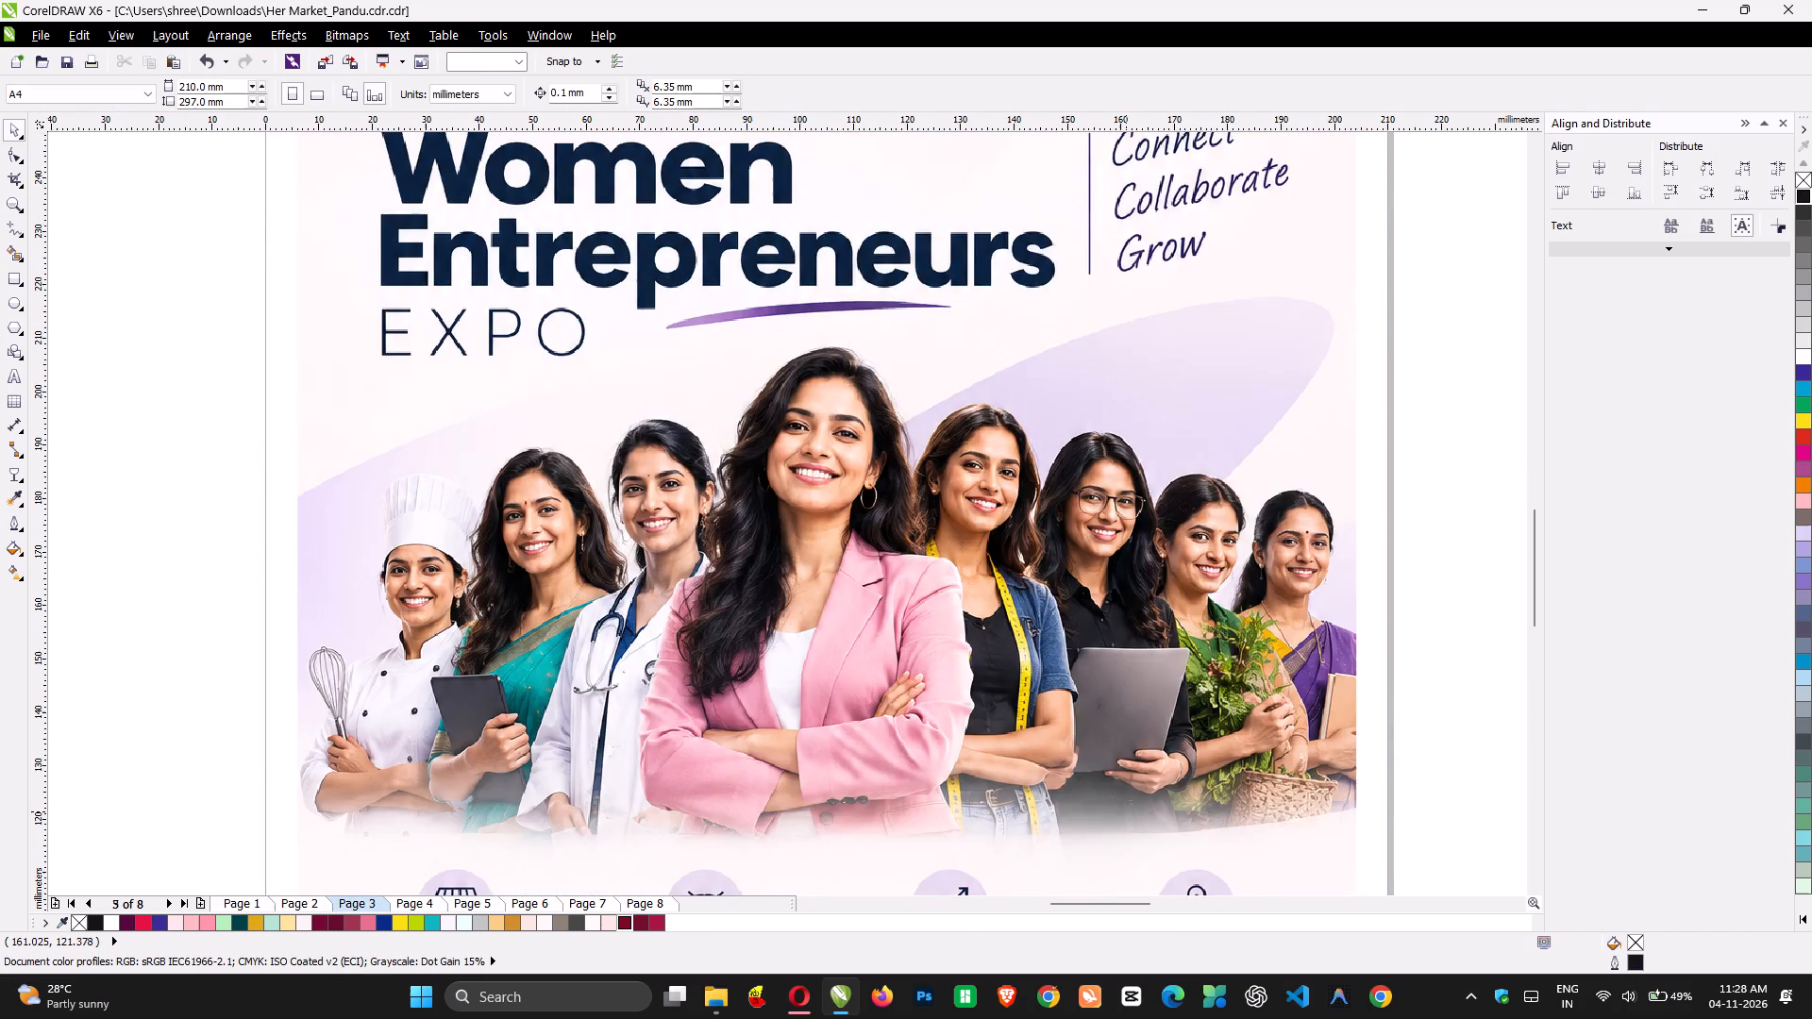
key(Page_Down)
key(Page_Down)
key(Page_Down)
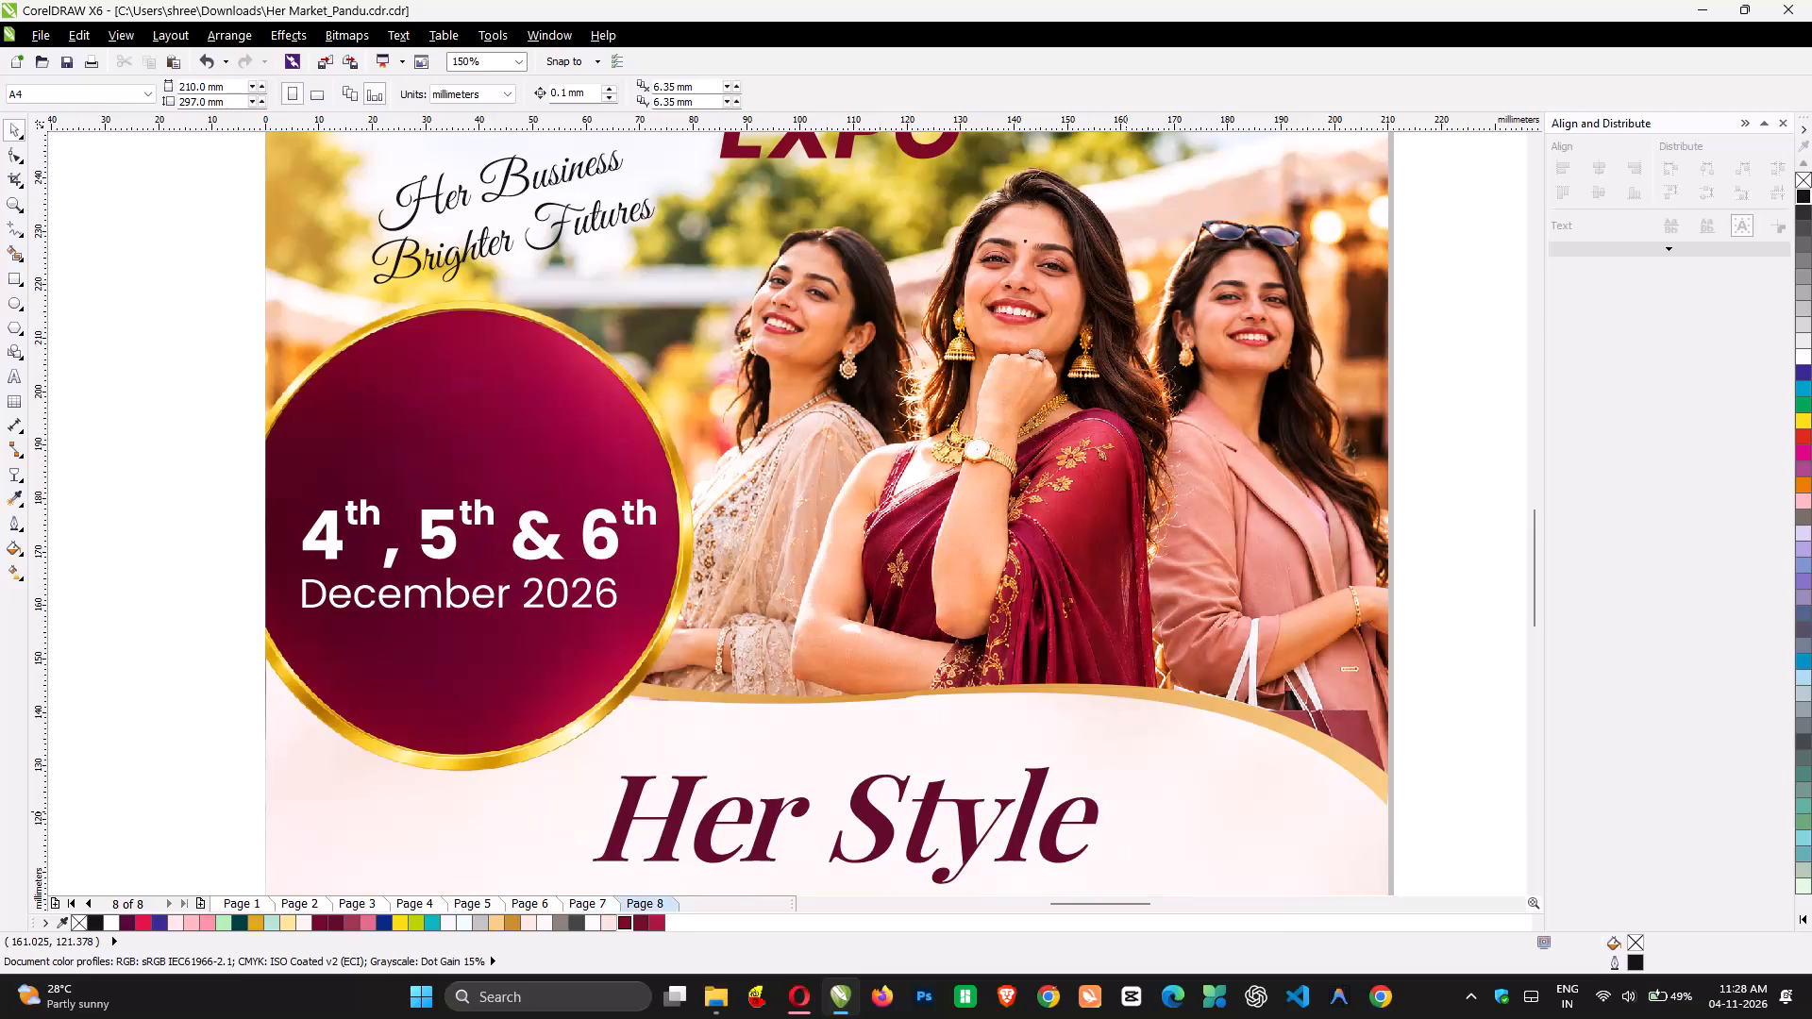
key(ctrl+v)
drag(1174, 822, 654, 470)
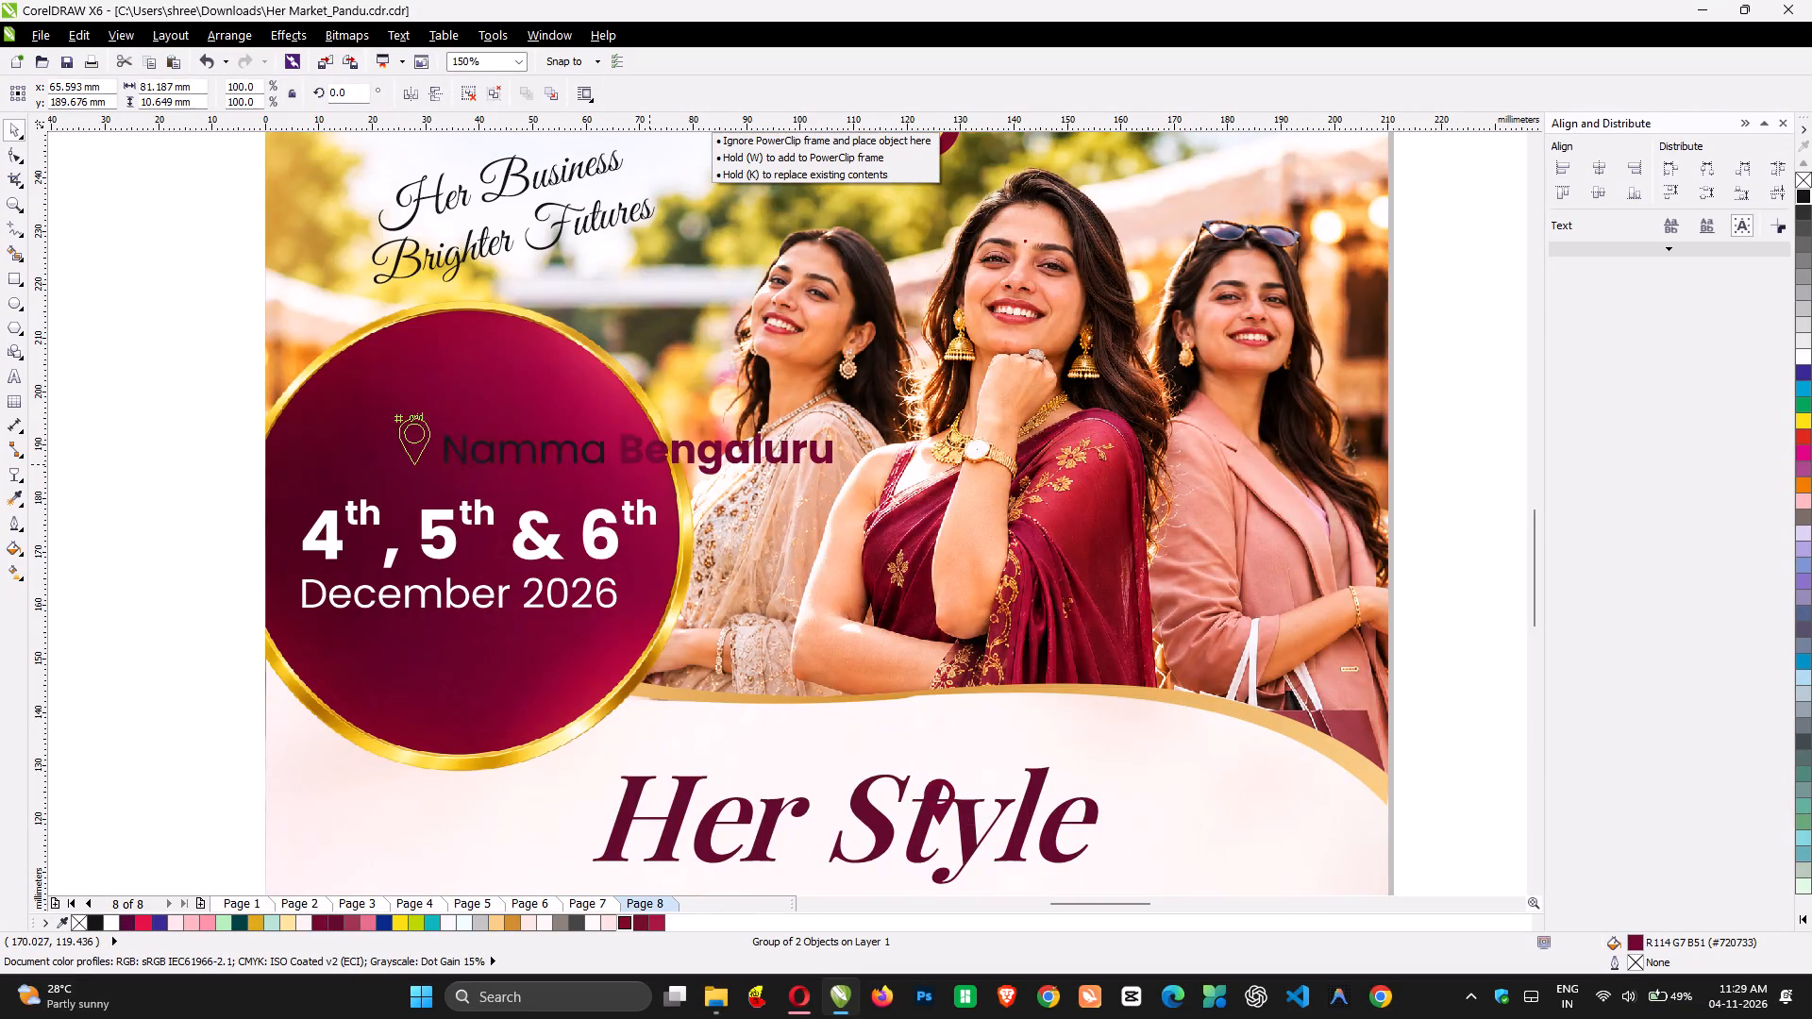
drag(654, 470, 567, 669)
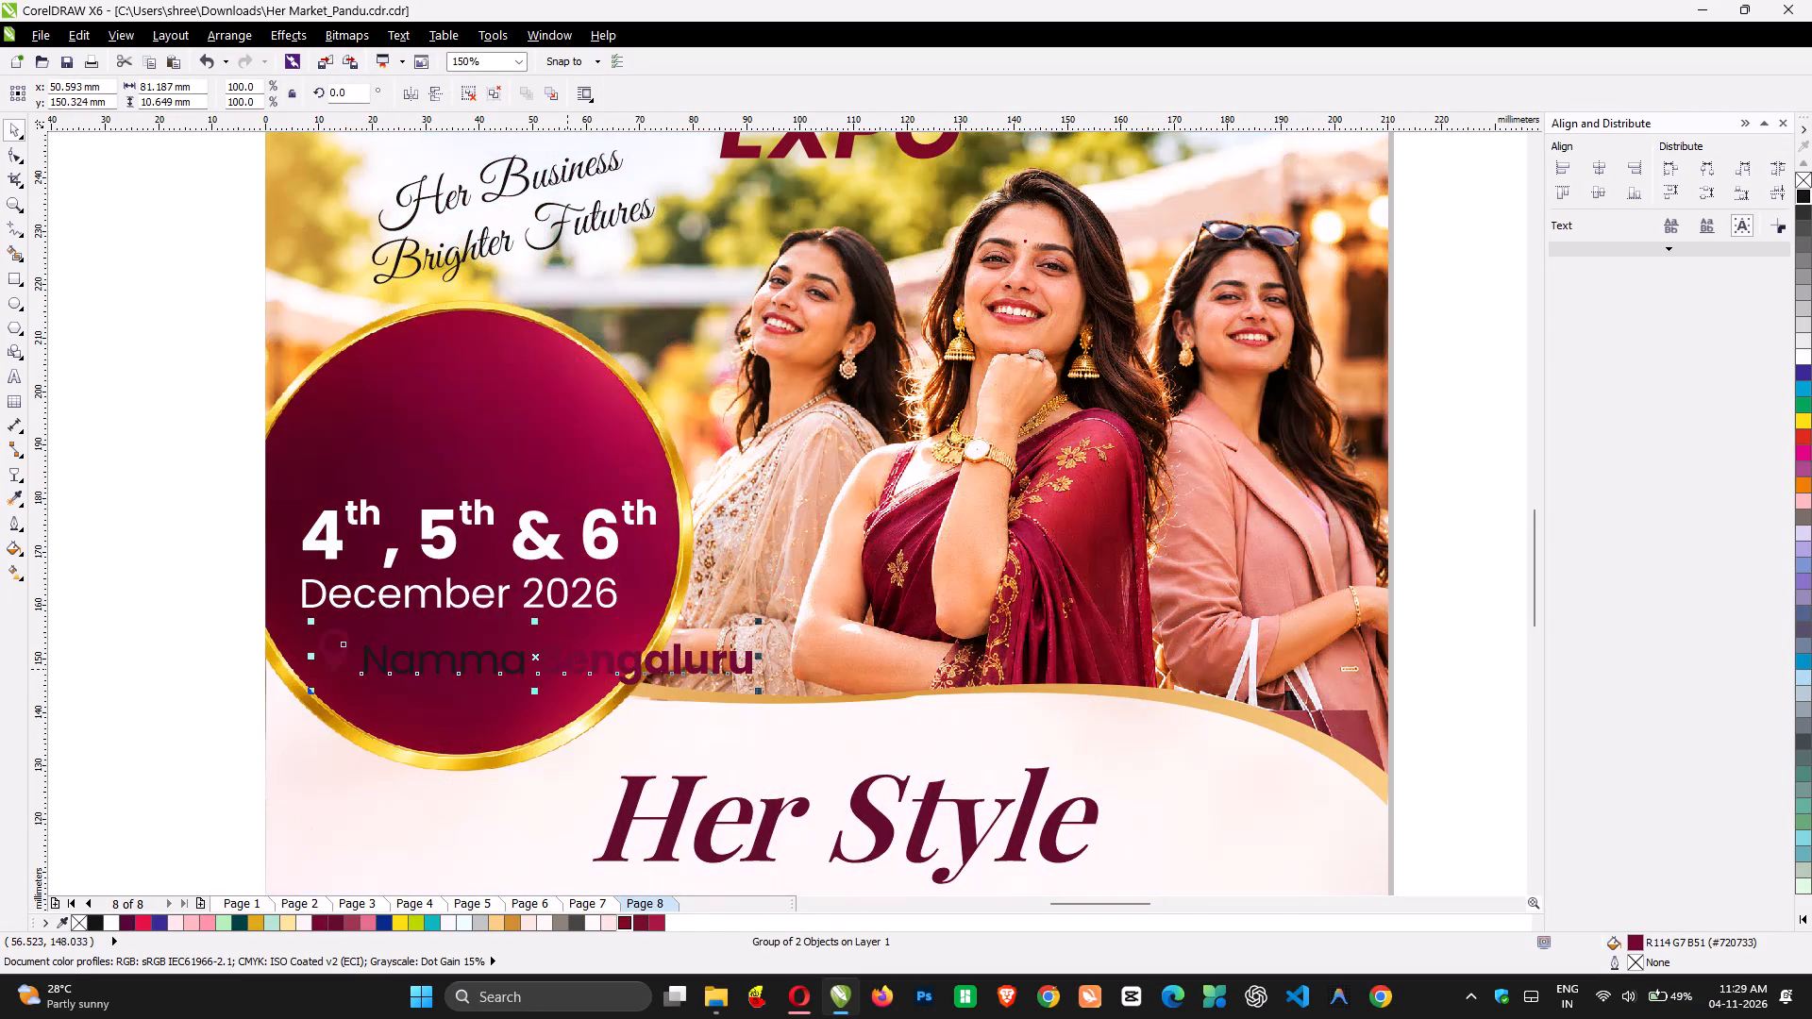
Break the location text into two lines, Namma above Bengaluru, and centre-align the text.
key(F8)
click(567, 669)
key(ctrl+Left)
key(Return)
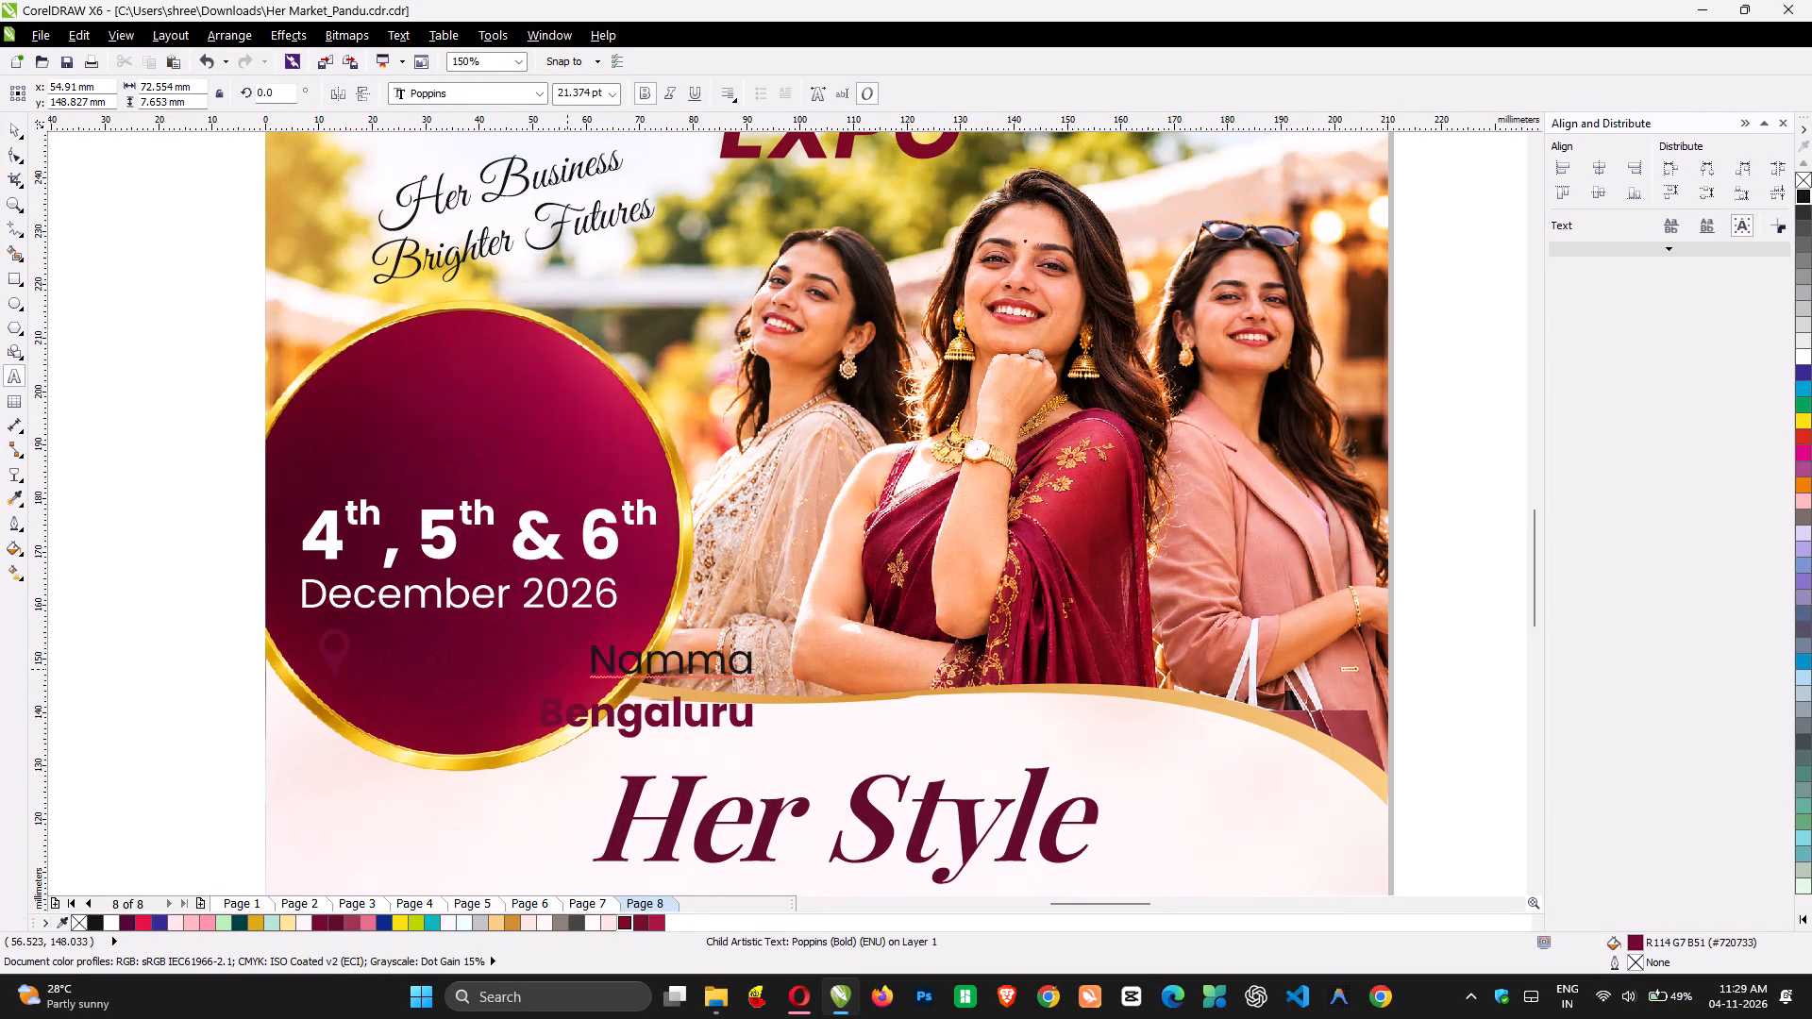
key(ctrl+a)
key(ctrl+e)
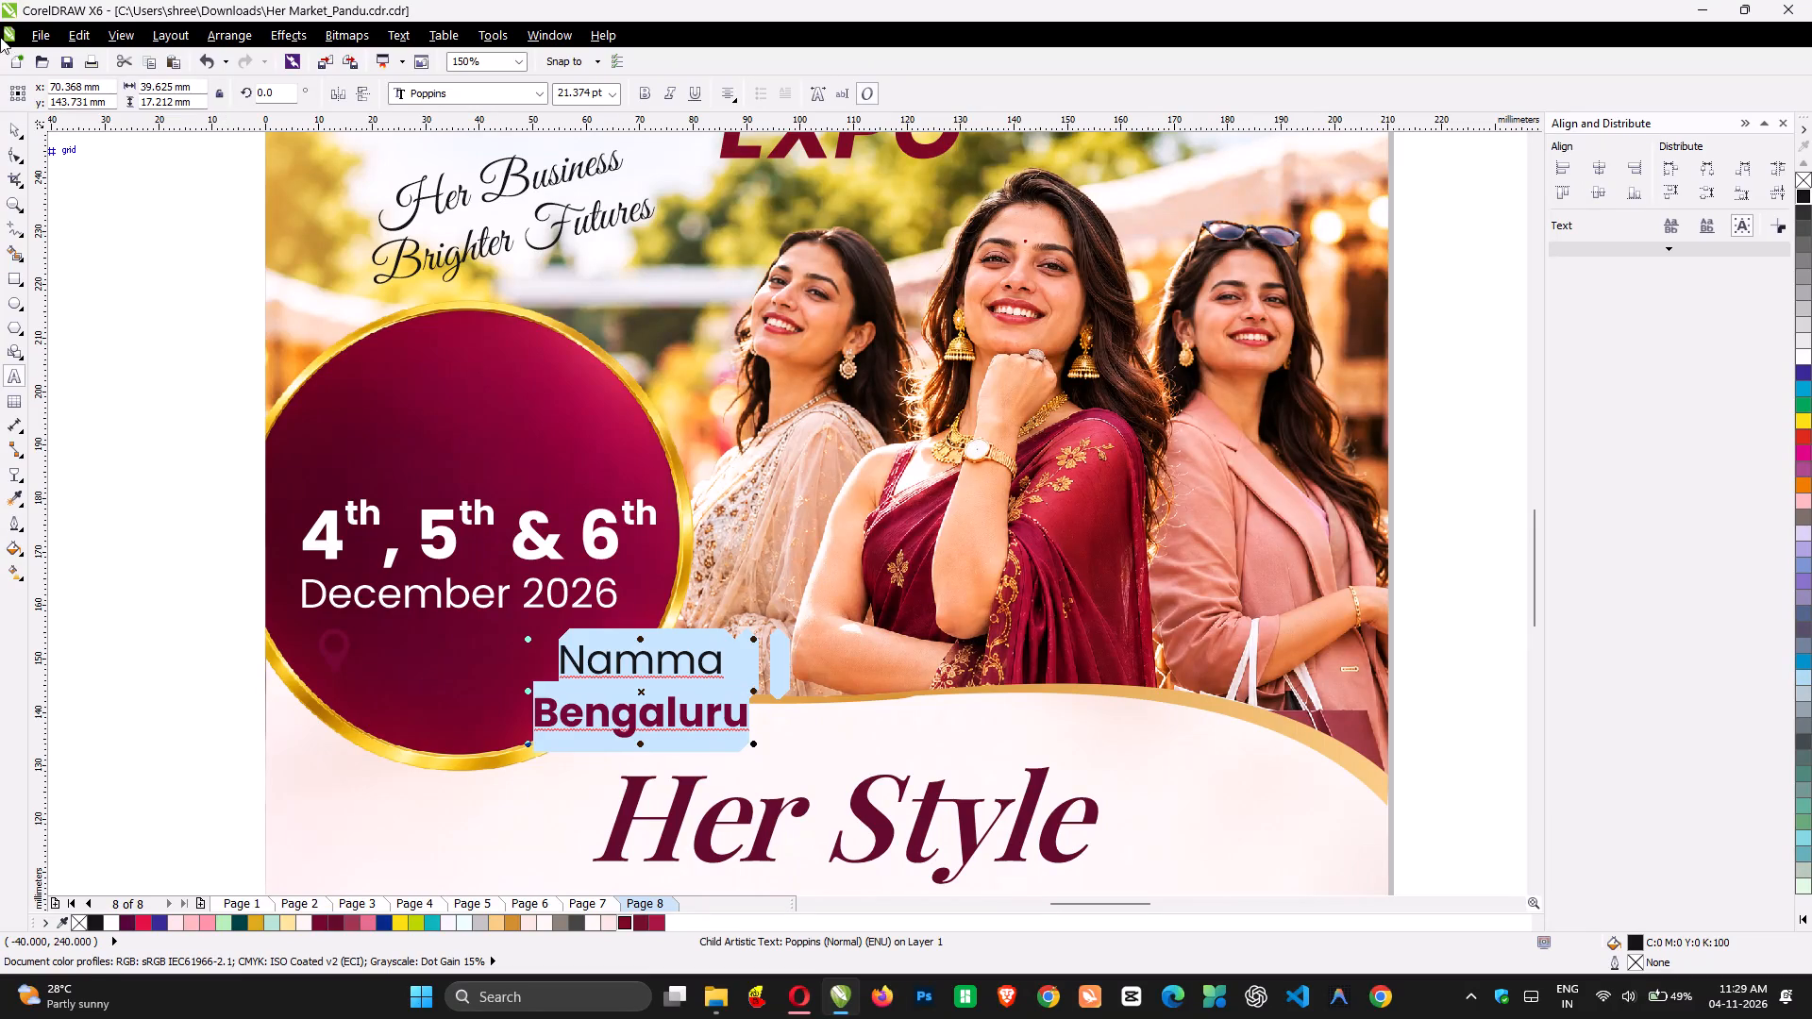
Move the two-line Namma Bengaluru text into the maroon circle beside the location pin.
click(17, 126)
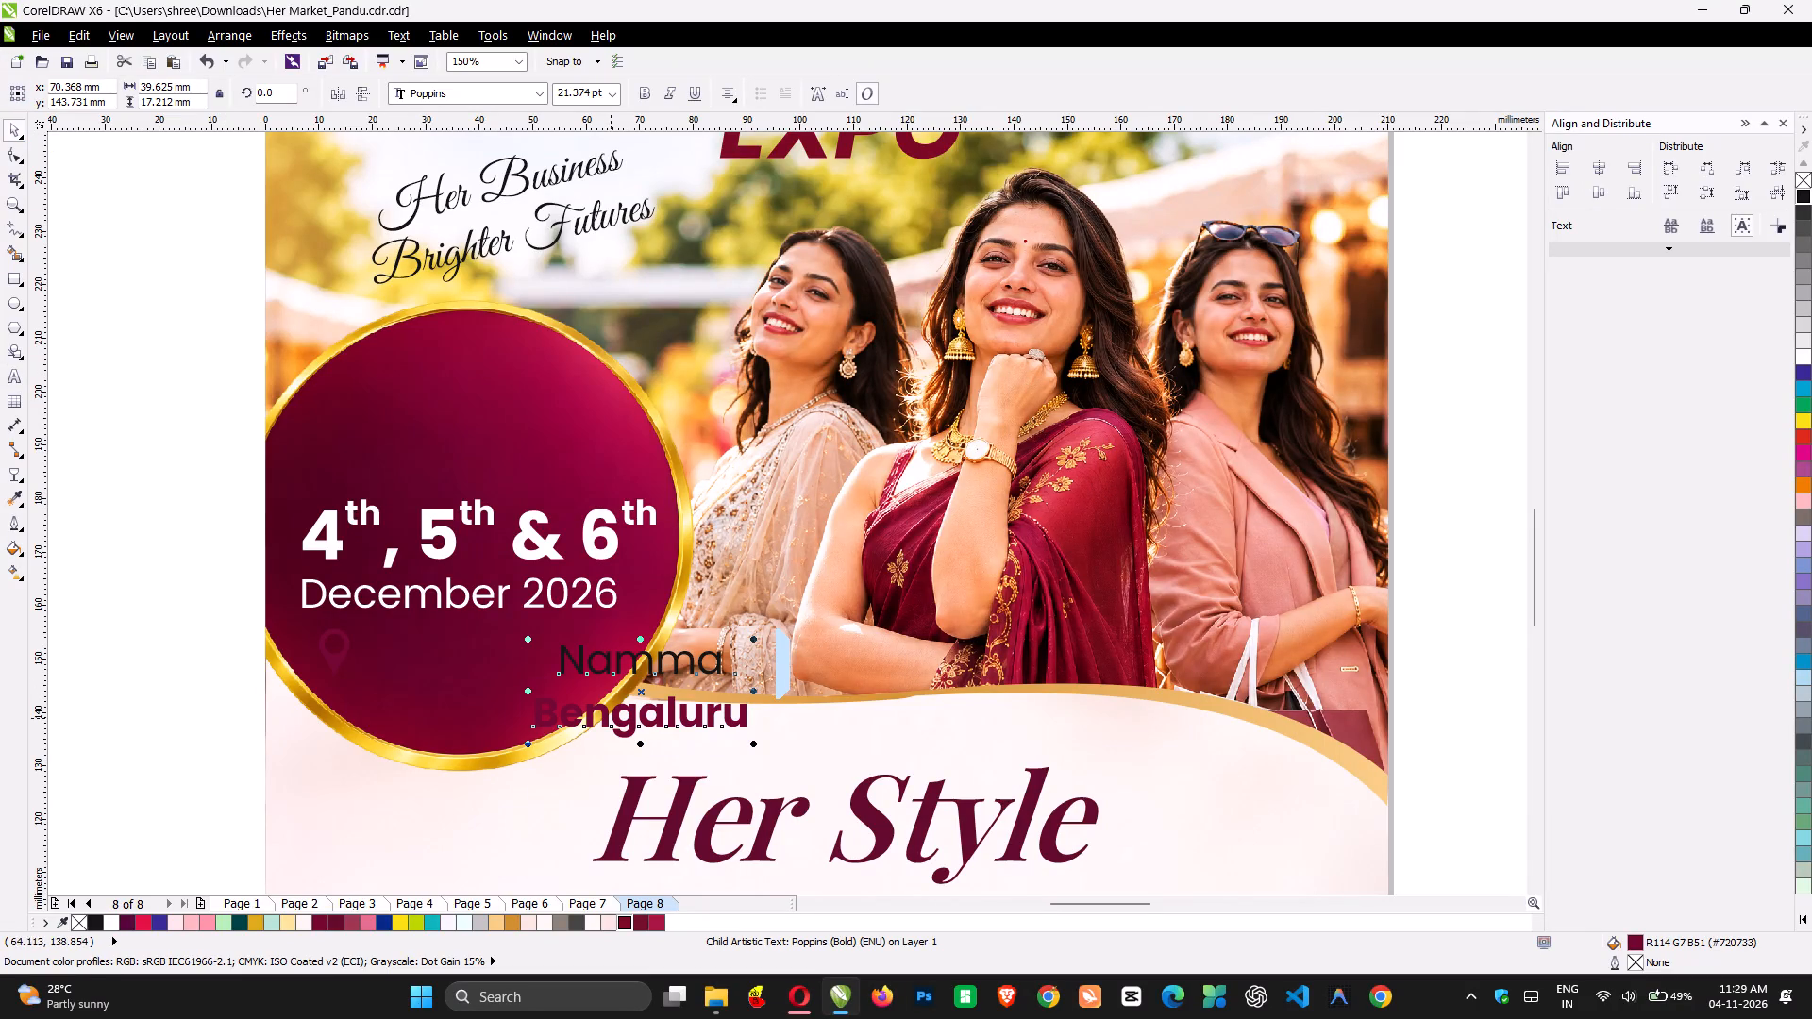
click(613, 718)
ctrl+click(613, 718)
drag(613, 718, 457, 694)
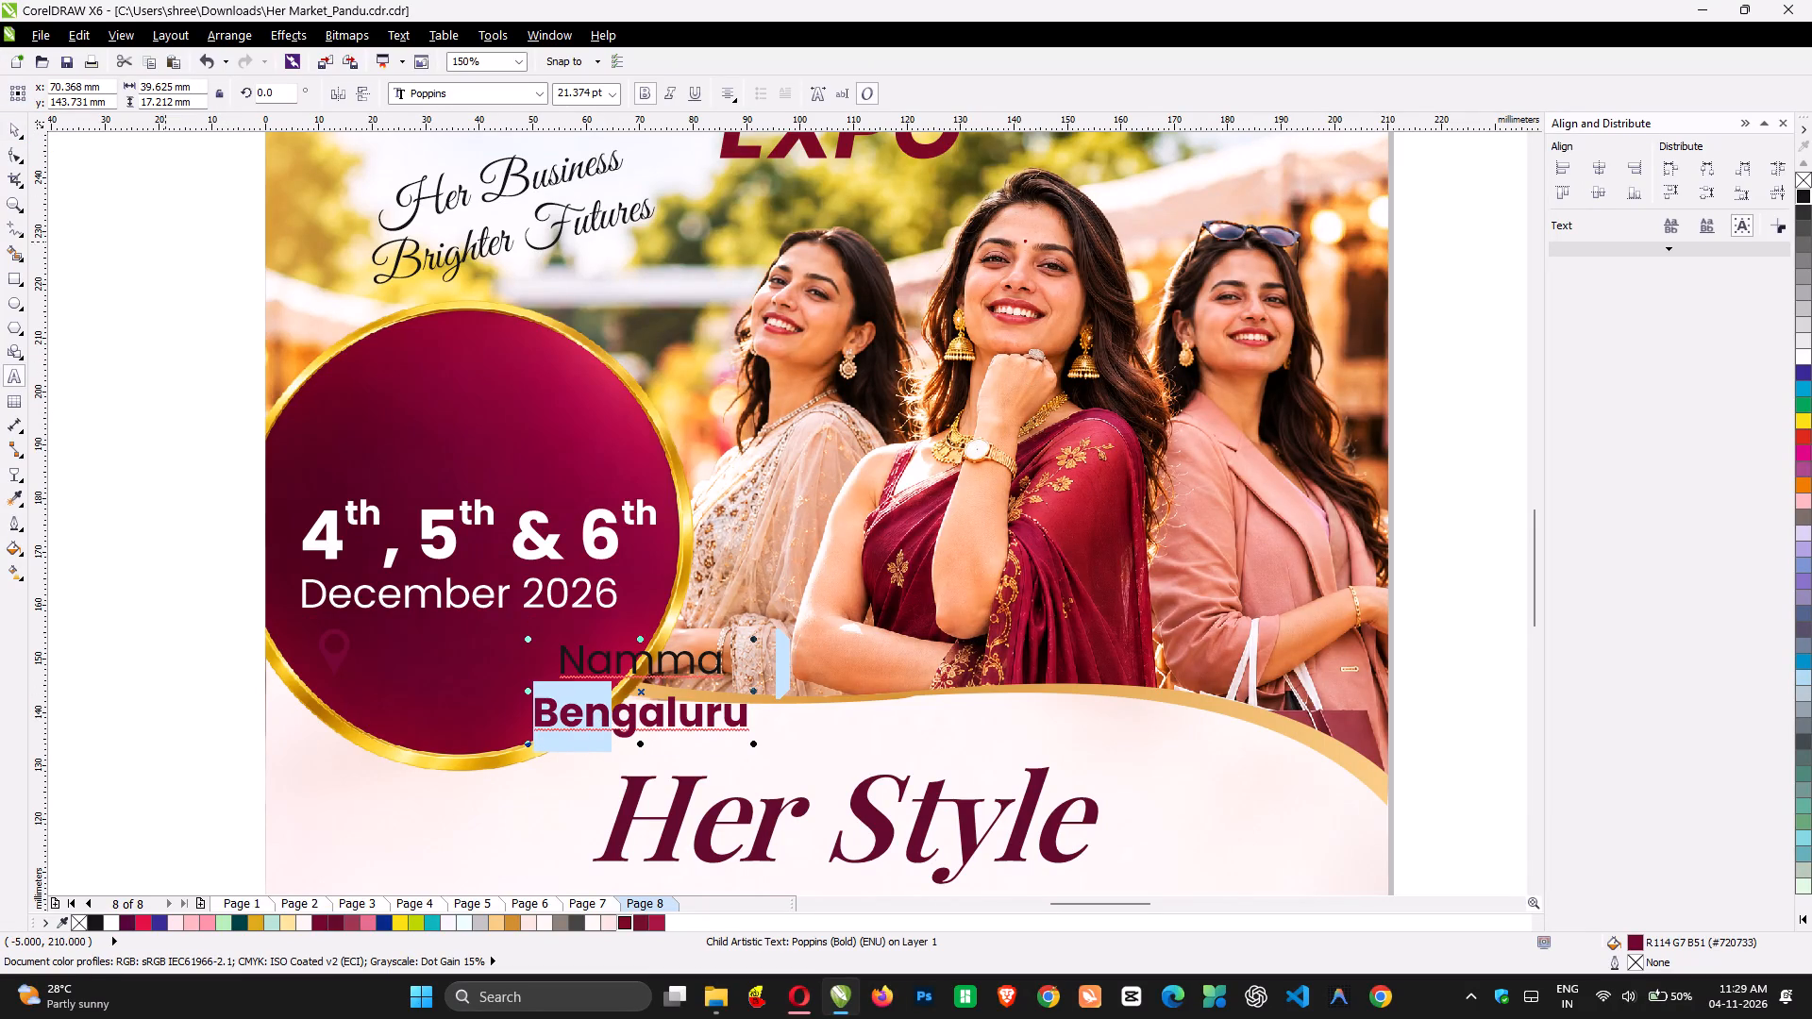
click(11, 127)
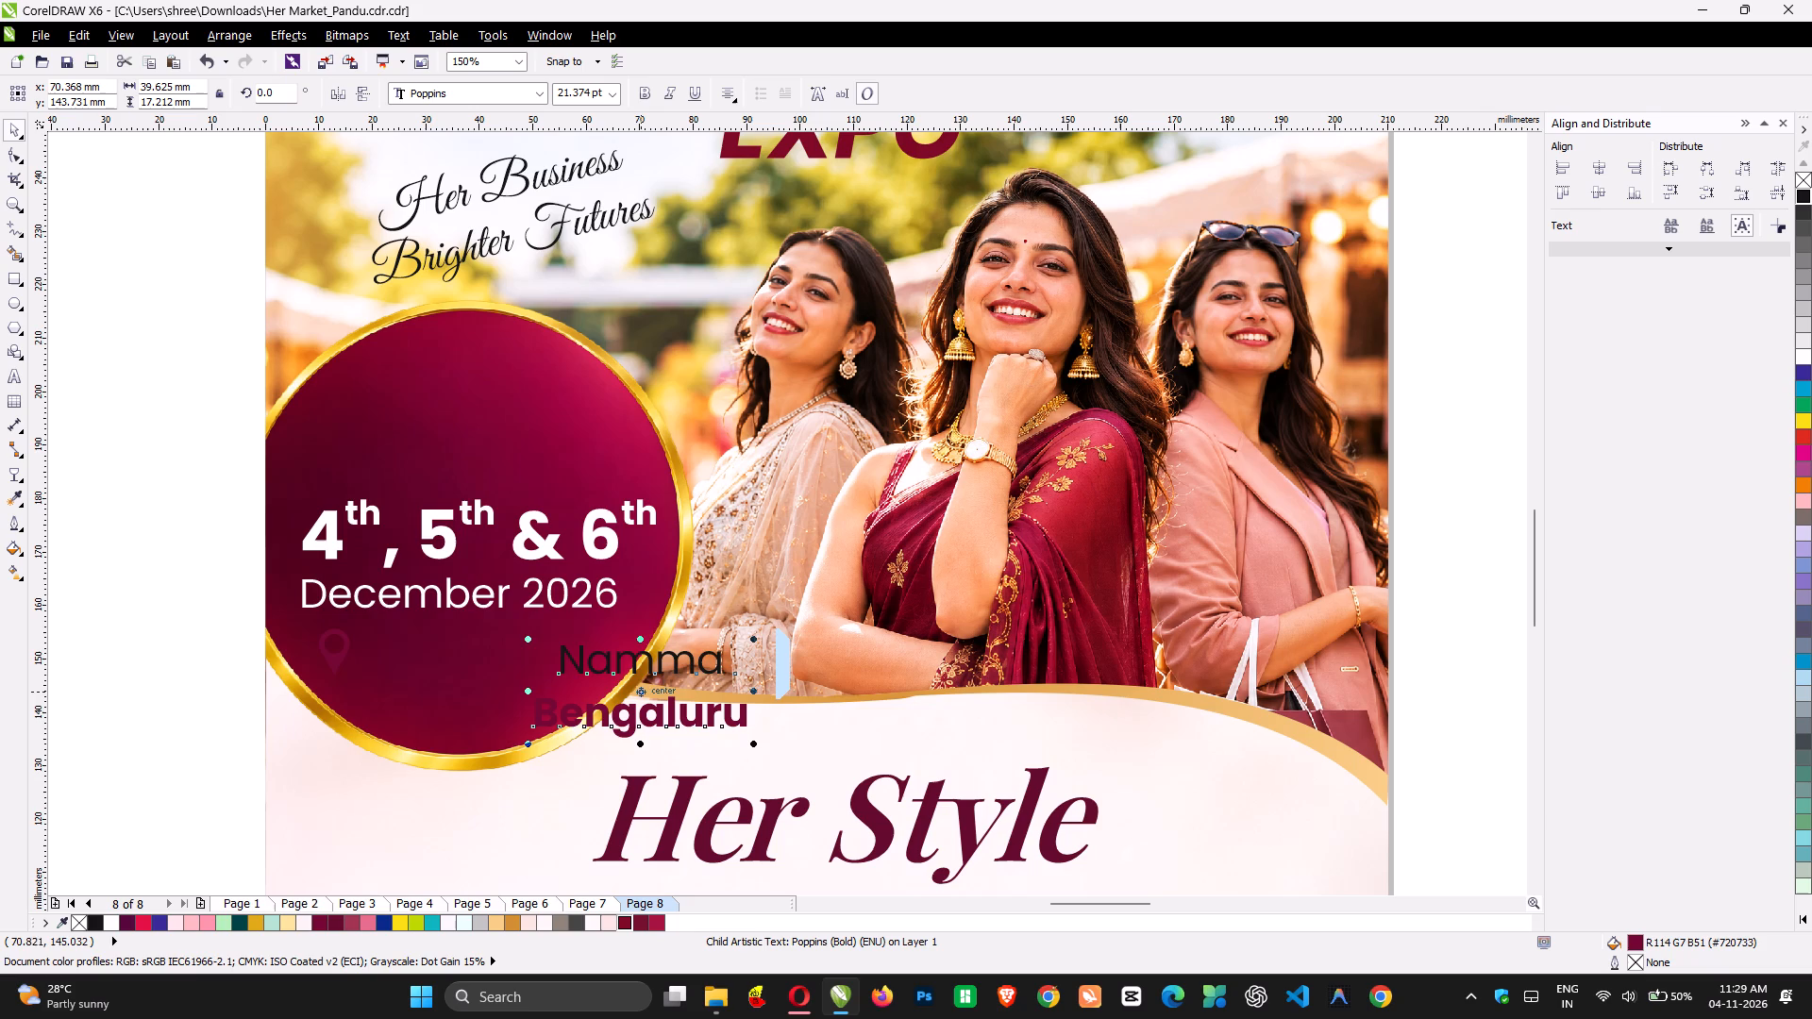
drag(641, 688, 471, 679)
Tighten the line spacing of the Namma Bengaluru text and break it apart into separate line objects.
key(z)
drag(167, 528, 709, 821)
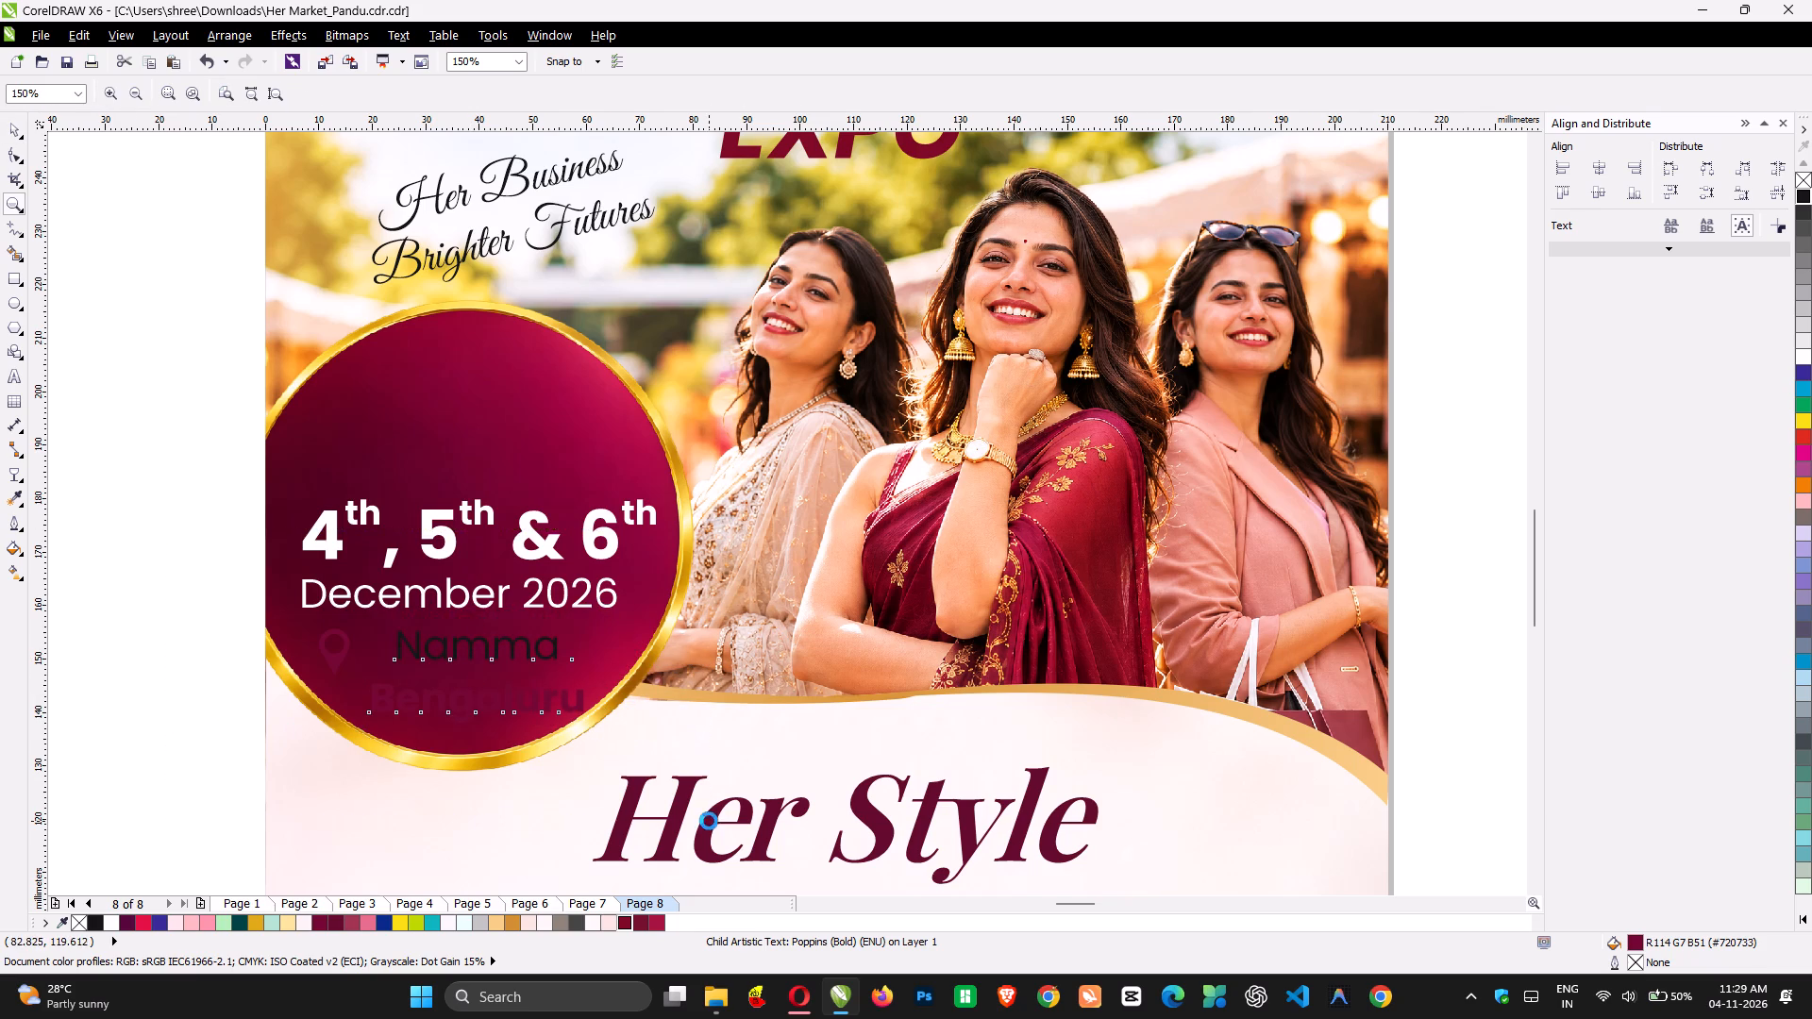
key(space)
click(19, 157)
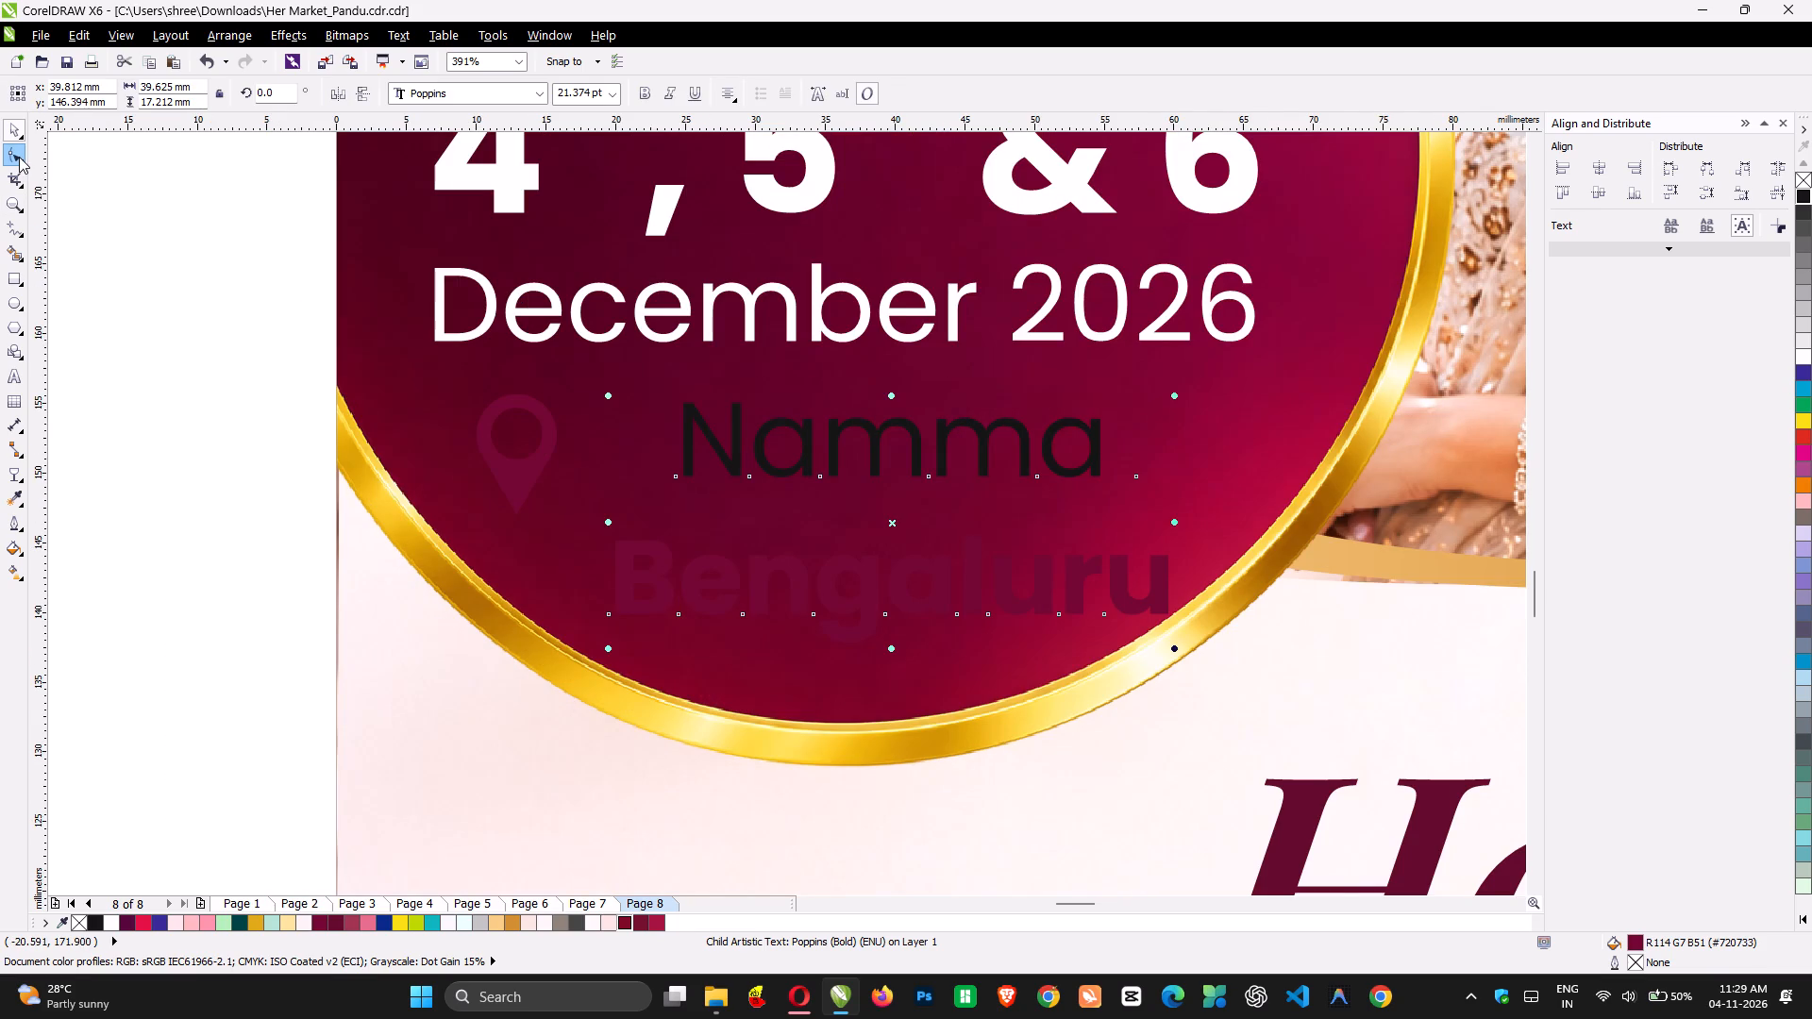
drag(610, 652, 614, 587)
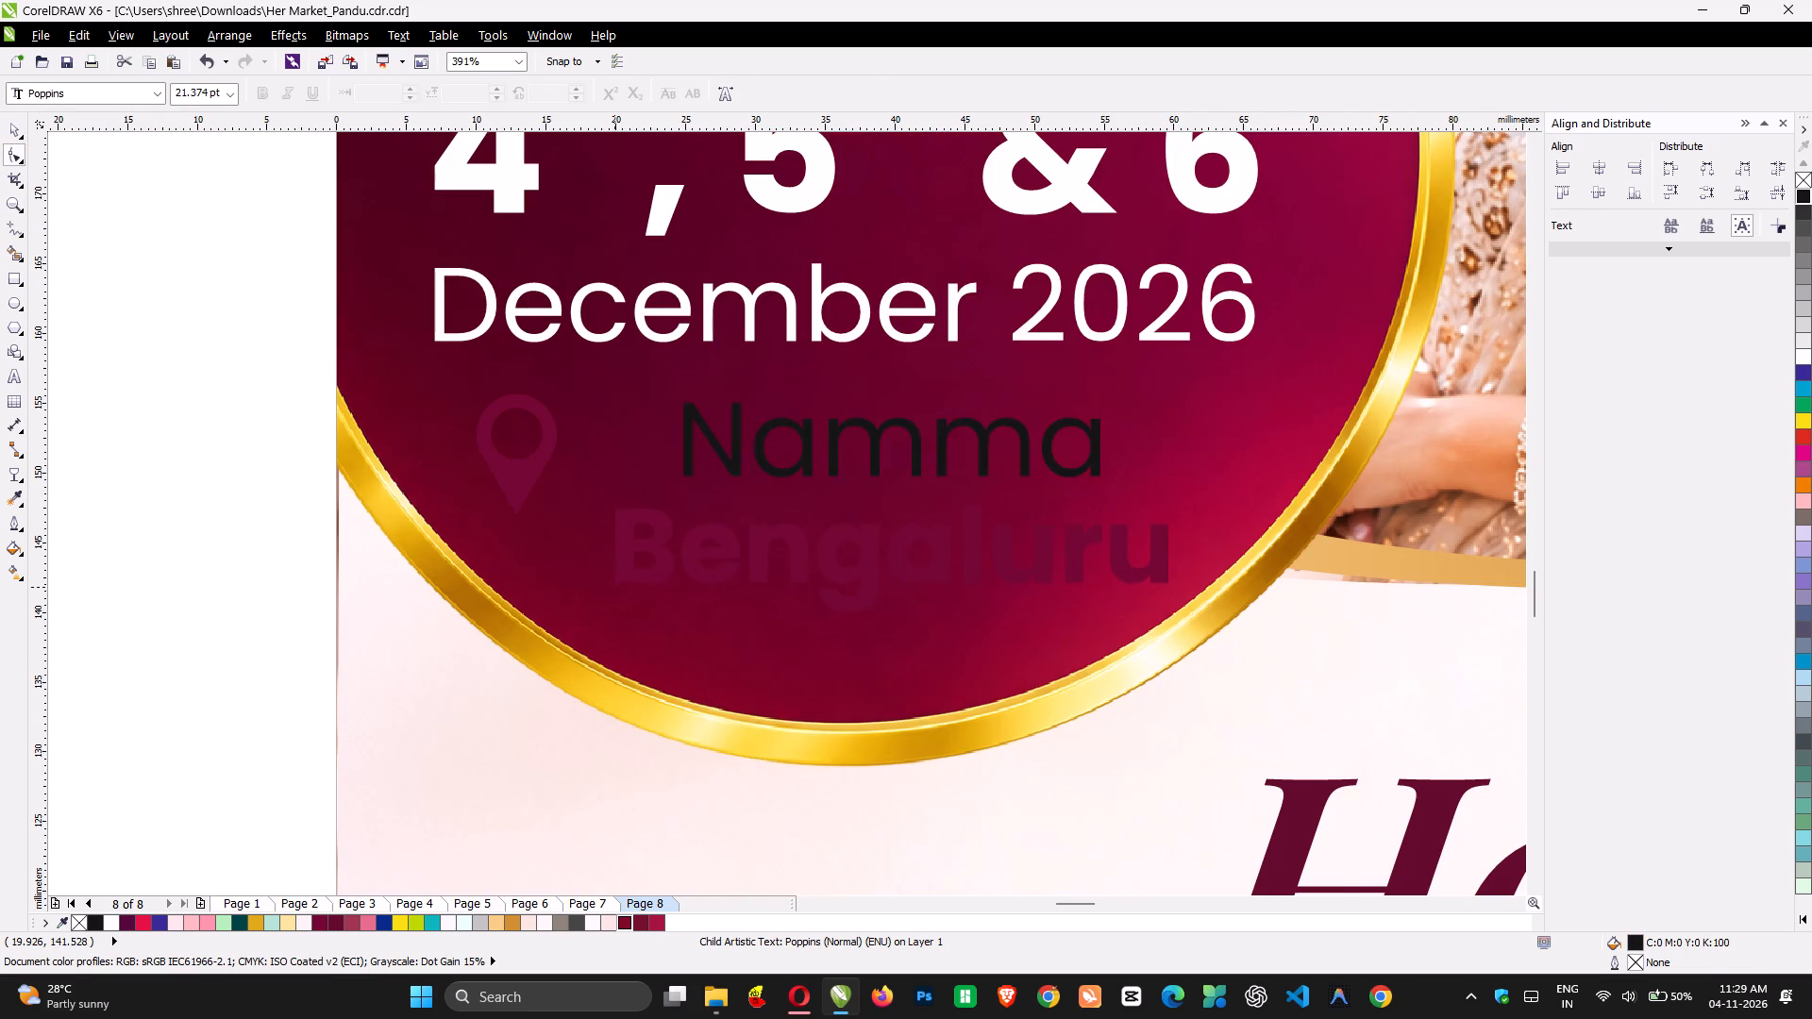
drag(614, 587, 614, 589)
key(space)
key(ctrl+k)
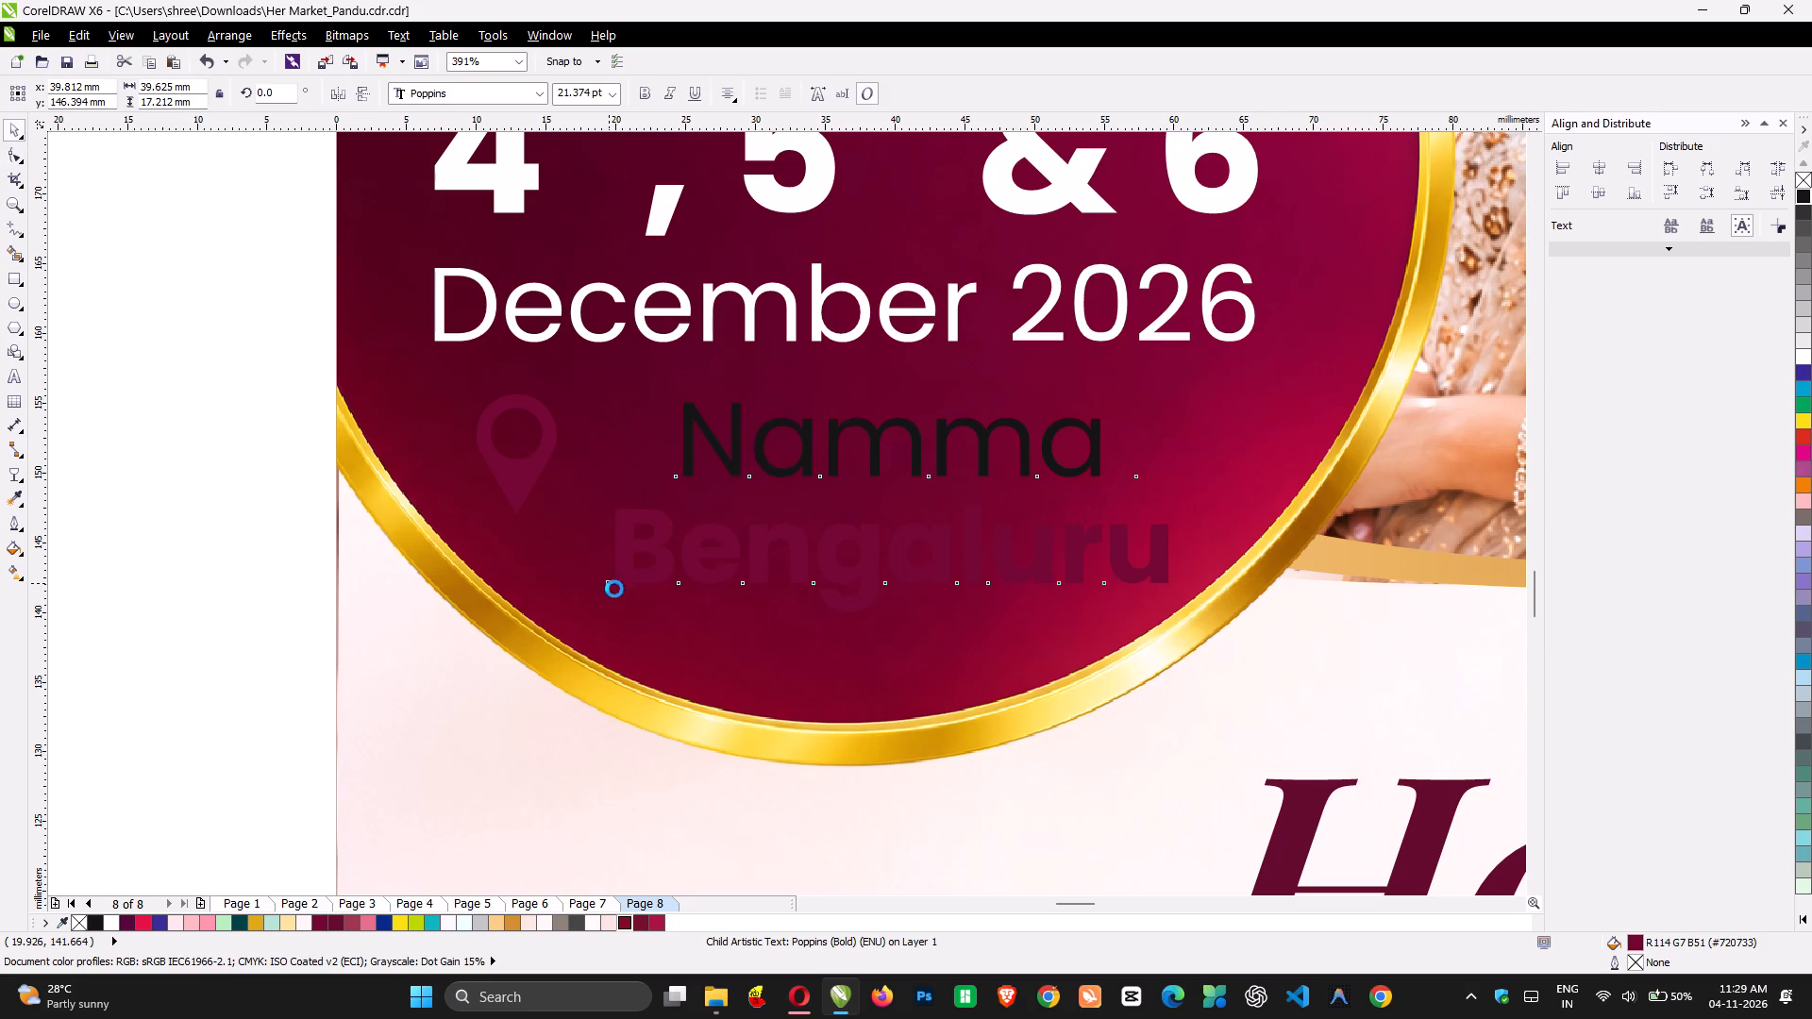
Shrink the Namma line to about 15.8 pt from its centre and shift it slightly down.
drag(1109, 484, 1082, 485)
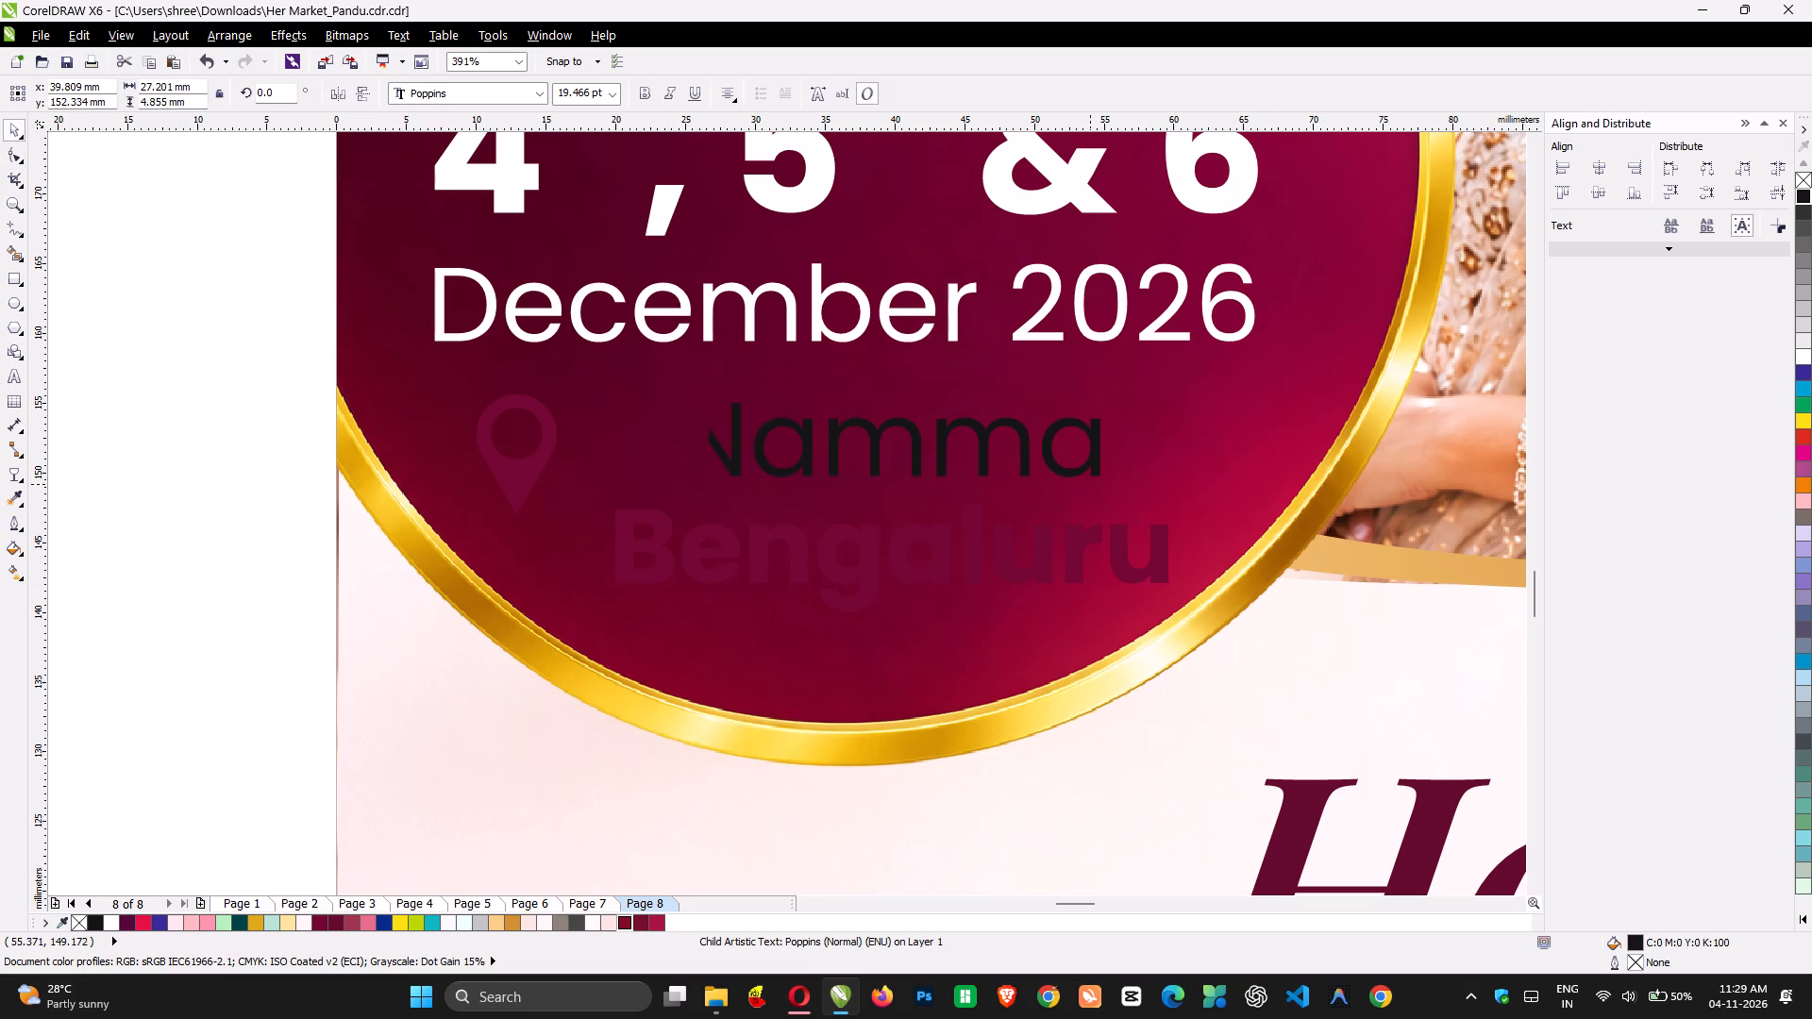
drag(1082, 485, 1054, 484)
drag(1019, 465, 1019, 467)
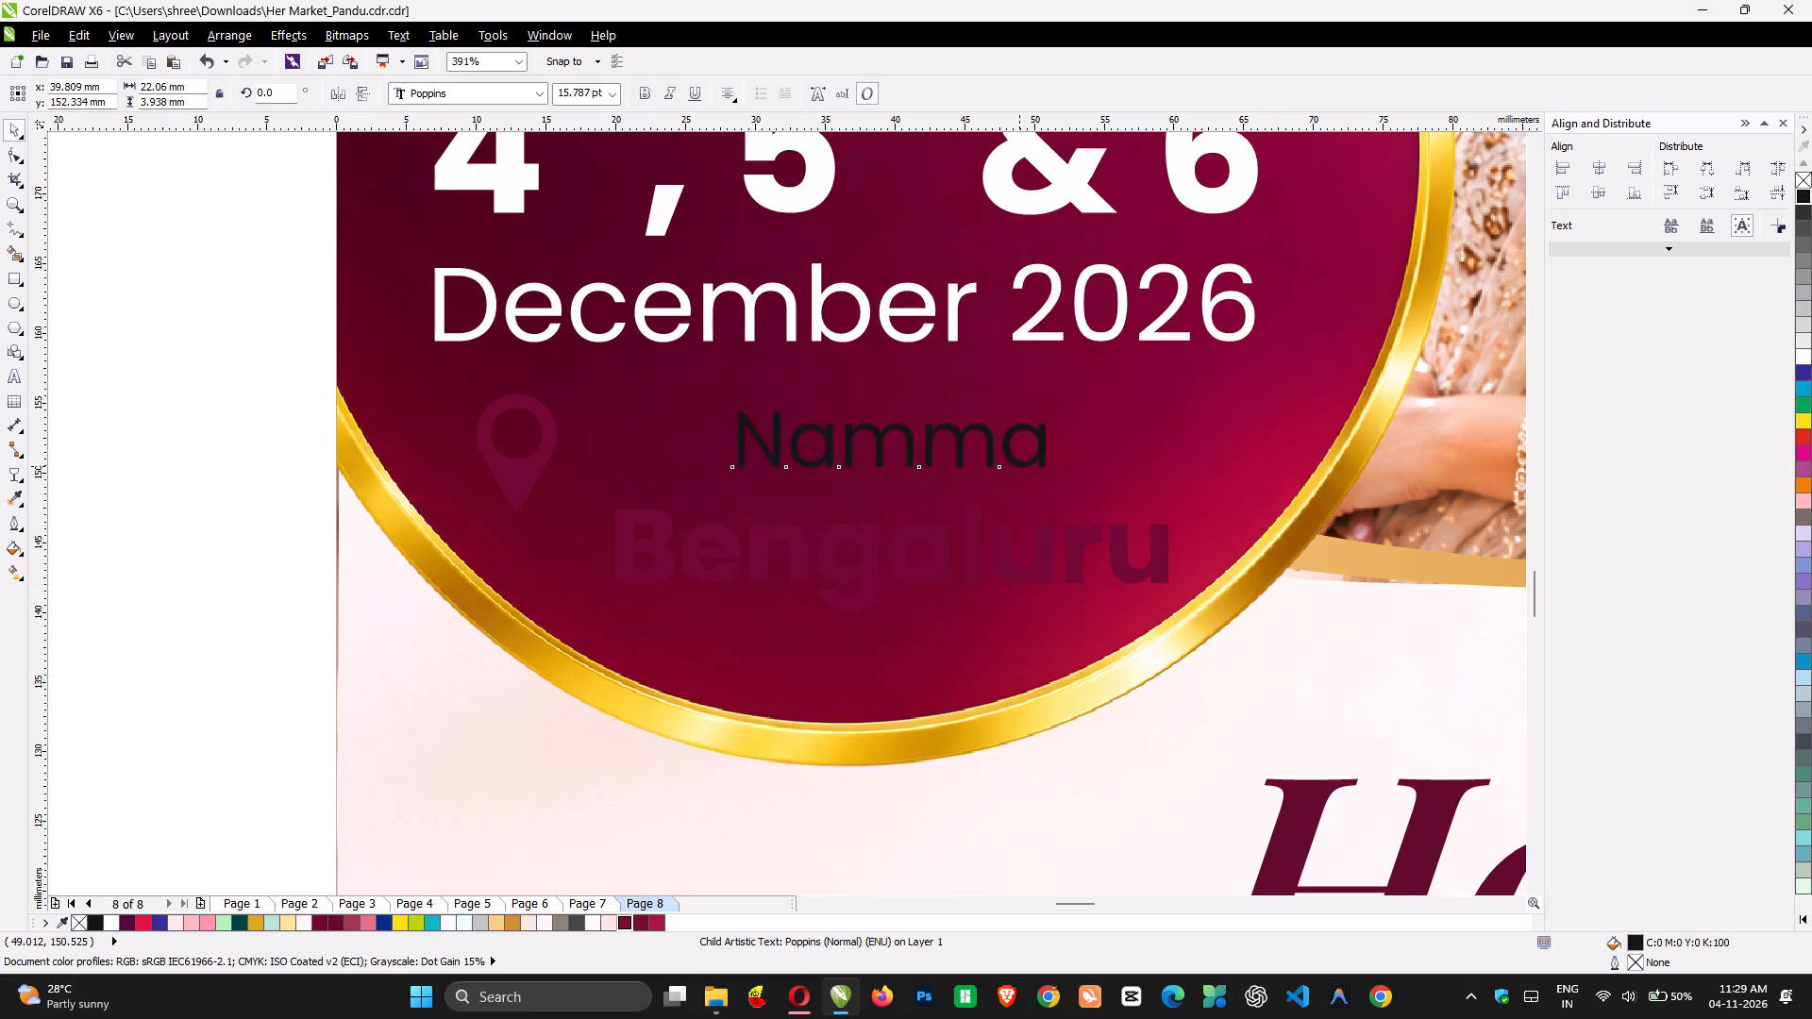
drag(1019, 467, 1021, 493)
Delete the Namma line and move Bengaluru up level with the location pin.
key(Delete)
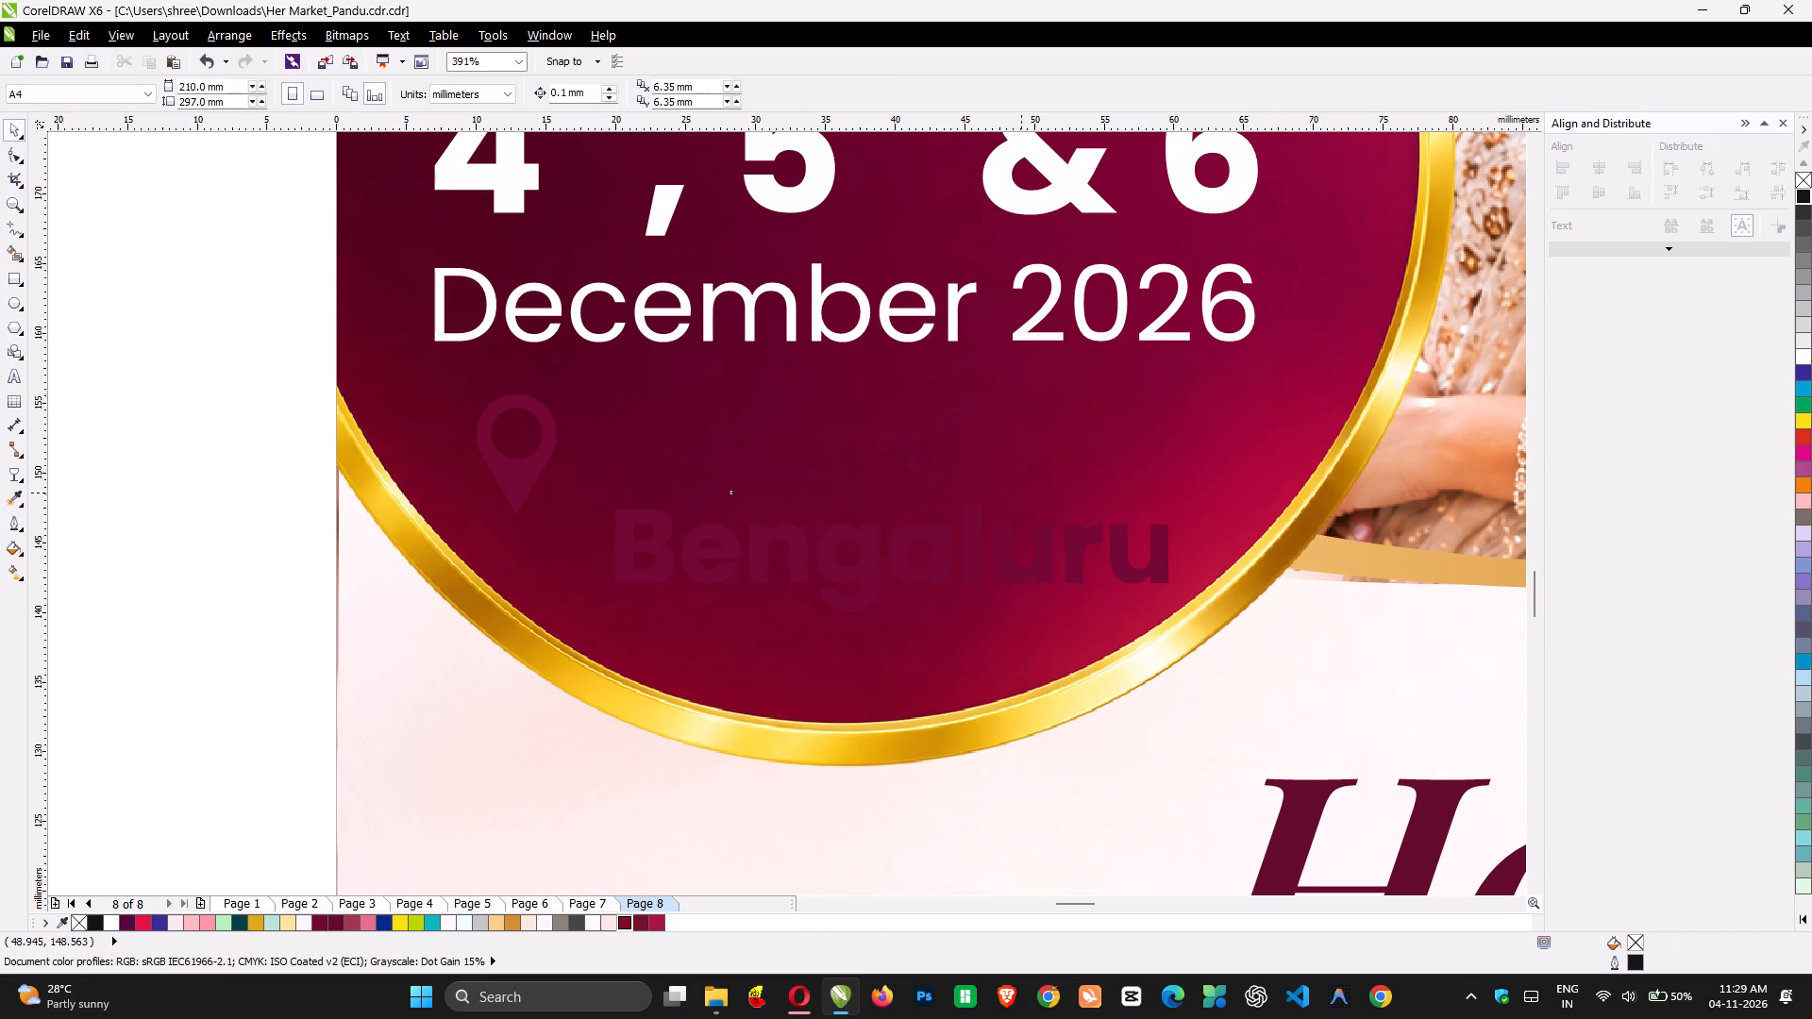
ctrl+click(862, 541)
drag(862, 541, 836, 460)
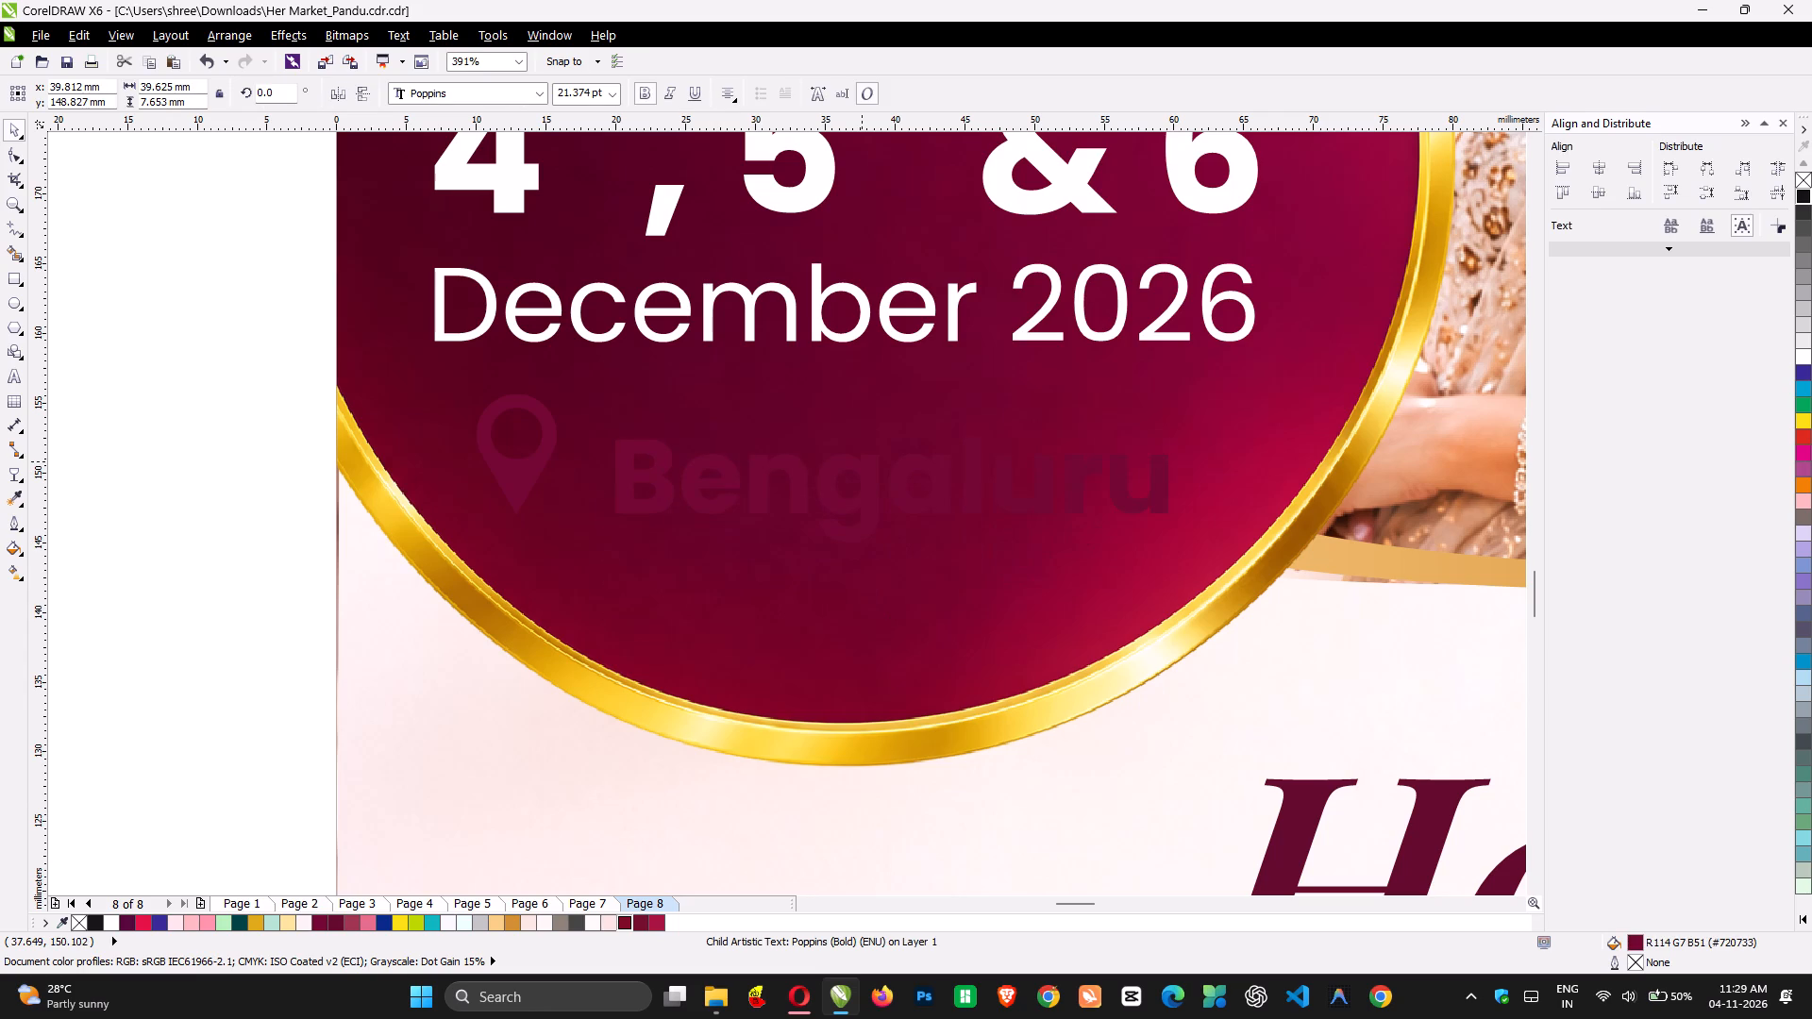
drag(836, 460, 832, 455)
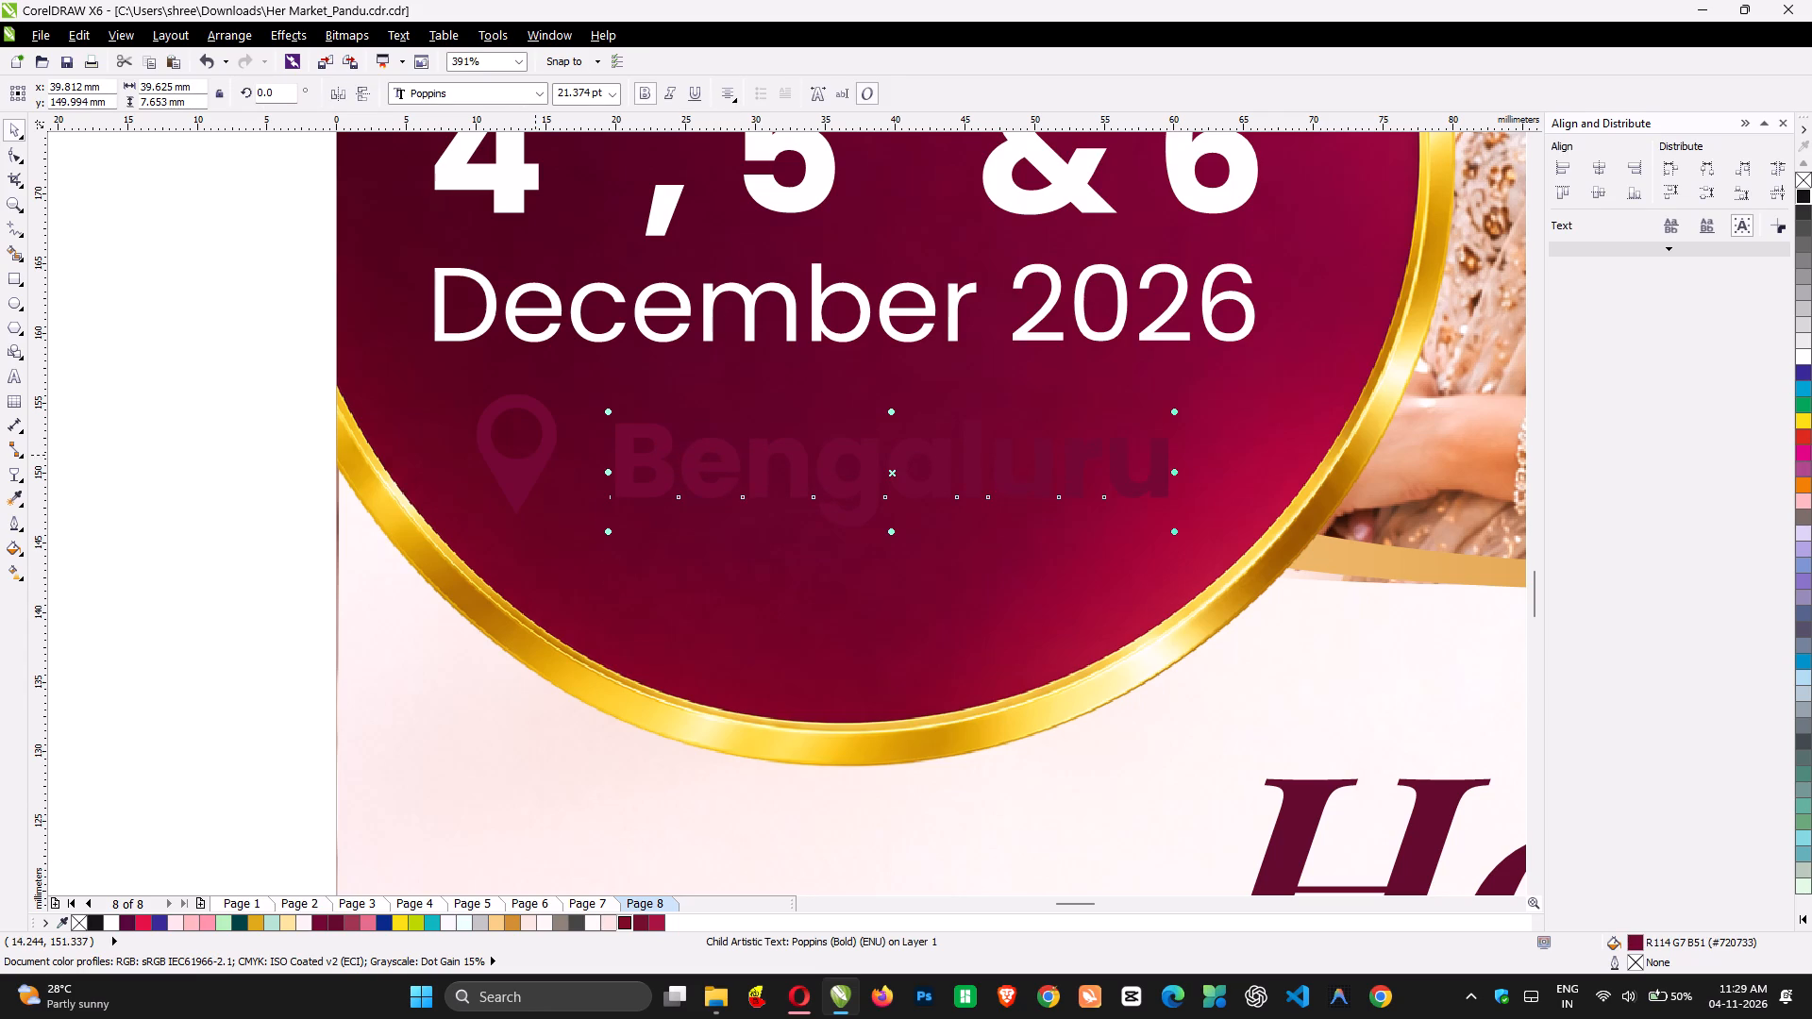
Centre the Bengaluru and pin group horizontally under December 2026 and fill it white.
click(535, 455)
shift+click(708, 318)
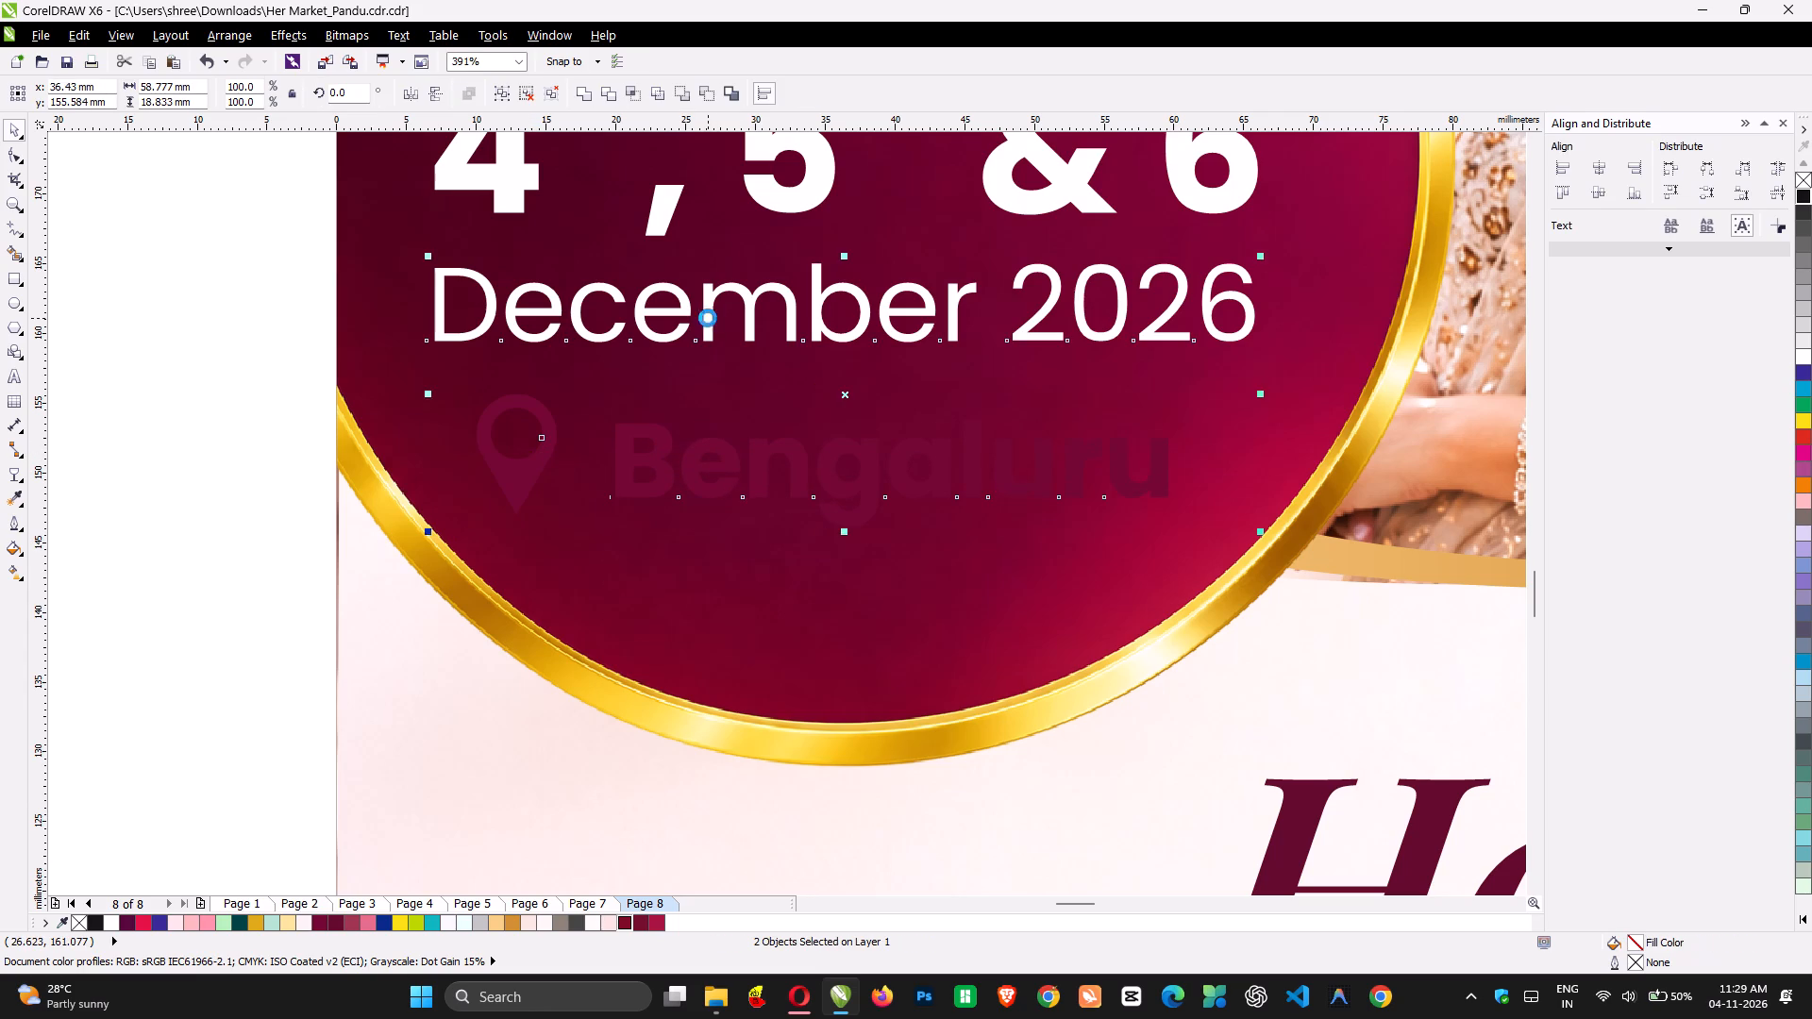
key(c)
shift+click(708, 318)
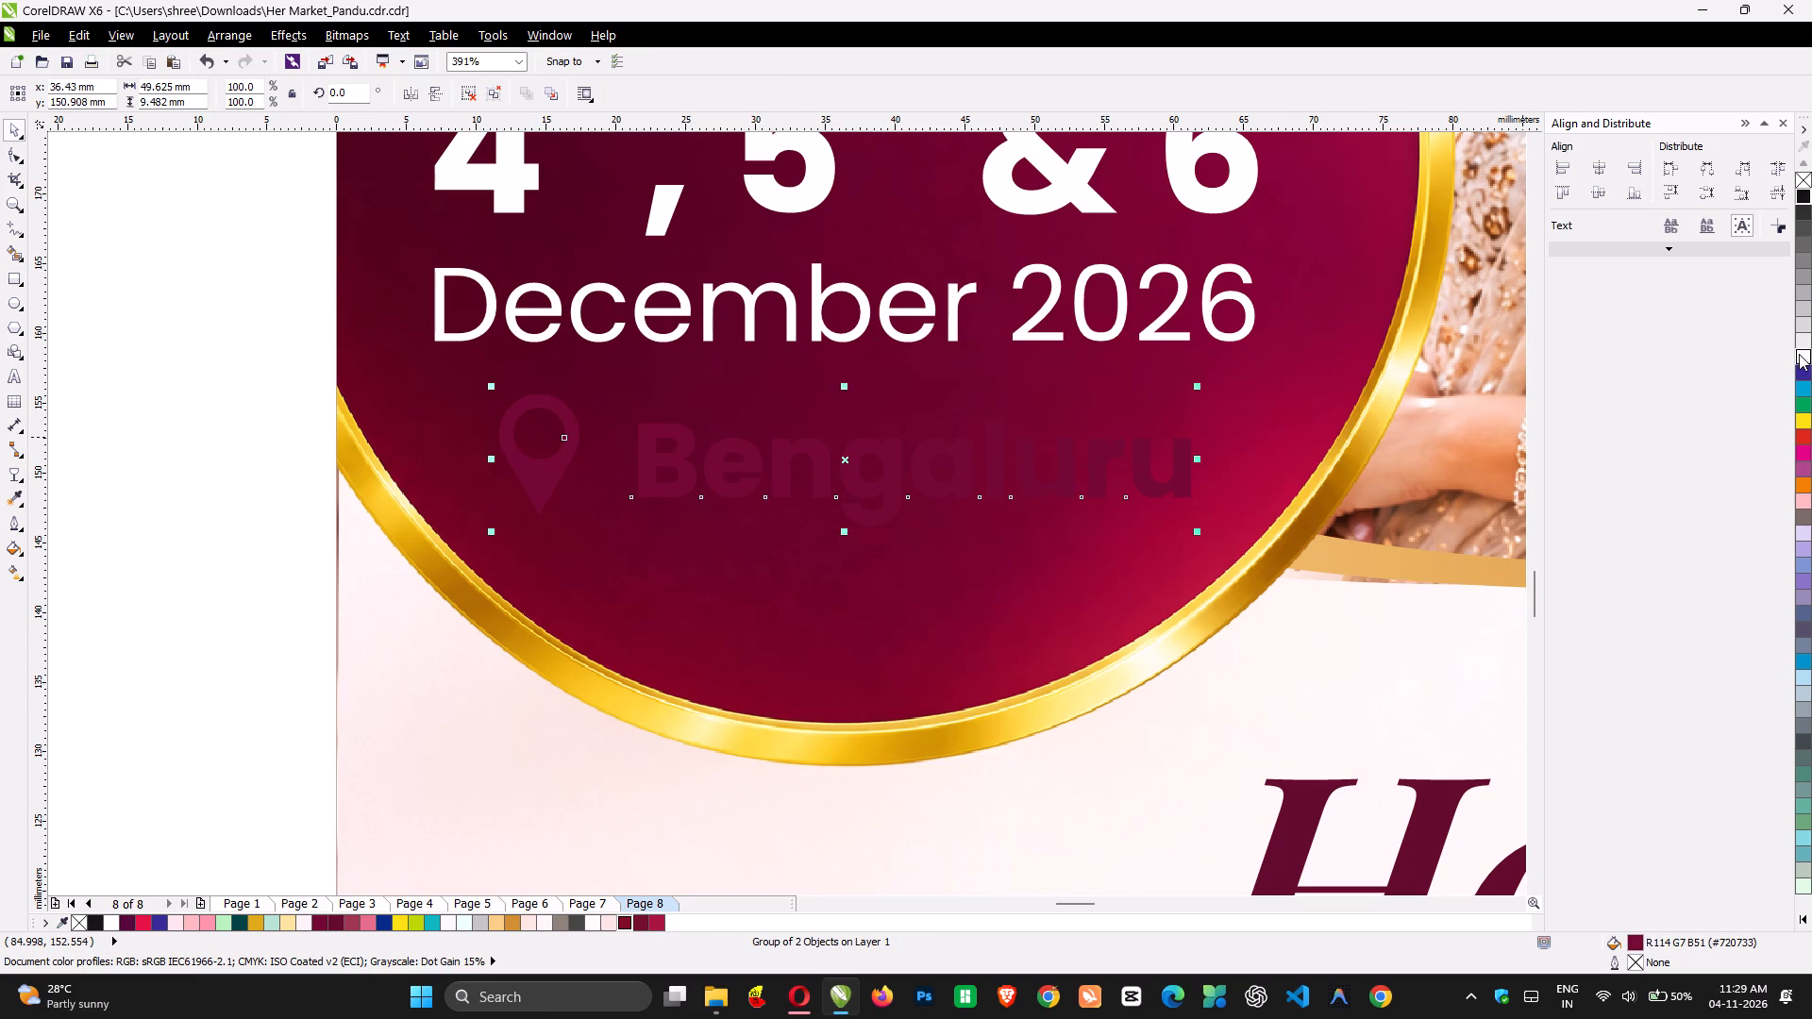
click(1801, 352)
Centre December 2026 under the 4th, 5th & 6th line, and centre both date lines on the Bengaluru group.
scroll(1023, 576, up, 2)
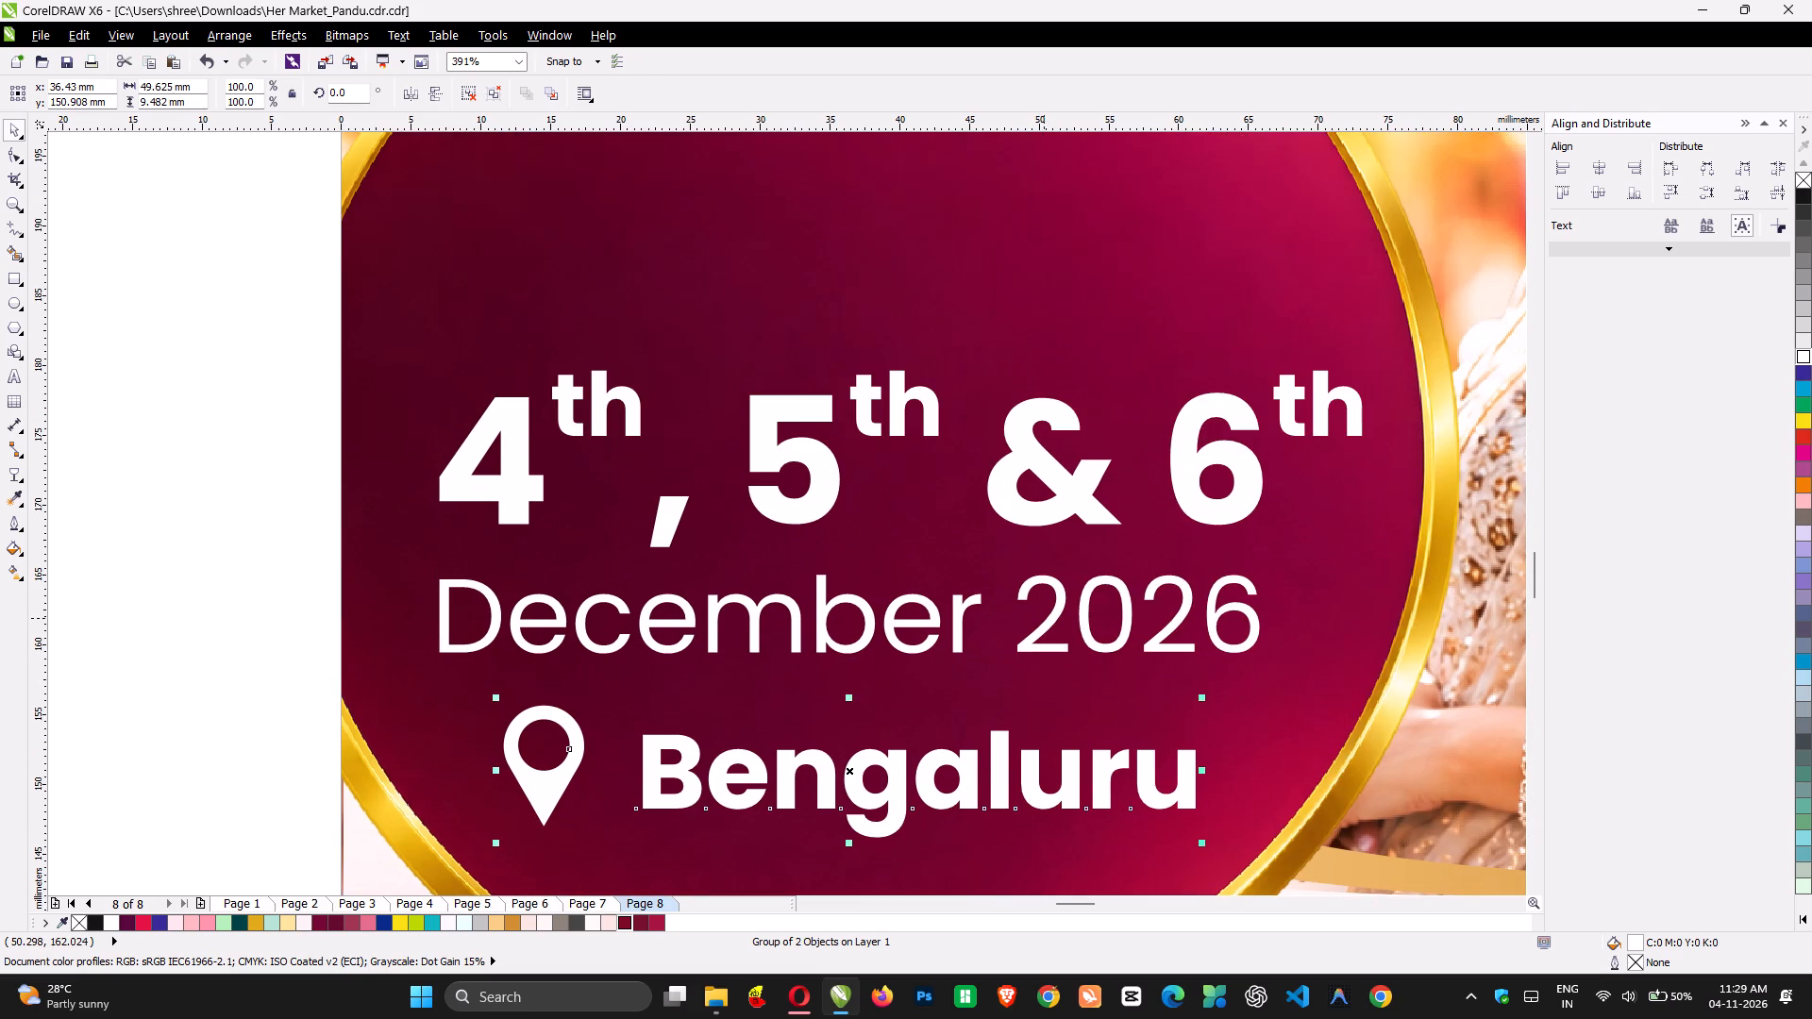
click(1052, 621)
shift+drag(1078, 478, 1029, 784)
key(c)
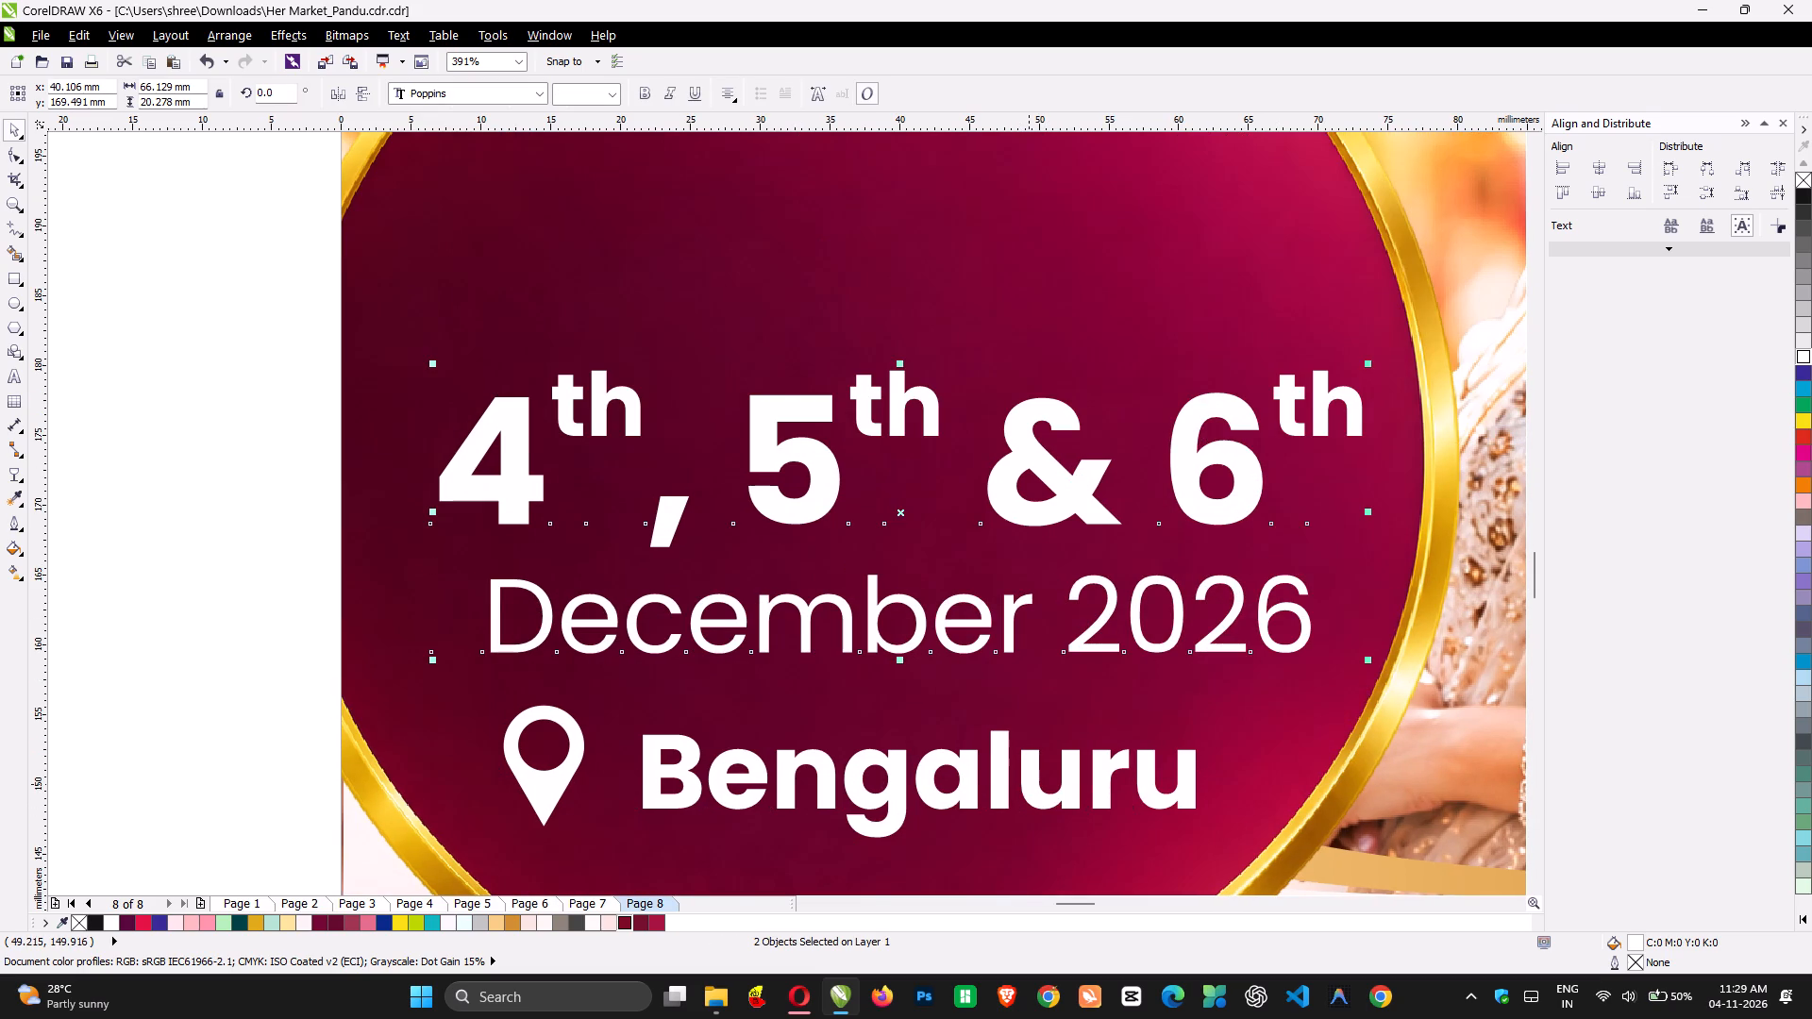
shift+drag(1029, 784, 1017, 786)
shift+click(1032, 793)
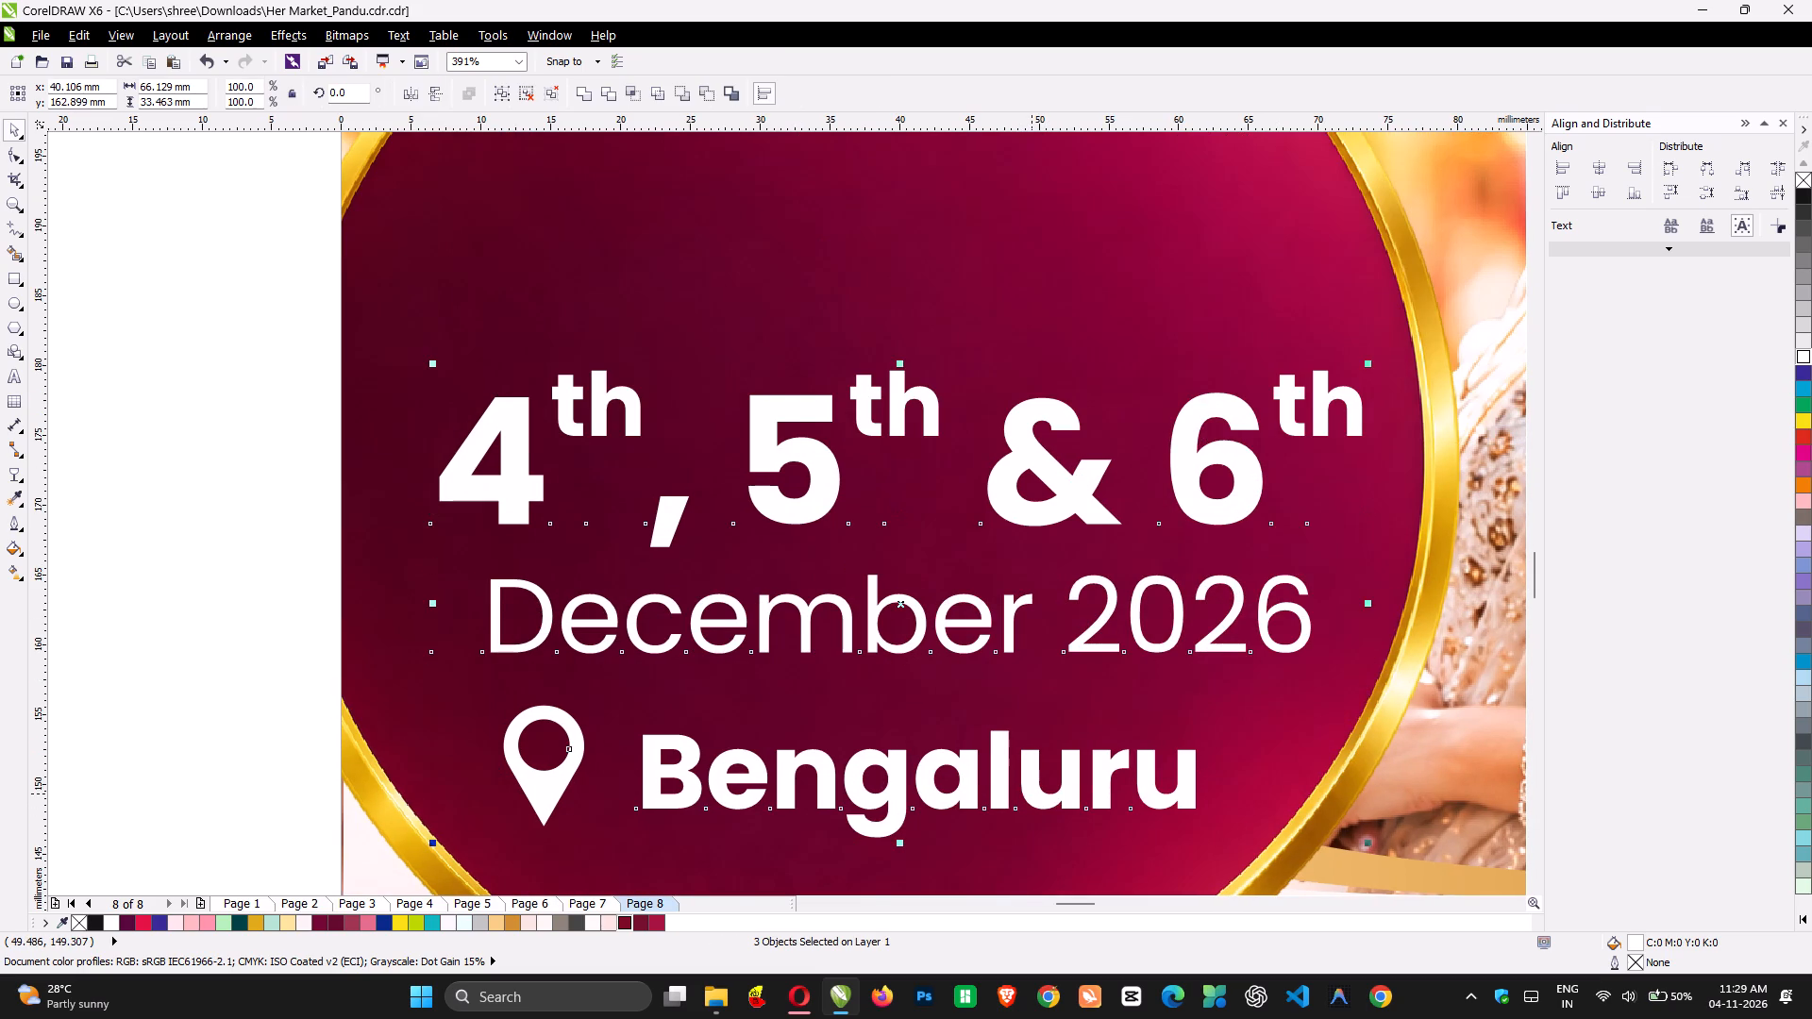
key(c)
shift+click(1032, 793)
Nudge the two date lines and the Bengaluru group about 1.2 mm to the right within the maroon circle.
key(shift+Right)
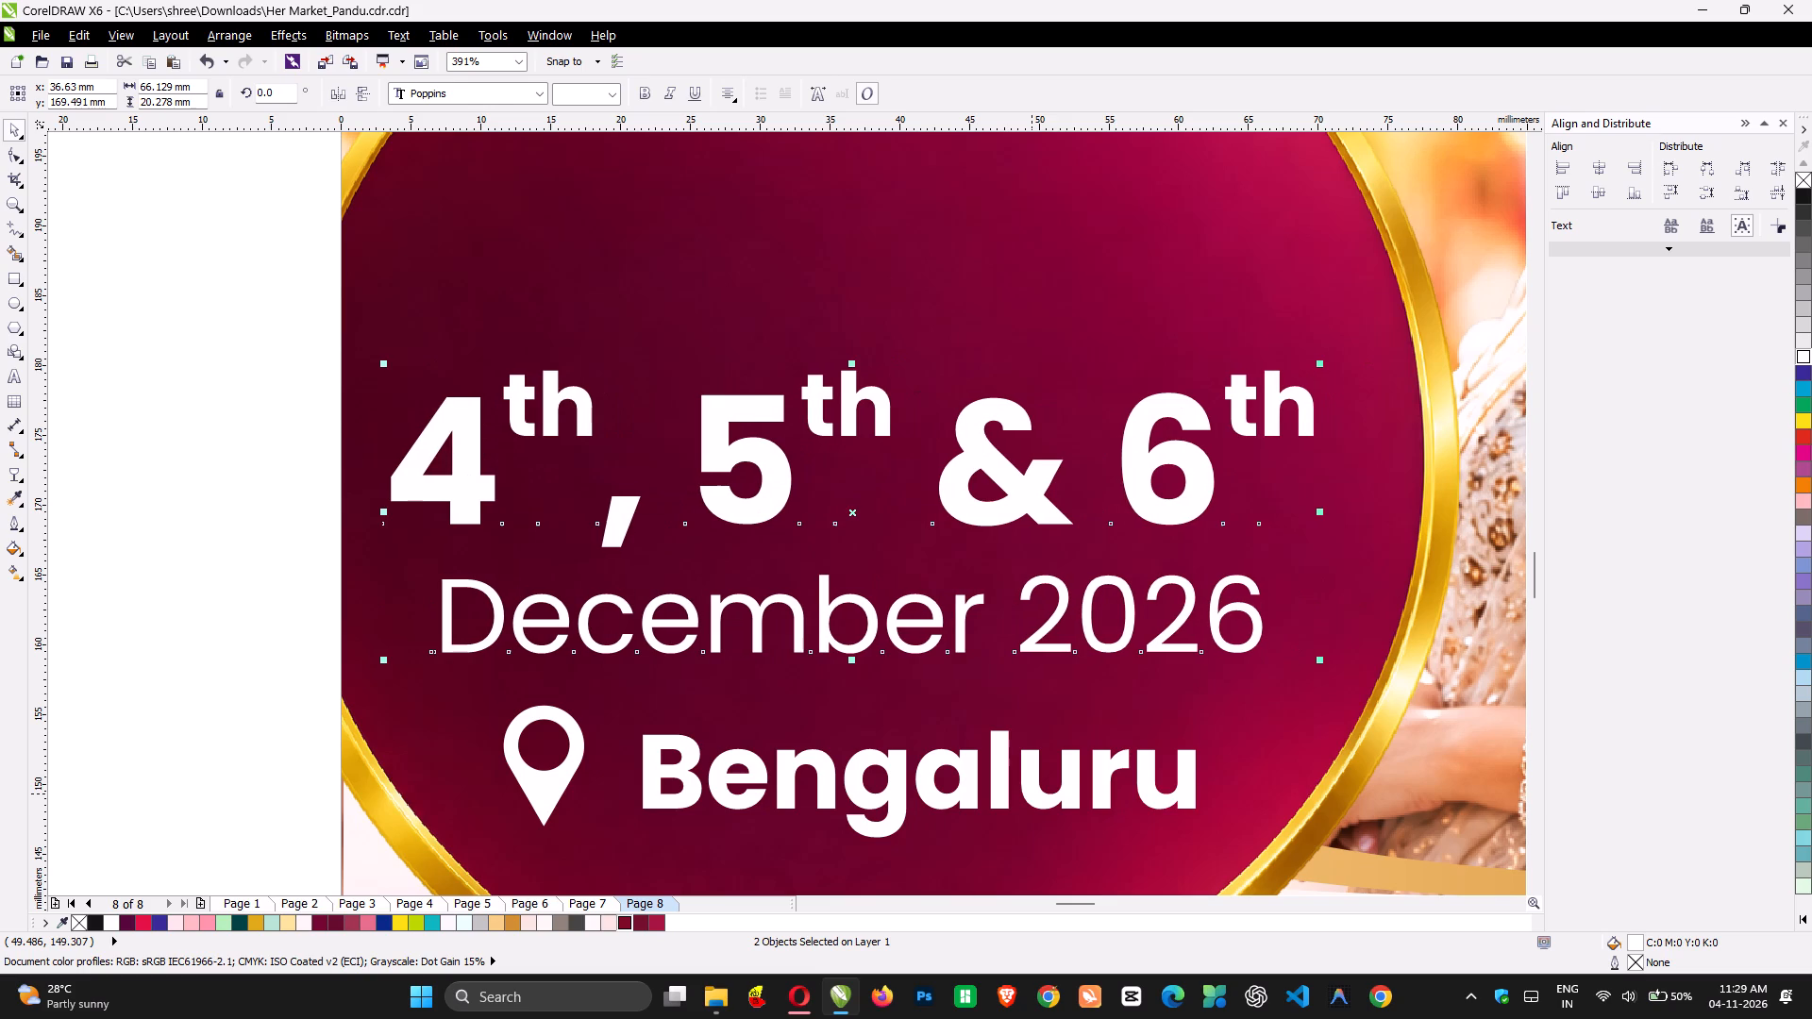
shift+click(1032, 793)
key(shift+Right)
key(shift+Right)
key(shift+Right)
key(shift+Right)
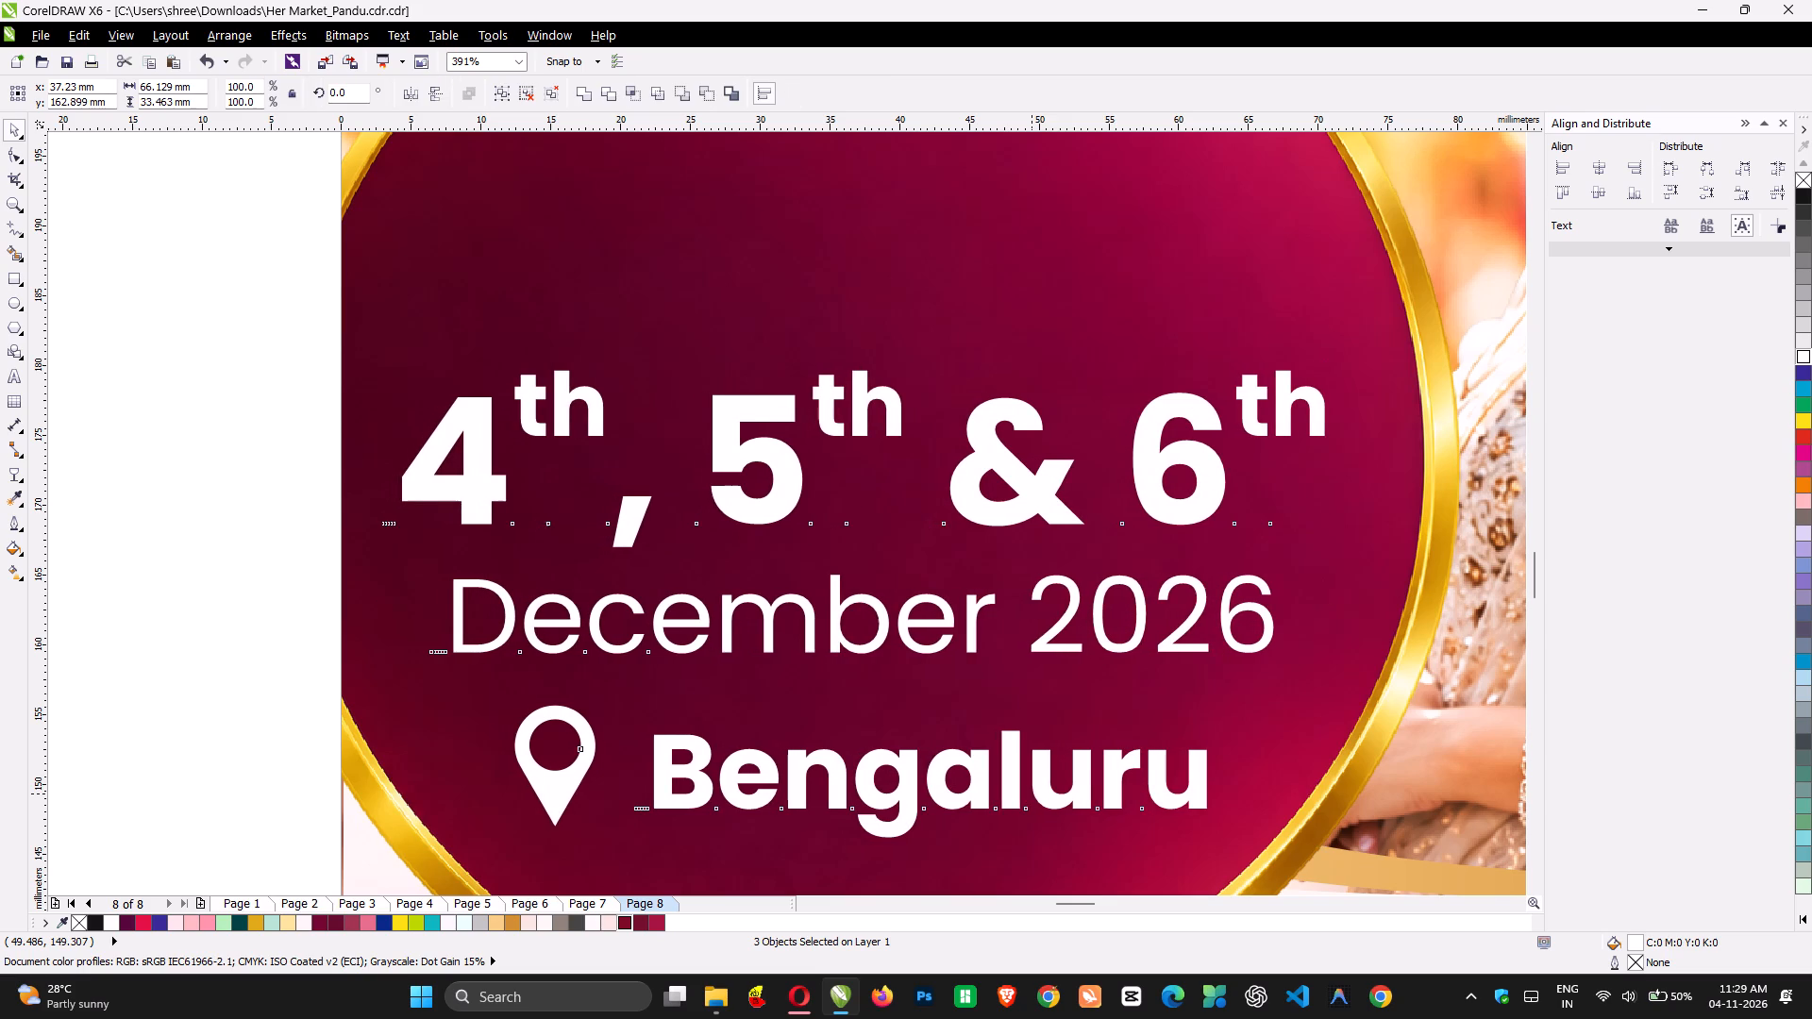
key(shift+Right)
key(shift+Right)
shift+click(1032, 793)
shift+click(1056, 798)
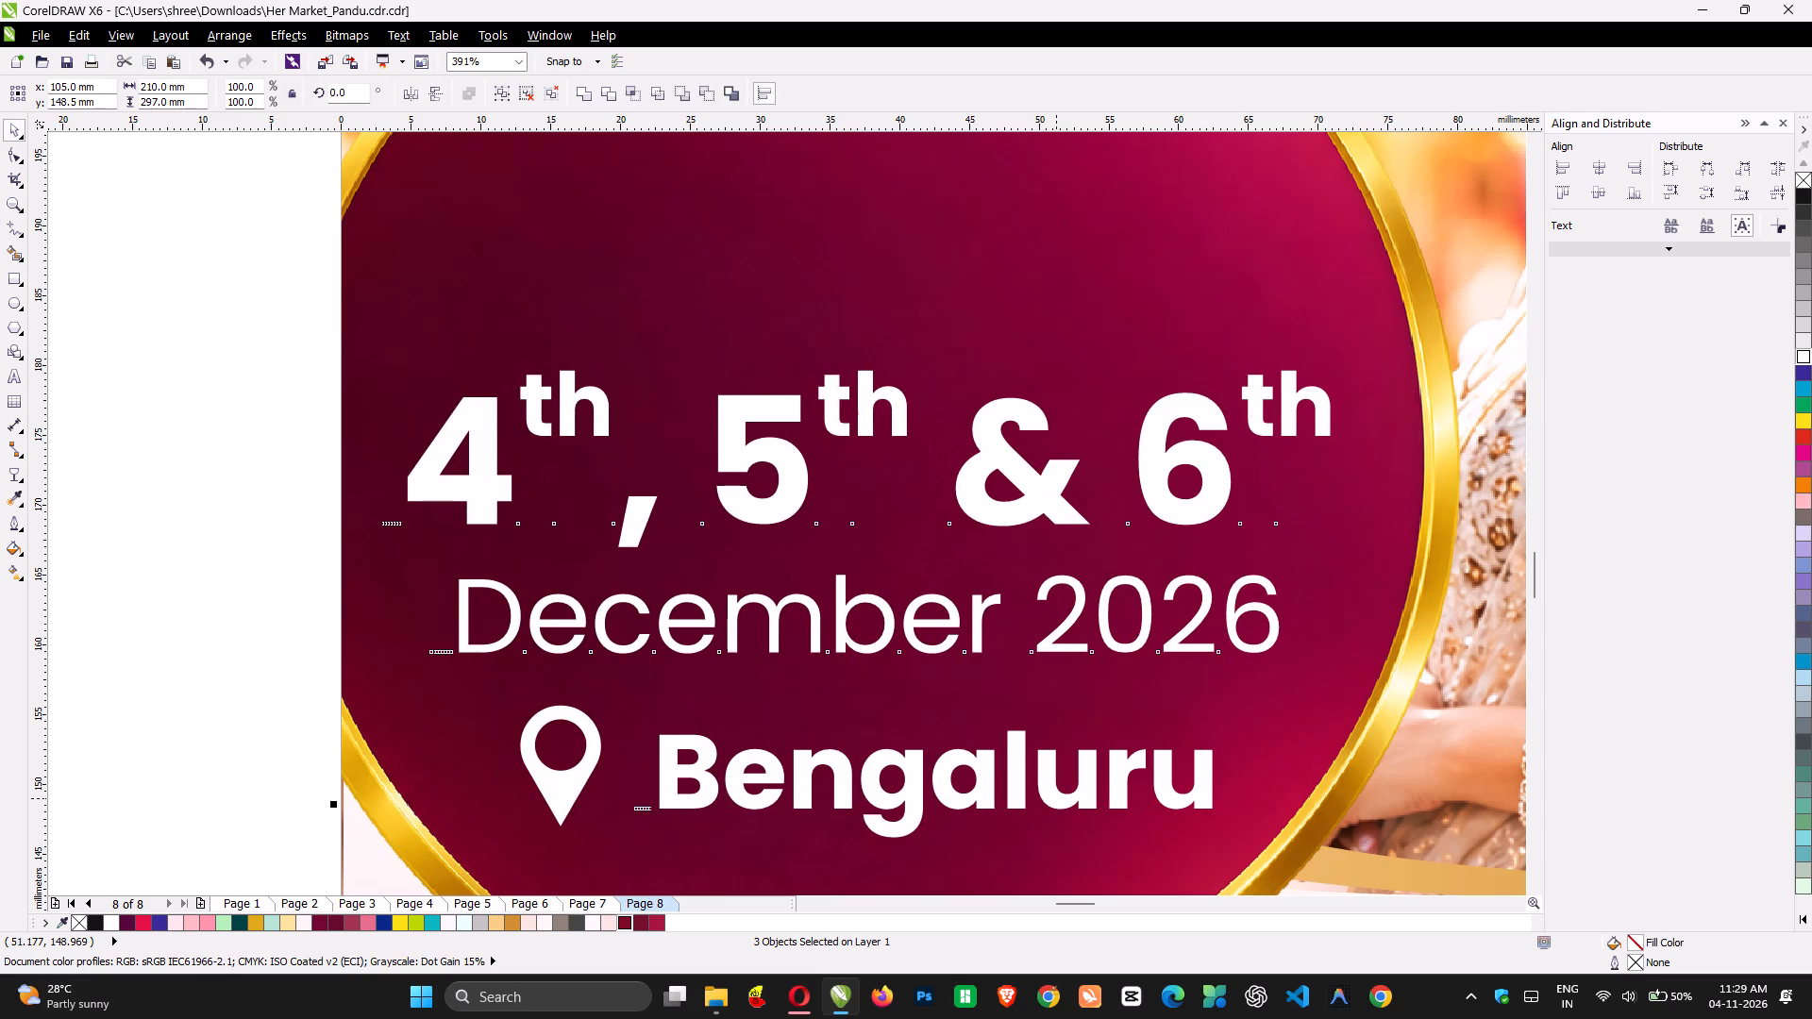
click(243, 777)
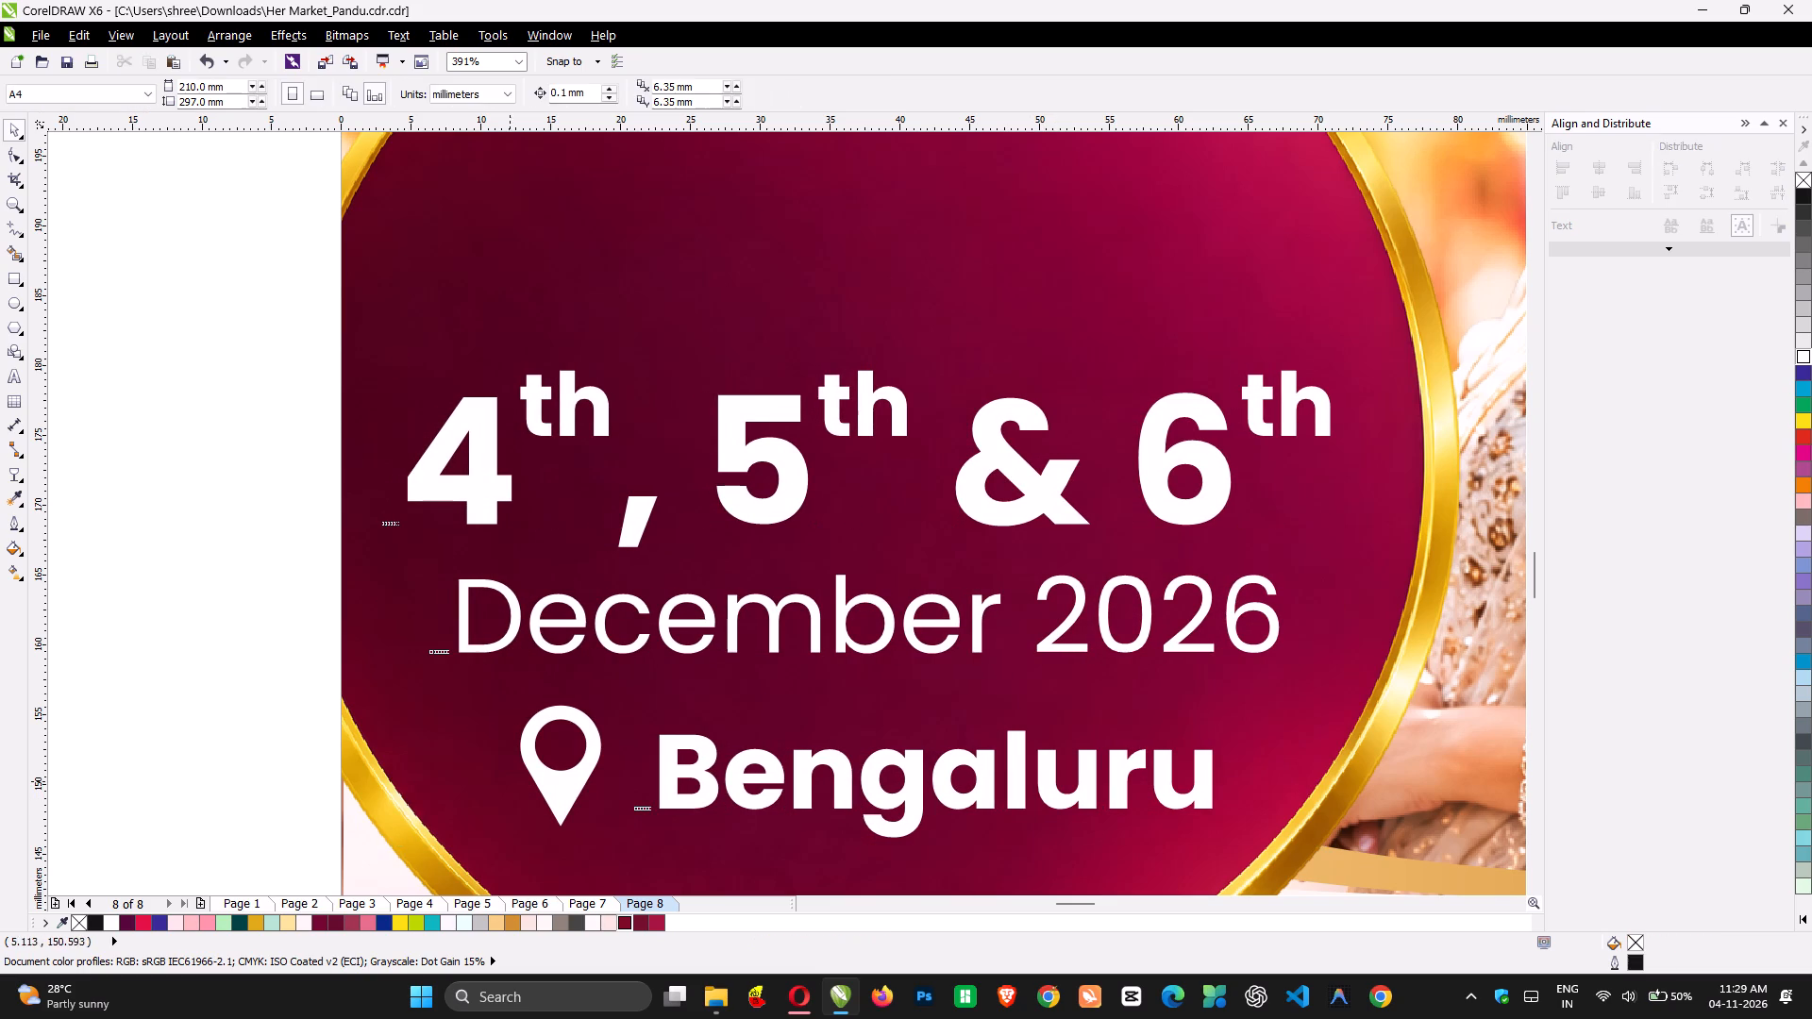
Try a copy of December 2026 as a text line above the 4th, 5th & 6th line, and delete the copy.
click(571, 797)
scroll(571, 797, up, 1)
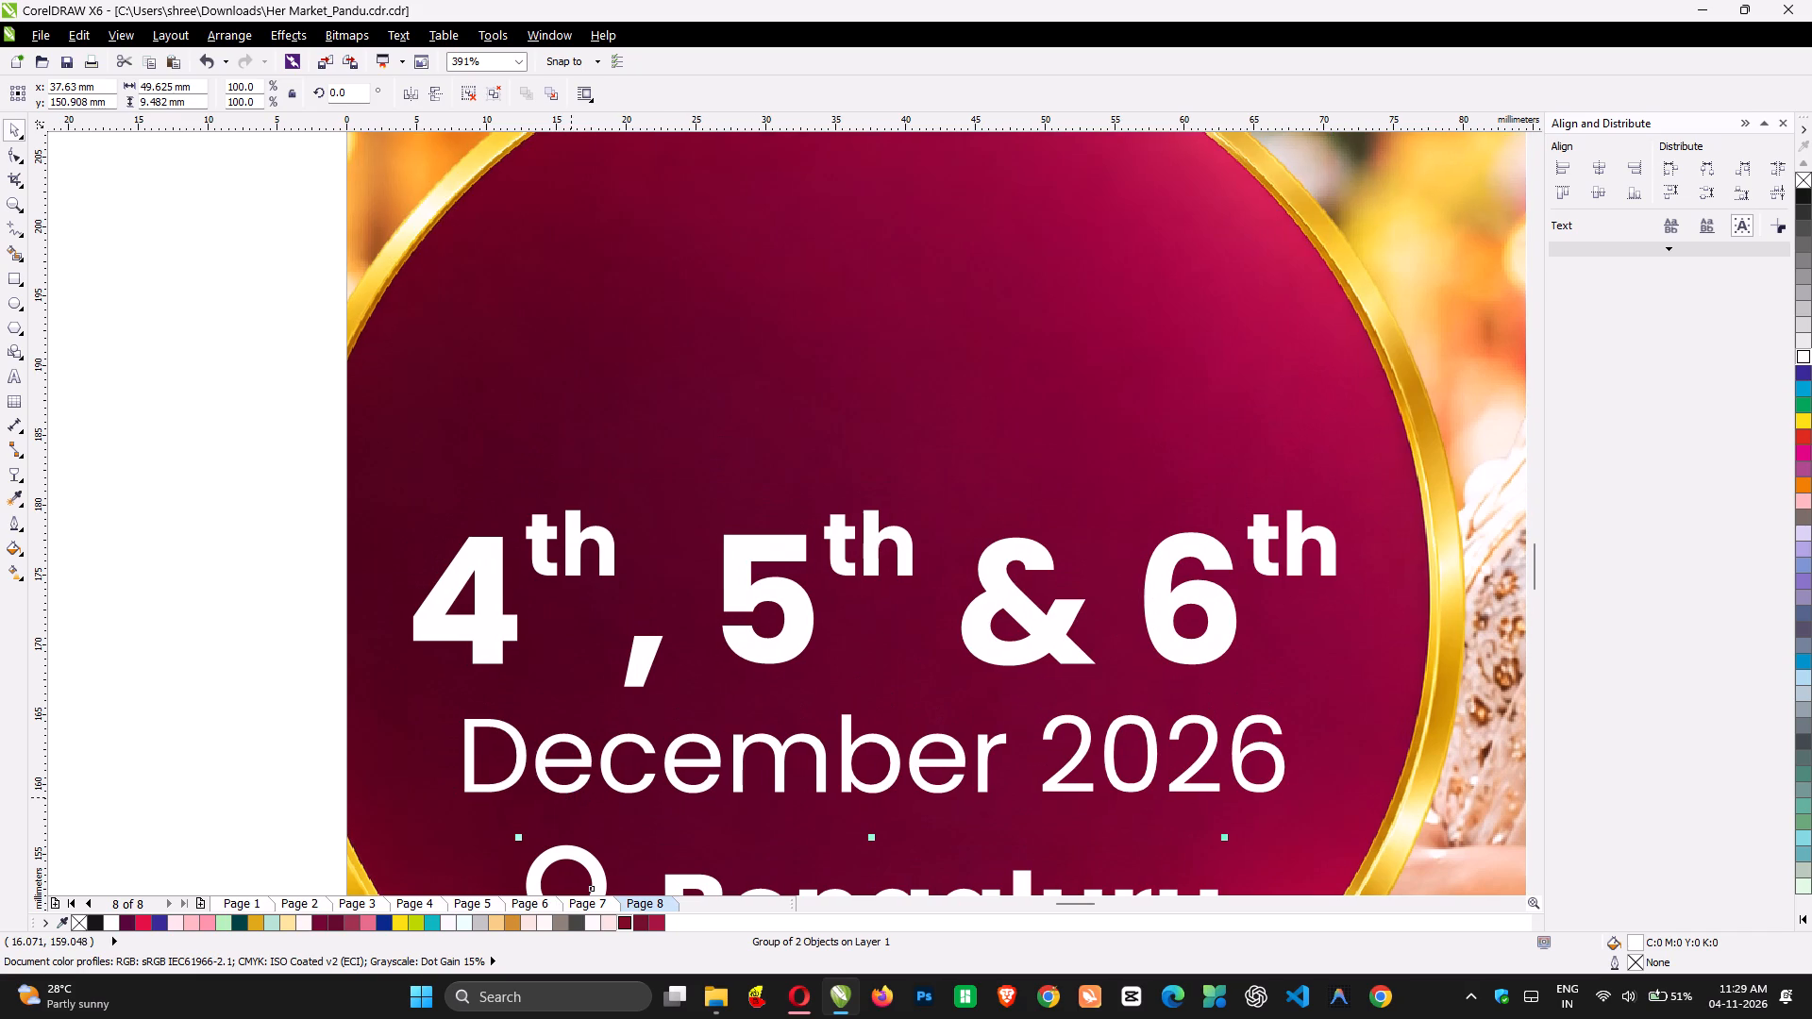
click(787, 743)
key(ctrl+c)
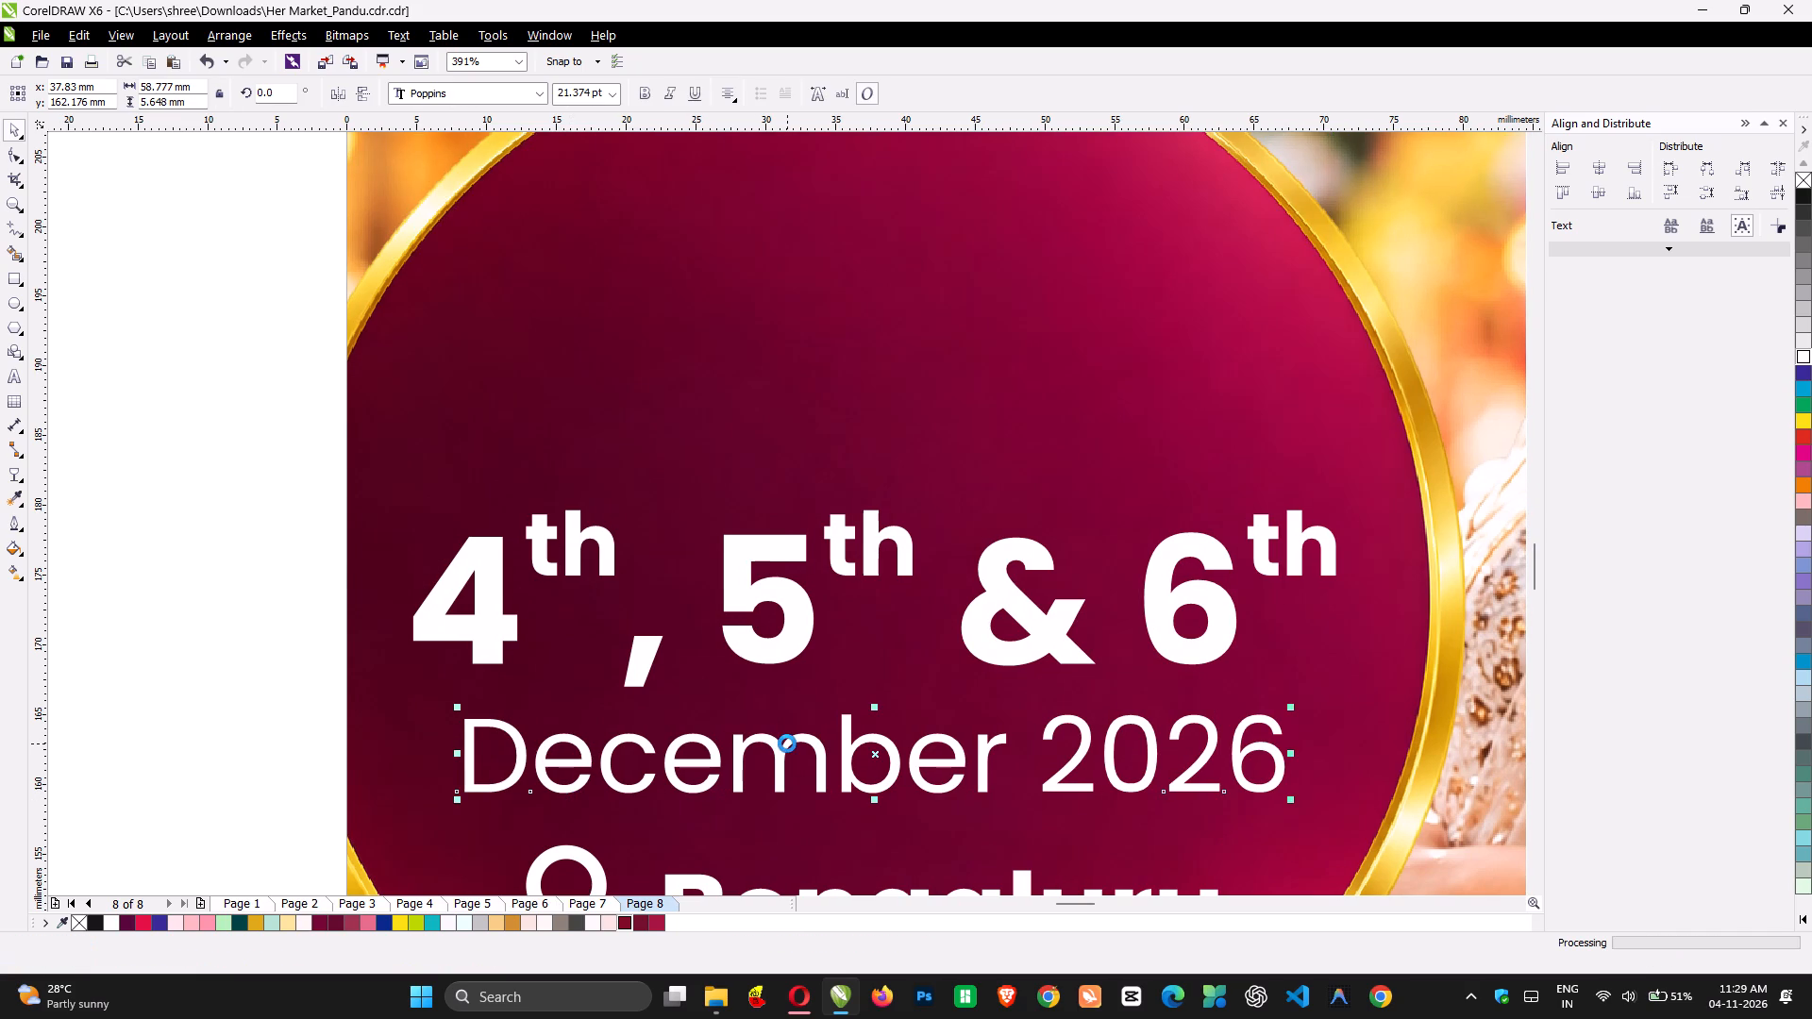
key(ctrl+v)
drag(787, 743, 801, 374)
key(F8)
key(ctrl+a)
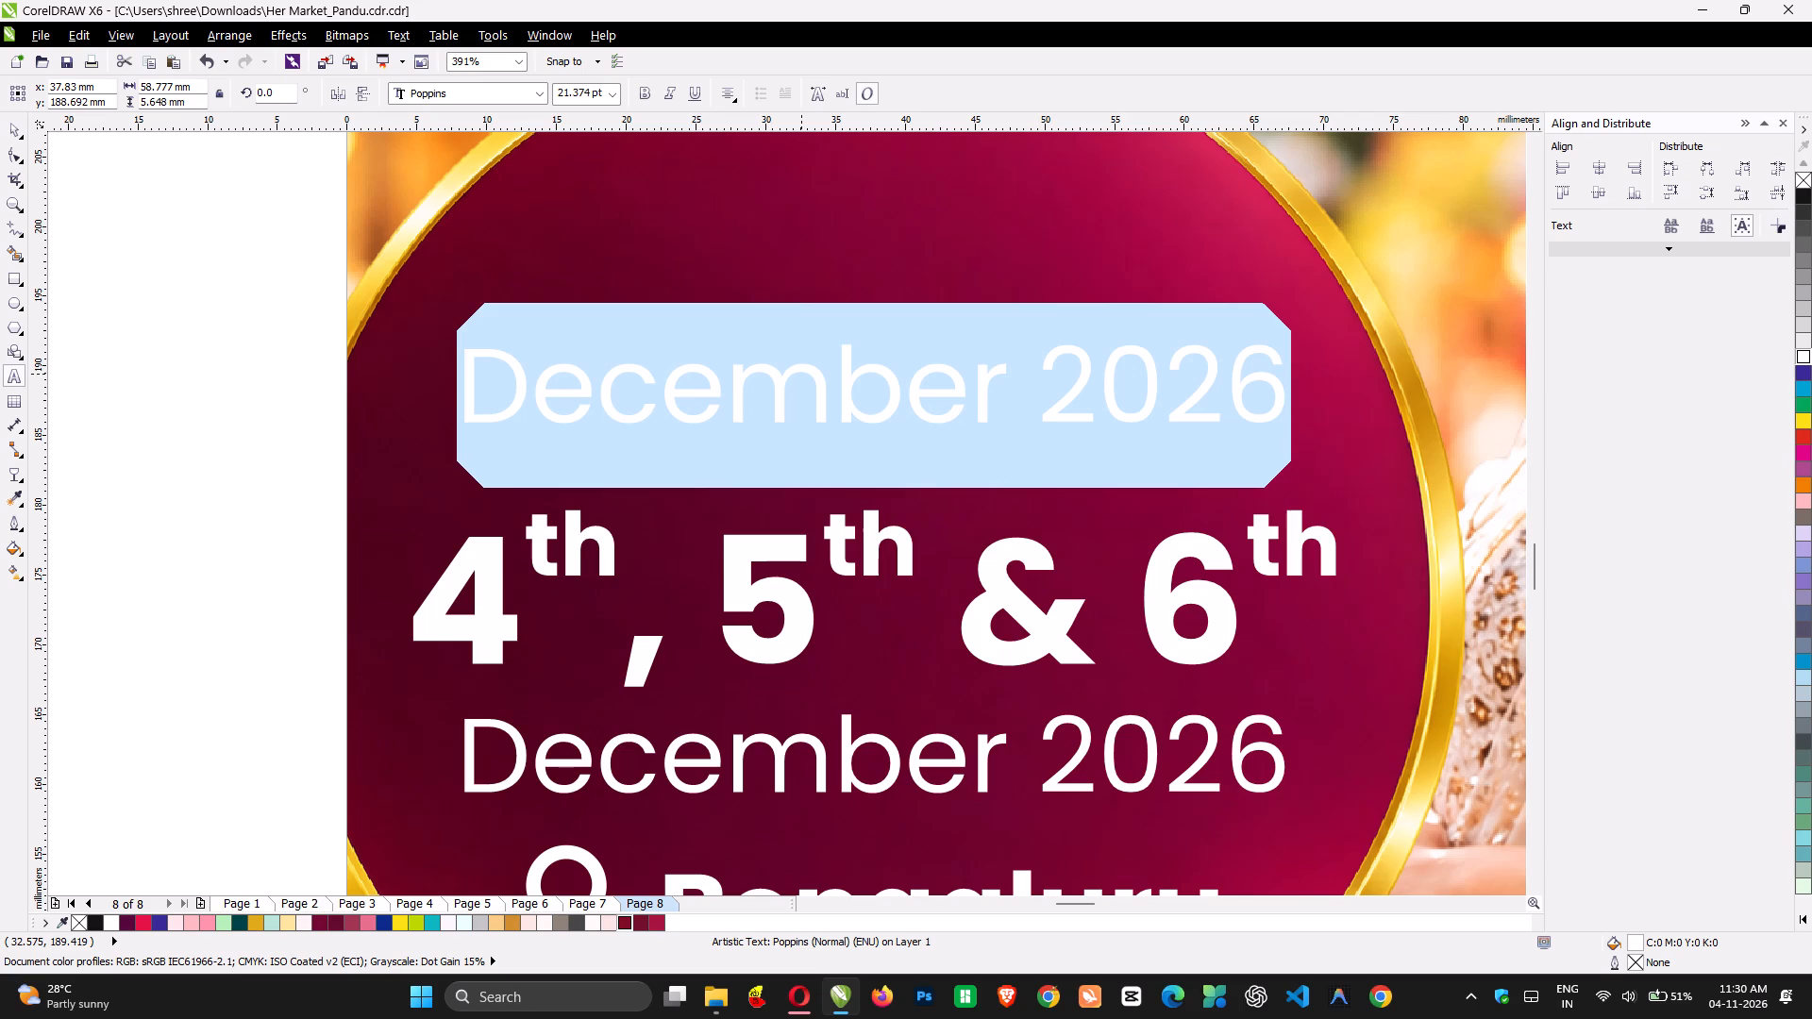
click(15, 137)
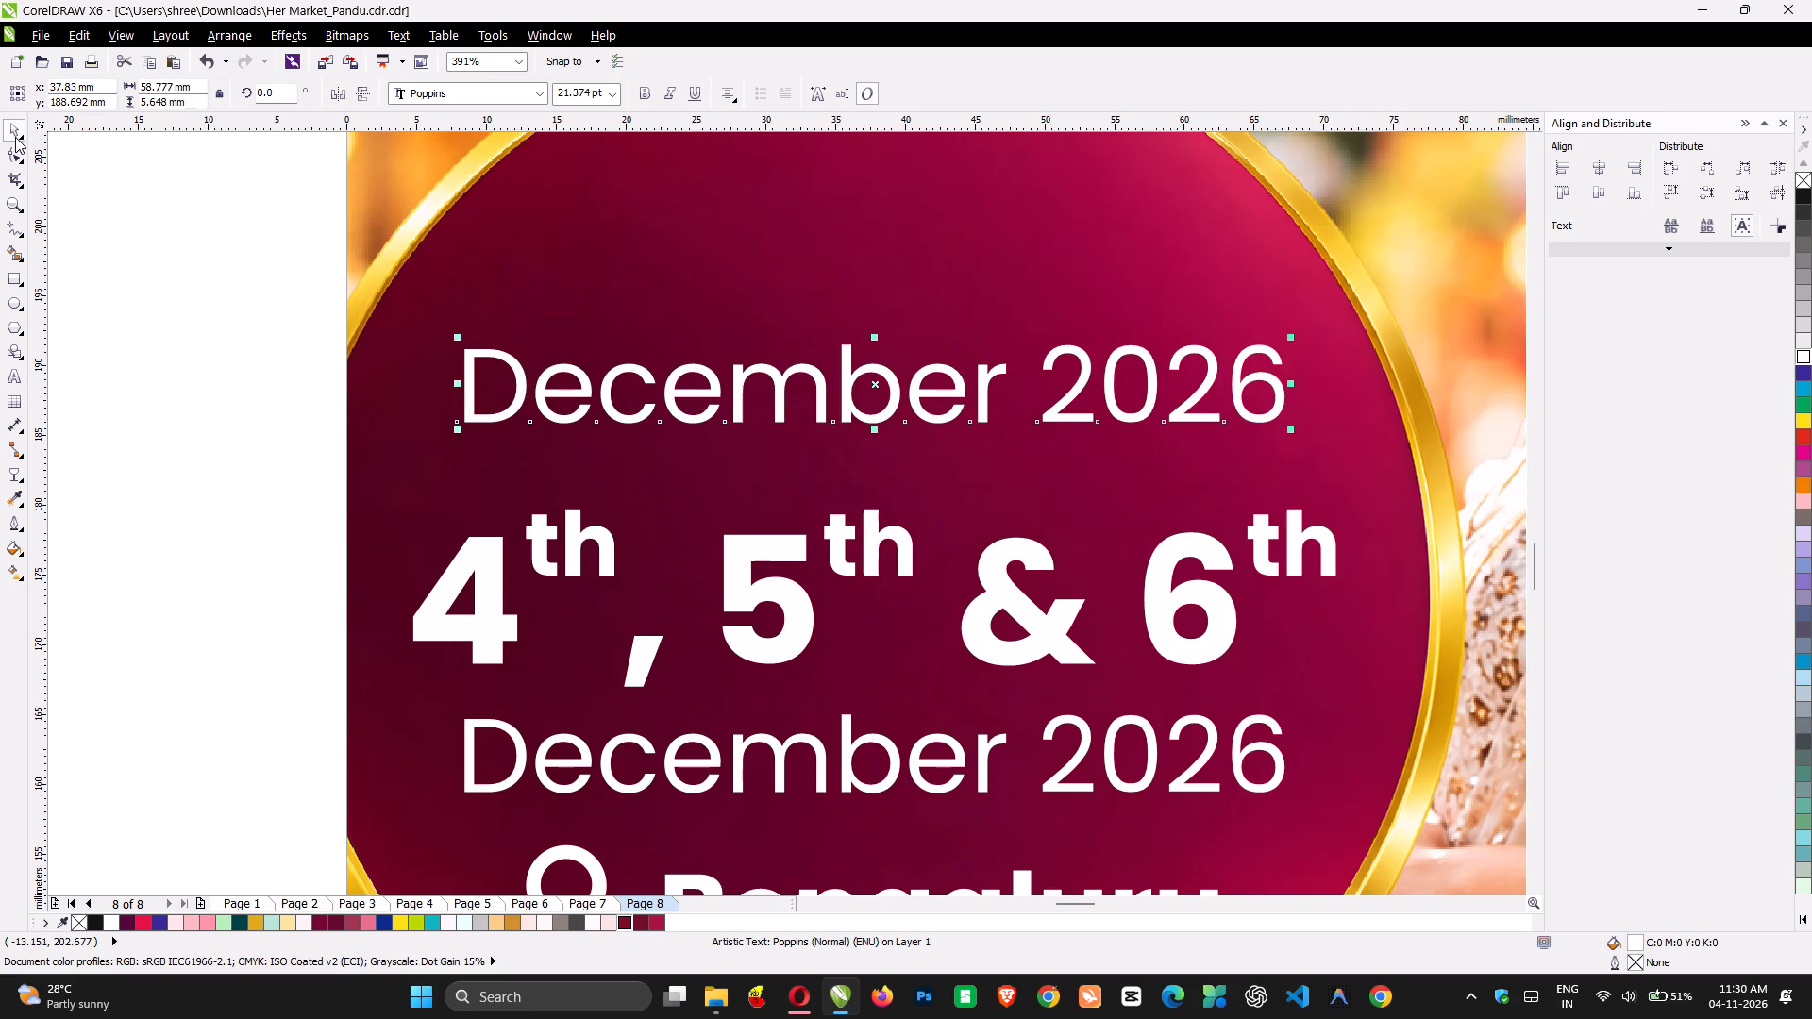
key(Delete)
Copy the calendar icon beside the event dates on page 3.
key(Page_Up)
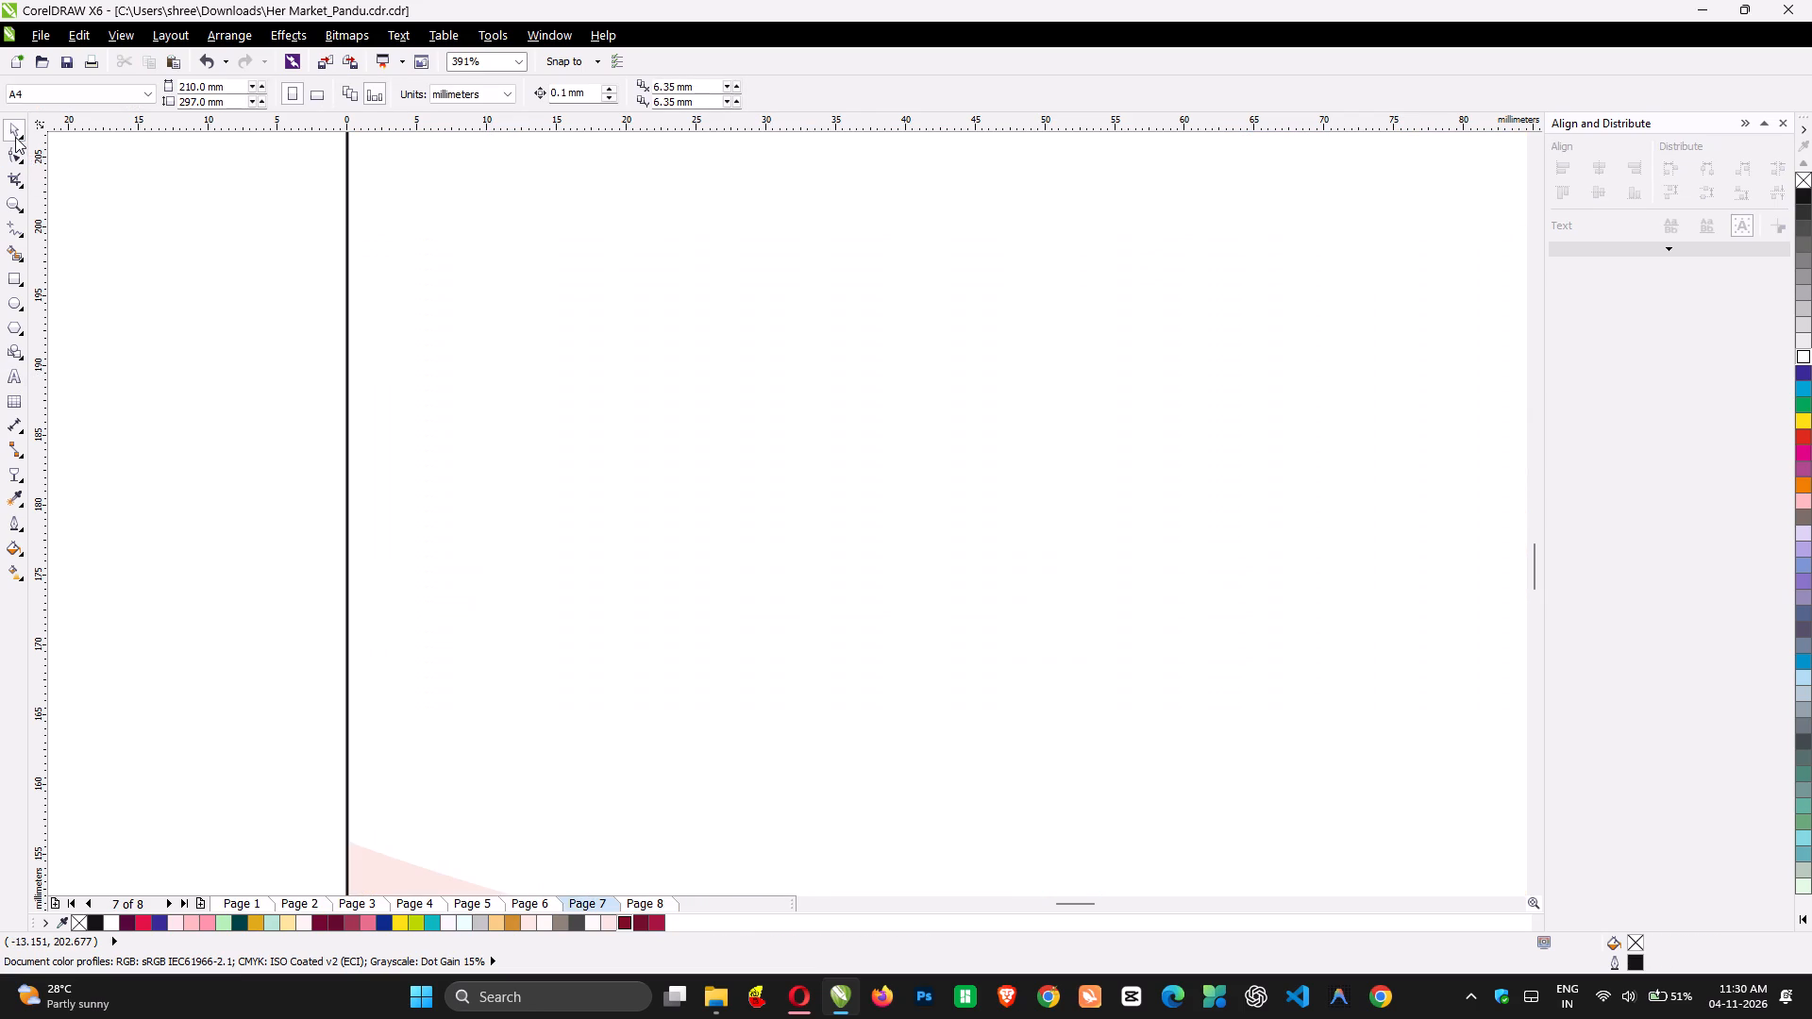
key(F3)
key(F3)
key(Page_Up)
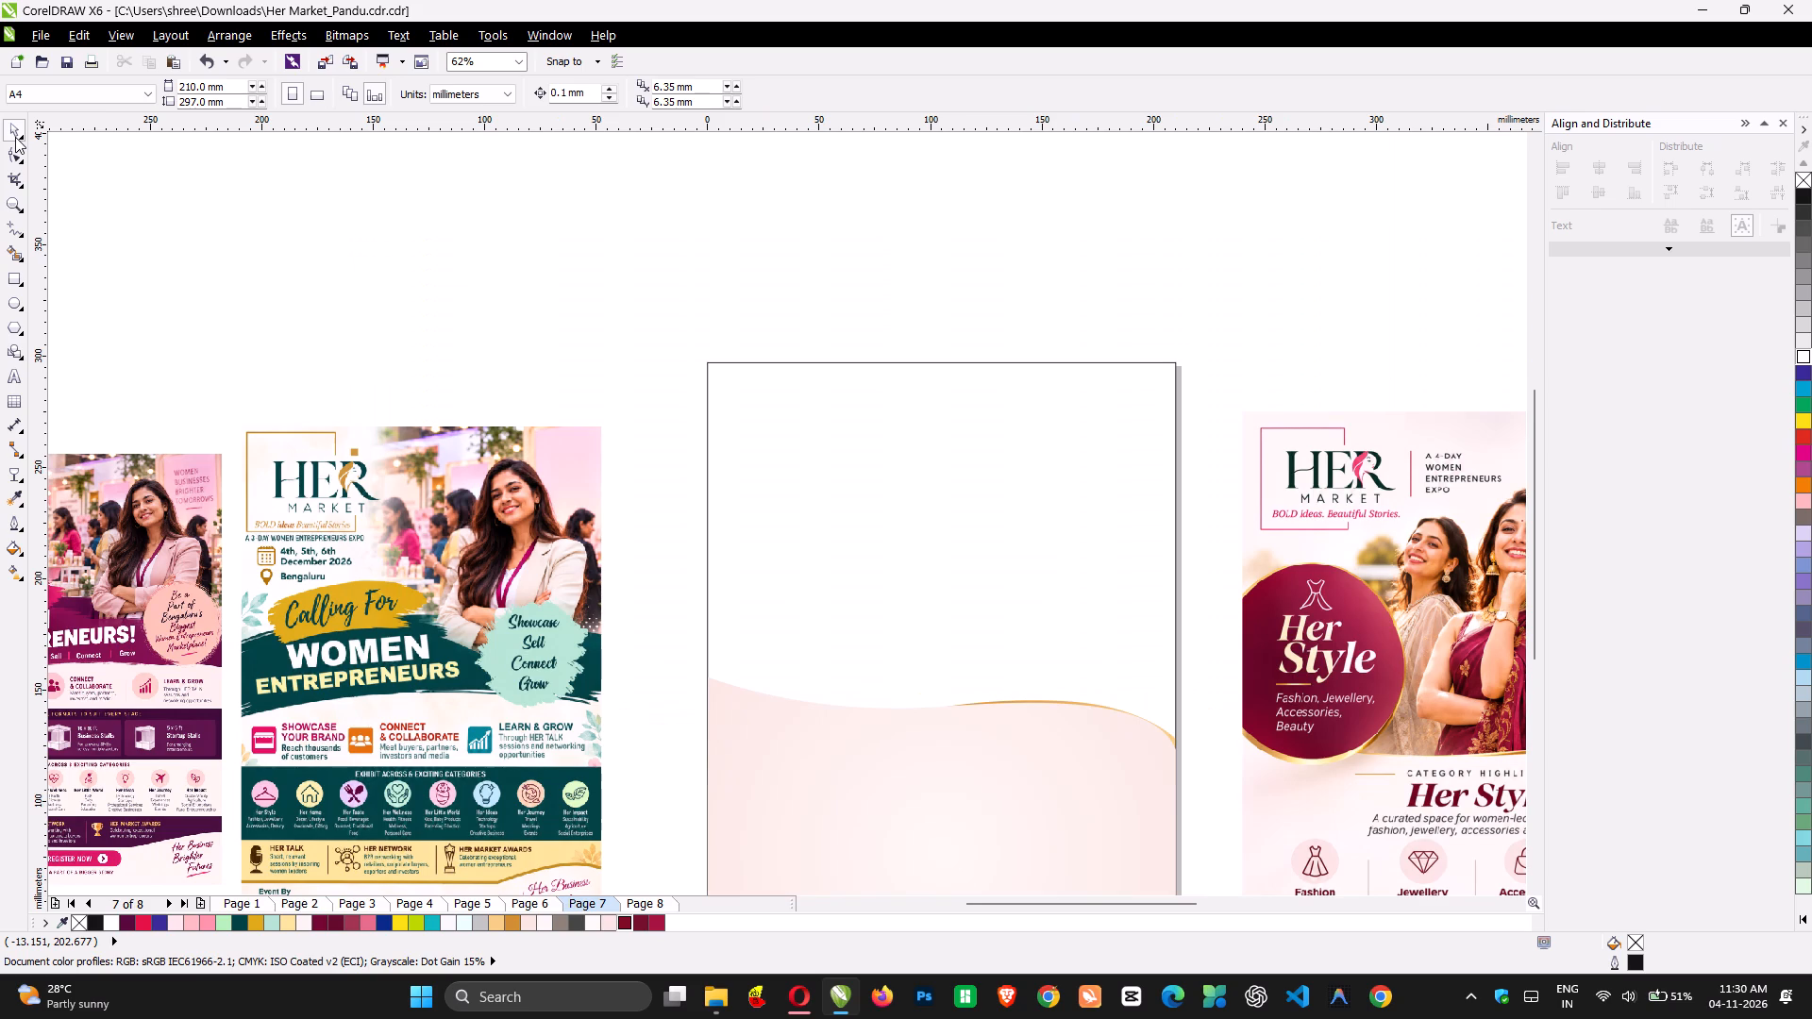
key(Page_Up)
key(Page_Up)
key(Page_Up)
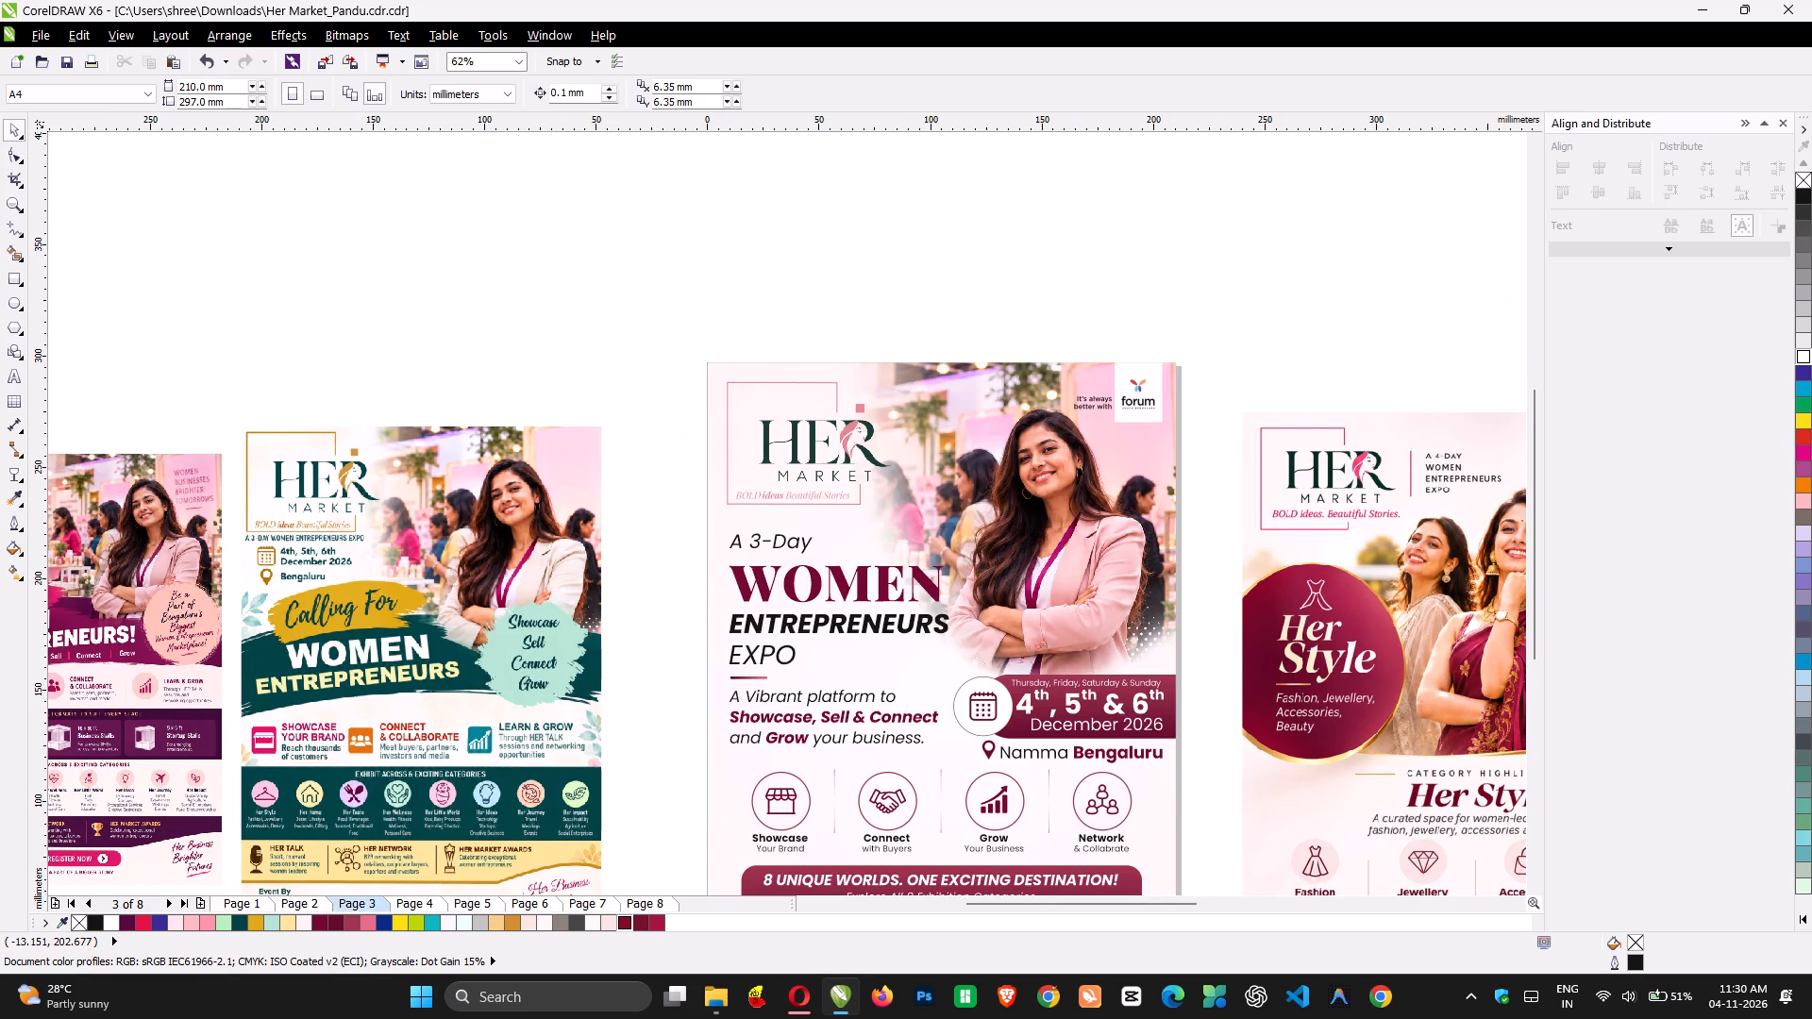
ctrl+click(989, 705)
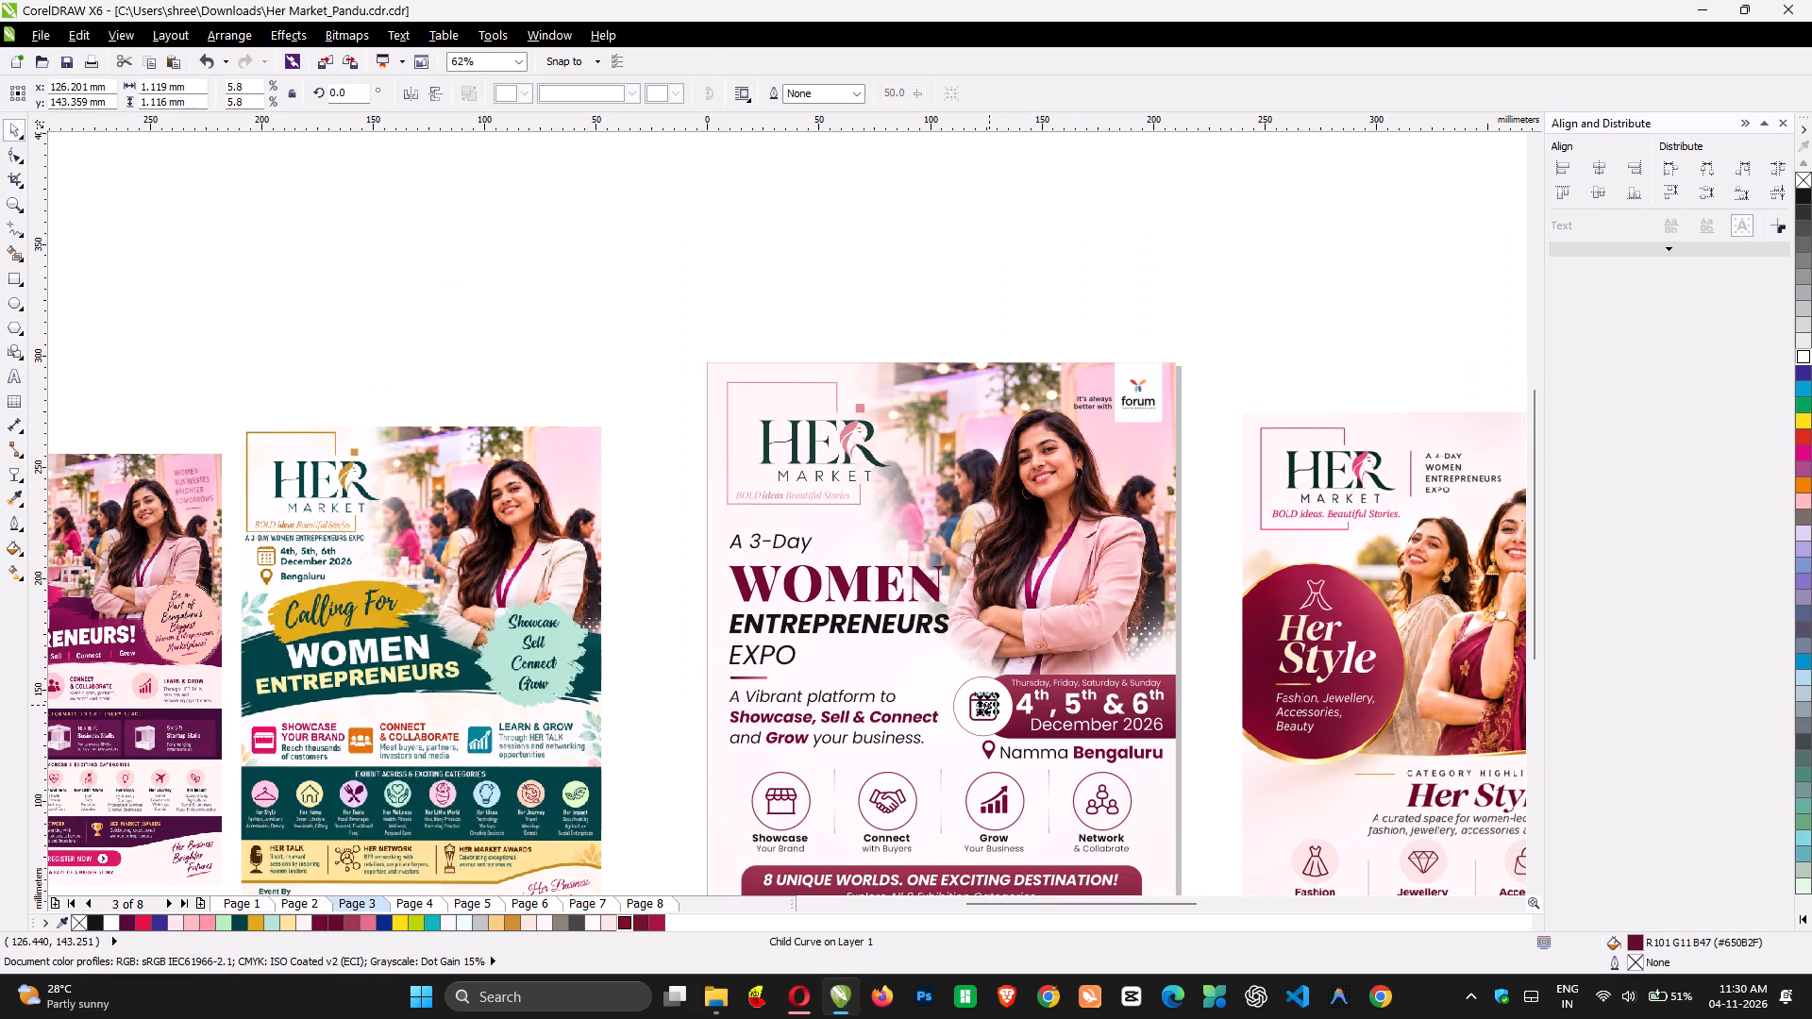
click(669, 636)
click(989, 700)
key(ctrl+c)
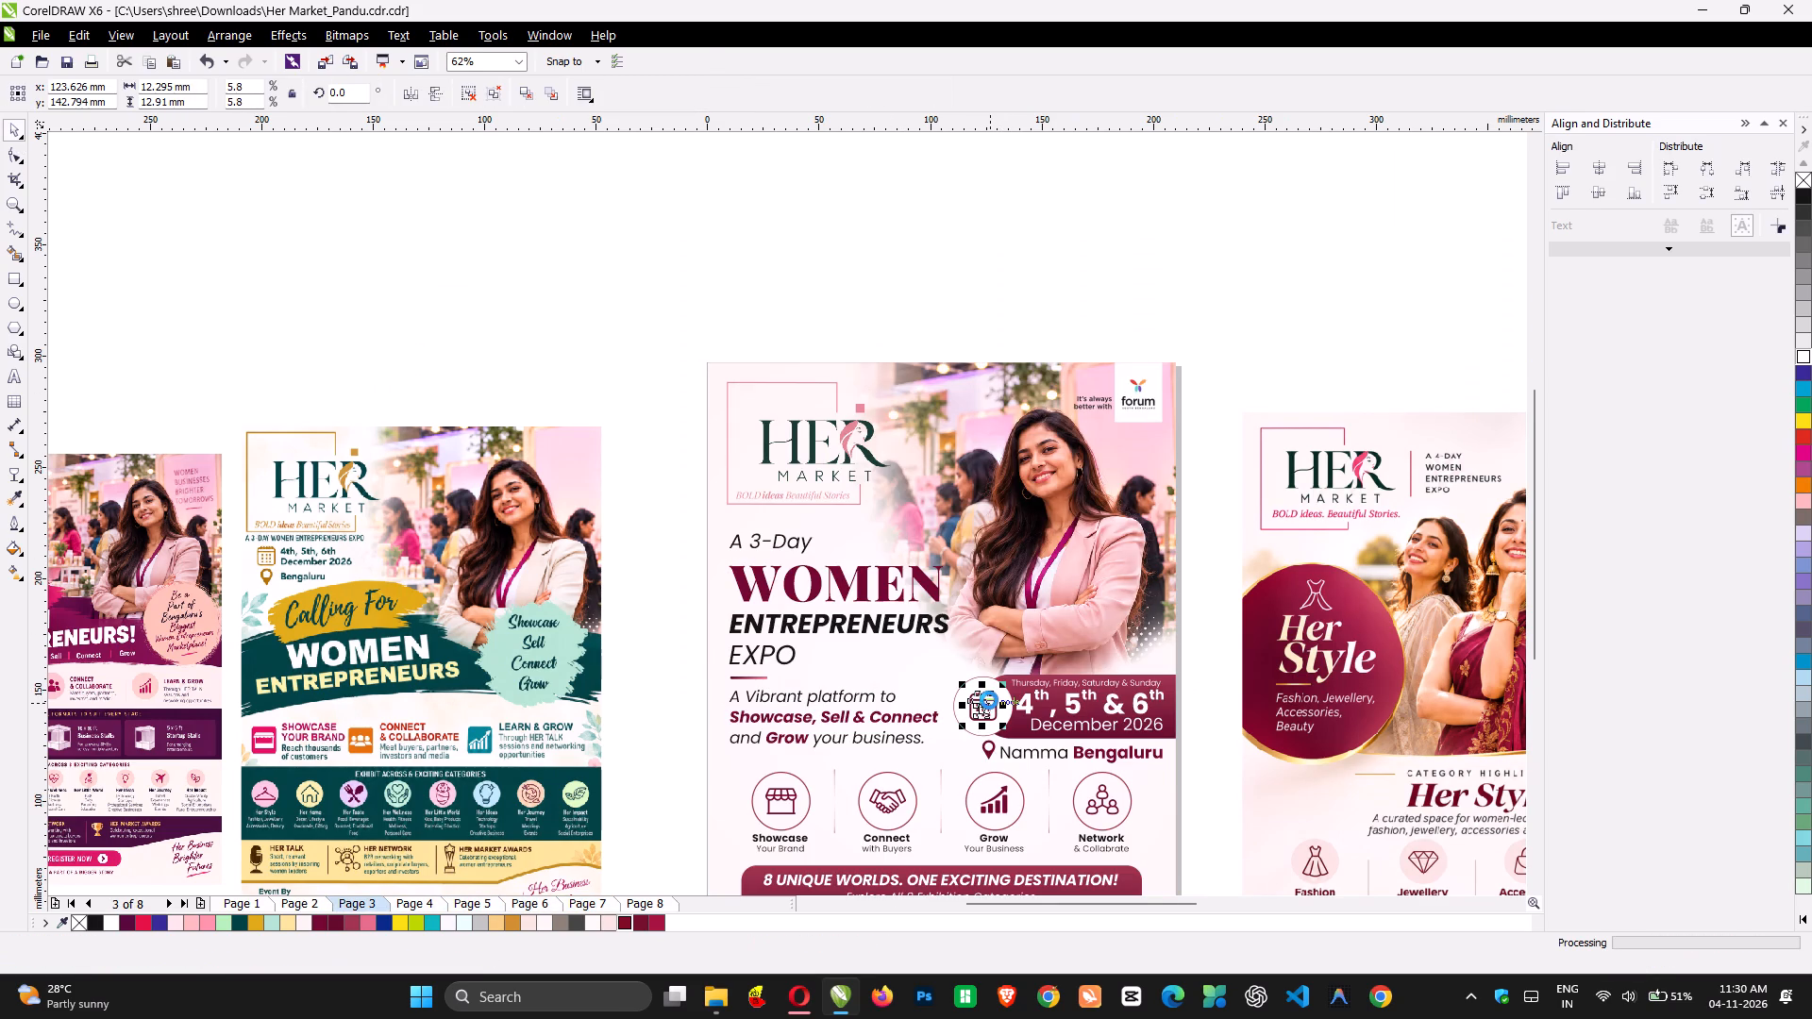
Paste the calendar icon on page 8 above the 4th, 5th & 6th line in the maroon circle and fill it white.
key(Page_Down)
key(Page_Down)
key(Page_Down)
key(Page_Down)
key(Page_Down)
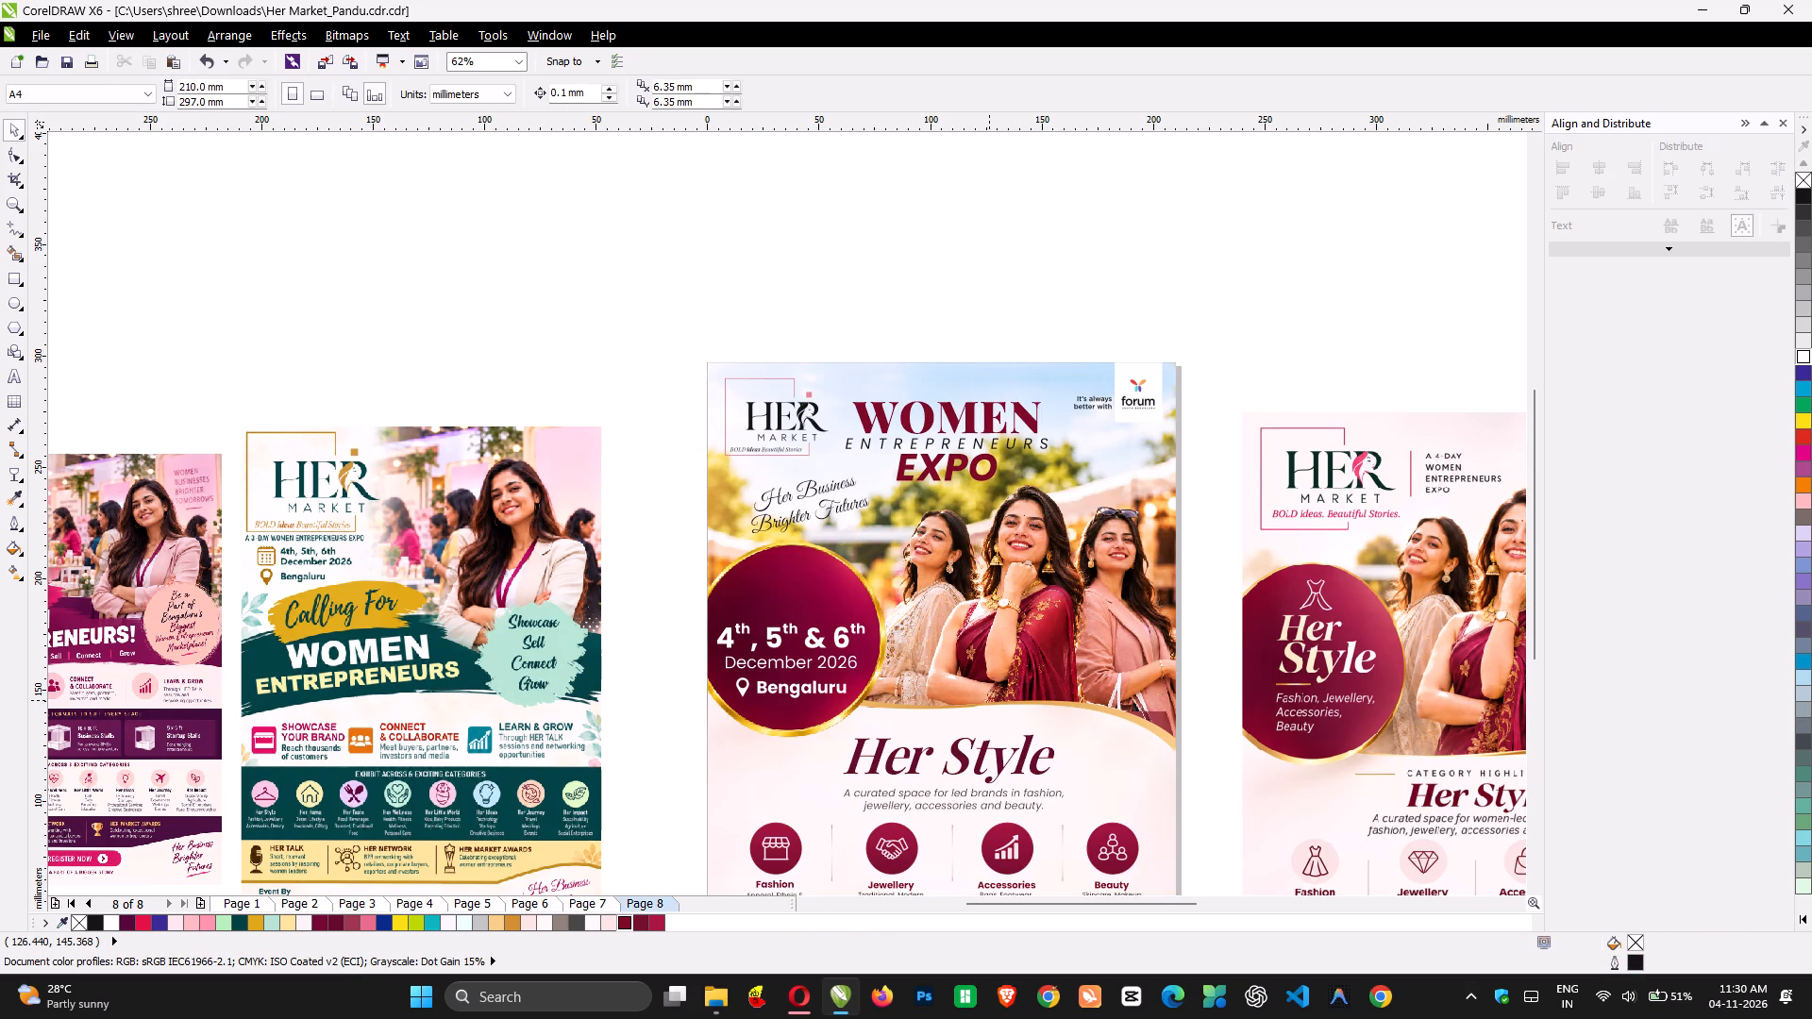
key(ctrl+v)
drag(988, 715, 808, 606)
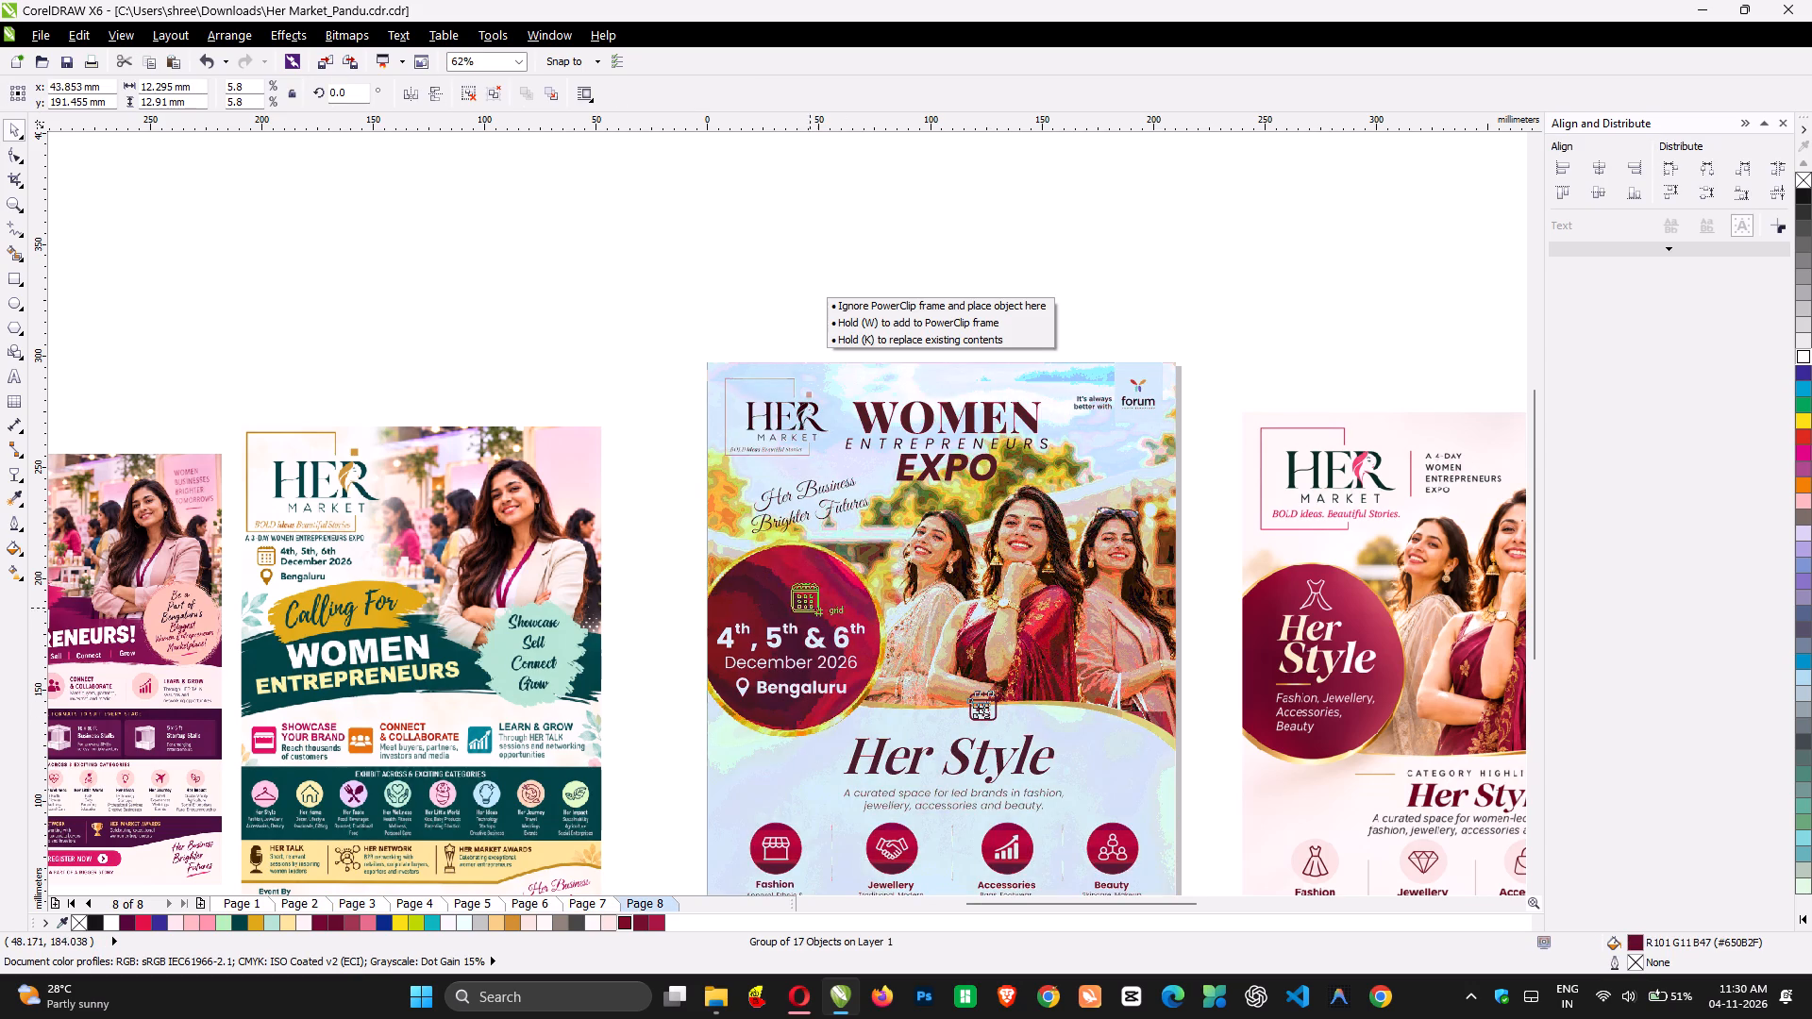
drag(808, 606, 790, 603)
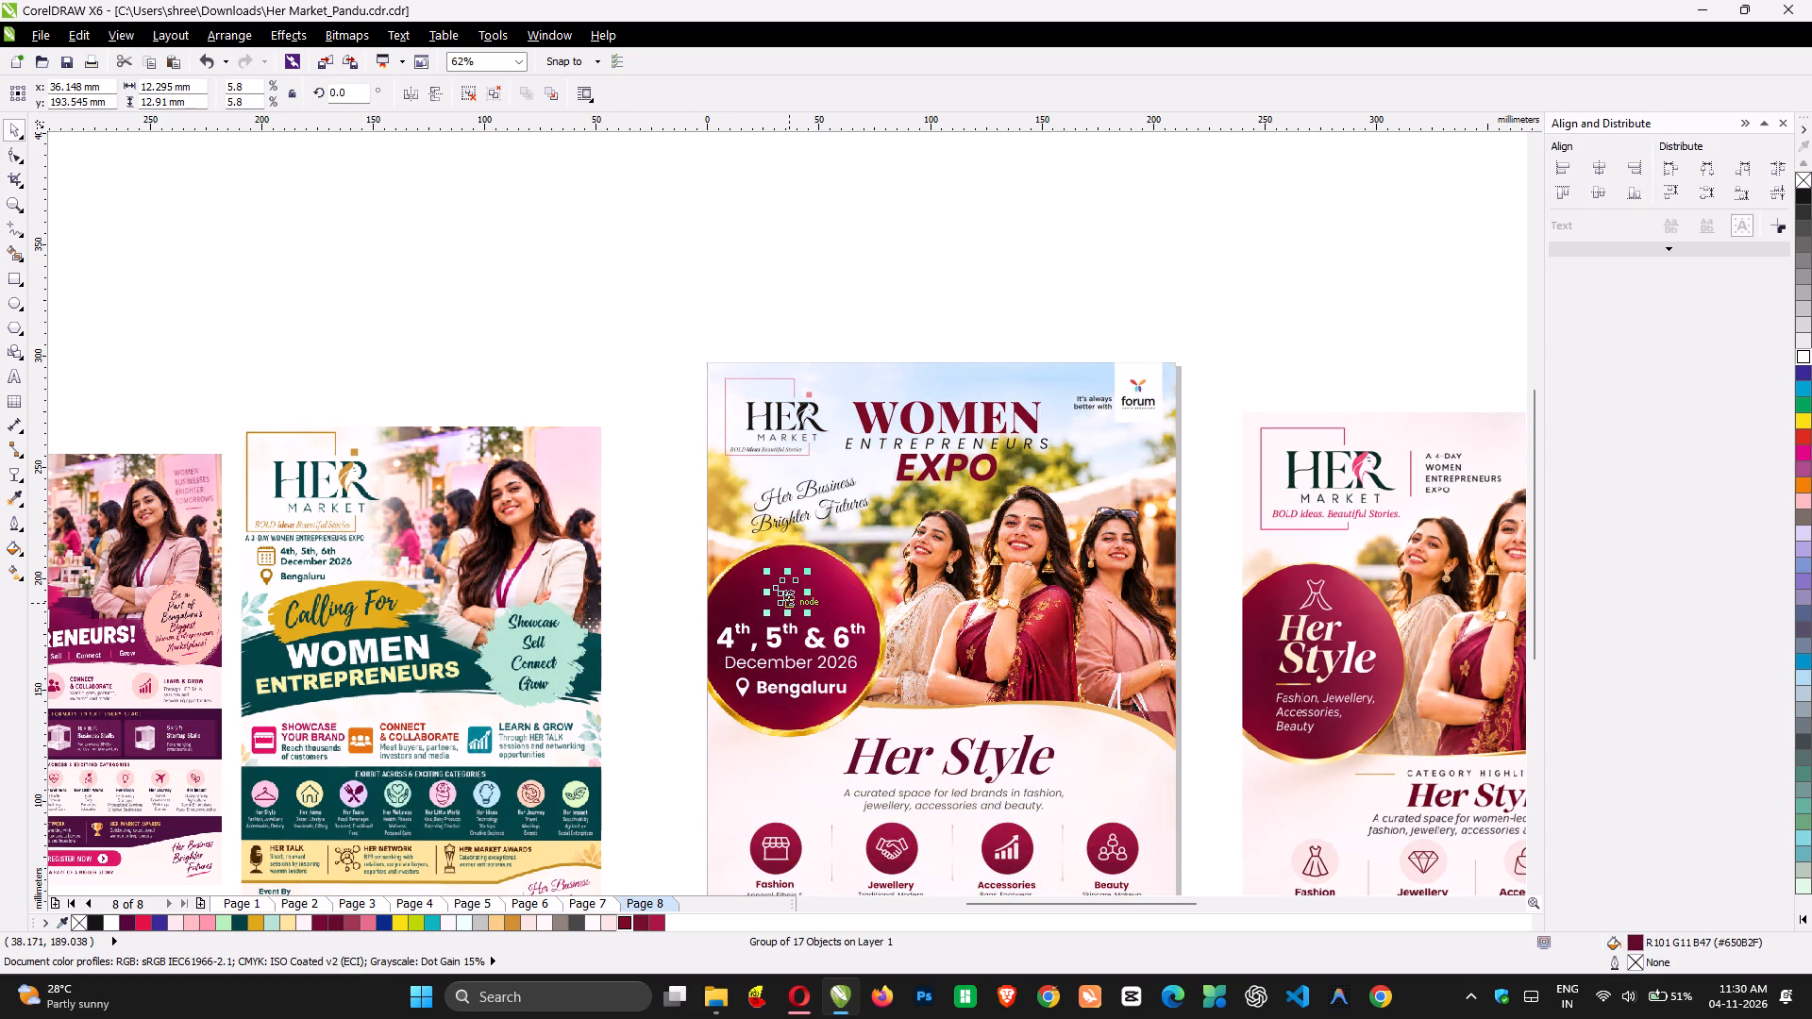
click(114, 921)
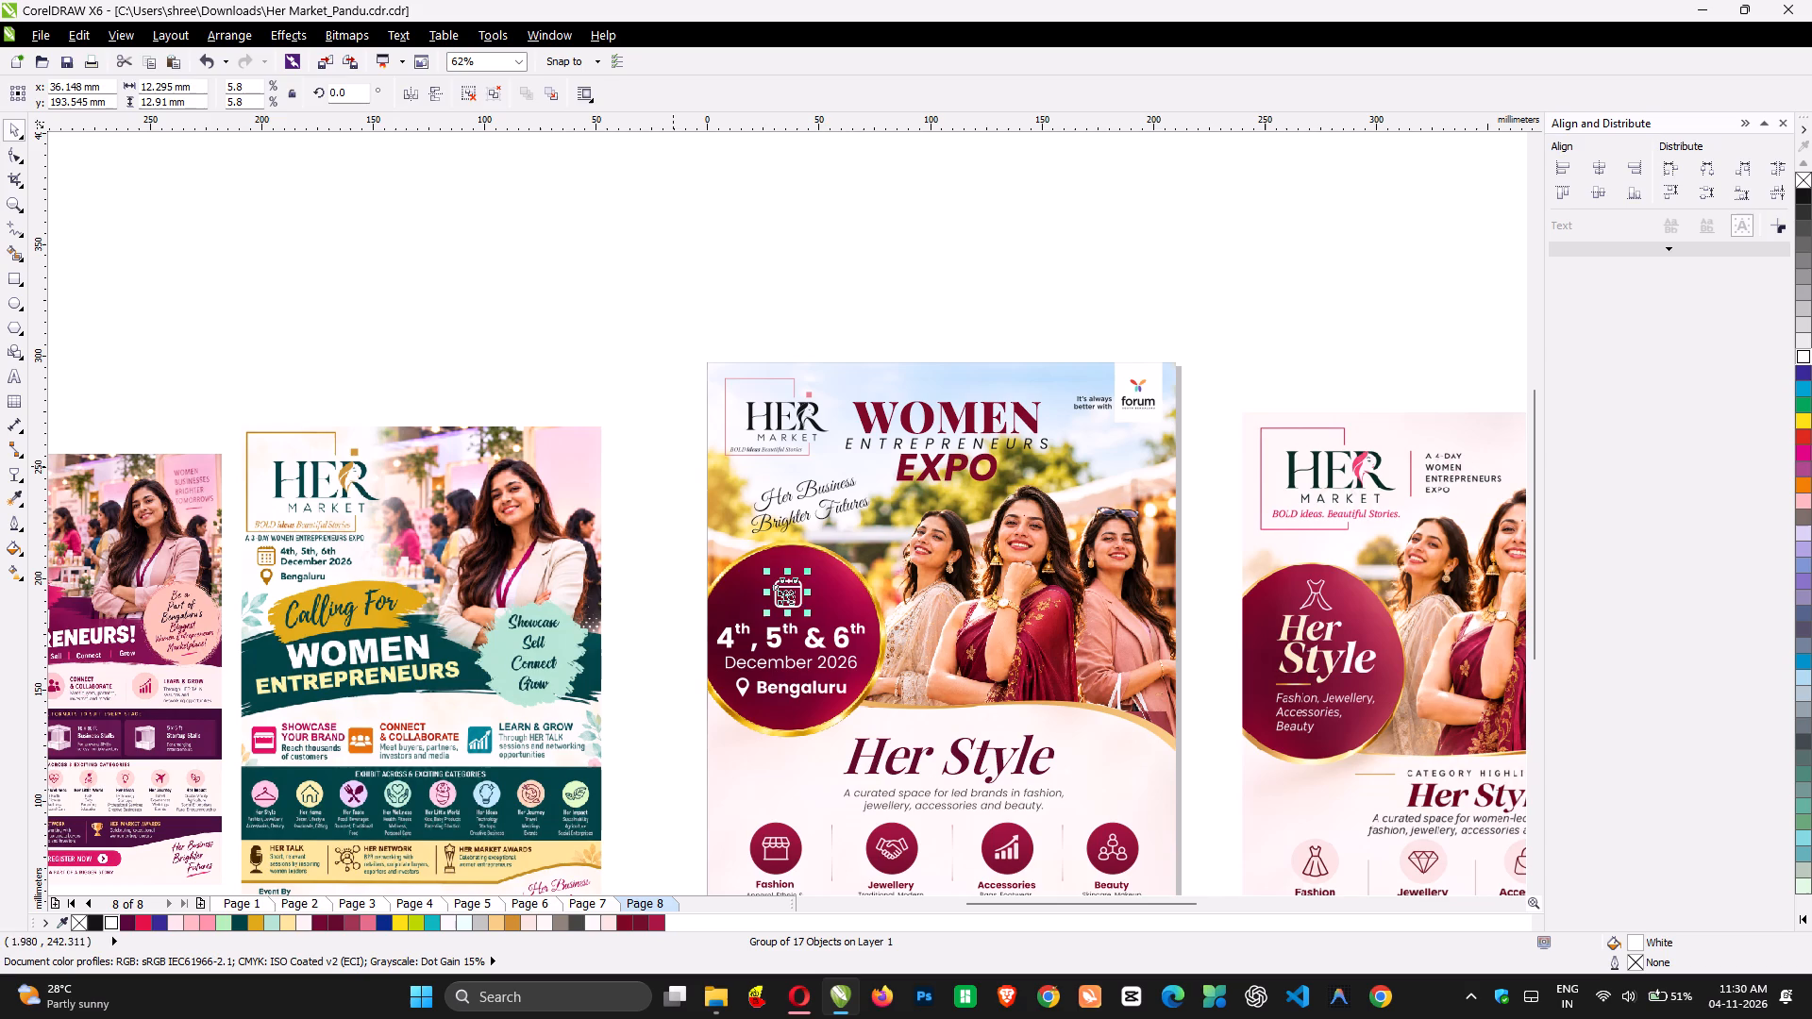
Centre the calendar icon horizontally over the two date lines and the Bengaluru group.
click(625, 468)
drag(623, 478, 904, 705)
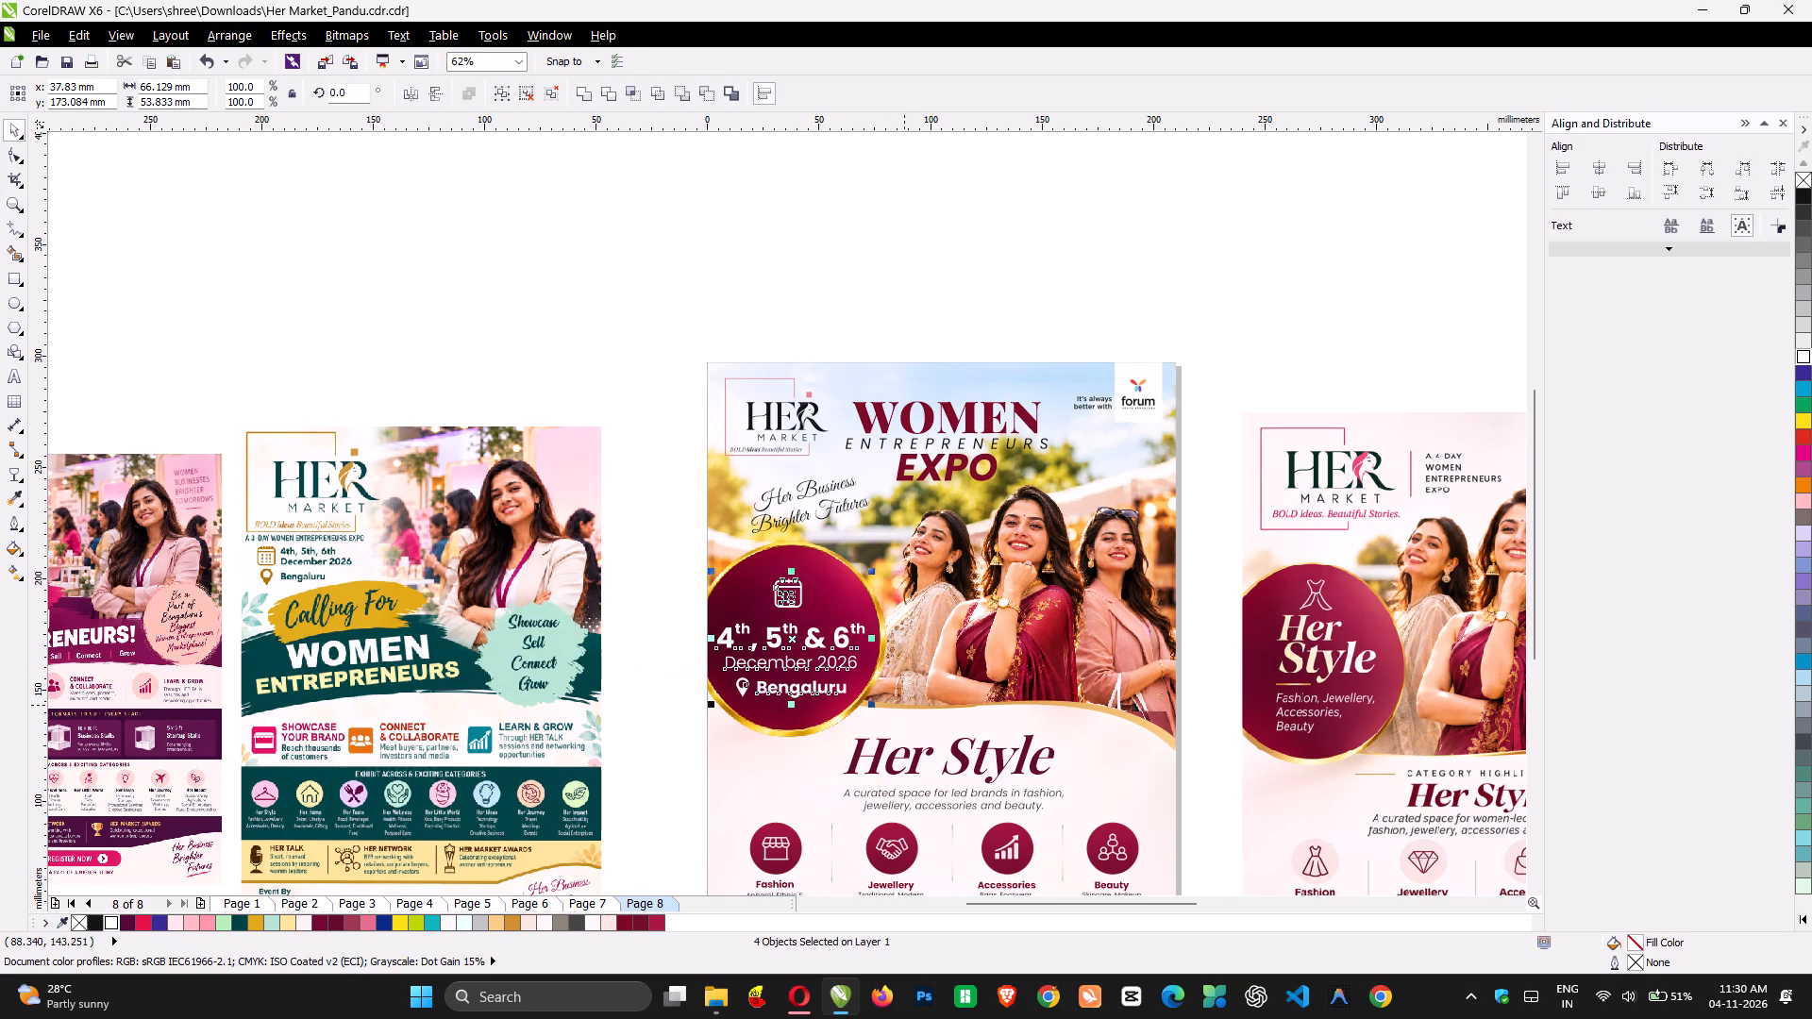
key(c)
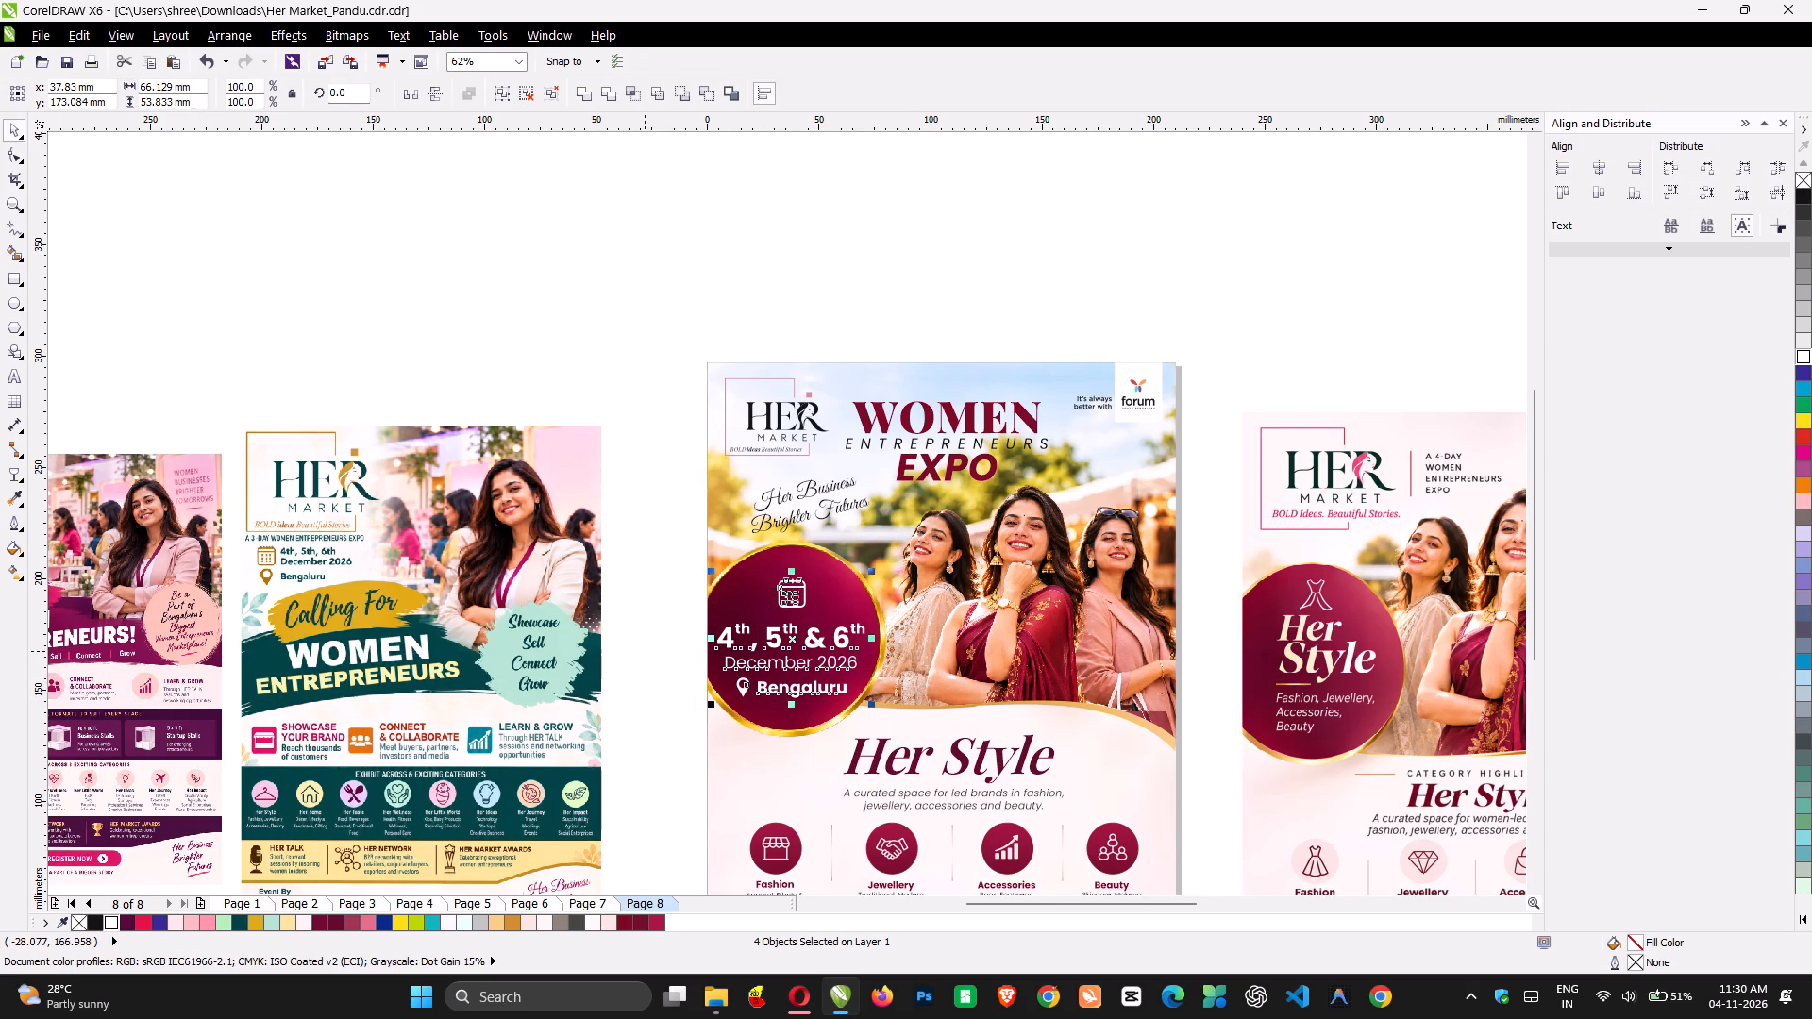
Nudge the two date lines and the Bengaluru group up about 2.4 mm towards the calendar icon.
shift+click(789, 600)
key(shift+Up)
key(shift+Up)
key(shift+Up)
key(shift+Up)
key(shift+Up)
key(shift+Up)
key(shift+Up)
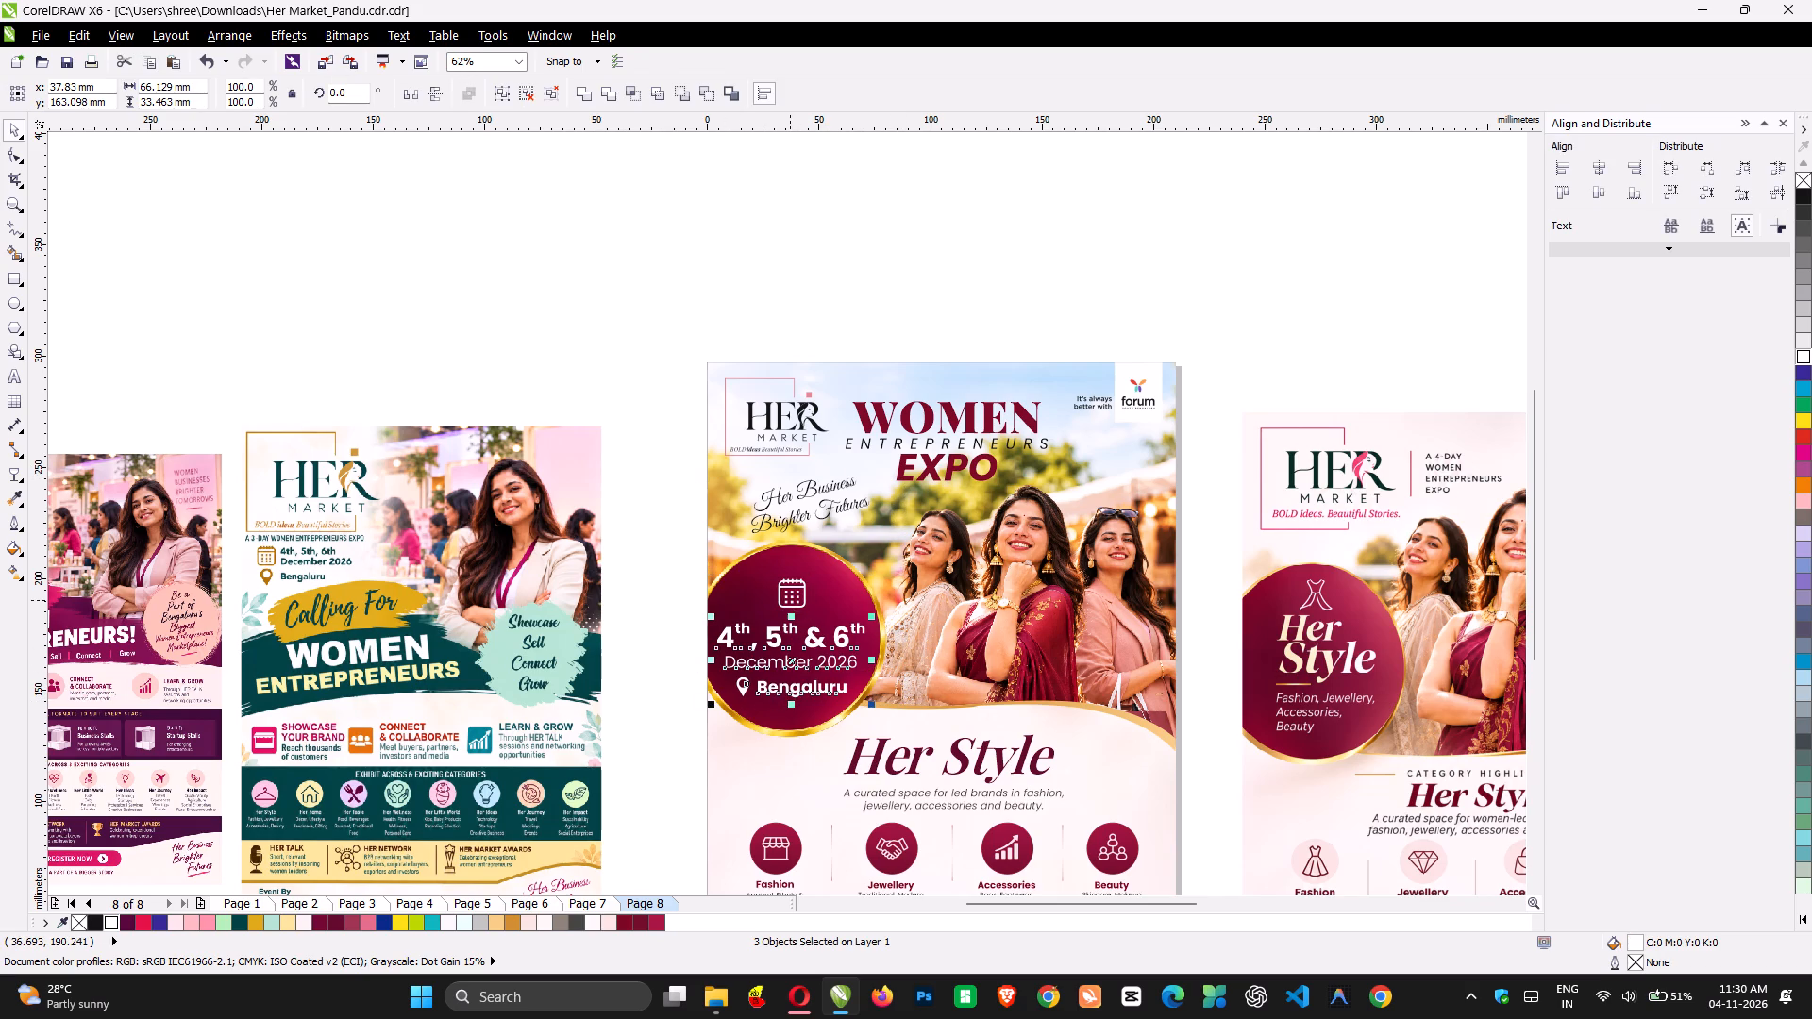
key(shift+Up)
key(shift+Up)
key(shift+Up)
key(shift+Up)
key(shift+Up)
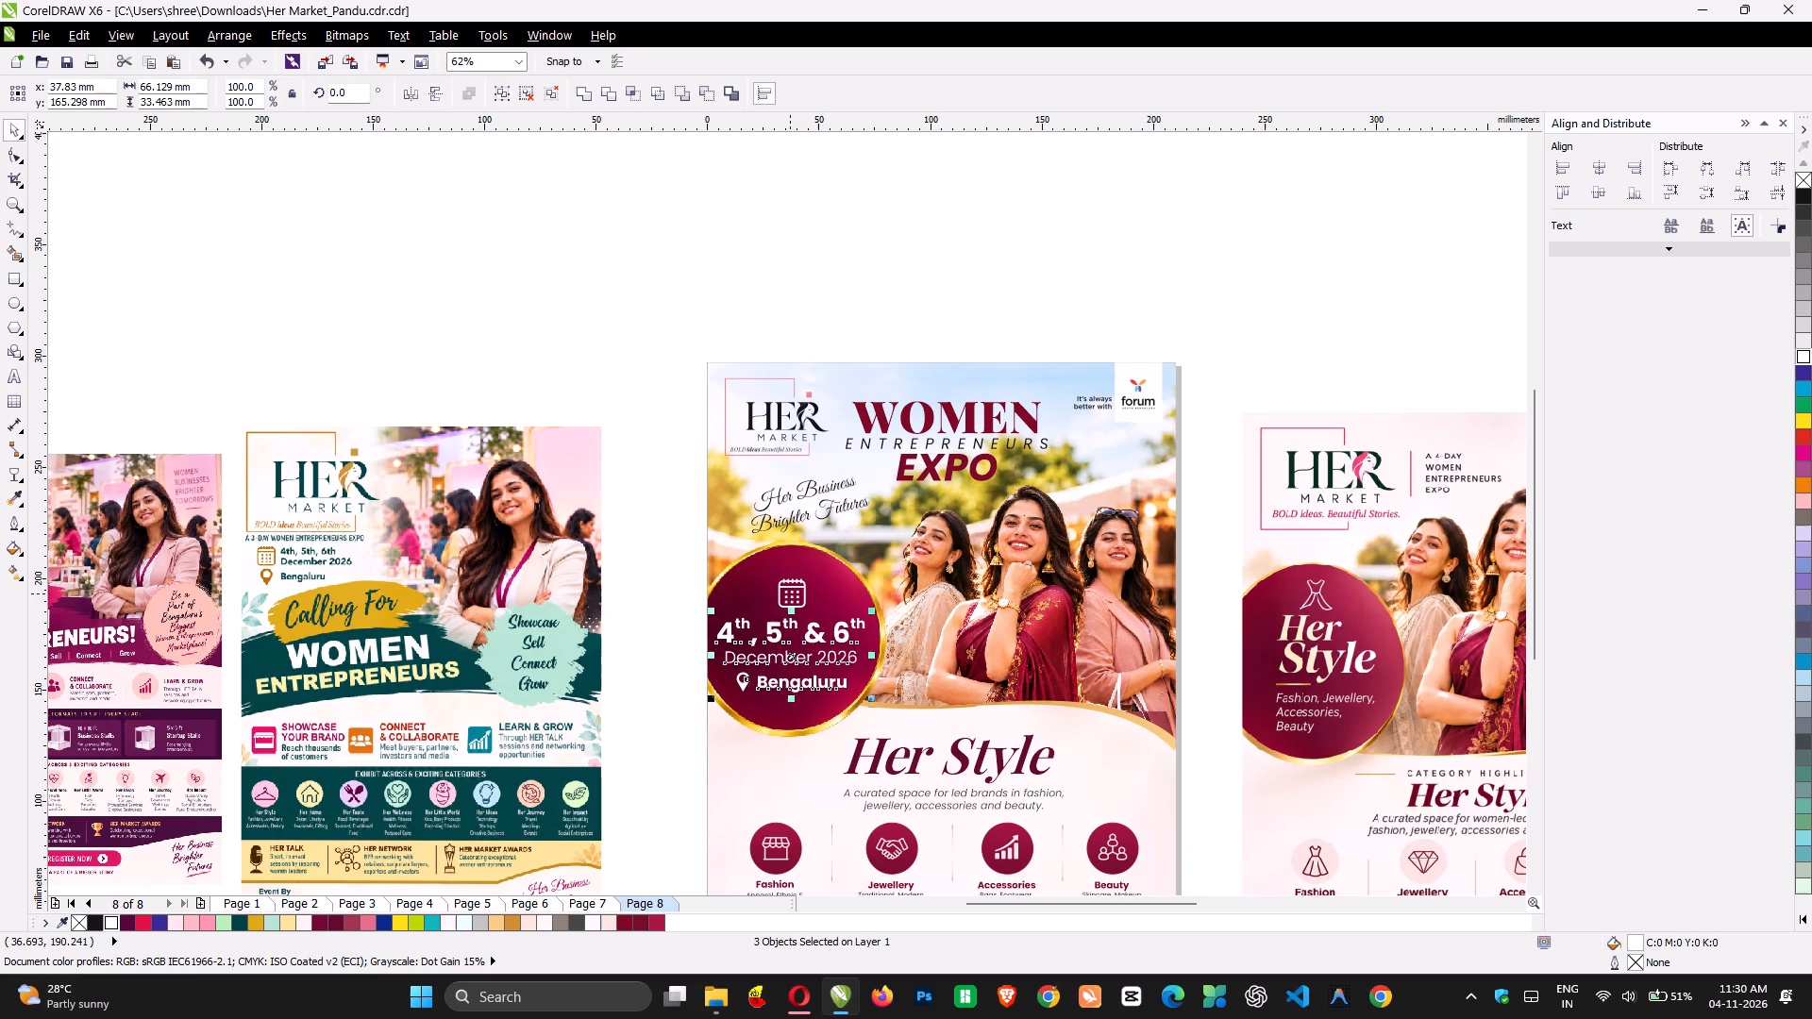
Group the calendar icon with the date lines and Bengaluru, and nudge the group down about 5.6 mm within the maroon circle.
shift+click(794, 580)
key(ctrl+g)
key(shift+Down)
key(shift+Down)
key(shift+Down)
key(shift+Down)
key(shift+Down)
key(shift+Down)
key(shift+Down)
key(shift+Down)
key(shift+Down)
key(shift+Down)
key(shift+Down)
key(shift+Down)
key(shift+Down)
key(shift+Down)
key(shift+Down)
key(shift+Down)
key(shift+Down)
key(shift+Down)
key(shift+Down)
key(shift+Down)
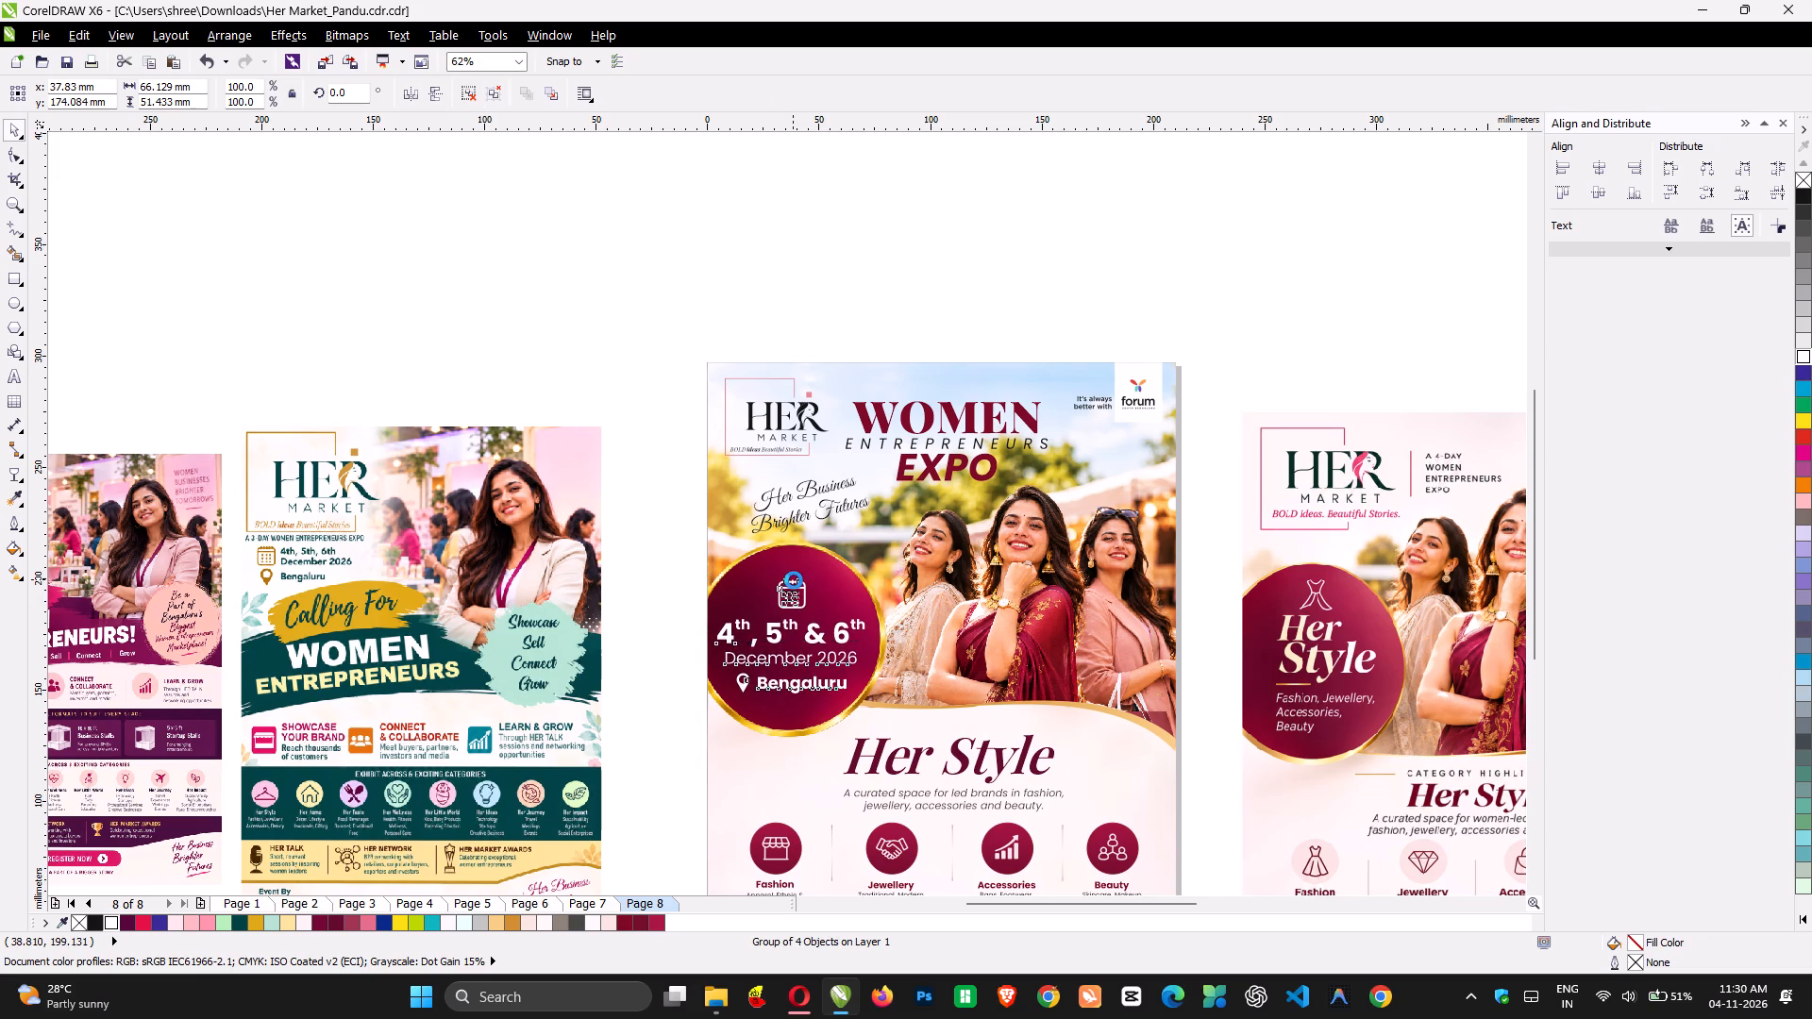
key(shift+Up)
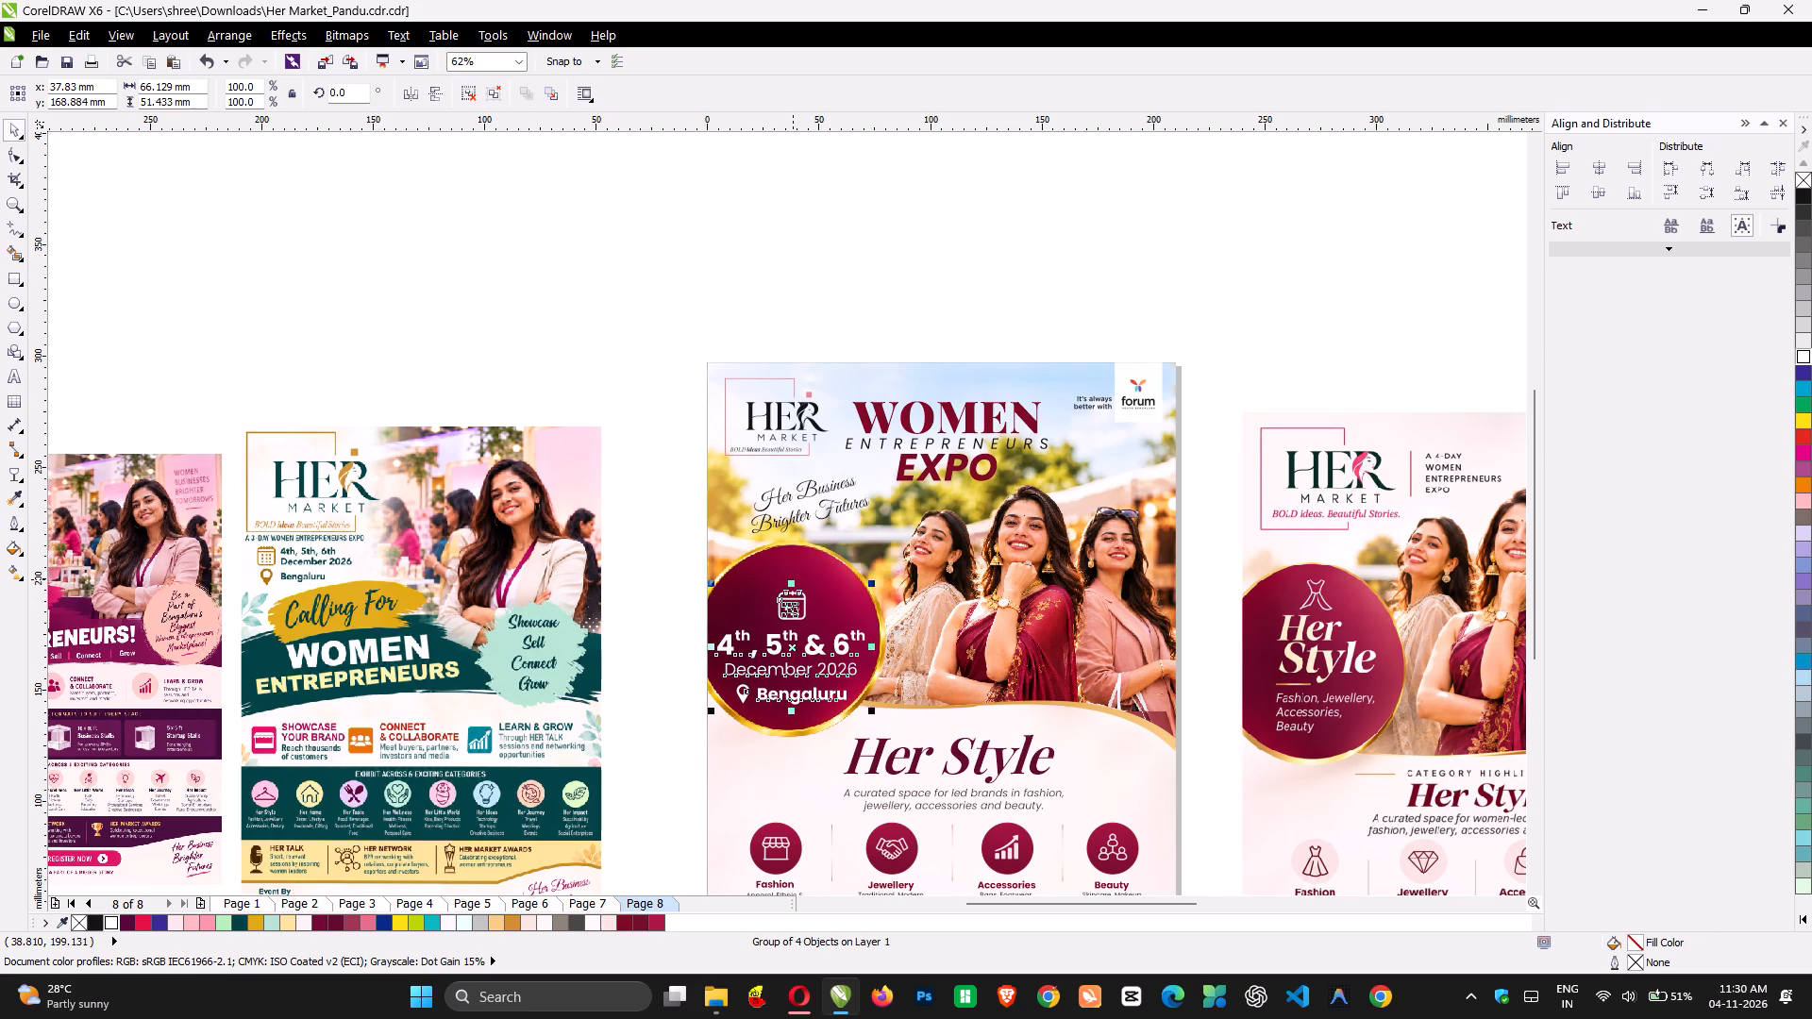
Copy the Thursday, Friday, Saturday & Sunday line from page 3 onto page 8, placing it above the calendar icon.
key(Page_Up)
key(Page_Up)
key(Page_Up)
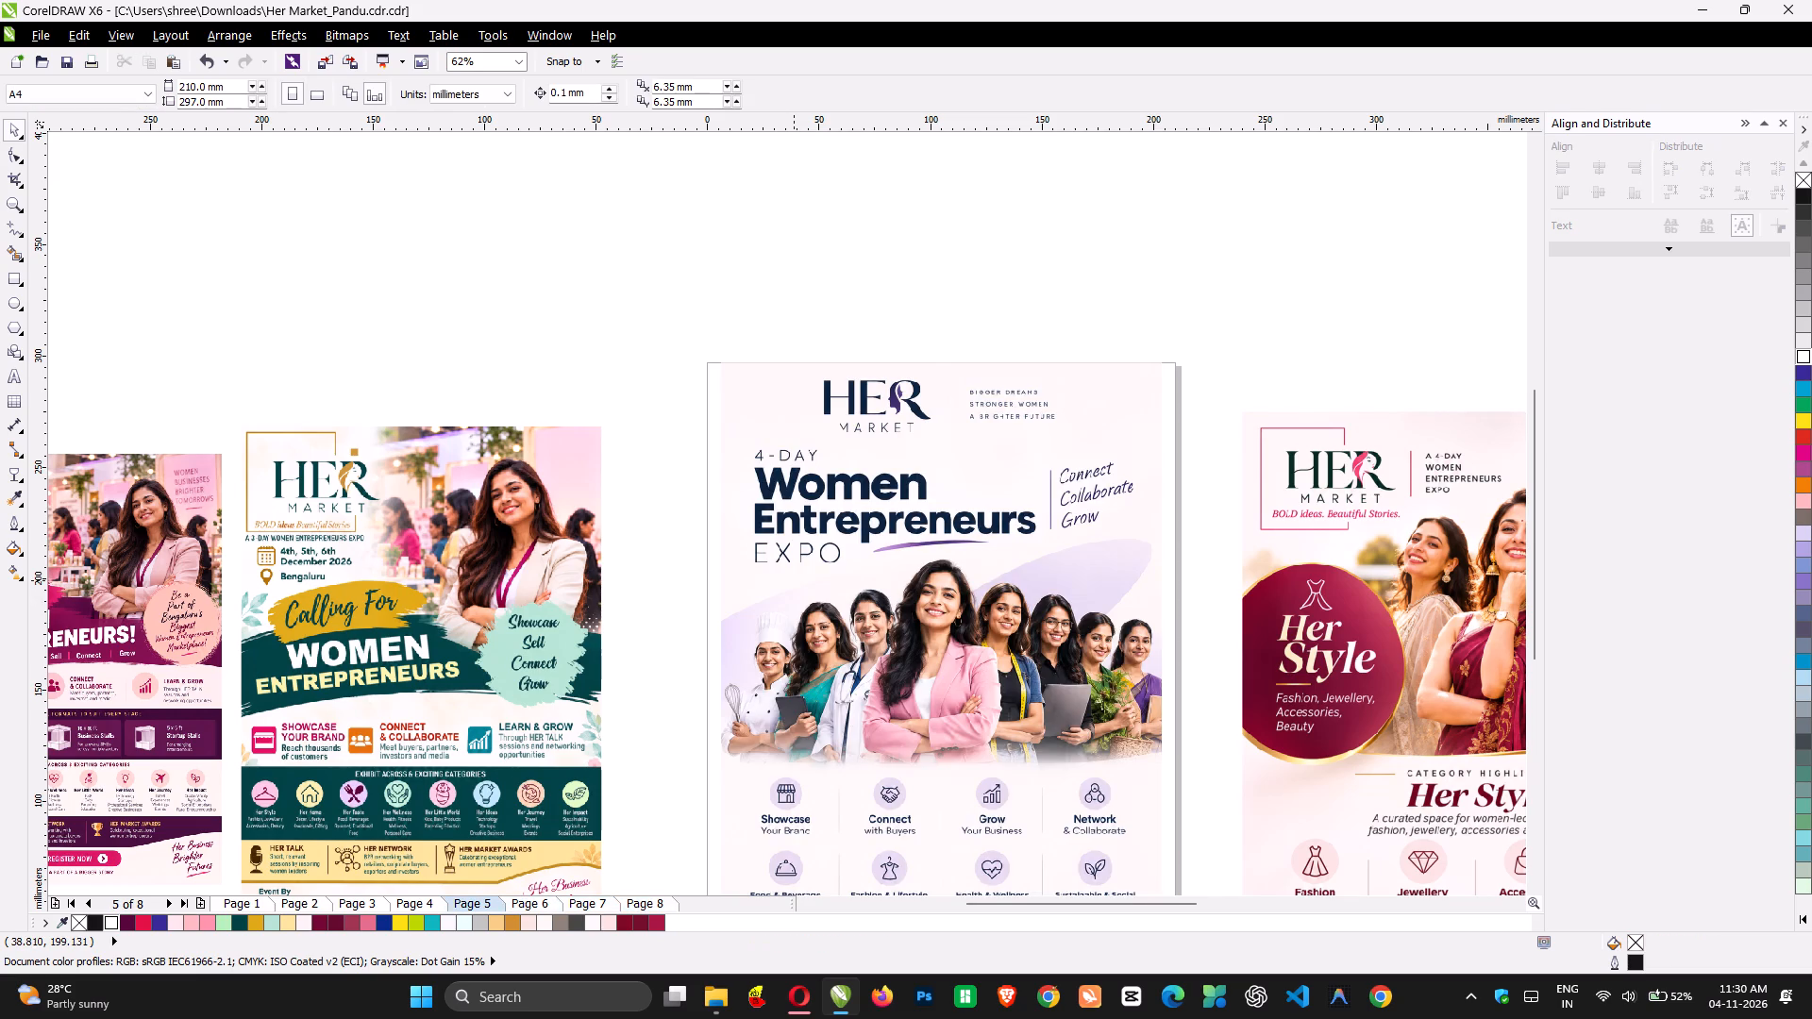
key(Page_Up)
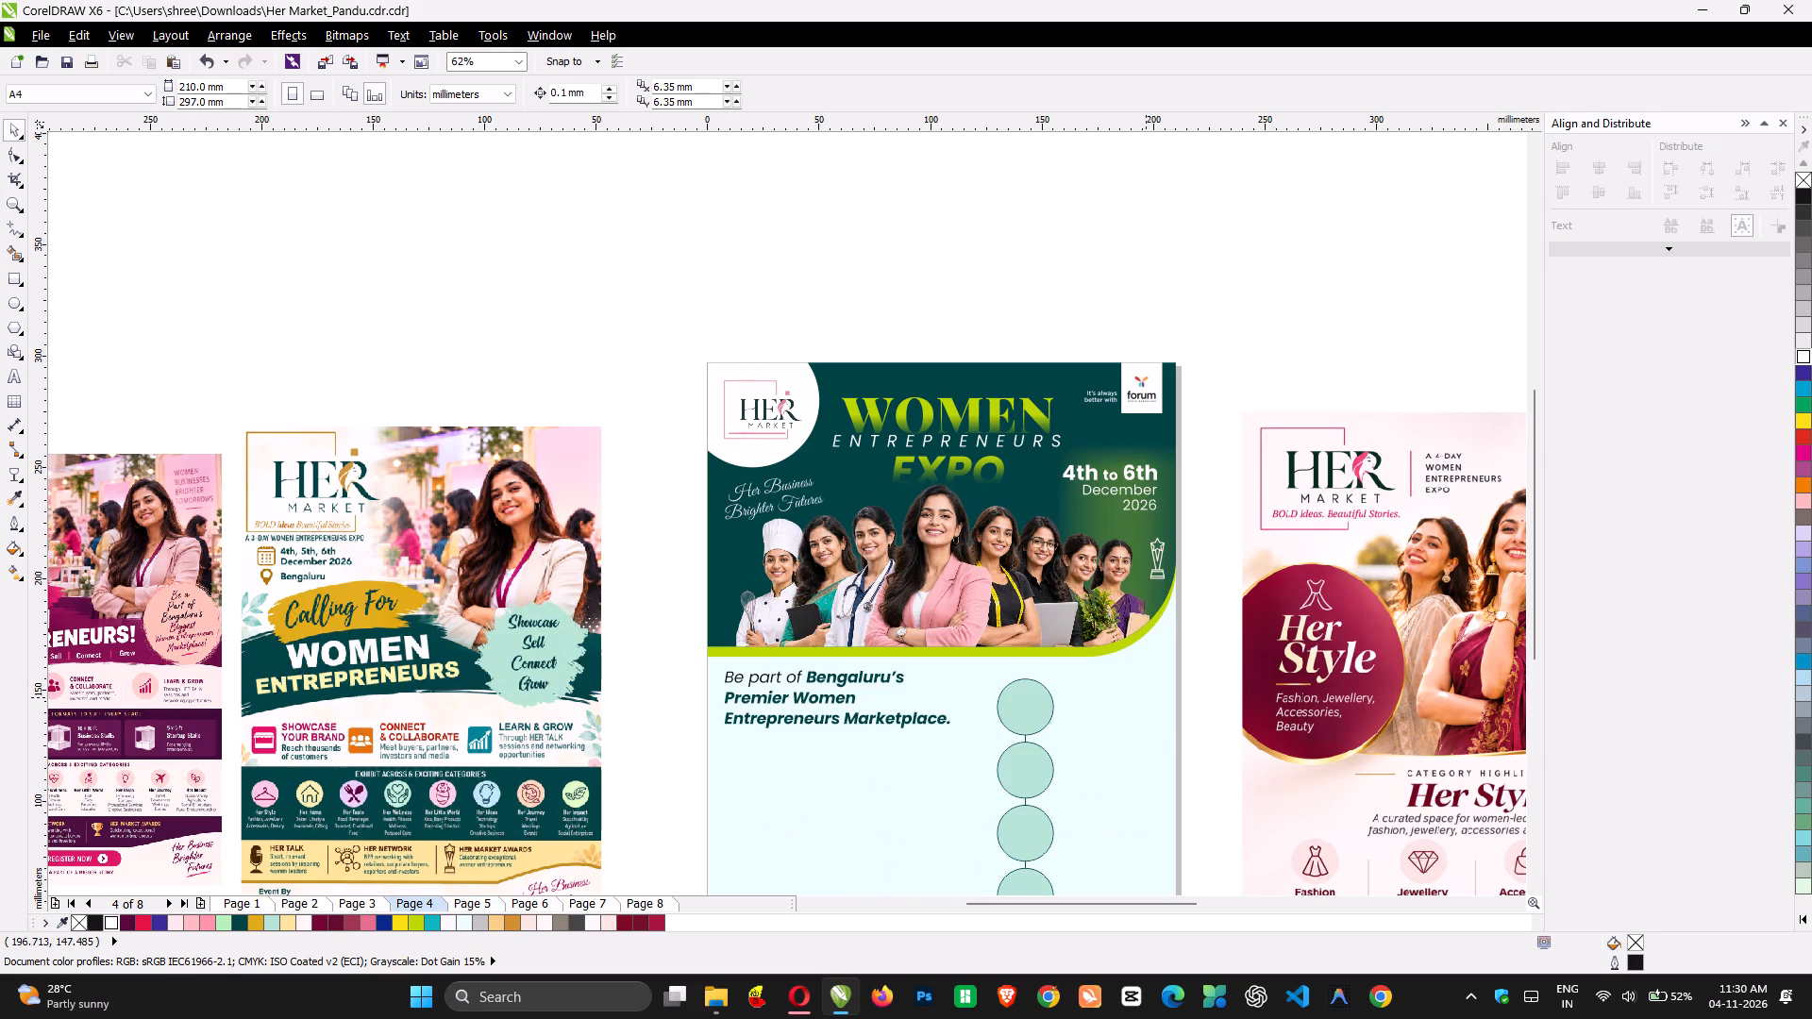
key(Page_Up)
ctrl+click(1111, 682)
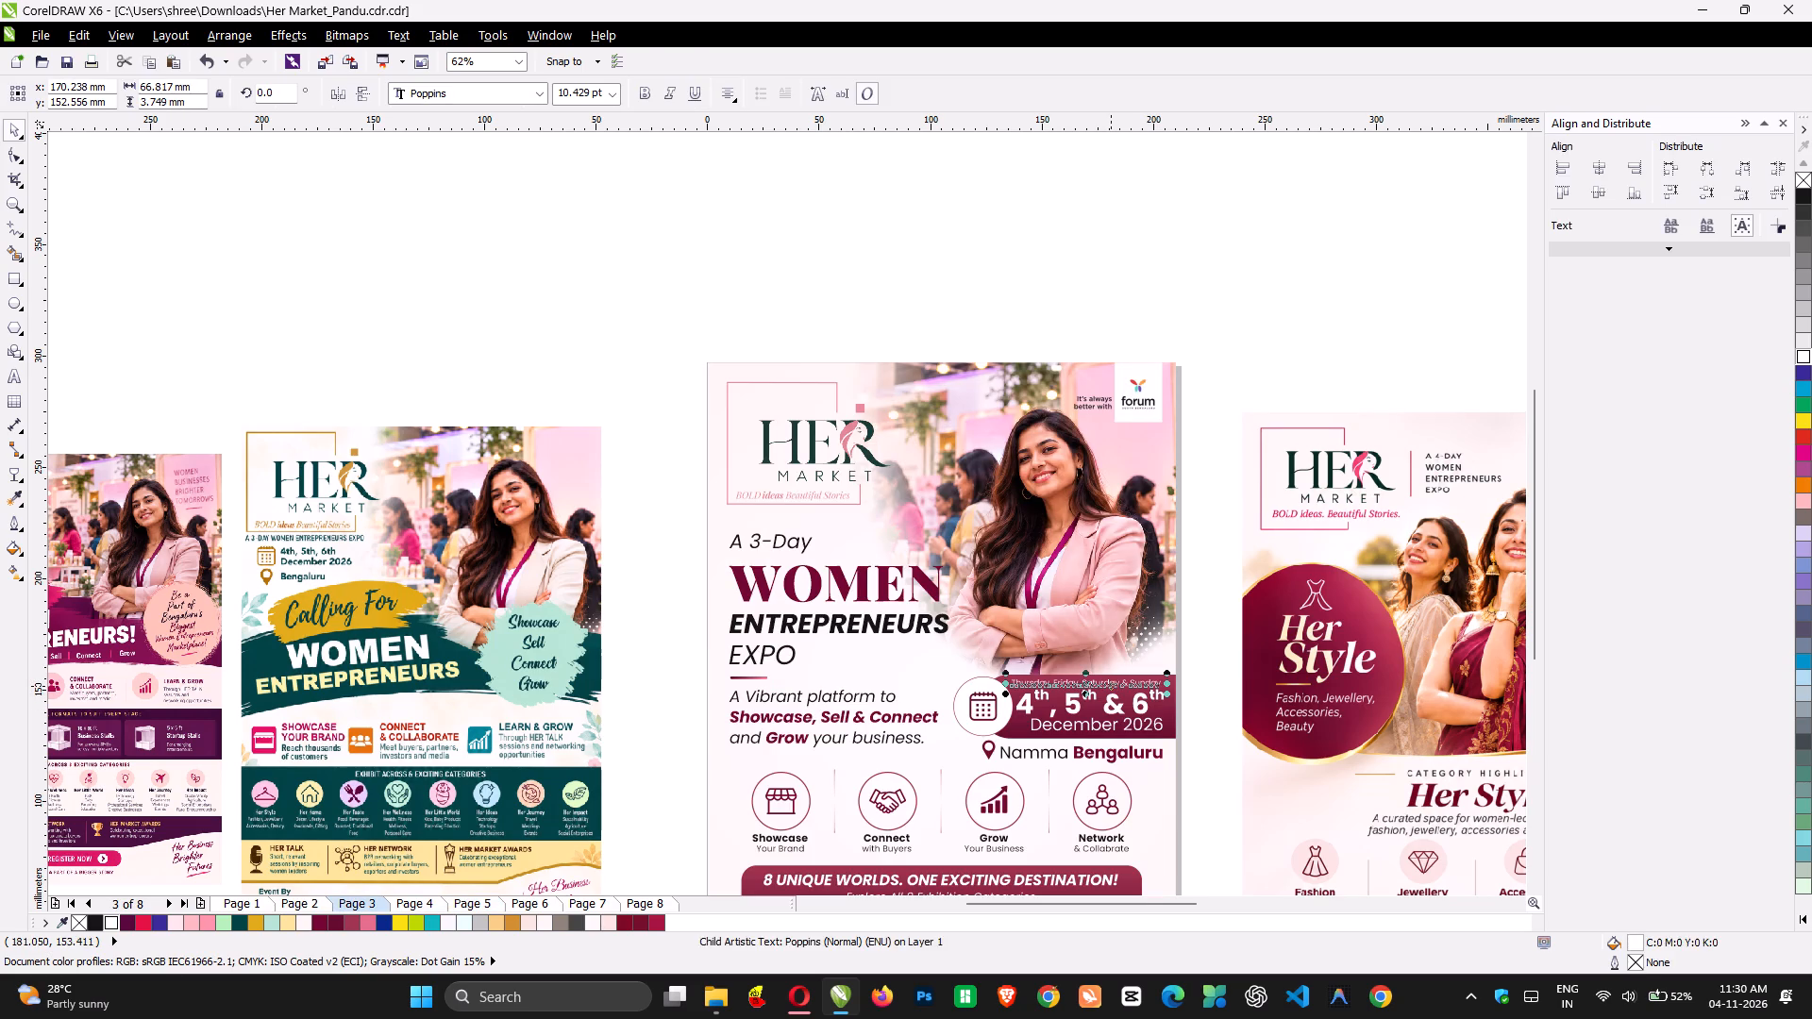
key(ctrl+c)
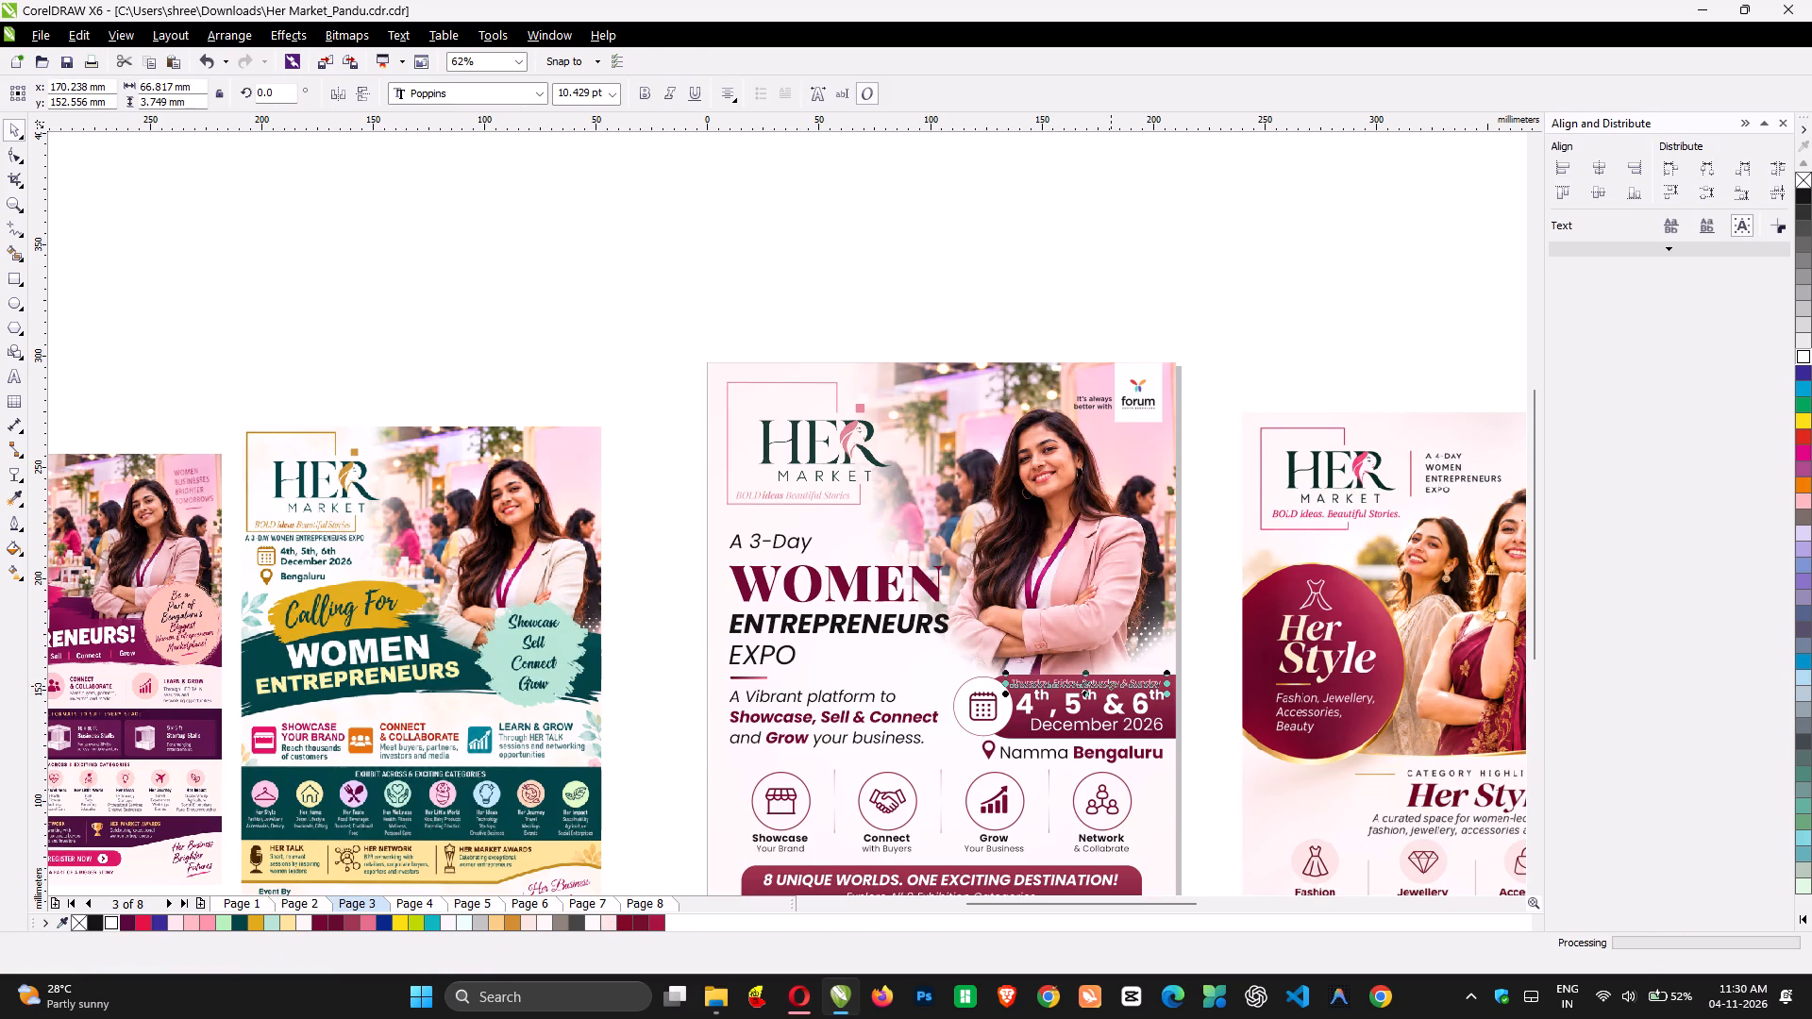
click(642, 905)
key(ctrl+v)
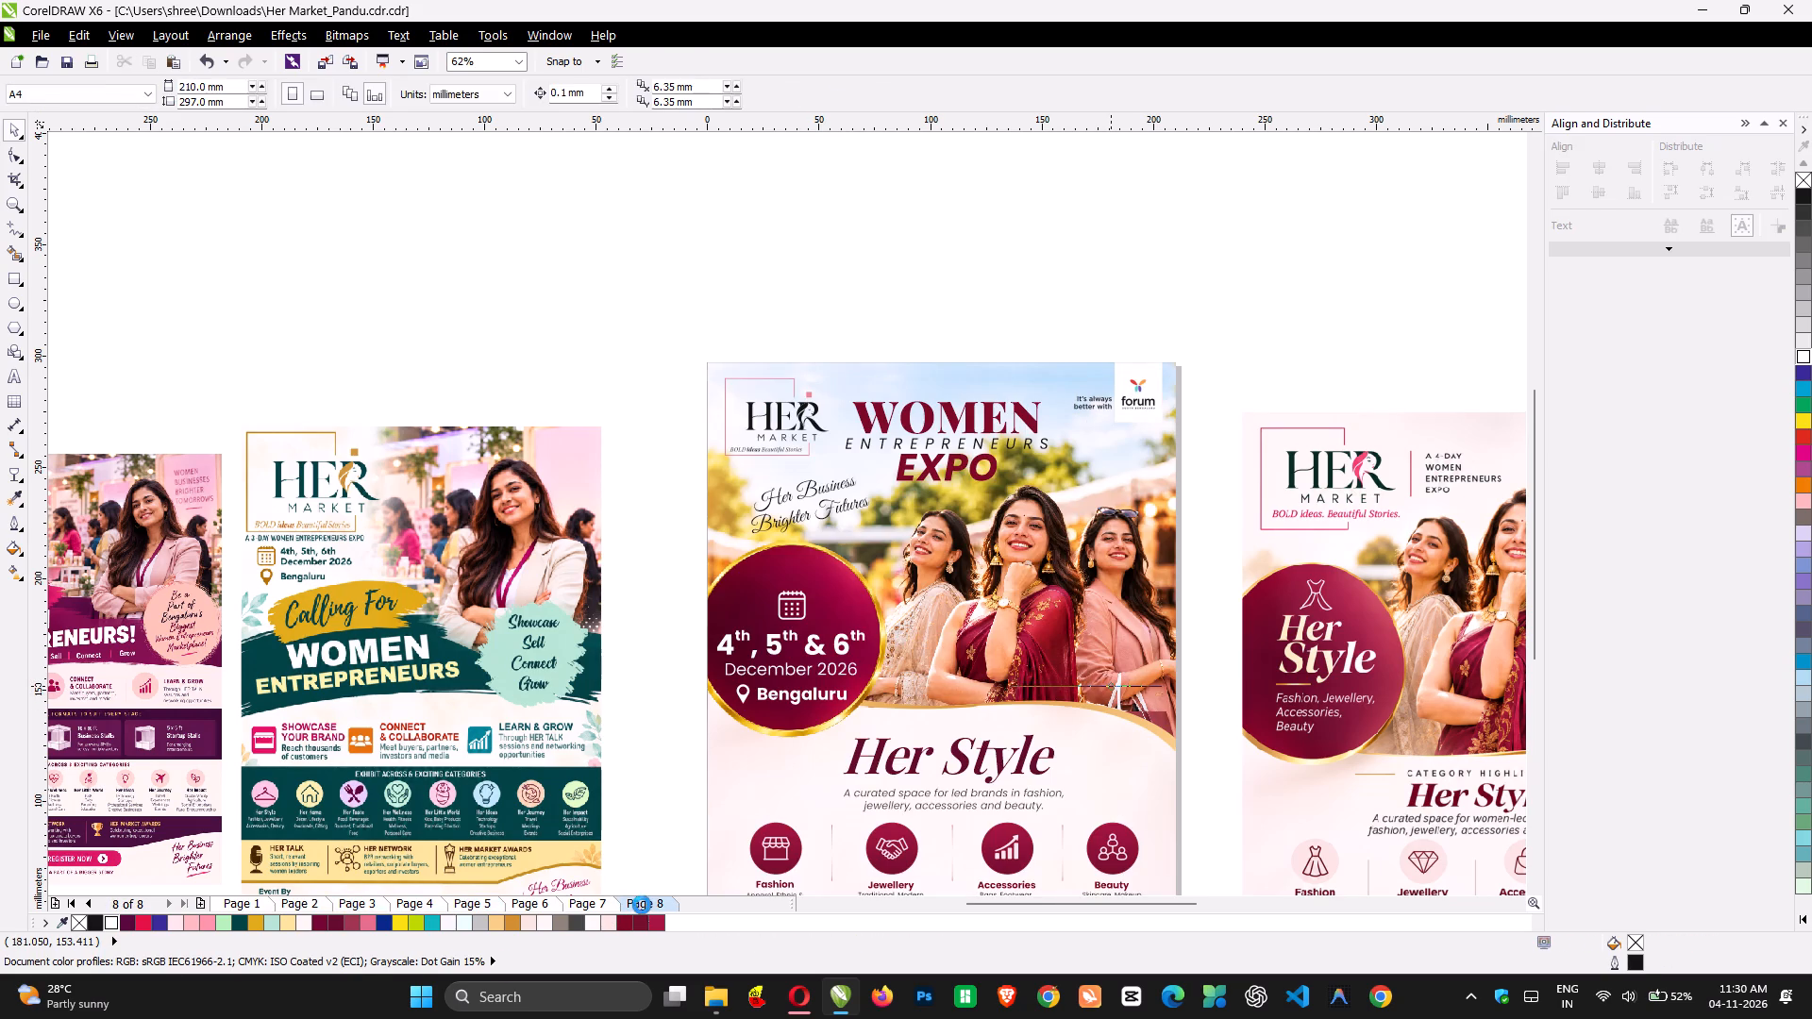
drag(1043, 686, 759, 578)
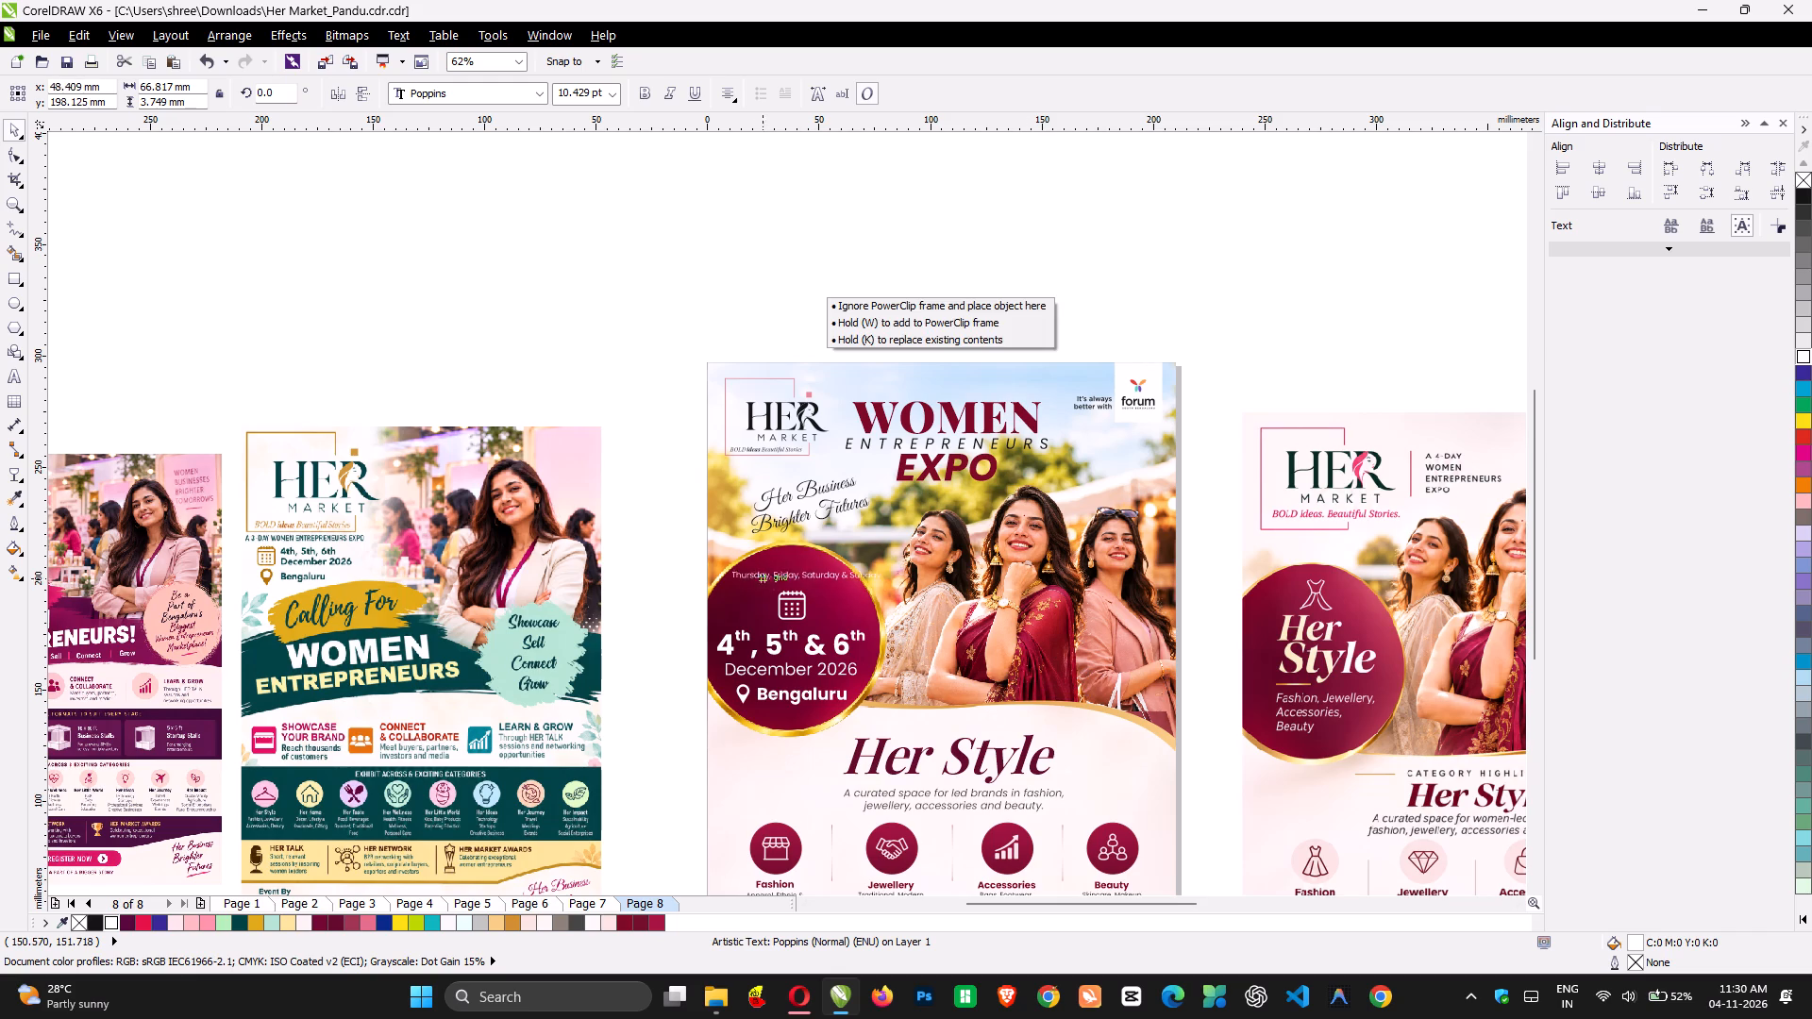
drag(759, 578, 757, 576)
Break the weekday text into two lines: Thursday, Friday, above Saturday & Sunday.
key(z)
drag(633, 503, 967, 631)
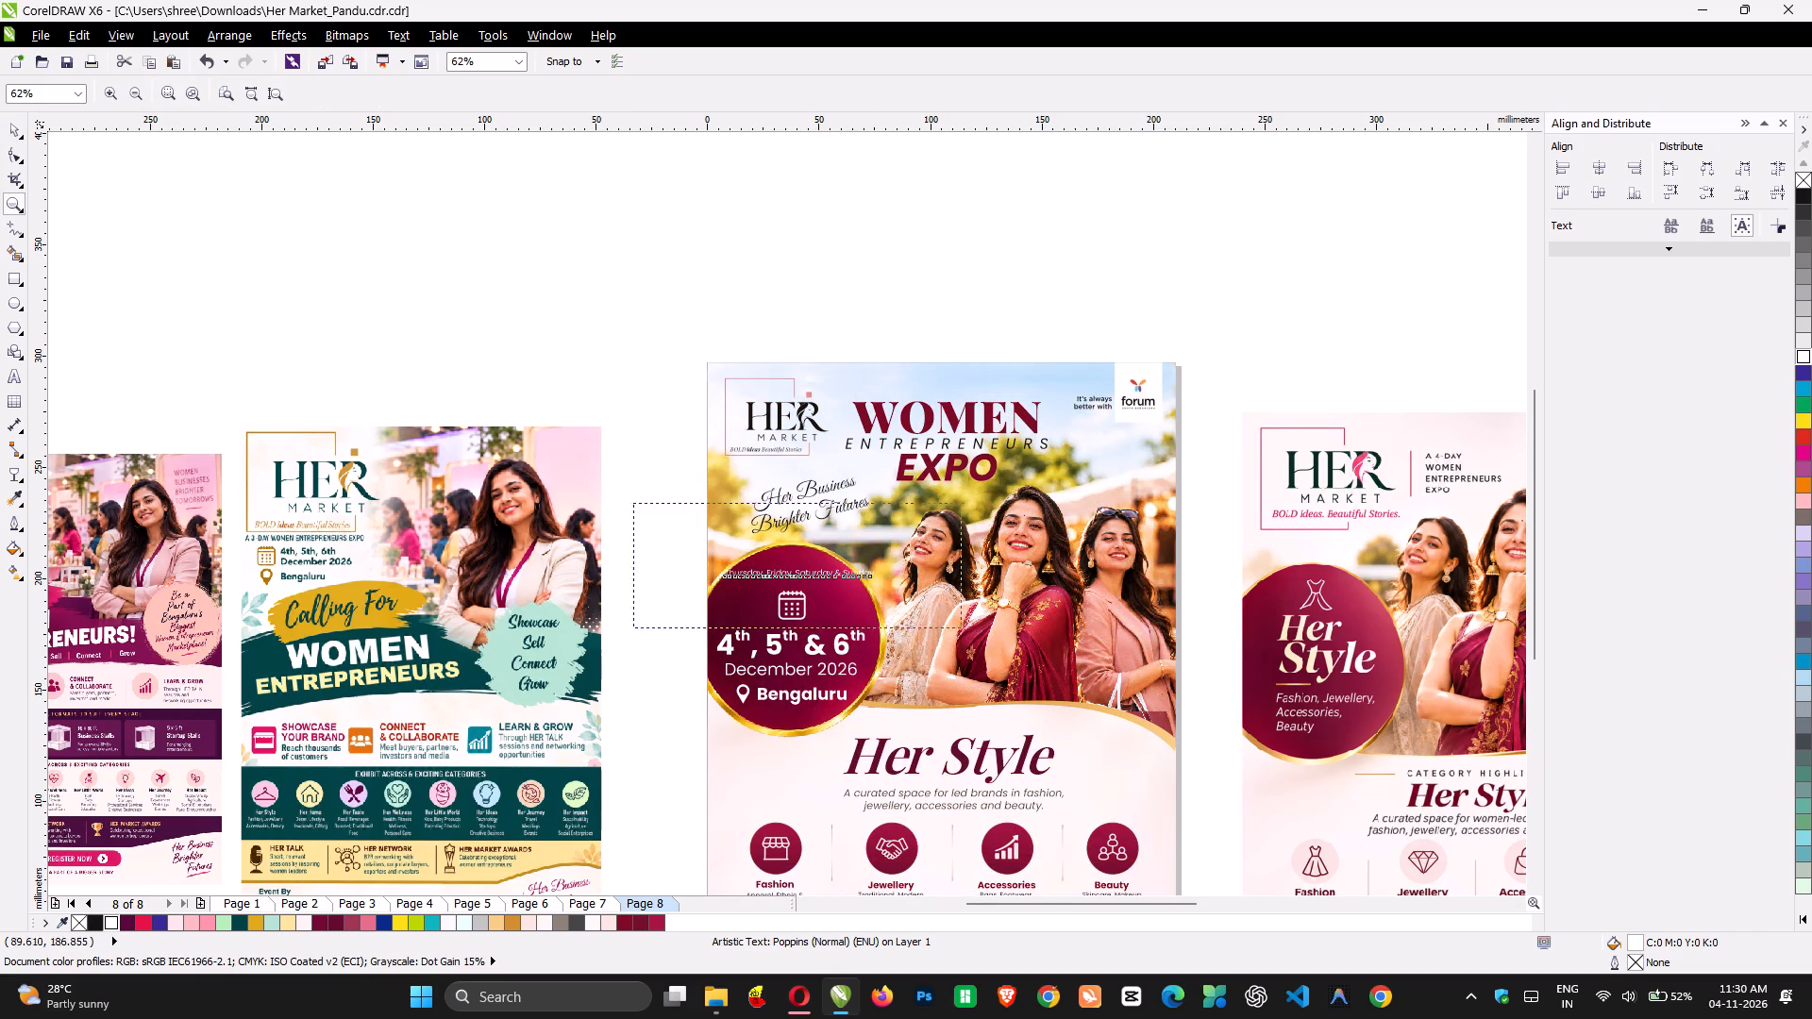
drag(967, 631, 993, 650)
key(space)
double_click(886, 499)
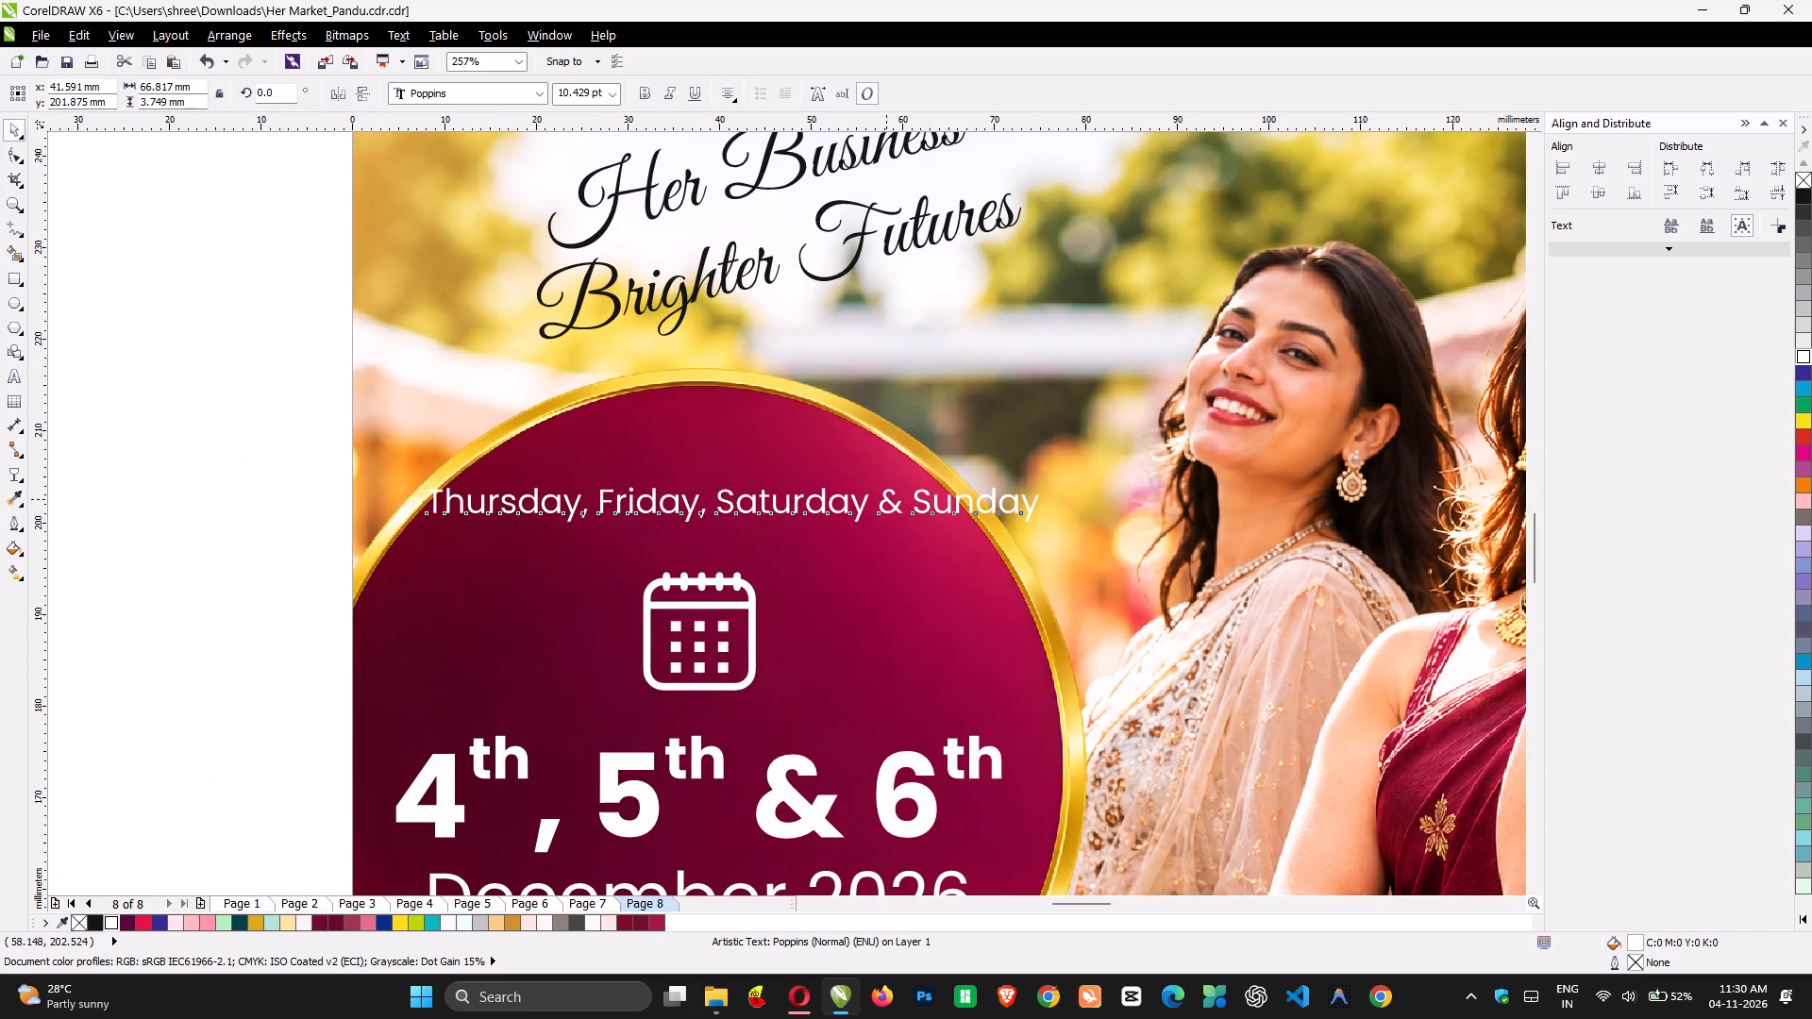
key(Return)
key(Up)
key(ctrl+Right)
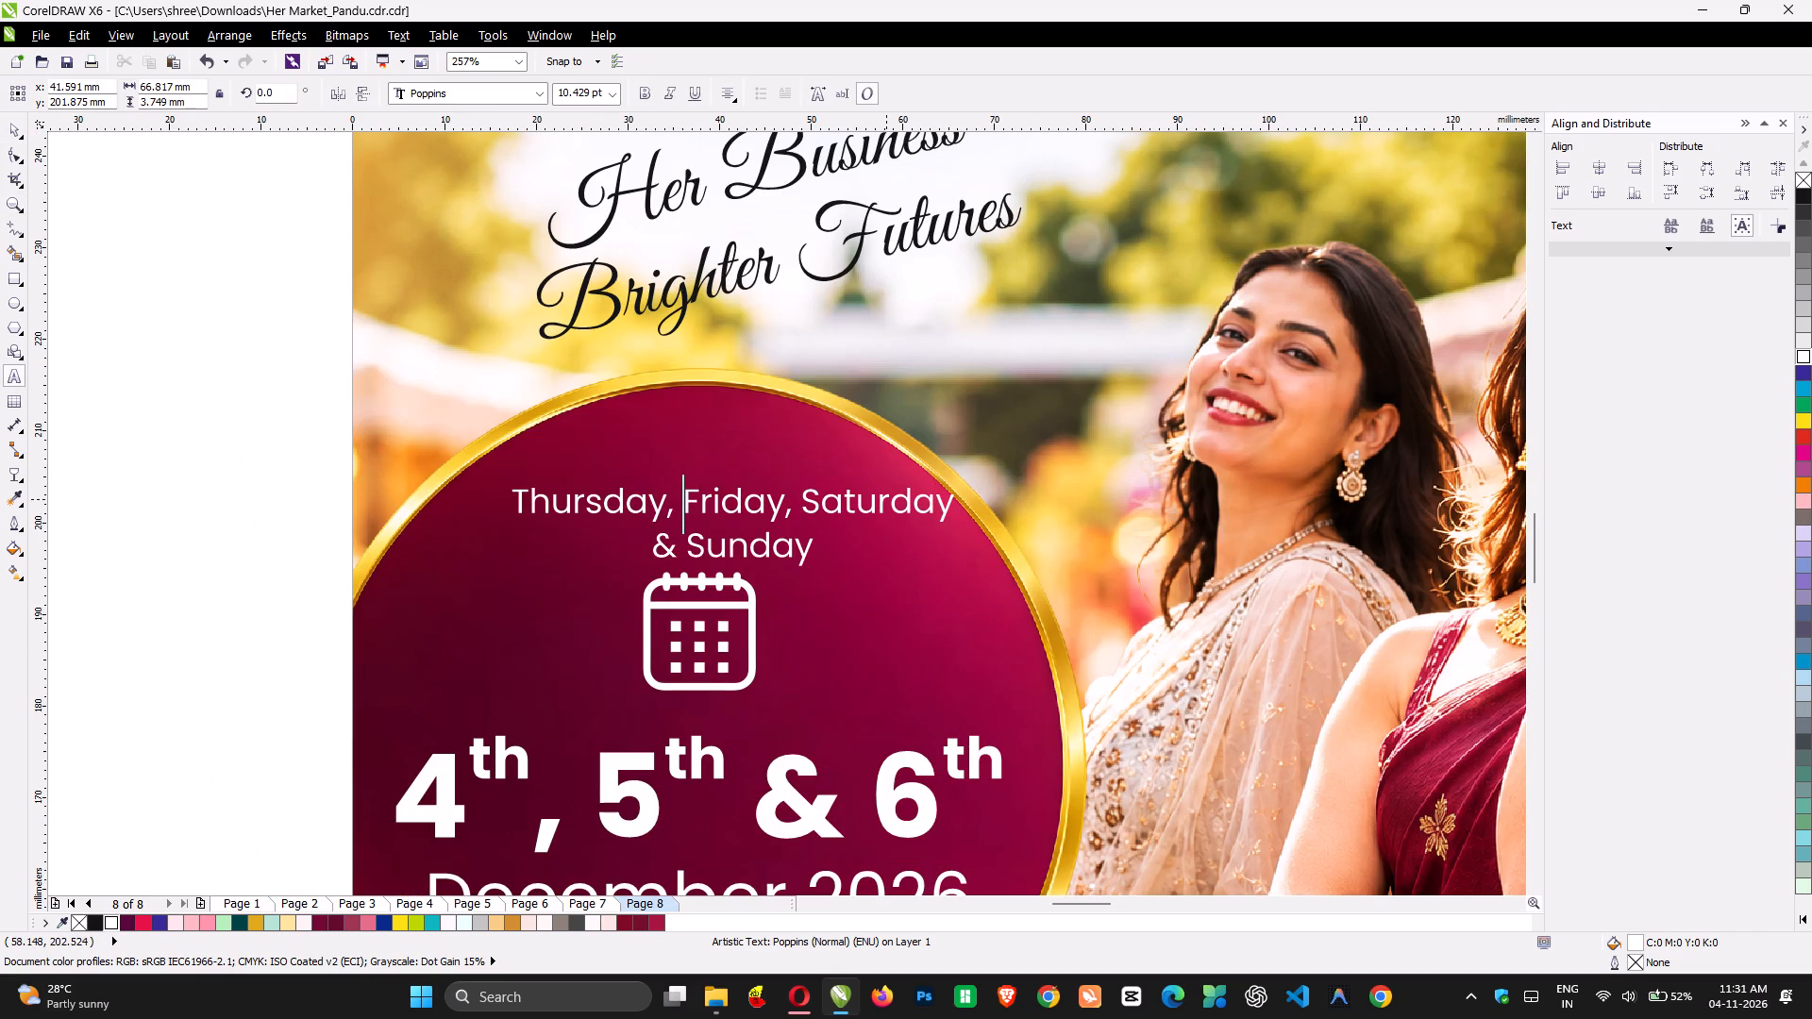
key(ctrl+Right)
key(Return)
key(Down)
key(BackSpace)
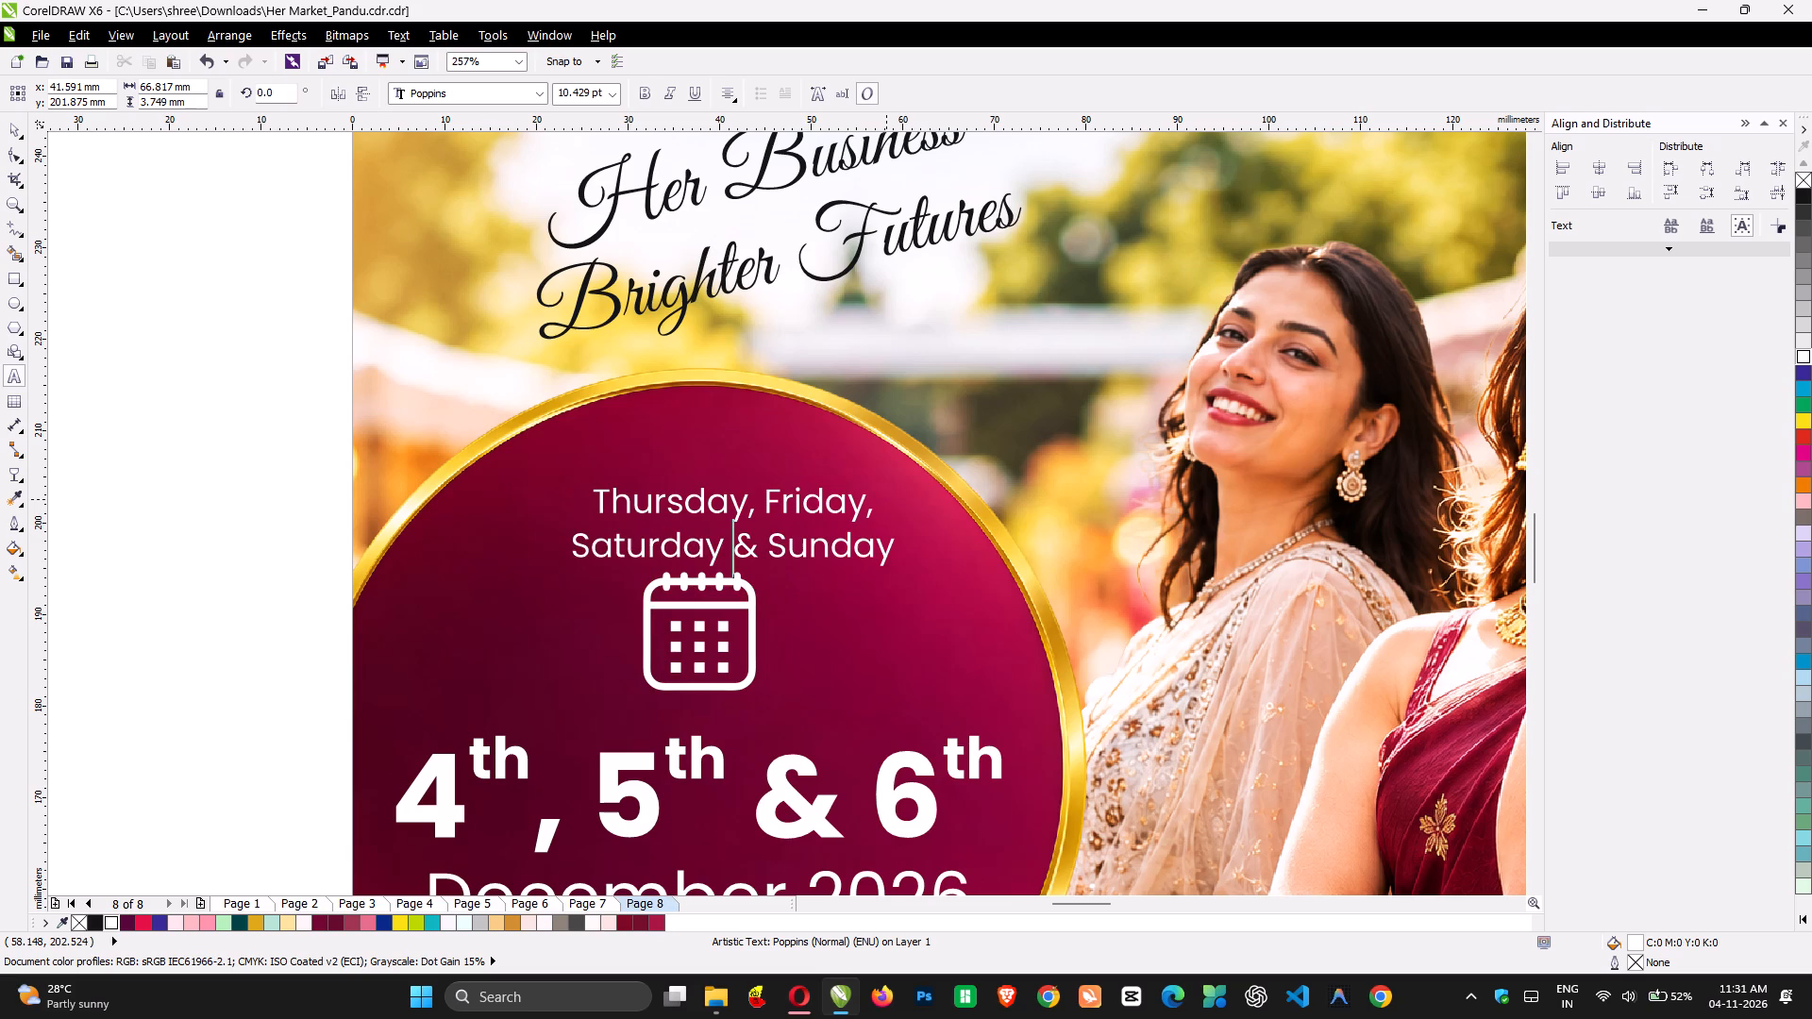
click(16, 125)
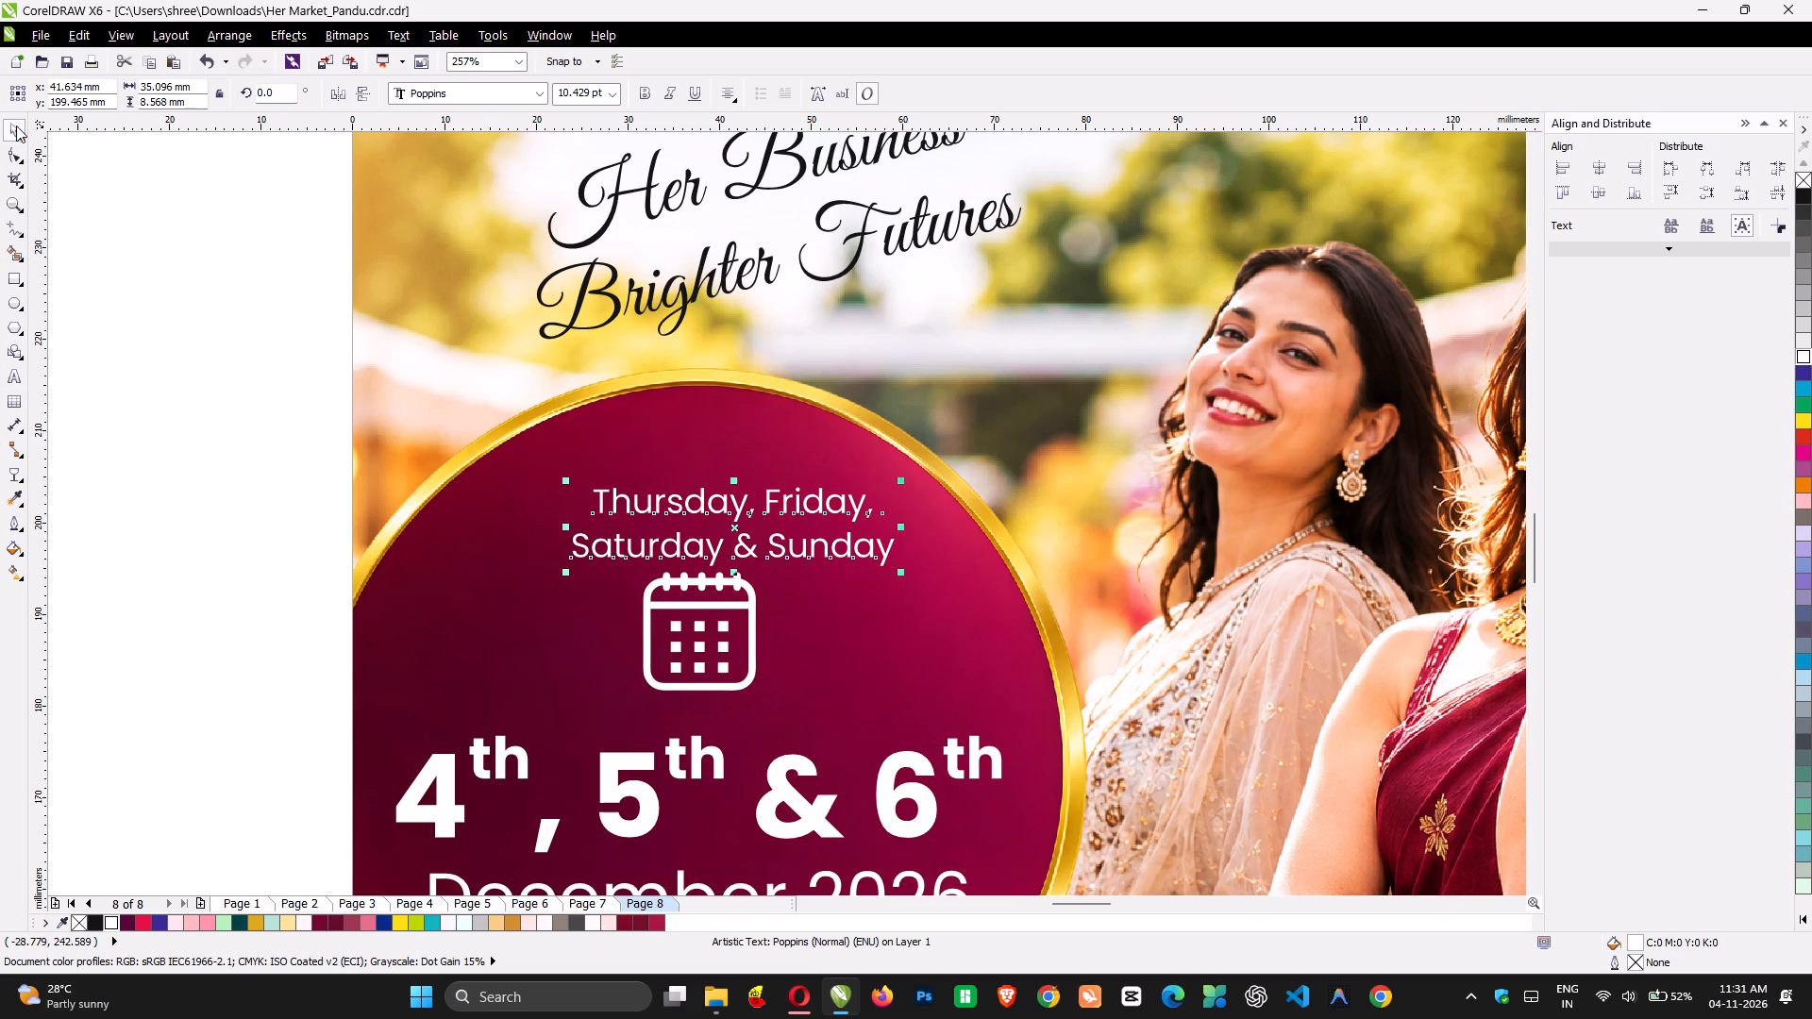
Move the calendar icon straight up about 12 mm and place the weekday text between it and the 4th, 5th & 6th line.
drag(793, 544, 747, 722)
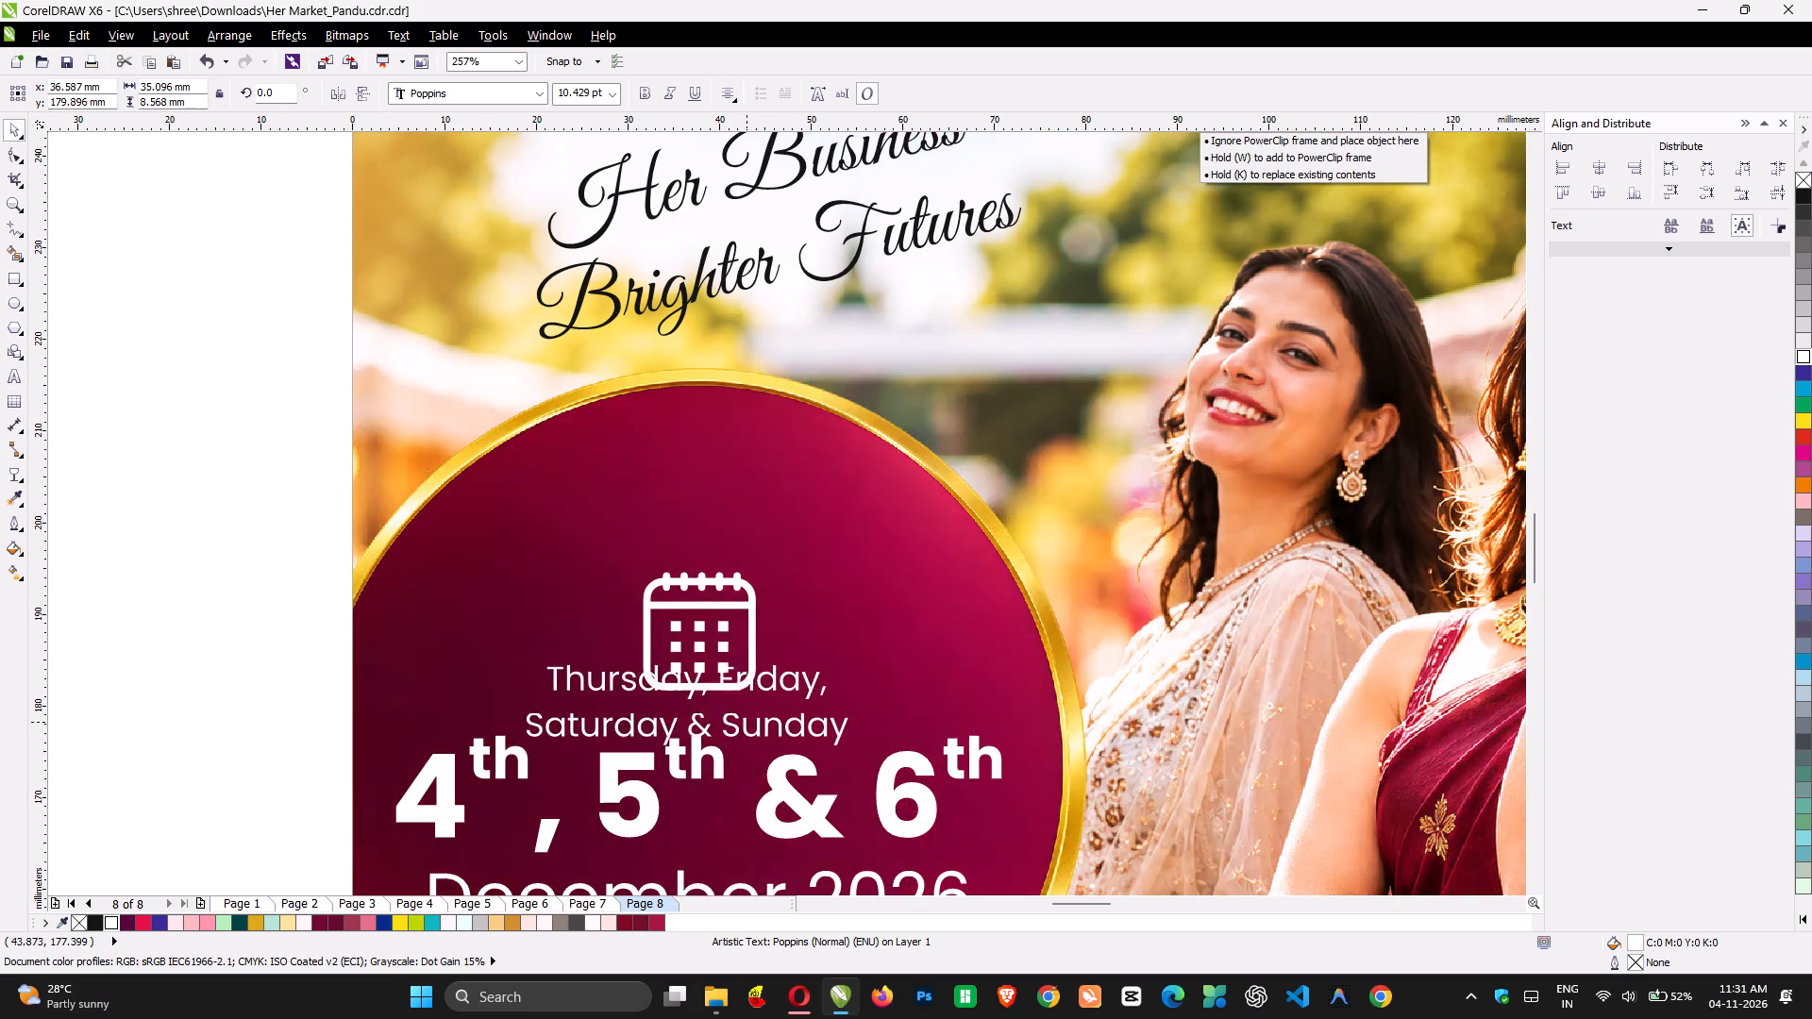
drag(747, 722, 745, 693)
click(704, 579)
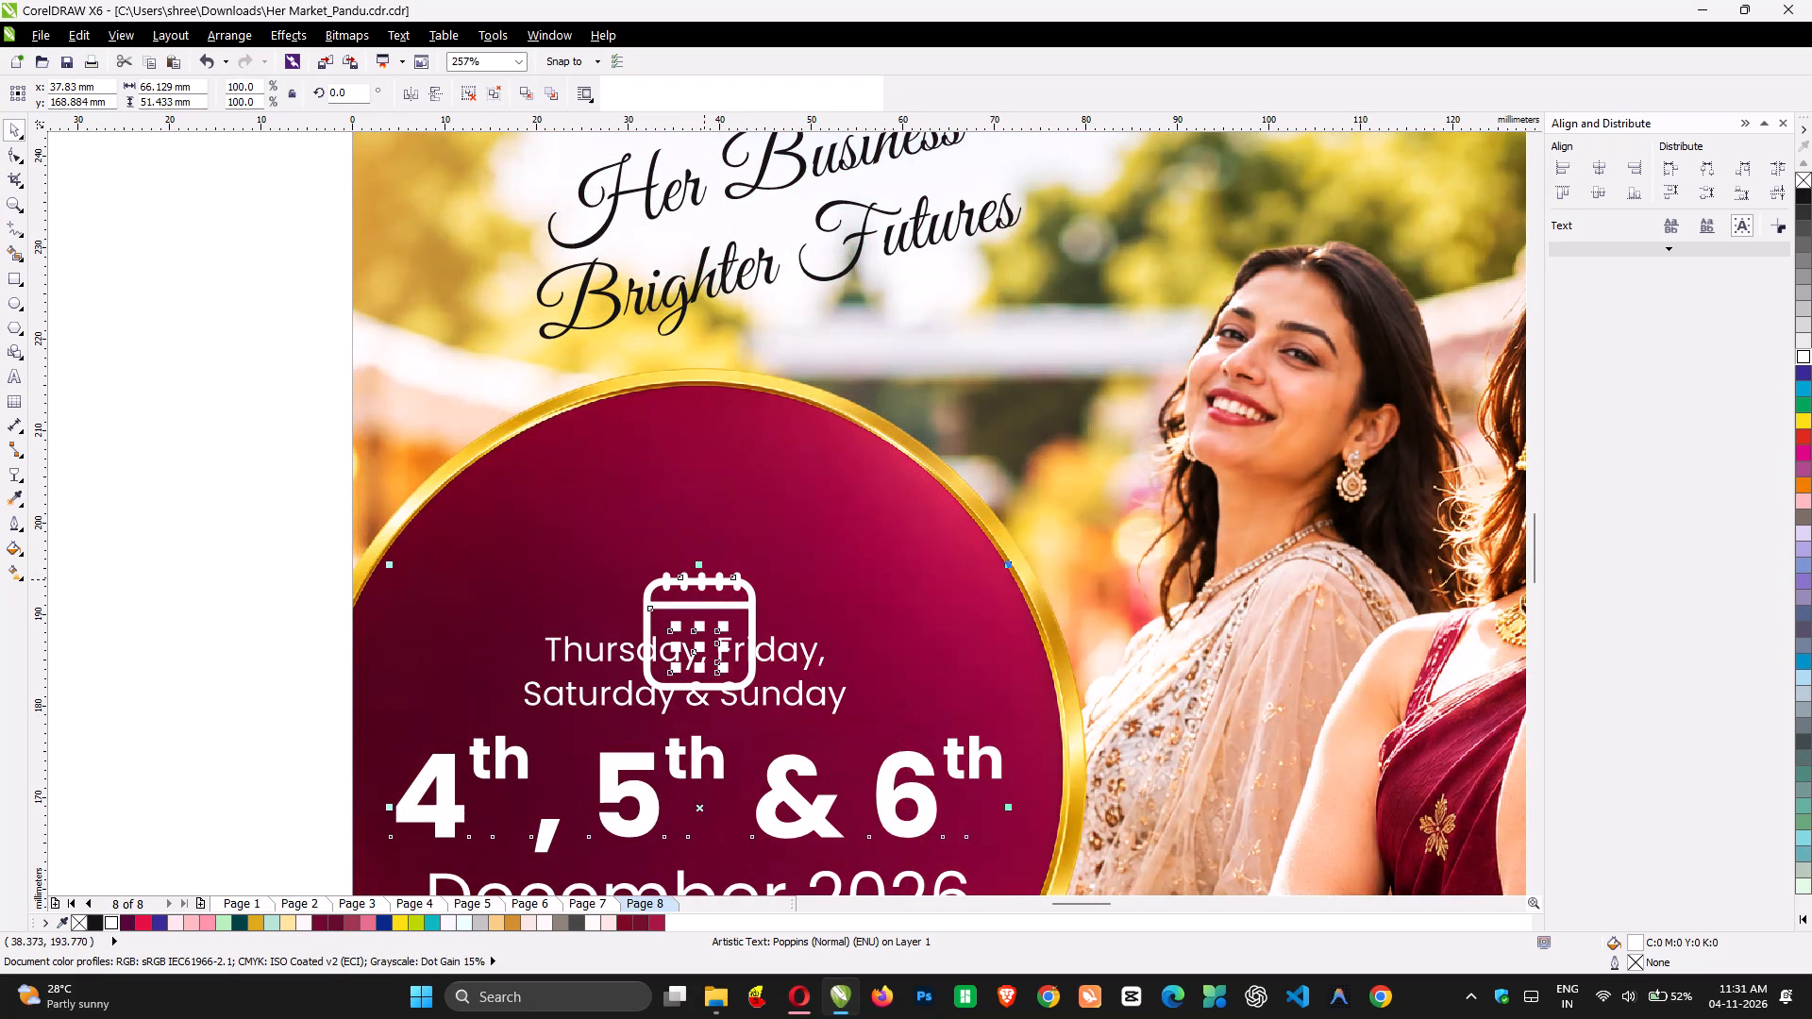
ctrl+click(704, 579)
drag(704, 579, 693, 469)
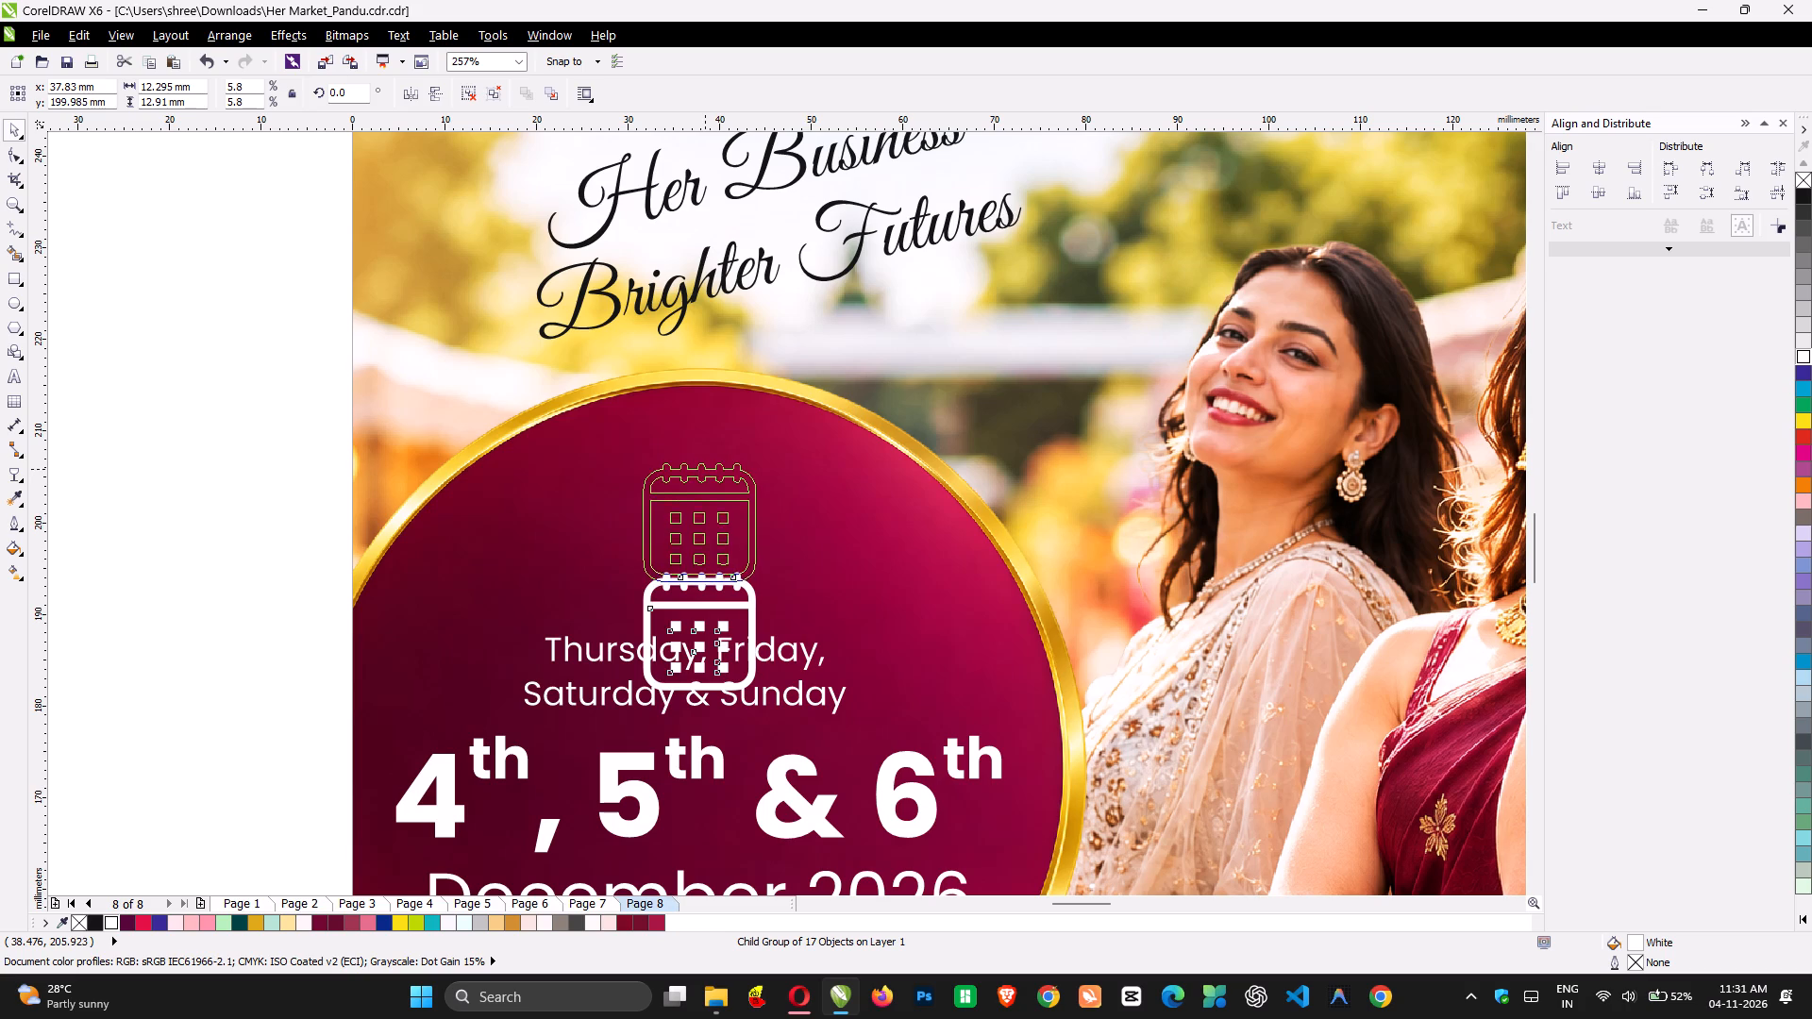
drag(693, 469, 693, 470)
drag(772, 653, 774, 638)
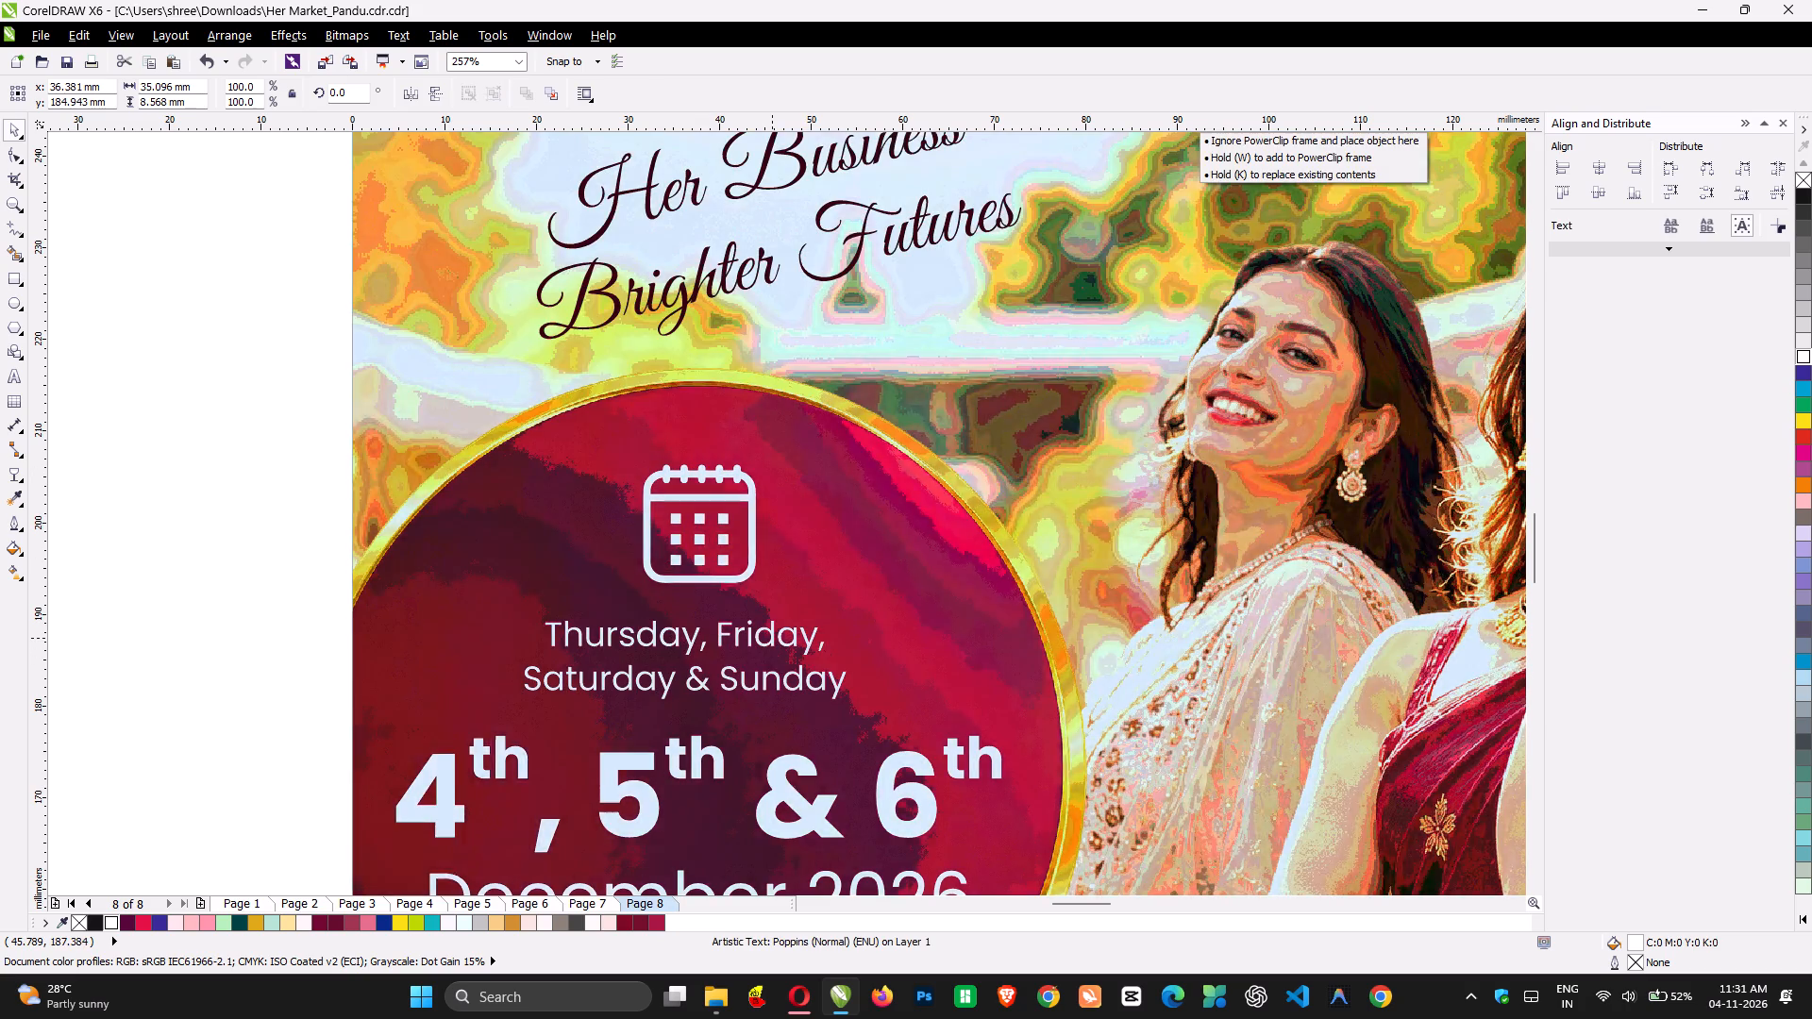
drag(774, 638, 775, 638)
Centre the weekday text horizontally on the calendar and date group, and enlarge it slightly around its centre.
shift+click(734, 577)
key(c)
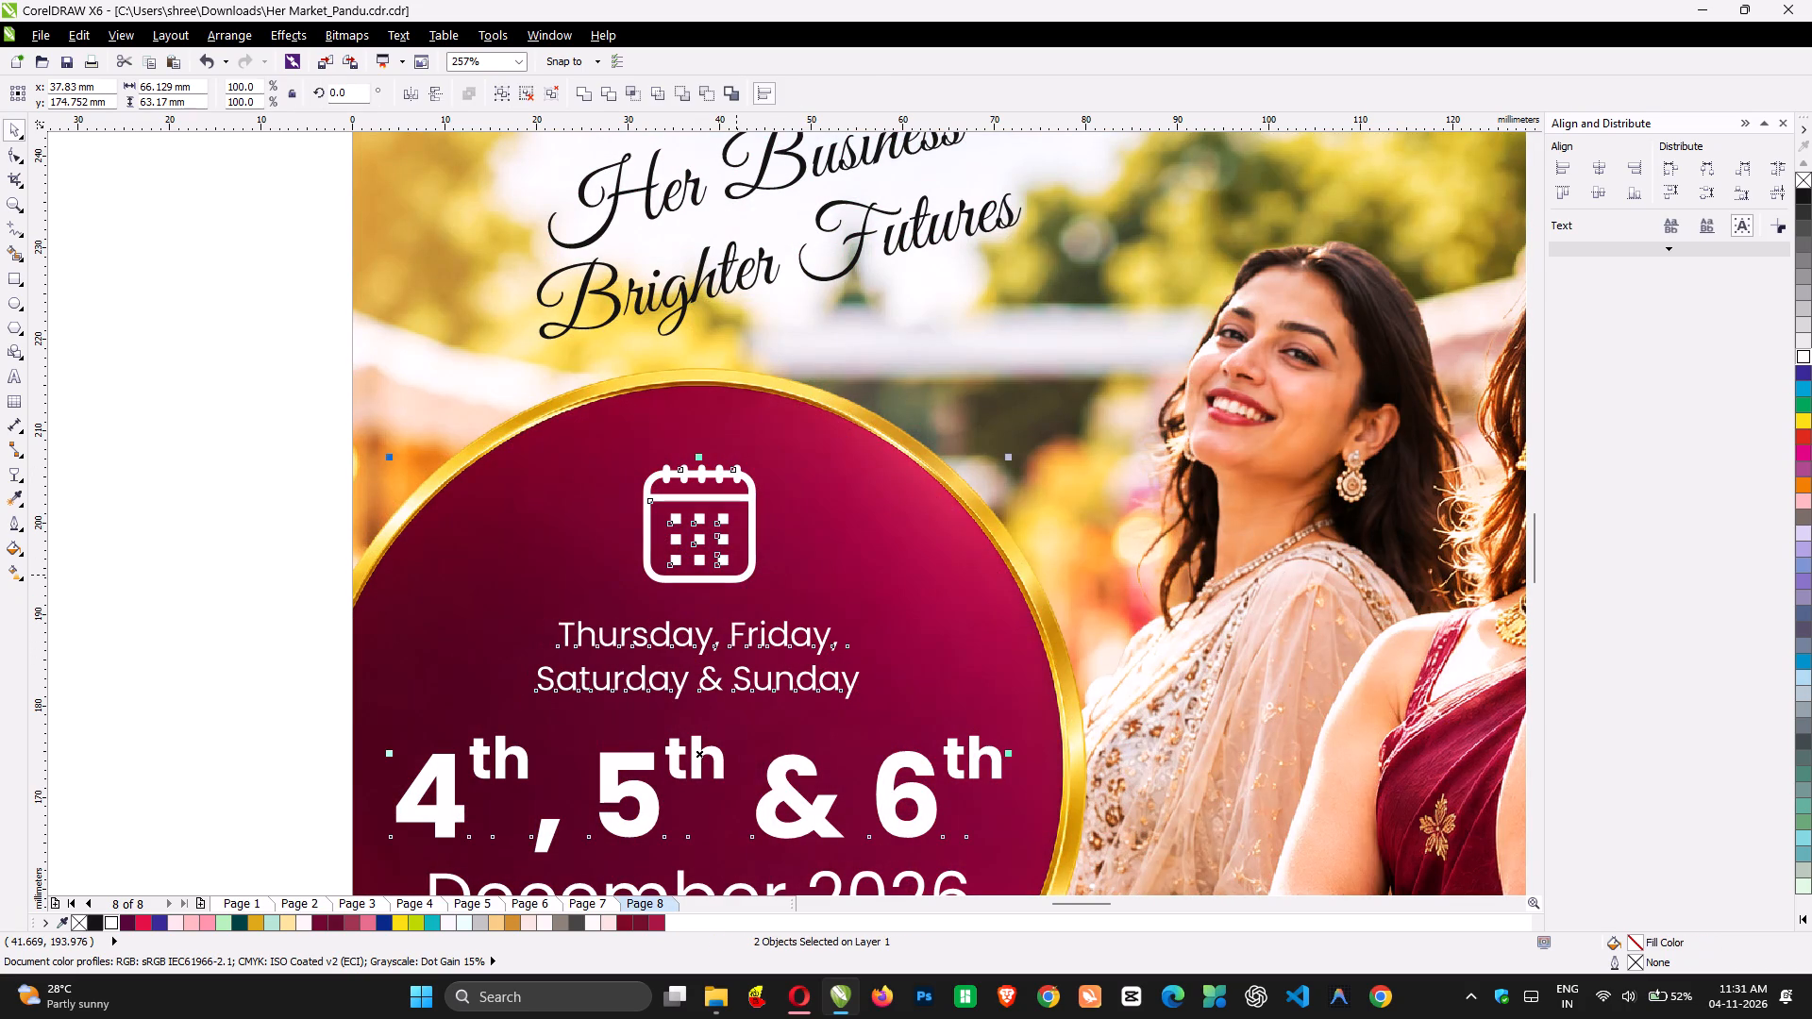
shift+click(734, 577)
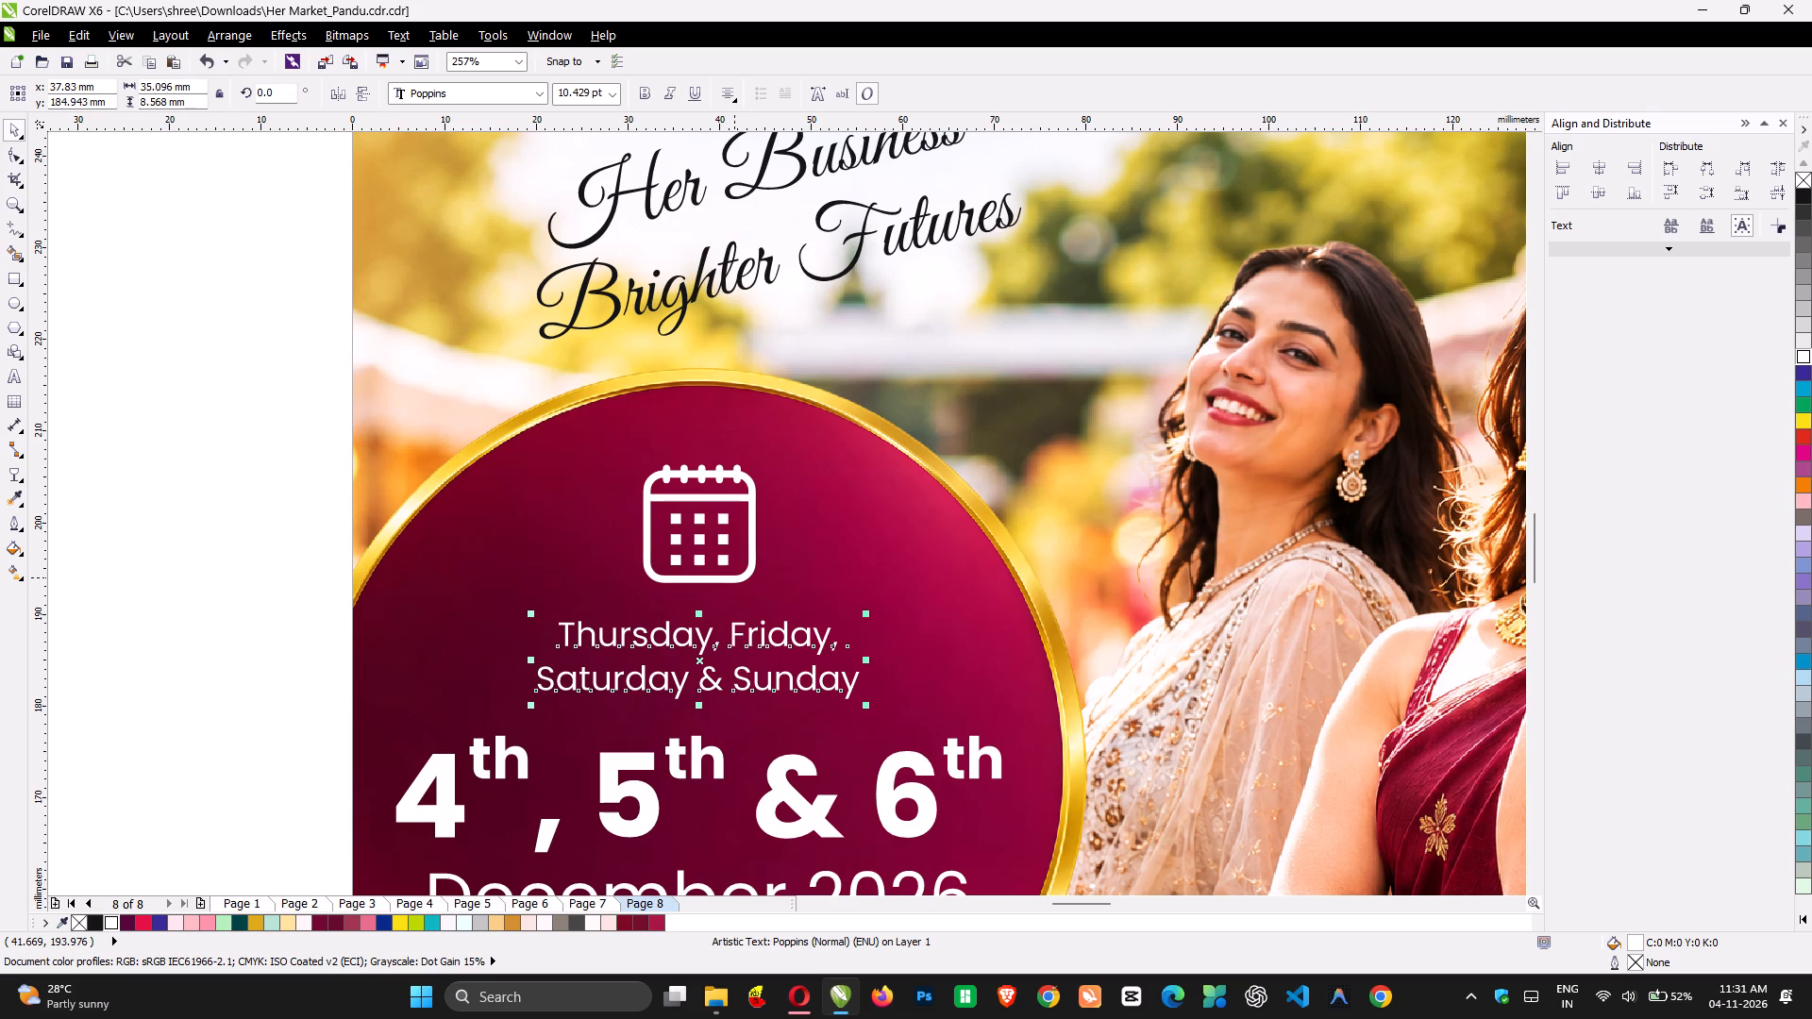
drag(867, 706, 904, 720)
Group the weekday text with the calendar, date and Bengaluru group in the maroon circle.
shift+click(754, 539)
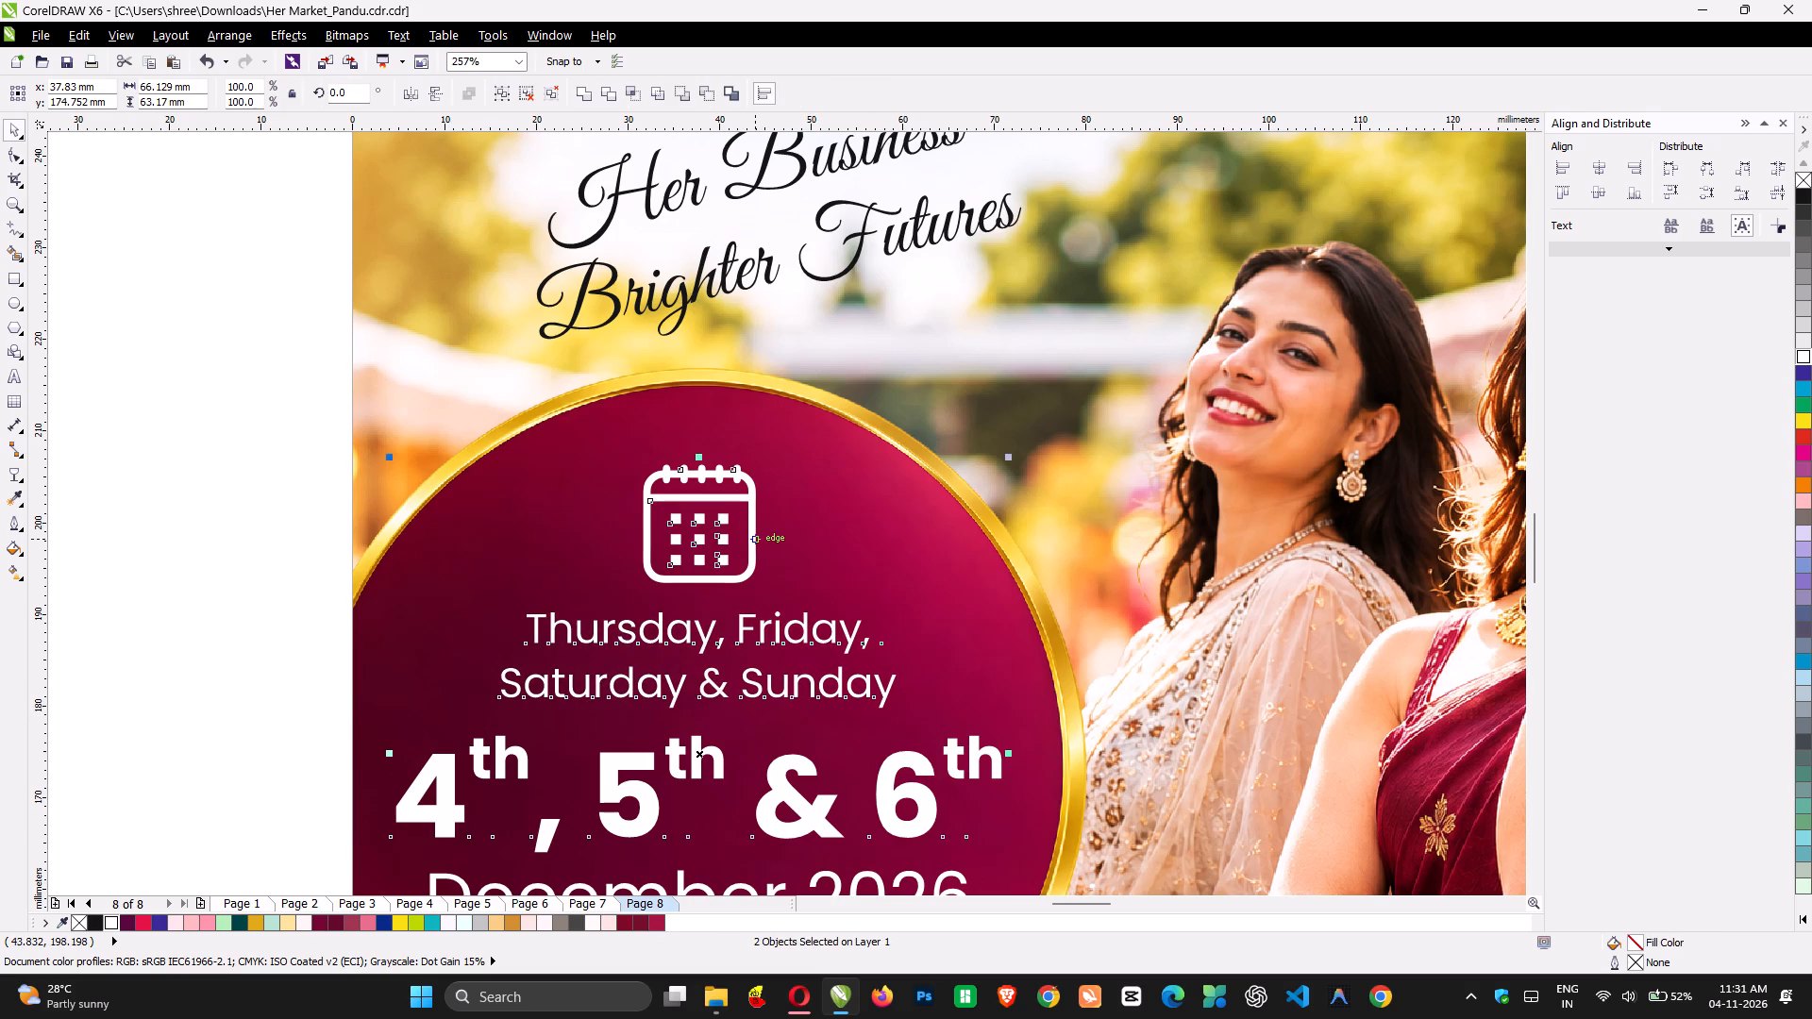
key(ctrl+g)
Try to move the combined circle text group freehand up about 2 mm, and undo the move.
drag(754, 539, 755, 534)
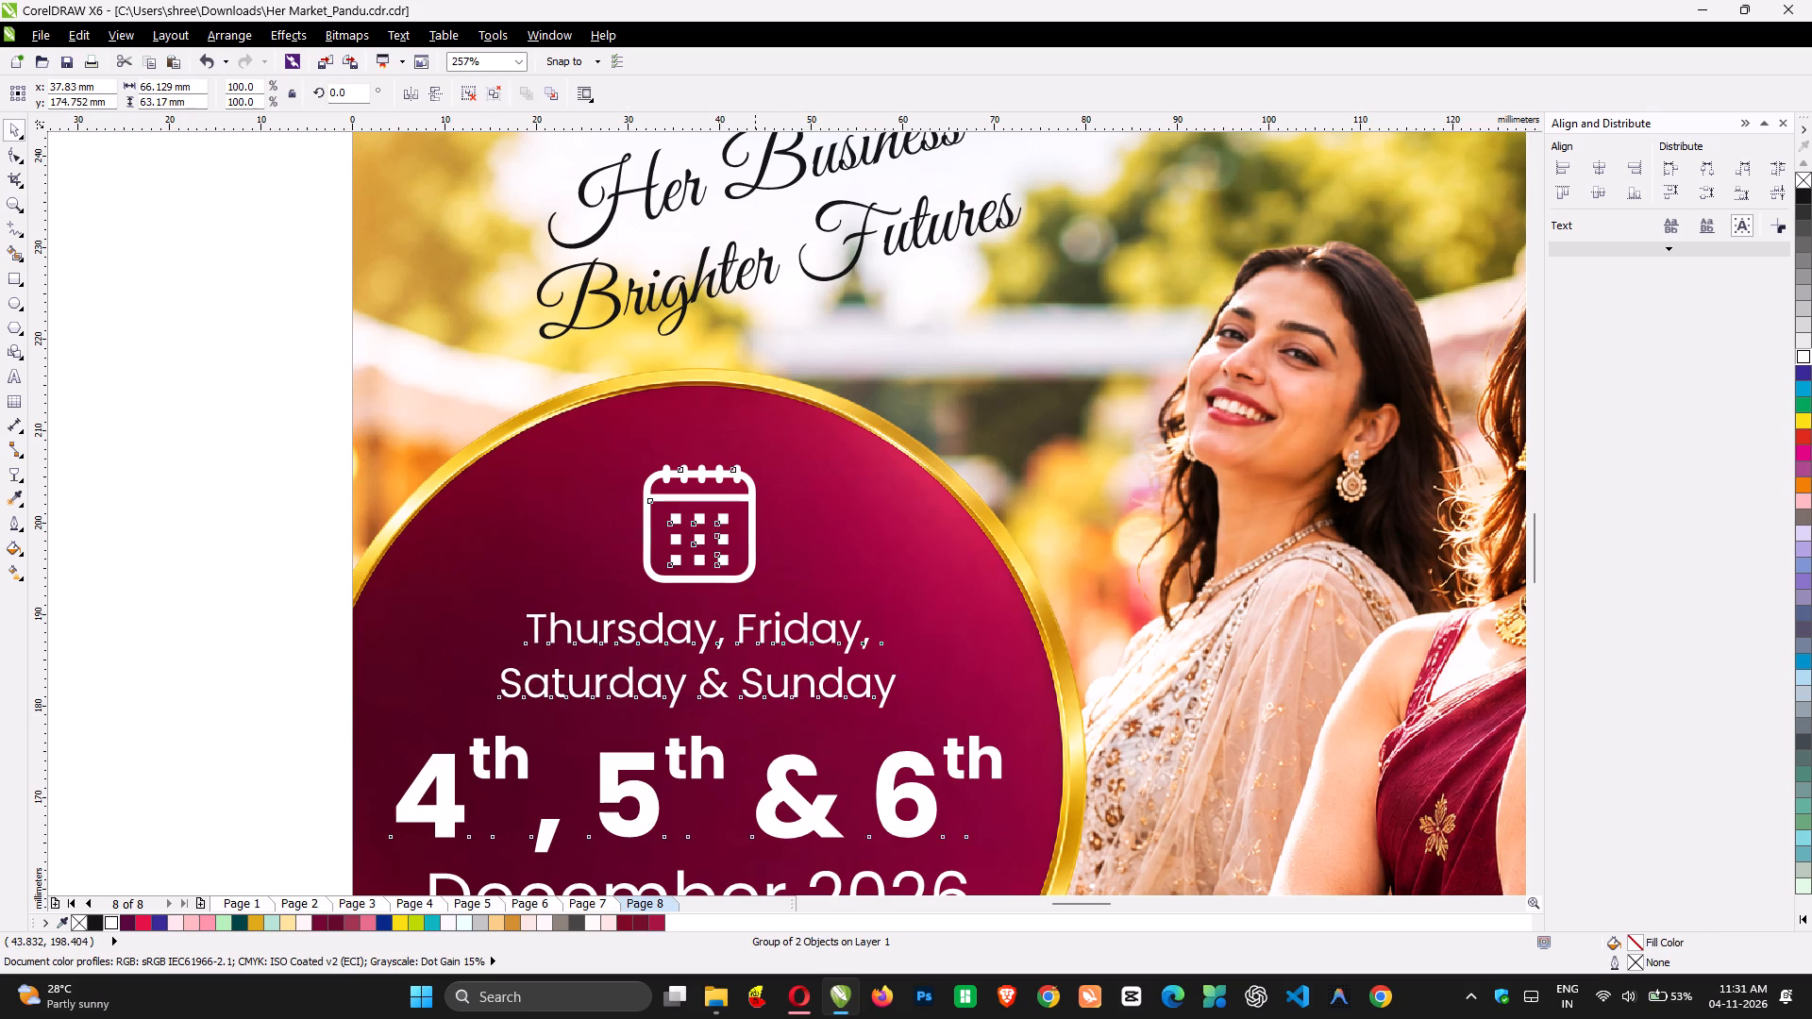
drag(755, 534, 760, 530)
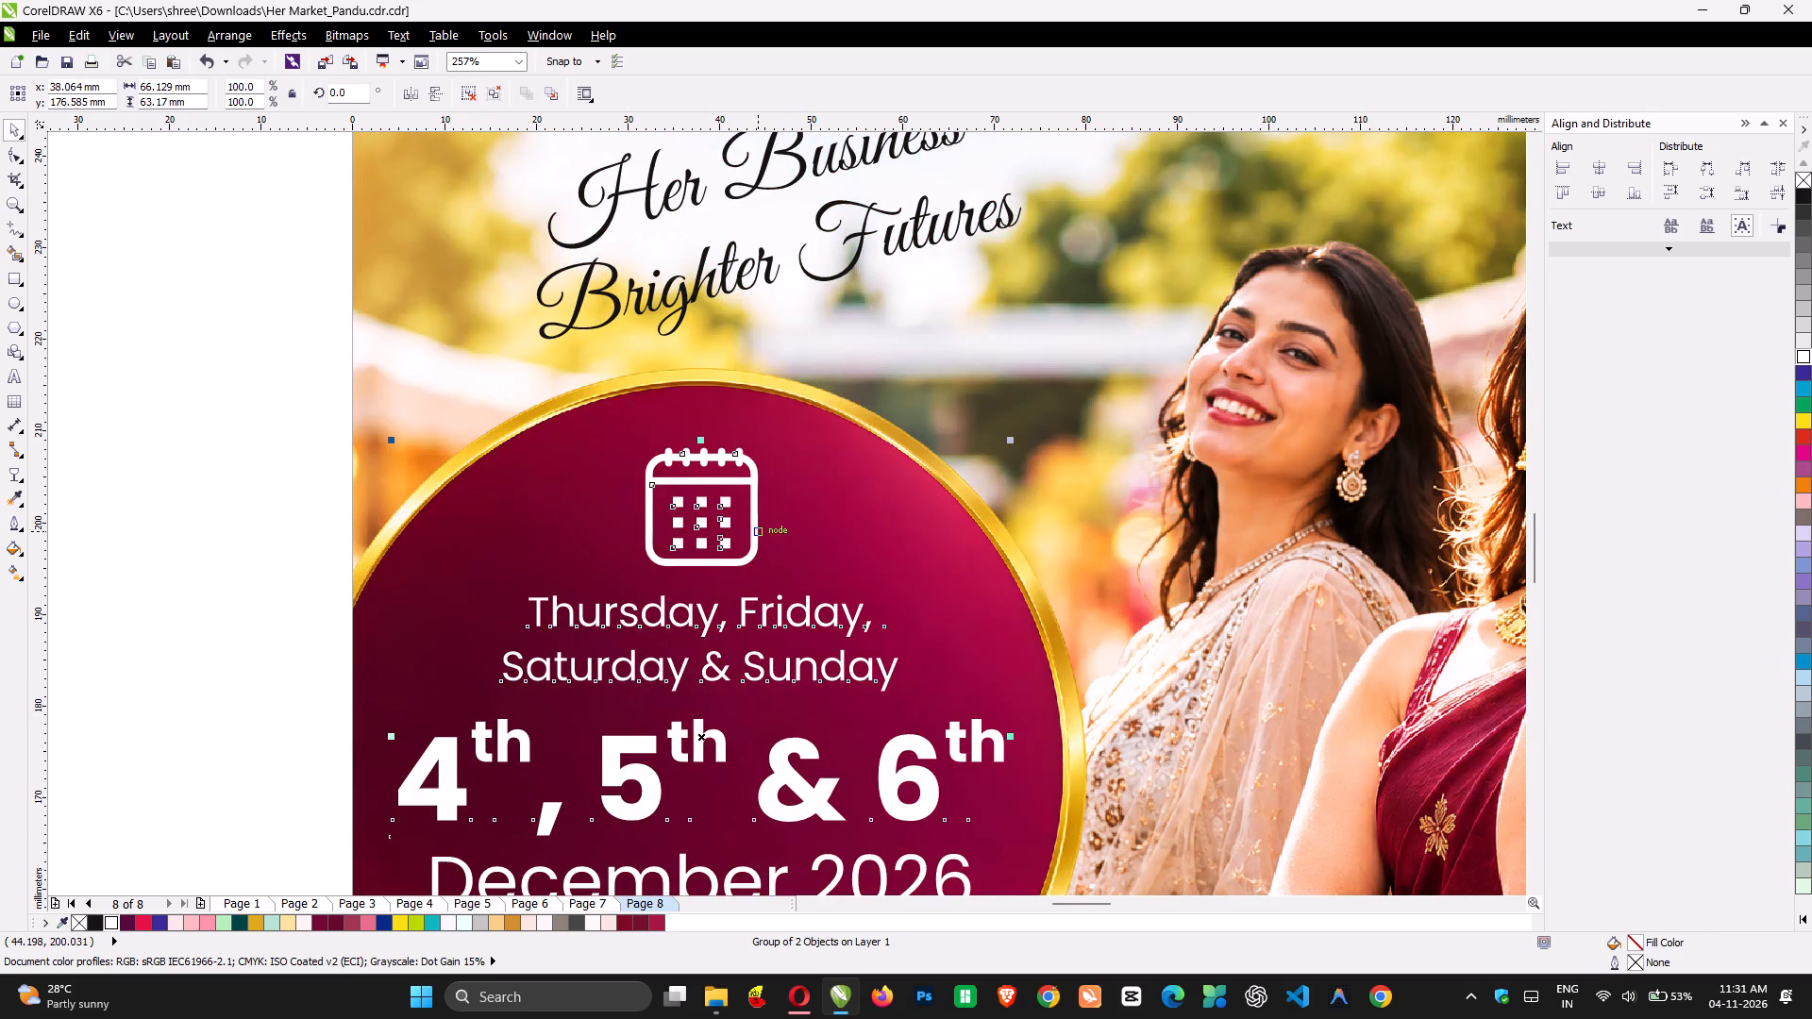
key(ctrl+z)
Nudge the combined calendar, weekday, date and Bengaluru group straight up about 1.2 mm inside the maroon circle.
scroll(760, 530, down, 2)
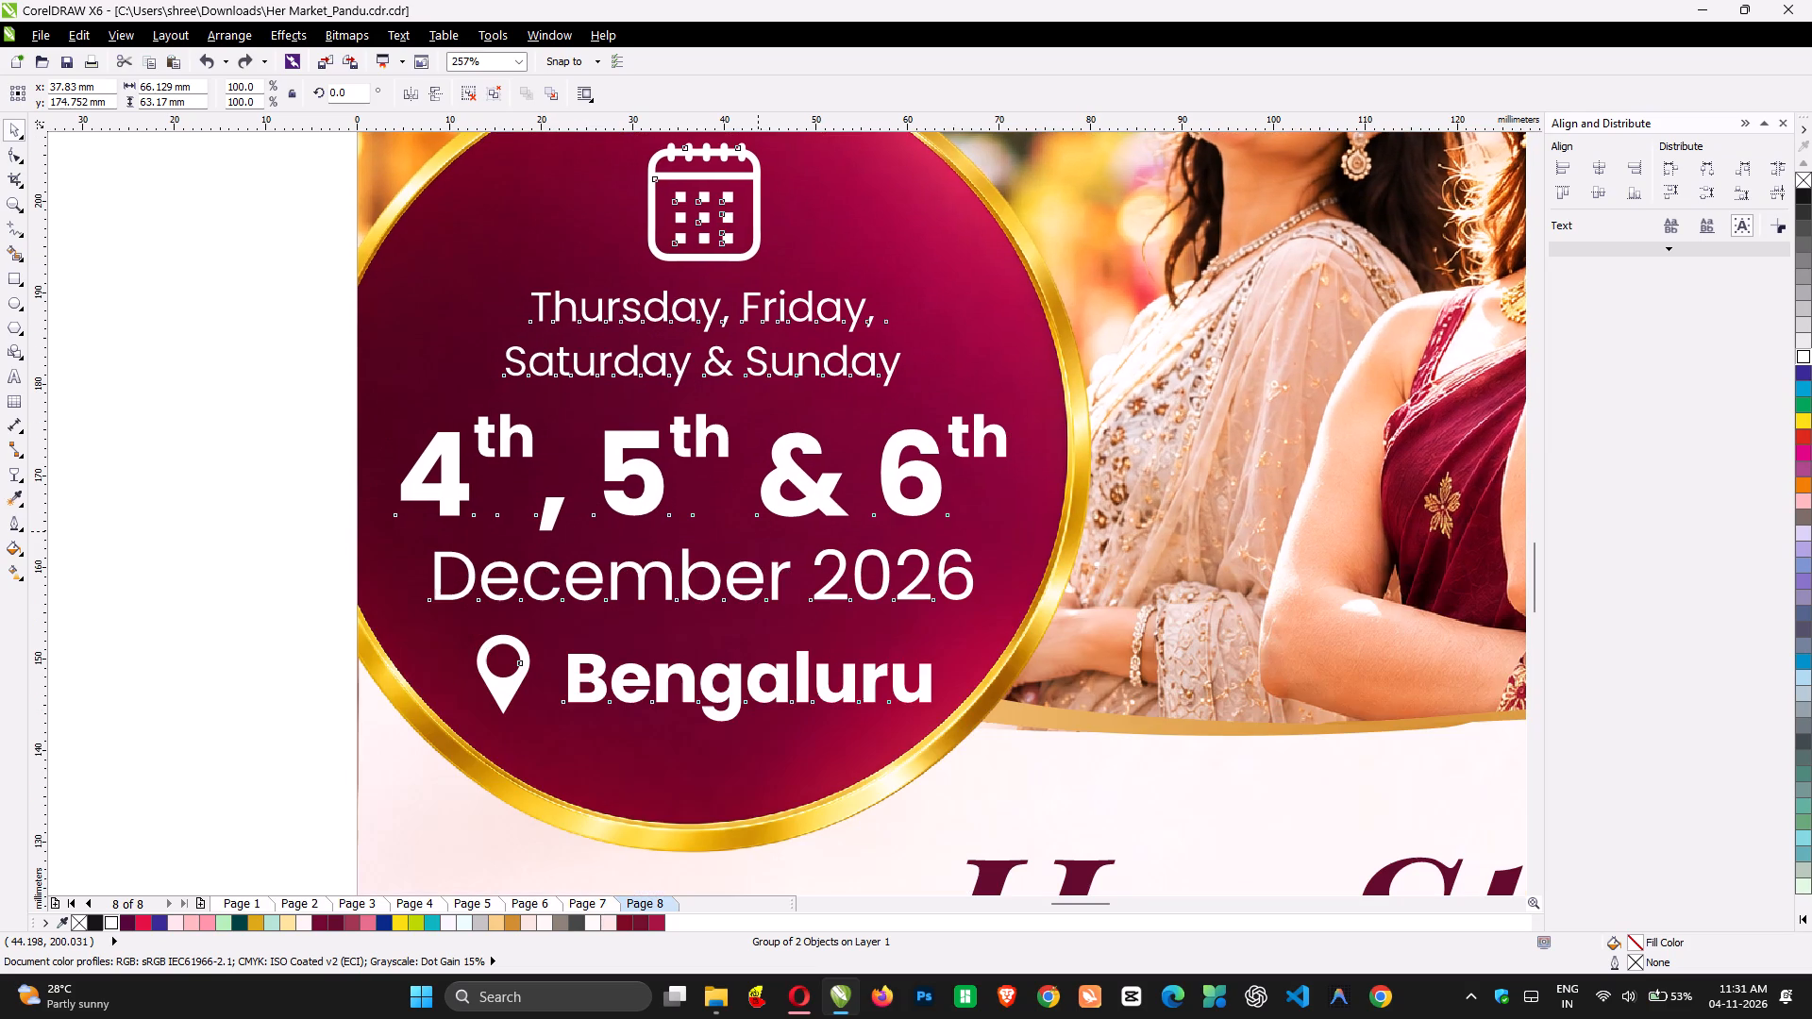
scroll(760, 530, up, 1)
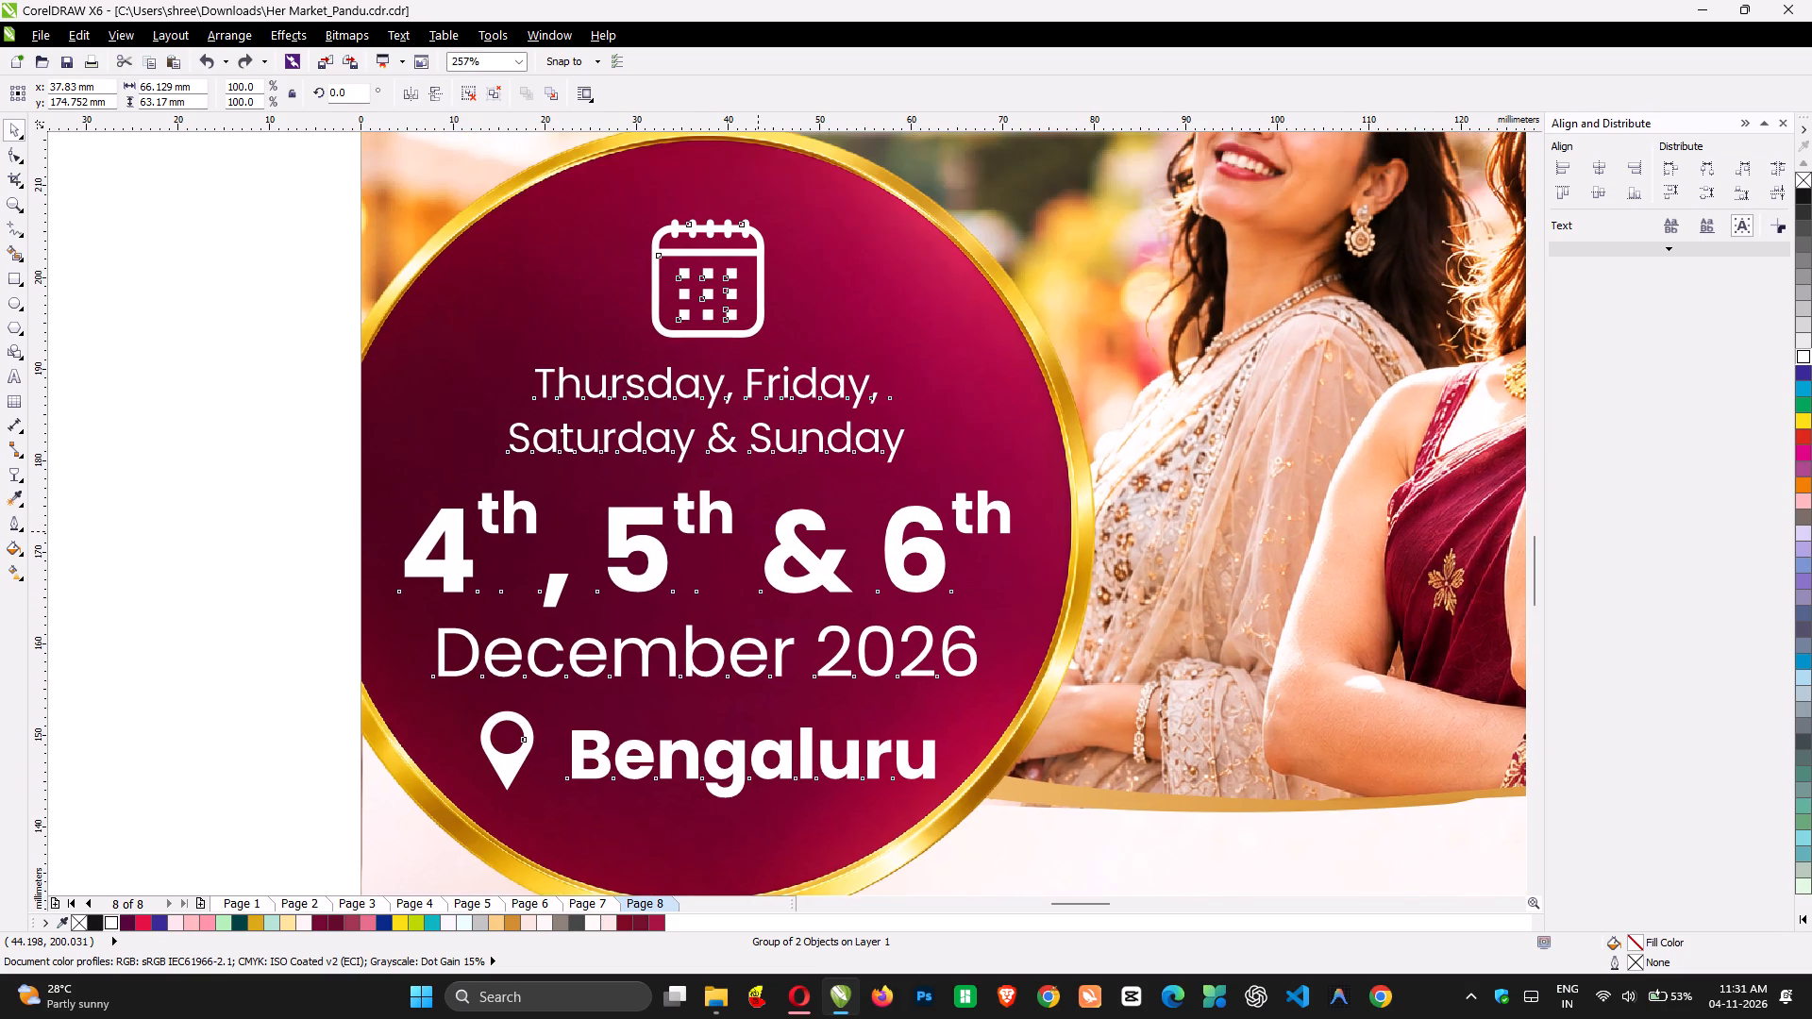
key(shift+Up)
key(shift+Up)
key(shift+Up)
key(shift+Up)
key(shift+Up)
key(shift+Up)
key(shift+Up)
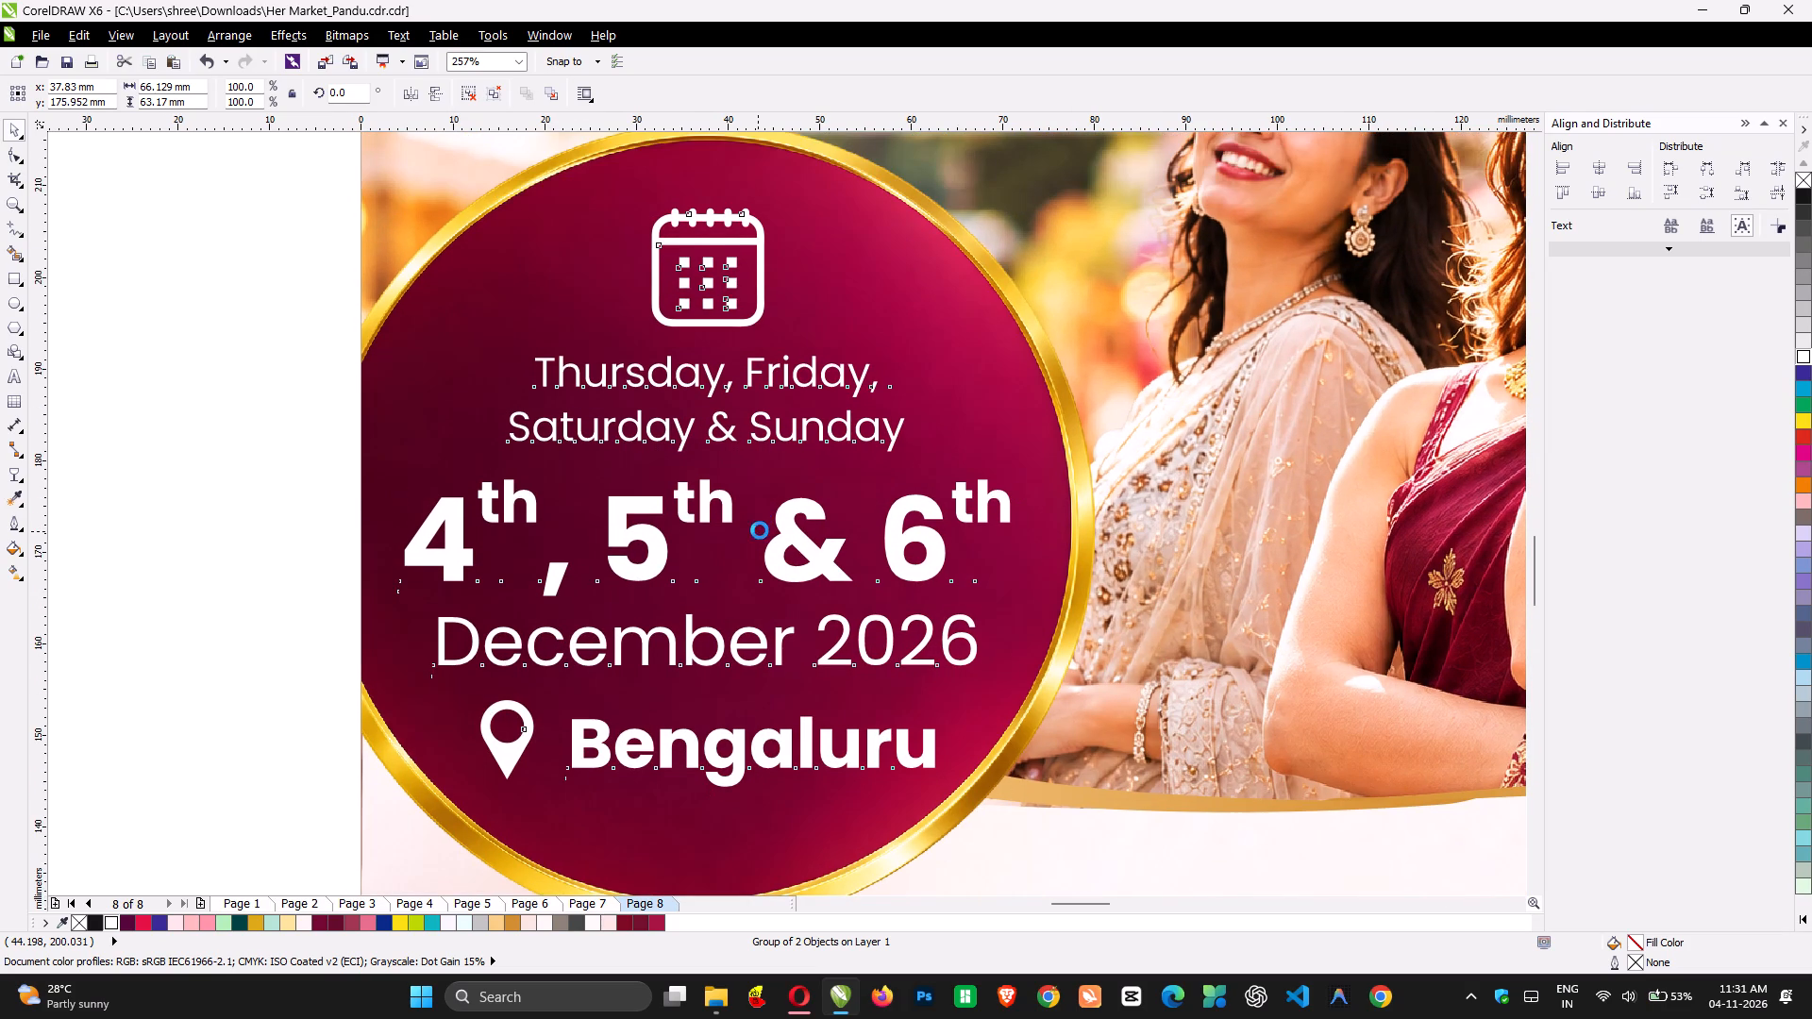
key(shift+Down)
key(F3)
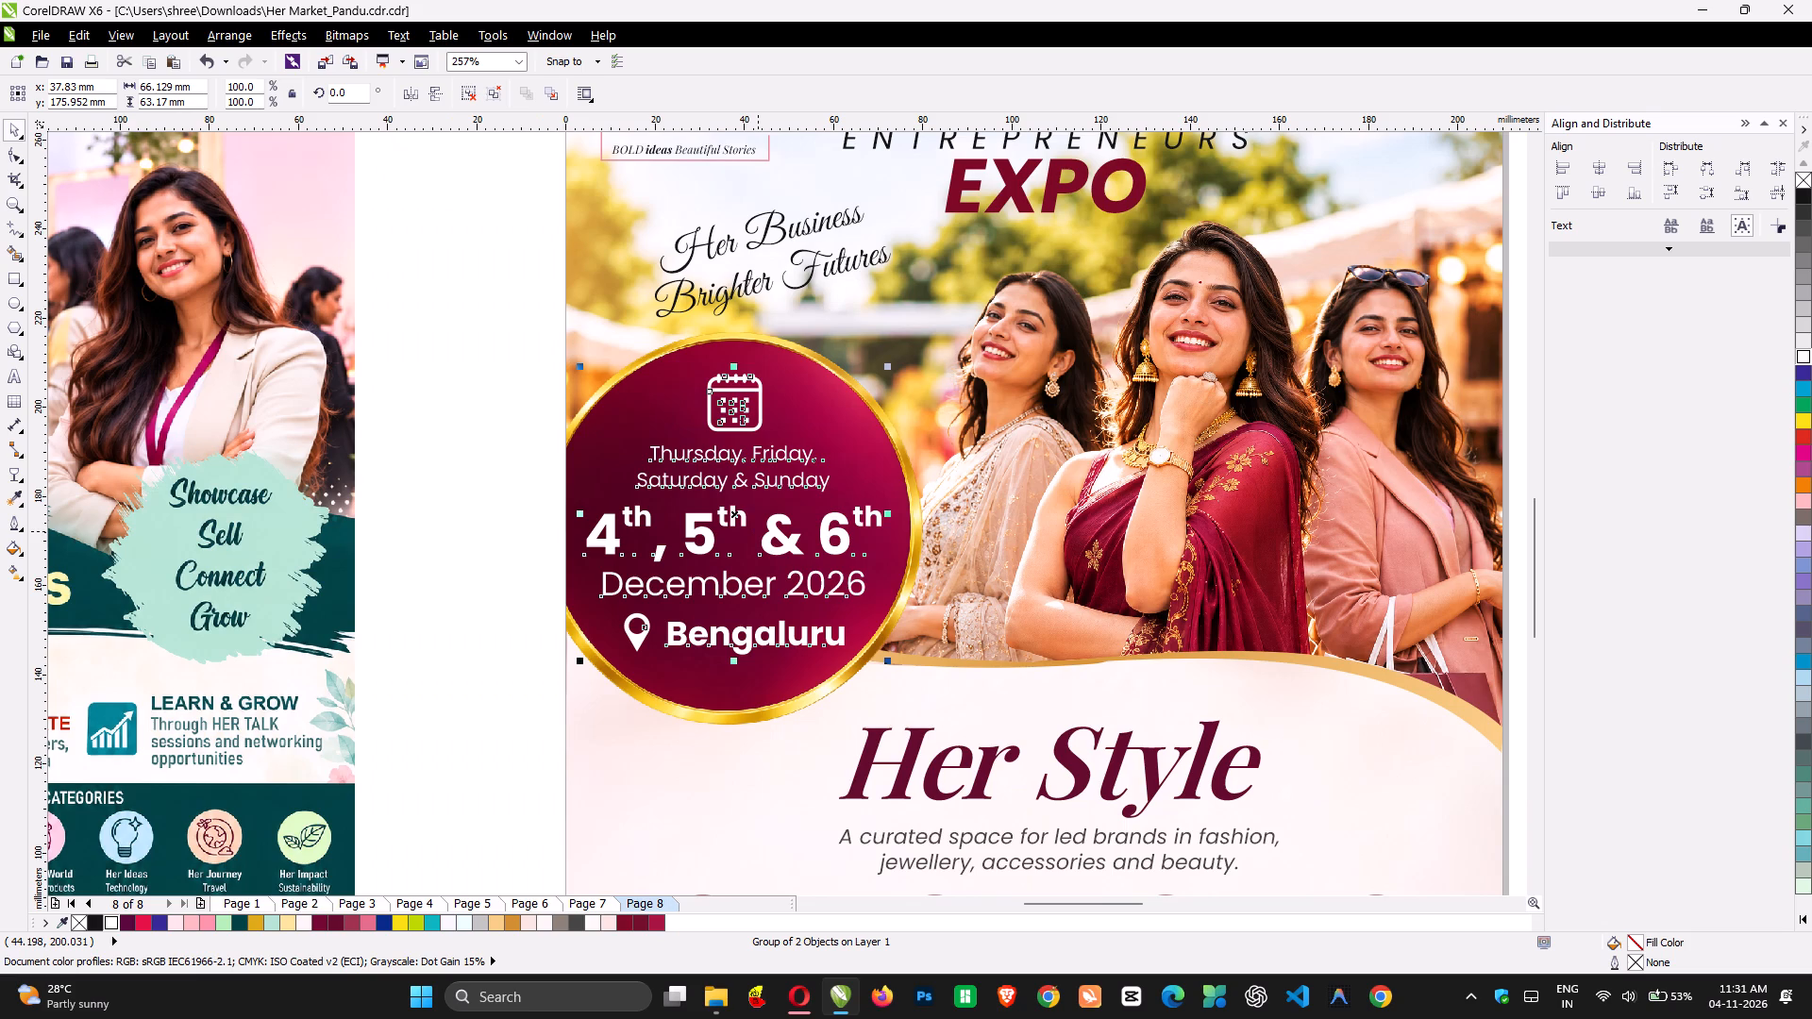
key(F3)
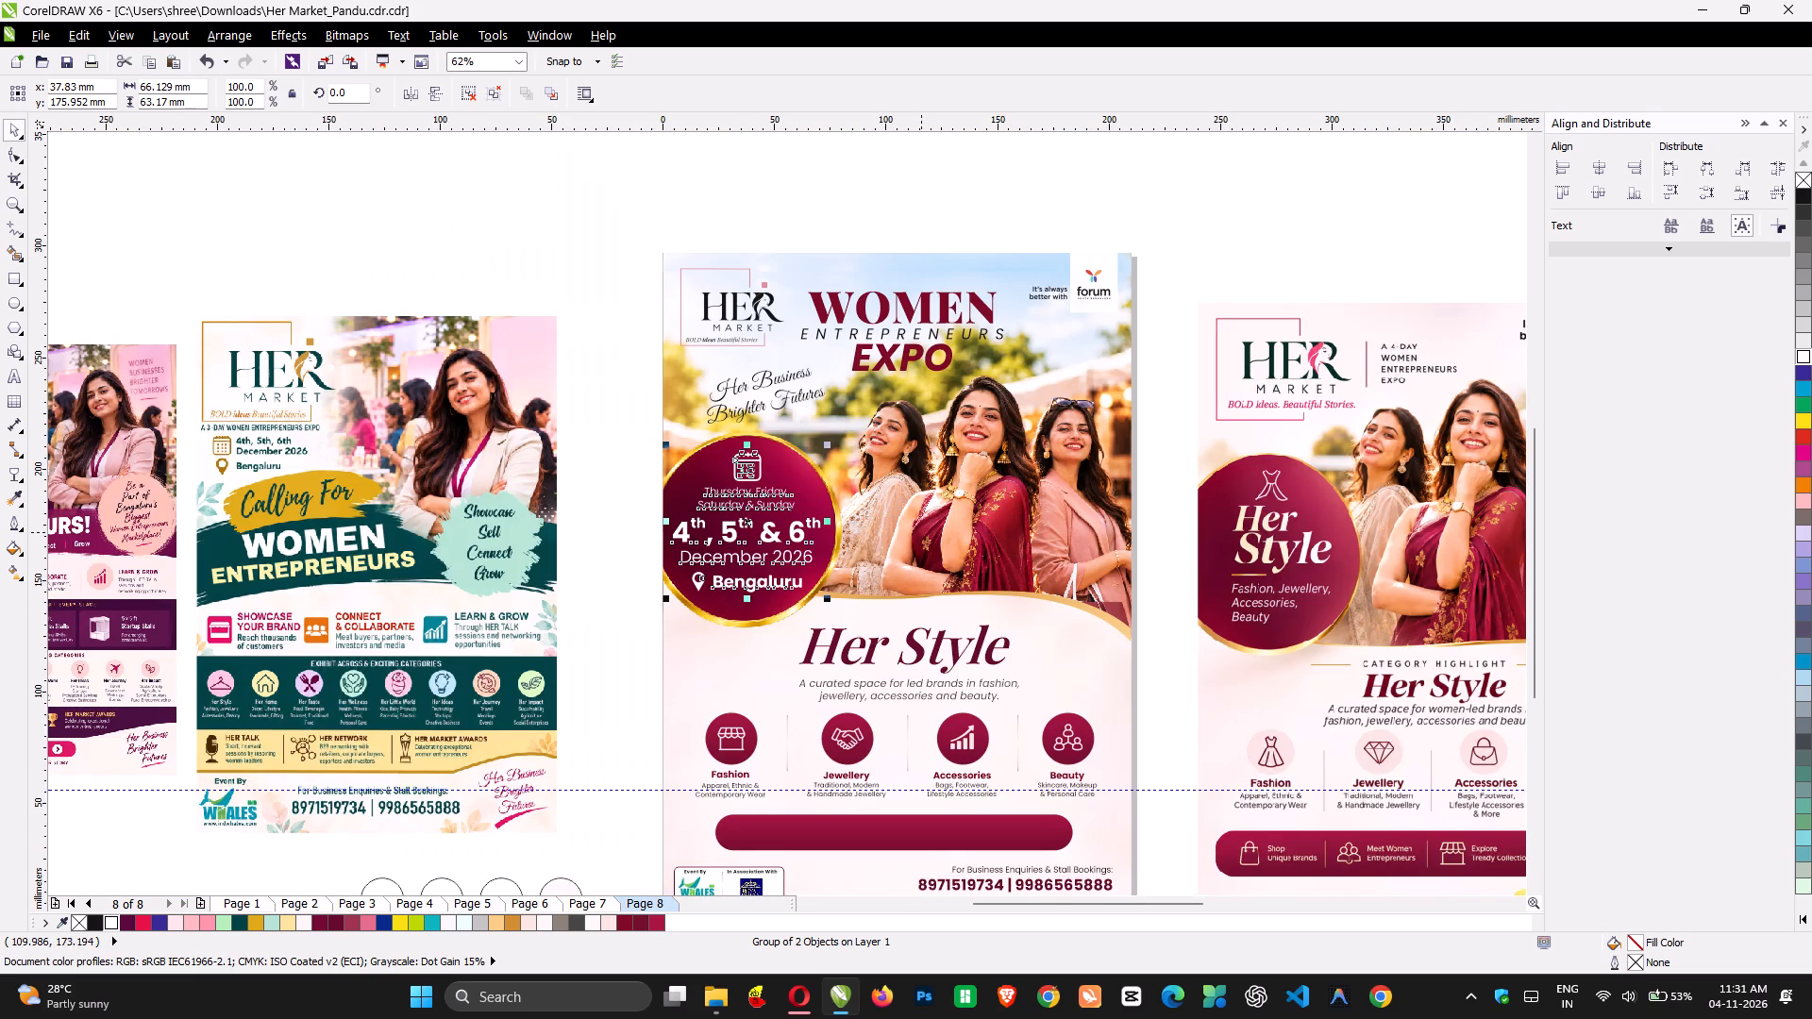
click(1166, 361)
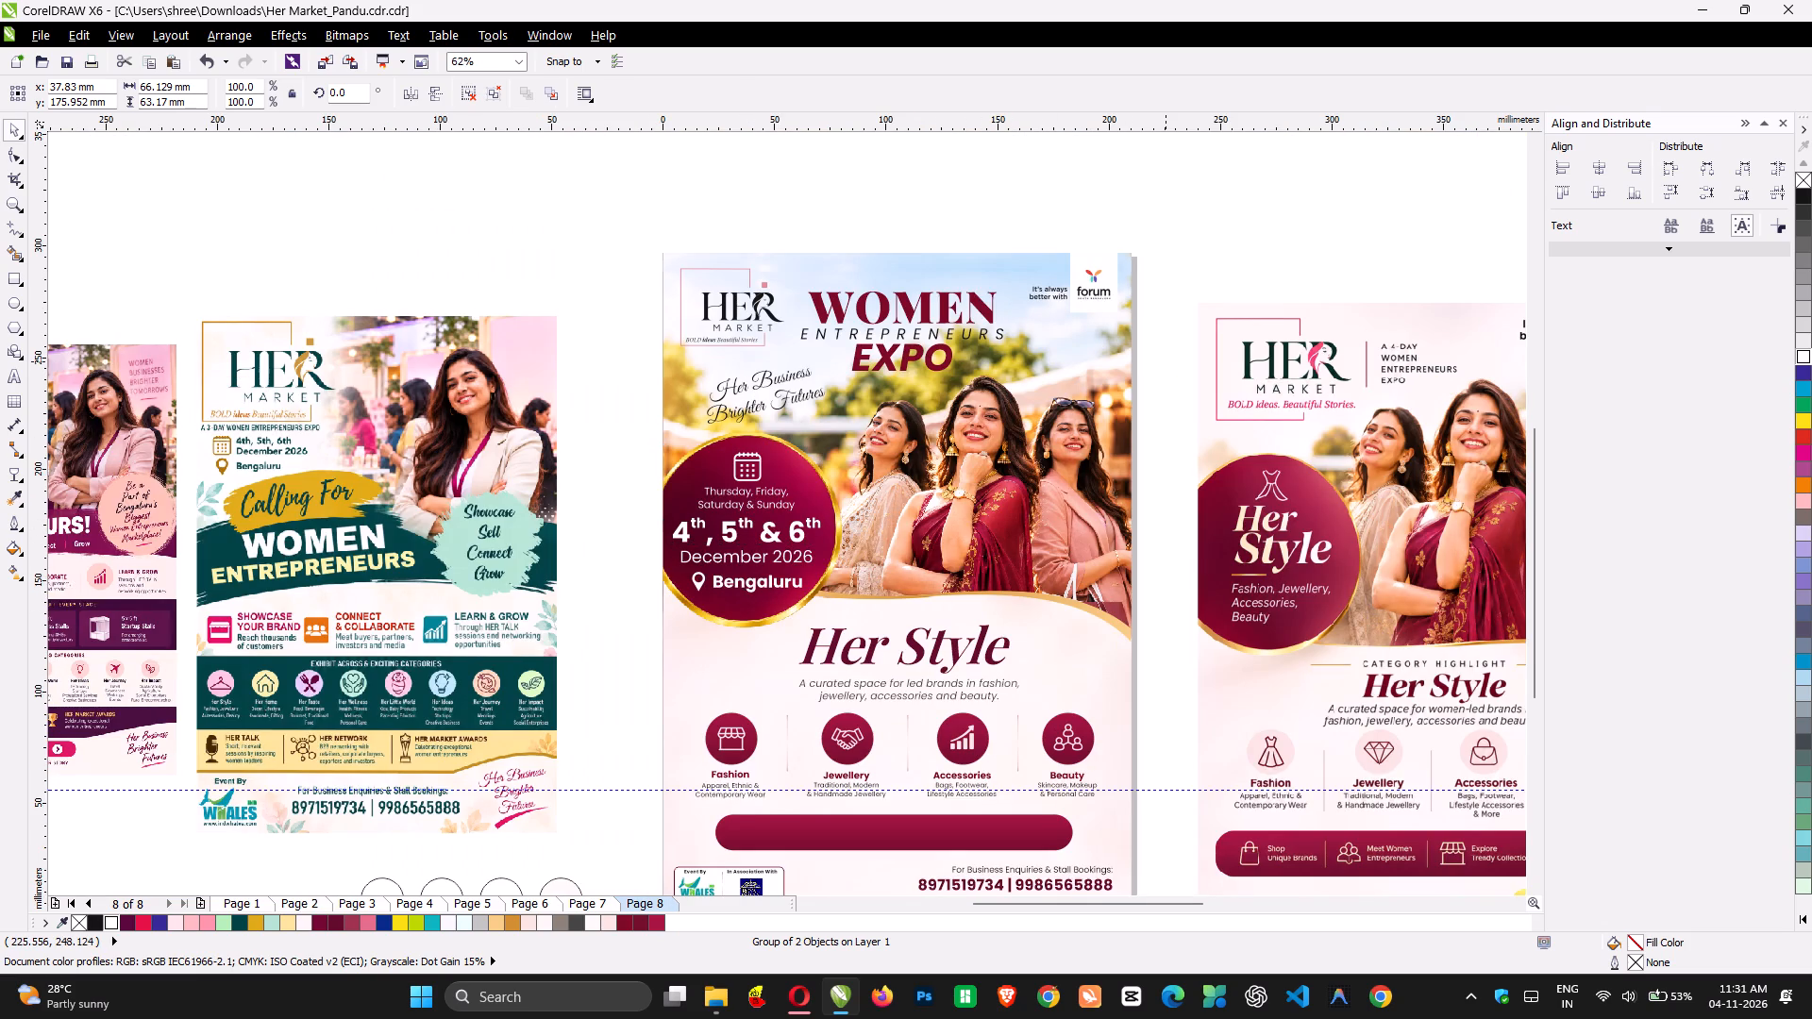
Thicken the vertical divider between Fashion and Jewellery to about 0.69 mm wide around its centre.
scroll(1166, 361, down, 1)
key(z)
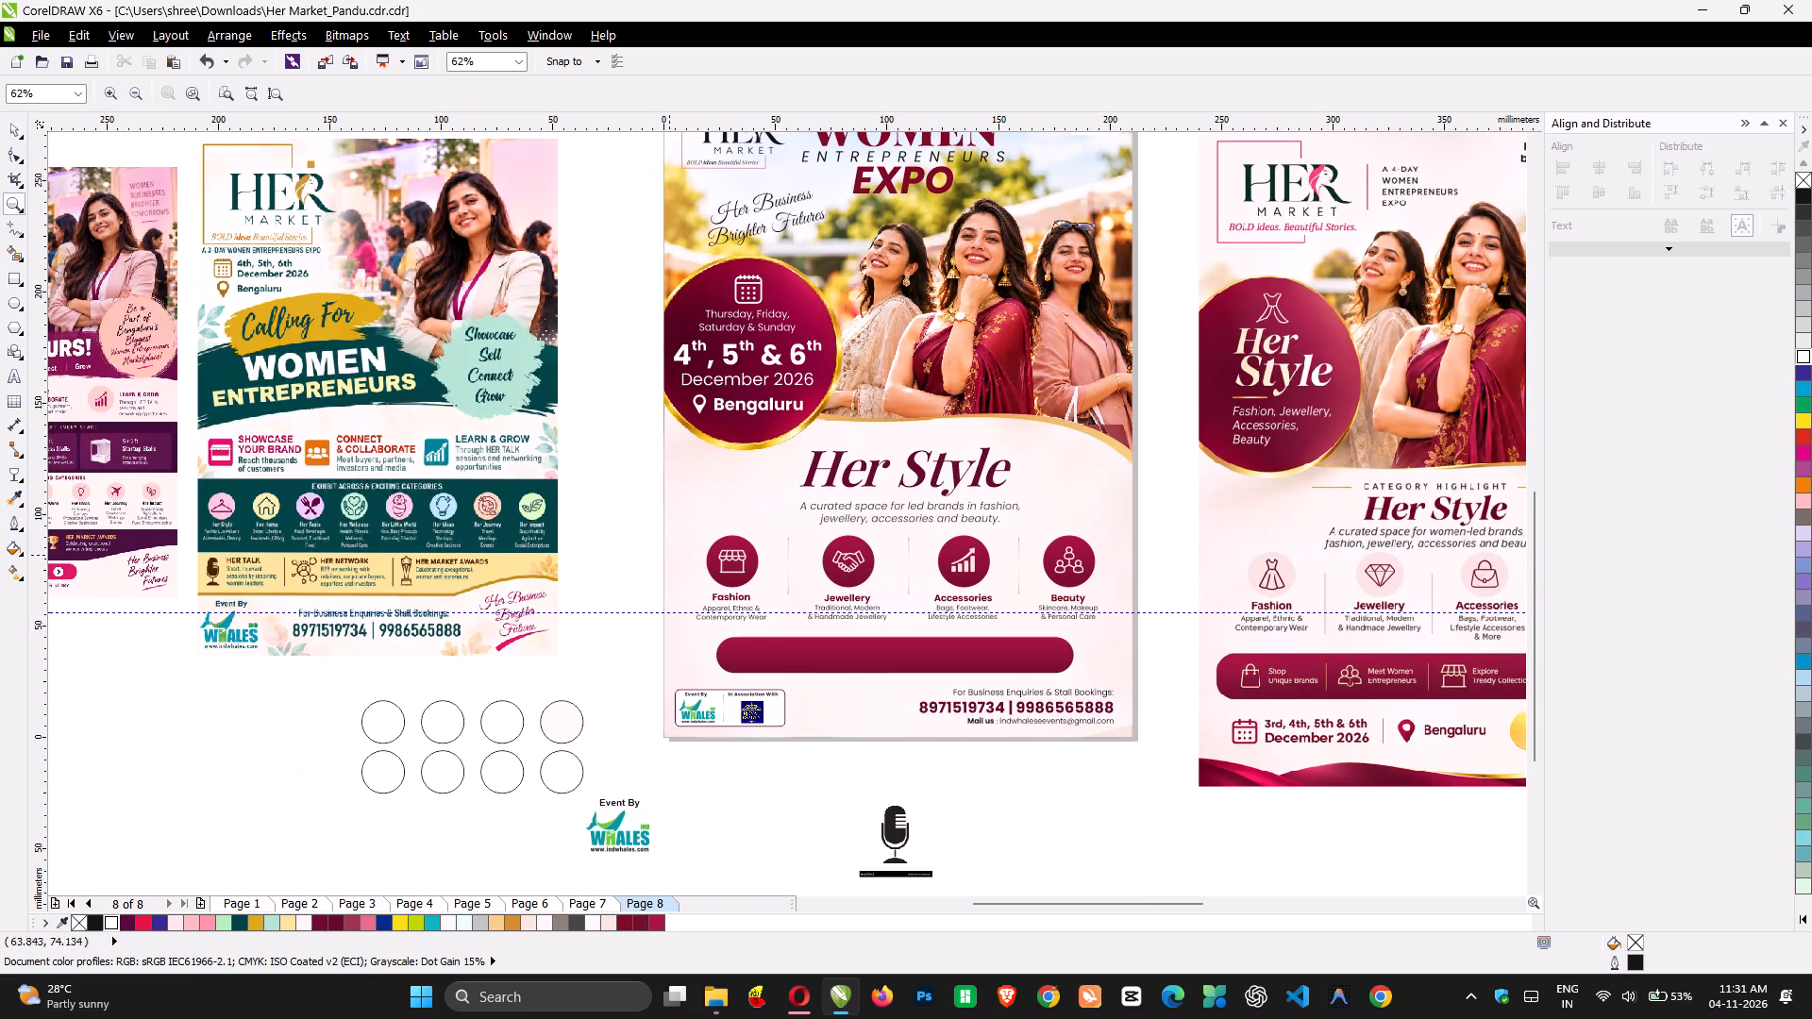
drag(592, 549, 1443, 775)
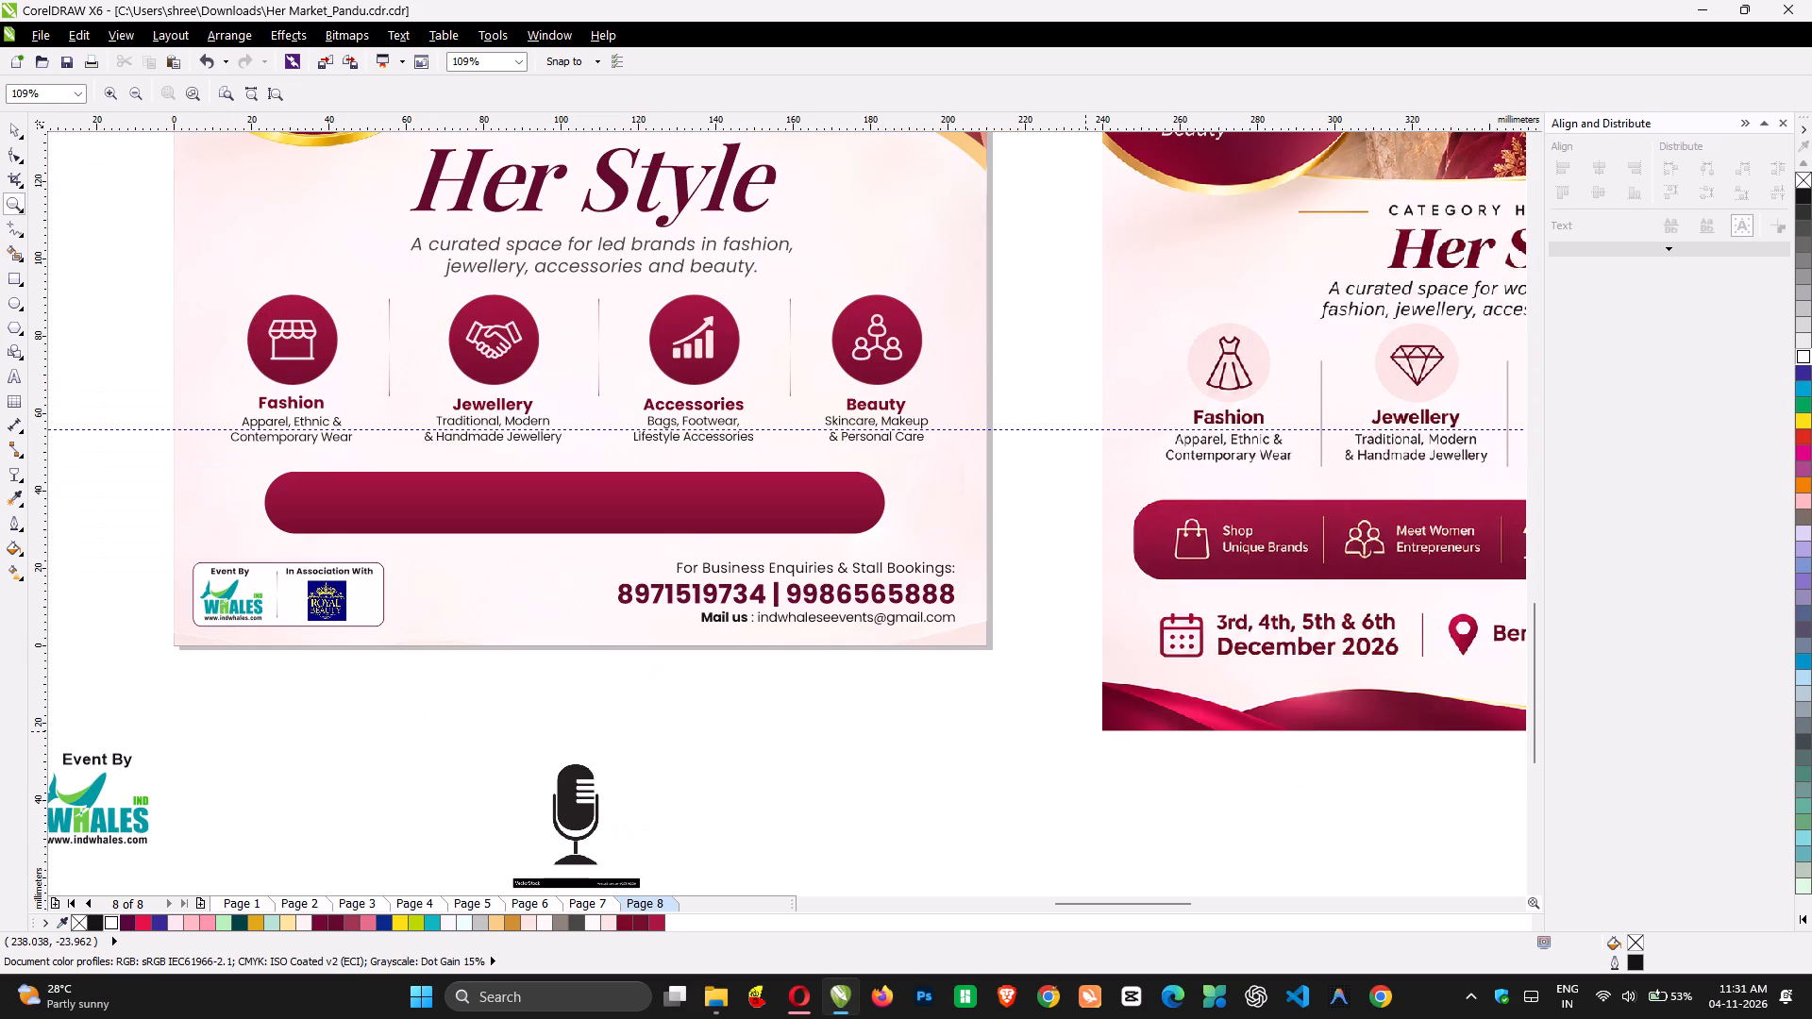
scroll(1085, 731, up, 1)
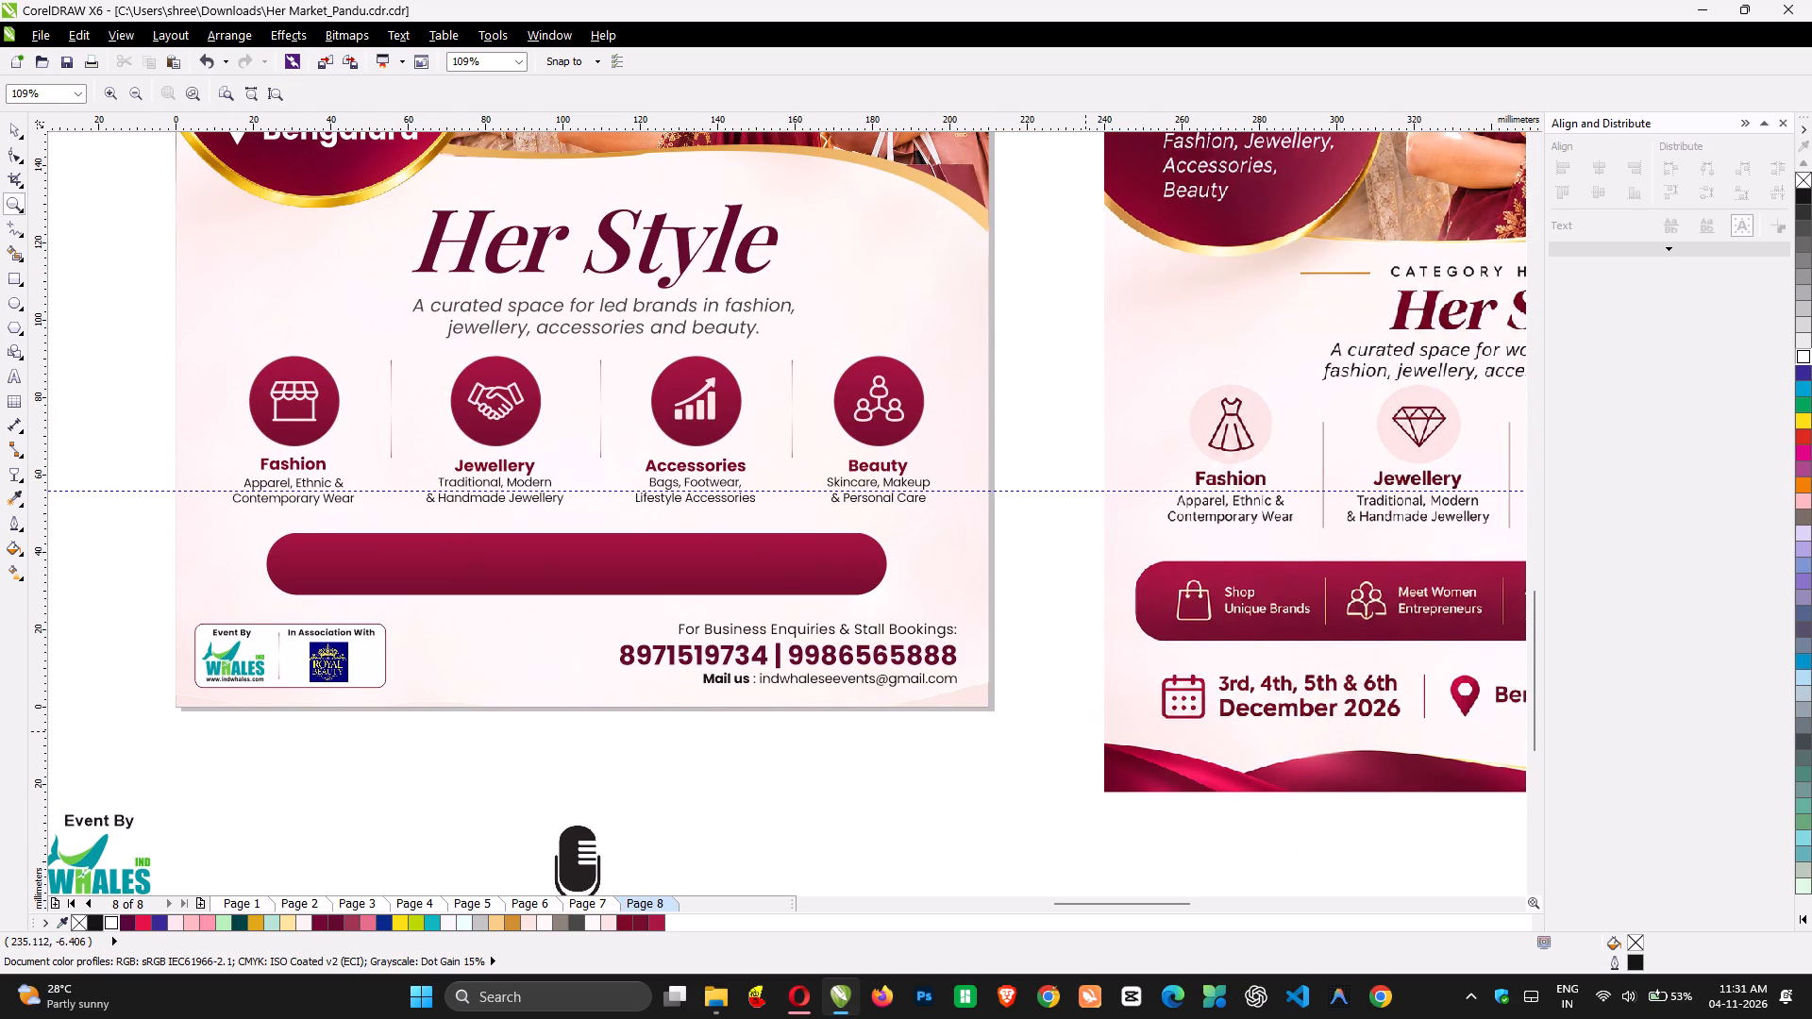
key(space)
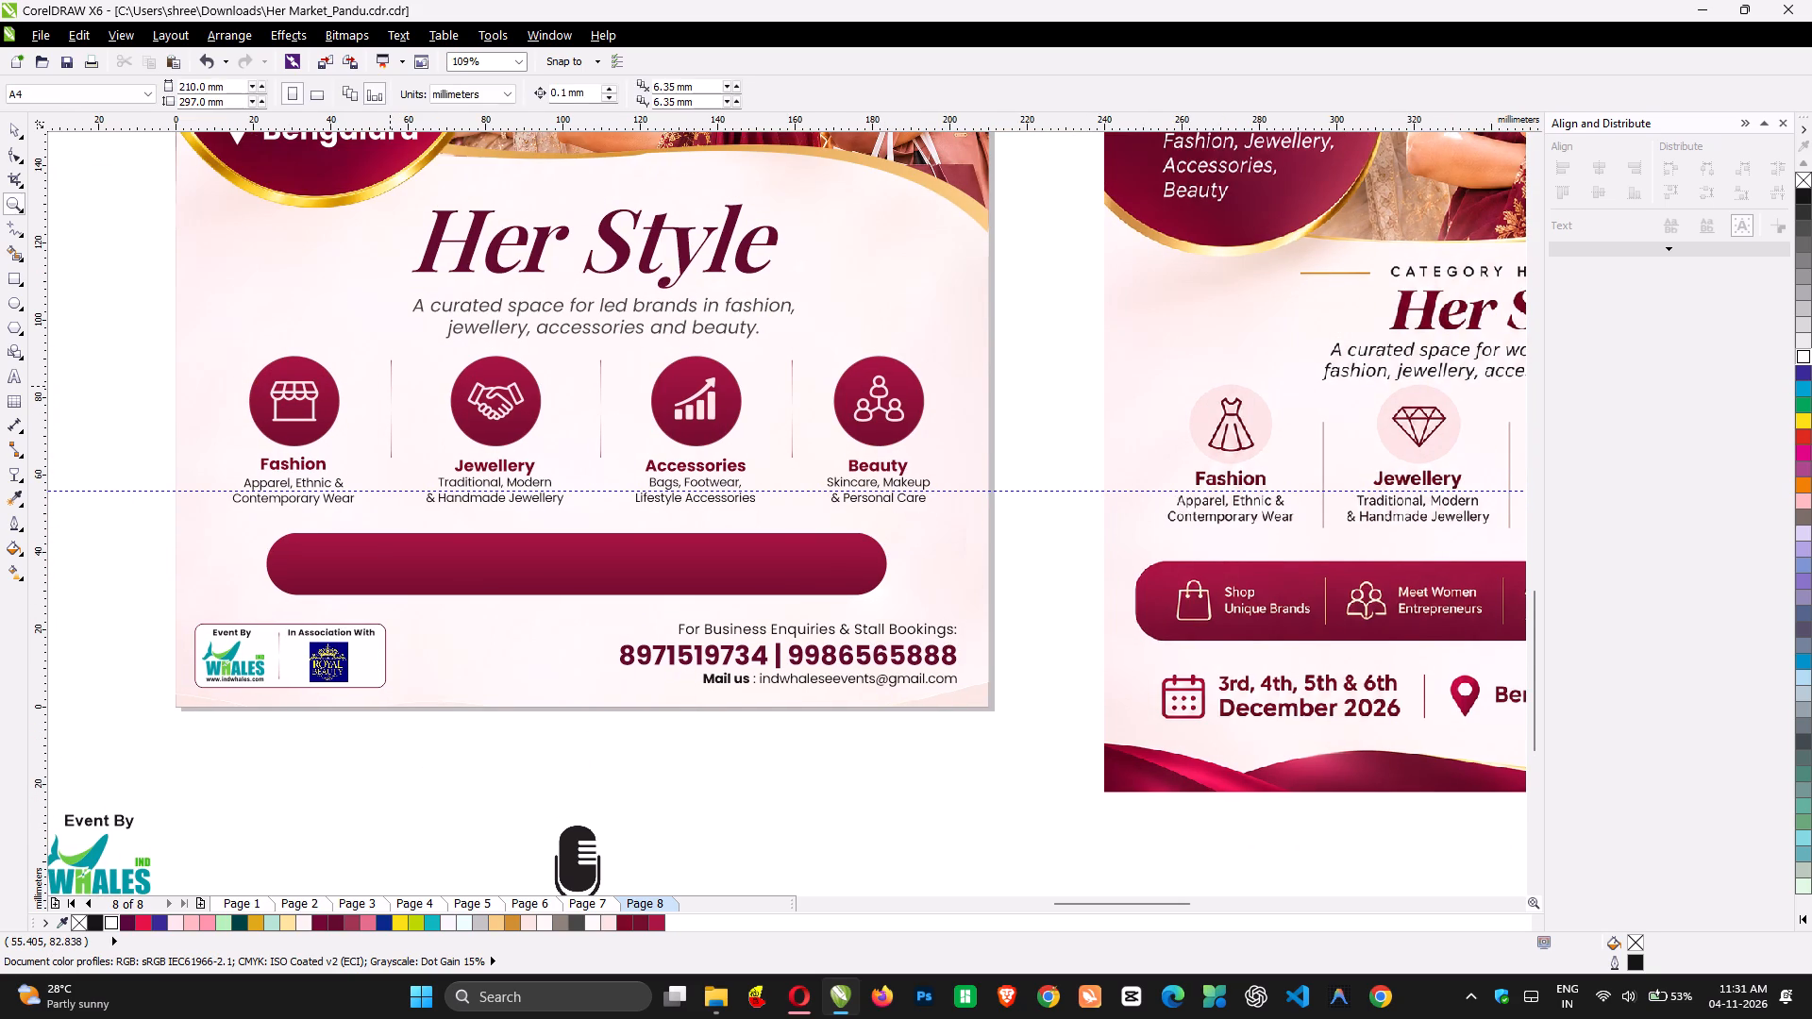
ctrl+click(390, 386)
key(z)
drag(289, 329, 552, 553)
key(space)
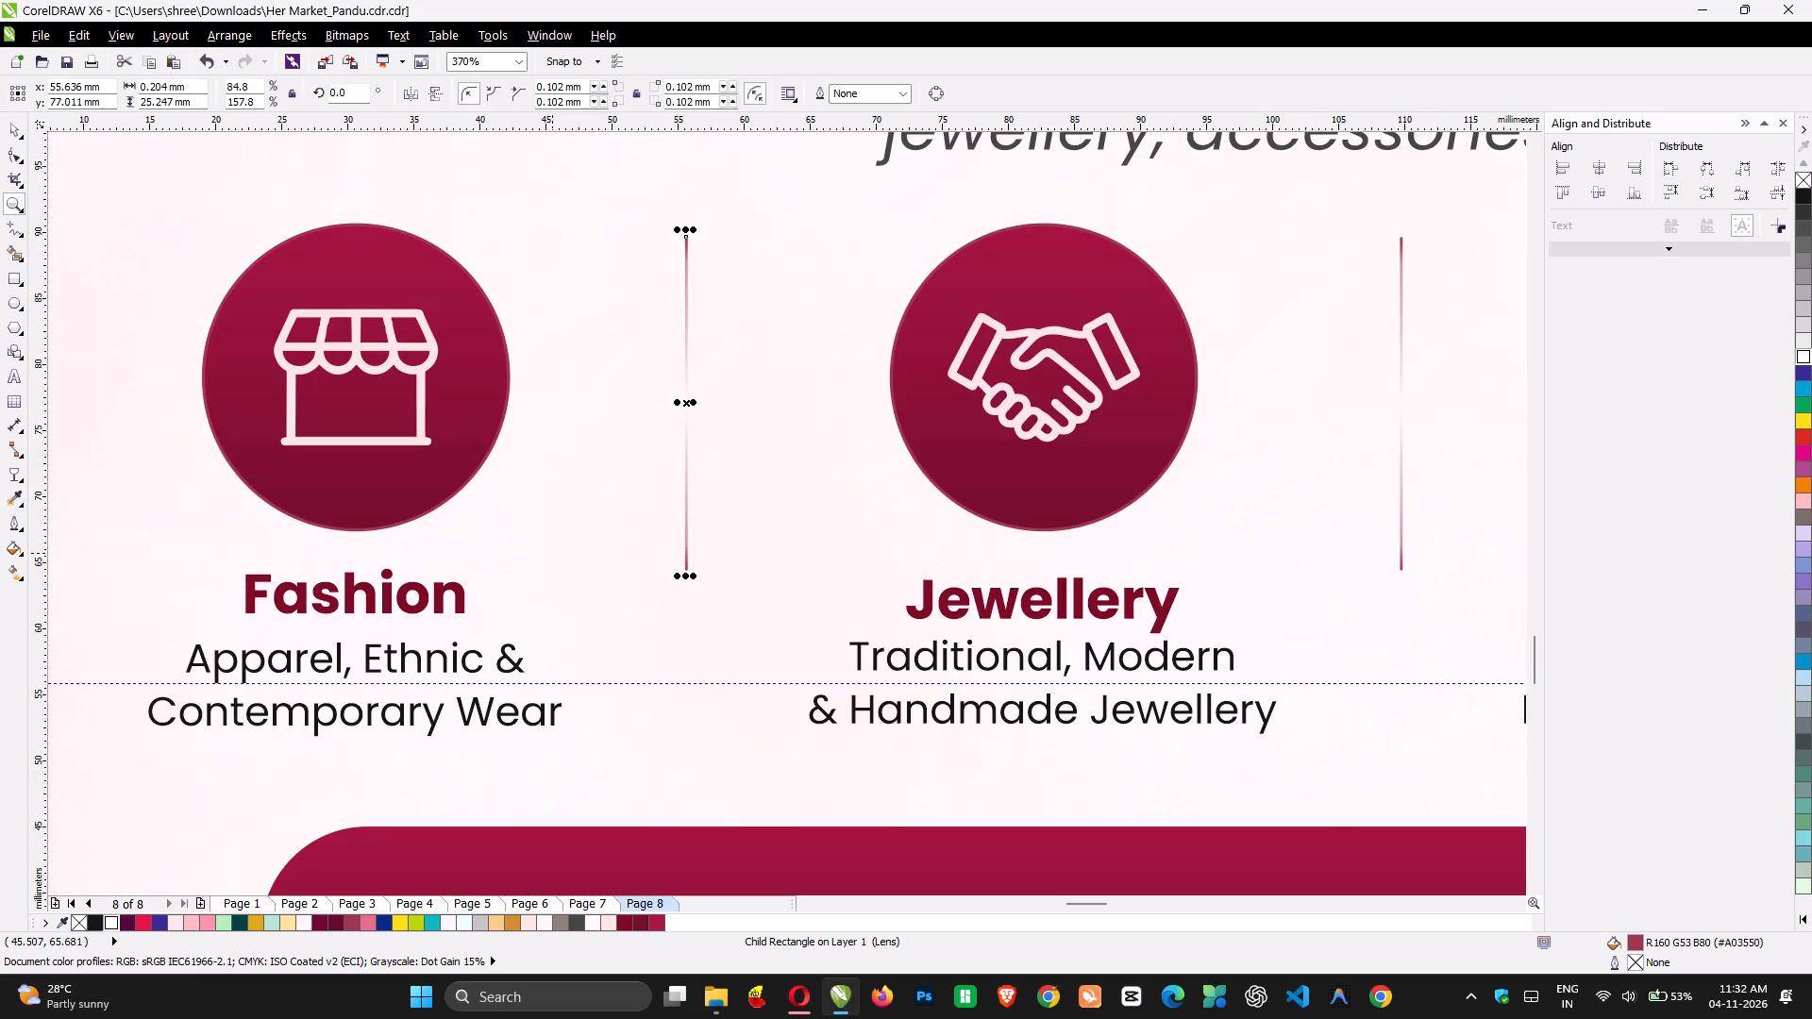
click(677, 399)
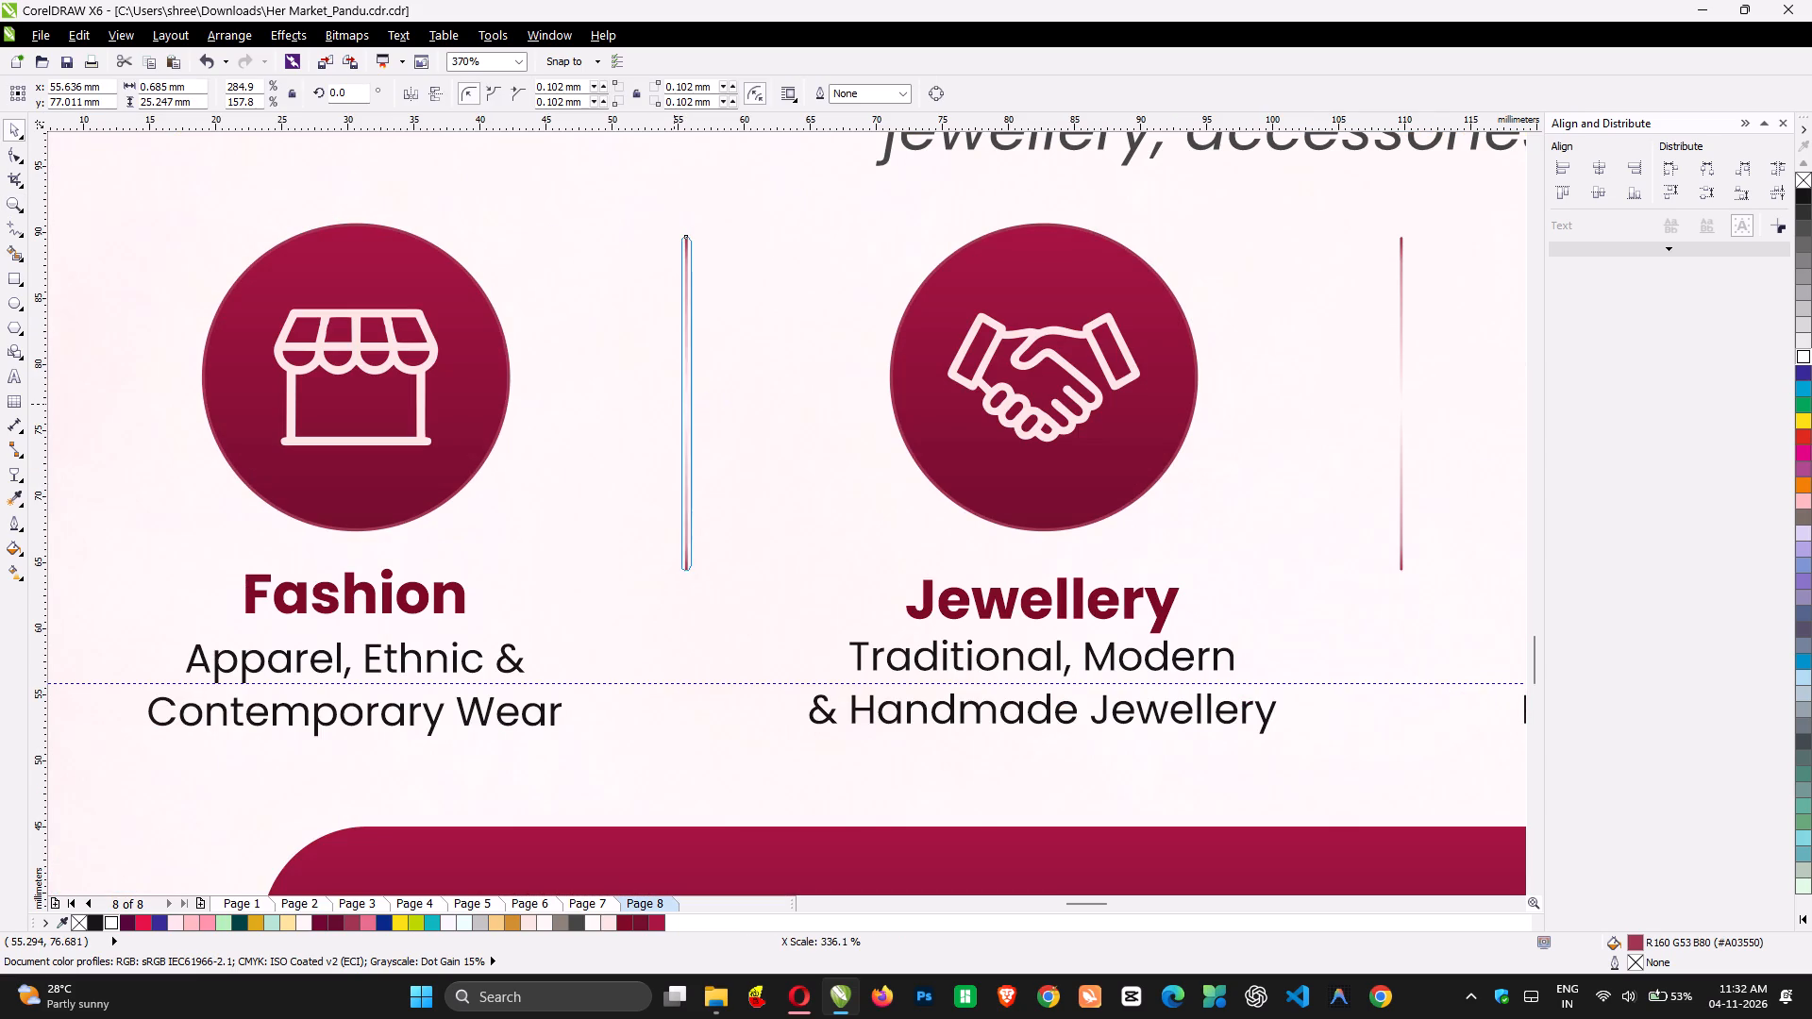
Repeat the same widening on the dividers after Jewellery and after Accessories.
scroll(973, 577, left, 3)
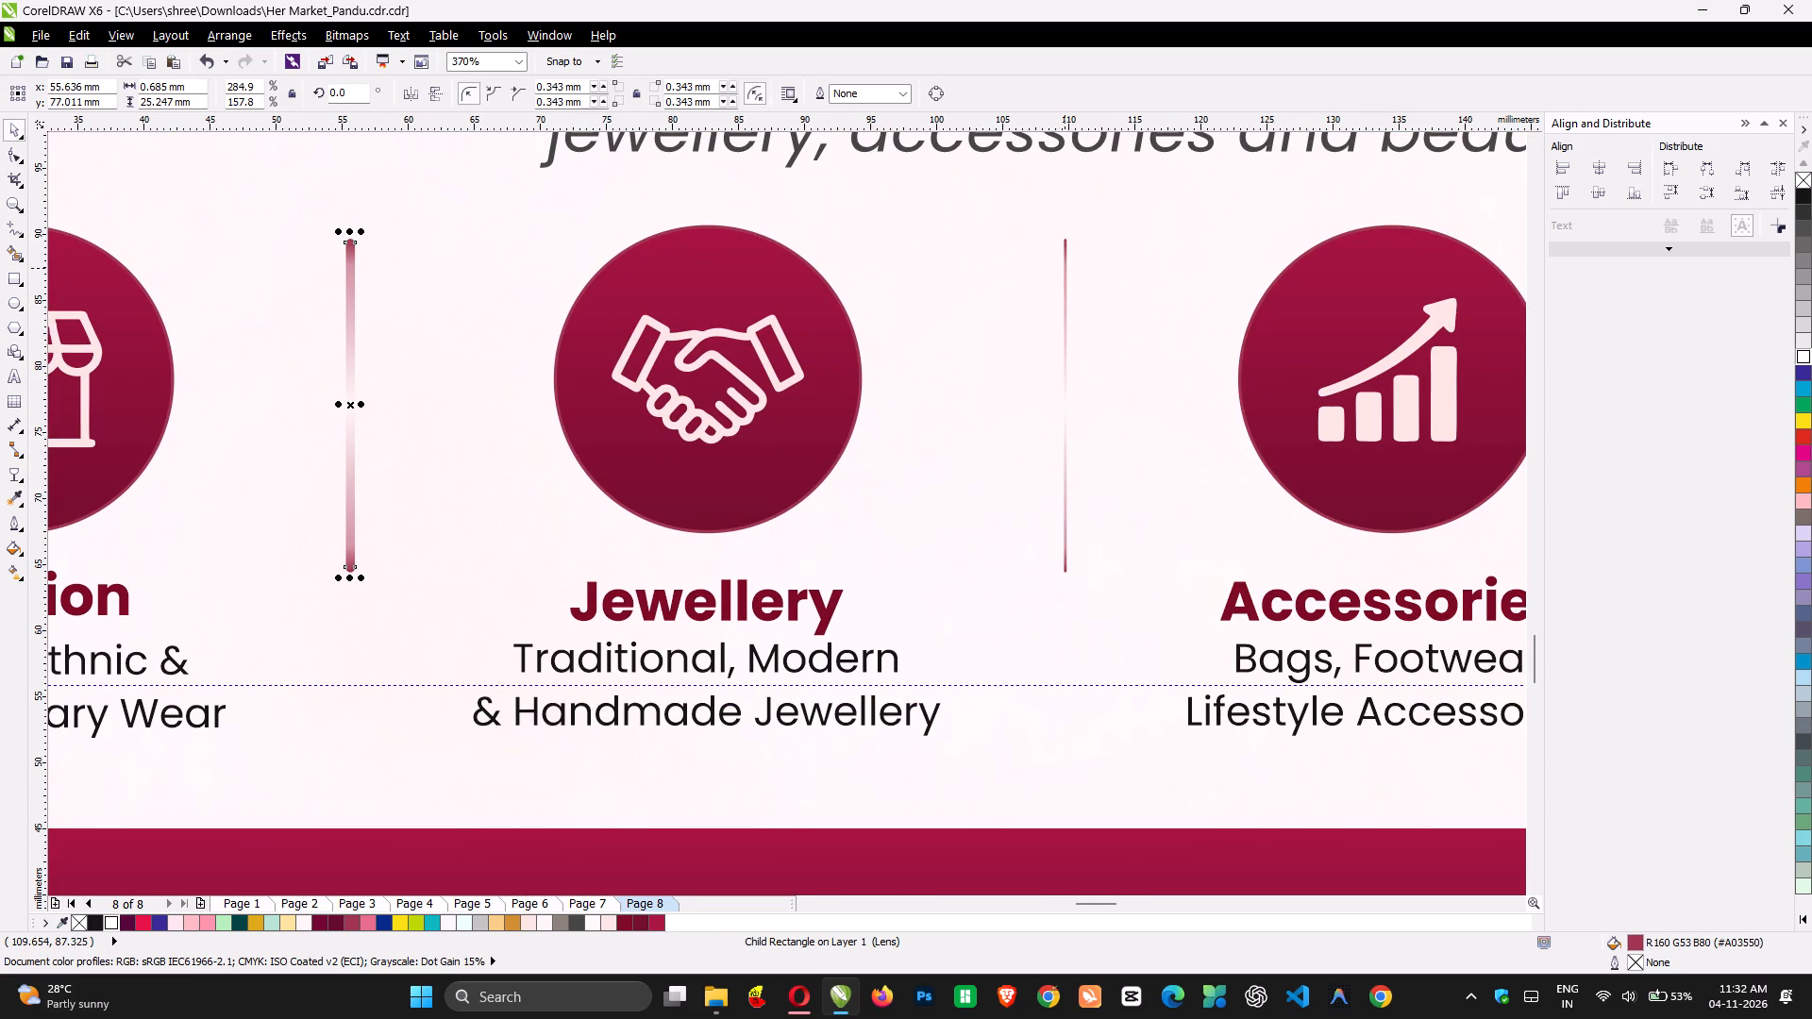
ctrl+click(1065, 268)
key(ctrl+r)
scroll(1065, 268, left, 8)
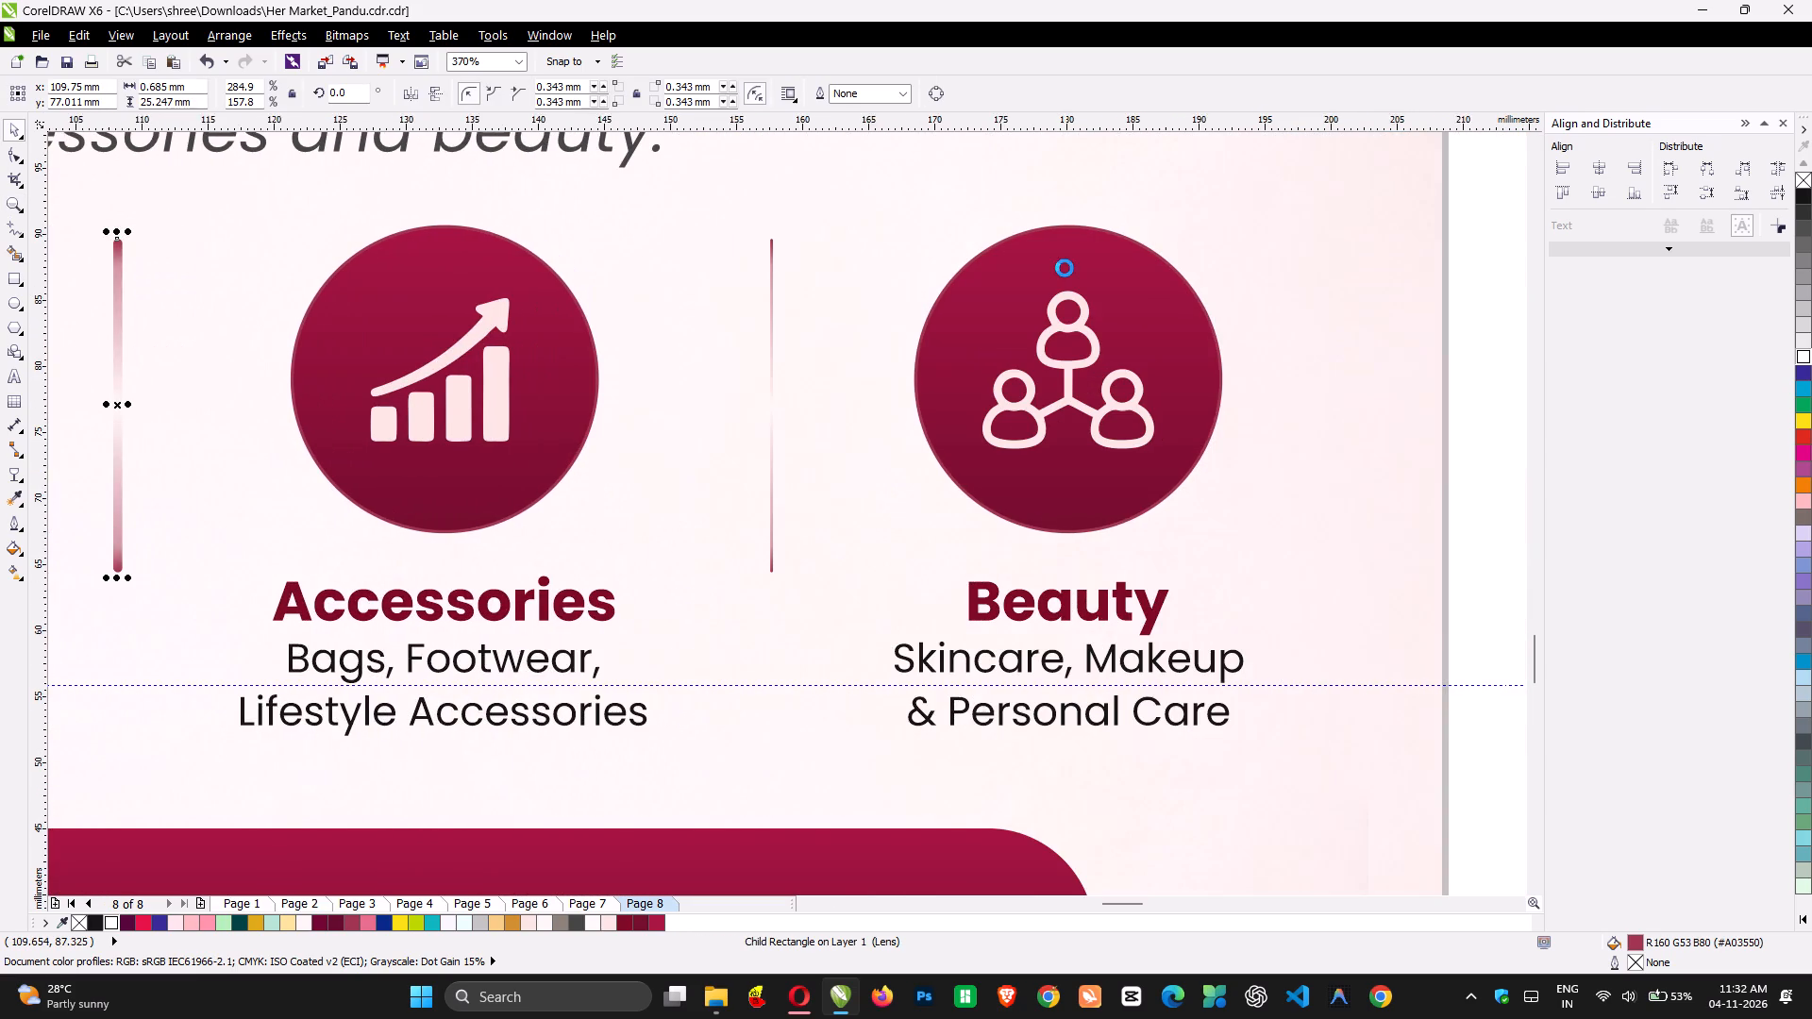
ctrl+click(773, 276)
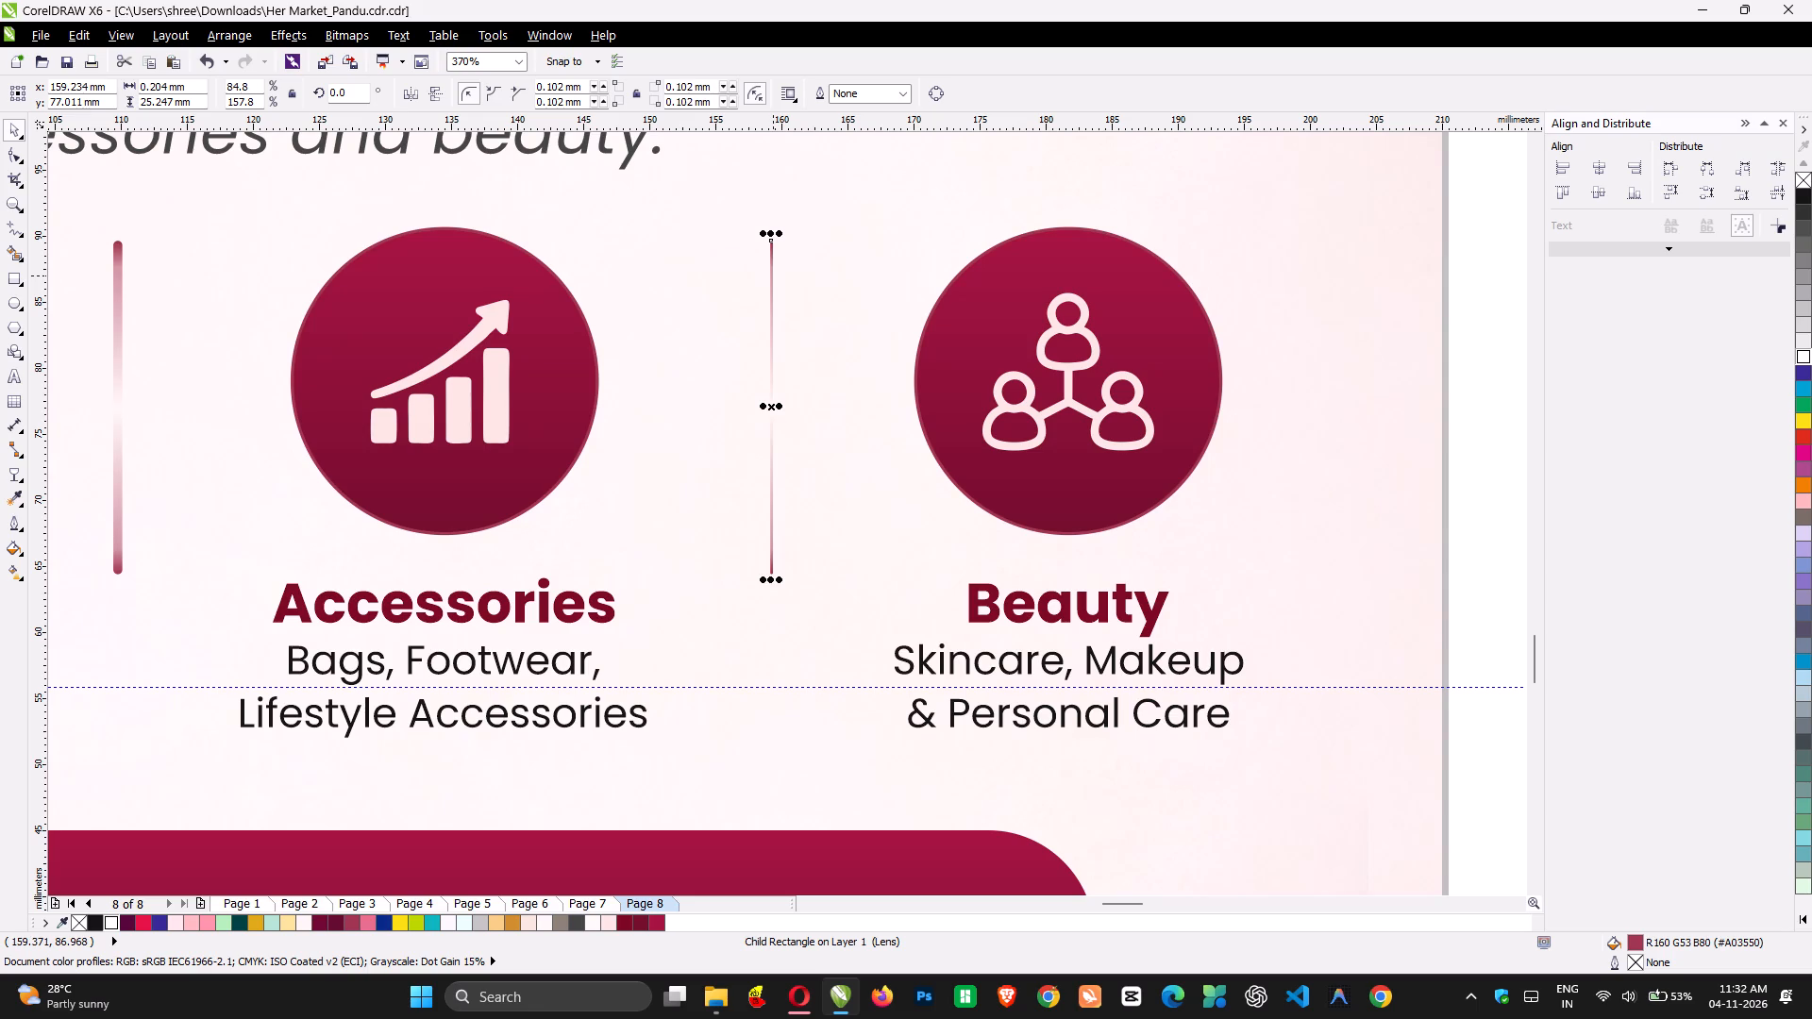
key(ctrl+r)
key(F3)
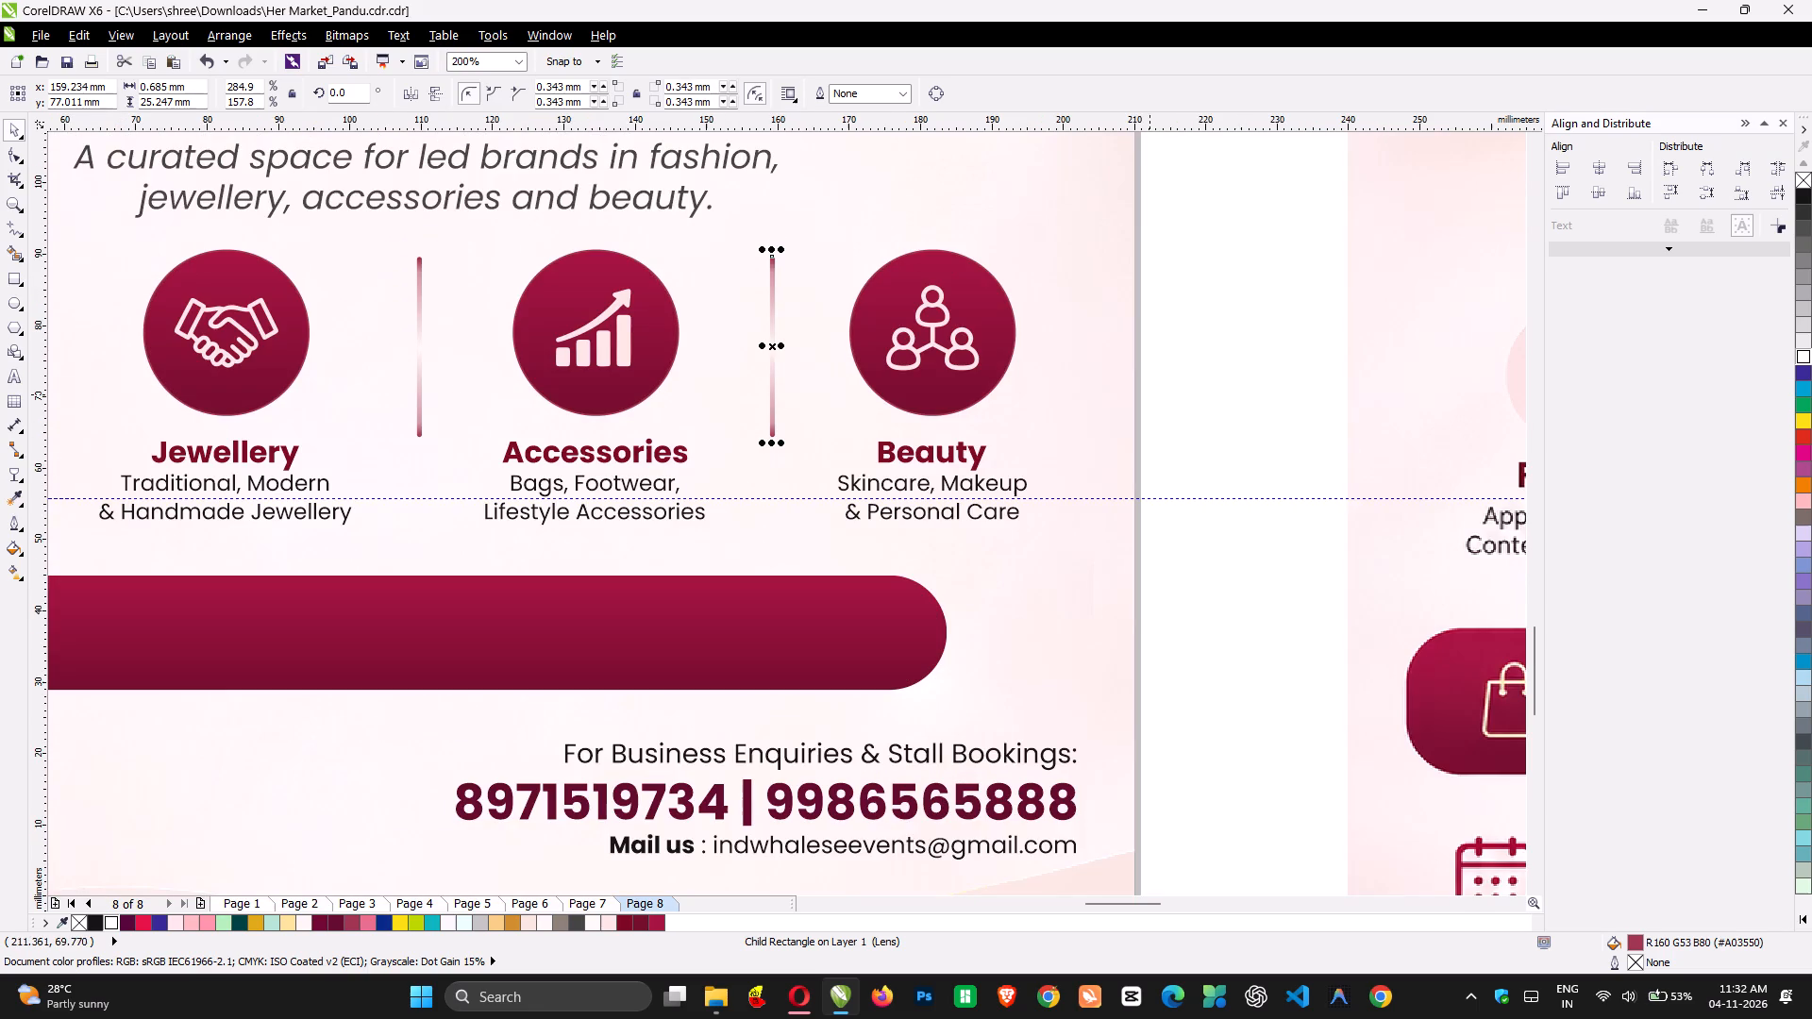
click(1198, 359)
Increase the height of the empty maroon rounded bar to about 20.4 mm around its centre.
key(F3)
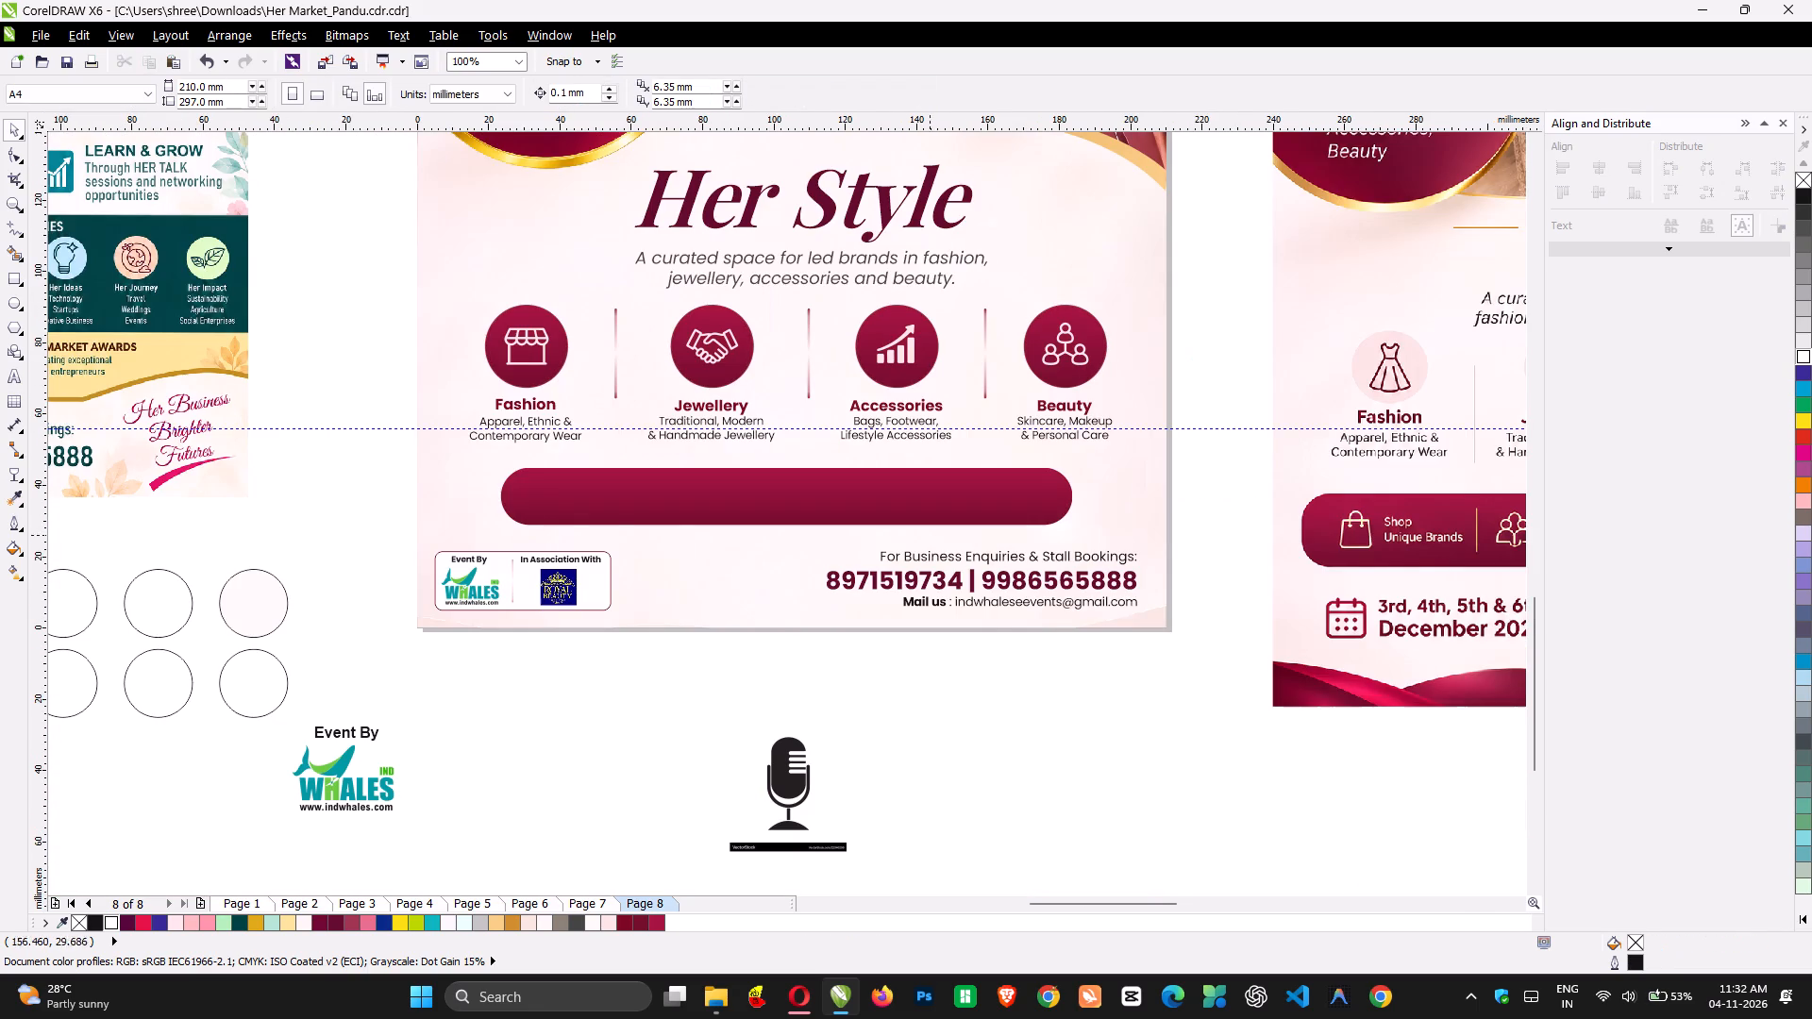
click(858, 495)
drag(785, 457, 793, 451)
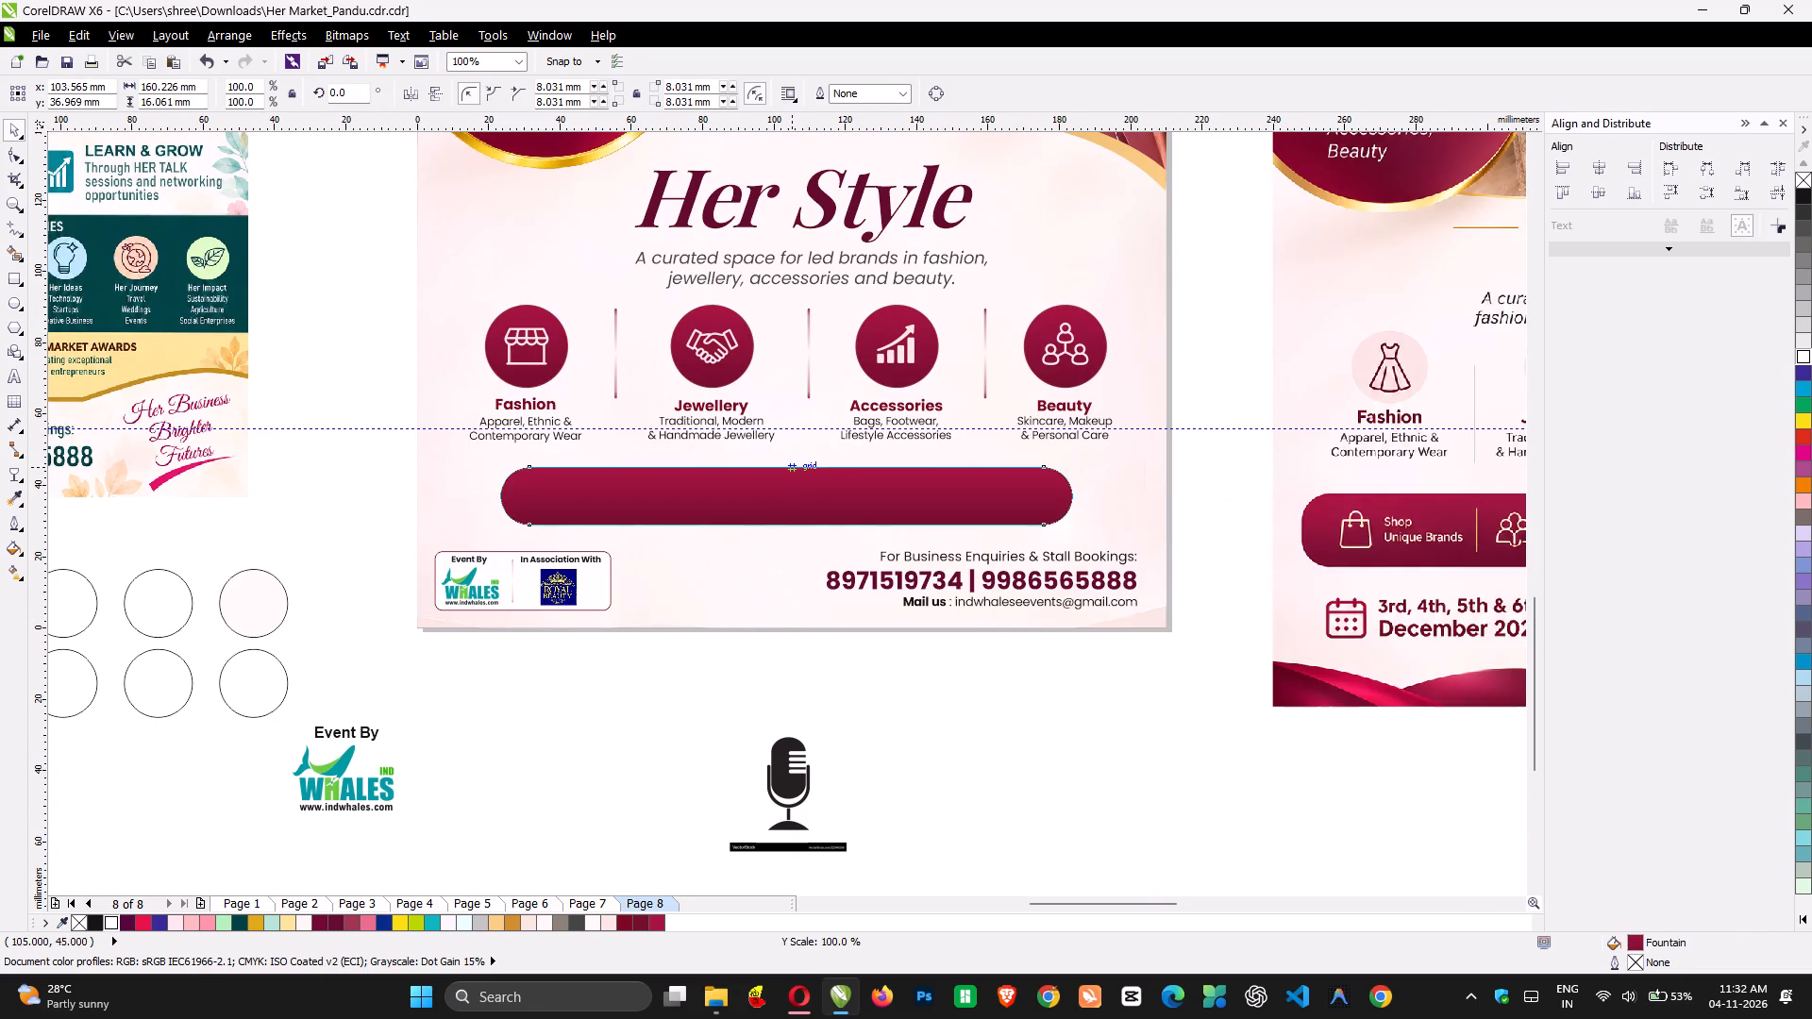
drag(793, 451, 798, 449)
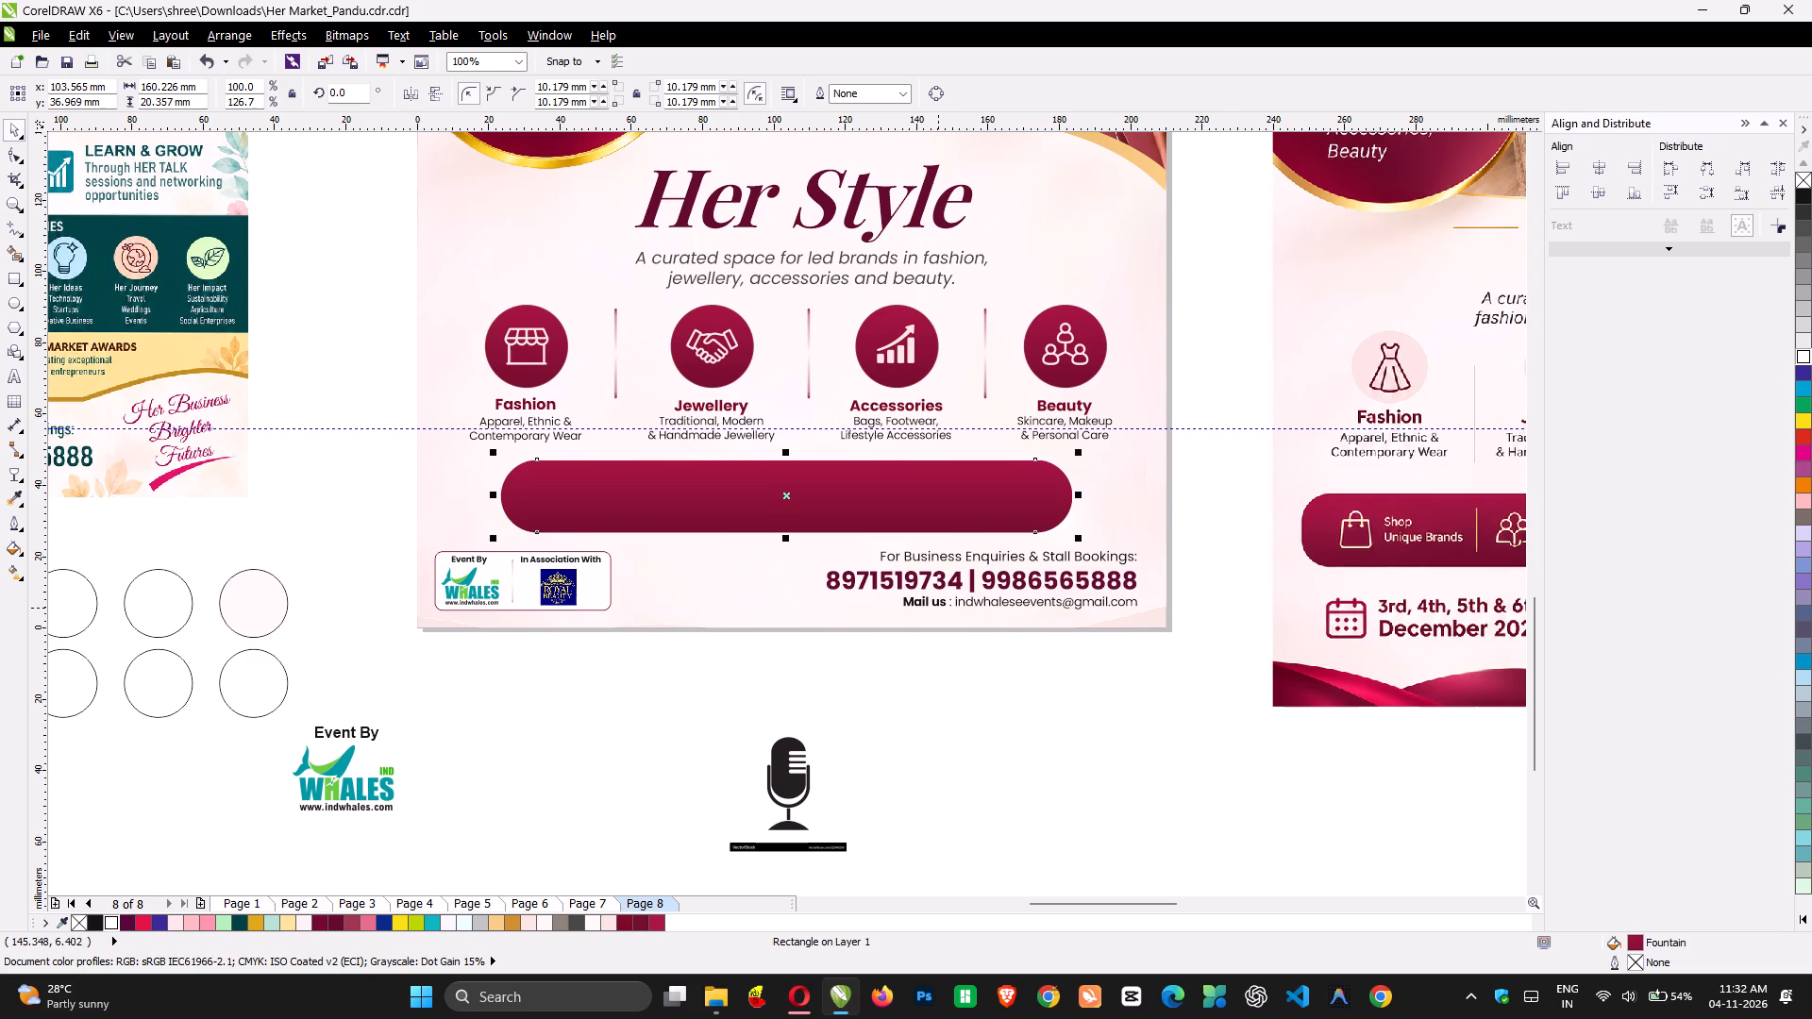
Centre the Event By and In Association With logo box horizontally under the maroon bar.
click(909, 586)
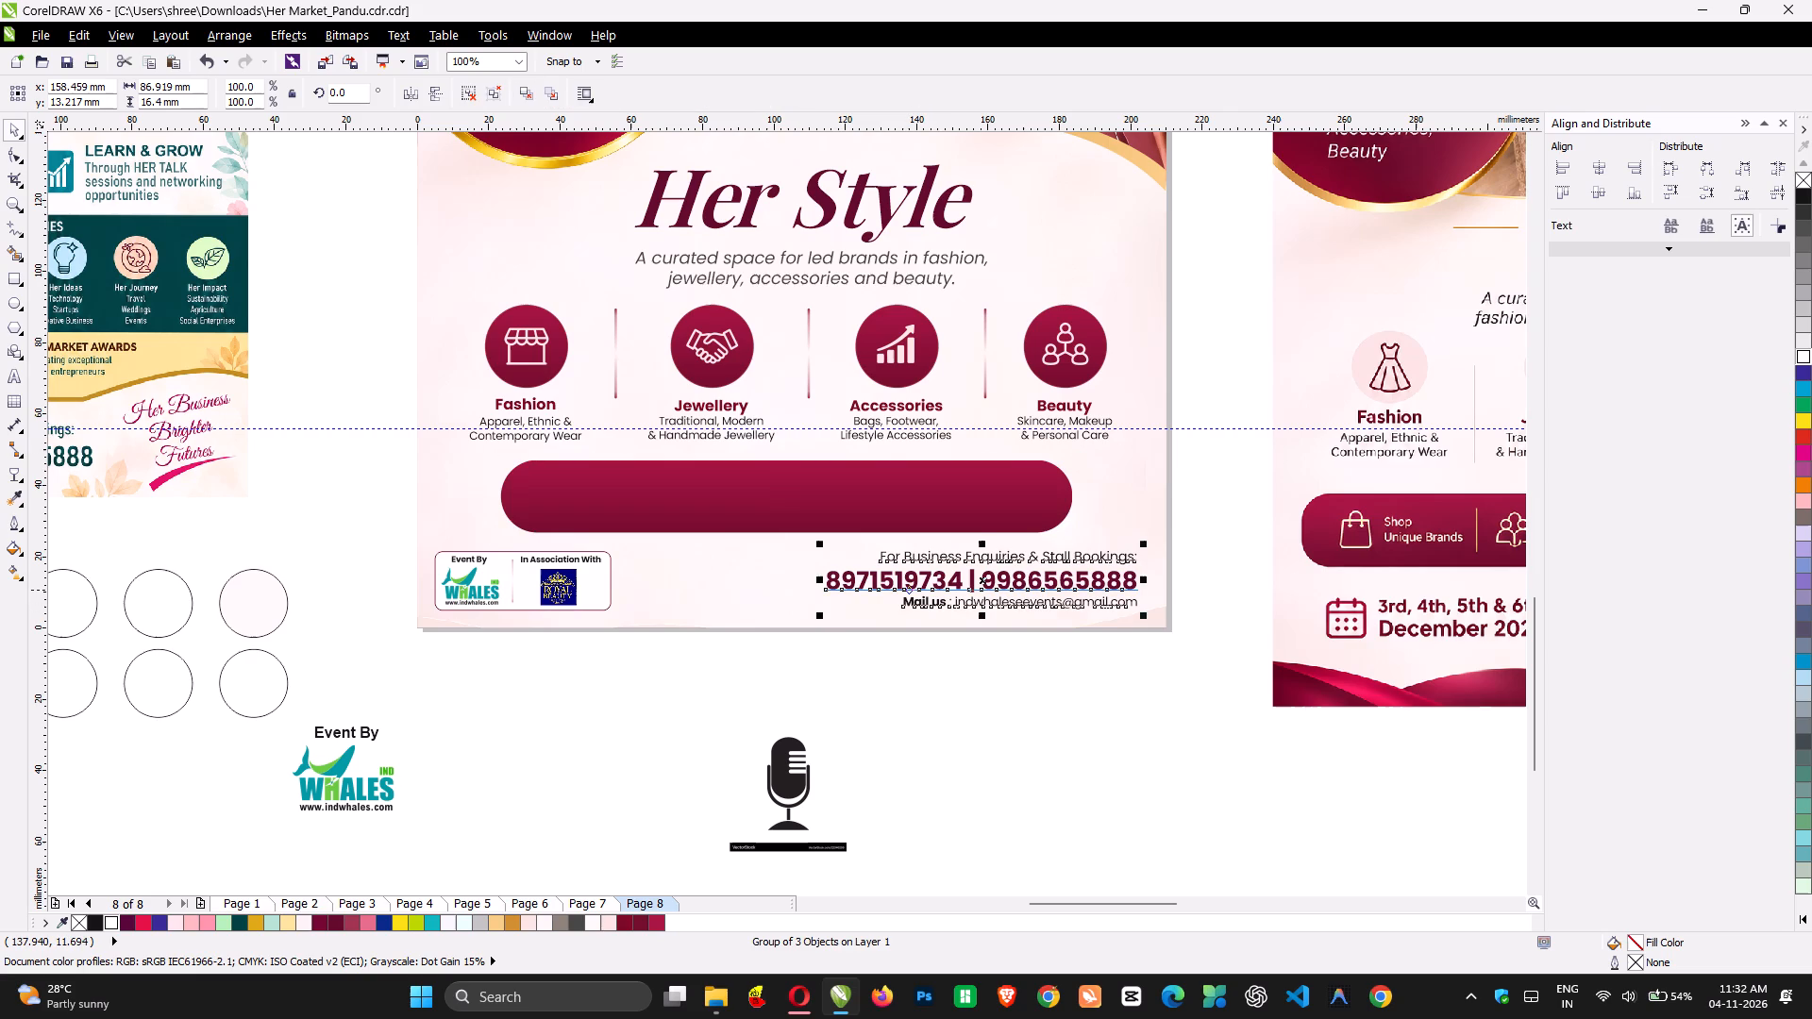
click(581, 589)
shift+click(728, 516)
key(c)
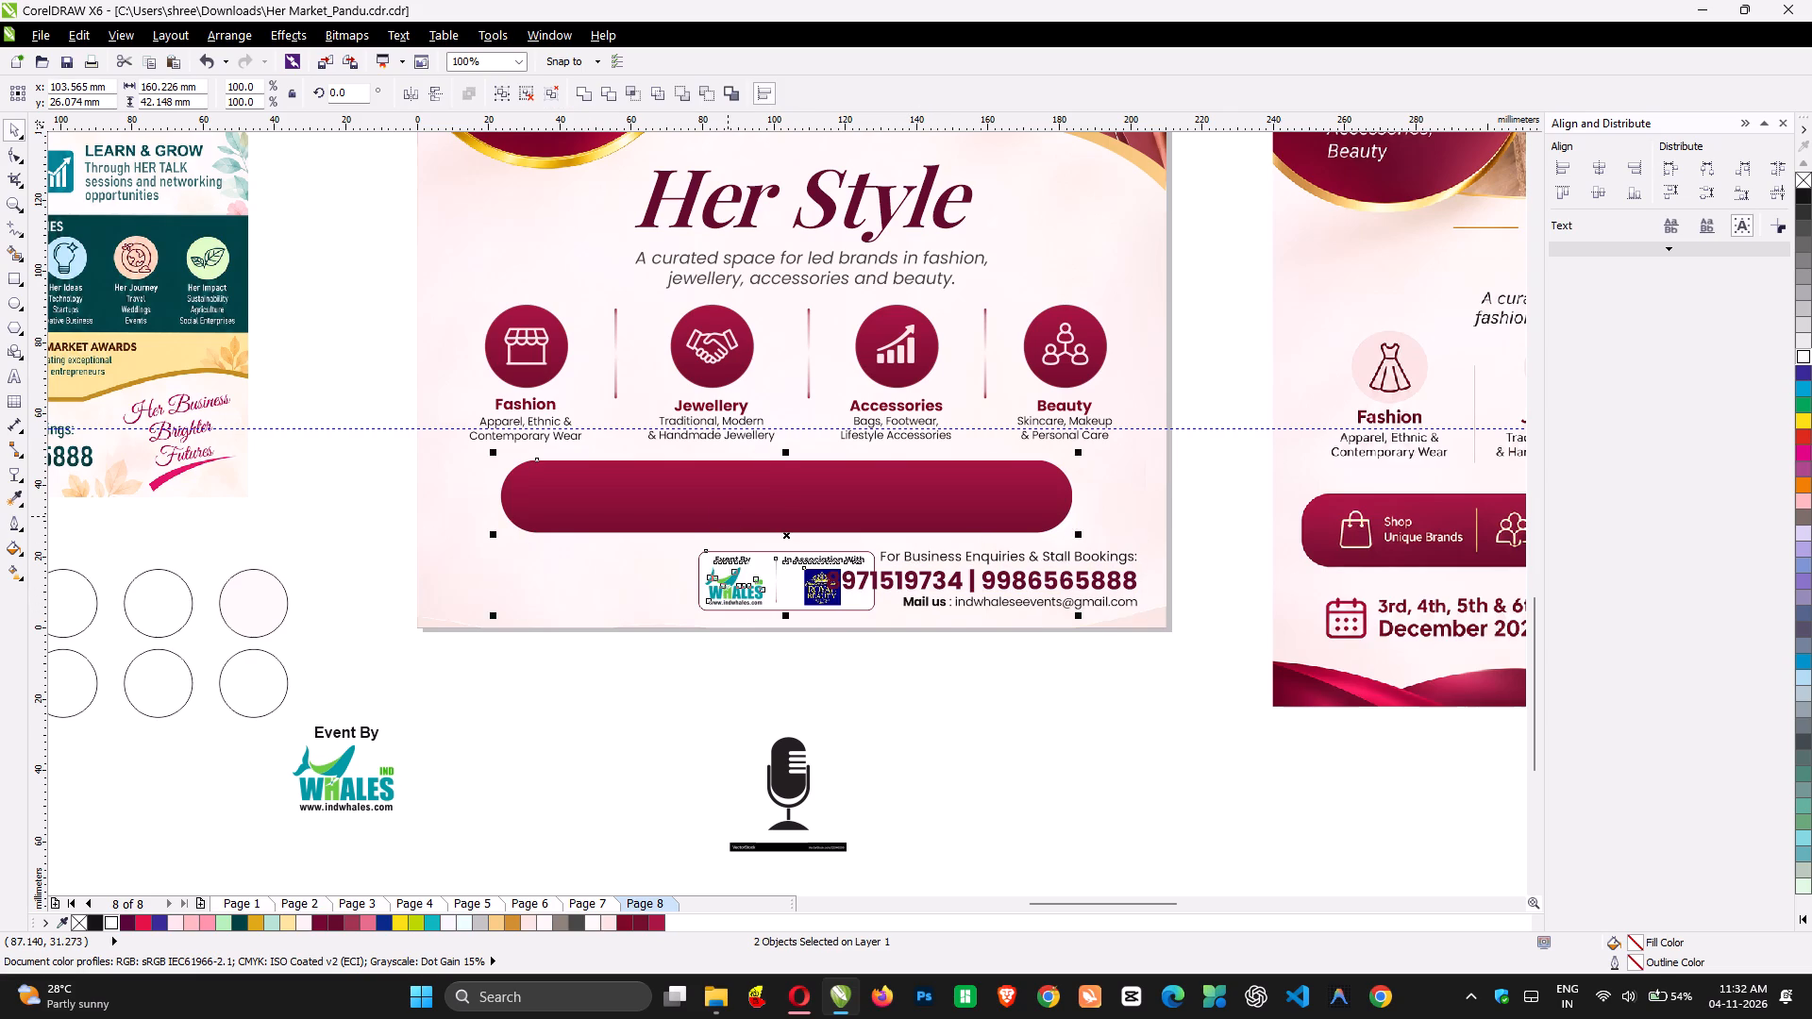
shift+click(728, 516)
Move the contact details group off the page, just below the poster, and ungroup its three text lines.
click(992, 582)
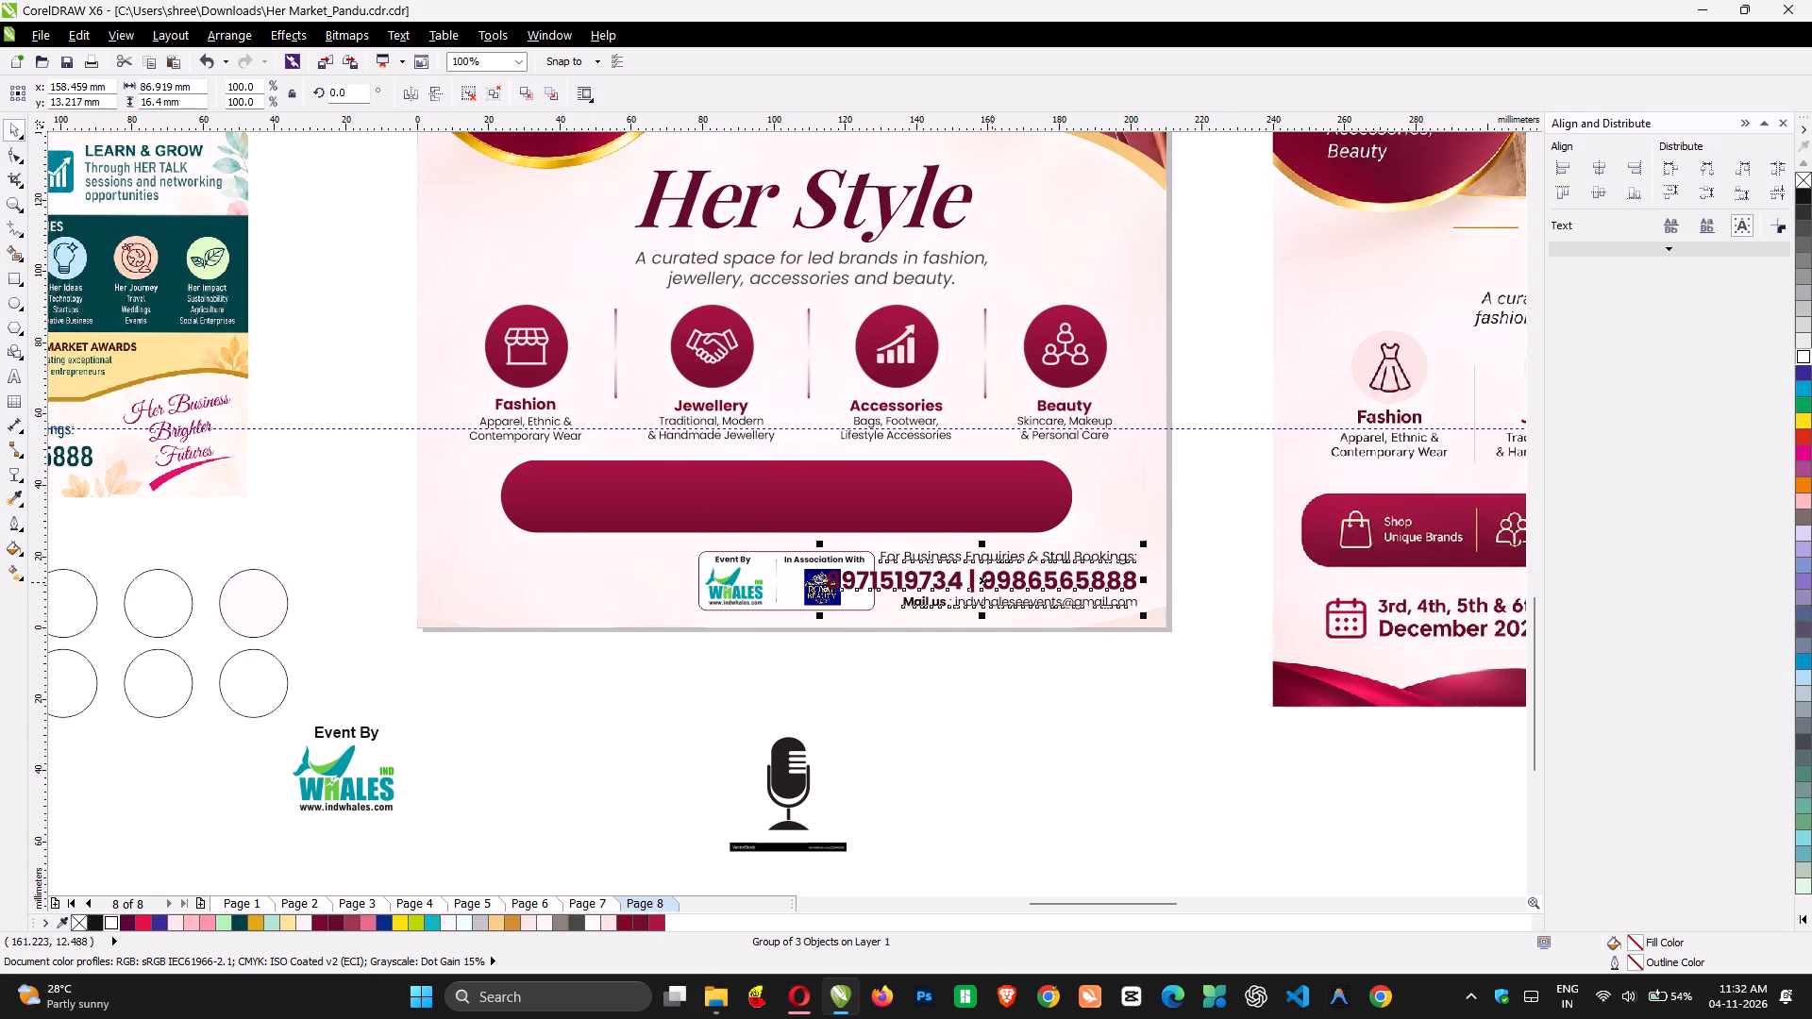
drag(992, 582, 1033, 695)
key(ctrl+u)
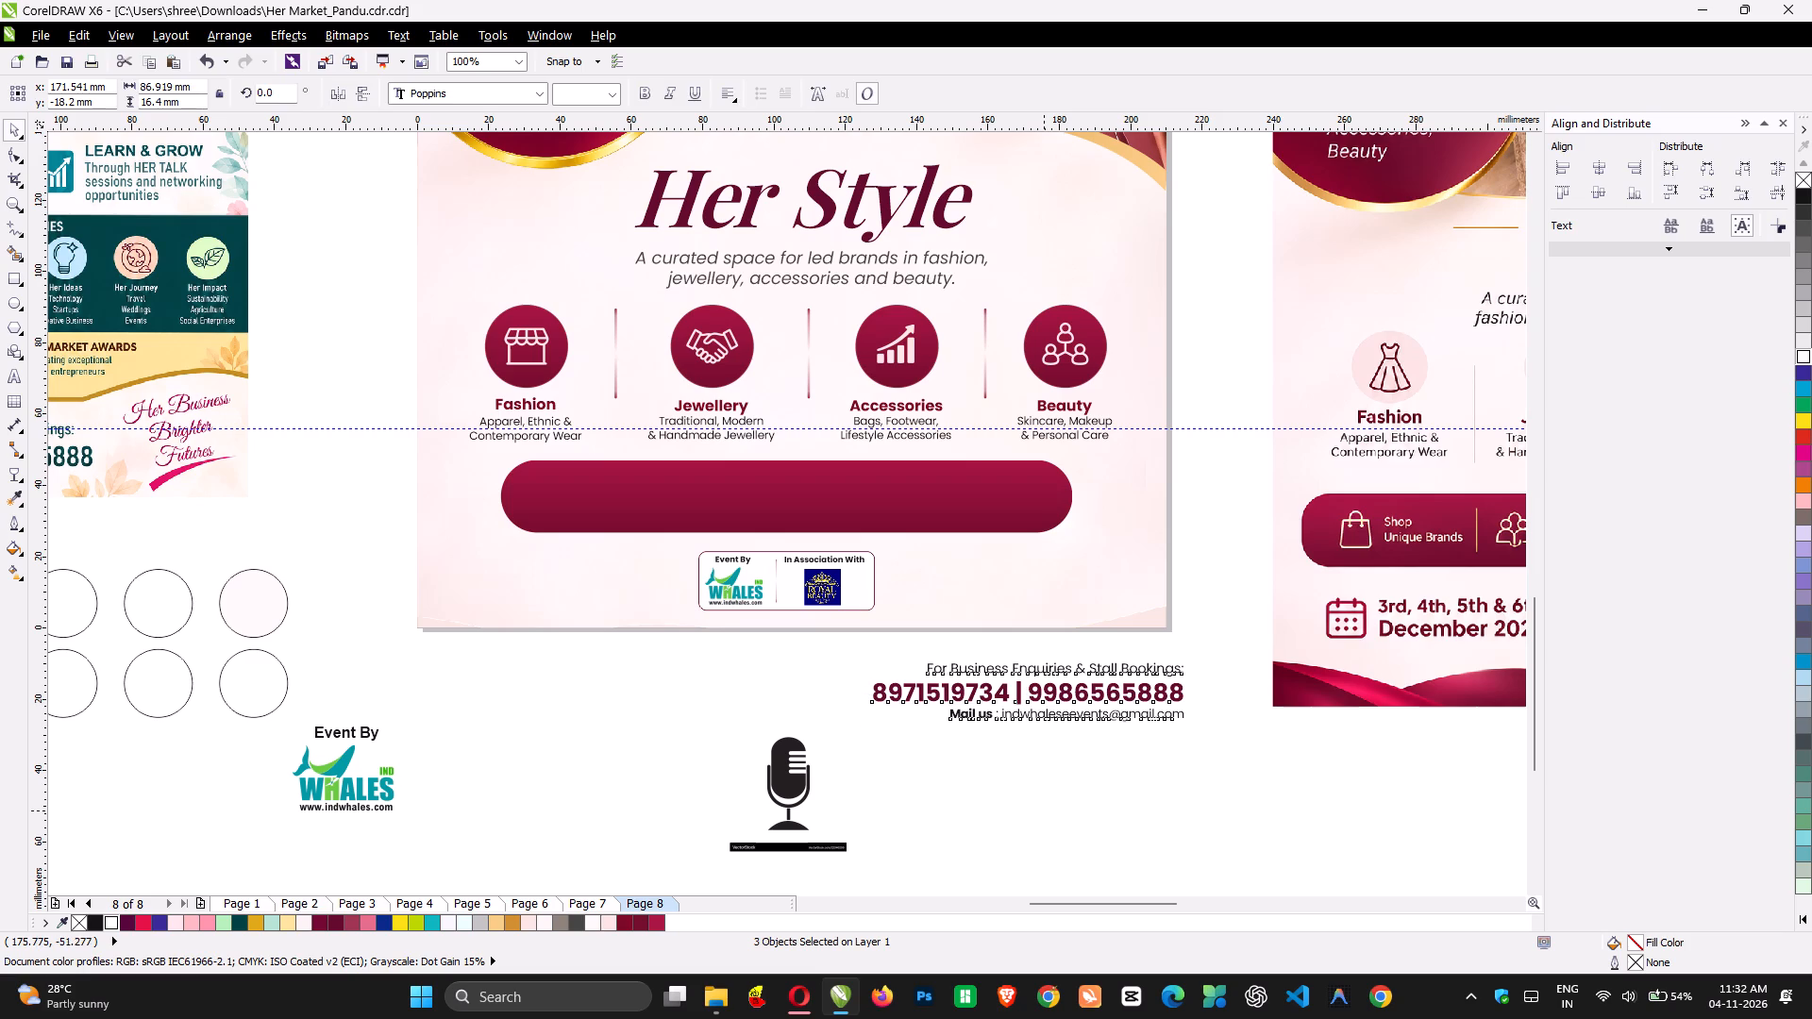
click(1044, 810)
Place the For Business Enquiries & Stall Bookings line beside the logo box, with the phone numbers line directly beneath it.
drag(1058, 669, 1024, 555)
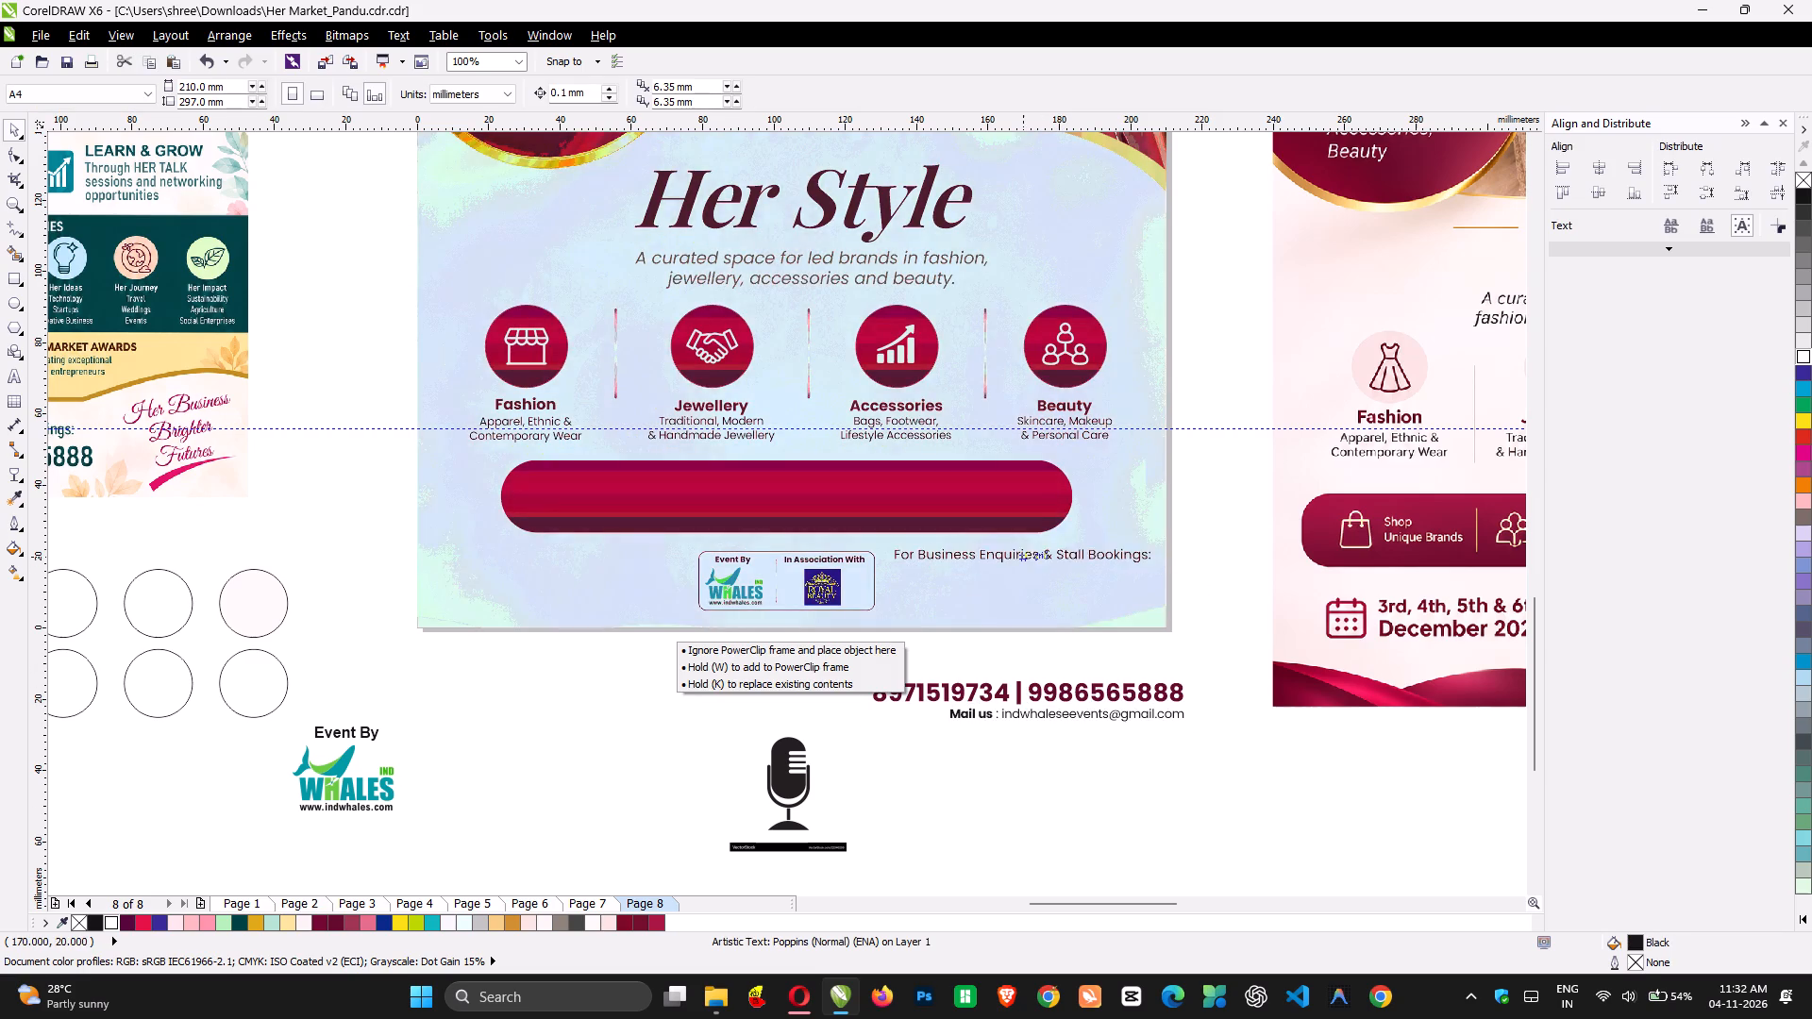
drag(1024, 555, 1019, 558)
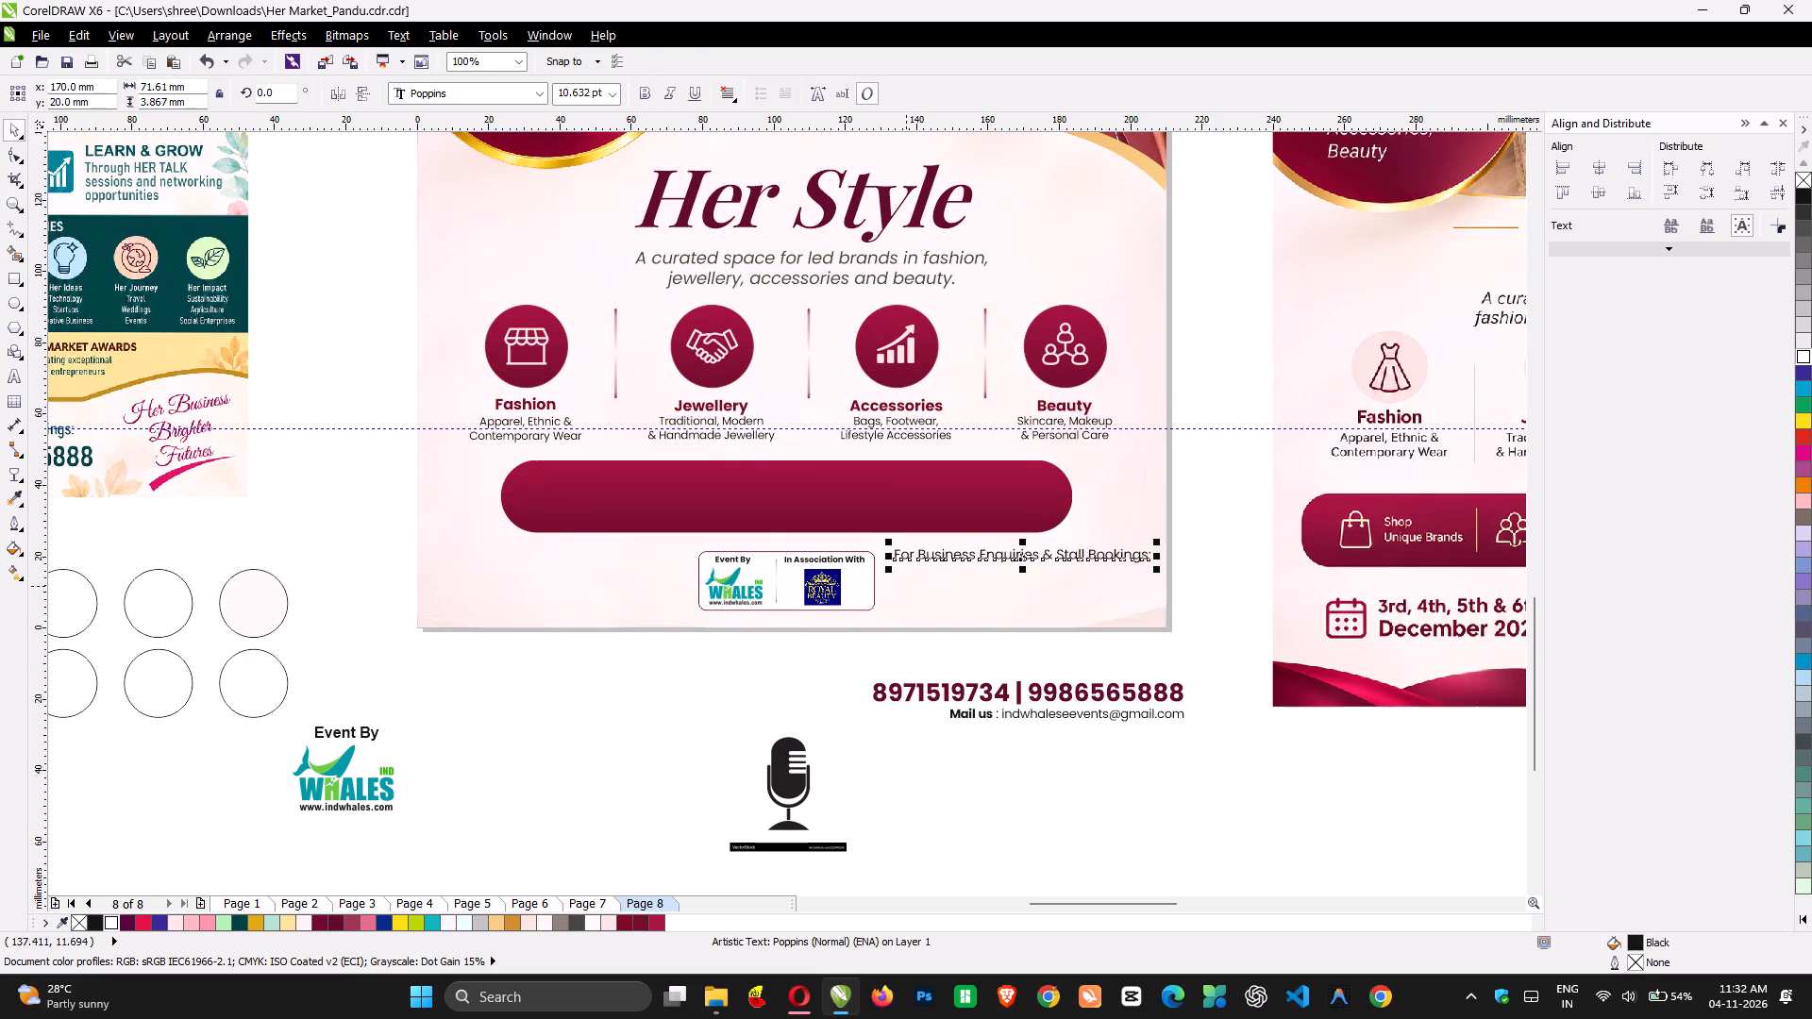
drag(1021, 694, 1012, 583)
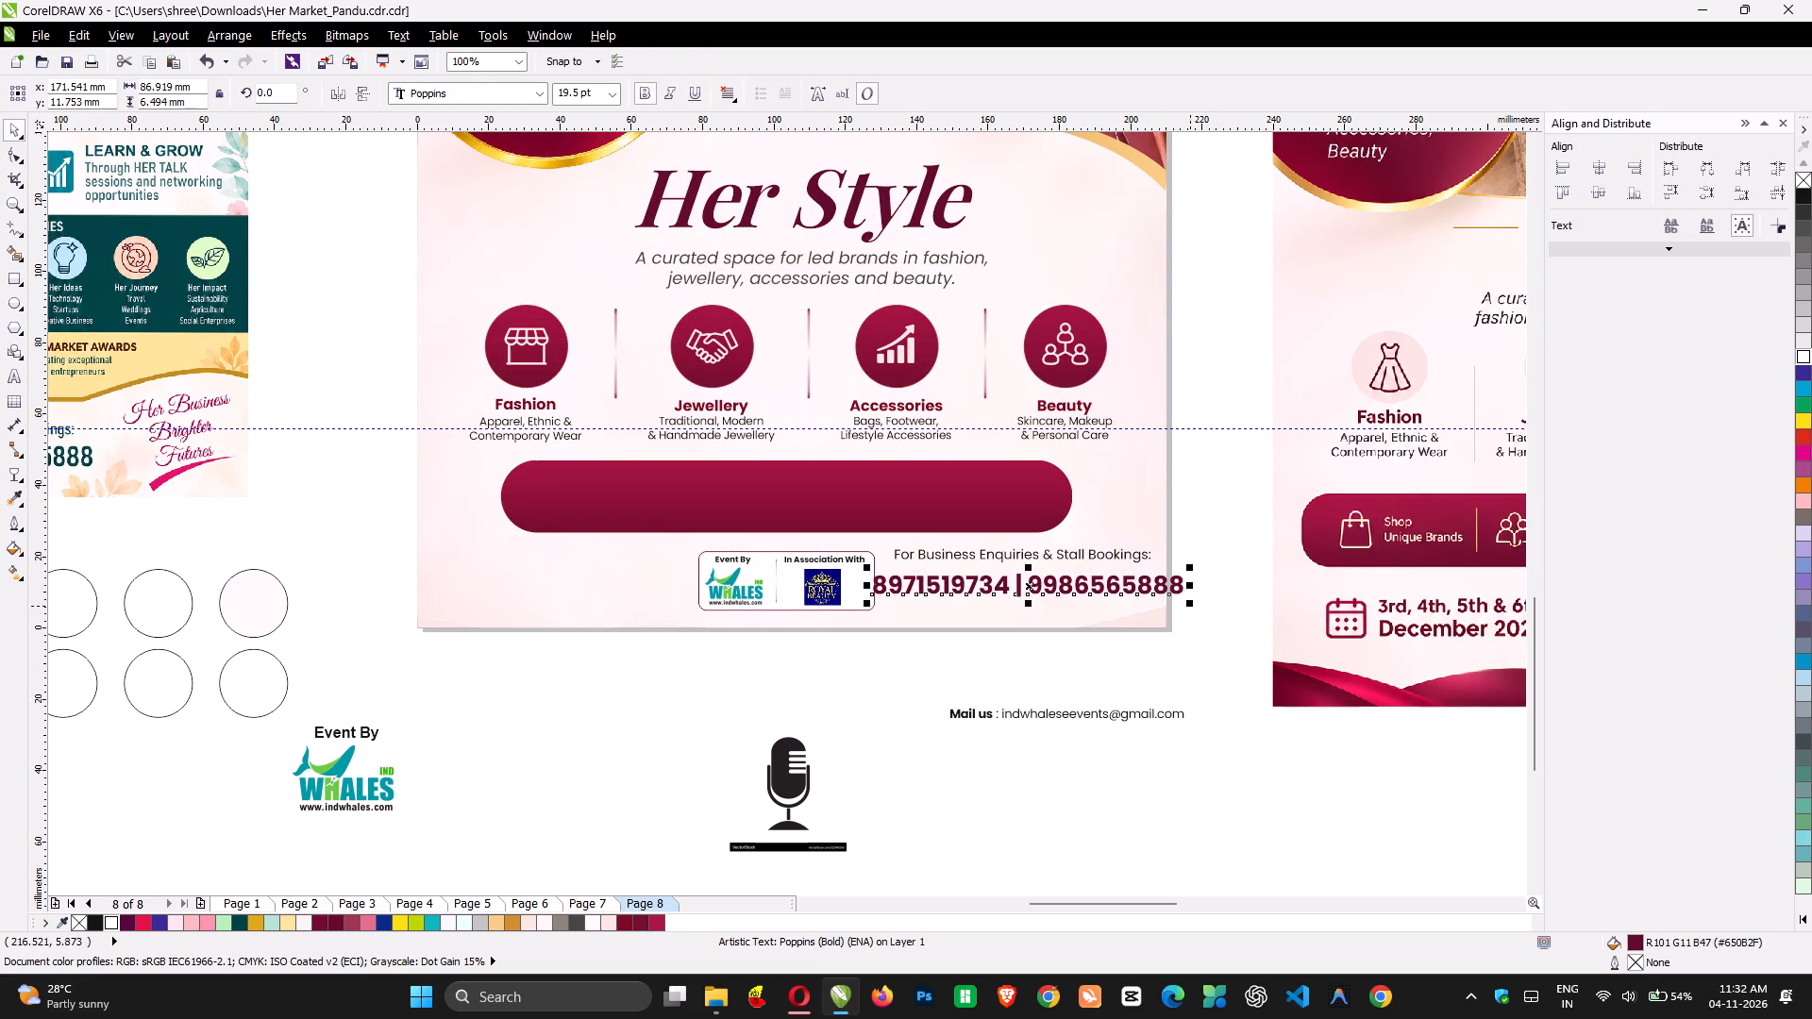
Scale the phone numbers line down to about 16.1 pt so it matches the enquiries line's width.
drag(1190, 606, 1168, 614)
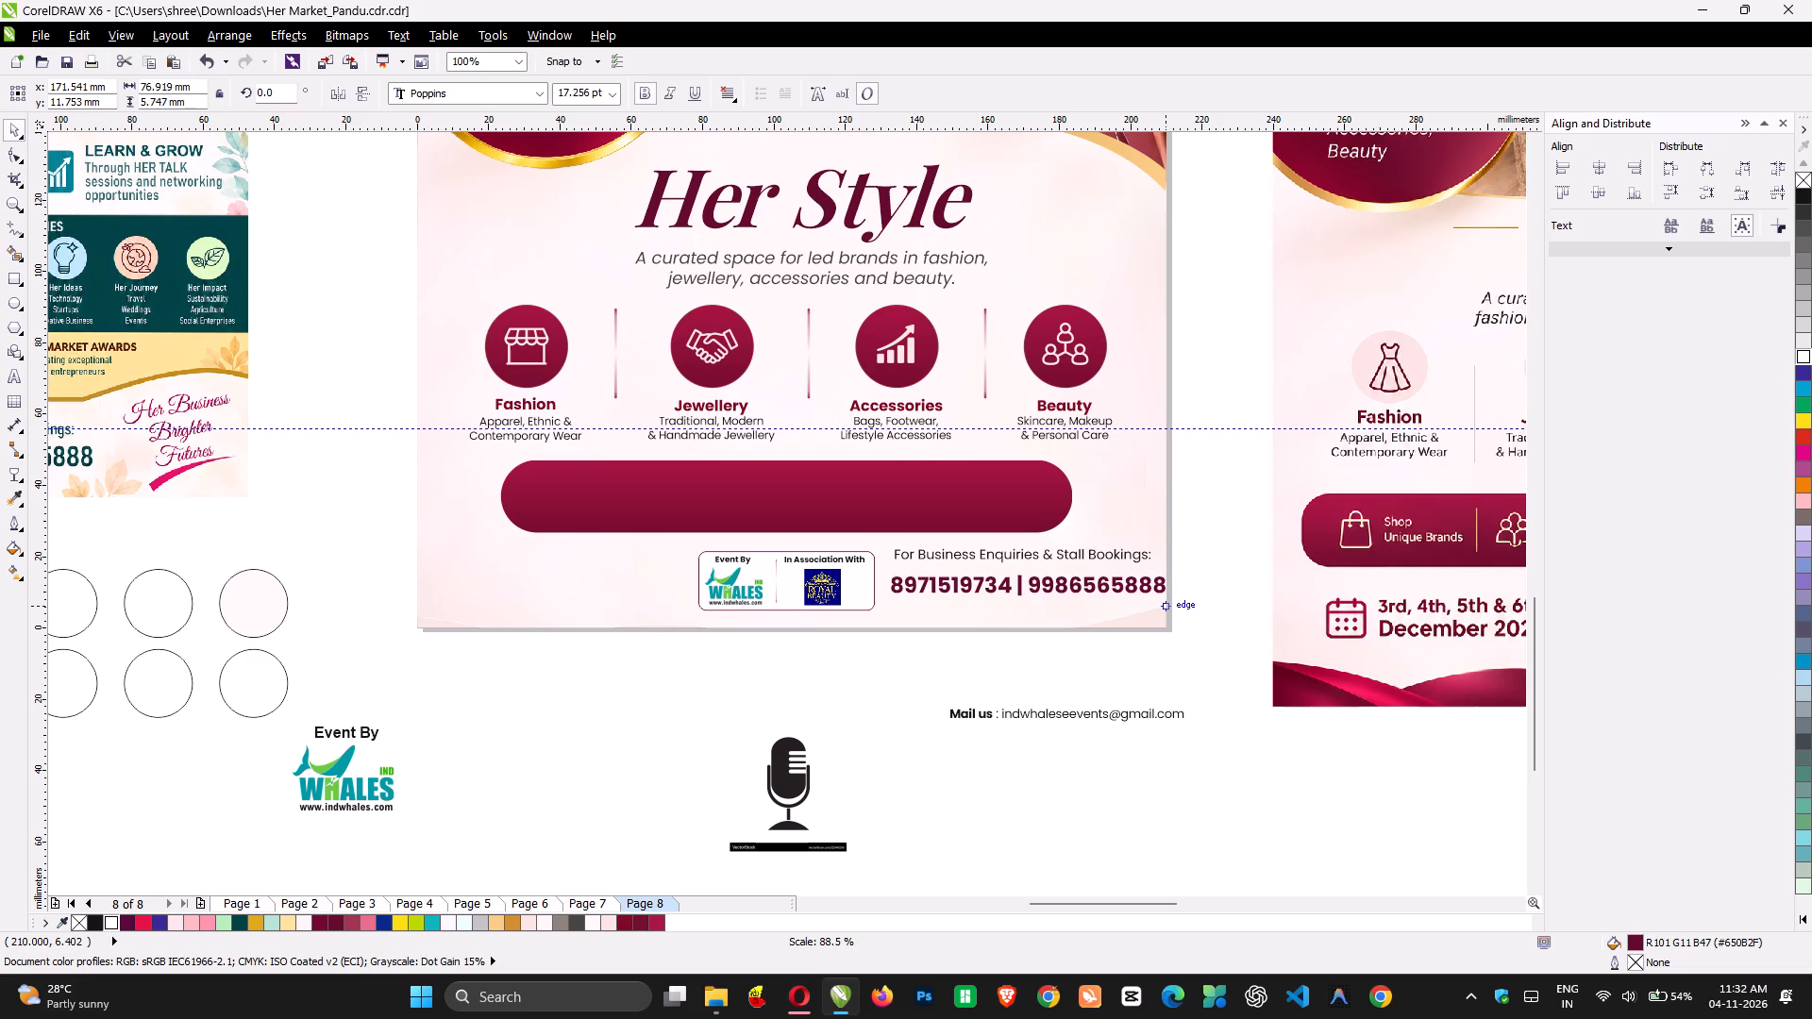
drag(1168, 614, 1168, 615)
drag(1171, 607, 1161, 614)
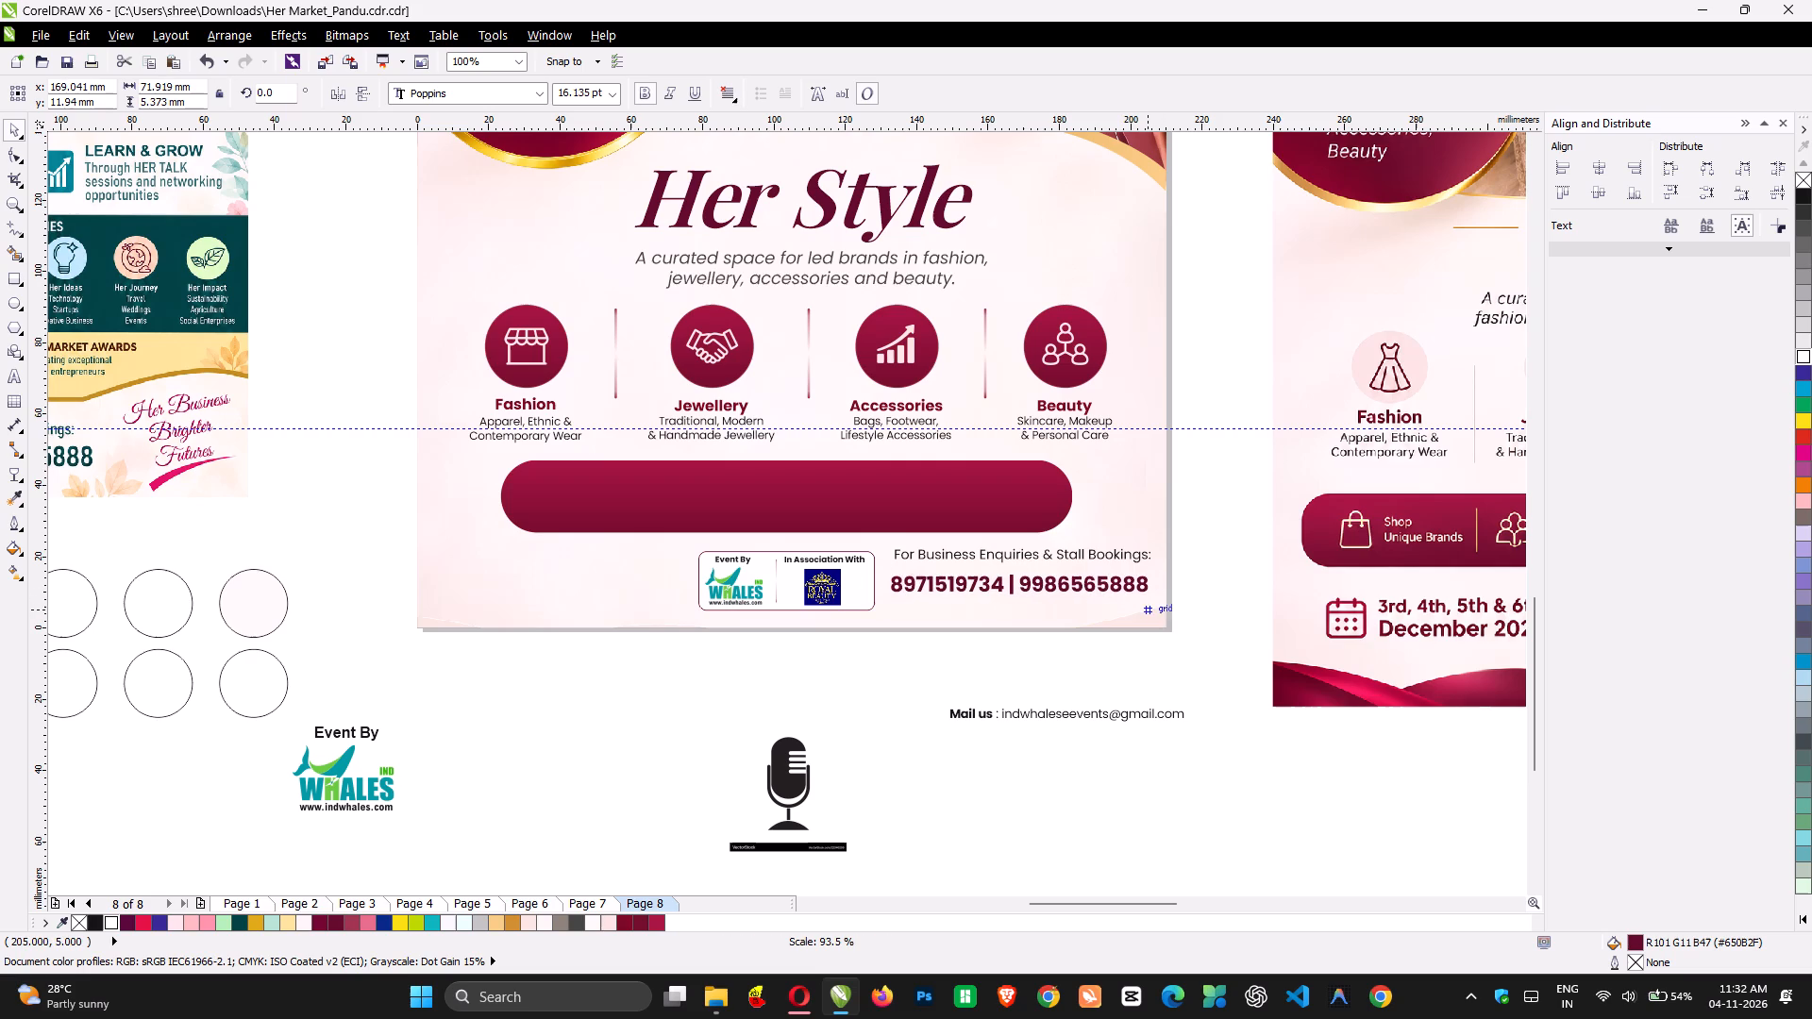
drag(1161, 614, 1161, 617)
Centre the enquiries line horizontally over the phone numbers line and group the two.
click(1089, 556)
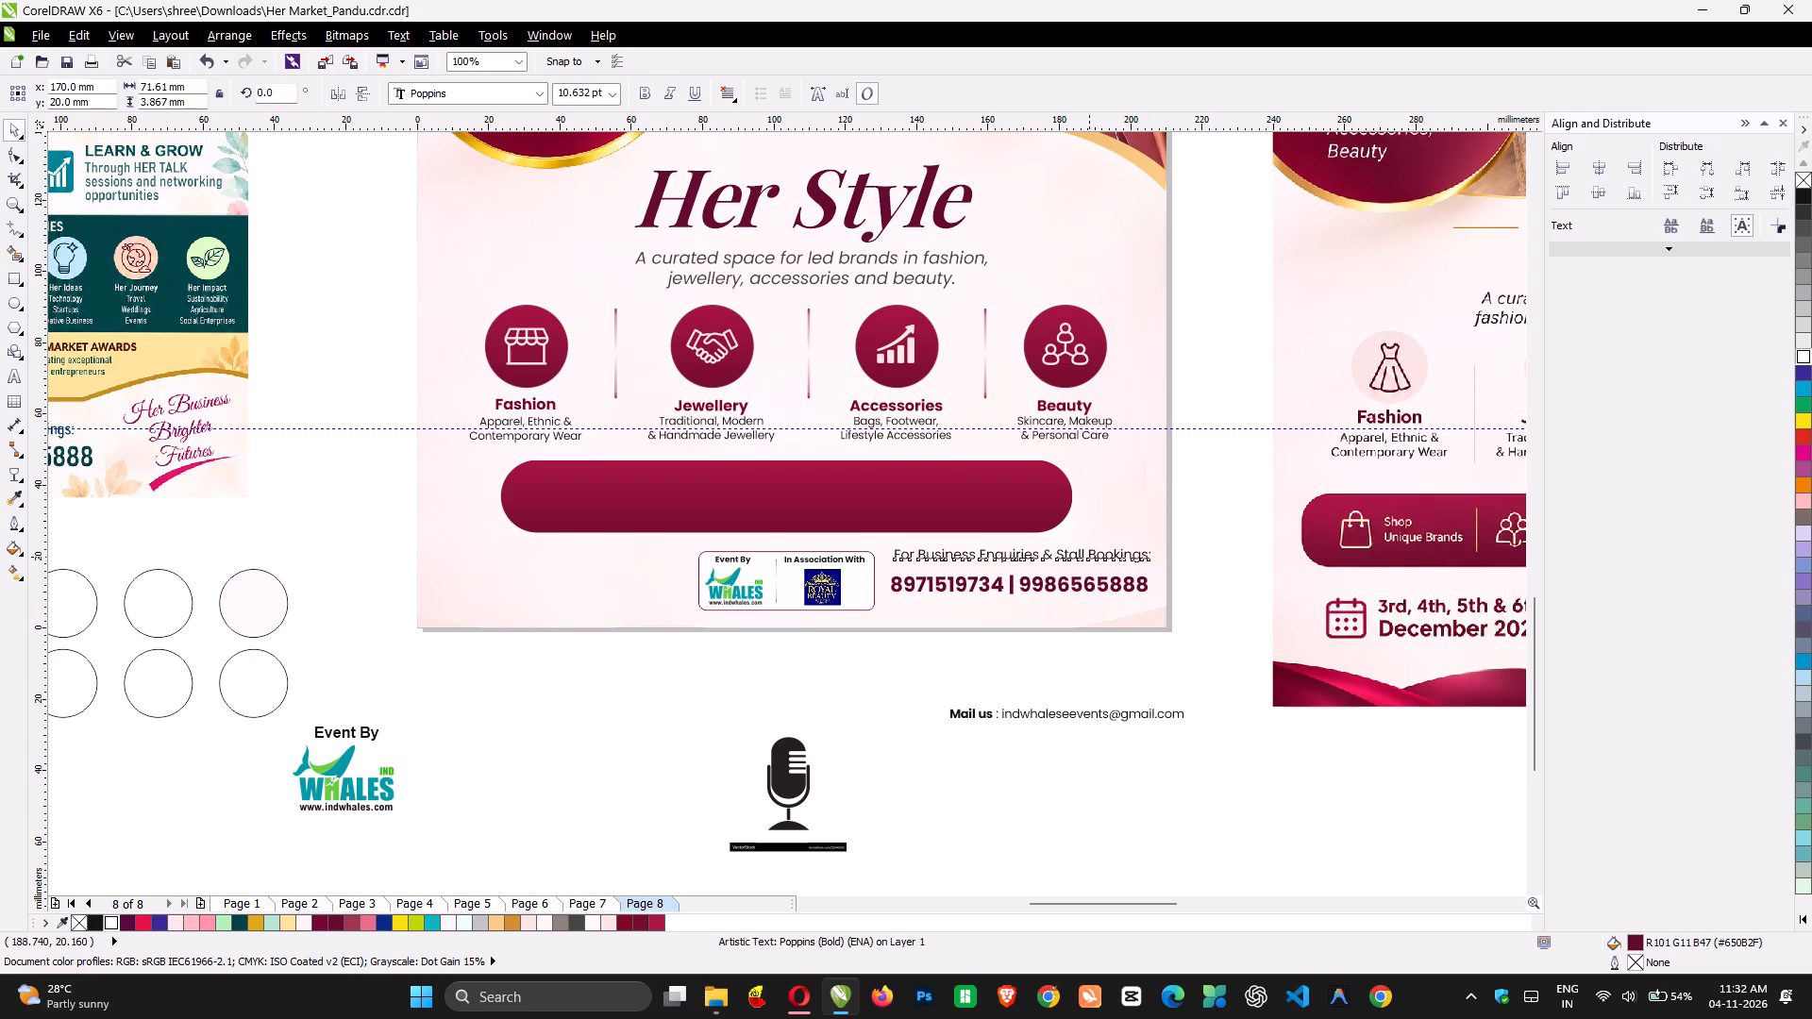
shift+click(1087, 583)
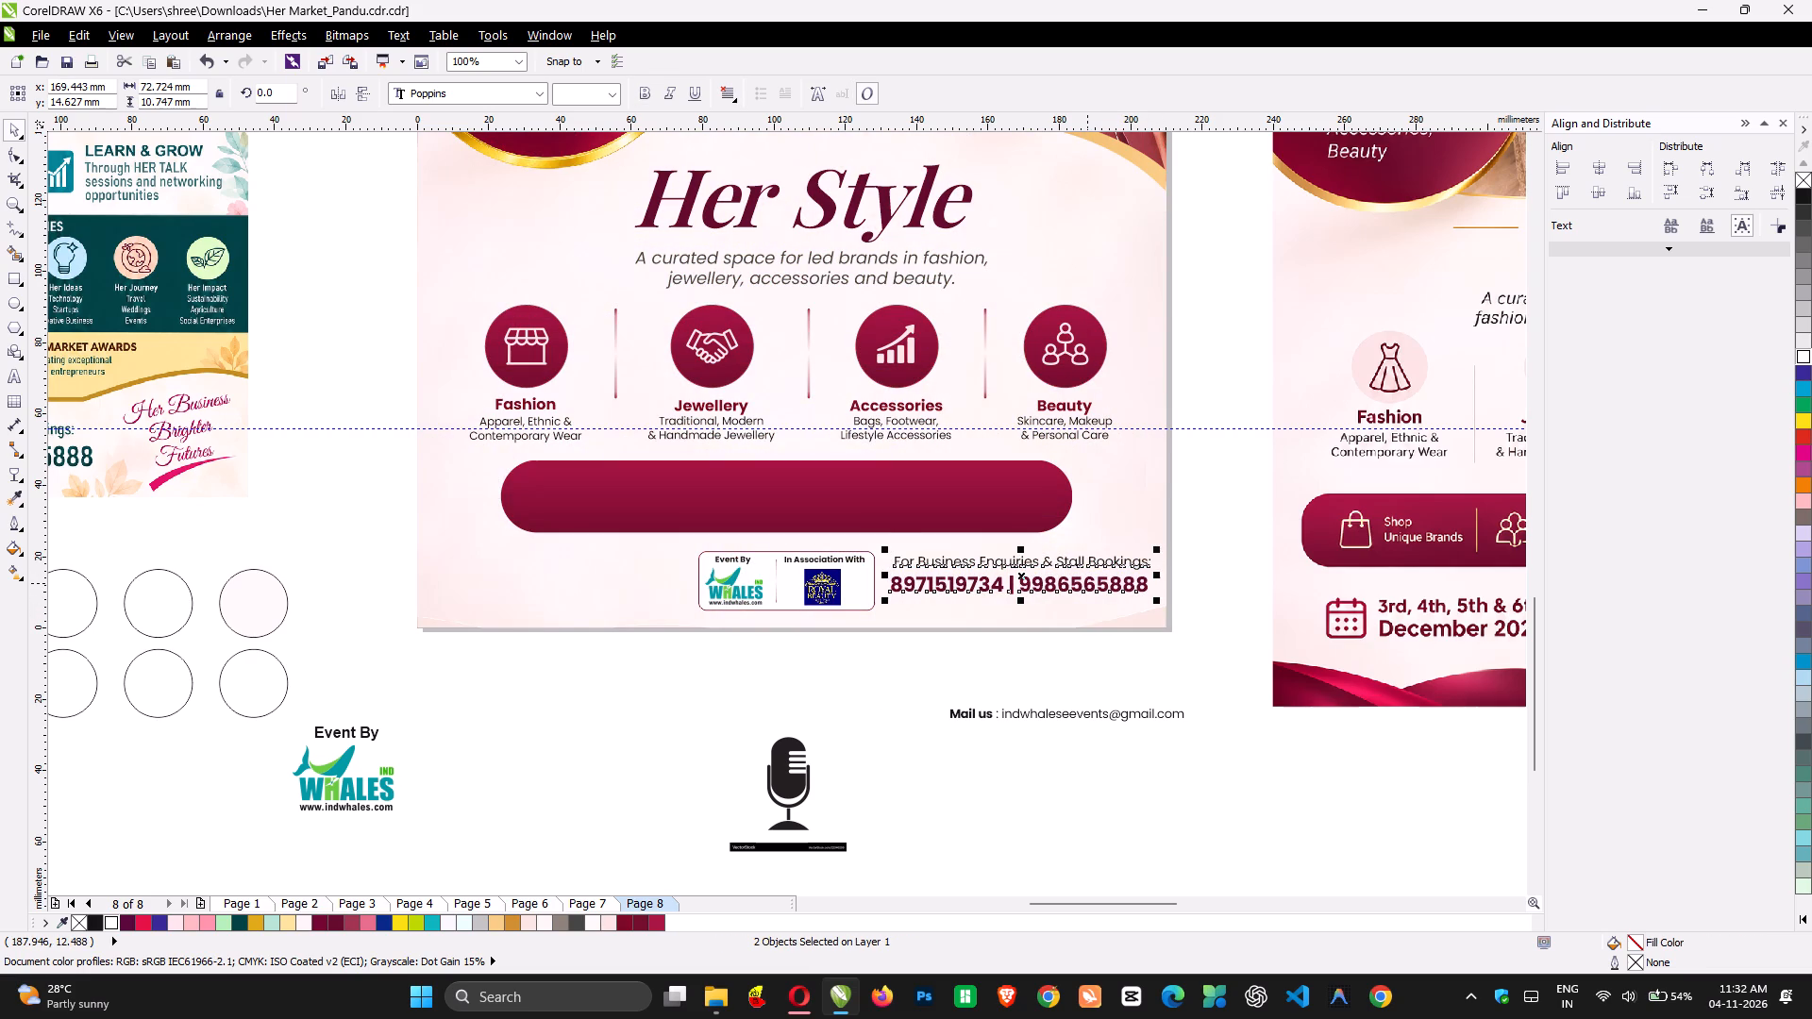
key(c)
key(ctrl+g)
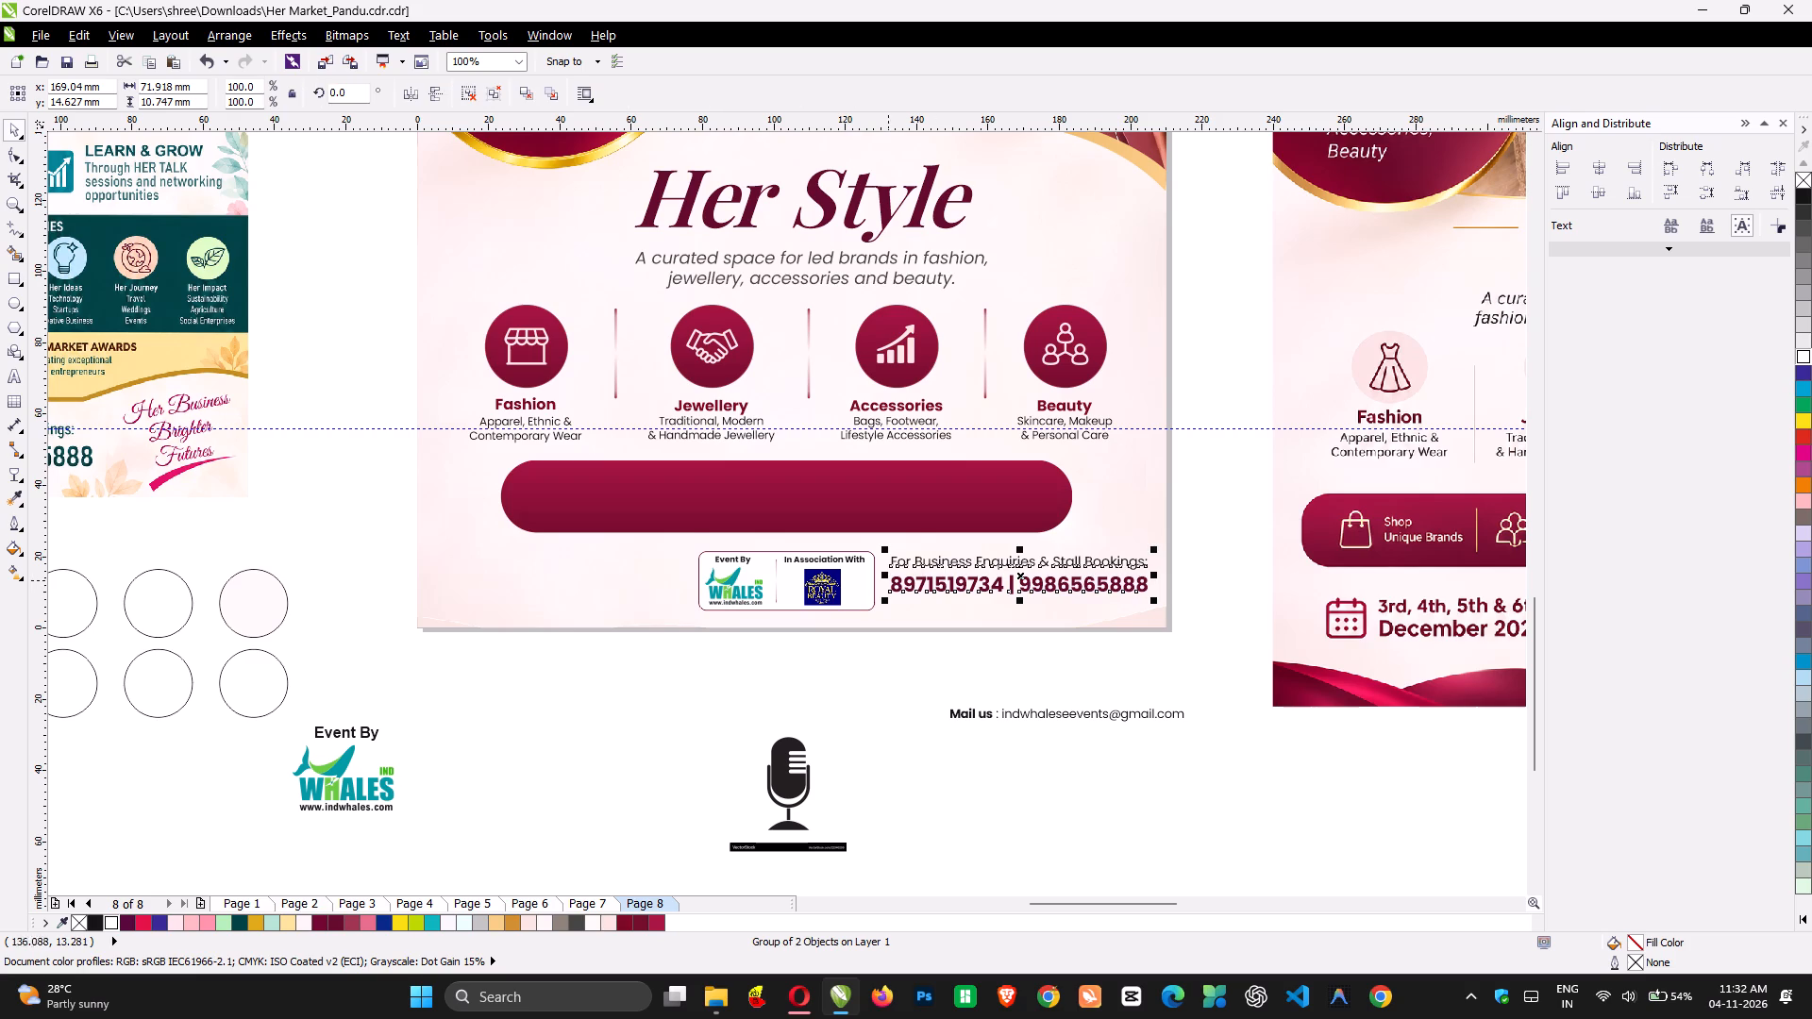
Align the enquiries and phone numbers group vertically to the middle of the logo box.
shift+click(861, 584)
key(e)
shift+click(861, 584)
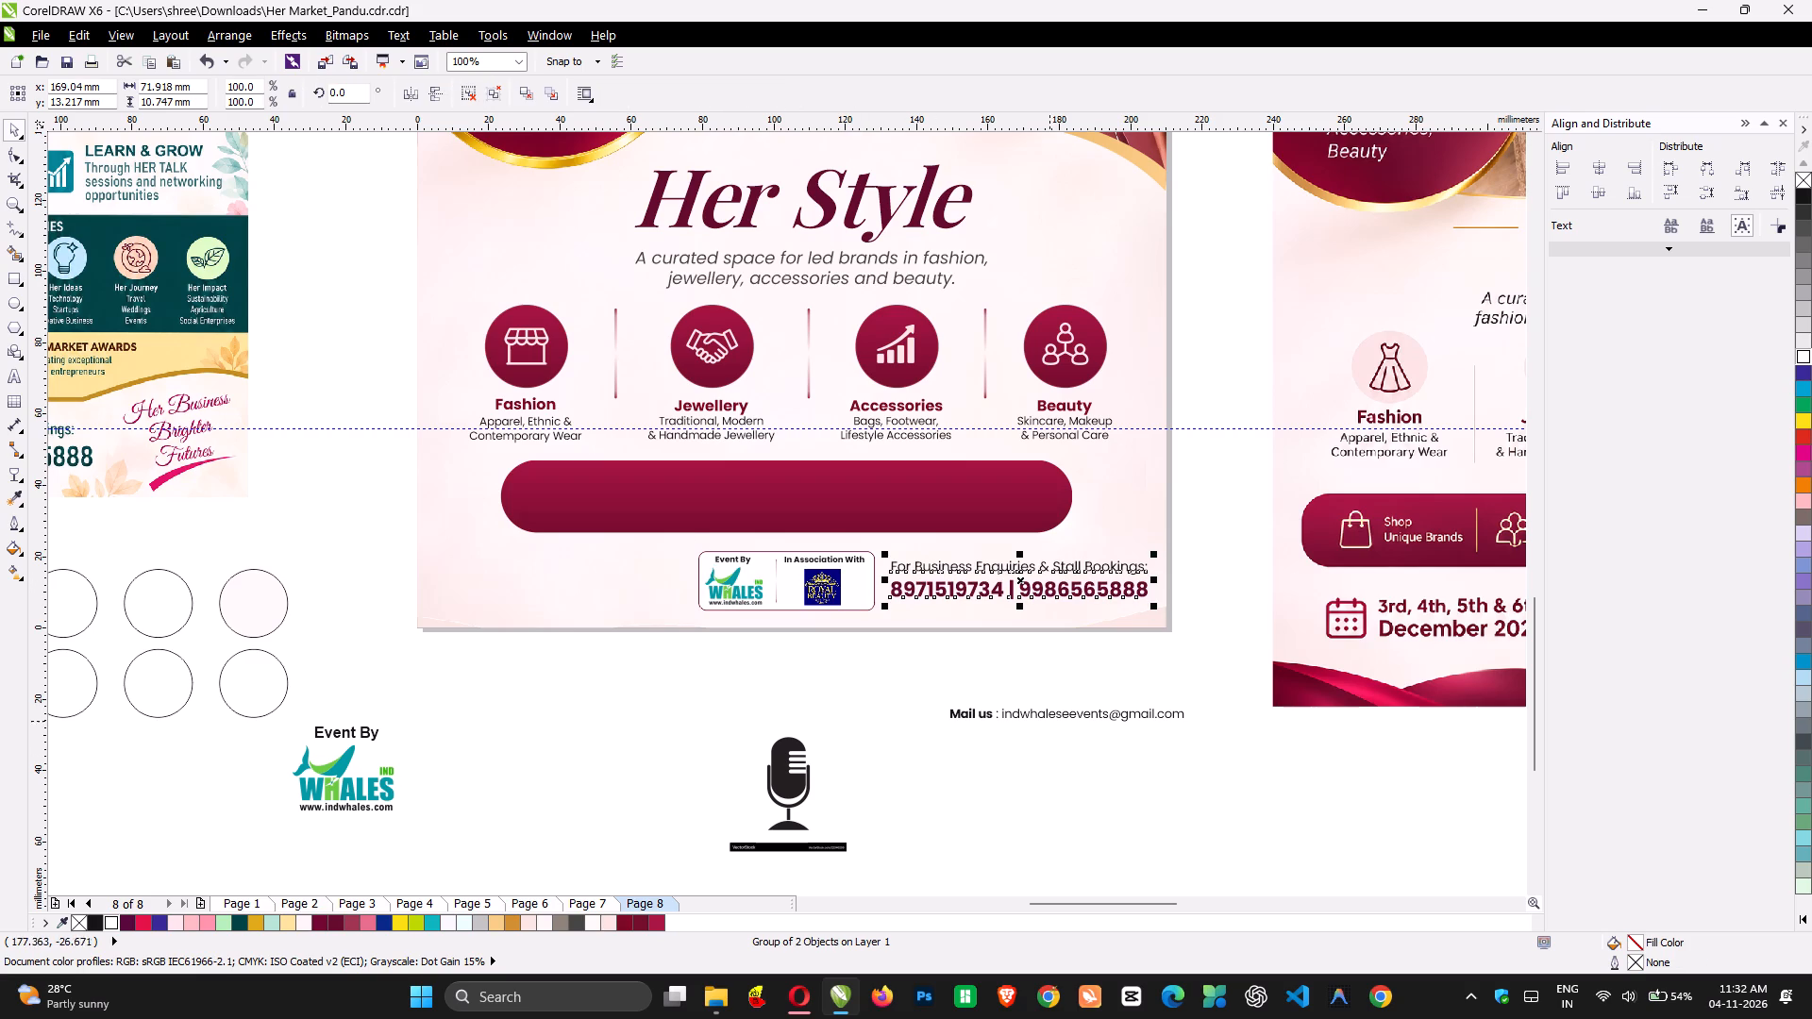
Place the Mail us line to the left of the logo box and duplicate it about 5 mm lower.
drag(1053, 712, 561, 594)
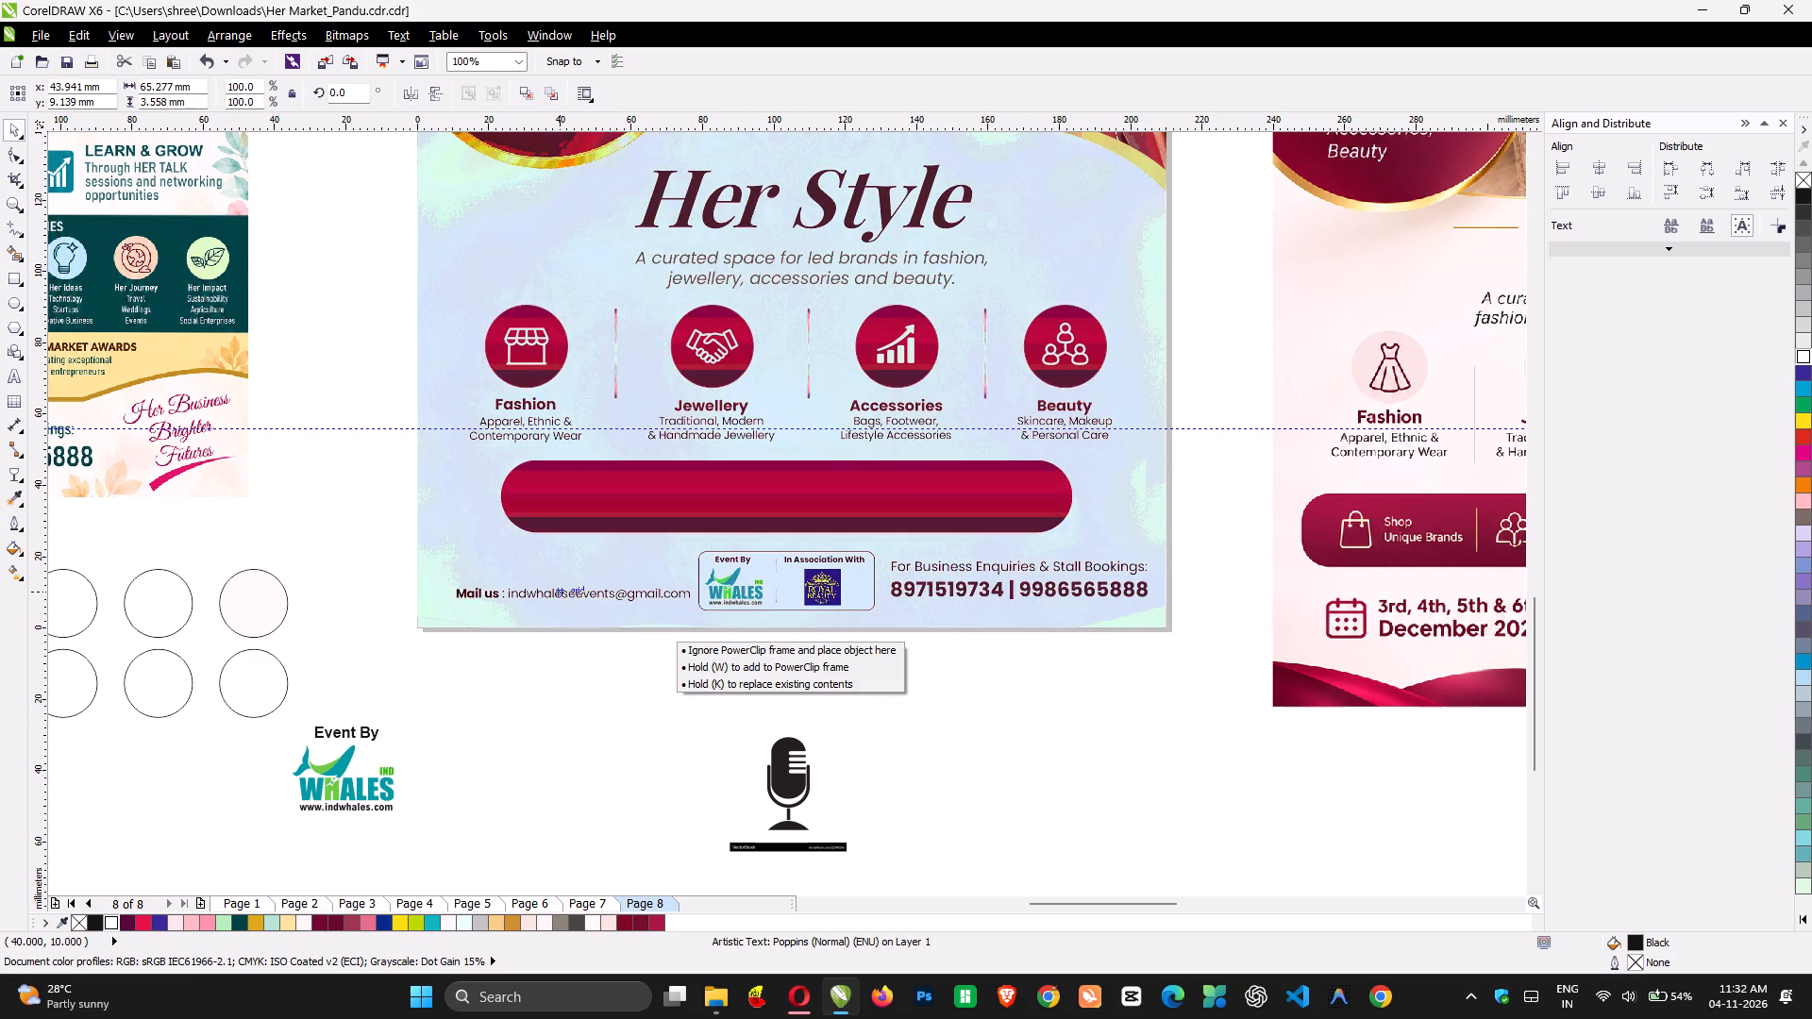
drag(561, 594, 554, 565)
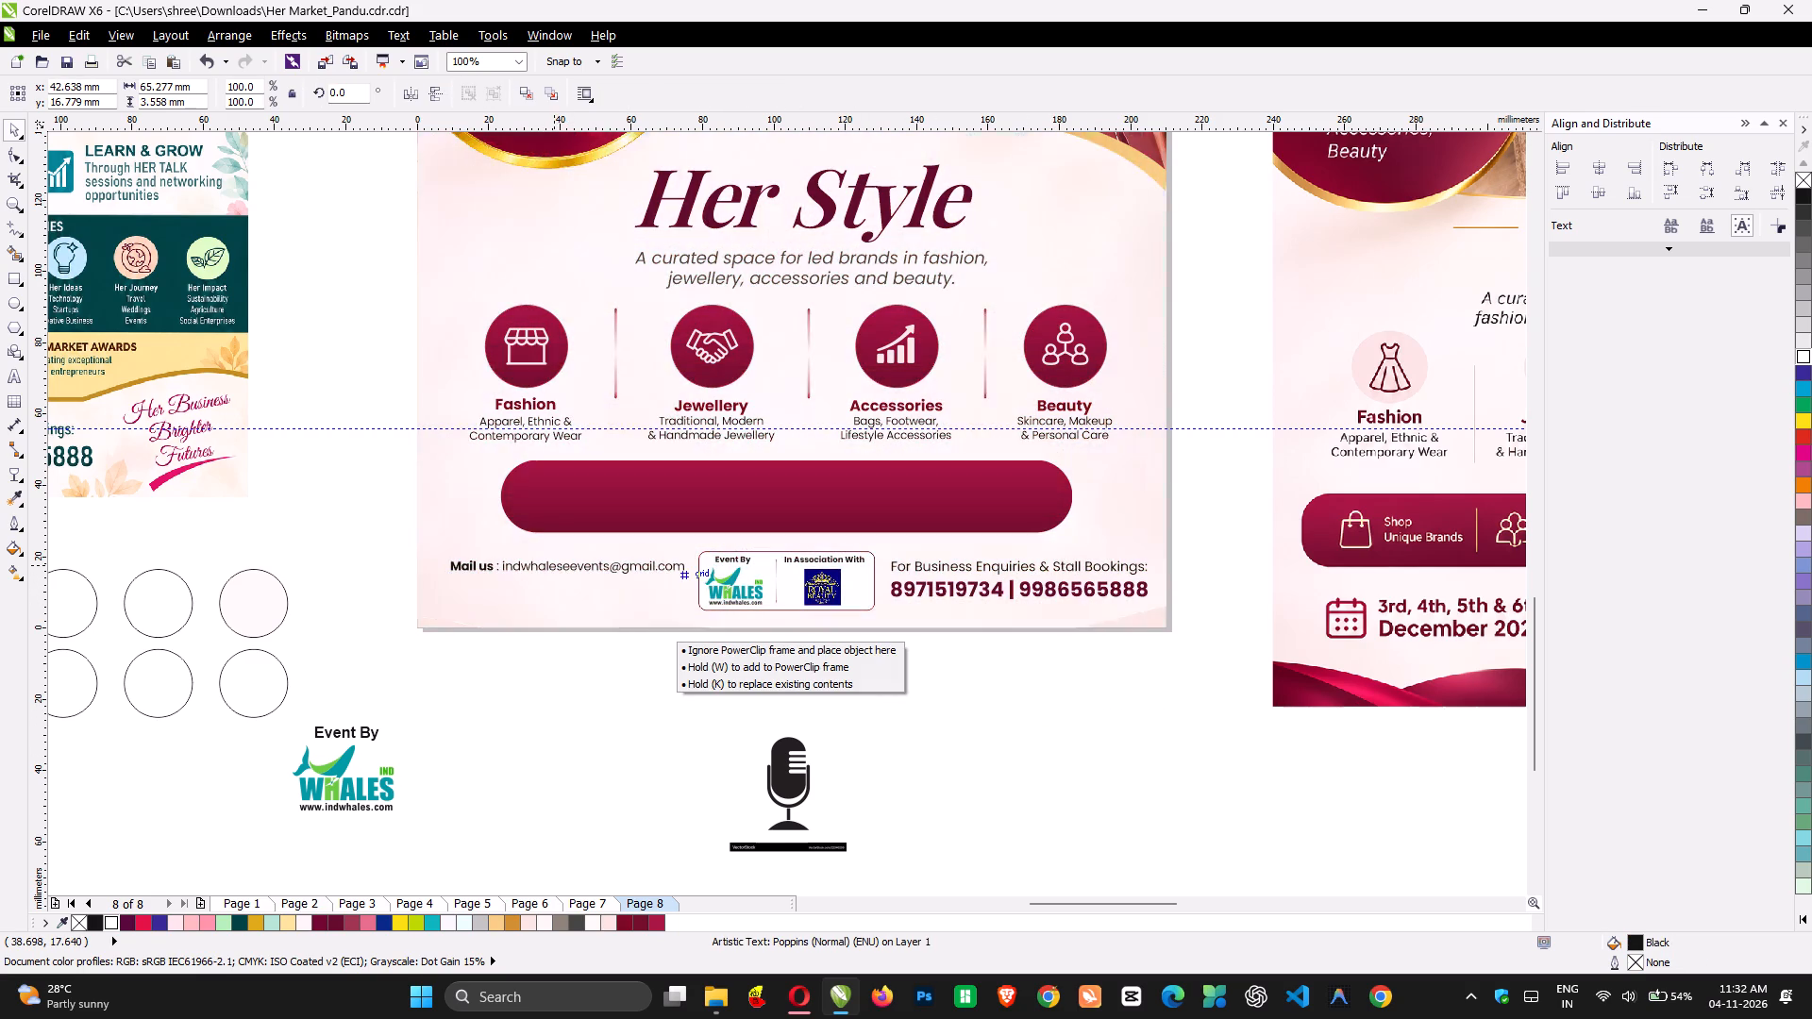
drag(554, 565, 554, 564)
key(ctrl+c)
key(ctrl+v)
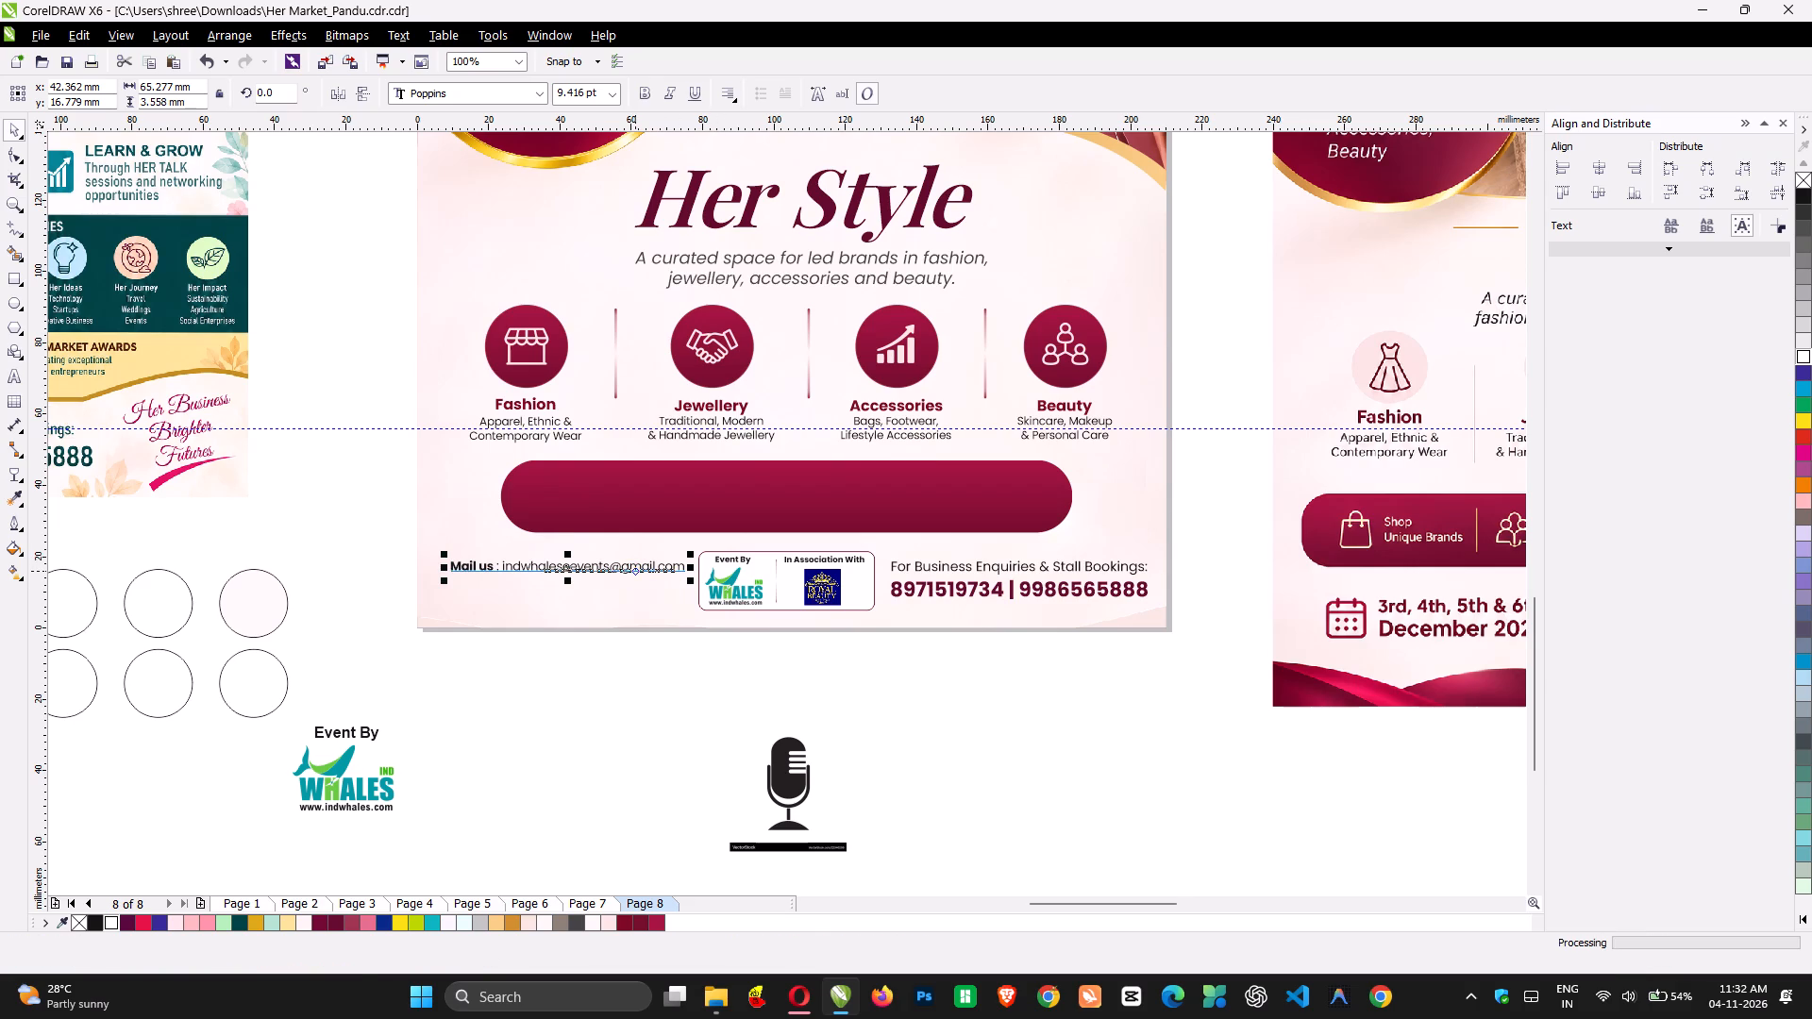
drag(635, 568, 631, 588)
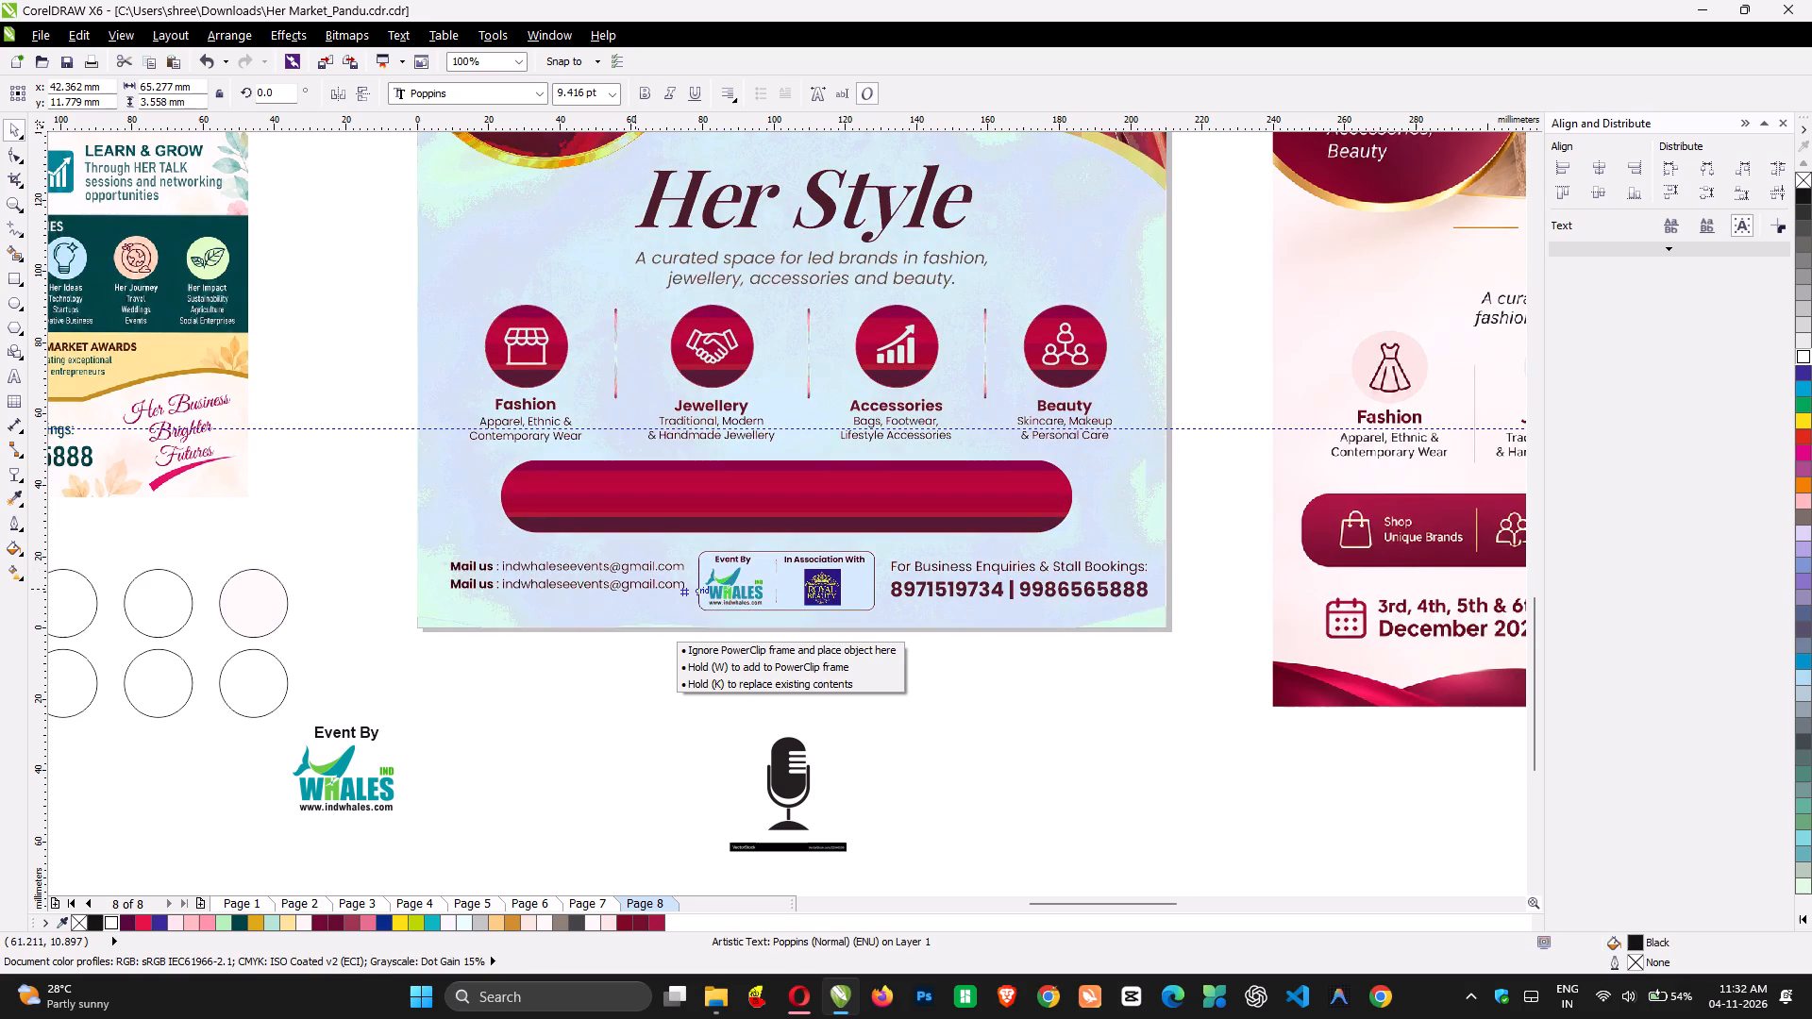
drag(631, 588, 631, 589)
Edit the upper copy of the mail line to read "Visit : indwhales.com".
key(F8)
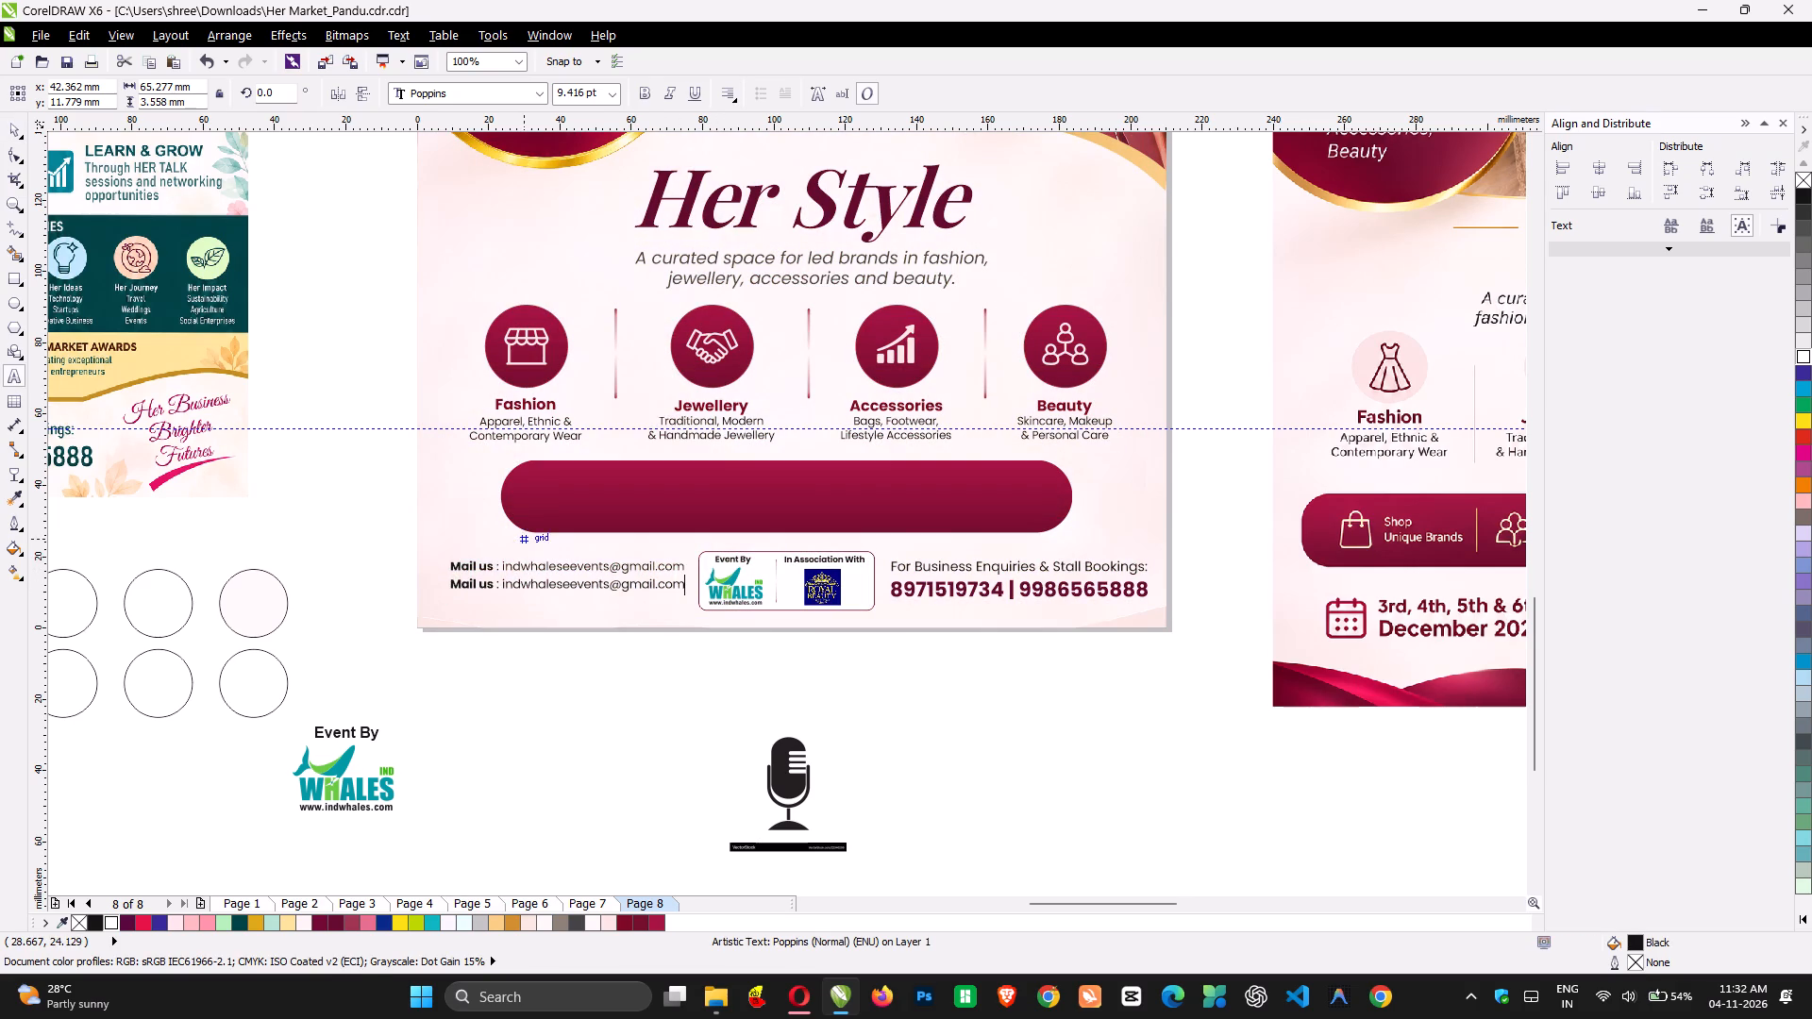
drag(492, 565, 336, 555)
text(Visit)
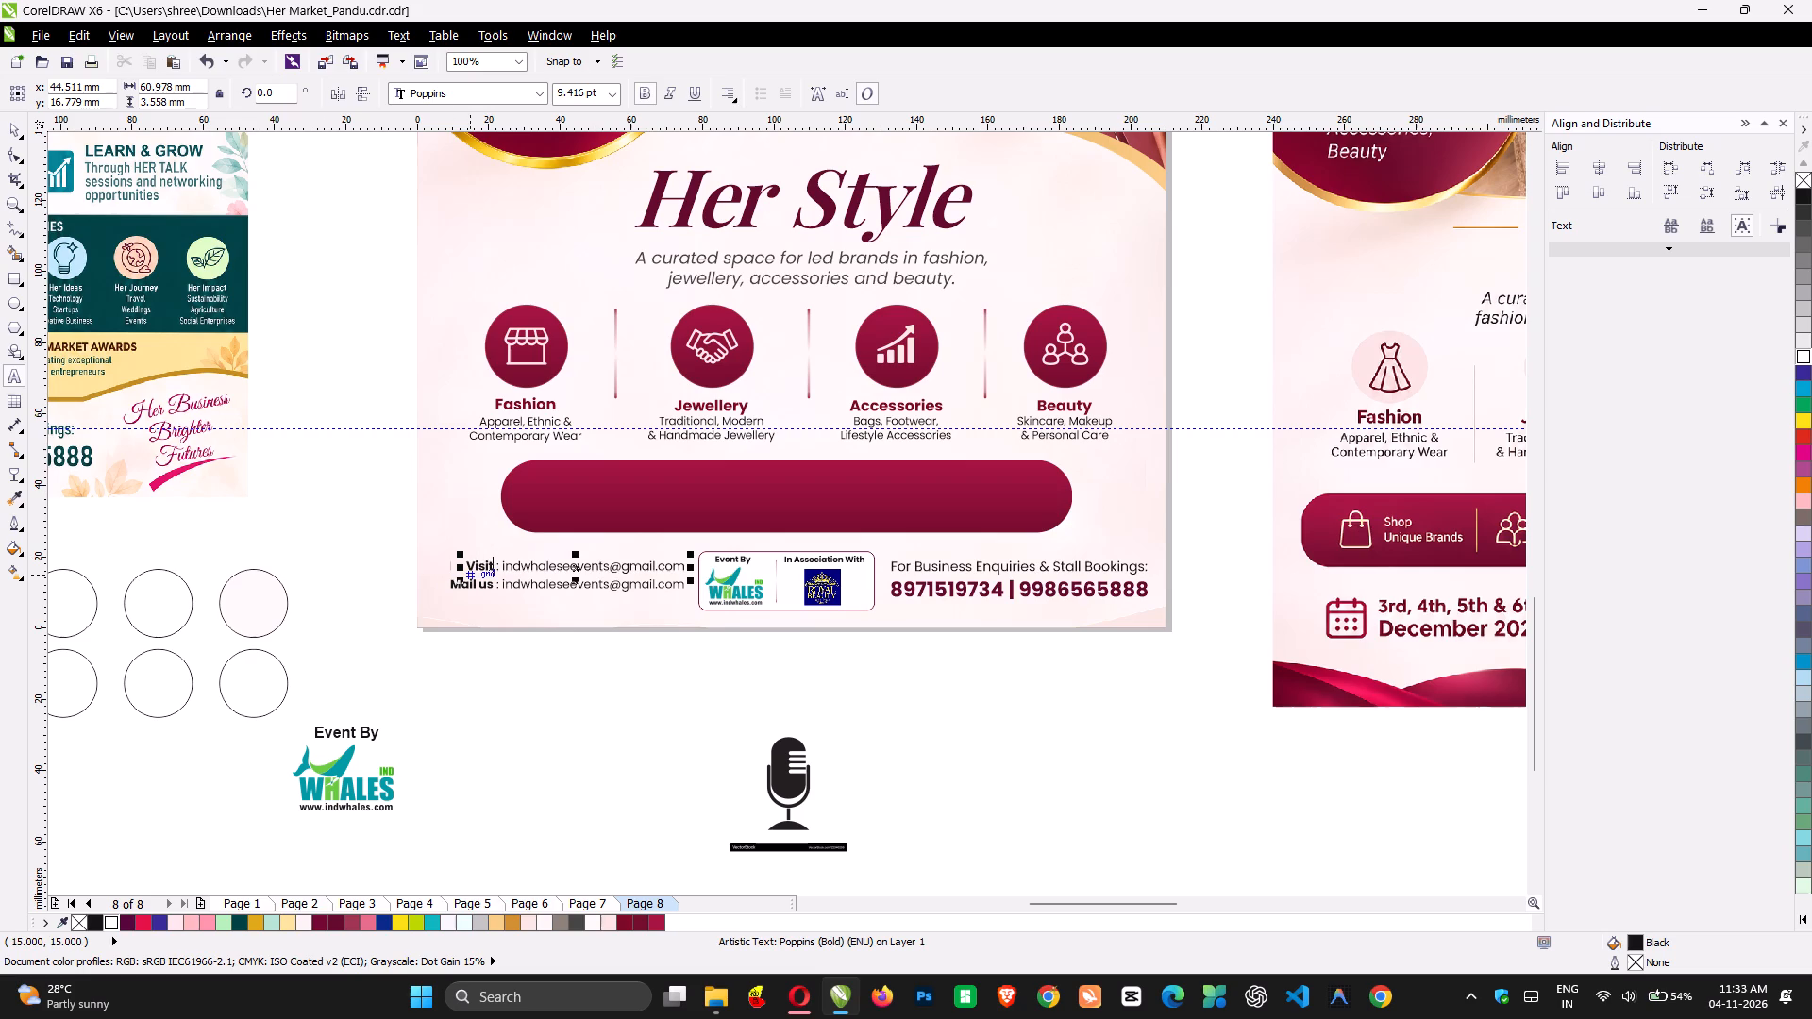
click(603, 565)
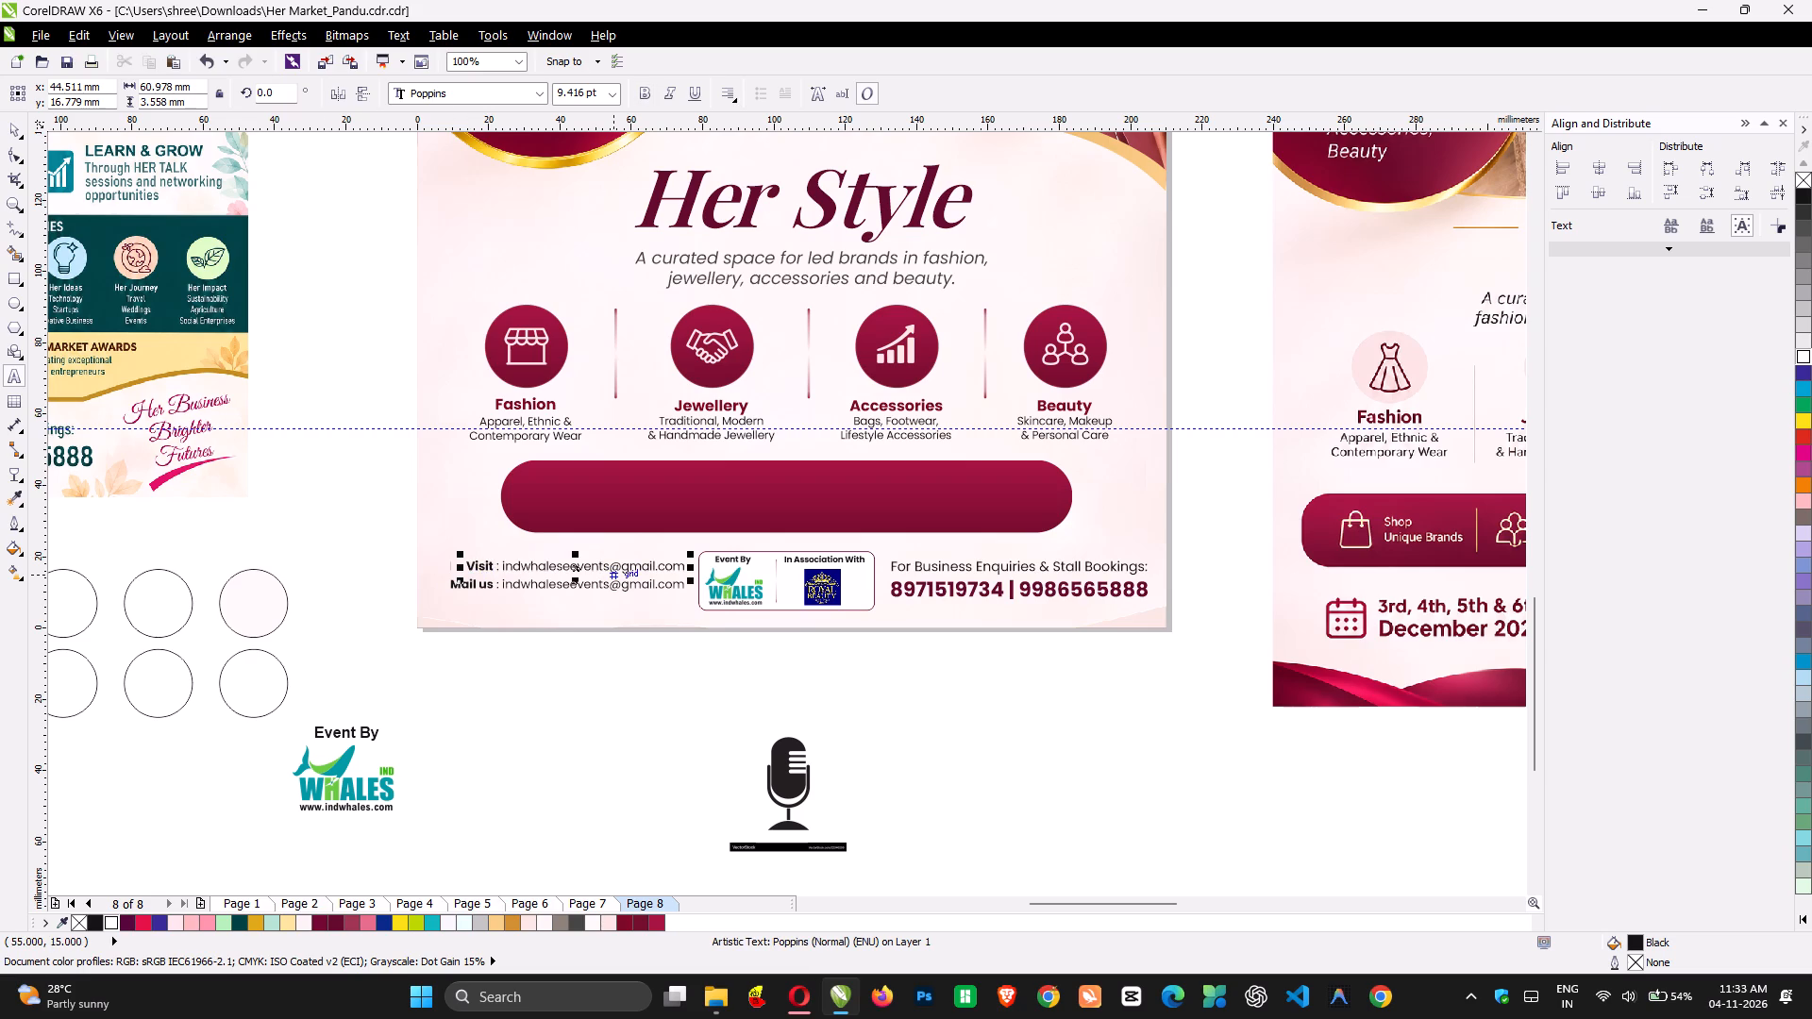
drag(563, 567, 600, 568)
drag(600, 568, 656, 575)
key(BackSpace)
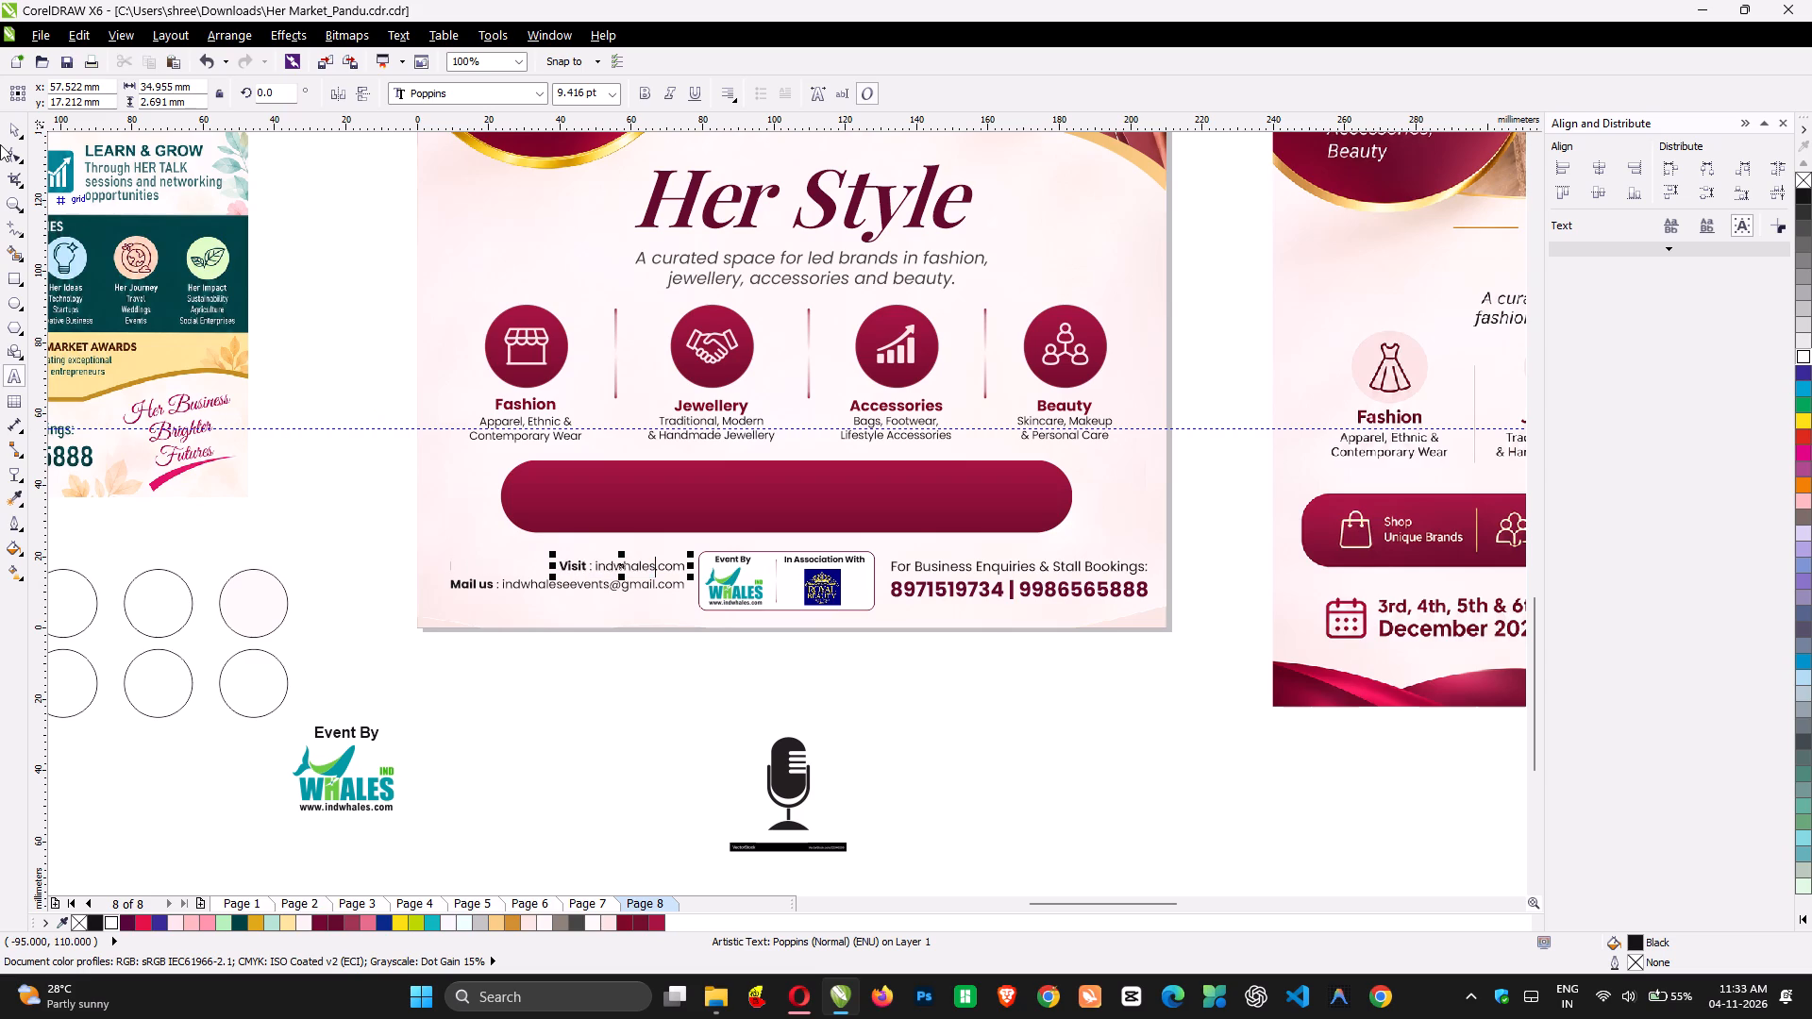
click(16, 128)
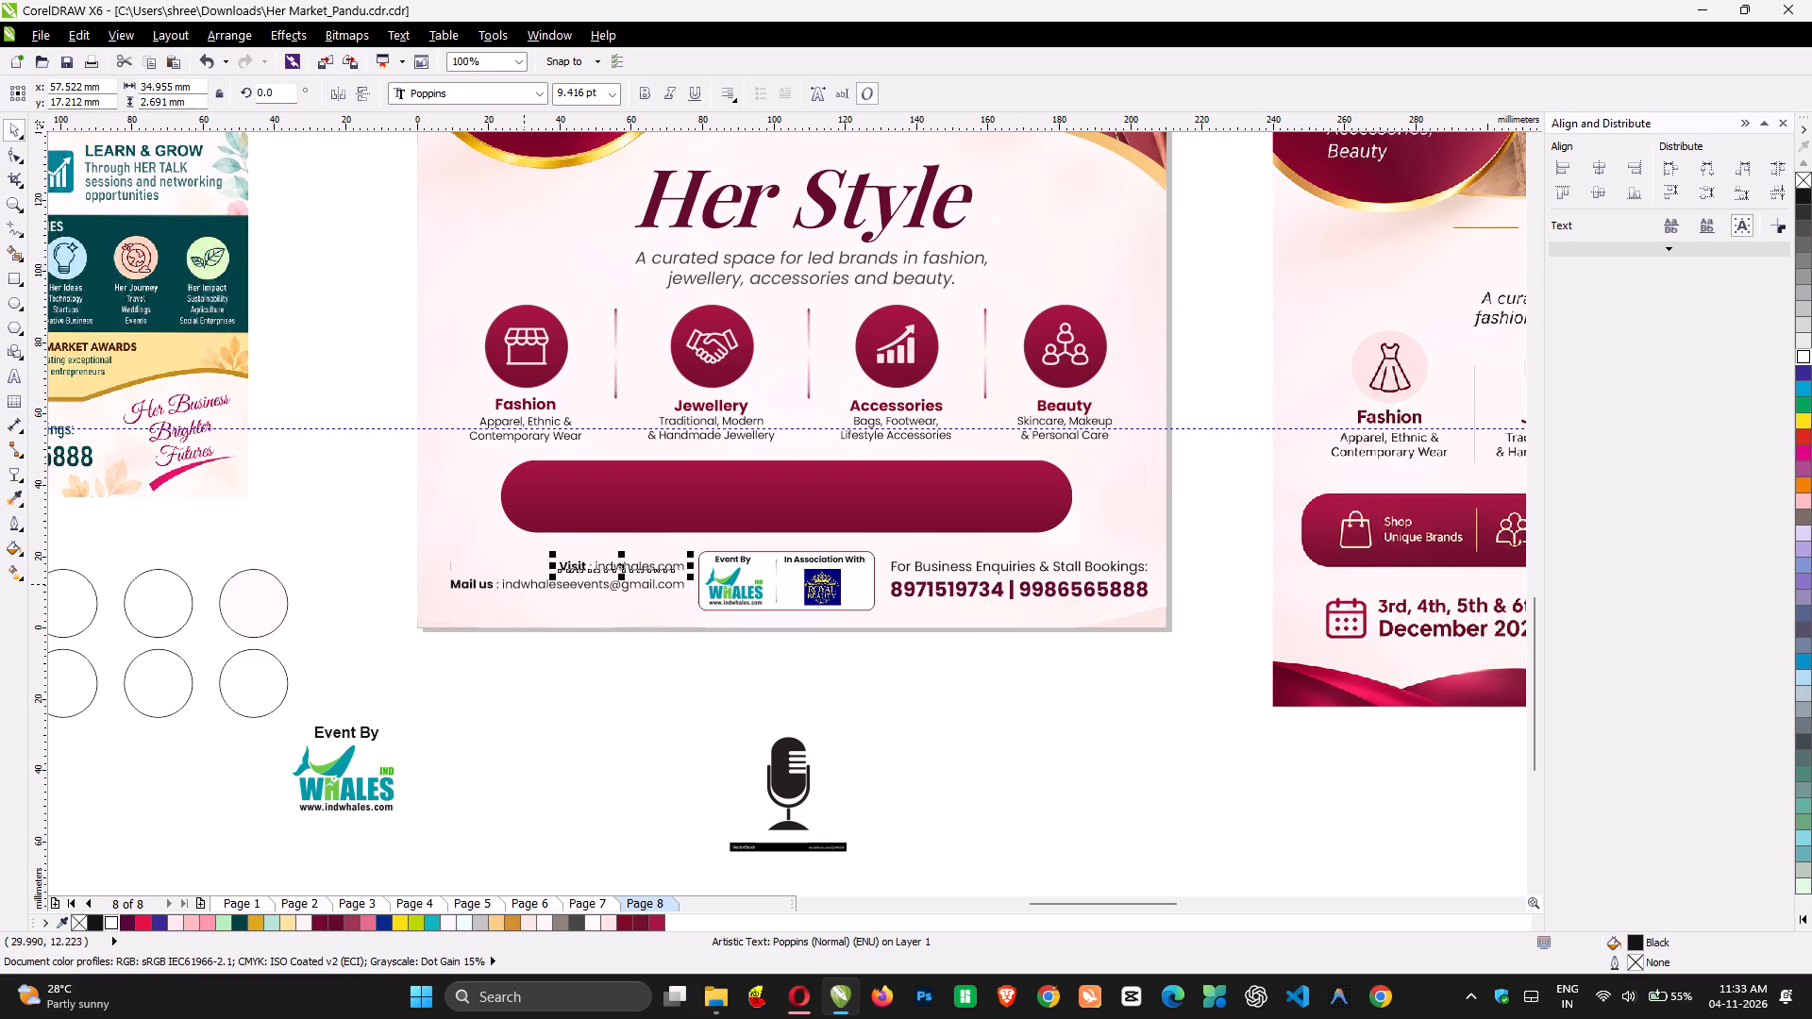
Centre the Visit line horizontally over the Mail us line and group the two.
shift+click(528, 584)
key(c)
key(ctrl+g)
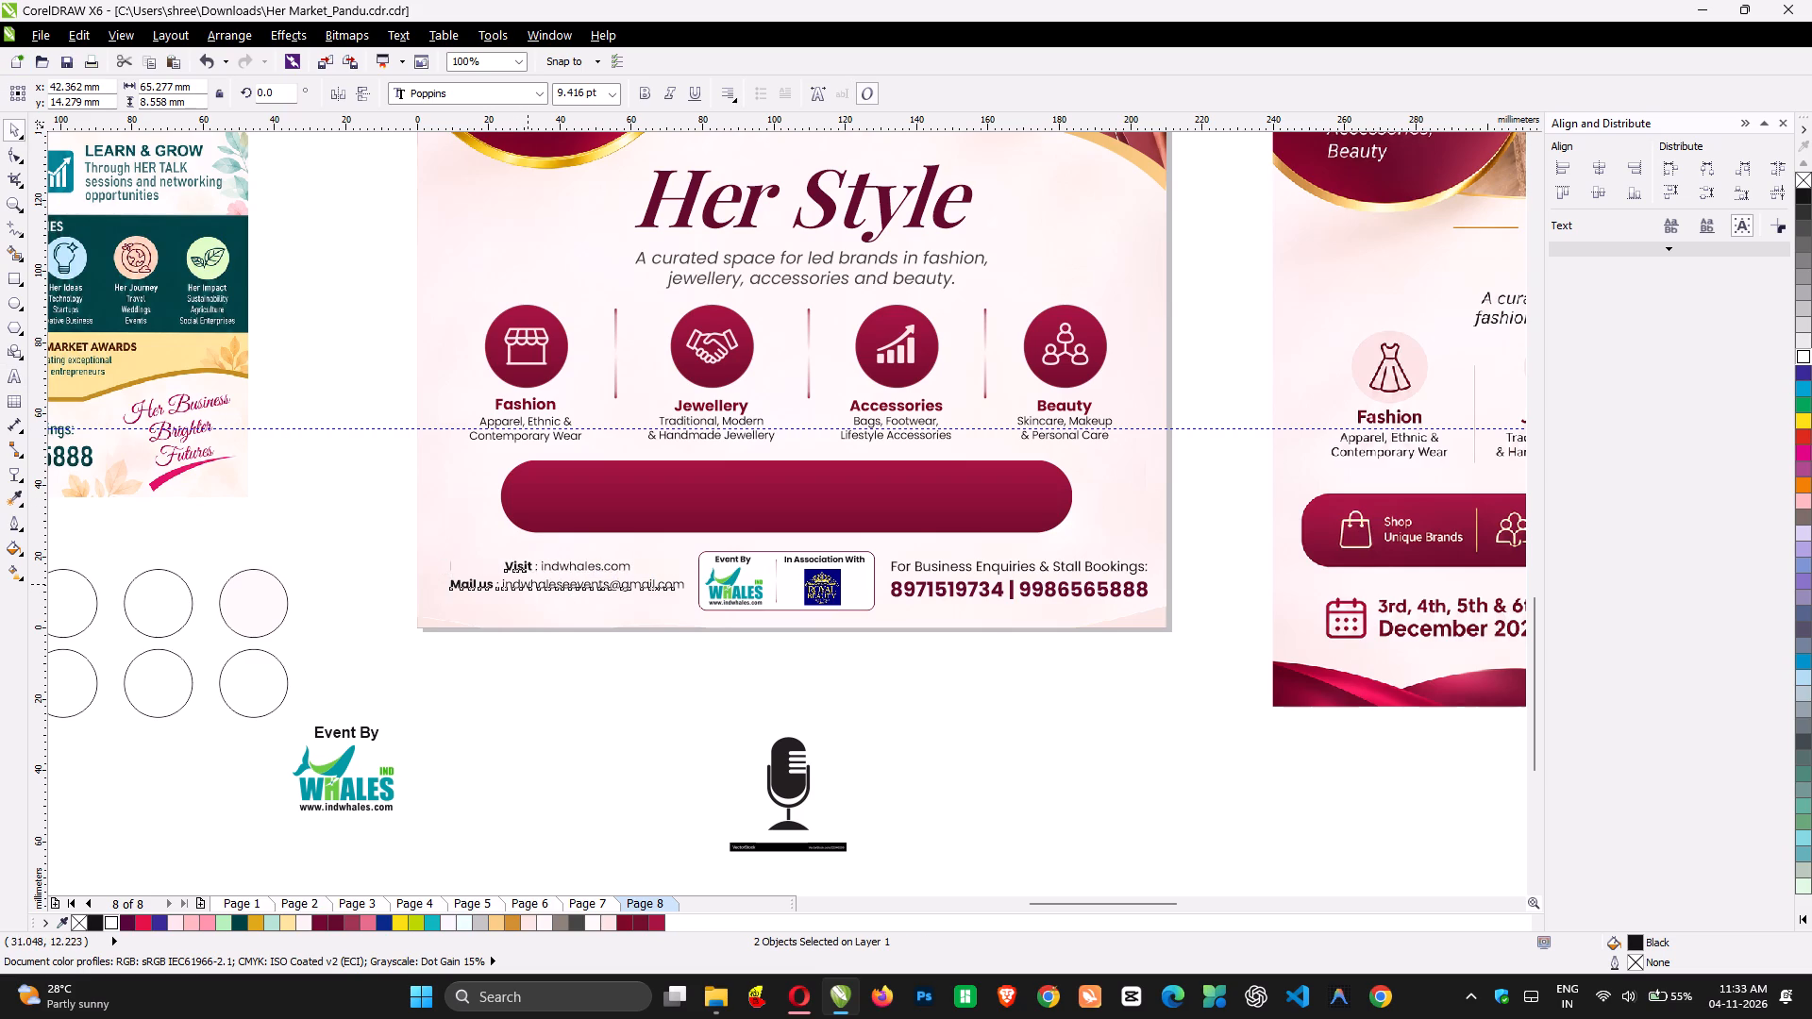
Align the Visit and Mail us group vertically to the middle of the logo box.
shift+click(772, 560)
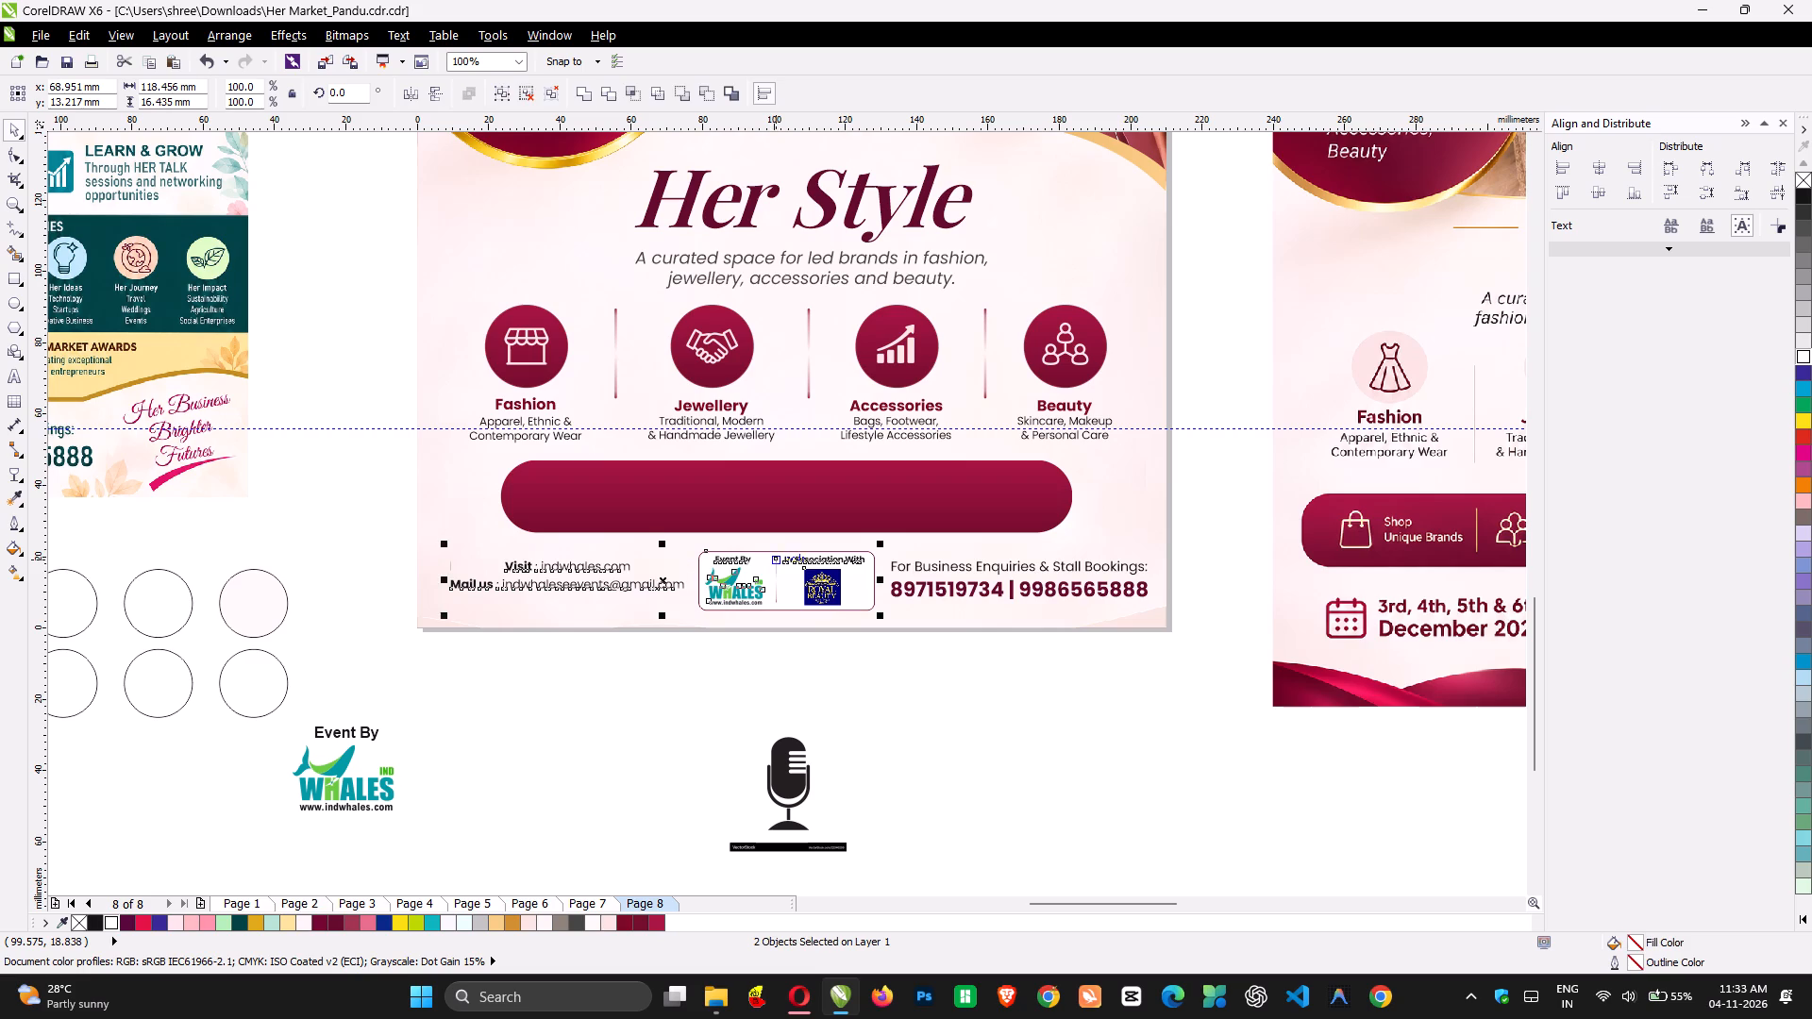
key(e)
shift+click(772, 560)
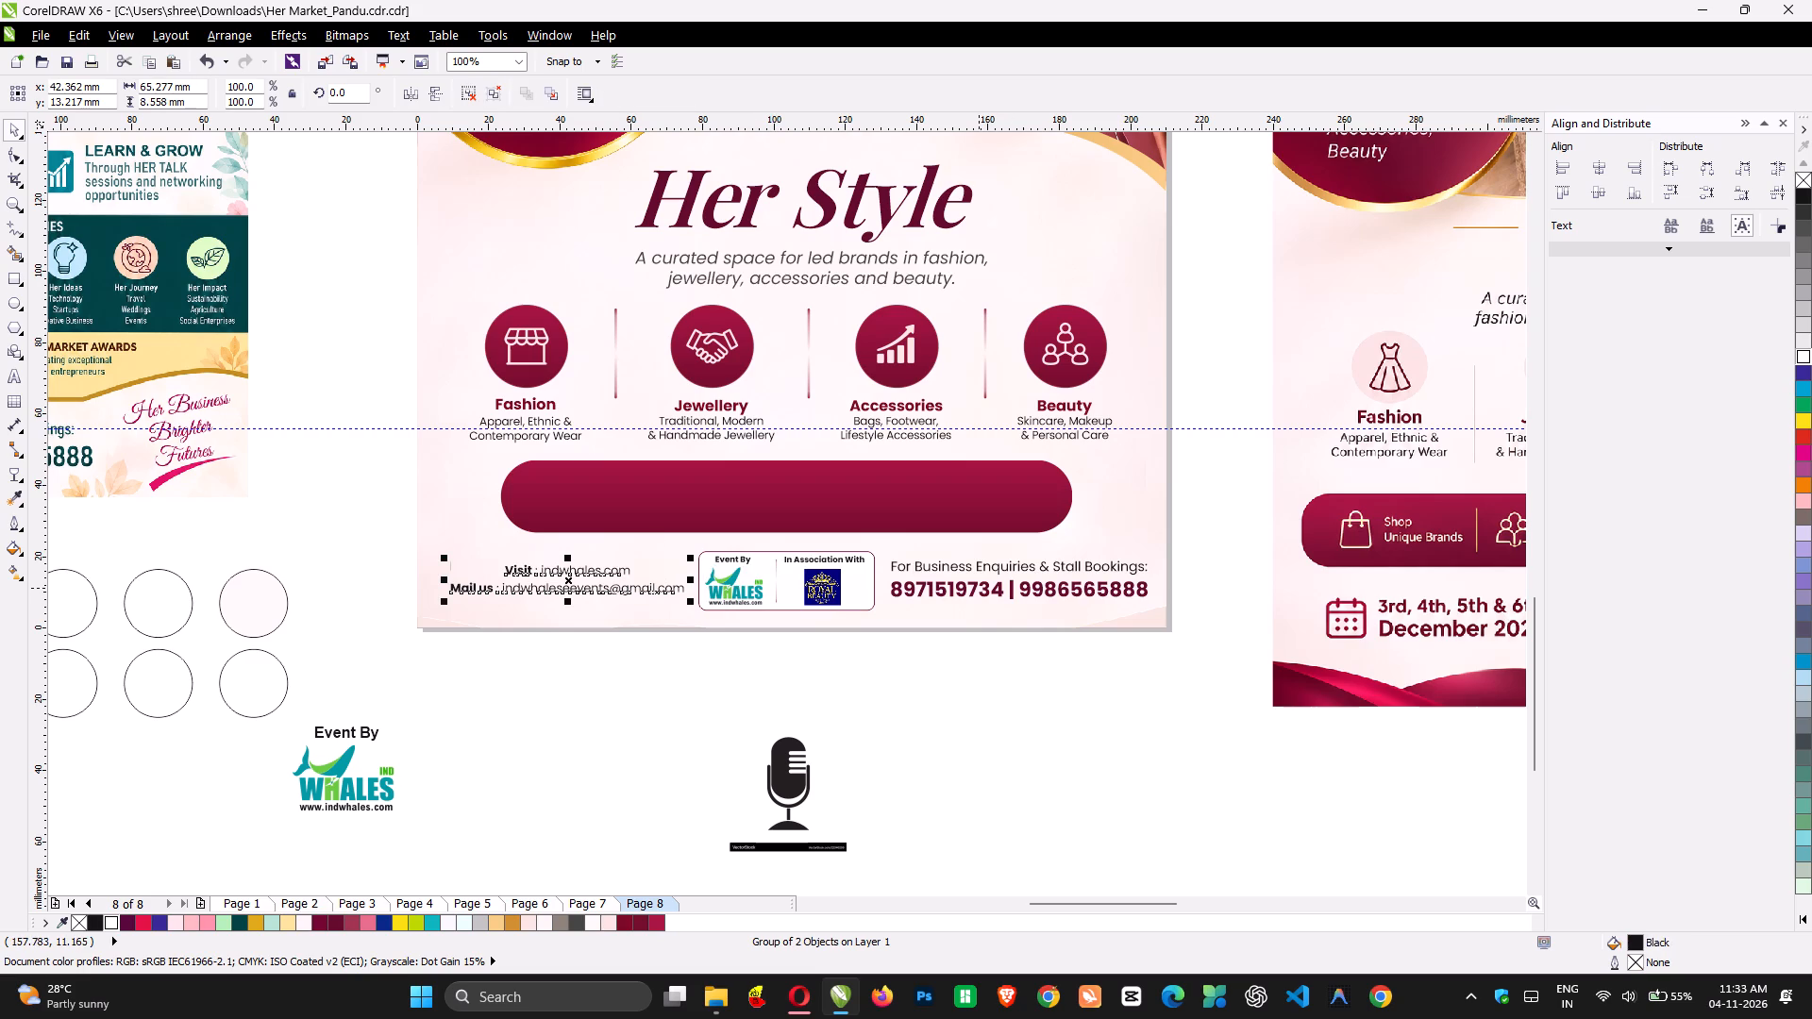
Space the Visit and Mail us group, logo box and enquiries group evenly in the horizontal direction.
click(979, 587)
shift+click(829, 583)
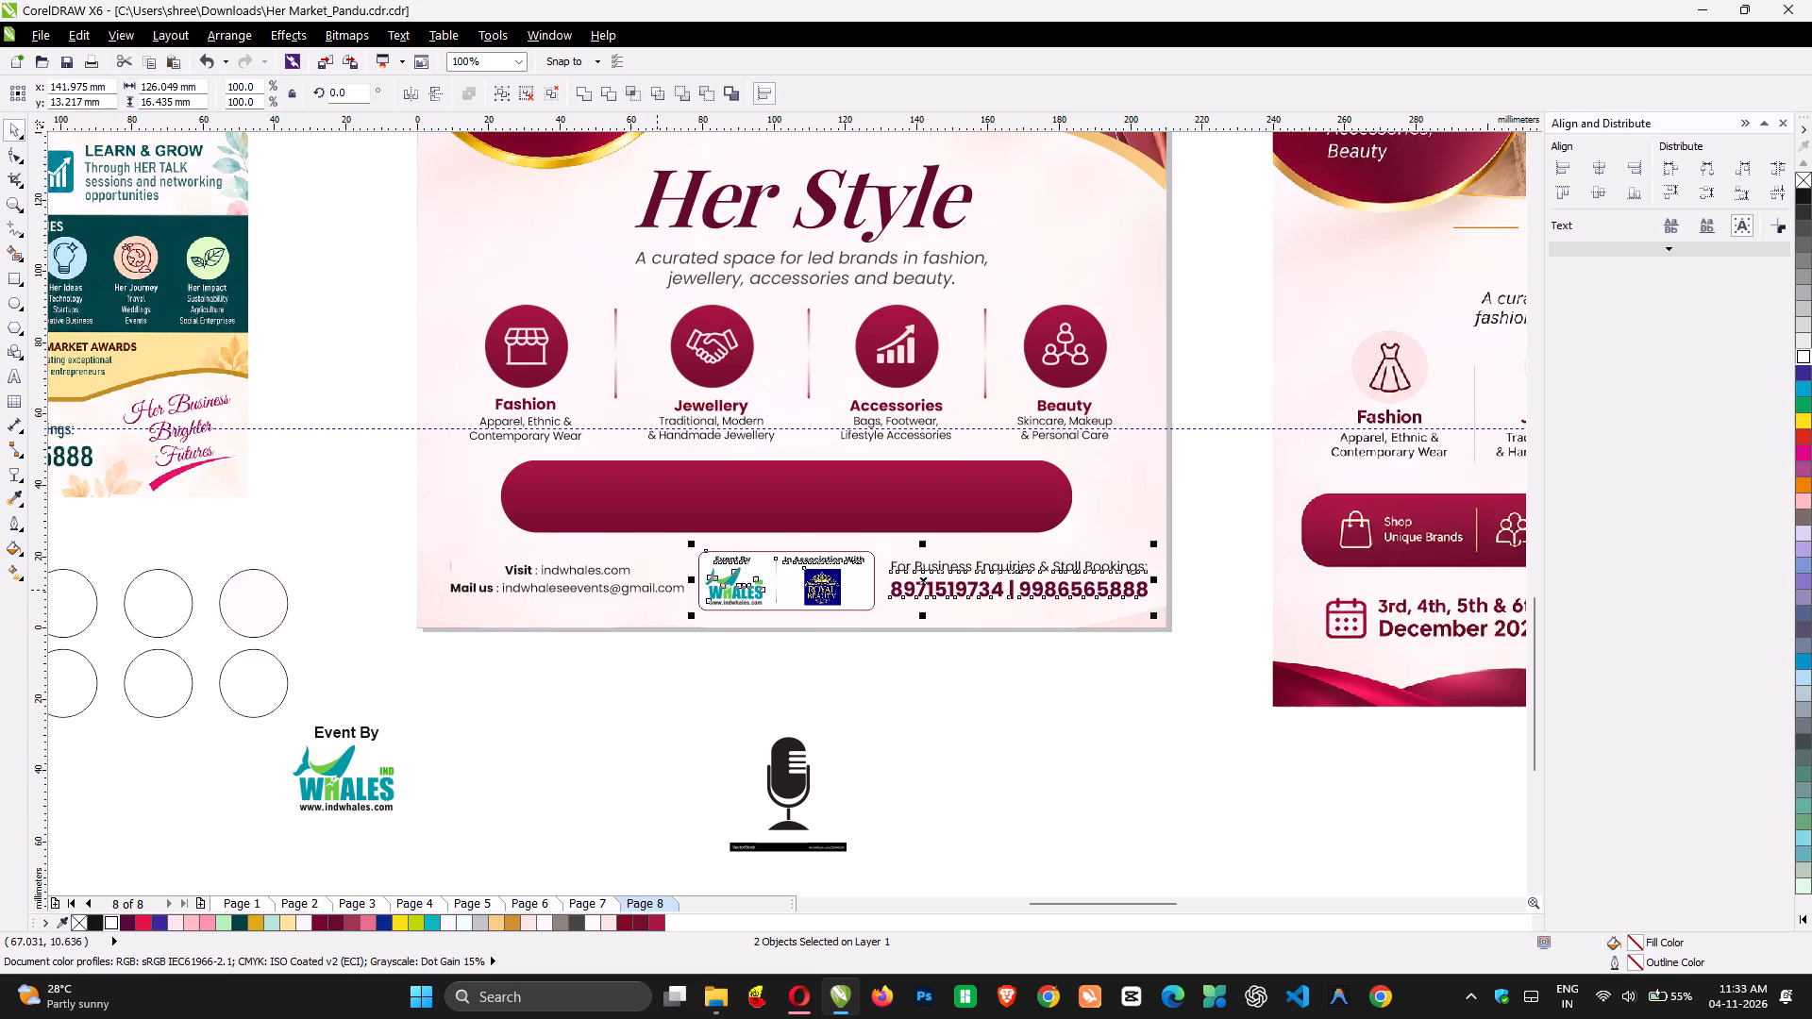
shift+click(657, 590)
click(1782, 166)
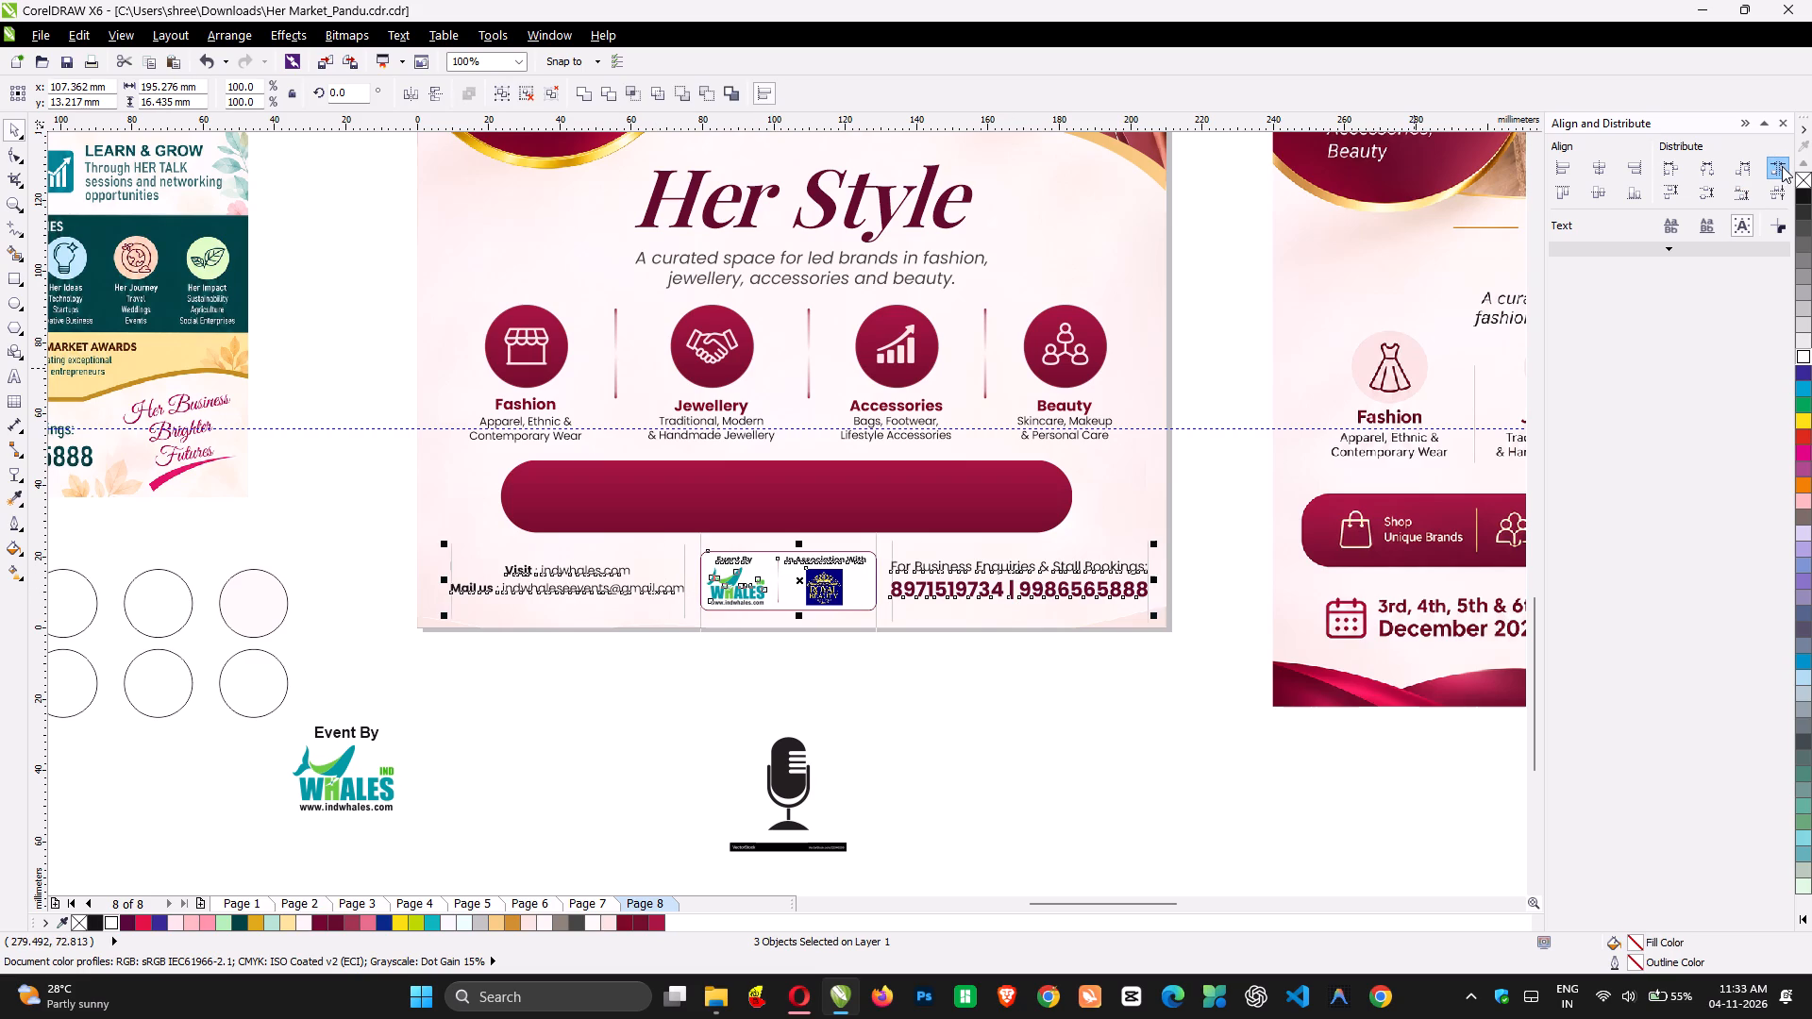
Group the three bottom-row items and centre them horizontally on the poster background.
key(ctrl+g)
shift+click(1150, 511)
key(c)
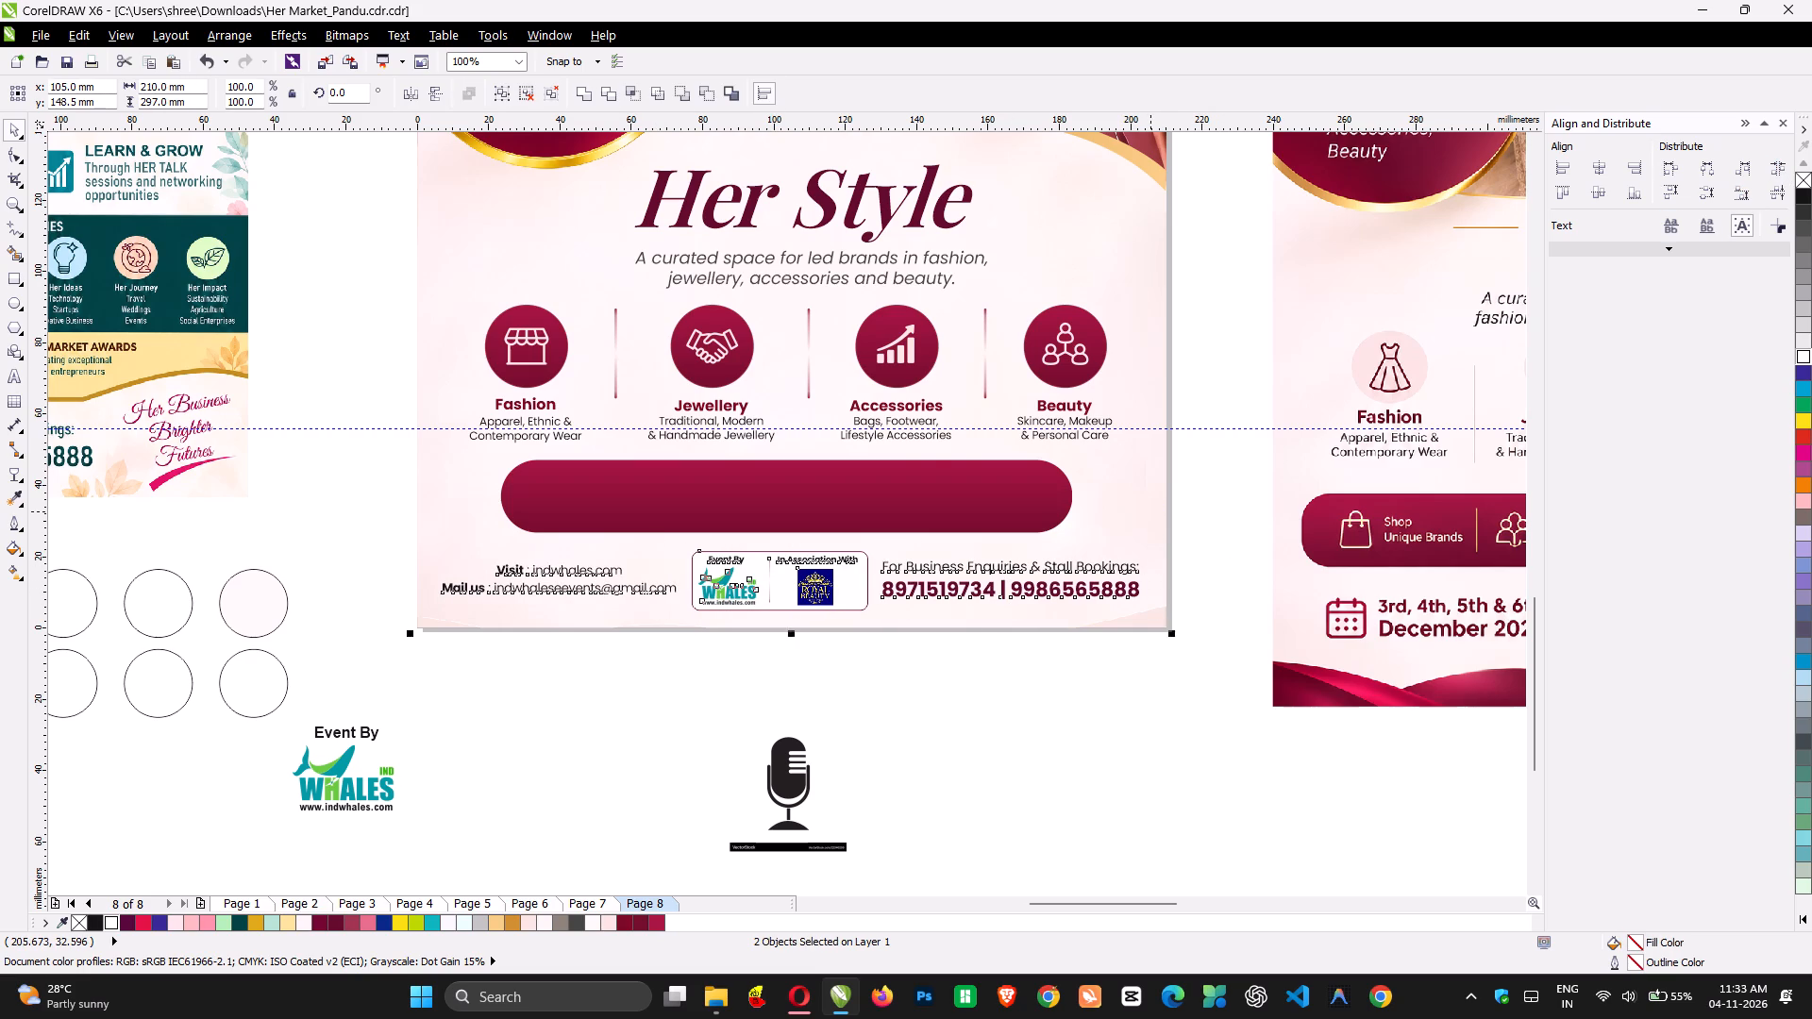
shift+click(1150, 511)
click(1077, 693)
Move the maroon bar towards the poster's left edge and shorten it to about 151 mm wide.
scroll(1132, 703, up, 1)
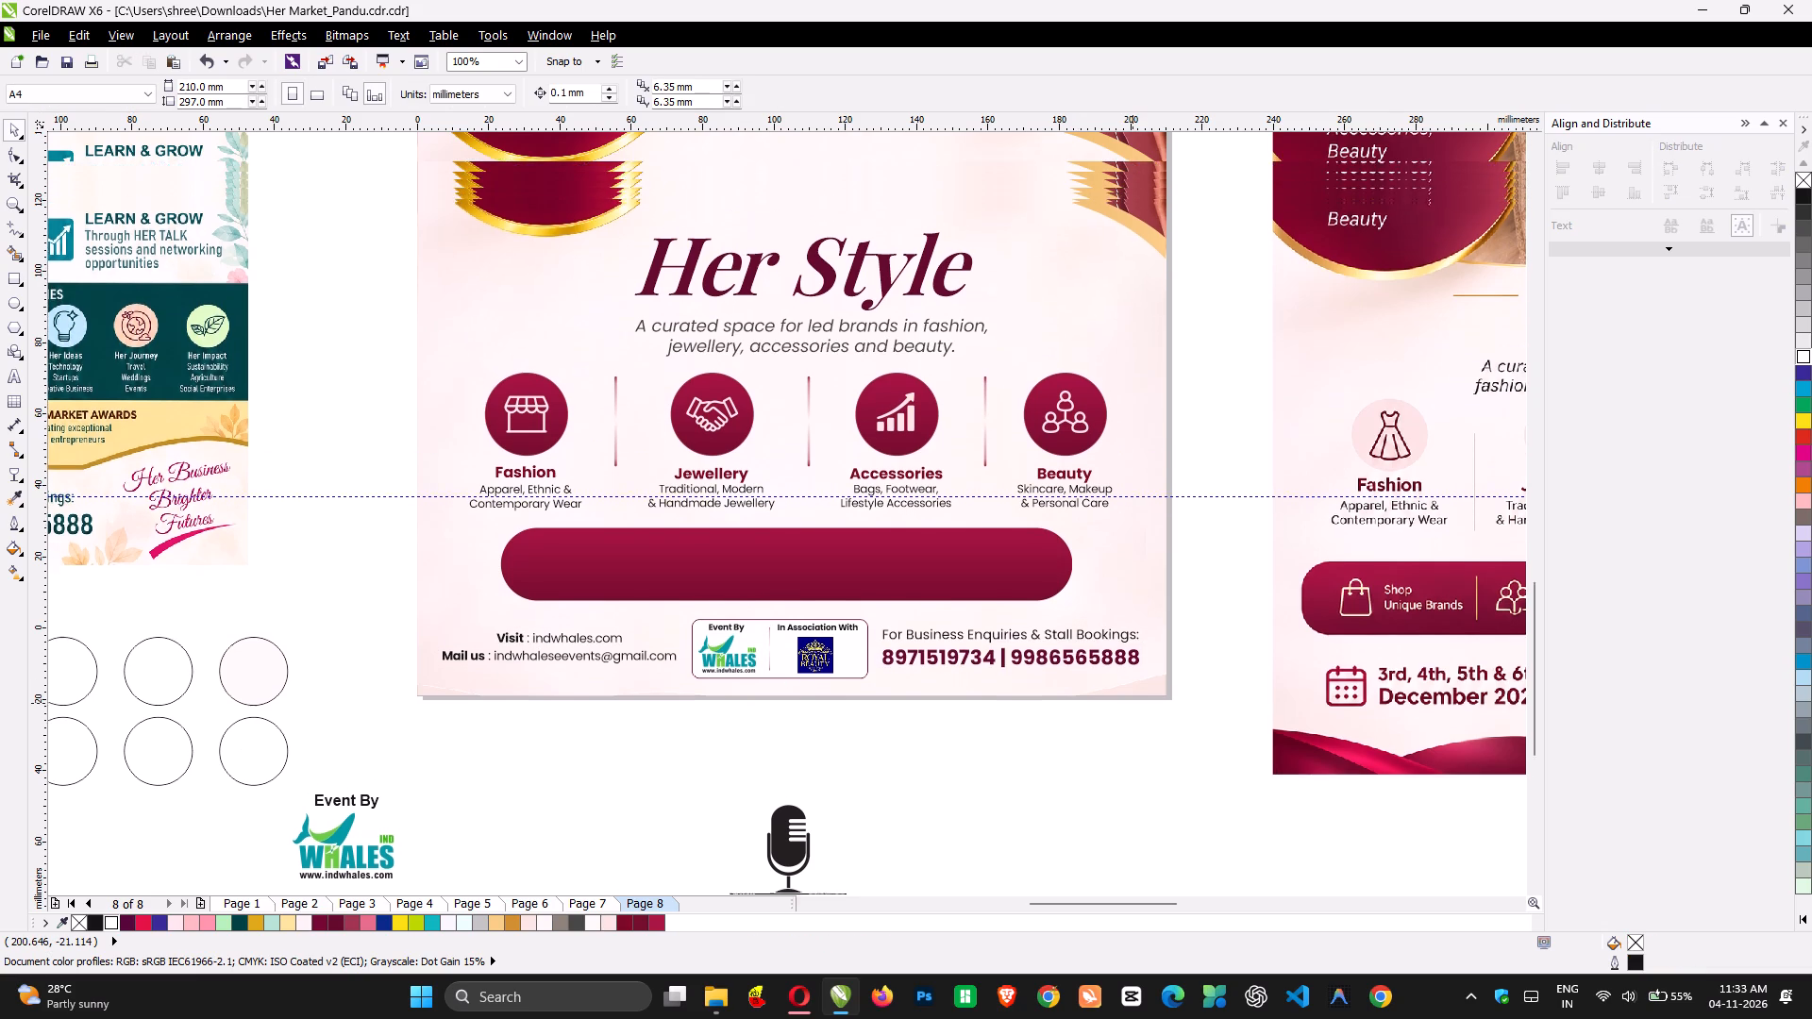
scroll(1132, 703, up, 1)
scroll(1132, 703, left, 1)
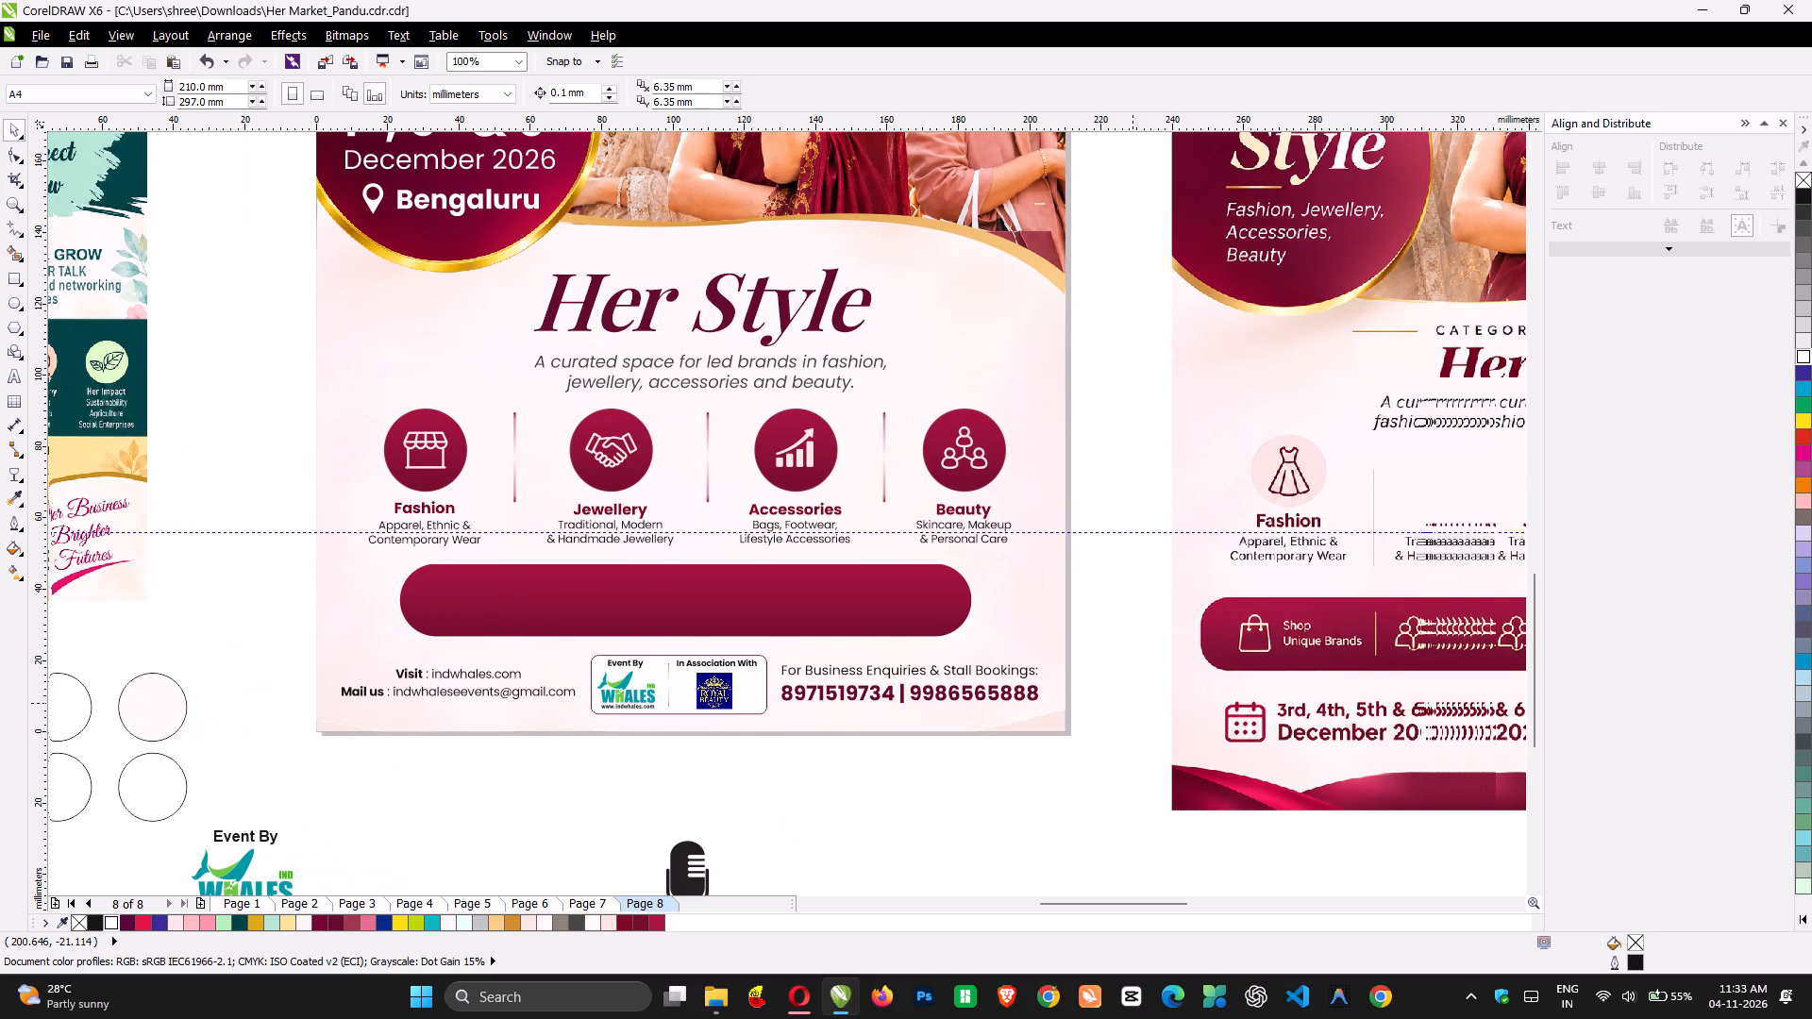
scroll(1132, 703, left, 3)
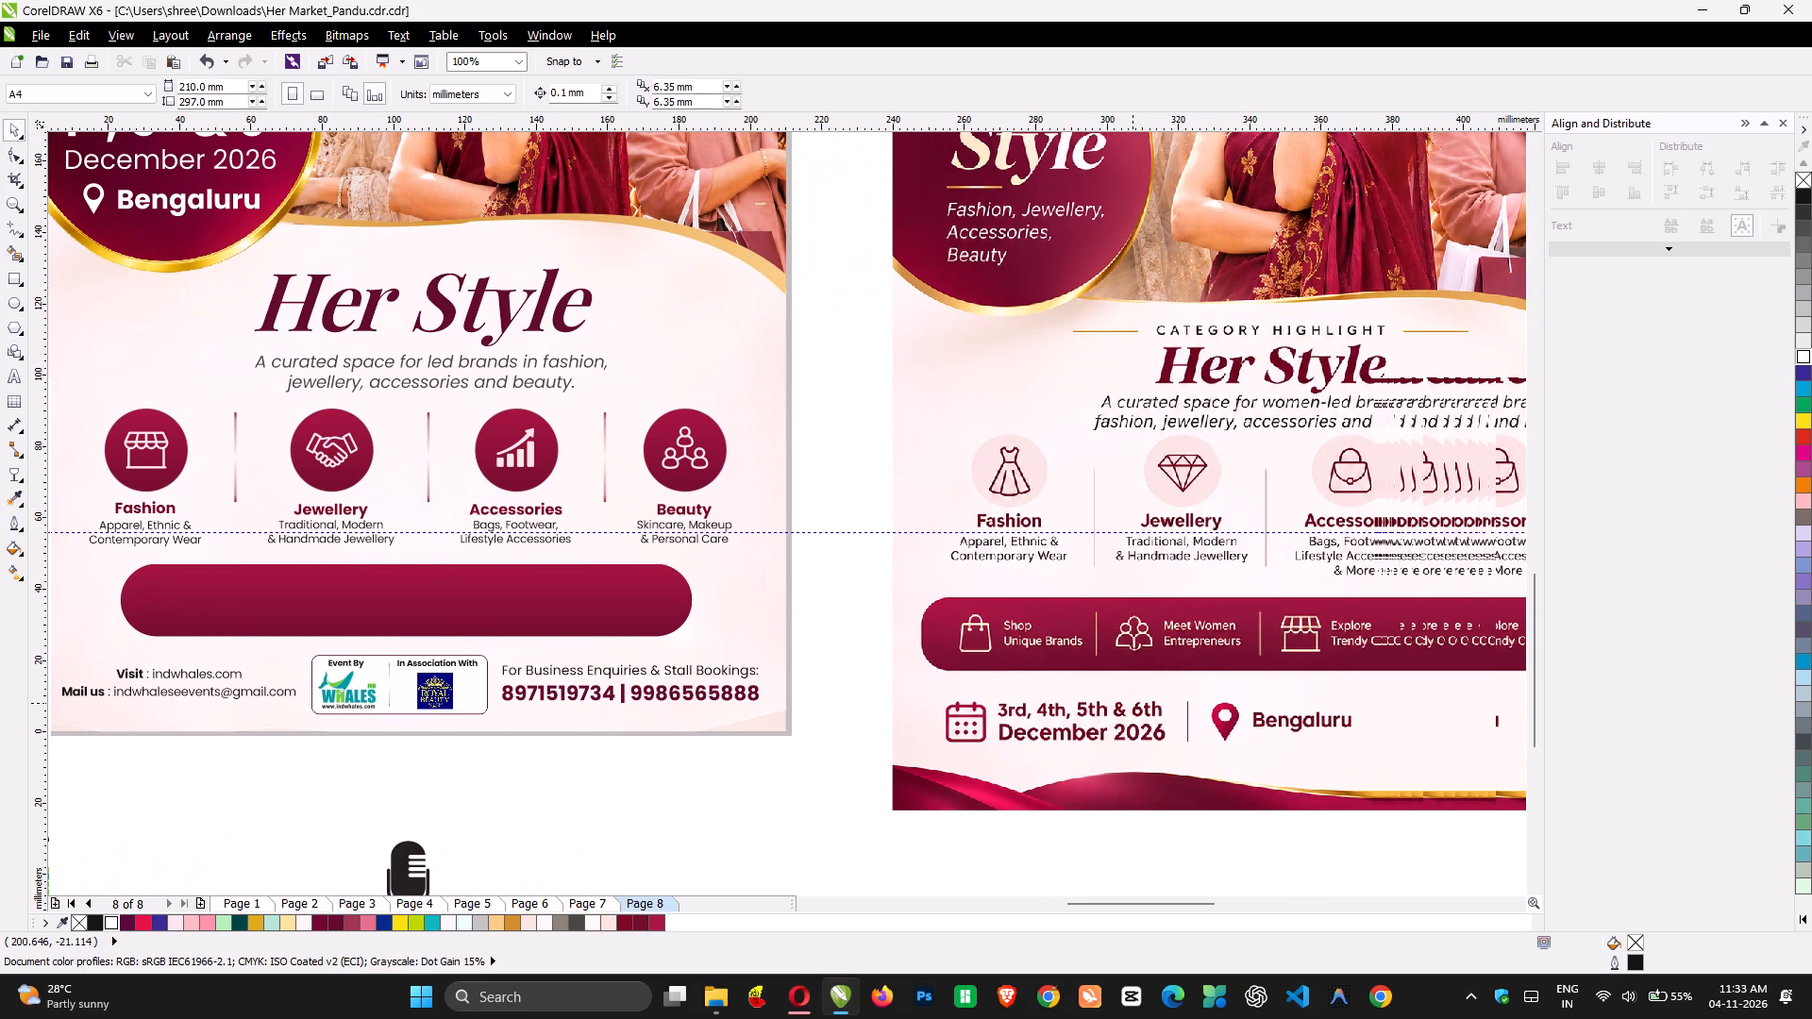
scroll(1132, 703, left, 1)
scroll(1132, 703, right, 1)
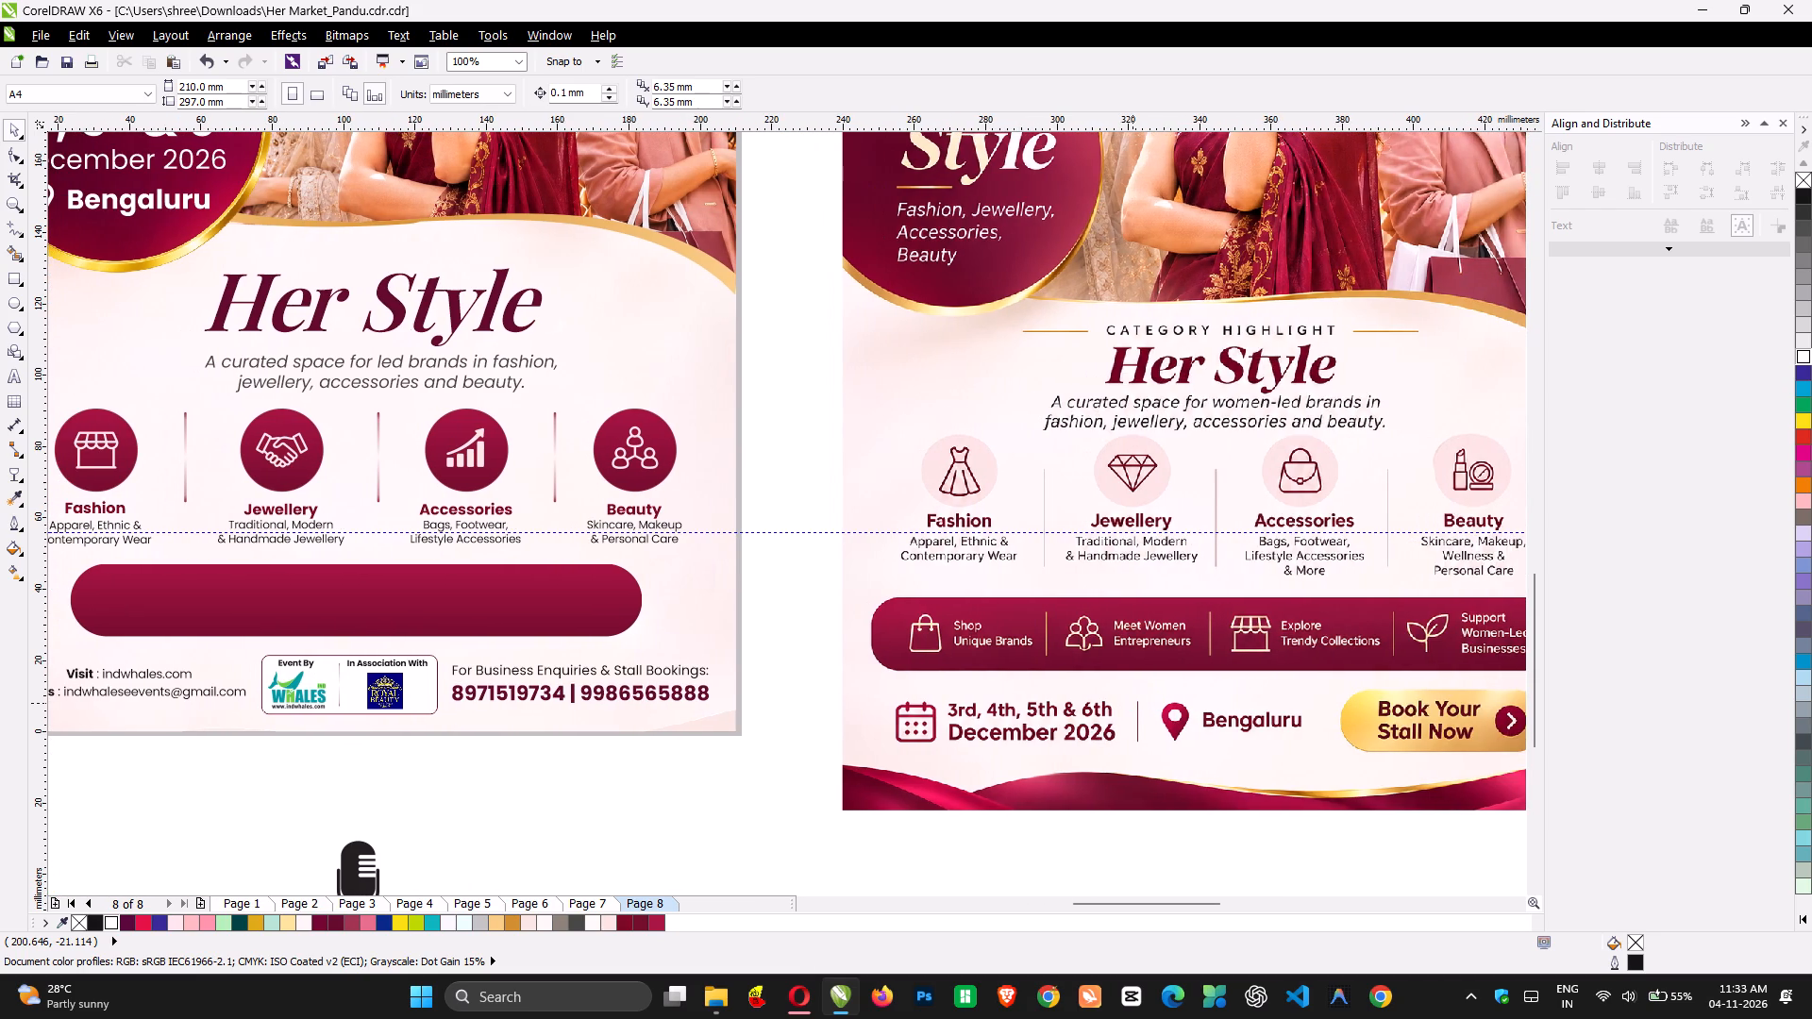
scroll(1132, 703, right, 2)
drag(736, 606, 684, 607)
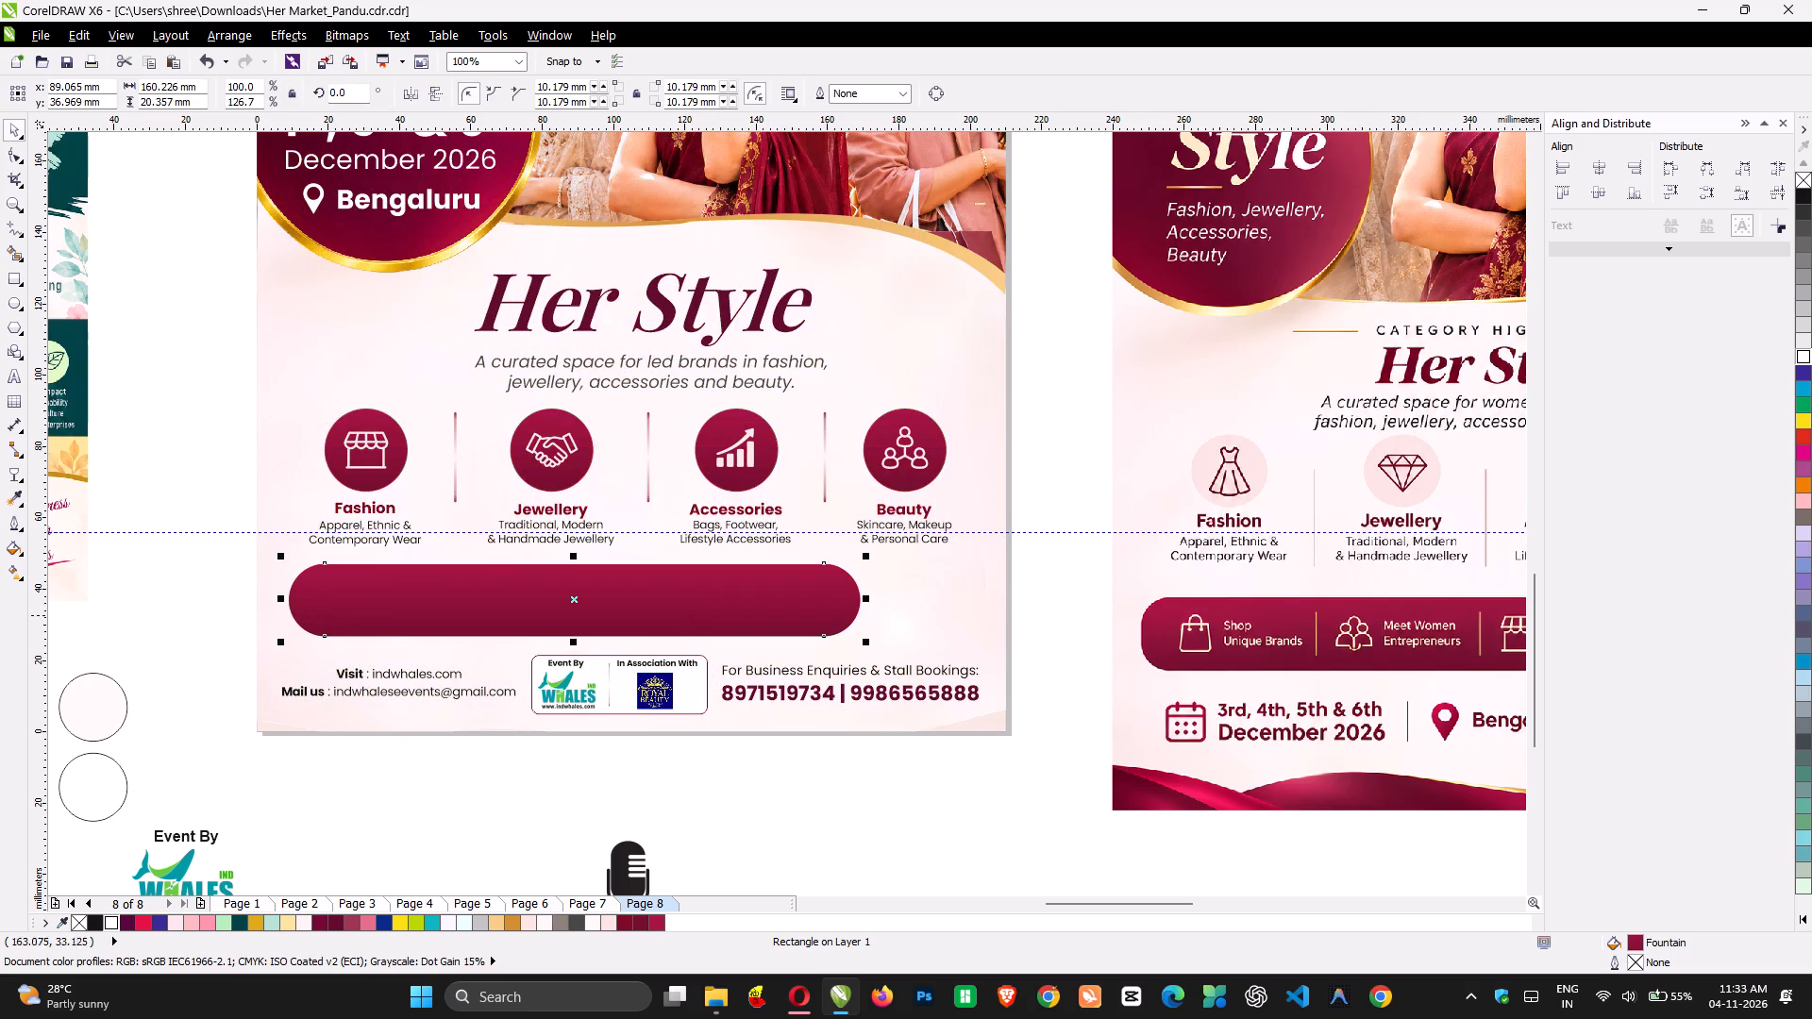
drag(864, 602, 838, 614)
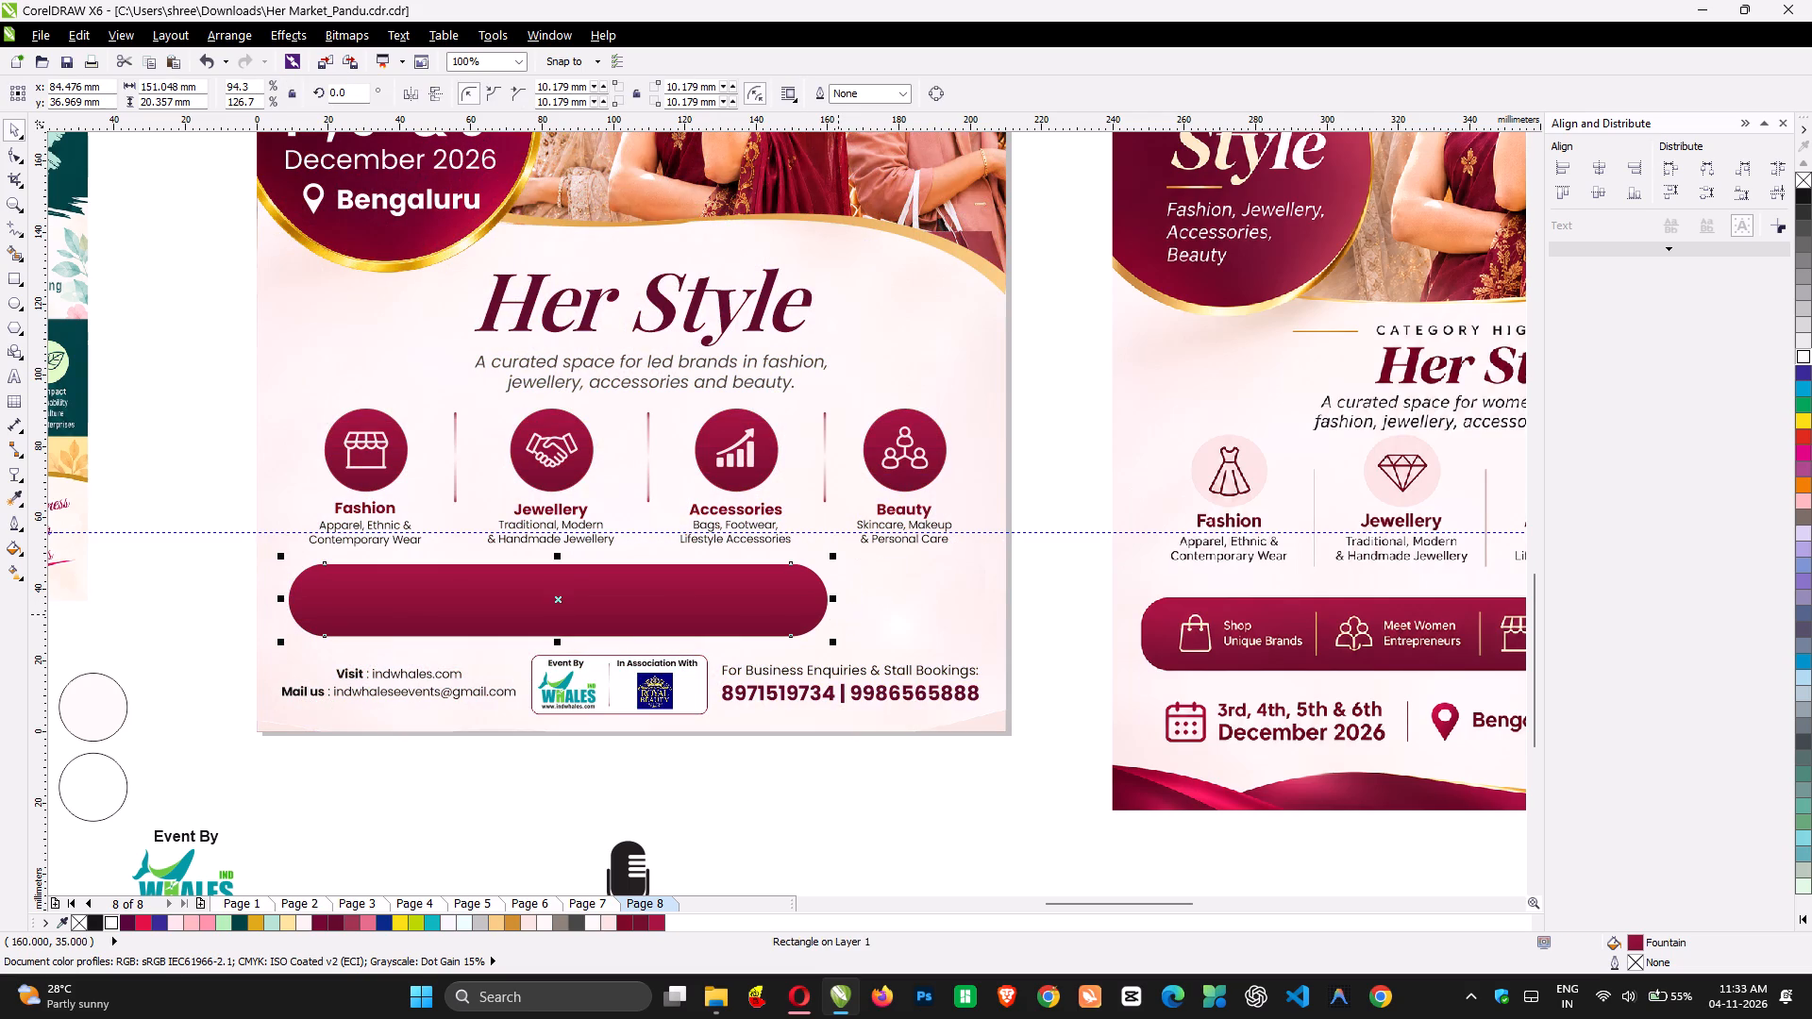
Duplicate the maroon bar to its right with a small gap and narrow the copy to about 42 mm.
key(ctrl+x)
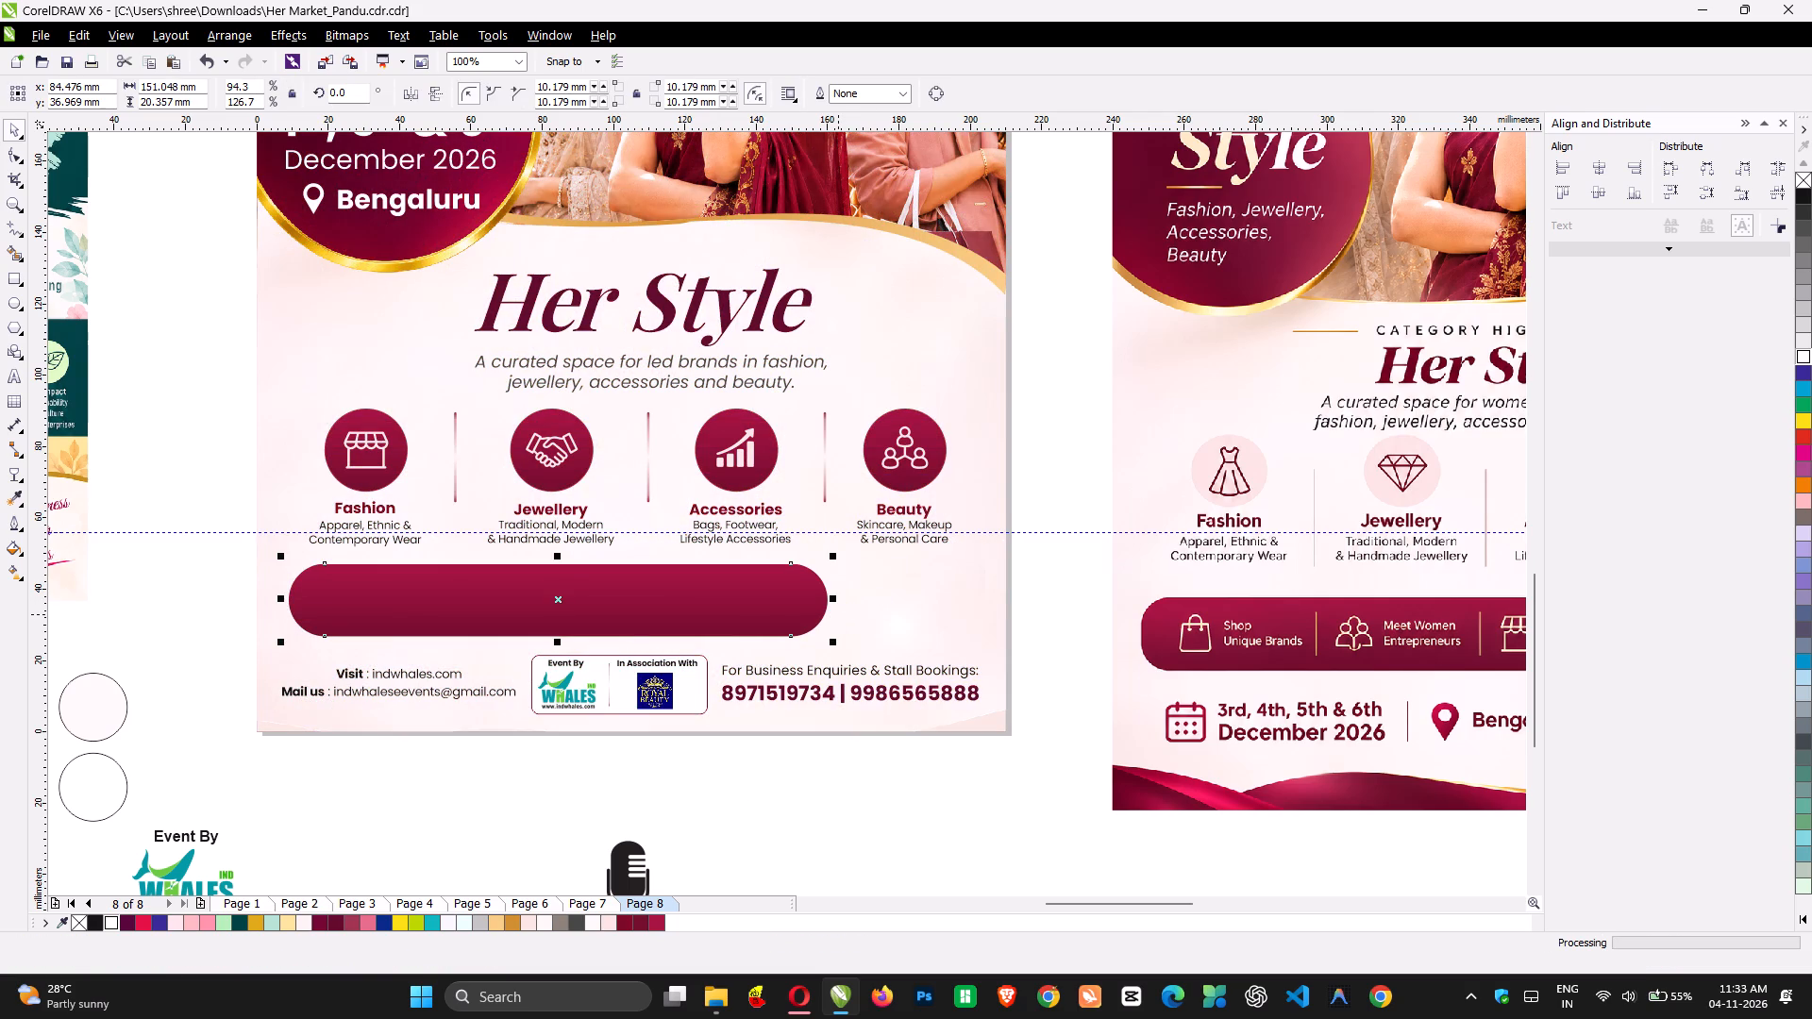
key(ctrl+z)
key(ctrl+c)
key(ctrl+v)
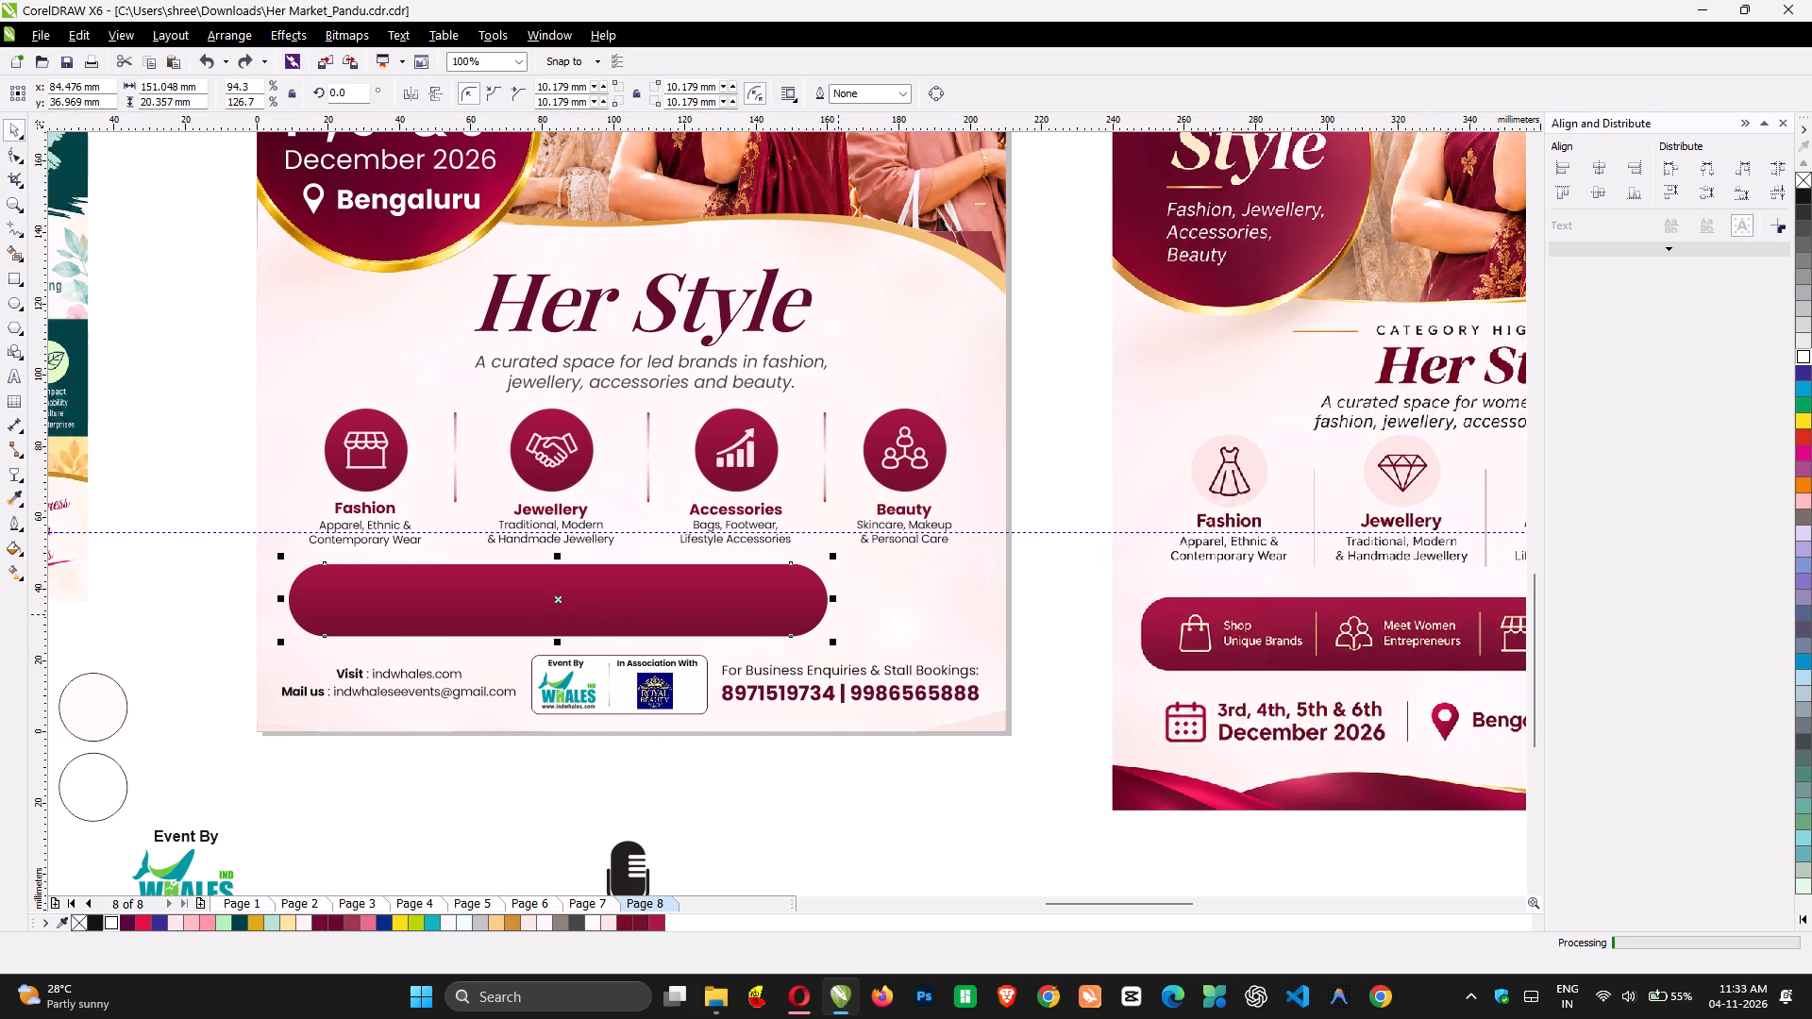
drag(422, 599, 1005, 643)
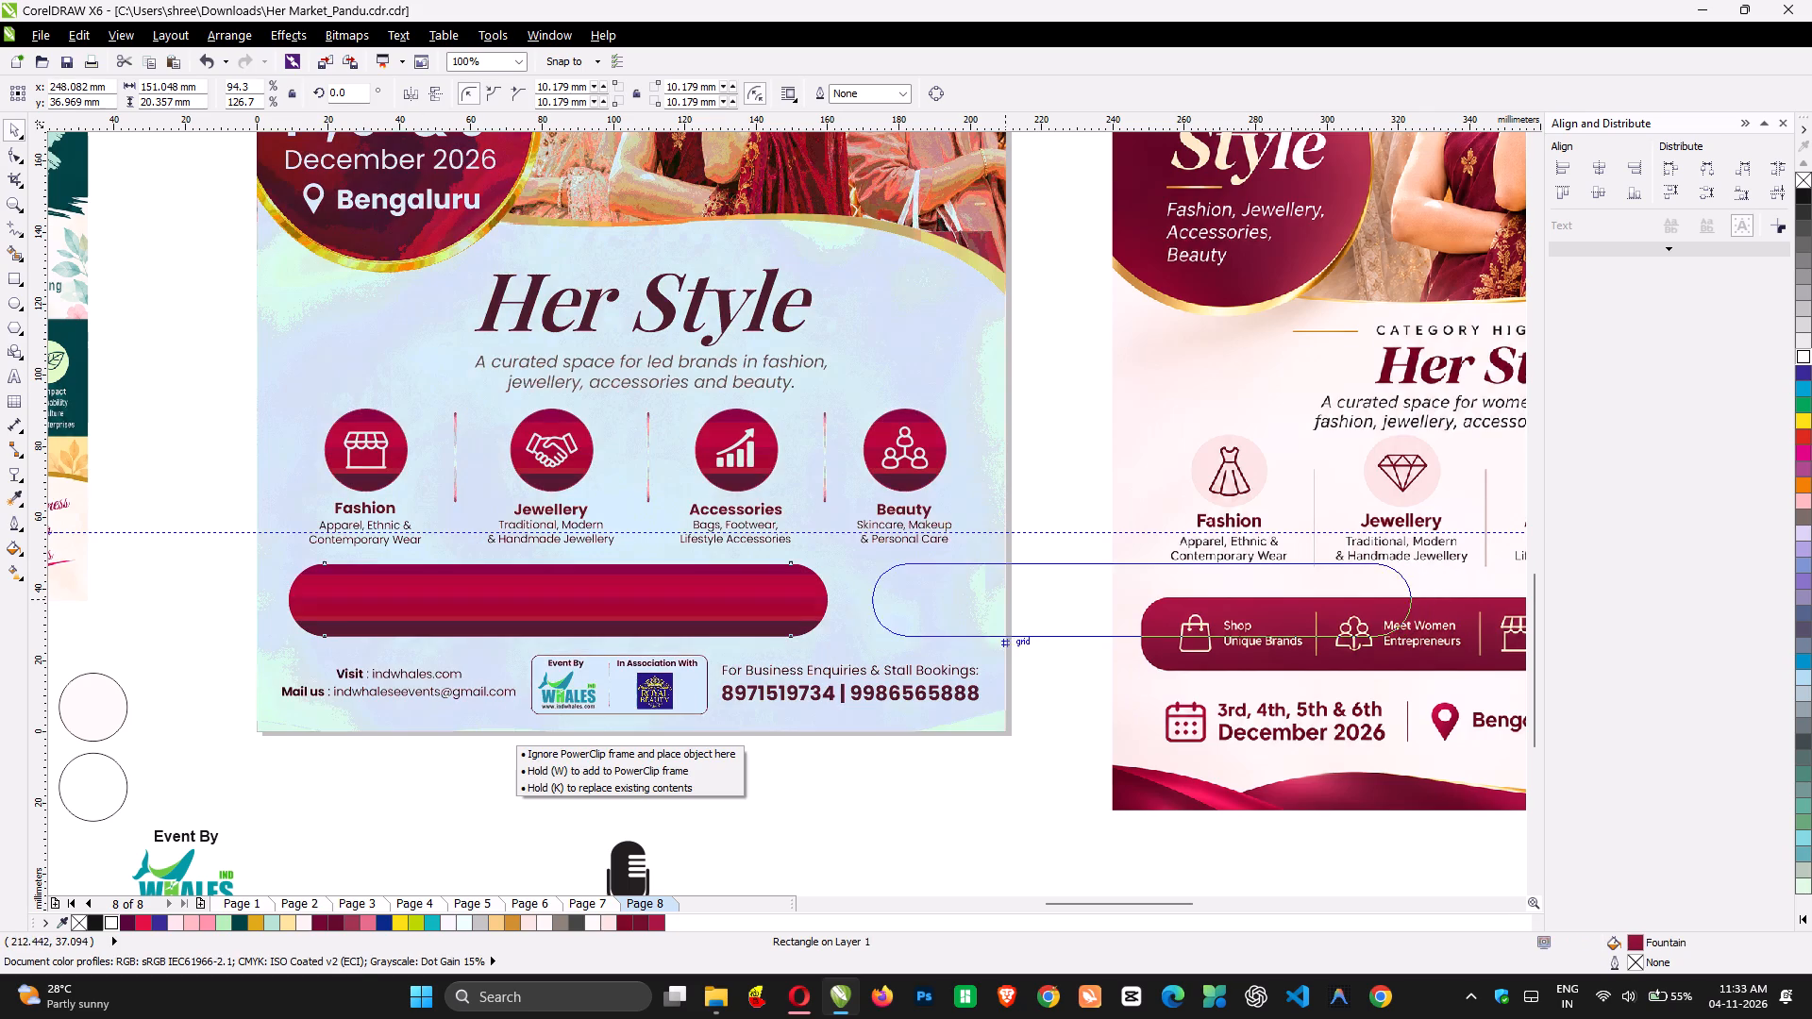
drag(1005, 643, 968, 643)
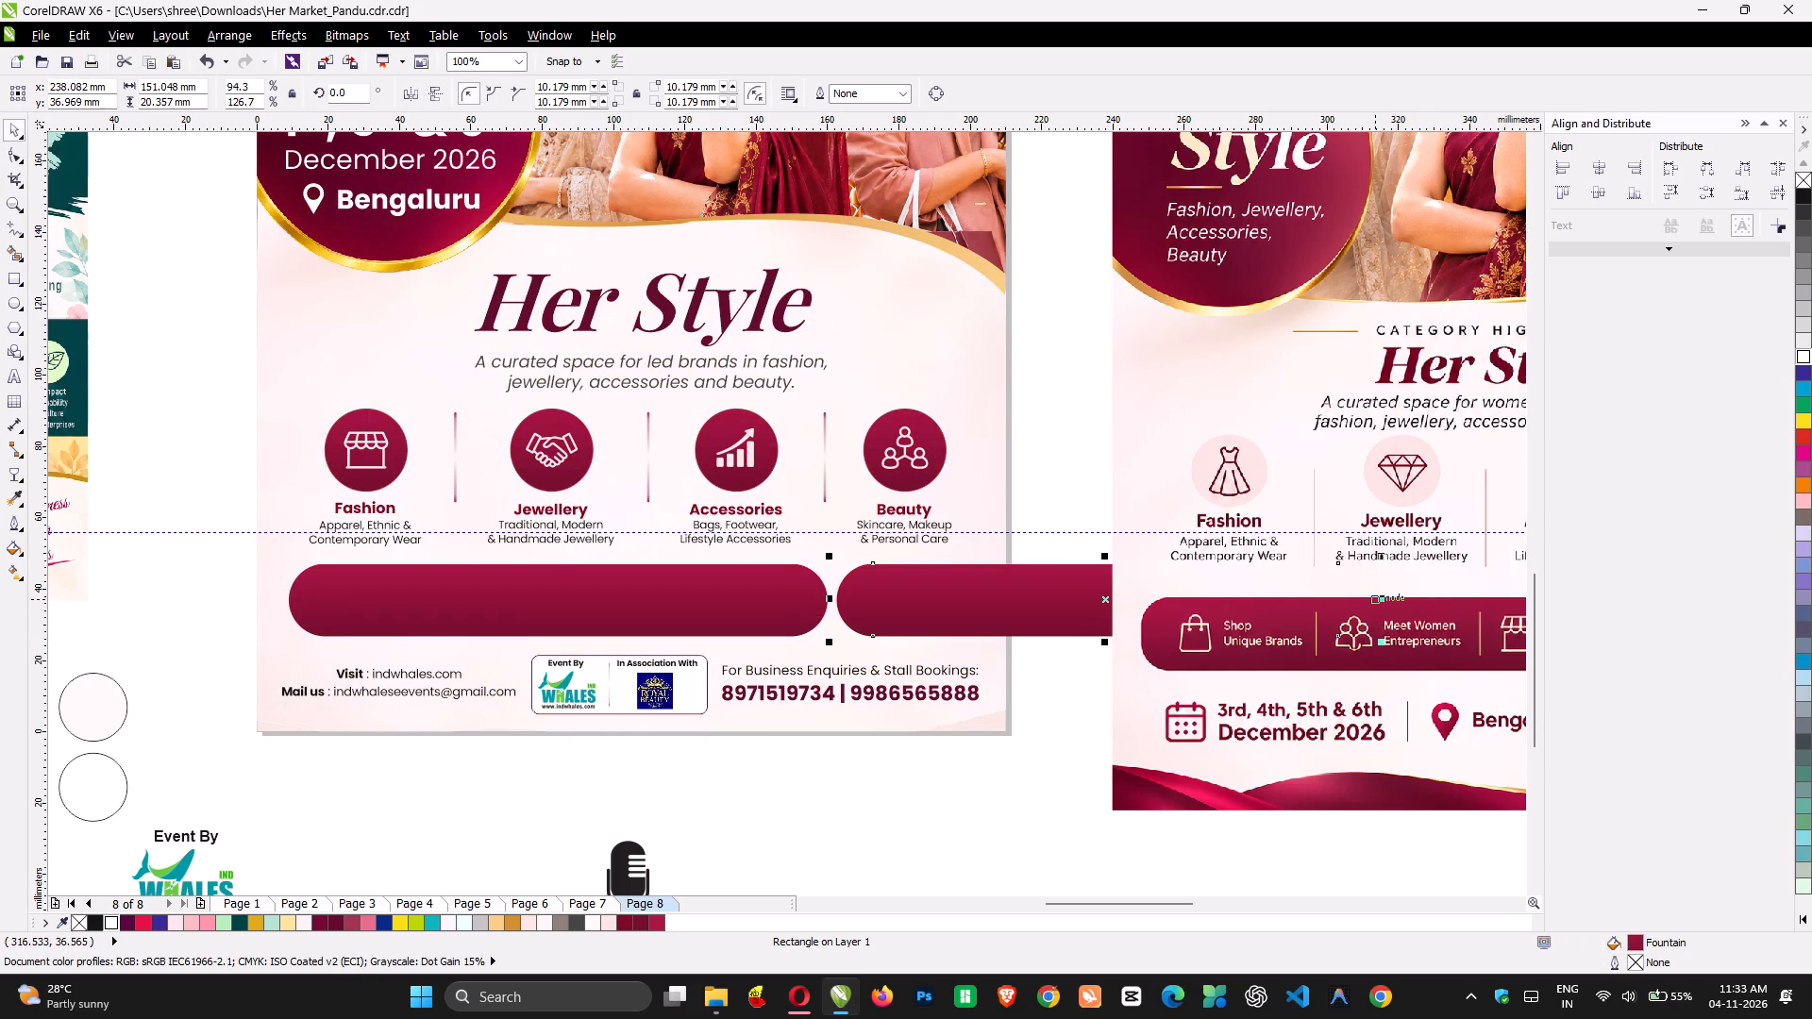
drag(1385, 599, 998, 671)
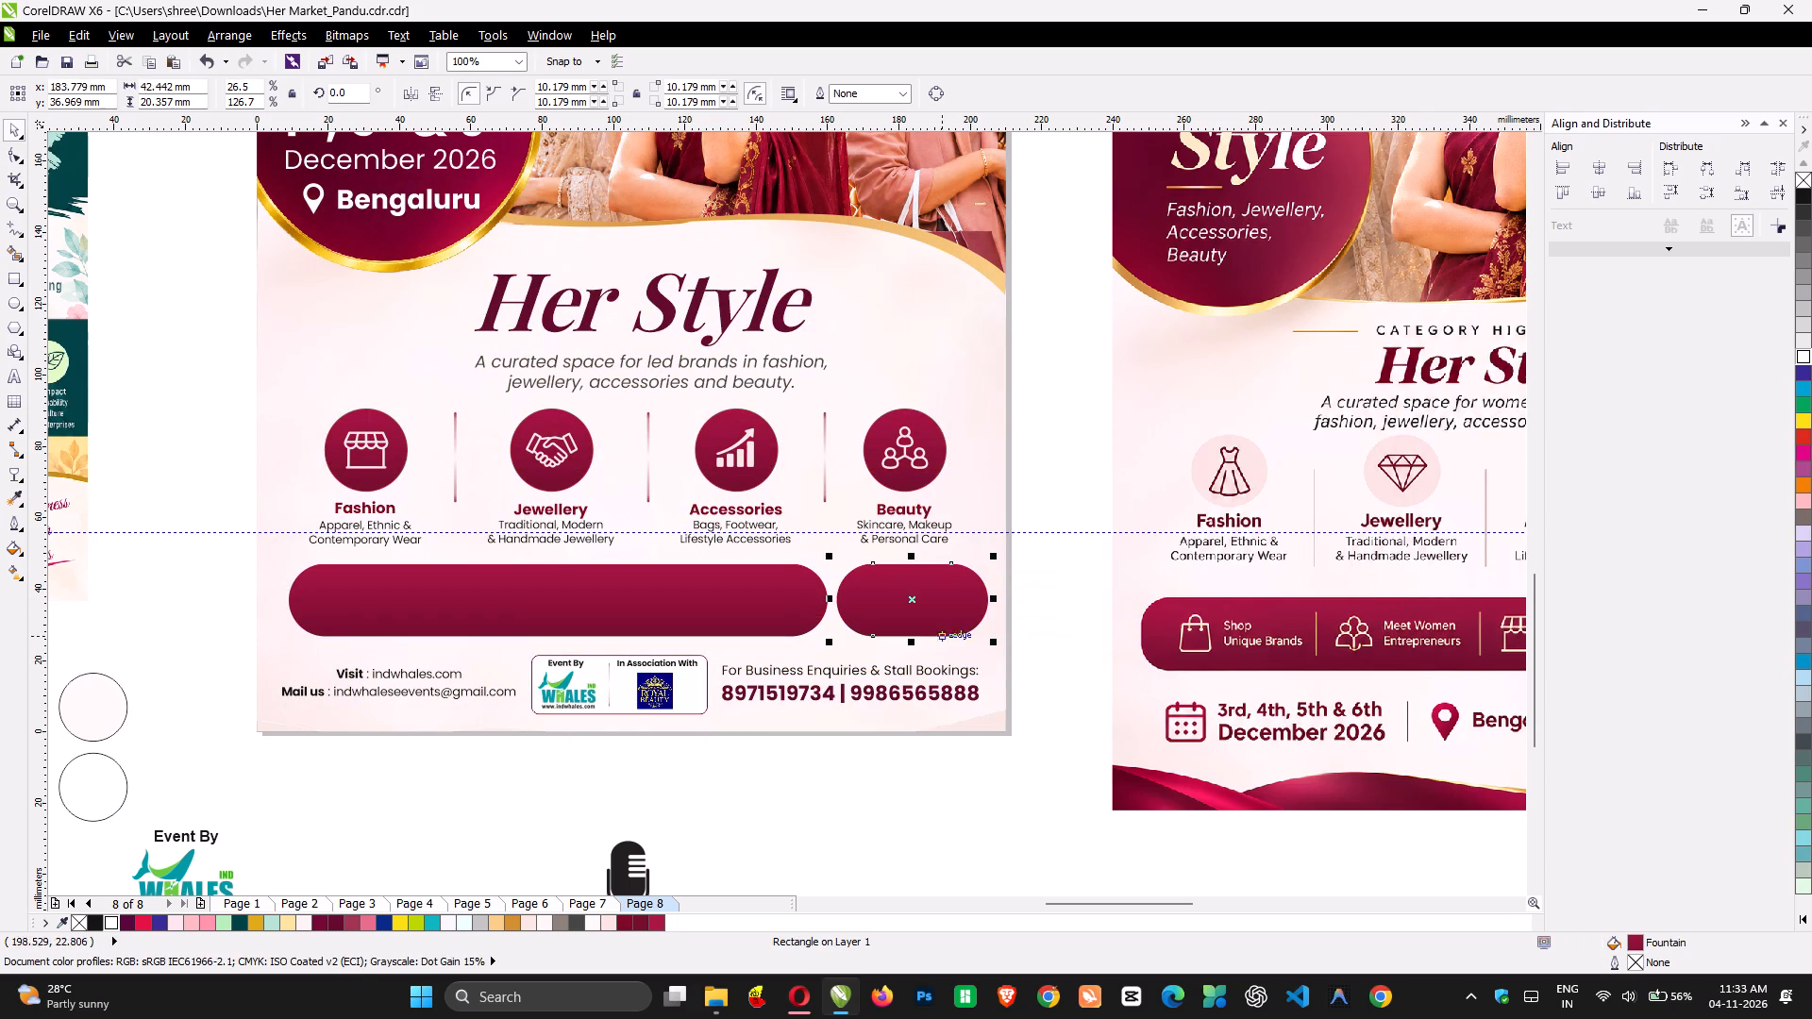
Group the two maroon bars, centre them horizontally on the poster background and ungroup them.
shift+click(787, 611)
key(ctrl+g)
shift+click(915, 342)
key(c)
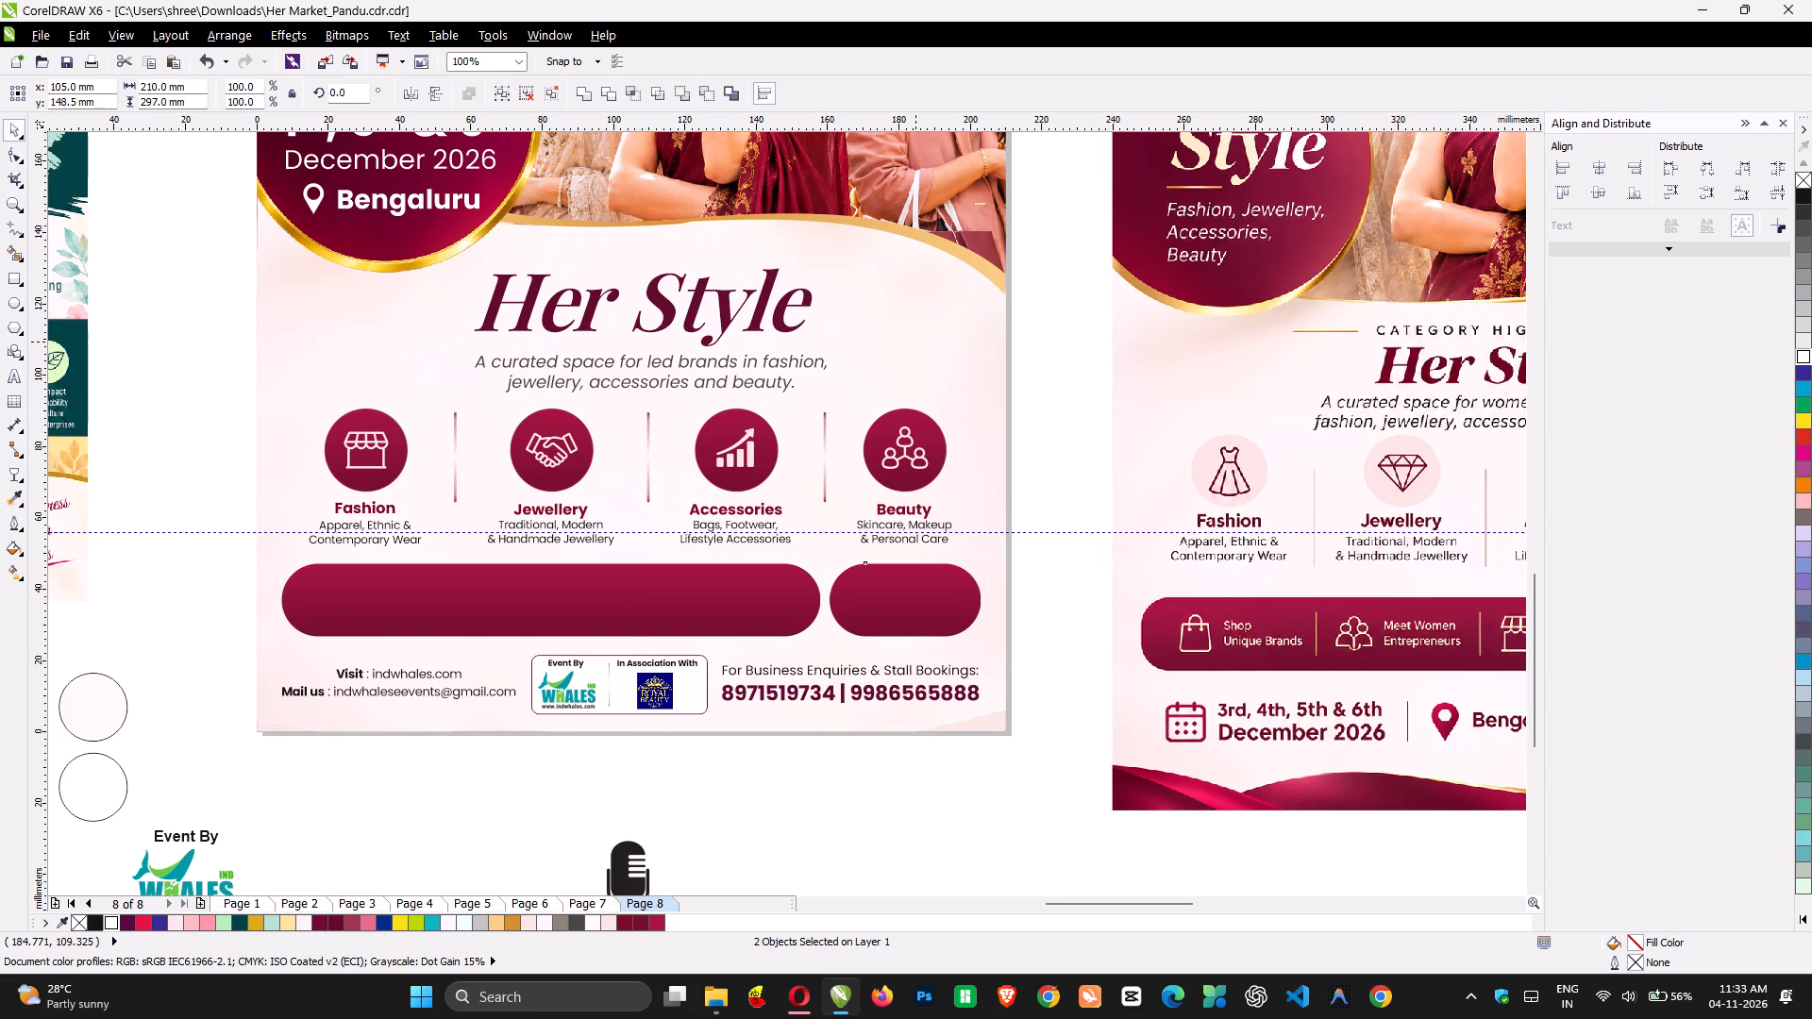
shift+click(915, 342)
key(ctrl+u)
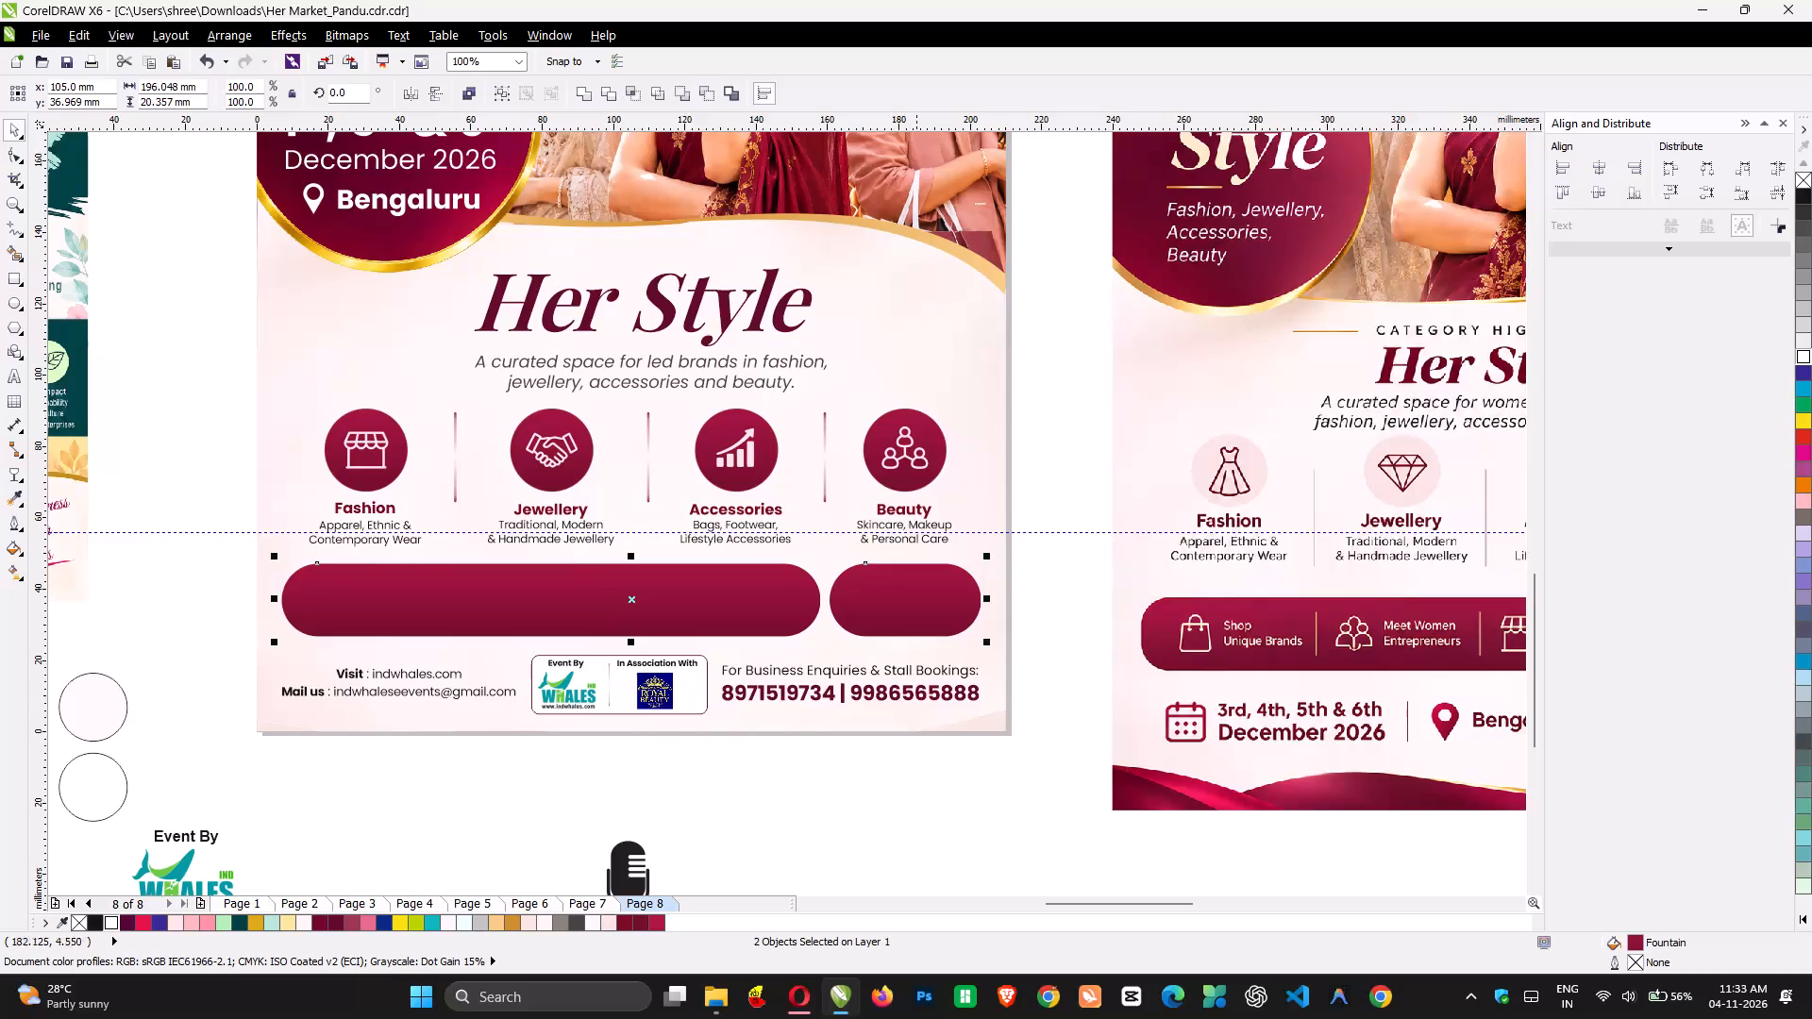
click(920, 811)
Fill the short bar on the right with black.
click(907, 621)
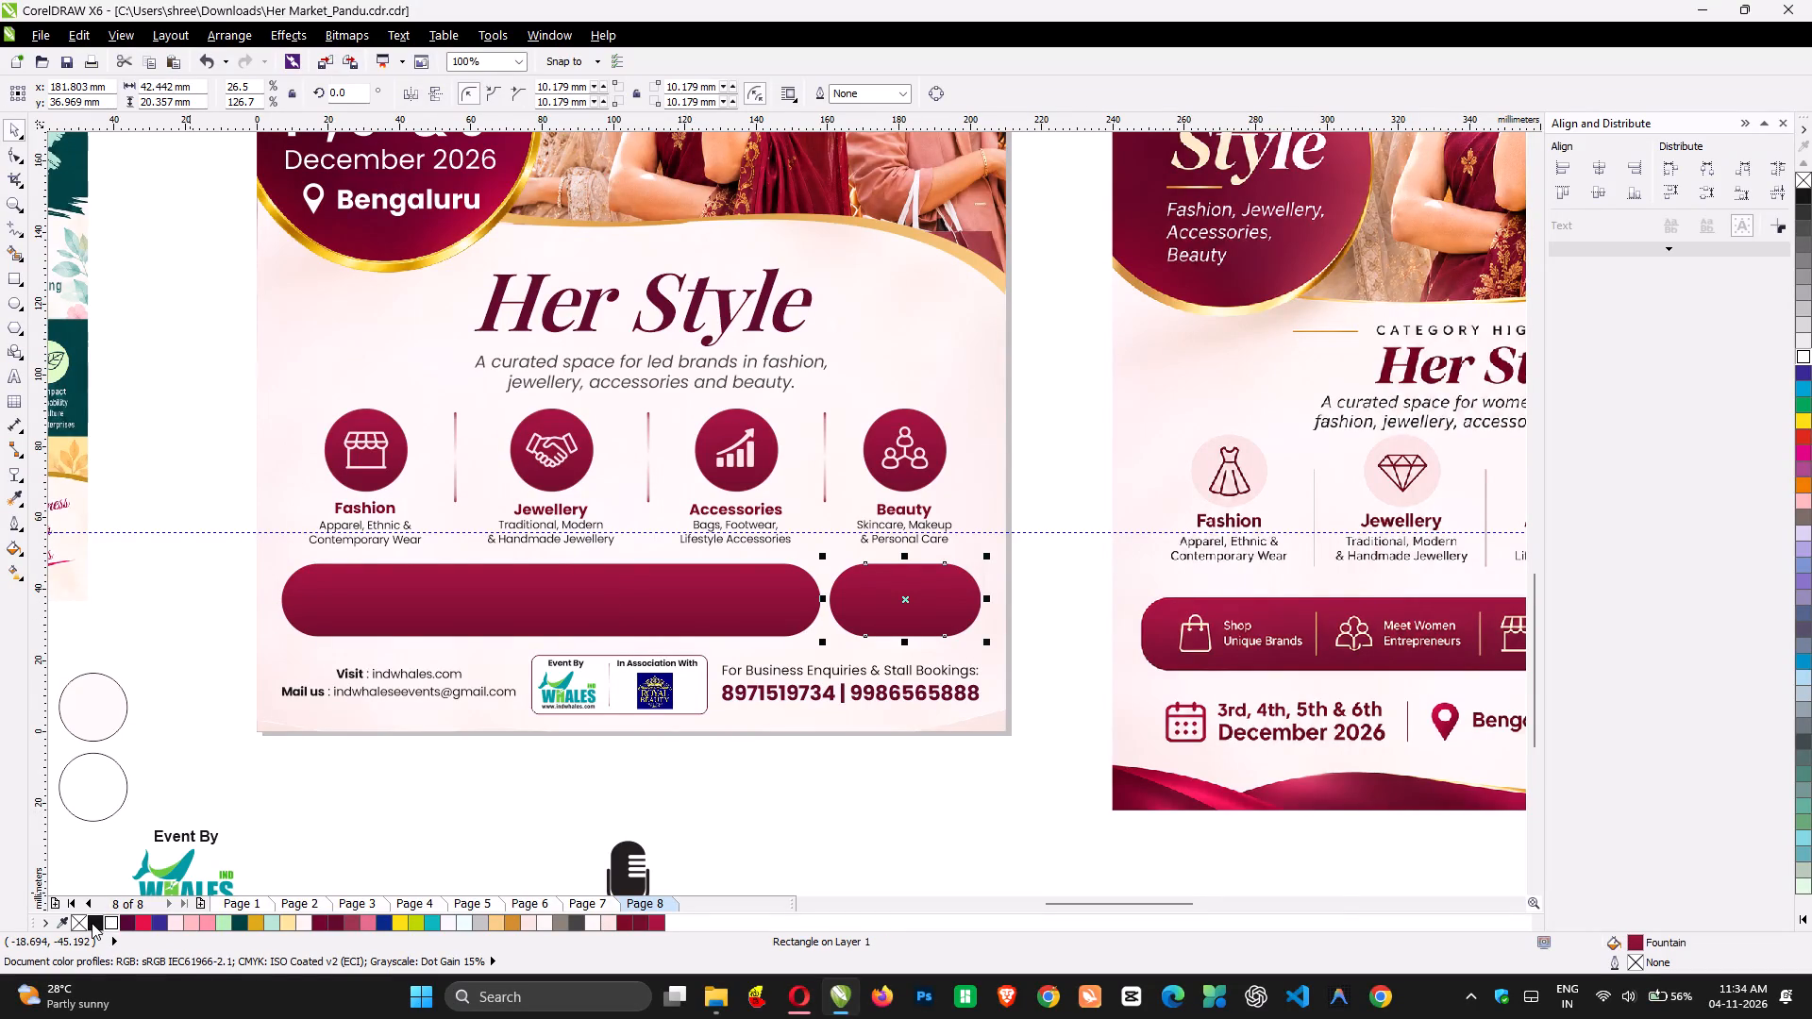
click(92, 923)
click(822, 771)
Copy the BOOK YOUR STALL NOW! text from page 3 and paste it onto the Her Style poster on page 8.
key(z)
drag(197, 473, 1155, 706)
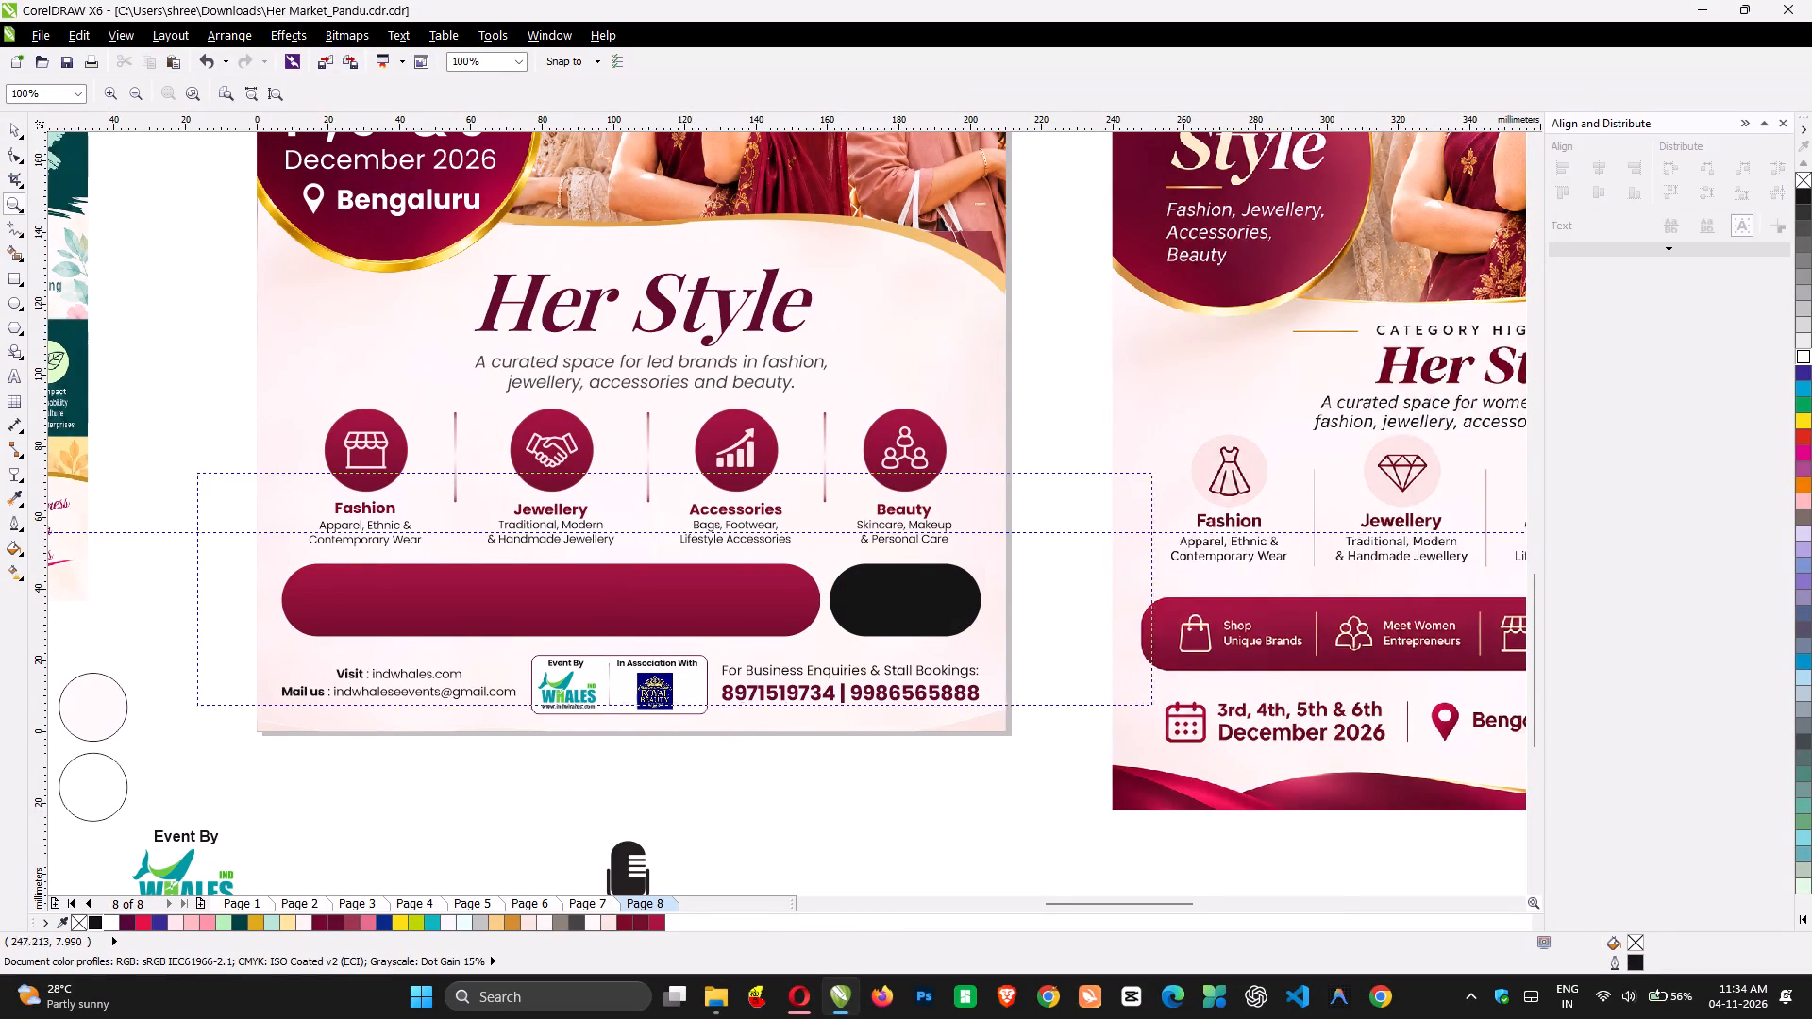
drag(1155, 706, 1154, 706)
key(space)
key(Page_Up)
key(Page_Up)
key(Page_Up)
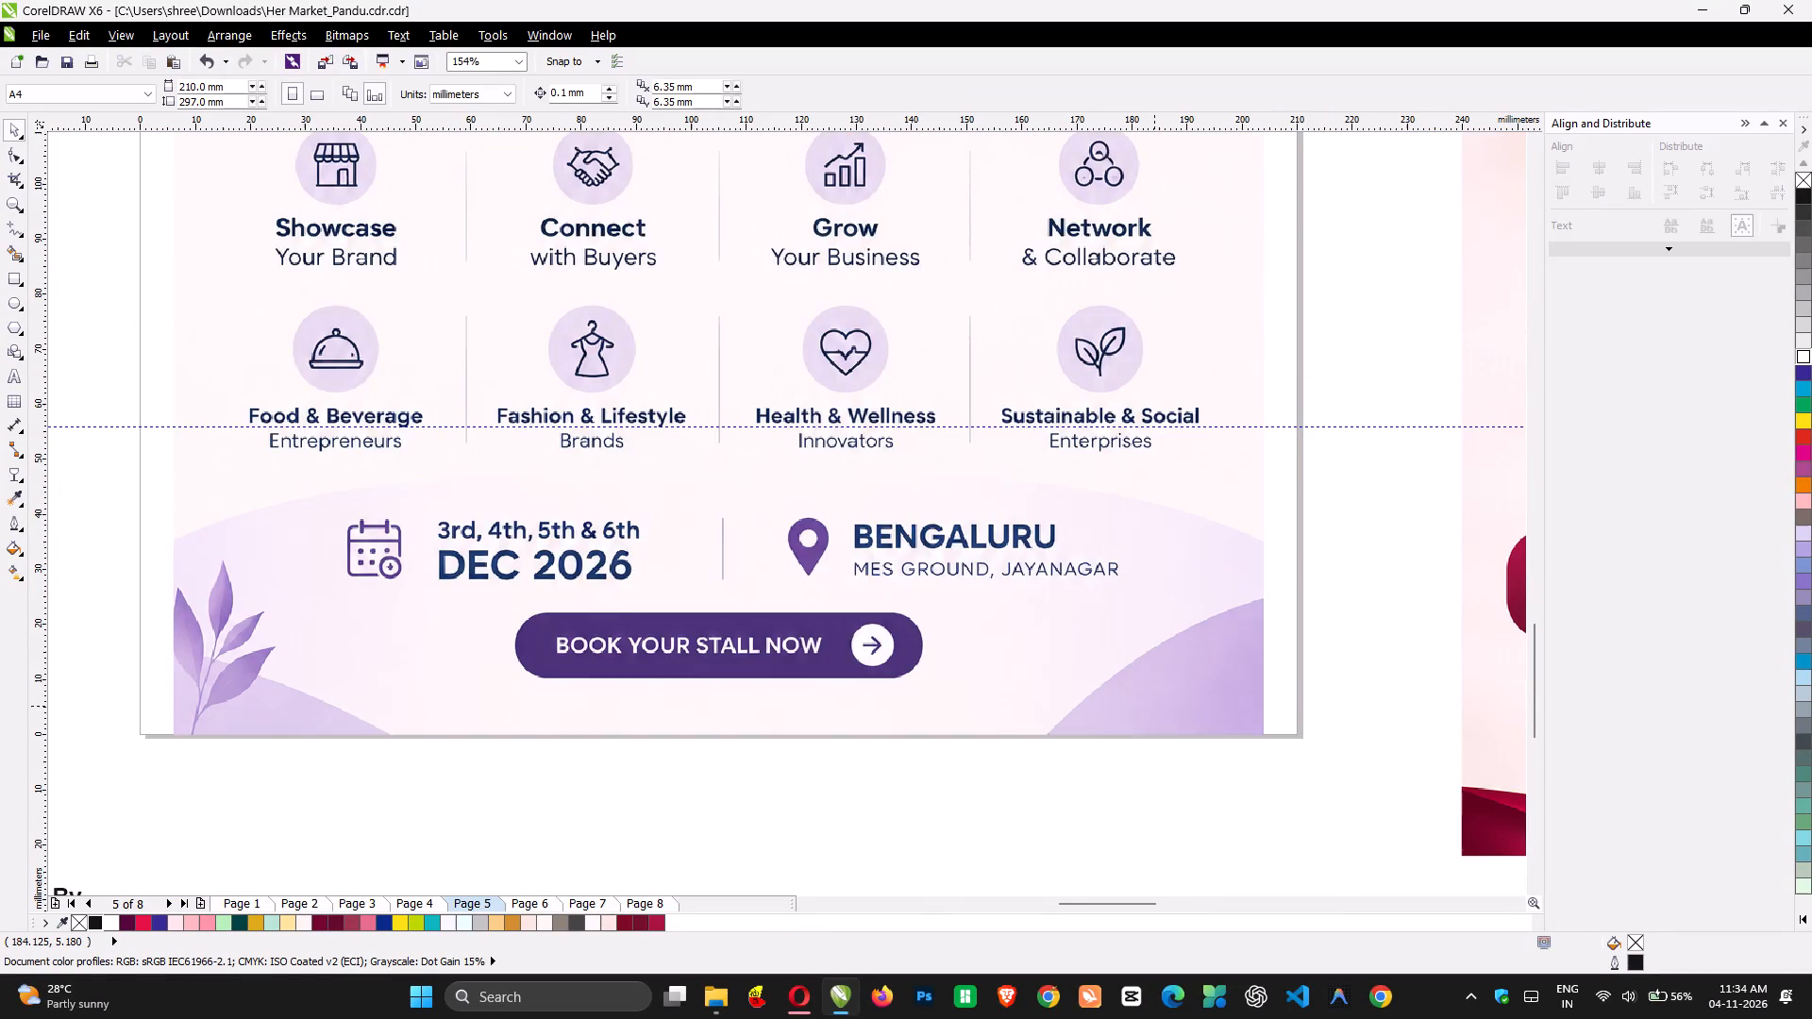
key(Page_Up)
key(Page_Up)
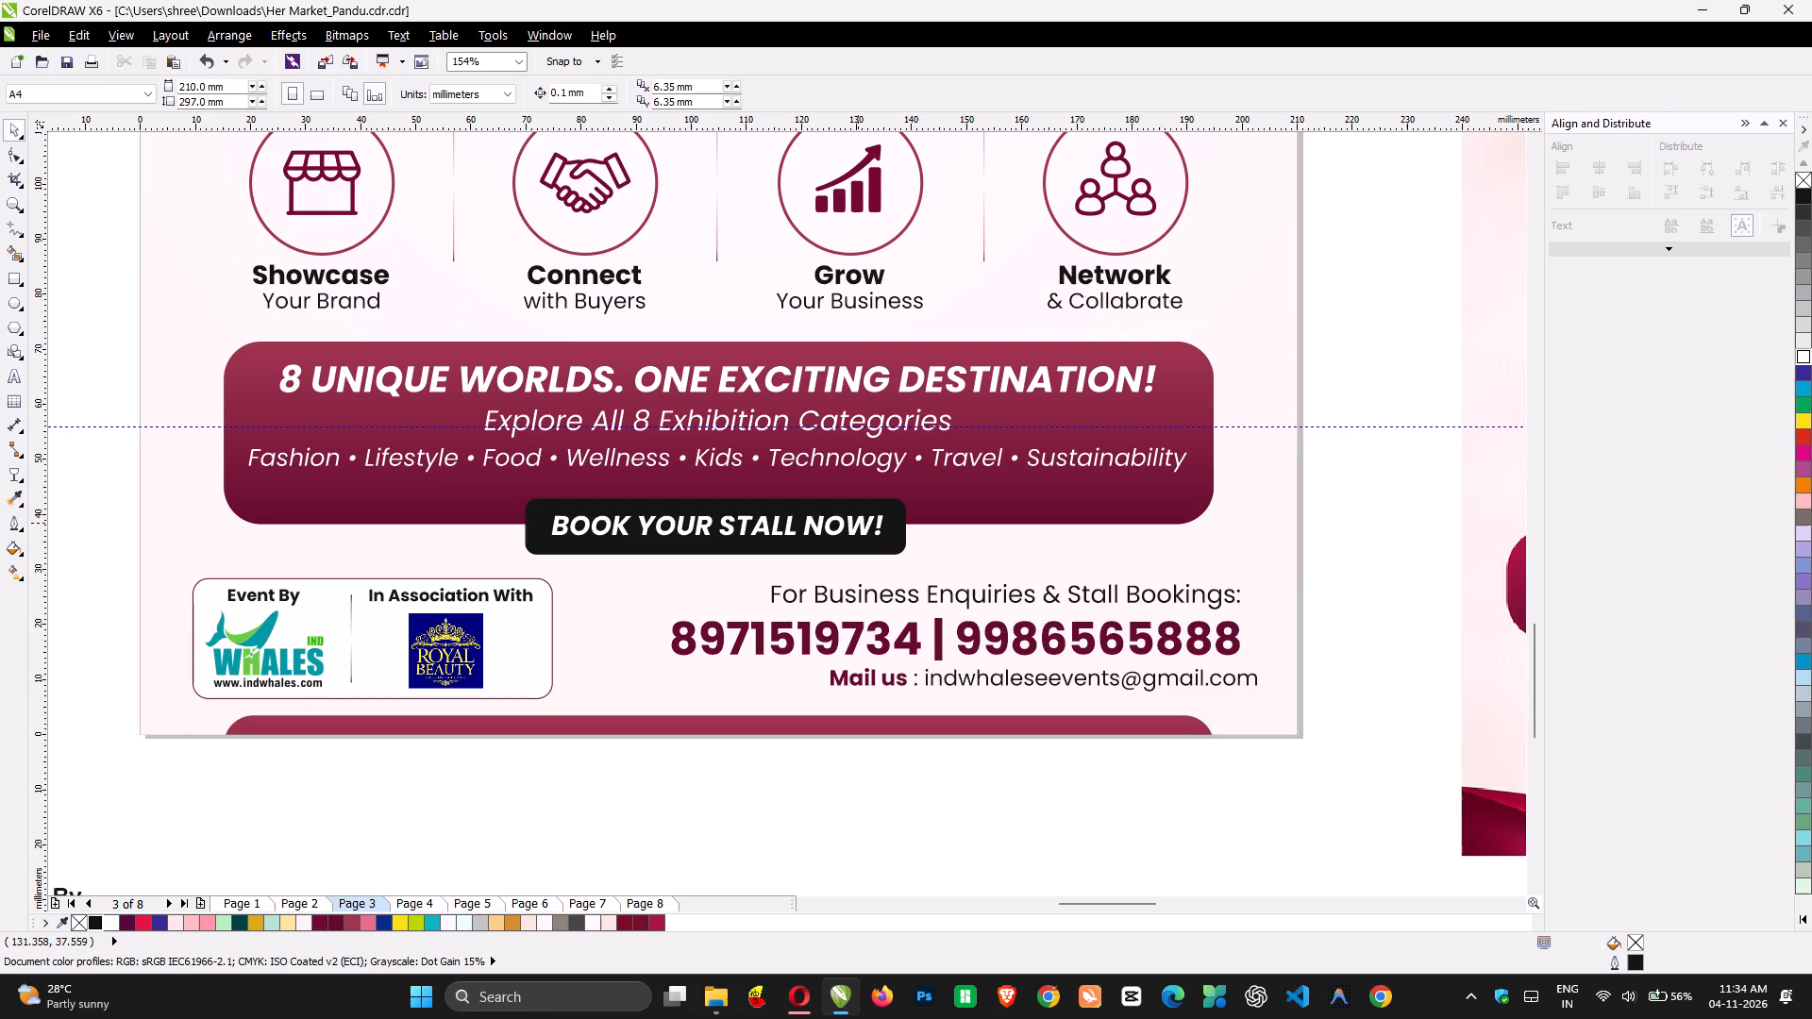
ctrl+click(849, 525)
key(ctrl+c)
key(Page_Down)
key(Page_Down)
key(Page_Down)
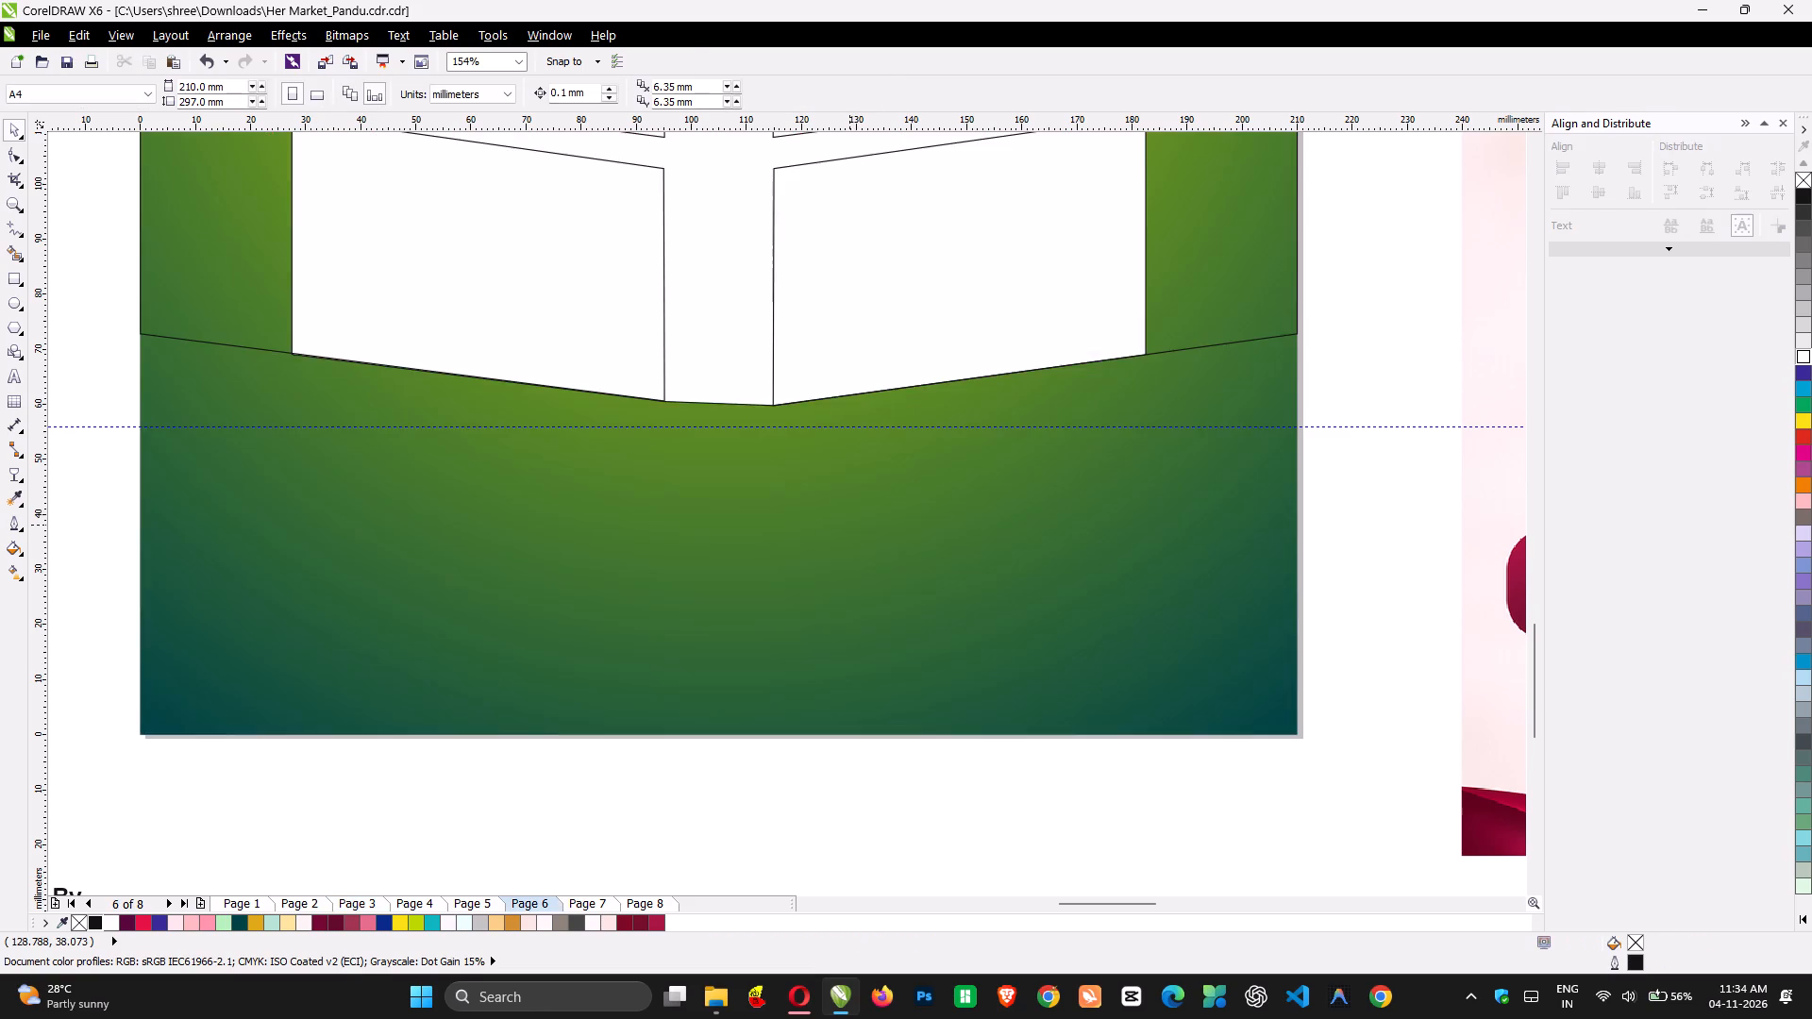
key(Page_Down)
key(Page_Down)
key(ctrl+v)
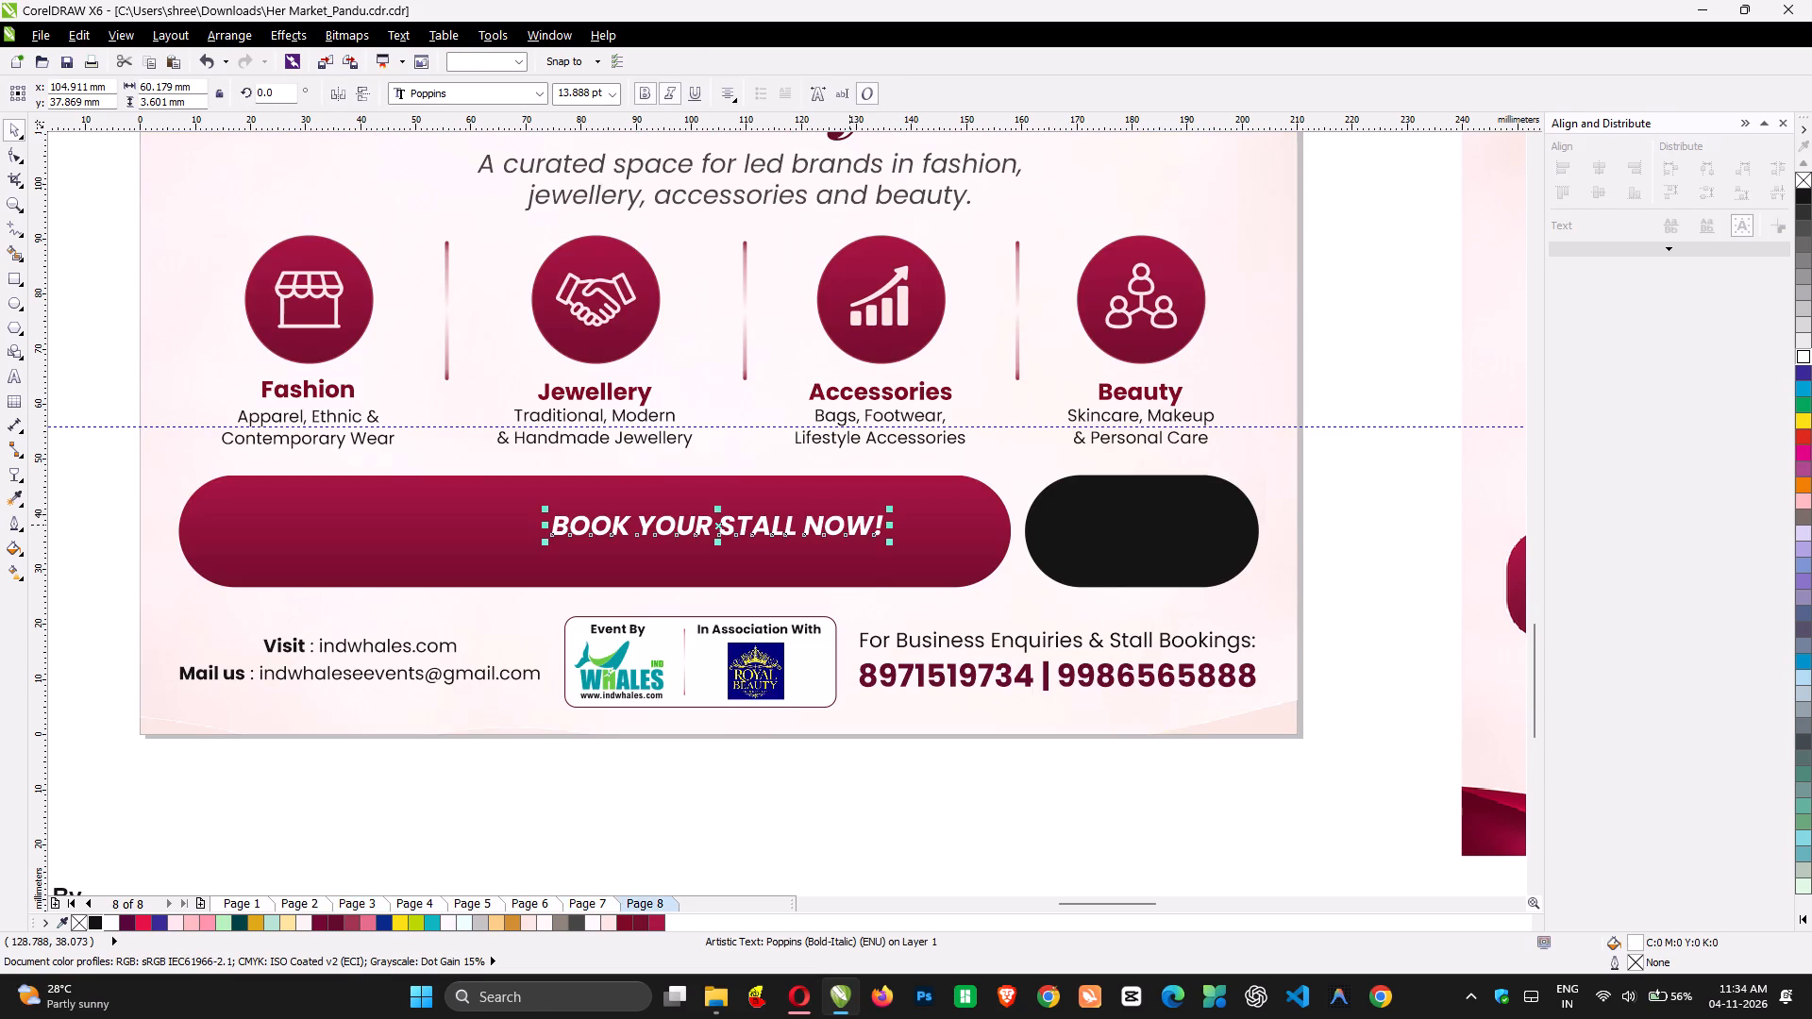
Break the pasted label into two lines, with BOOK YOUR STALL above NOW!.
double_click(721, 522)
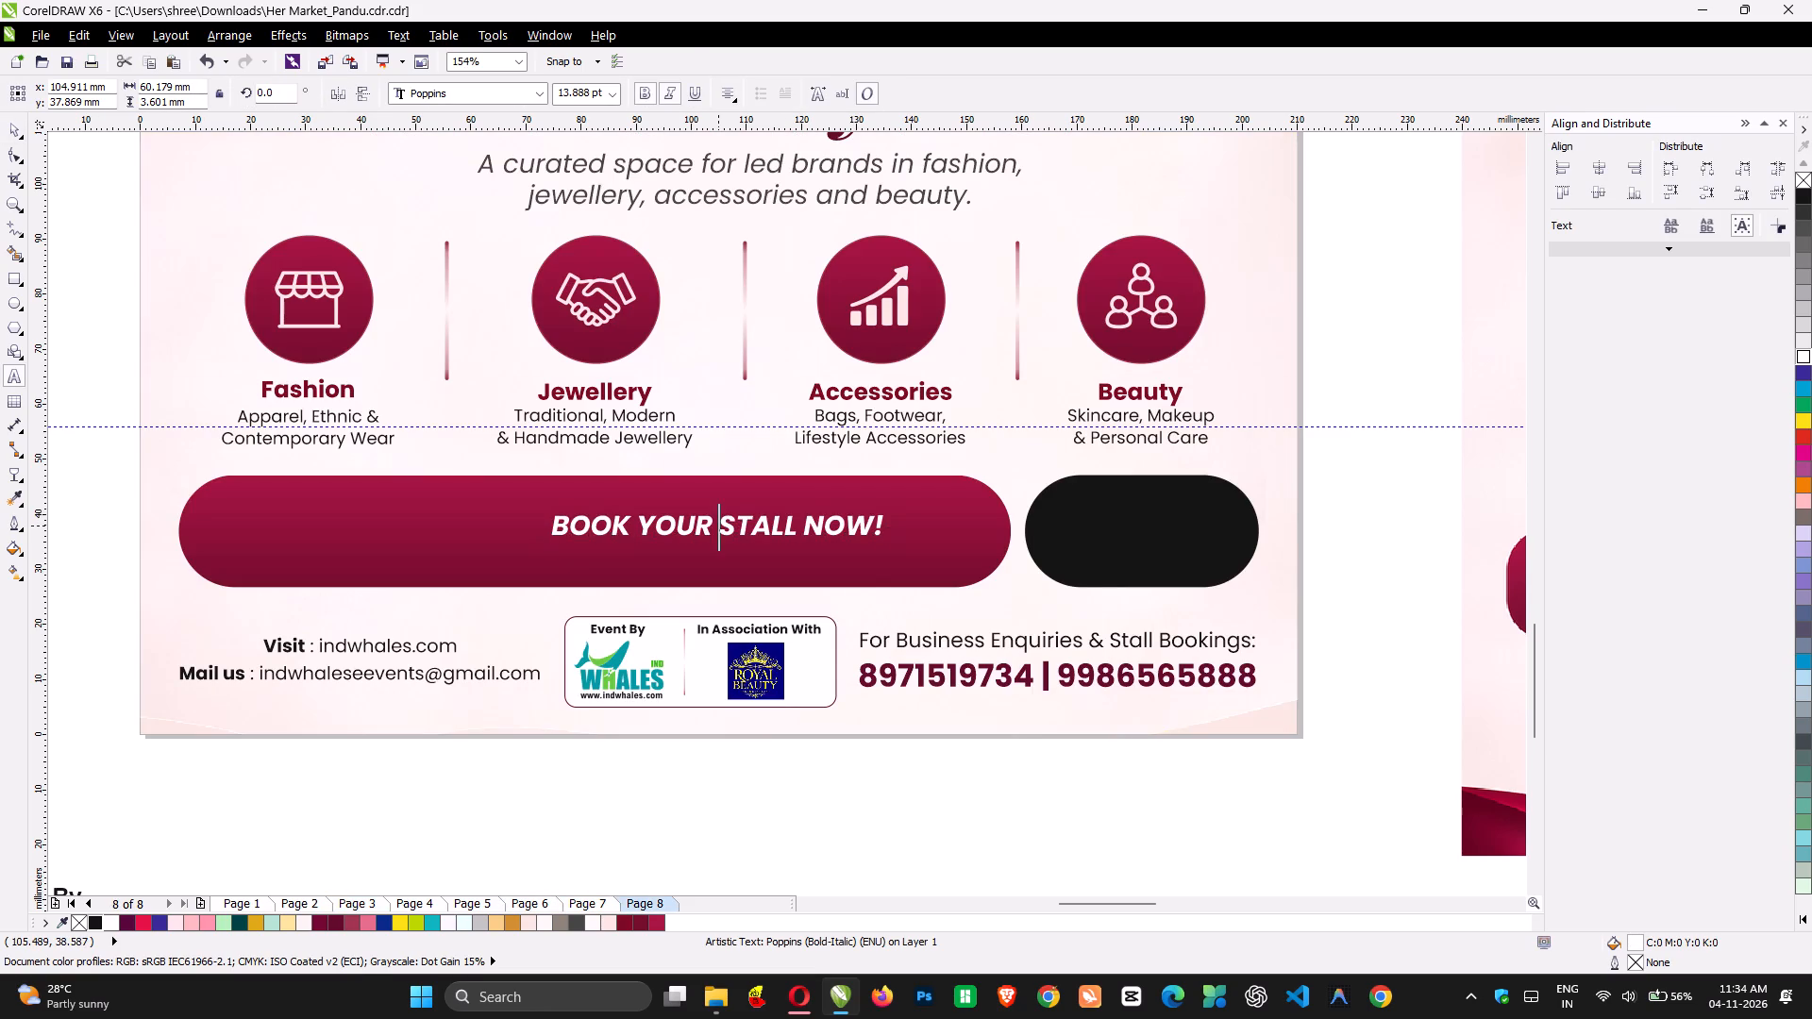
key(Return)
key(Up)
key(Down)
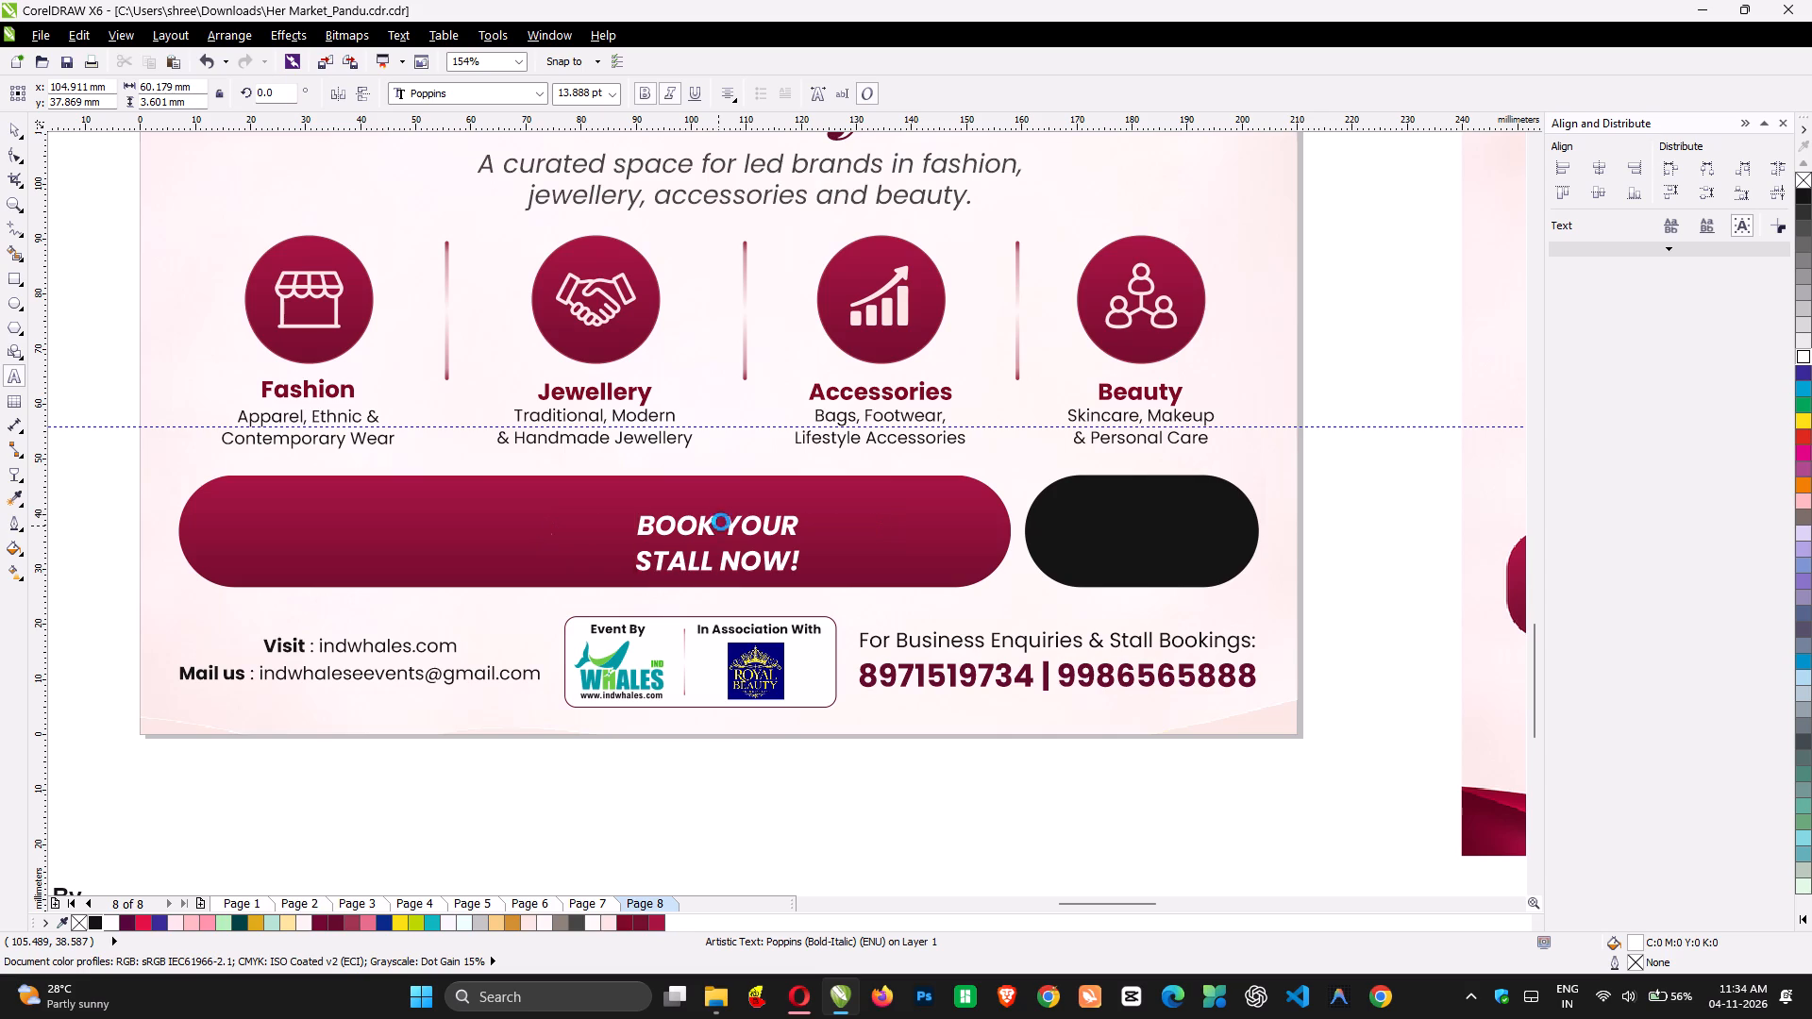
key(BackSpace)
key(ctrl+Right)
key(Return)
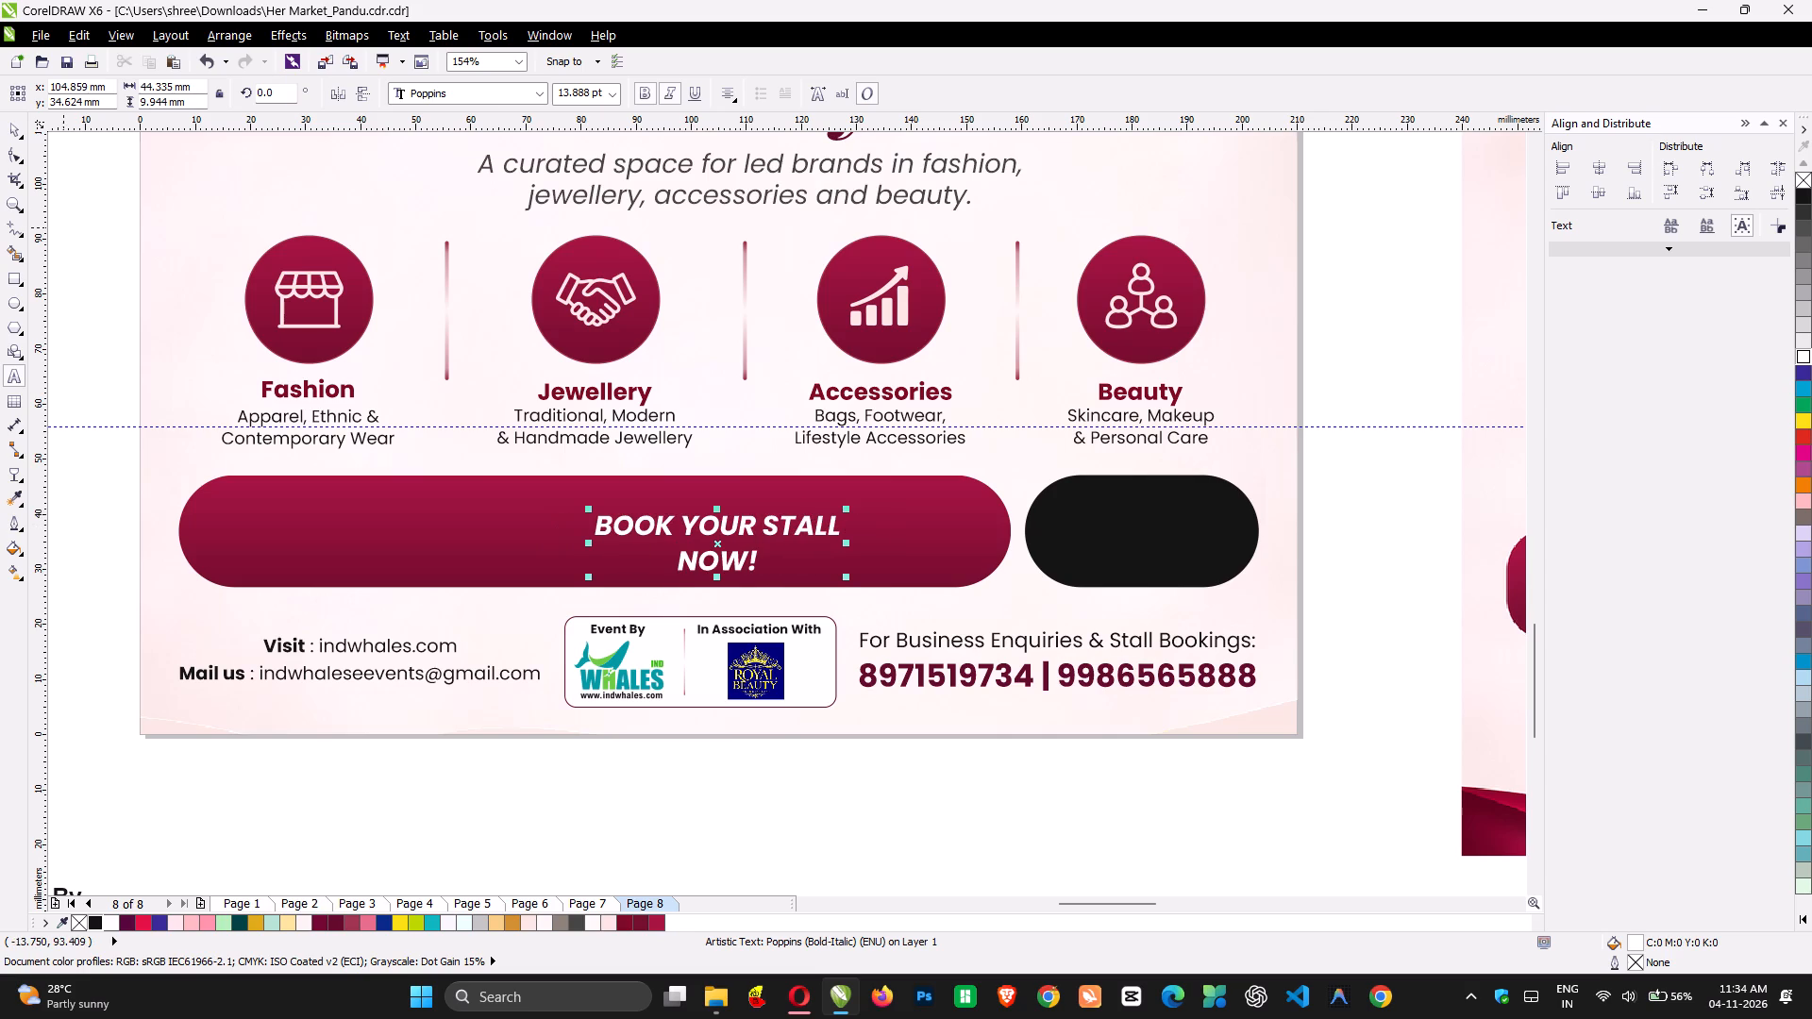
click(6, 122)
Centre the label horizontally and vertically on the short black bar.
shift+click(1125, 508)
text(ce)
shift+click(1172, 493)
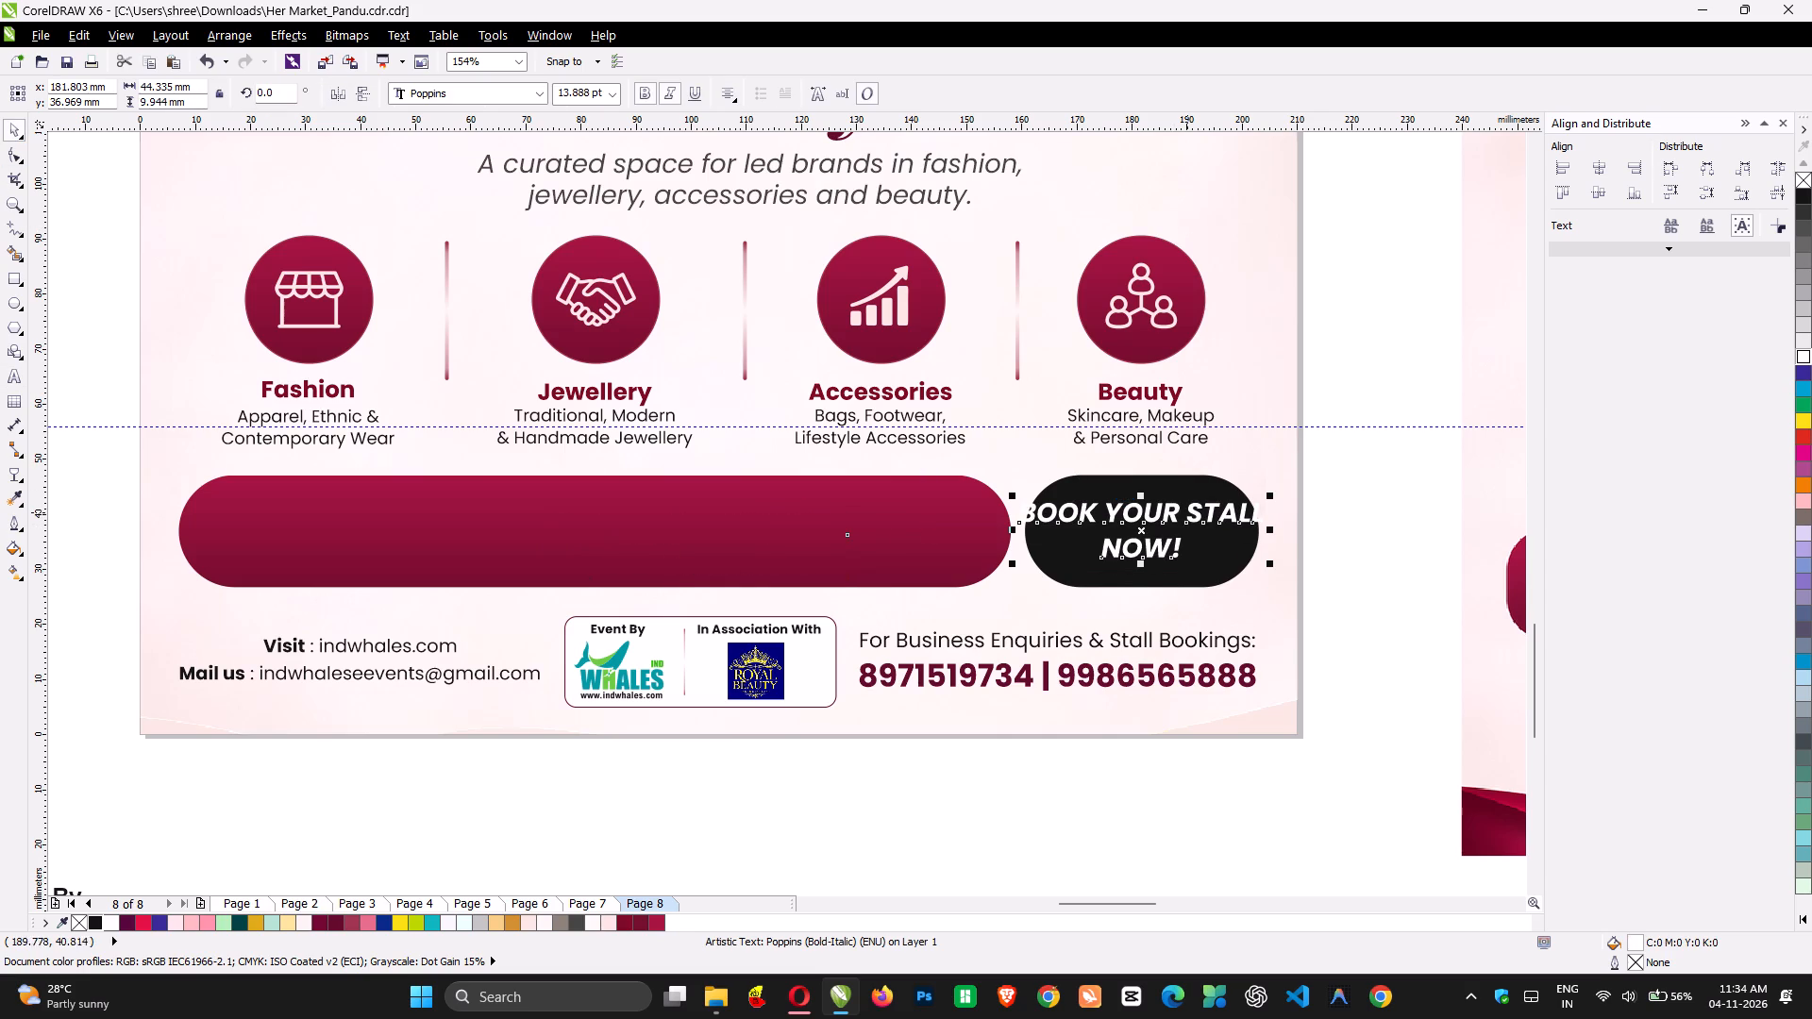
click(1364, 573)
Rebreak the label on the black bar so BOOK YOUR sits above STALL NOW!.
double_click(1196, 520)
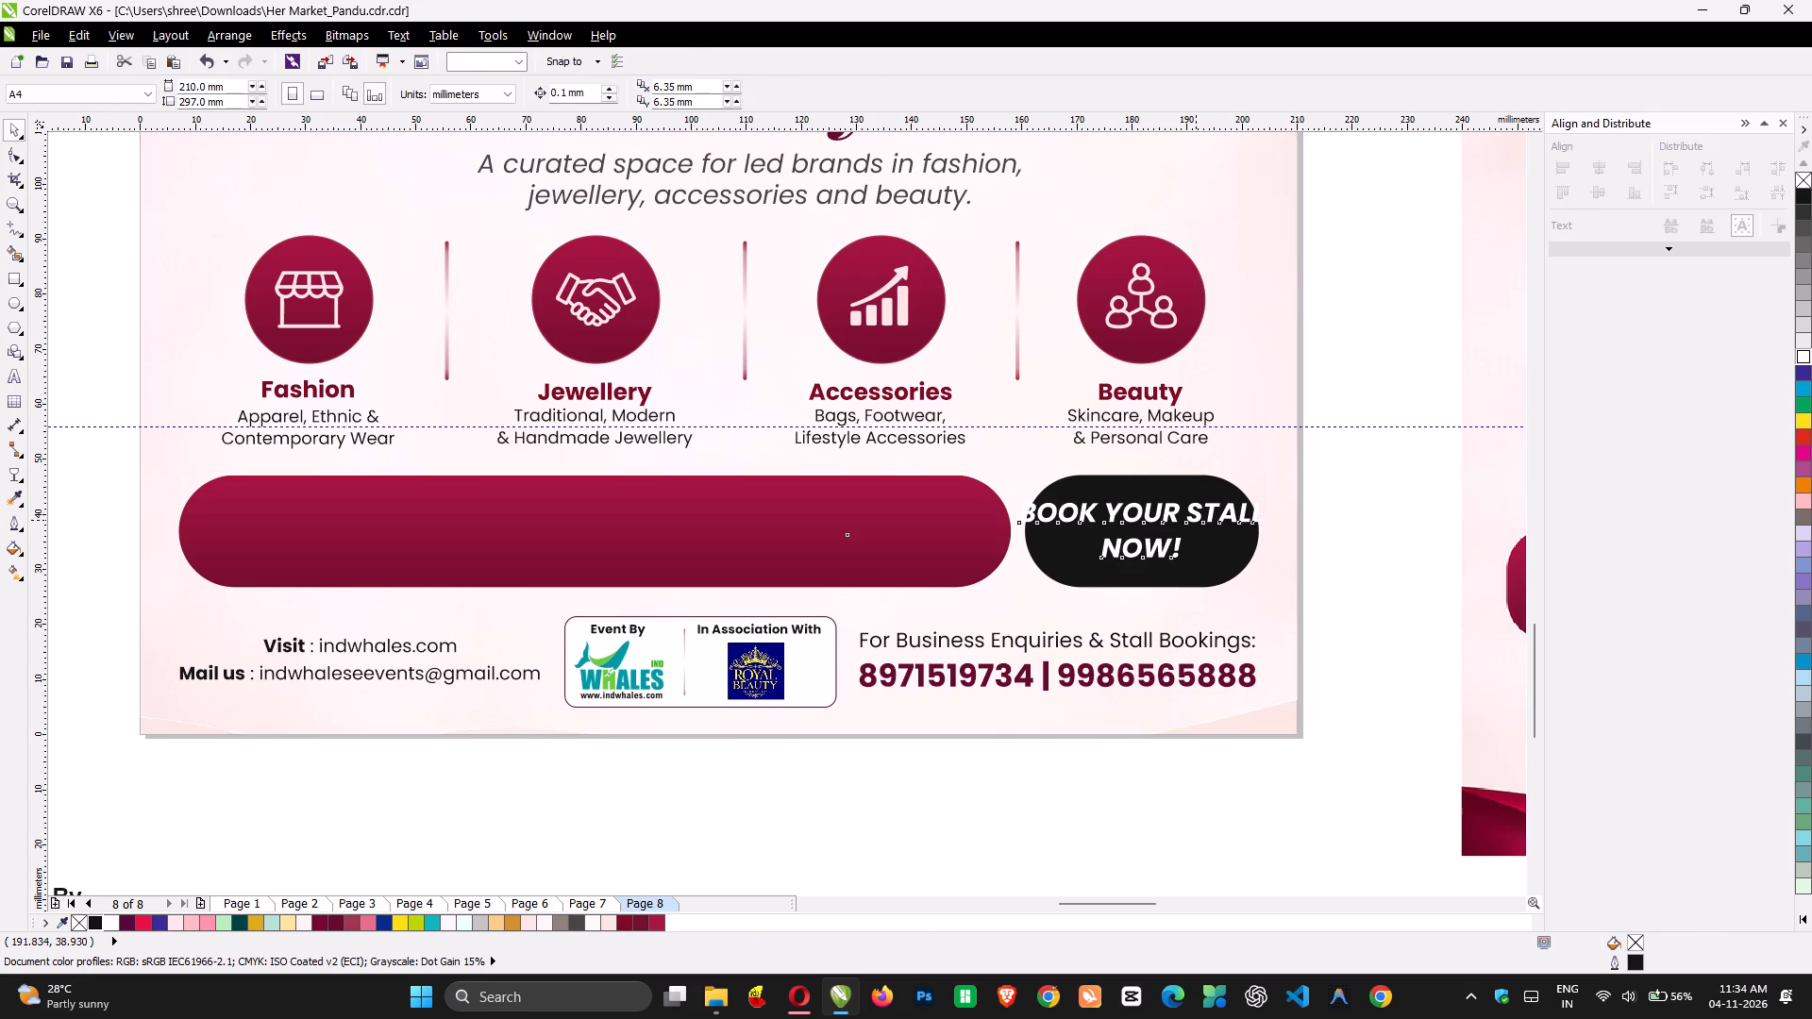
key(Left)
key(Return)
key(Down)
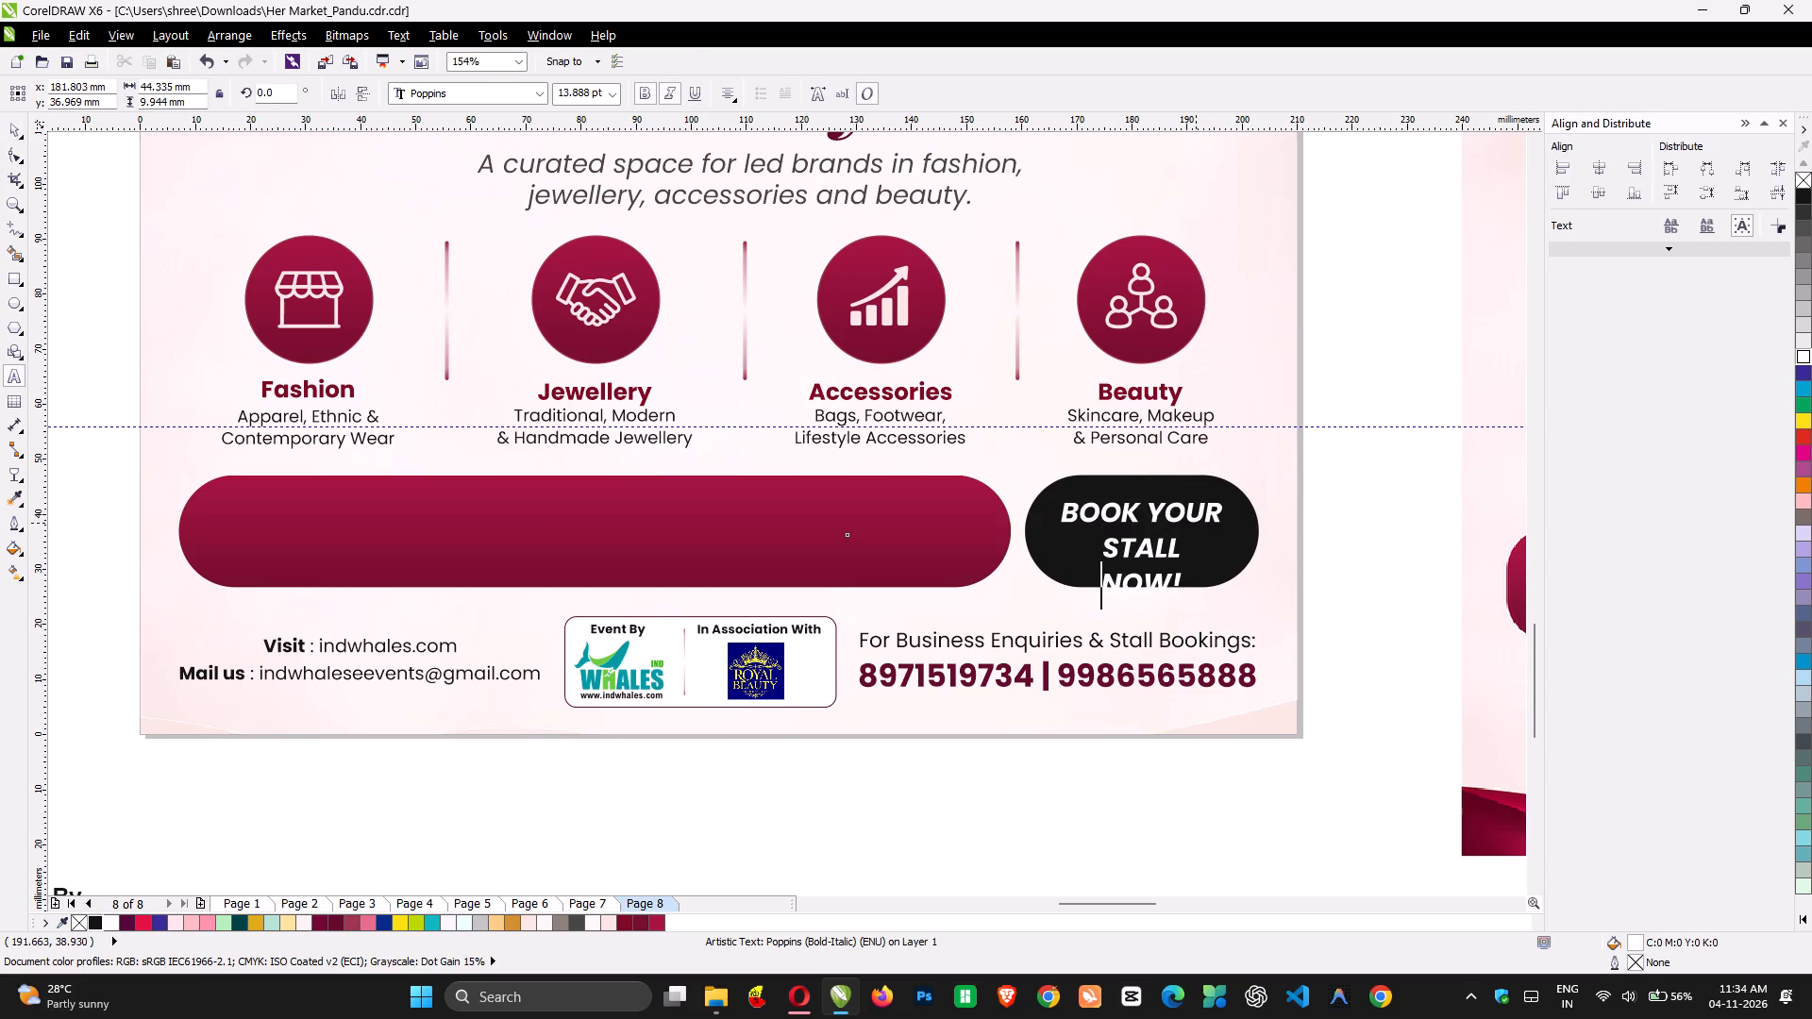
key(BackSpace)
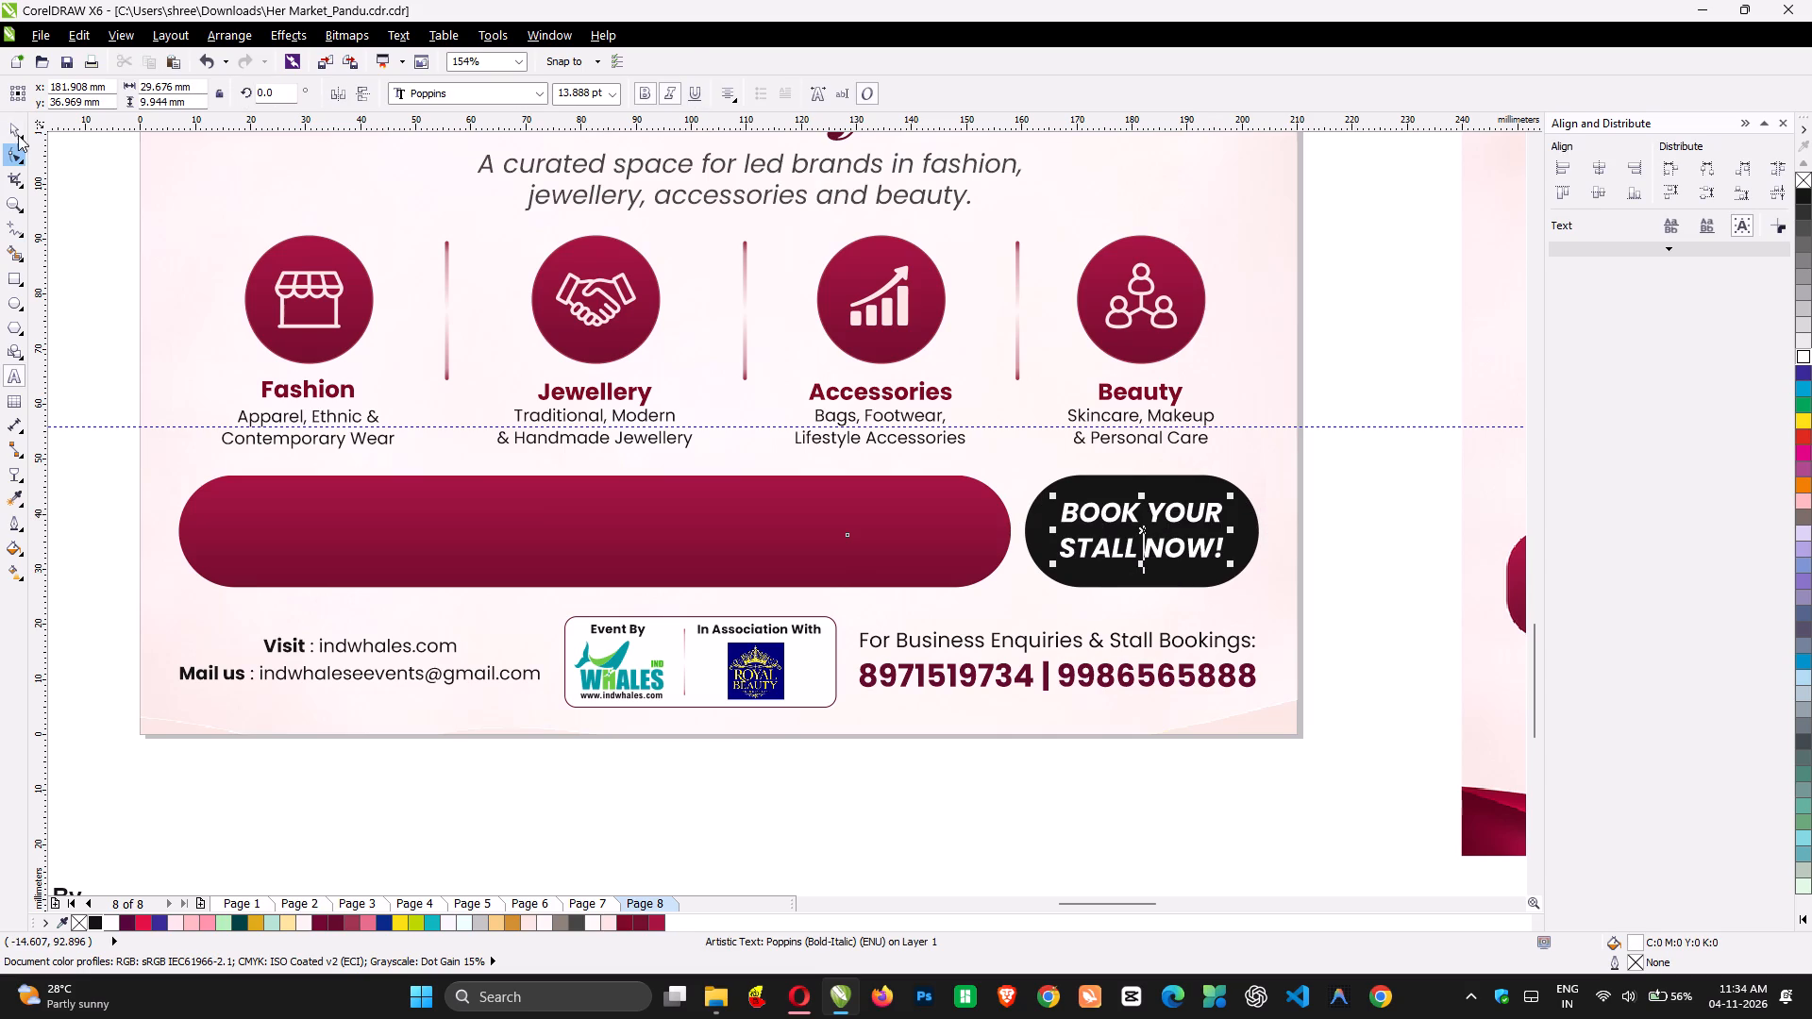
click(13, 126)
click(1351, 591)
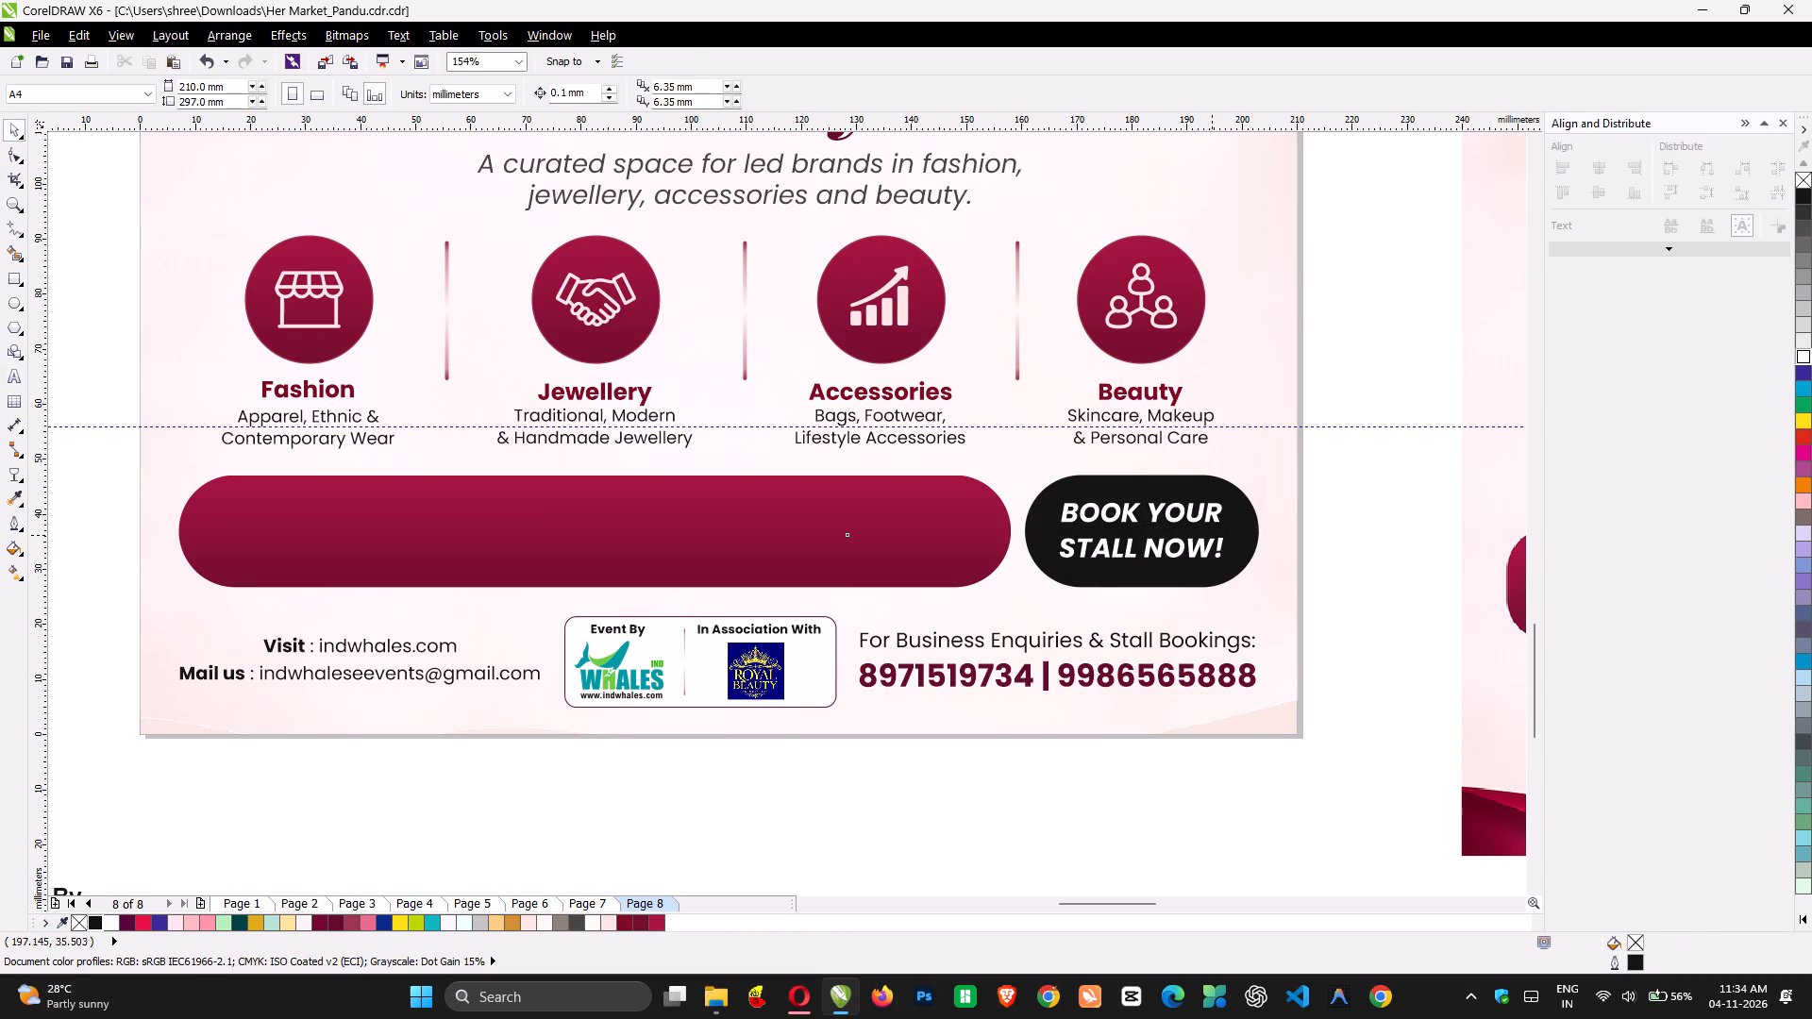
Centre the two-line label on the black bar again and group the two objects.
click(1200, 546)
shift+click(1254, 521)
text(ce)
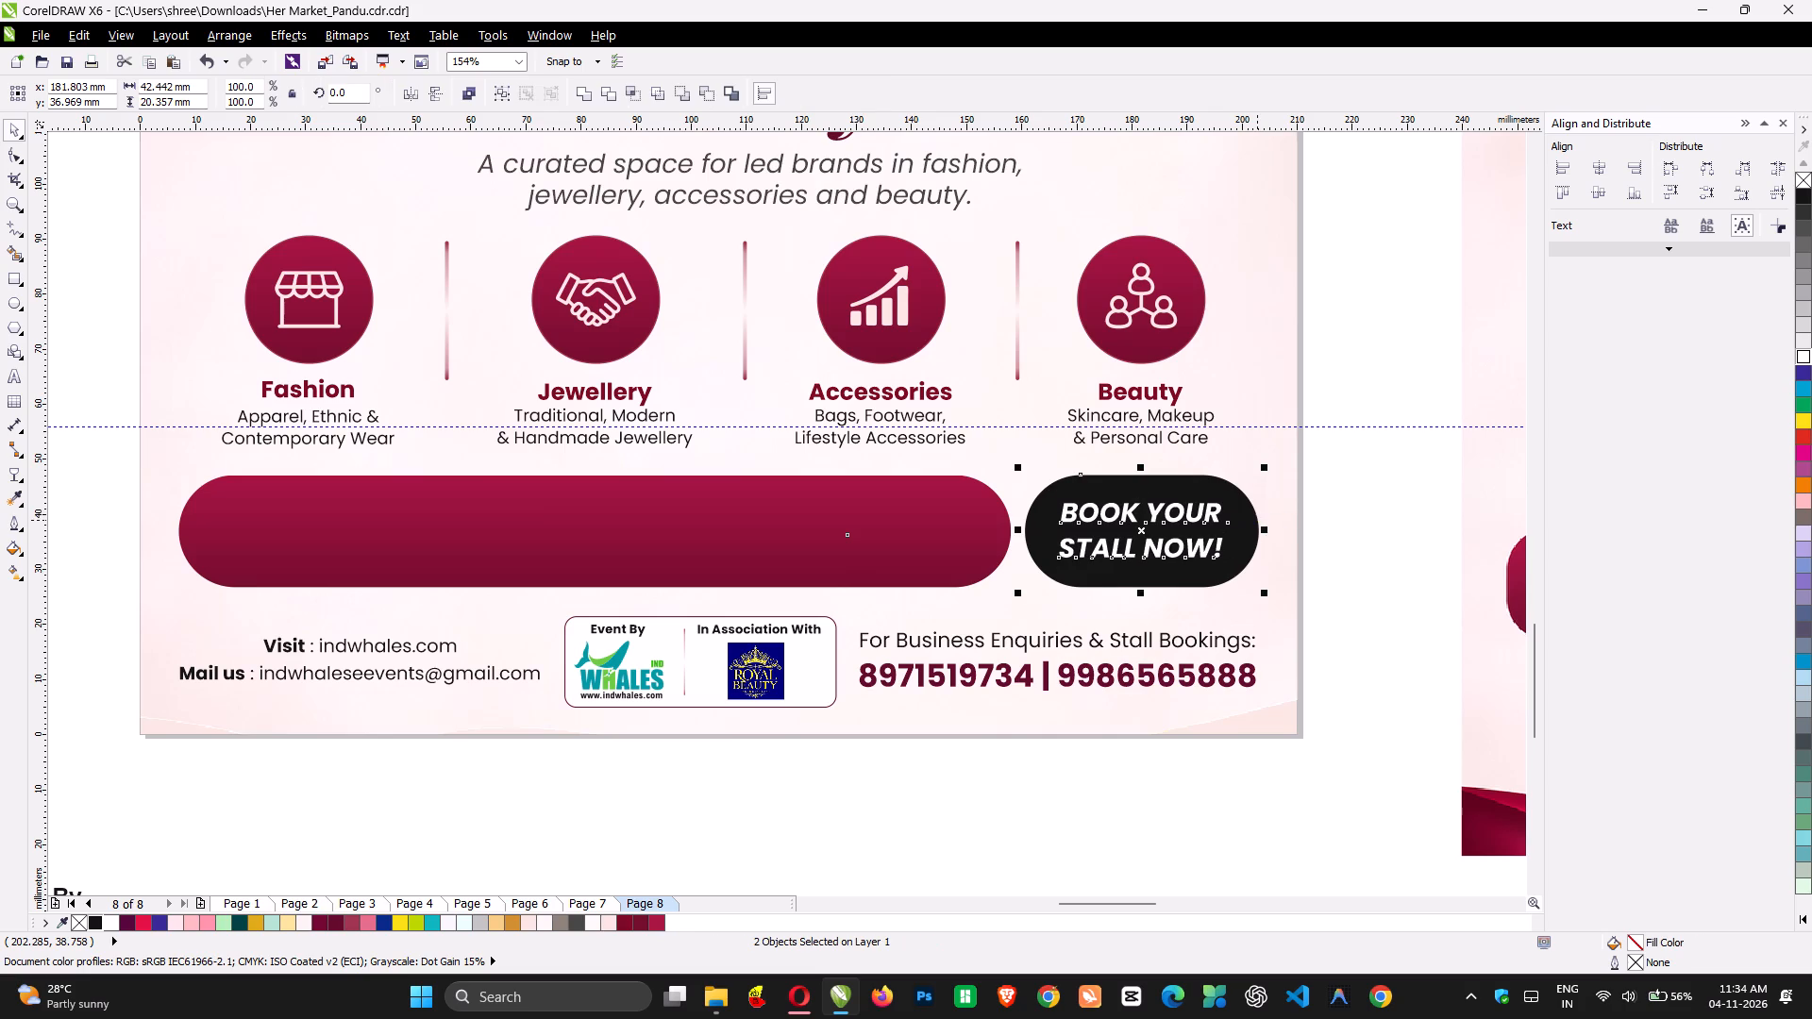
key(ctrl+g)
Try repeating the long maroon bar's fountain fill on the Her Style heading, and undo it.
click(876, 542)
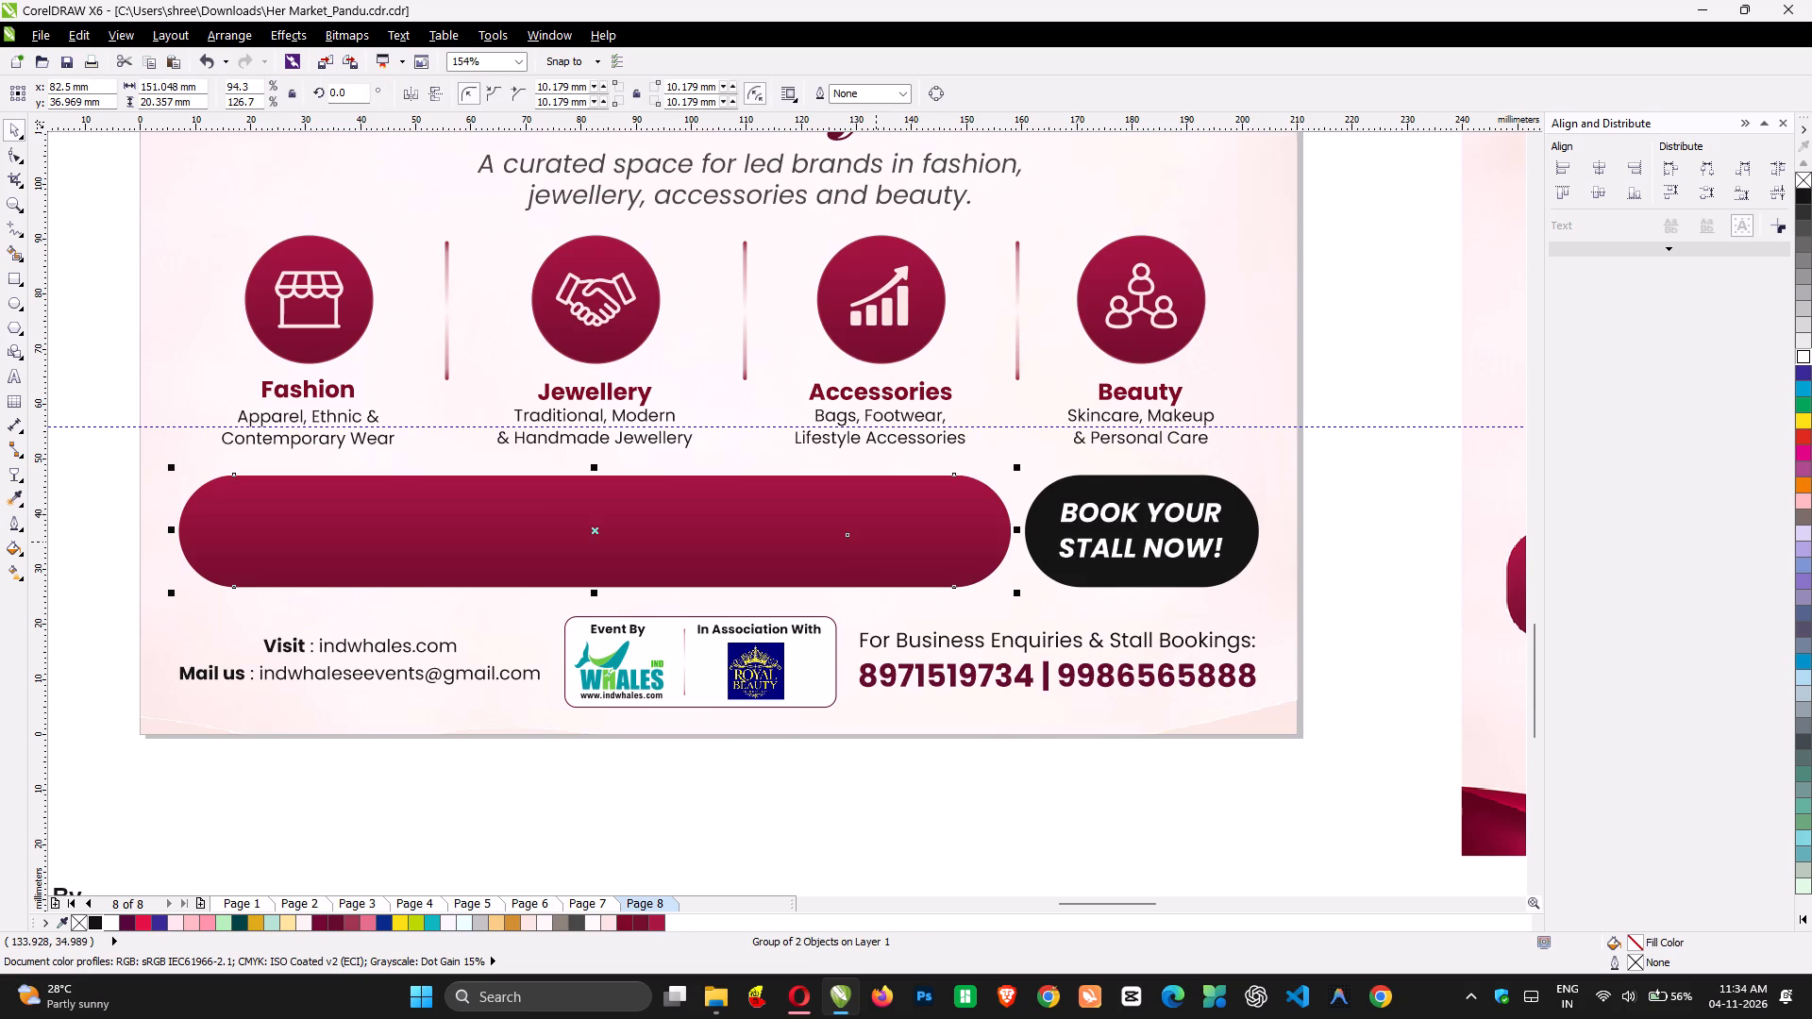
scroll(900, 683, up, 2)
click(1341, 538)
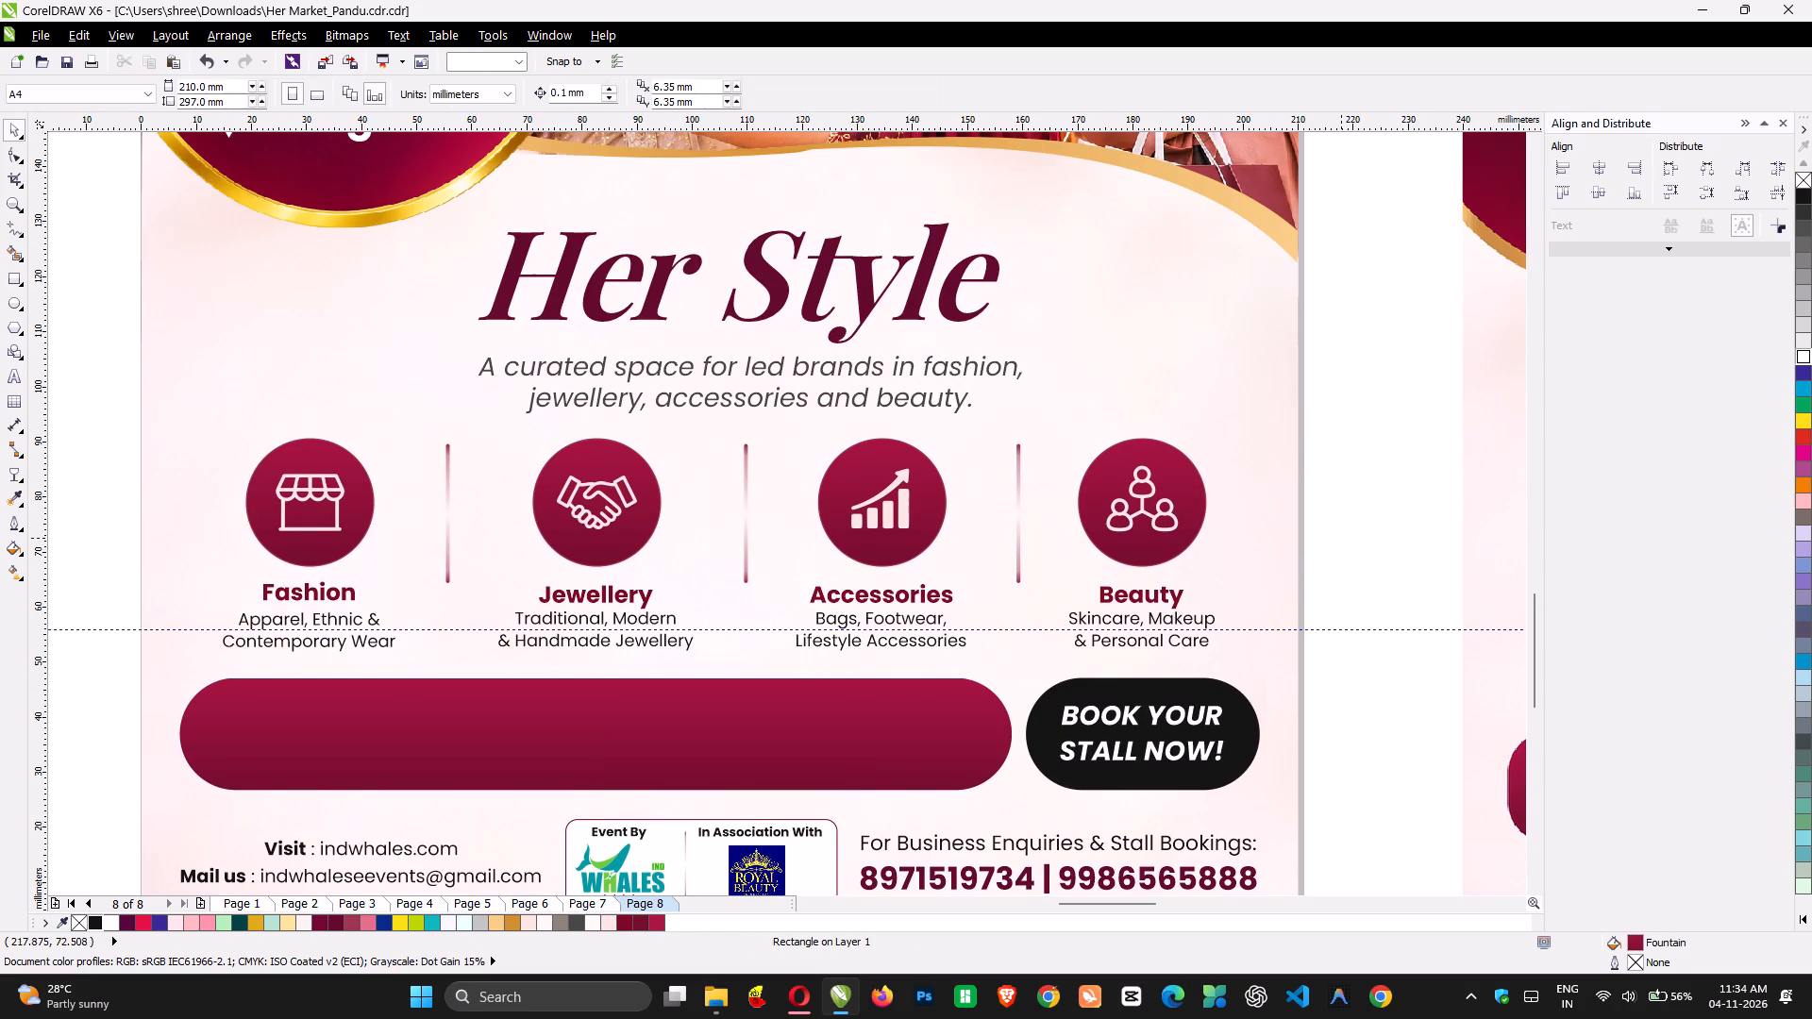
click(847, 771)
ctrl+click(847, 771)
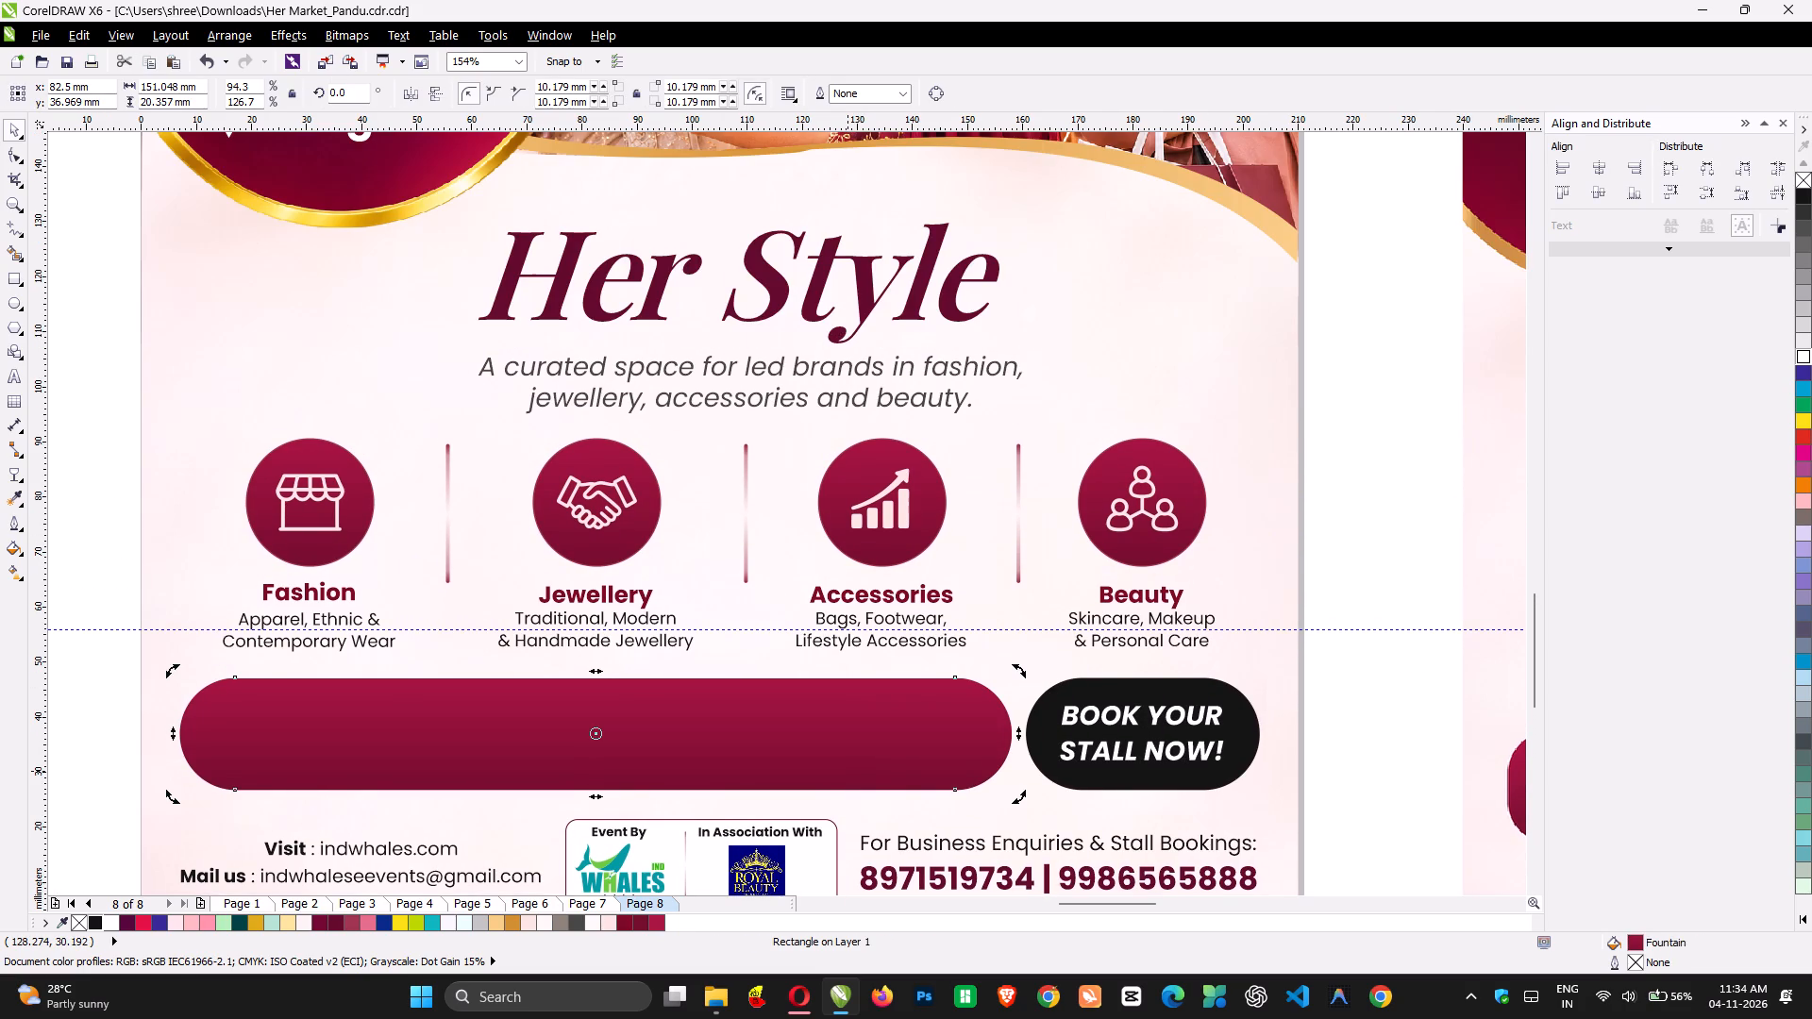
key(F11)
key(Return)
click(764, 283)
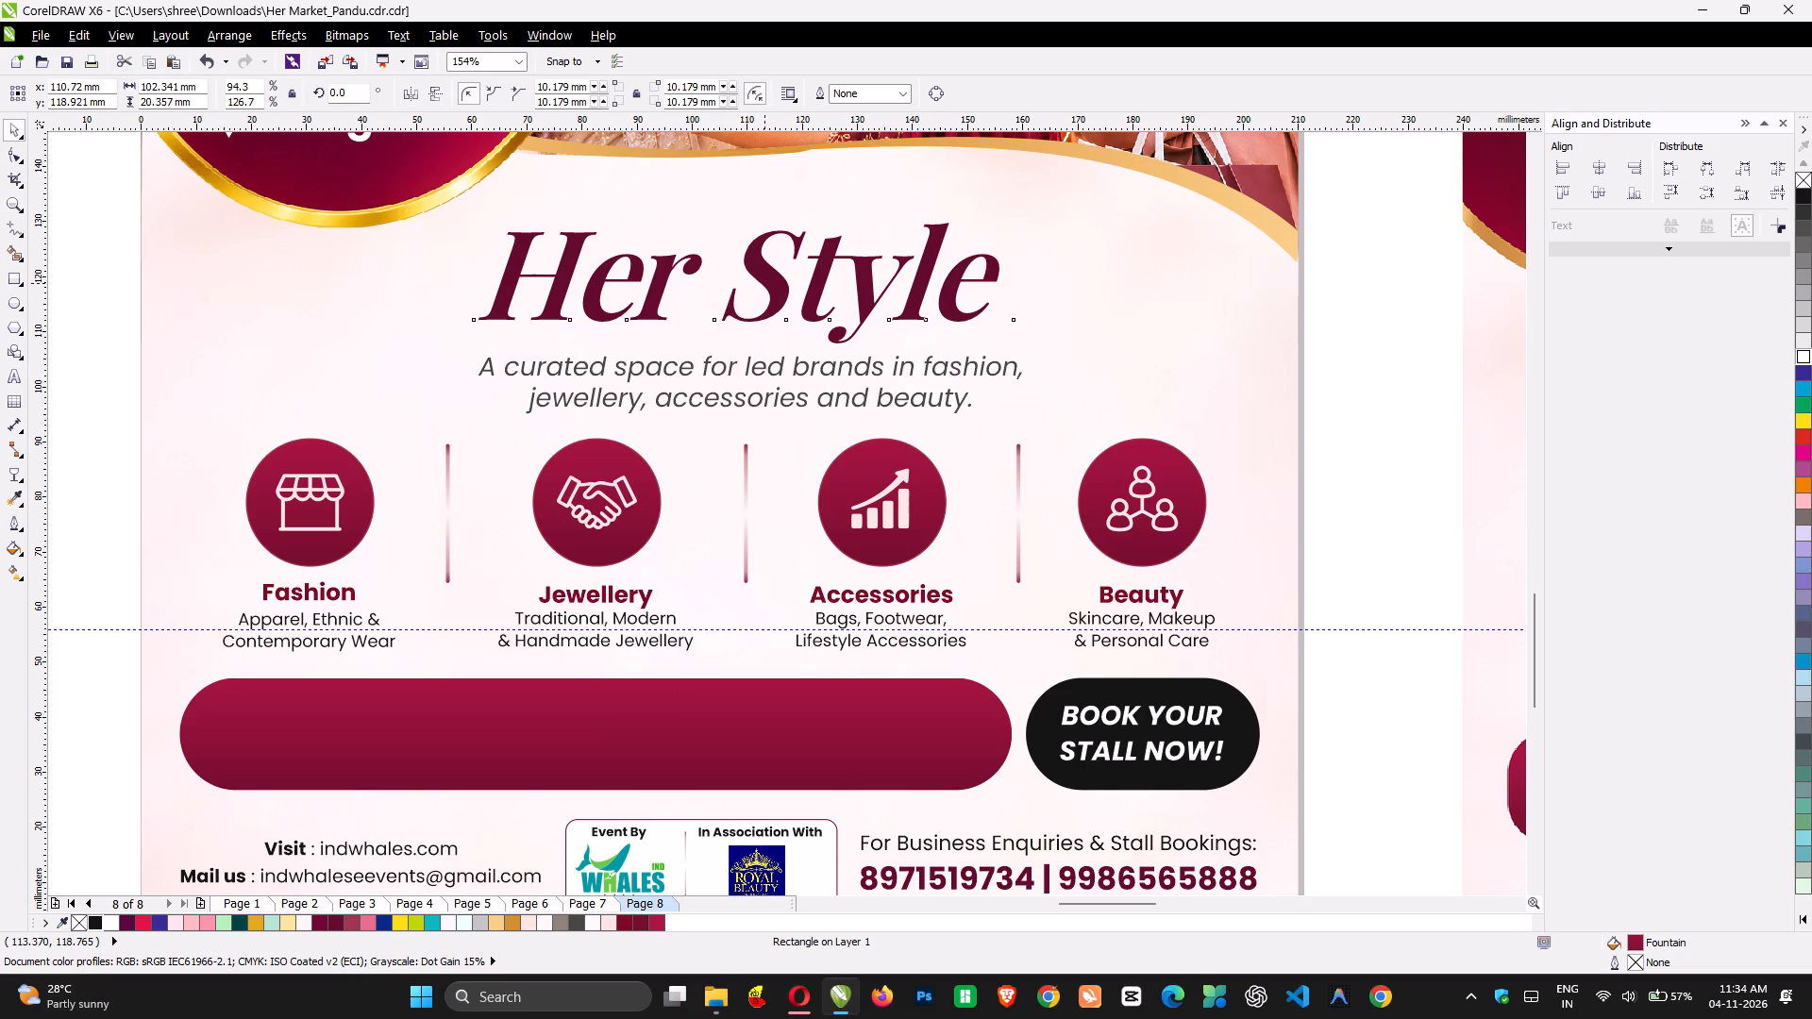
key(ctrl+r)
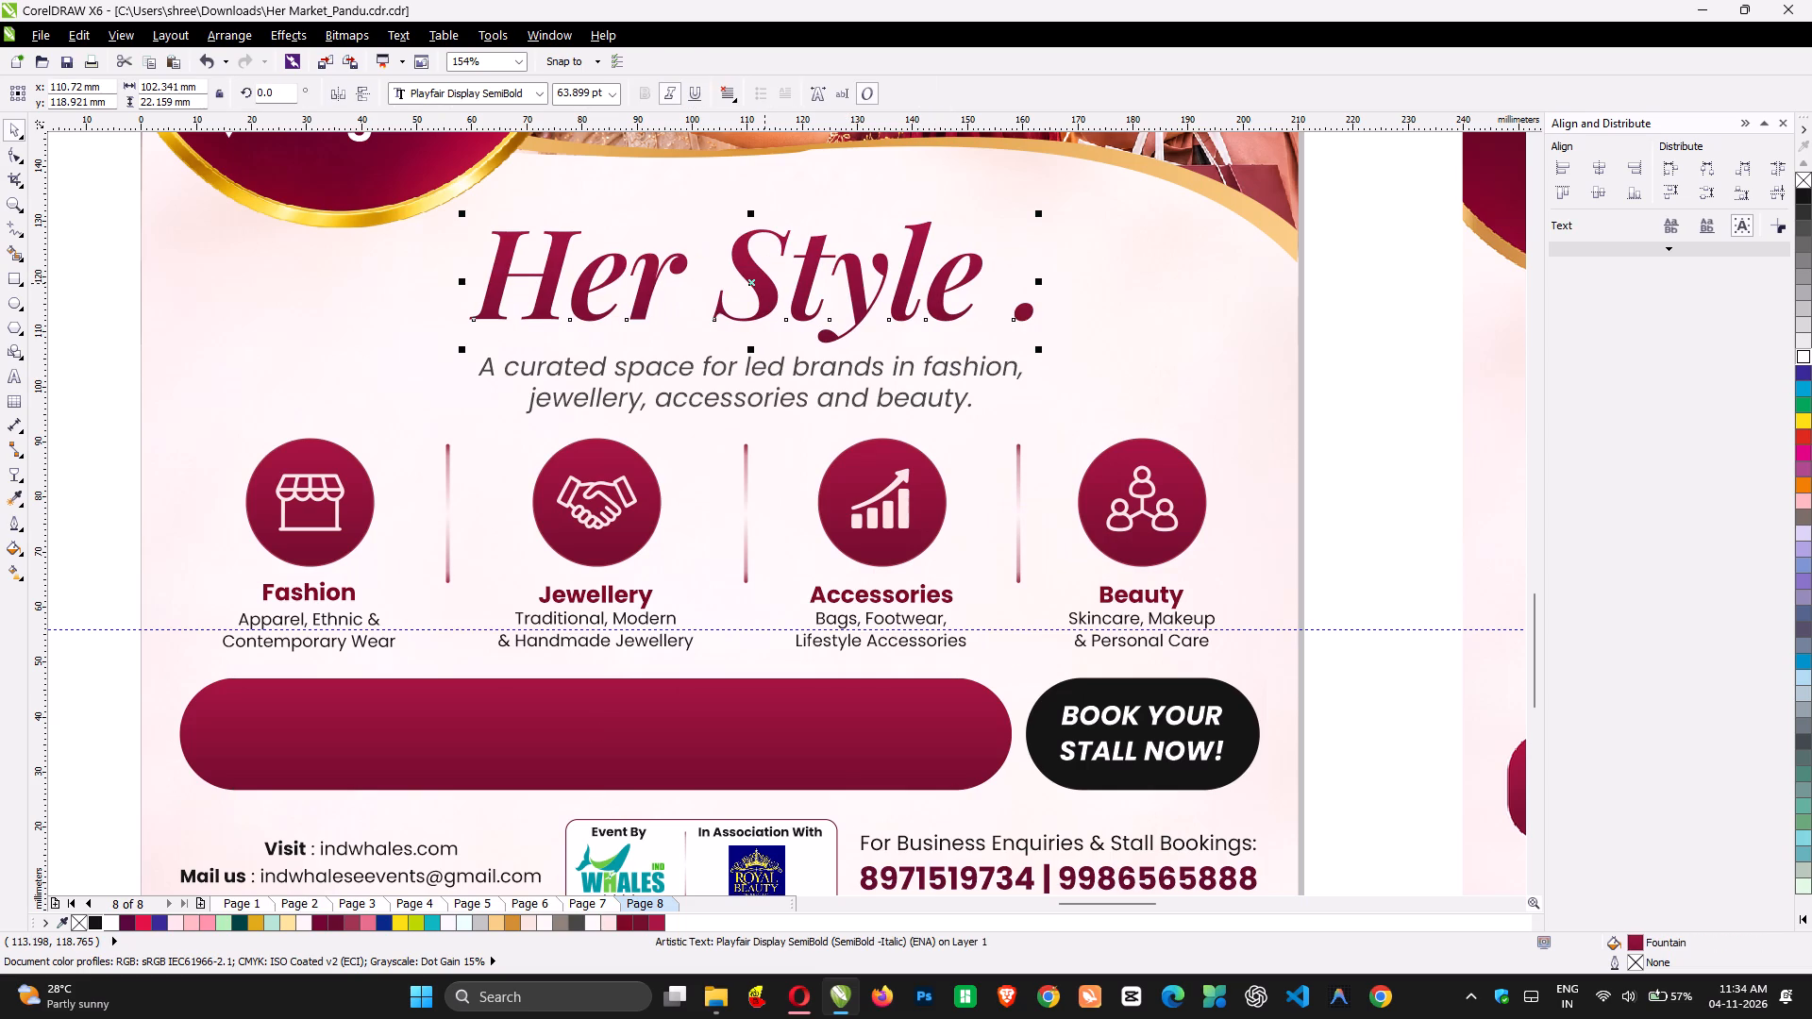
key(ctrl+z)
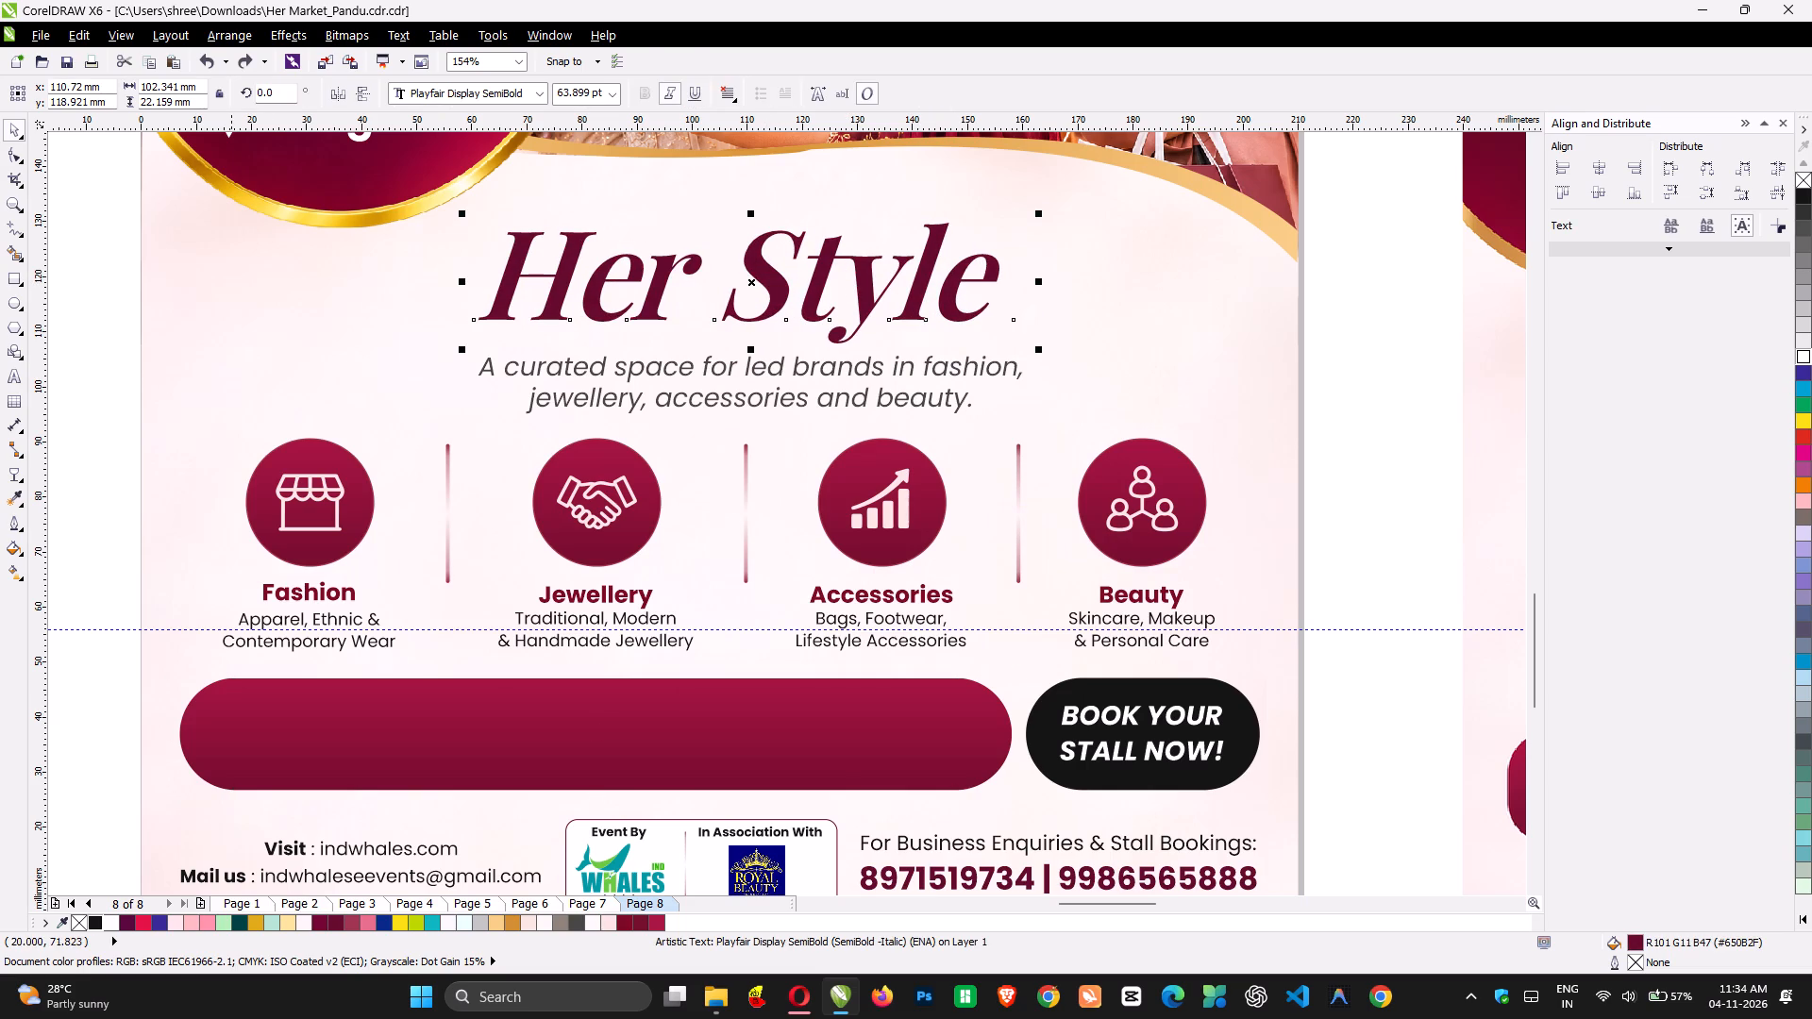
Apply the long maroon bar's fountain fill to the Her Style heading.
ctrl+click(327, 743)
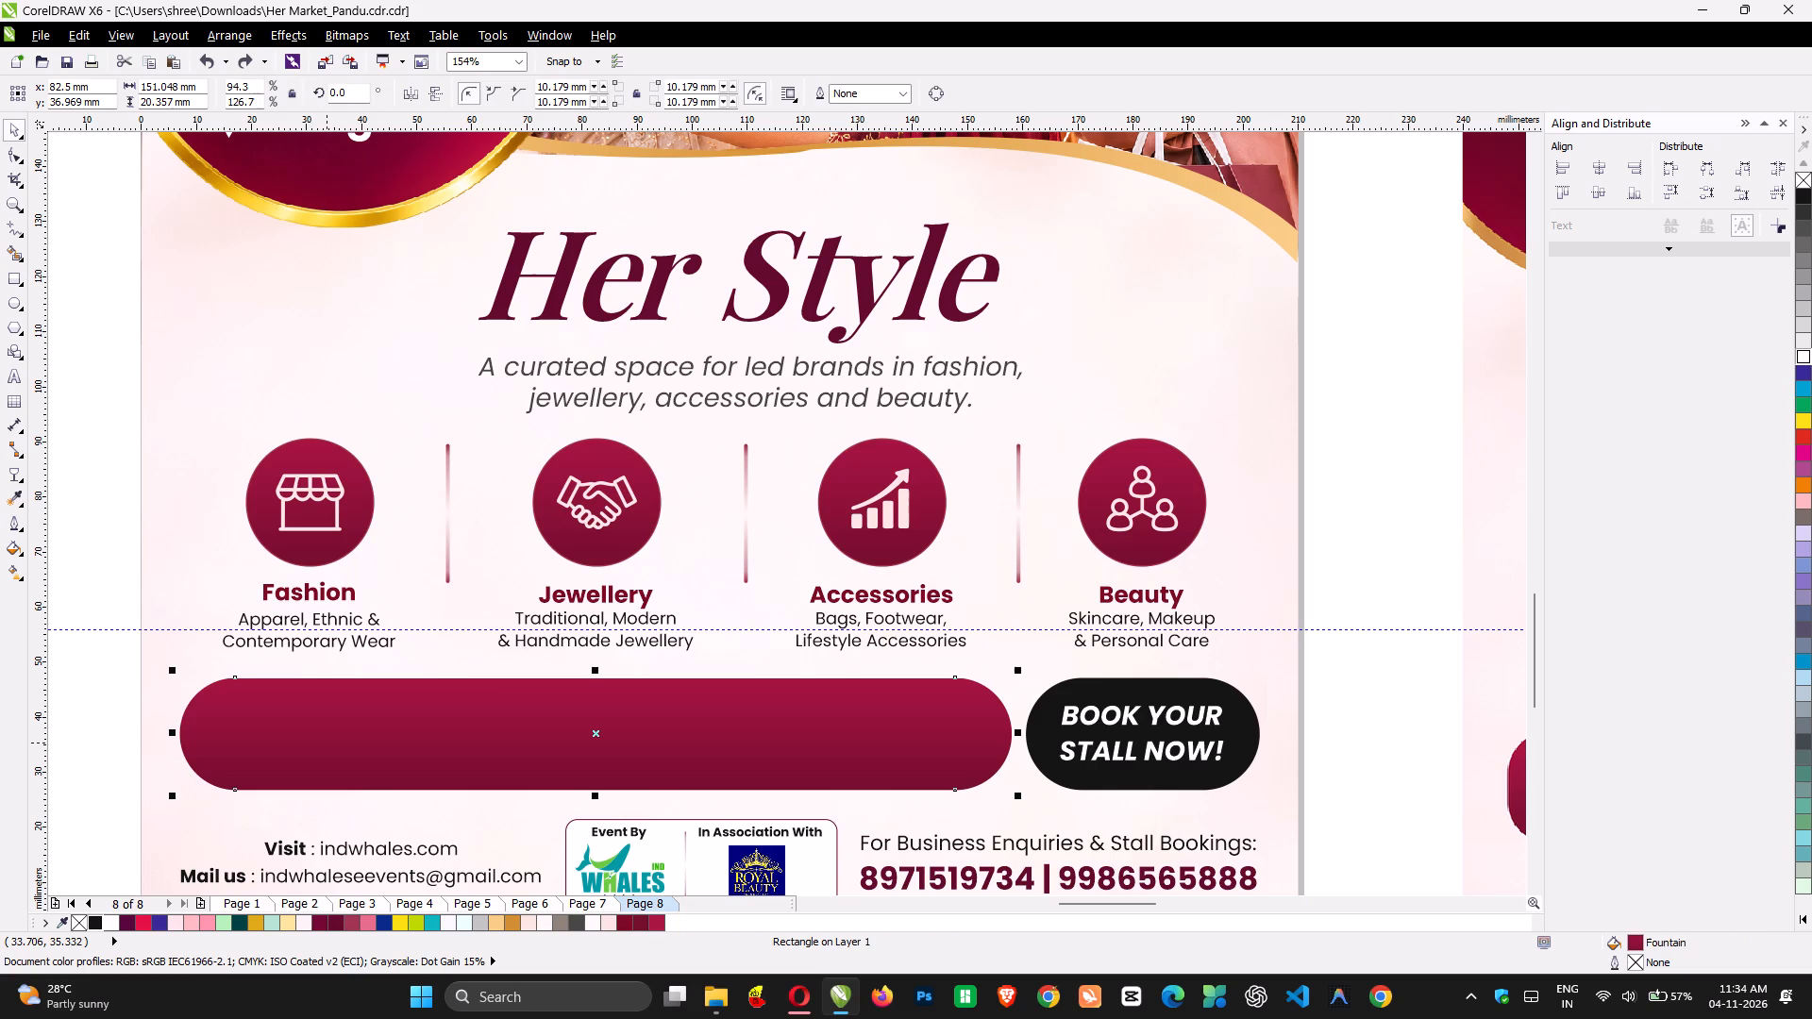
key(F11)
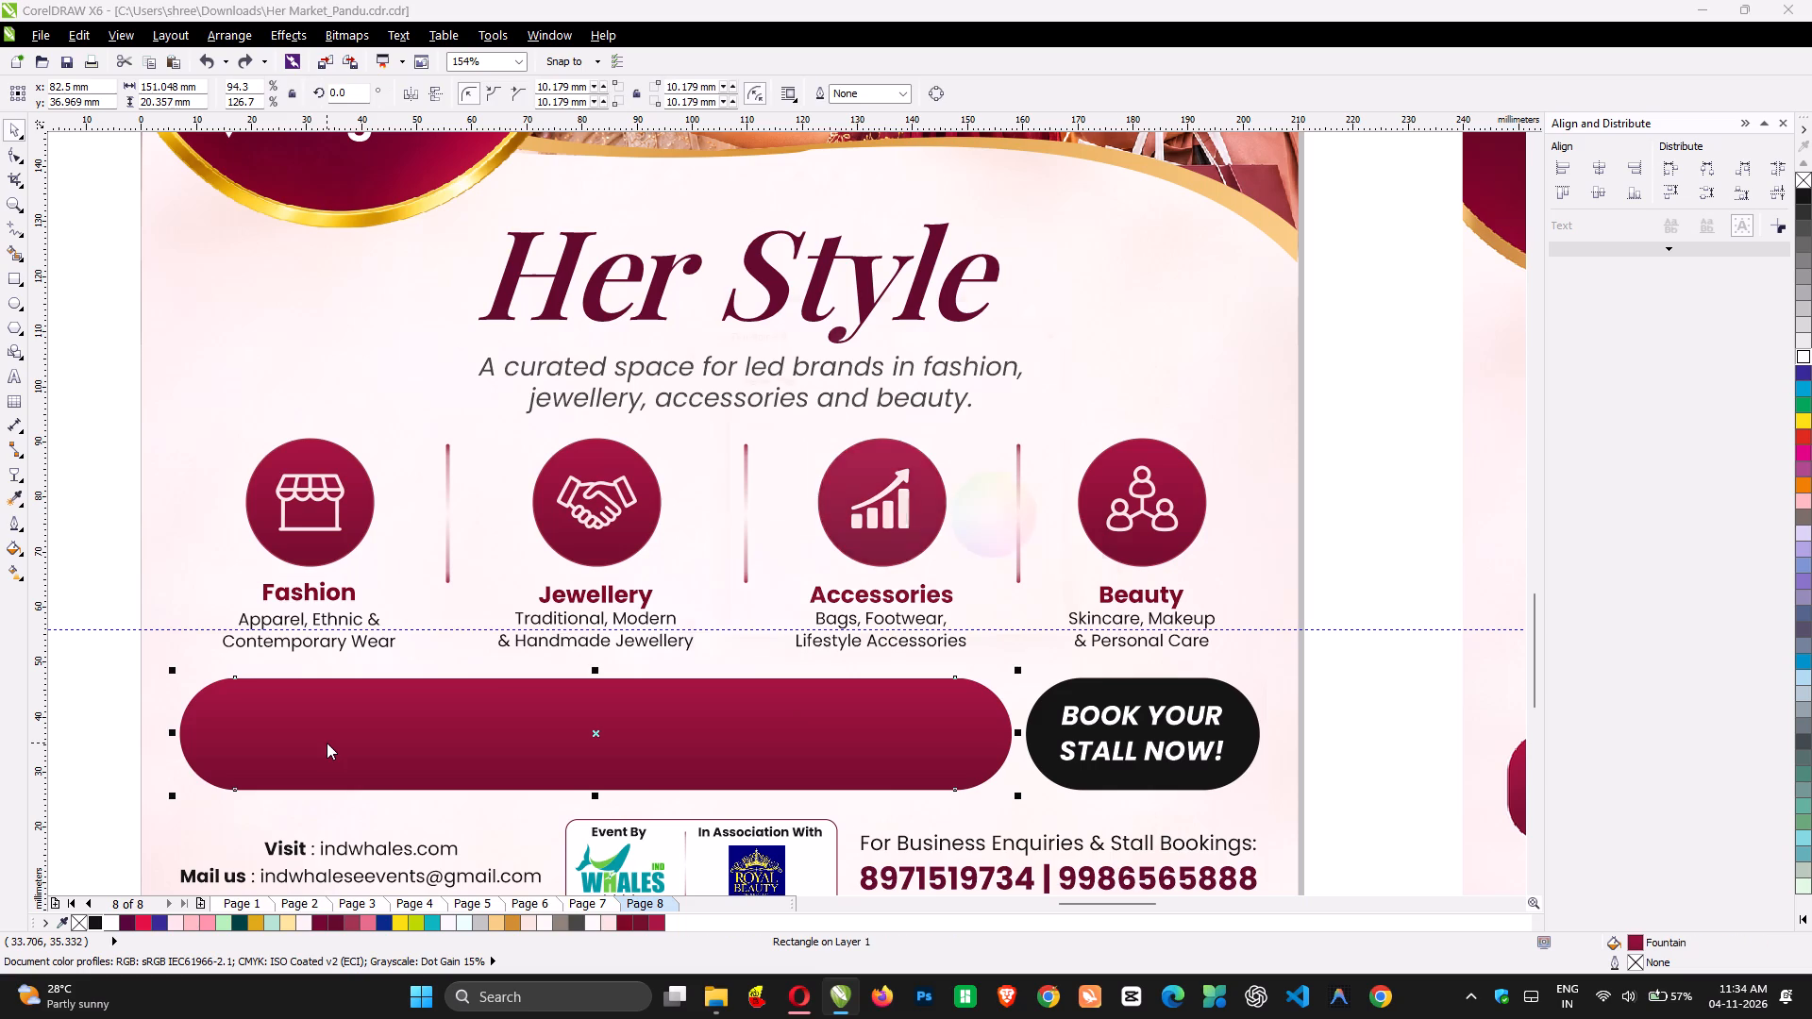
key(Return)
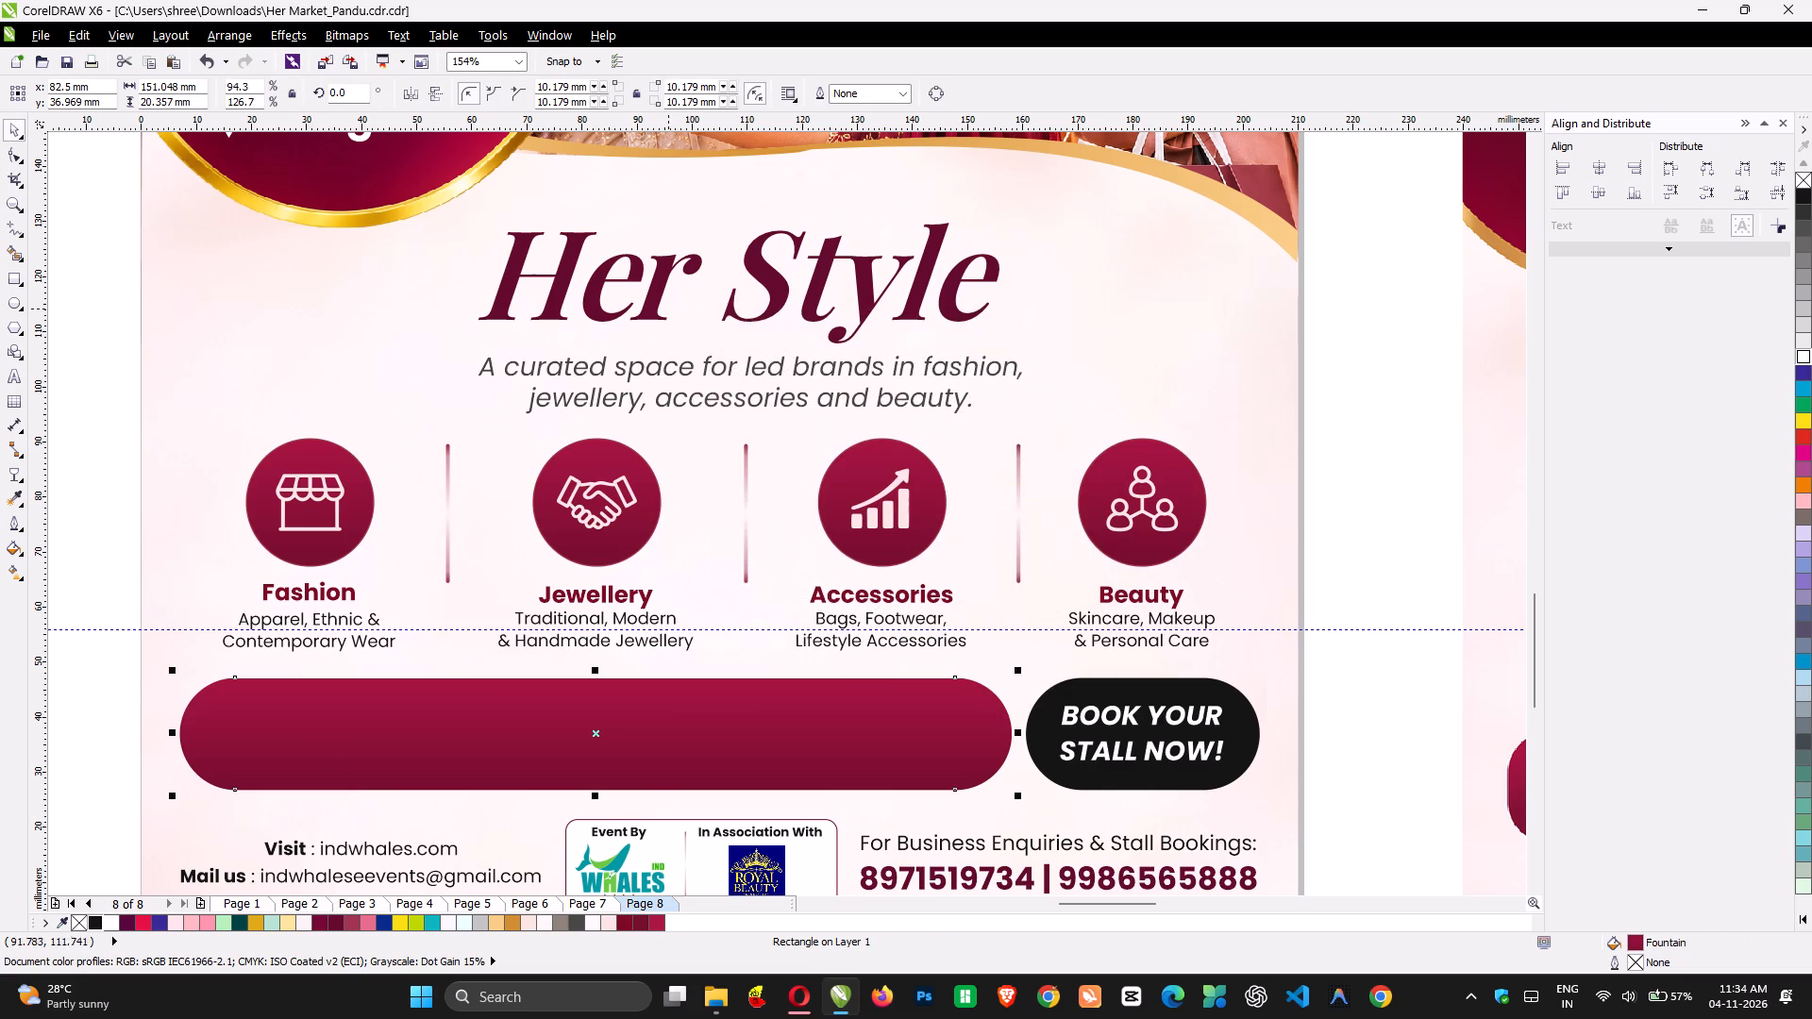
ctrl+click(654, 306)
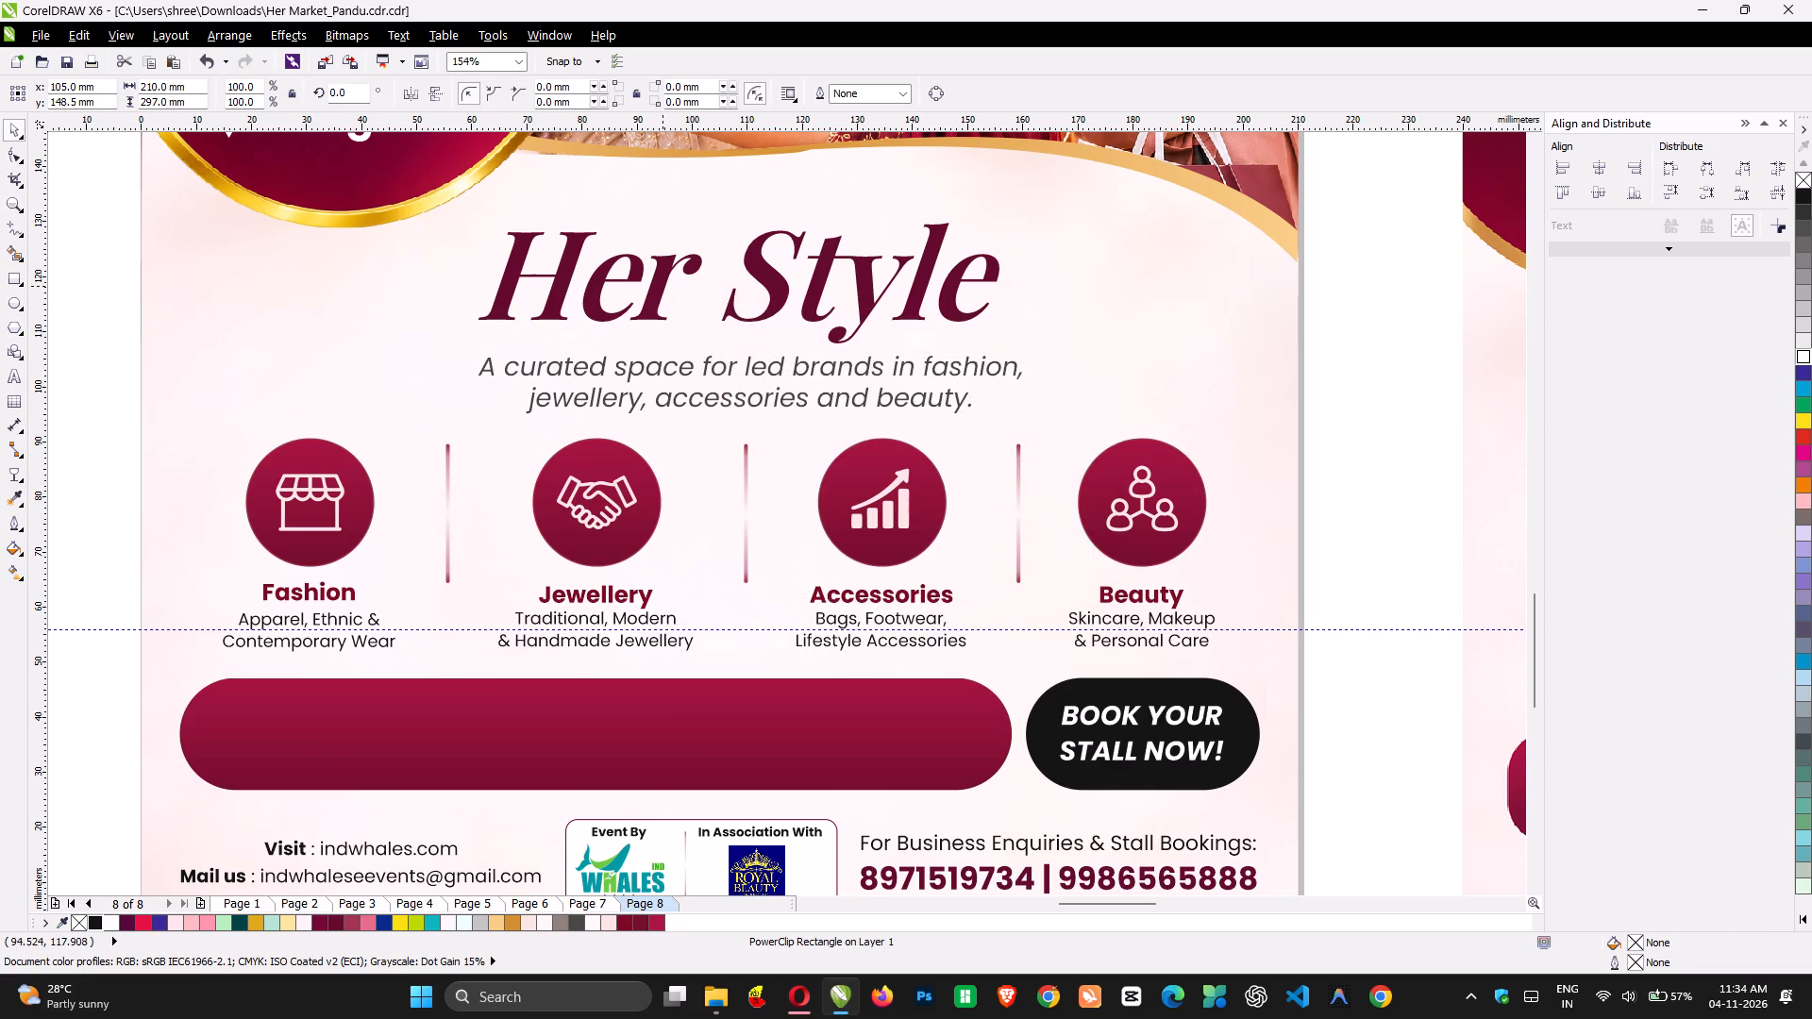
ctrl+click(686, 259)
key(ctrl+r)
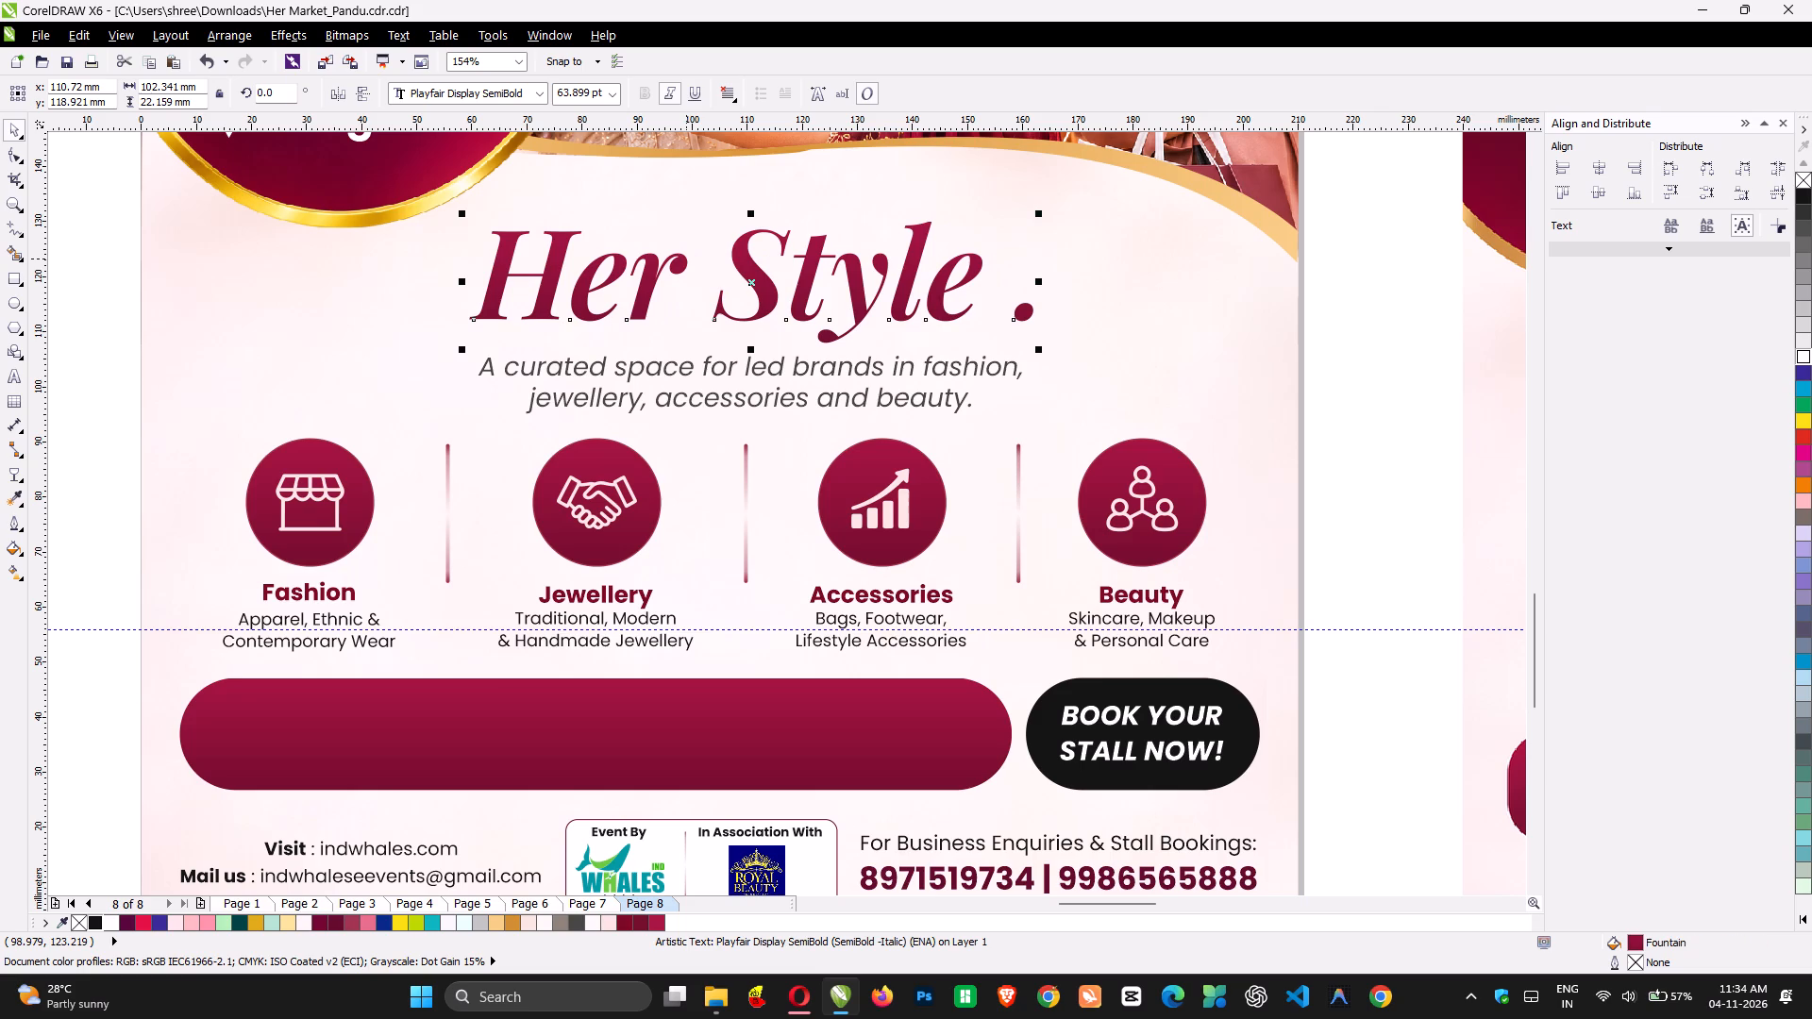
key(ctrl+z)
key(ctrl+shift+z)
Recolour only the period at the end of the Her Style heading to pale pink #FBE5E3.
key(F8)
key(shift+Left)
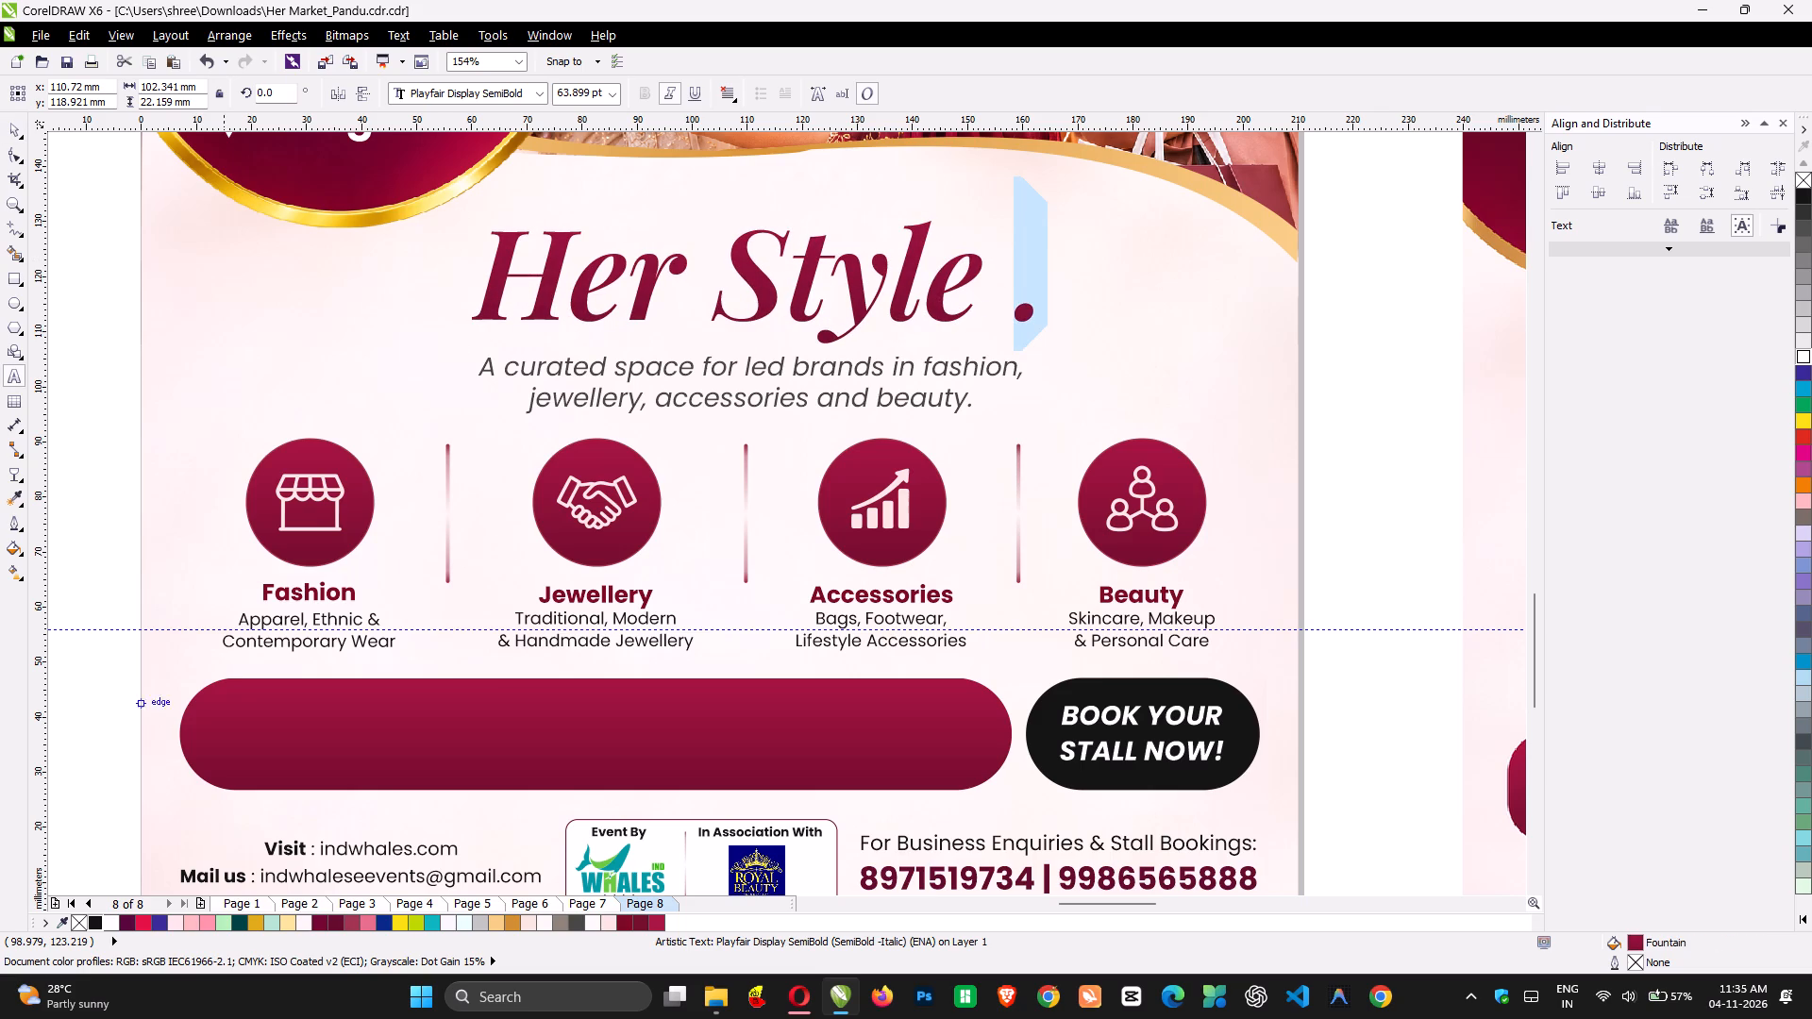
click(606, 920)
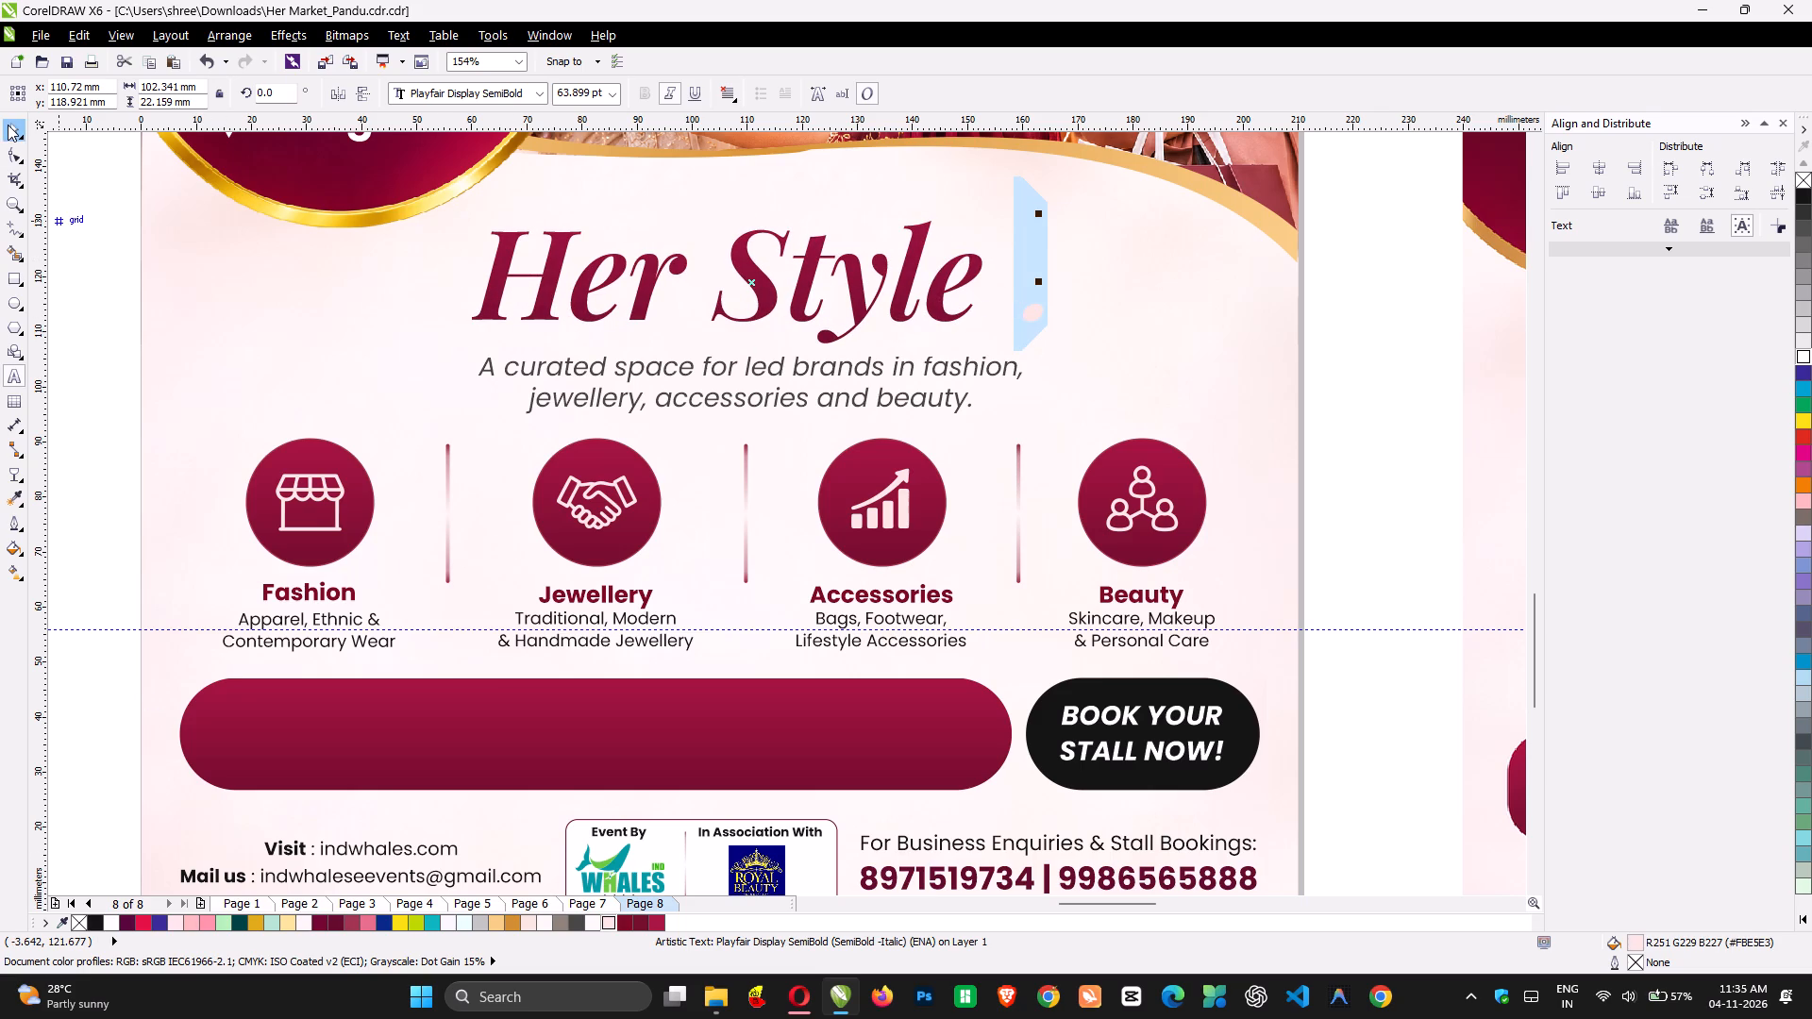
click(10, 128)
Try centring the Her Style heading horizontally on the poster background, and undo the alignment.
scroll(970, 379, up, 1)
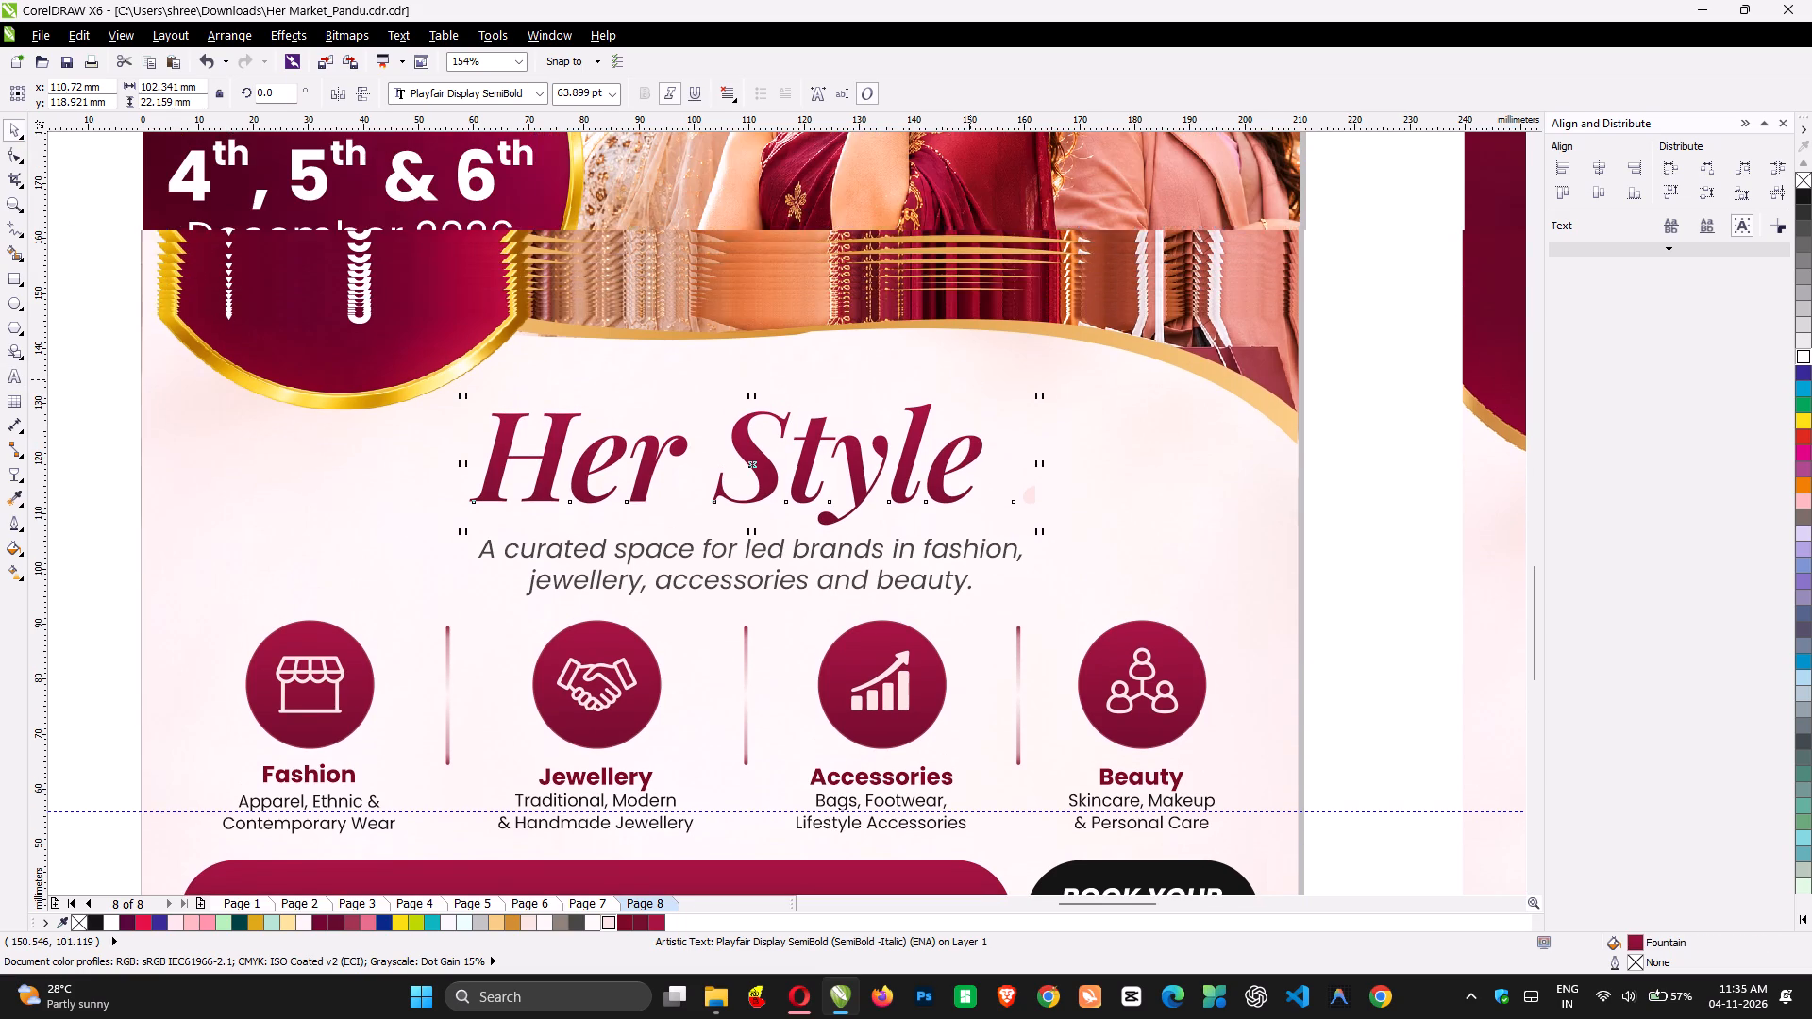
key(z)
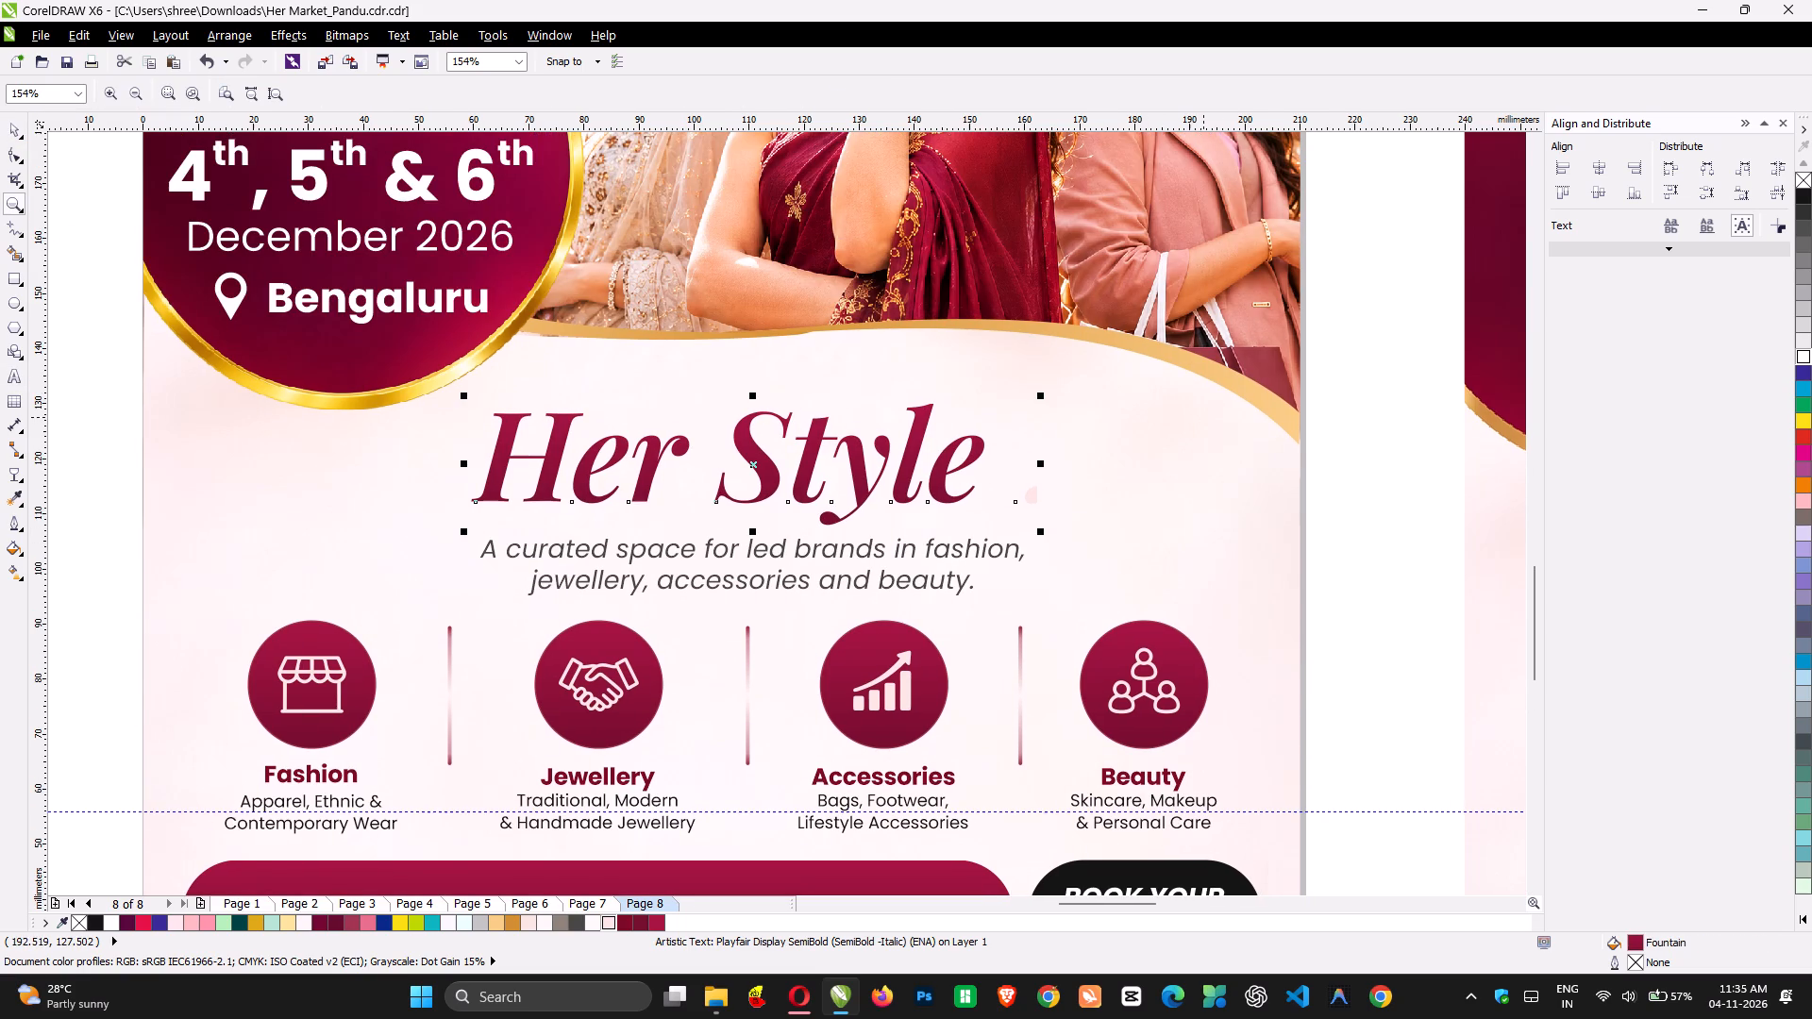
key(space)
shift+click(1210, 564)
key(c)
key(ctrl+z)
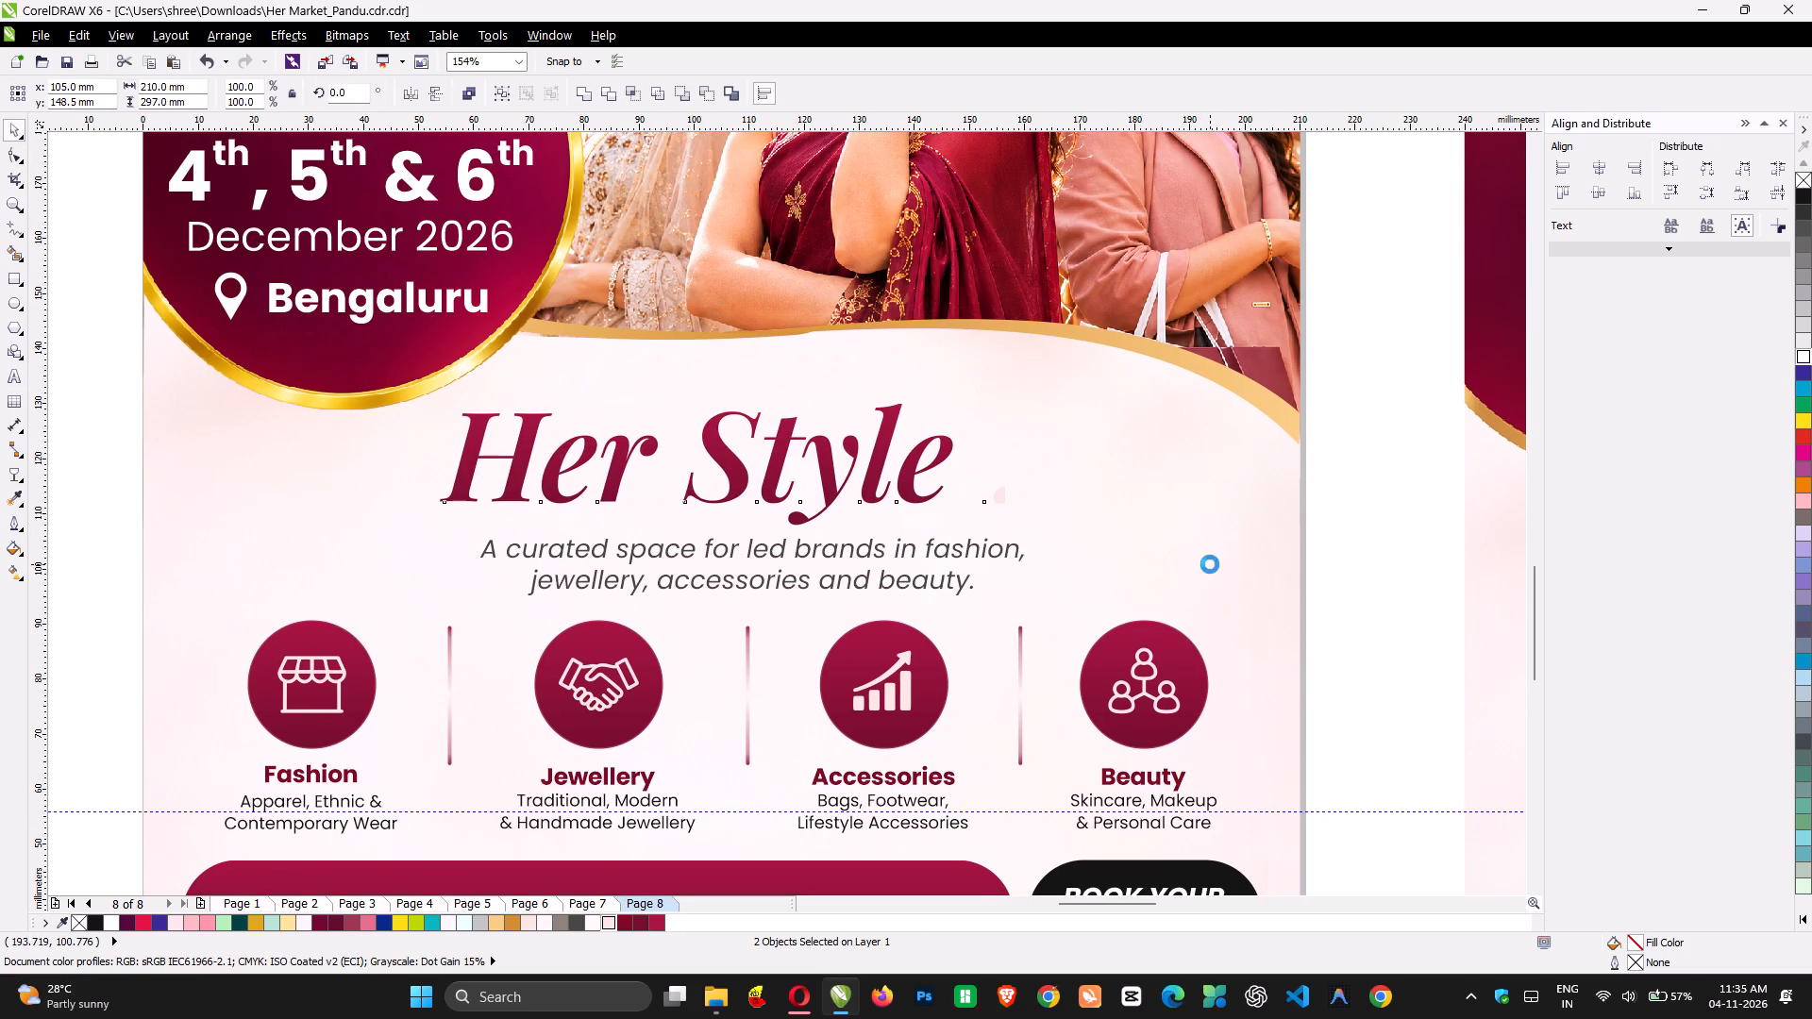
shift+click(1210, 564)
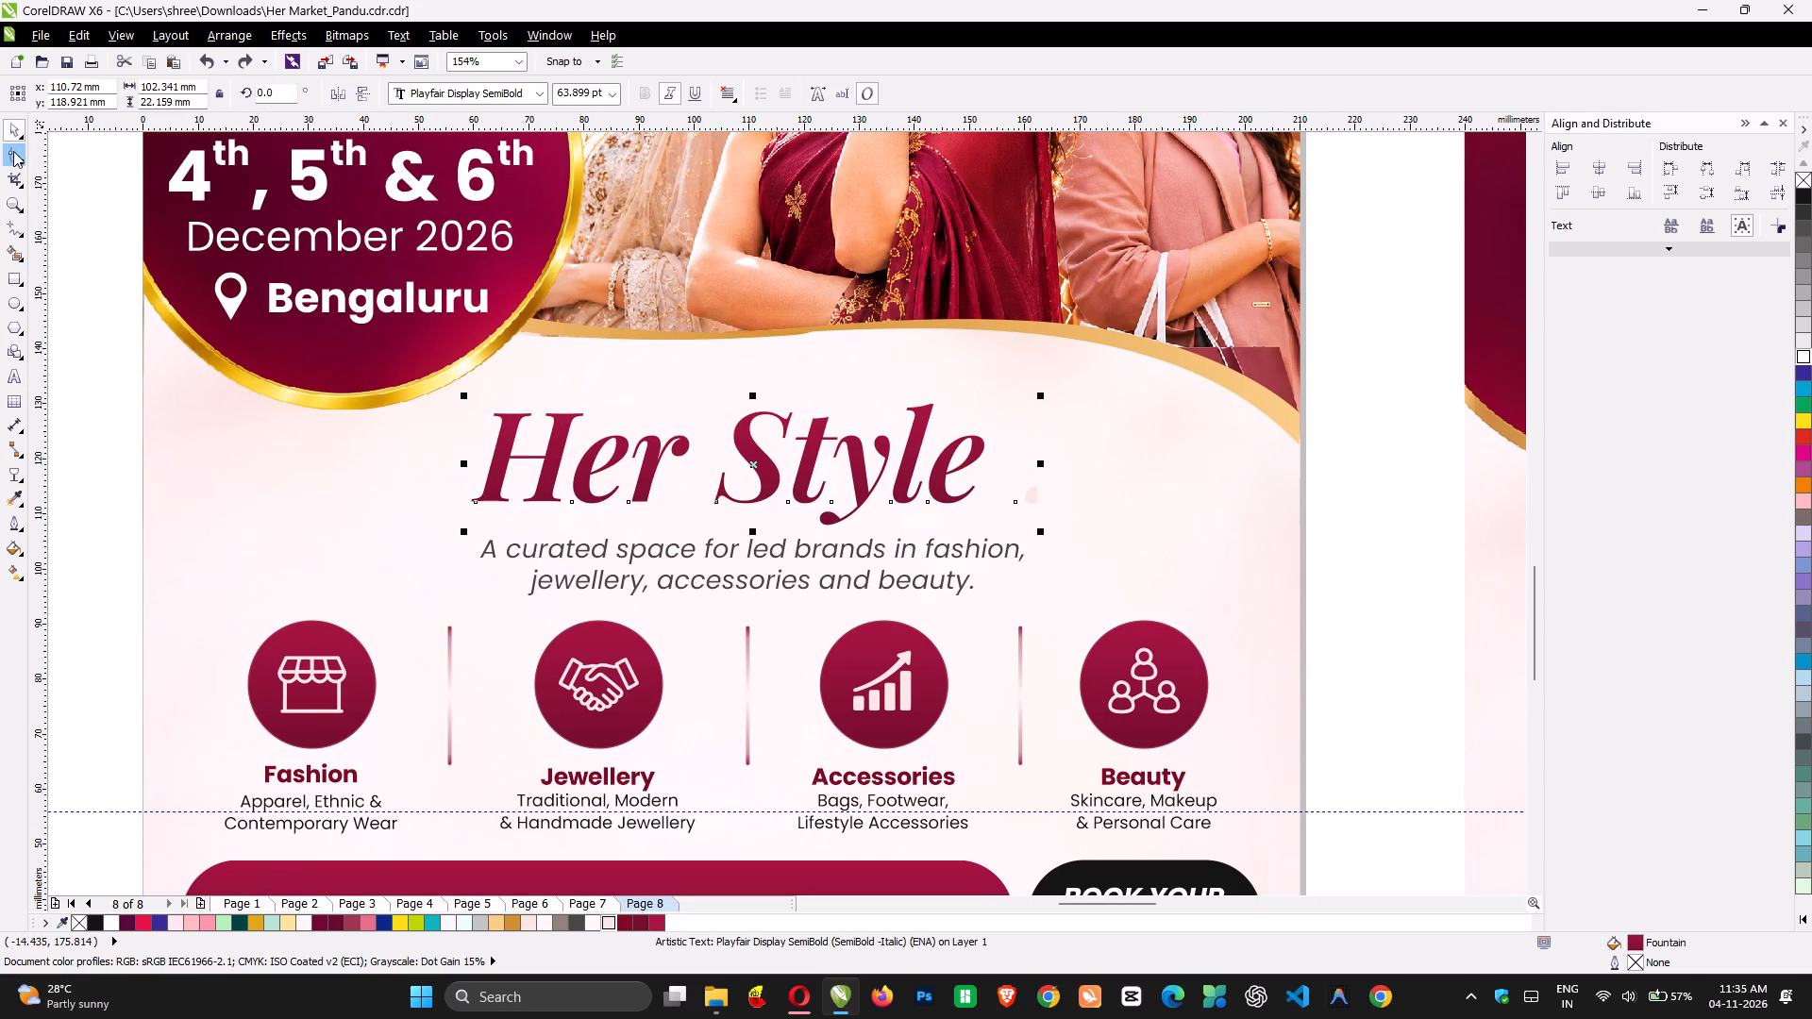
Make the pale period at the end of the Her Style heading superscript.
click(10, 149)
drag(1016, 492, 1014, 505)
click(606, 97)
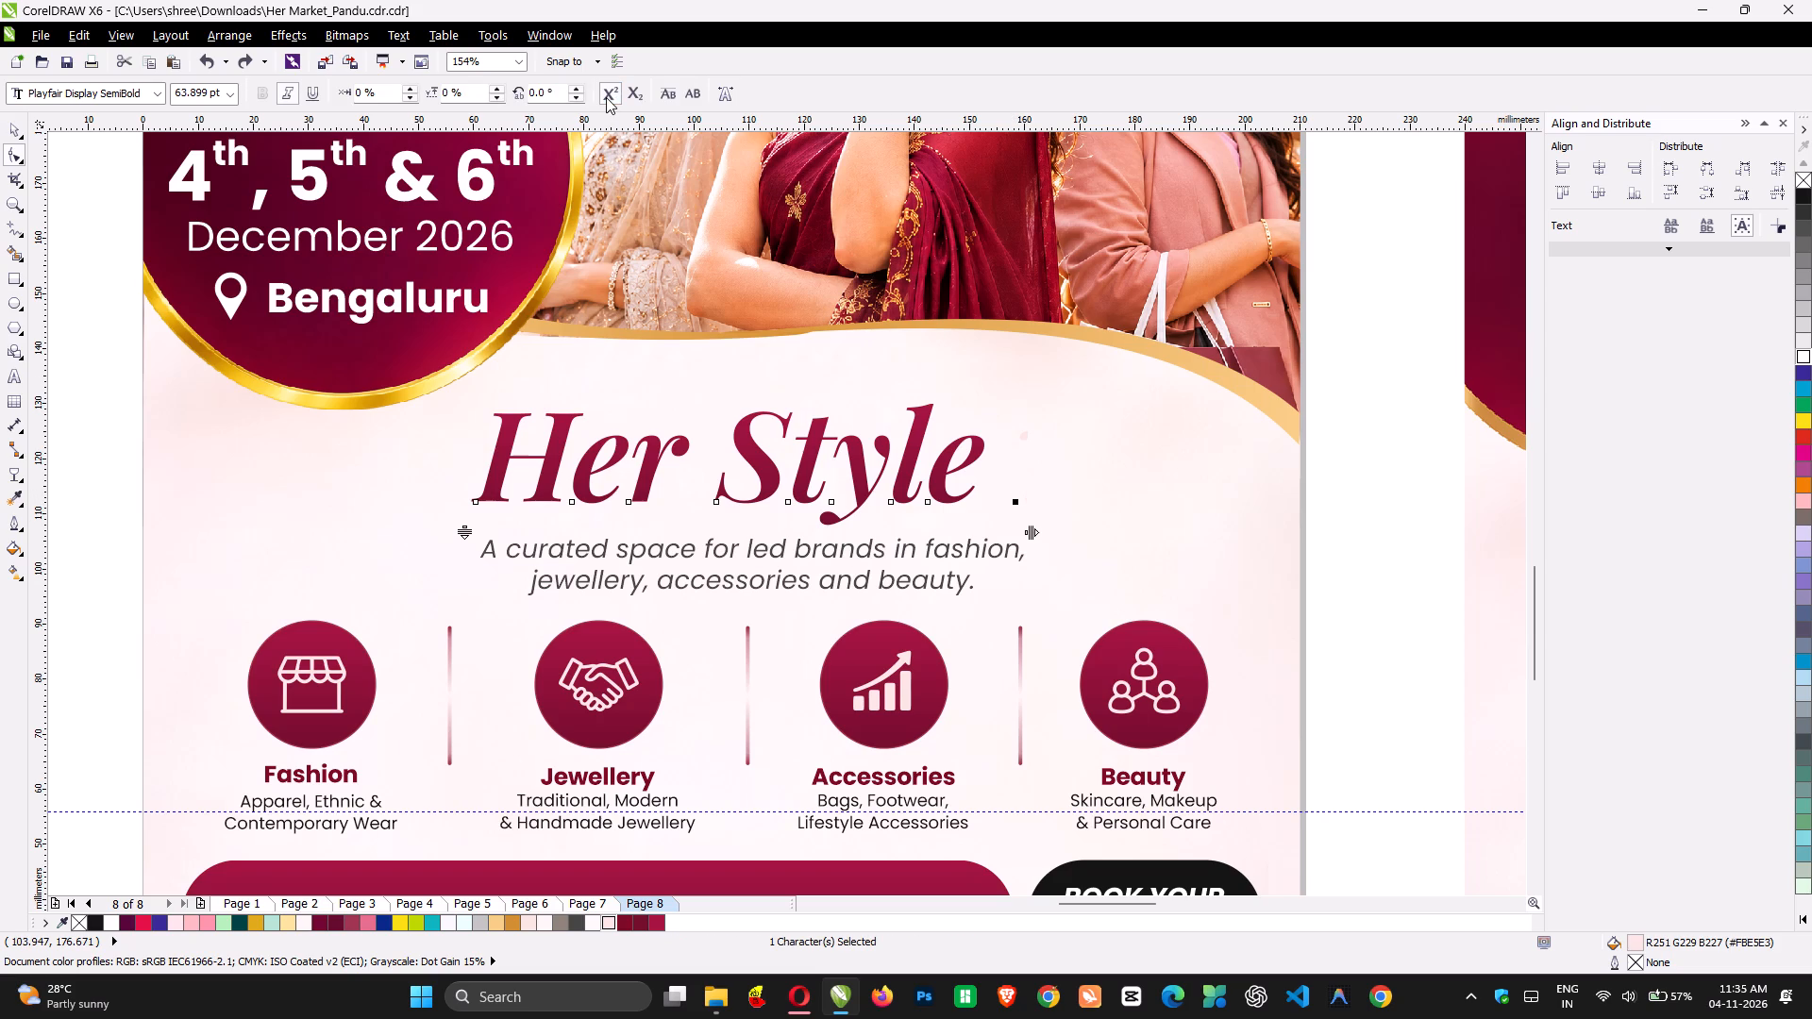
key(space)
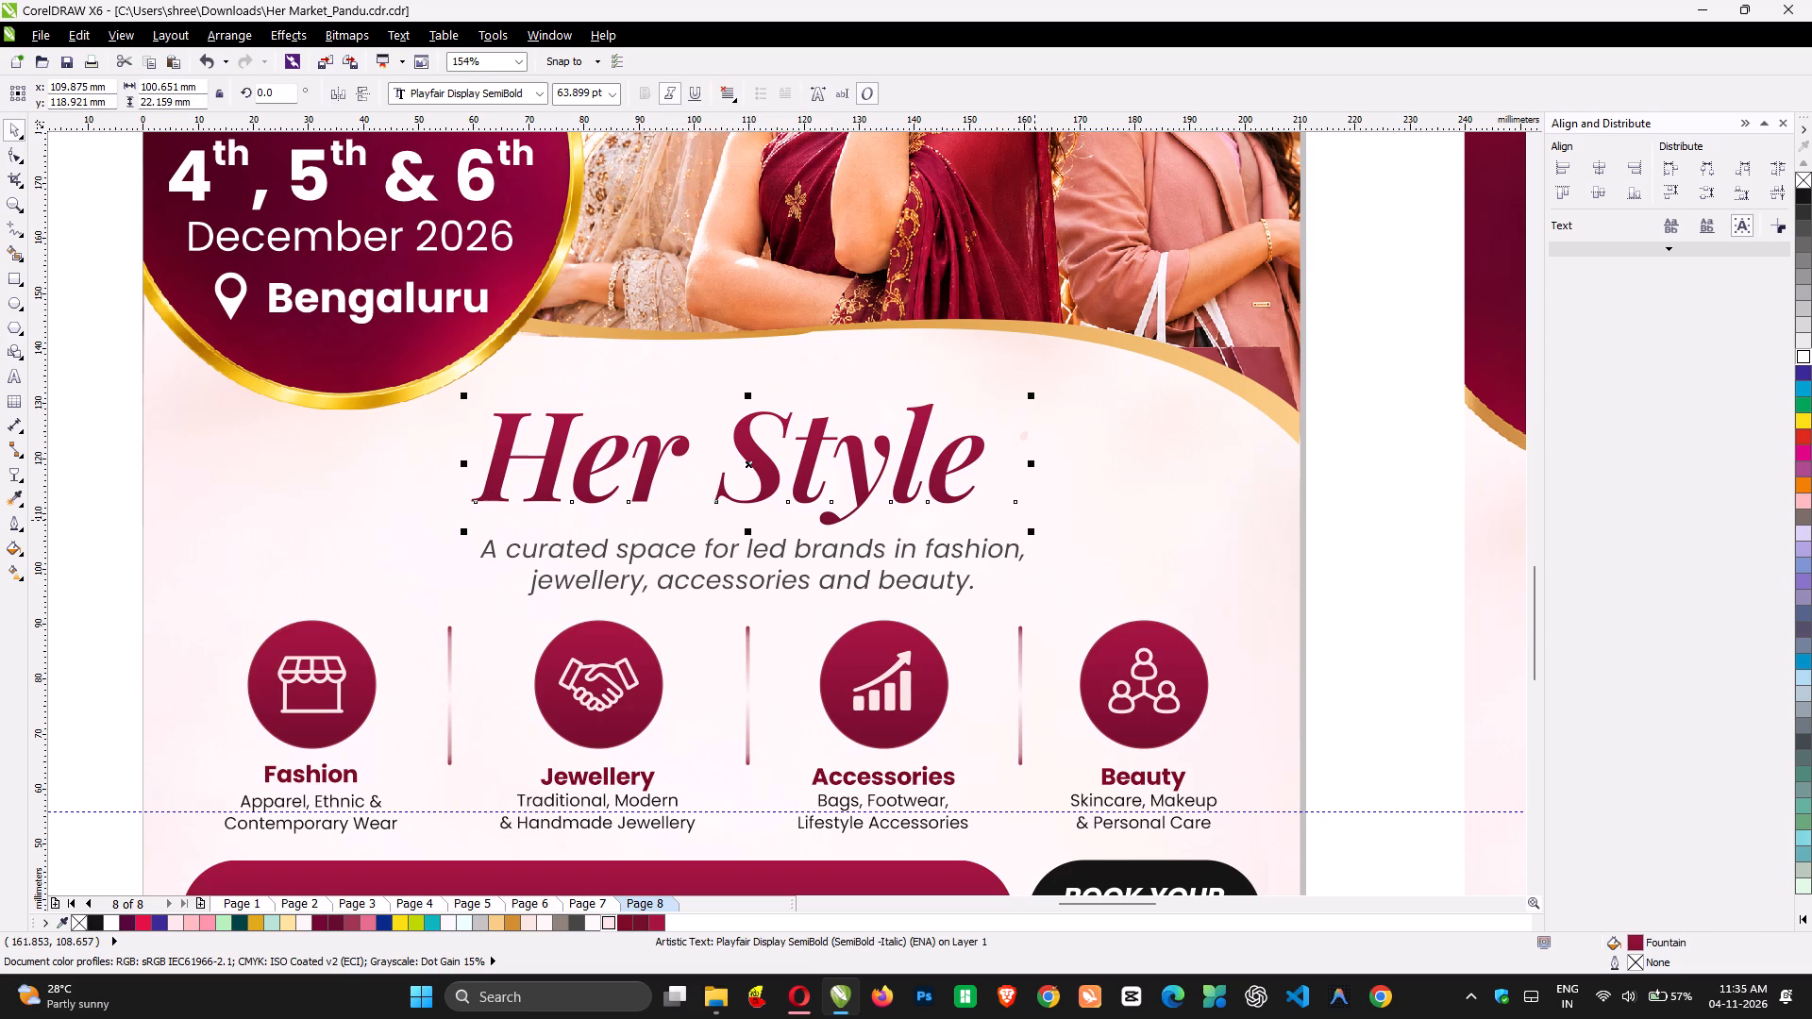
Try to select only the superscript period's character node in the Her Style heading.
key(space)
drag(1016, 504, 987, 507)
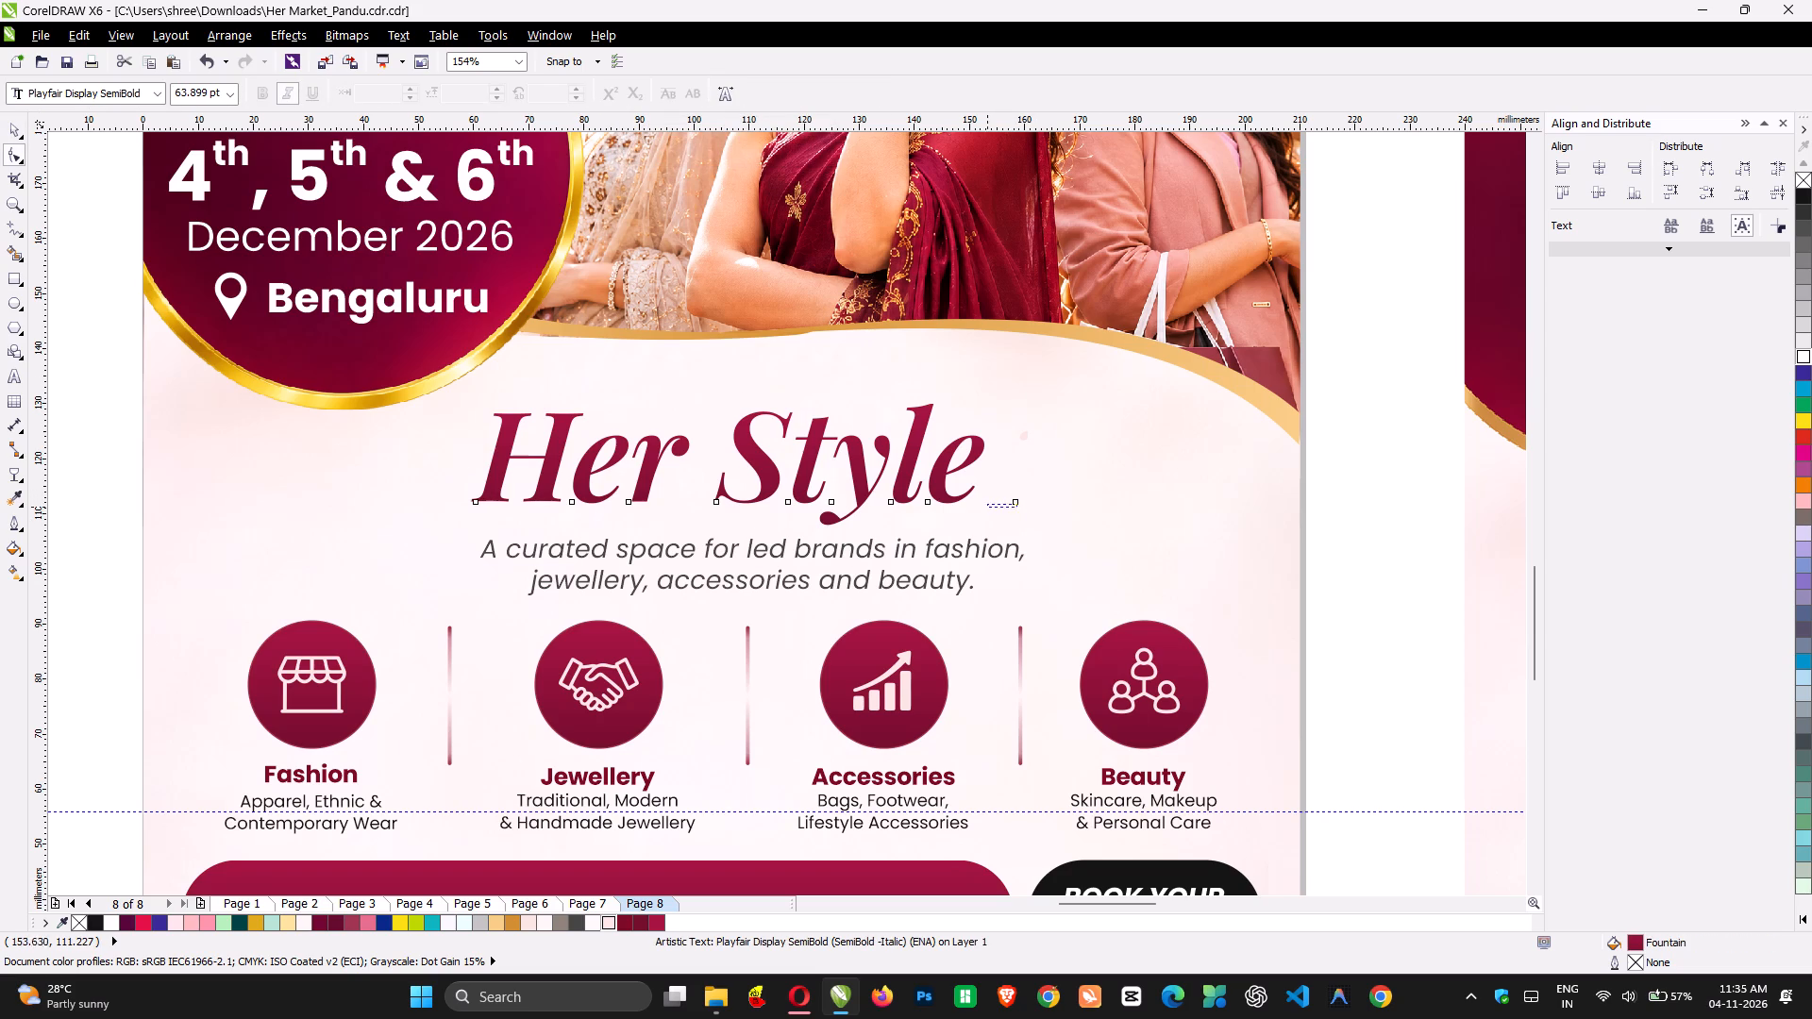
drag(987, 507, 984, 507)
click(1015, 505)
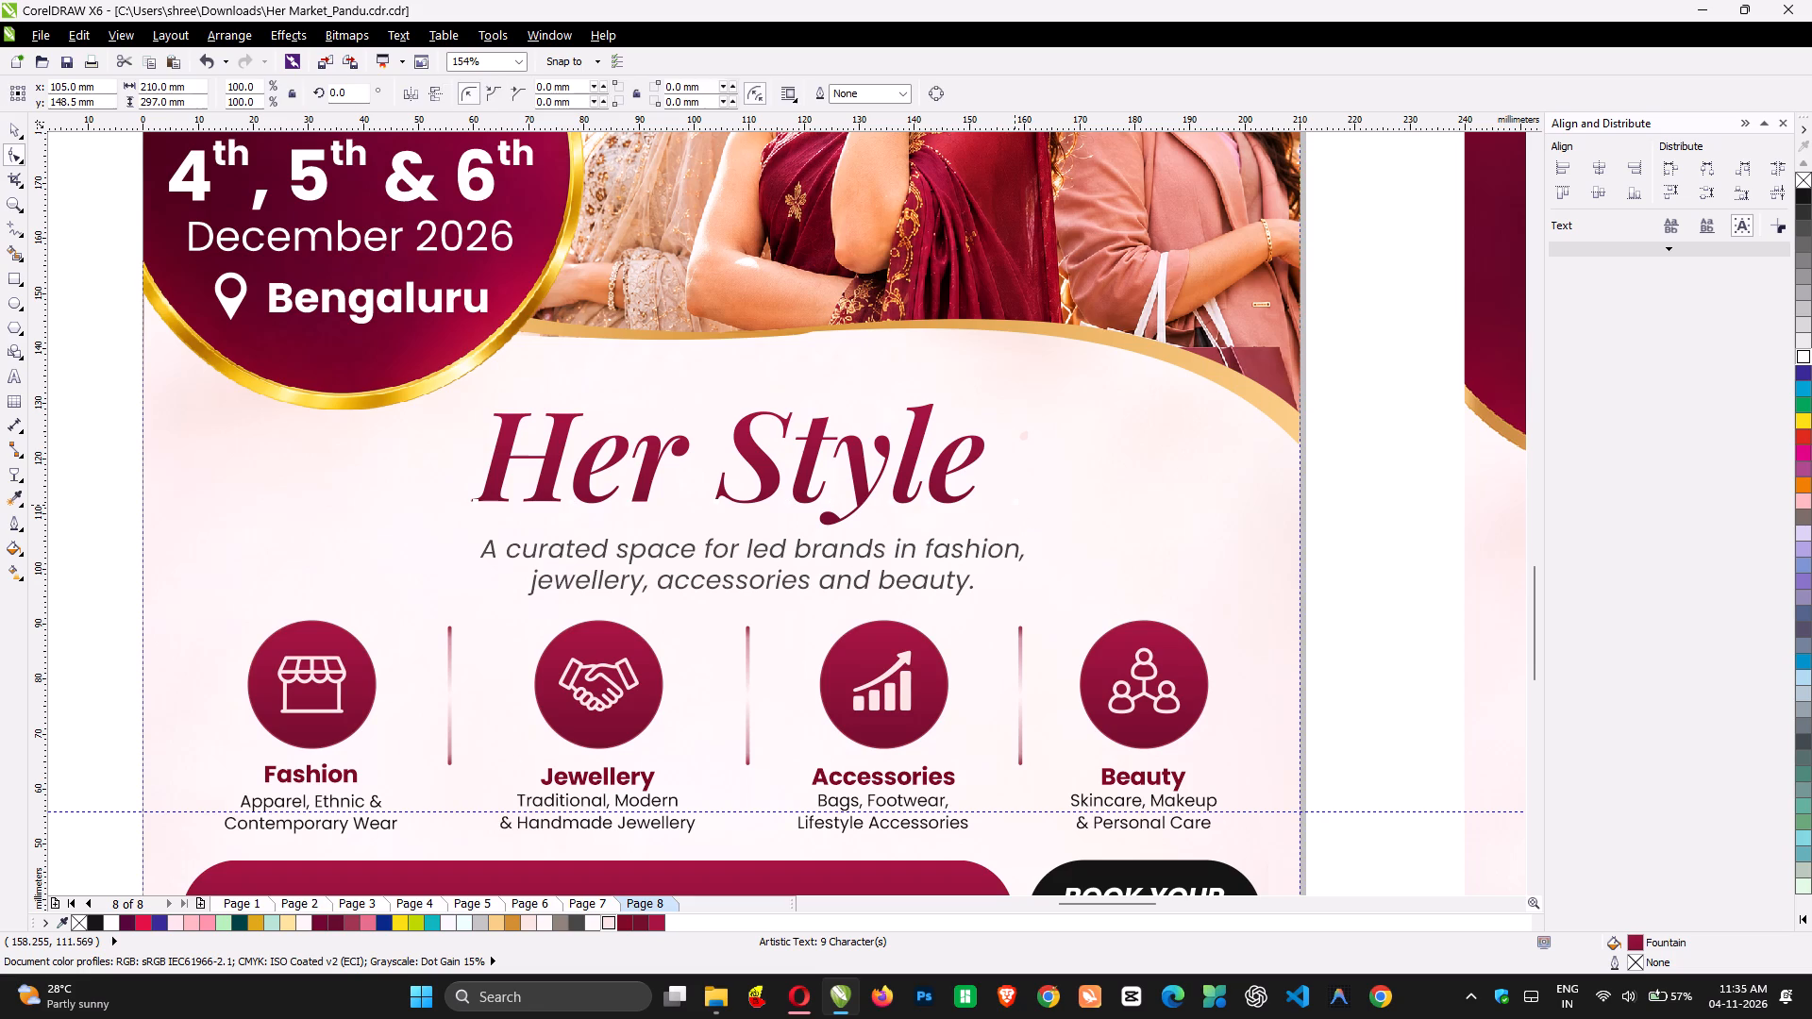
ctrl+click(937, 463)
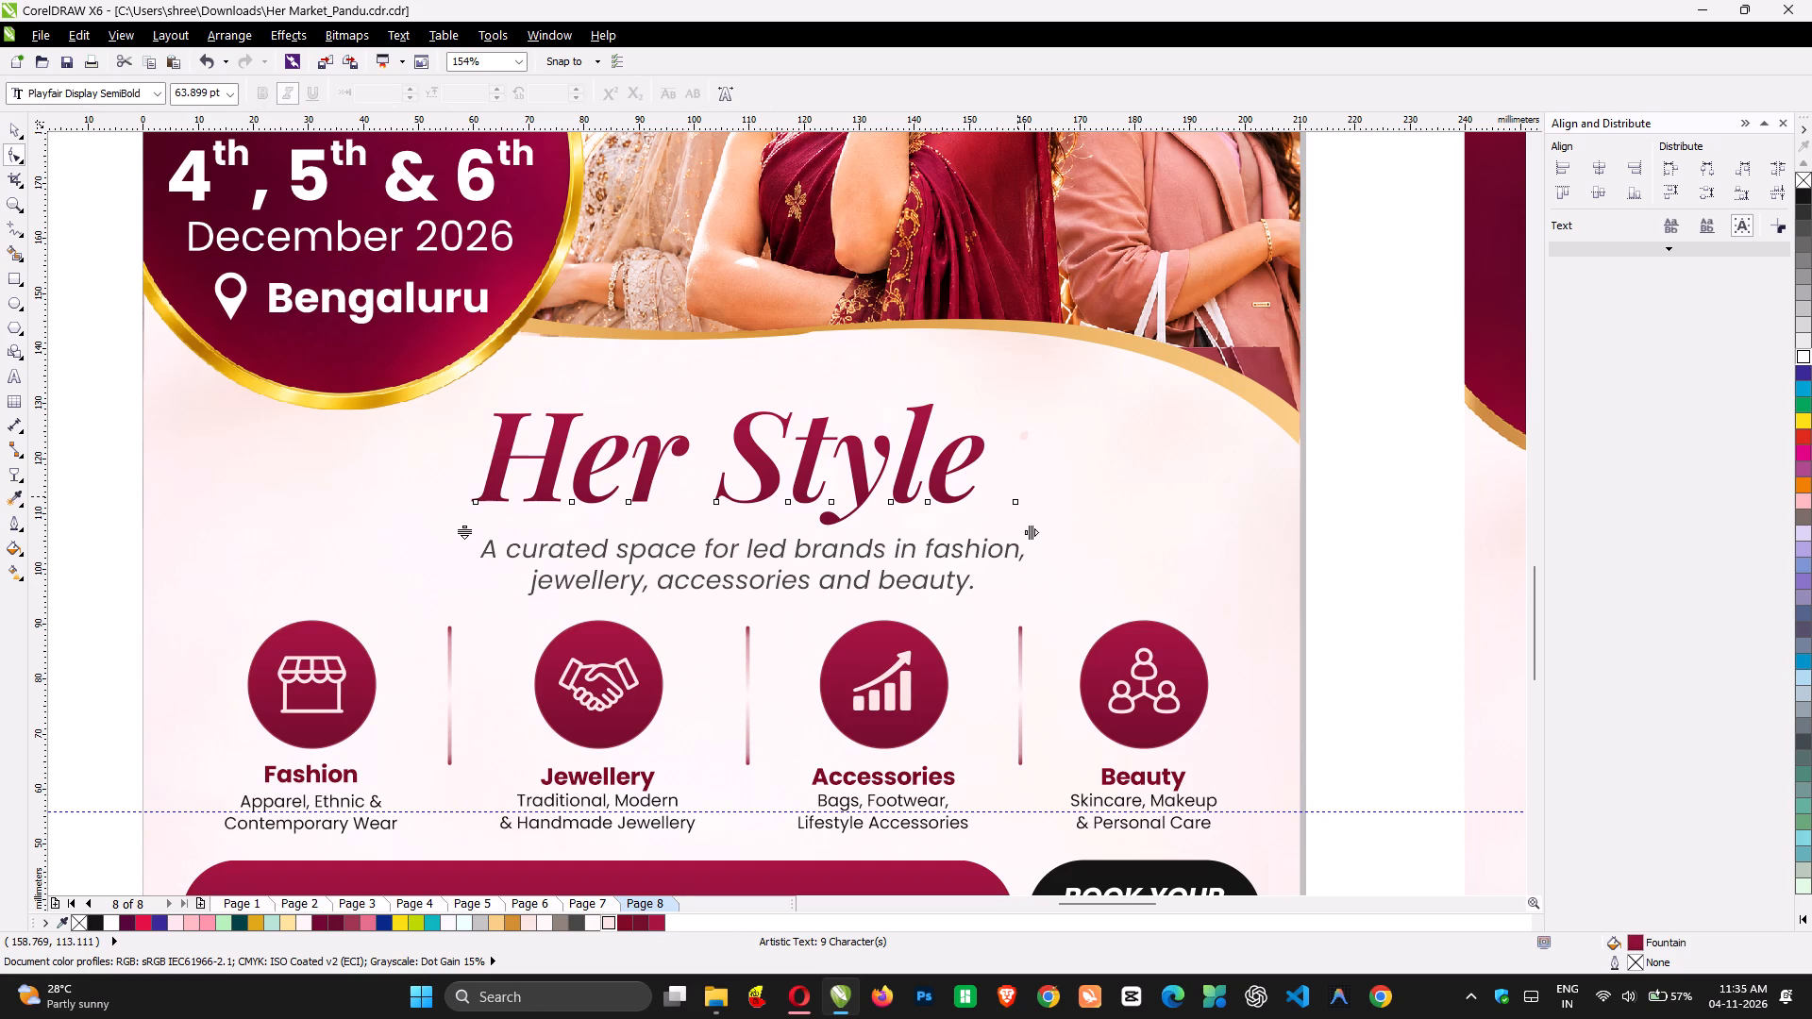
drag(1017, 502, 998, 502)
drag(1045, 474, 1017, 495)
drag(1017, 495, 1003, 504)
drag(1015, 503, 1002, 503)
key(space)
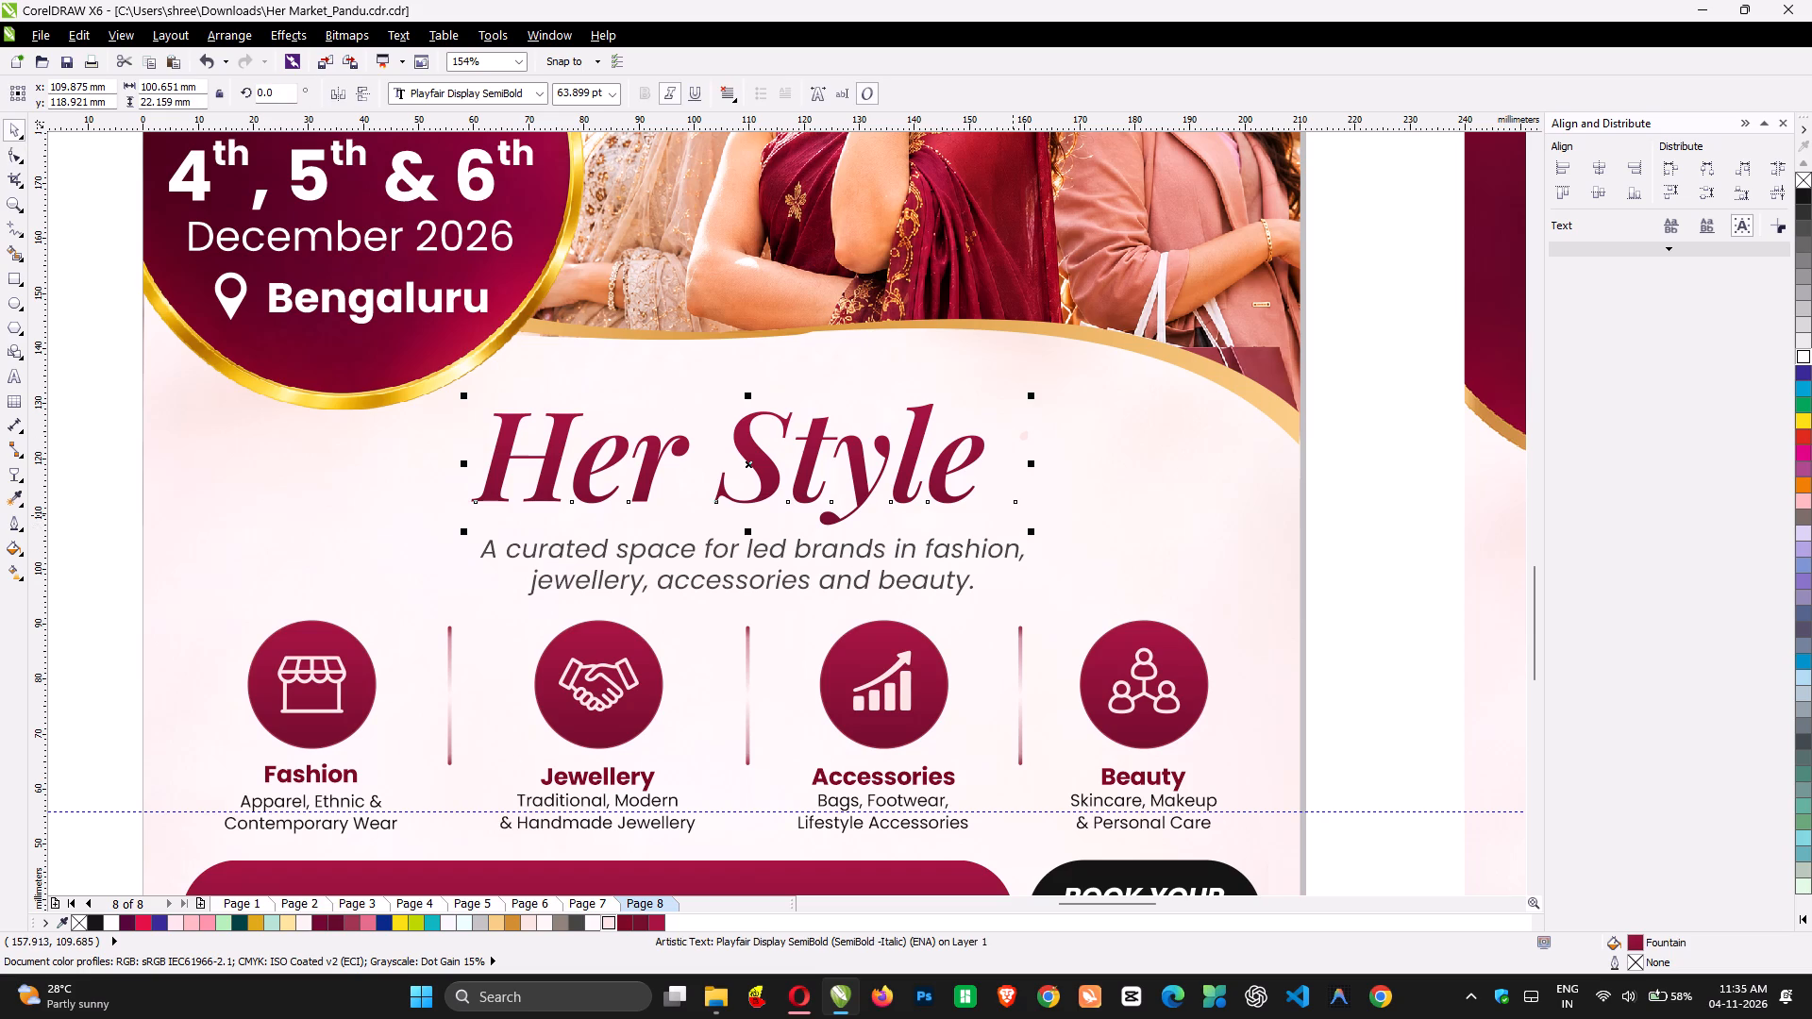
Convert the Her Style heading to curves and ungroup the lettering from its period.
key(ctrl+q)
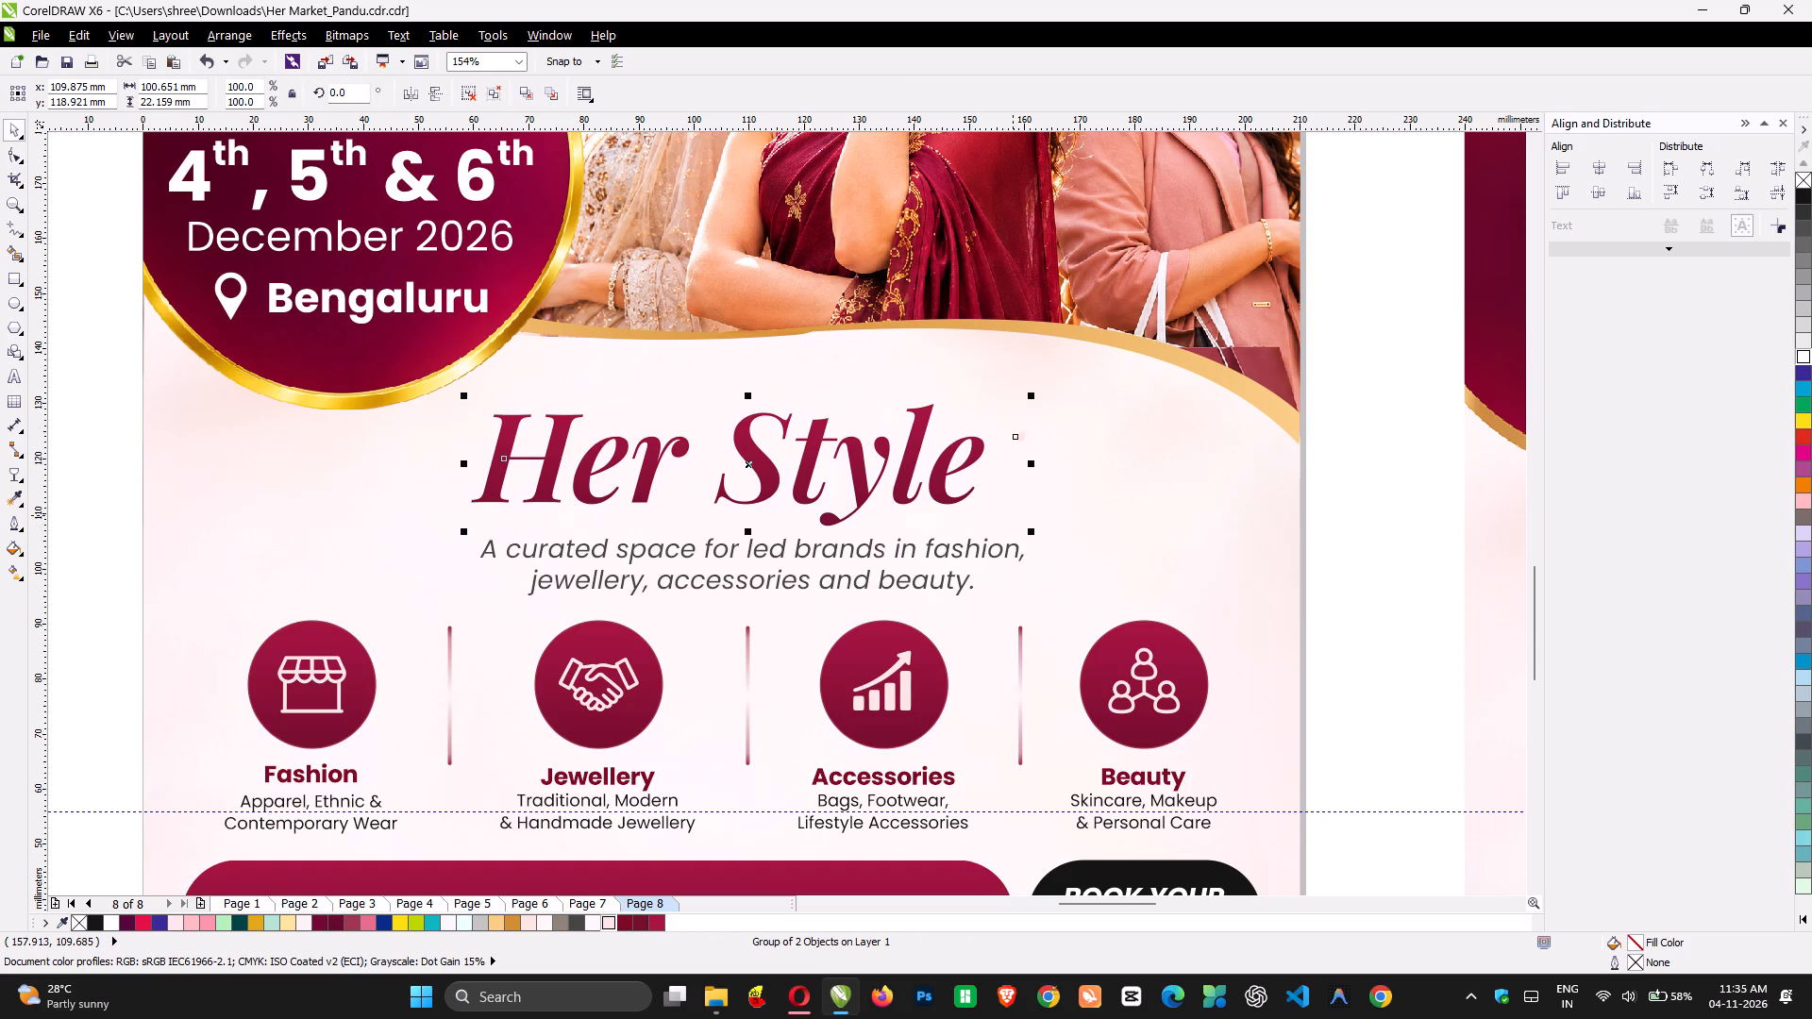
click(15, 157)
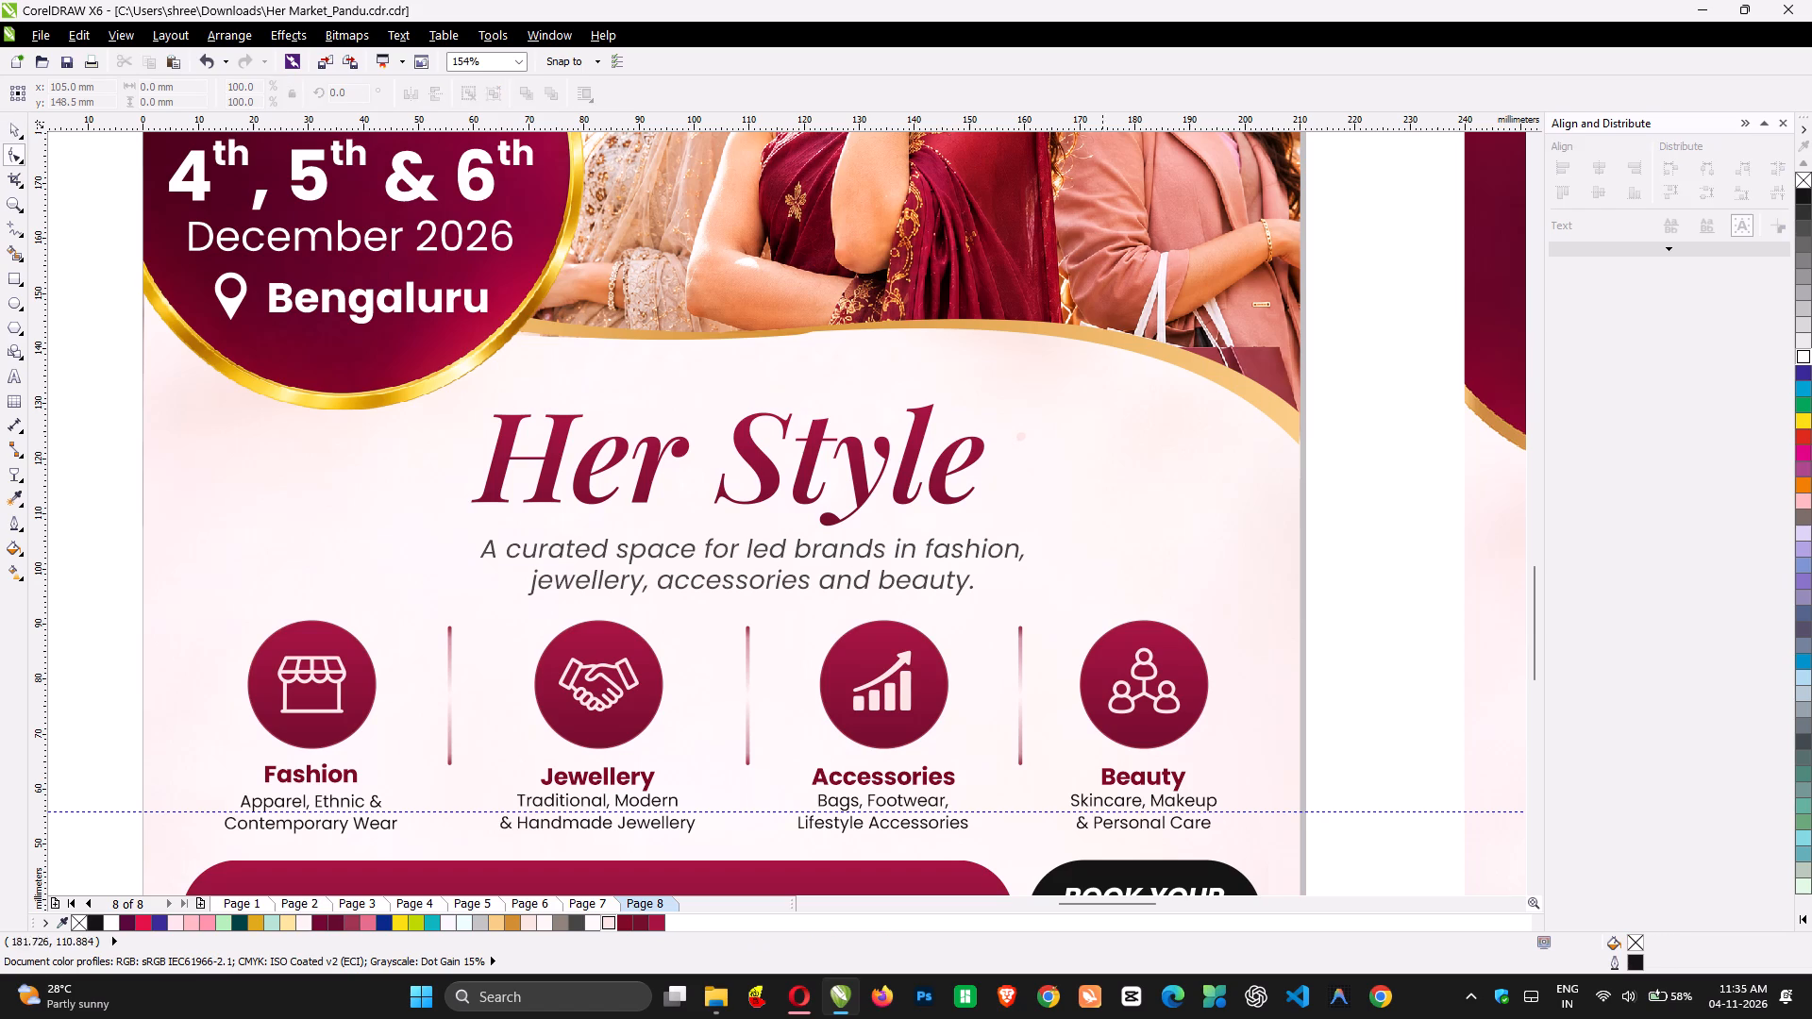
ctrl+click(975, 443)
click(1022, 438)
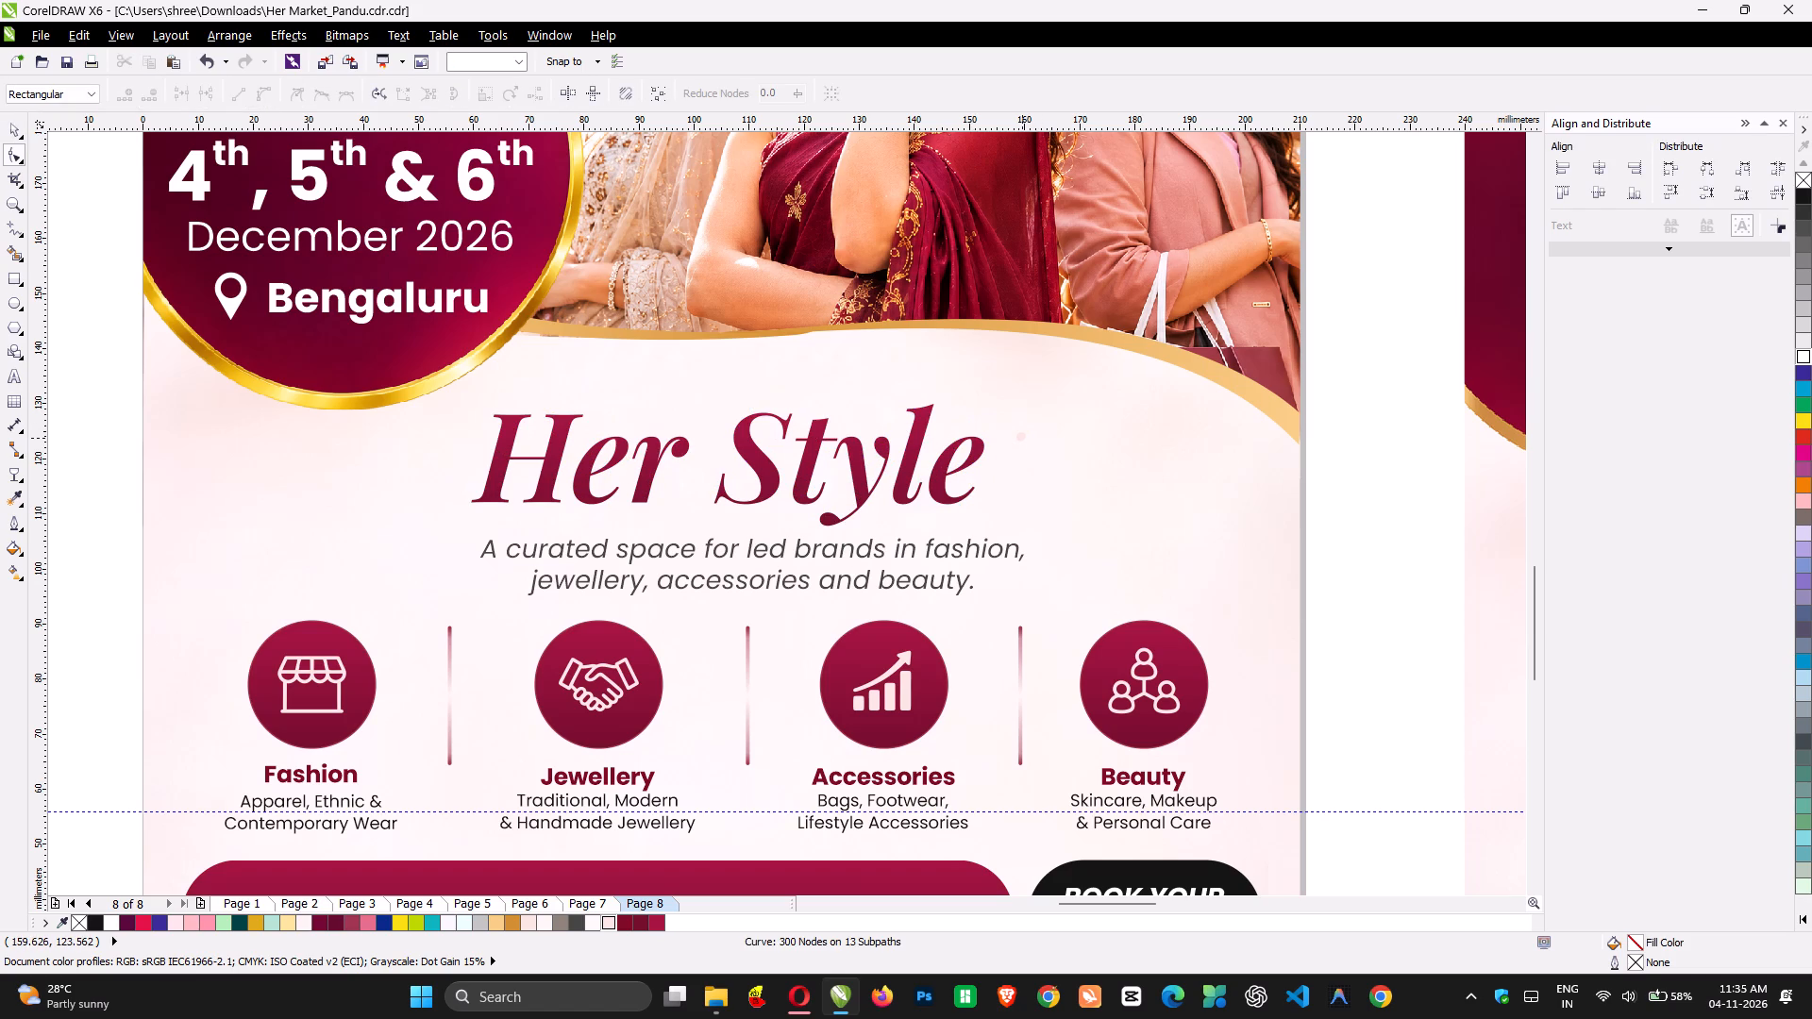
key(space)
click(981, 442)
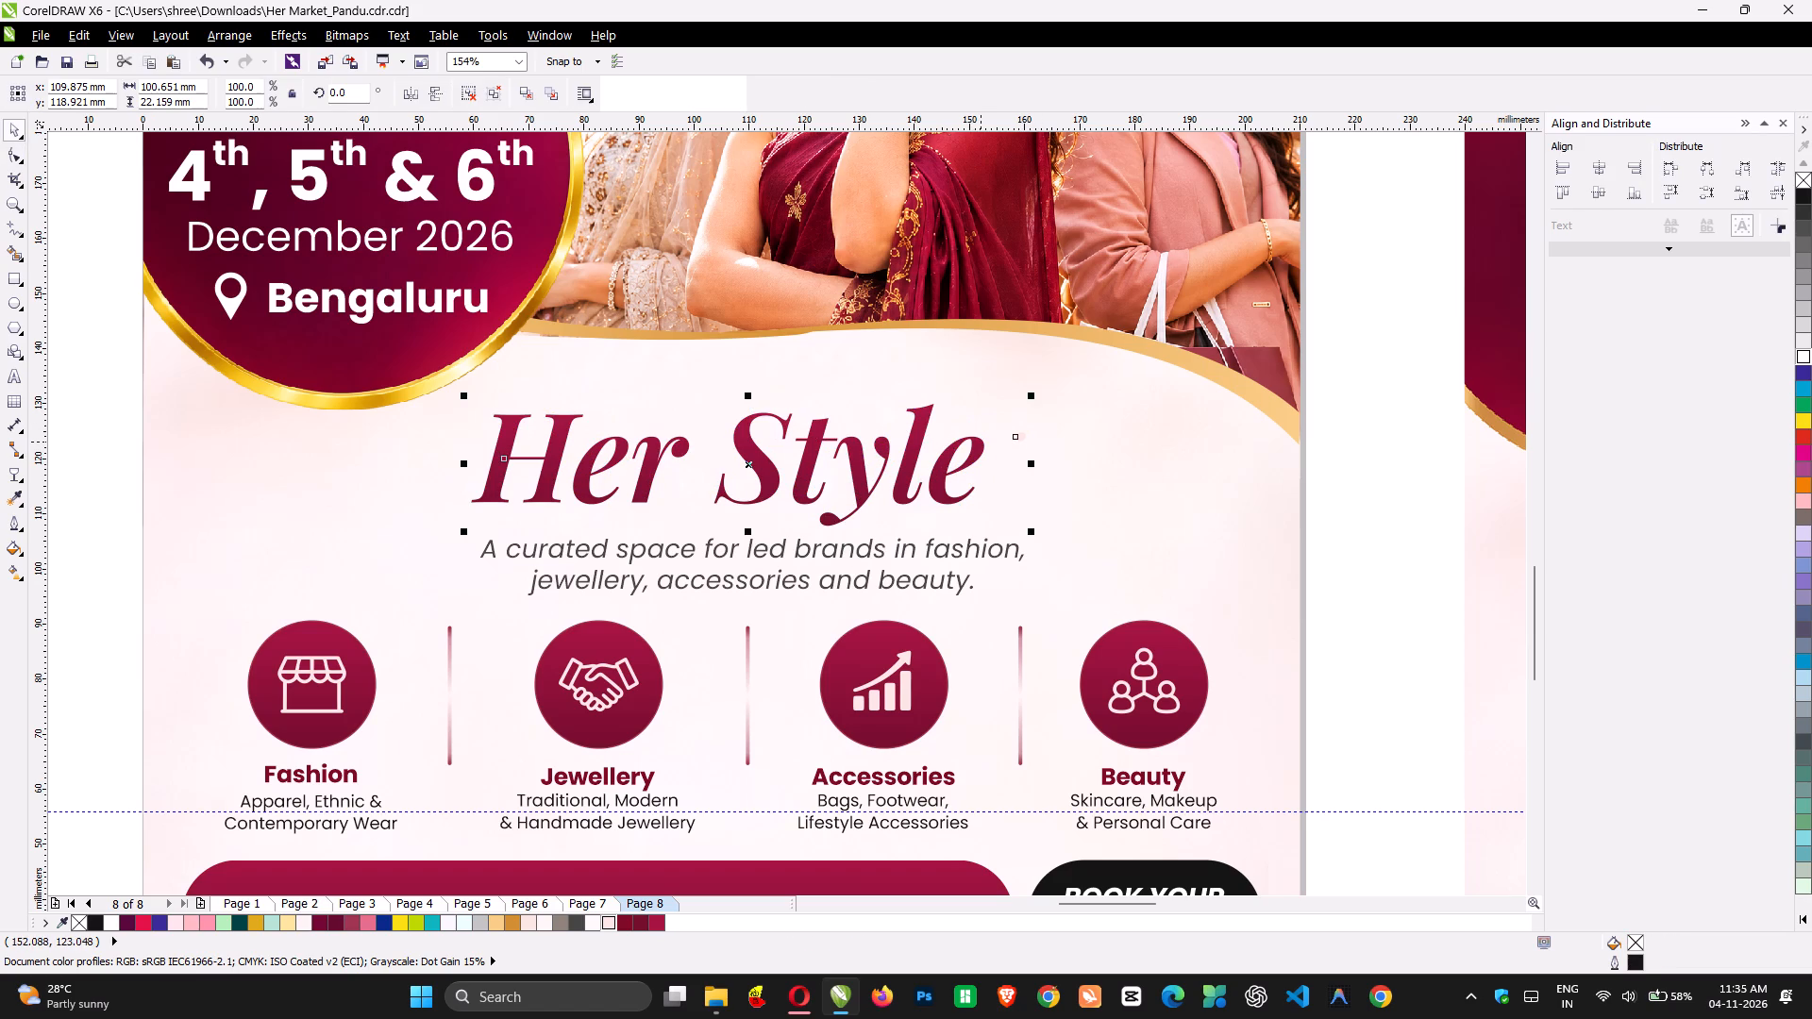
key(ctrl+u)
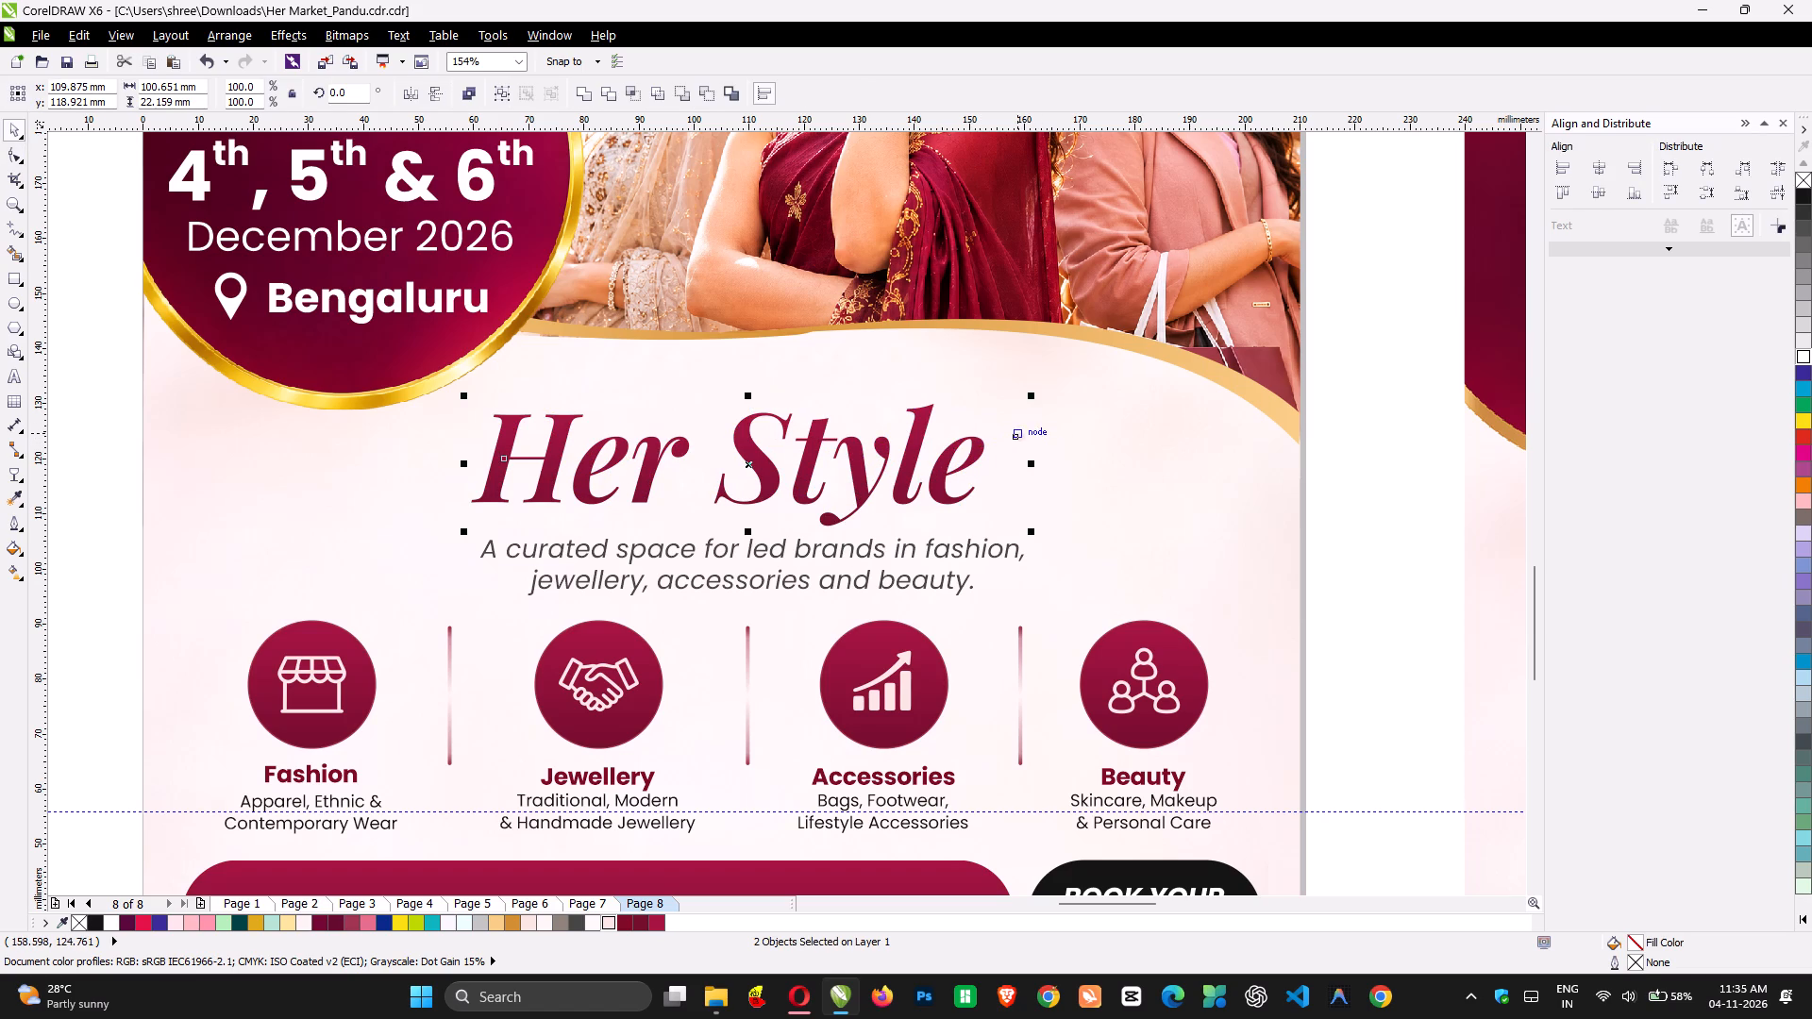
Delete the separated pale period after the Her Style lettering.
shift+click(1016, 433)
key(ctrl+g)
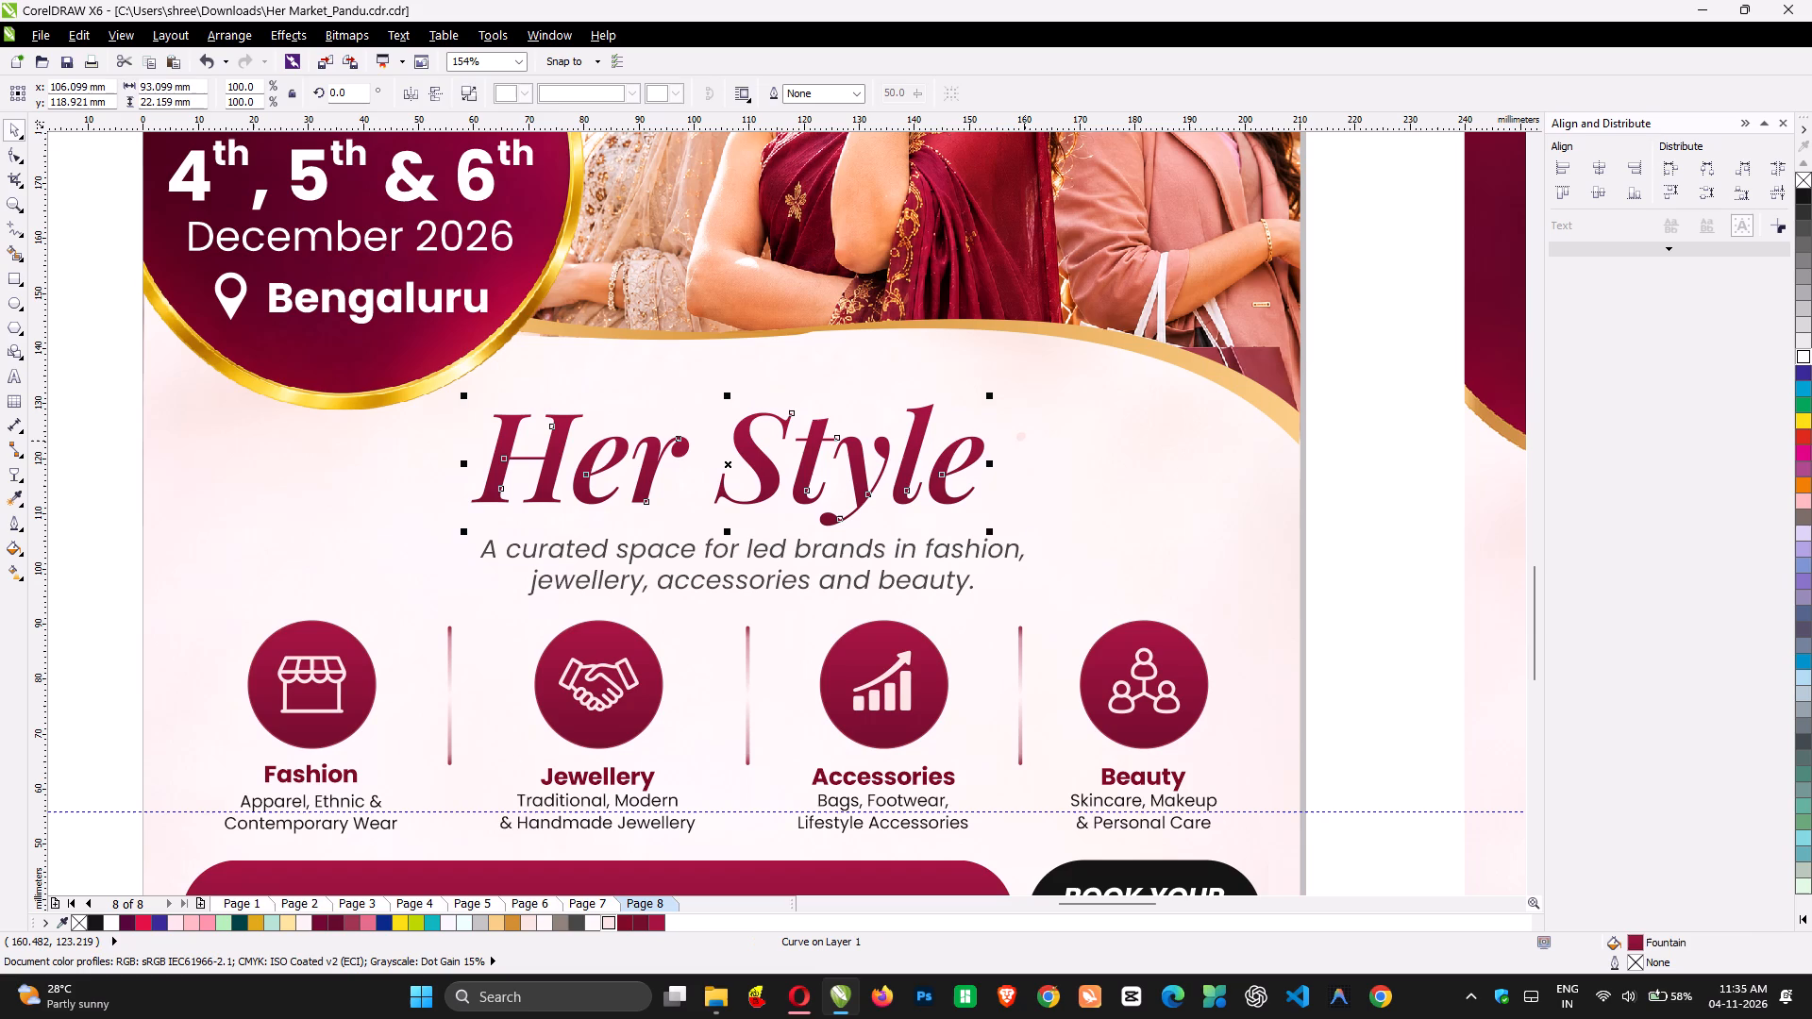
click(1025, 440)
key(Delete)
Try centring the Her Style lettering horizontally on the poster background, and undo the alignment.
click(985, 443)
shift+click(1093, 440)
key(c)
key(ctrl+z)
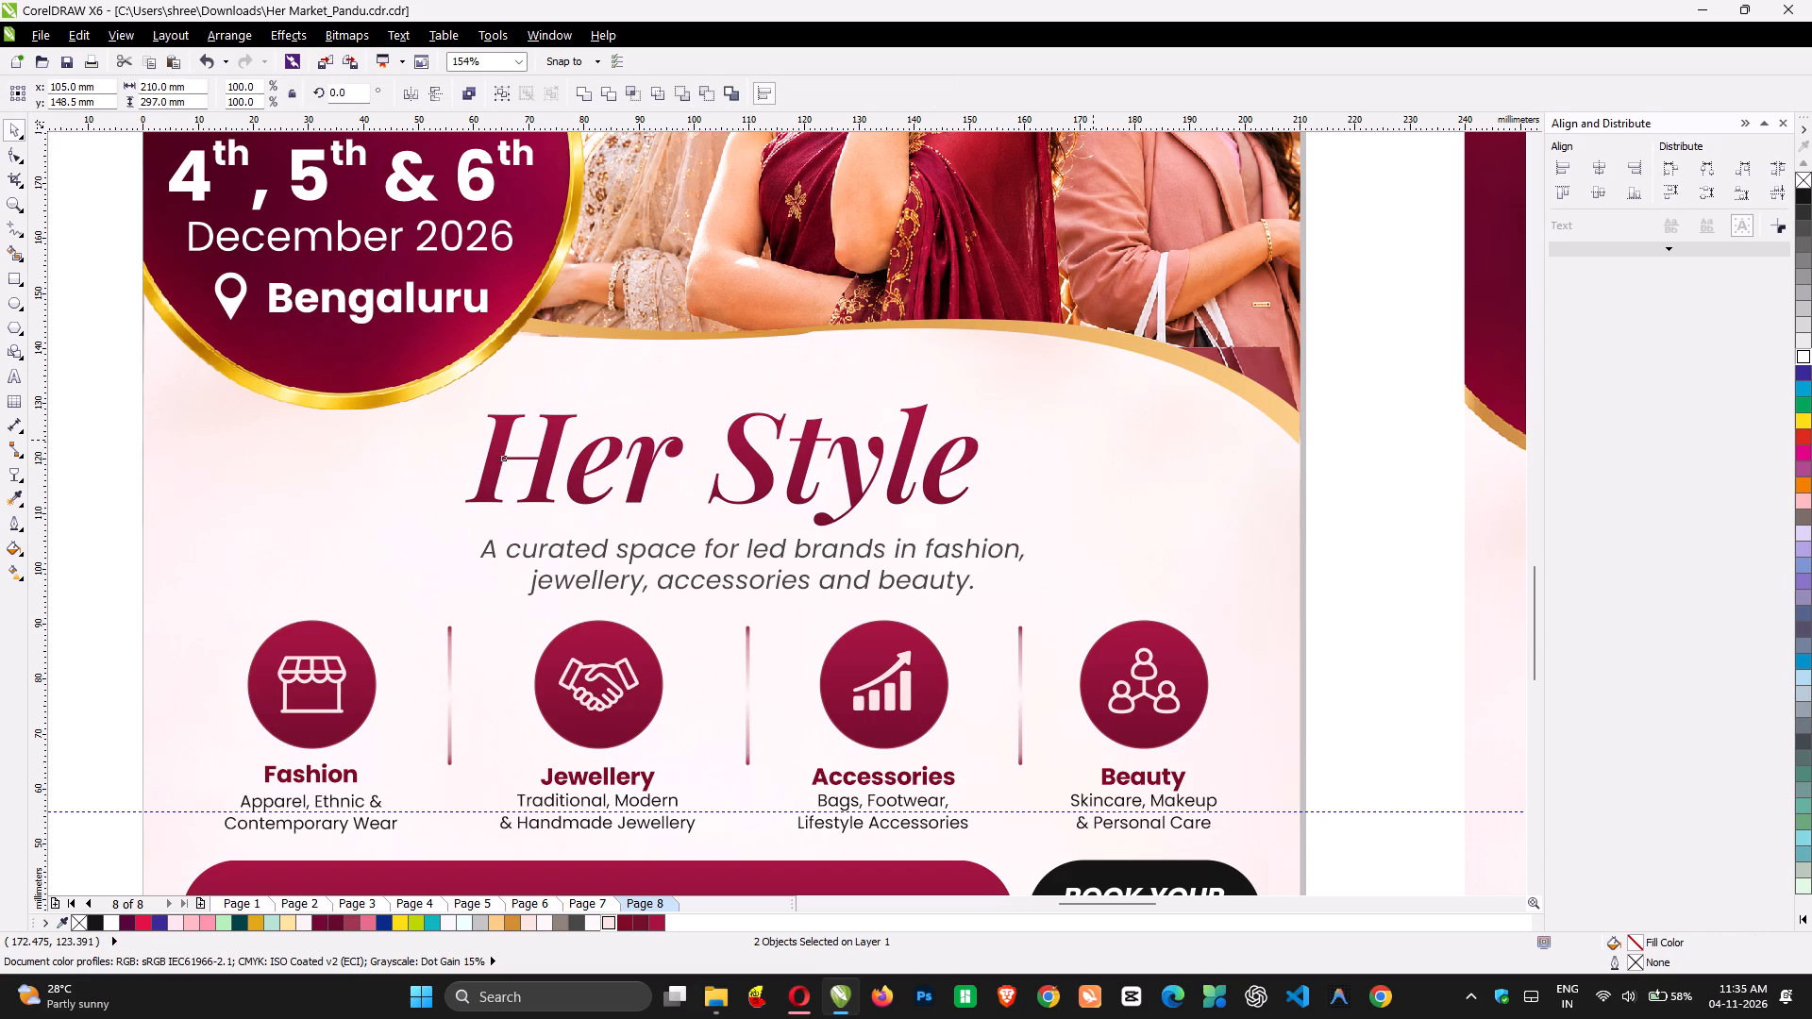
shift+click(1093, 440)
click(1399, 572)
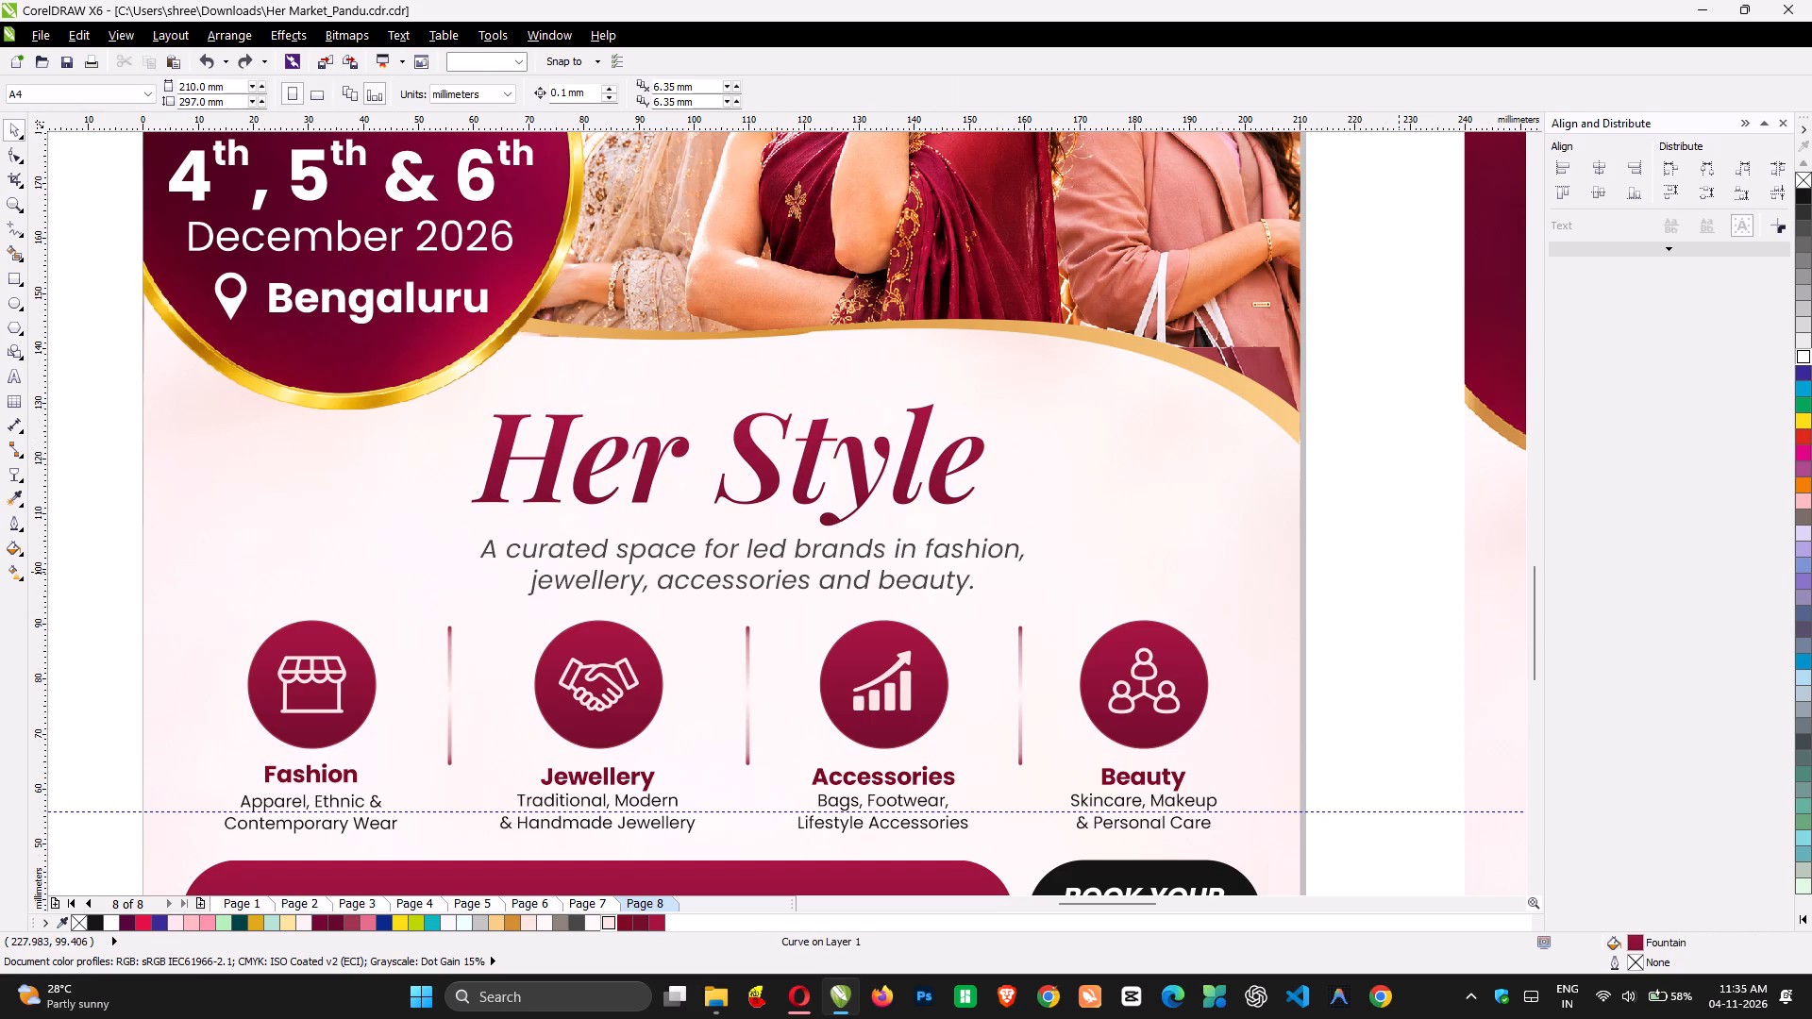
Capture a screenshot of the four category icons, Fashion to Beauty, on the reference poster beside the page.
key(F3)
scroll(1399, 572, up, 1)
scroll(1399, 572, left, 1)
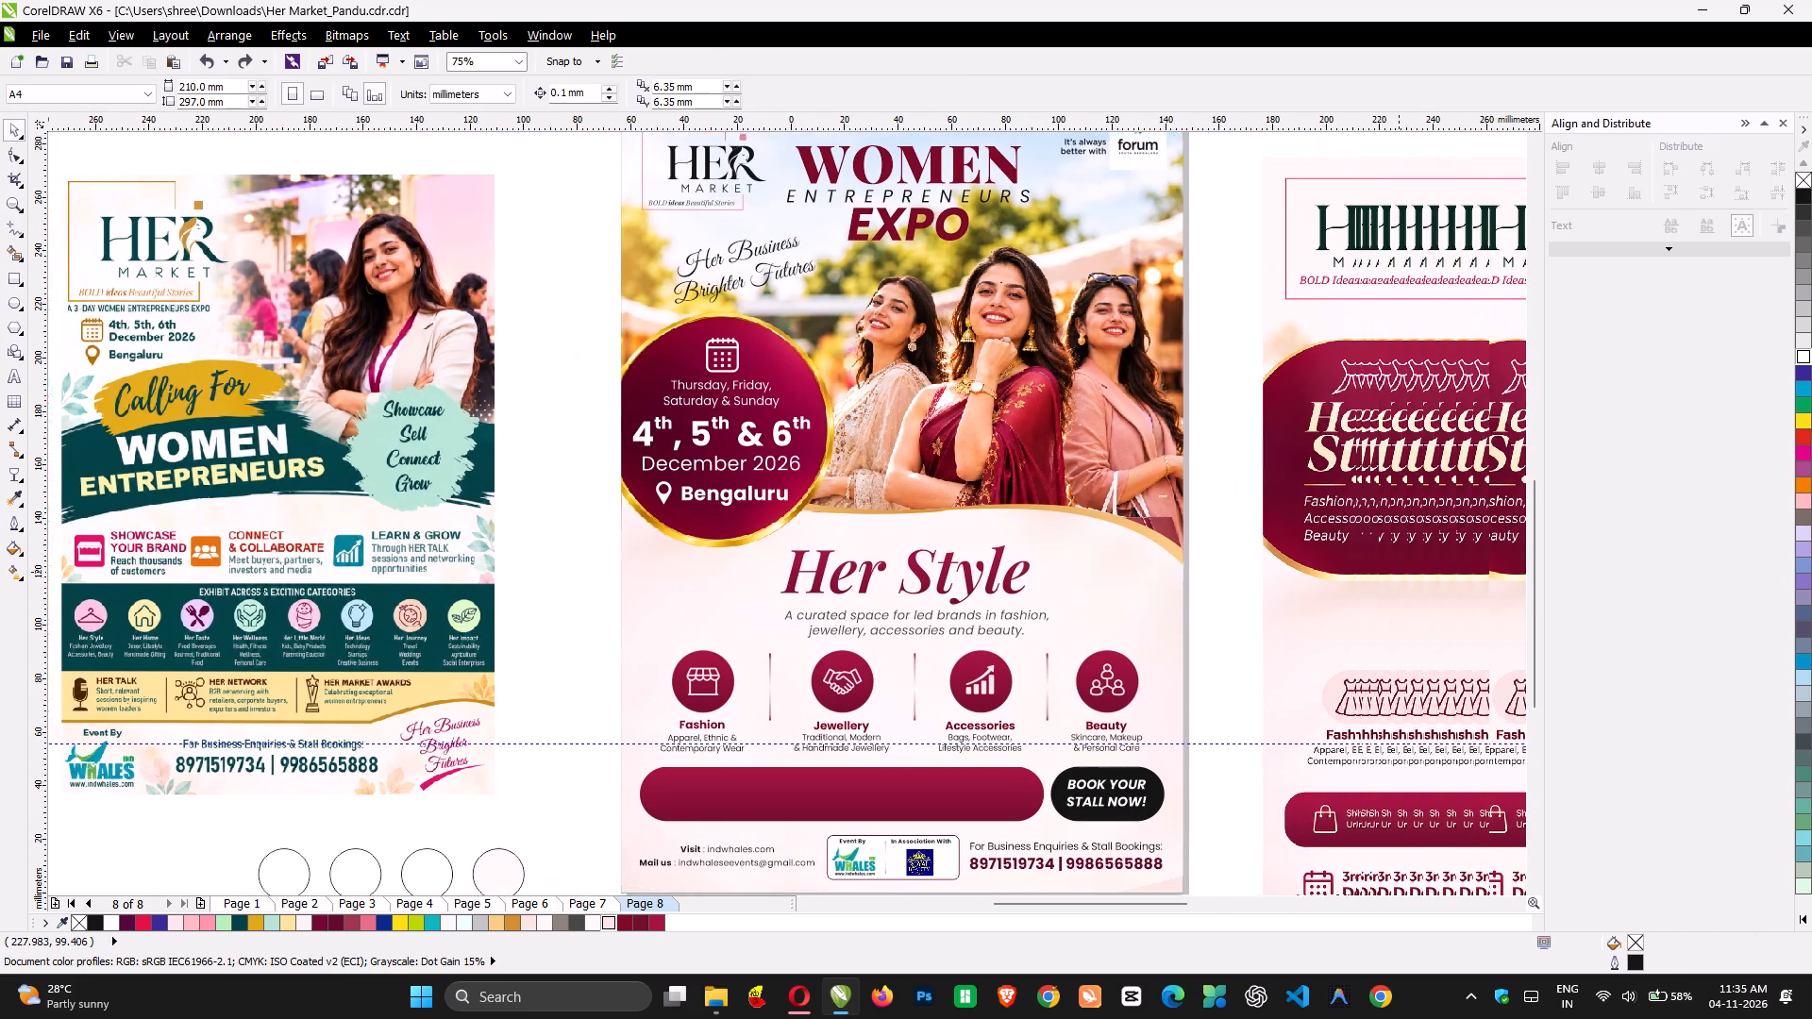
scroll(1399, 572, left, 1)
scroll(1399, 572, up, 1)
scroll(1399, 572, down, 1)
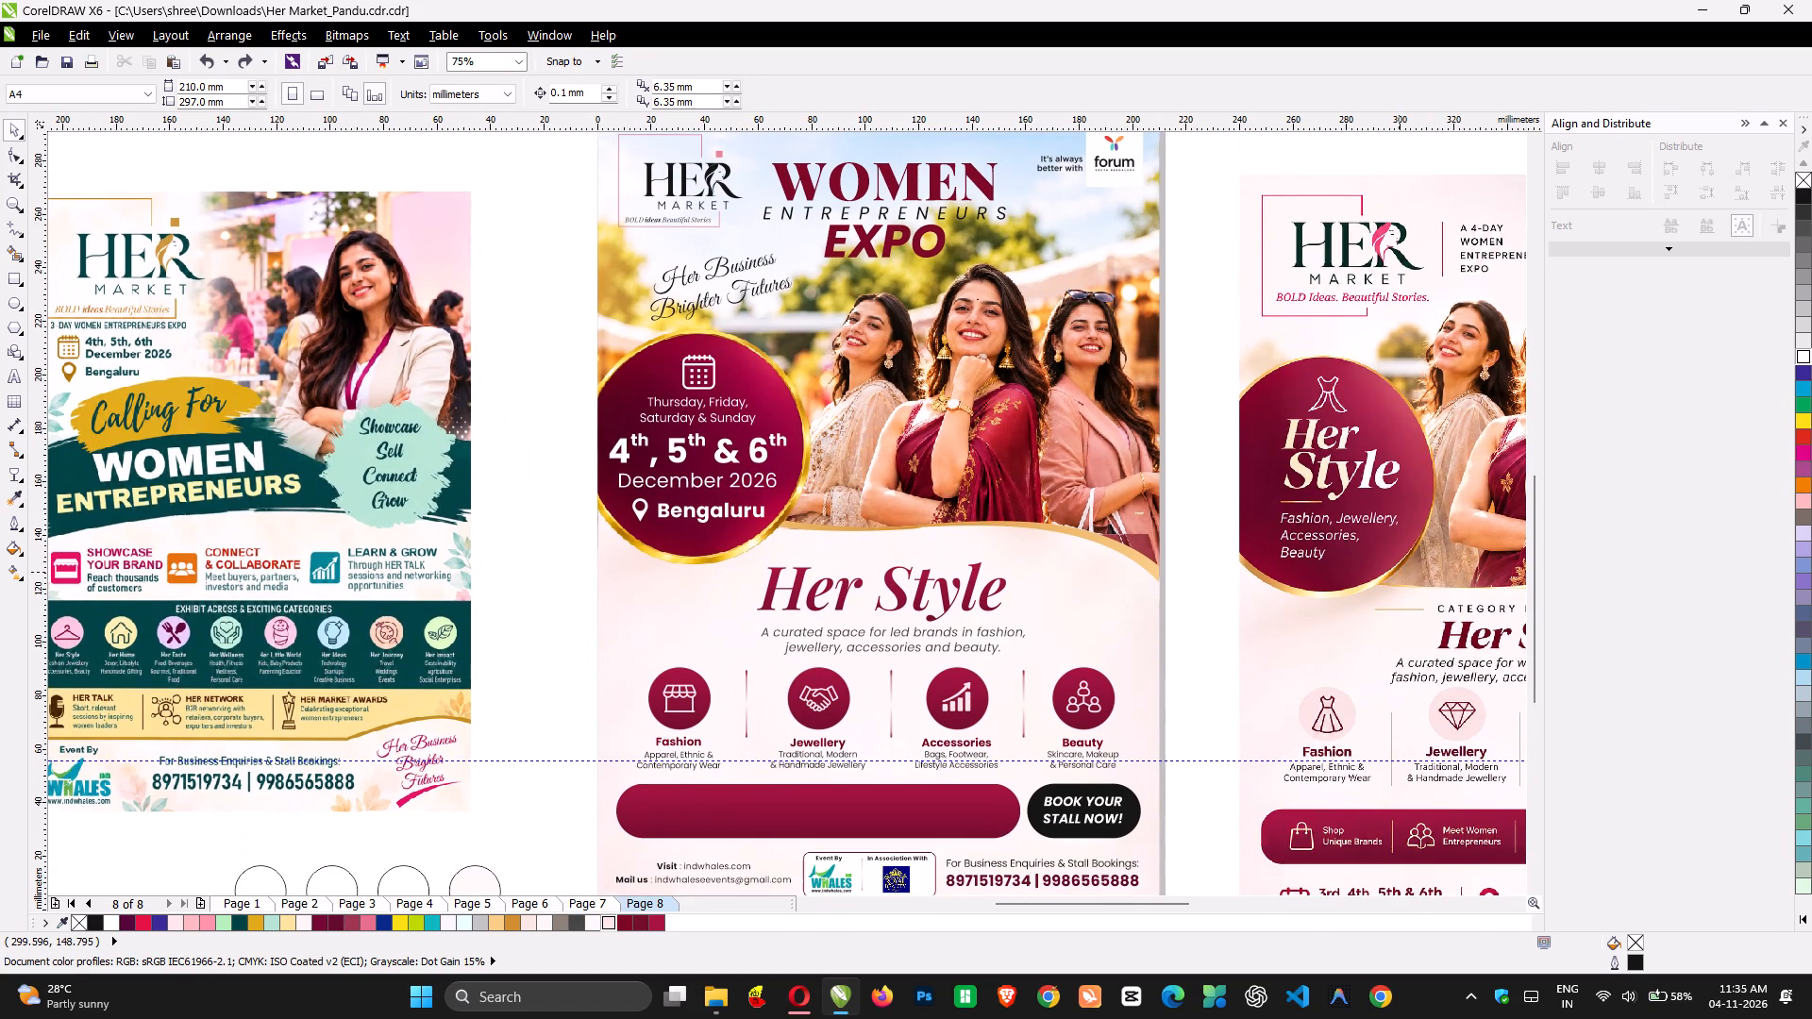
scroll(1399, 572, down, 2)
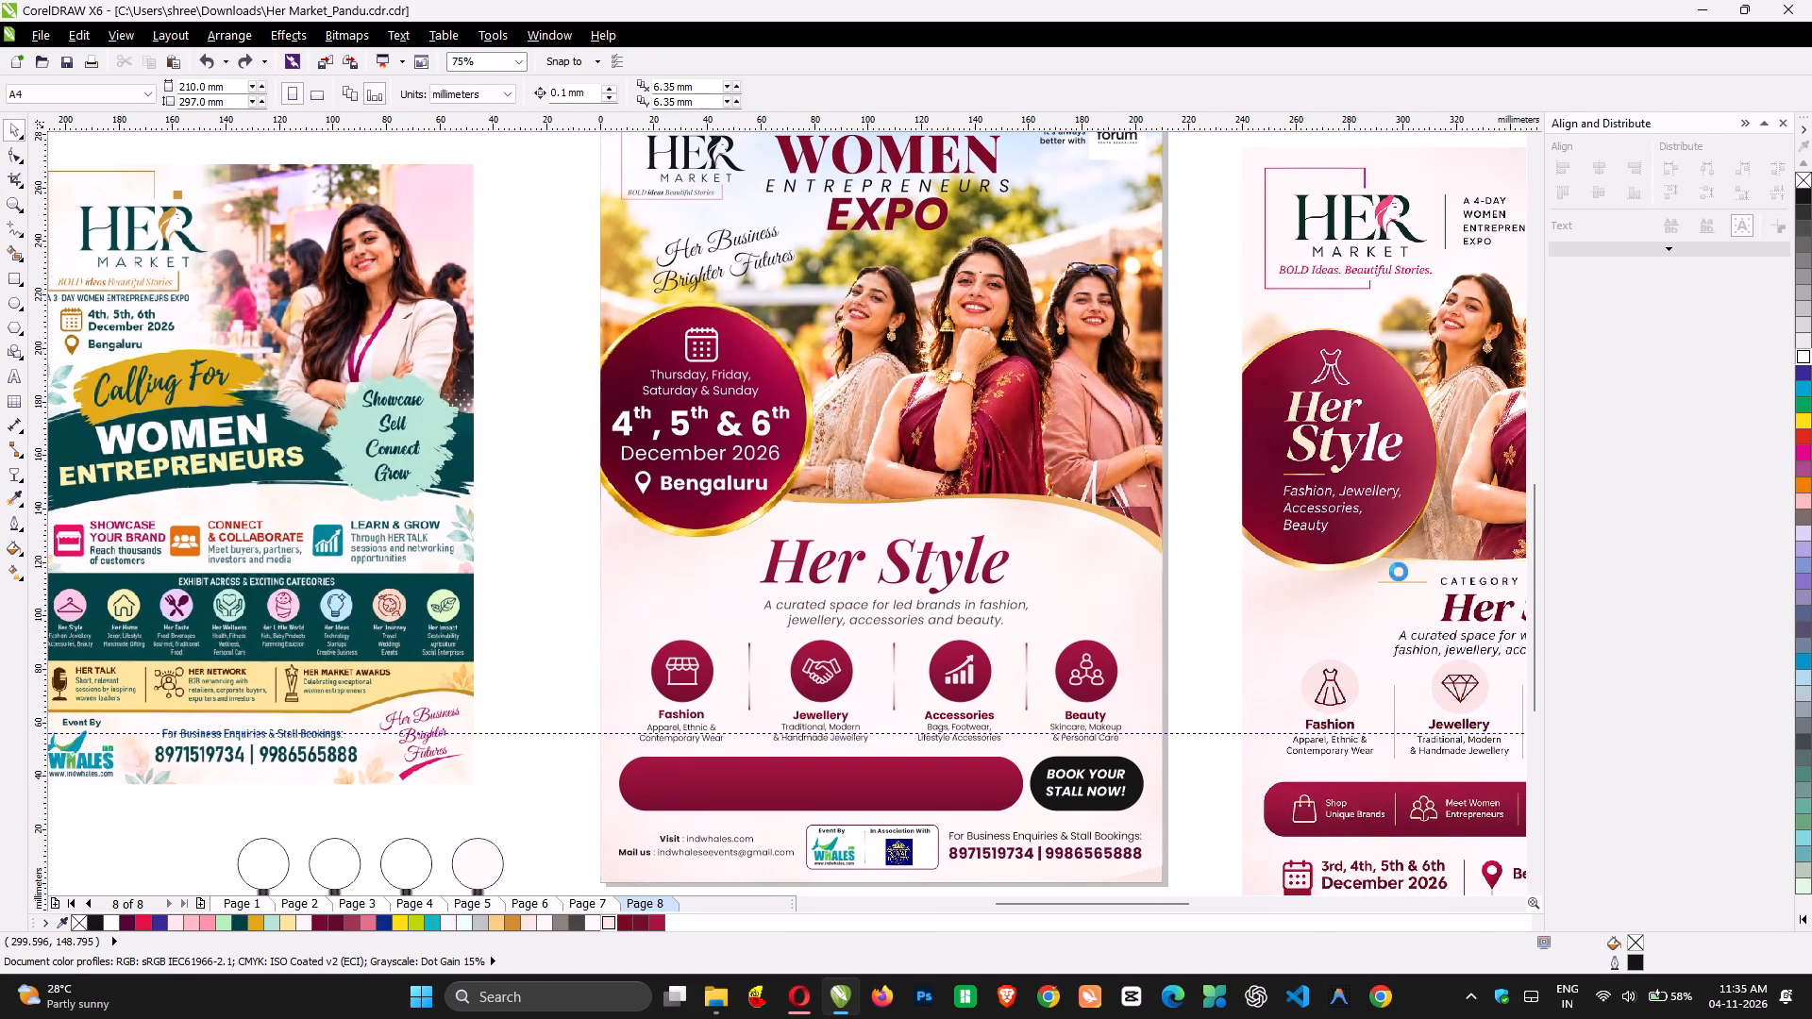
scroll(1244, 655, down, 1)
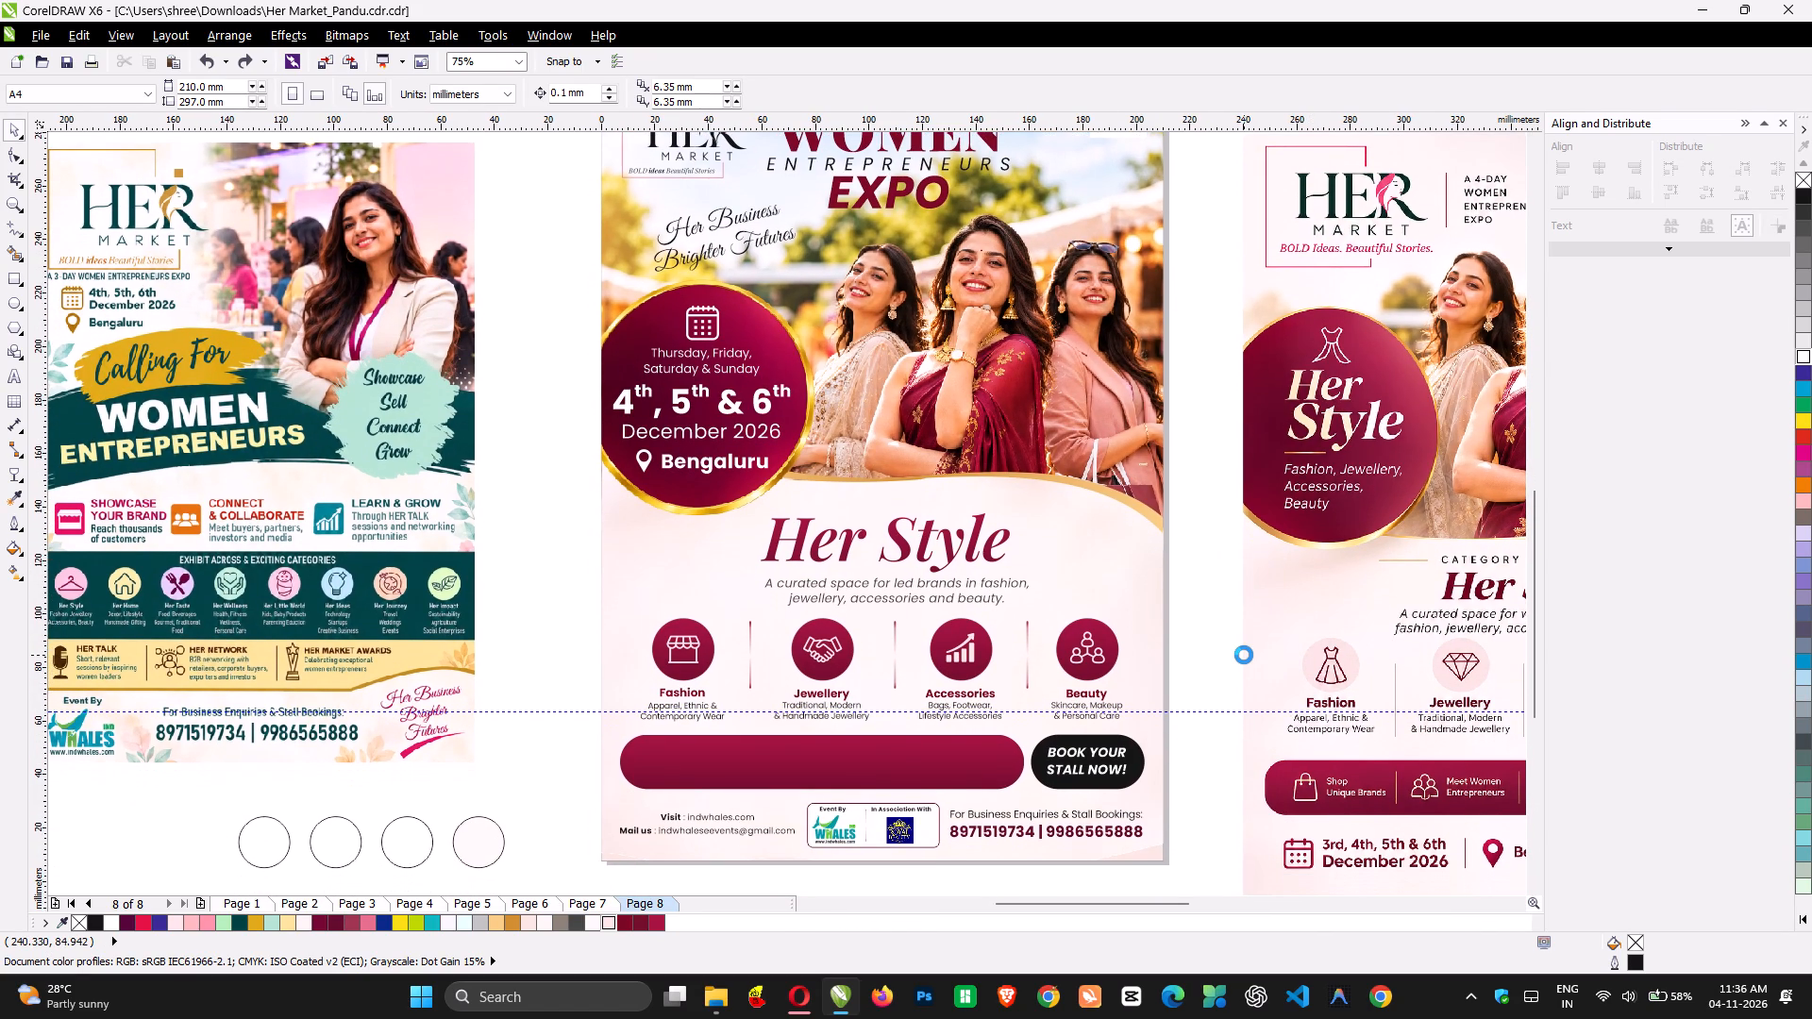
scroll(1244, 655, down, 1)
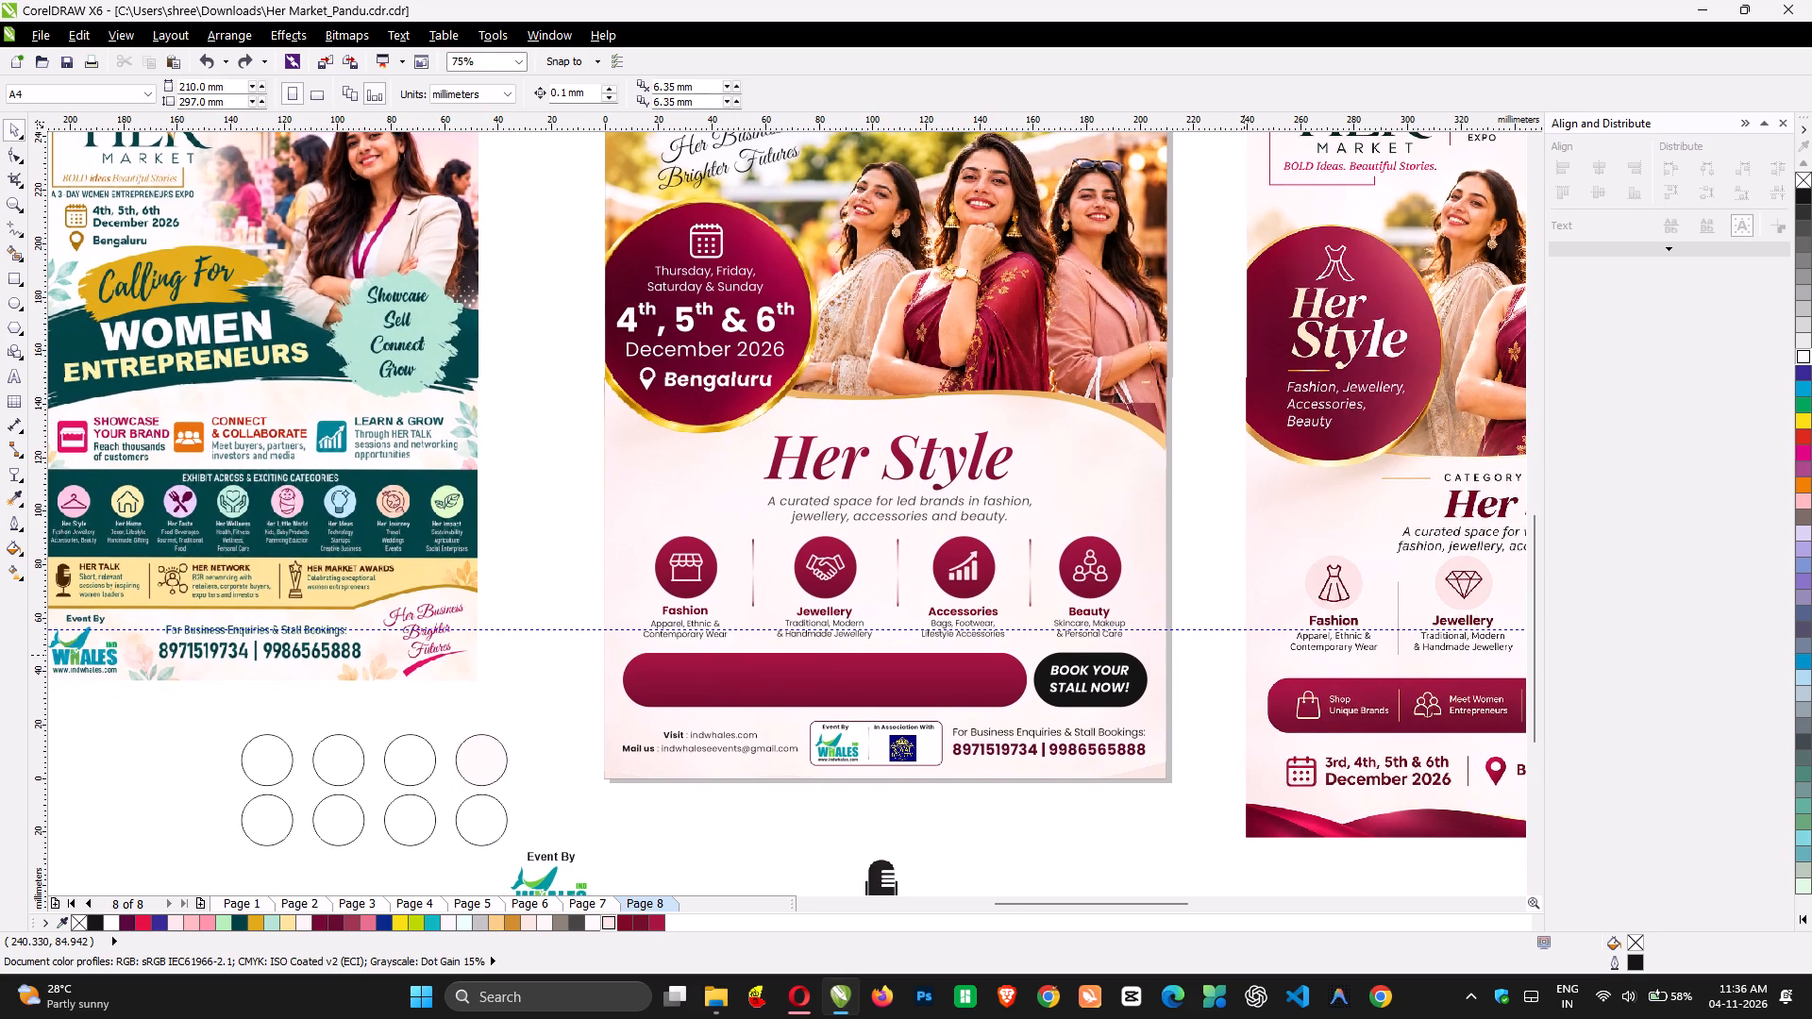
scroll(1244, 655, left, 3)
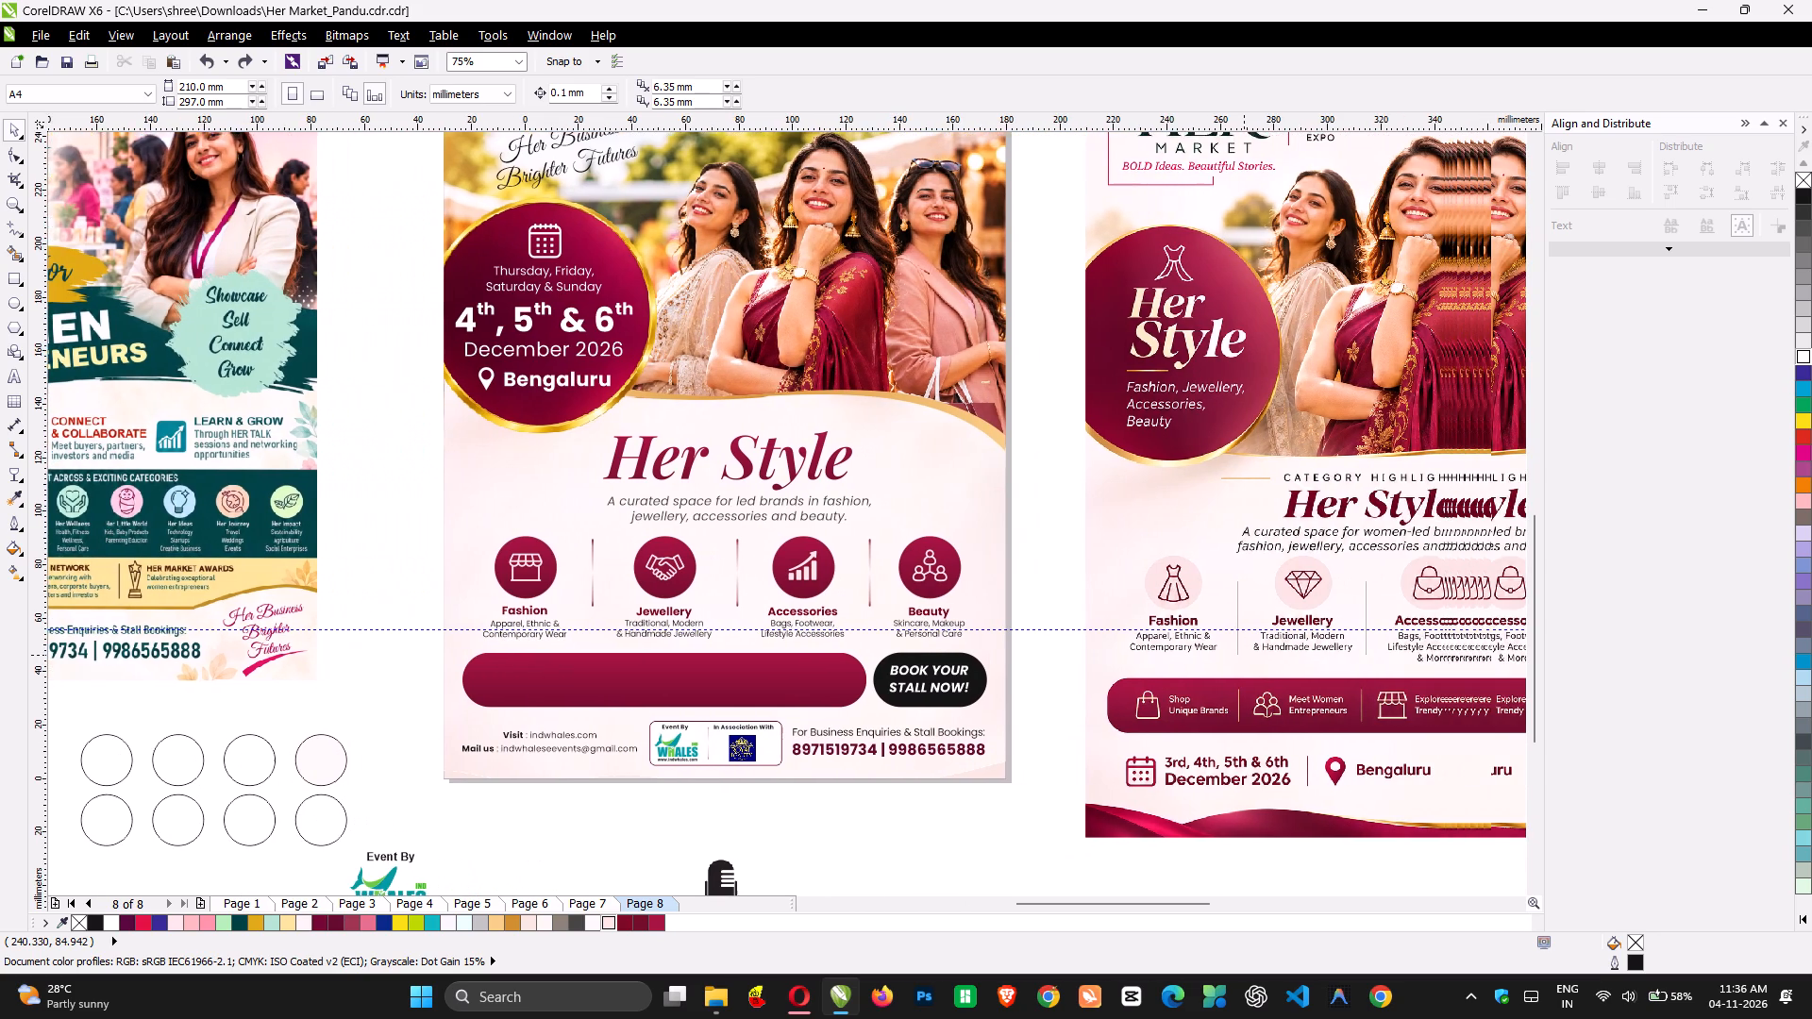
scroll(1244, 655, left, 1)
key(z)
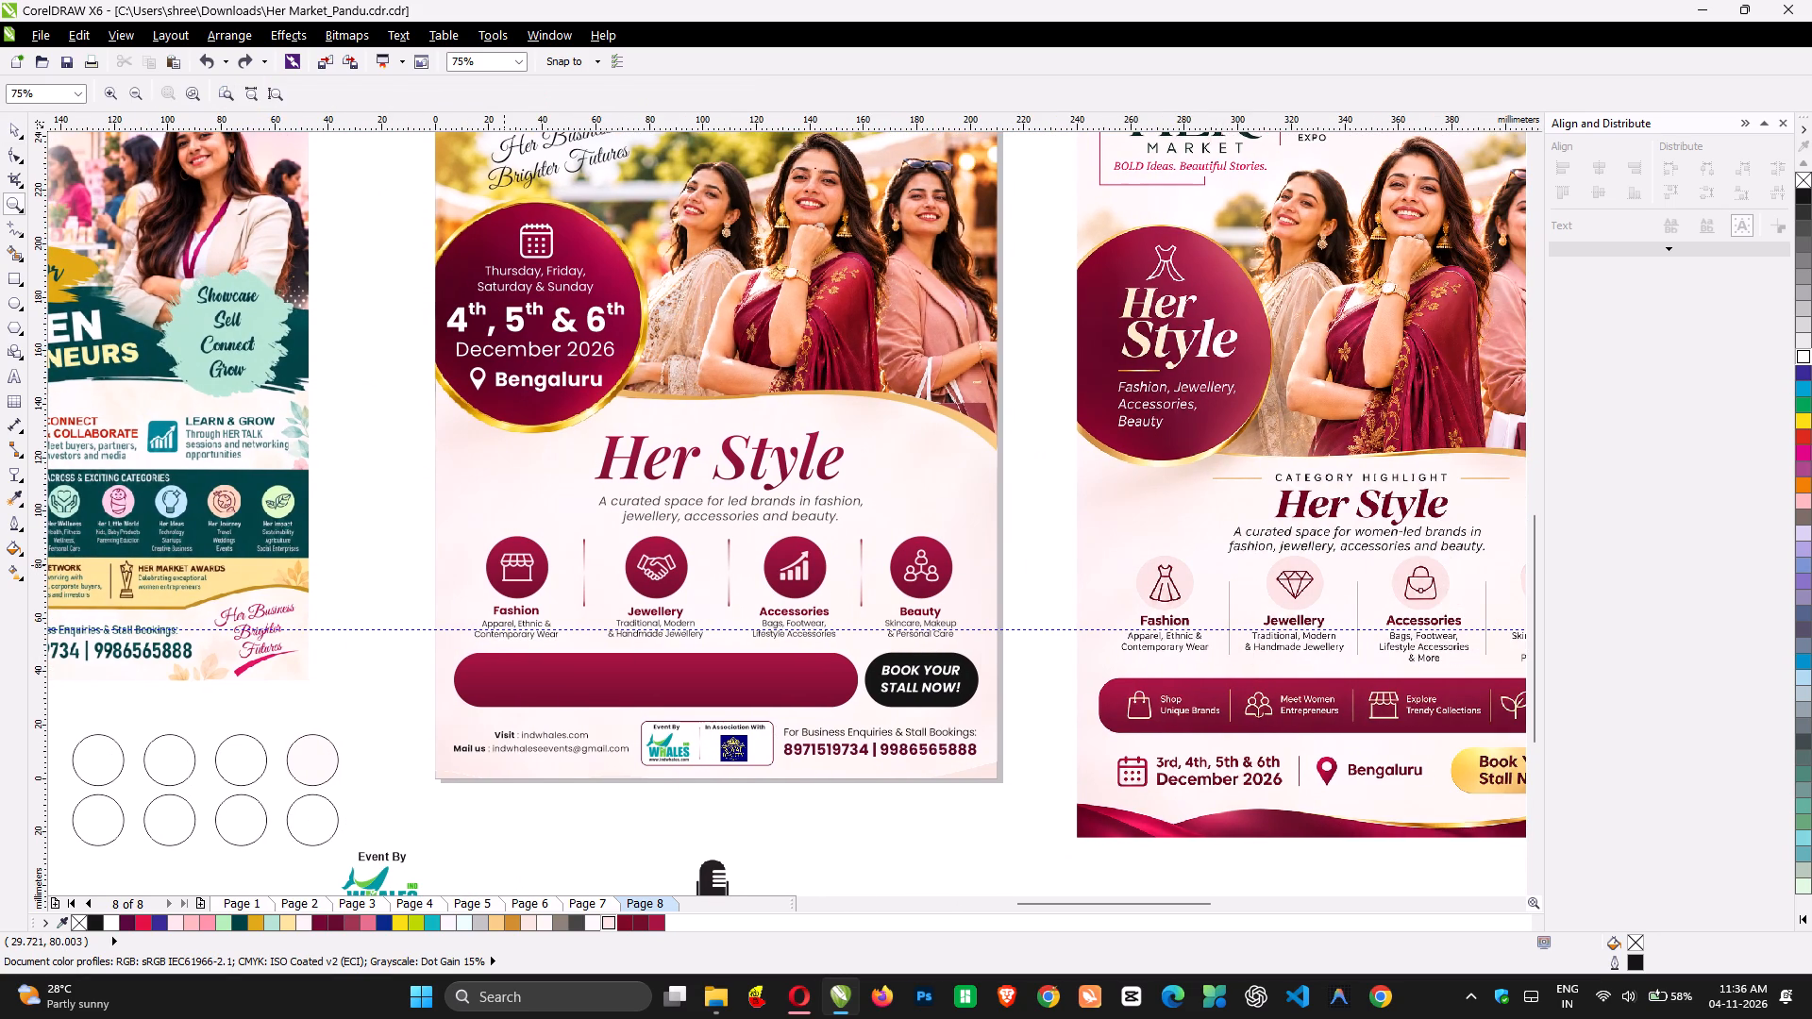
key(space)
scroll(1233, 695, left, 3)
key(Print)
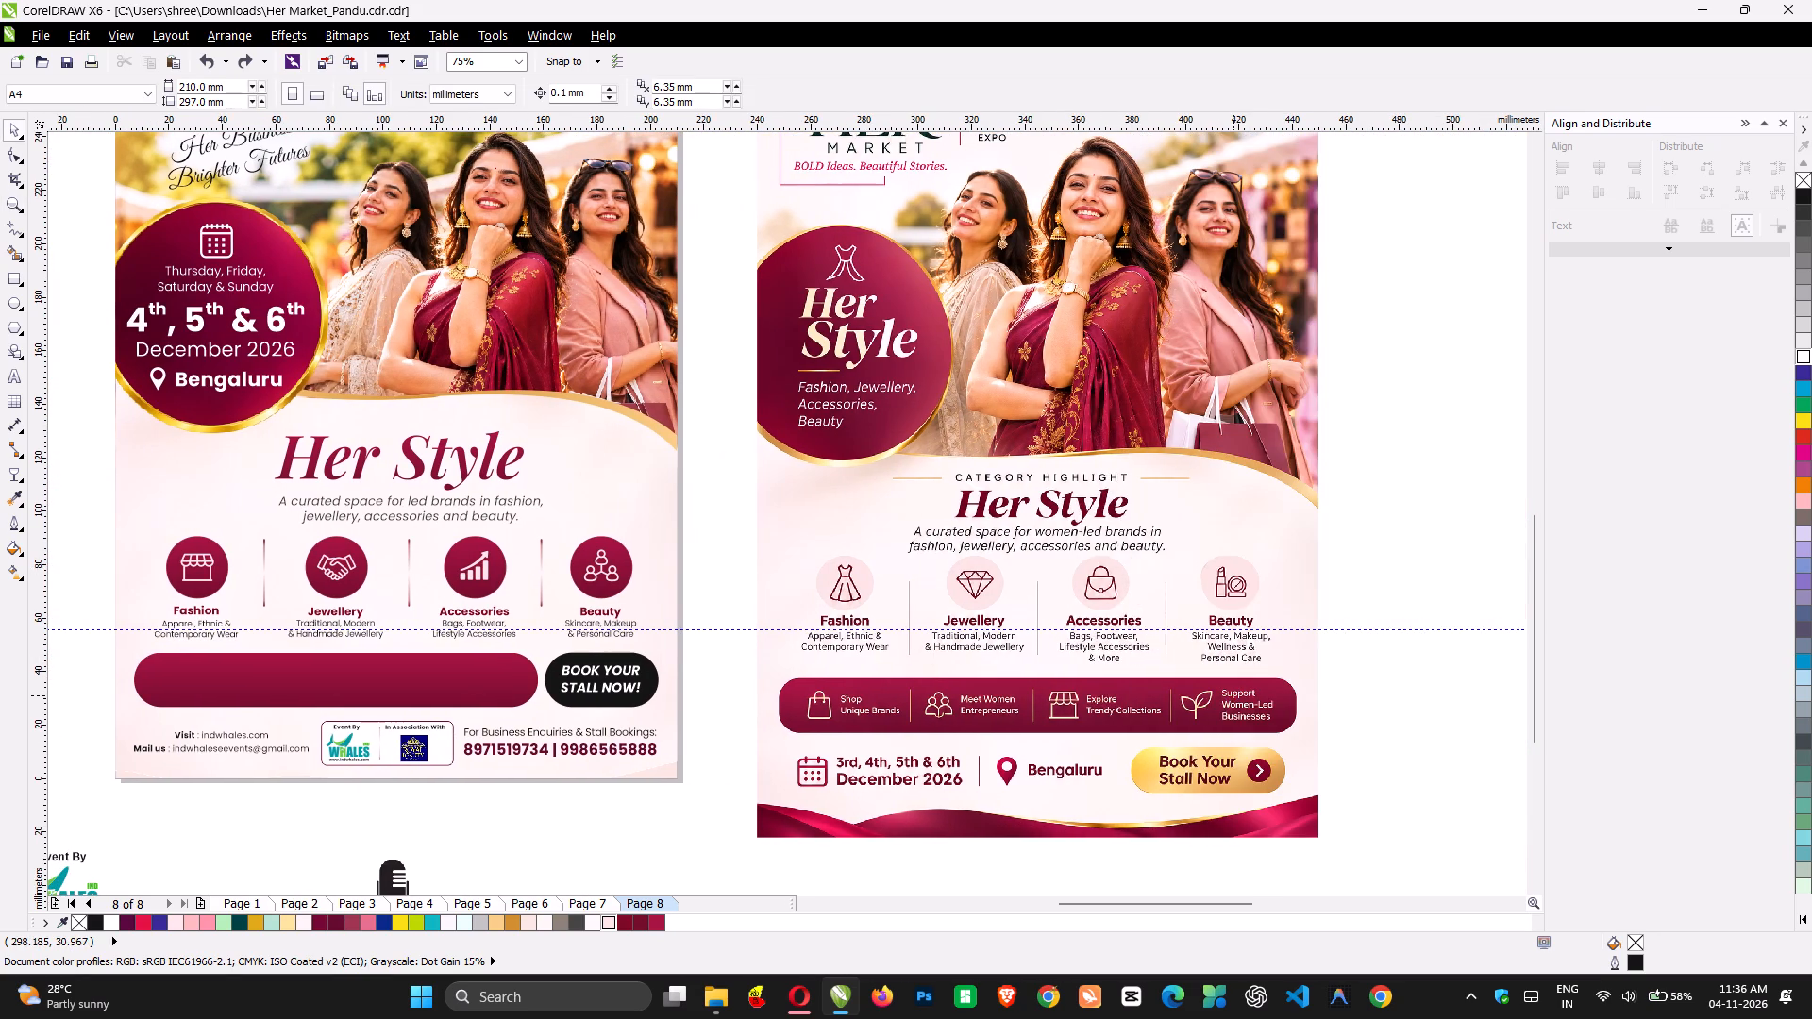
drag(796, 550, 1278, 594)
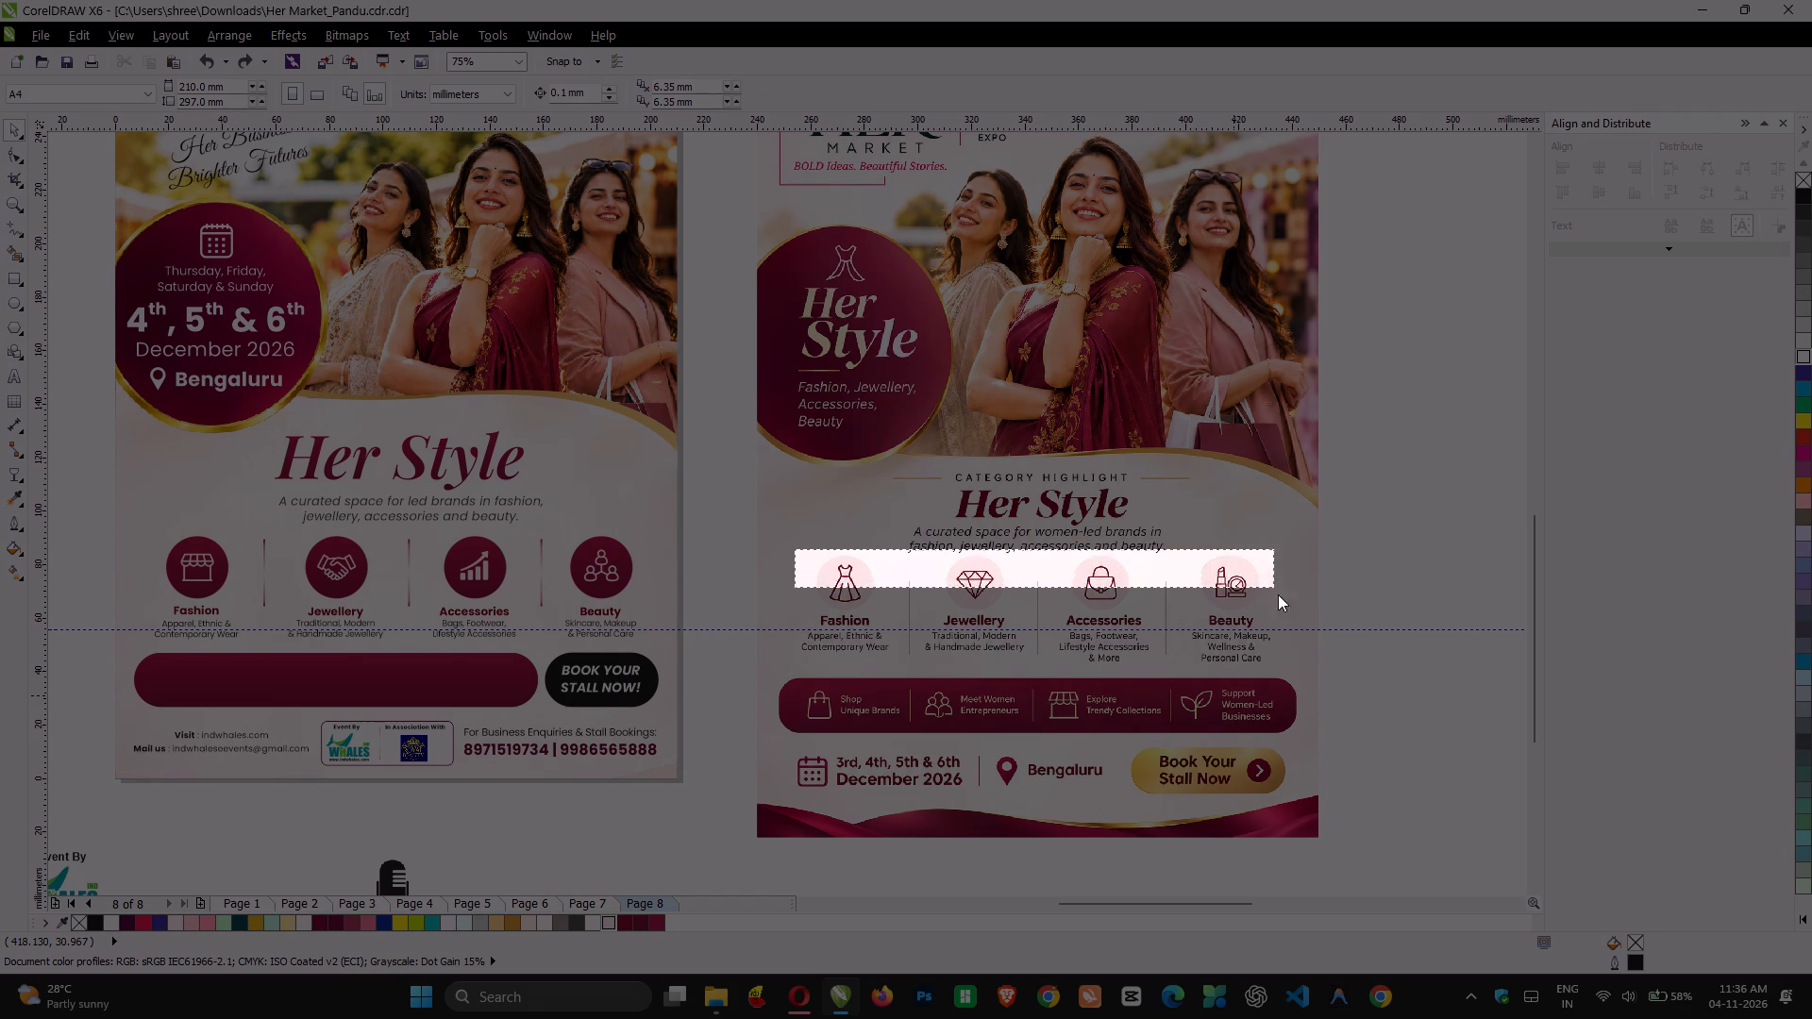
drag(1278, 594, 1283, 619)
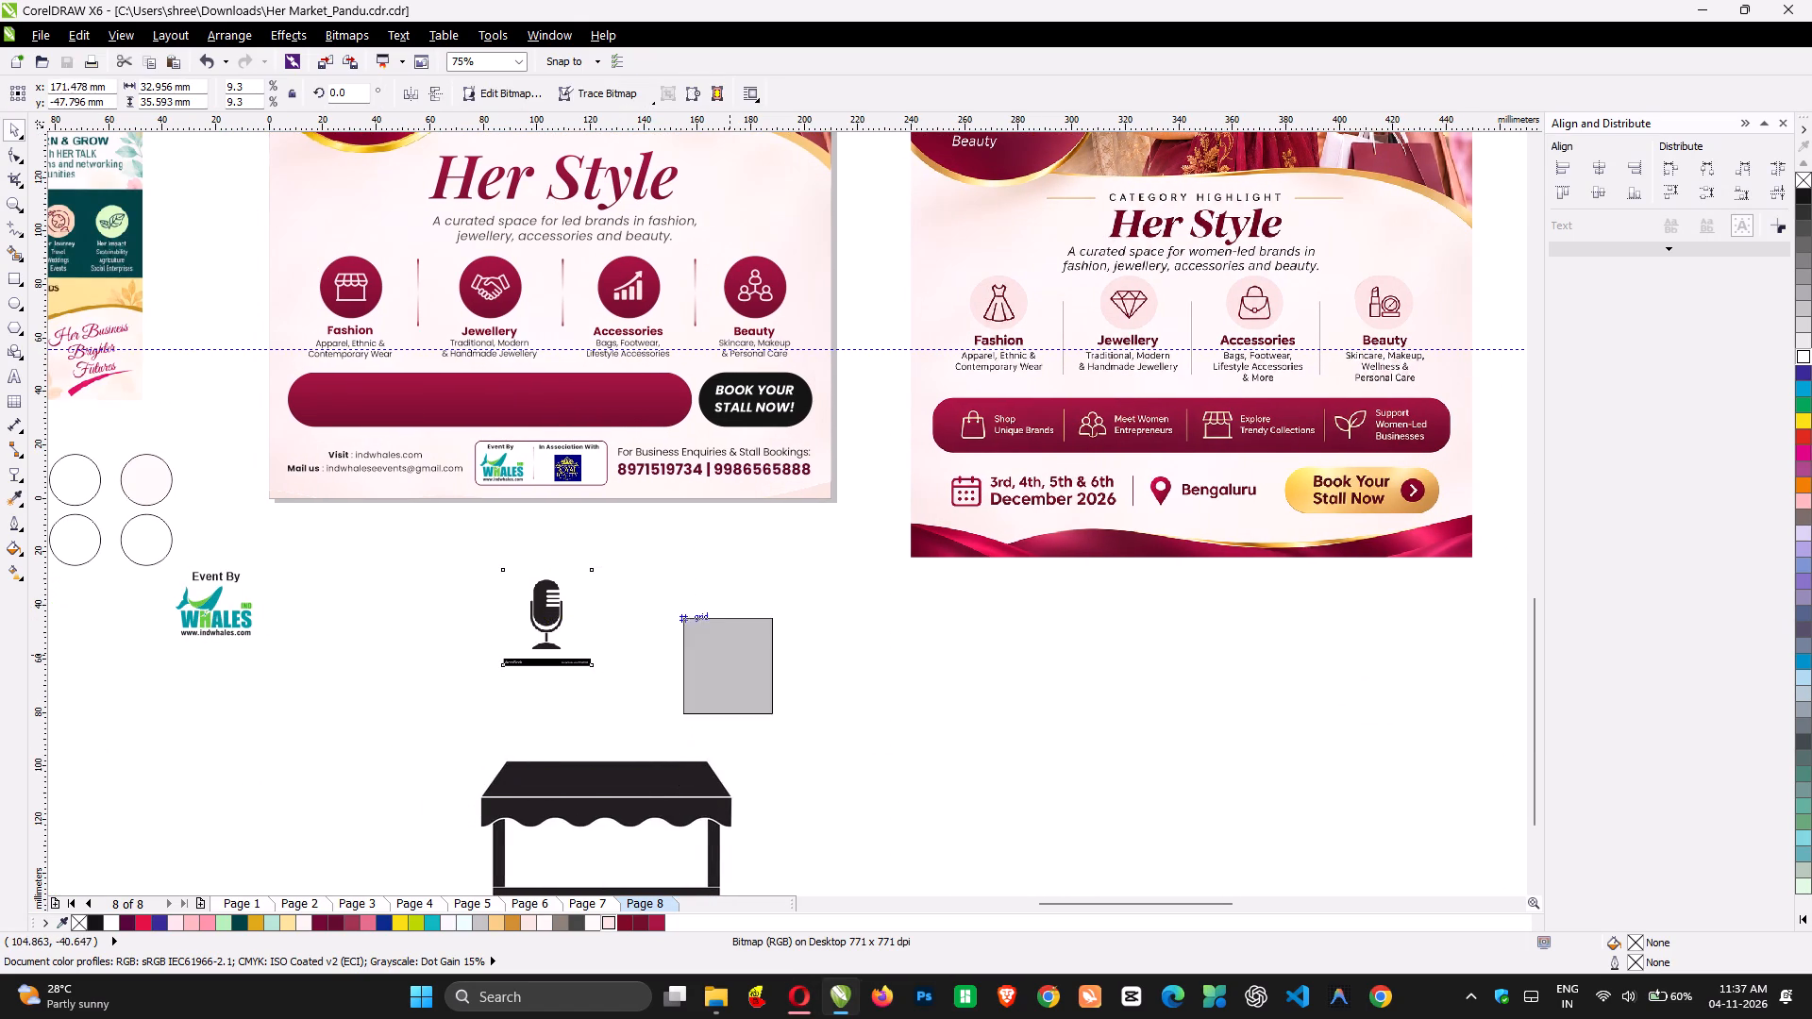
drag(882, 679, 1070, 703)
Paste the copied icon image, scale it to about 104 × 35 mm and place it just below the poster page.
key(ctrl+v)
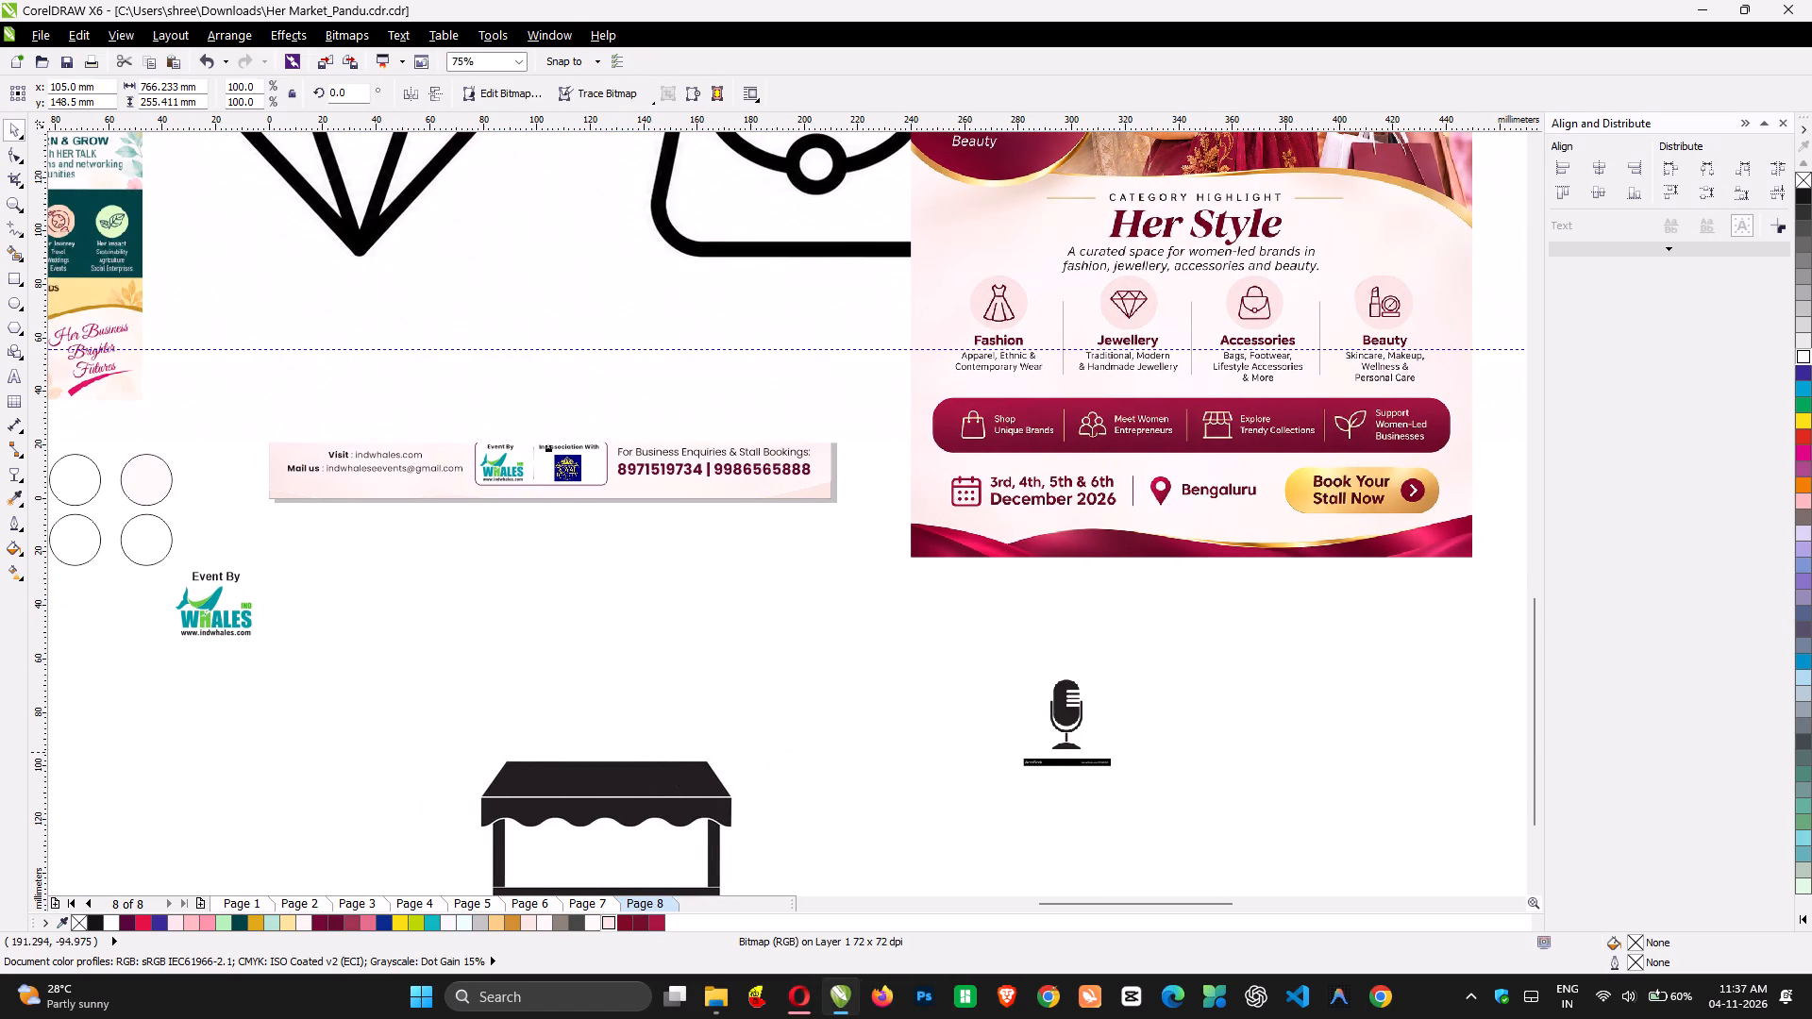
drag(595, 312, 729, 552)
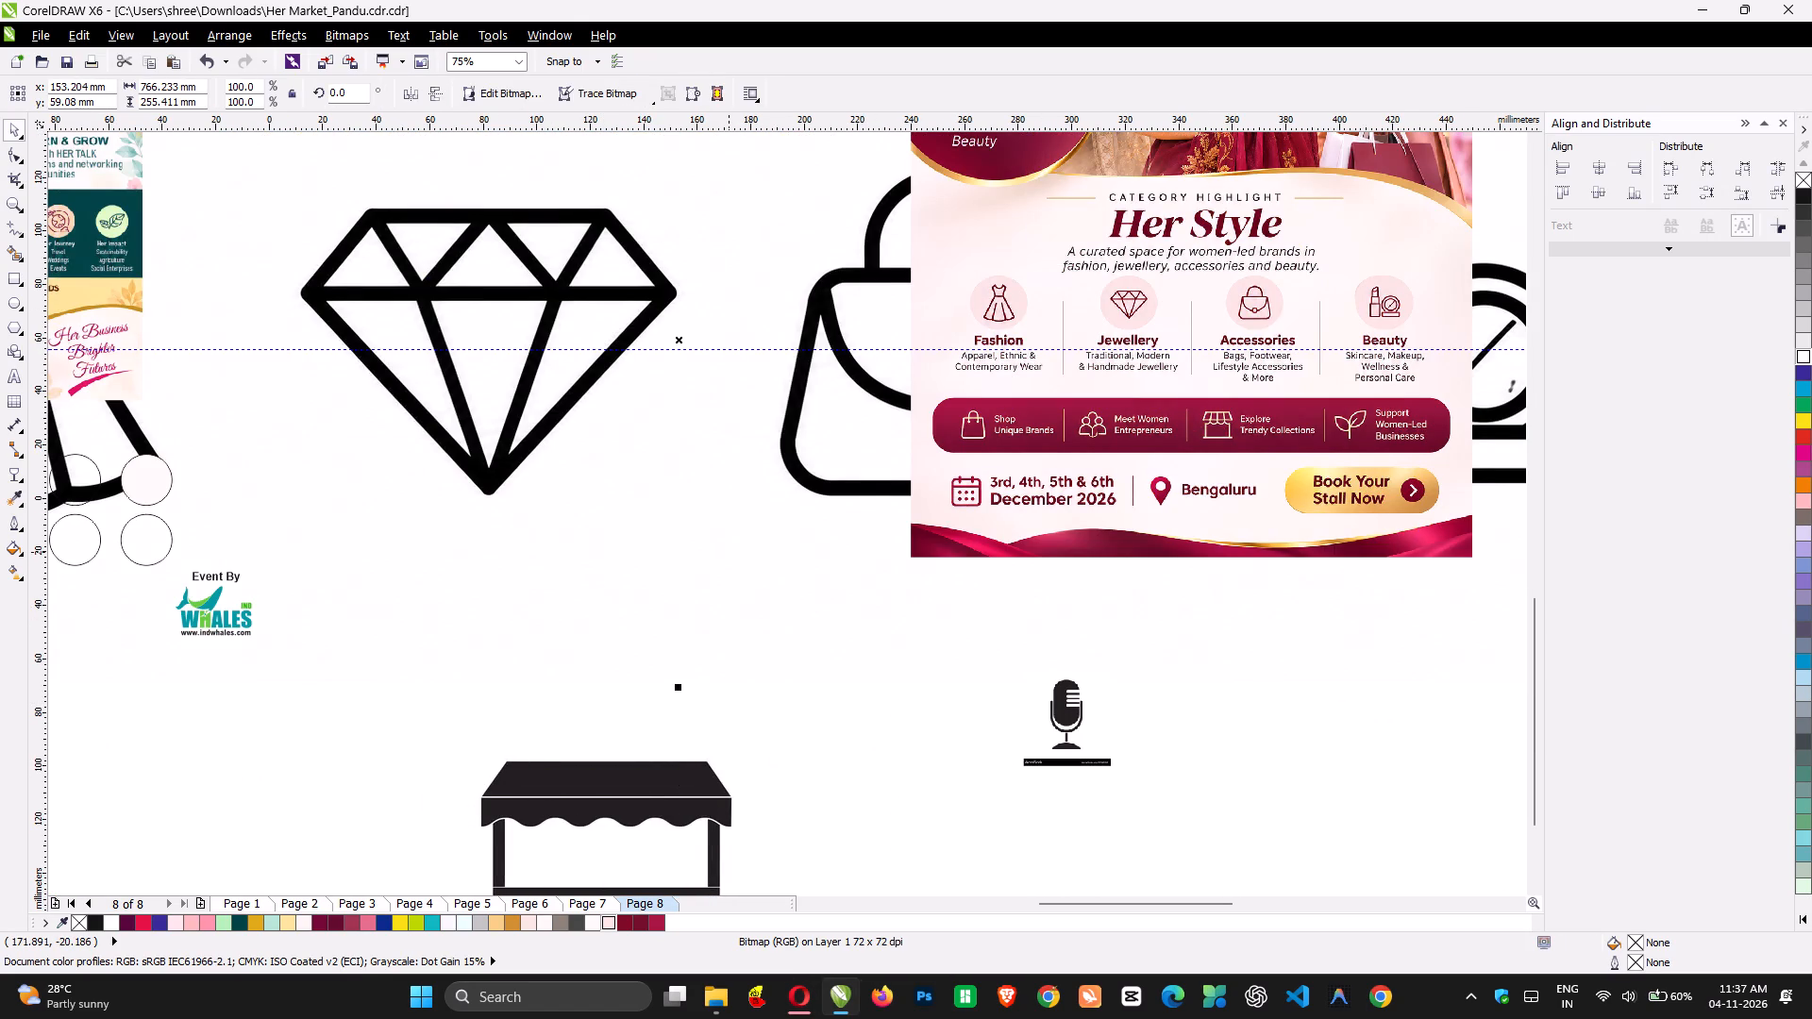
scroll(729, 552, left, 4)
drag(1343, 691, 457, 450)
scroll(457, 450, right, 1)
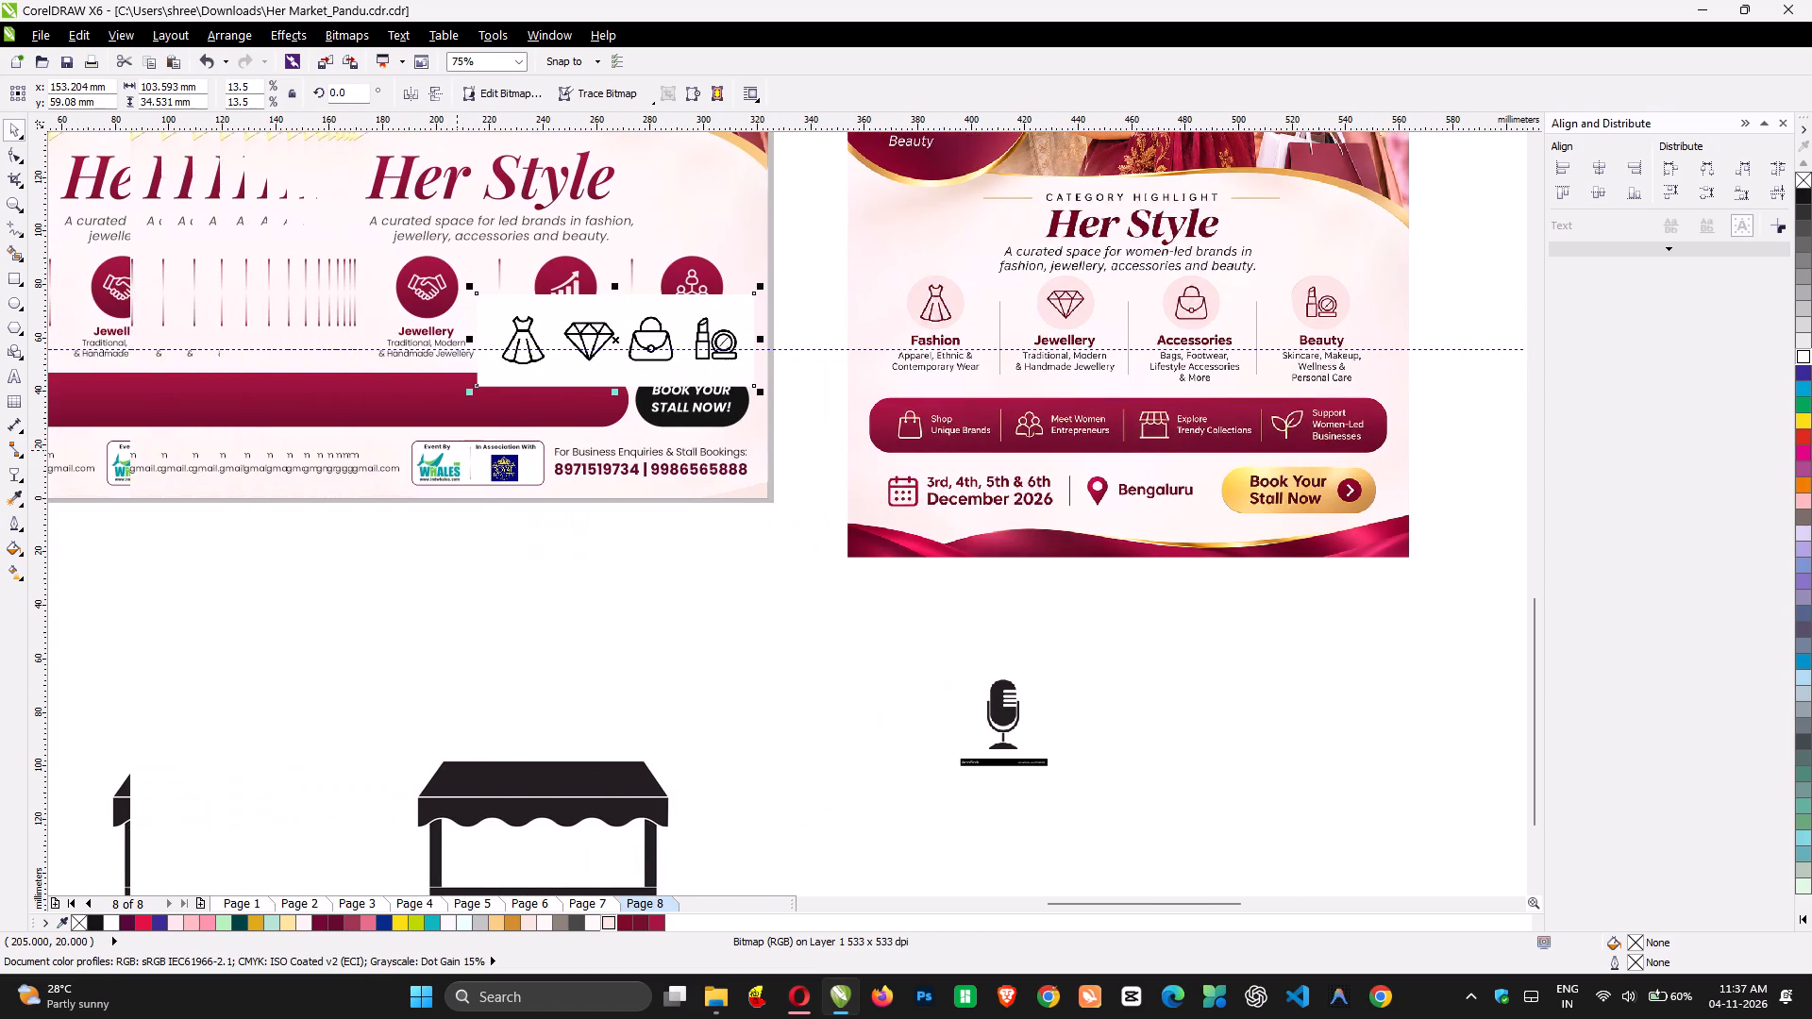
scroll(457, 450, right, 1)
drag(598, 335, 507, 567)
Outline-trace the icon bitmap with the Clipart preset.
right_click(507, 567)
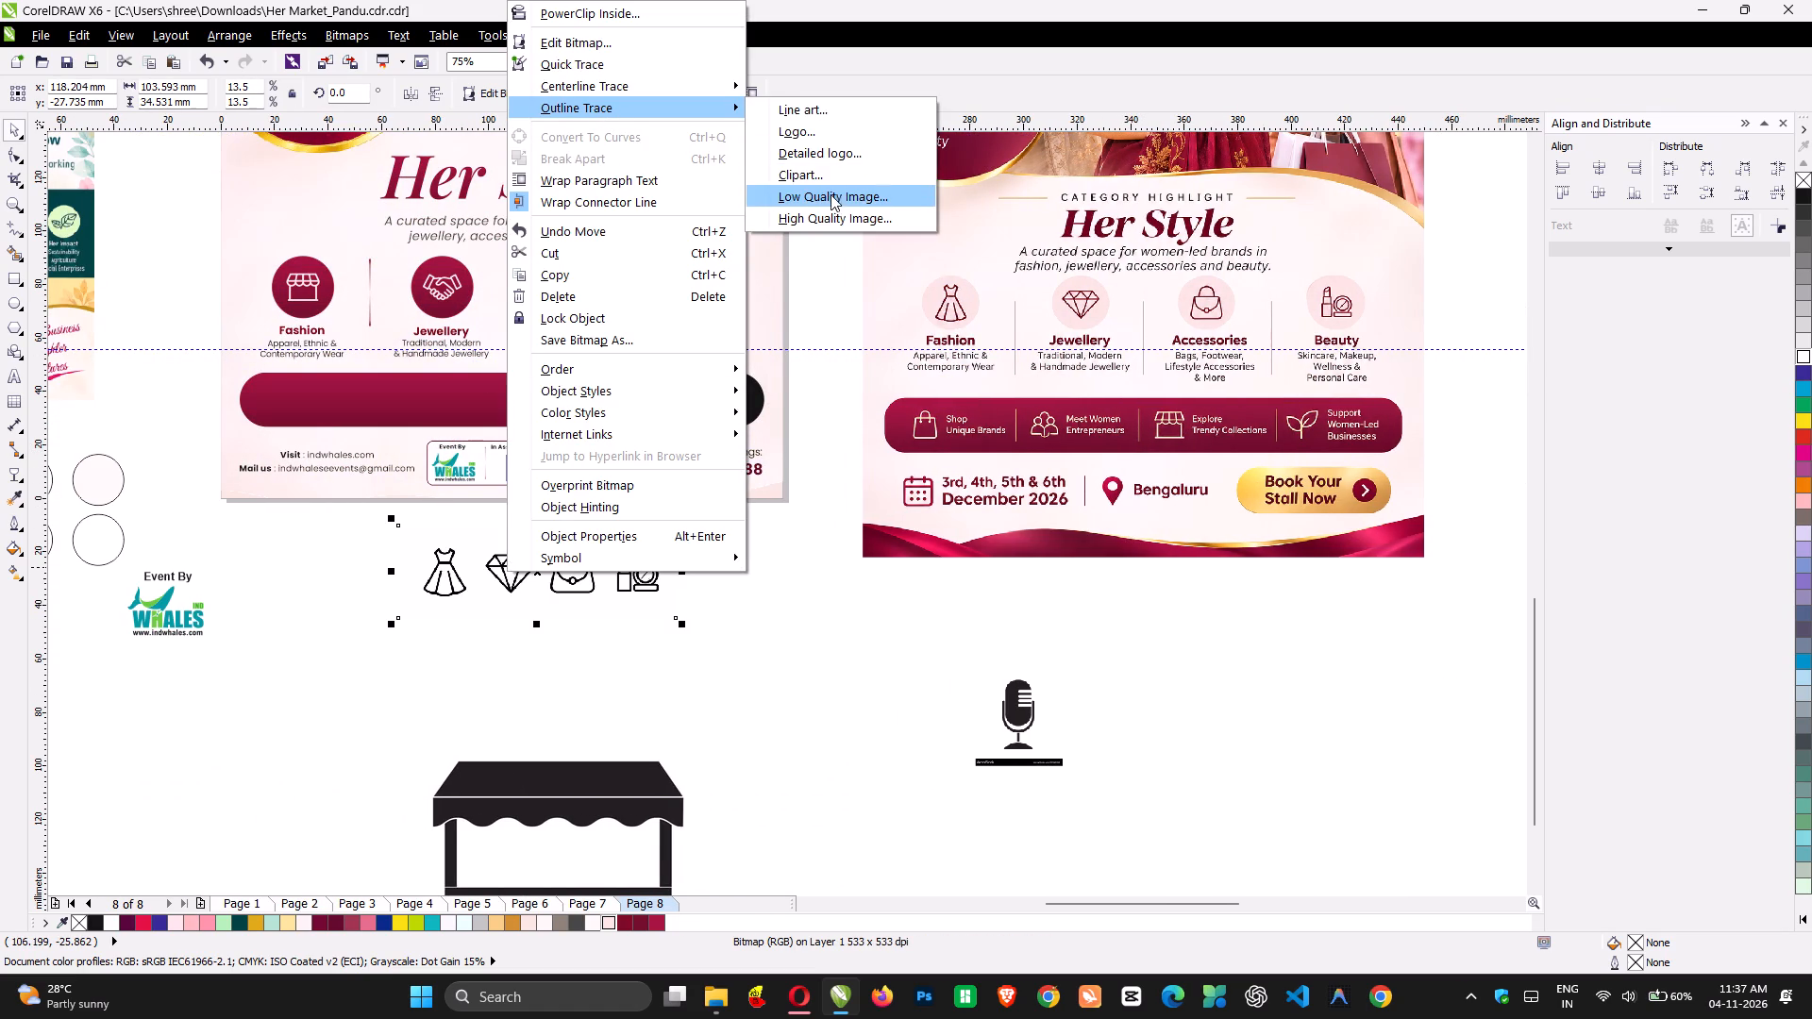
click(831, 174)
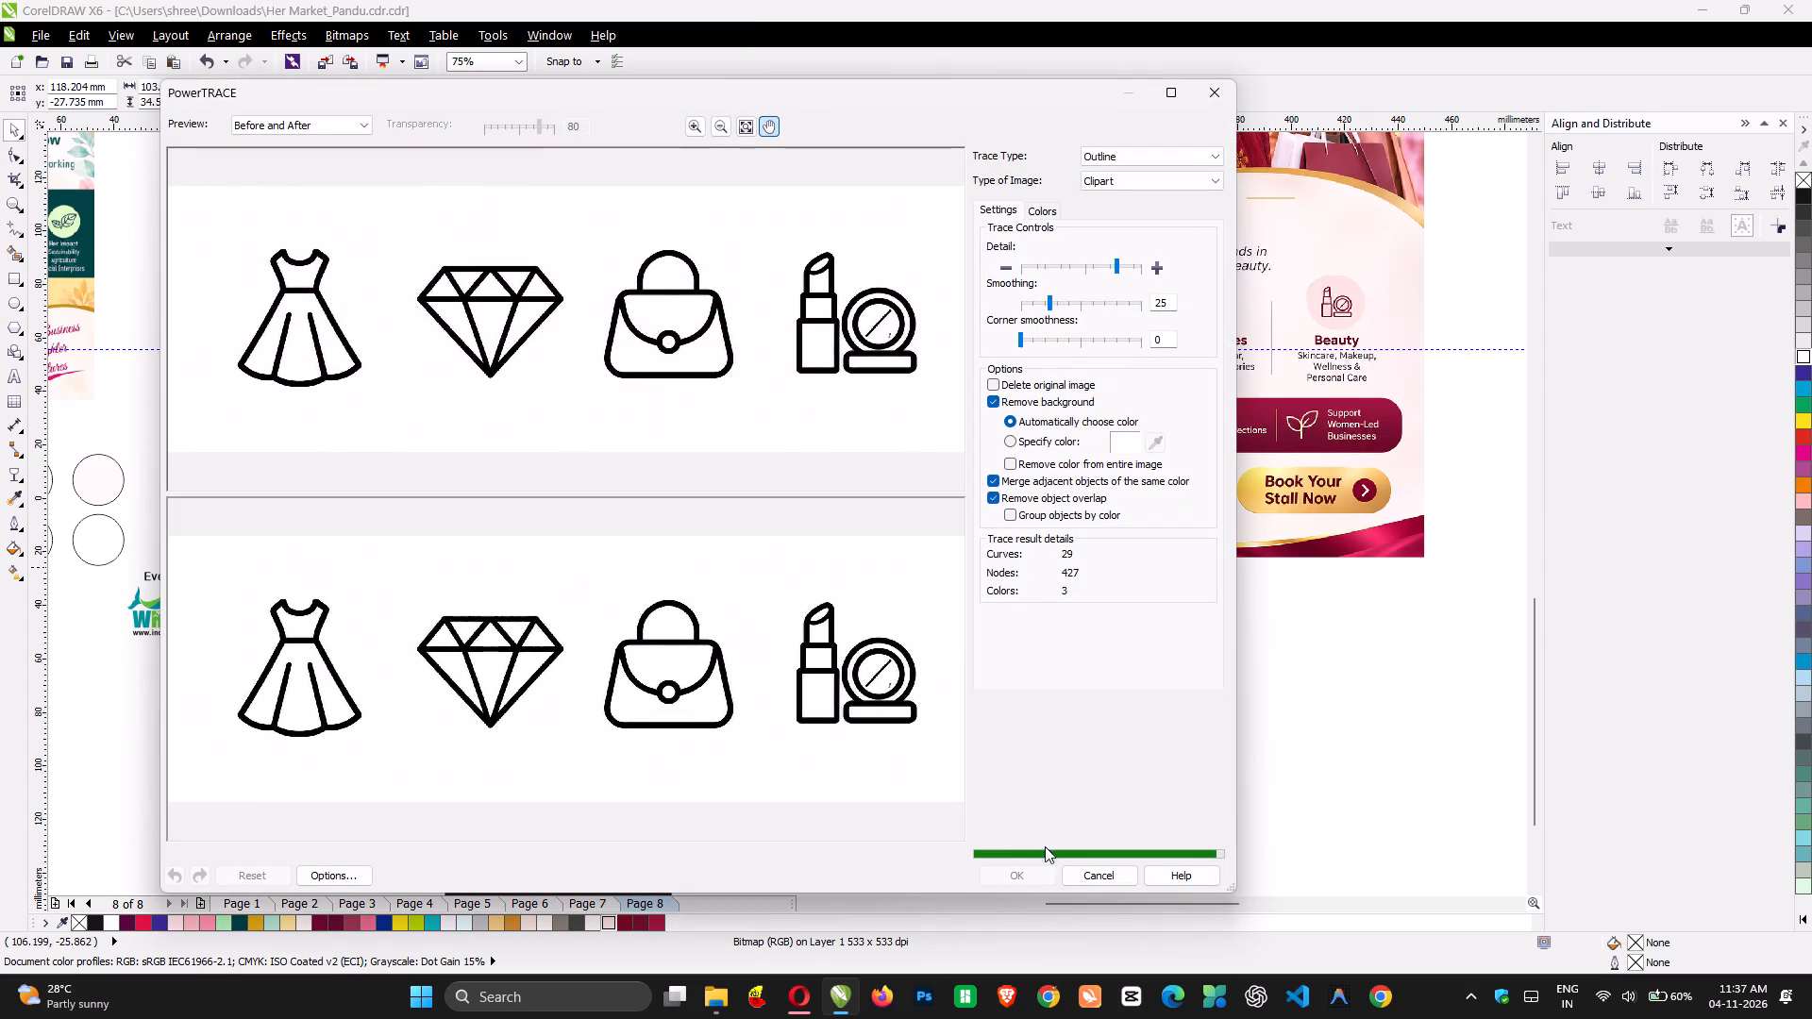
click(1026, 875)
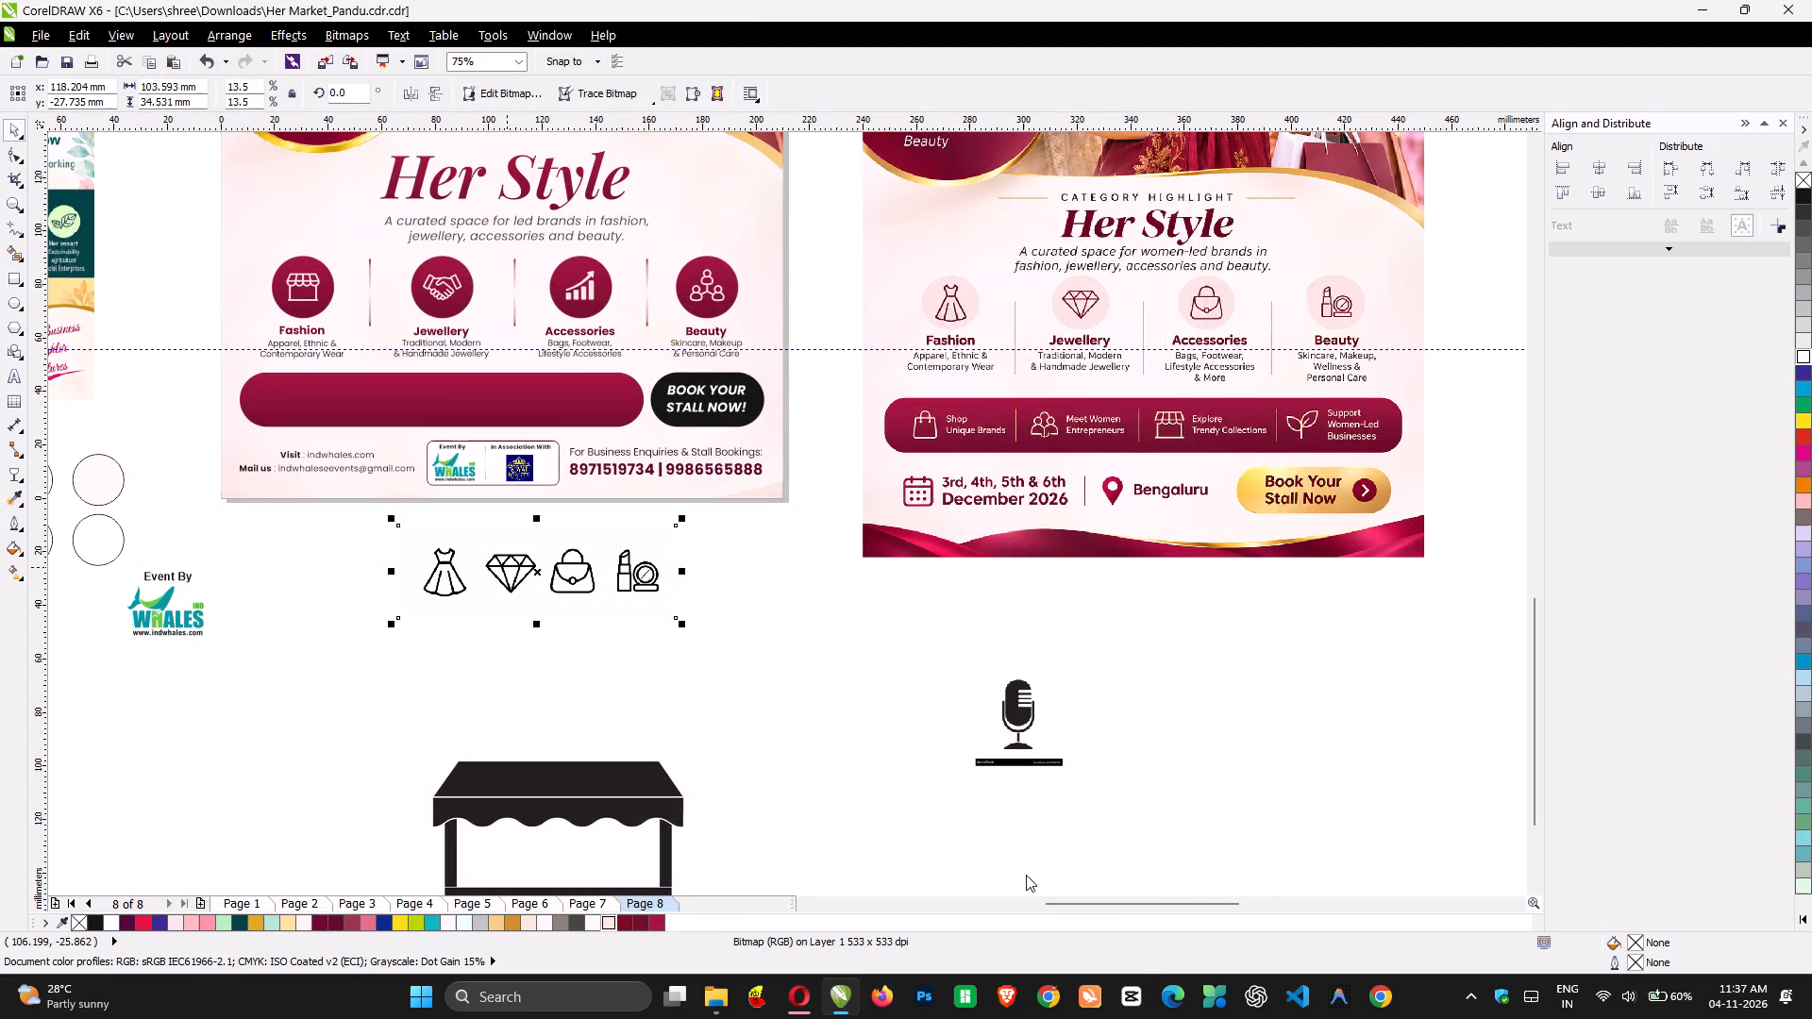
Move the traced icon group off the original bitmap, nearer the page's bottom edge, and delete the bitmap.
scroll(579, 618, right, 2)
scroll(579, 618, up, 2)
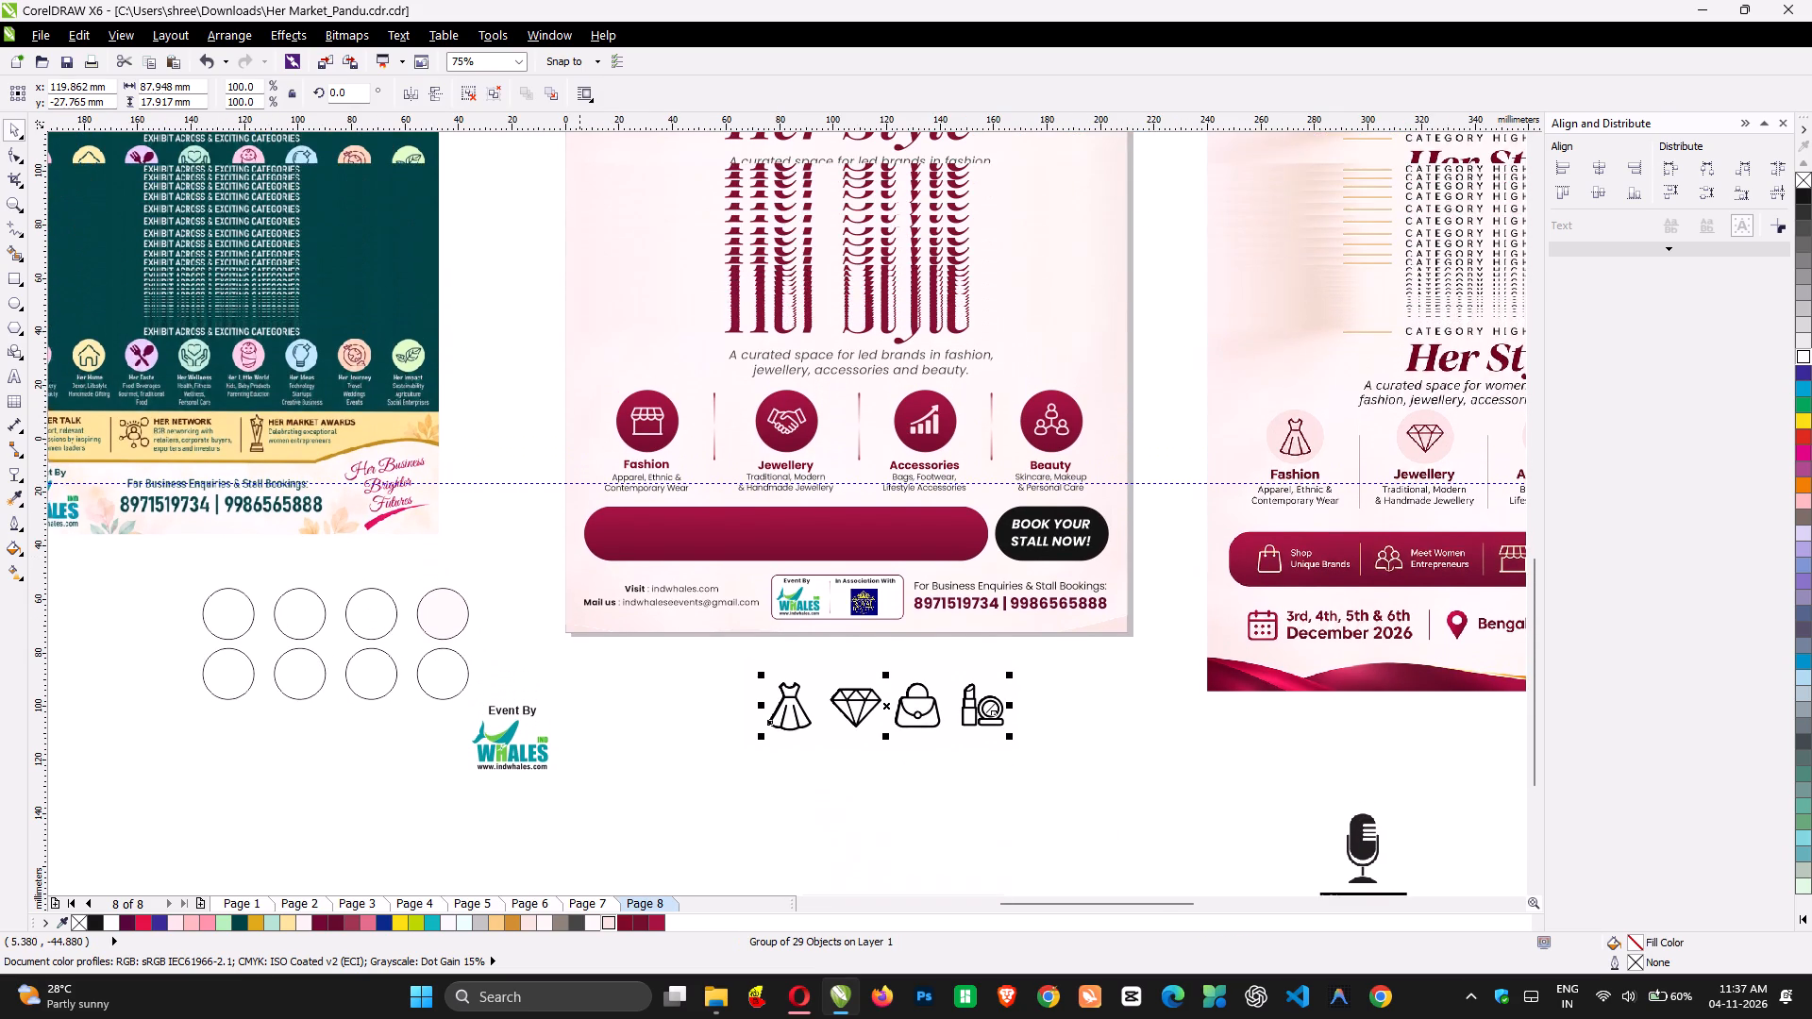
click(667, 736)
drag(795, 697, 715, 689)
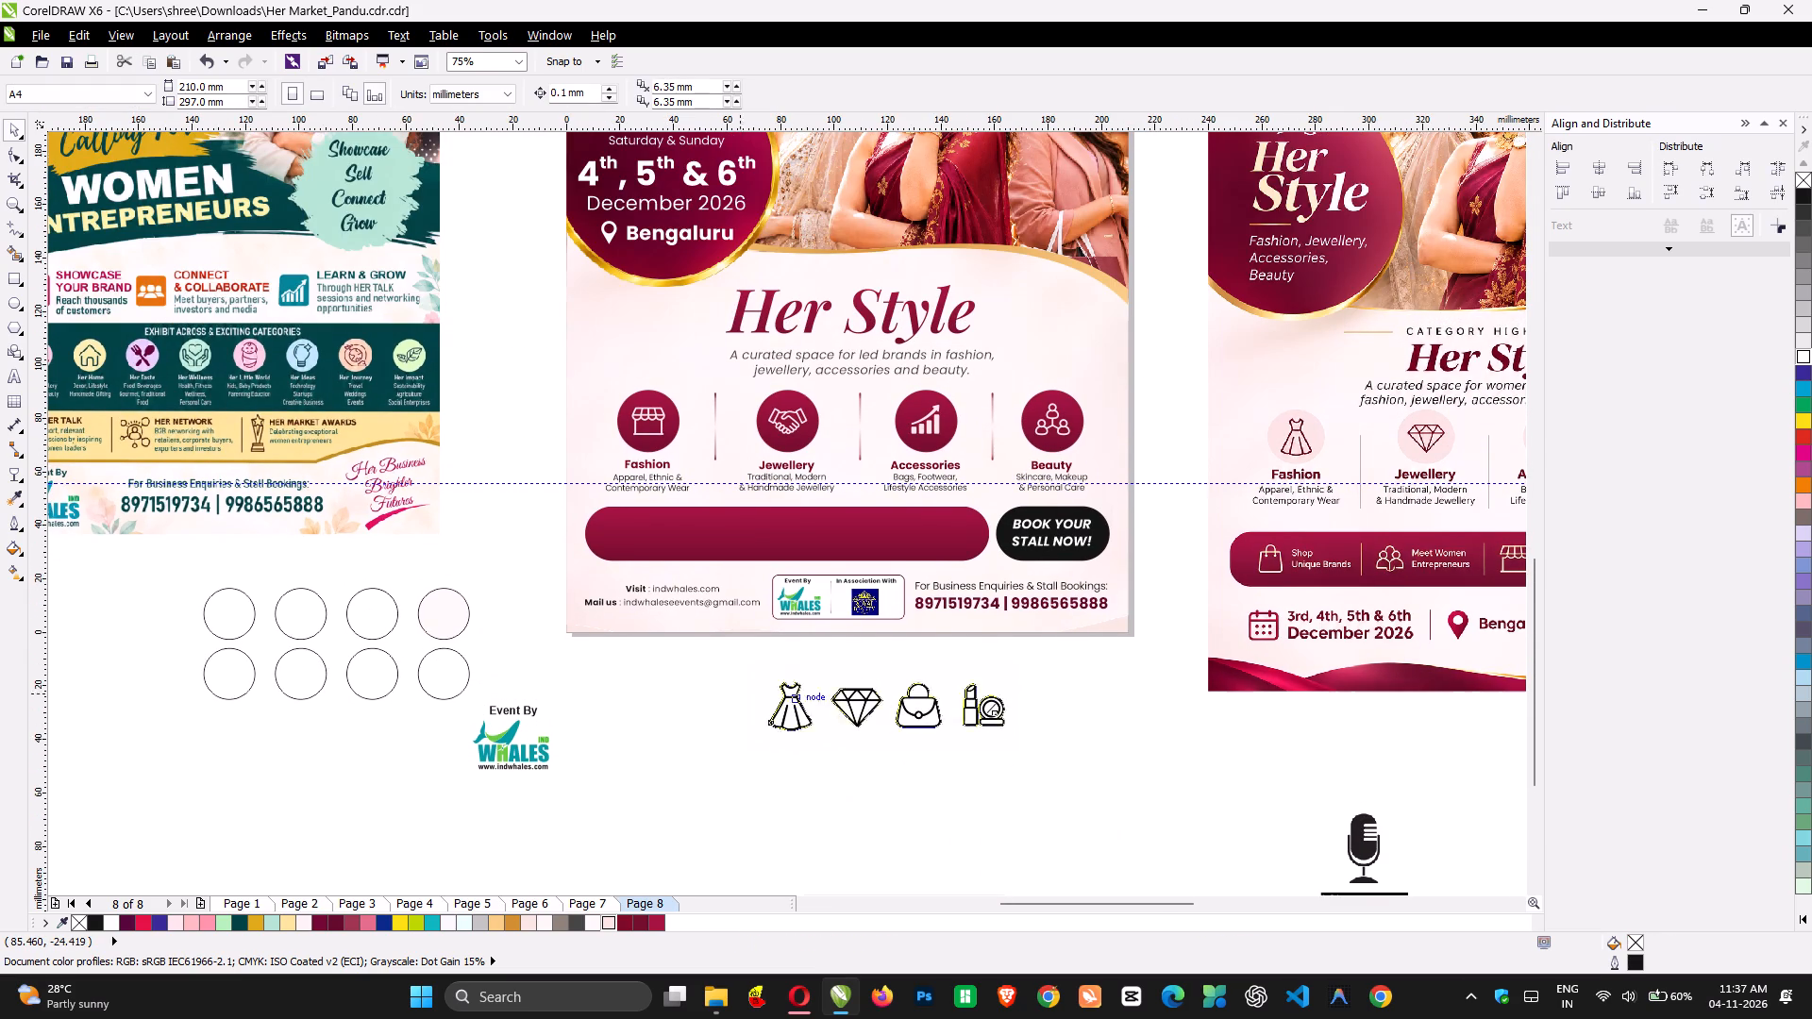
drag(715, 689, 610, 663)
click(788, 718)
key(Delete)
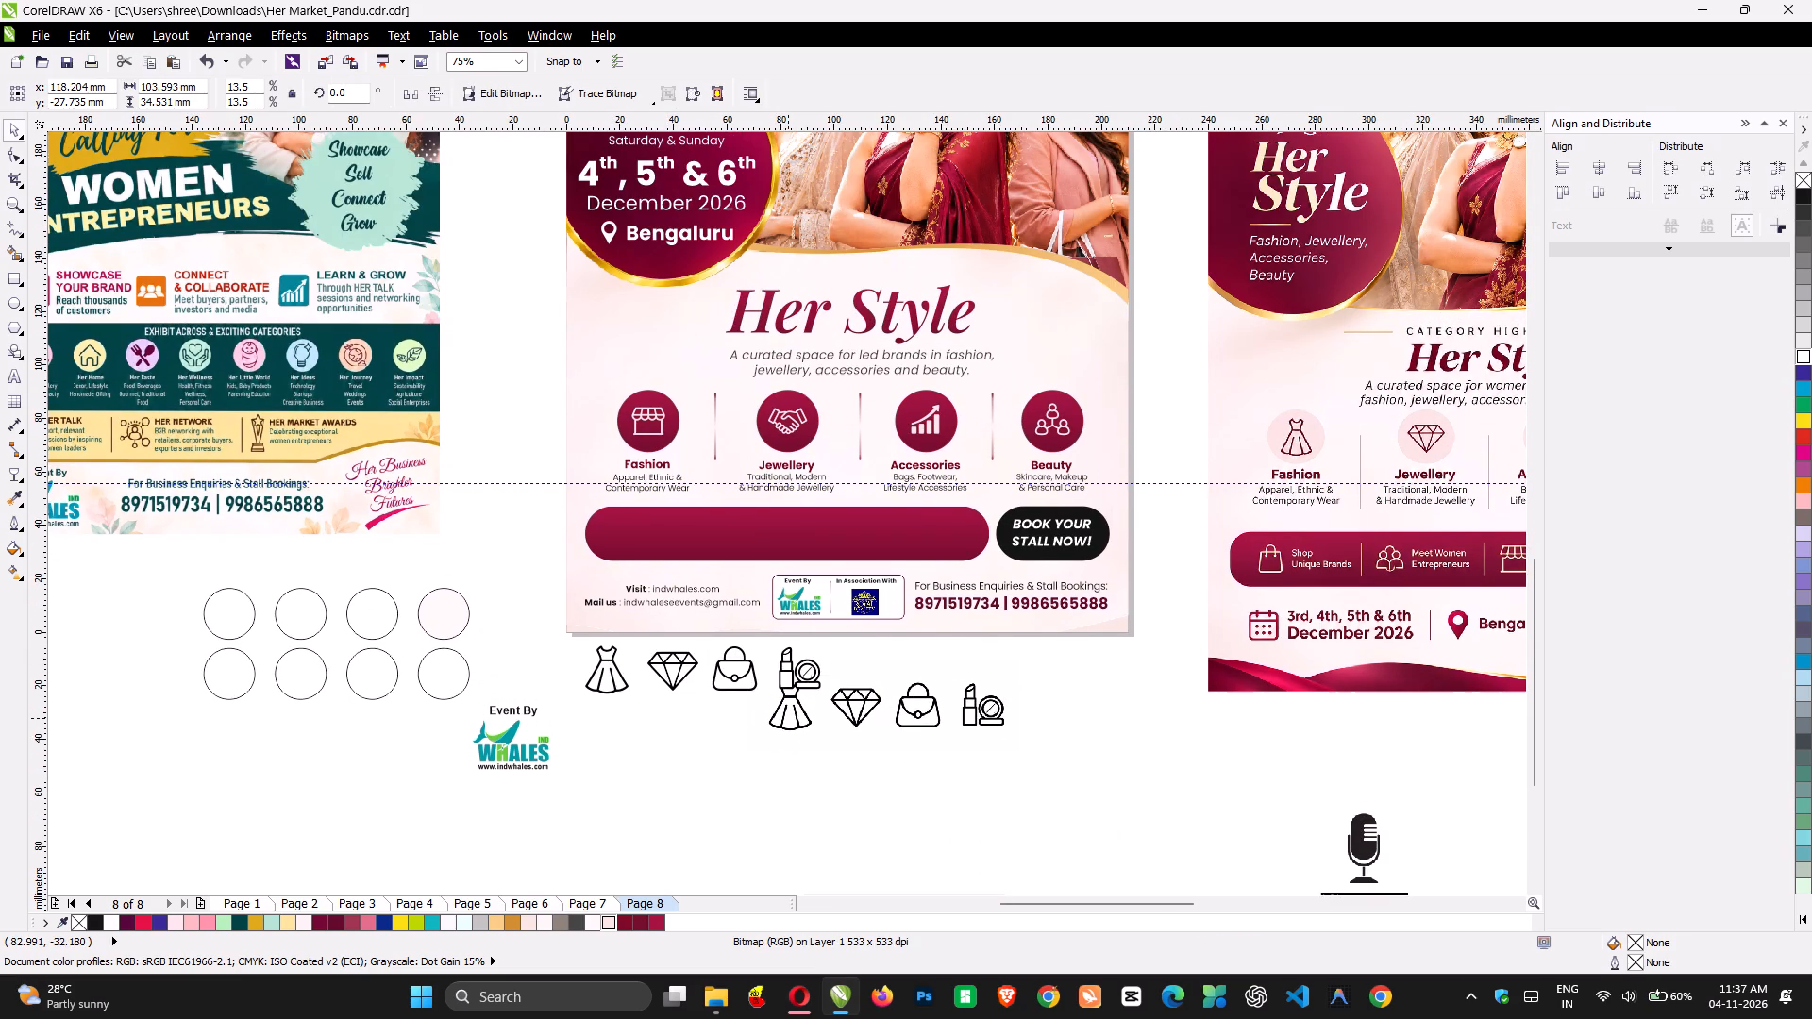
Ungroup the four-category row under the Her Style heading into separate category groups and dividers.
key(z)
drag(516, 326, 1225, 682)
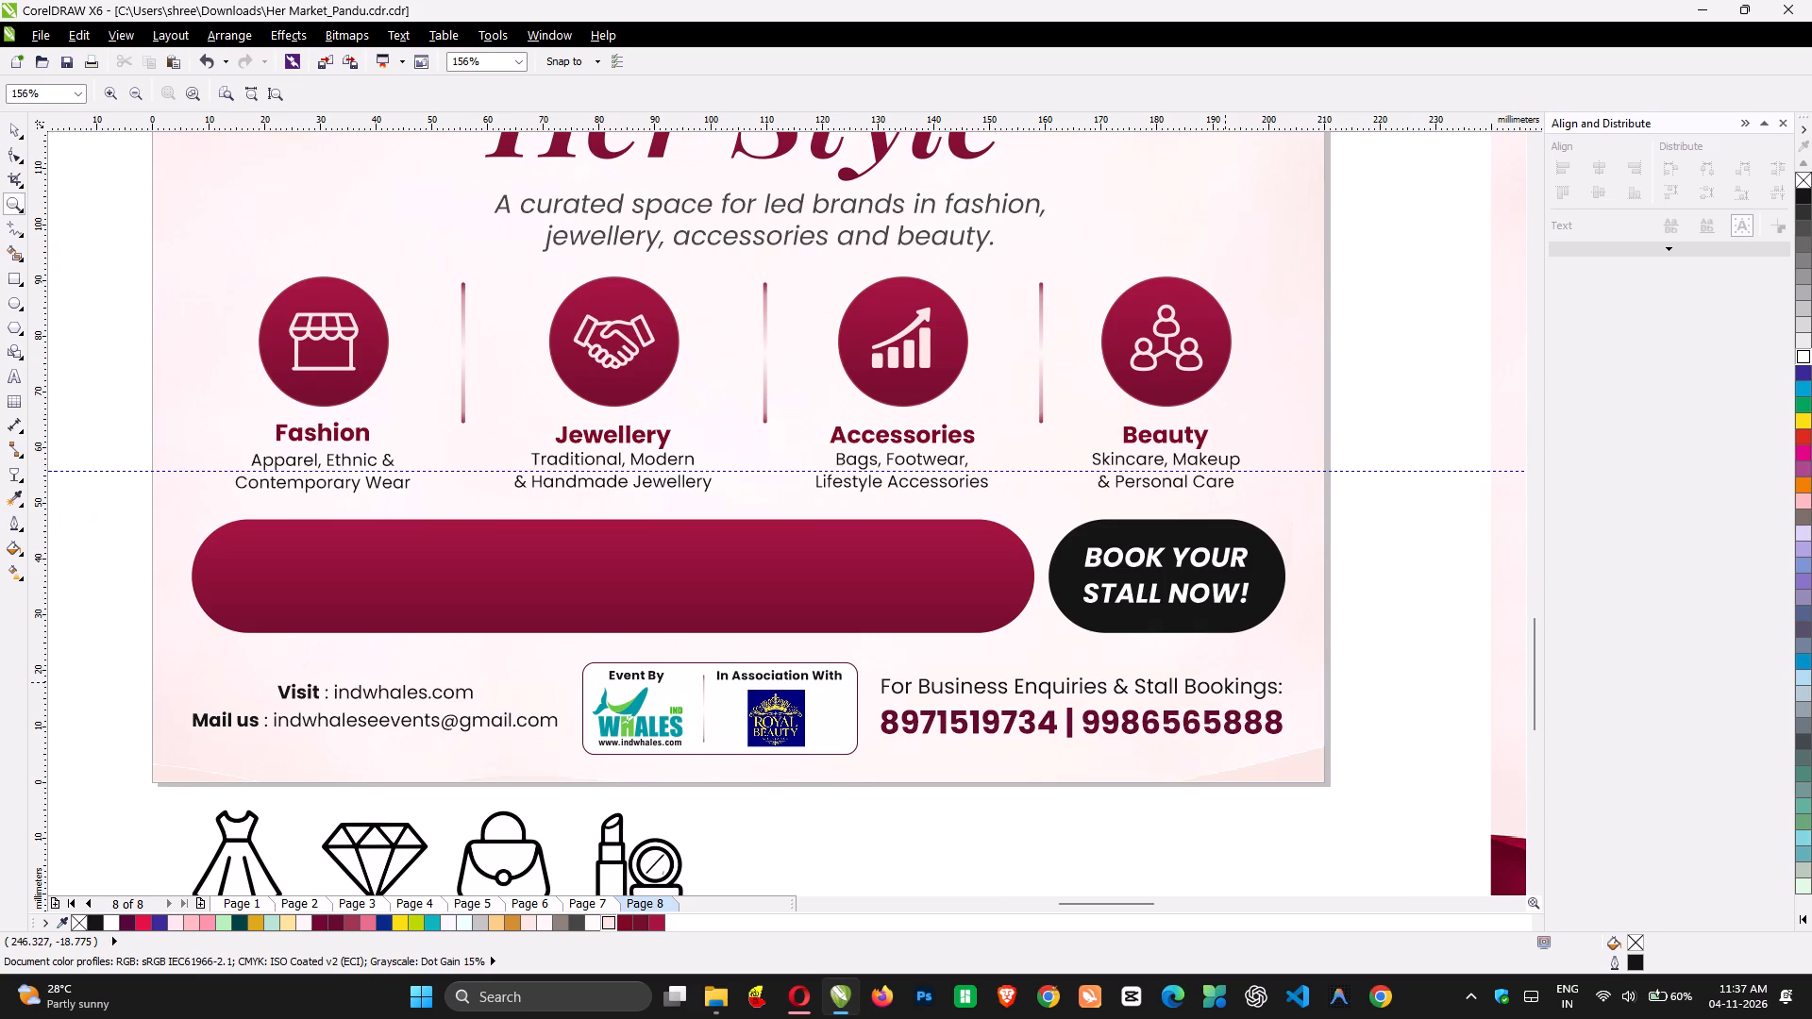
key(space)
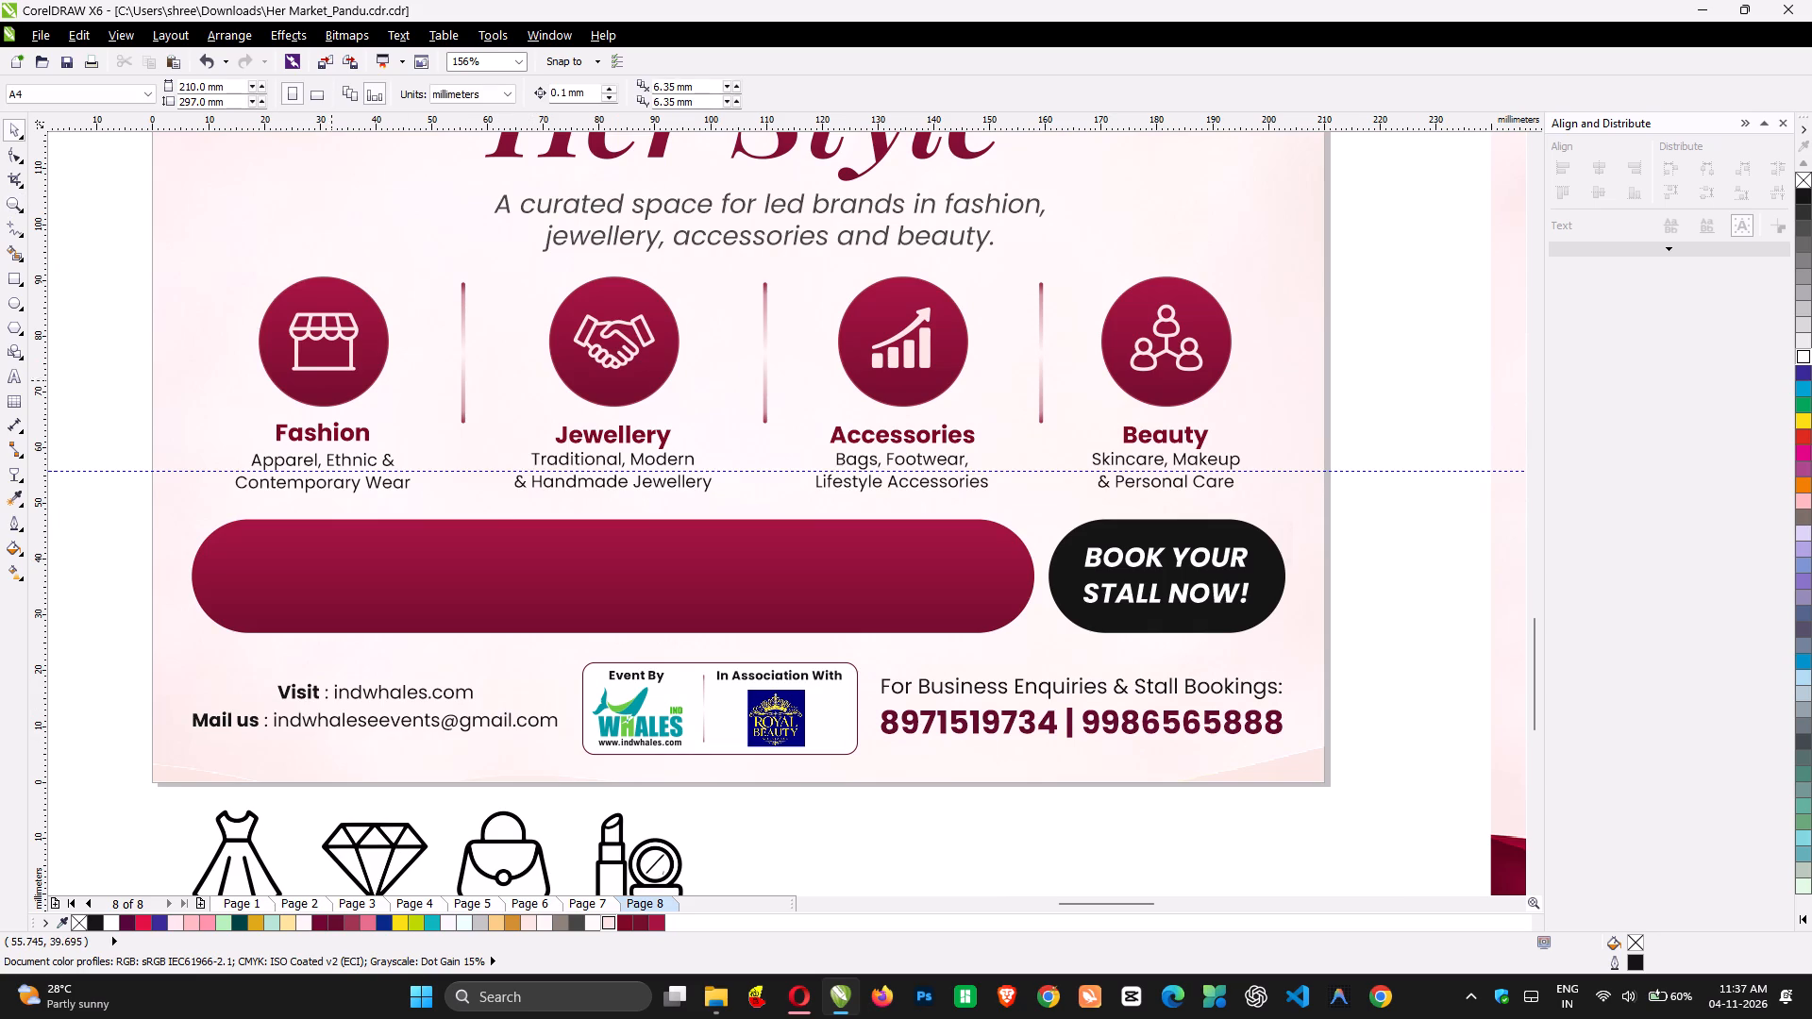
click(311, 351)
key(ctrl+u)
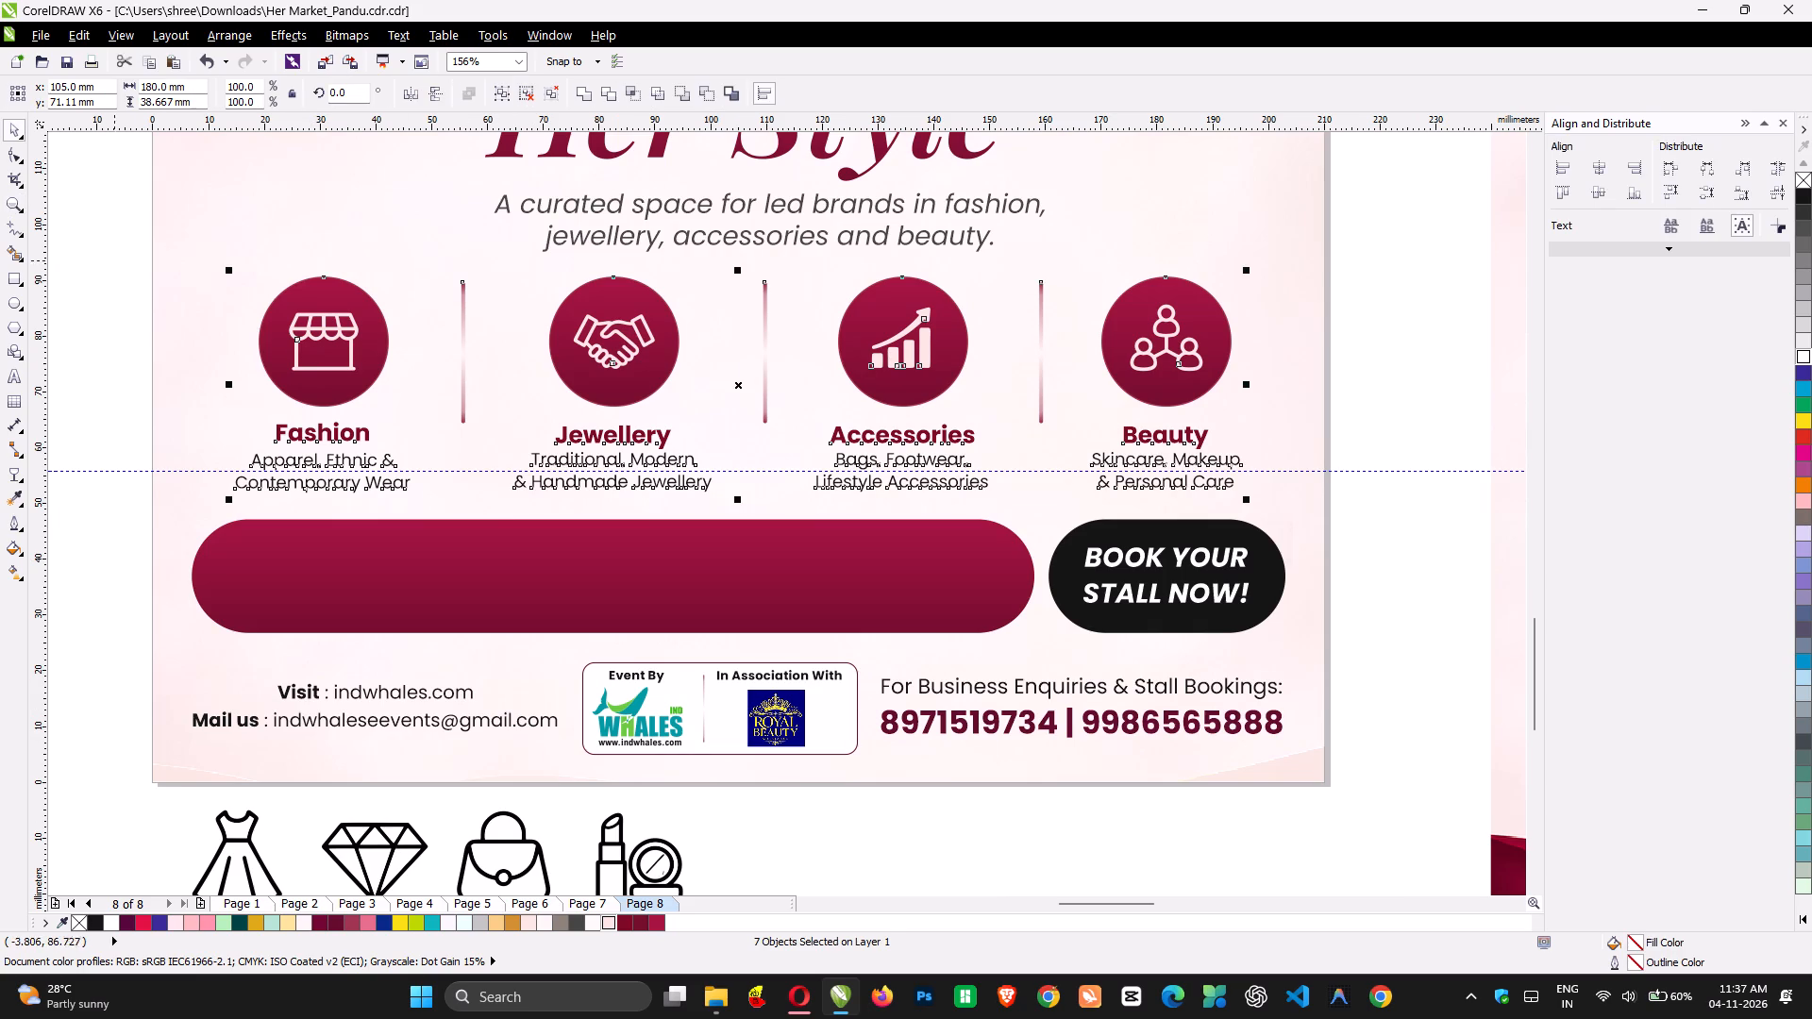
click(109, 251)
Ungroup the Fashion category and its circle icon, and delete the market-stall drawing from the circle.
click(361, 341)
key(ctrl+u)
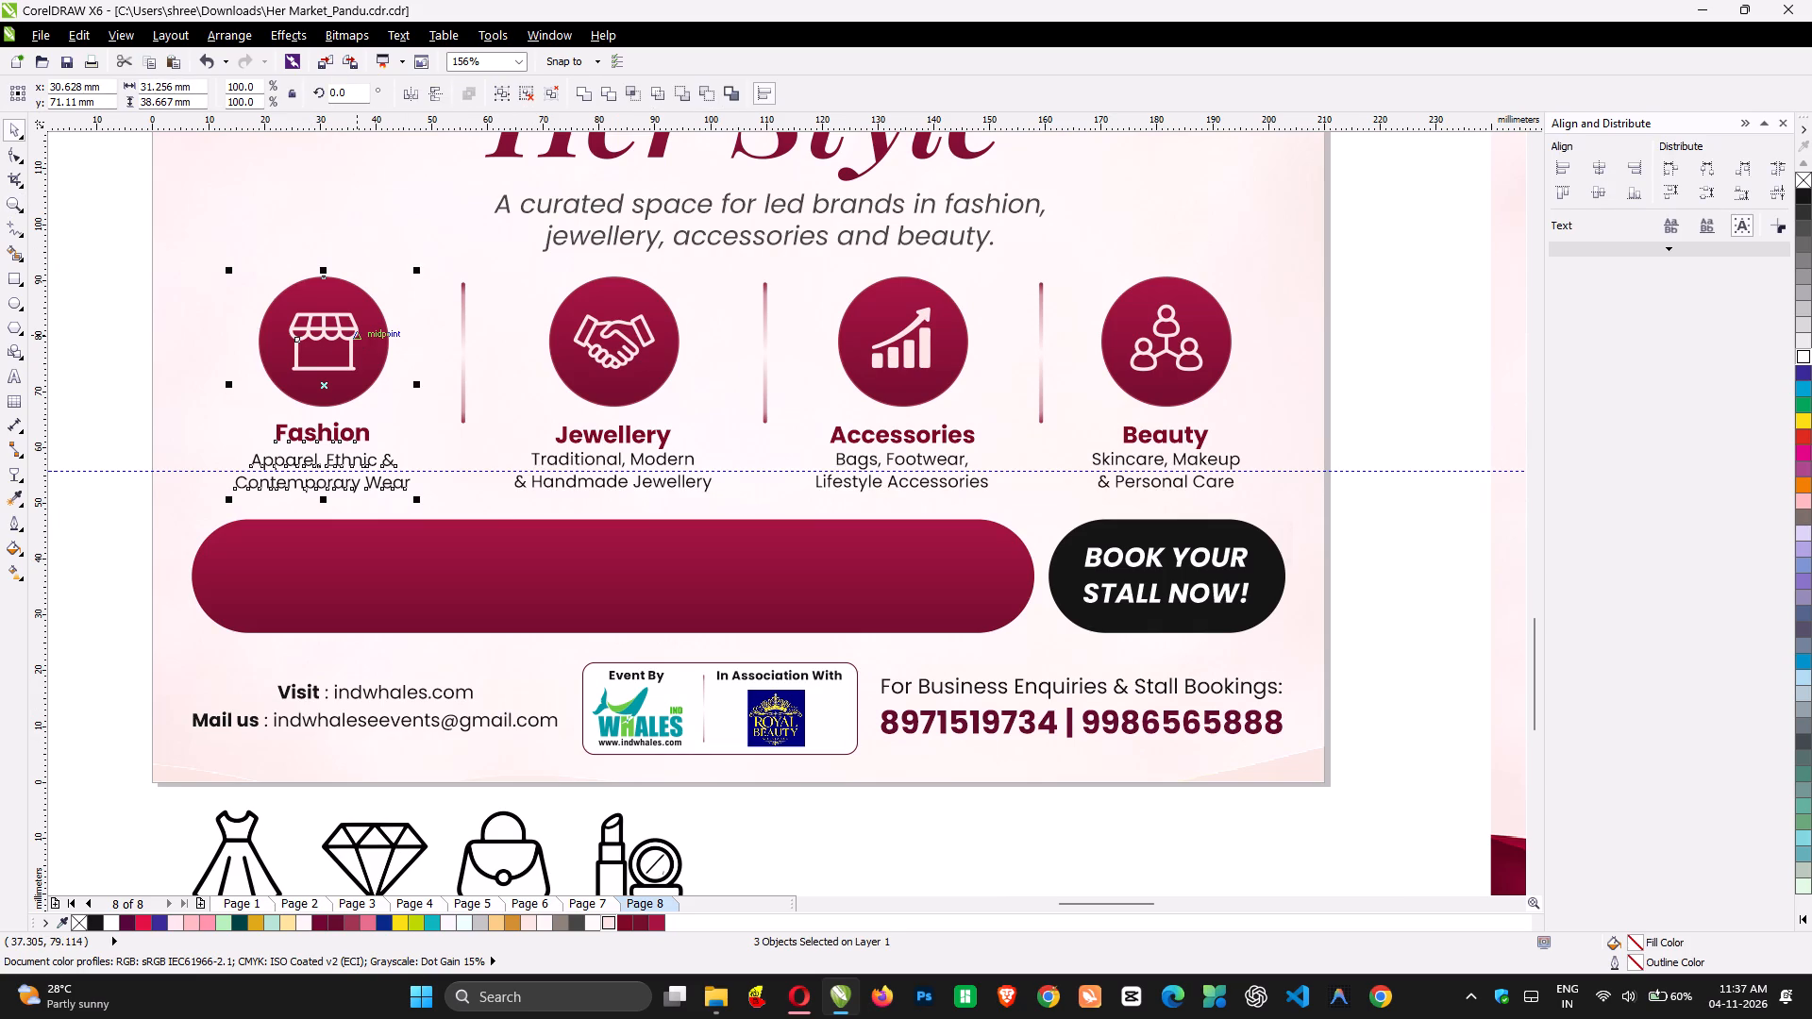
click(76, 251)
click(334, 327)
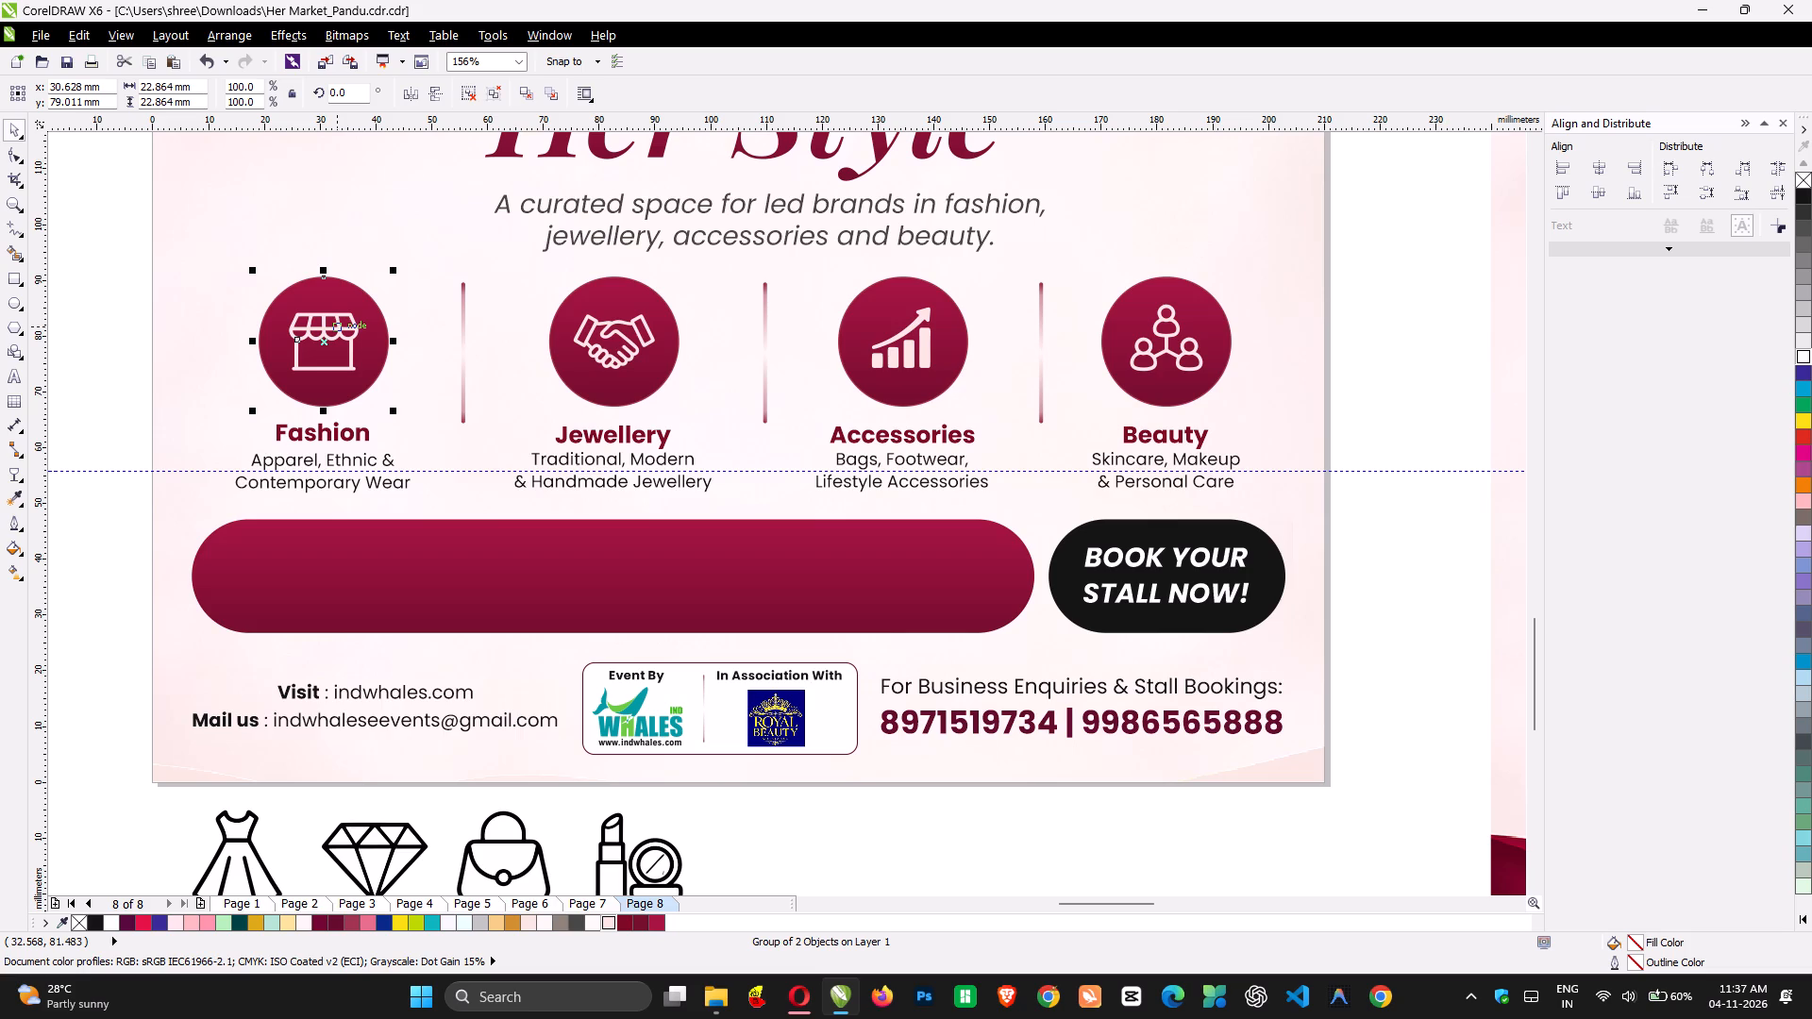
key(ctrl+u)
shift+click(329, 289)
key(Delete)
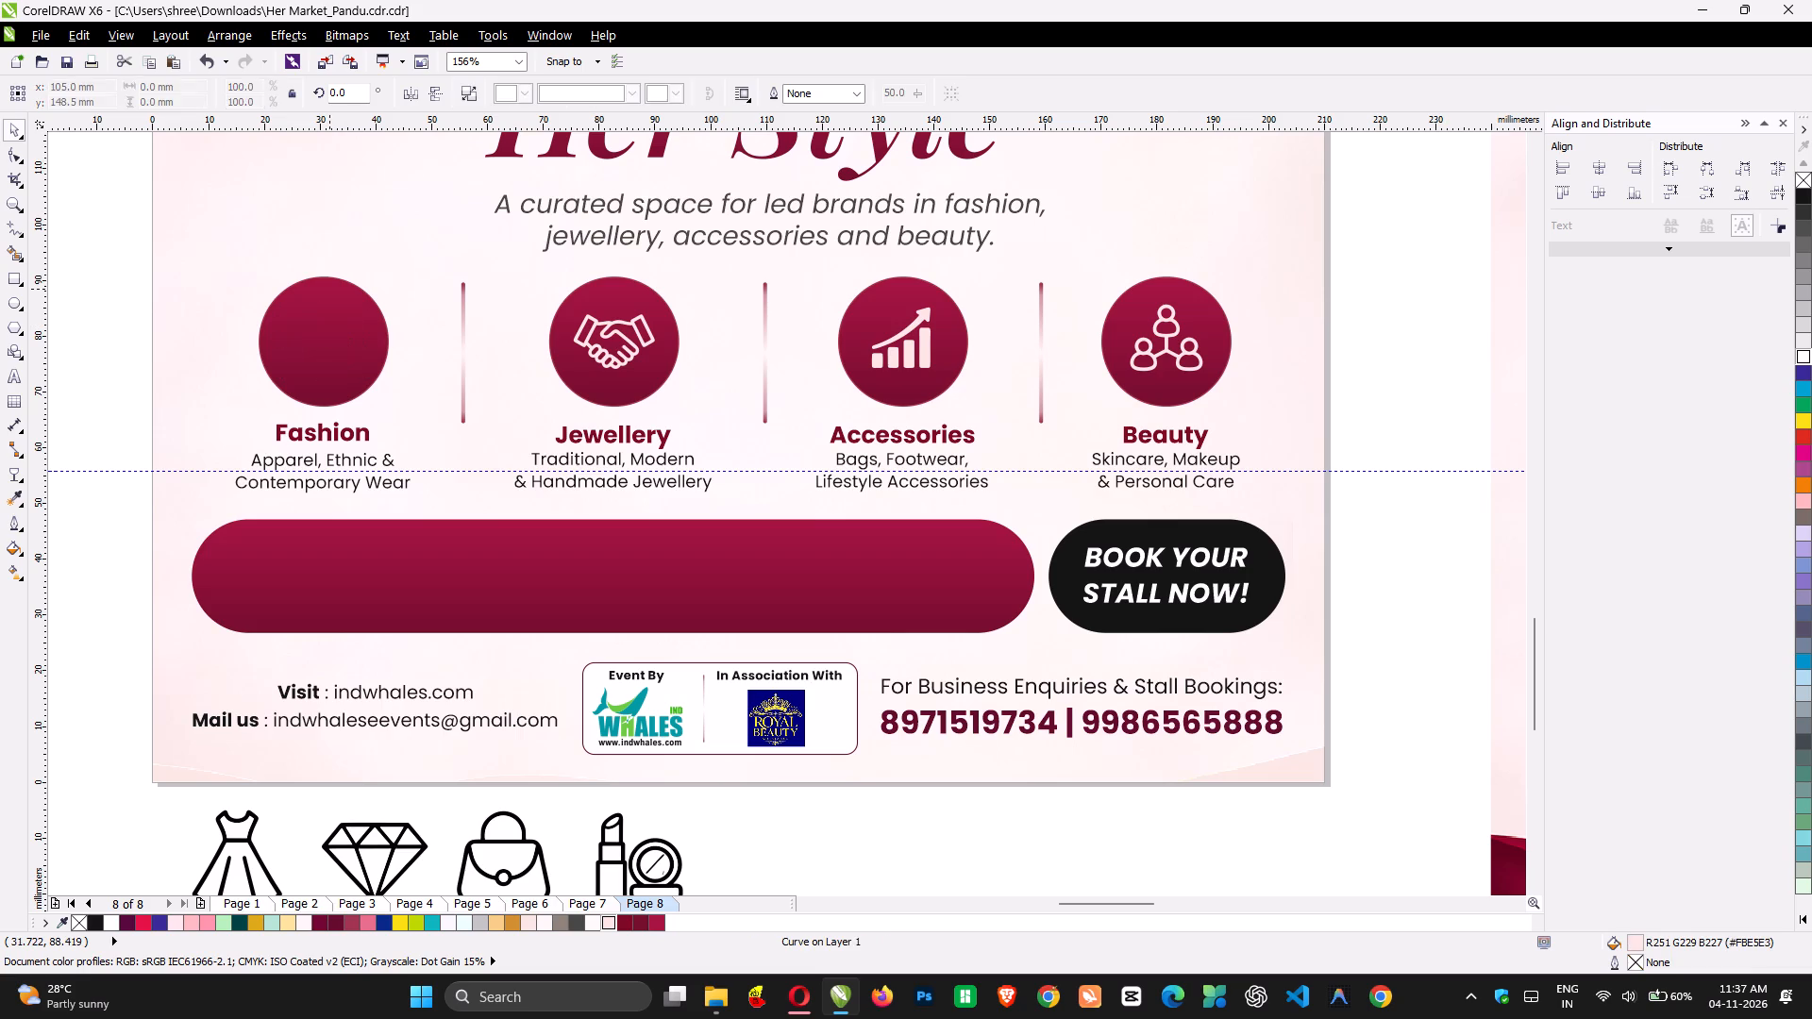
Delete the handshake drawing from the Jewellery circle and ungroup the Jewellery category.
ctrl+click(598, 351)
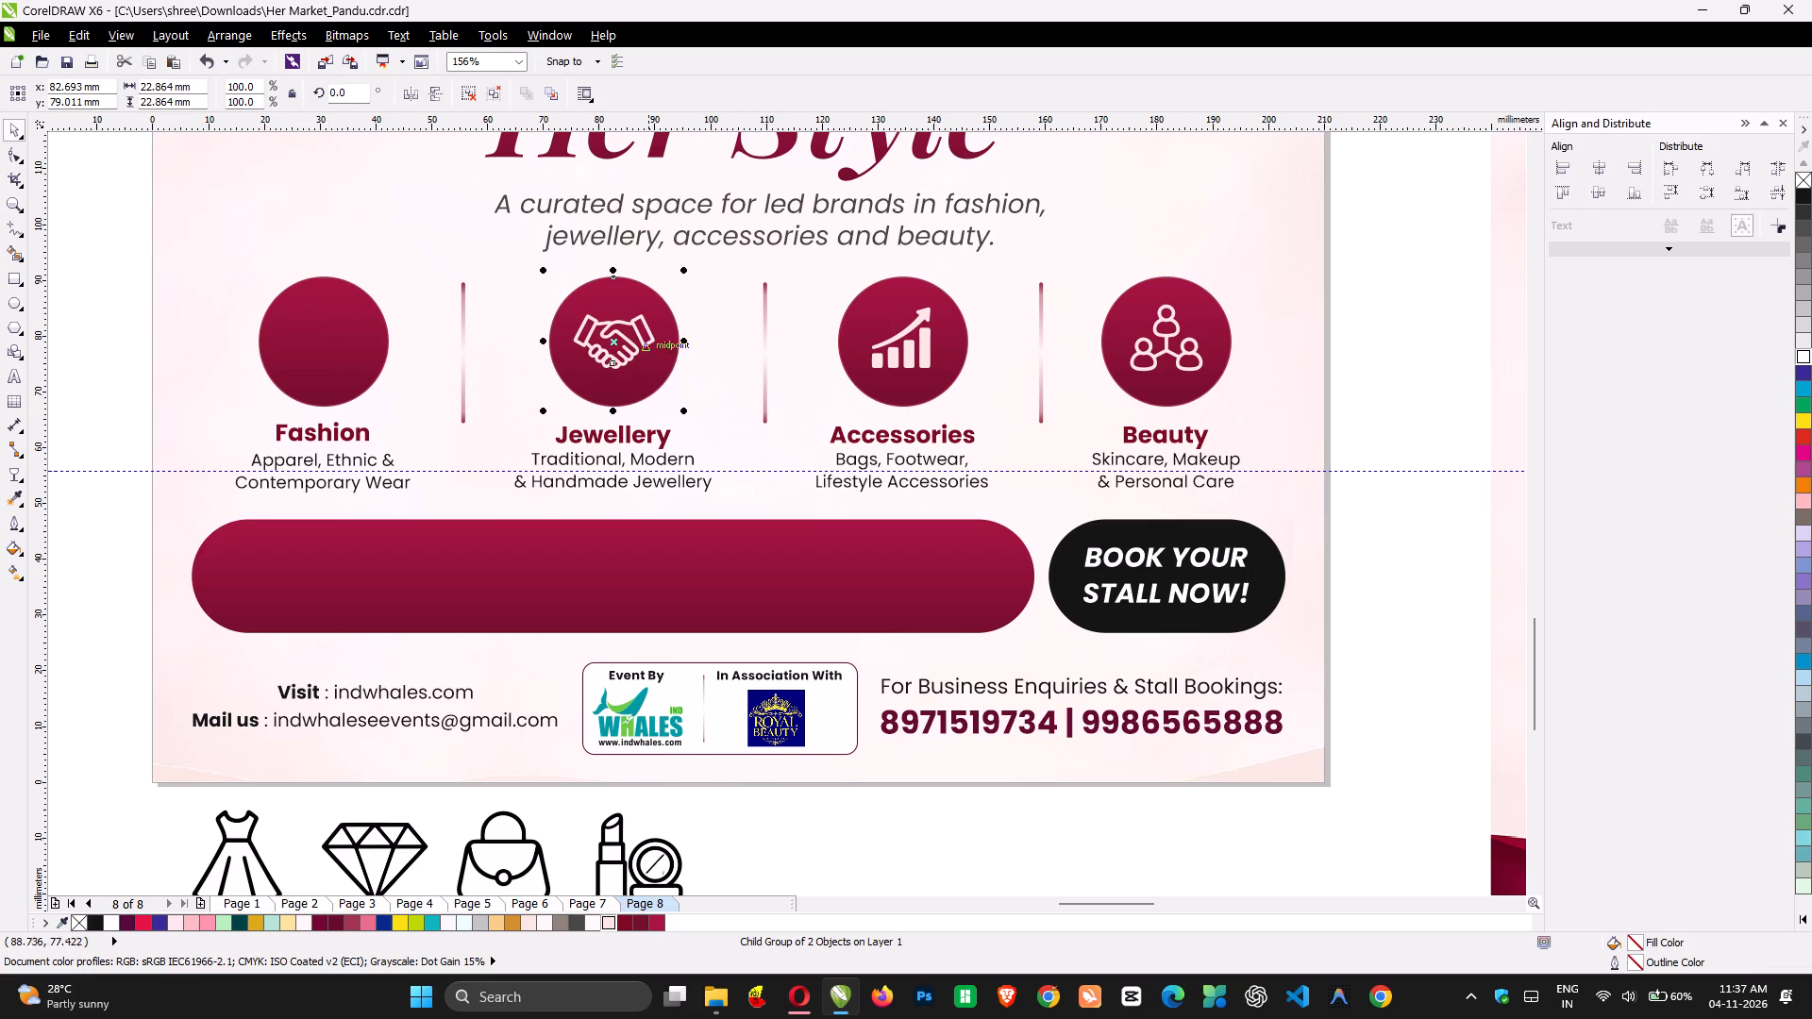
ctrl+click(653, 341)
key(Delete)
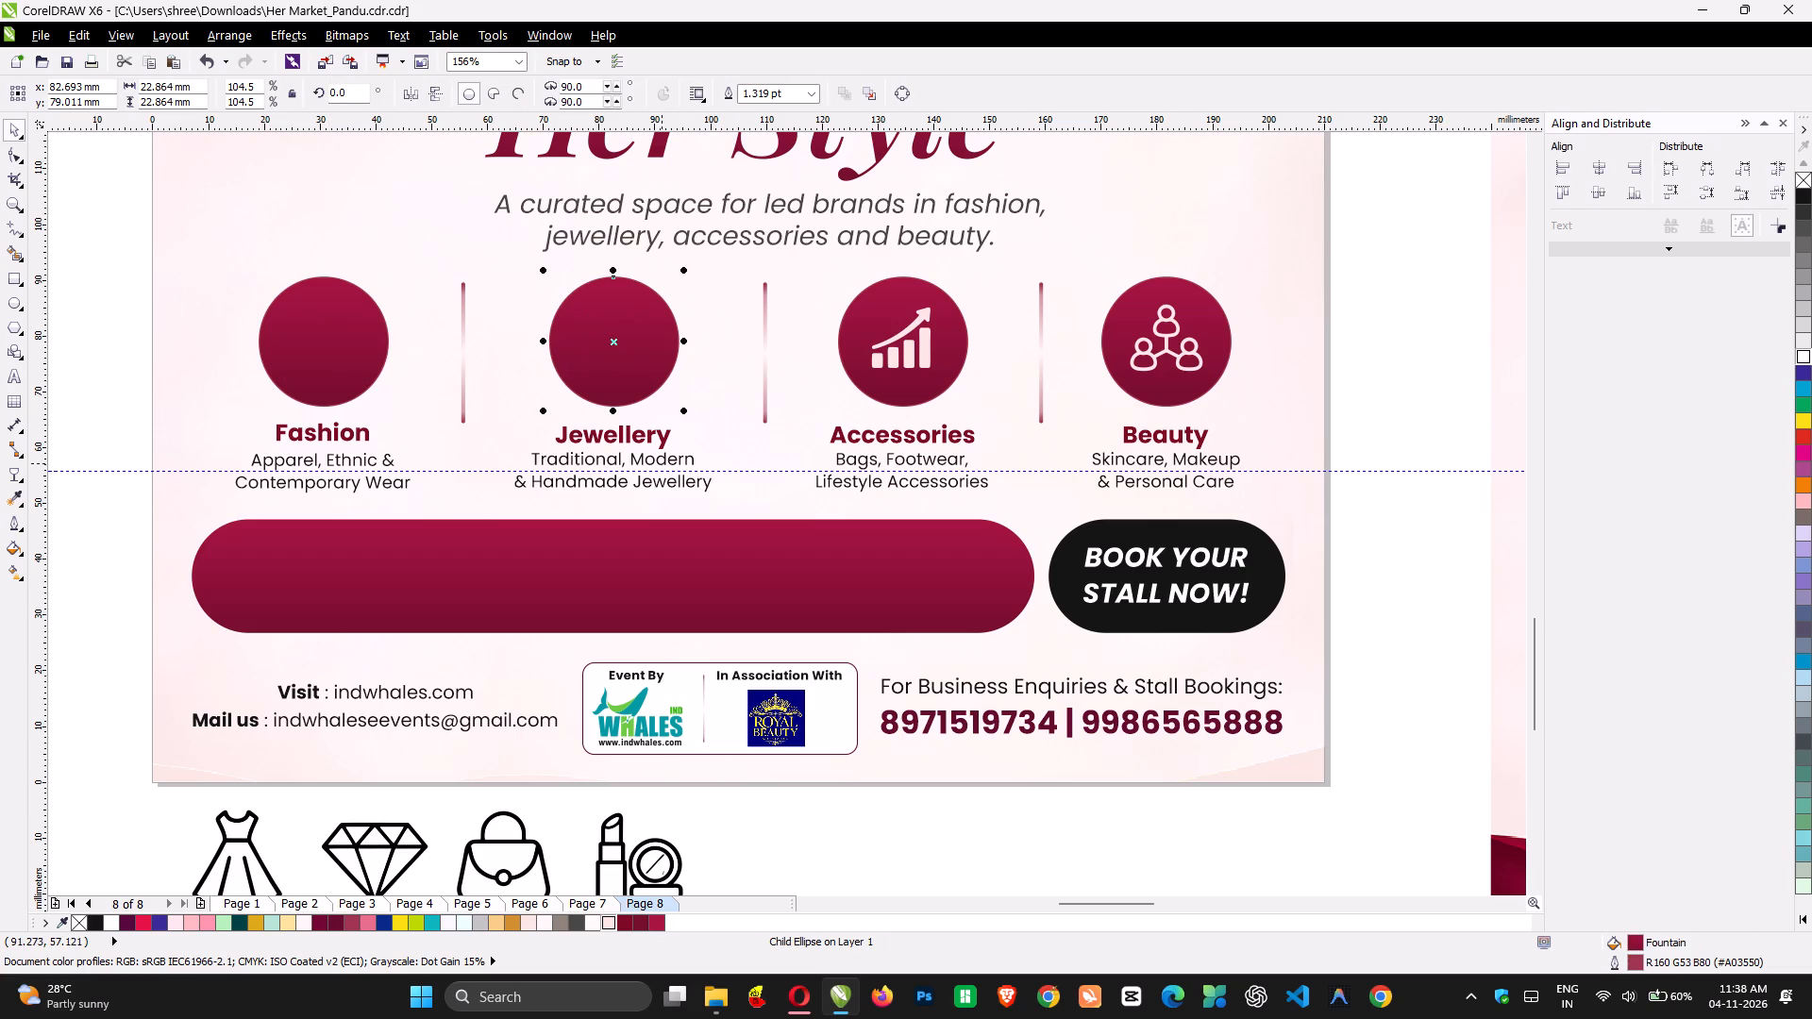
click(663, 434)
key(ctrl+u)
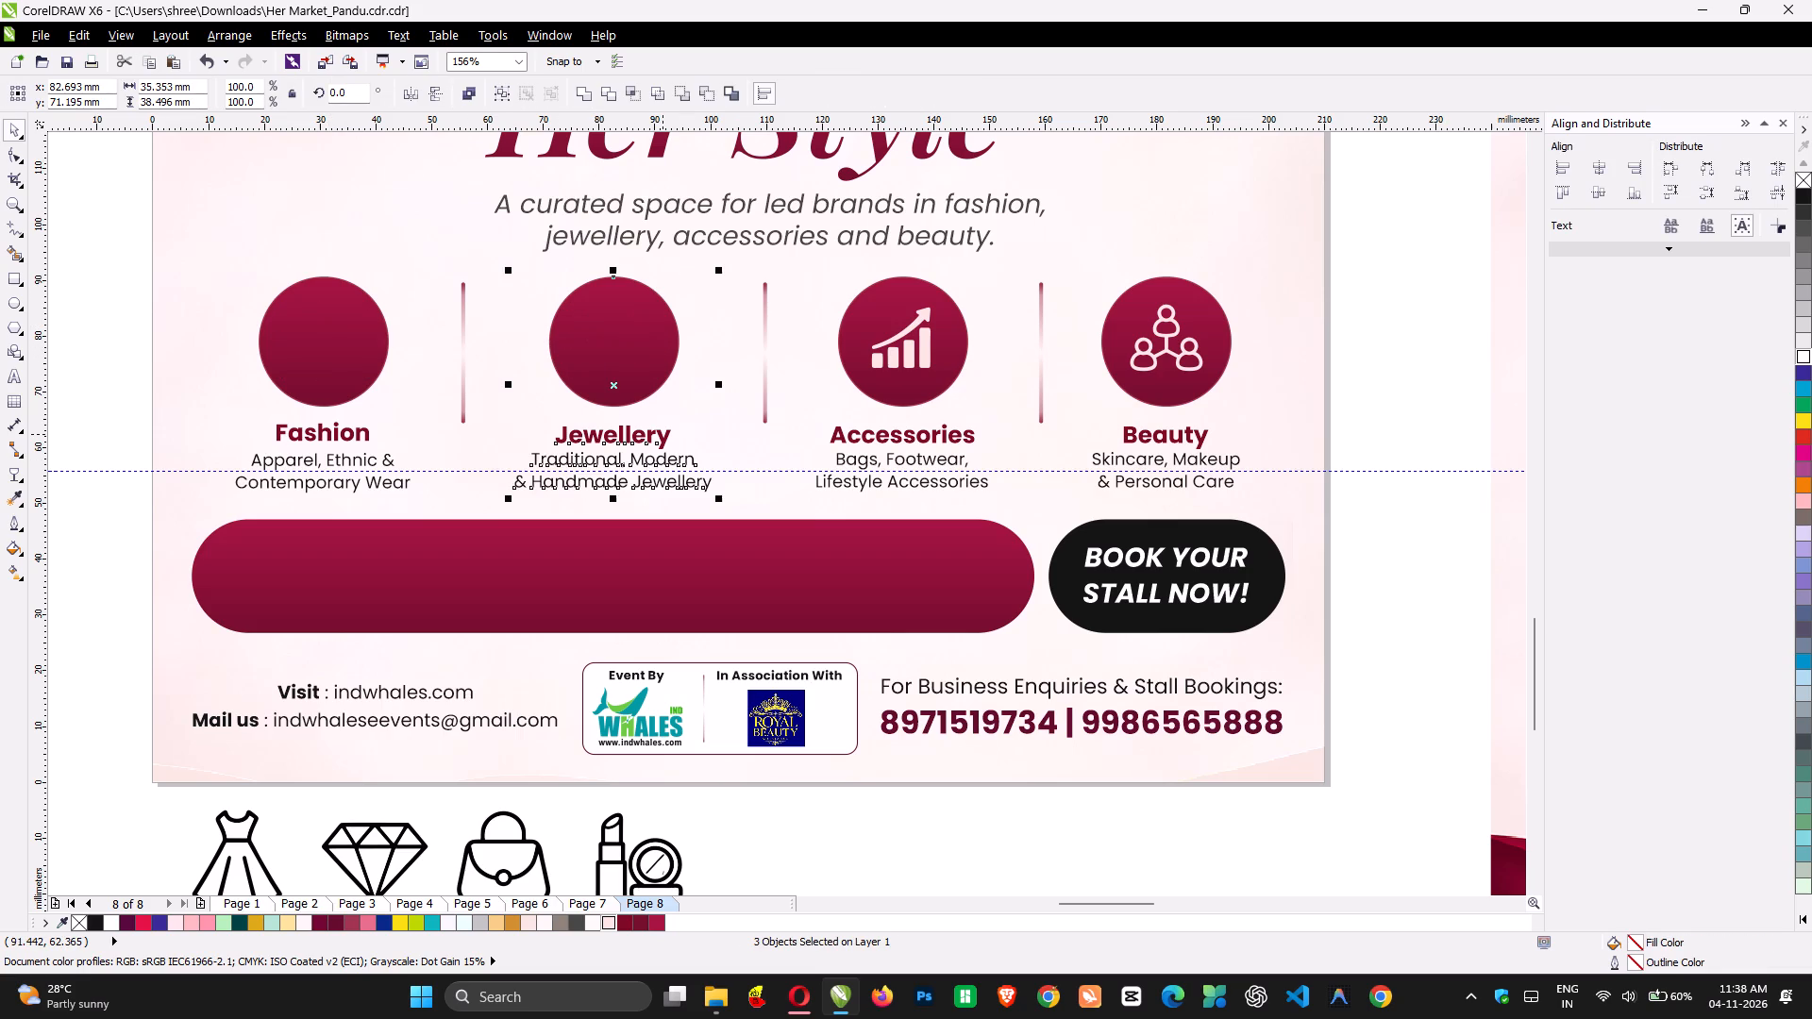
click(848, 492)
click(573, 307)
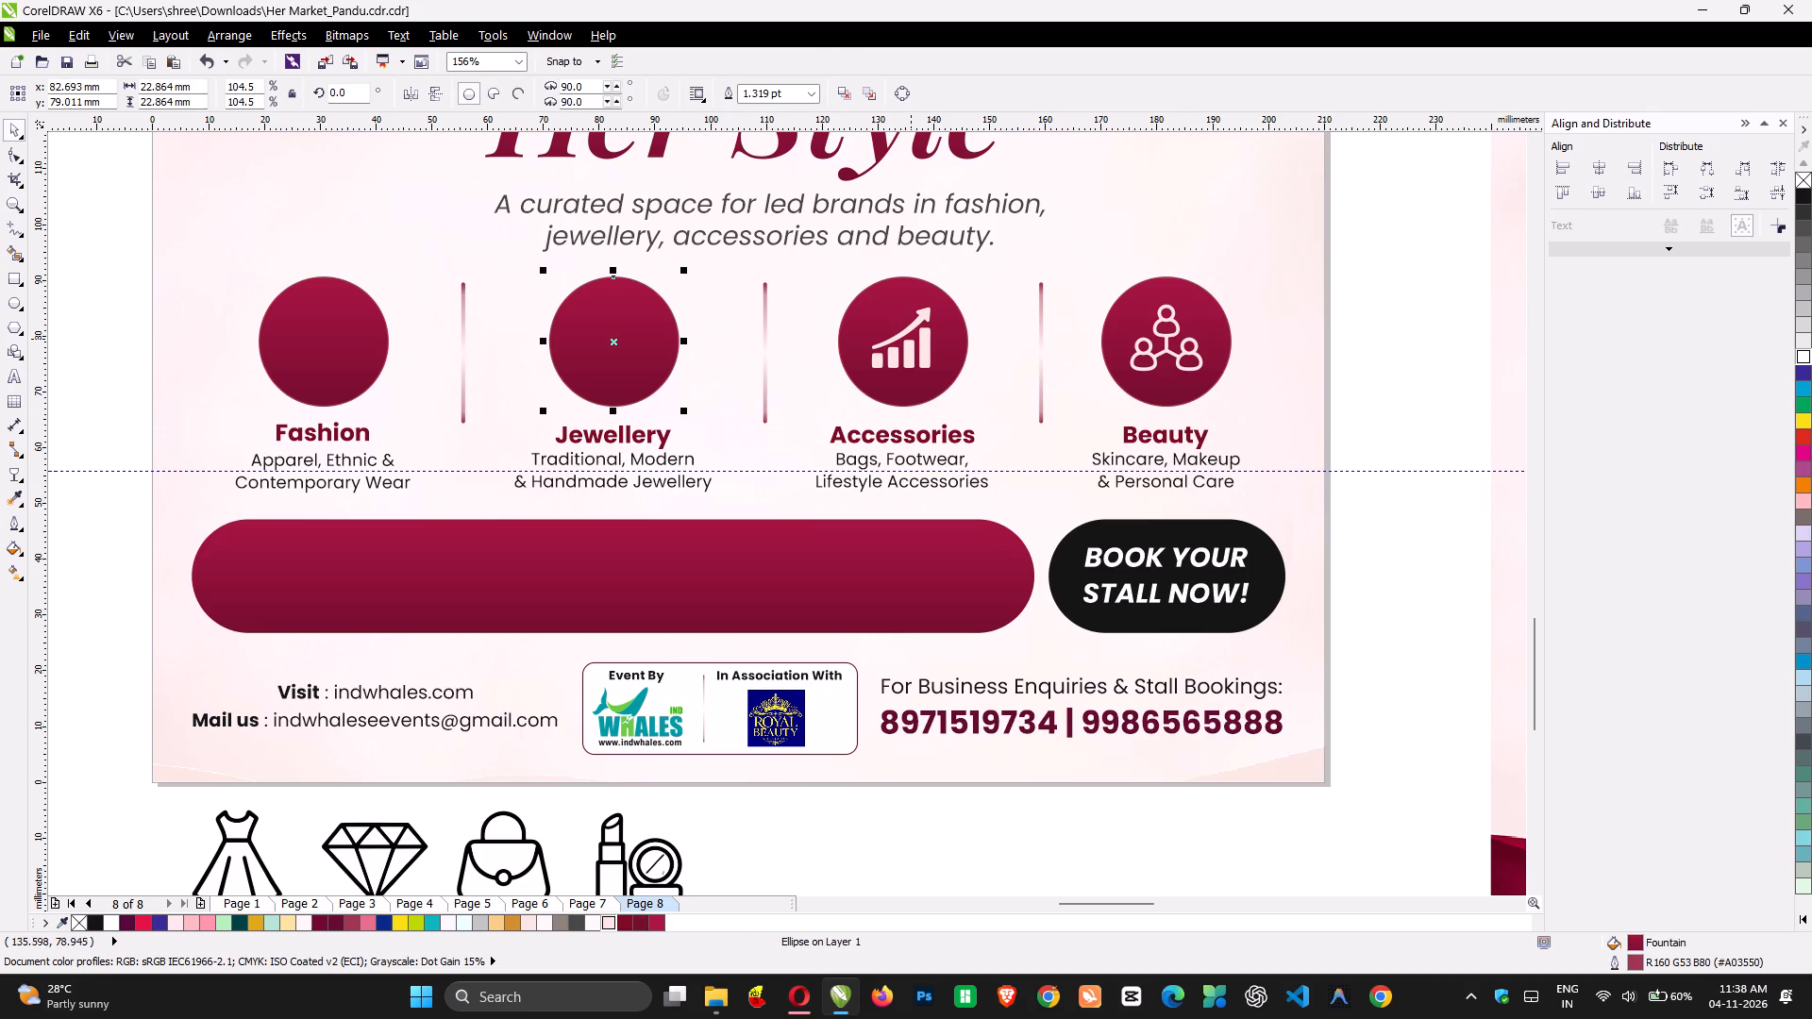
Ungroup the Accessories category and its circle icon, and delete the growth-chart drawing from the circle.
click(911, 339)
key(ctrl+u)
click(814, 384)
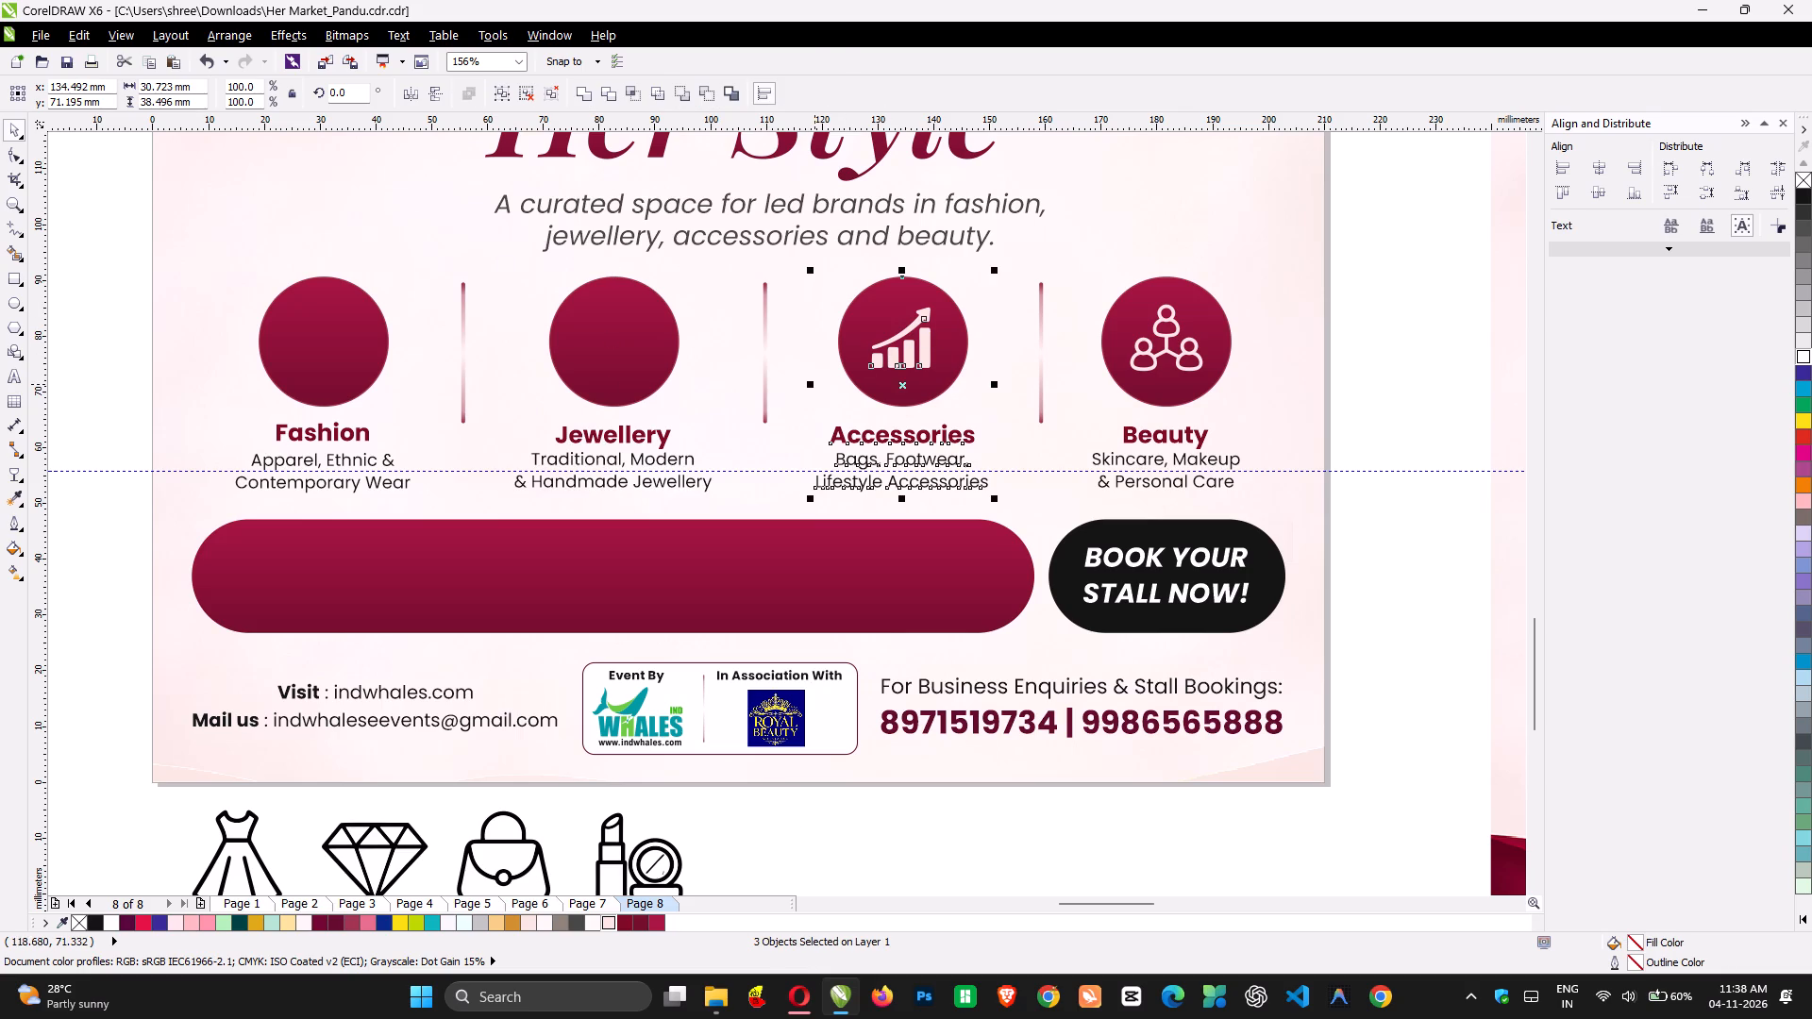
click(797, 418)
click(902, 362)
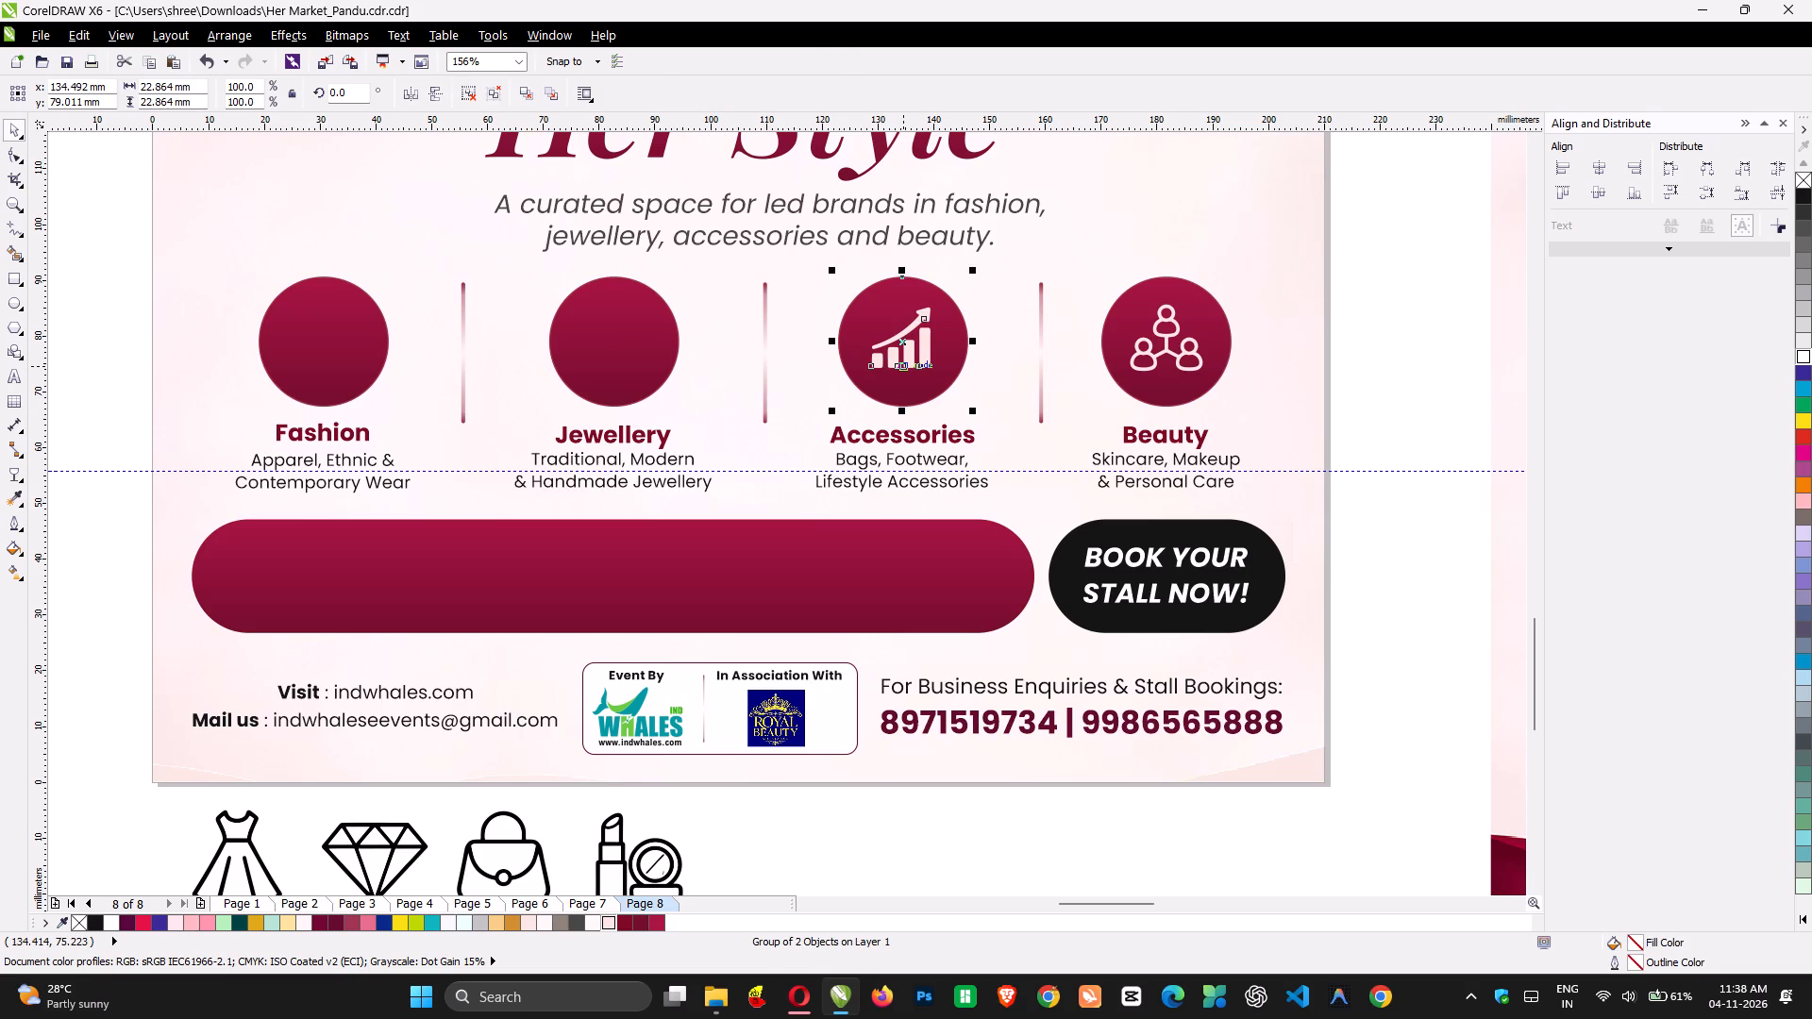
key(ctrl+u)
shift+click(905, 393)
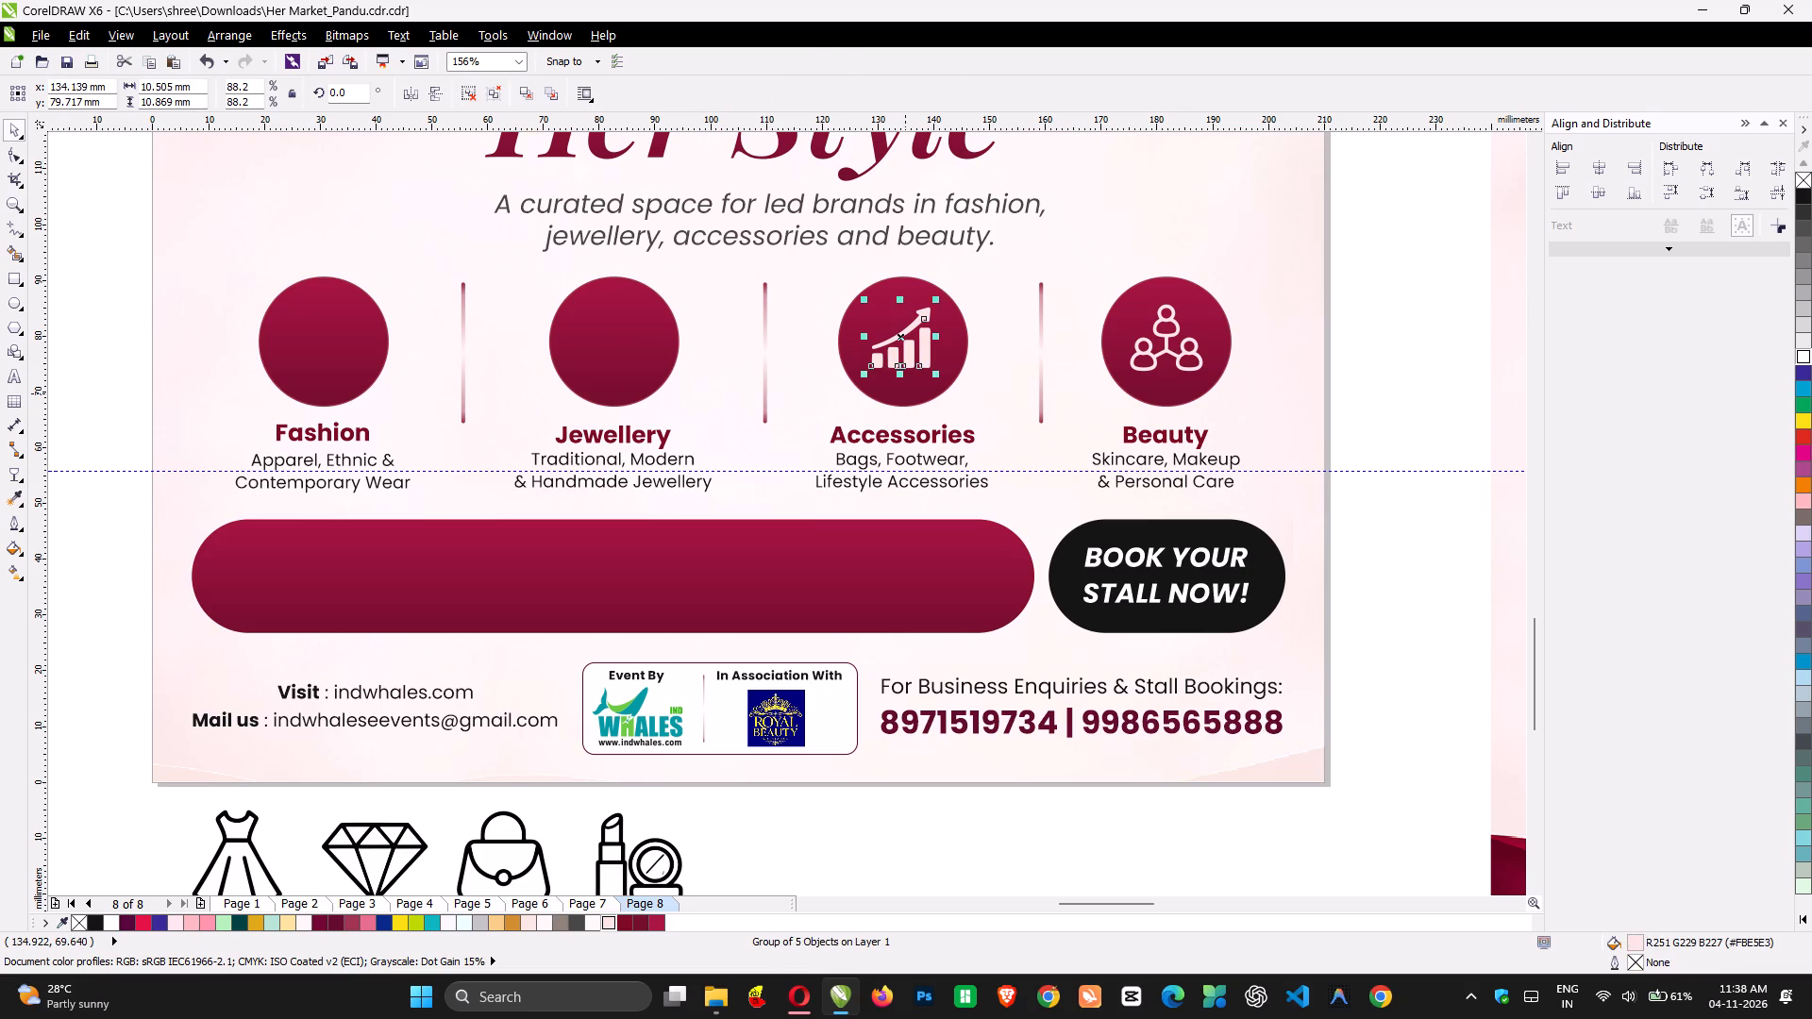
key(Delete)
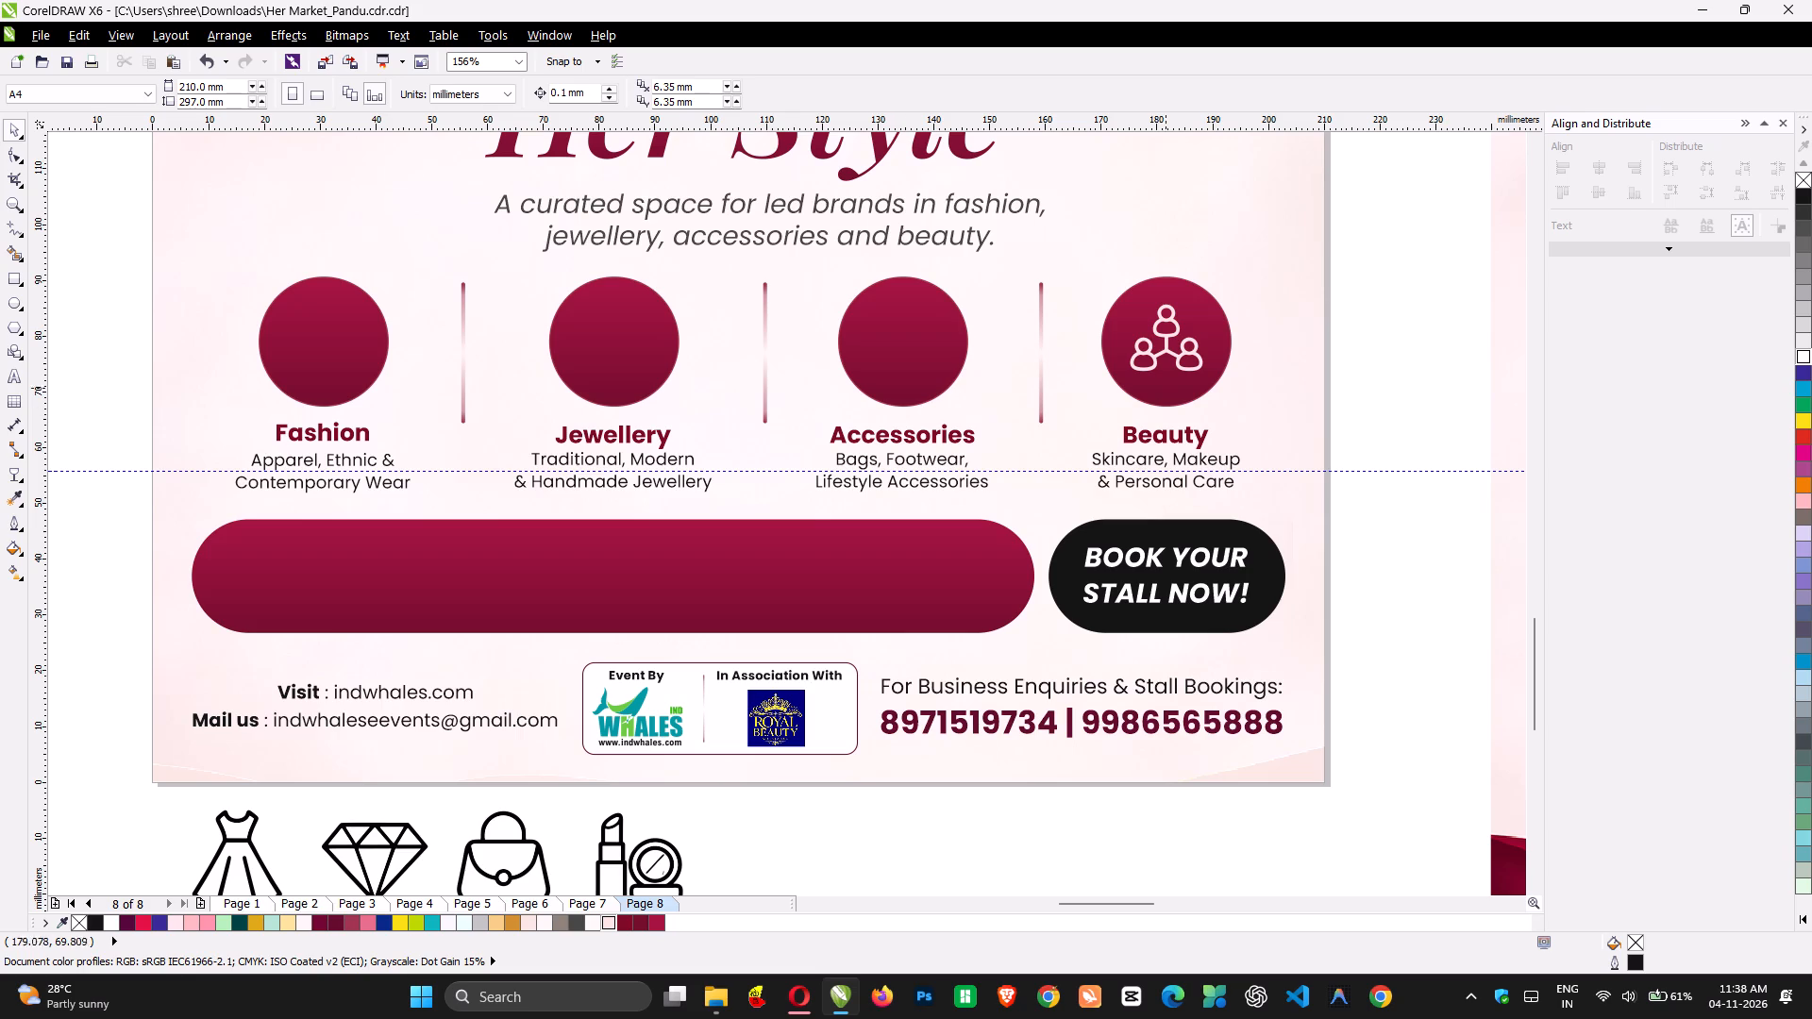
Delete the people-network drawing from the Beauty category's circle.
ctrl+click(1181, 355)
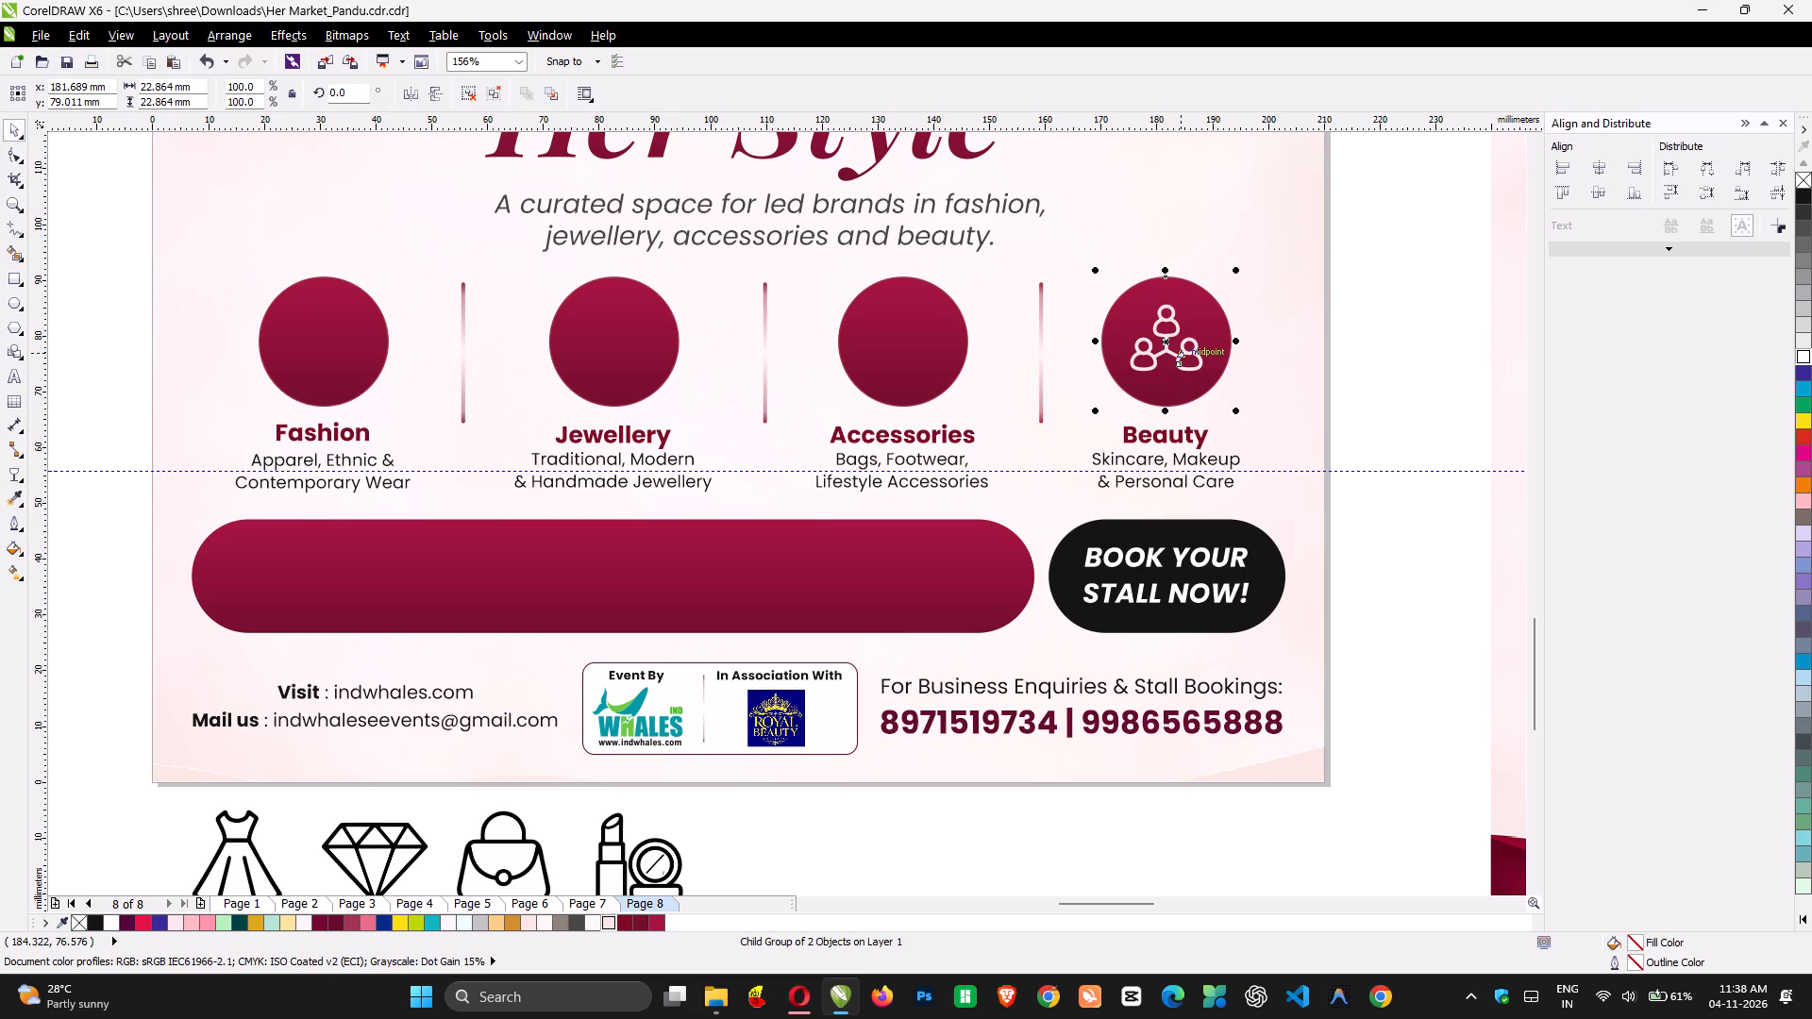
ctrl+click(1200, 364)
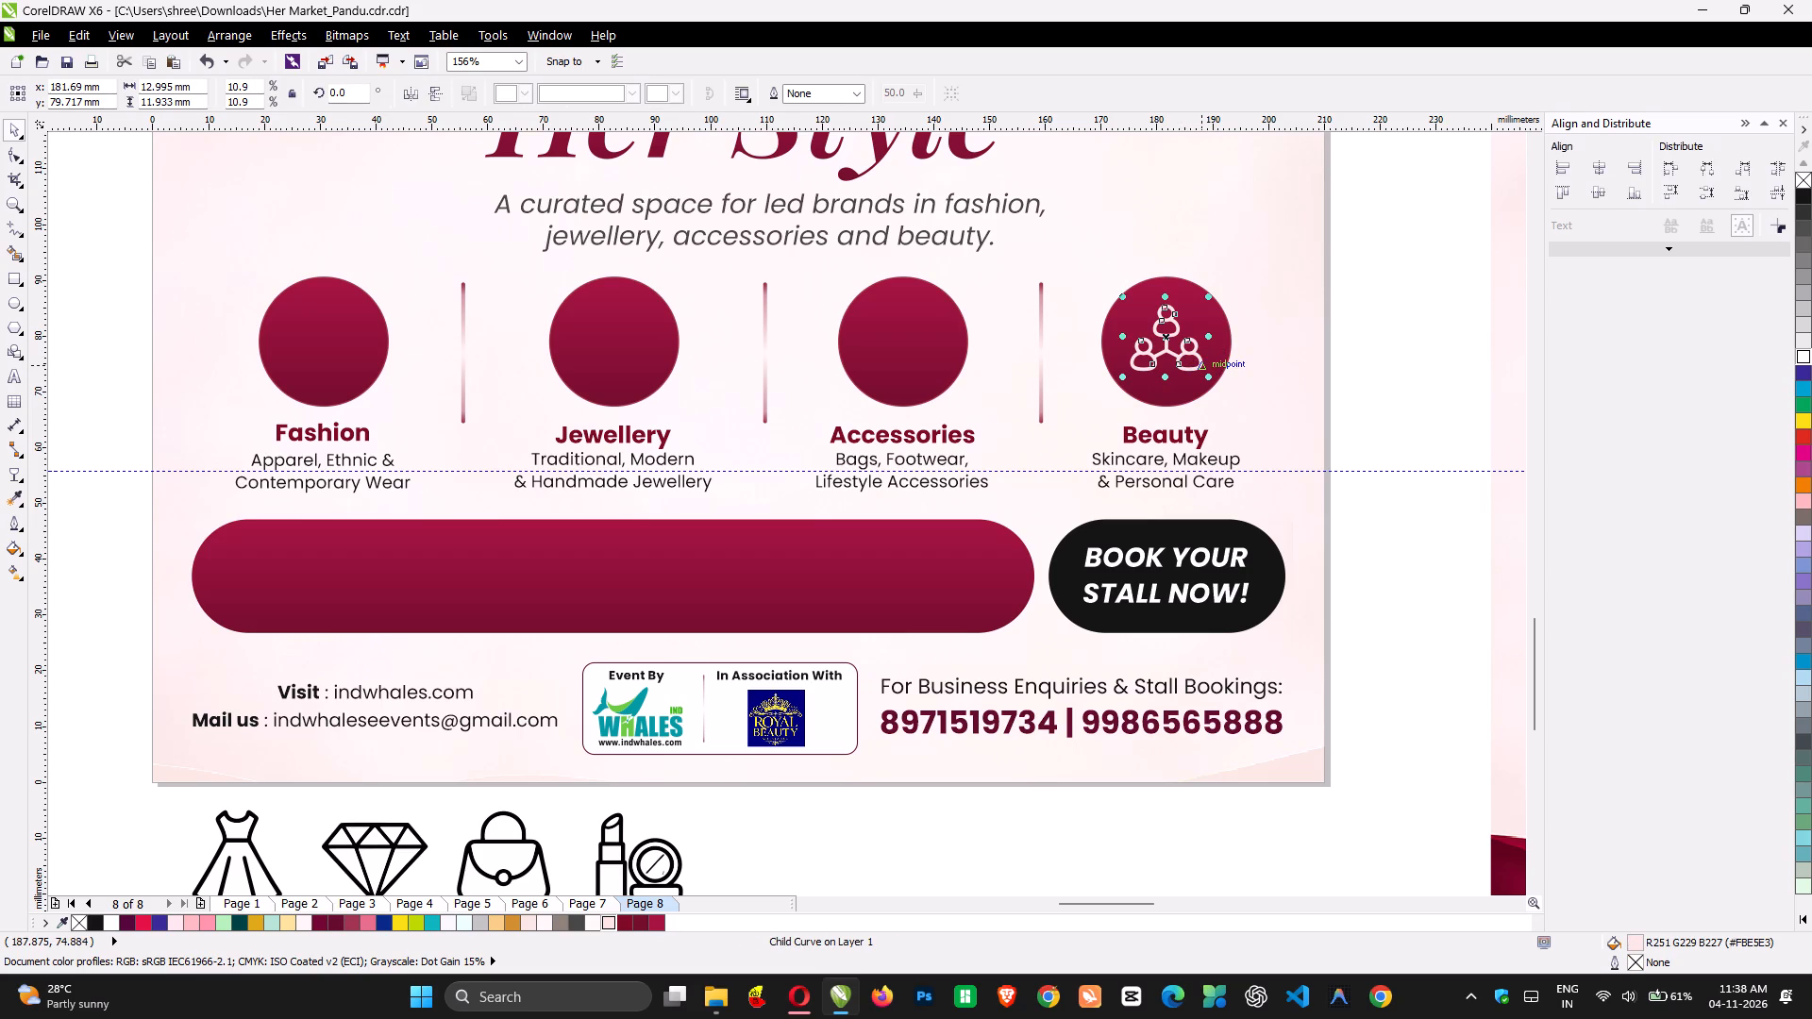
key(Delete)
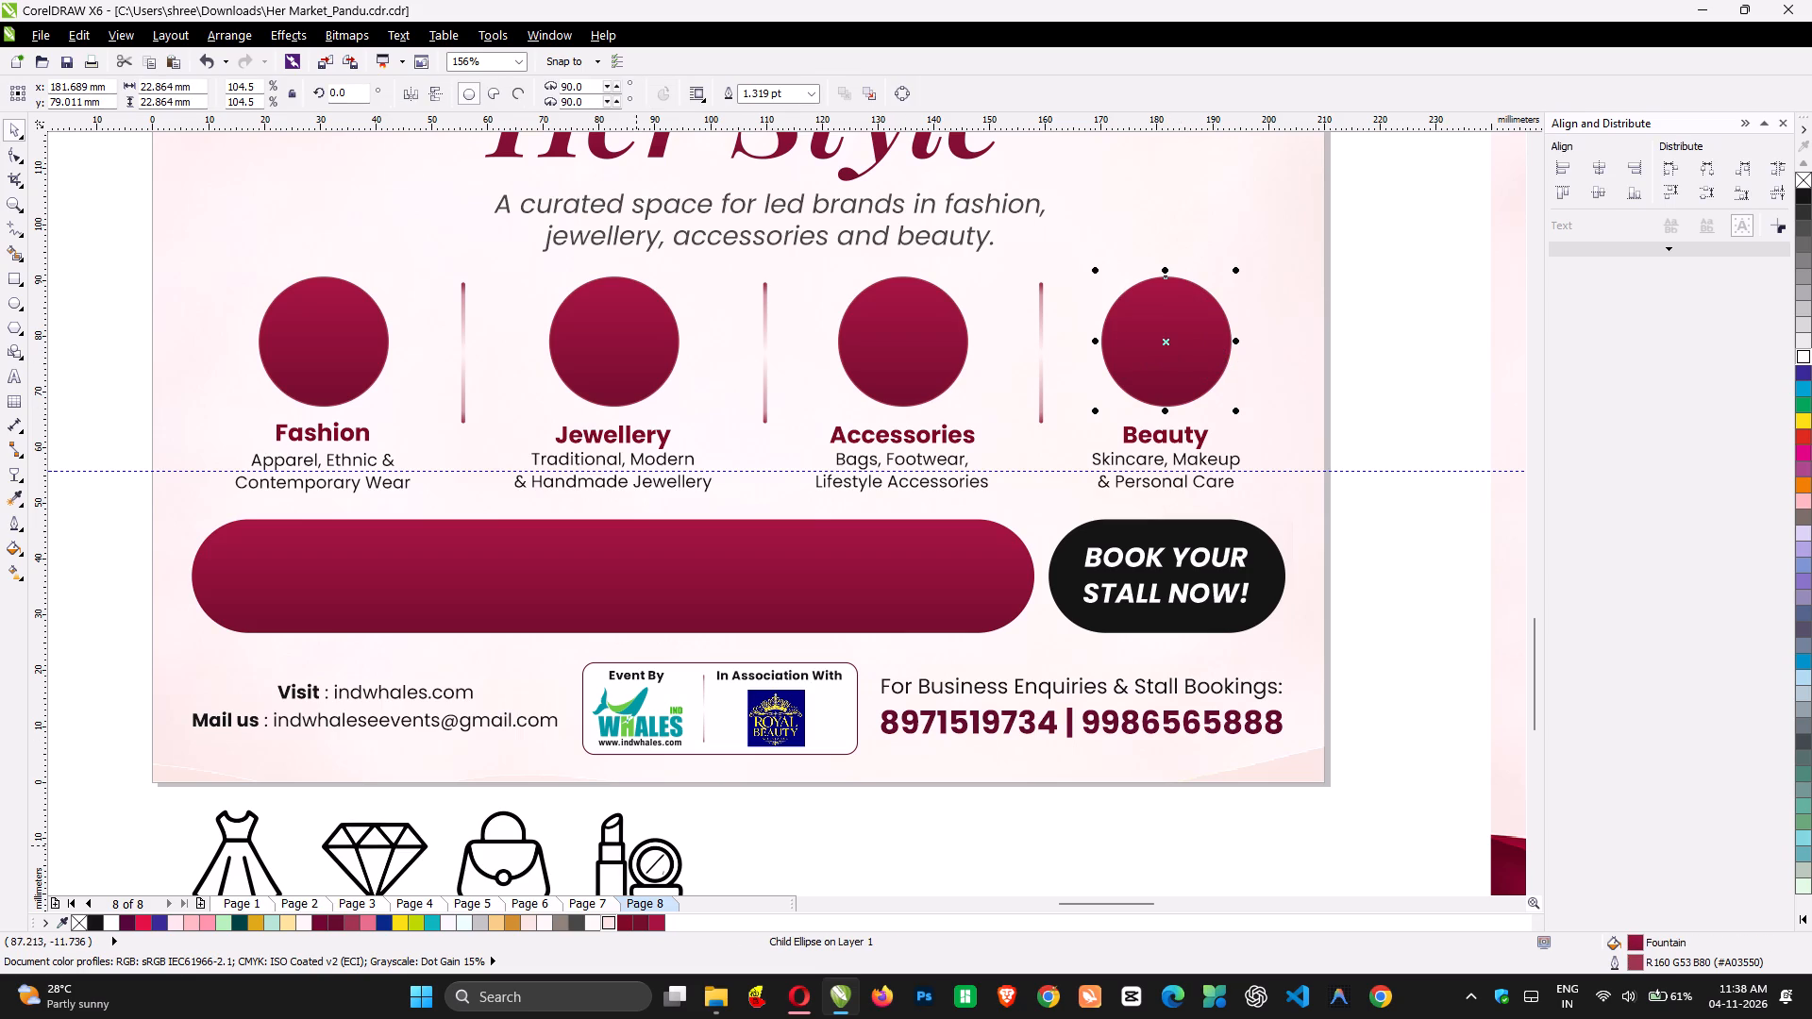
Ungroup the traced icons below the page and group the lipstick-and-compact pieces as one icon.
click(619, 844)
key(ctrl+i)
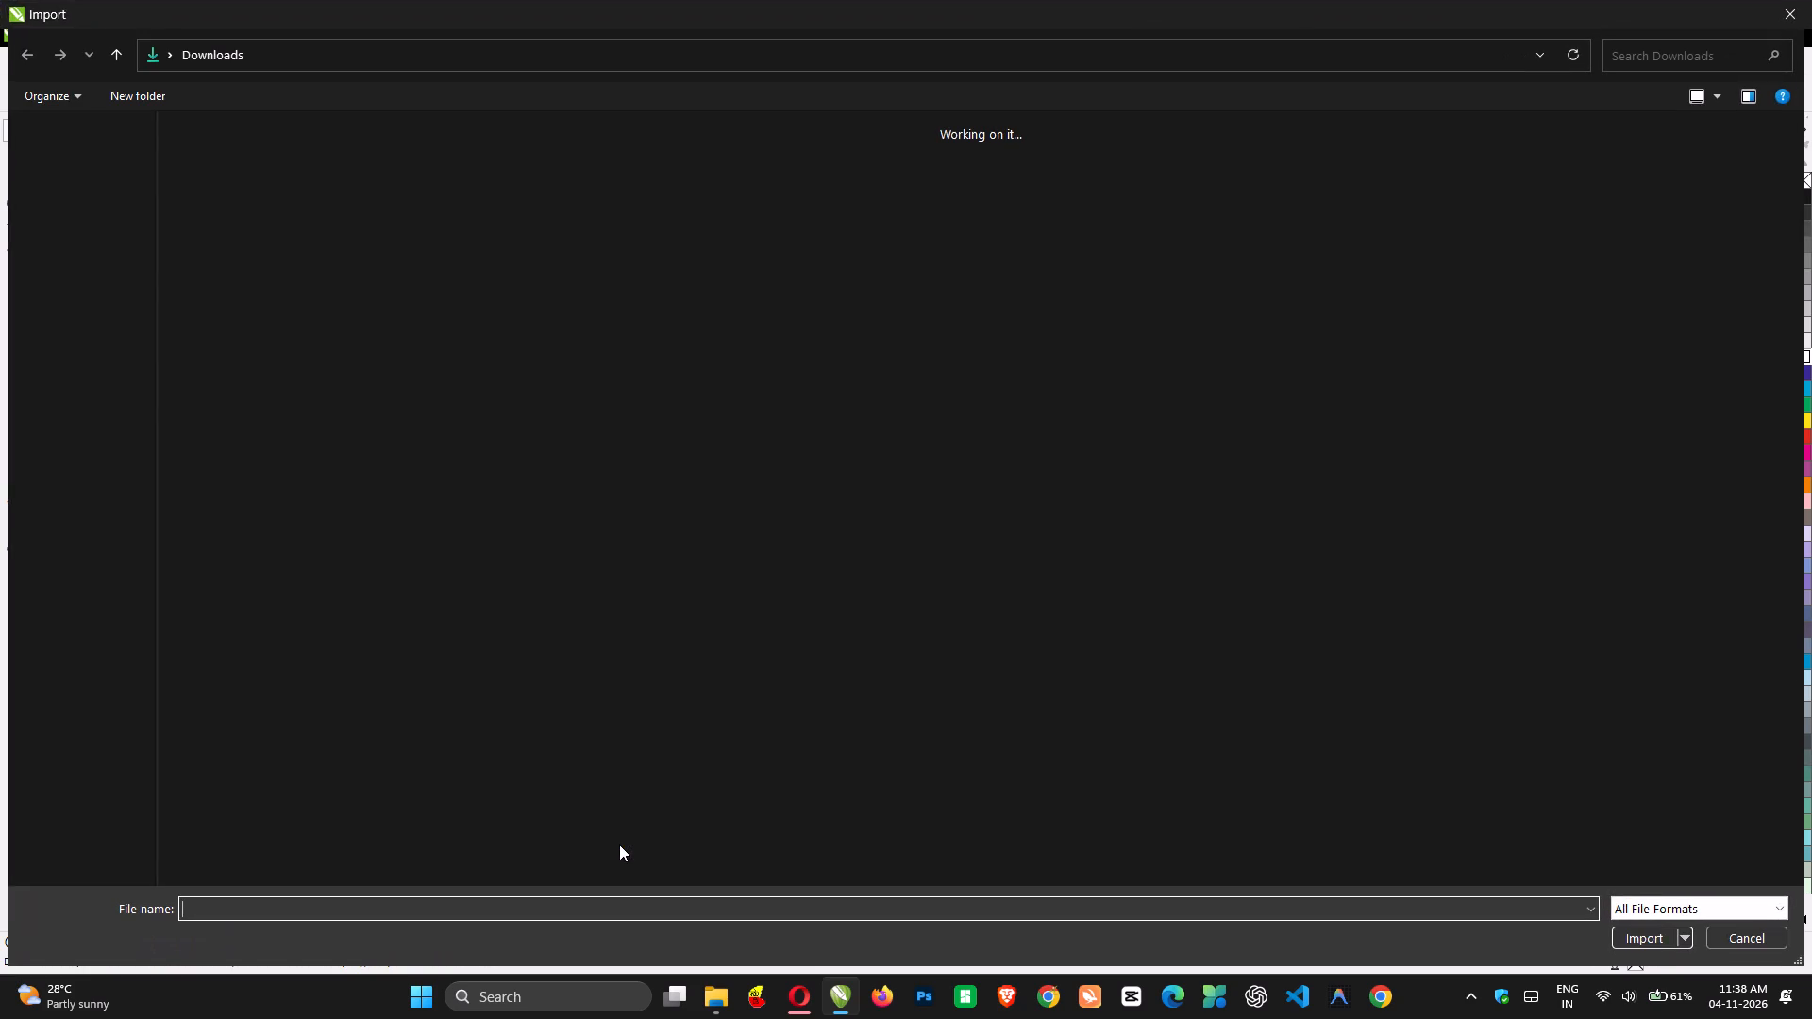
key(Escape)
click(619, 844)
key(ctrl+u)
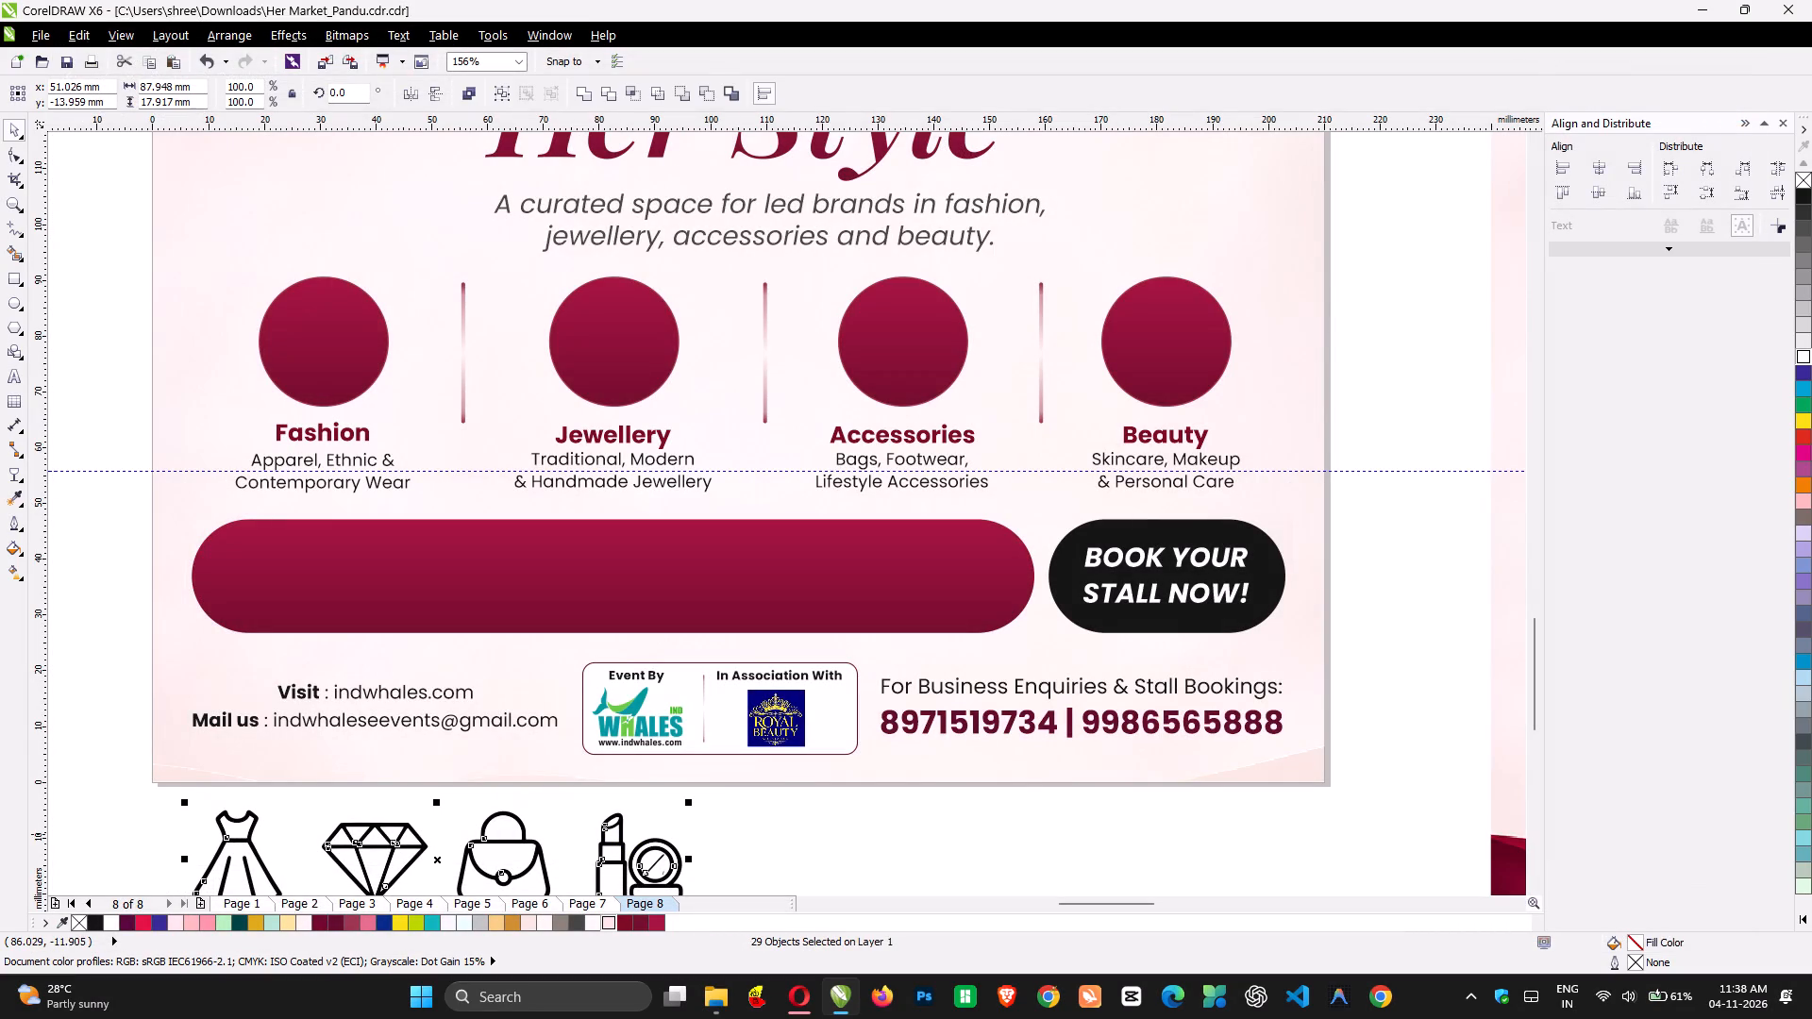
click(811, 851)
scroll(811, 851, down, 1)
drag(771, 810, 574, 648)
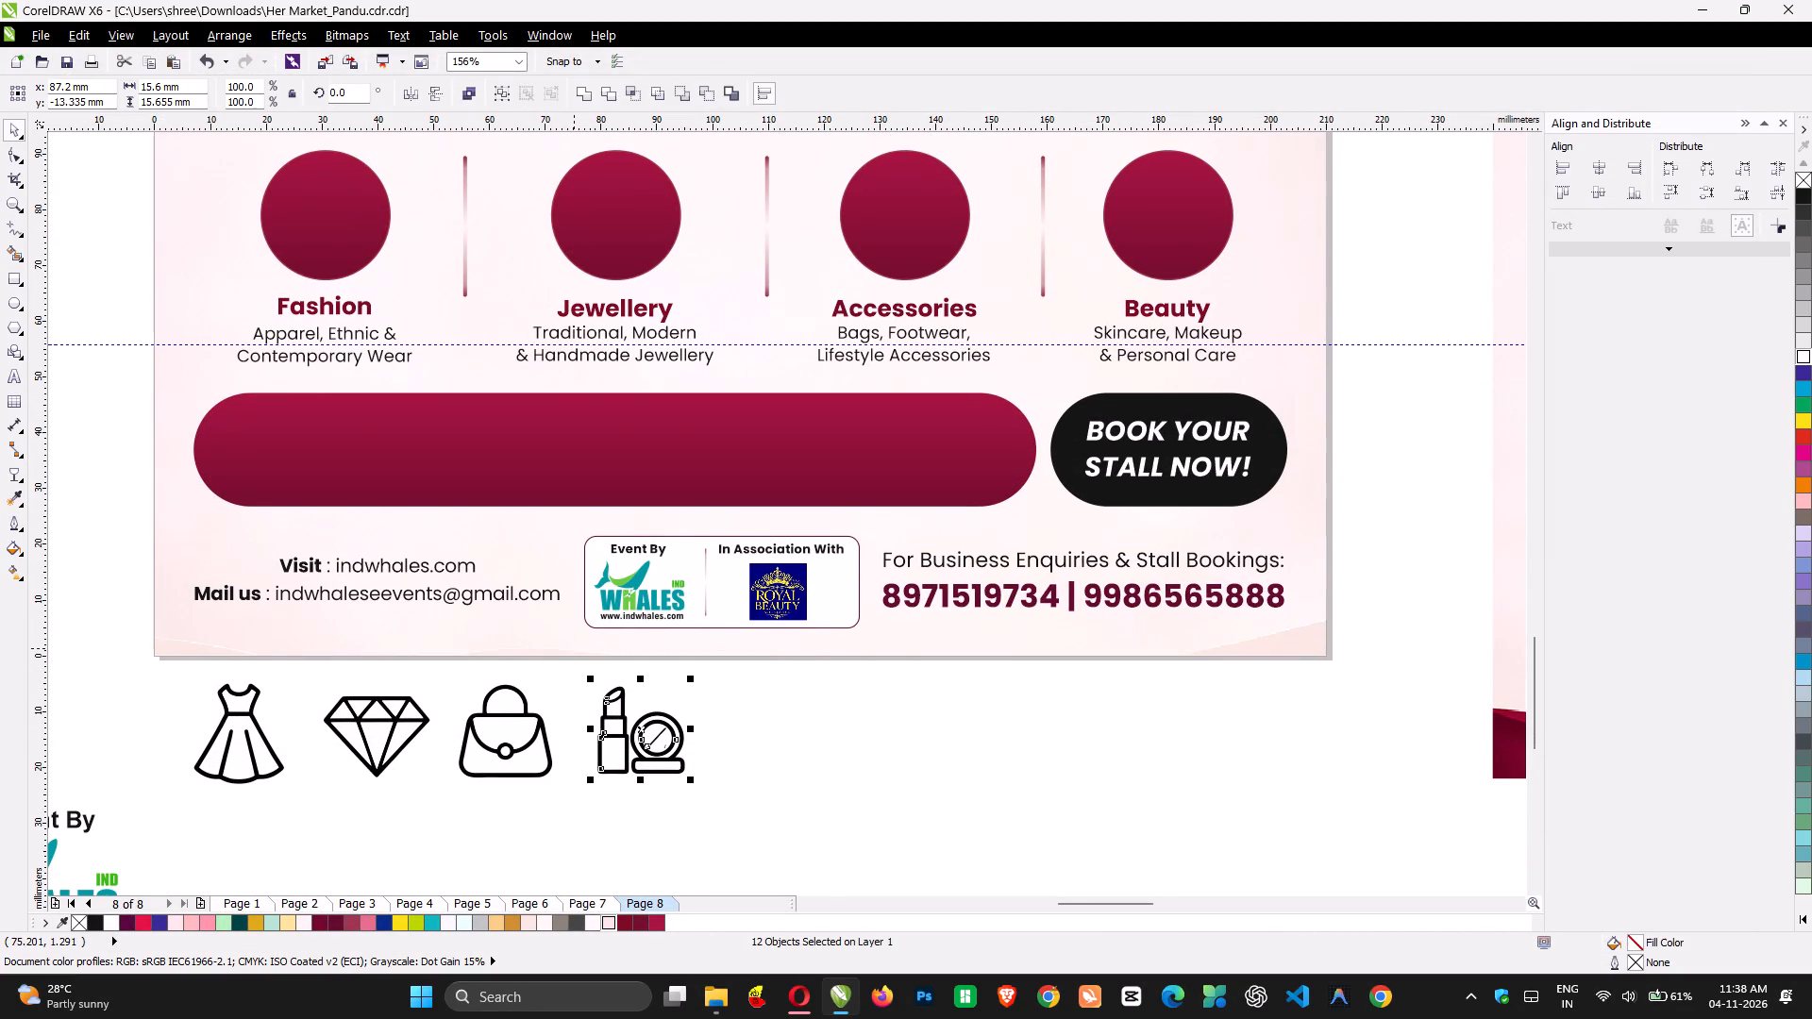
key(ctrl+g)
Ungroup the Beauty category and centre the lipstick-and-compact icon in its maroon circle.
shift+click(1152, 250)
text(ce)
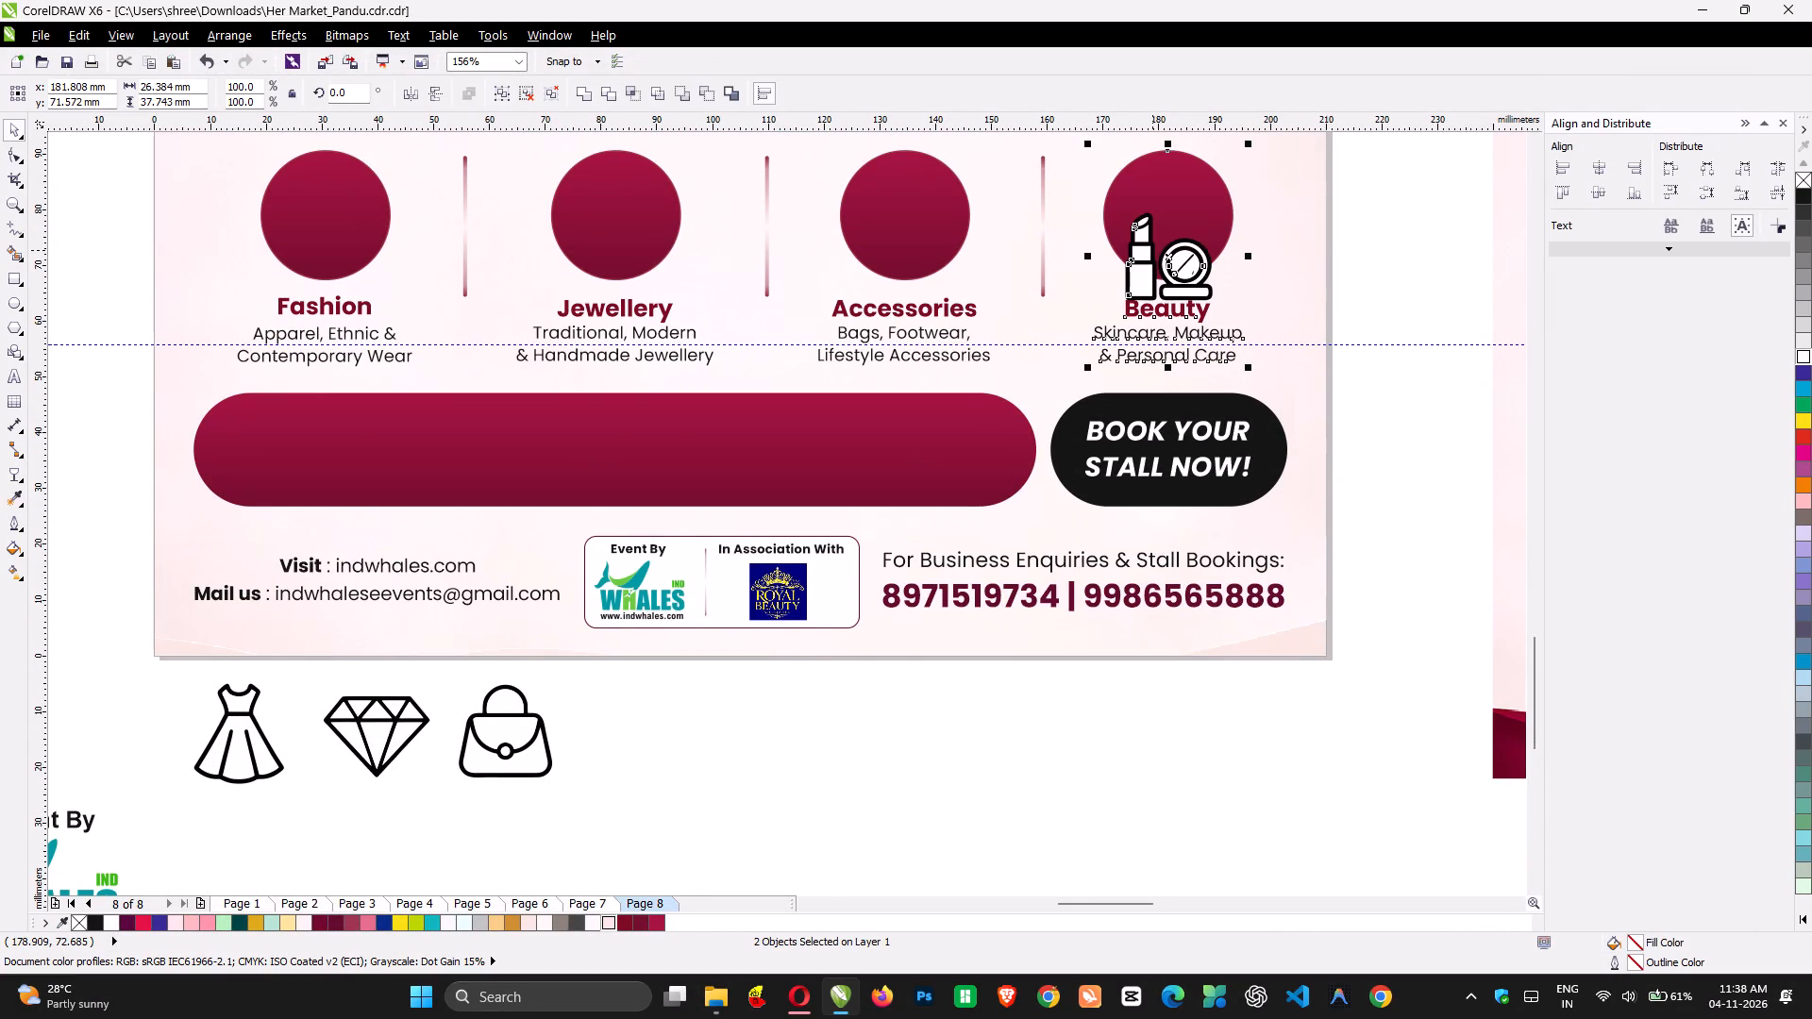
shift+click(1201, 216)
key(z)
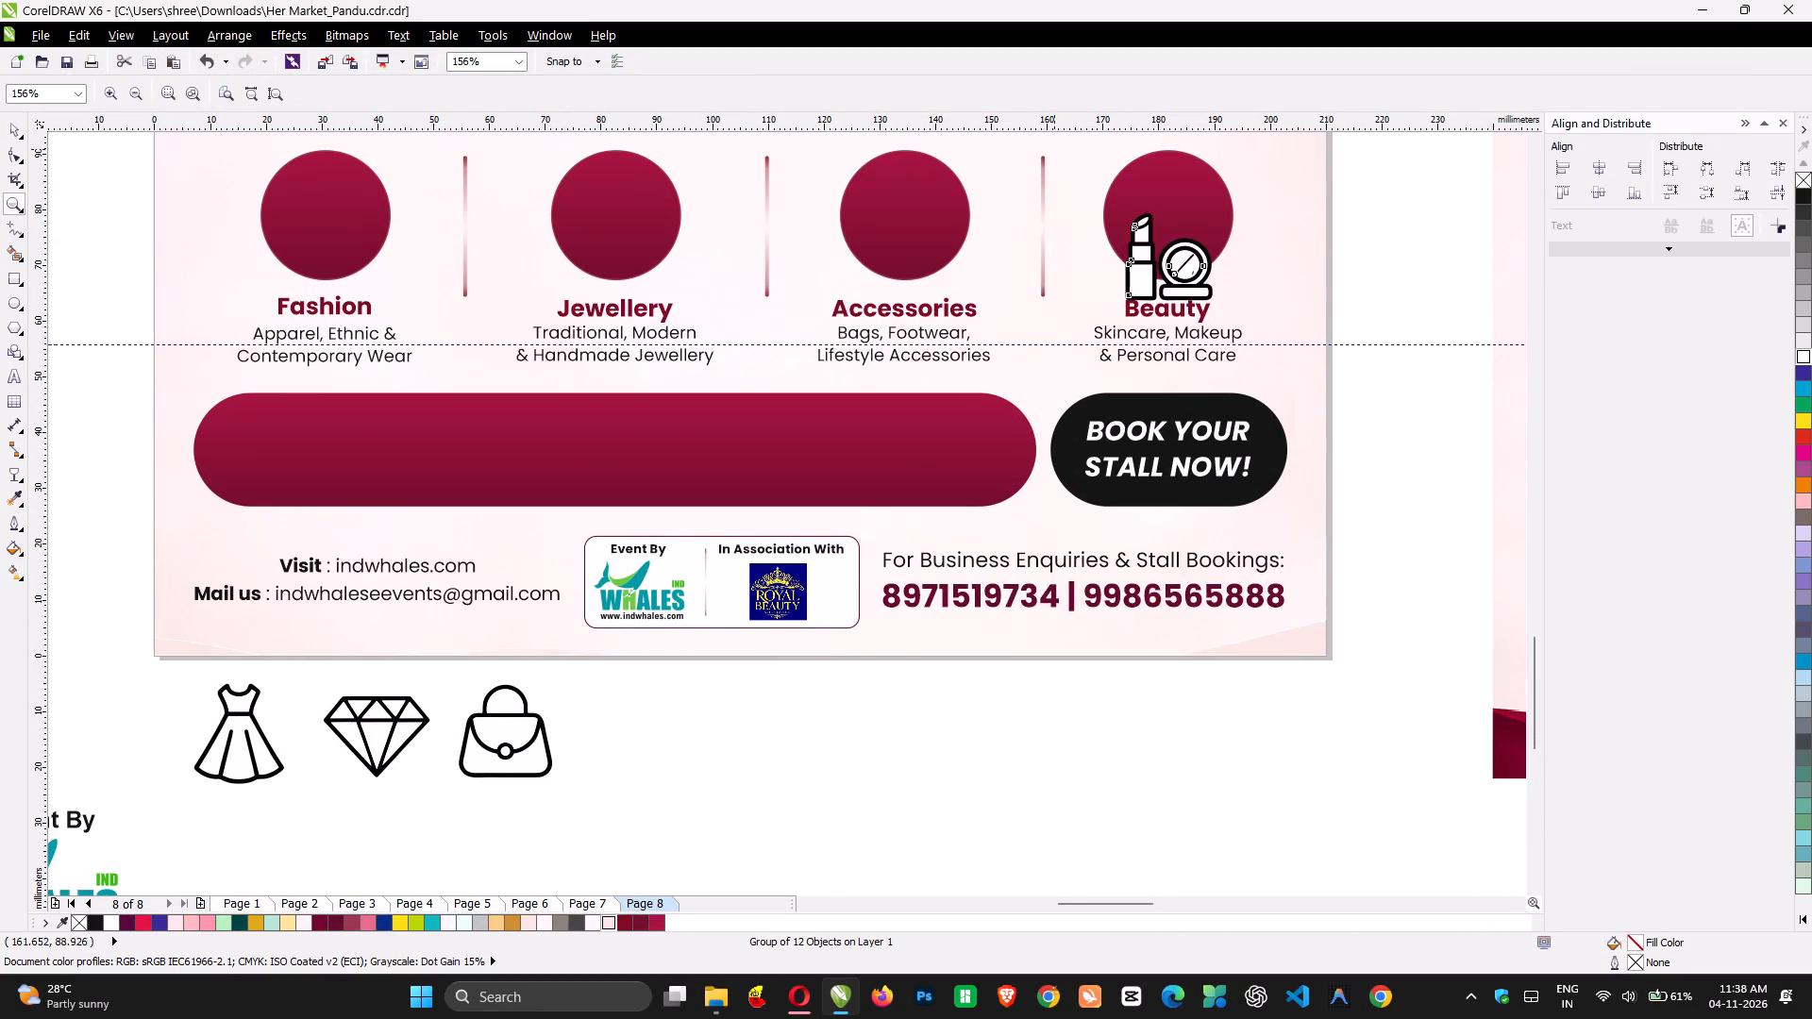
key(space)
click(1189, 177)
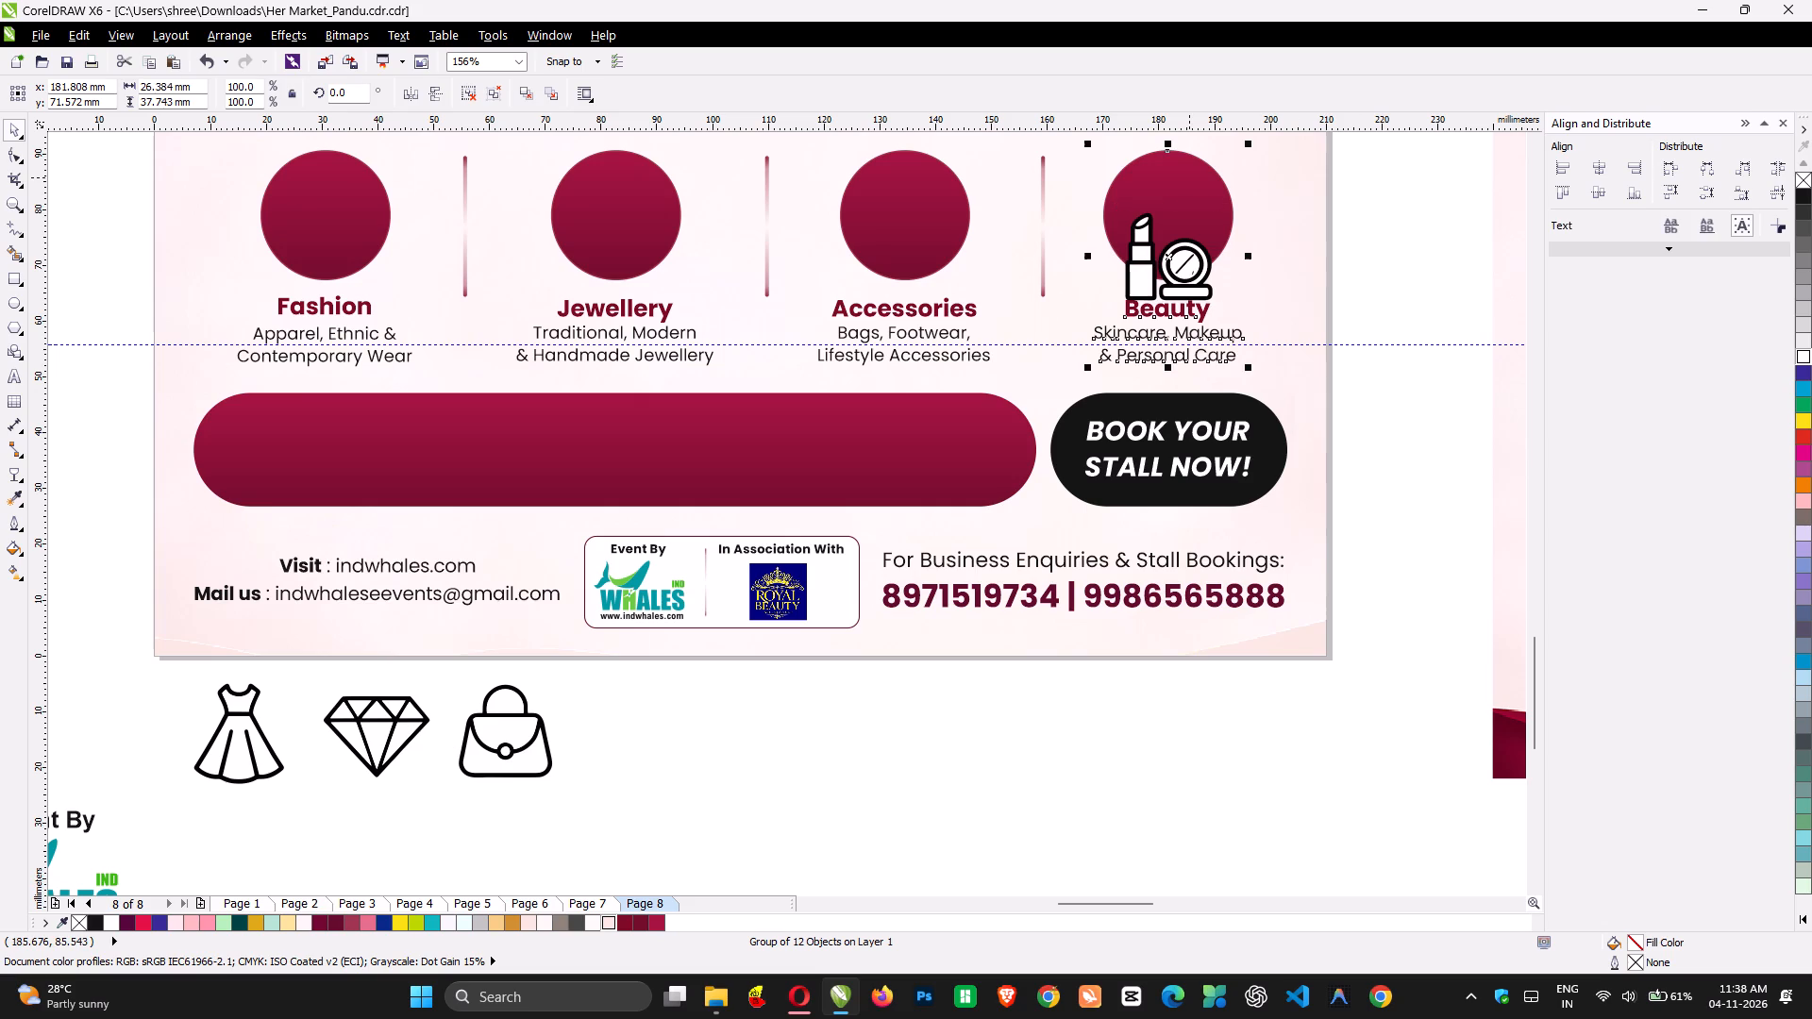
key(ctrl+u)
click(866, 221)
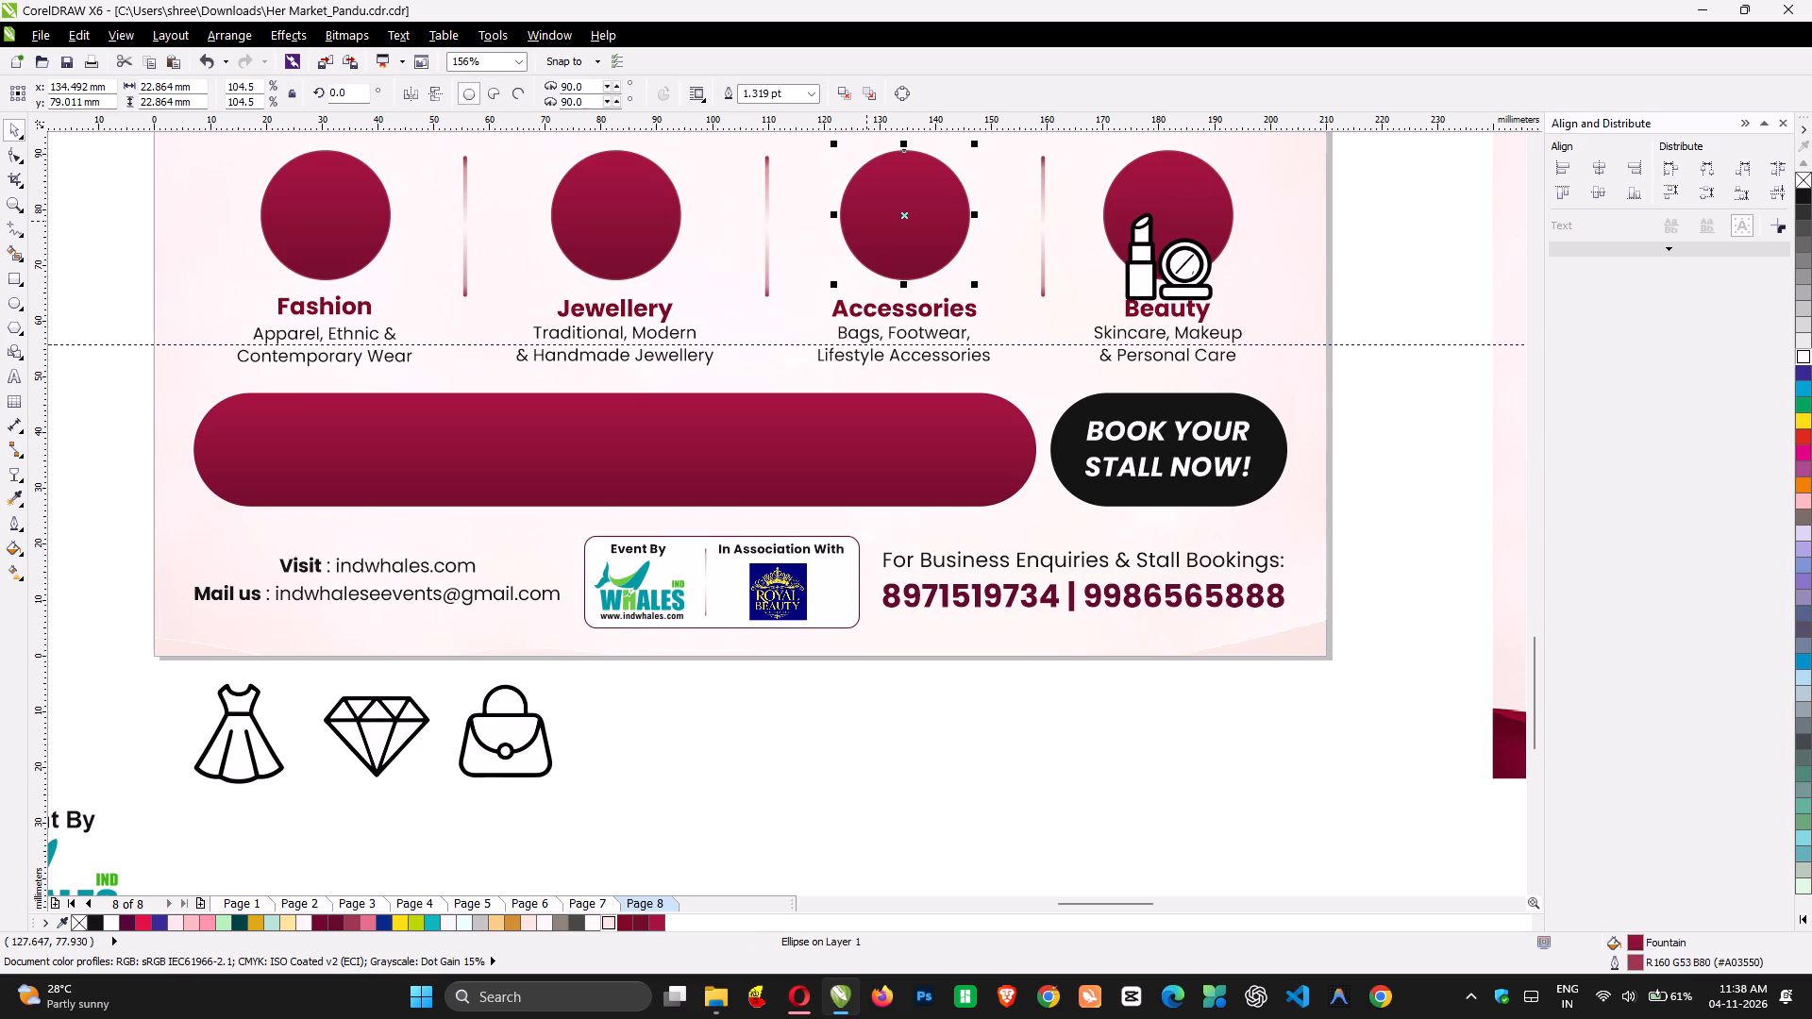
click(1183, 269)
shift+click(1199, 169)
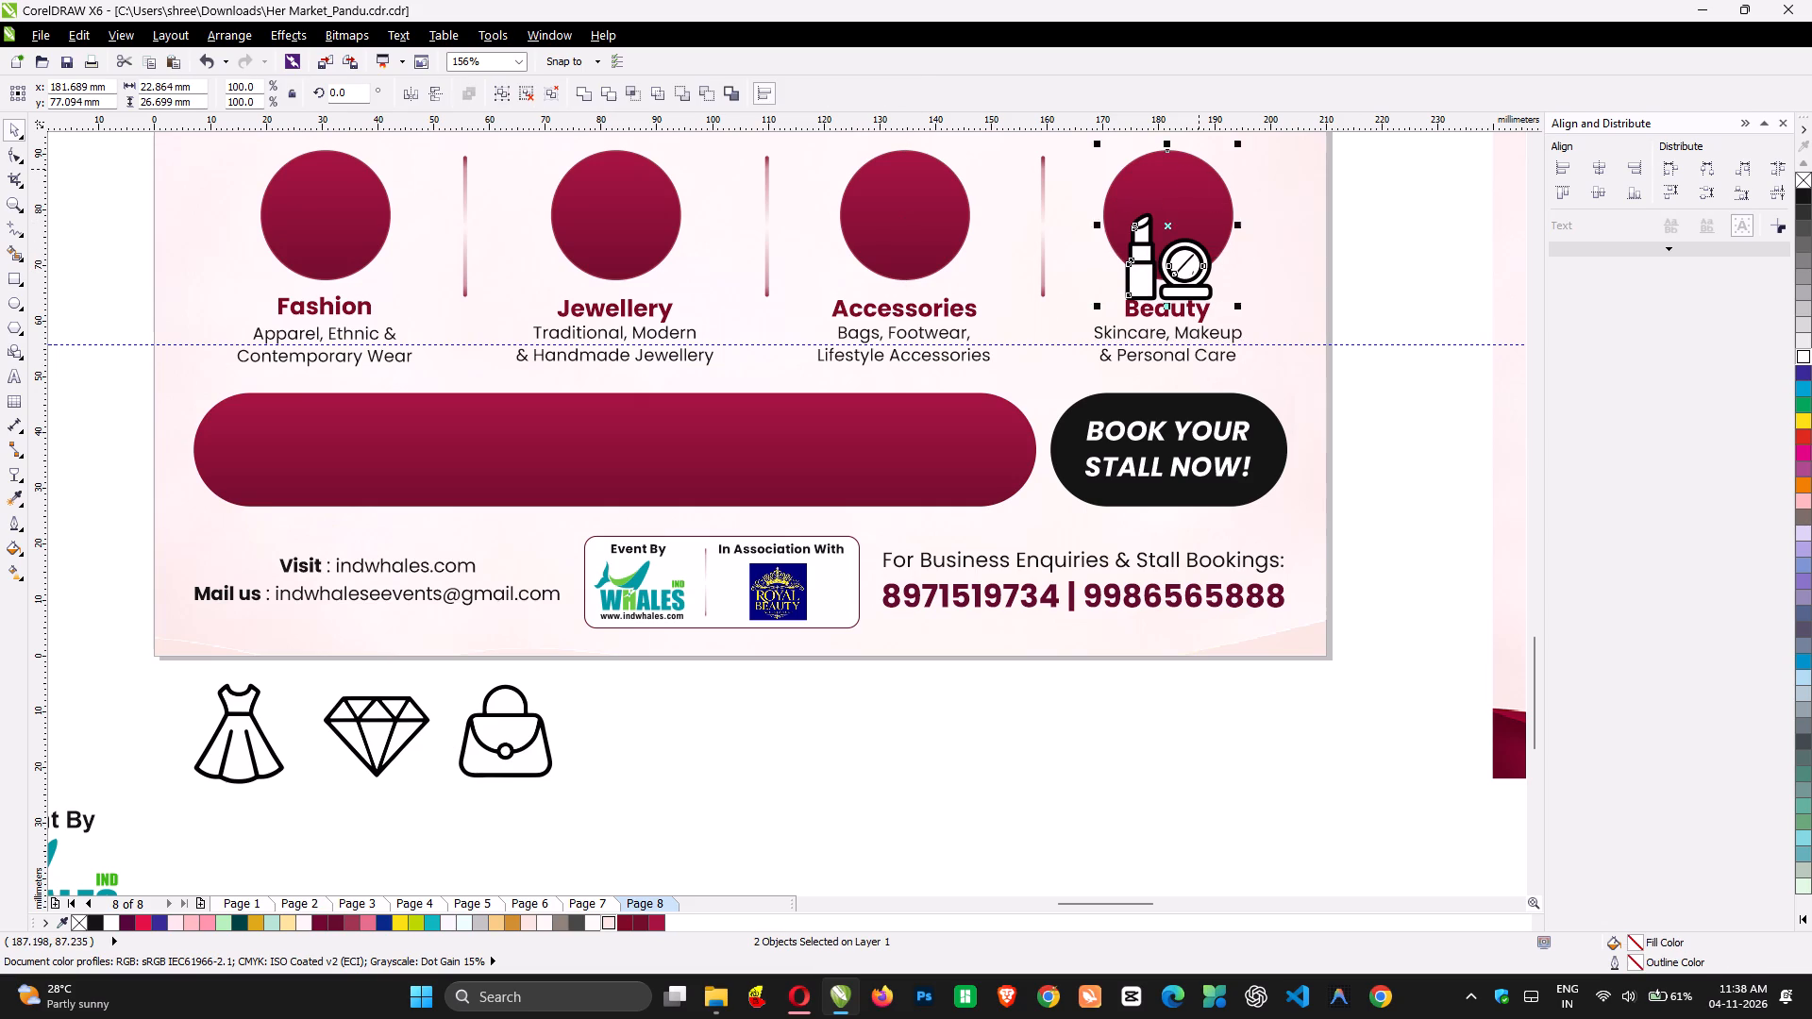
text(ce)
Scale the lipstick-and-compact icon about its centre to 83.1%, about 13 mm wide.
shift+click(1199, 169)
key(z)
drag(1074, 147, 1192, 242)
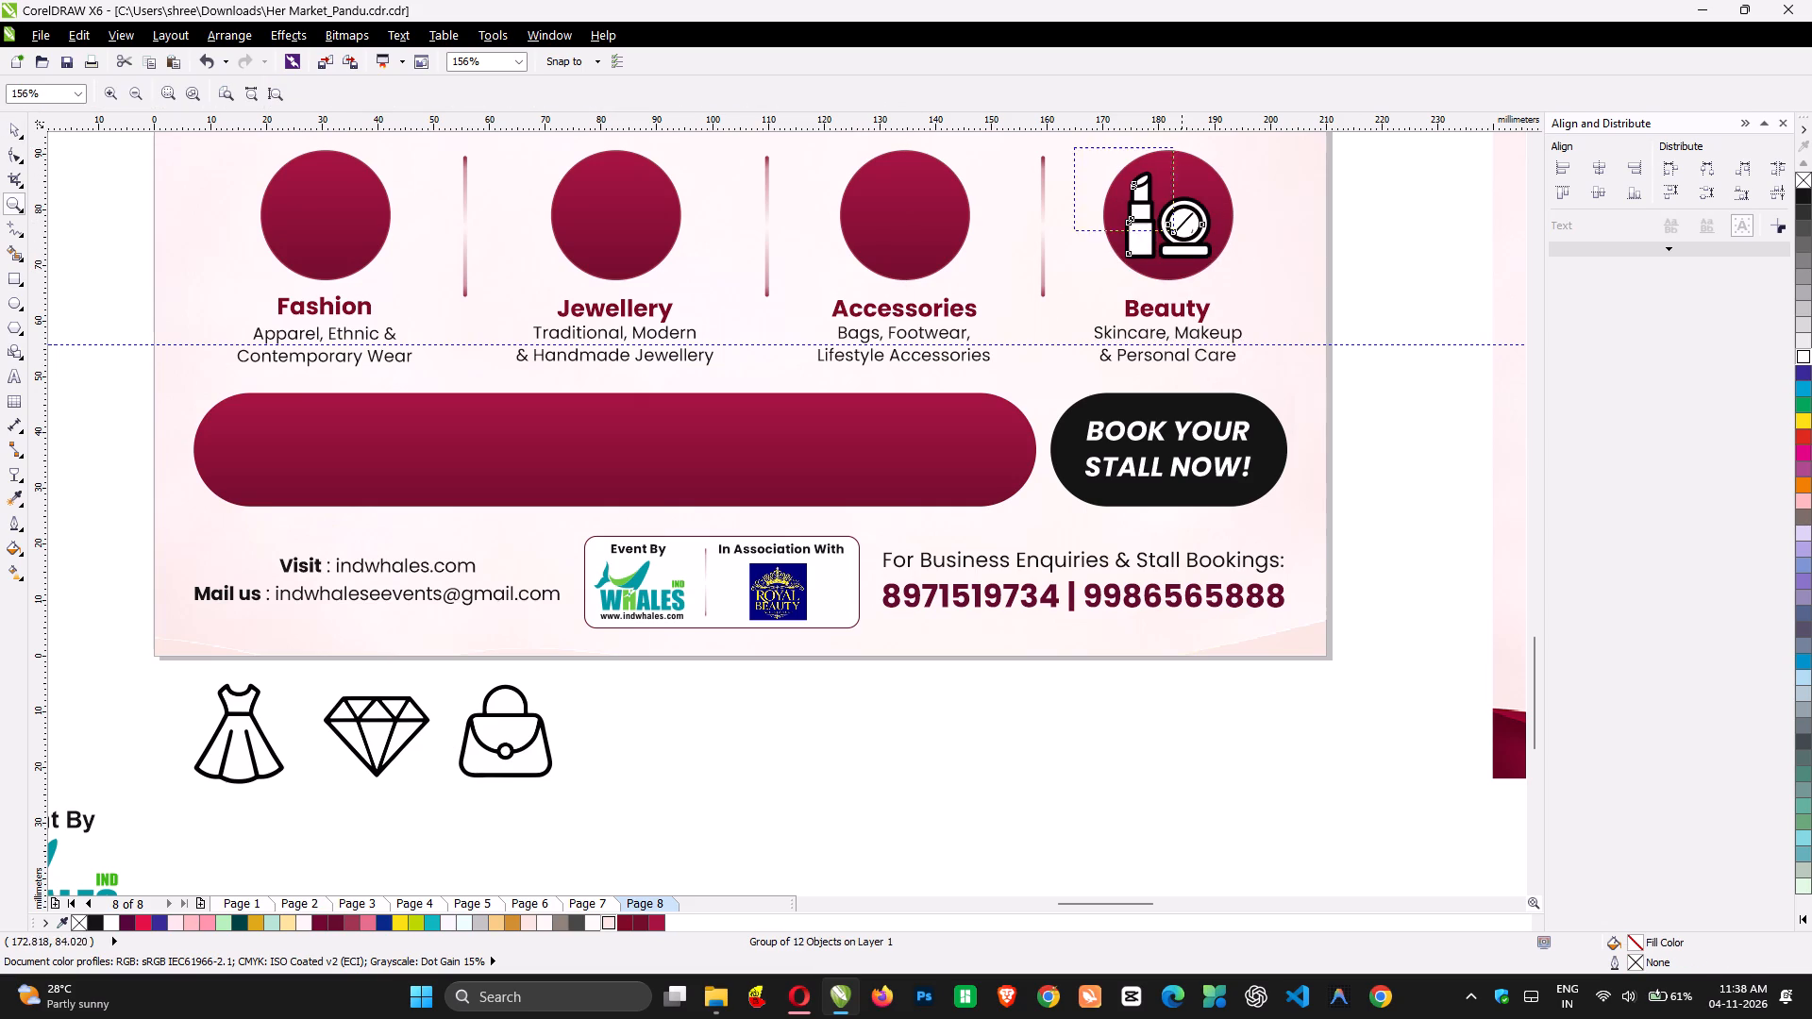
drag(1192, 242, 1259, 281)
key(space)
drag(1047, 770, 1043, 769)
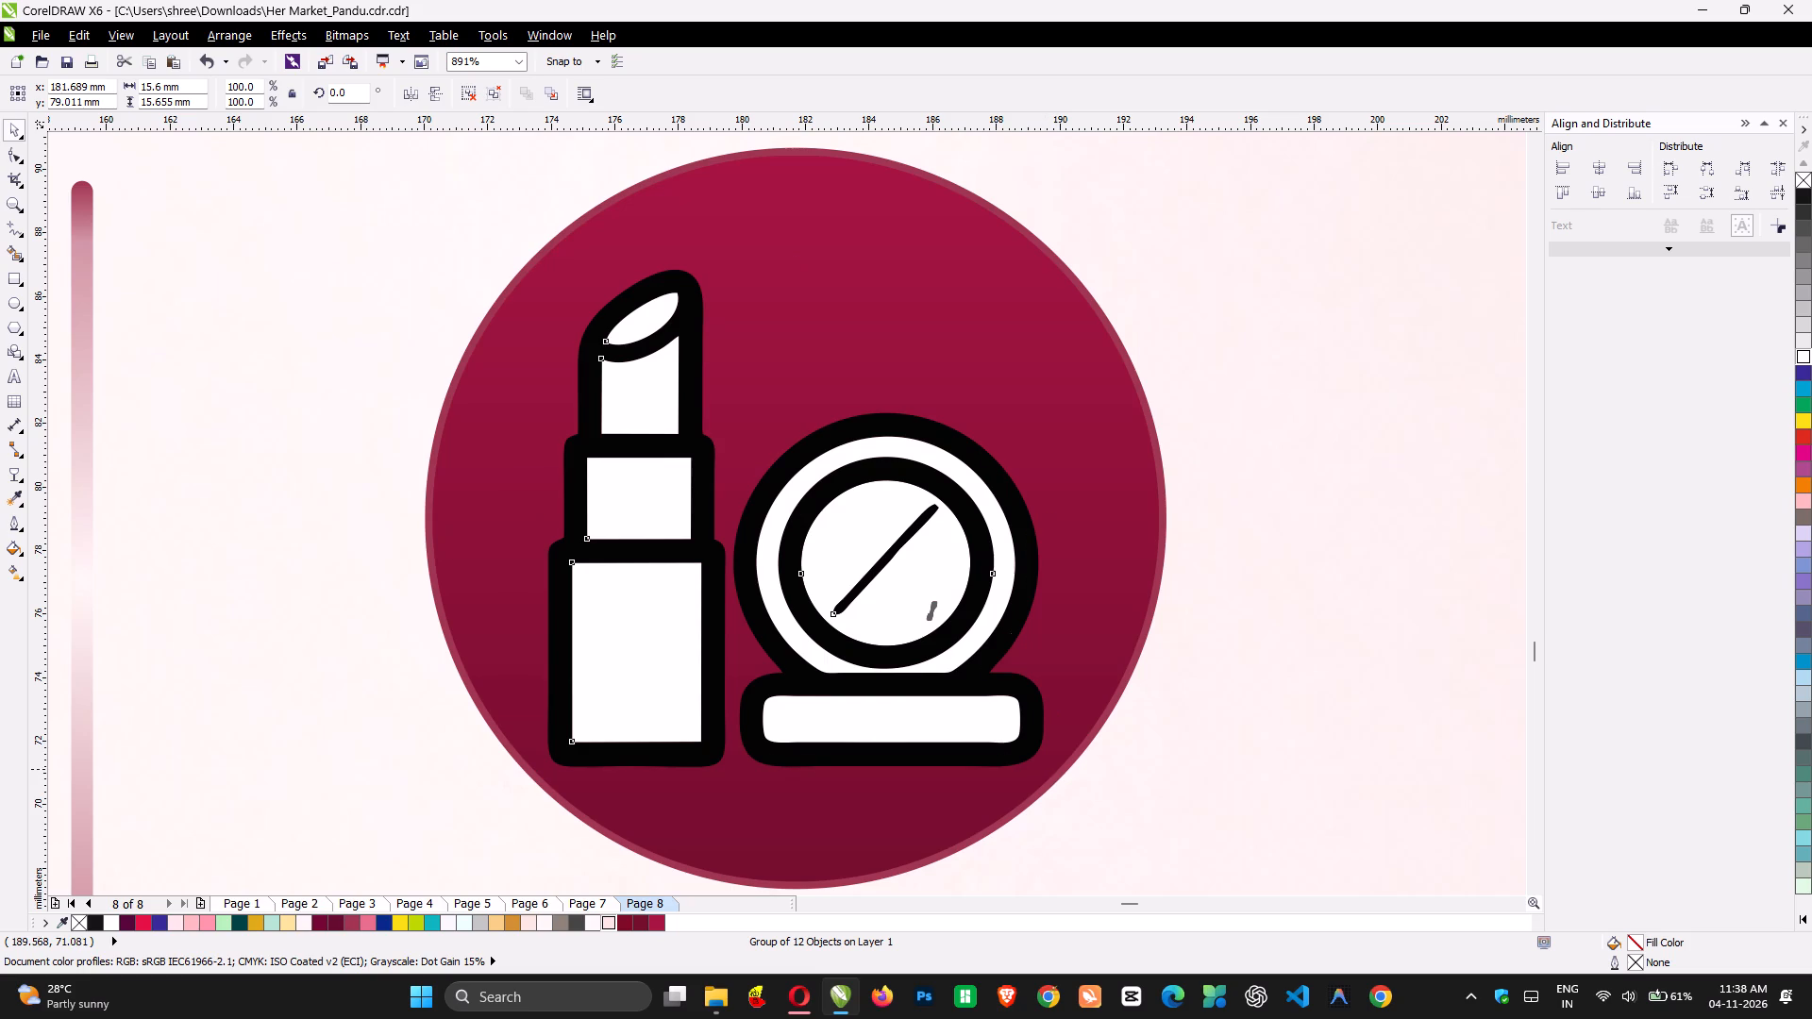
drag(1043, 769, 1005, 743)
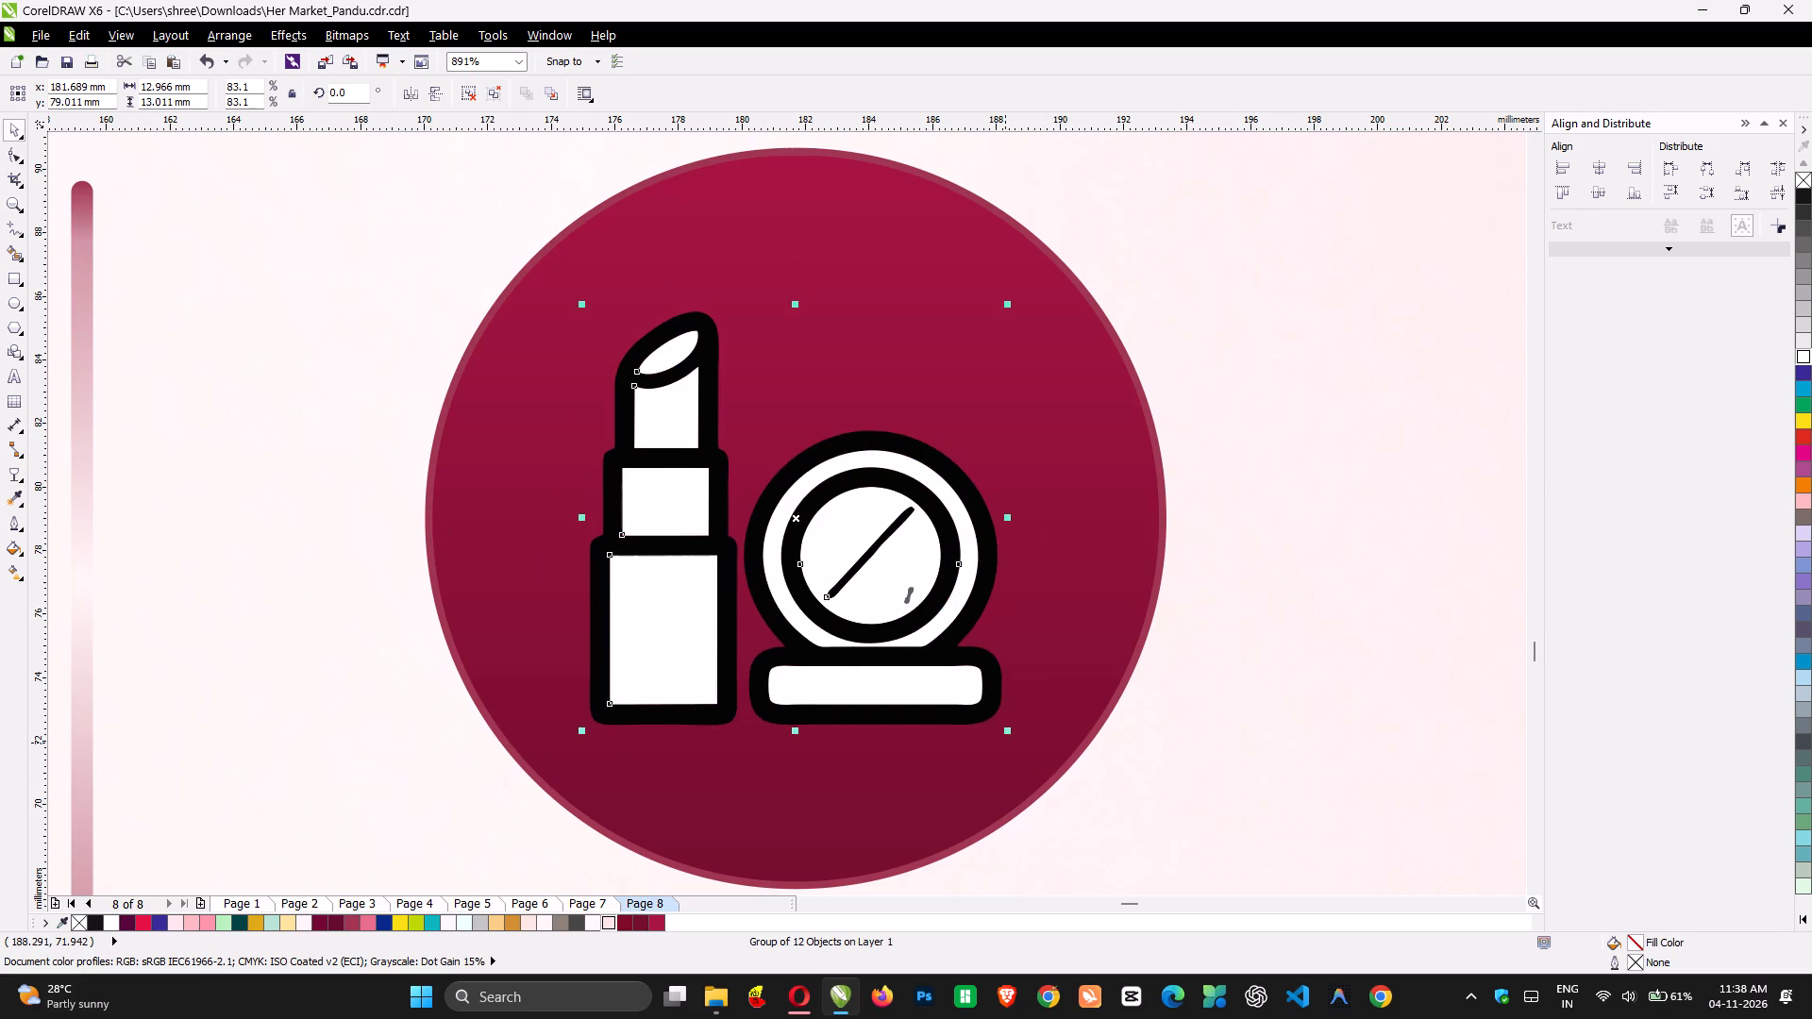
Repeat the same reduction on the handbag, diamond and dress icons below the page, making them about 13.9, 15.8 and 13.4 mm wide.
key(F3)
key(F3)
scroll(1005, 743, down, 3)
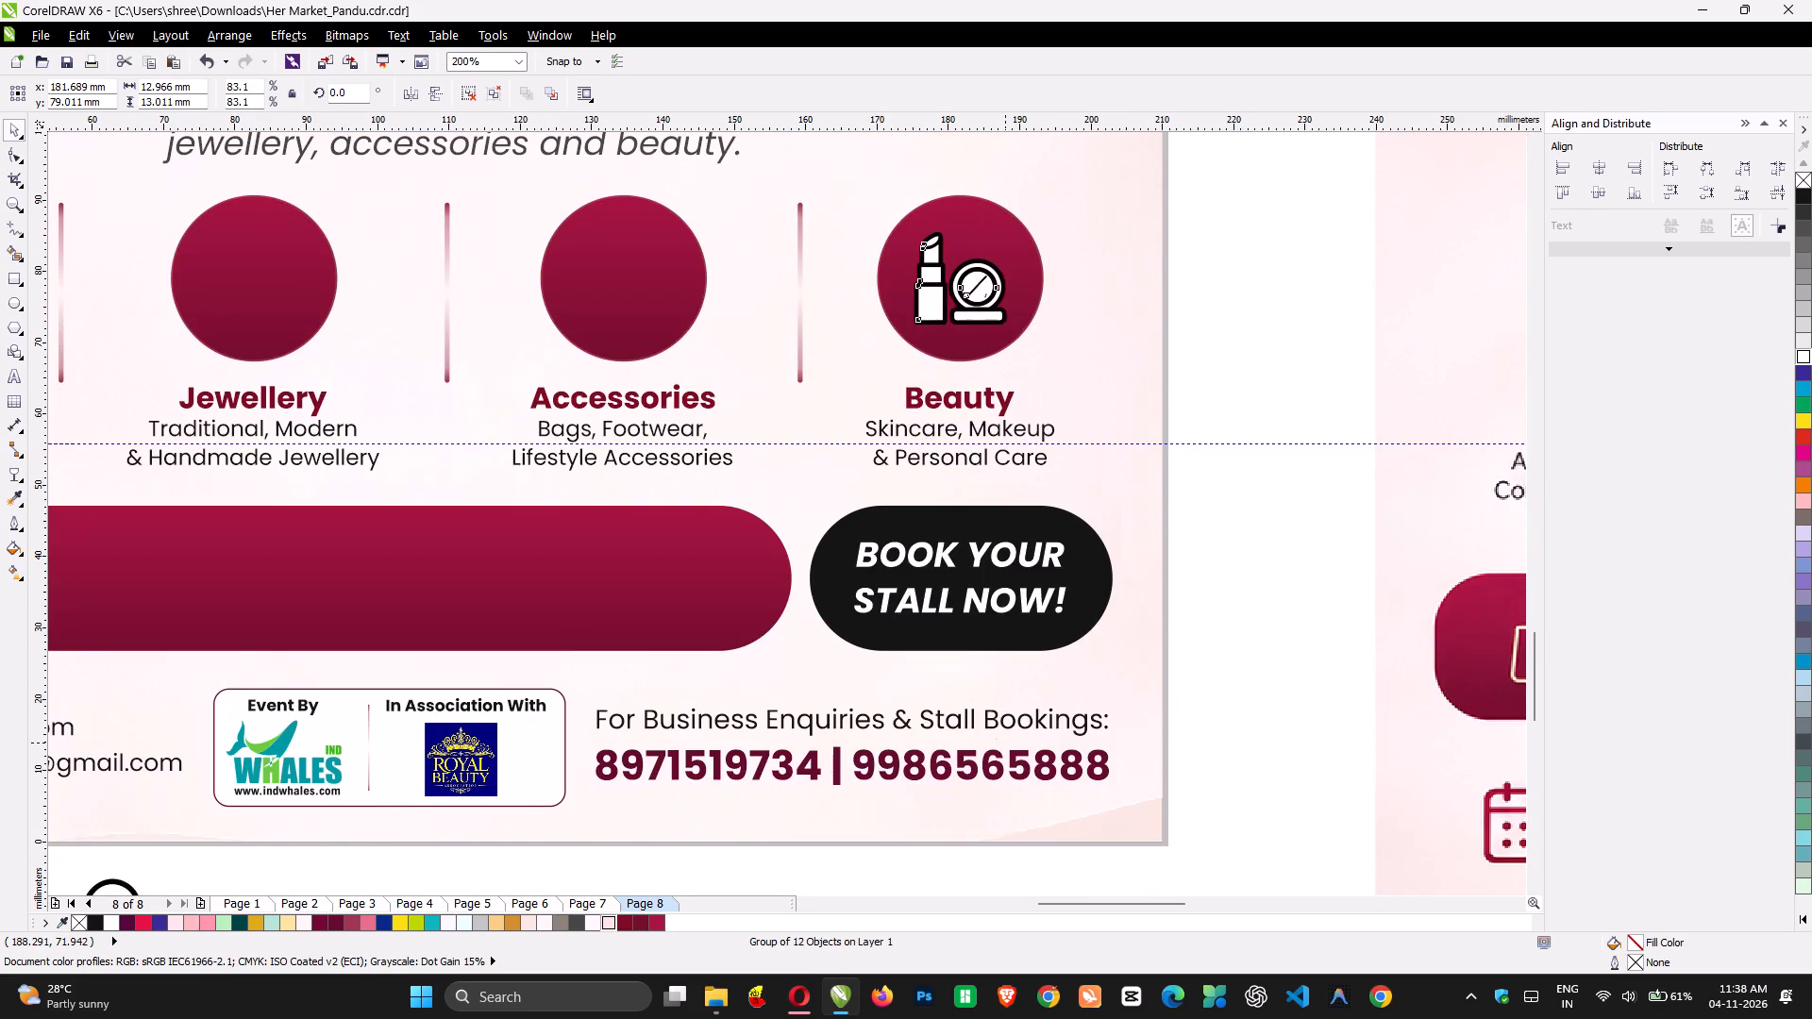
key(F3)
scroll(1005, 743, down, 1)
click(587, 737)
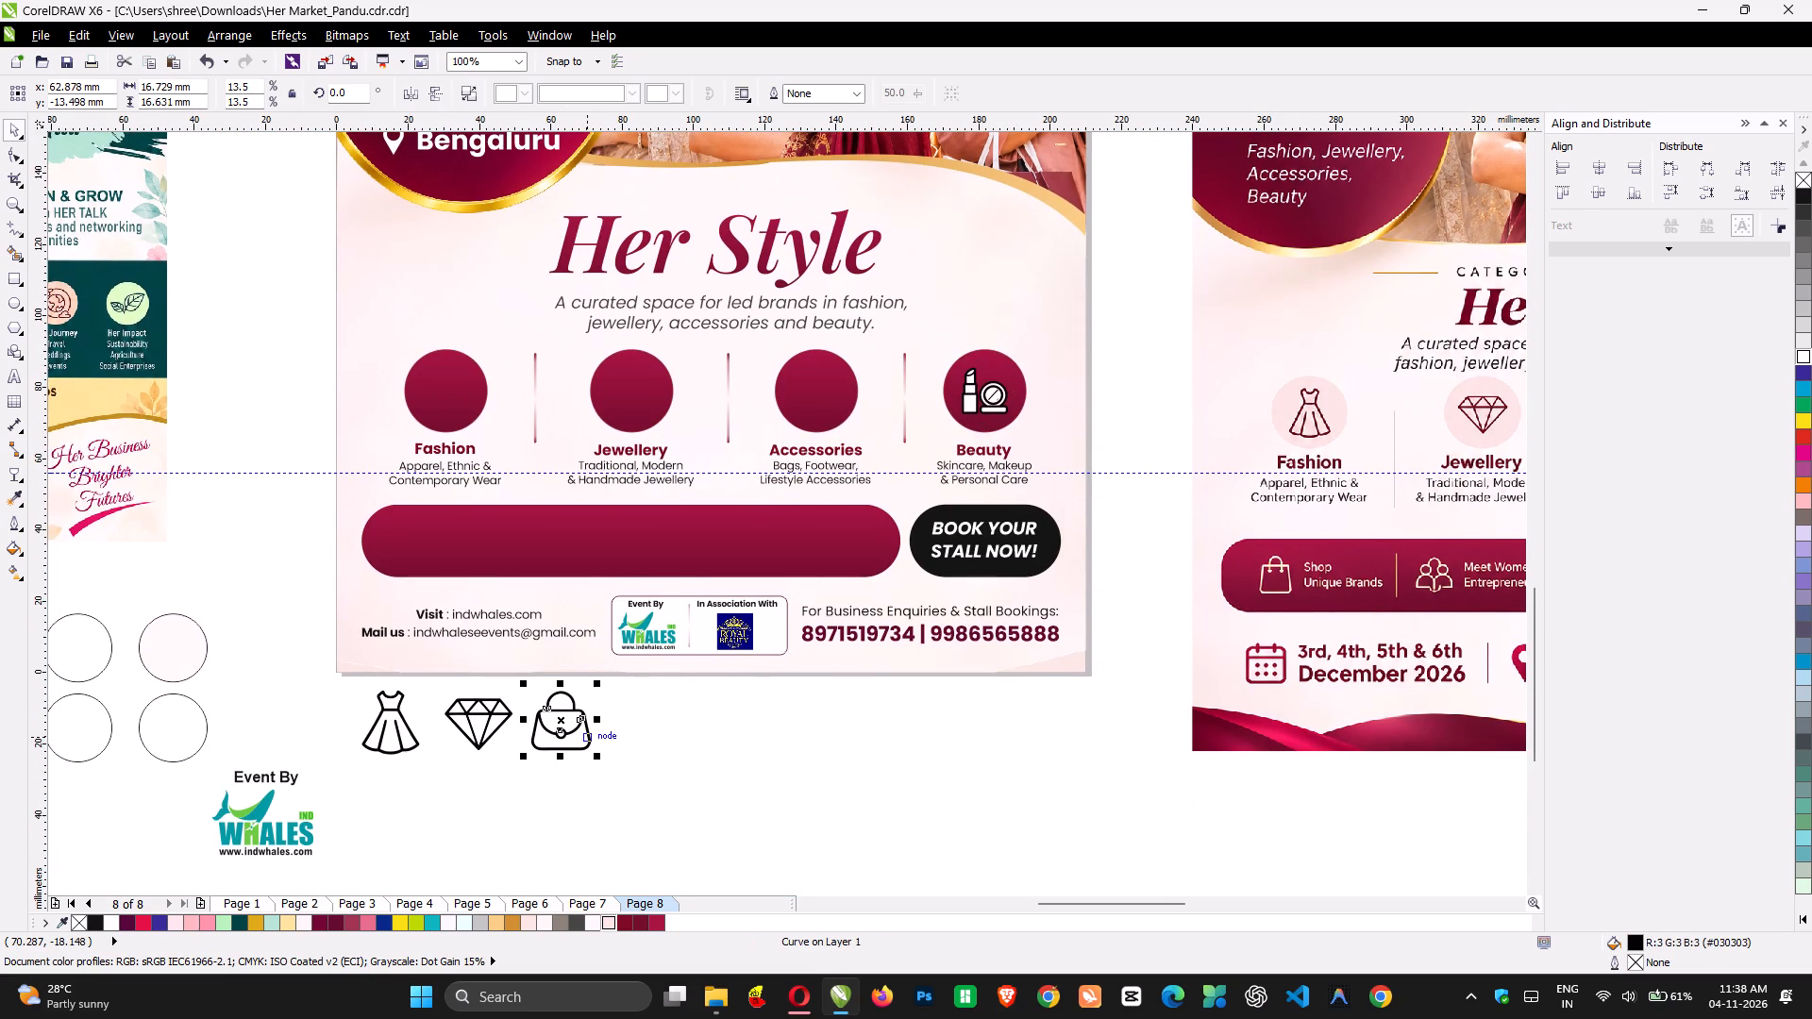
key(ctrl+r)
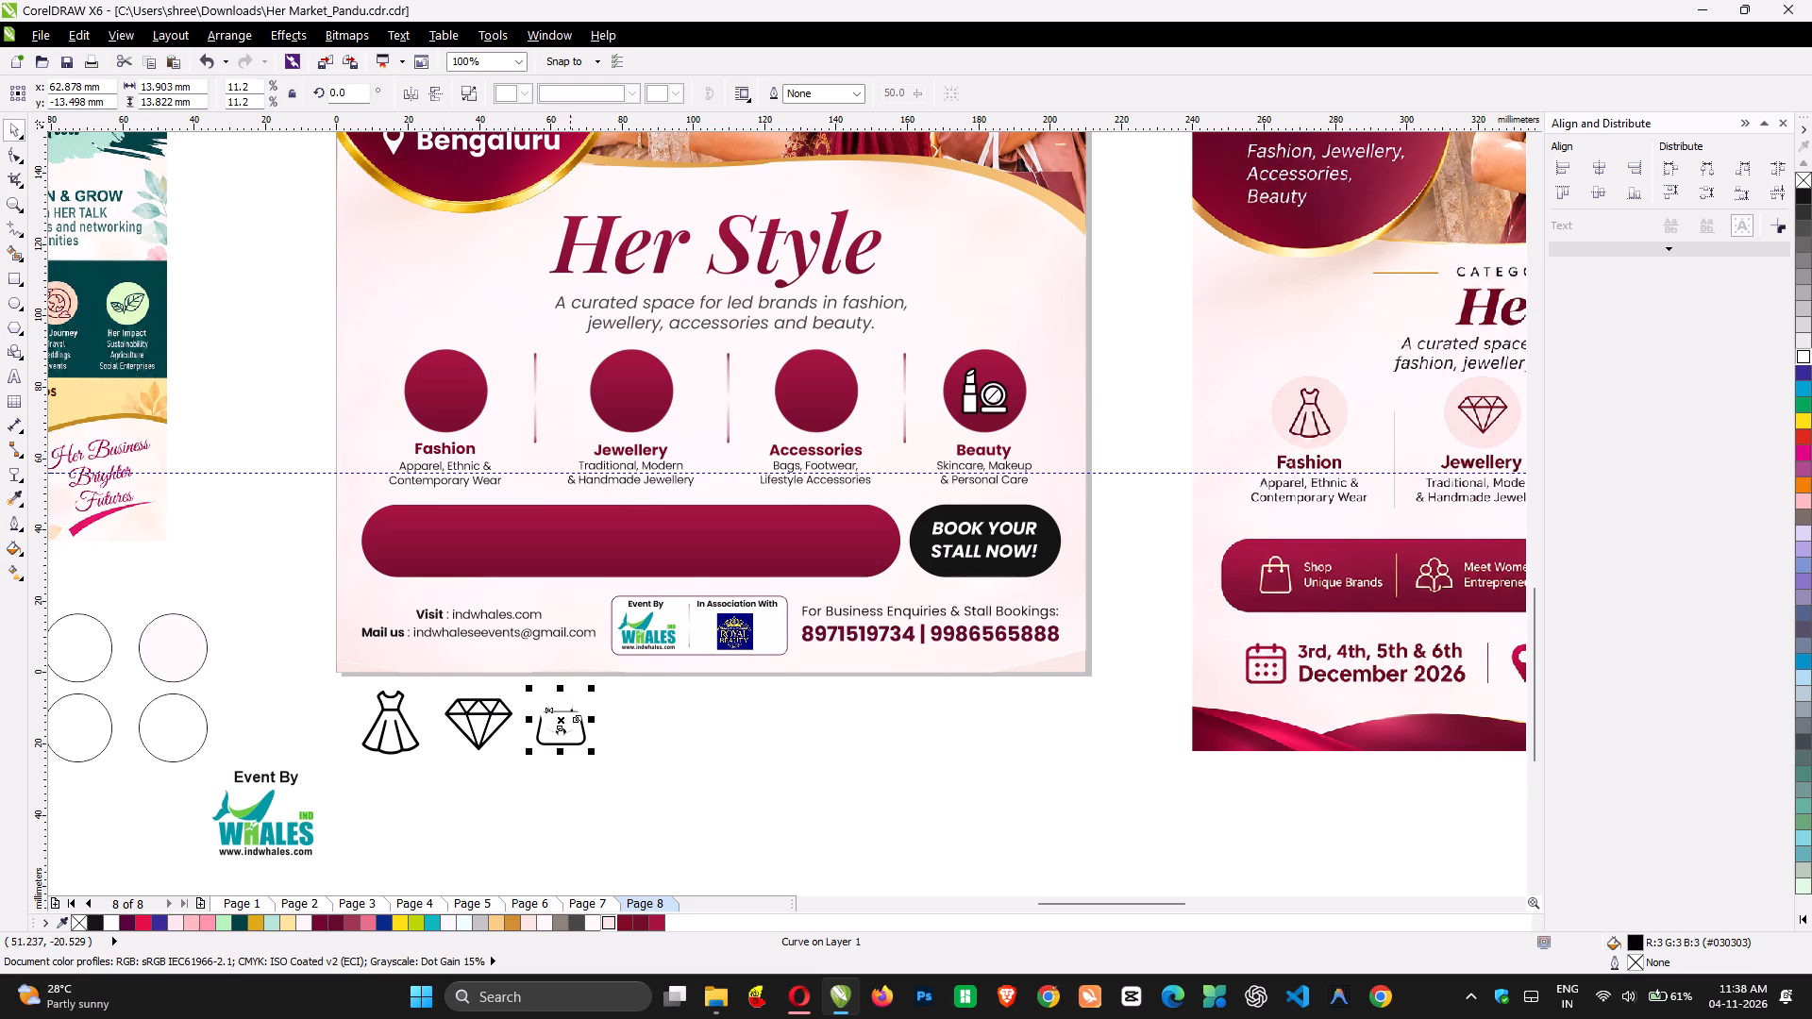
key(ctrl+z)
drag(663, 811, 515, 672)
key(ctrl+r)
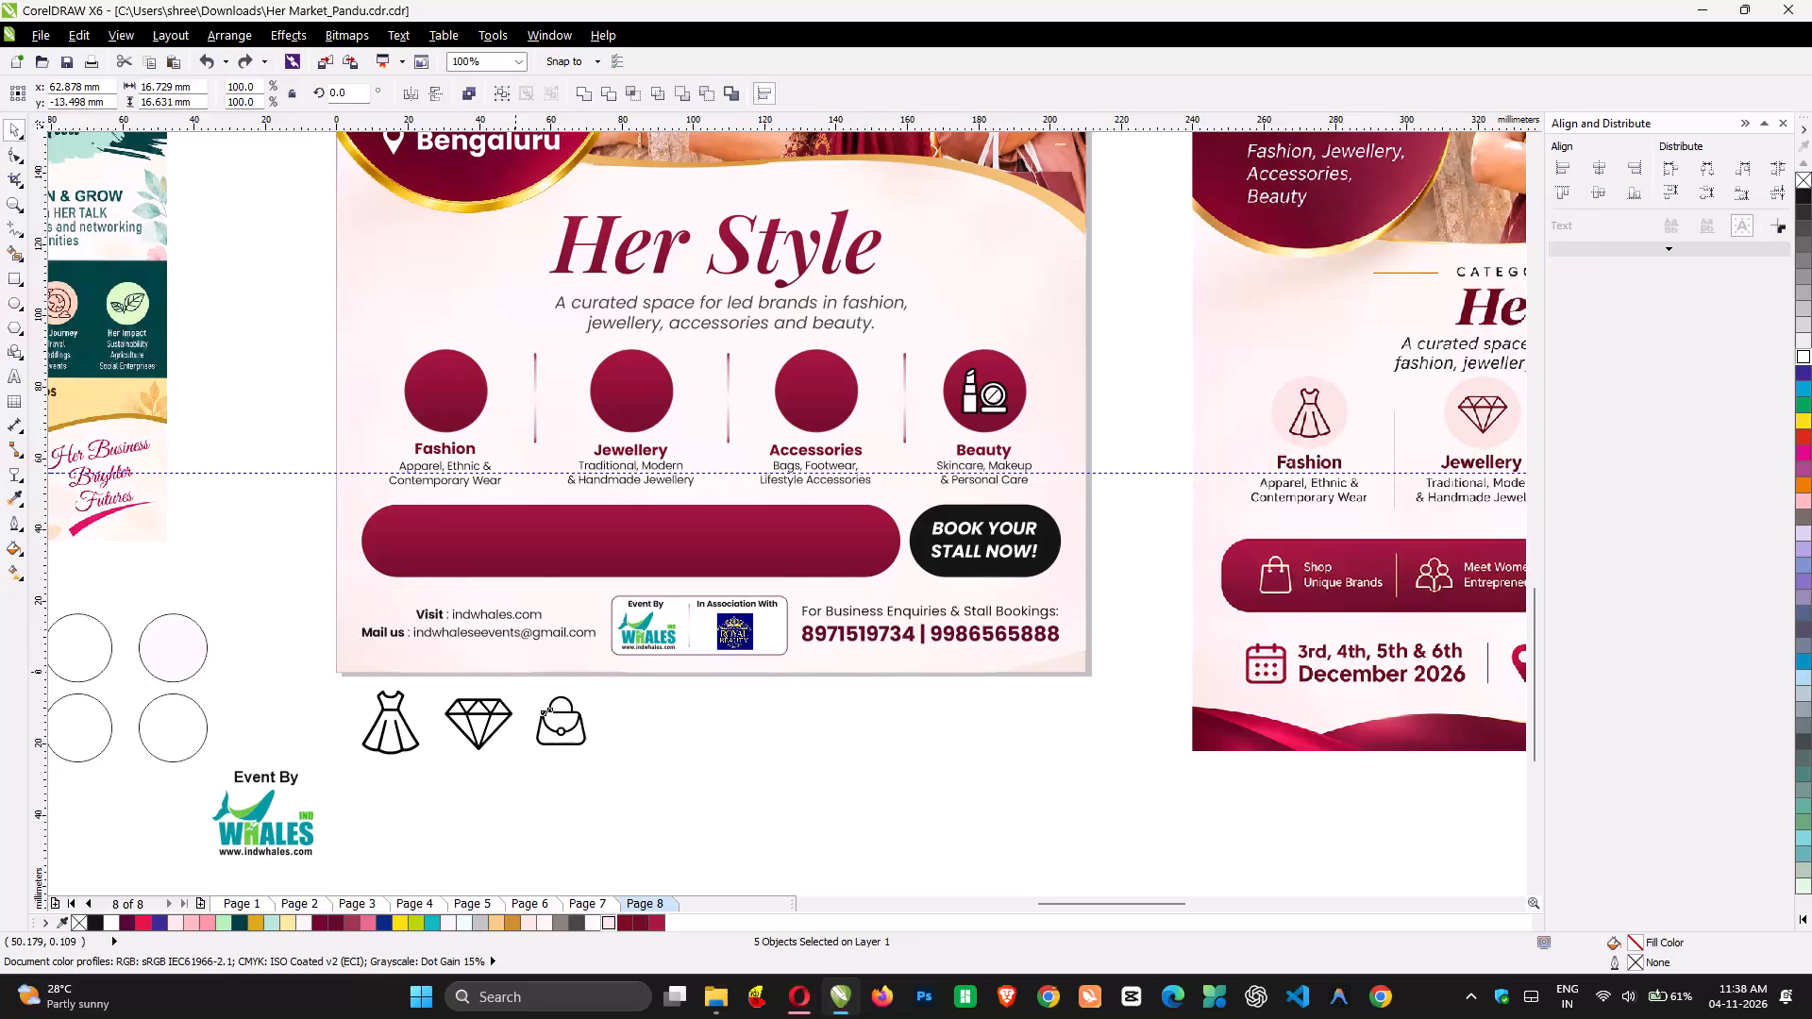
drag(529, 771, 435, 673)
key(ctrl+r)
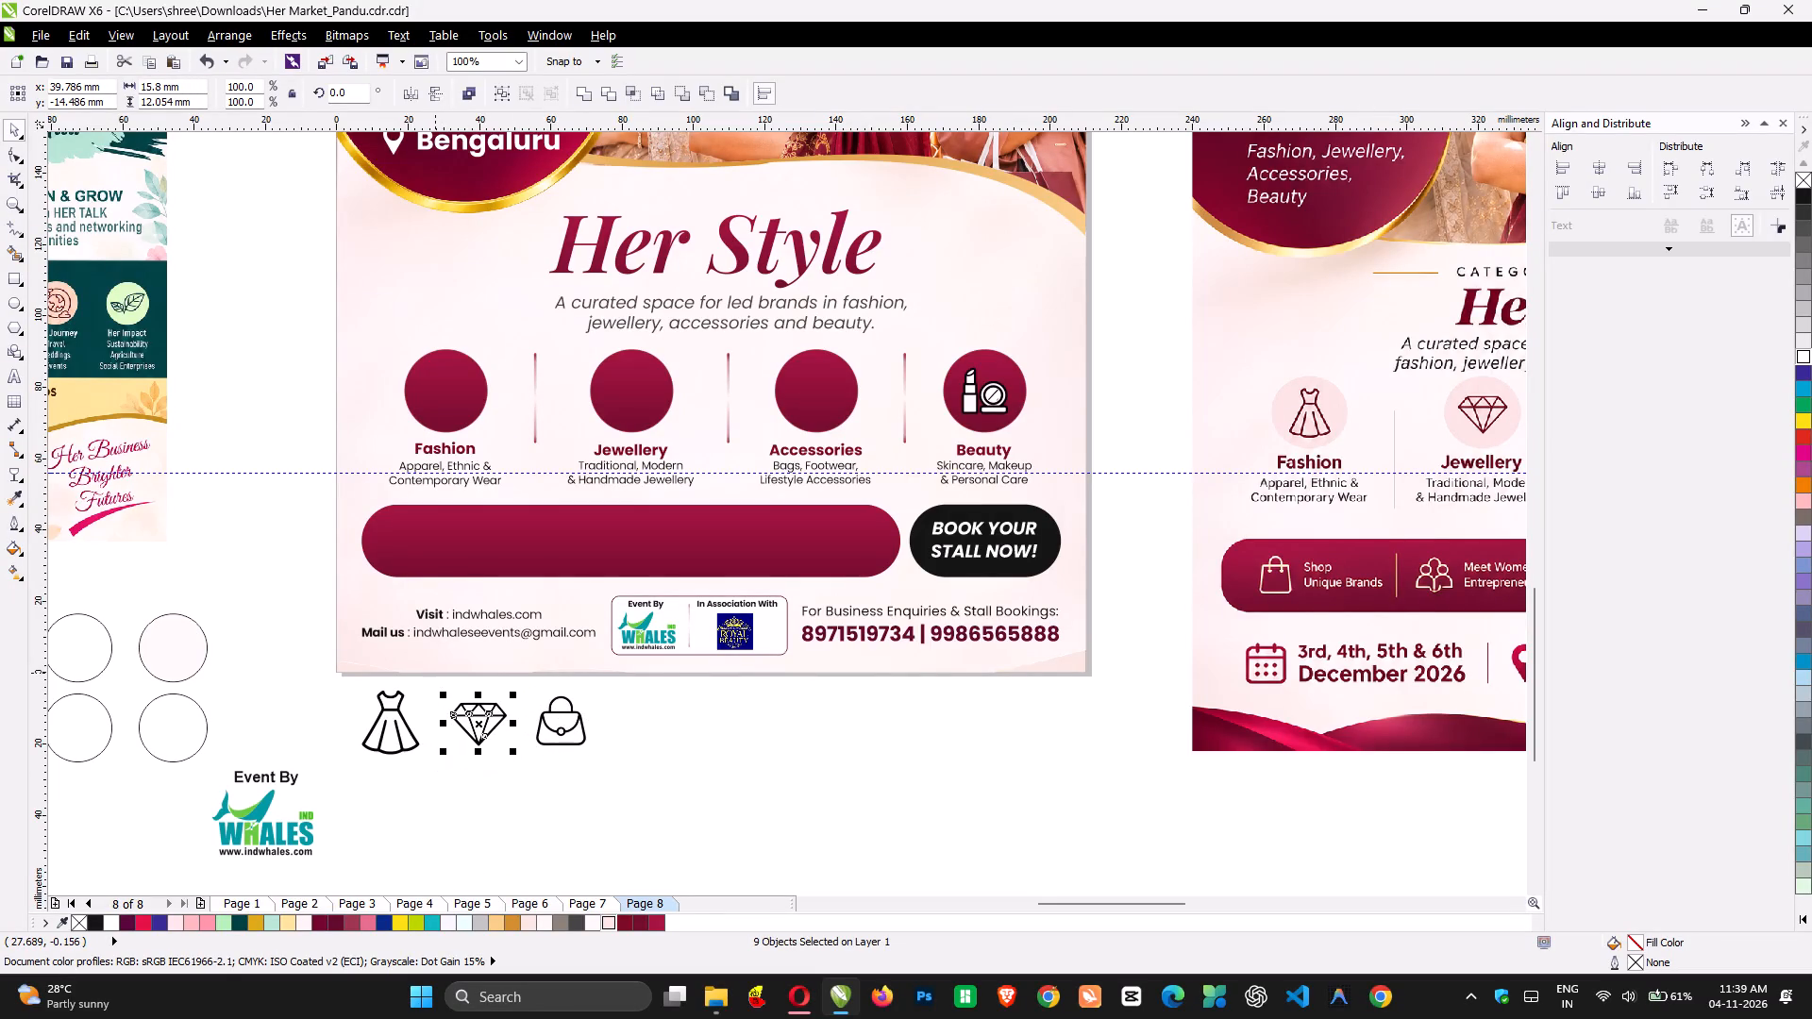
drag(440, 763, 317, 669)
key(ctrl+r)
click(764, 803)
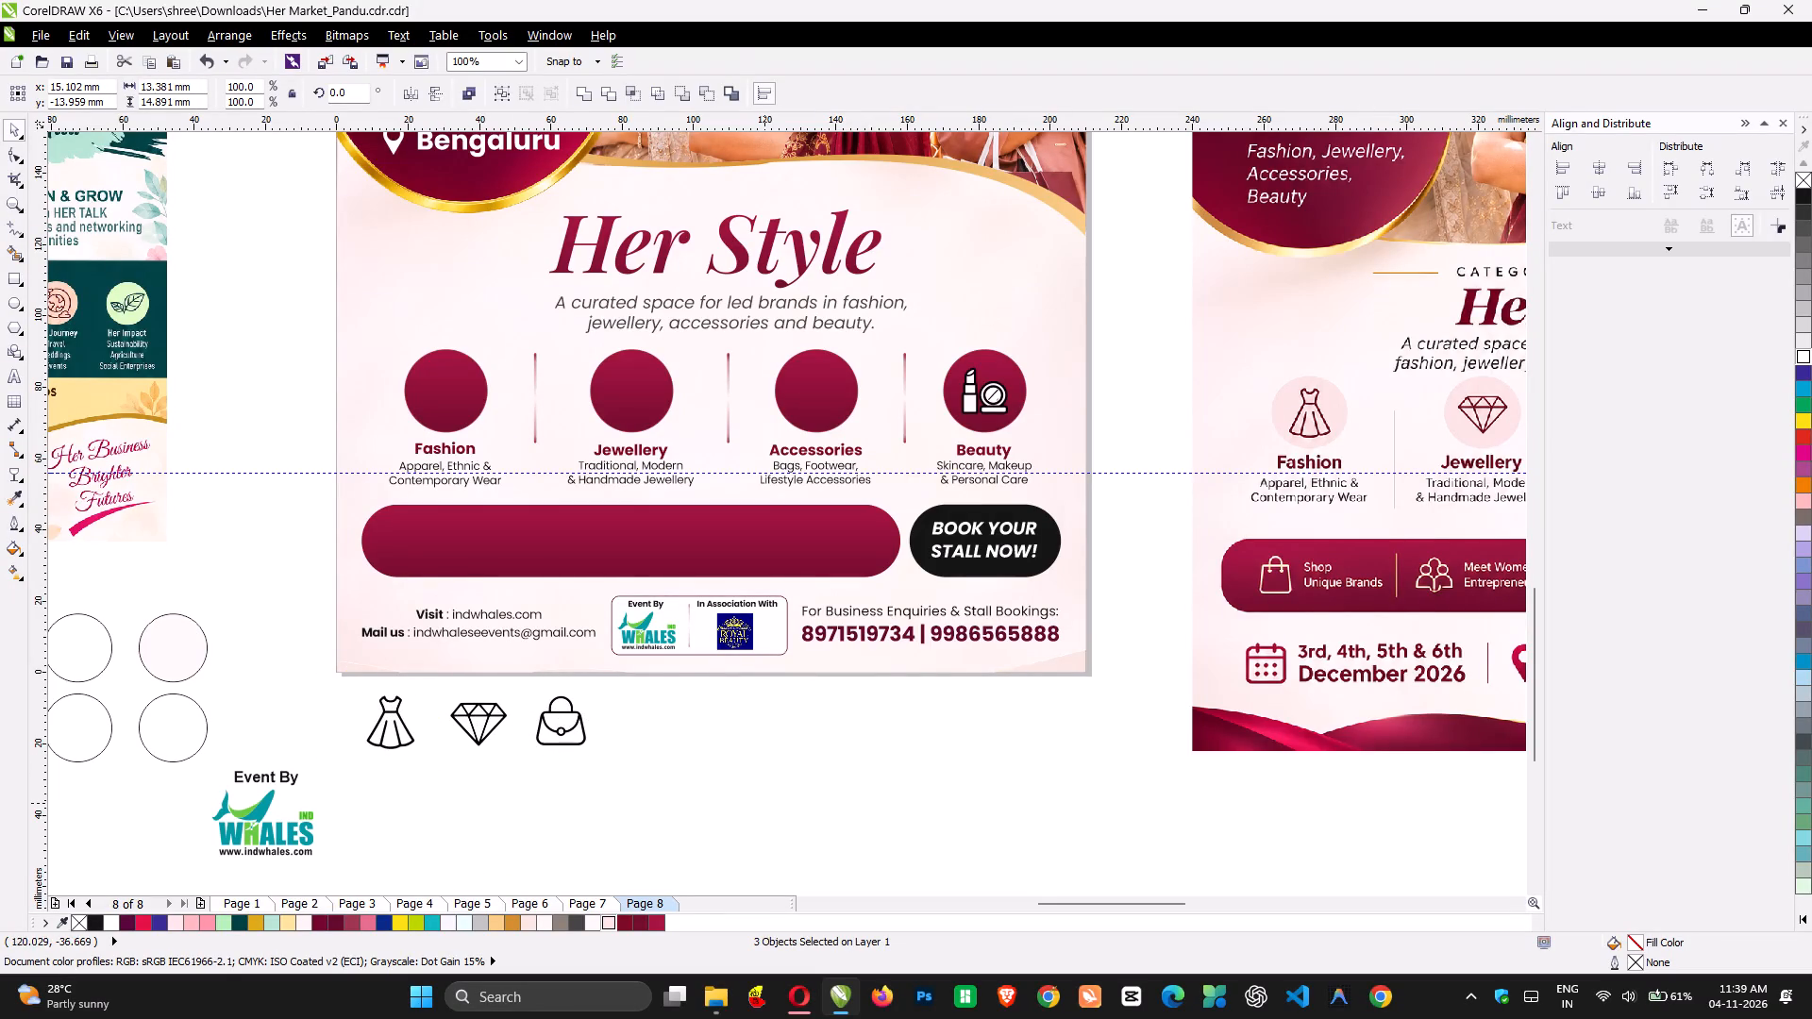
Delete the white fill shapes inside the lipstick of the Beauty icon, keeping its black outline.
key(z)
drag(916, 341, 1065, 440)
key(space)
ctrl+click(618, 366)
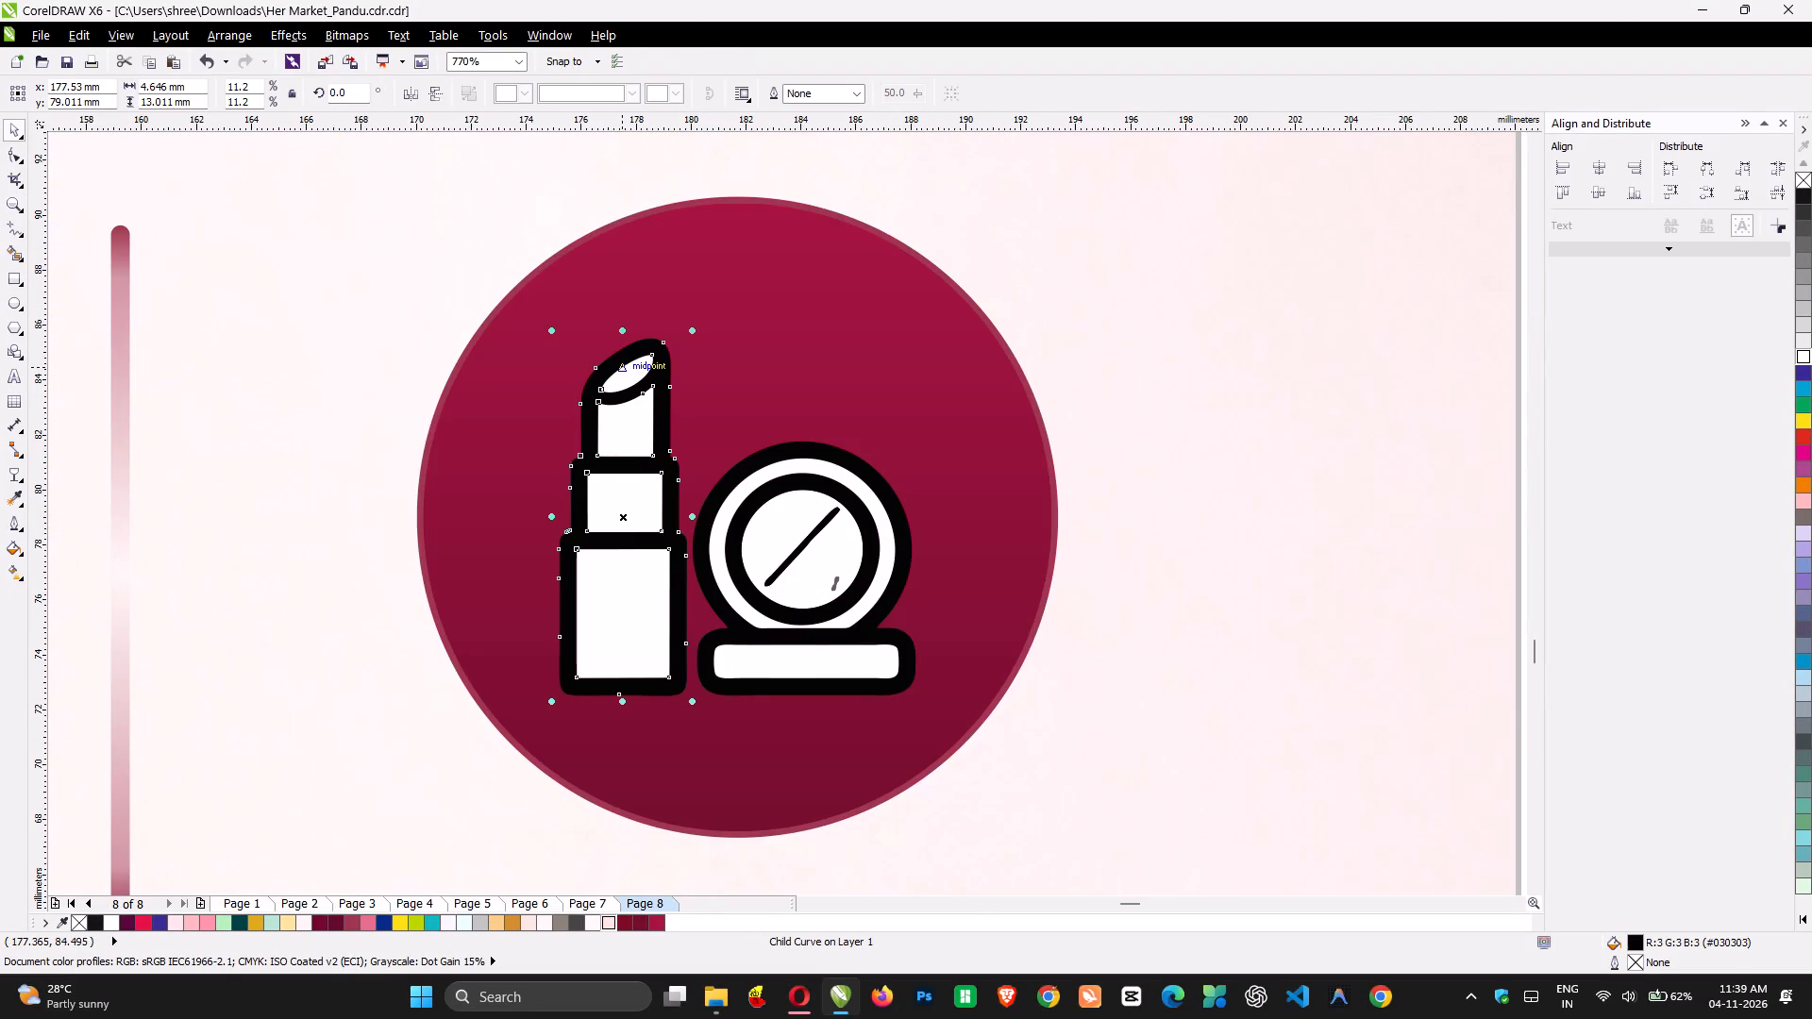
key(Delete)
key(ctrl+z)
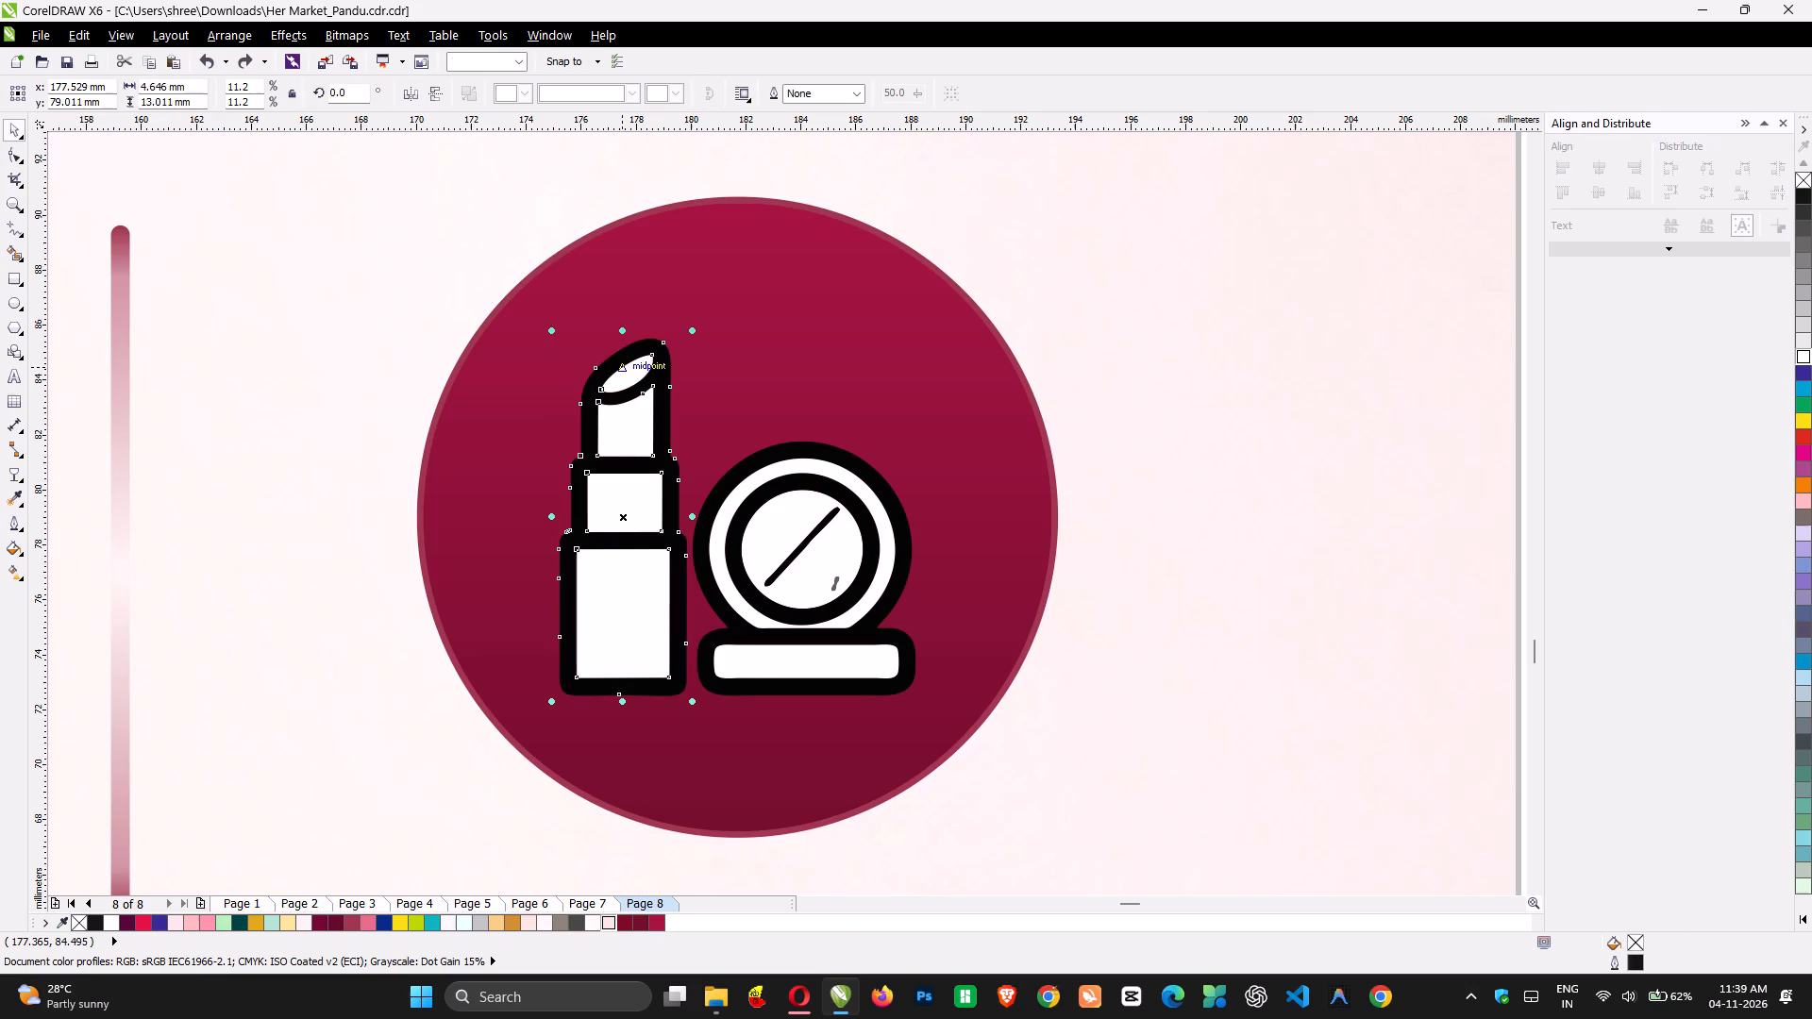
ctrl+click(641, 429)
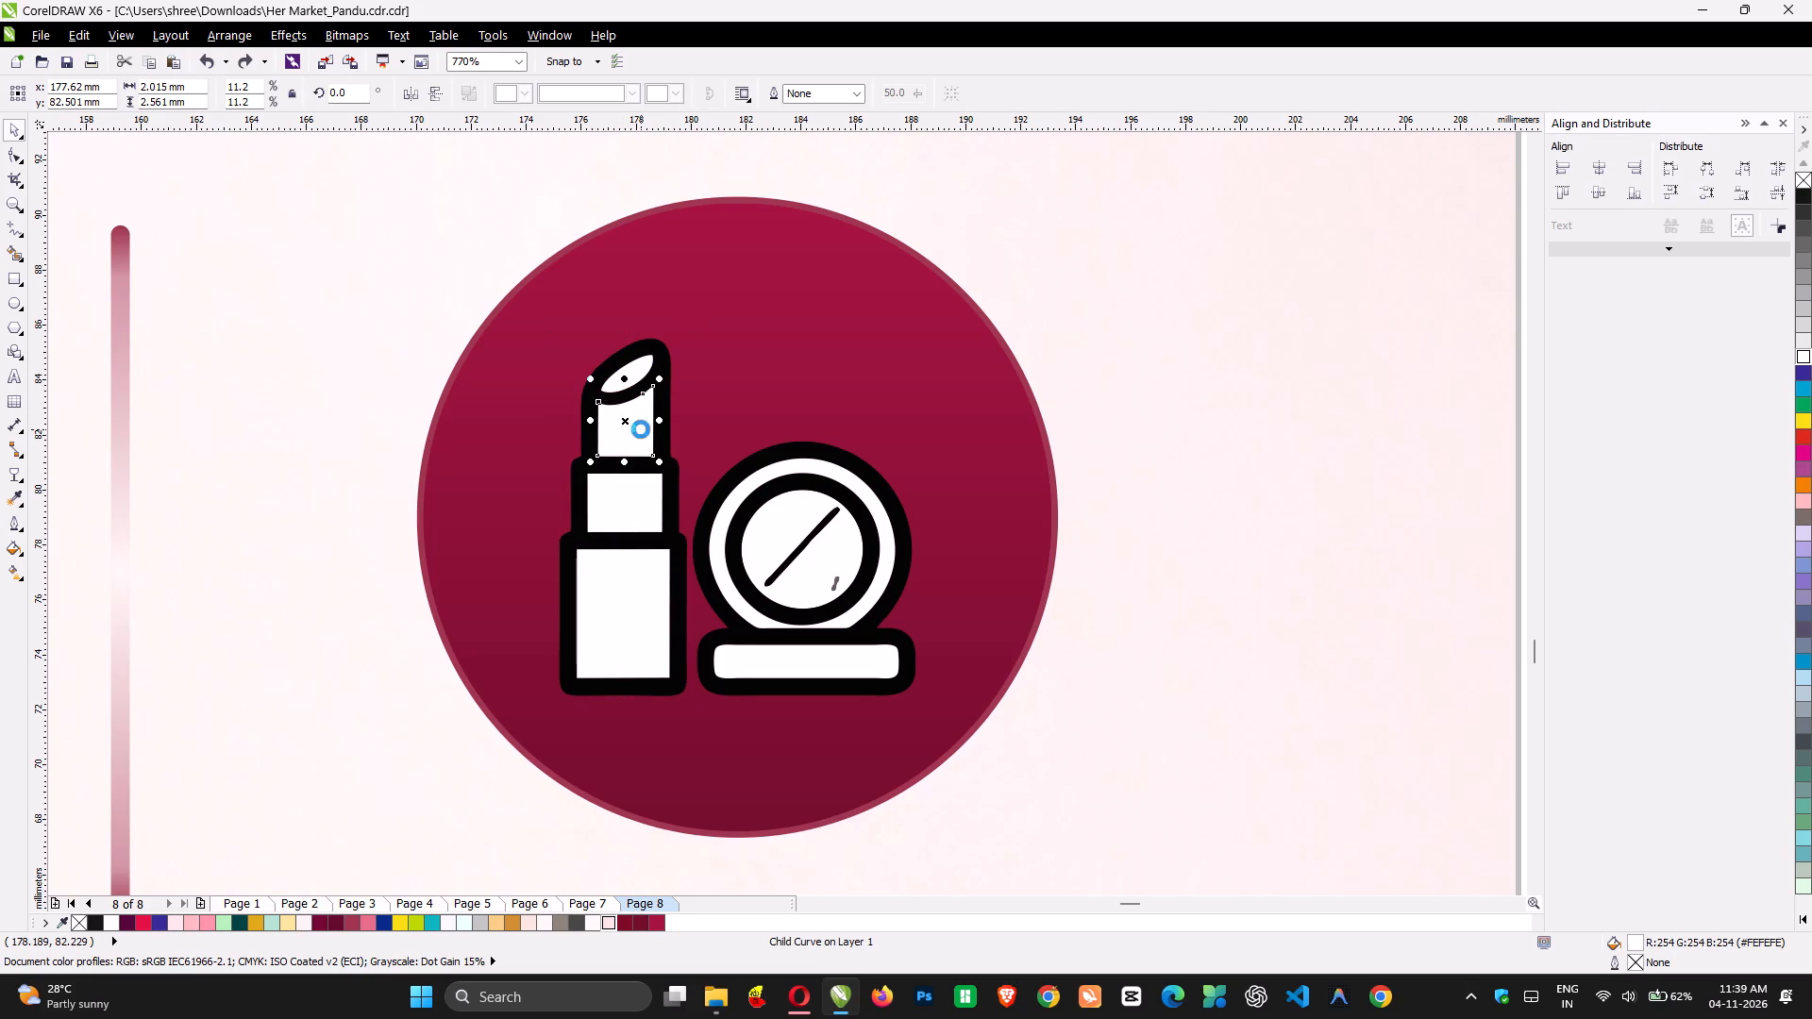
key(Delete)
ctrl+click(633, 500)
key(ctrl+r)
ctrl+click(630, 612)
key(ctrl+r)
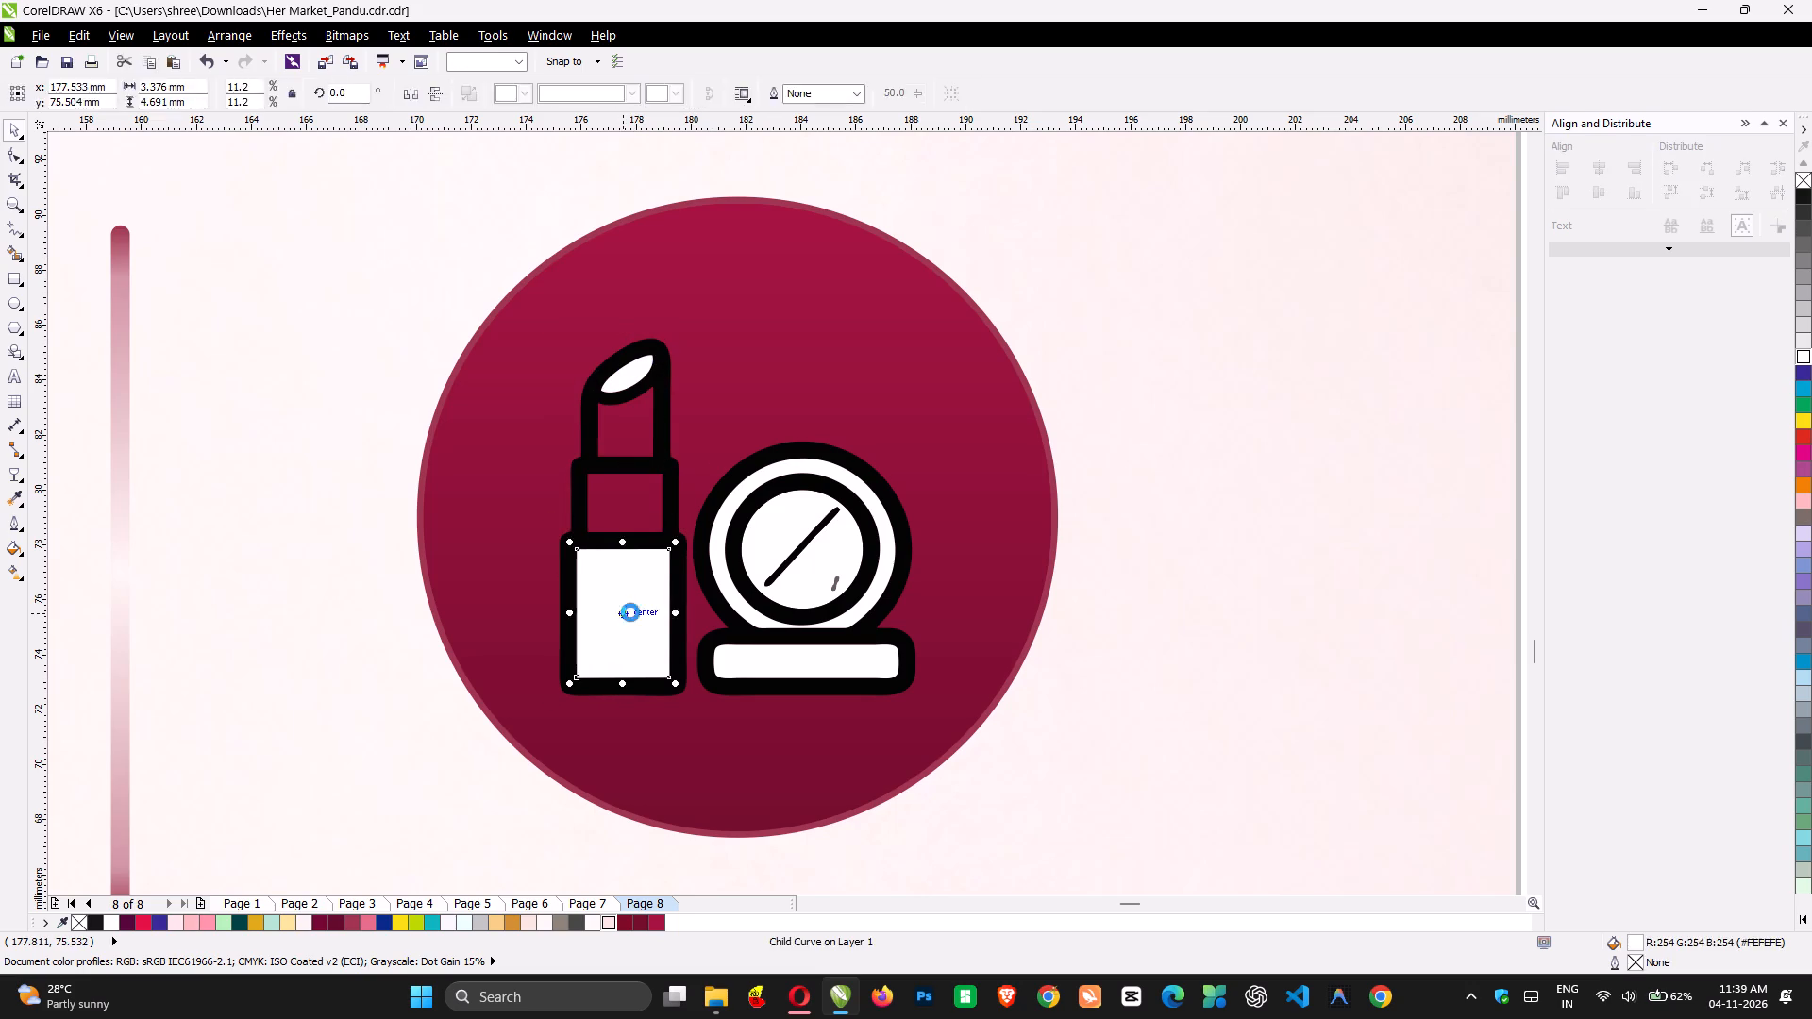
ctrl+click(643, 363)
key(ctrl+r)
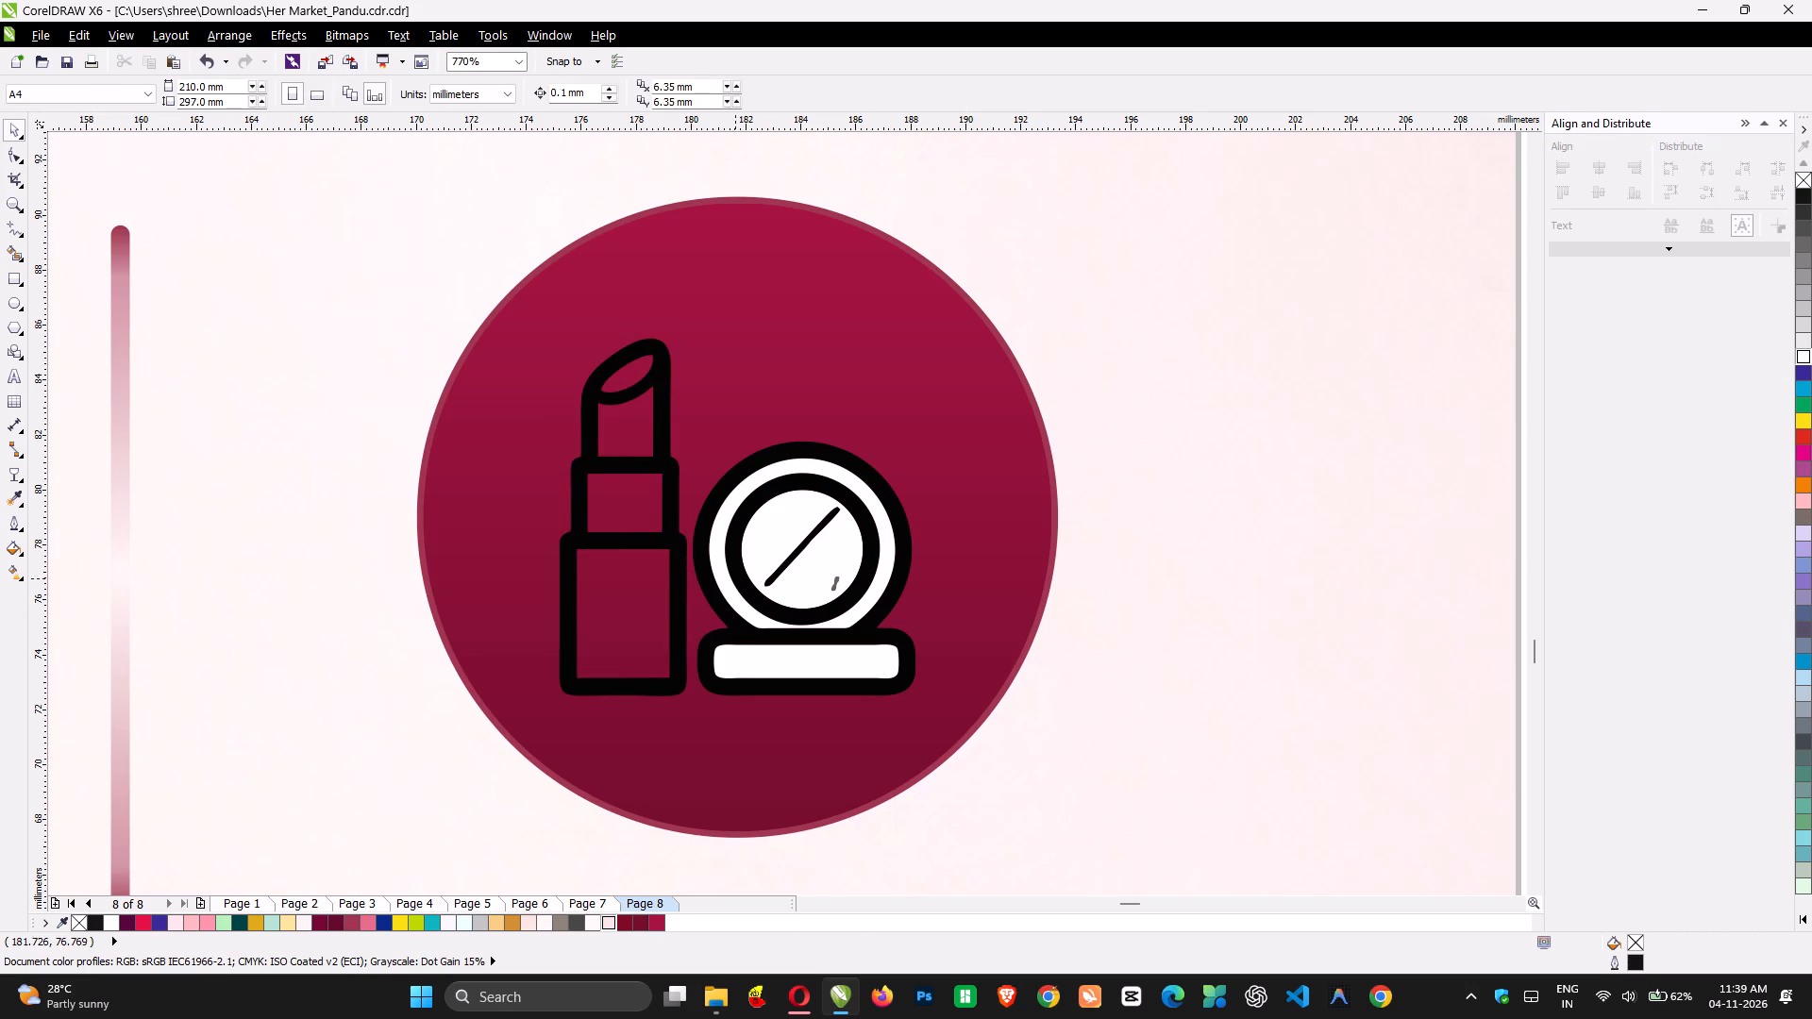
Delete the white fill shapes inside the round compact and its base in the Beauty icon.
ctrl+click(727, 582)
key(ctrl+r)
ctrl+click(768, 546)
key(ctrl+r)
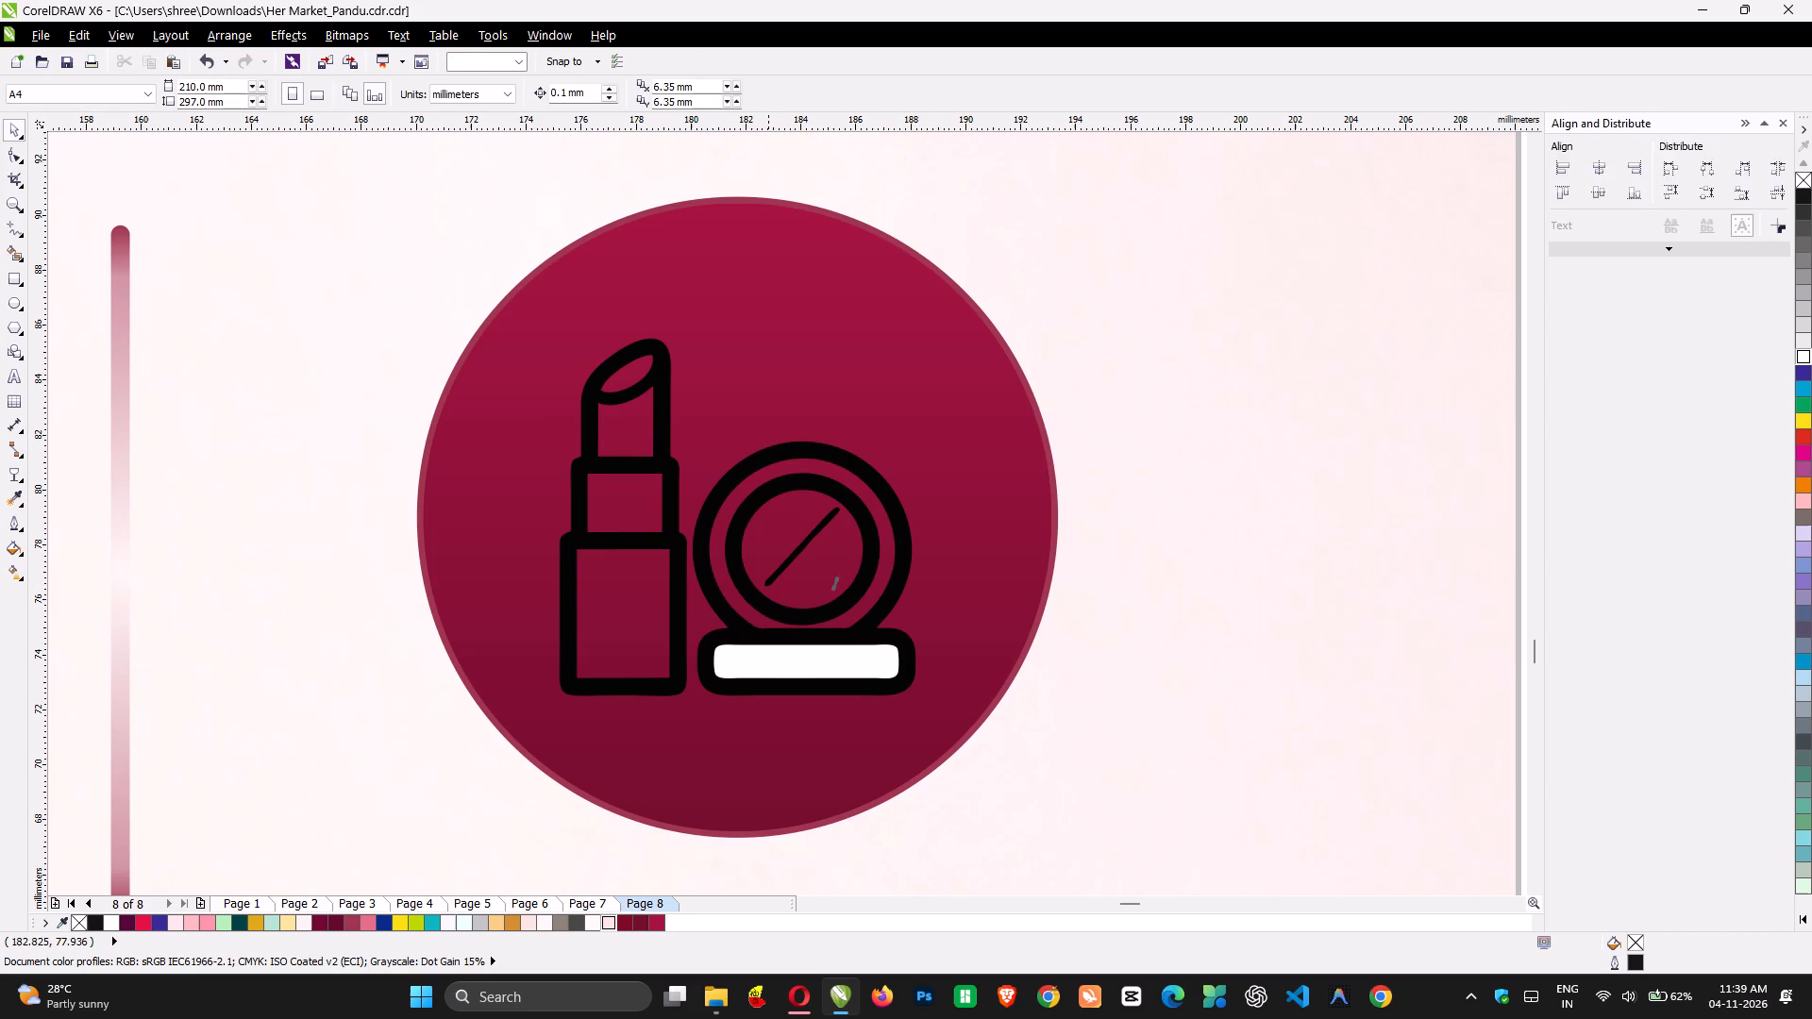
ctrl+click(801, 649)
key(ctrl+r)
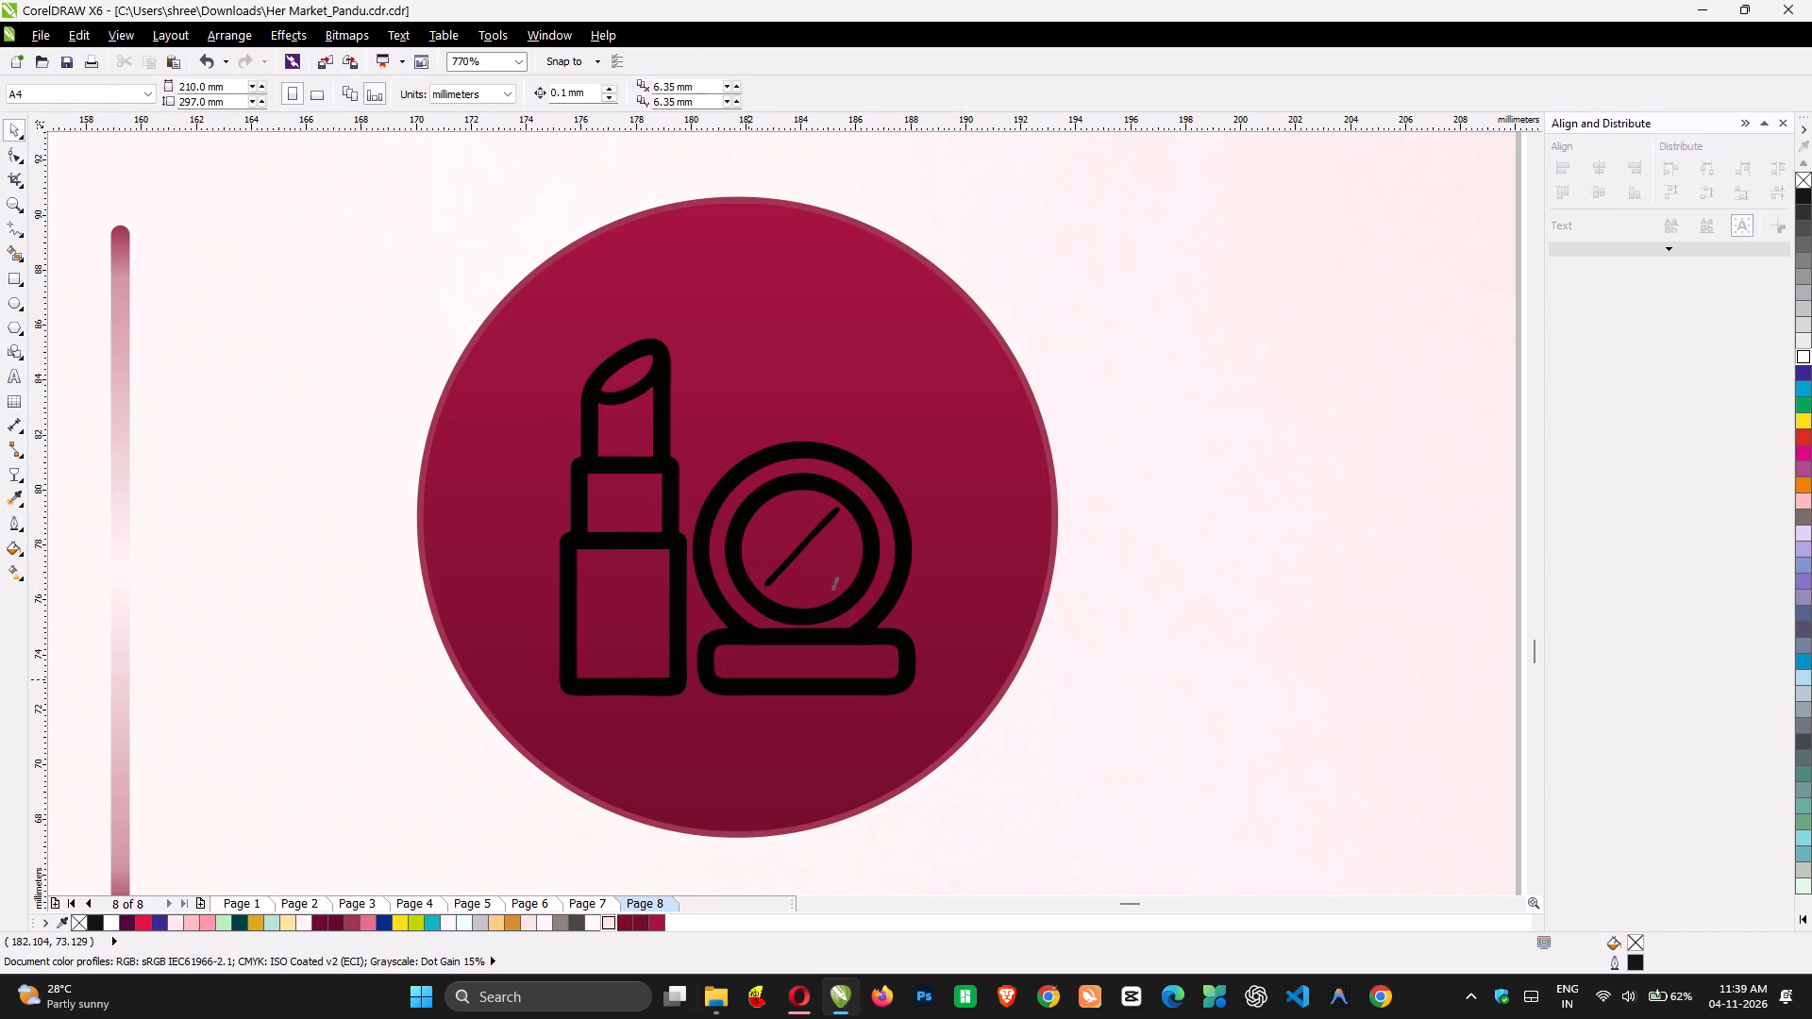
Colour the lipstick-and-compact icon white and shift it slightly up and to the right within the Beauty circle.
click(748, 679)
click(1808, 356)
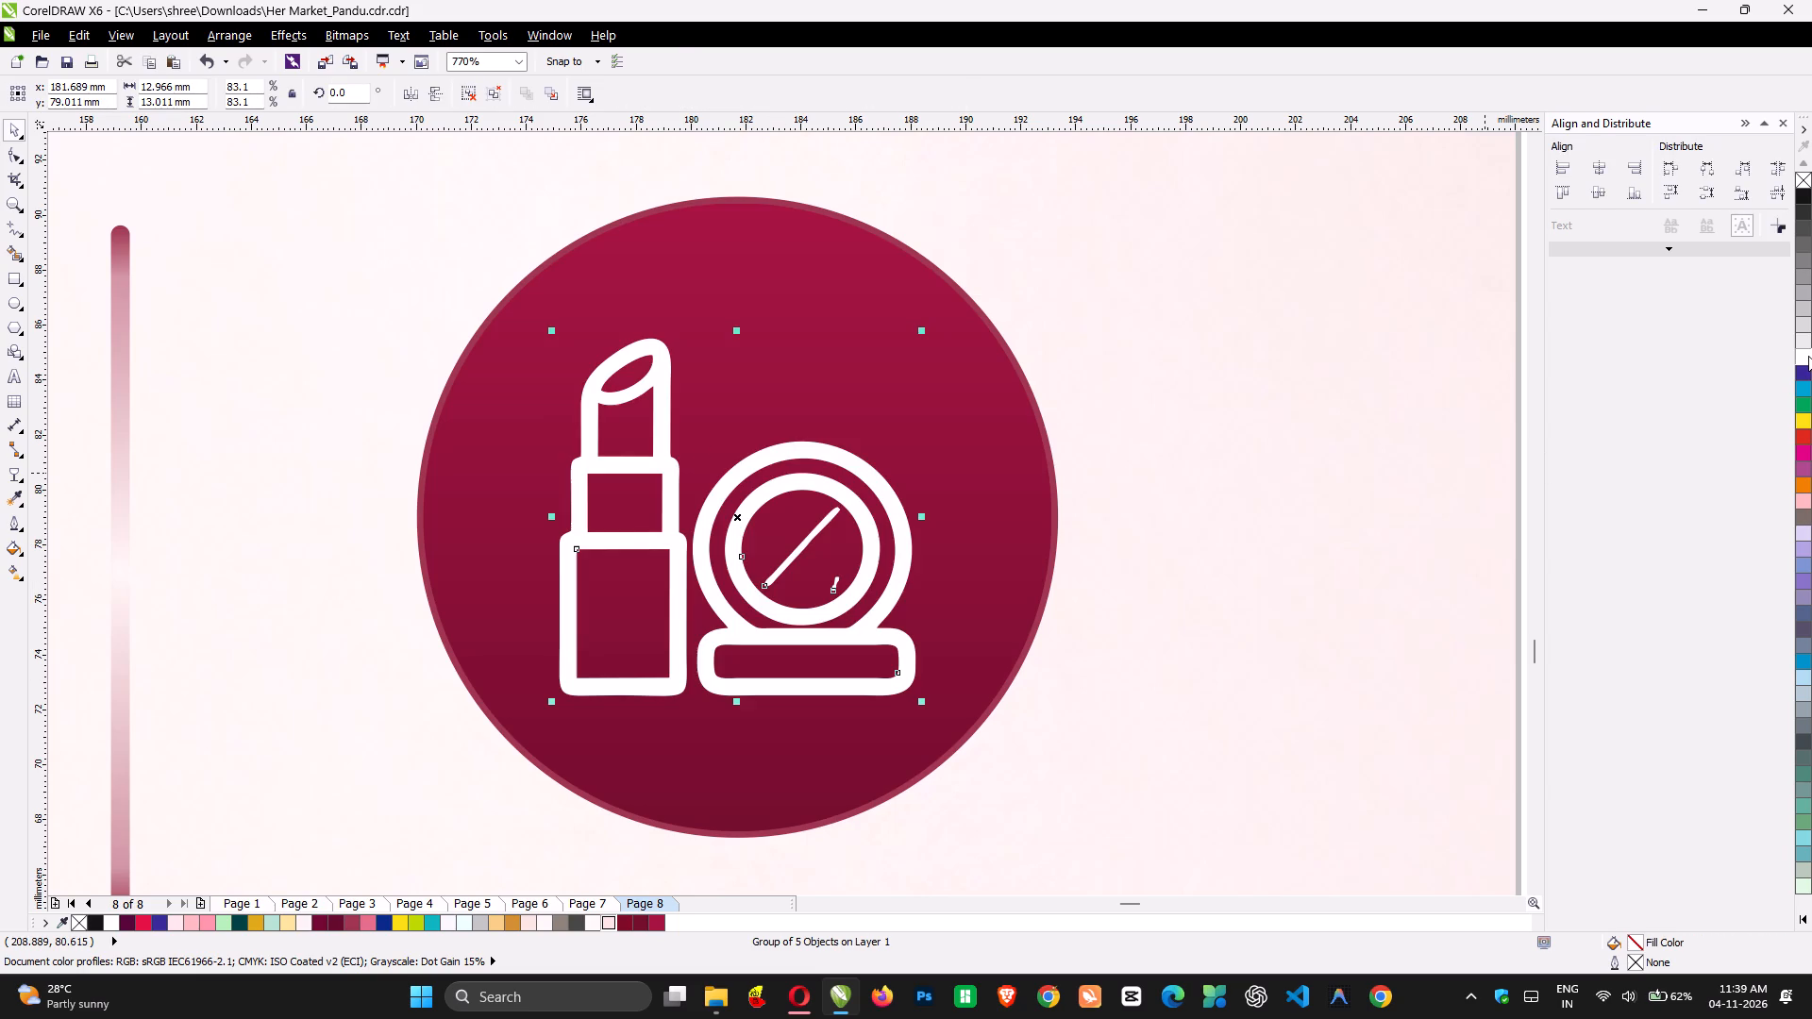
drag(866, 467, 869, 462)
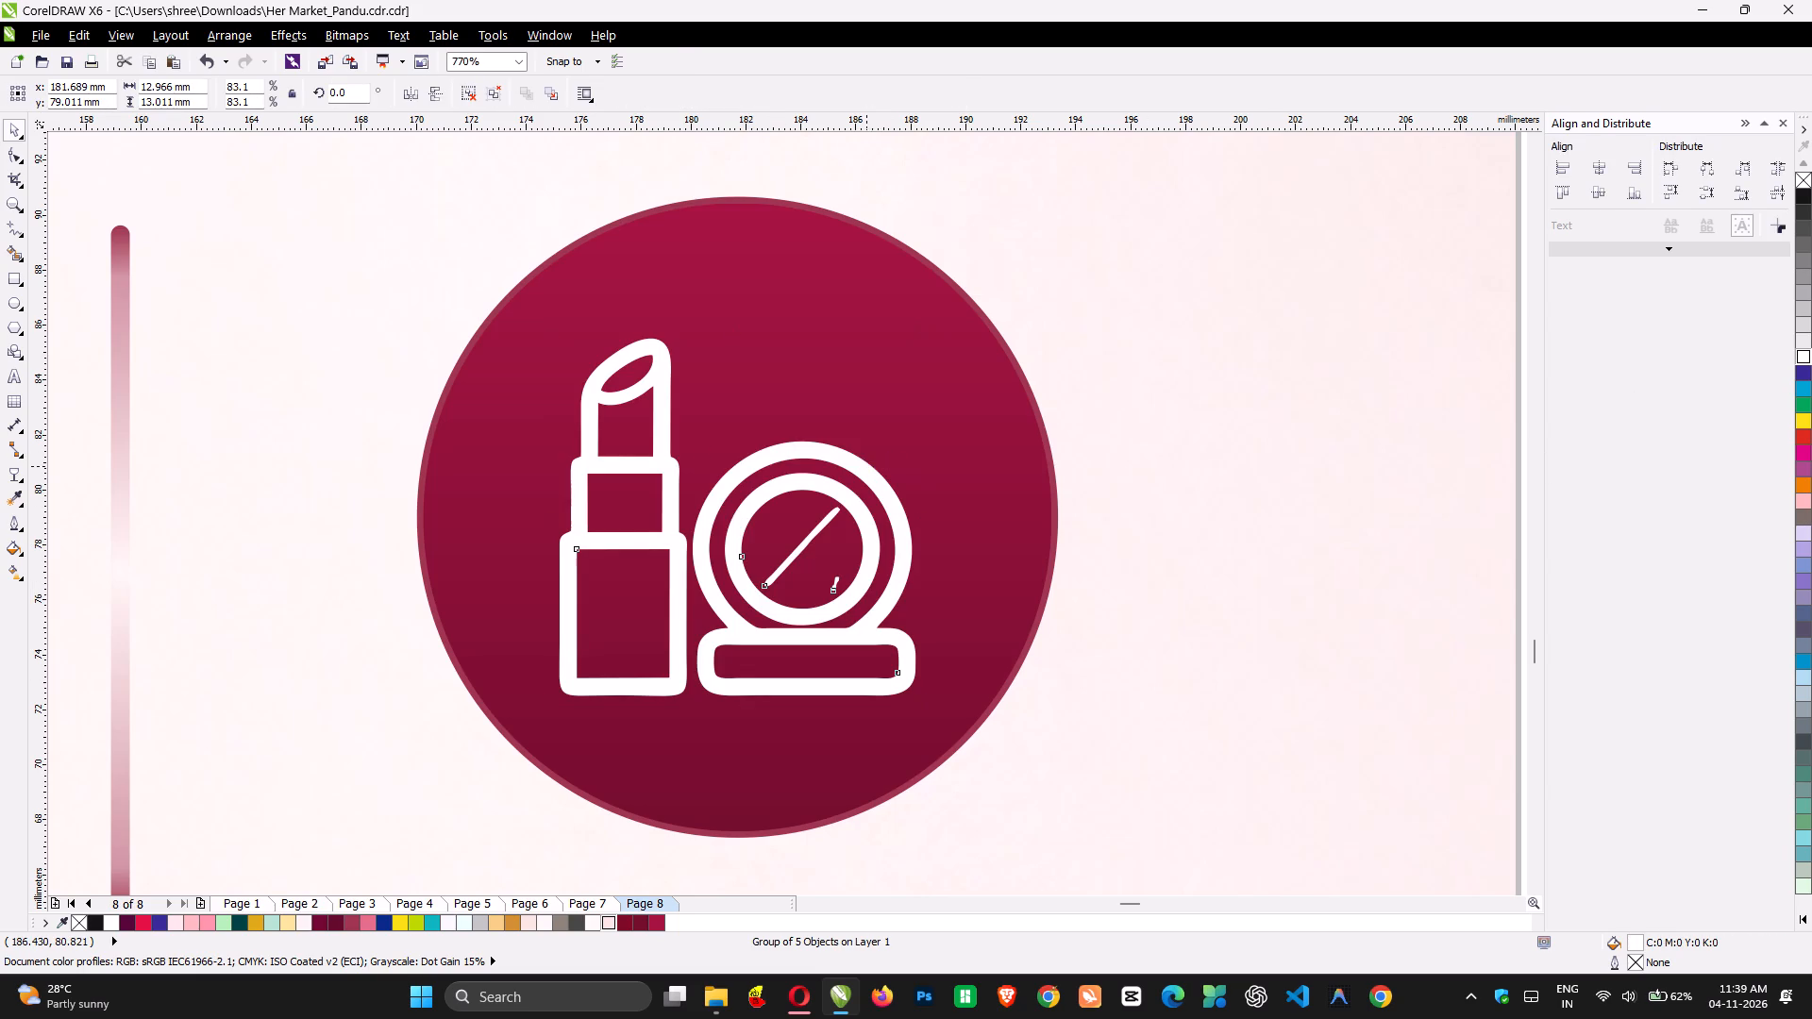
drag(869, 462, 880, 443)
Scale the white lipstick-and-compact icon about its centre to about 10.9 mm wide.
key(F3)
key(F3)
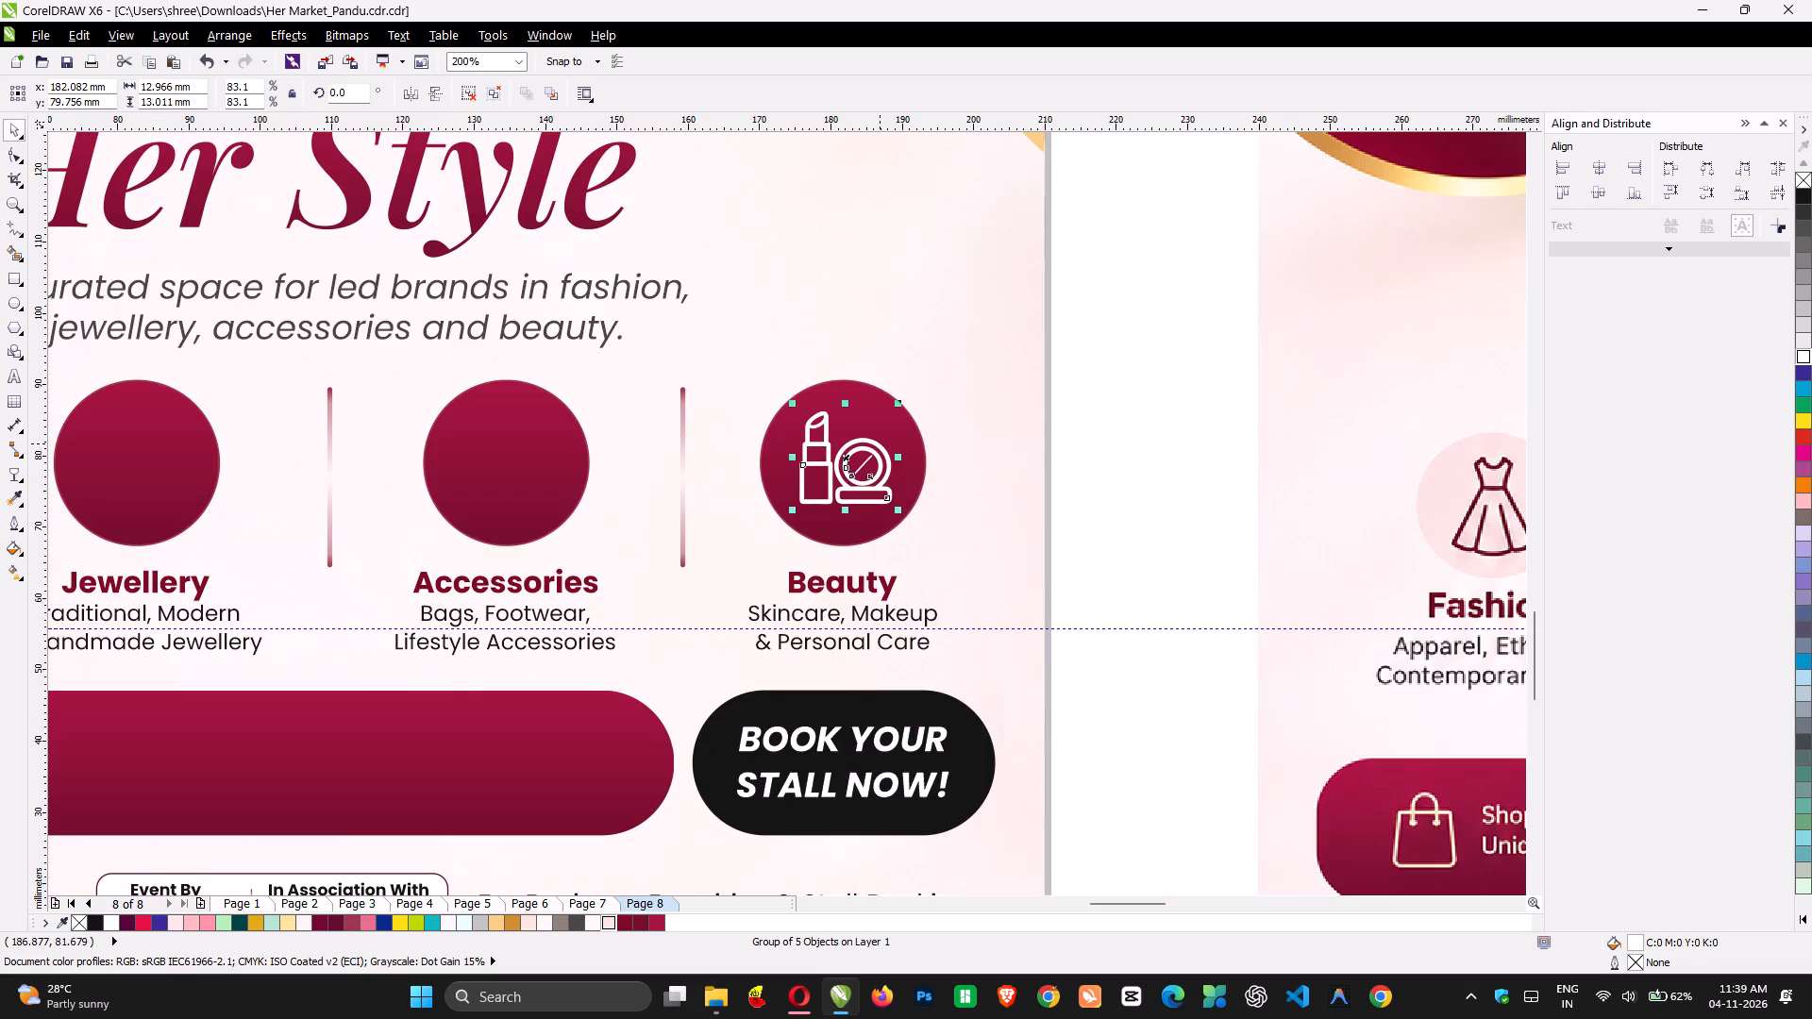
drag(899, 510, 897, 510)
drag(897, 510, 886, 502)
scroll(886, 502, down, 1)
key(ctrl+z)
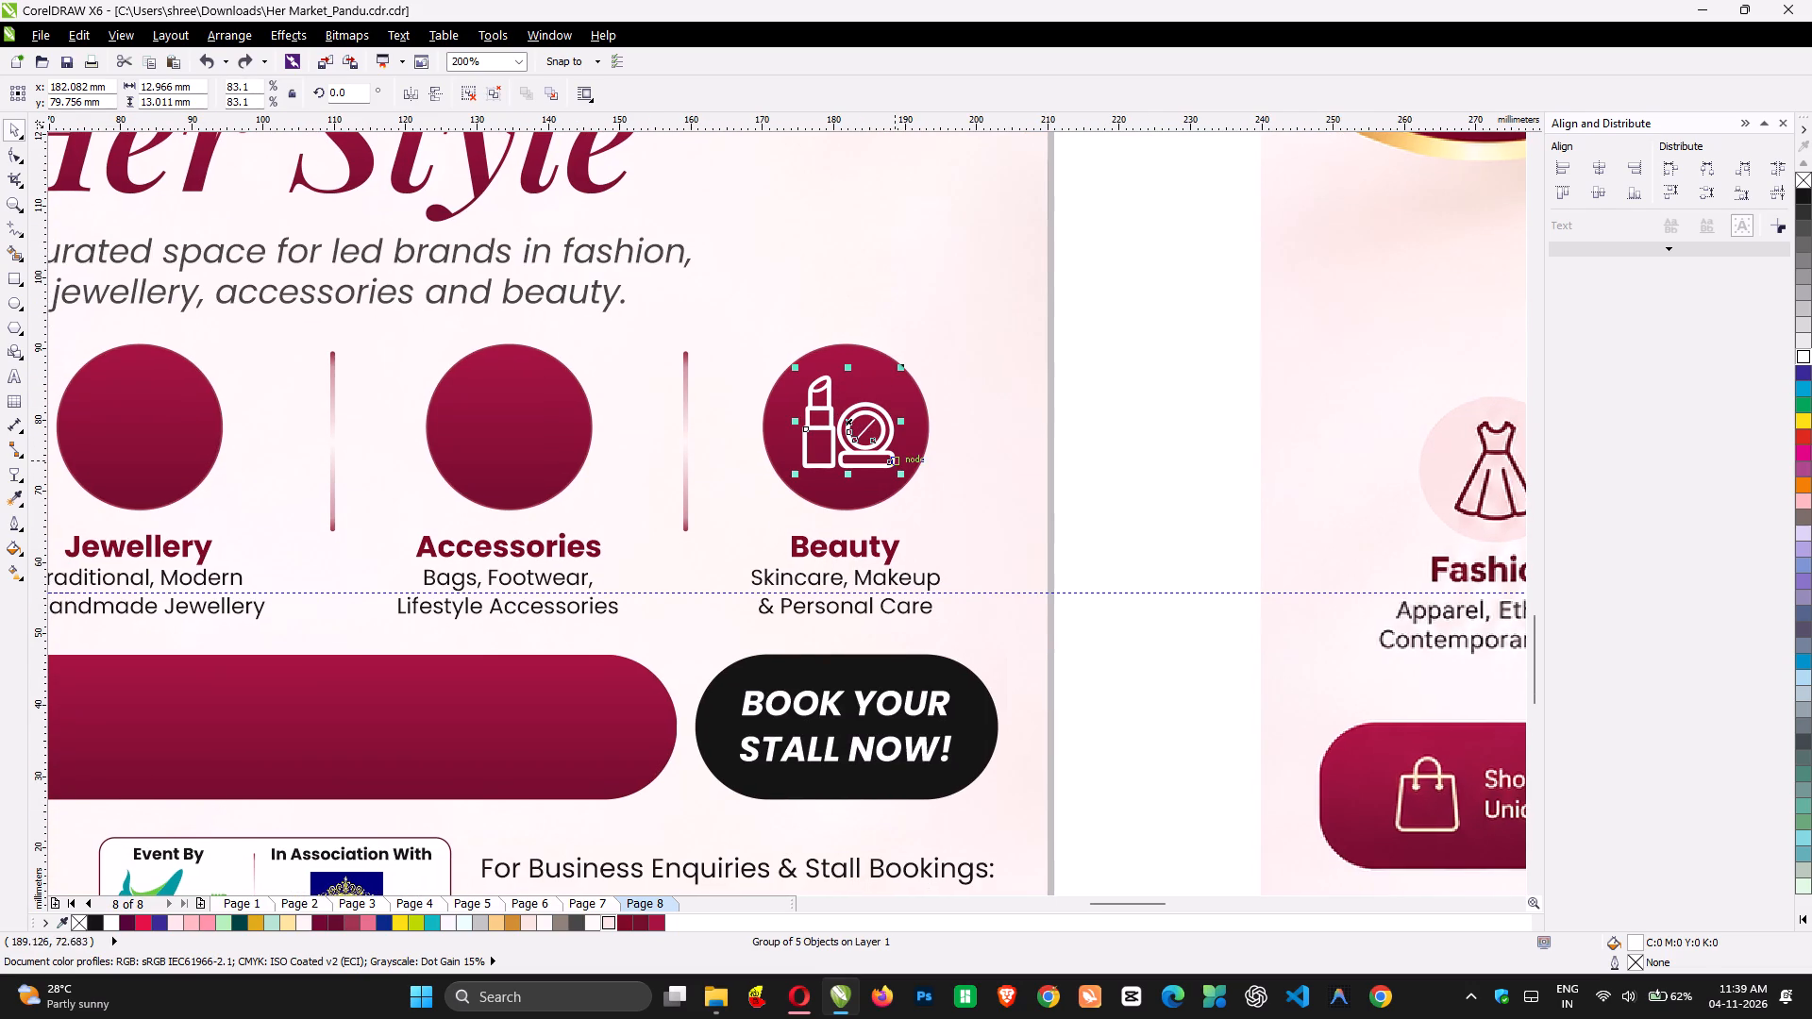
click(905, 475)
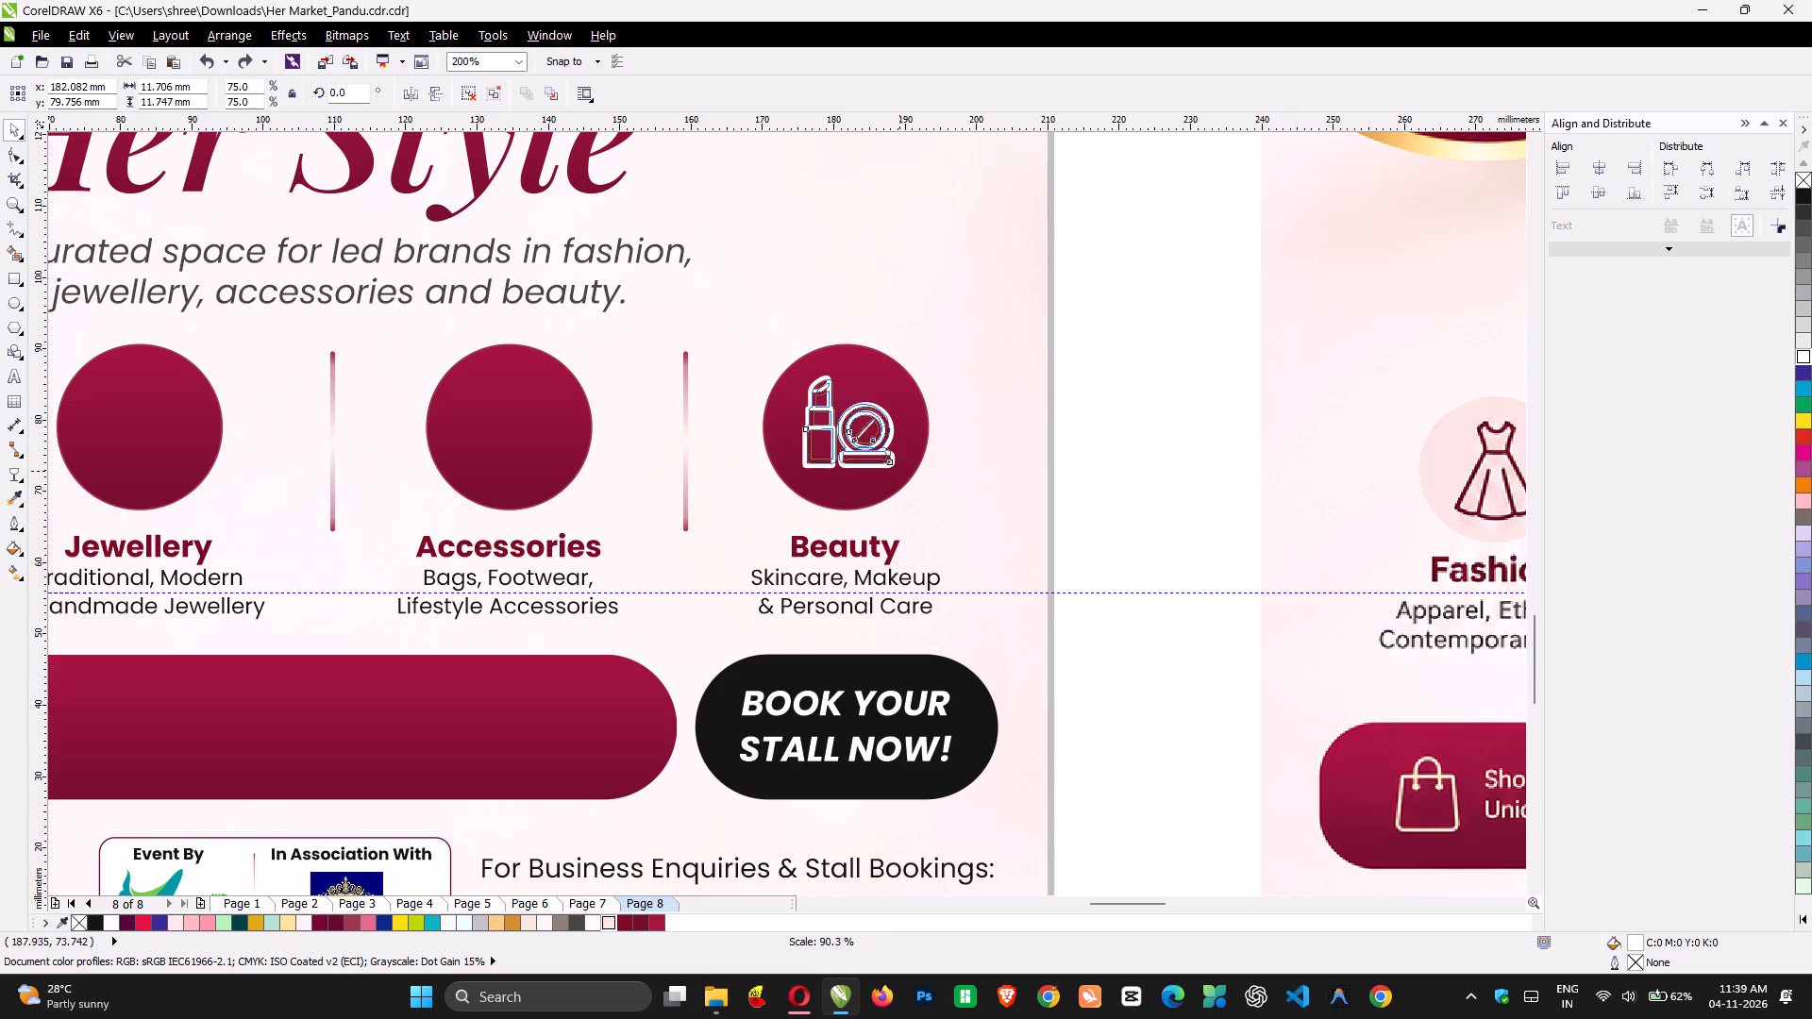
Repeat the latest reduction on the handbag, diamond and dress icons, making them about 11.7, 13.3 and 11.3 mm wide.
scroll(898, 471, down, 3)
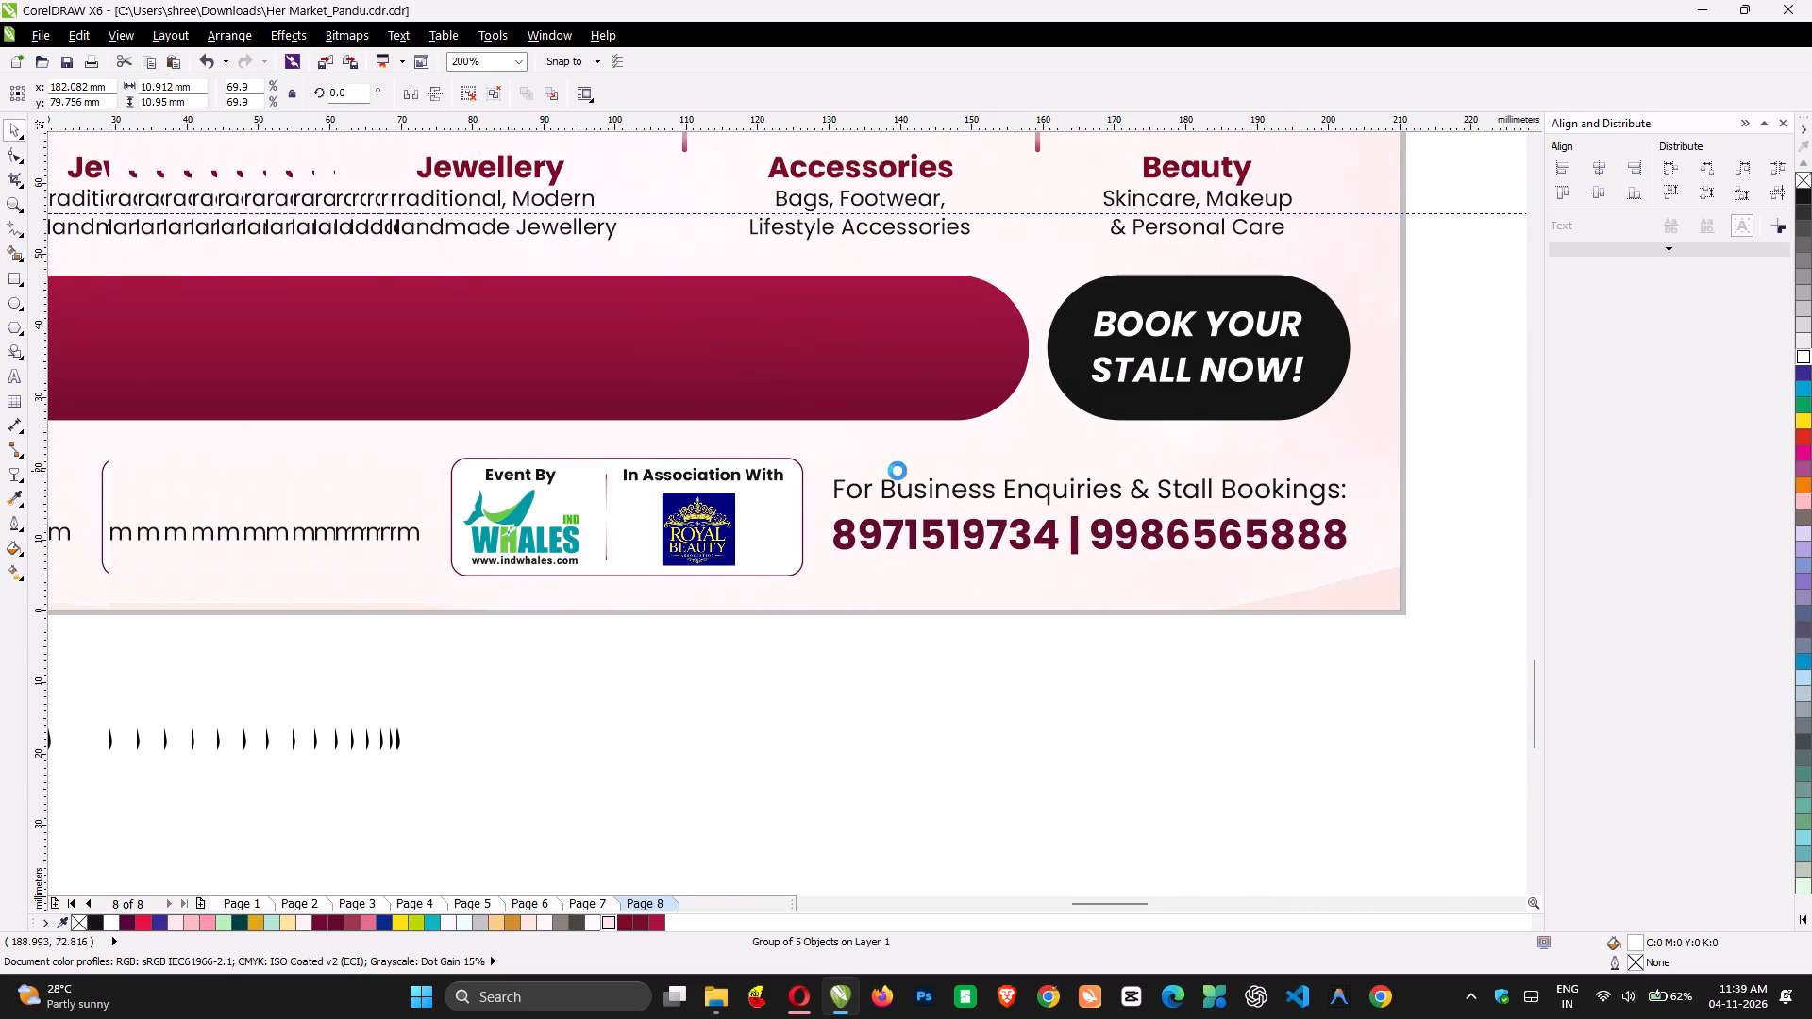
click(337, 729)
key(ctrl+r)
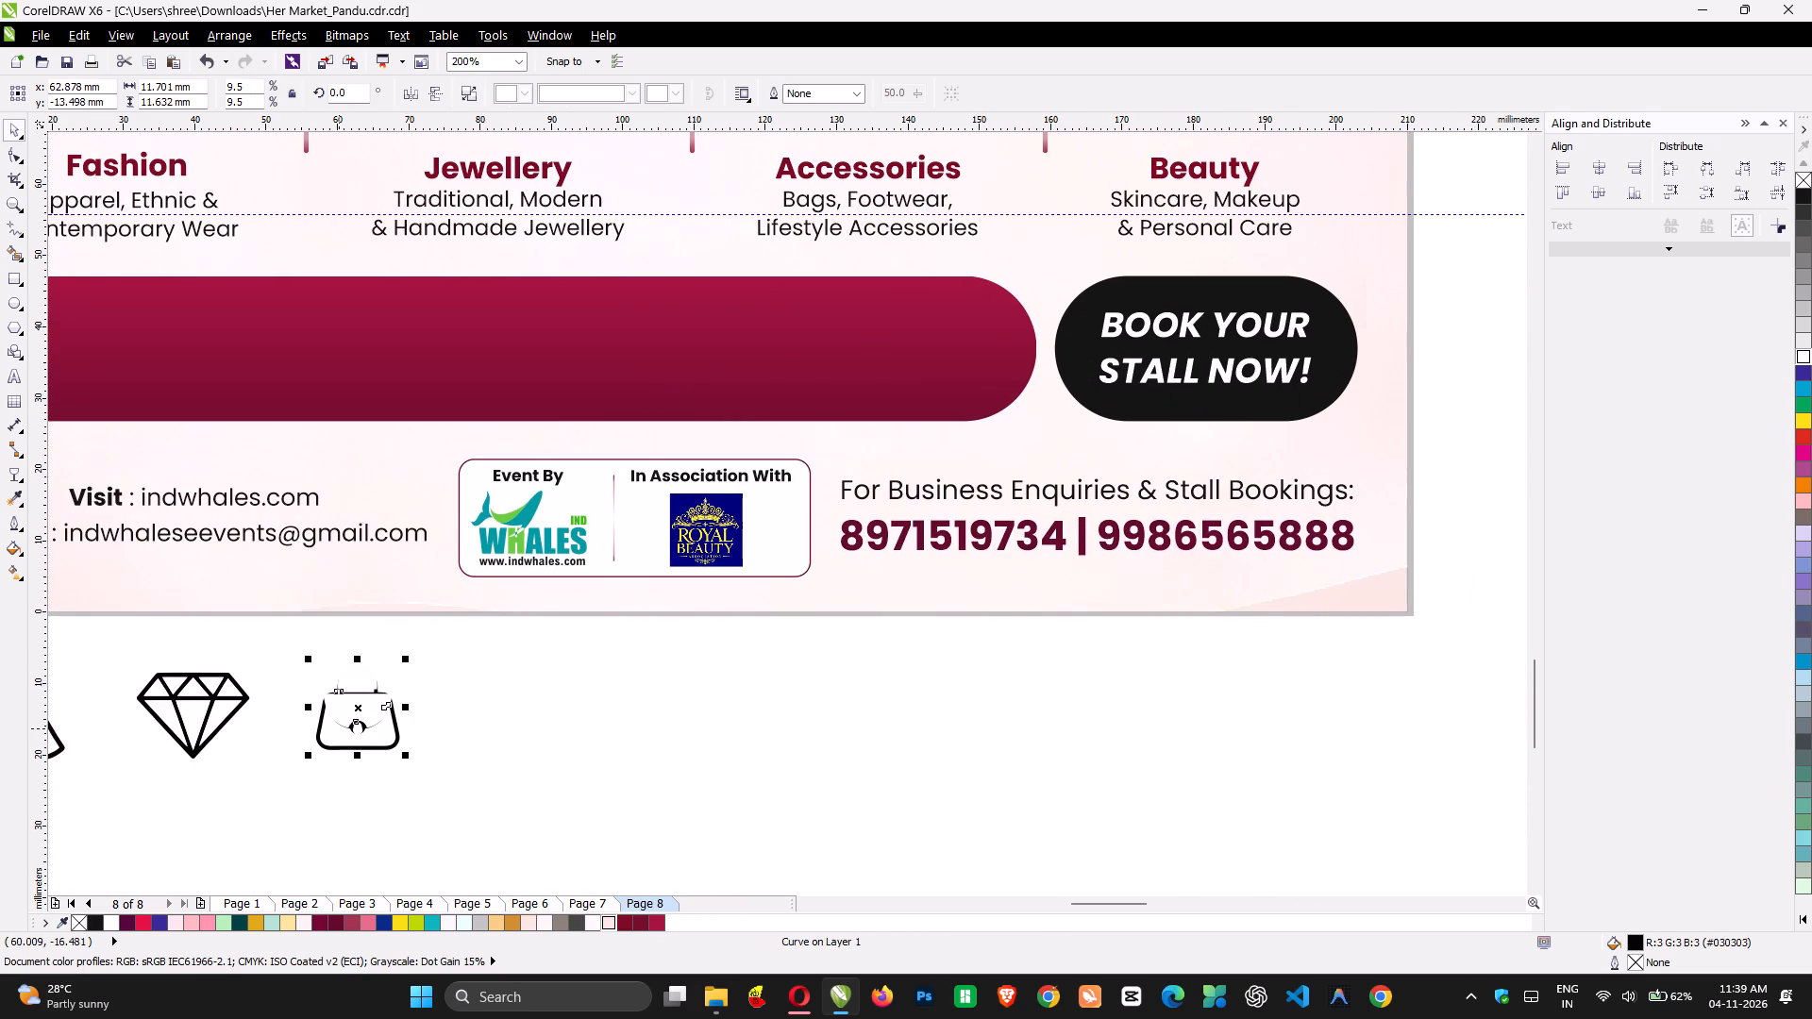
click(235, 697)
key(ctrl+z)
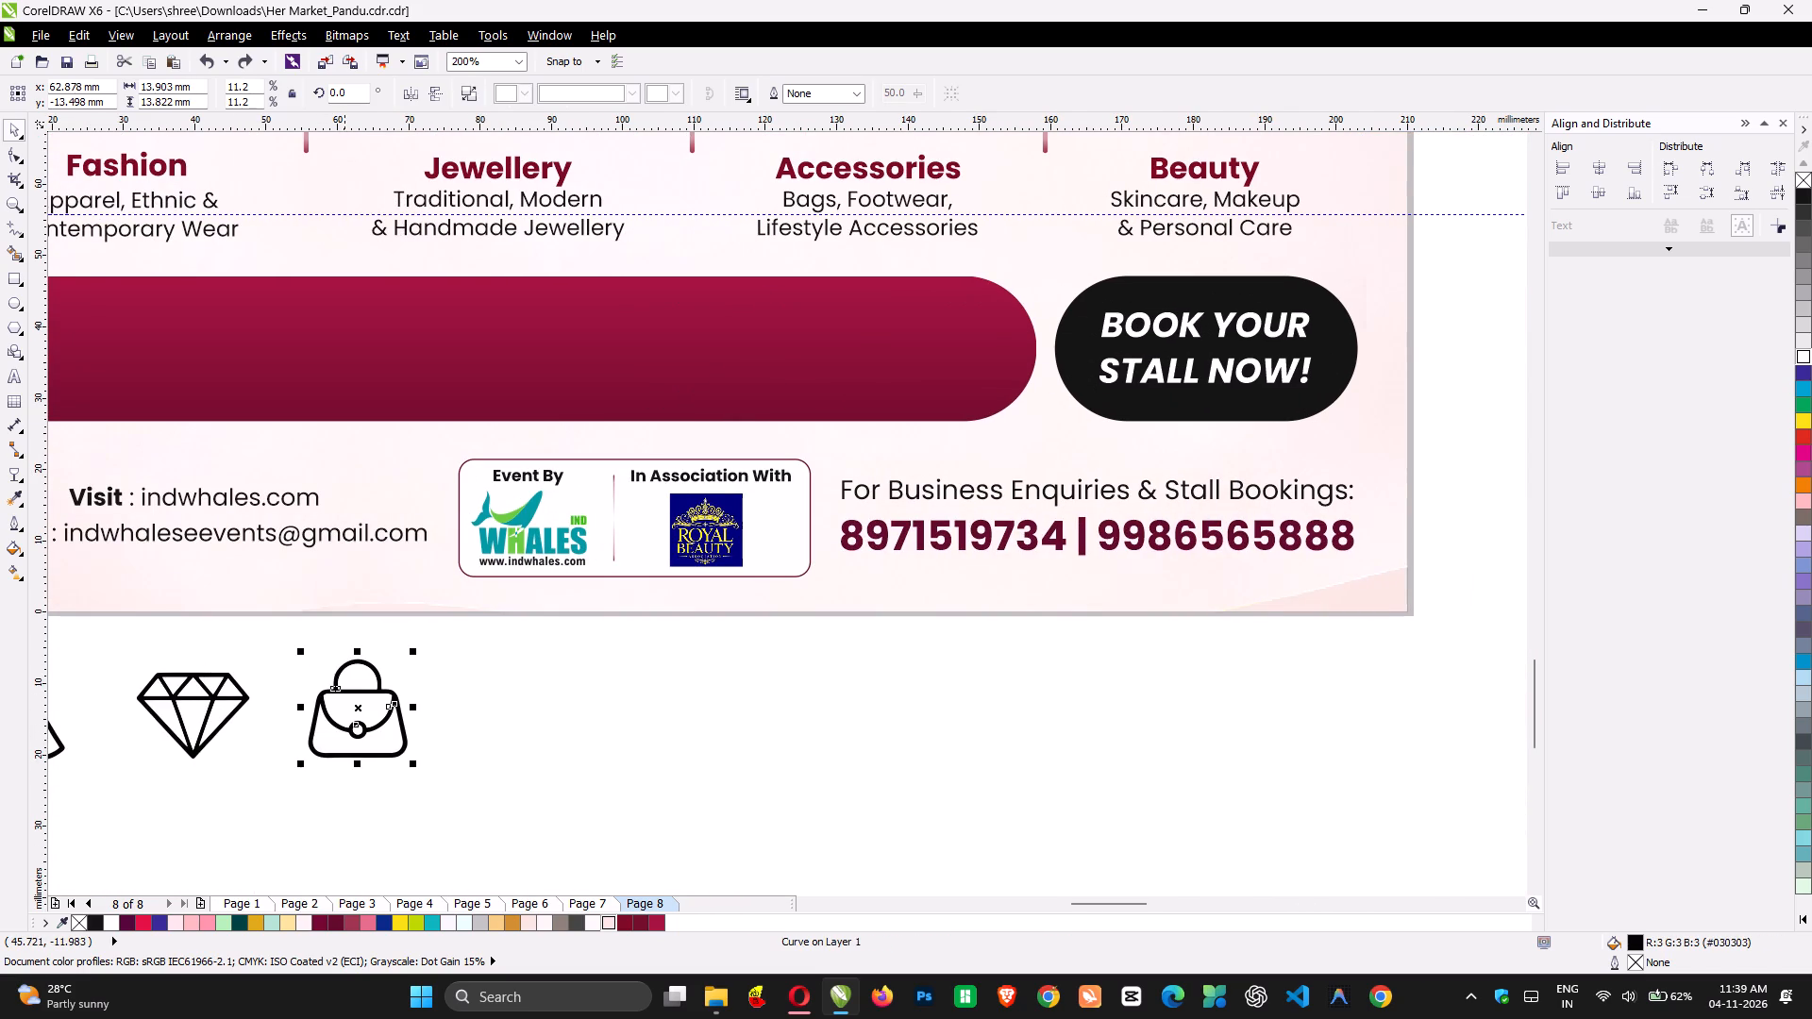
drag(455, 804, 276, 629)
key(ctrl+r)
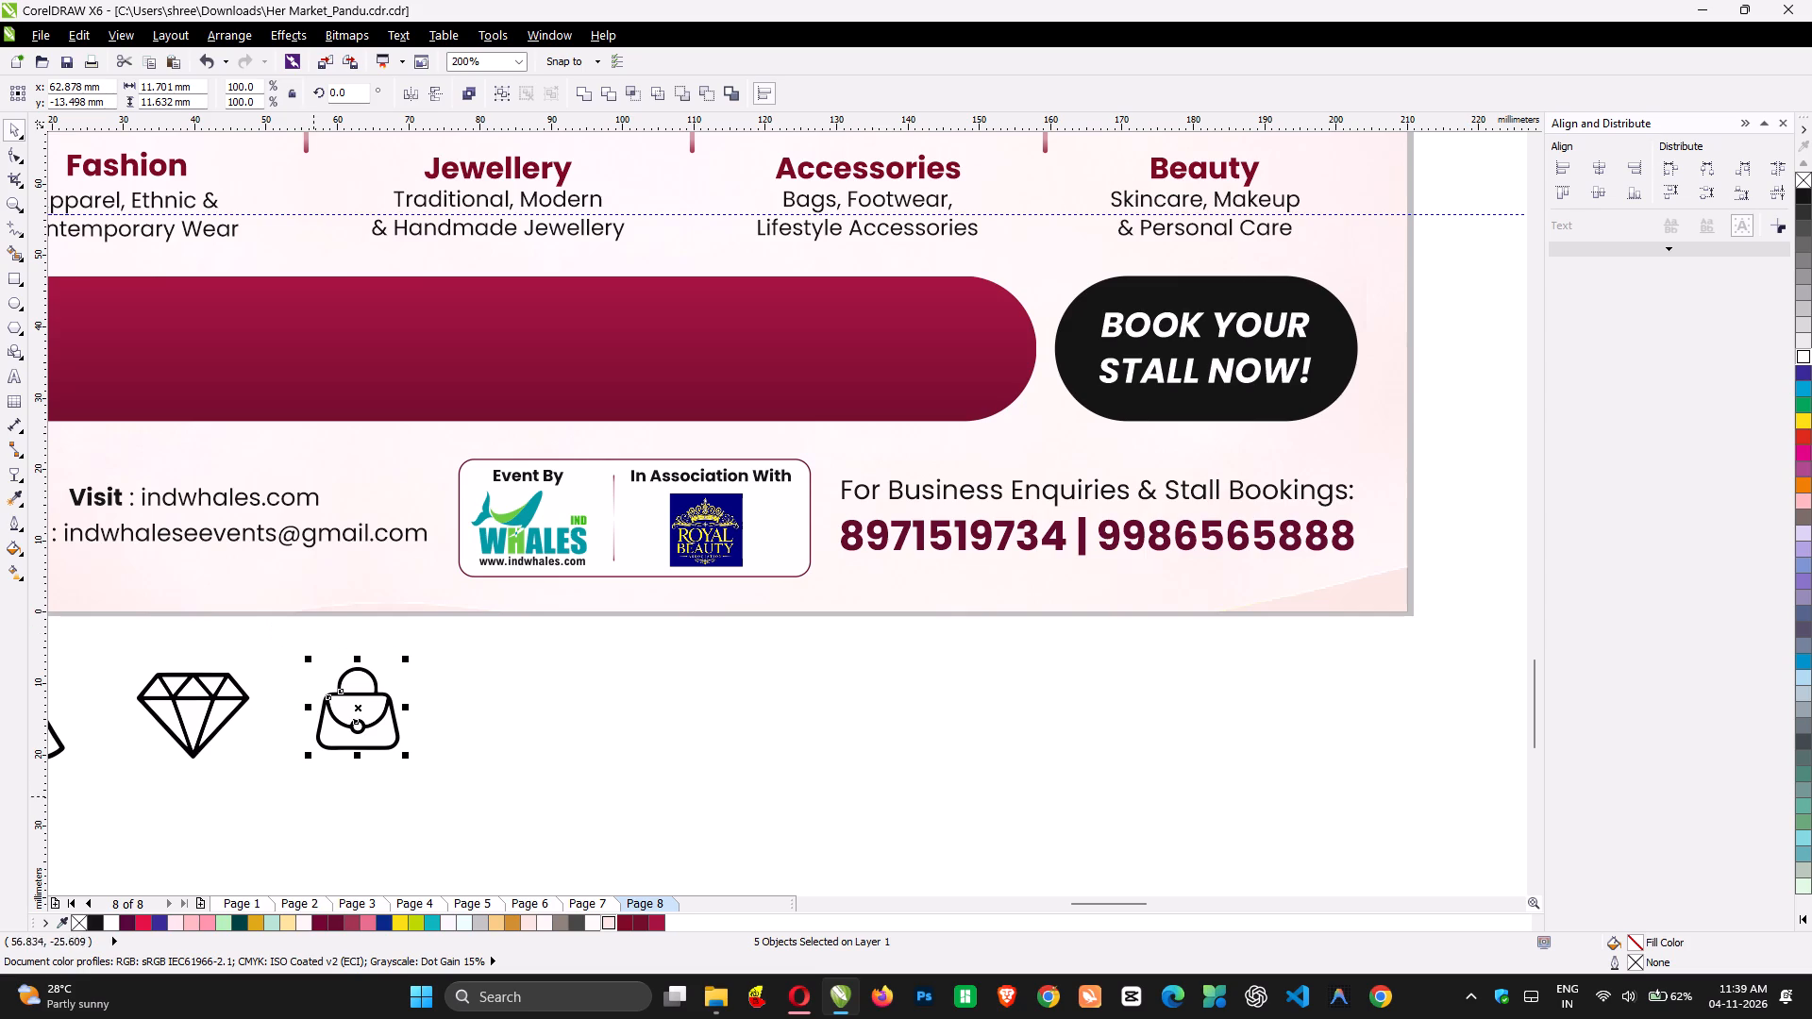
drag(303, 801, 123, 623)
key(ctrl+r)
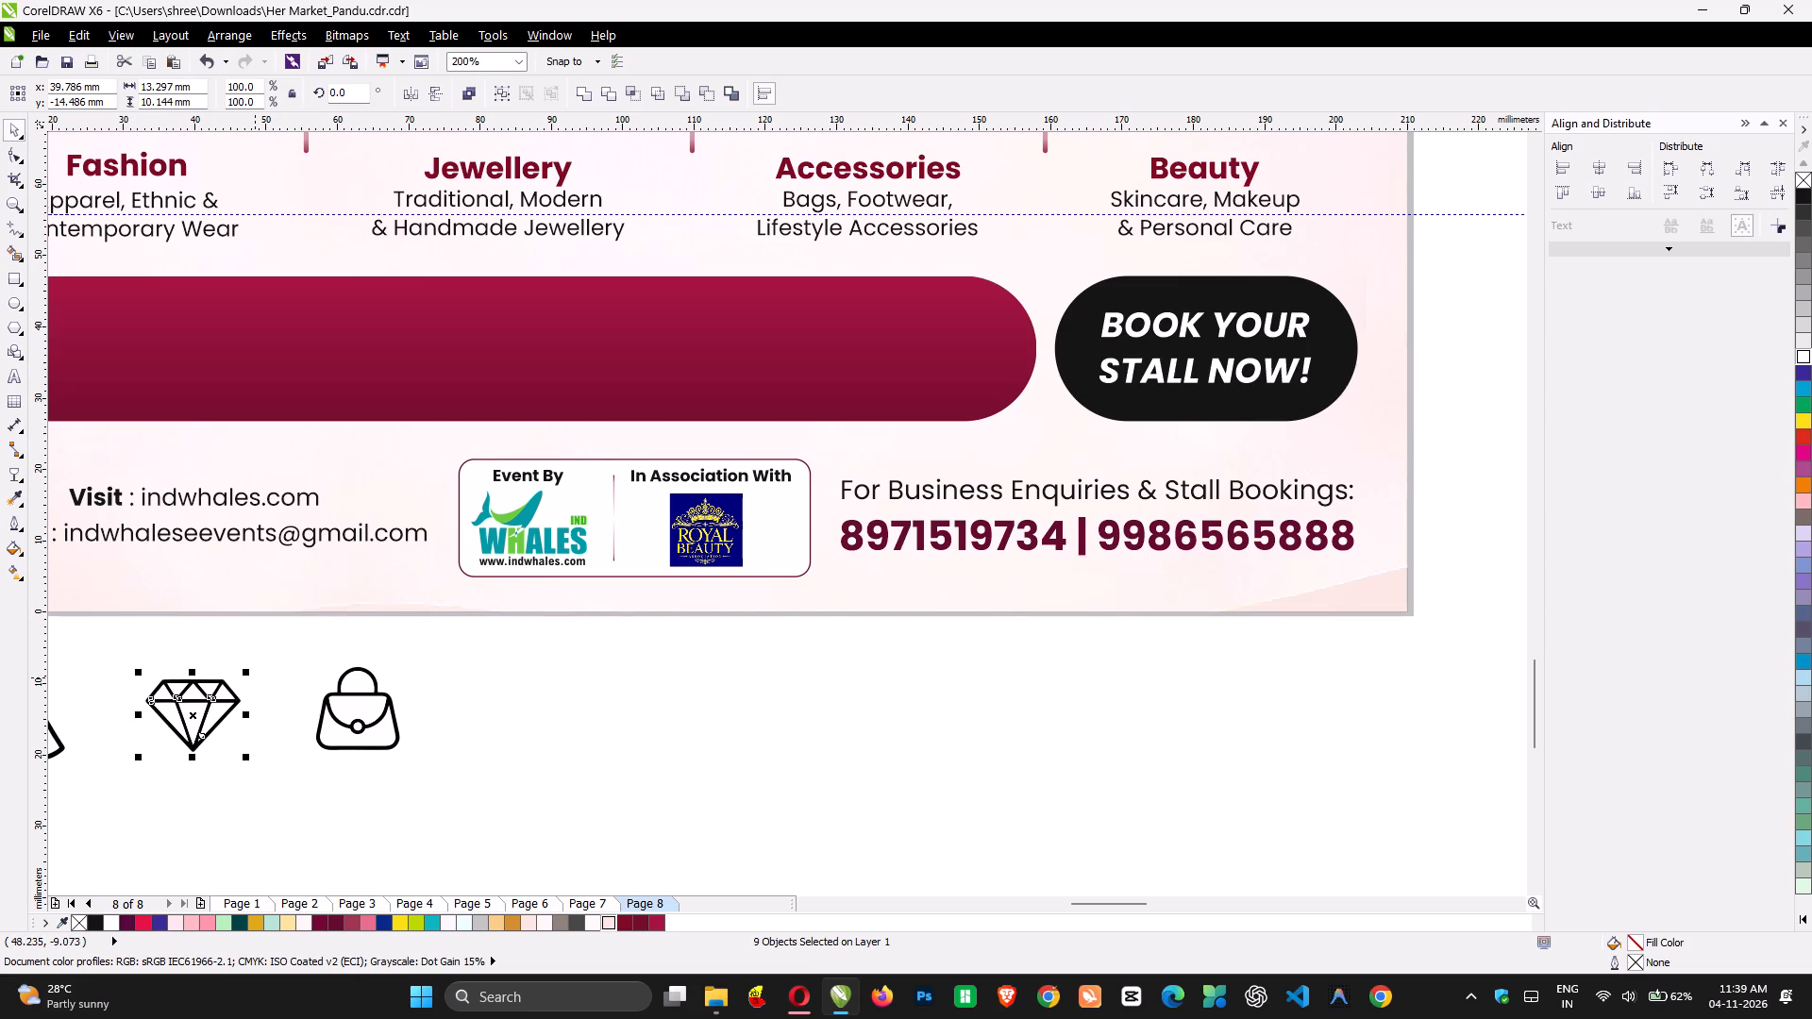
scroll(255, 677, right, 2)
drag(337, 632, 164, 819)
key(ctrl+r)
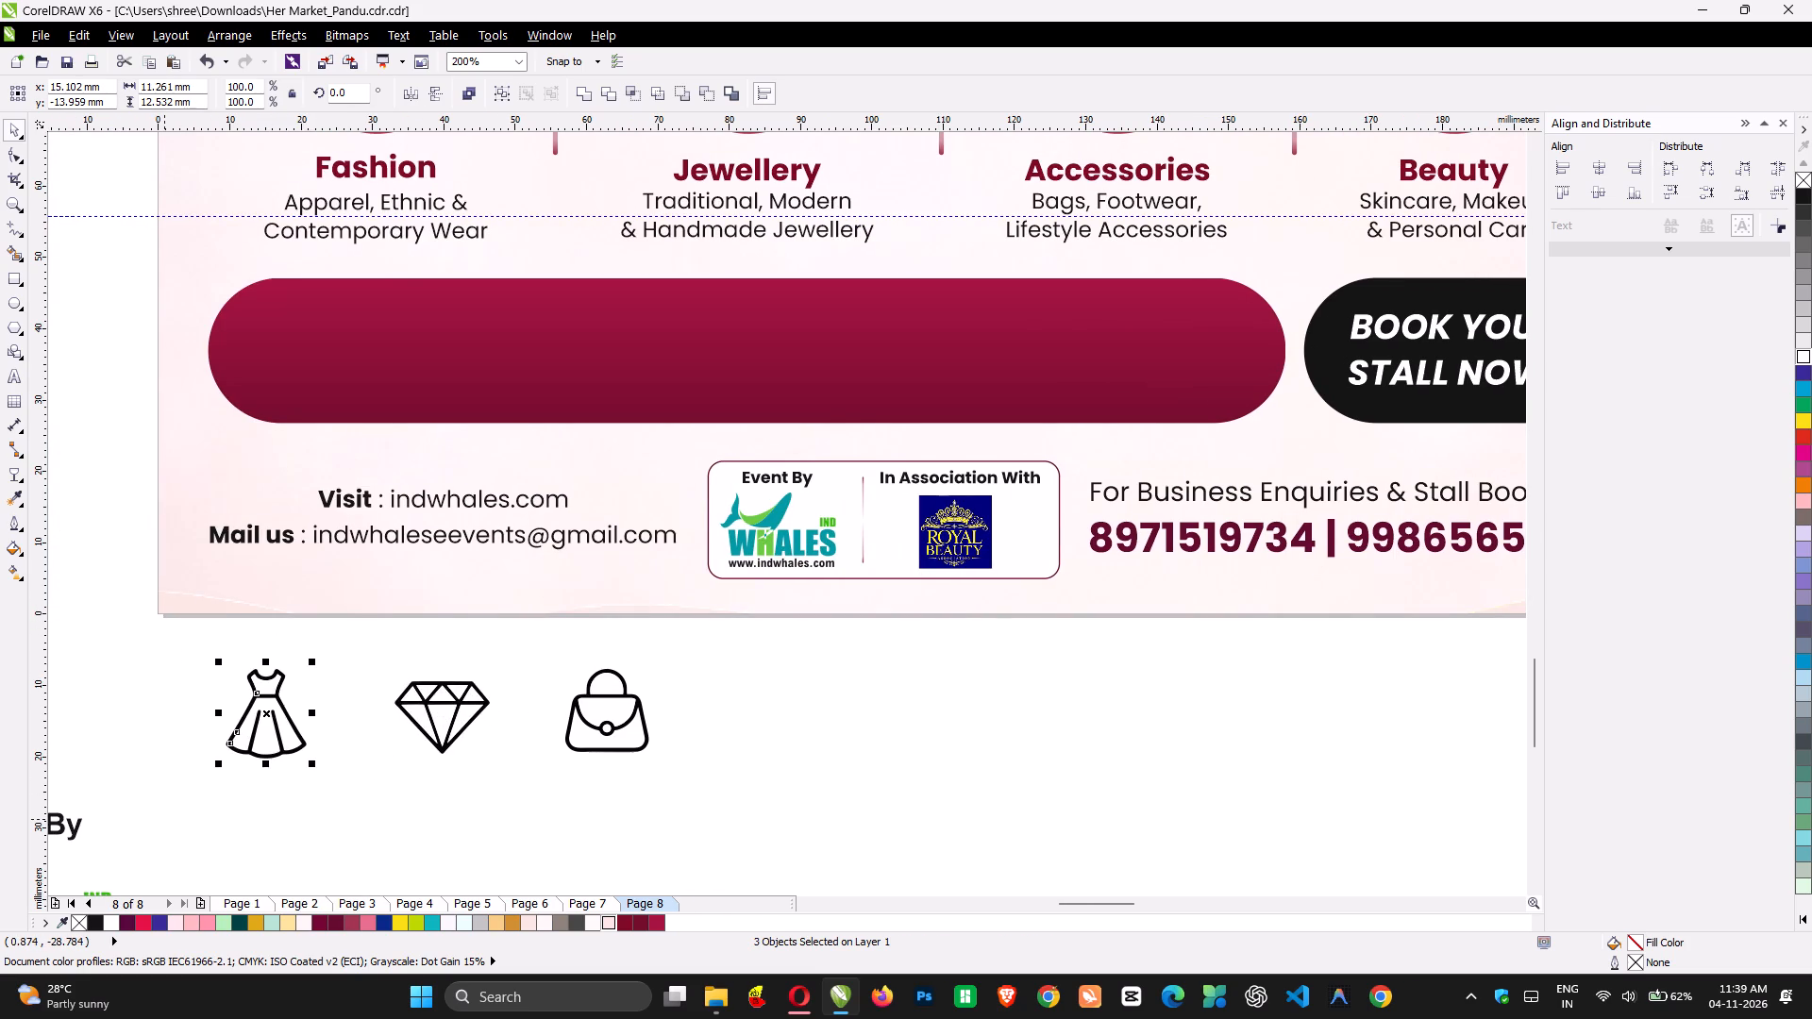
Group the dress icon's pieces and centre the icon in the Fashion circle.
scroll(164, 819, up, 1)
key(ctrl+g)
scroll(384, 740, up, 1)
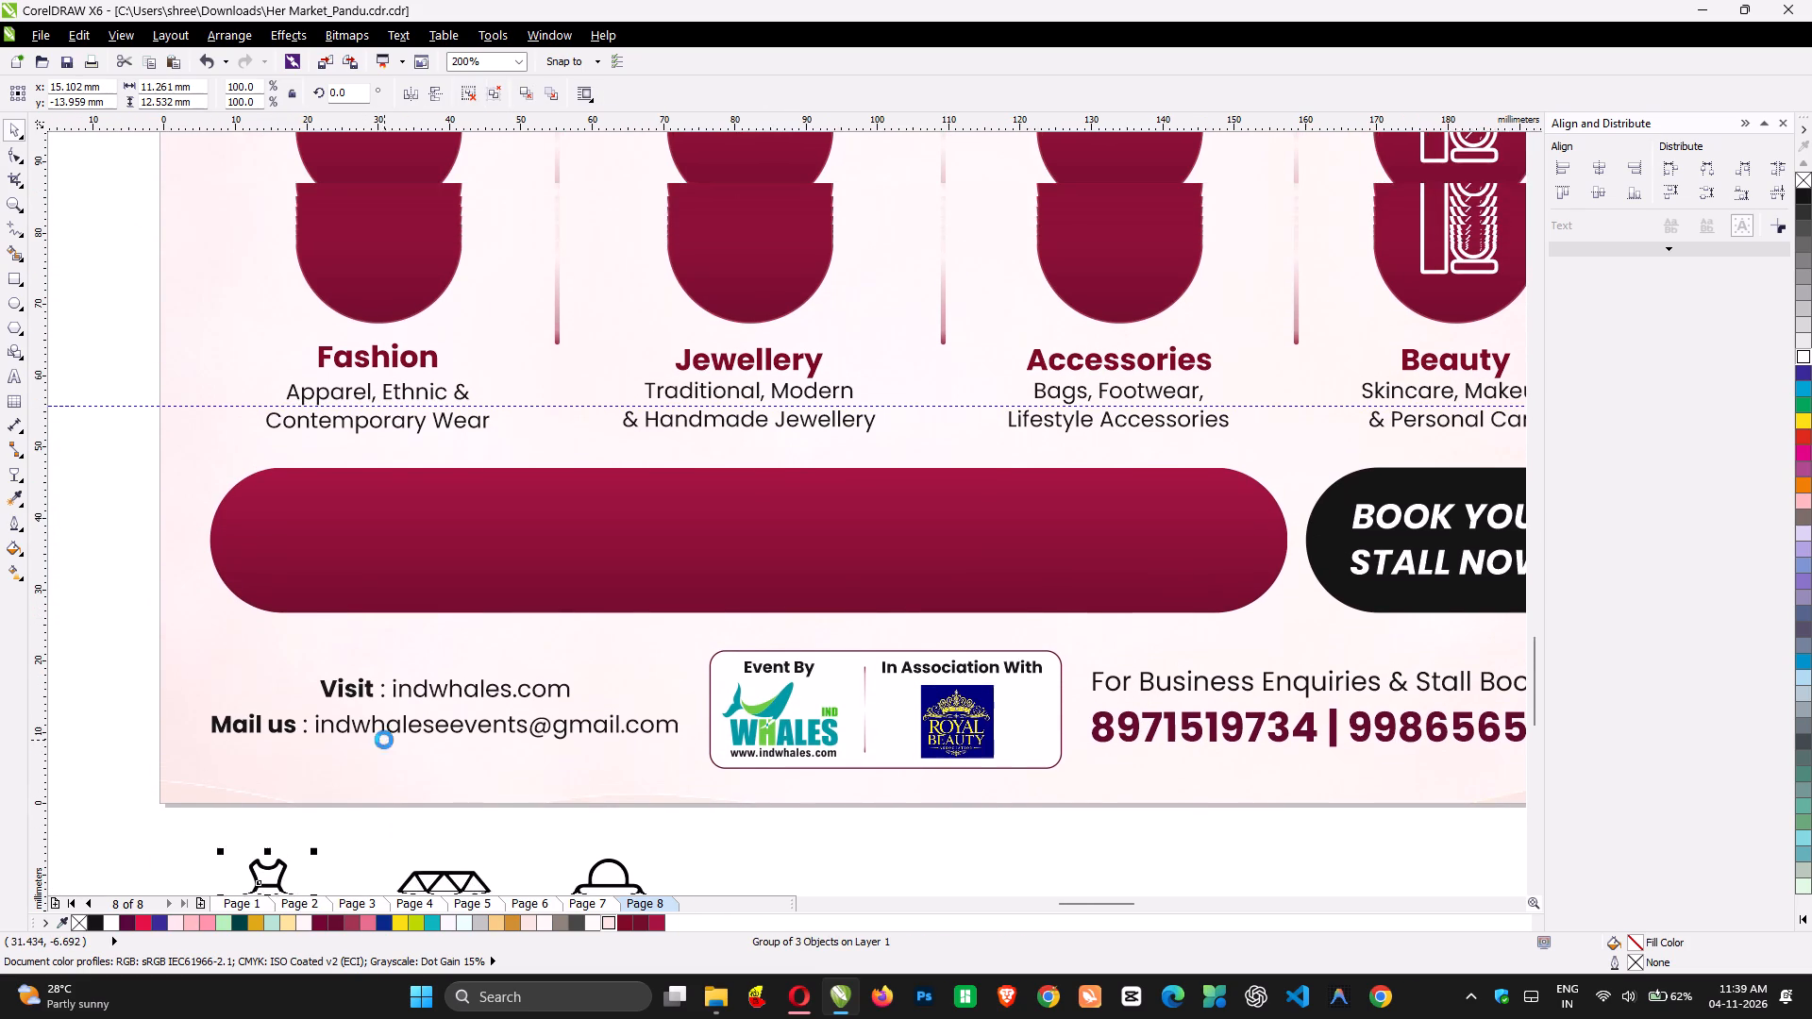
shift+click(377, 283)
text(ce)
shift+click(463, 216)
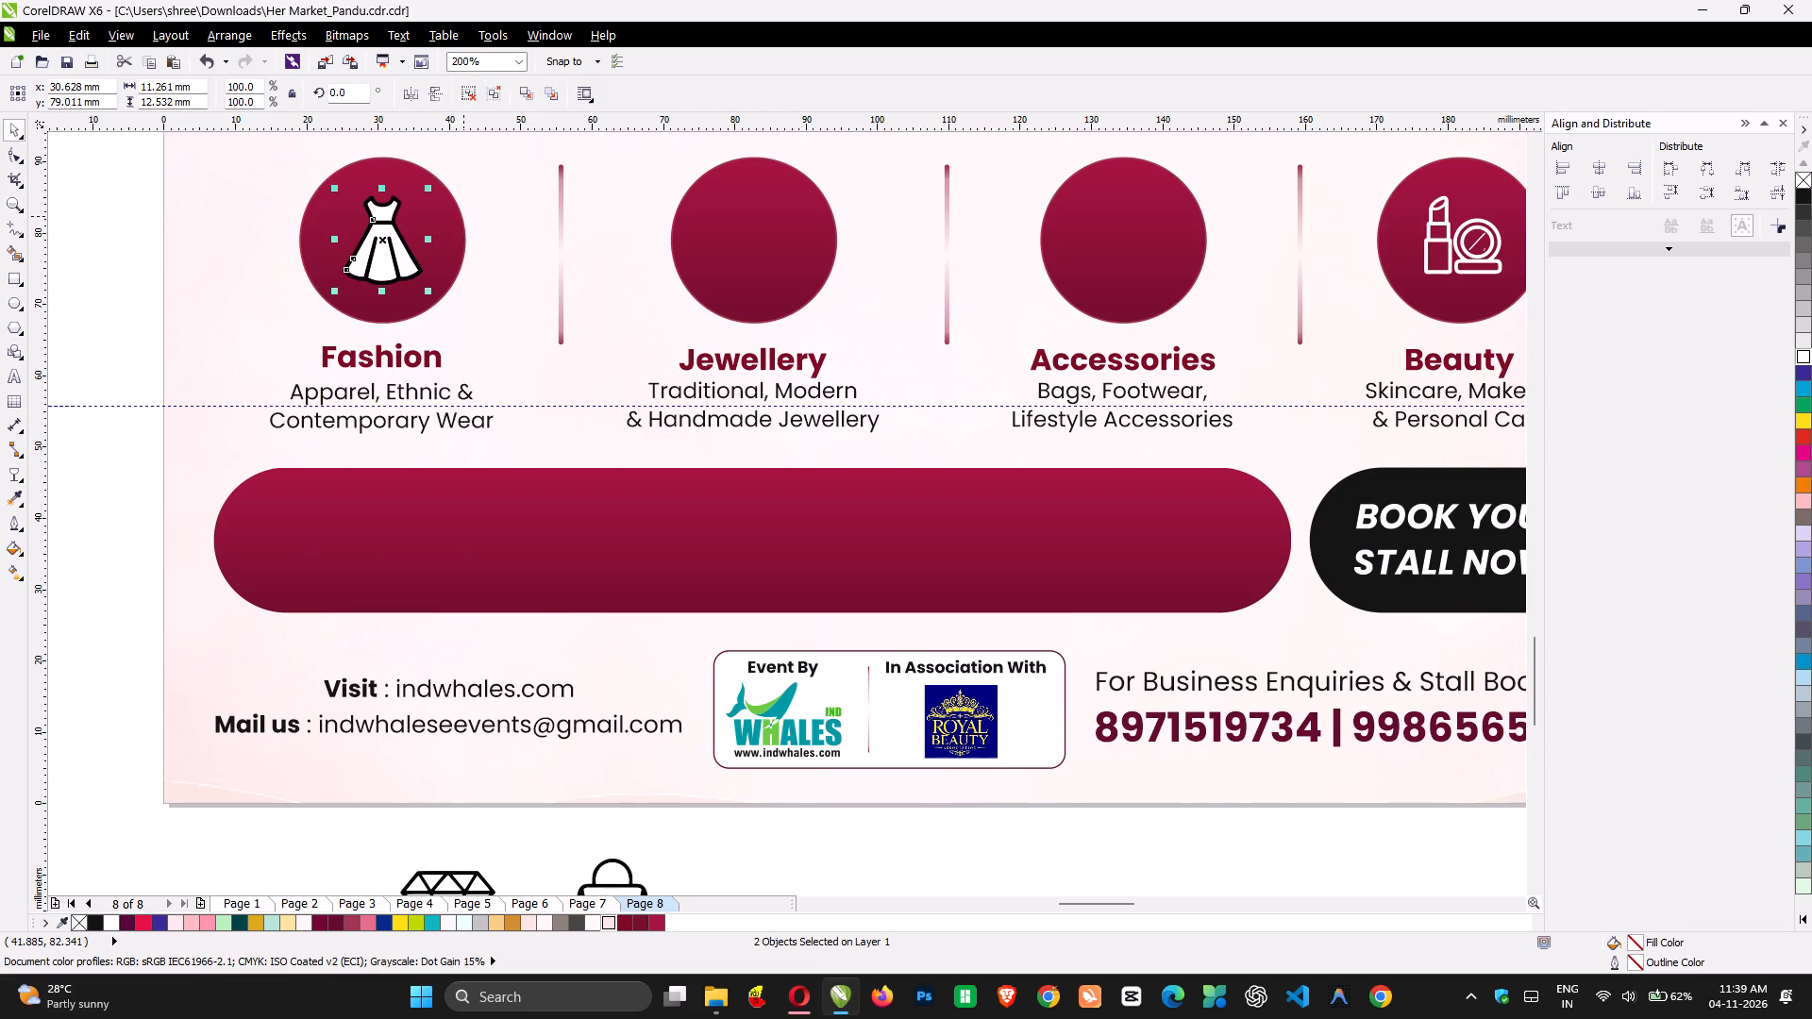
Delete the white fill shapes inside the dress icon in the Fashion circle and colour its remaining outline white.
key(z)
drag(269, 158, 561, 359)
key(space)
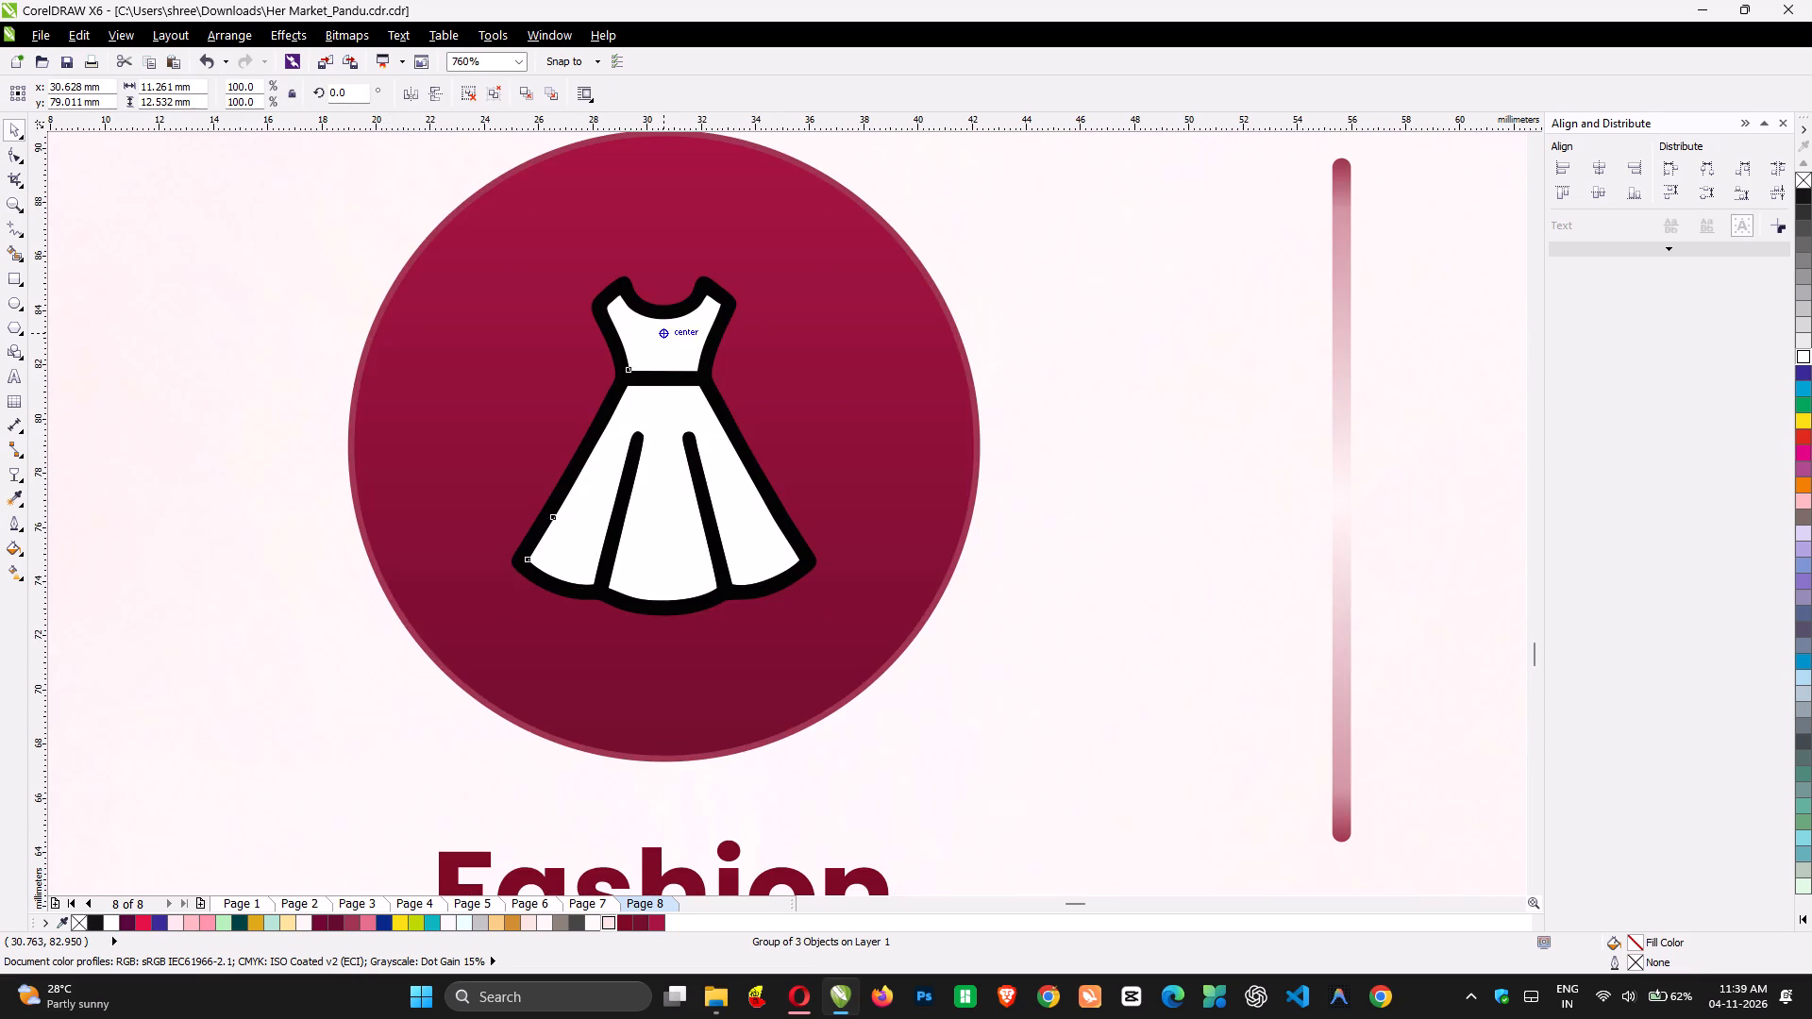
ctrl+click(666, 339)
key(Delete)
ctrl+click(655, 443)
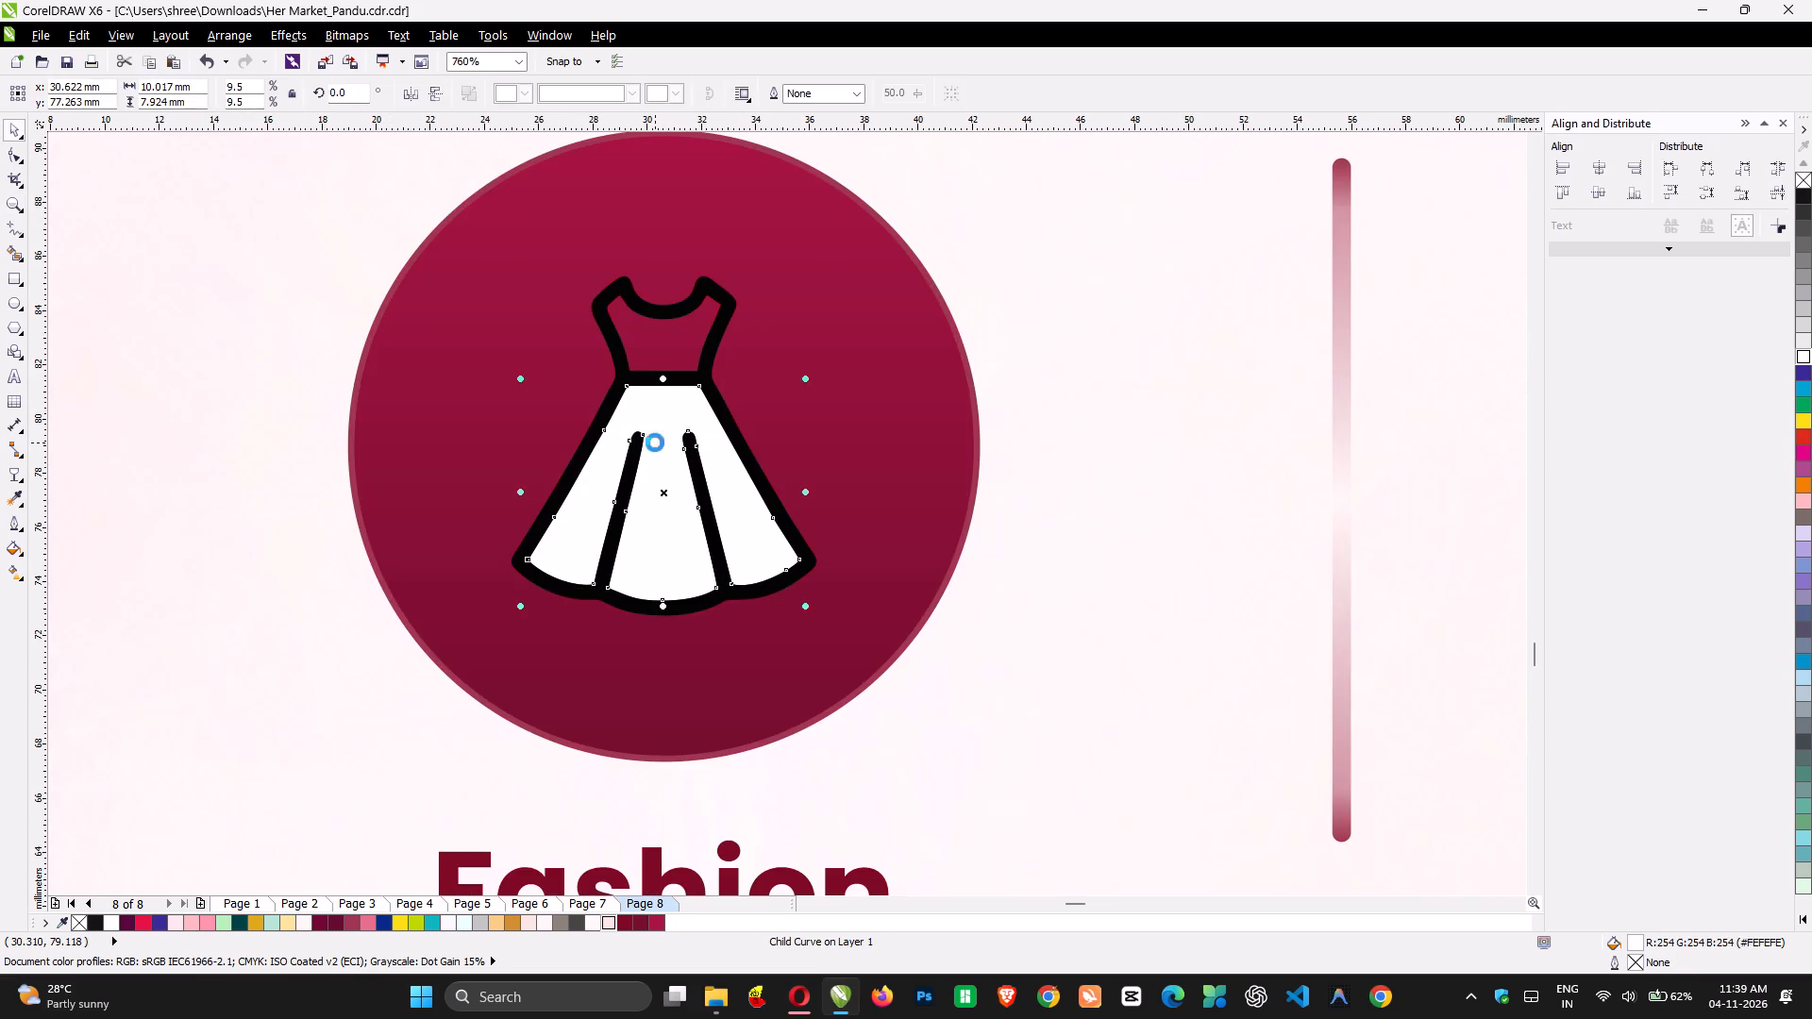
key(ctrl+r)
click(646, 376)
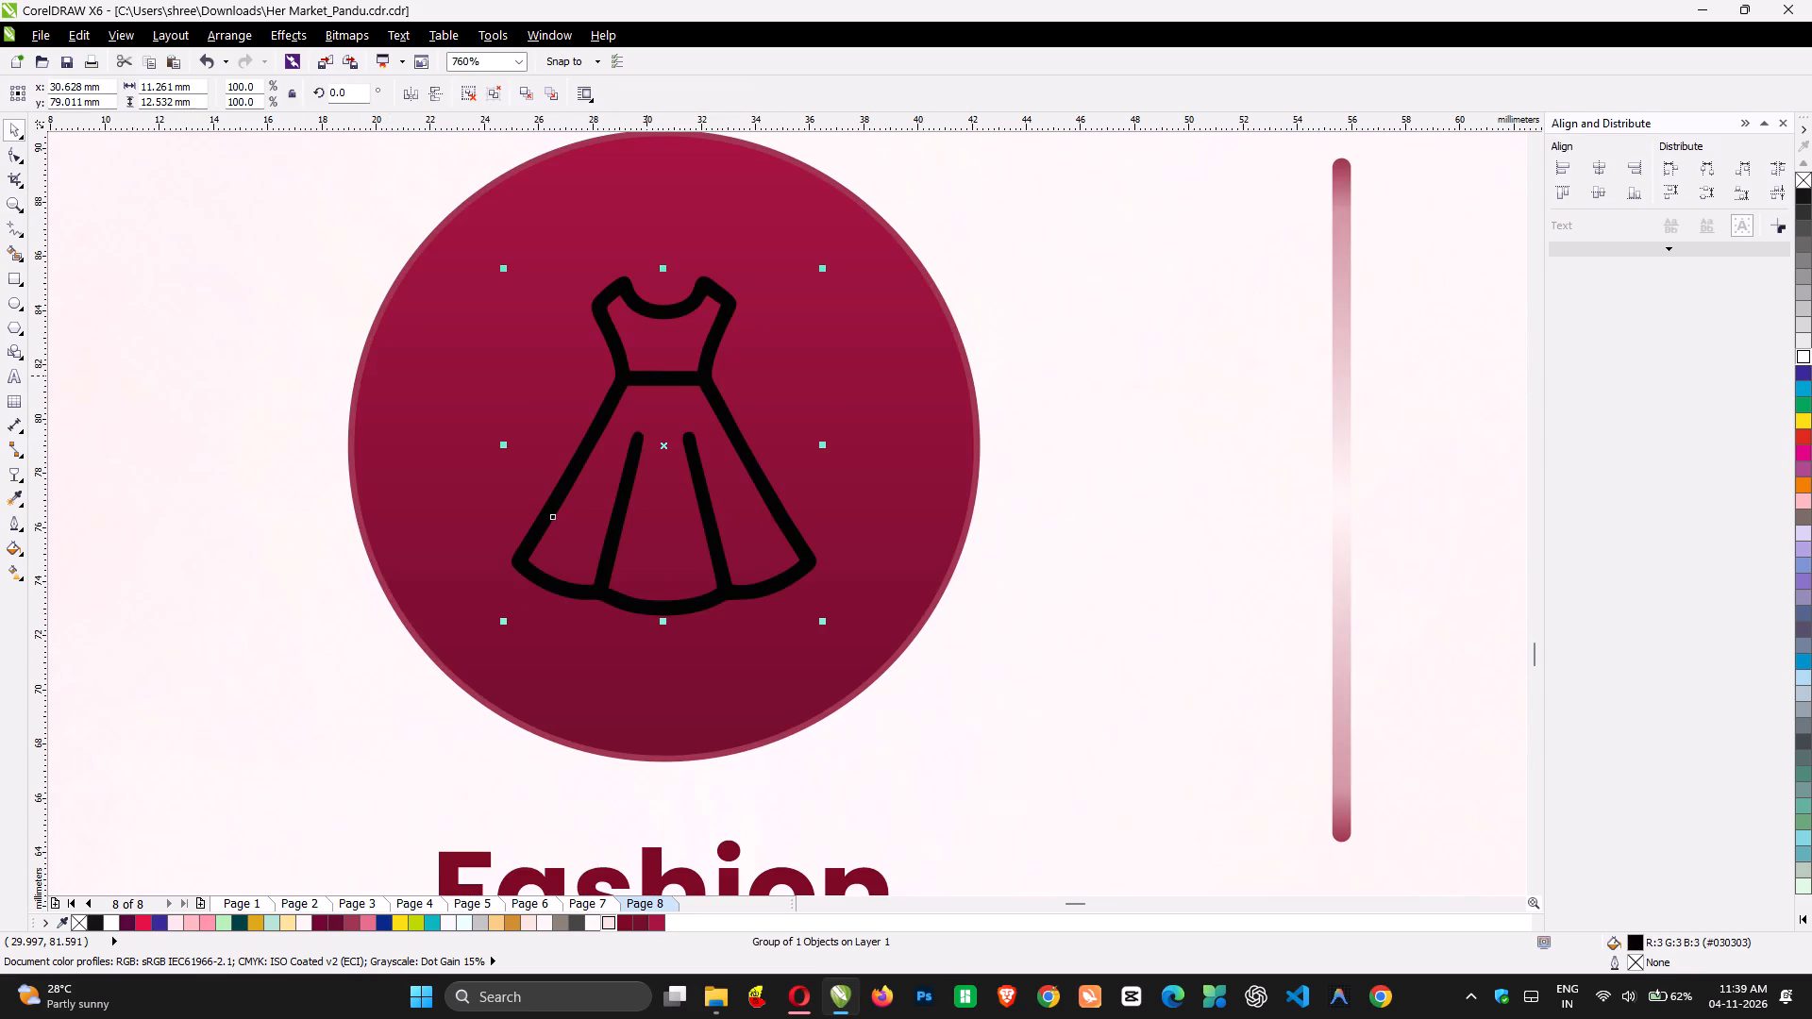
click(115, 922)
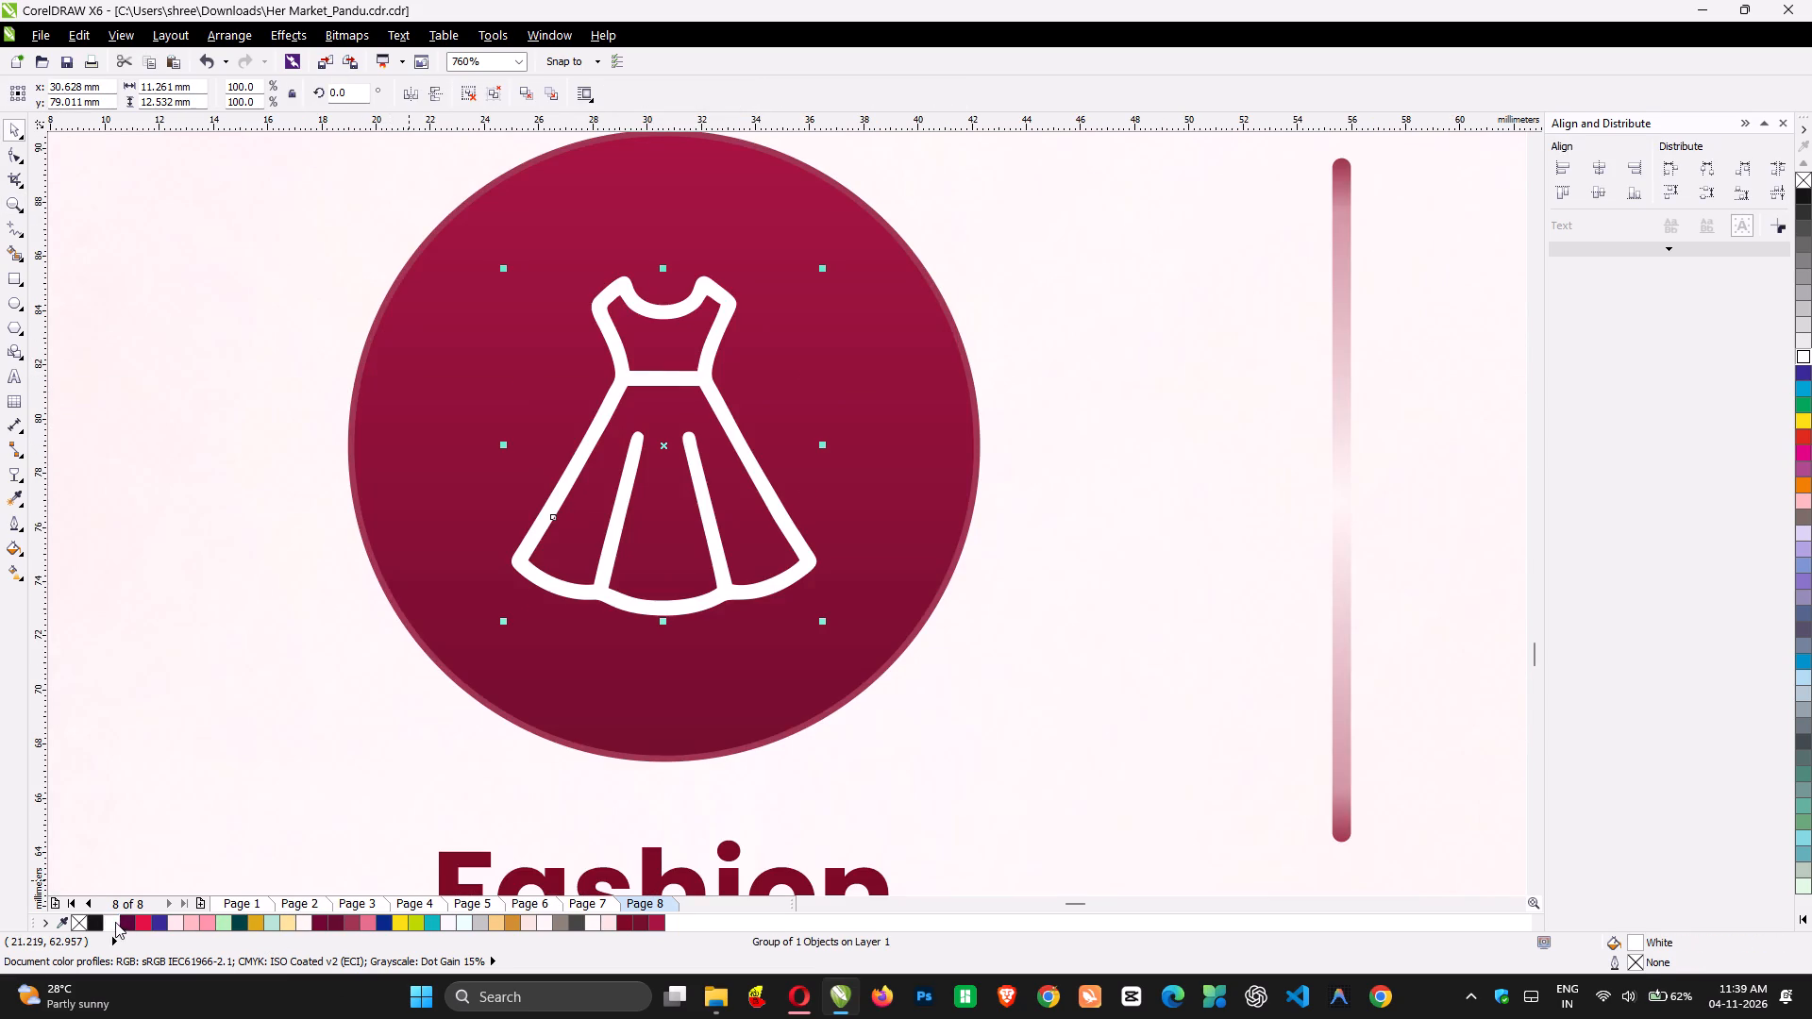
Delete all the white facet fills from the diamond icon below the page, leaving only its black outline.
key(F3)
key(F3)
scroll(760, 550, down, 2)
scroll(760, 550, left, 1)
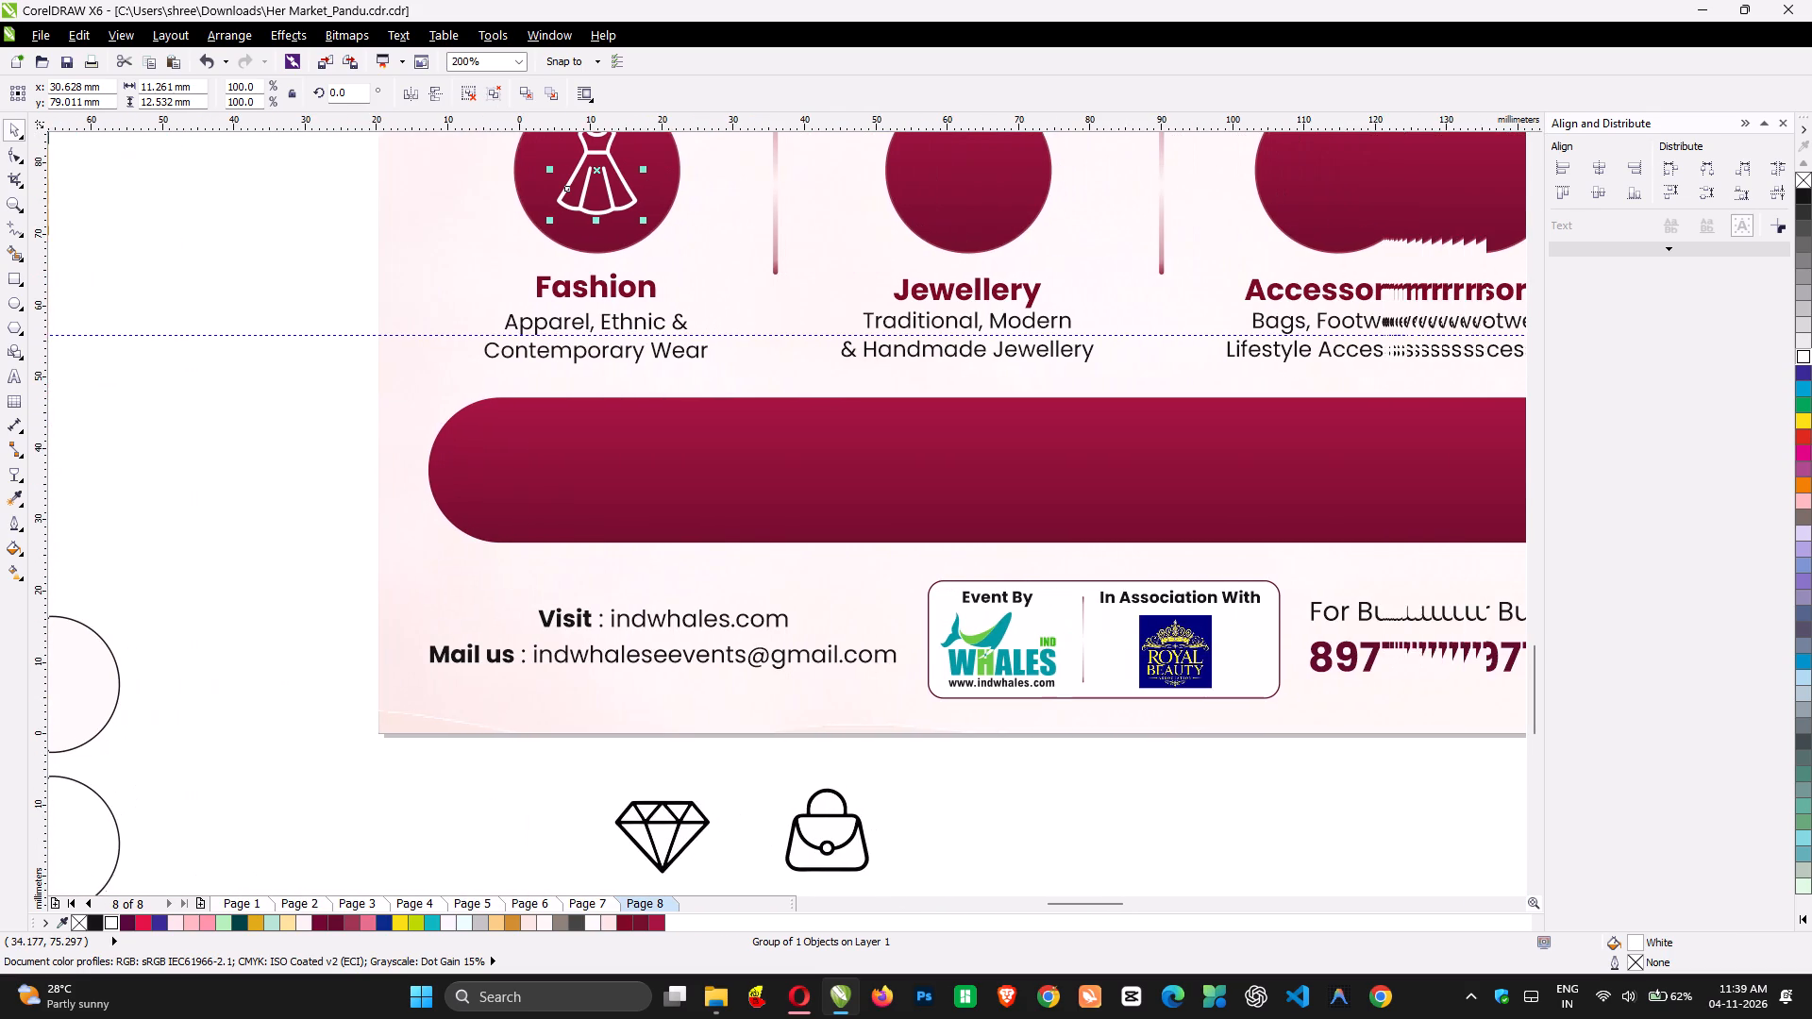
scroll(760, 550, left, 1)
click(630, 819)
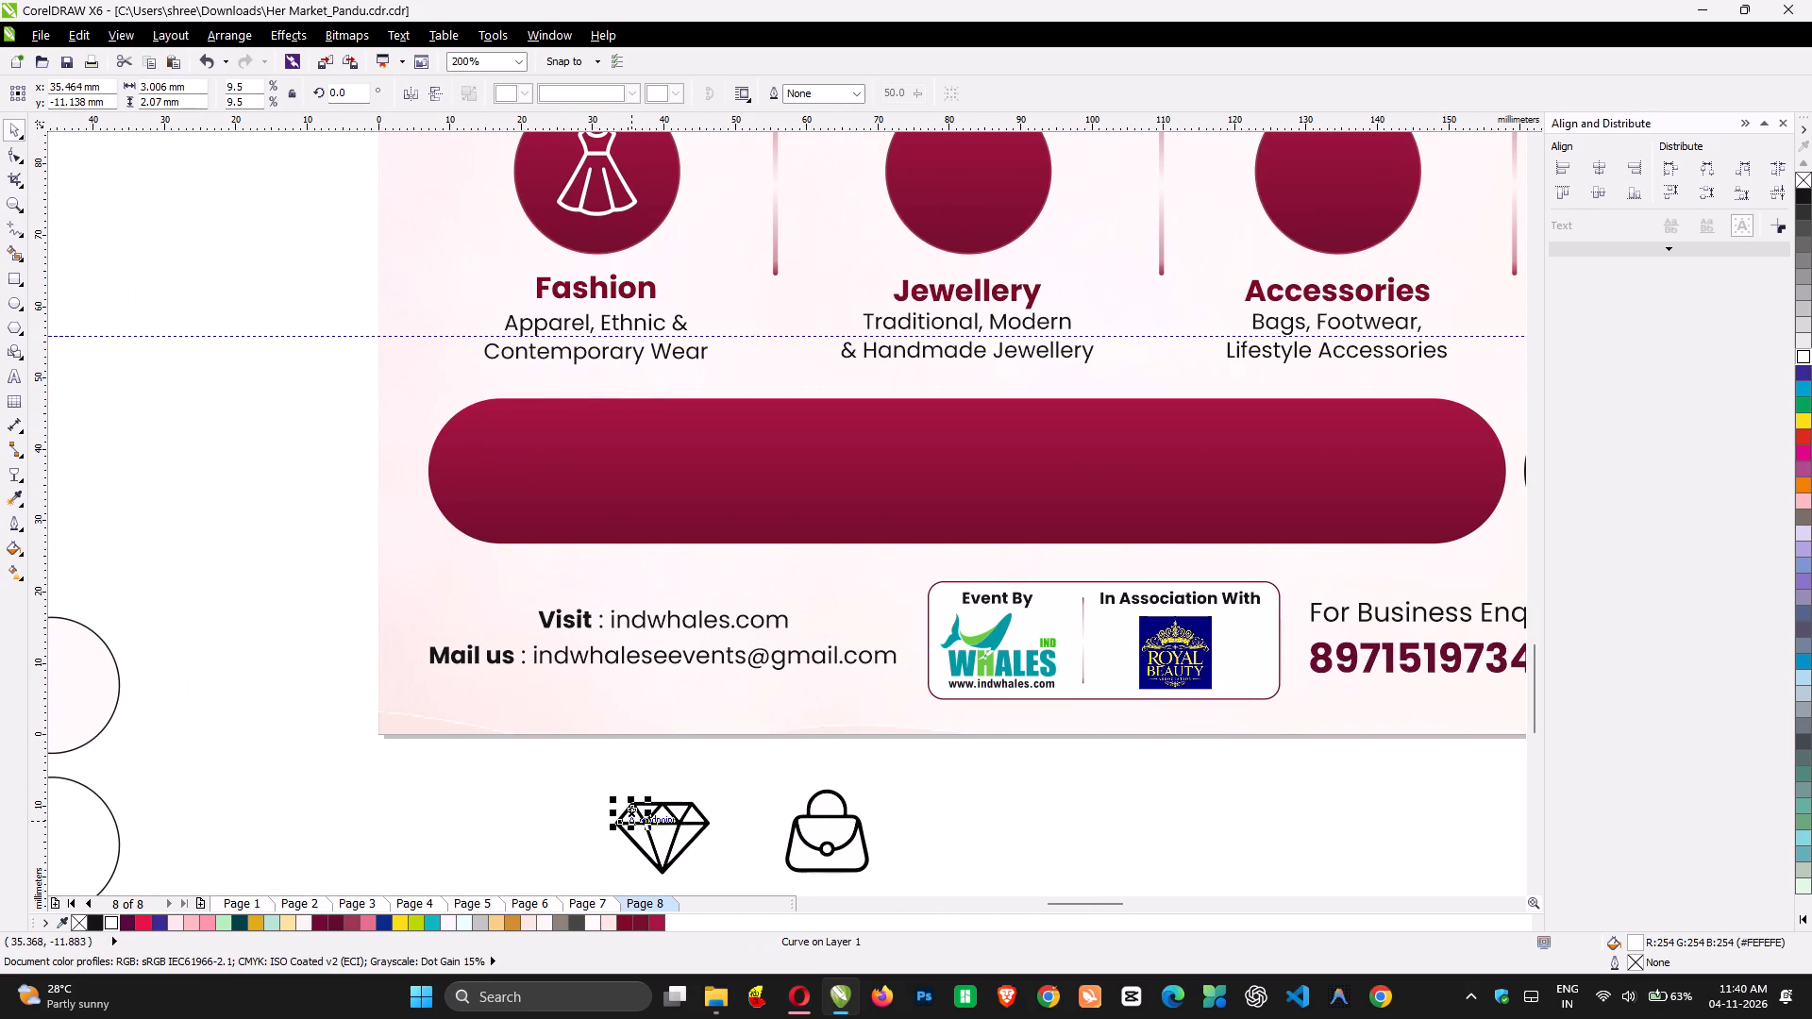
shift+click(641, 837)
key(Delete)
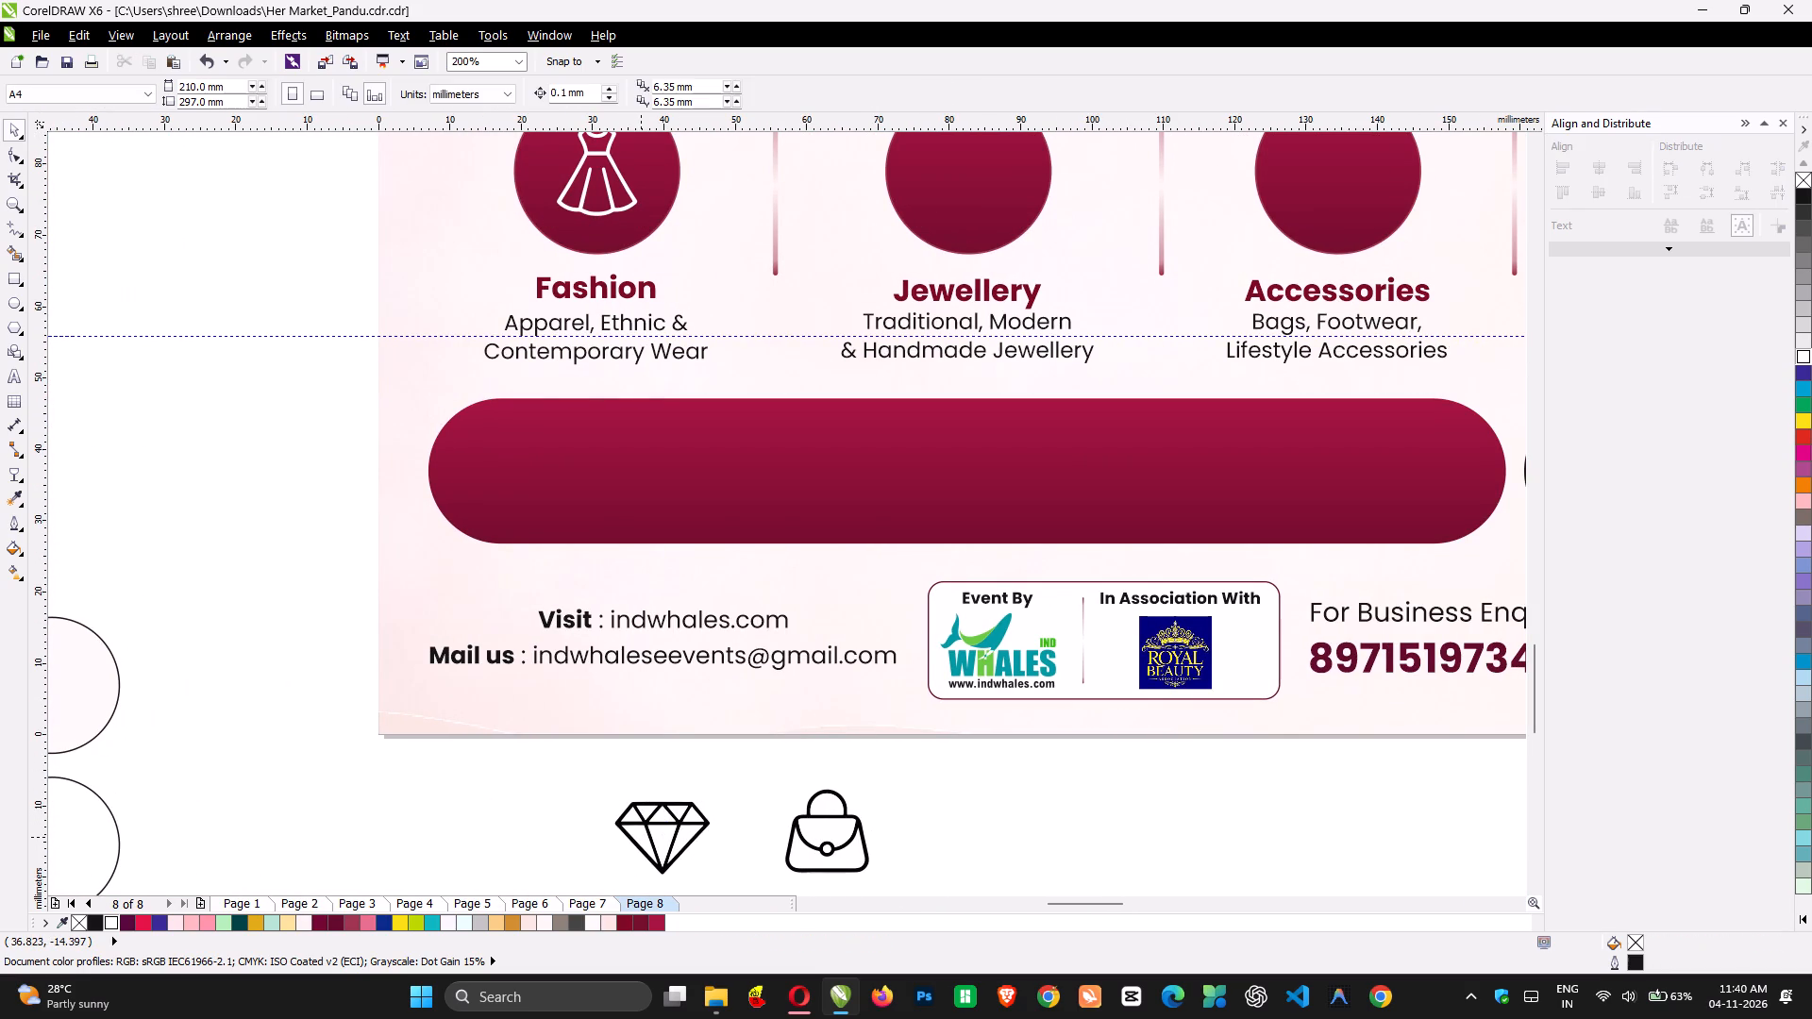
click(662, 837)
key(ctrl+r)
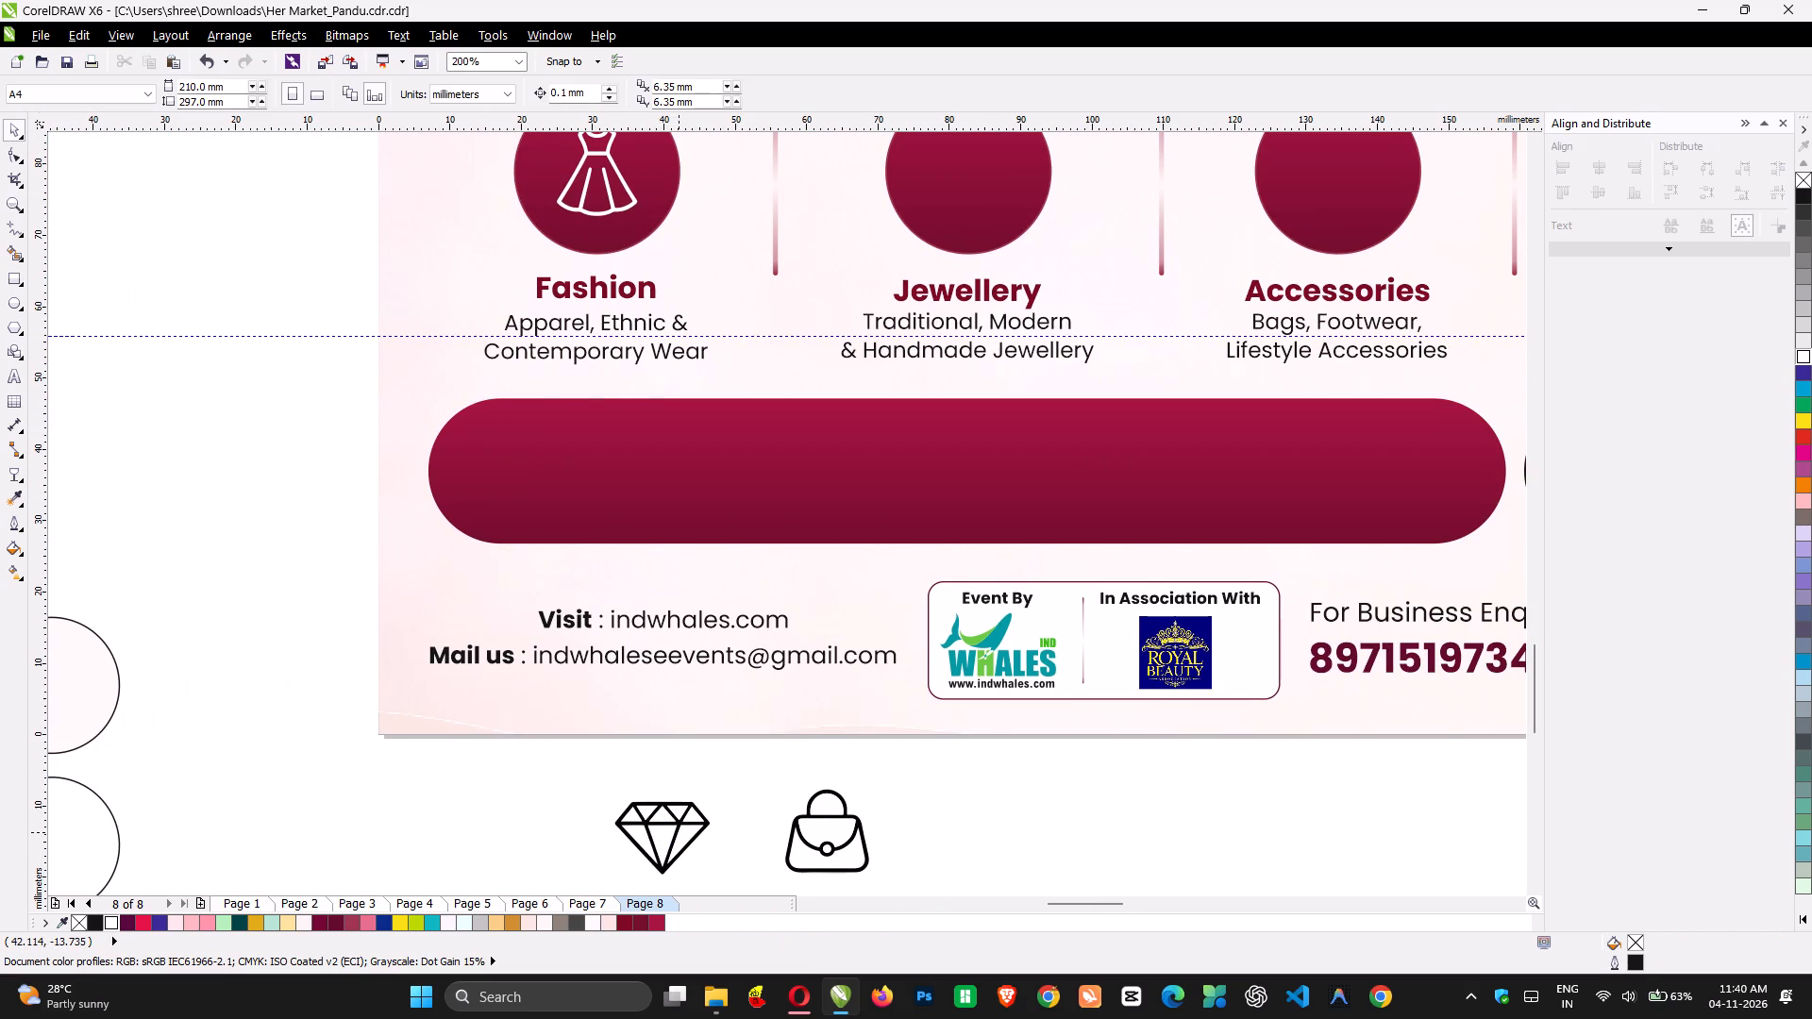
click(679, 832)
key(ctrl+r)
click(694, 813)
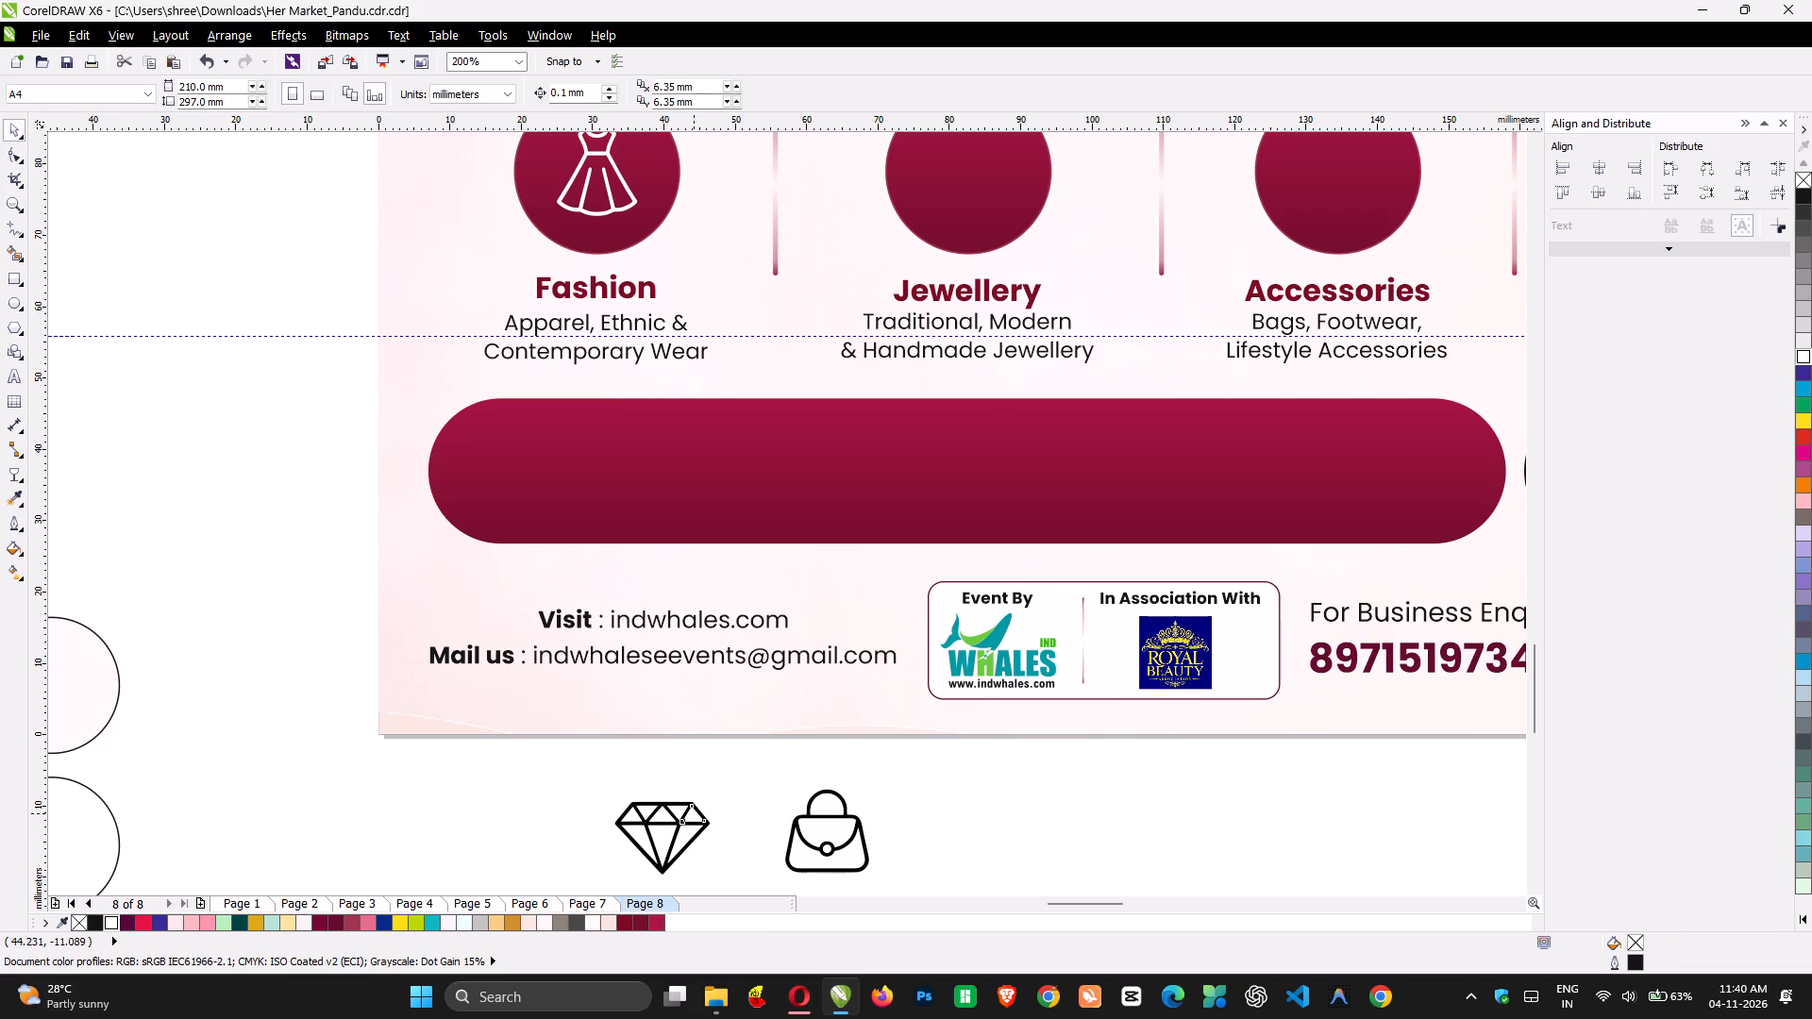
key(ctrl+r)
click(677, 811)
key(ctrl+r)
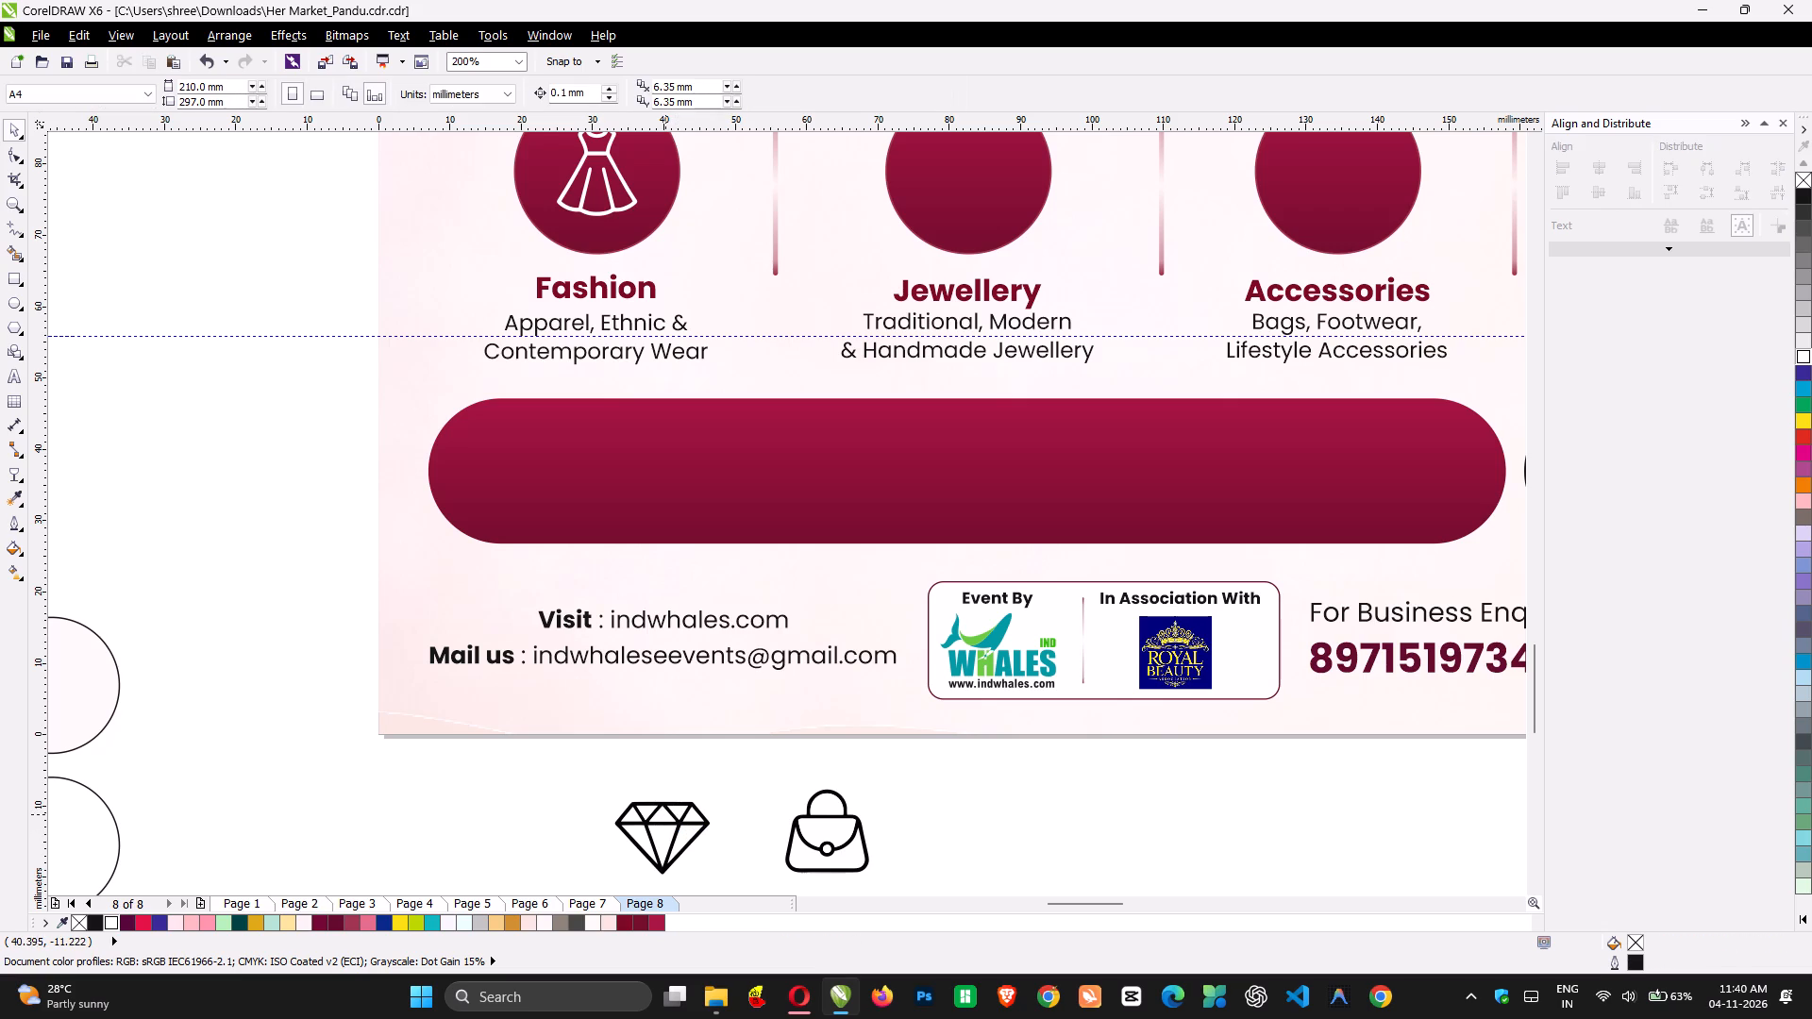
click(664, 815)
key(ctrl+r)
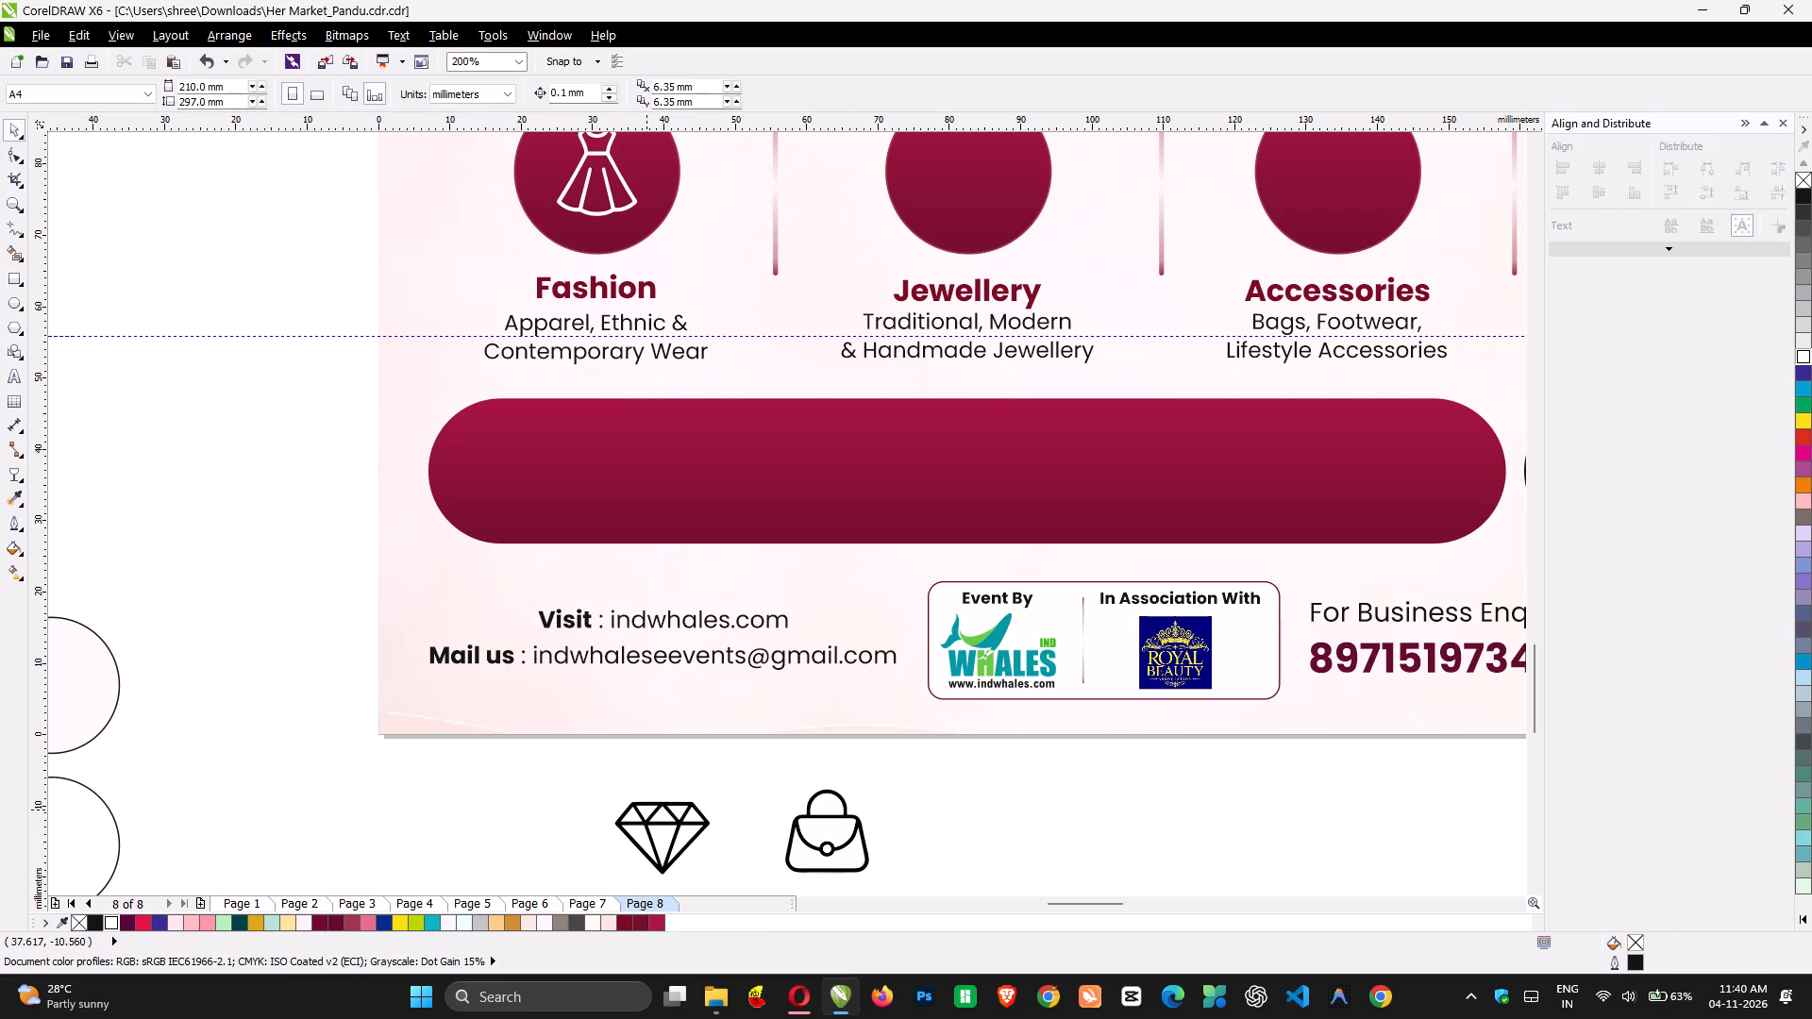
click(646, 810)
key(ctrl+r)
Centre the diamond outline in the Jewellery circle.
click(636, 817)
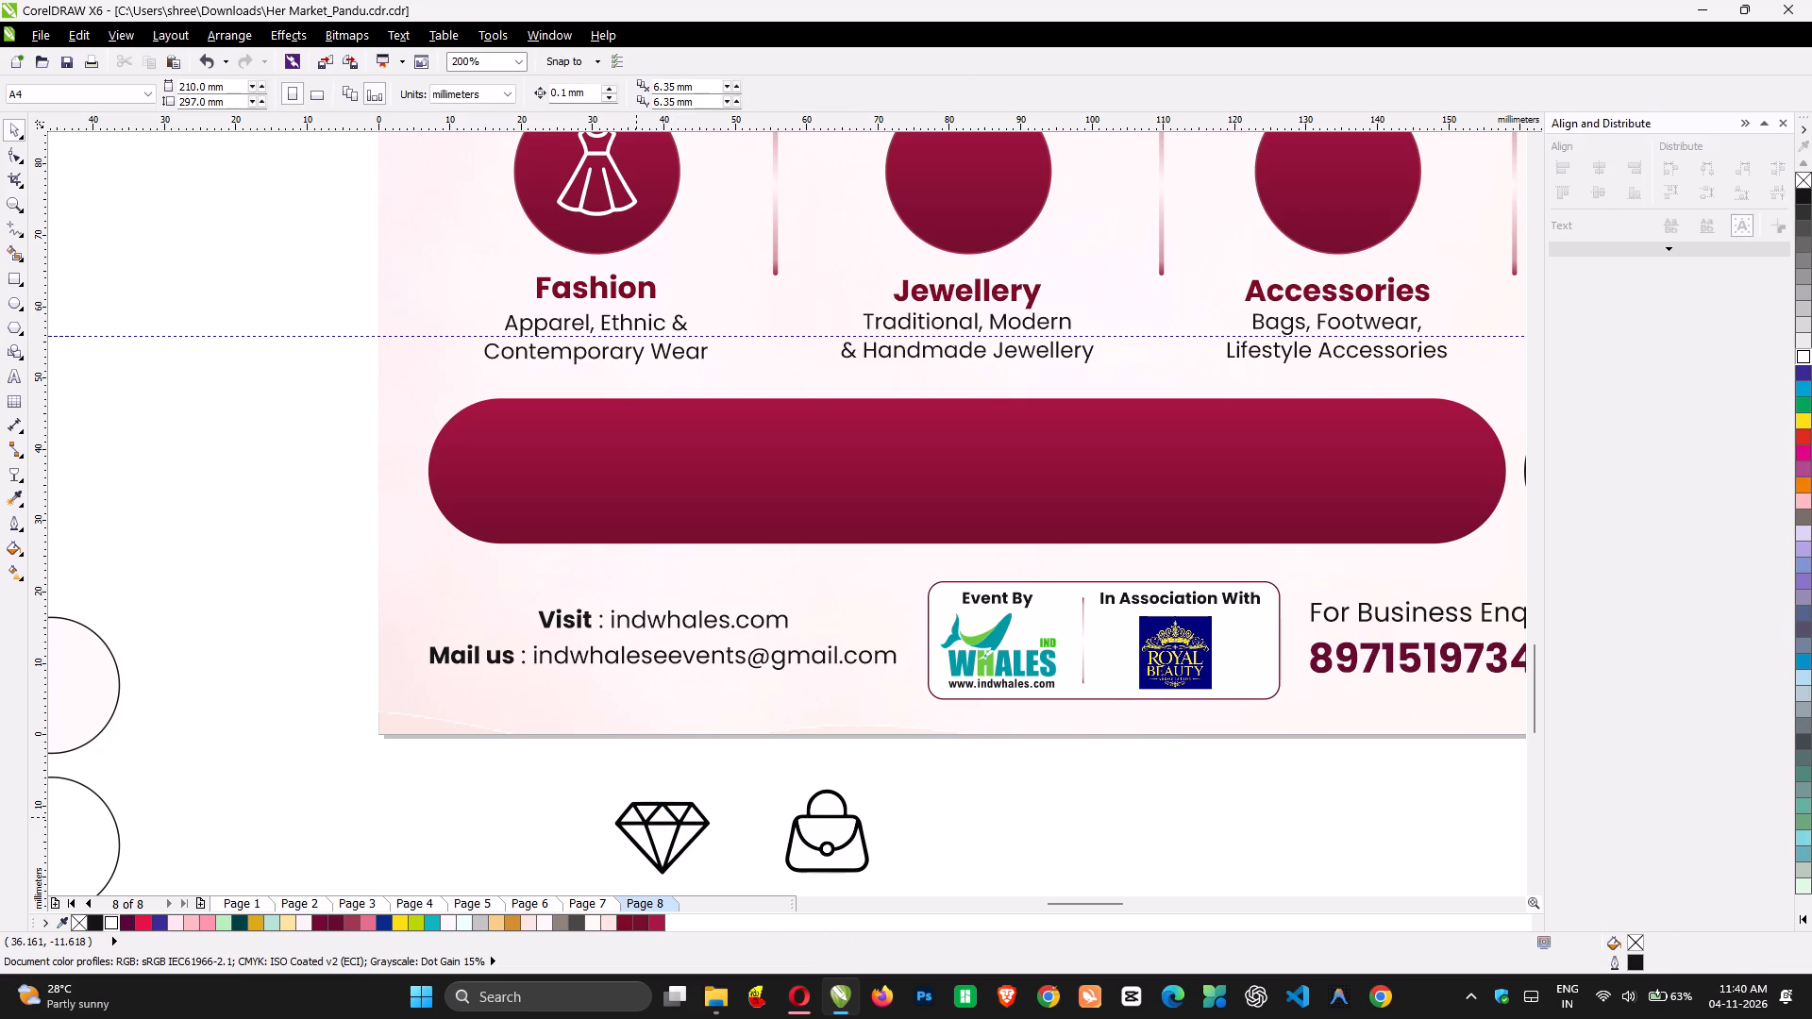
click(639, 822)
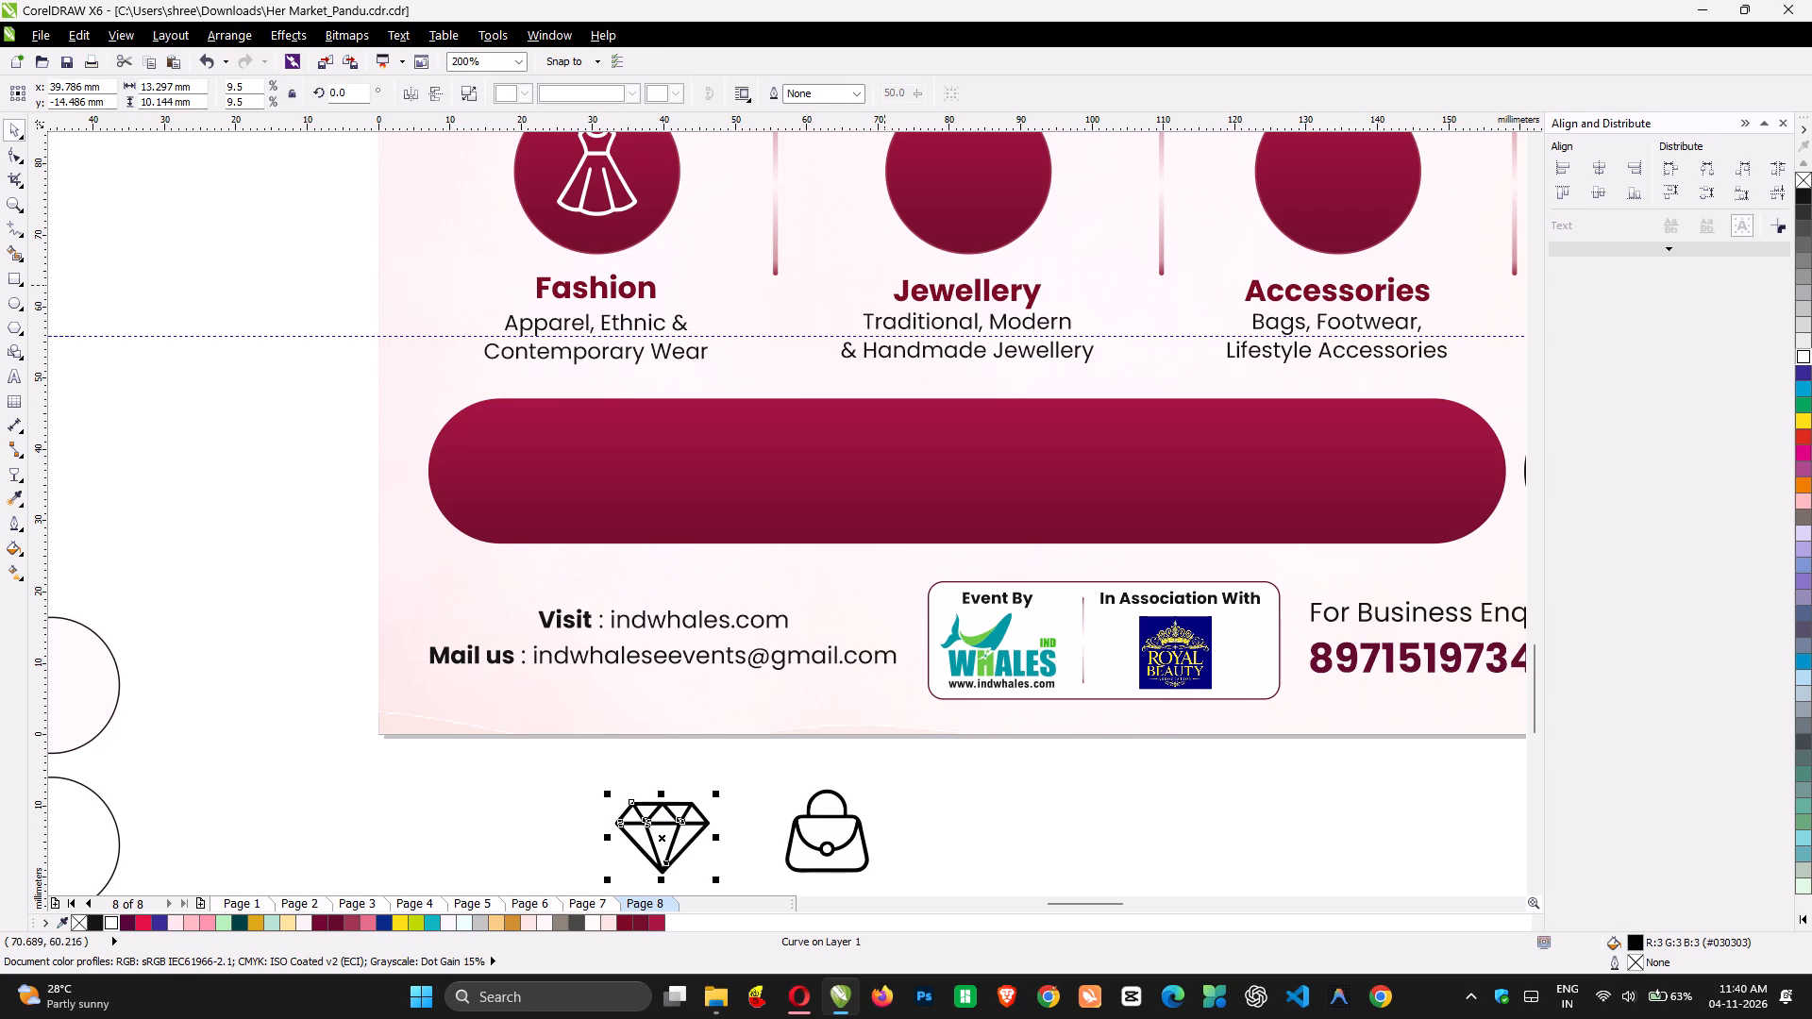
shift+click(983, 178)
text(ce)
shift+click(1019, 195)
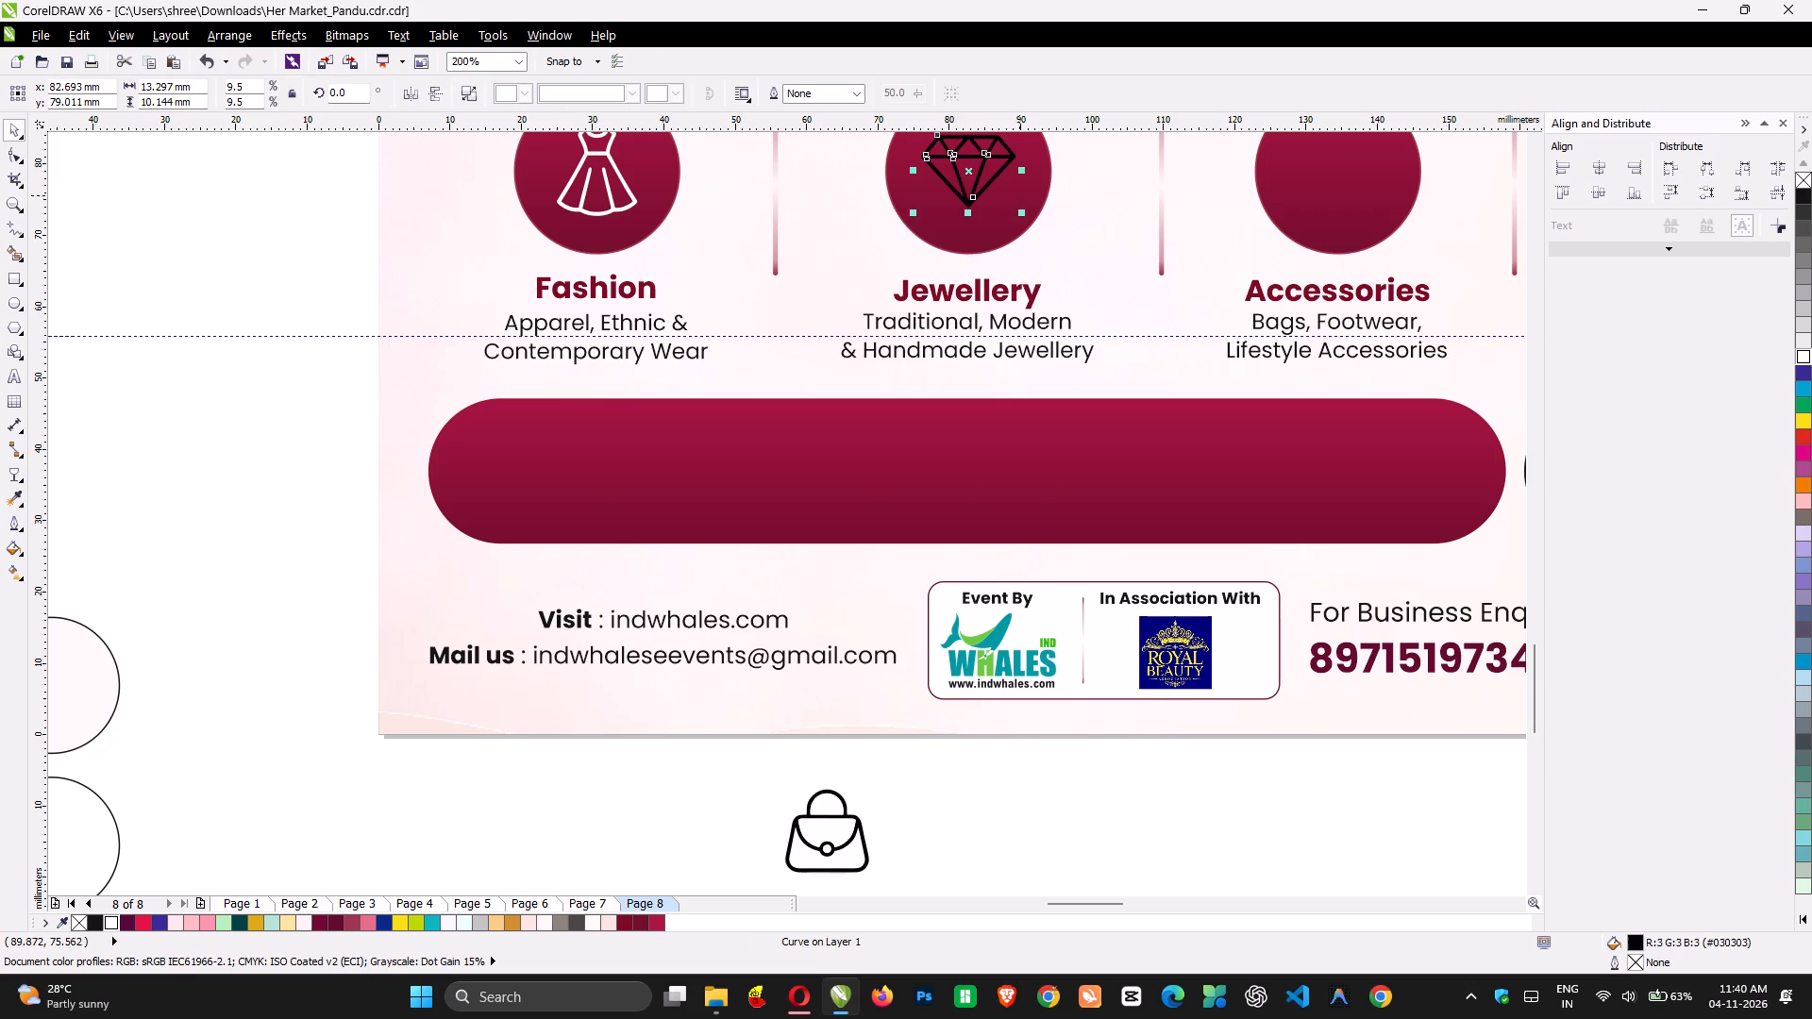
Colour the diamond outline in the Jewellery circle white.
scroll(1019, 195, up, 2)
key(z)
drag(844, 268, 1098, 439)
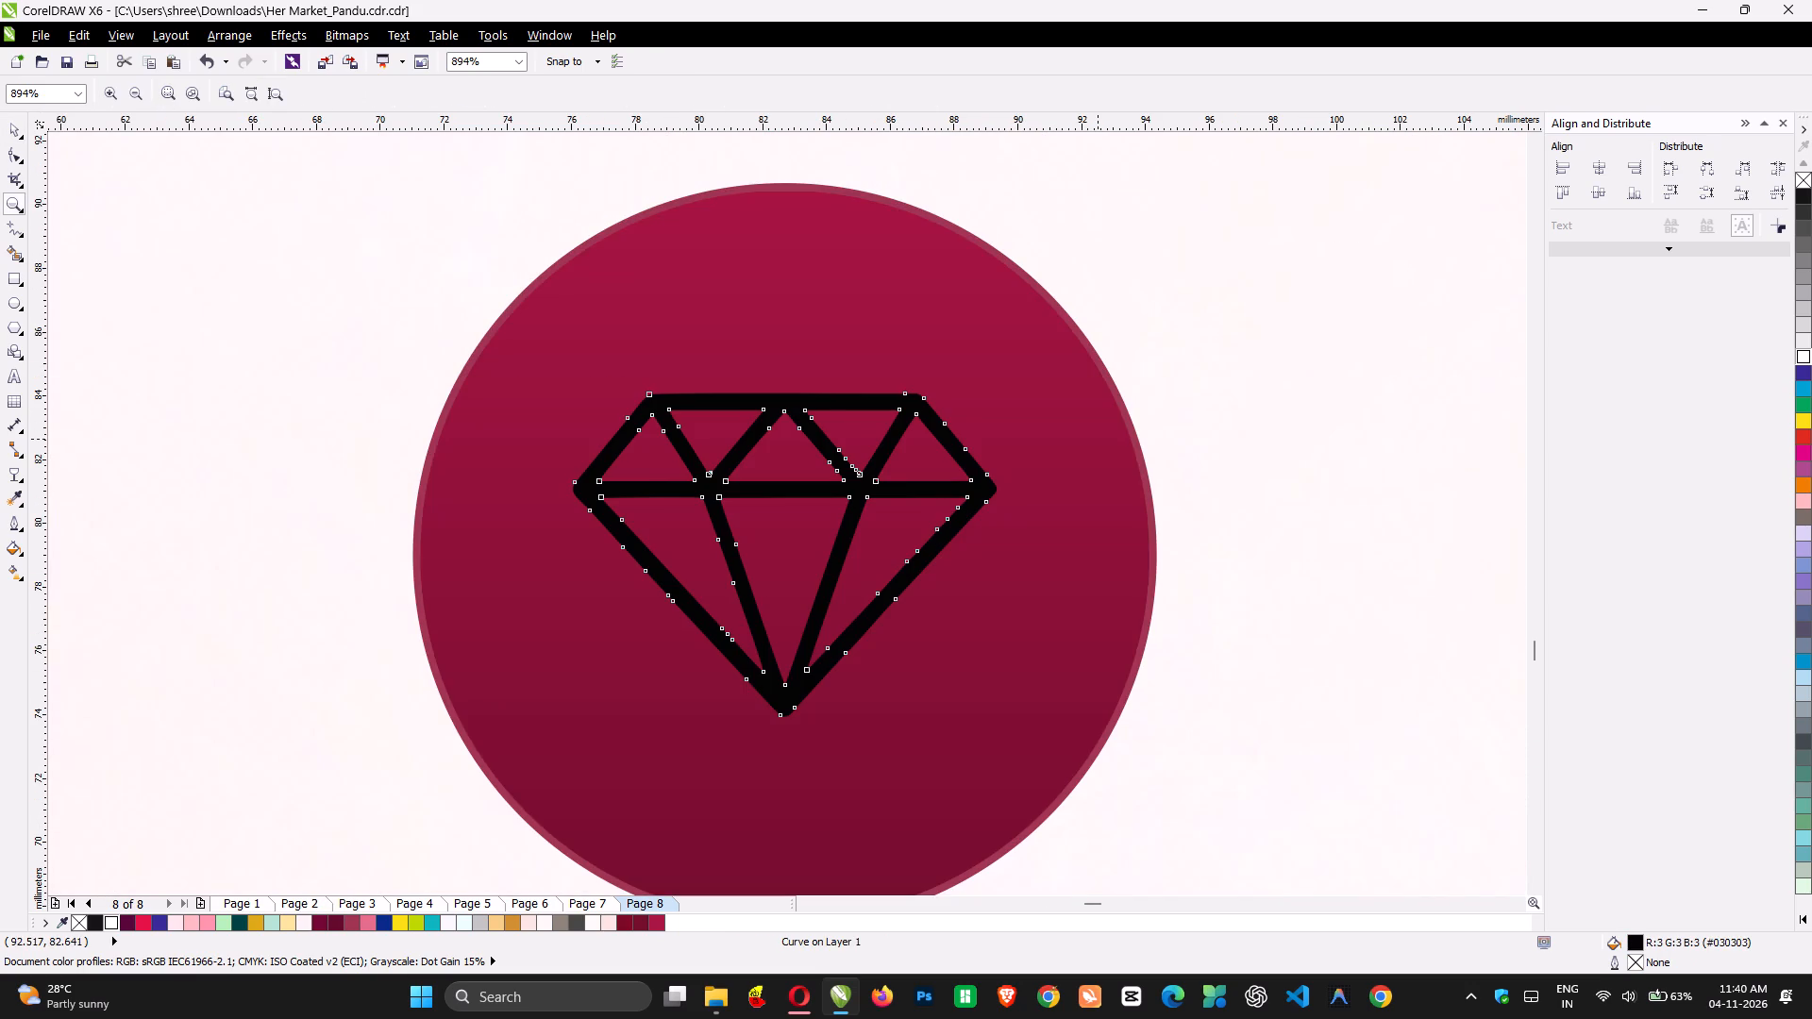
key(space)
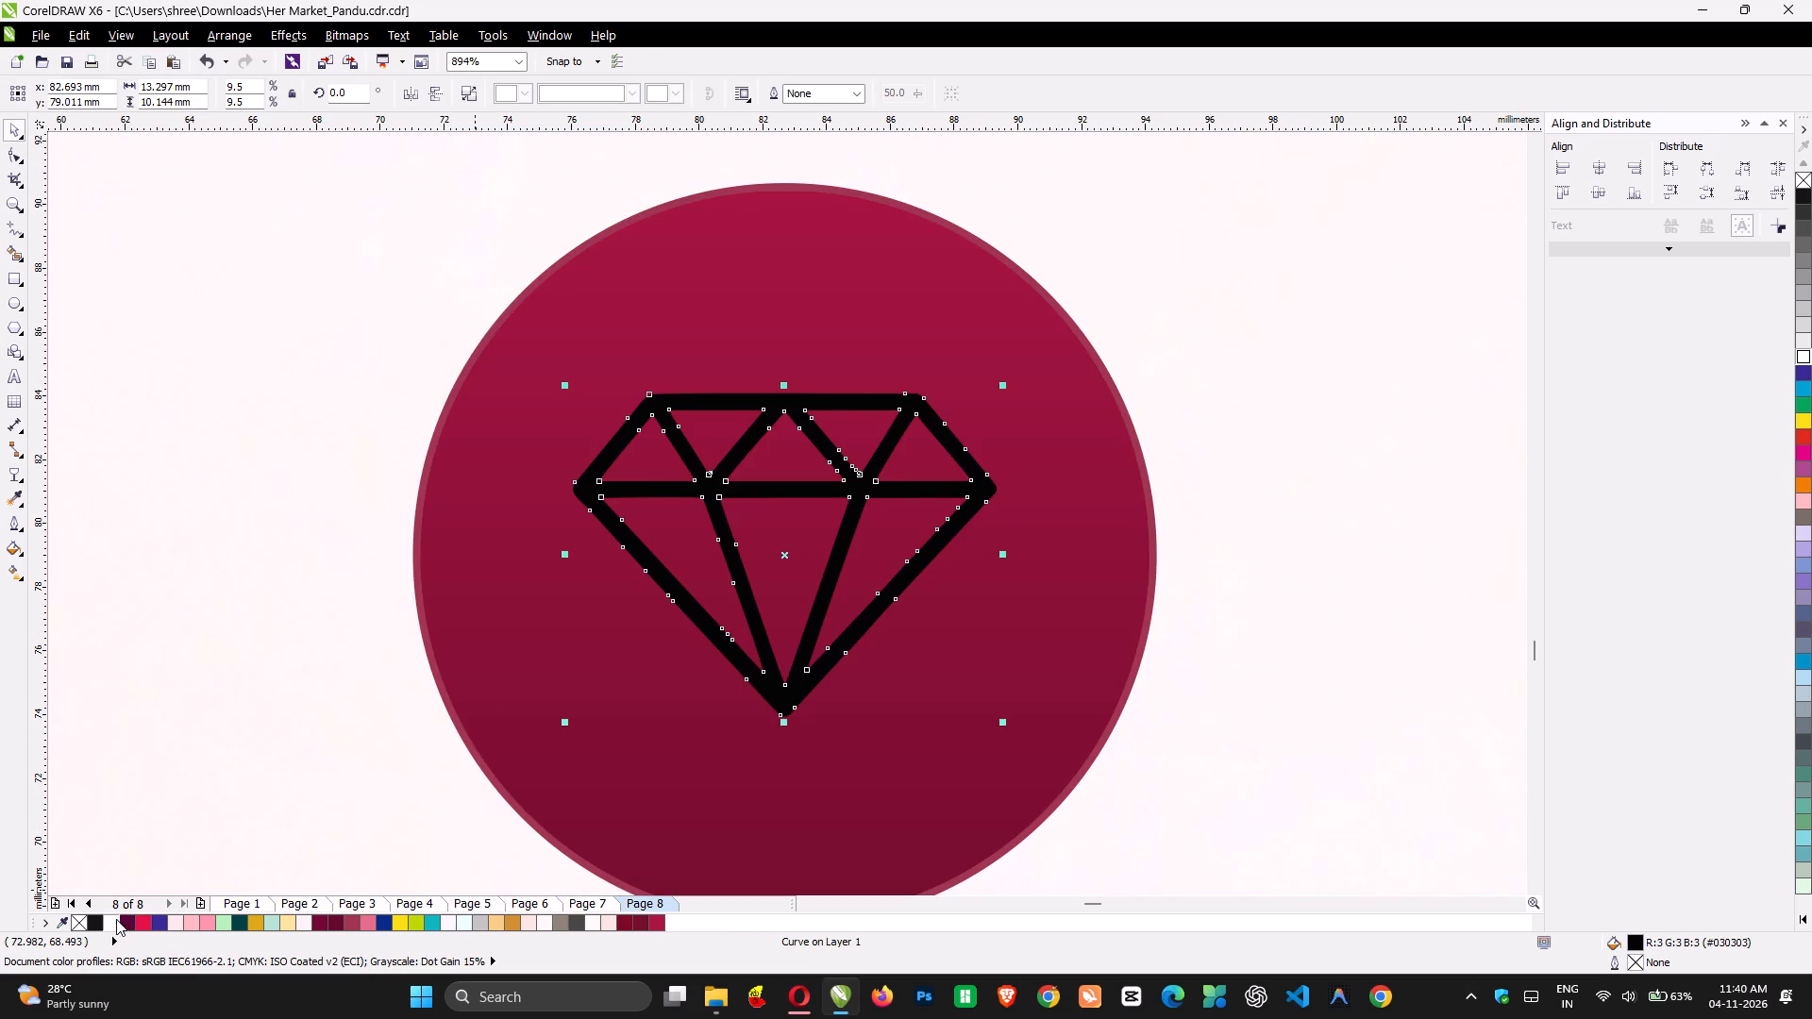
click(114, 919)
Delete the white fills from the handbag icon's flap, body, clasp and handle, leaving only its black outline.
key(F3)
key(F3)
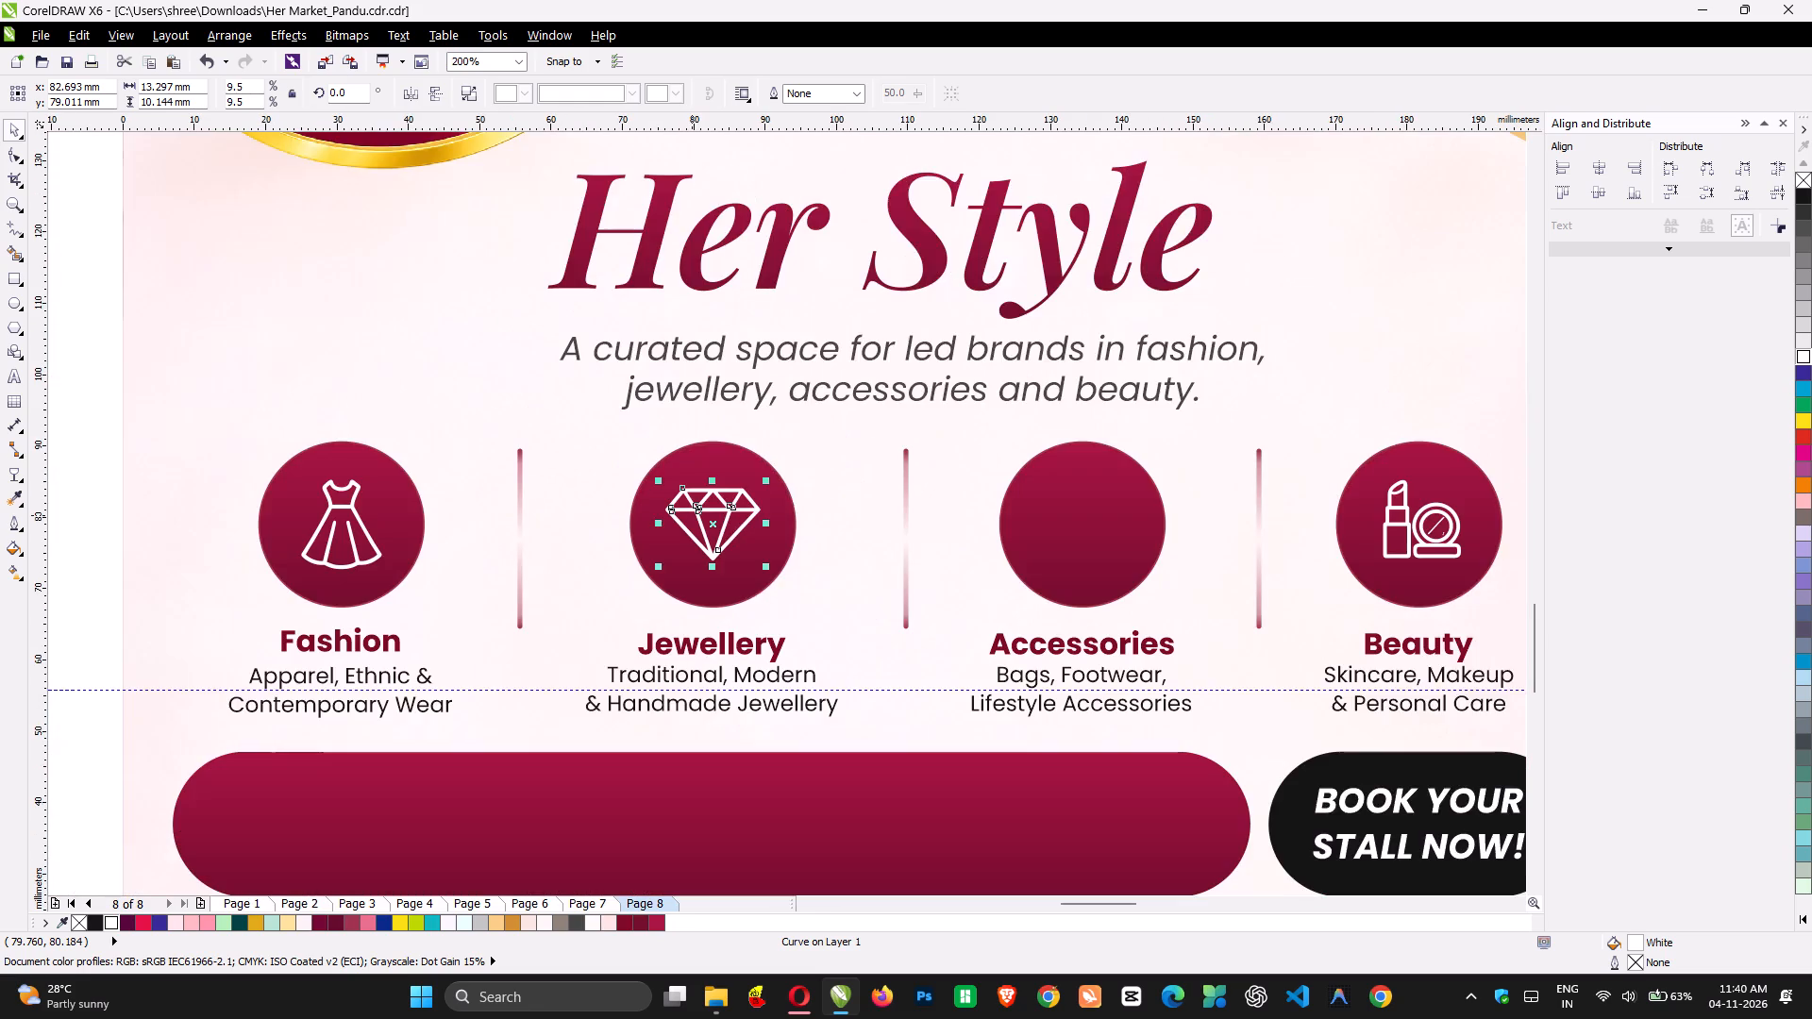
scroll(692, 515, down, 2)
key(F3)
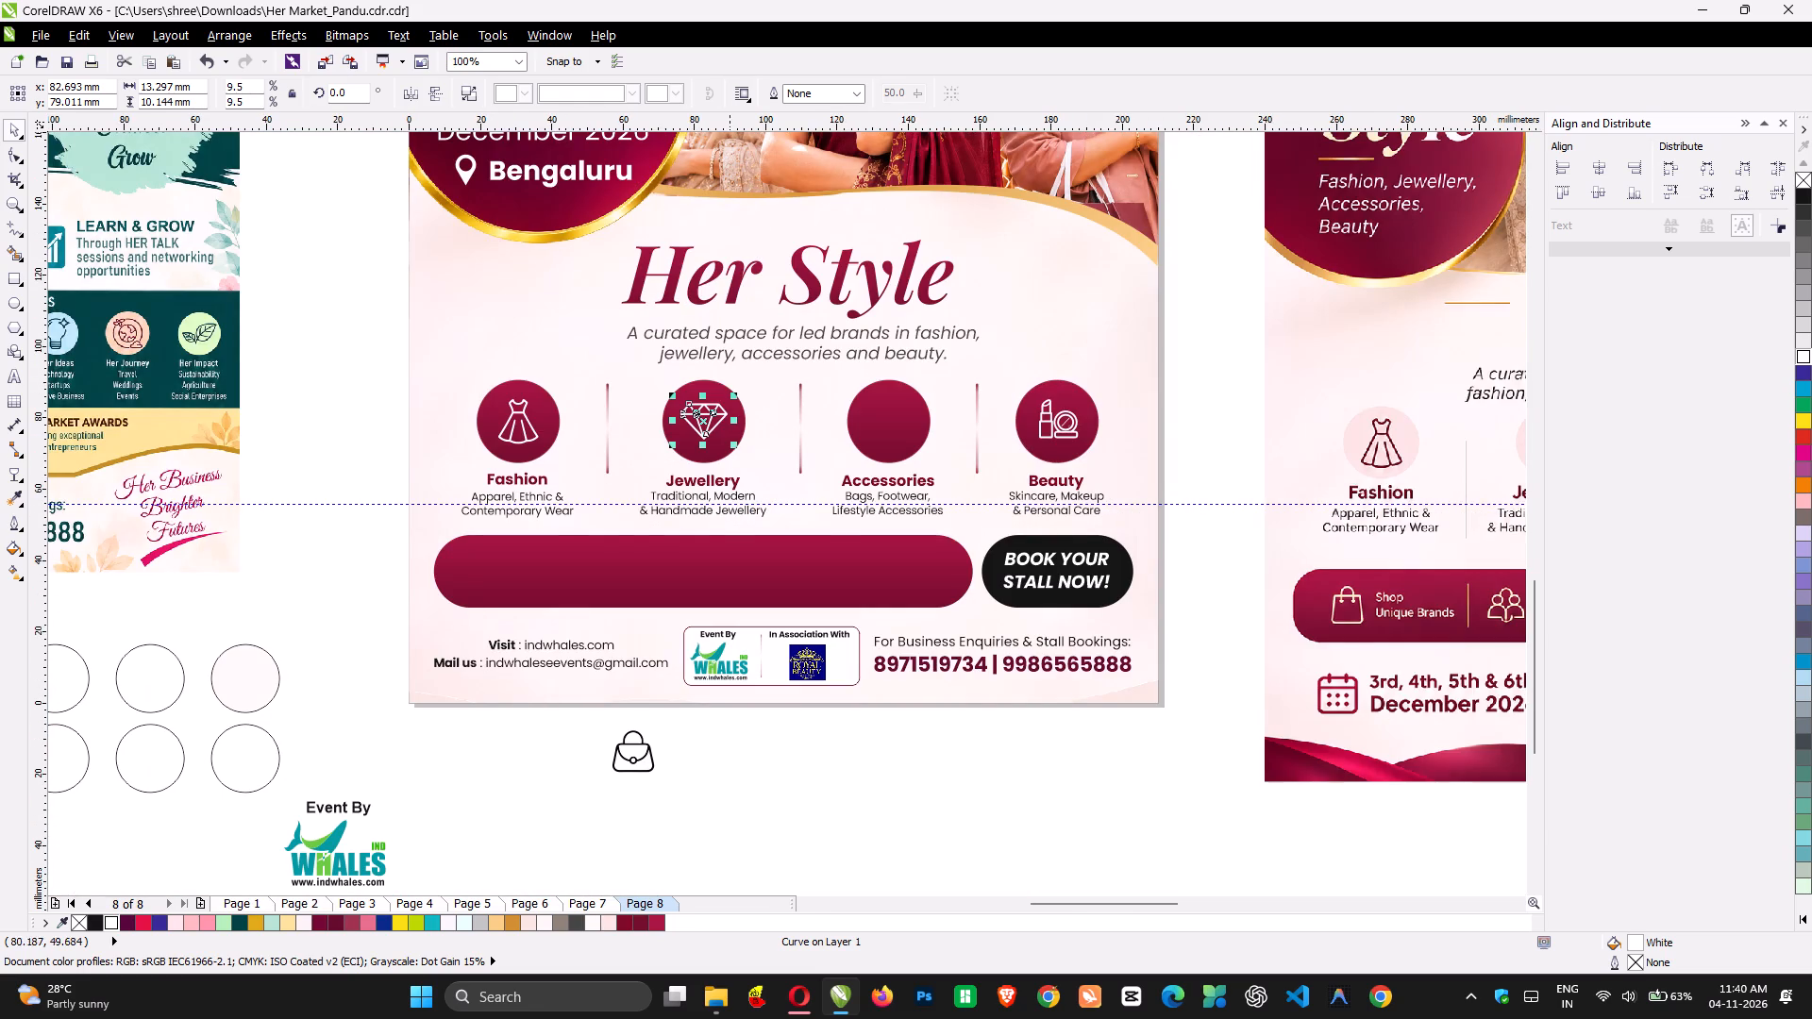
key(z)
drag(573, 724, 758, 795)
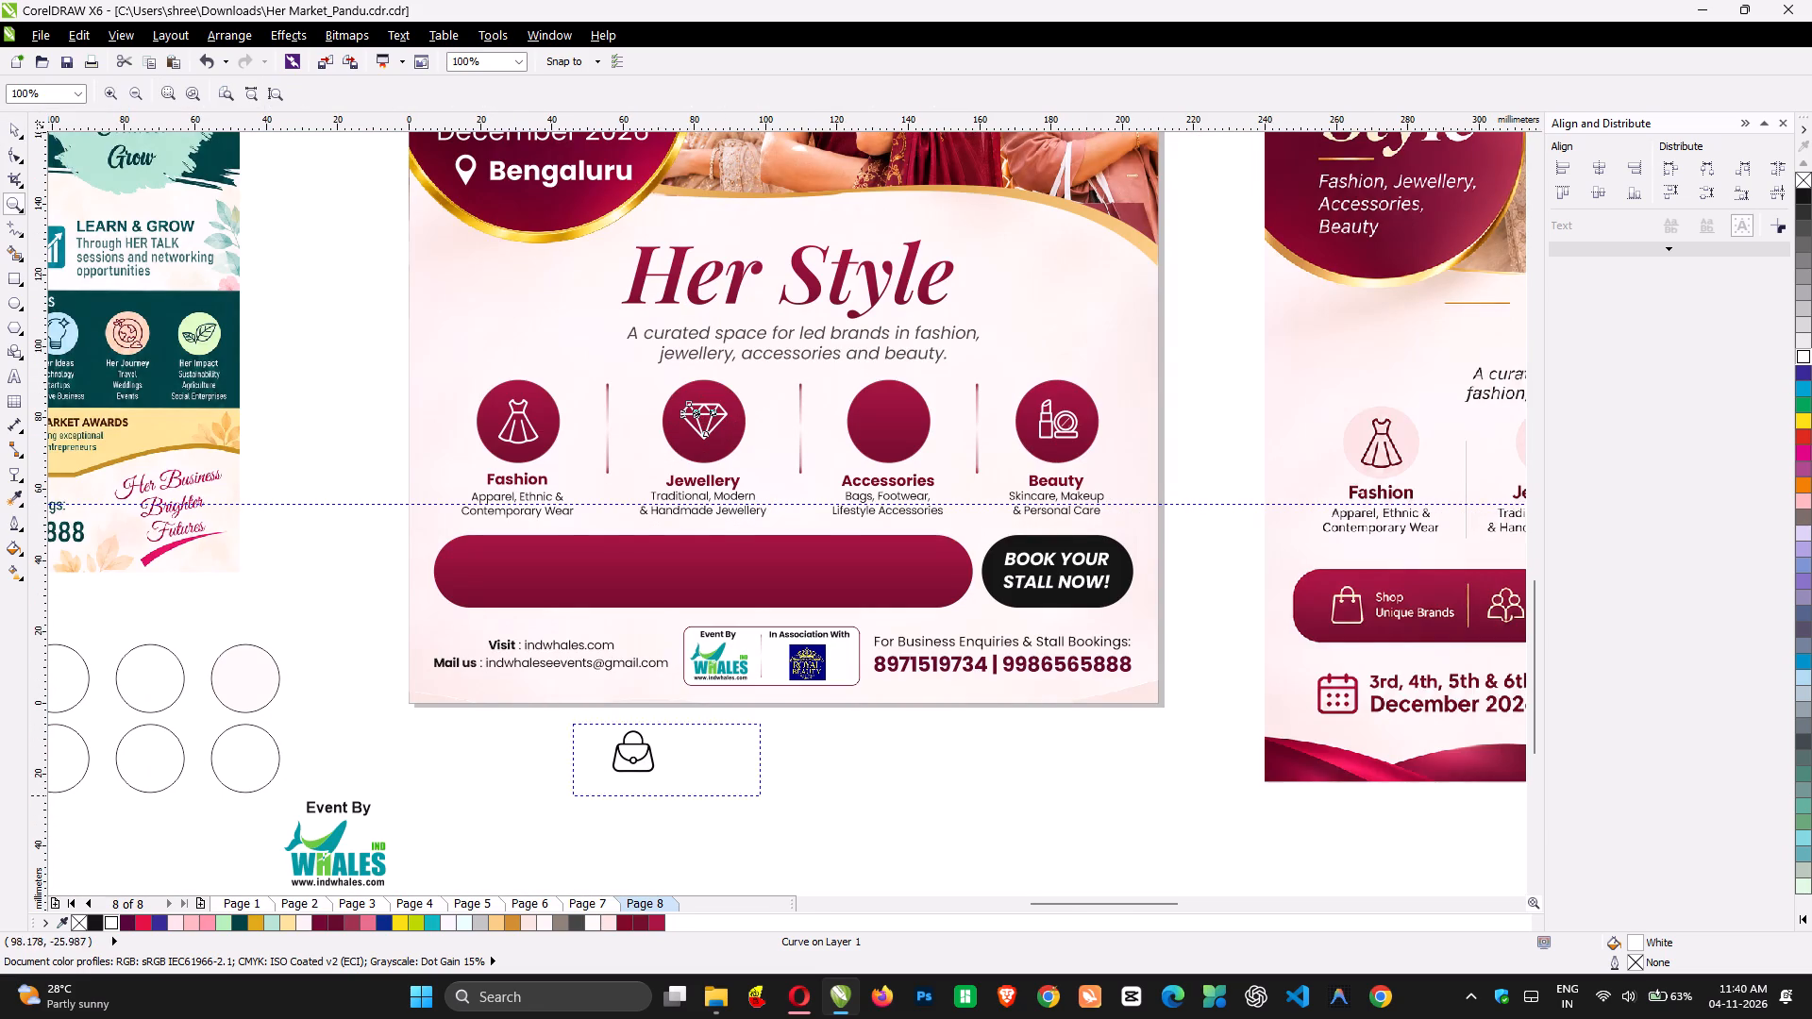
key(space)
click(567, 456)
key(Delete)
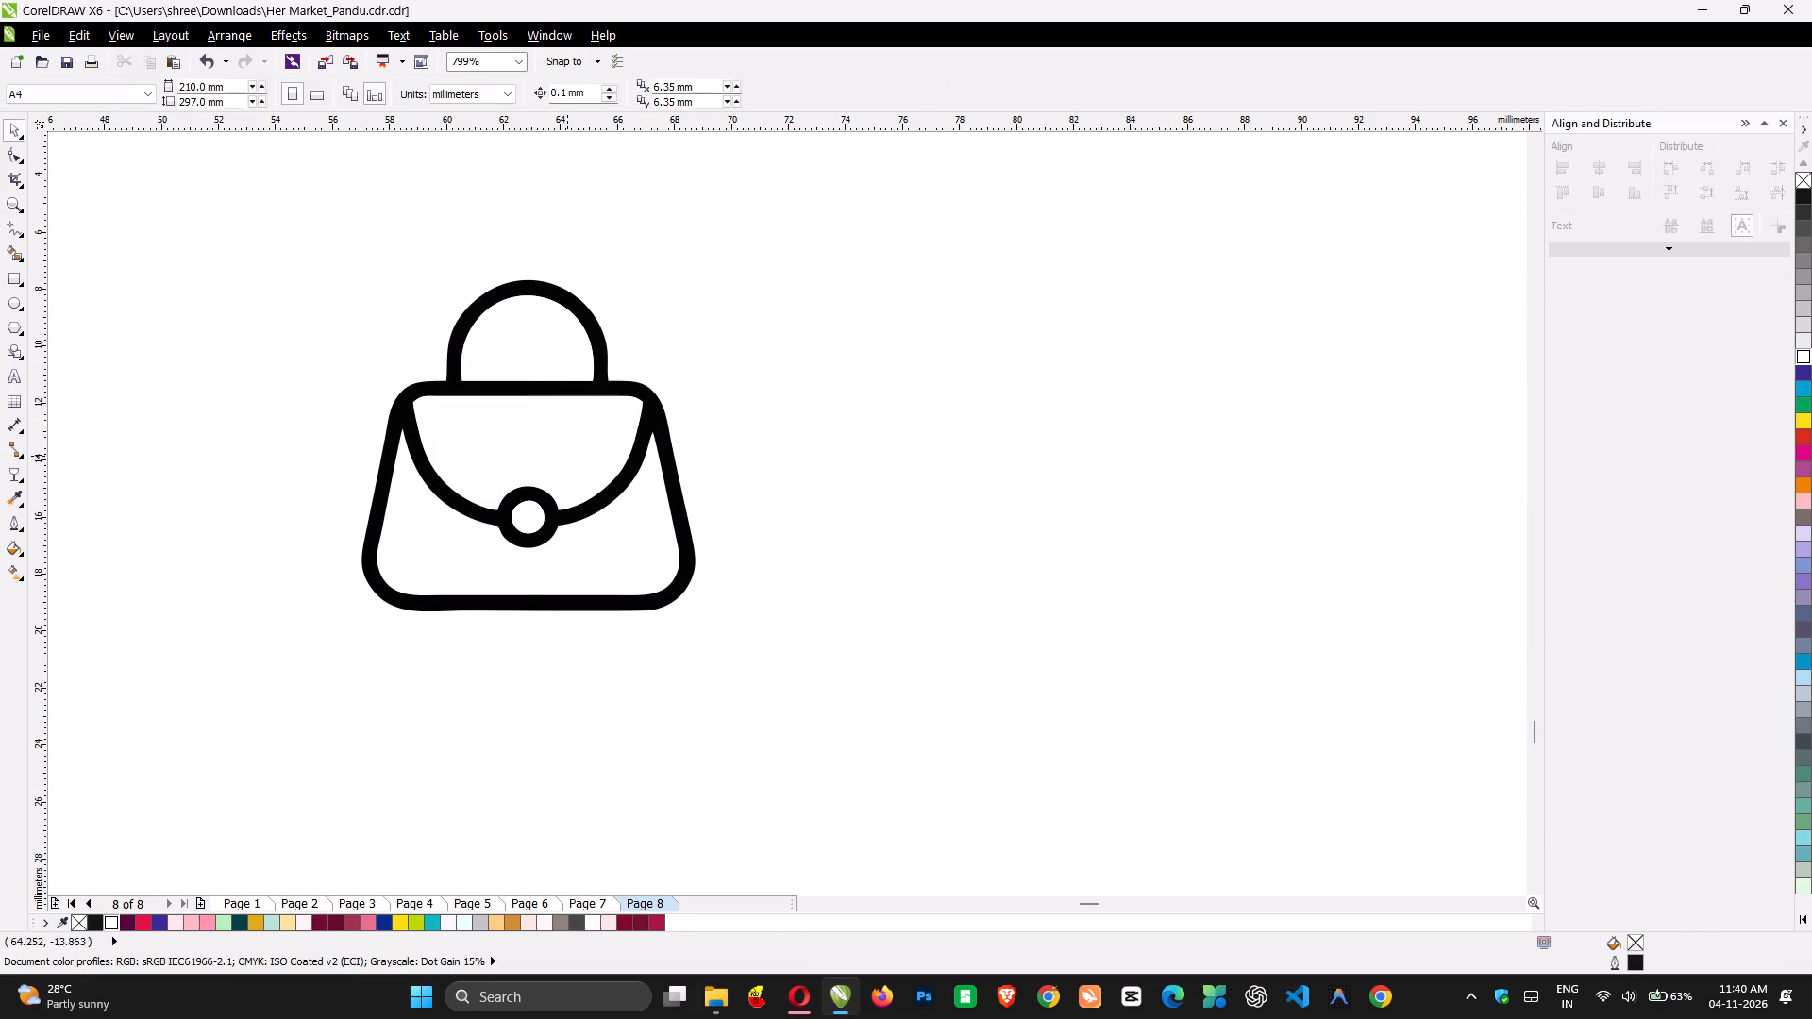
click(587, 551)
key(Delete)
click(525, 519)
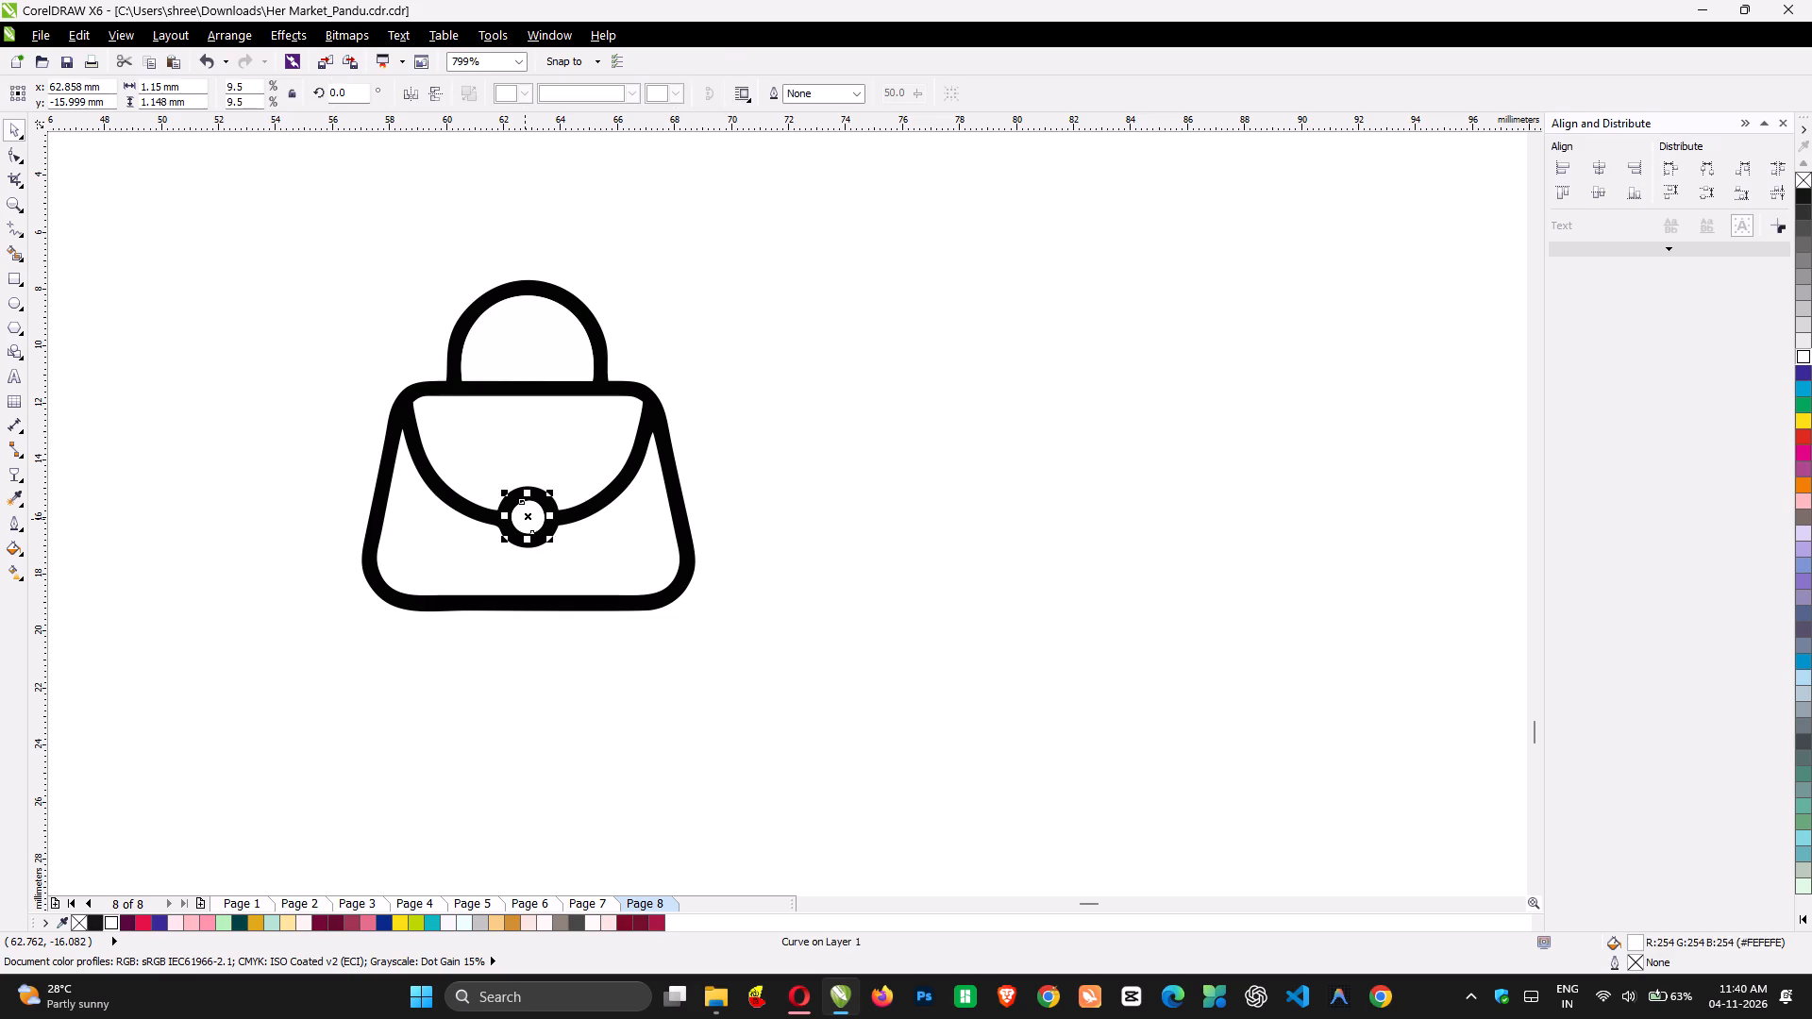
key(Delete)
click(512, 342)
key(Delete)
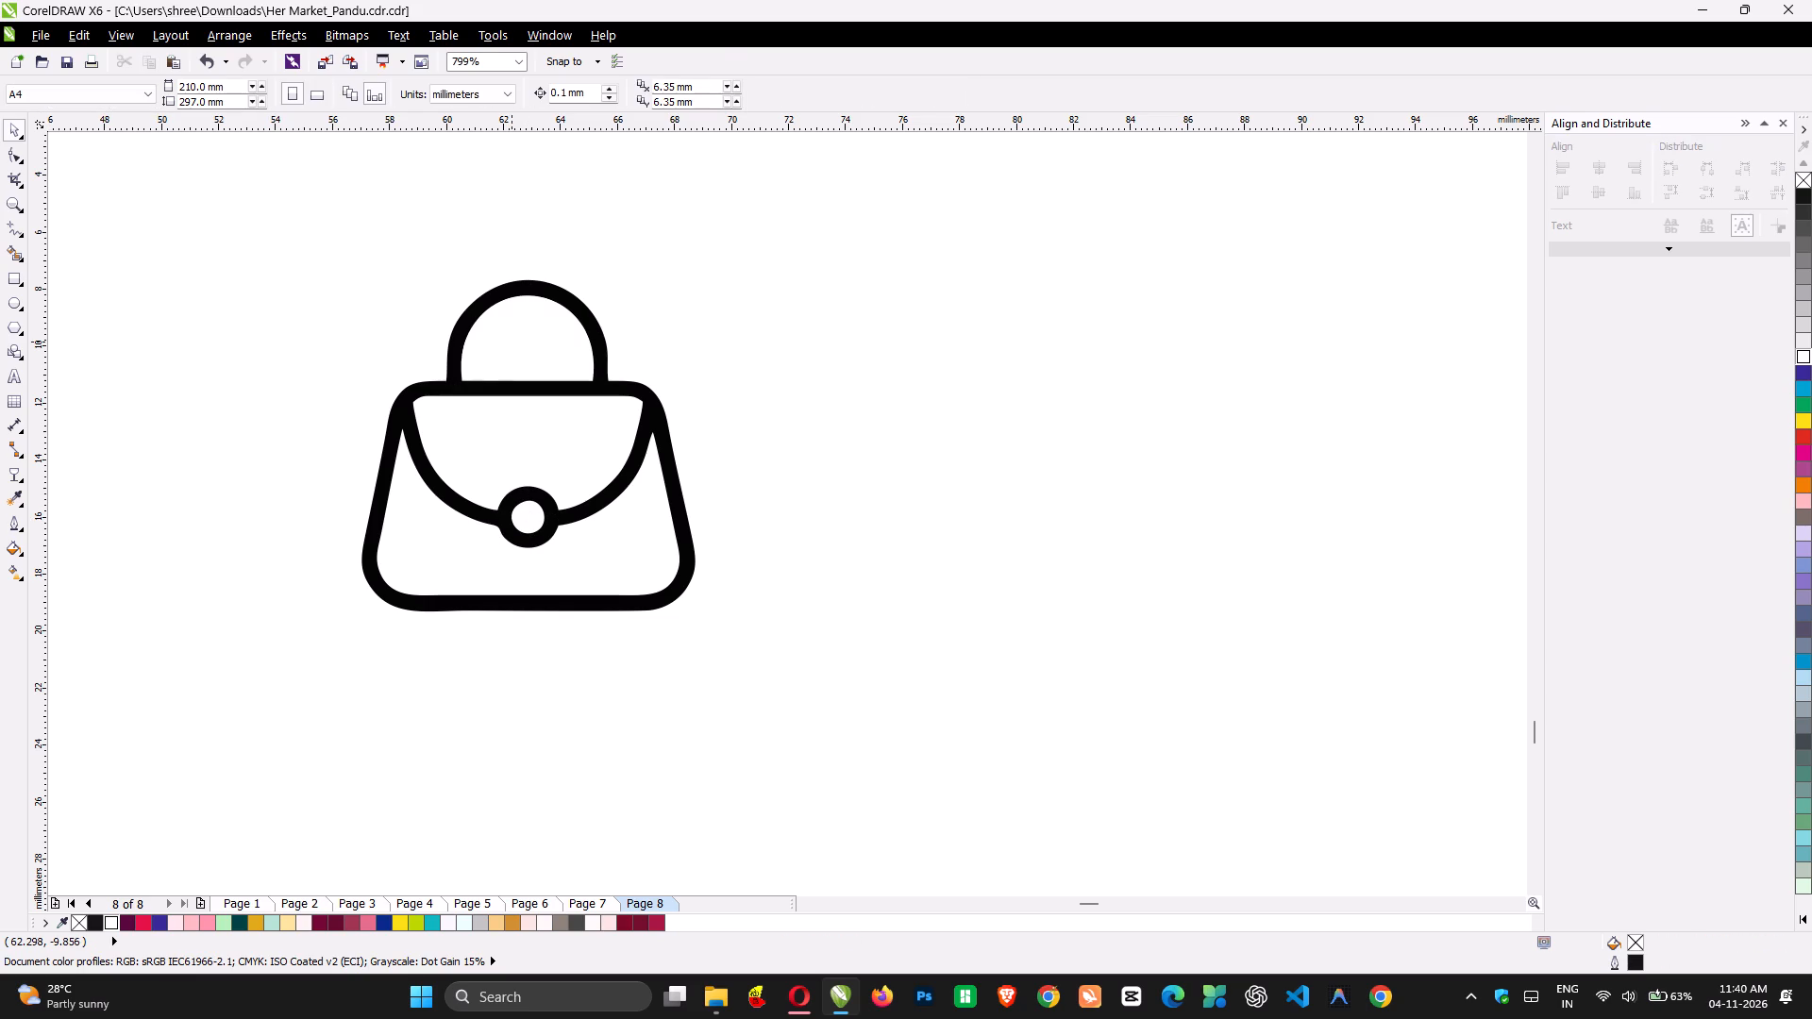
Select the whole handbag outline below the page and colour it white.
key(F3)
scroll(512, 342, up, 1)
drag(393, 515, 400, 522)
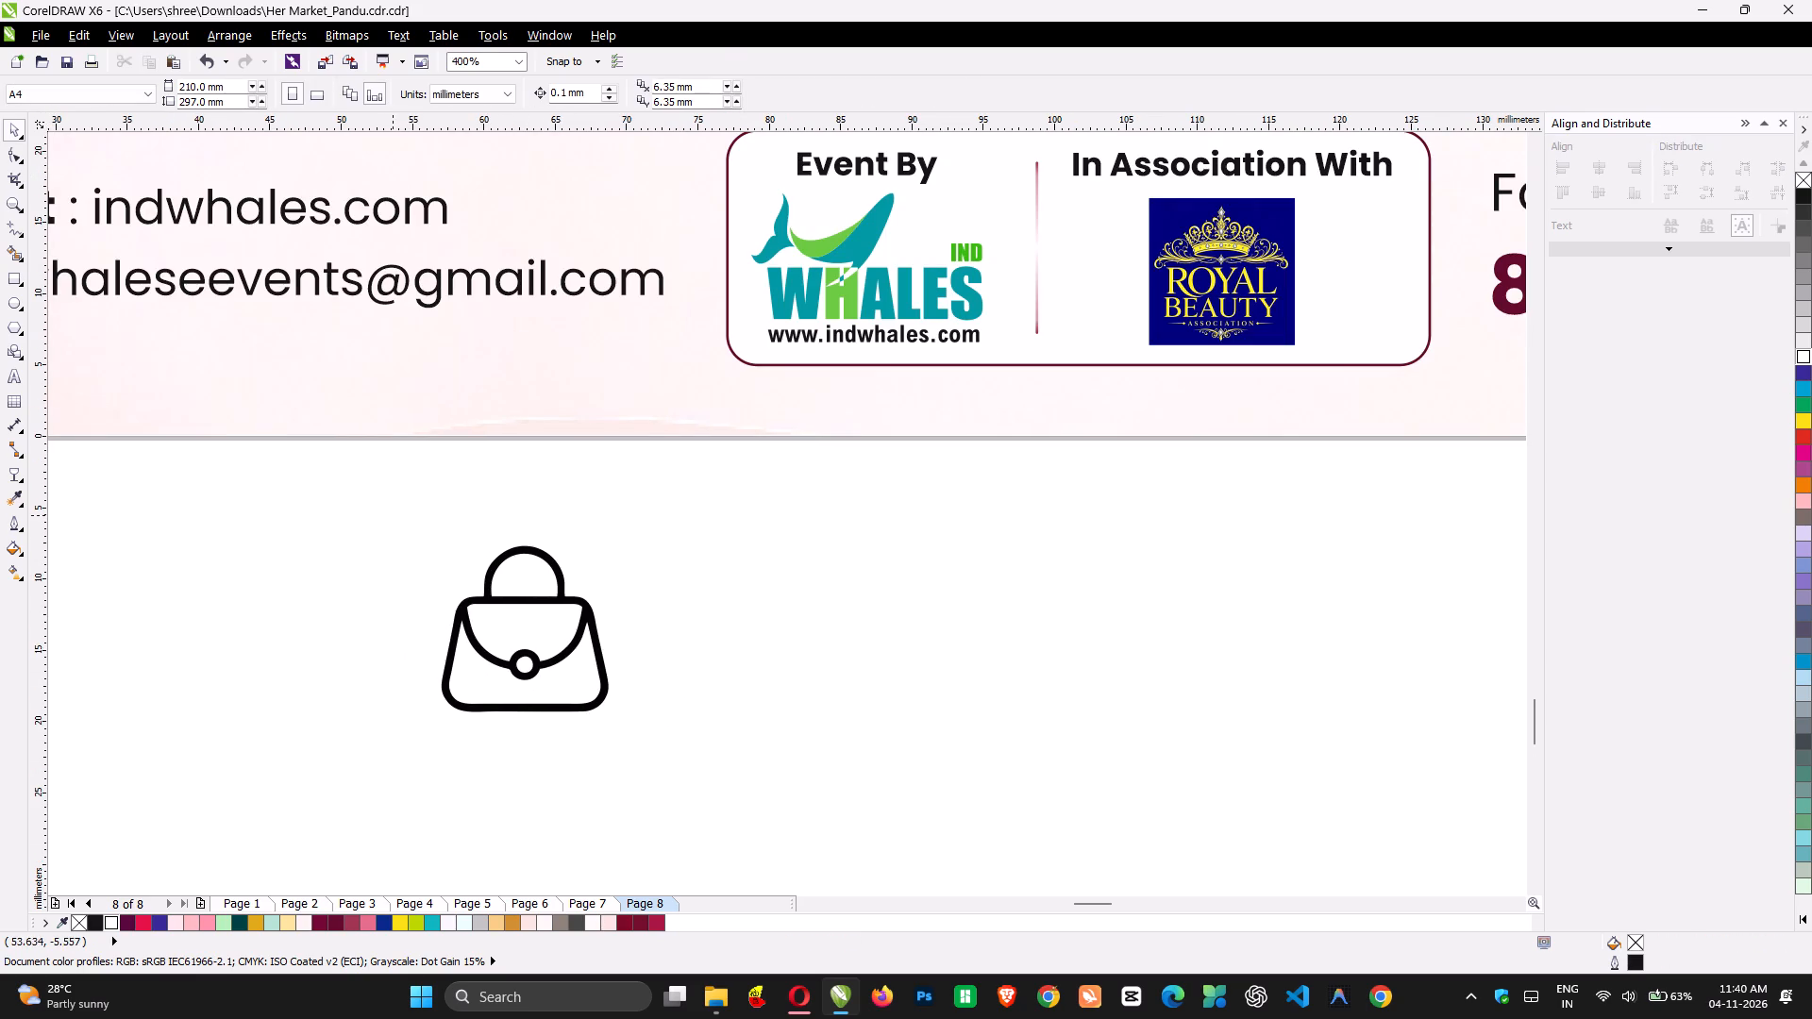
drag(400, 522, 797, 860)
key(ctrl+g)
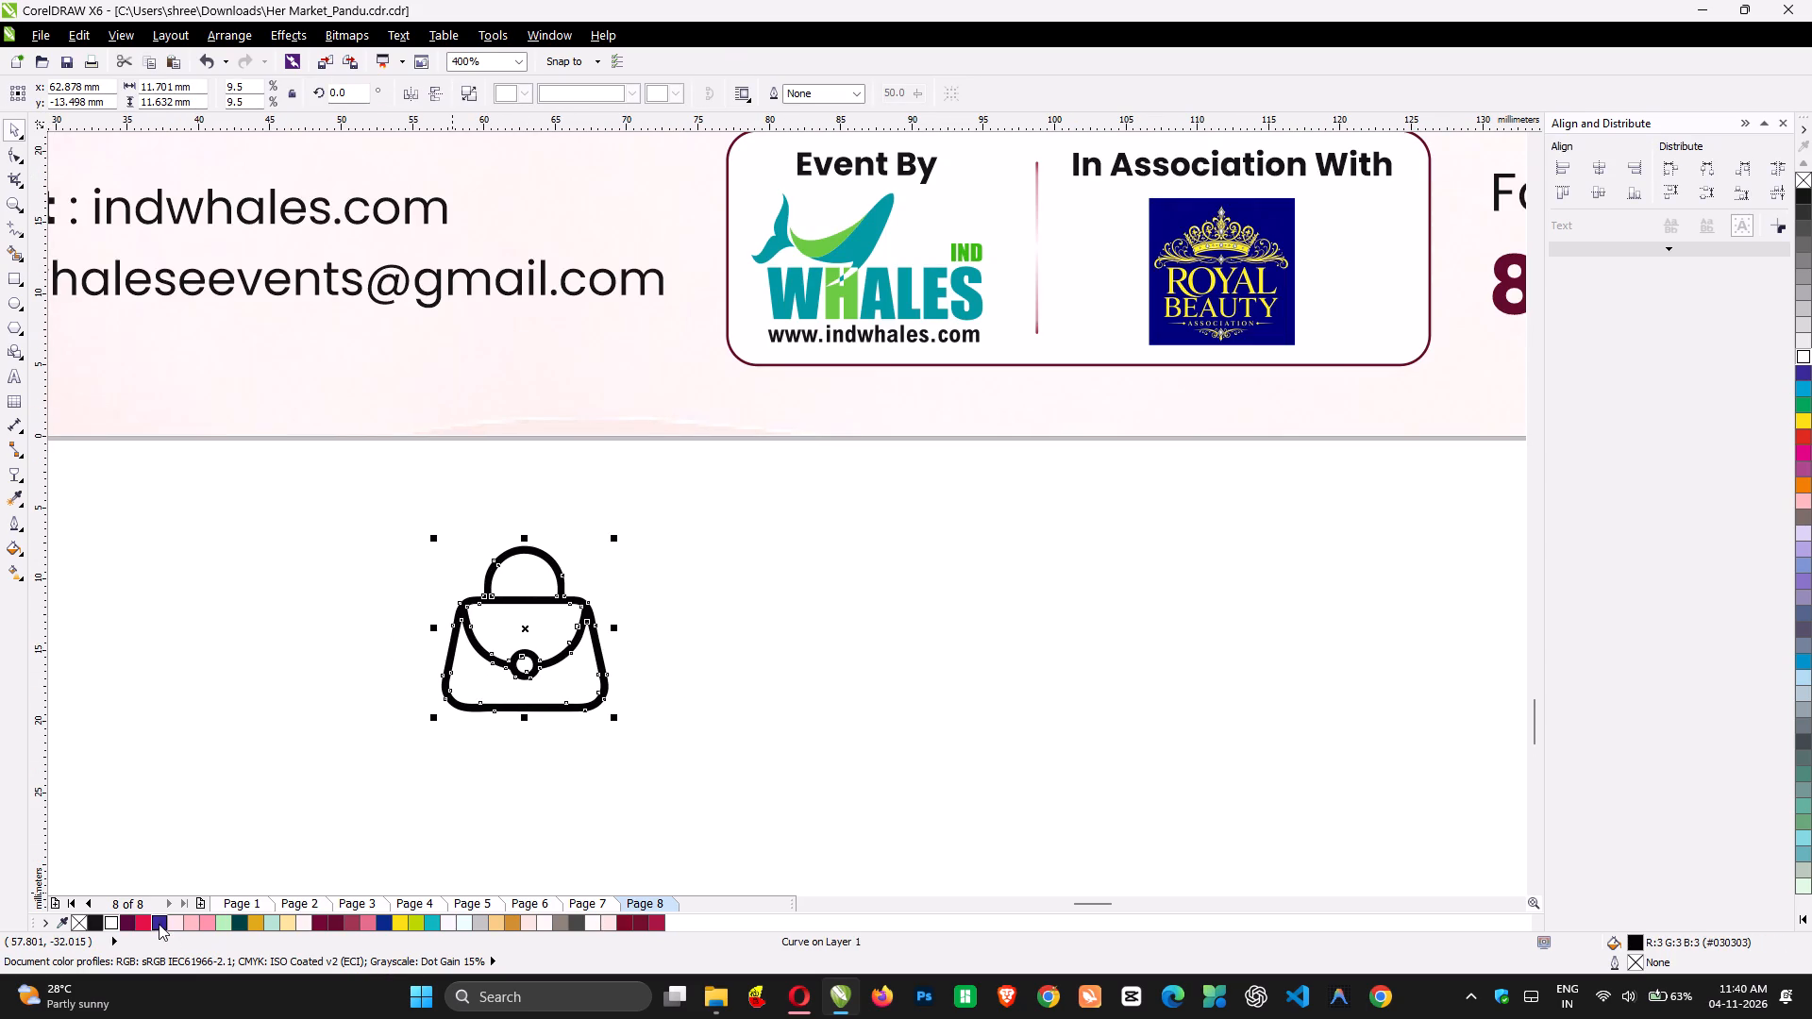
drag(101, 922, 113, 923)
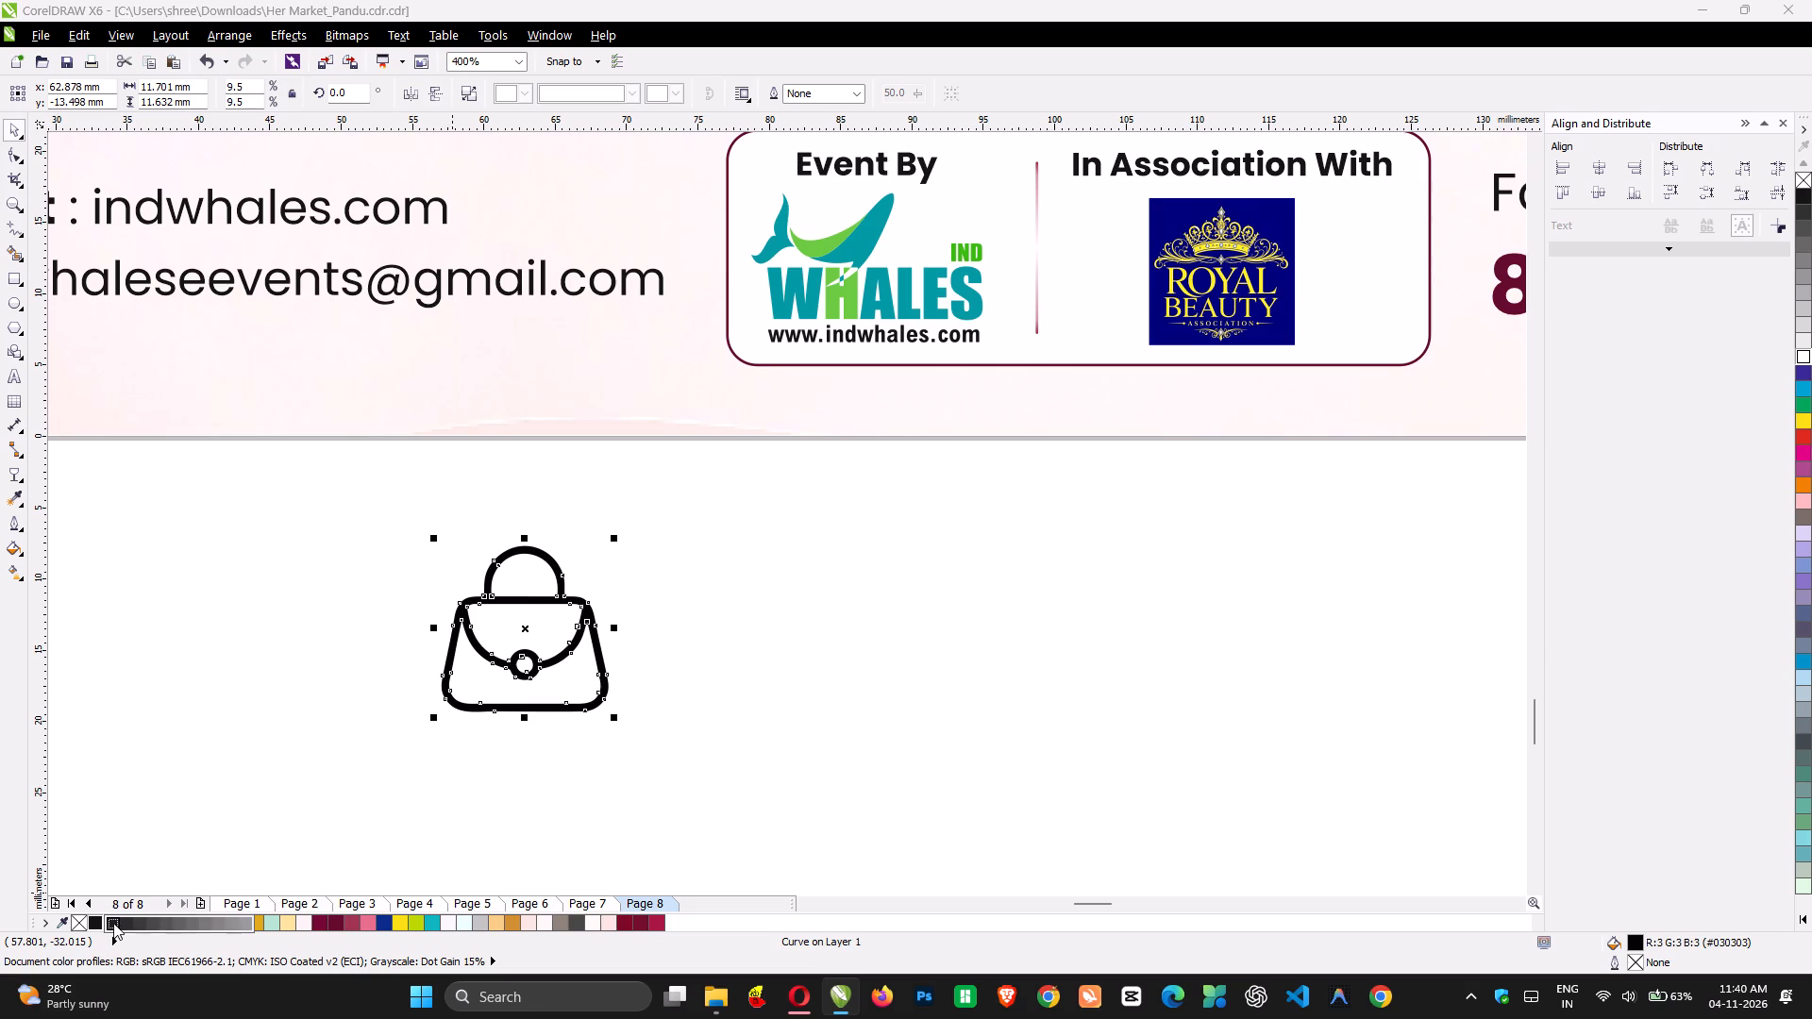
drag(113, 923, 110, 923)
click(112, 923)
Centre the white handbag outline in the Accessories circle.
key(F3)
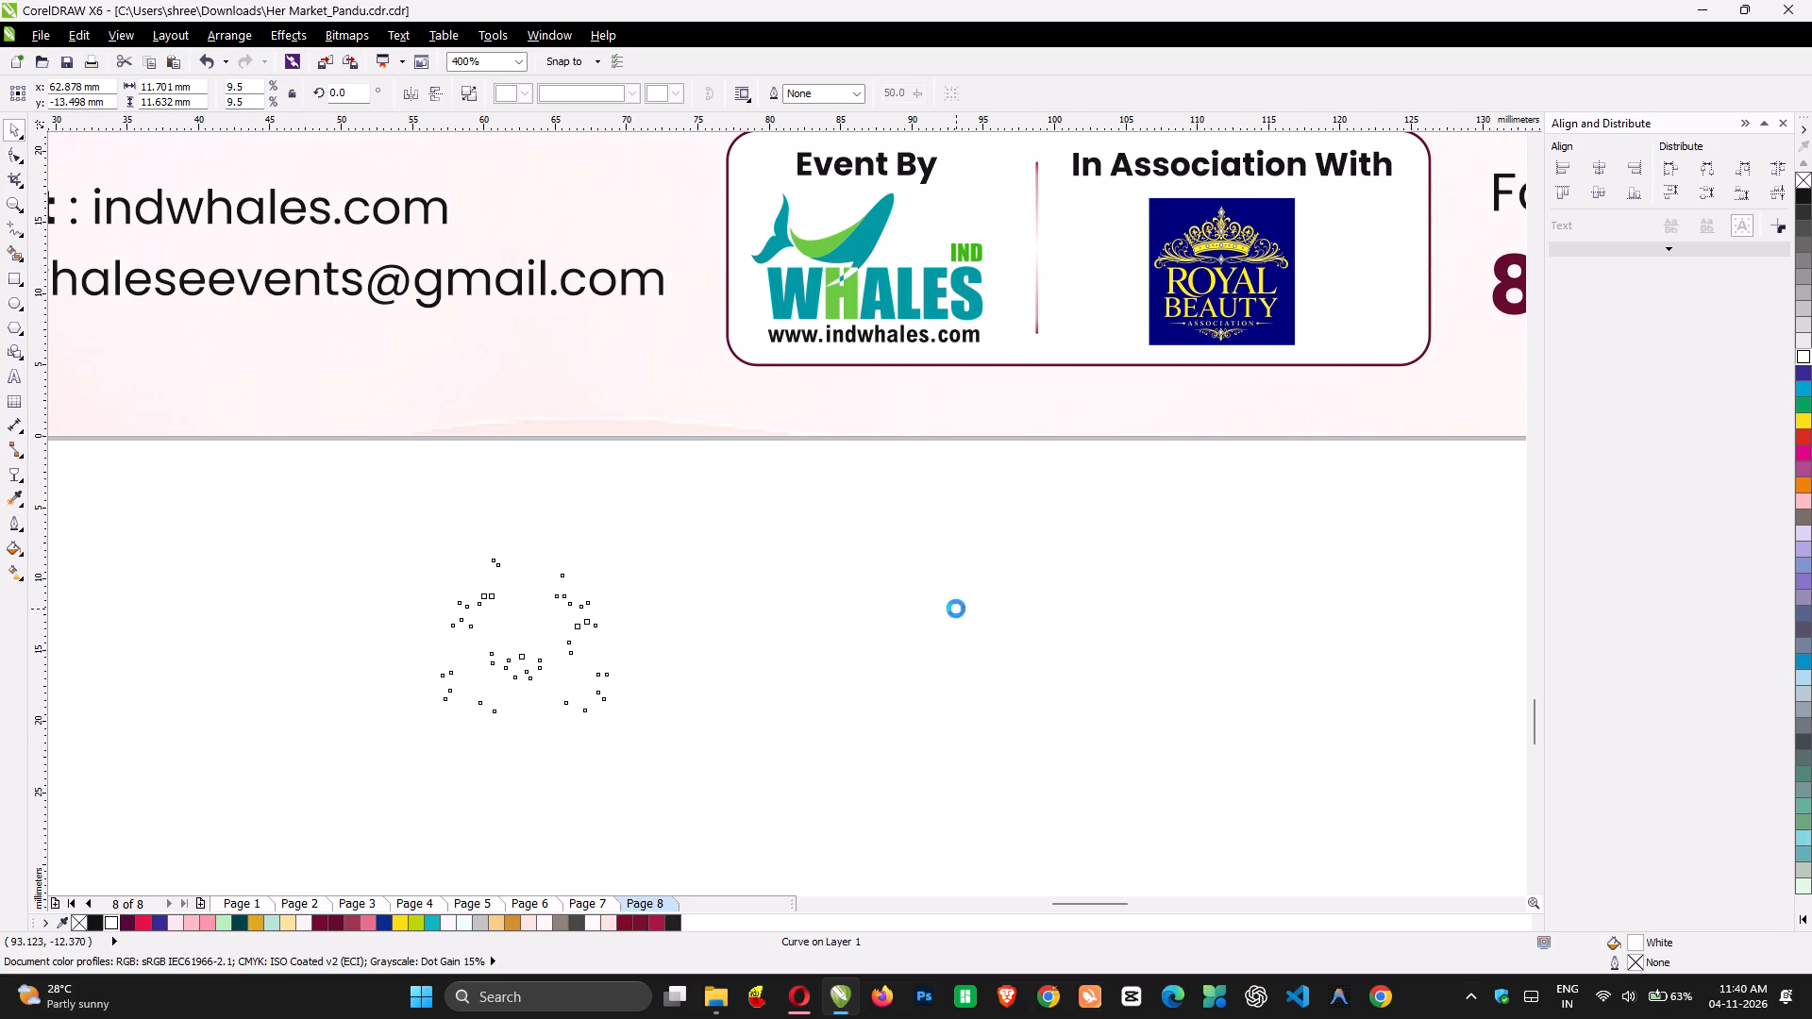
scroll(956, 609, up, 4)
shift+click(1265, 322)
text(ce)
Group the entire category row, including the four icon circles, their captions and the divider lines.
key(F3)
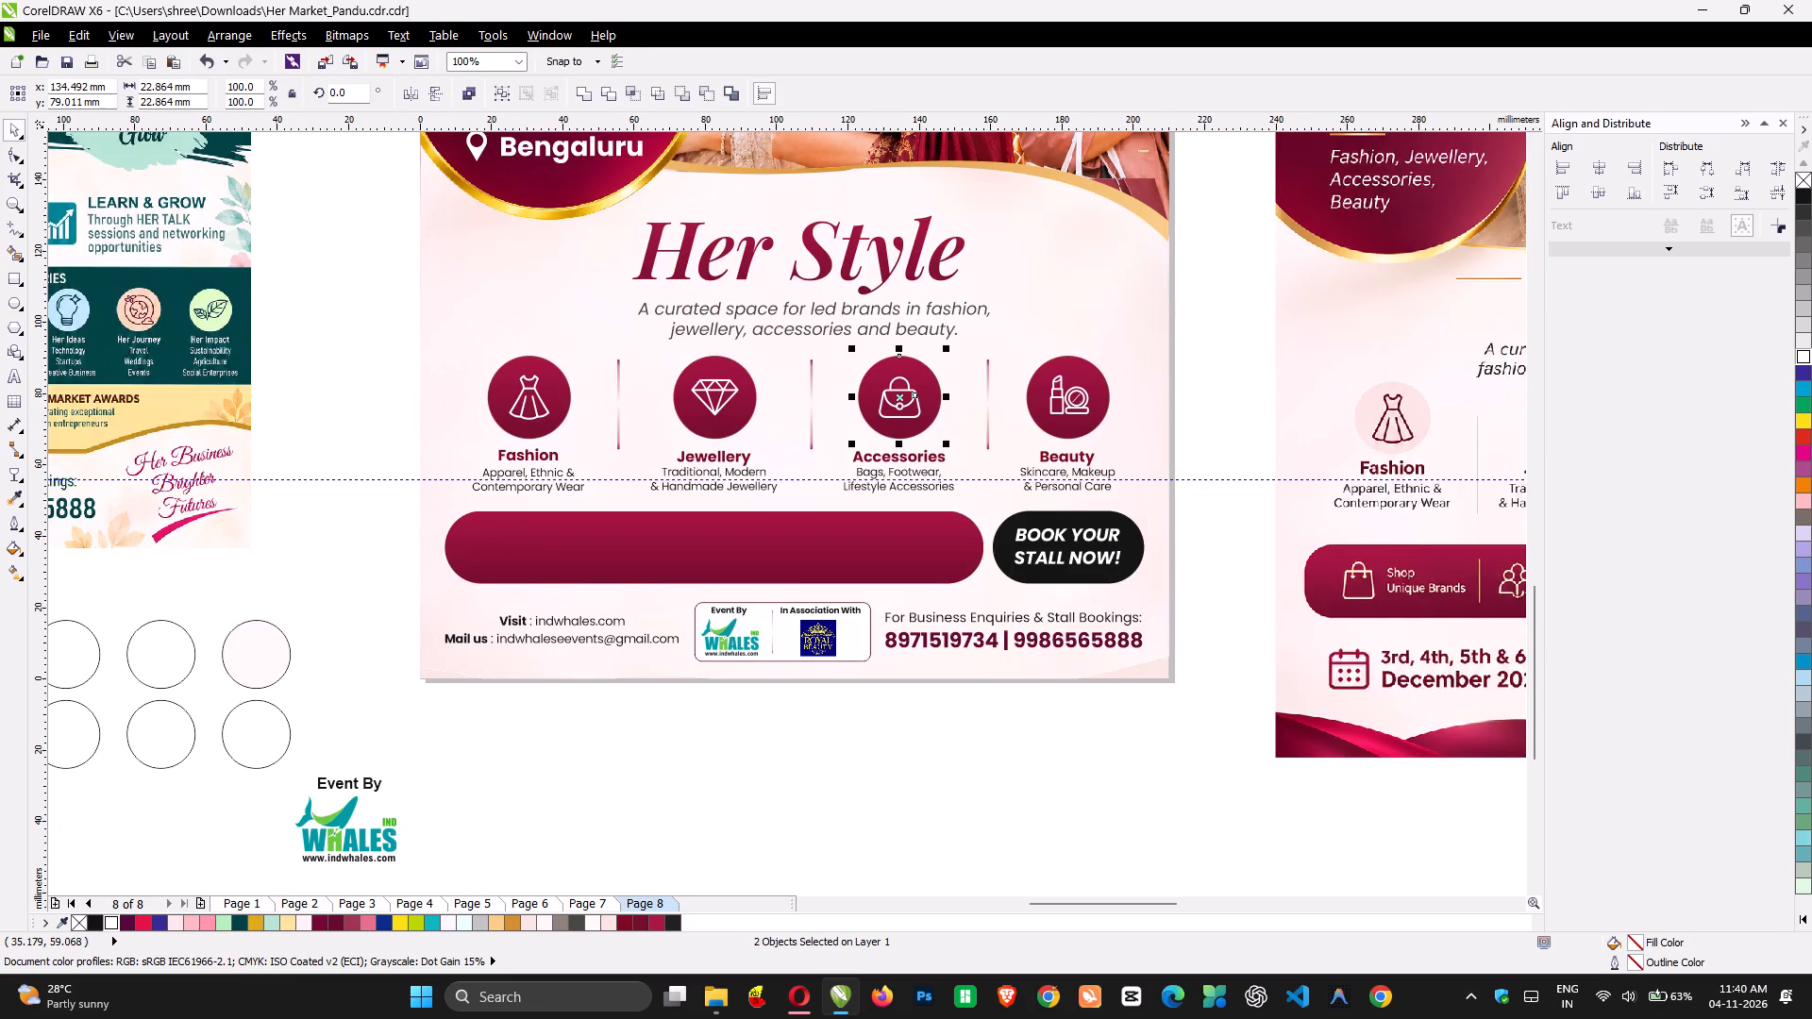
click(371, 327)
drag(371, 327, 1194, 509)
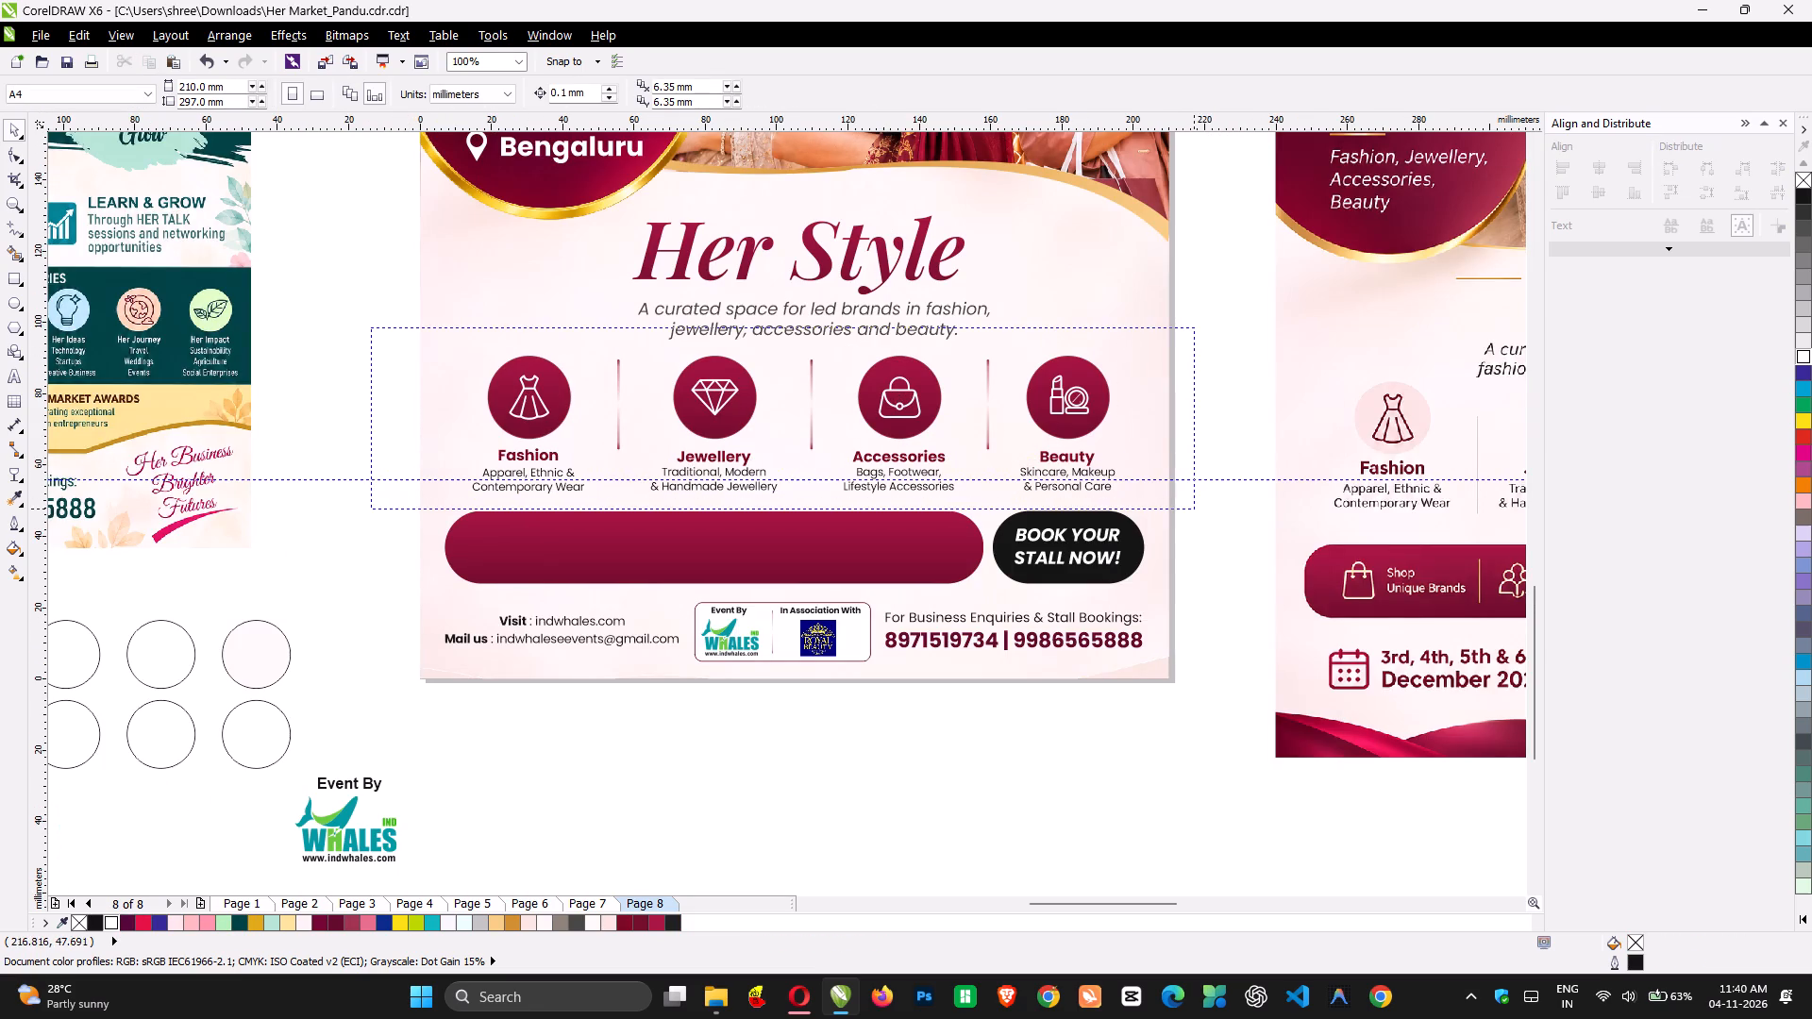
drag(1194, 509, 1191, 498)
key(ctrl+g)
click(1201, 546)
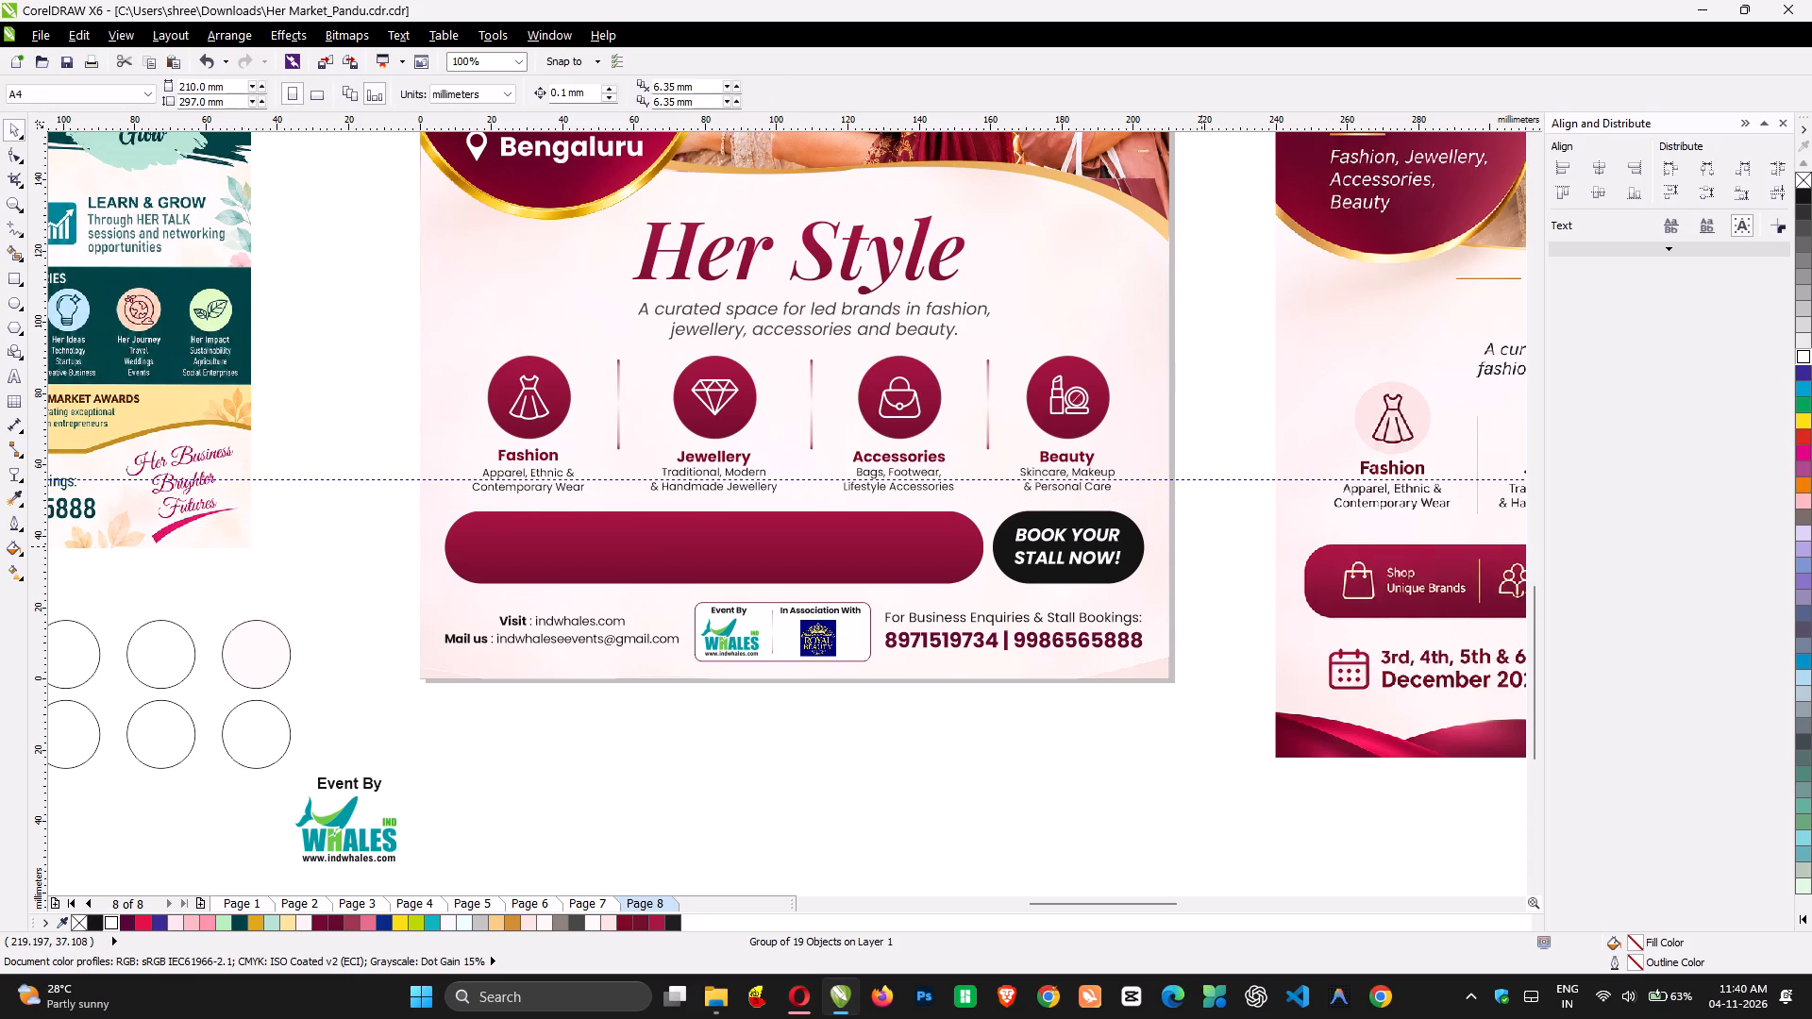
Ungroup the black BOOK YOUR STALL NOW! button and break its text apart into separate lines.
click(1102, 537)
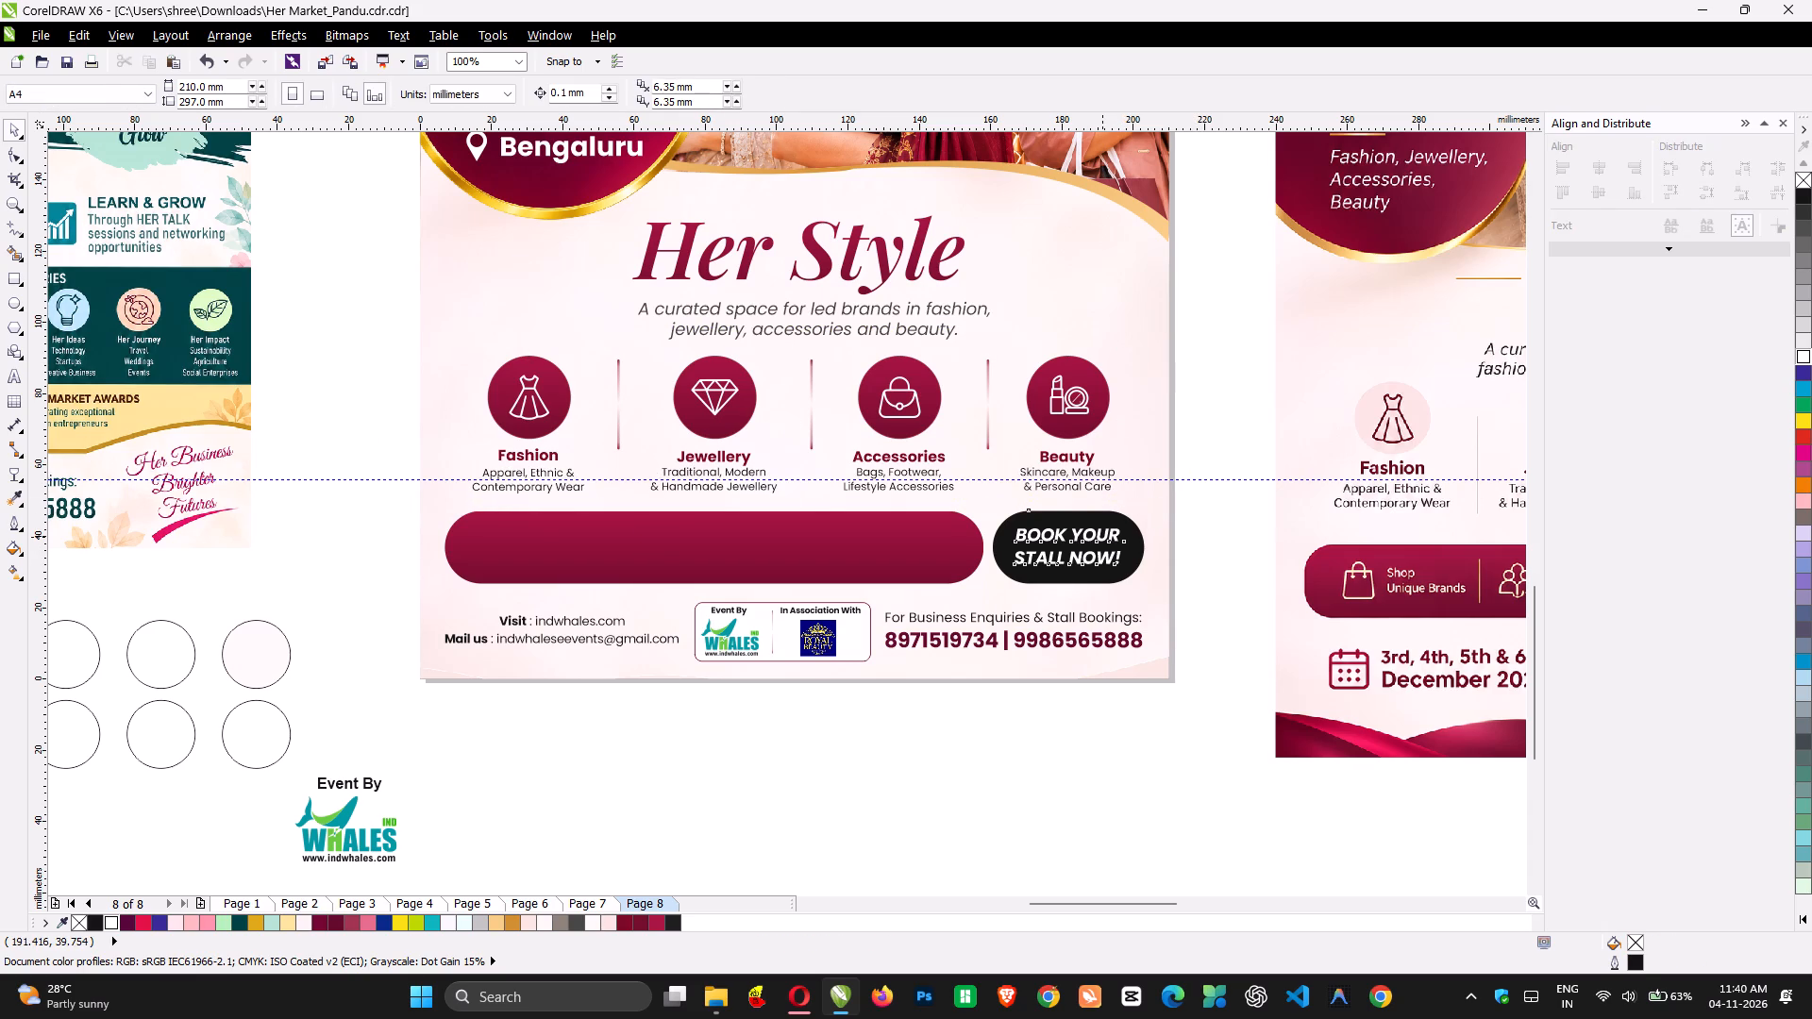
key(ctrl+k)
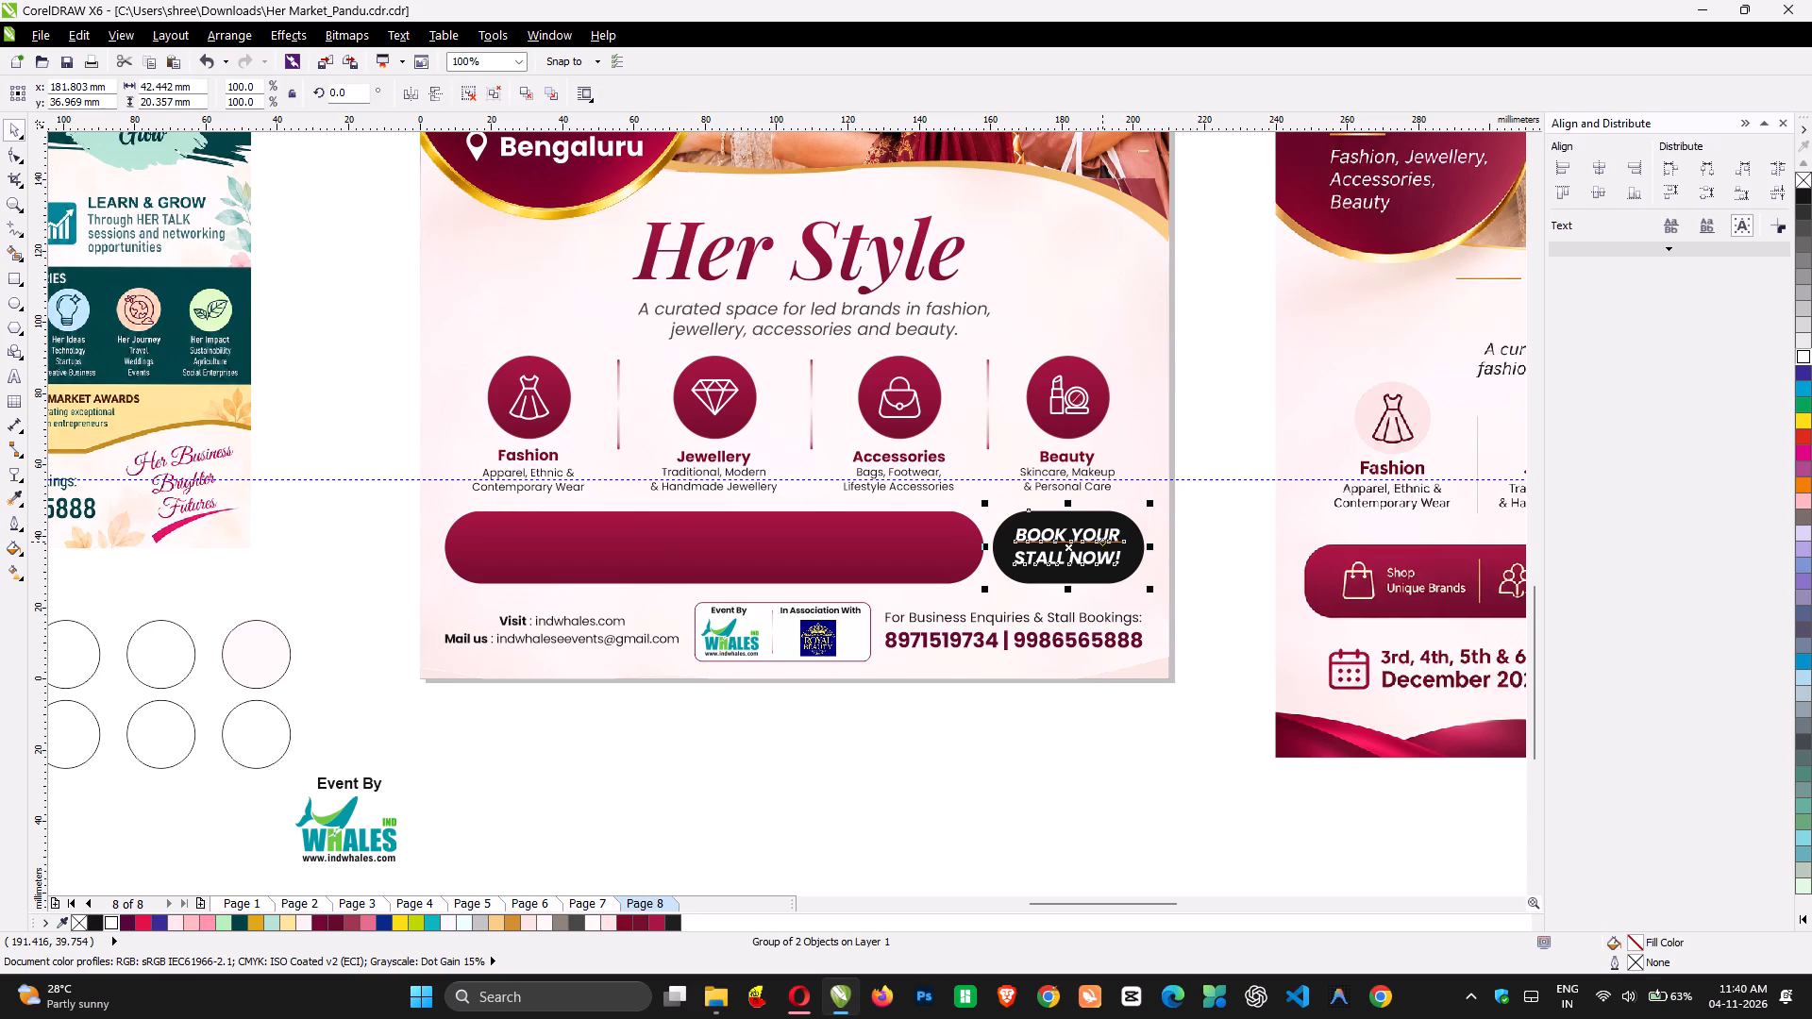
key(ctrl+u)
click(1222, 583)
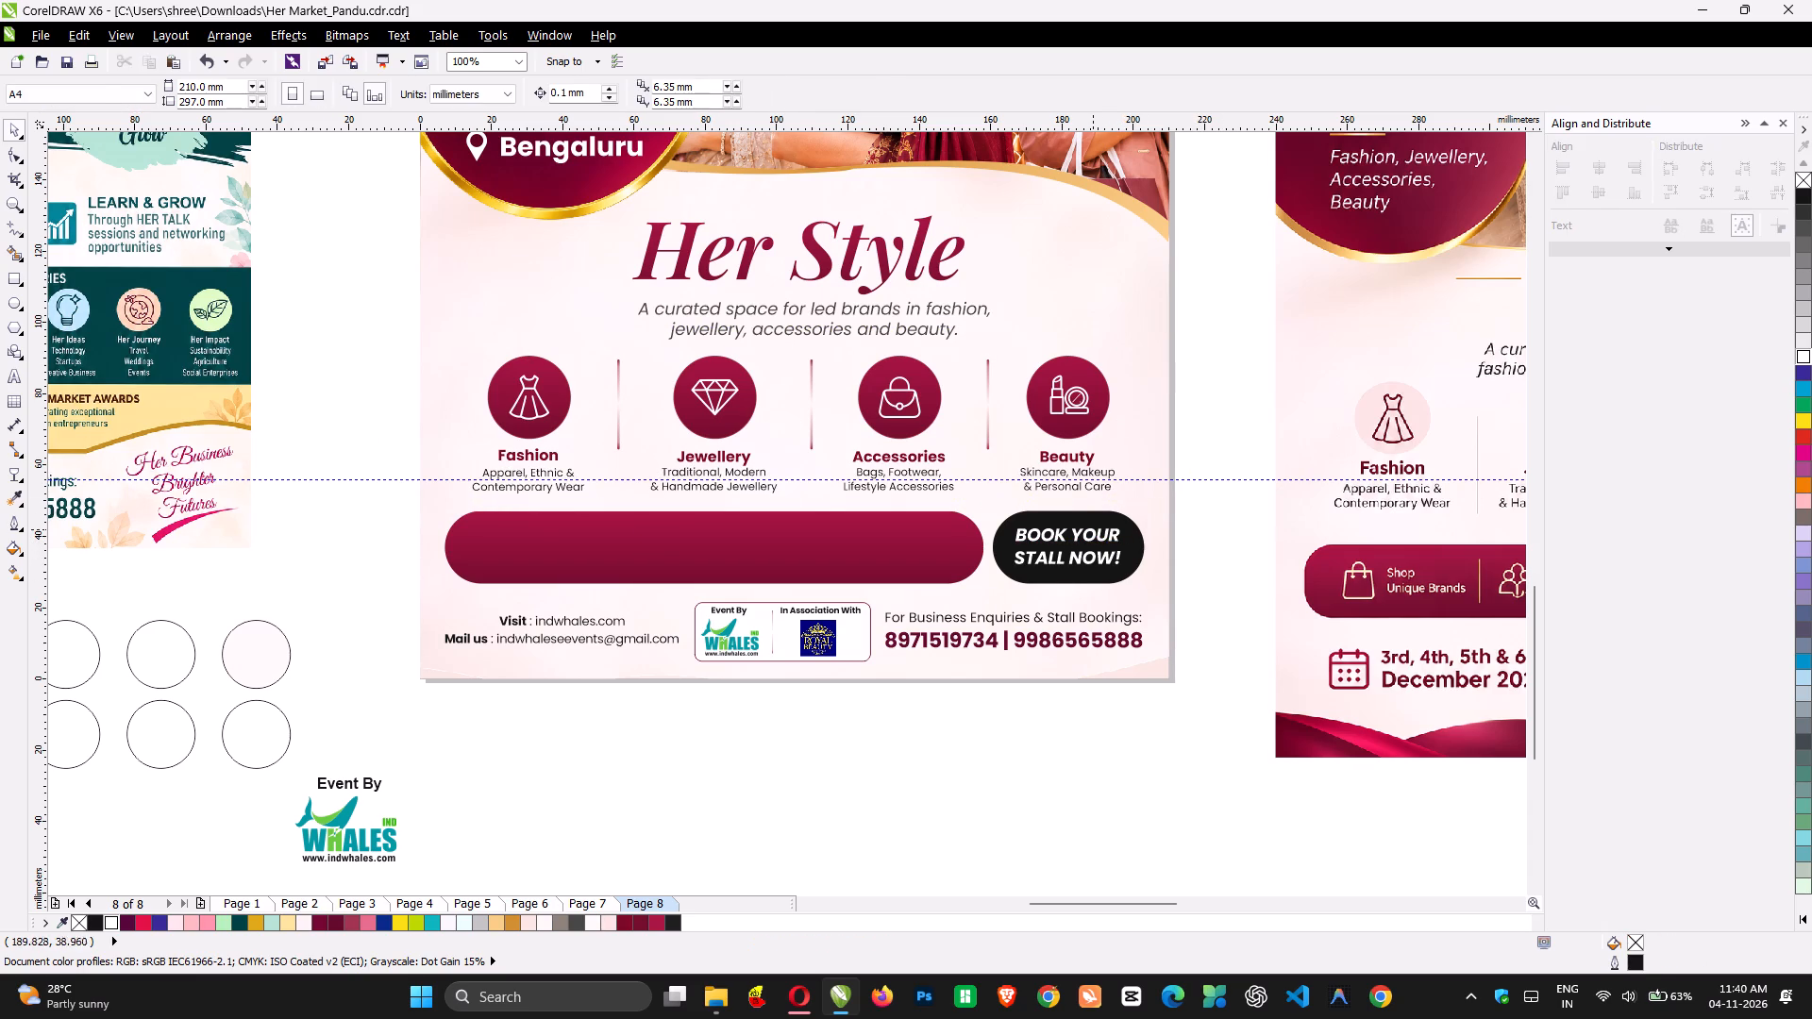
click(1093, 529)
key(ctrl+k)
Move the BOOK YOUR line up within the black button and shrink it to about 12.6 pt, about 26.4 mm wide.
key(z)
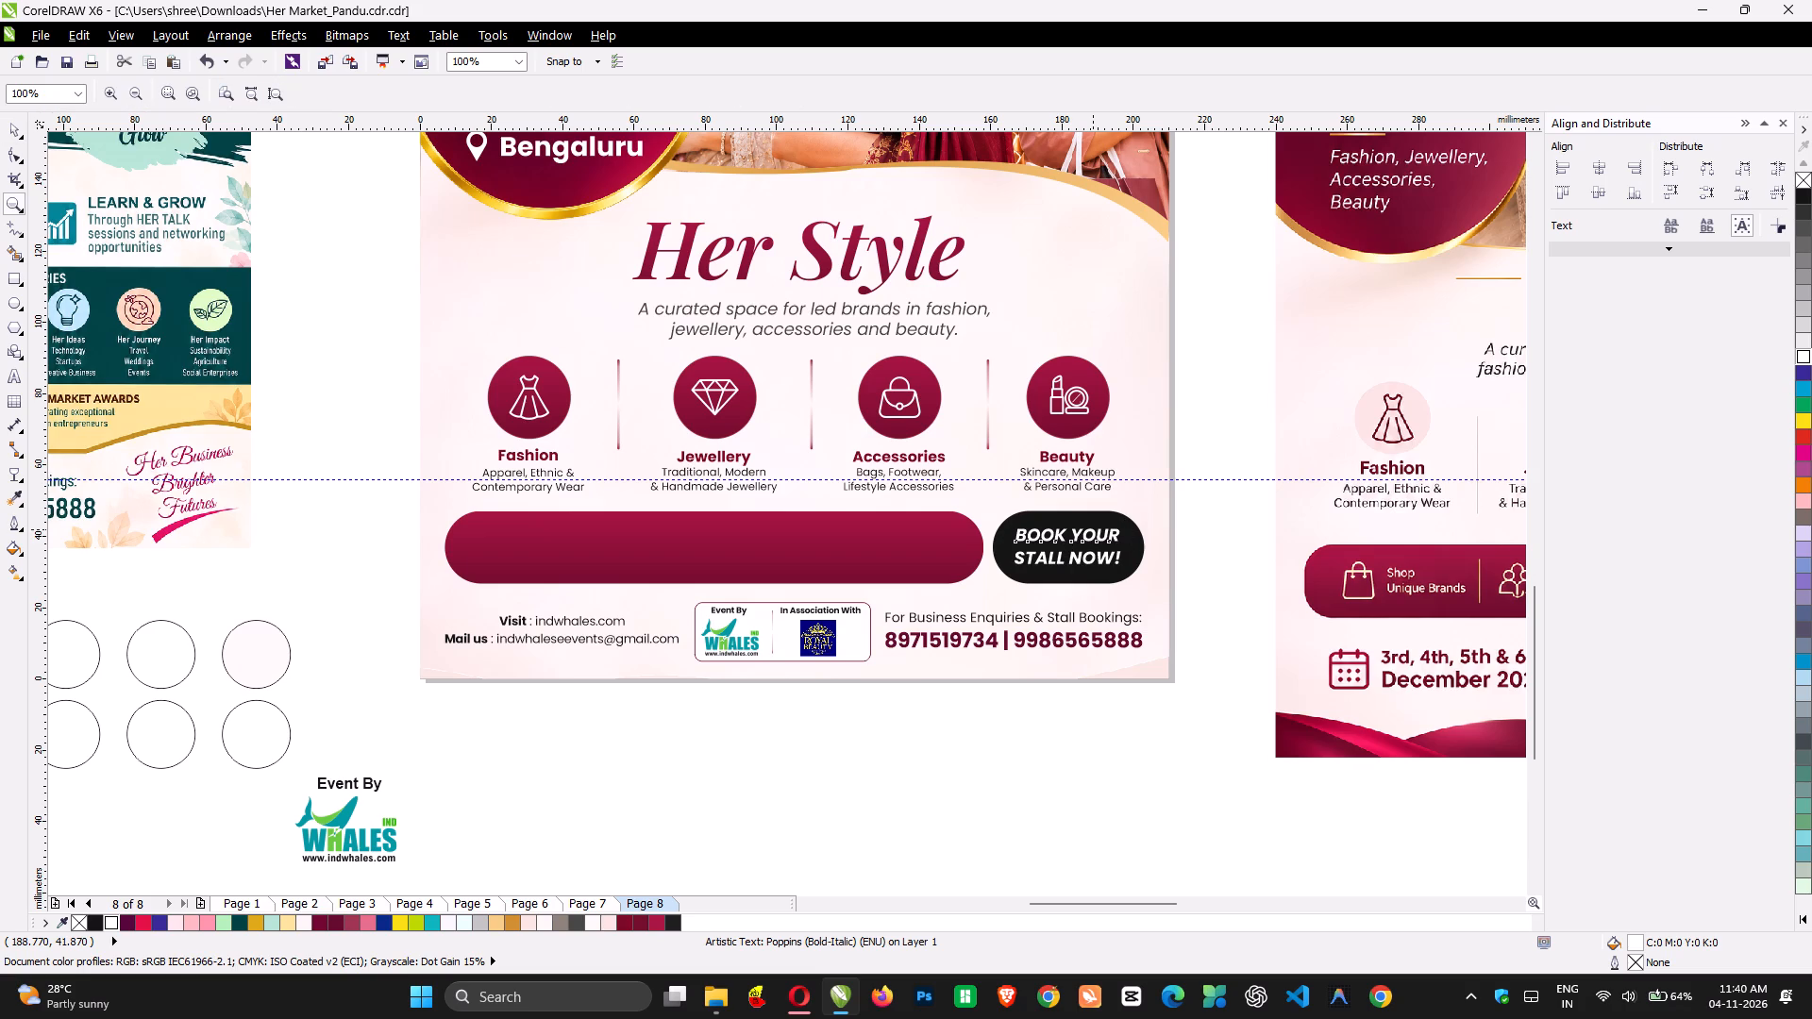
drag(933, 487, 1232, 593)
key(space)
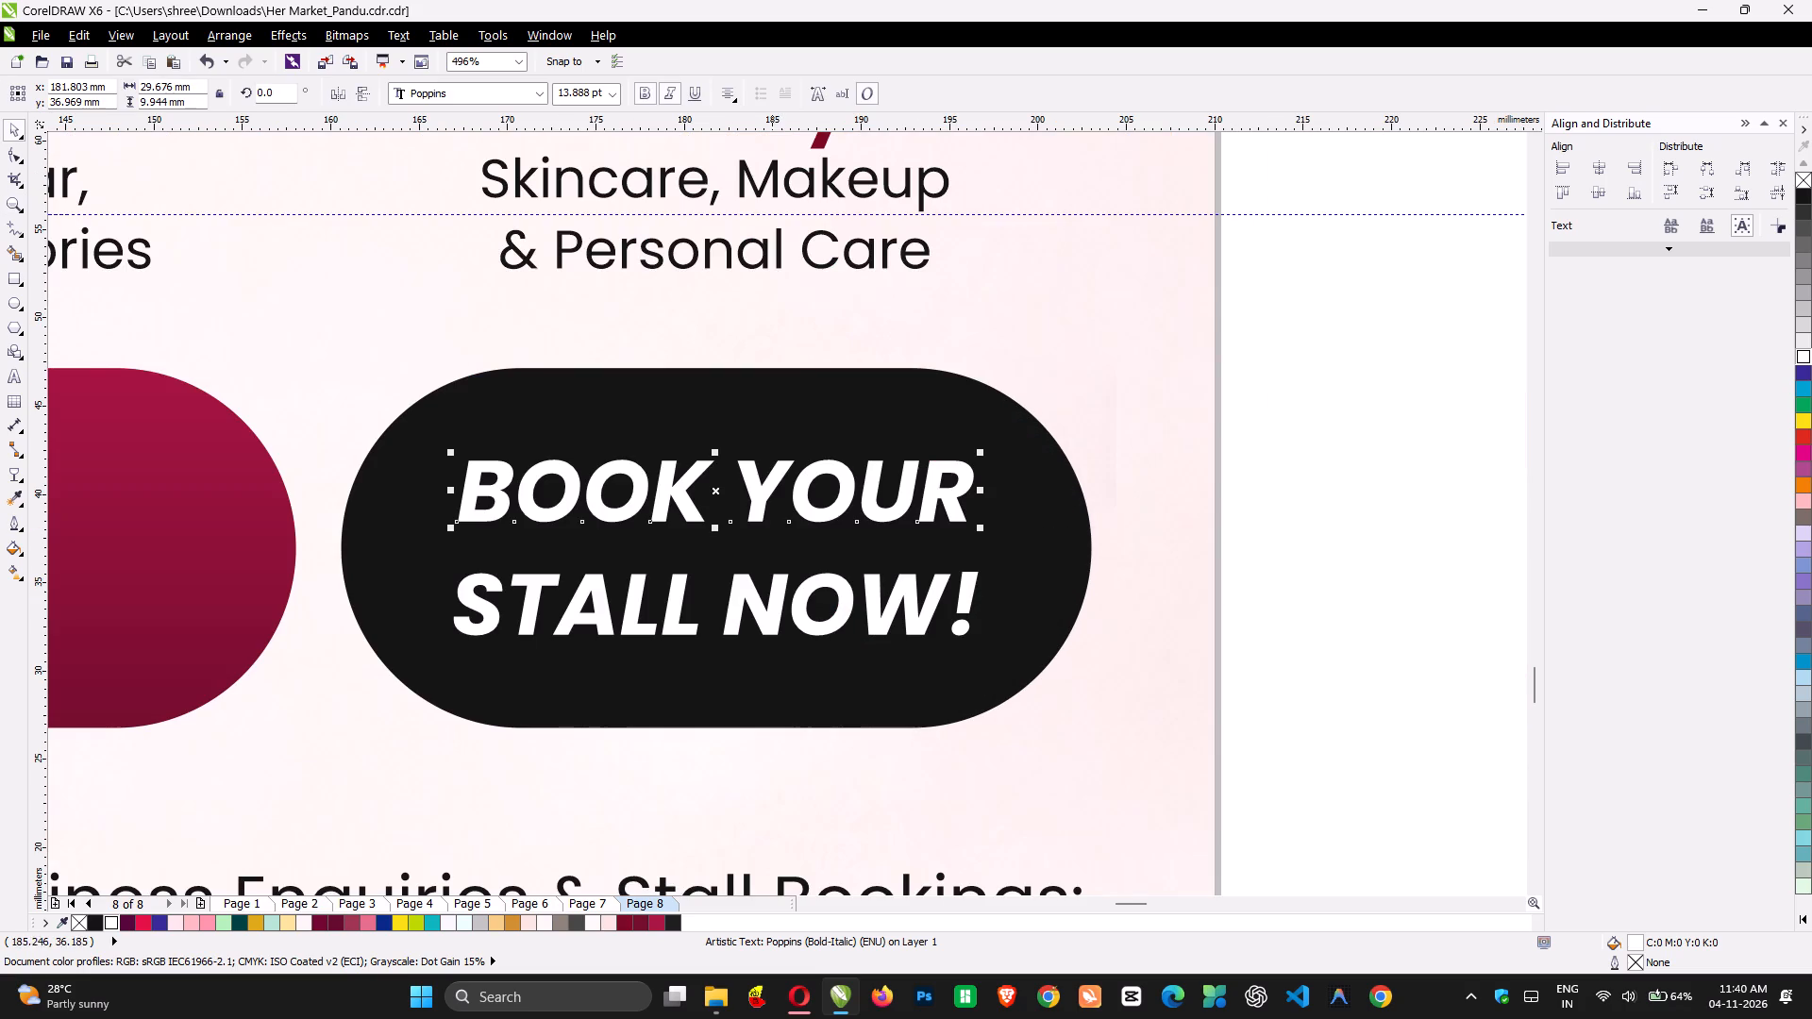
drag(765, 498, 767, 456)
drag(978, 488, 948, 495)
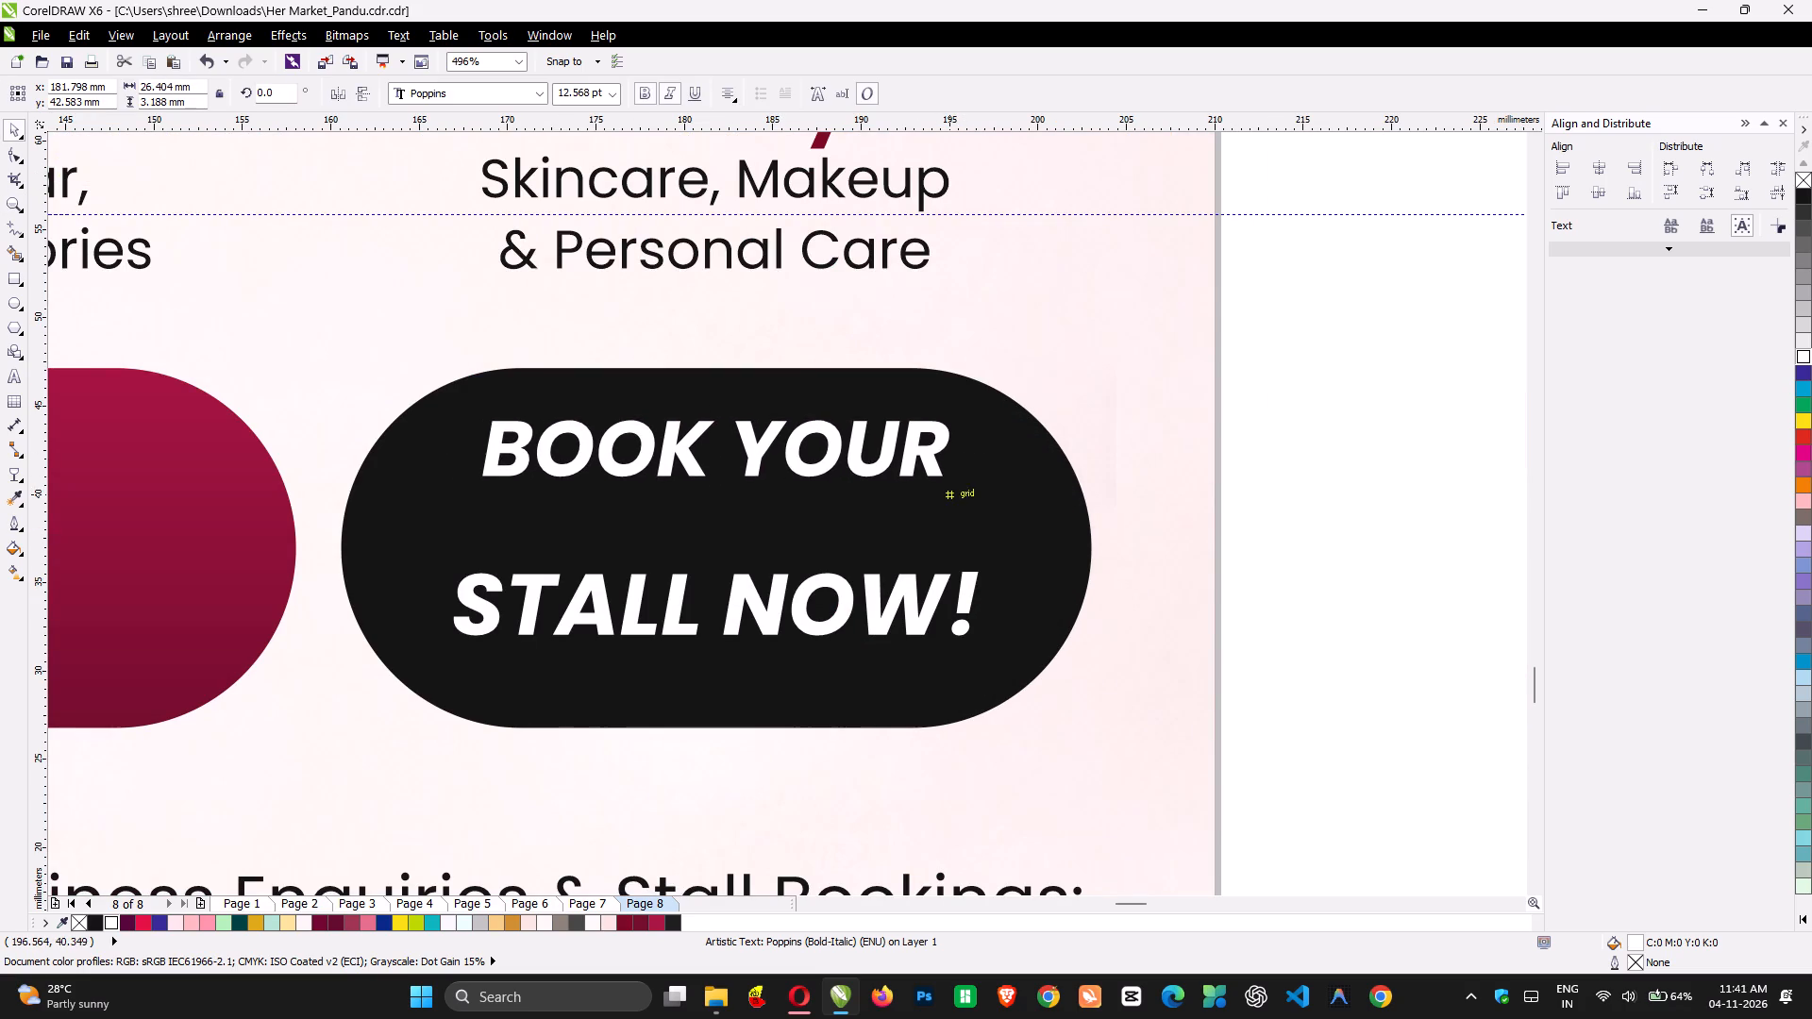
Shrink the BOOK YOUR line in the black button to about 11.5 pt, about 24.1 mm wide.
drag(948, 495, 932, 506)
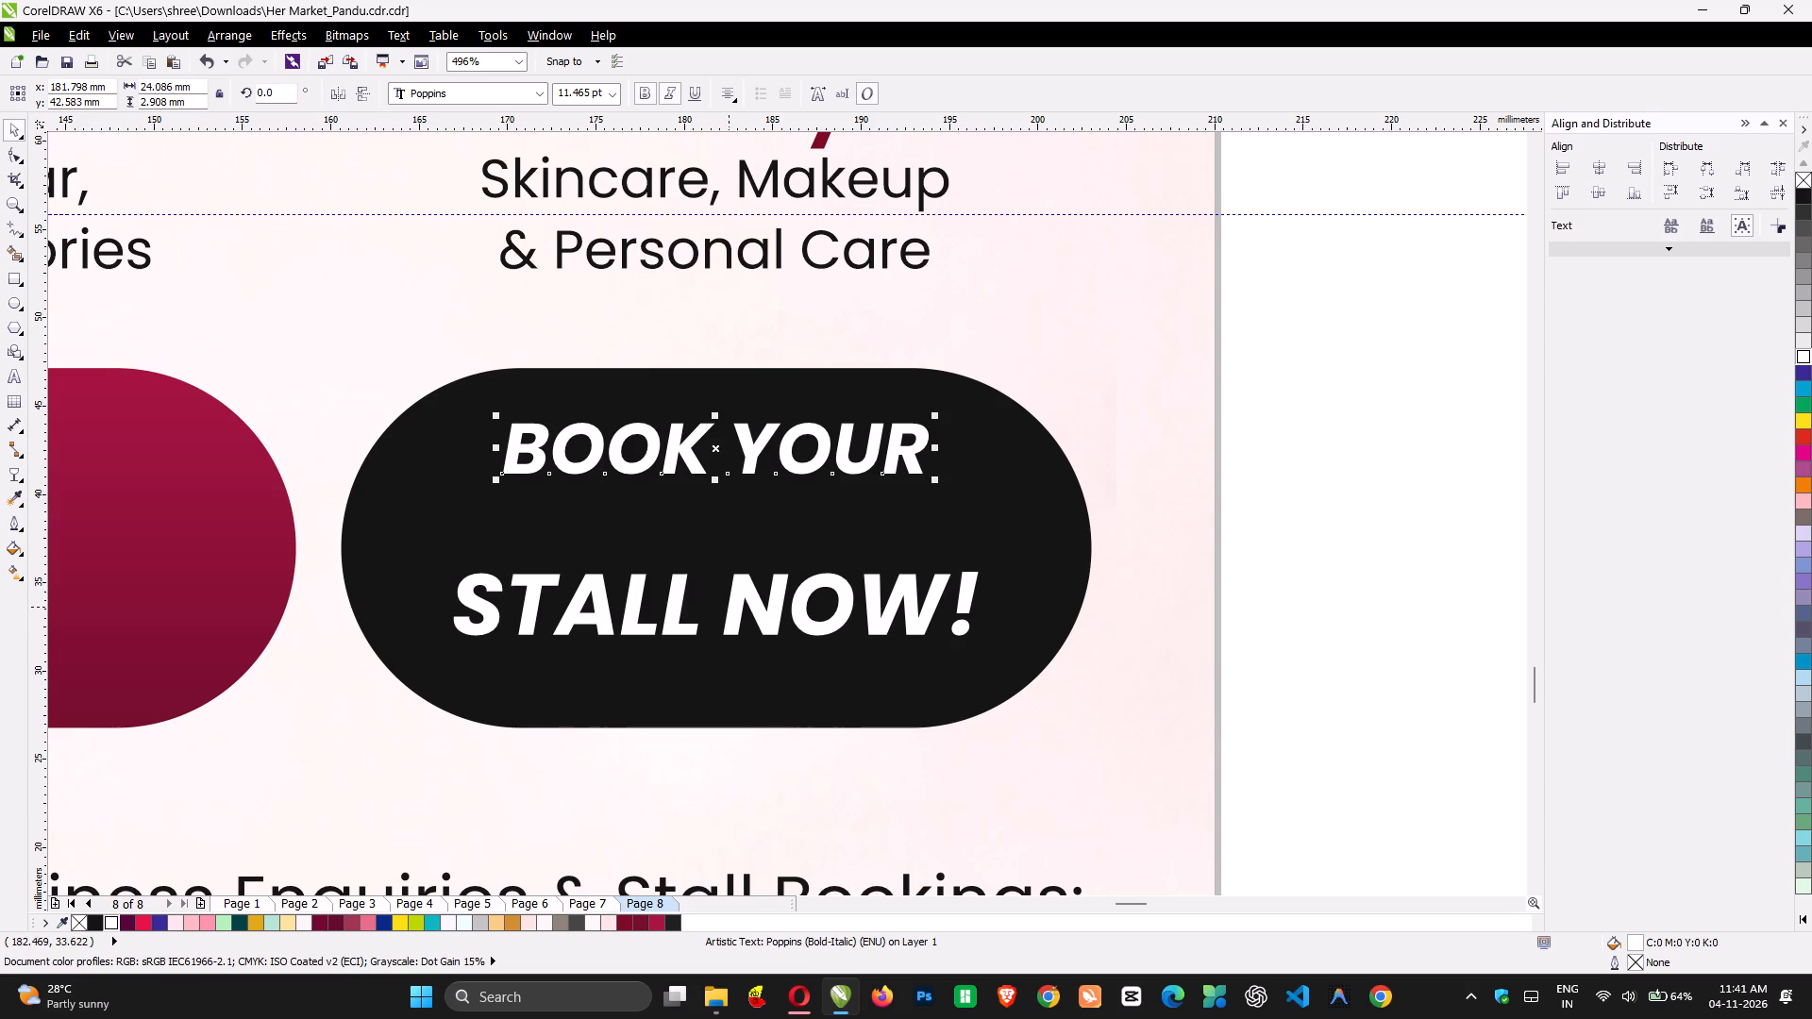
Move STALL NOW! up beneath BOOK YOUR and break it apart into separate STALL and NOW! lines.
drag(740, 603, 769, 541)
double_click(744, 539)
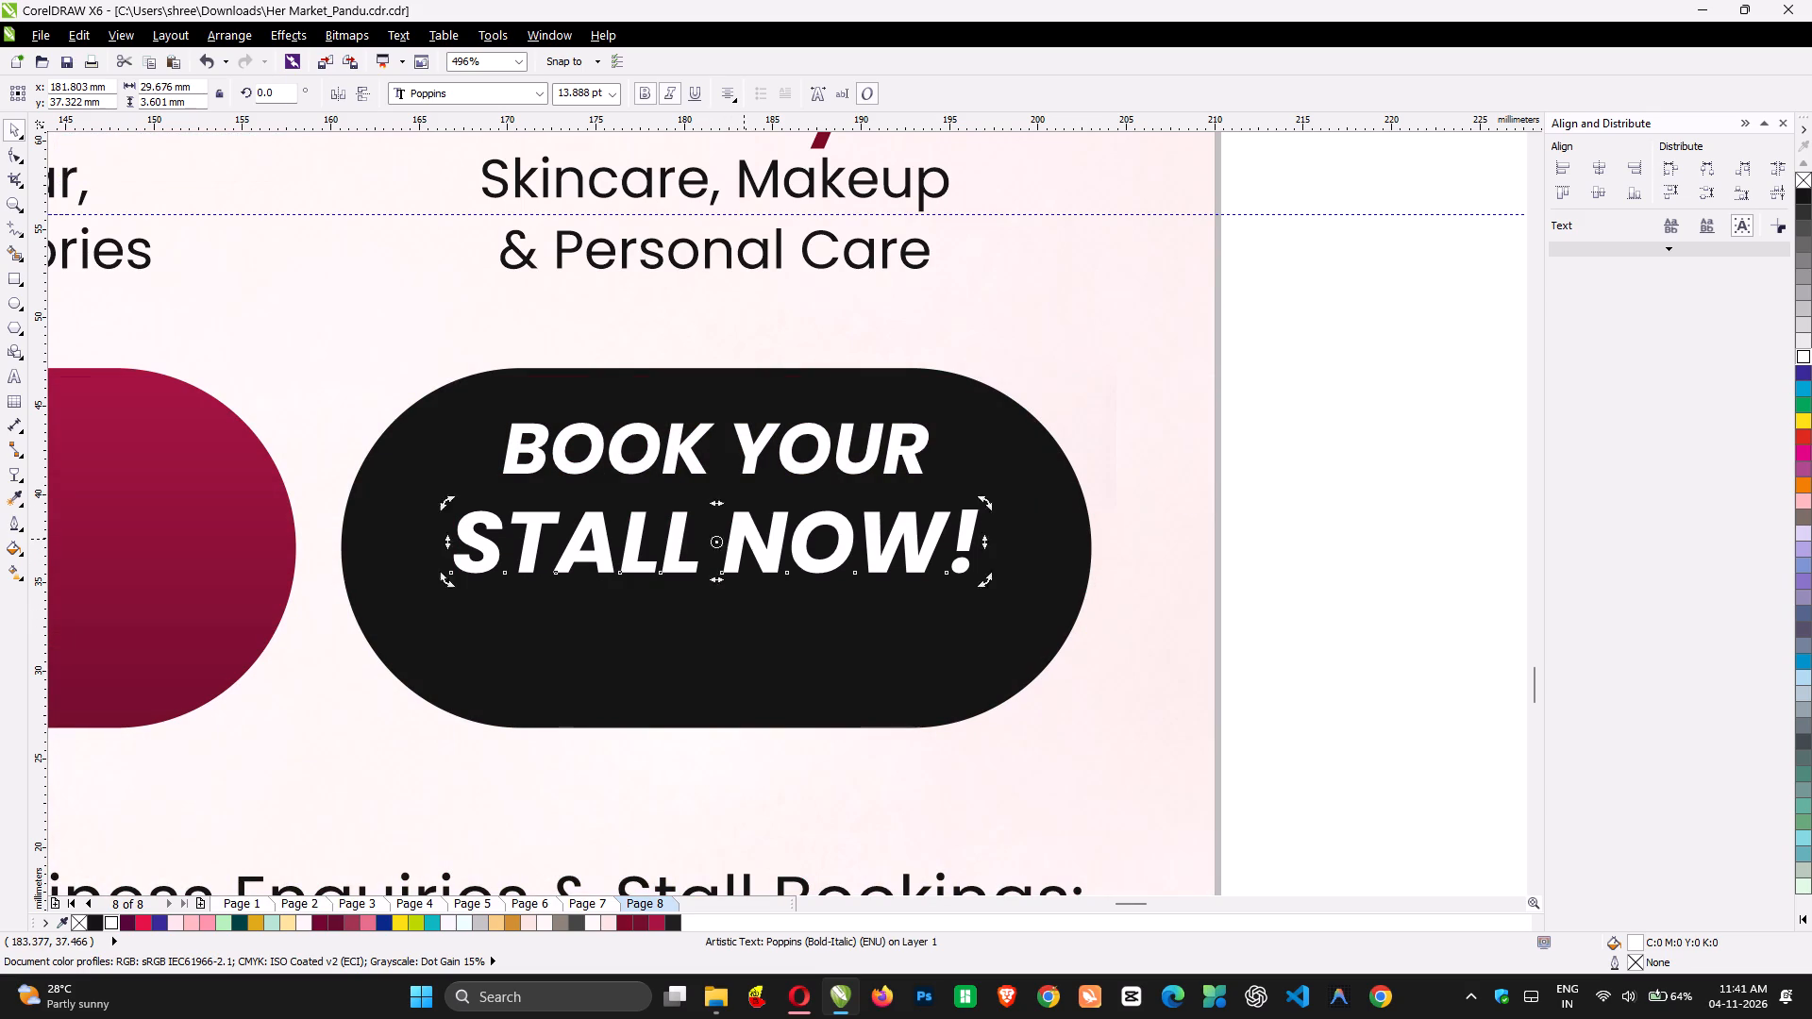
key(Return)
key(ctrl+k)
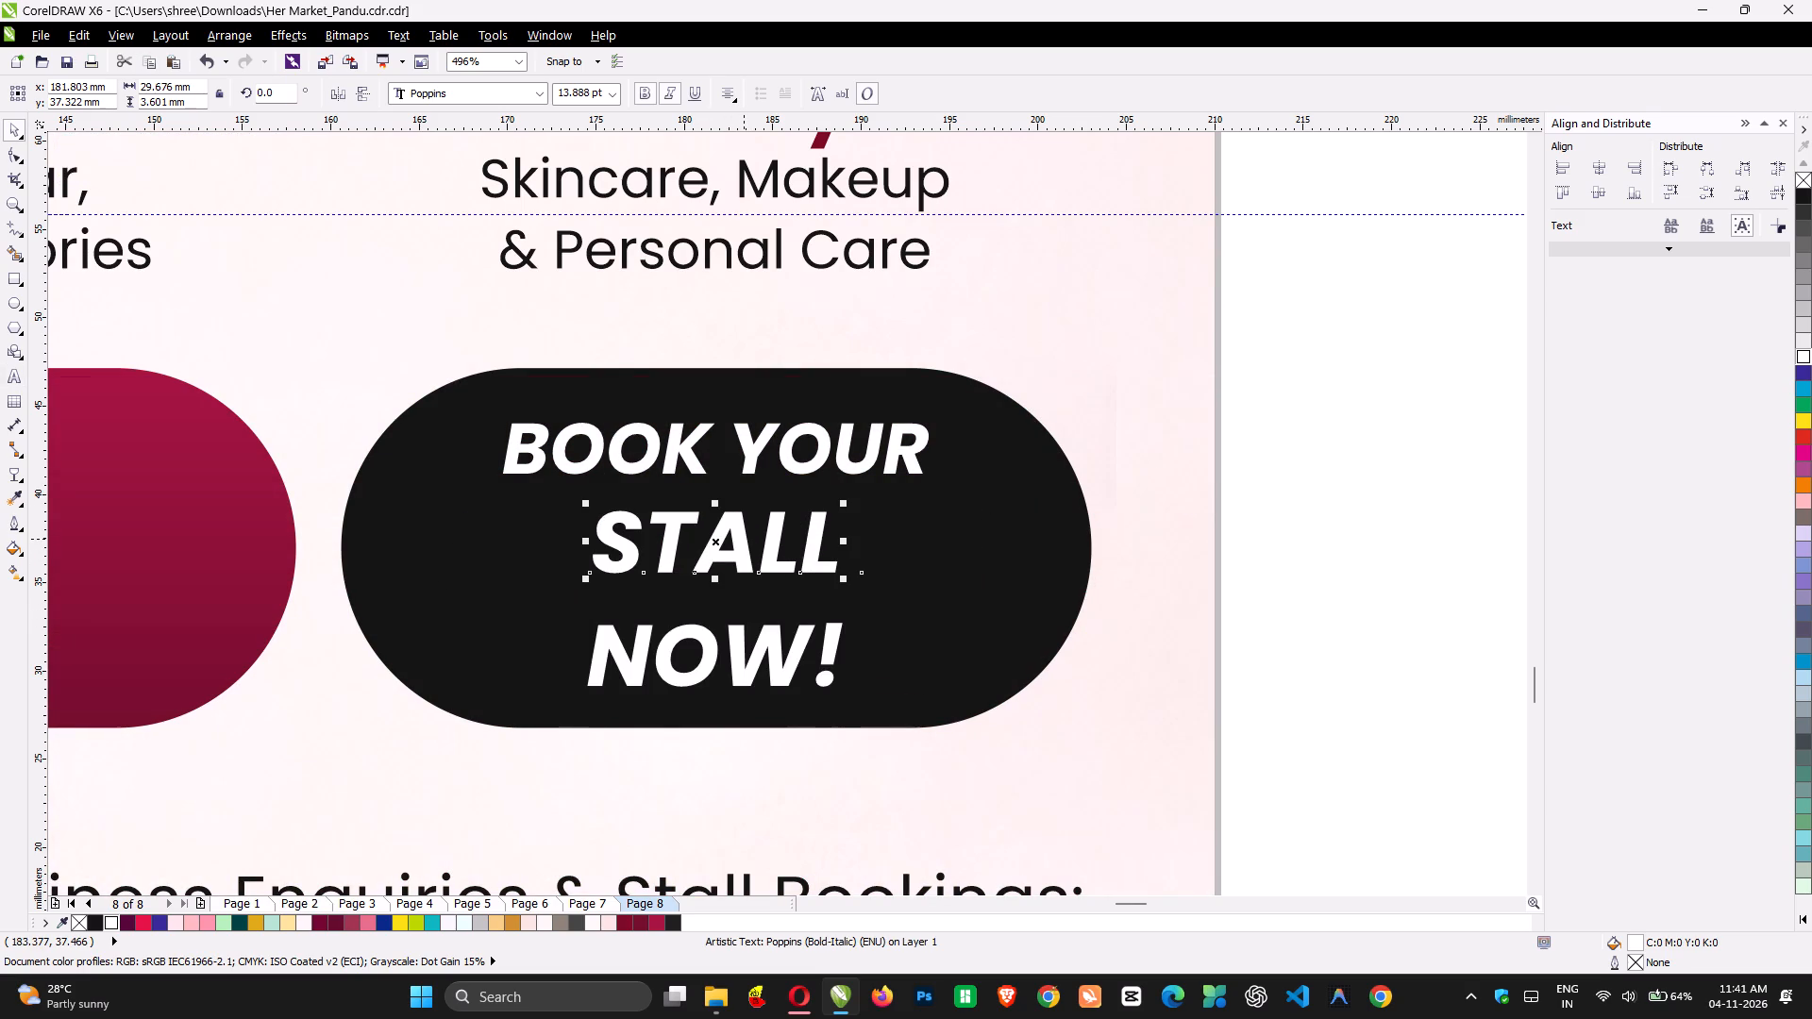
Enlarge STALL to about 25.6 pt, about 25.5 mm wide, and move BOOK YOUR up and NOW! down to make room.
drag(846, 583, 948, 613)
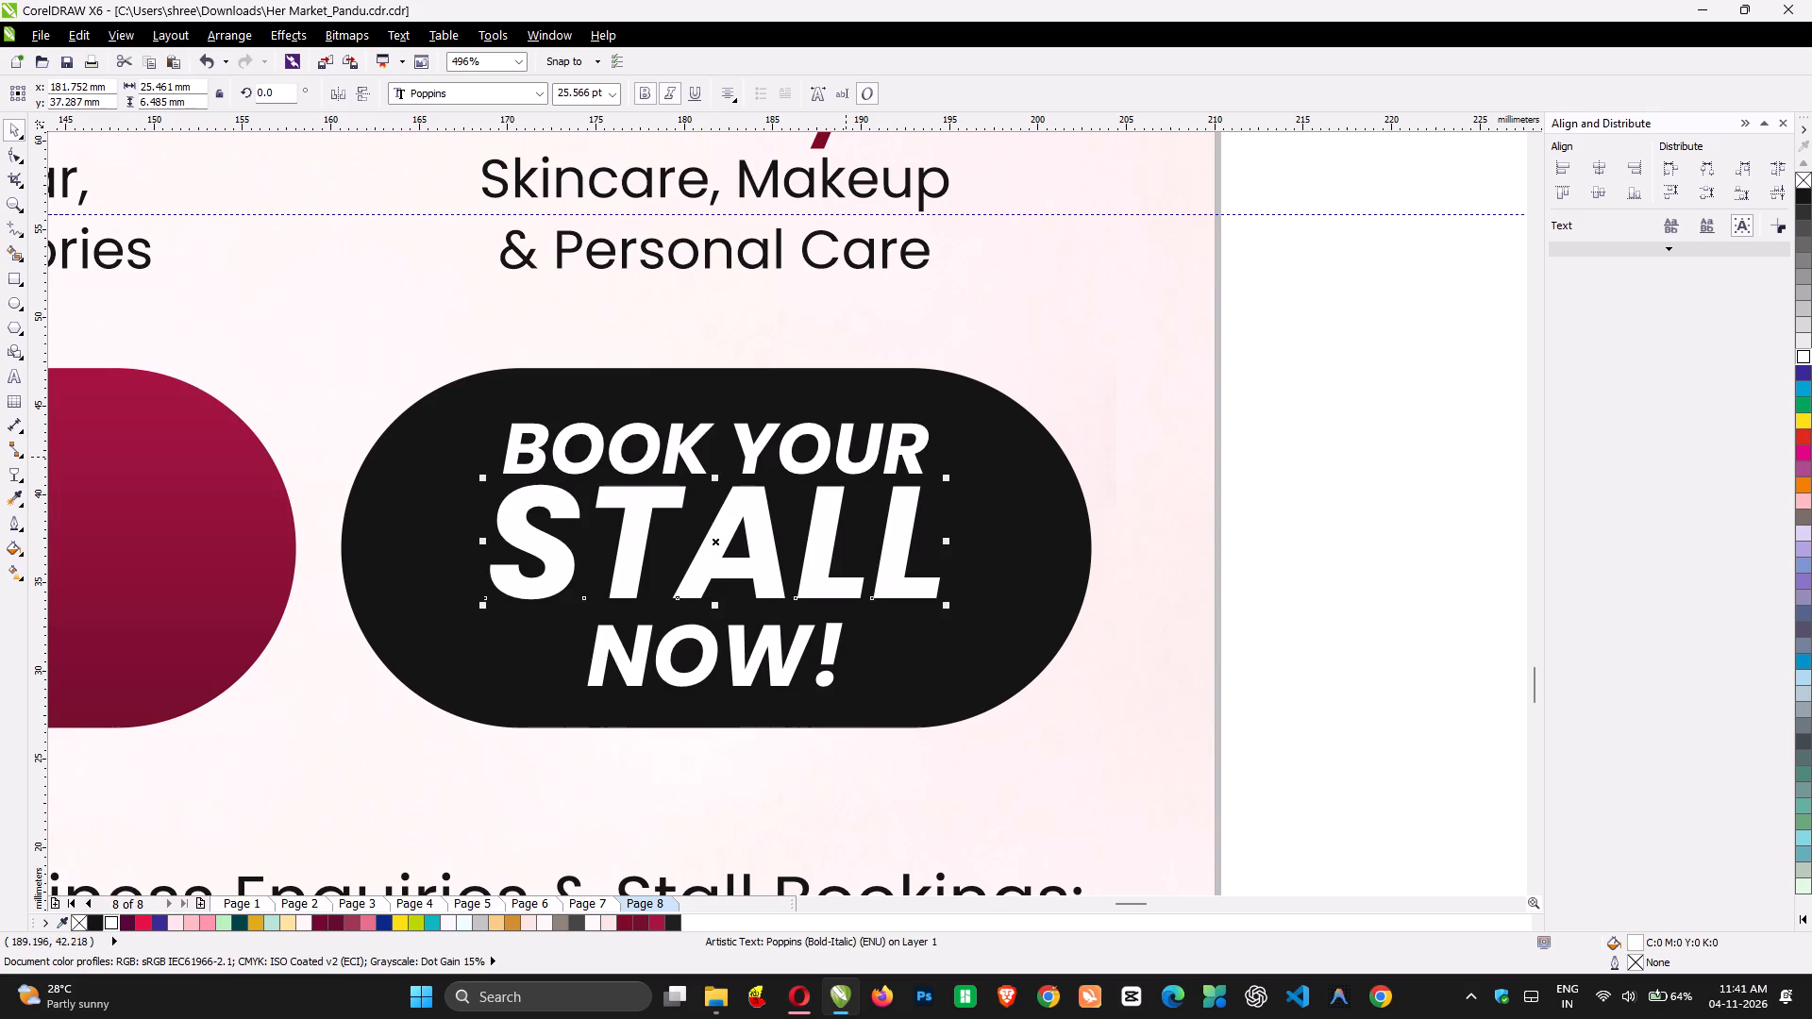
drag(846, 457, 850, 440)
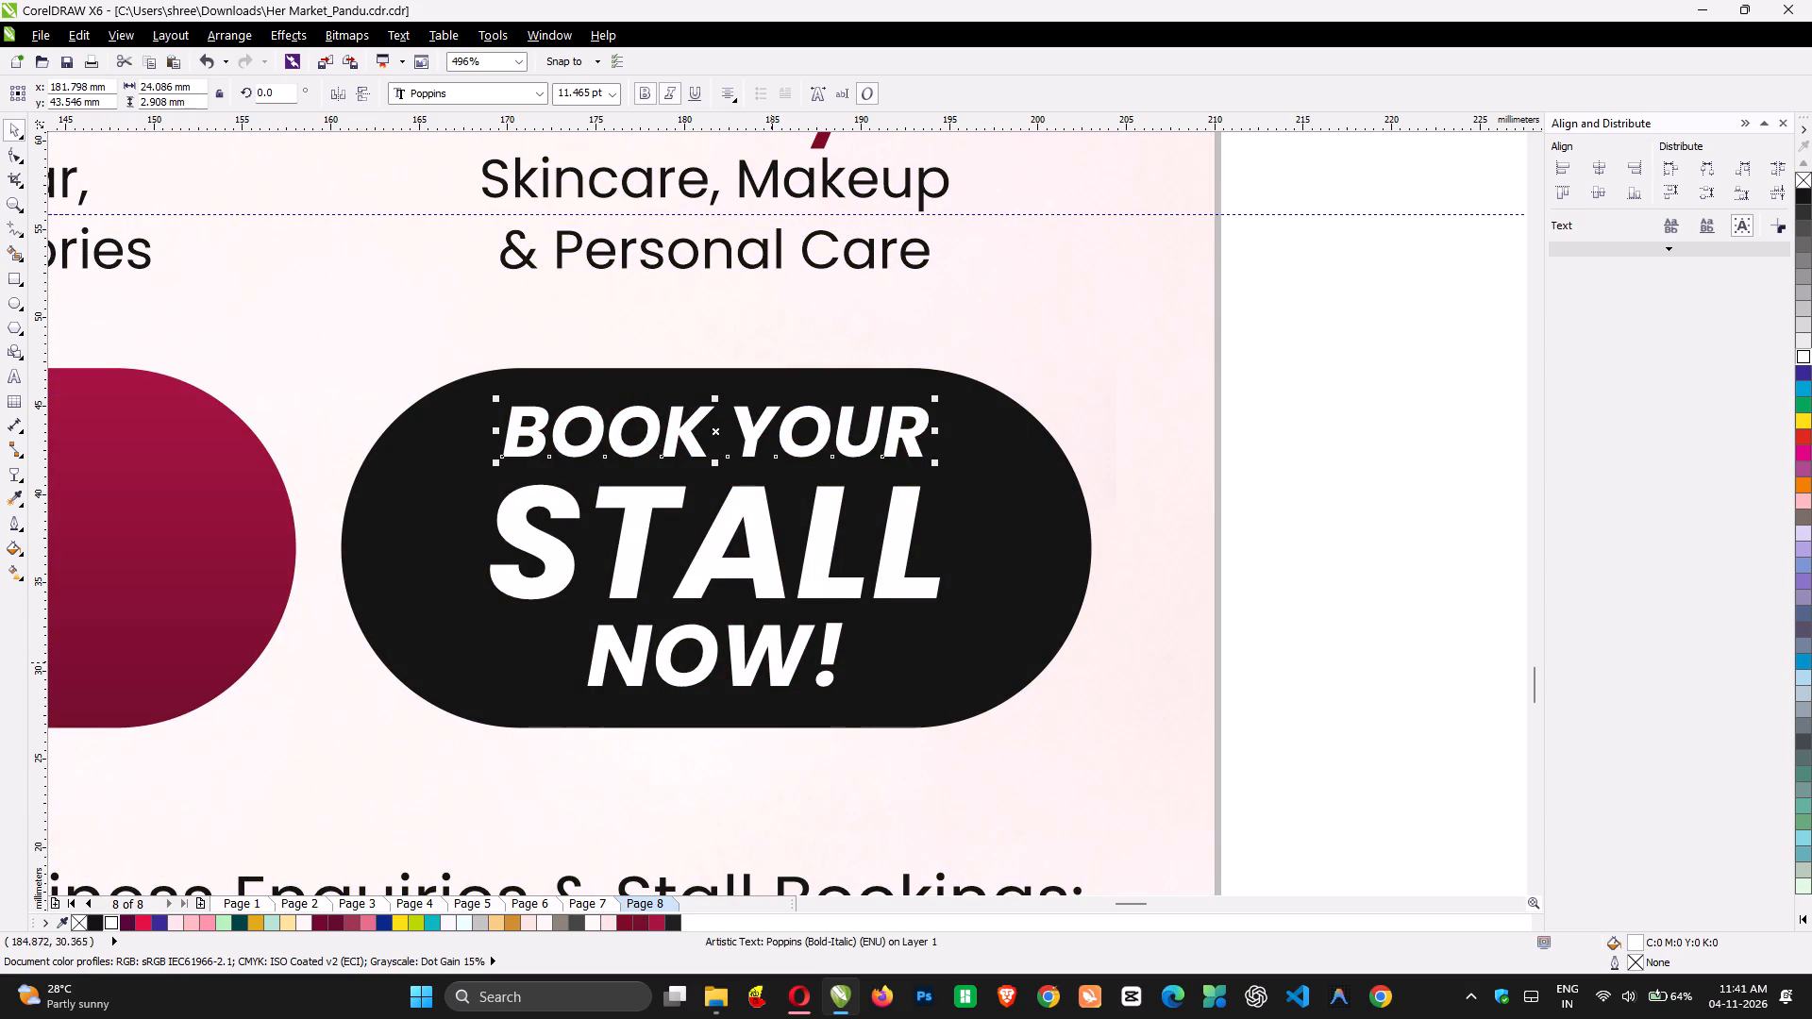
drag(771, 661, 771, 677)
Centre the BOOK YOUR, STALL and NOW! lines horizontally on each other and distribute them evenly in the vertical direction.
shift+click(768, 579)
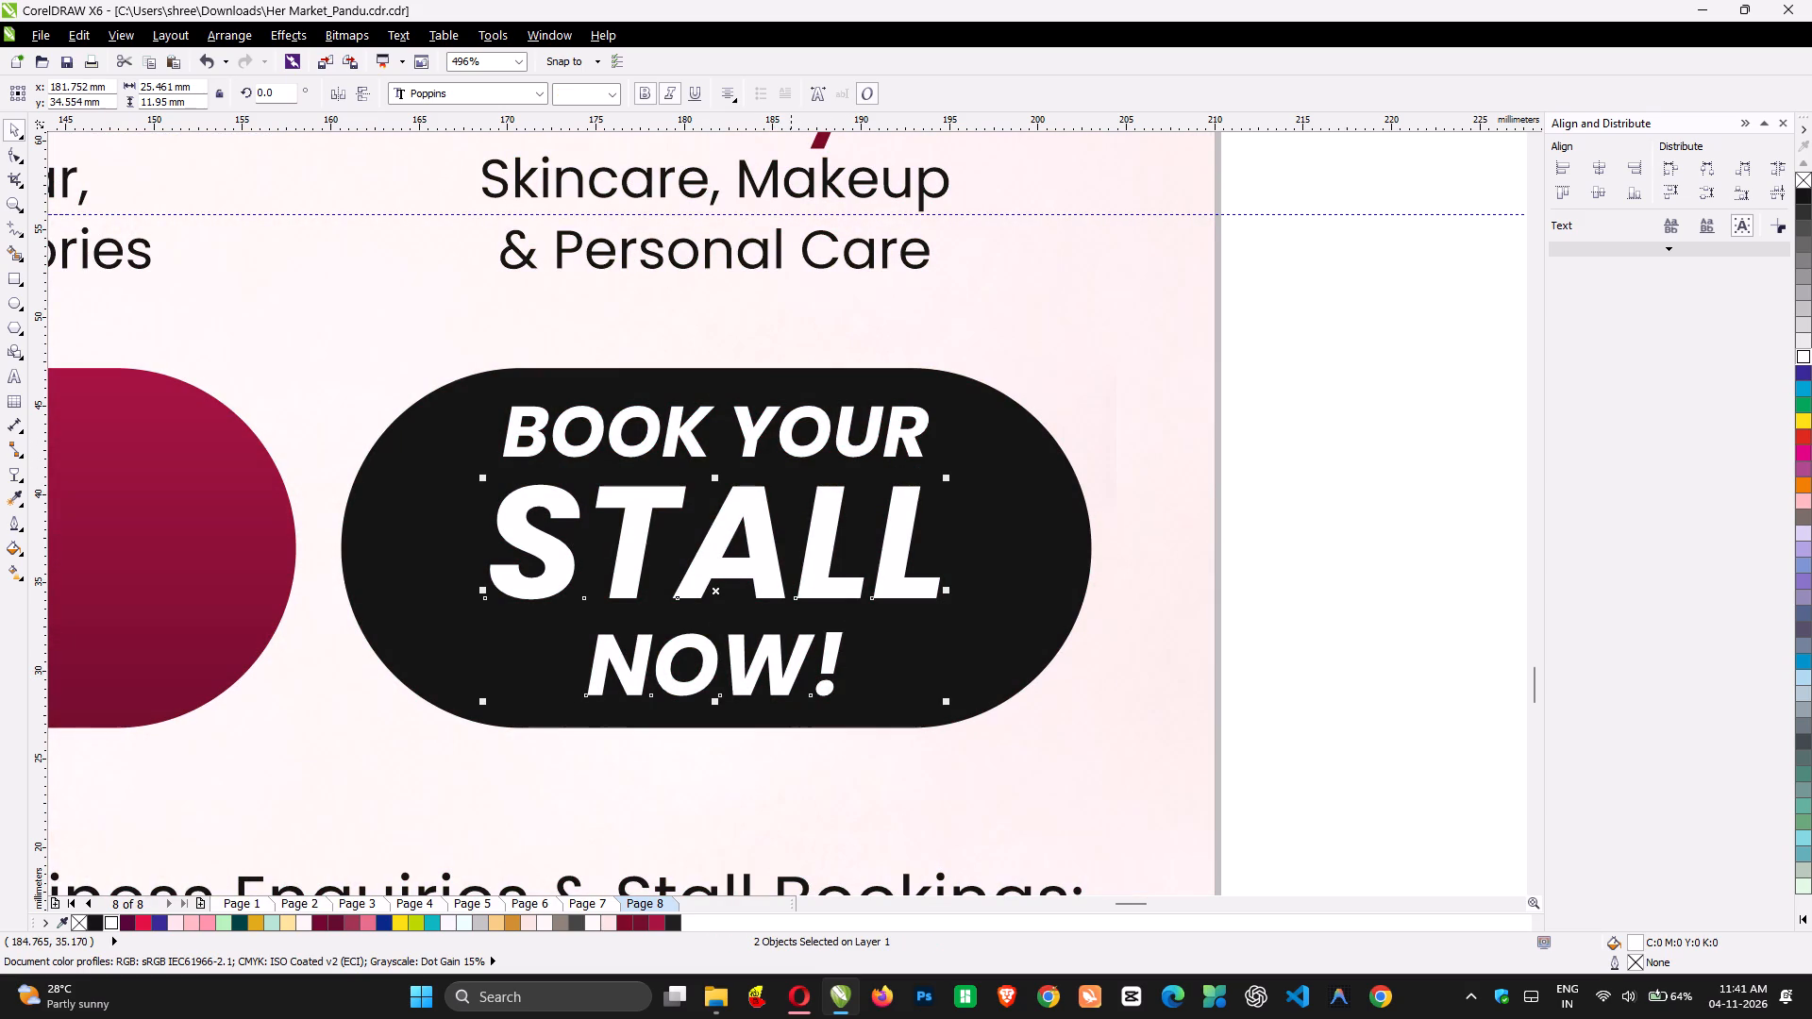
shift+click(800, 449)
key(c)
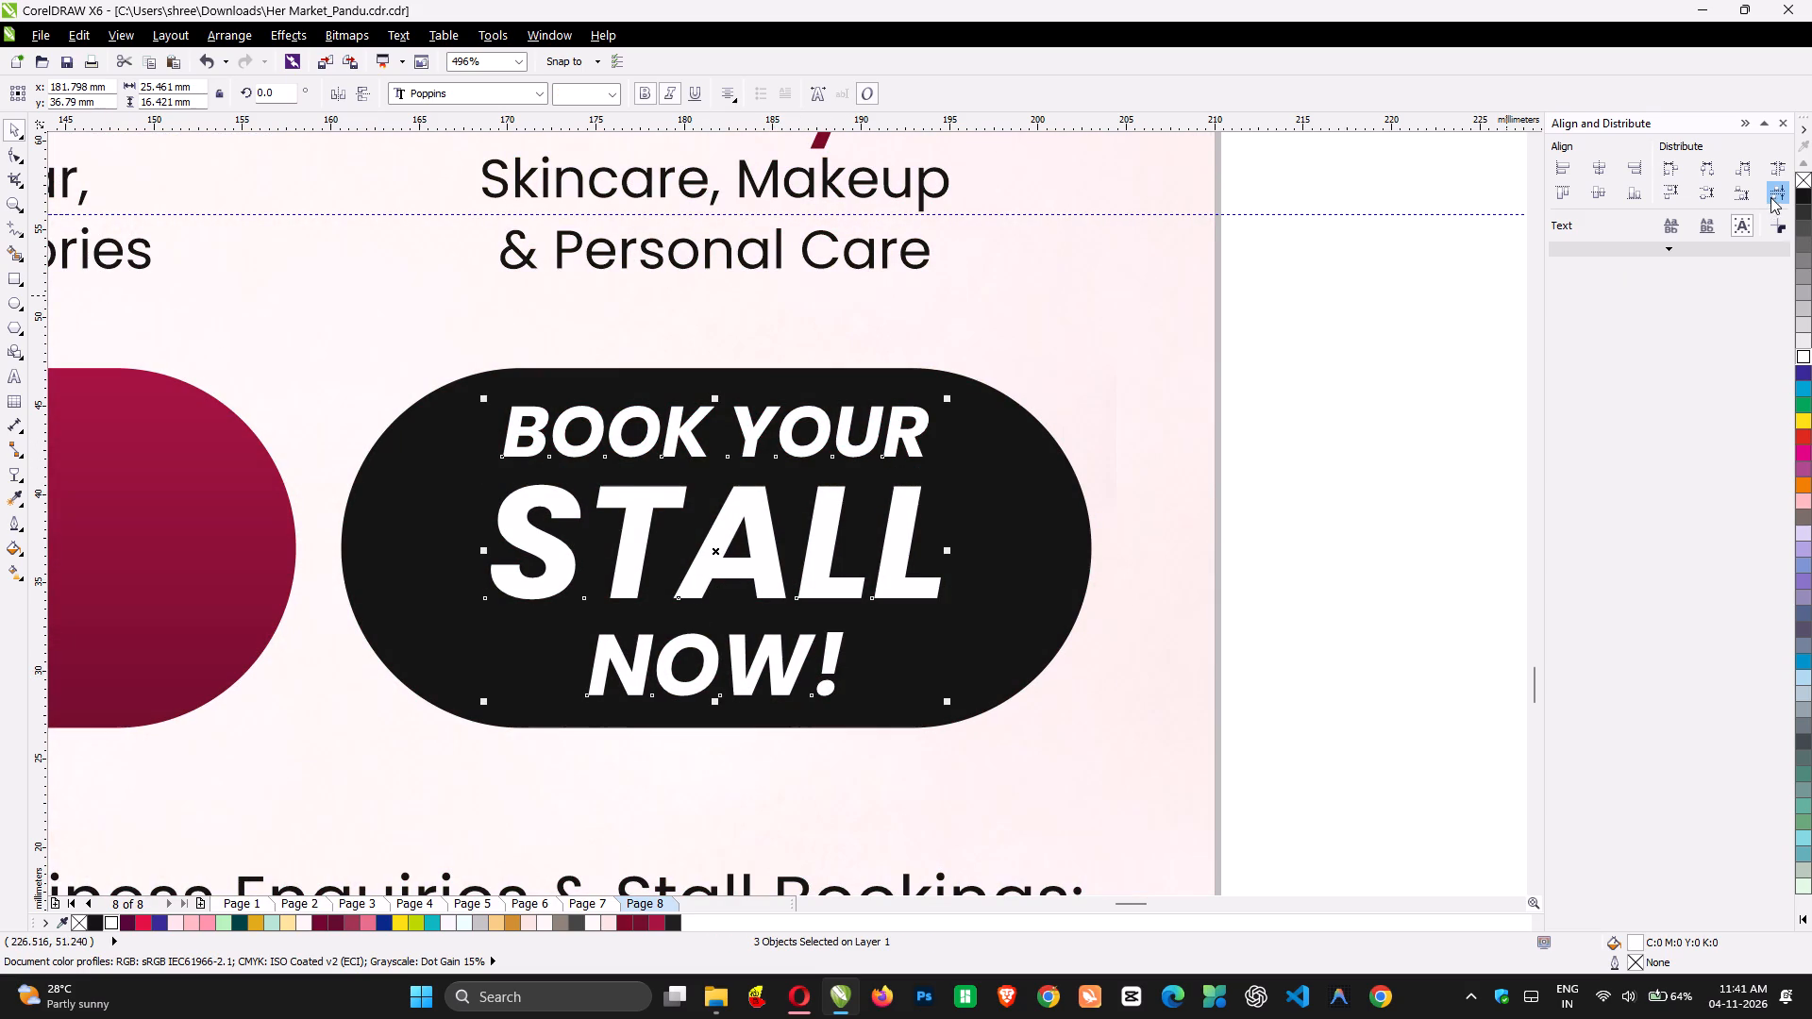
click(1770, 197)
Group the three text lines, centre them horizontally on the black pill, and group the text with the pill.
key(ctrl+g)
shift+click(1039, 468)
text(ce)
key(ctrl+z)
shift+click(1039, 468)
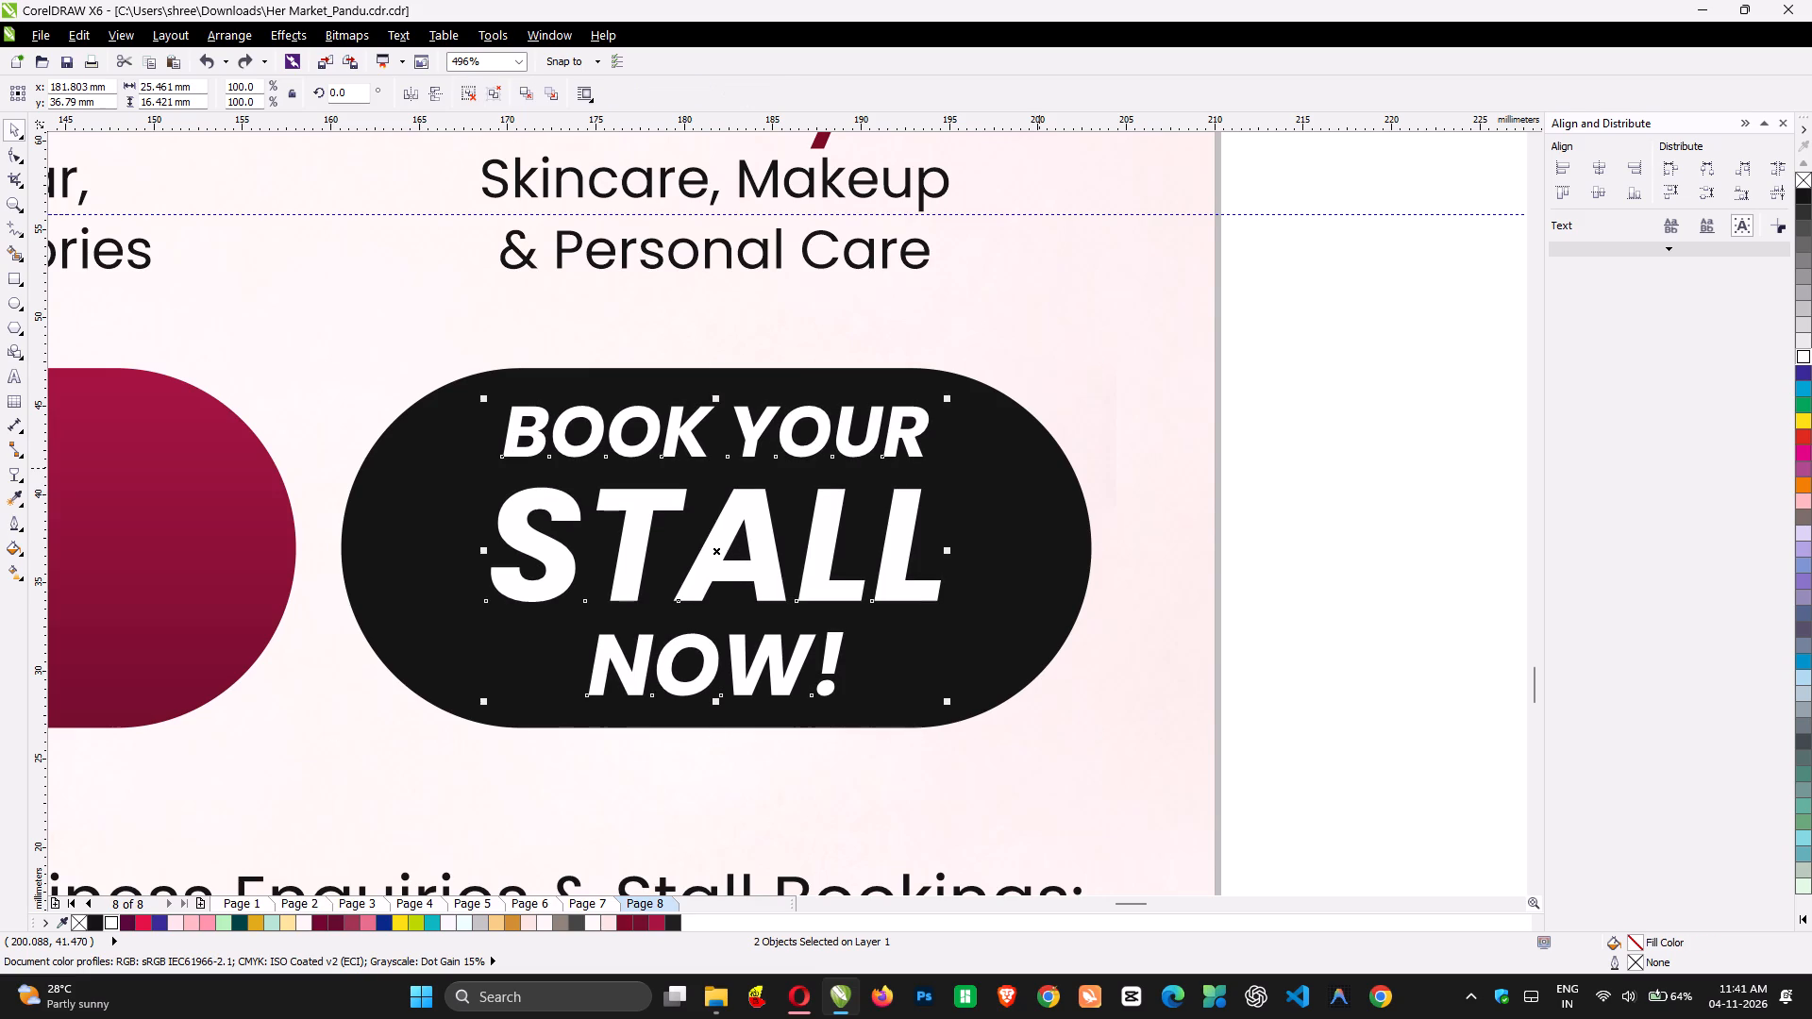
shift+click(982, 651)
key(ctrl+g)
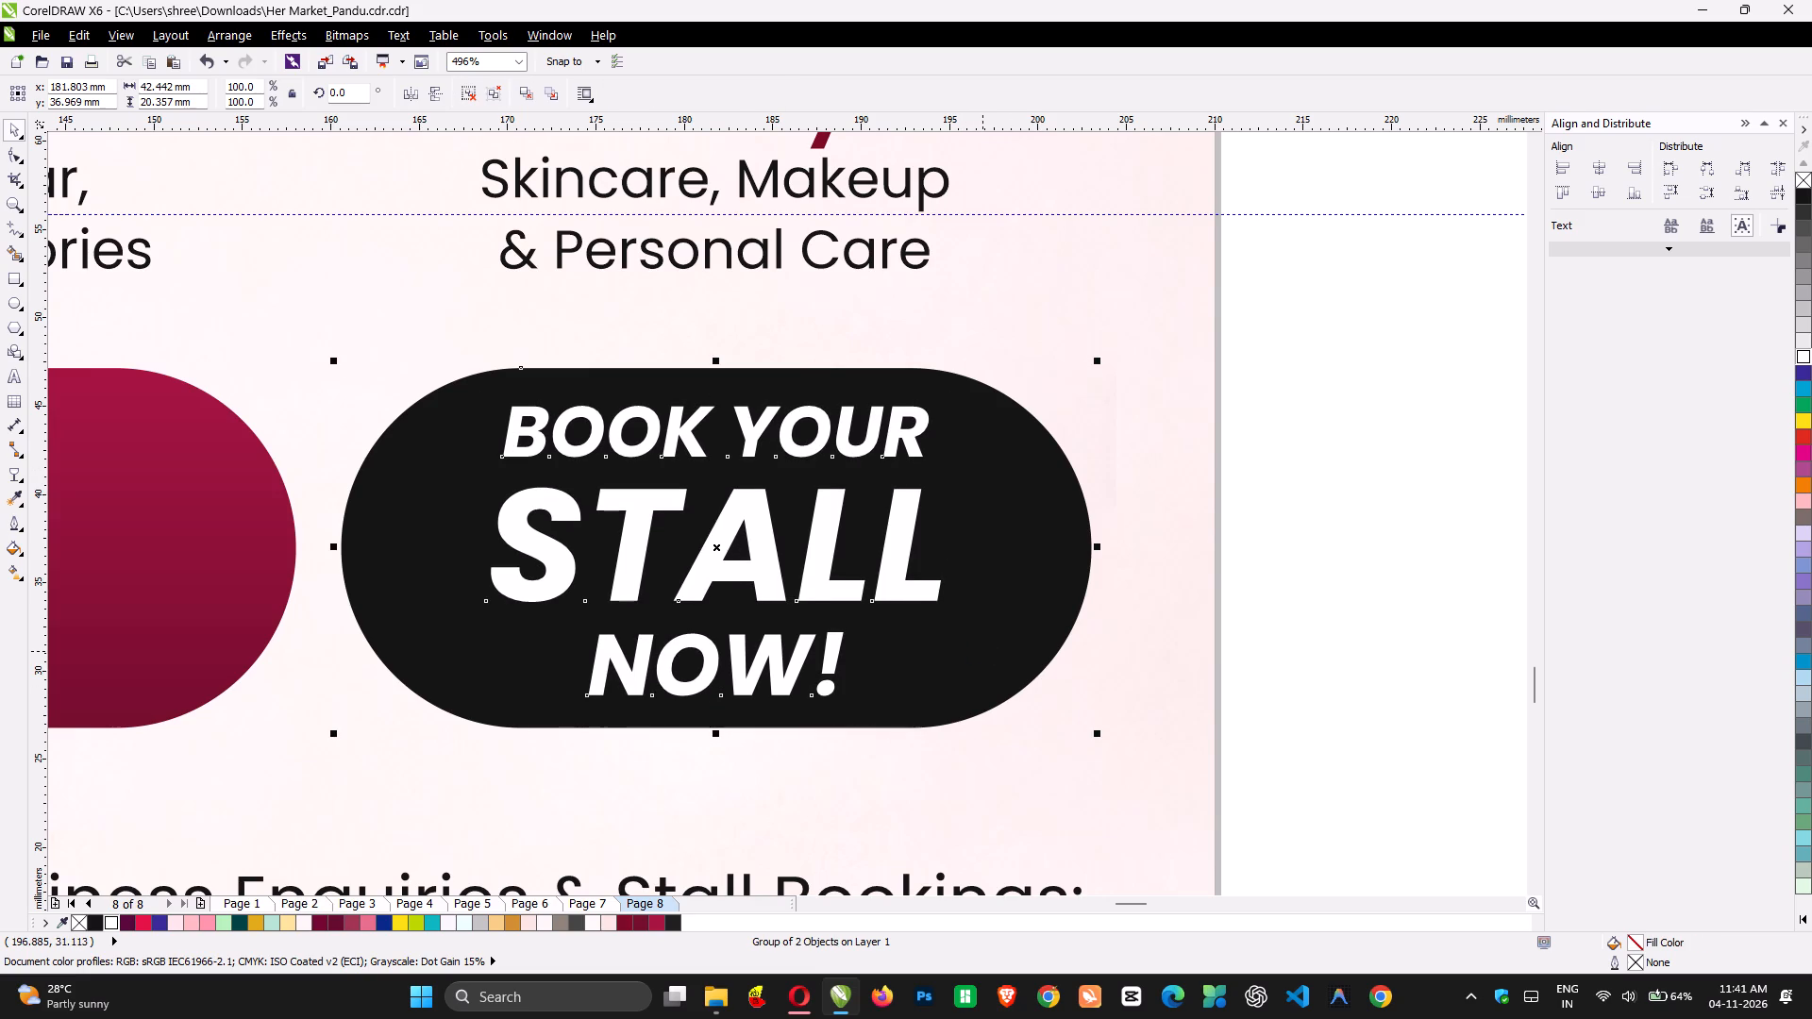
key(F3)
scroll(982, 651, right, 4)
key(F3)
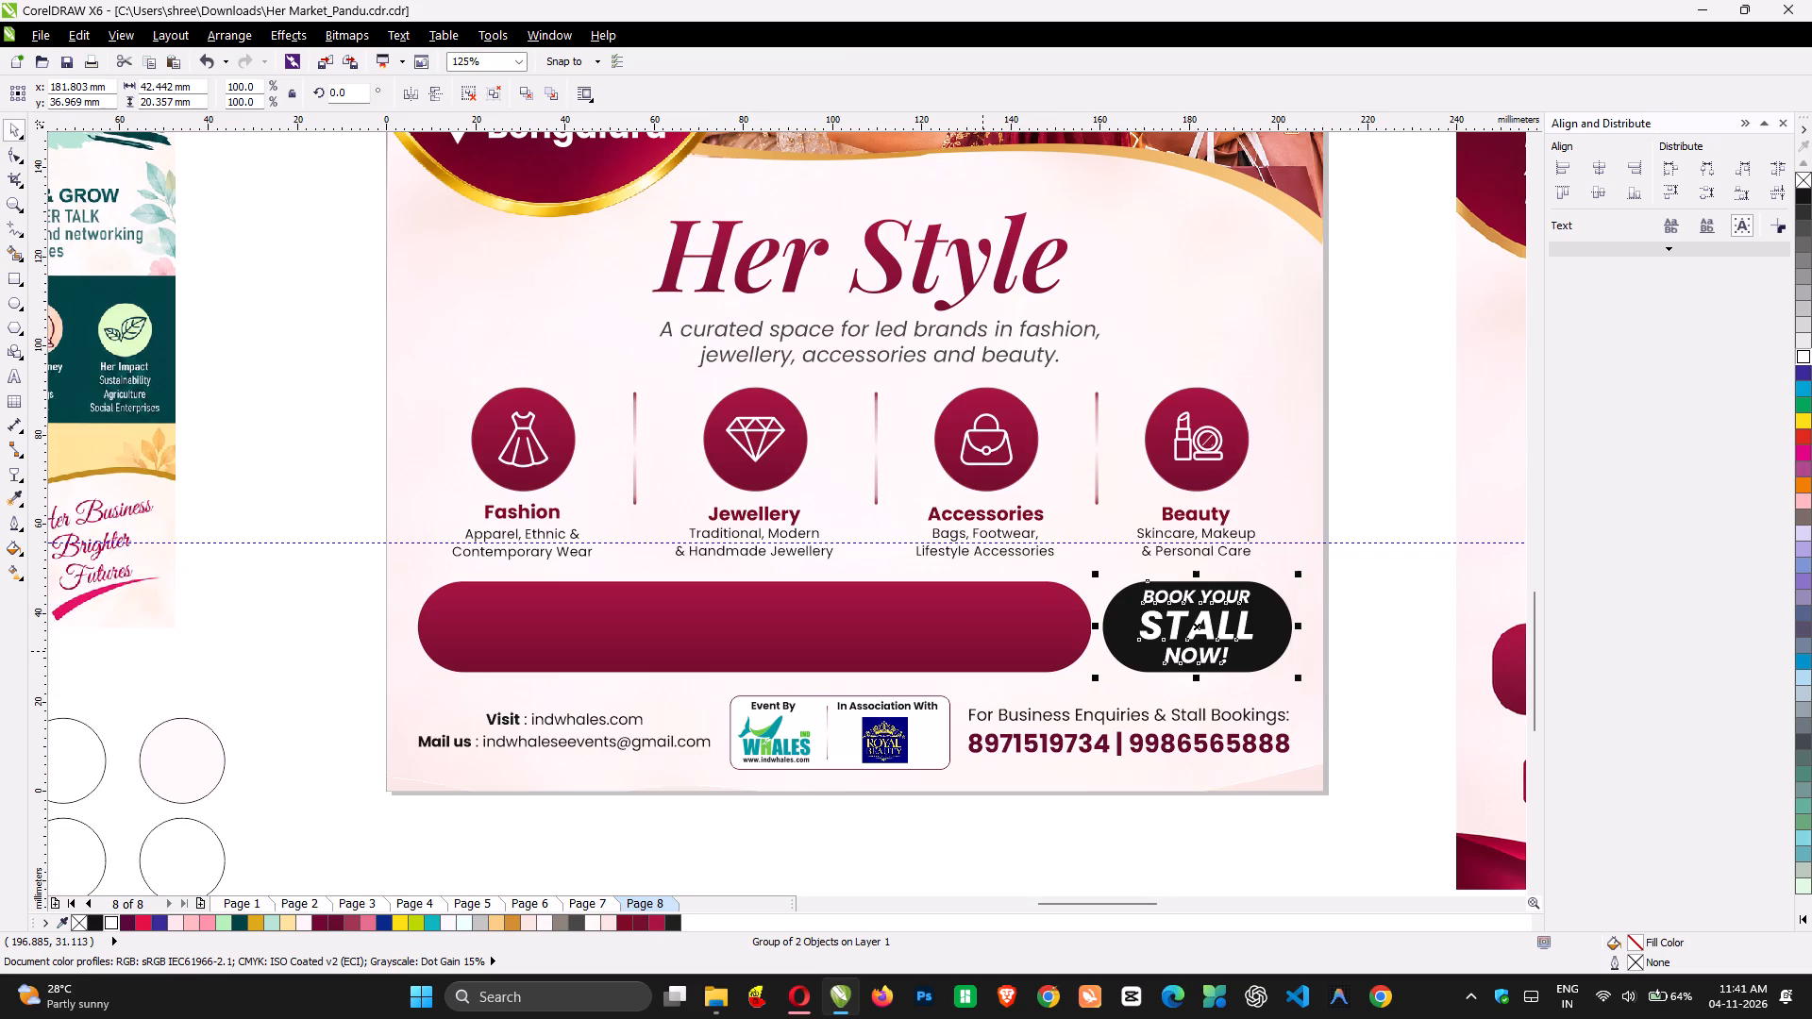
scroll(982, 651, left, 3)
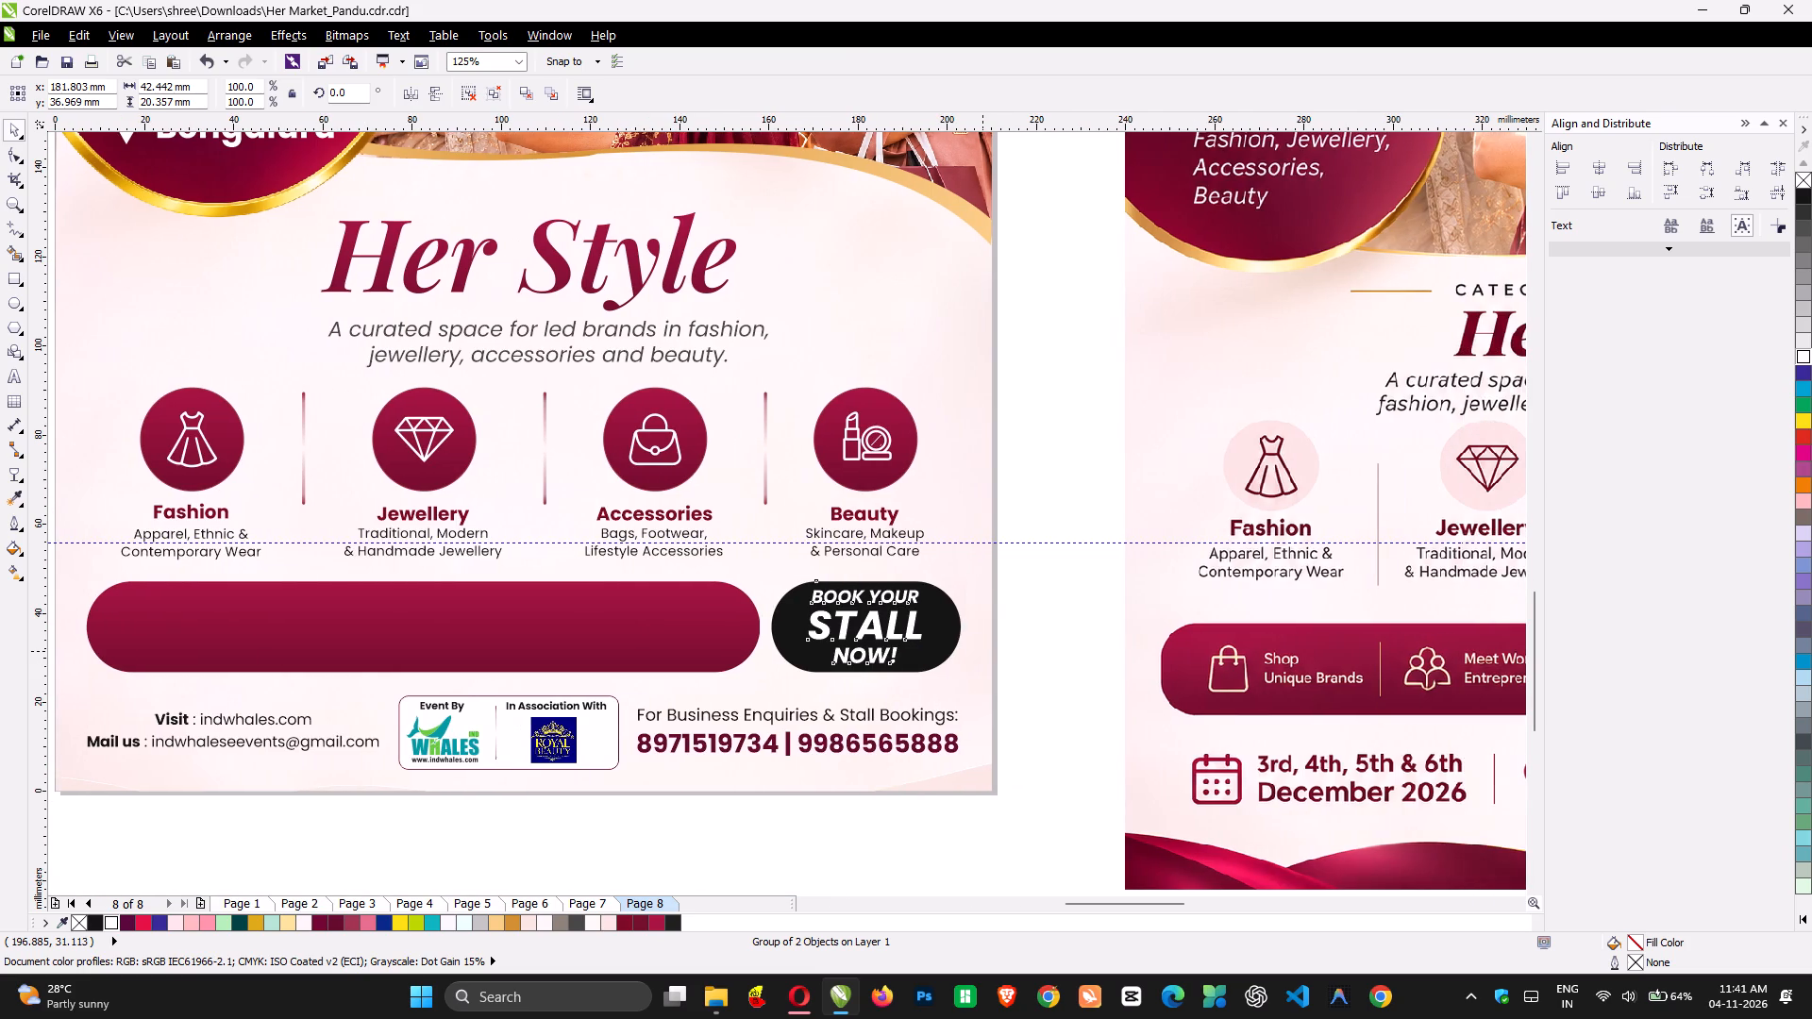
scroll(982, 651, left, 2)
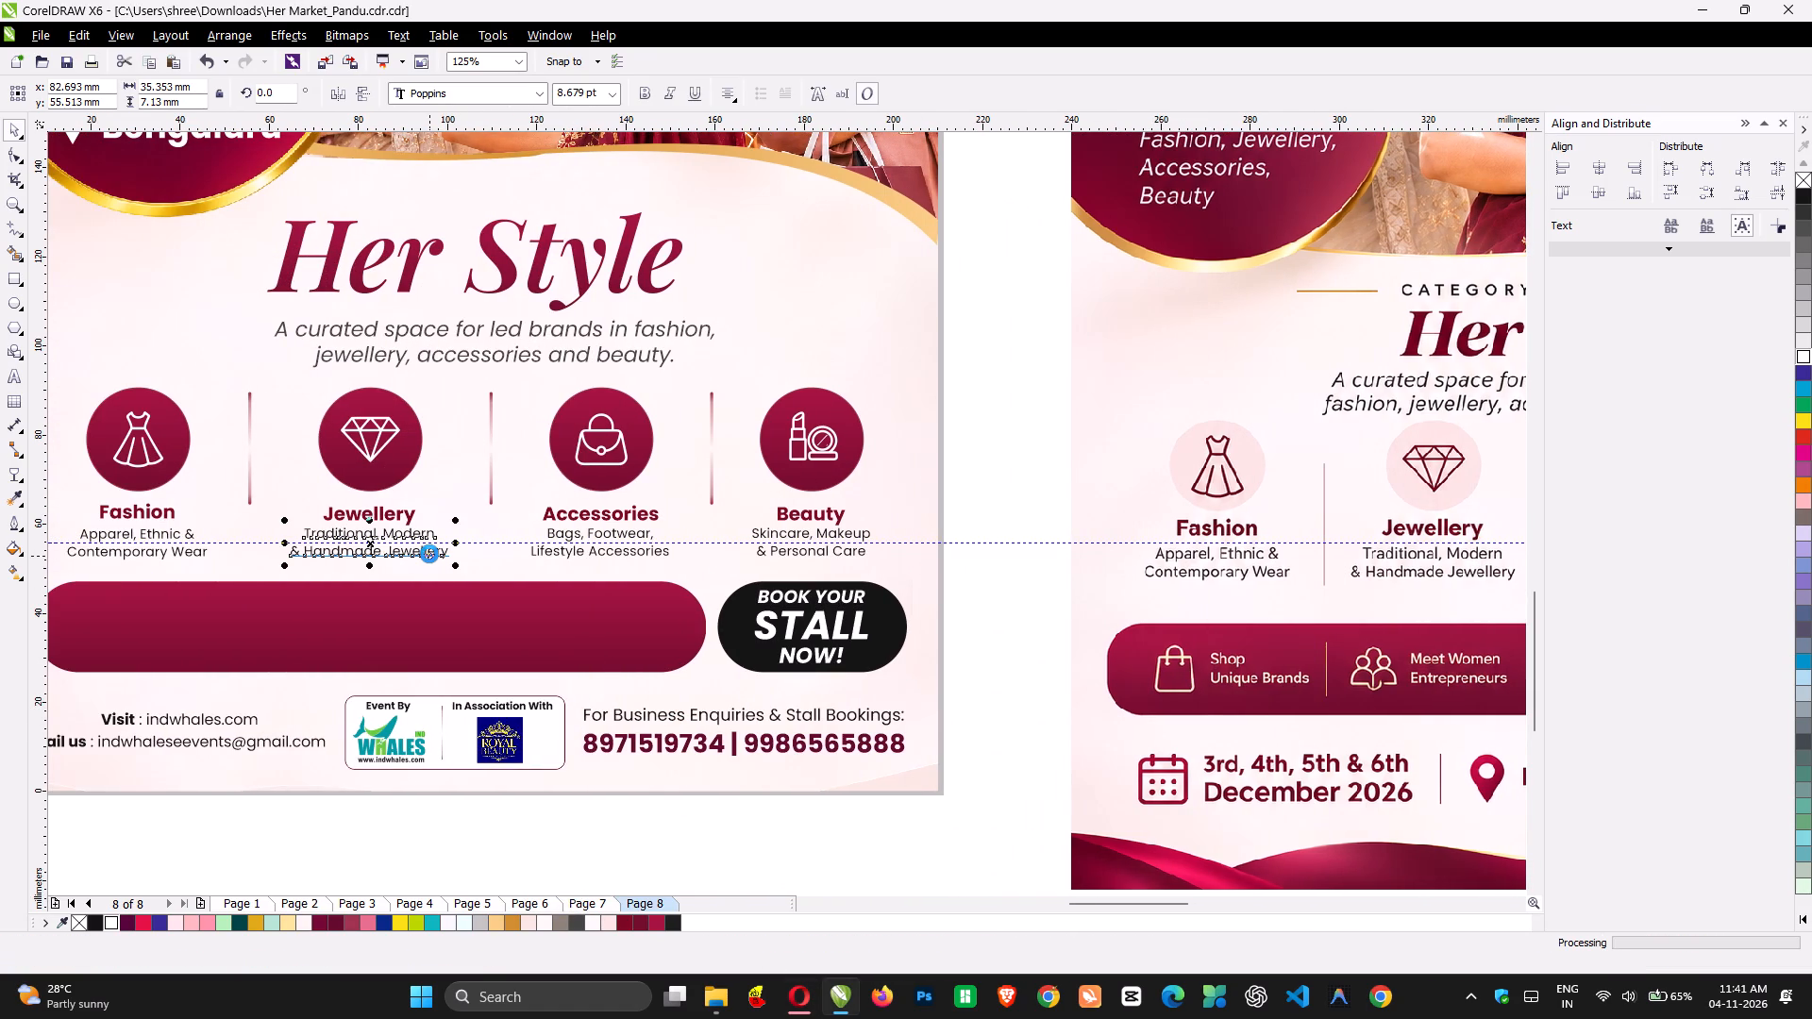
key(ctrl+v)
drag(429, 554, 232, 638)
Replace the copied text on the maroon bar with "Shop" over "Unique Brands", left-aligned.
key(F8)
key(ctrl+a)
text(Shop)
key(Return)
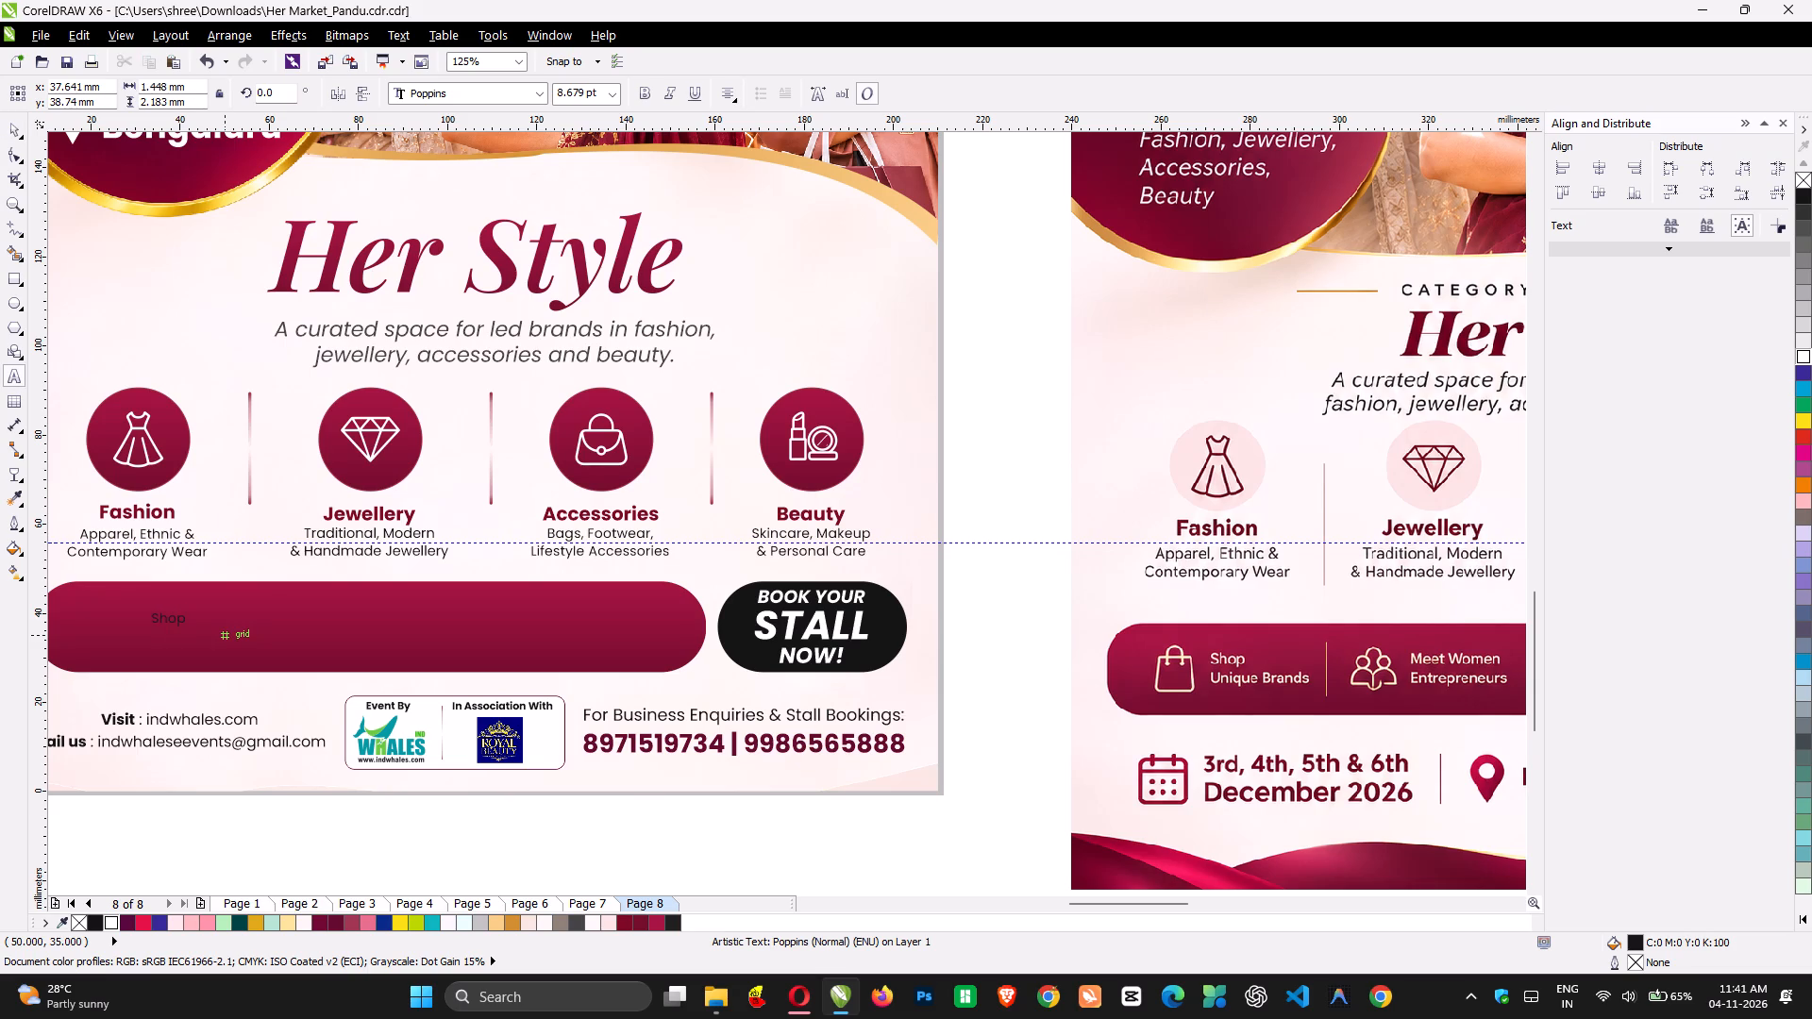
key(ctrl+a)
key(ctrl+l)
key(Down)
text(Unique)
key(space)
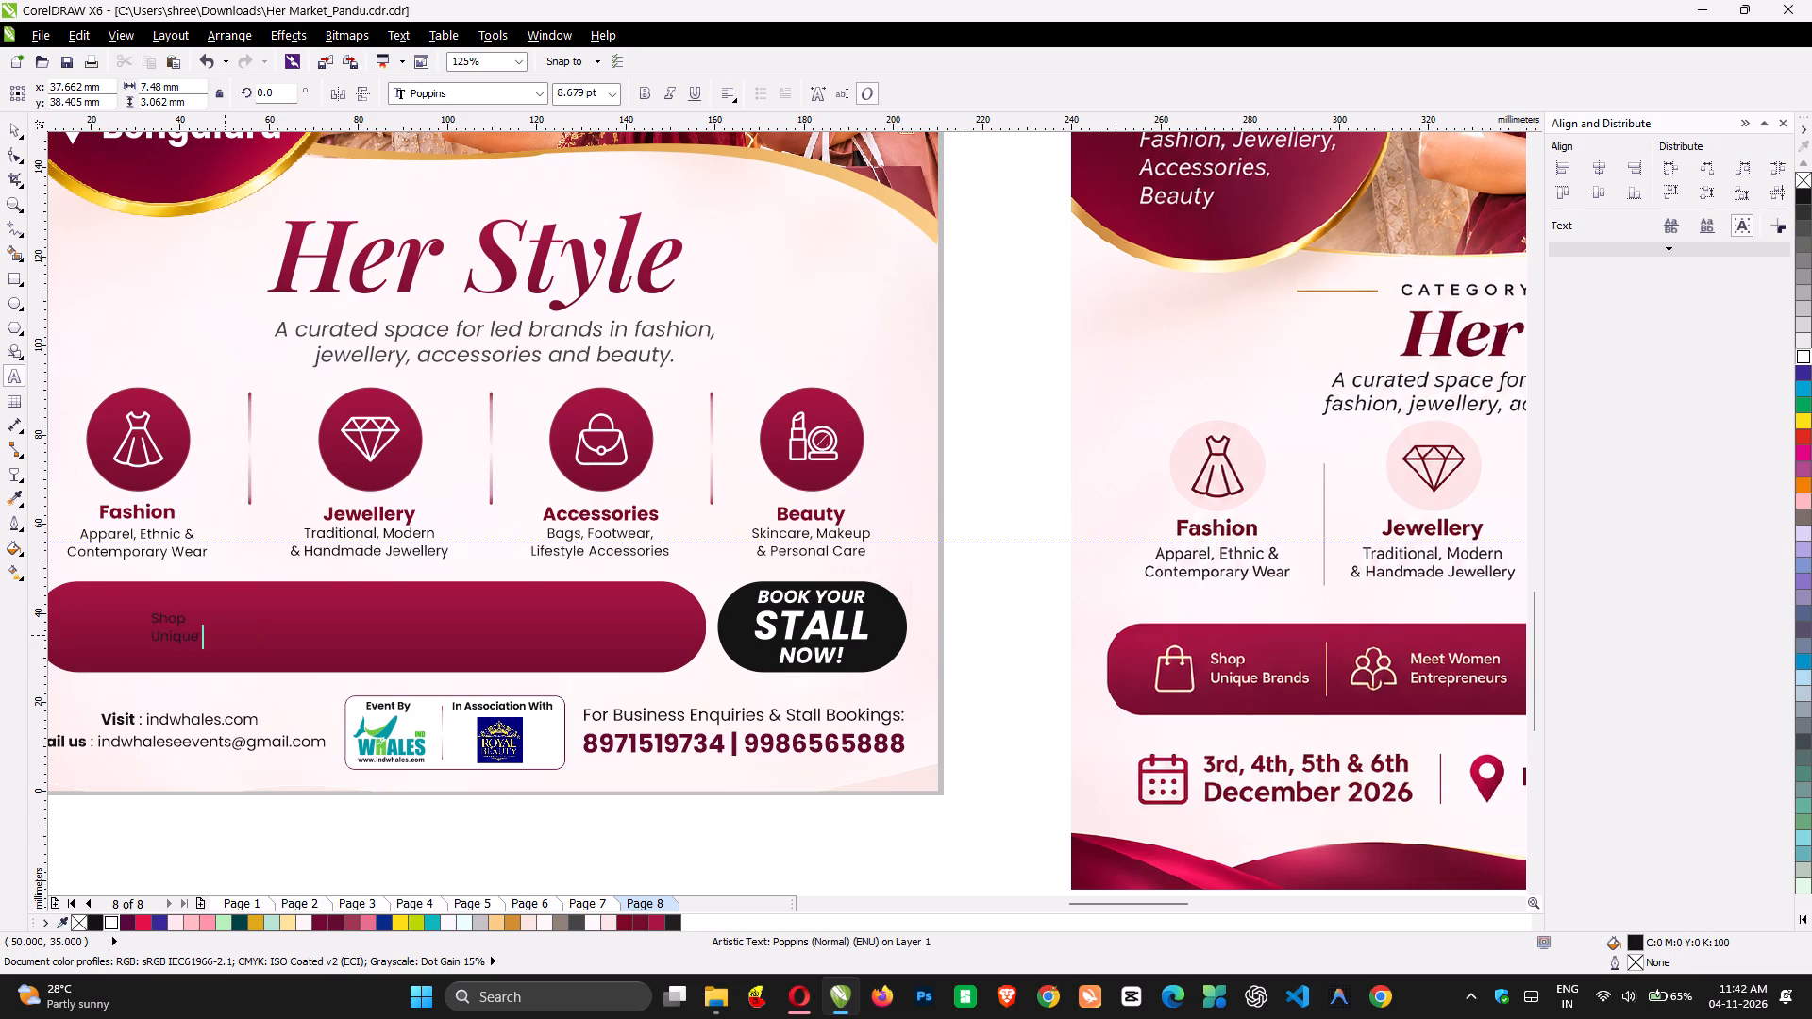
text(Brands)
click(12, 126)
click(91, 127)
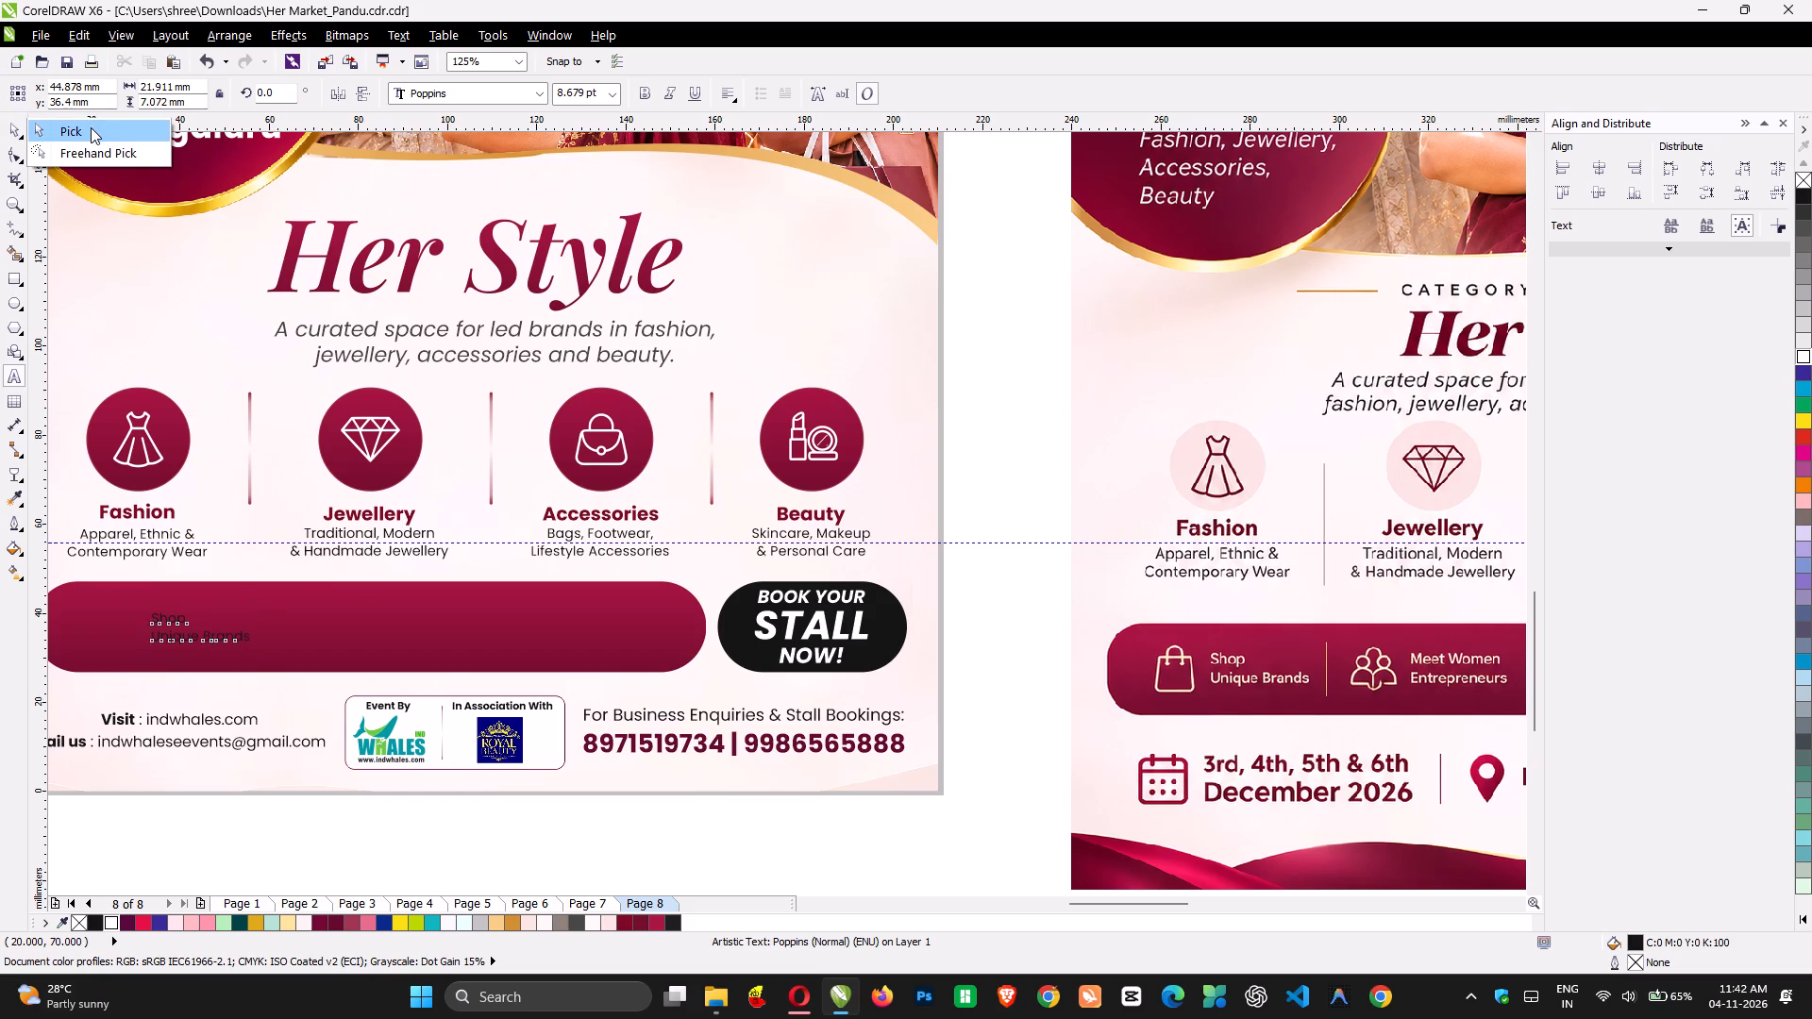
Centre the Shop Unique Brands text vertically in the maroon bar and shift it left to about x 39 mm.
shift+click(368, 603)
key(e)
shift+click(368, 603)
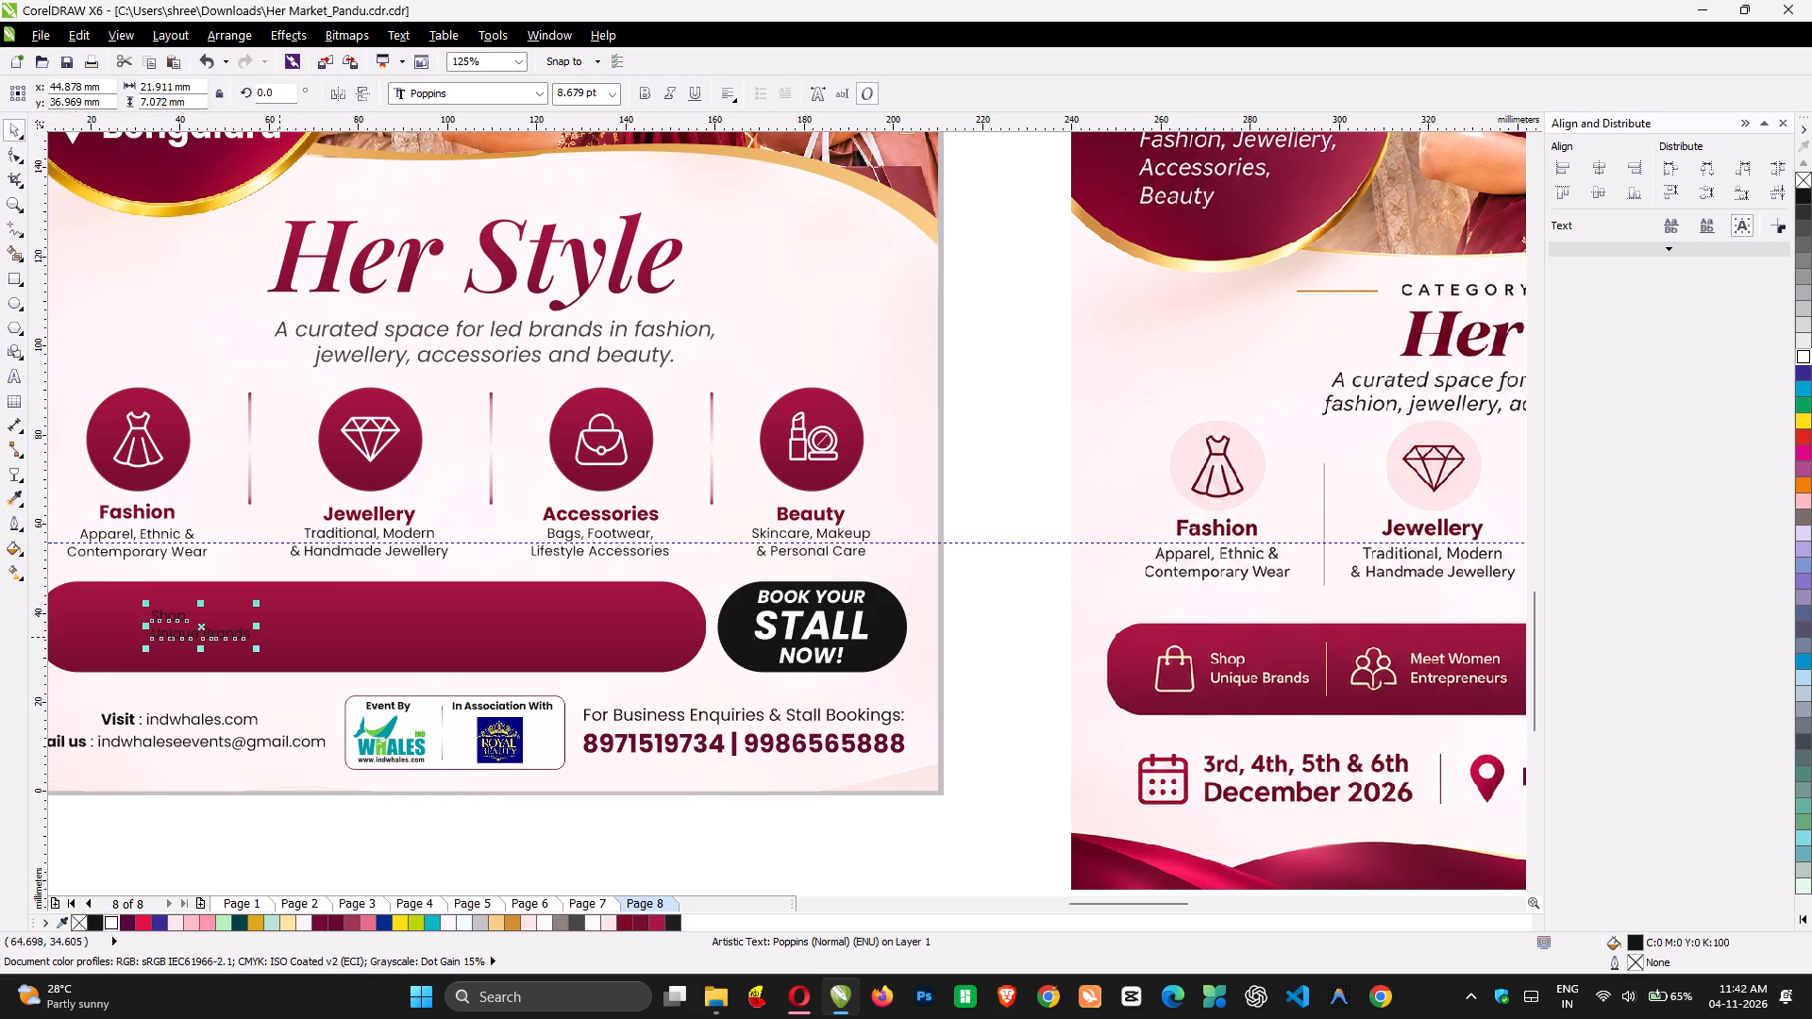
drag(233, 639, 210, 637)
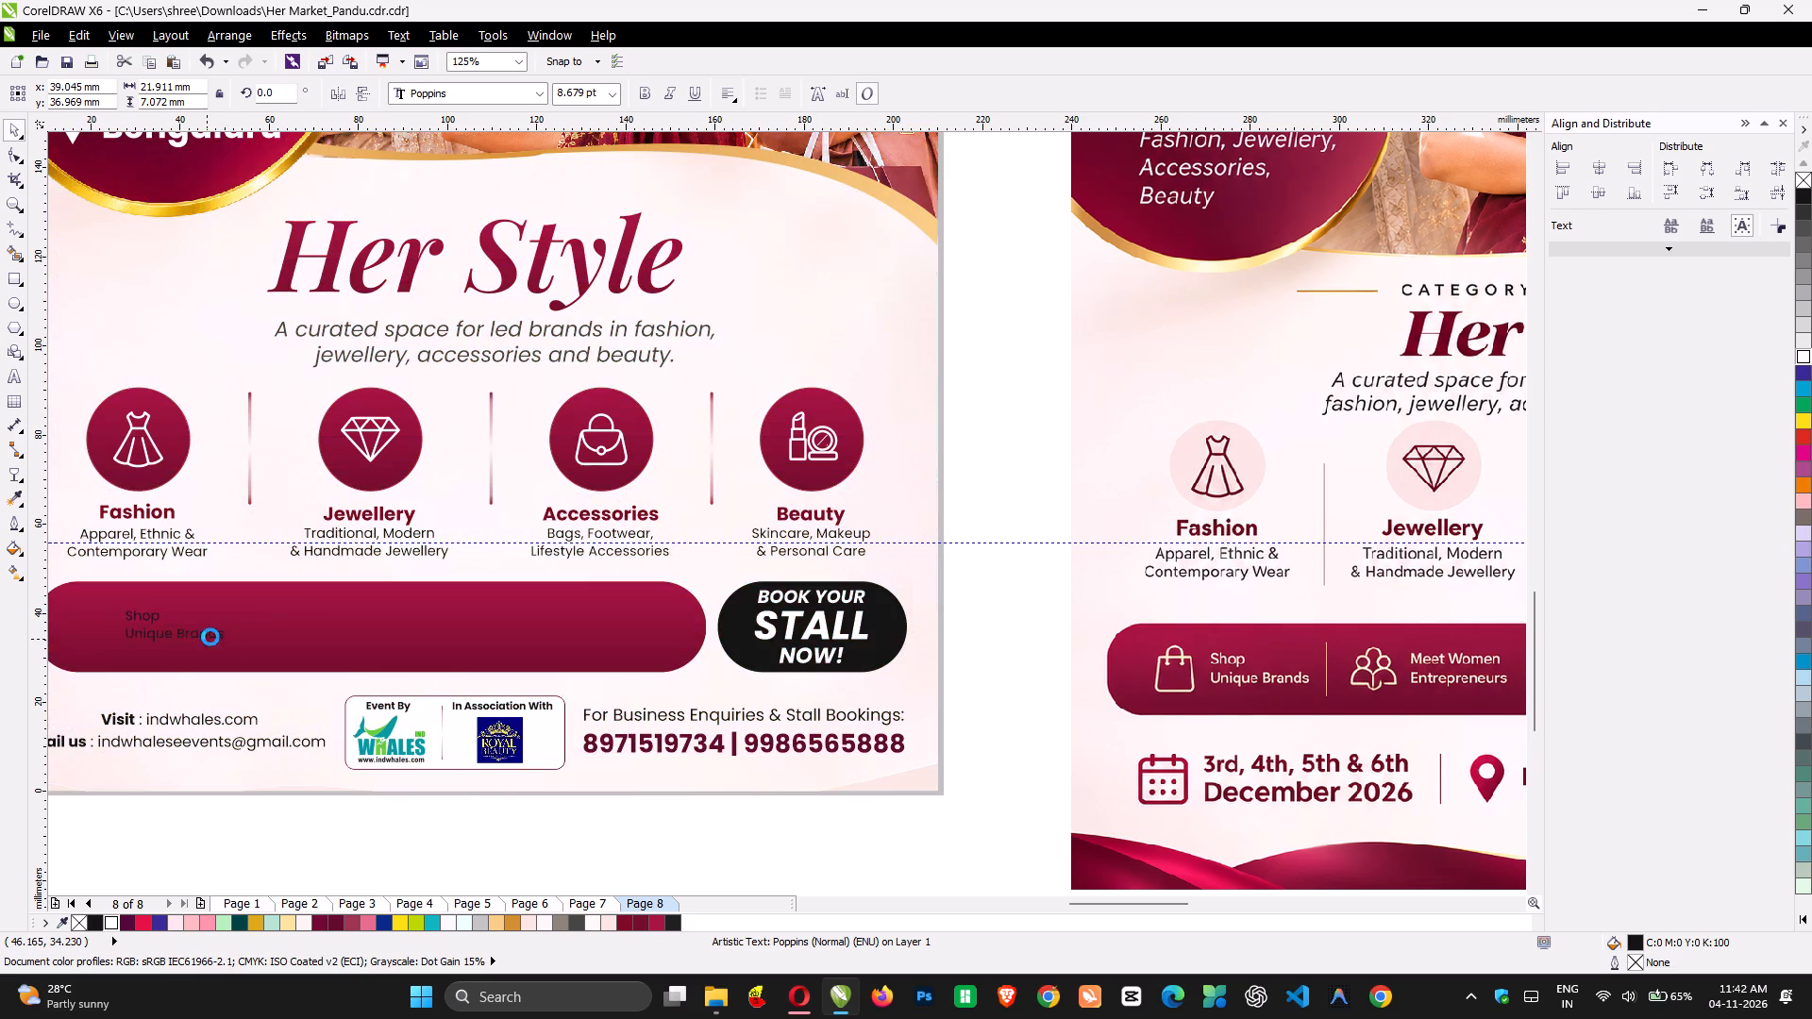
Duplicate the Shop Unique Brands text to its right along the maroon bar, at about x 76 mm.
key(ctrl+c)
key(ctrl+v)
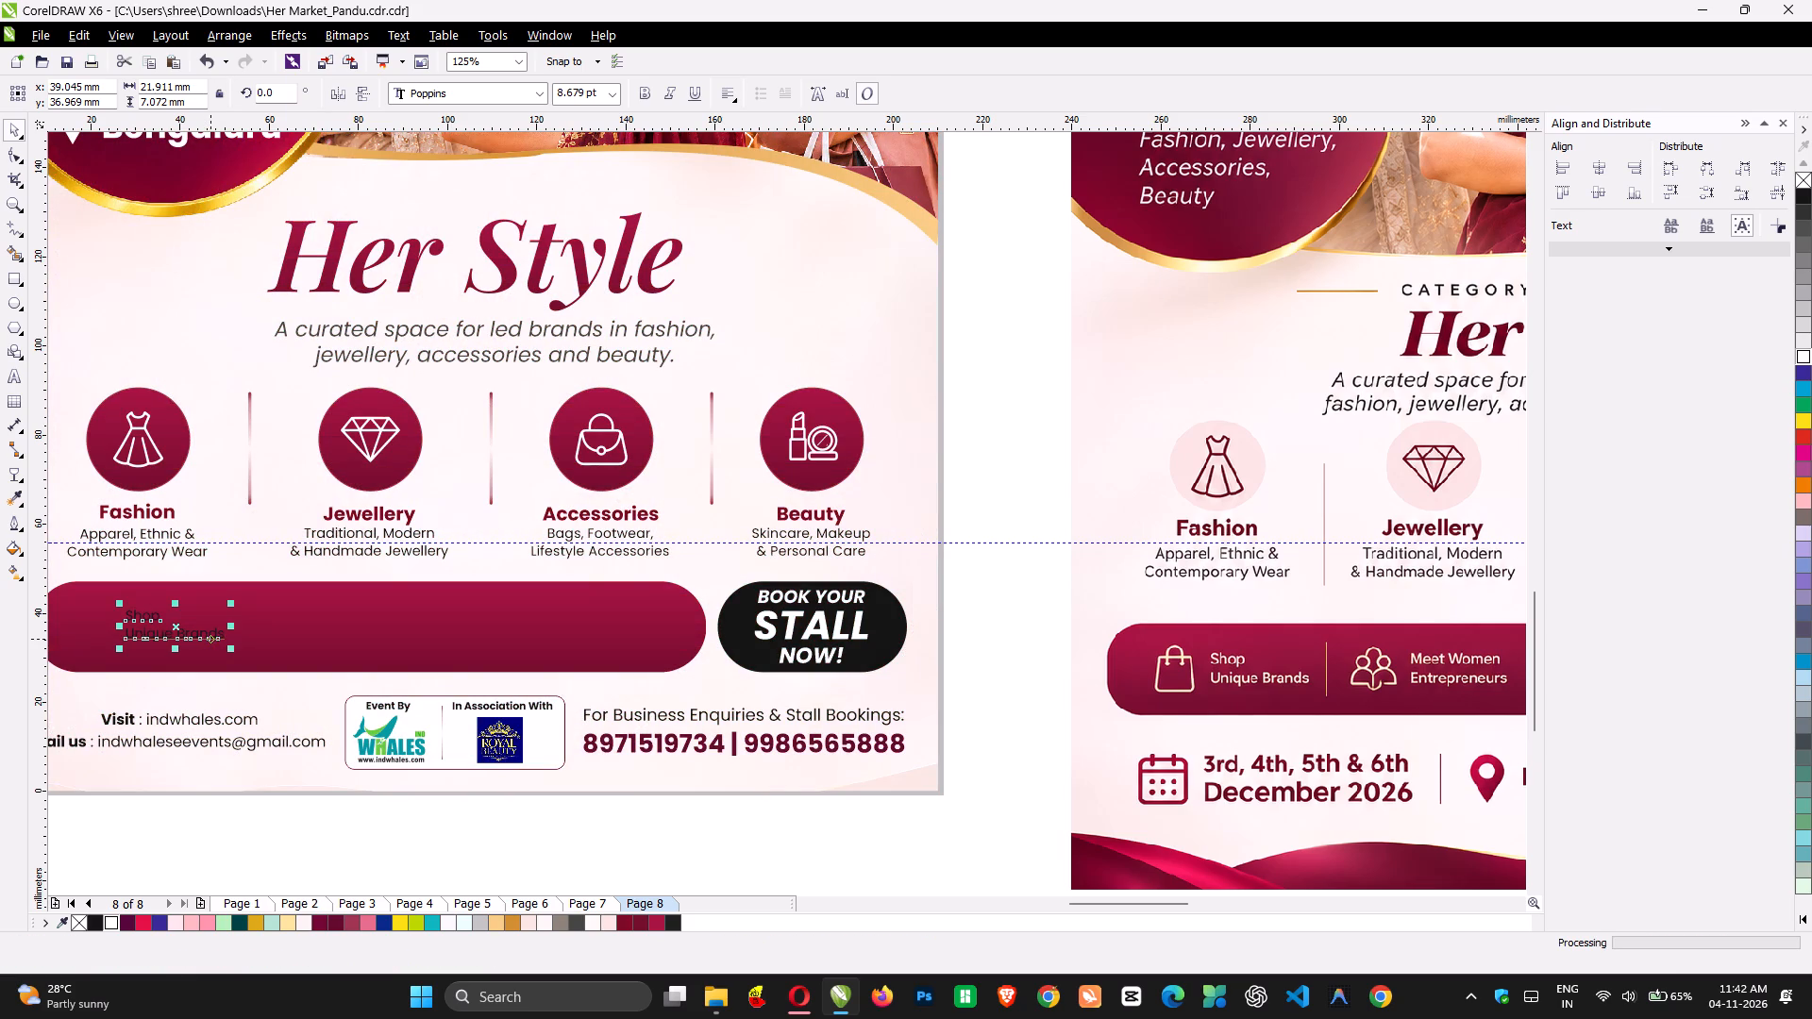
drag(210, 637, 354, 636)
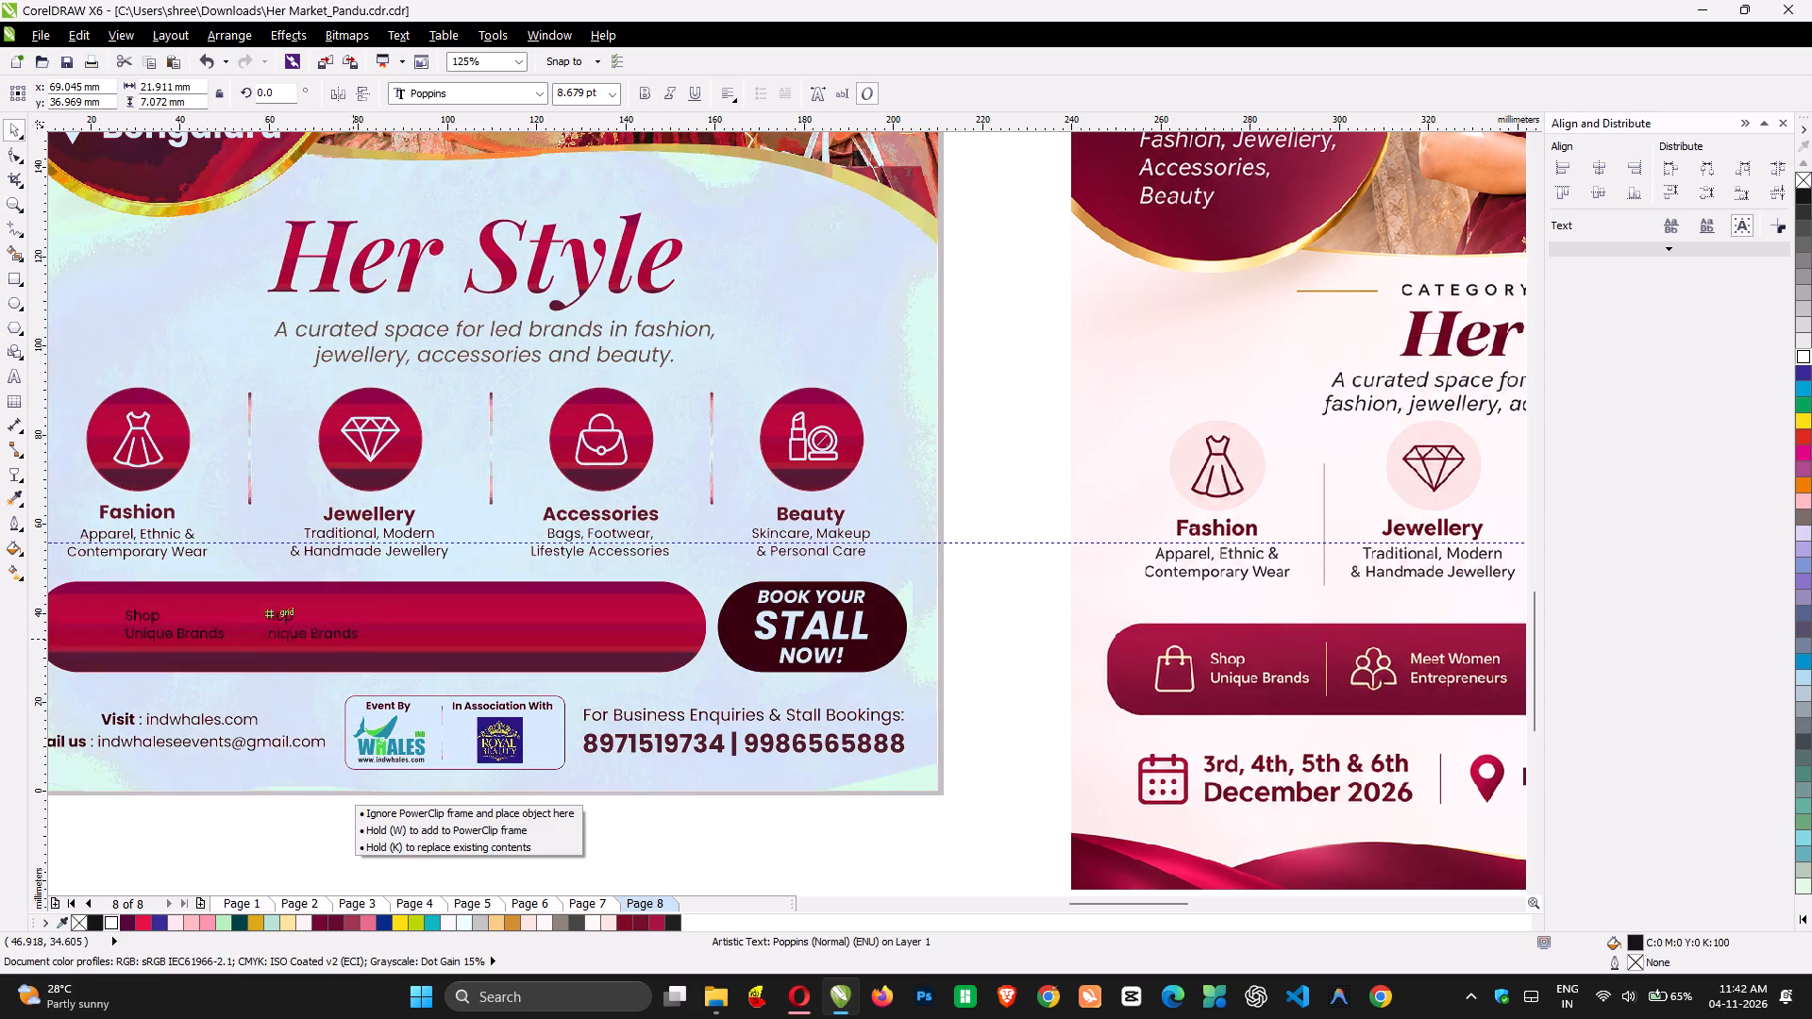
drag(354, 636, 371, 633)
Replace the duplicate's text with "Meet Women" over "Enterpreneur".
key(F8)
key(ctrl+a)
text(Meet)
key(space)
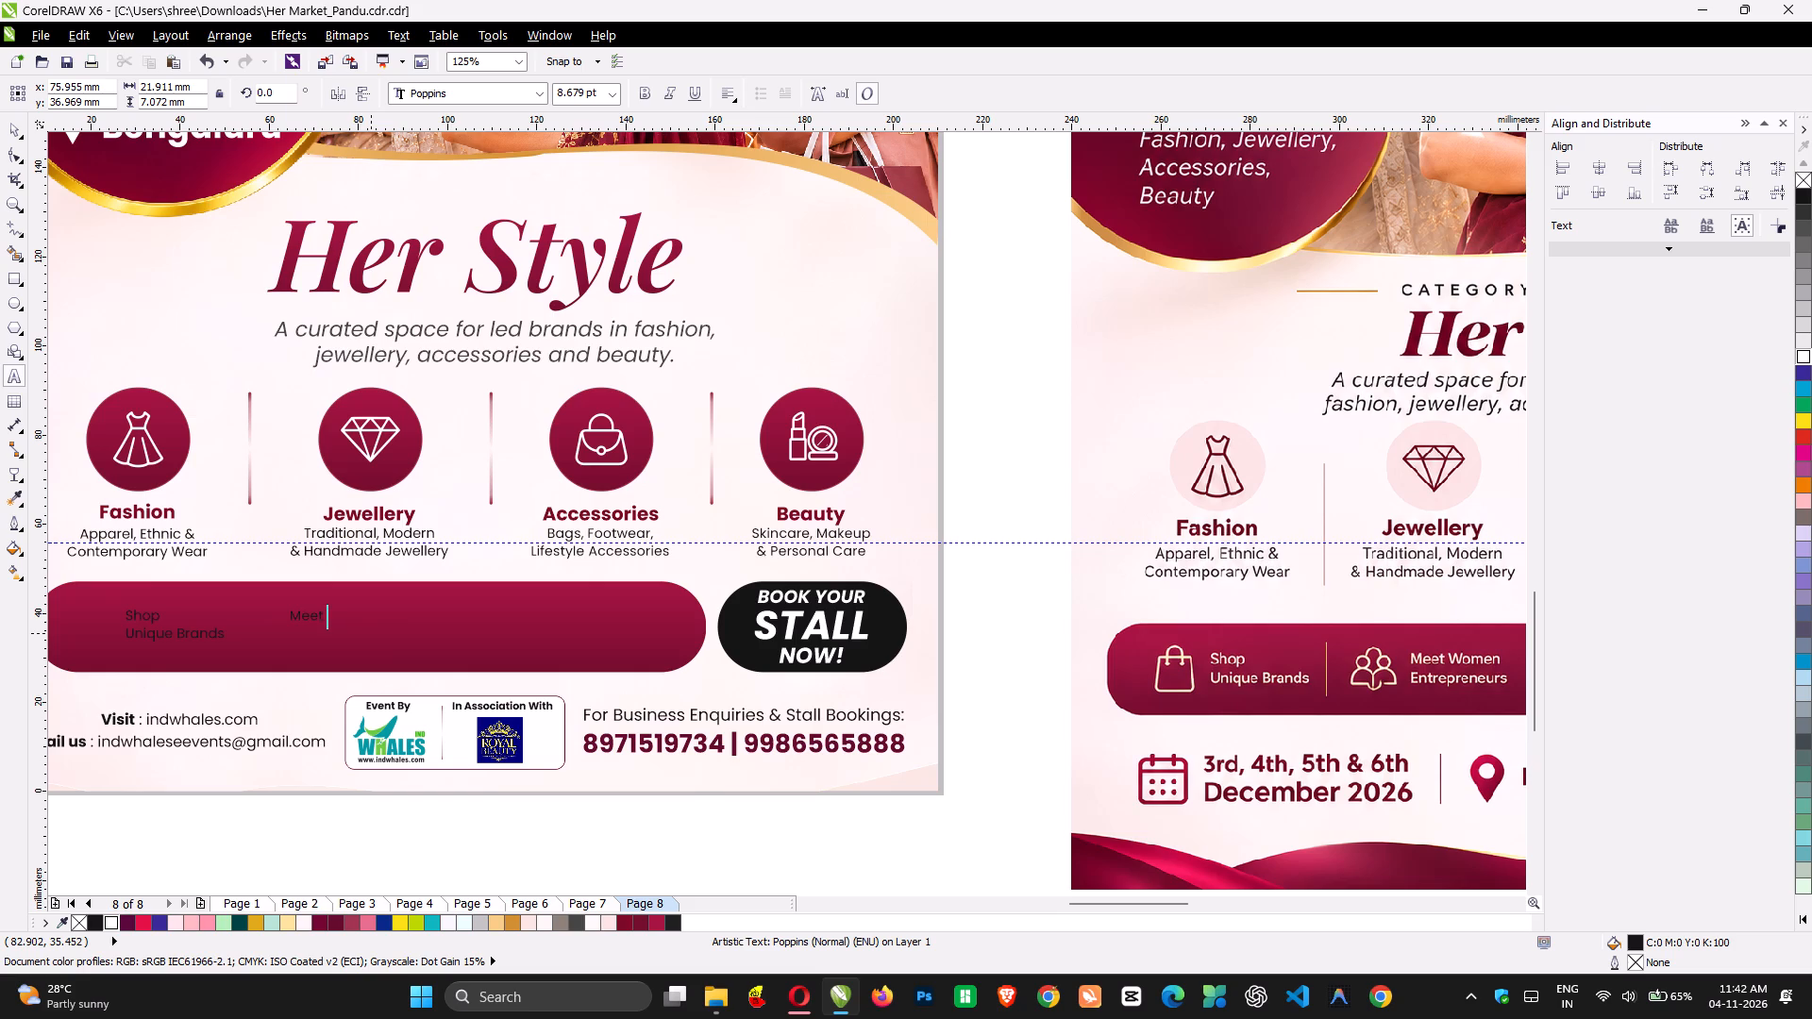
text(Wome)
key(n)
key(Return)
text(Enterpren)
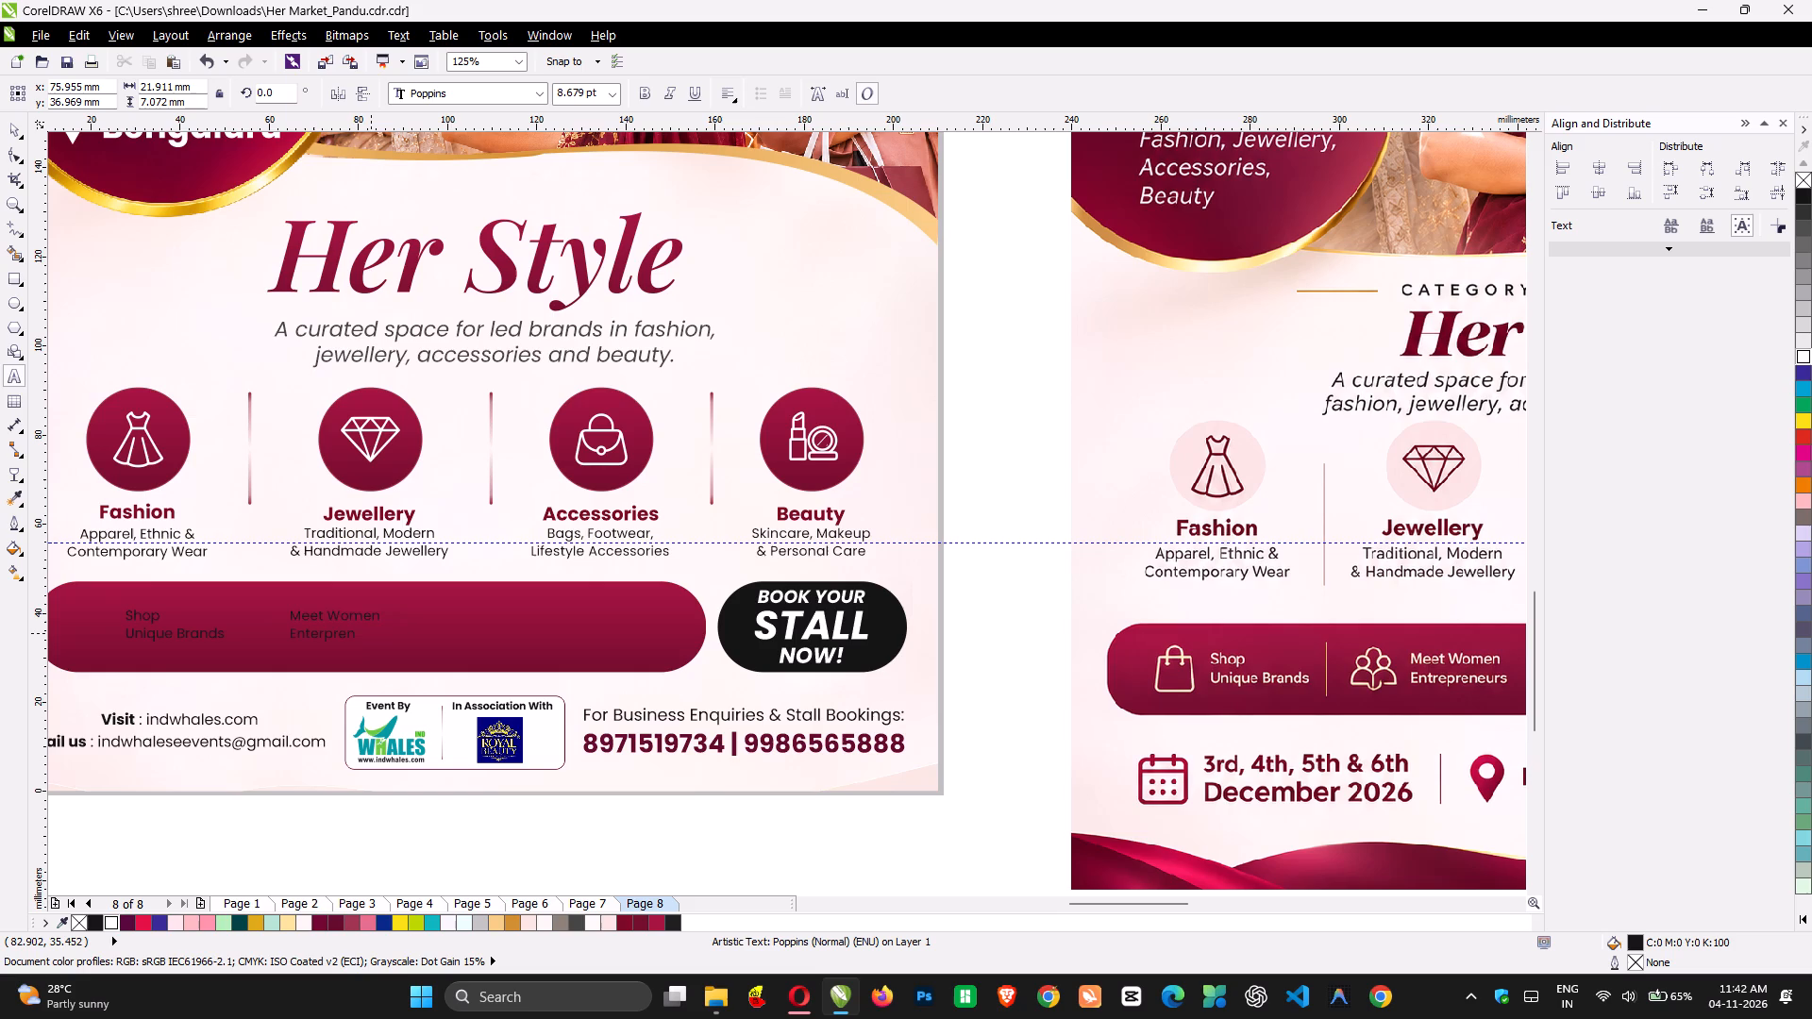
text(eur)
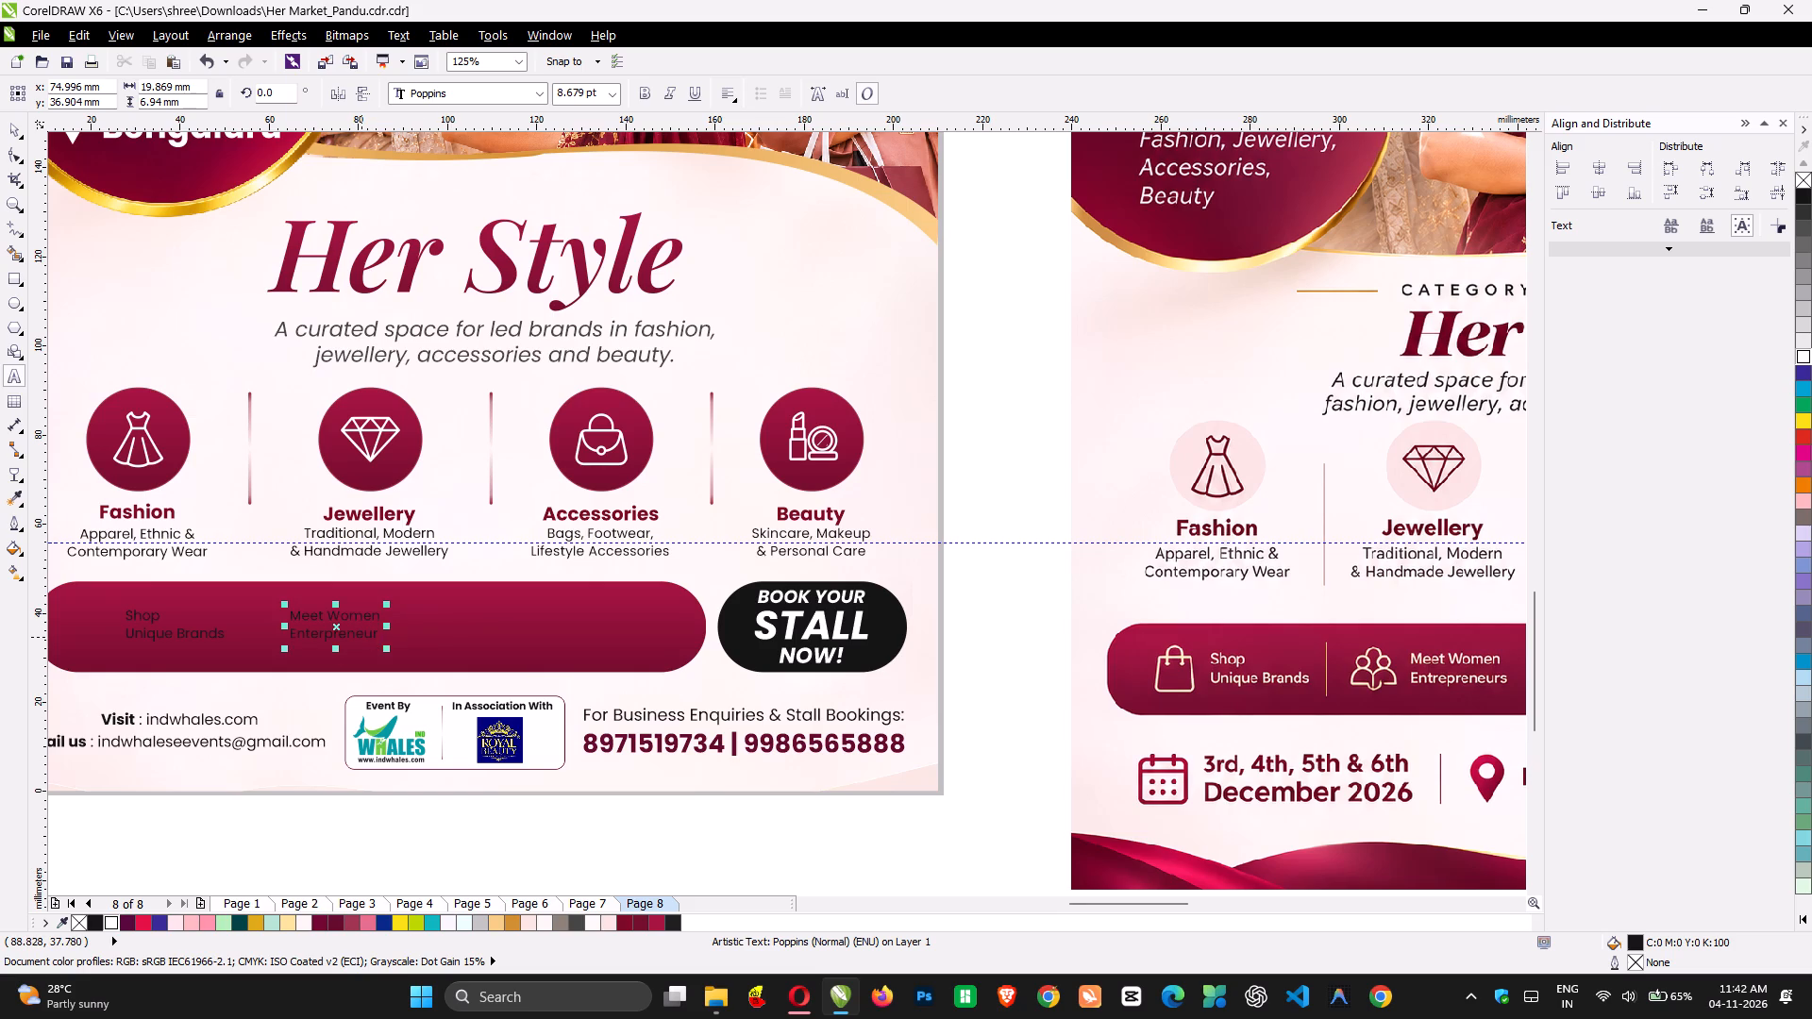
Duplicate the Meet Women Enterpreneur caption along the maroon bar to its right, at about x 125 mm.
scroll(361, 637, left, 2)
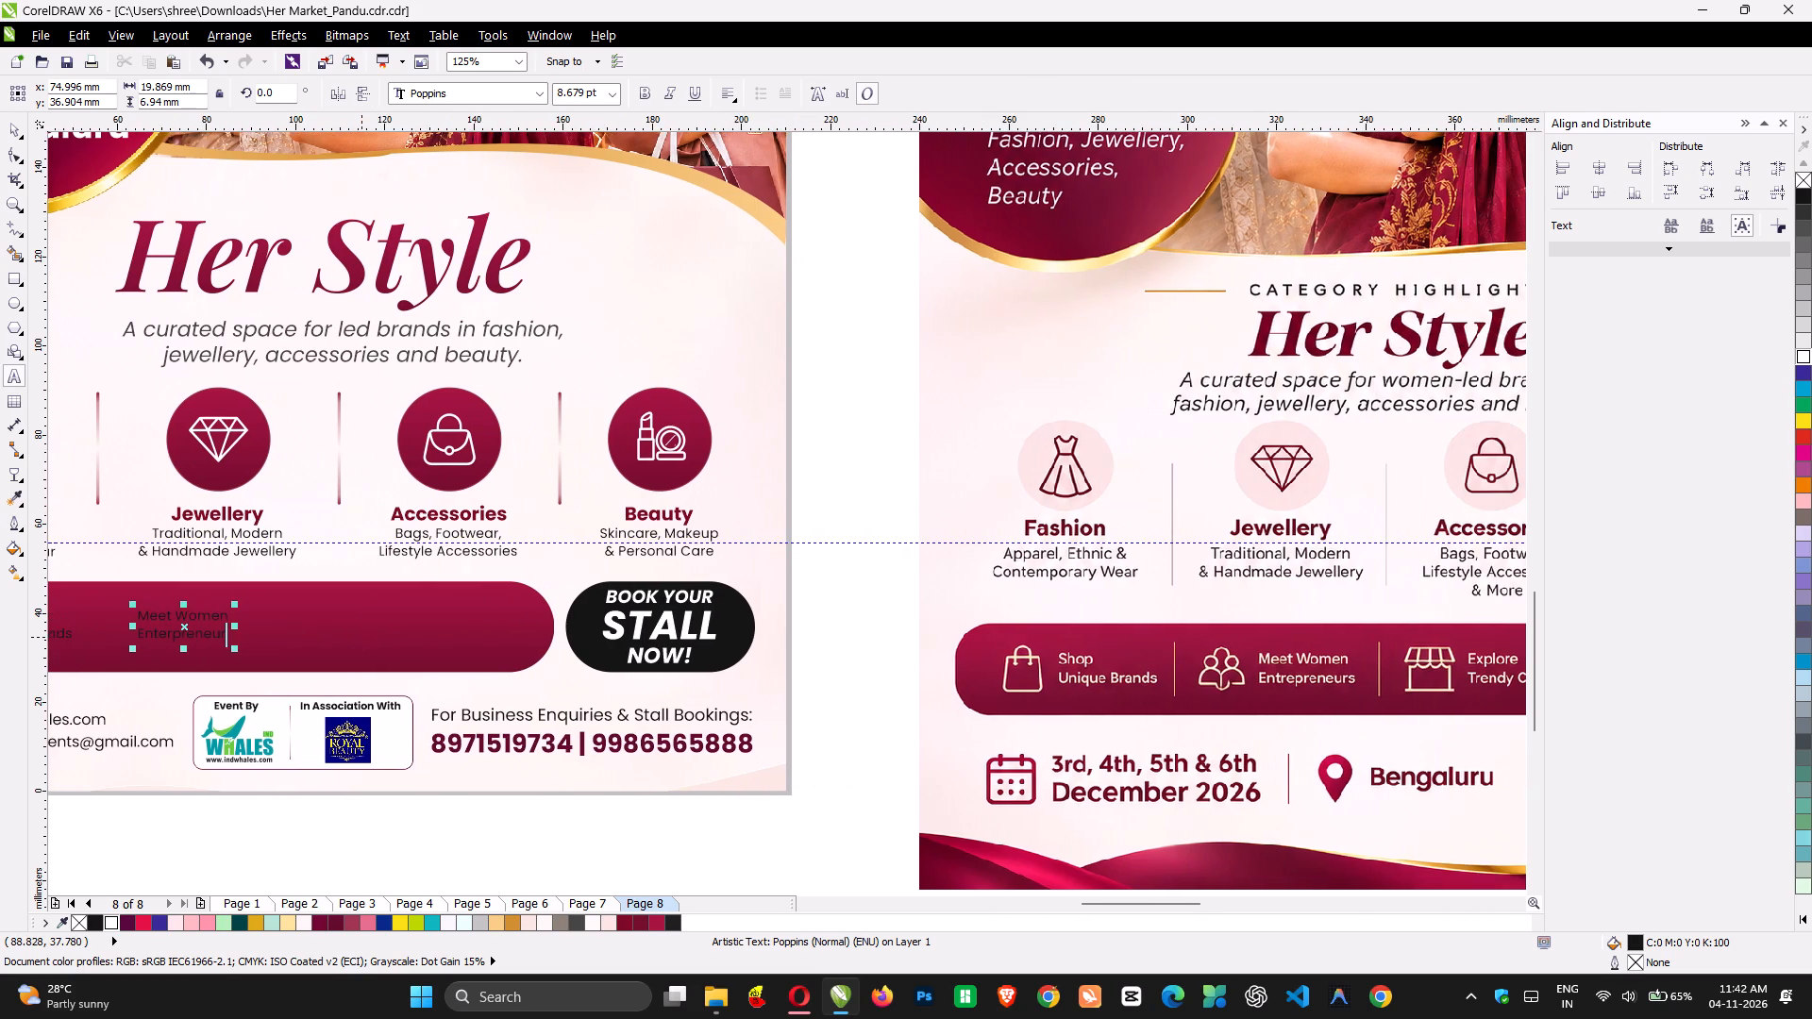
scroll(361, 637, left, 1)
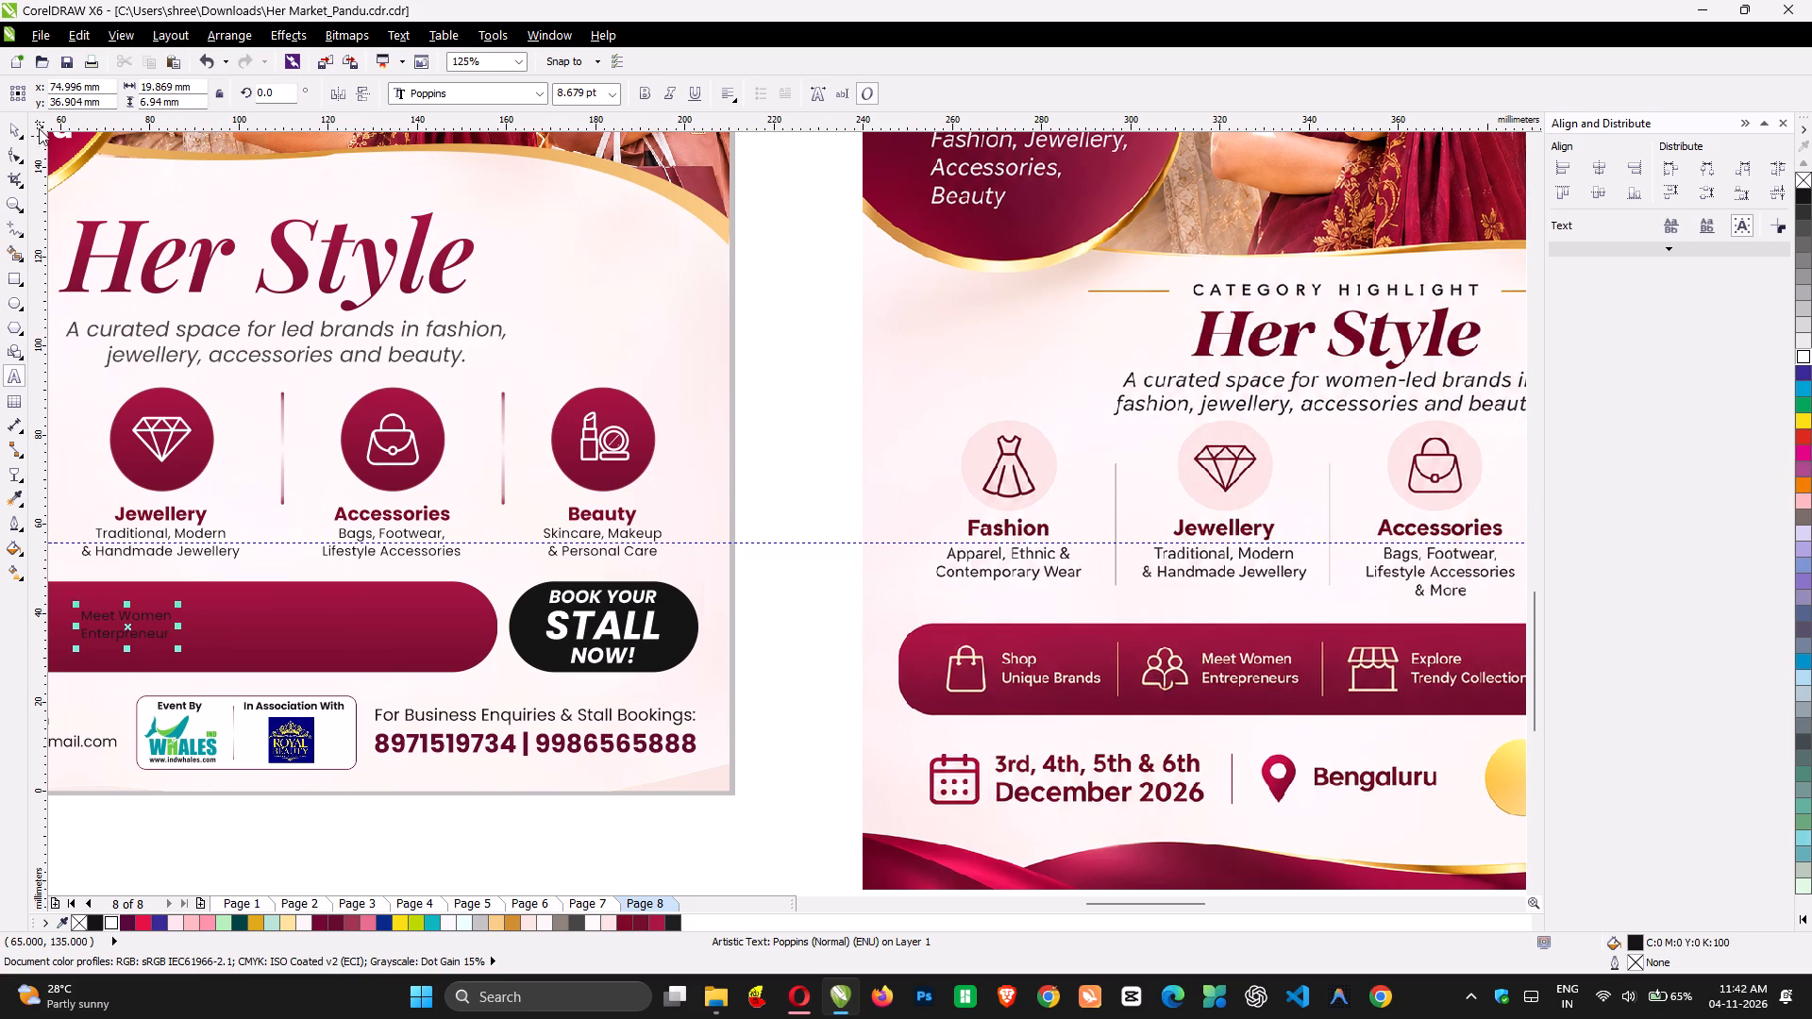
click(13, 122)
key(ctrl+c)
key(ctrl+v)
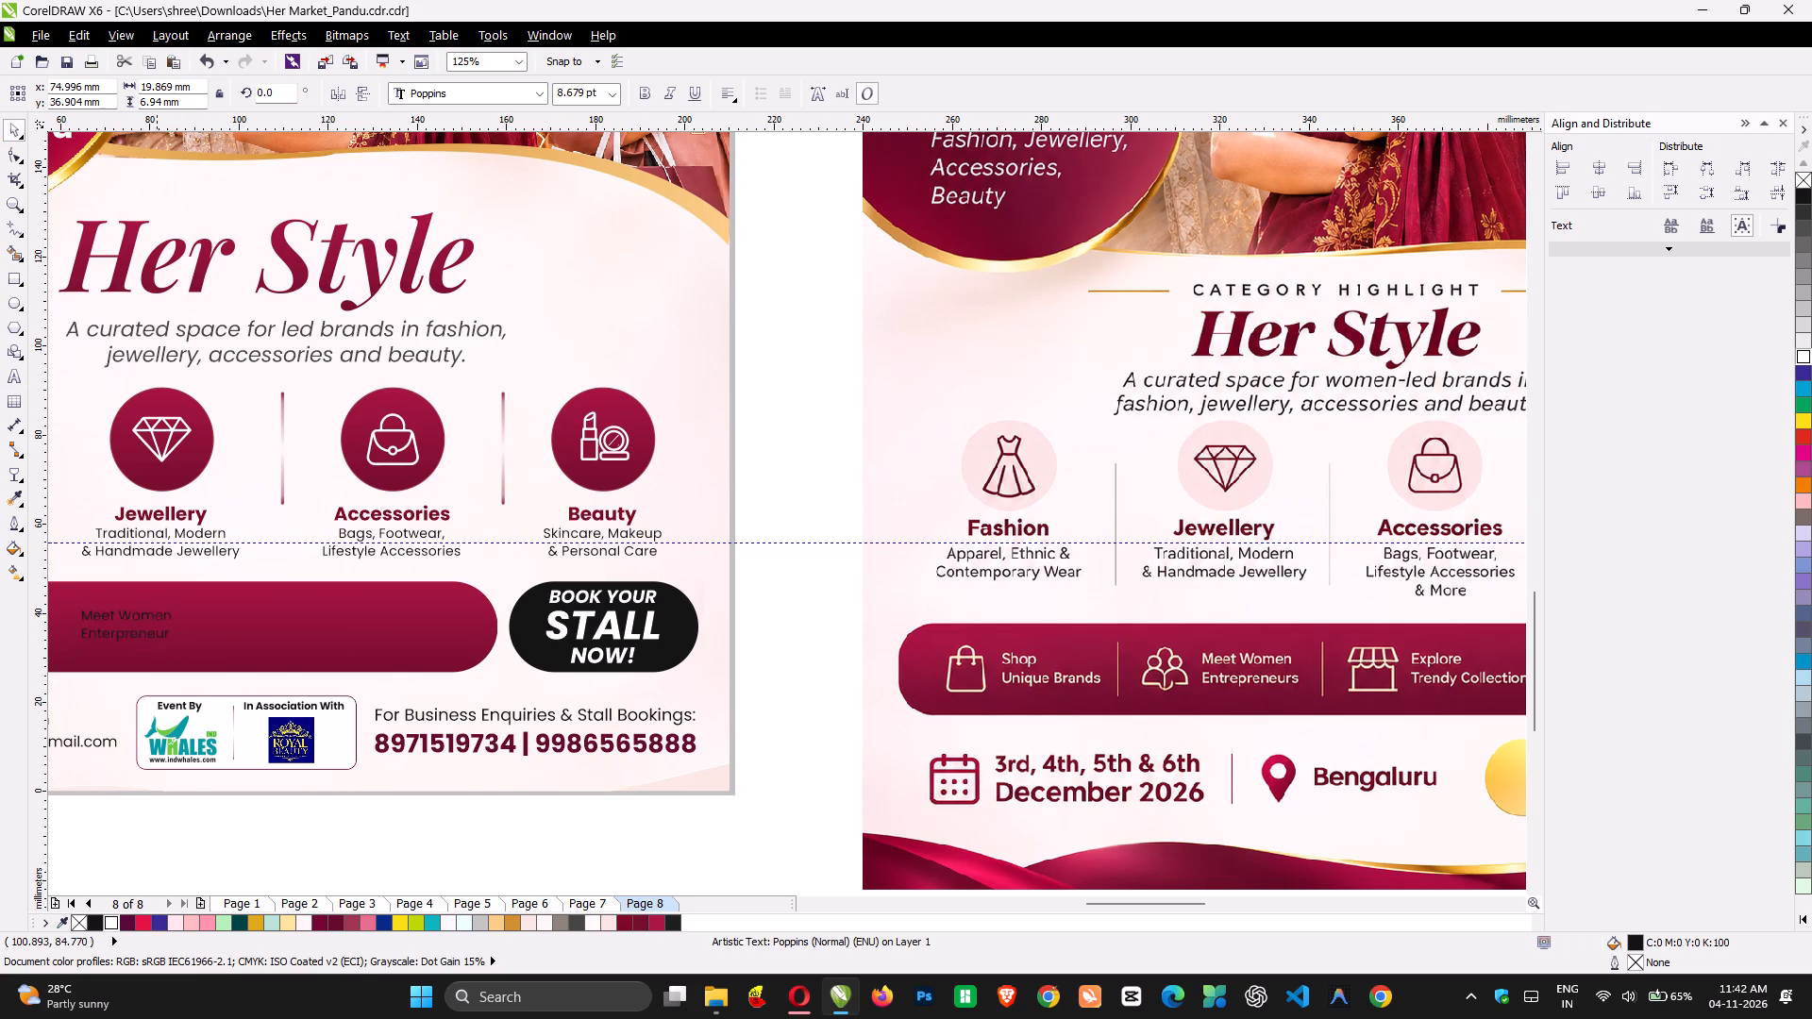
drag(156, 619, 384, 611)
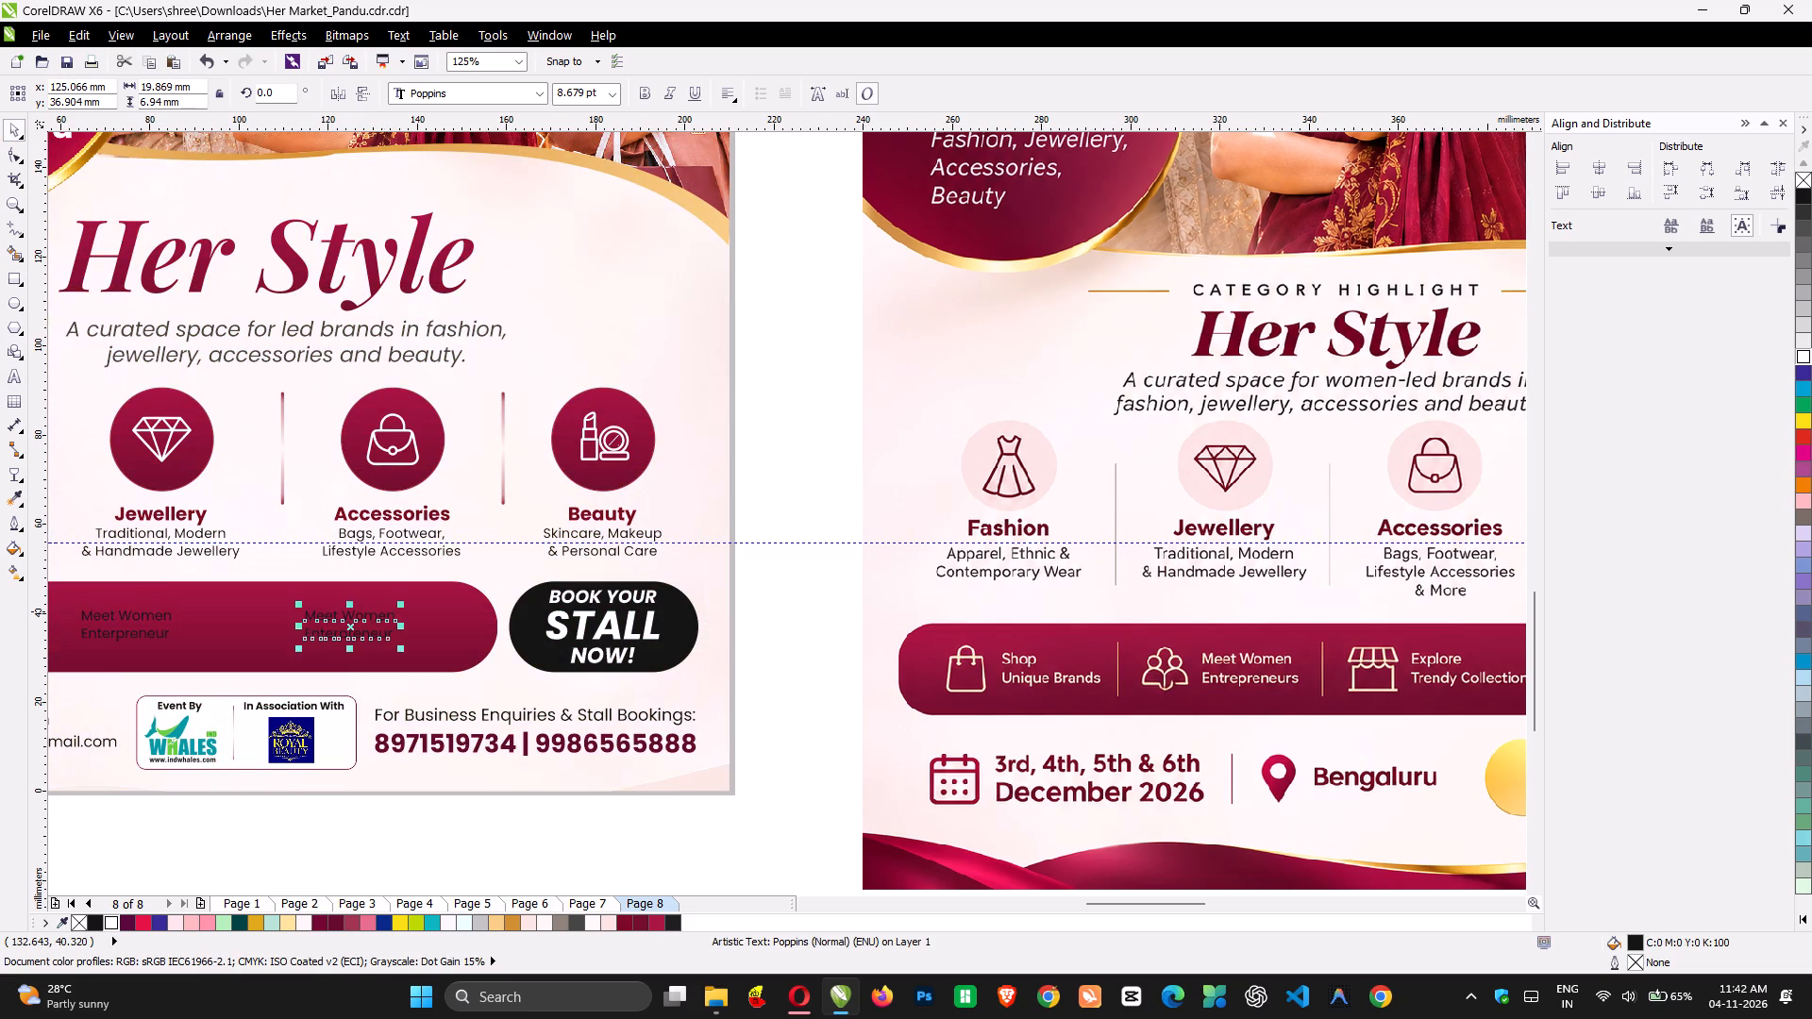
Replace the duplicate's text with "Explore Trendy" over "Collections".
key(F8)
key(ctrl+a)
text(Exl)
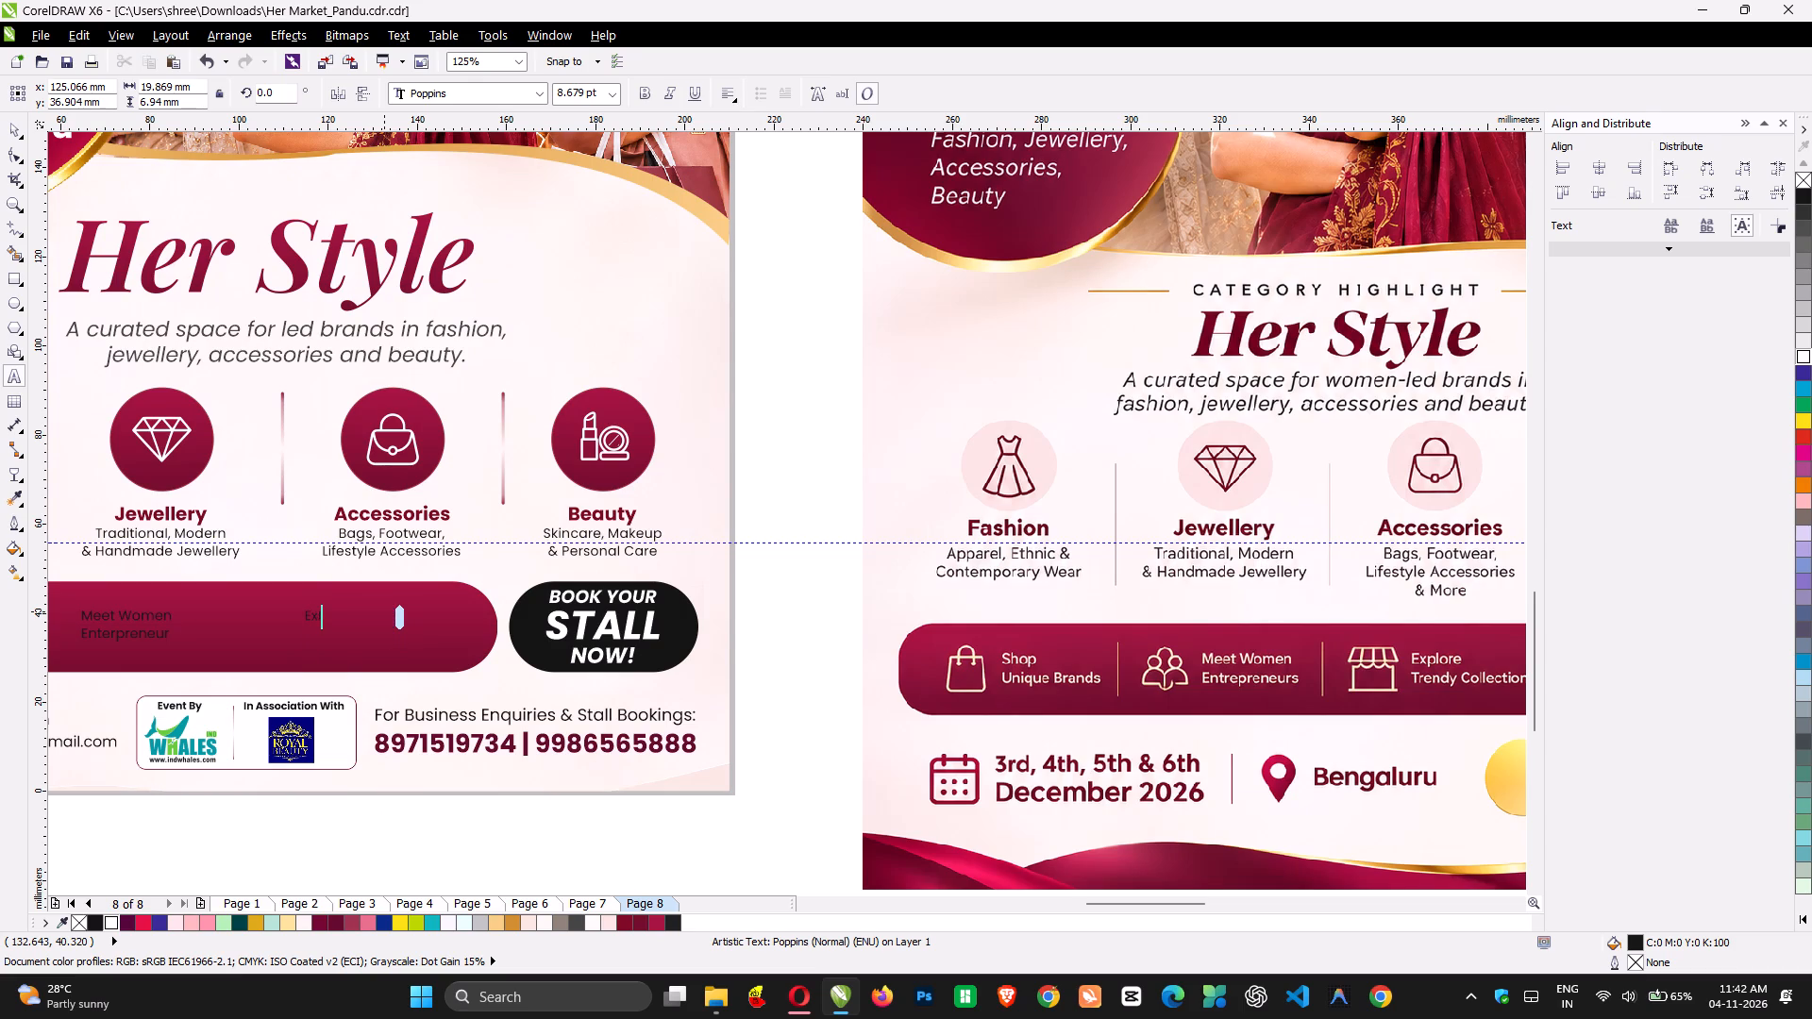
key(BackSpace)
text(plore Trendy)
key(Return)
text(Collections)
scroll(384, 611, left, 2)
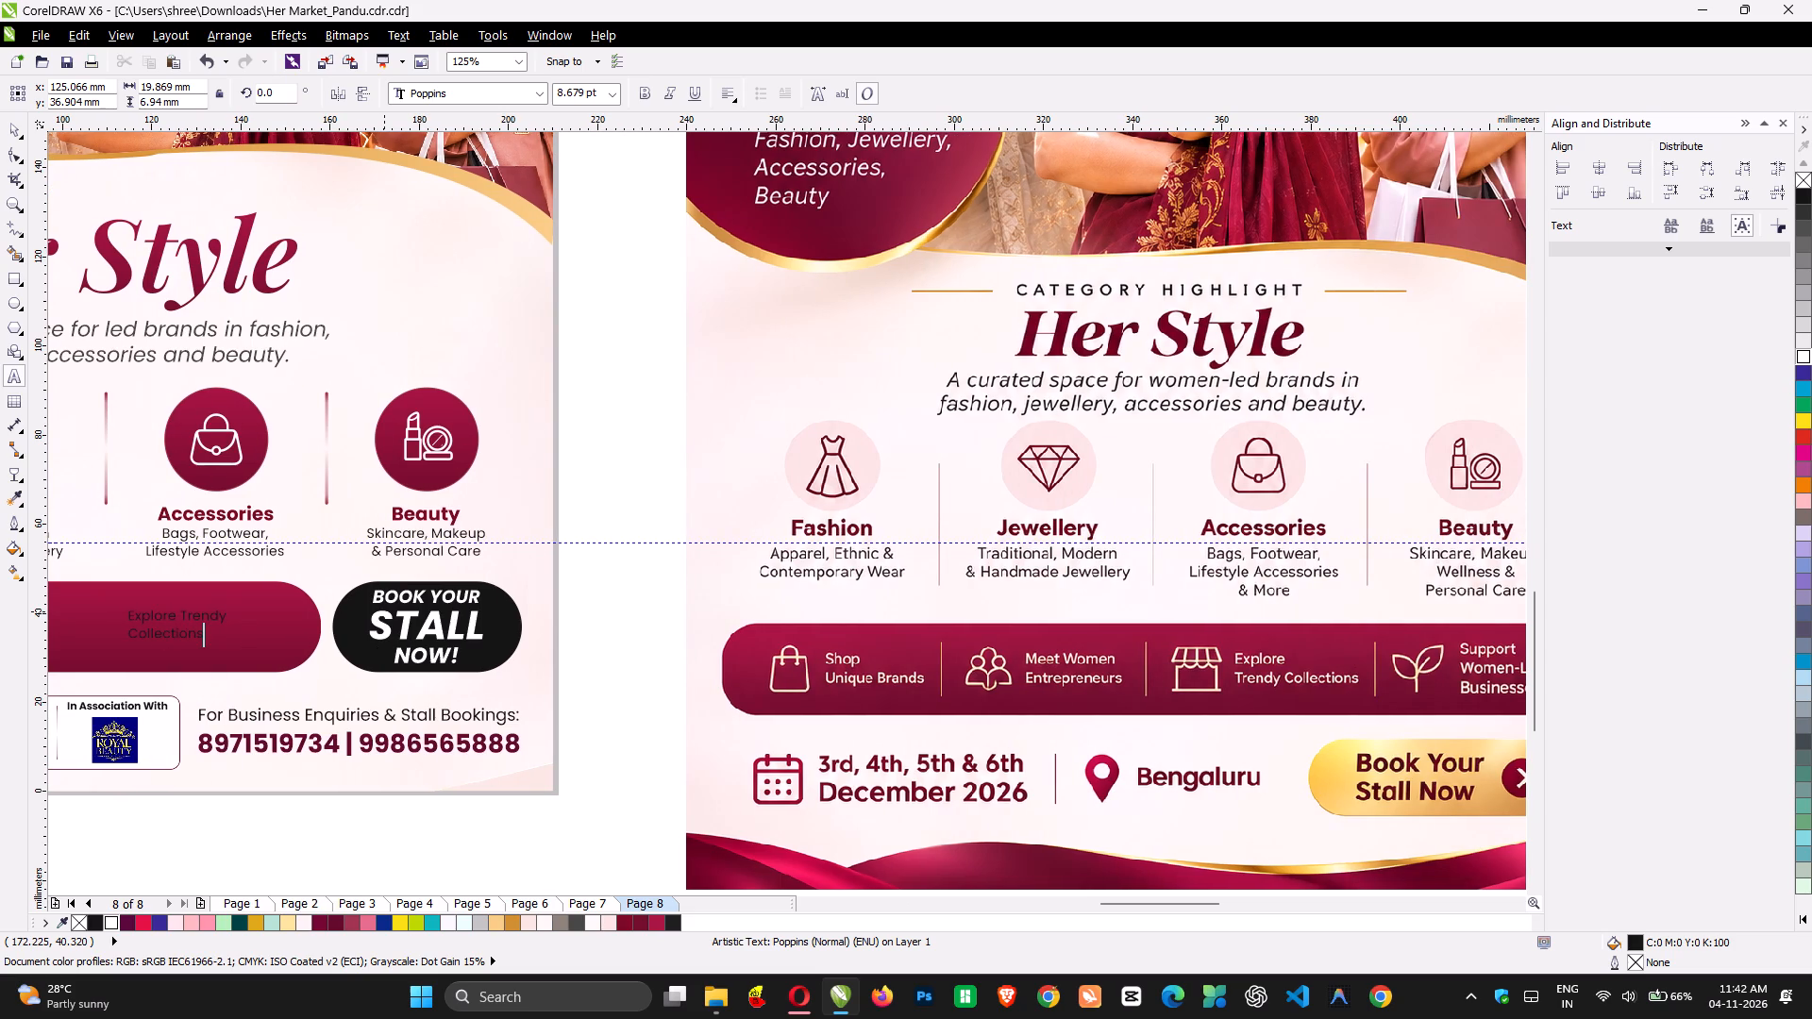
scroll(384, 611, left, 2)
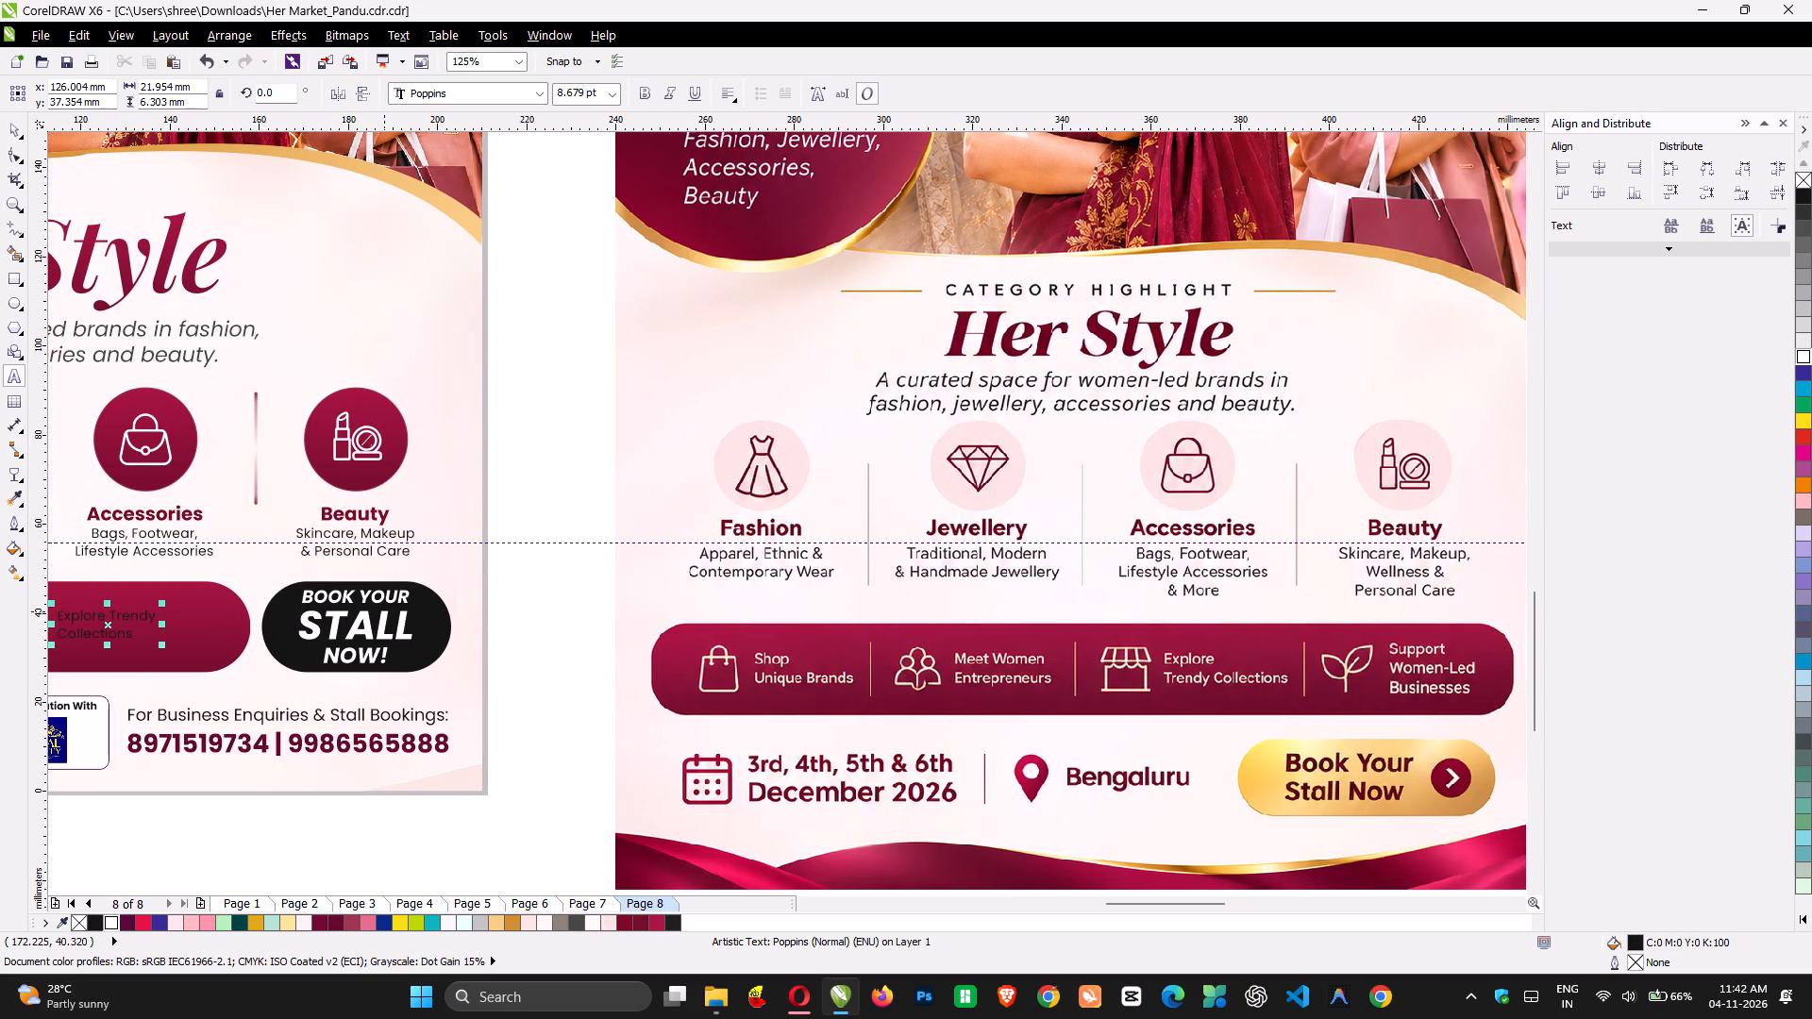
Duplicate the Explore Trendy Collections caption and move one copy left, just beside the Meet Women caption.
scroll(384, 611, right, 5)
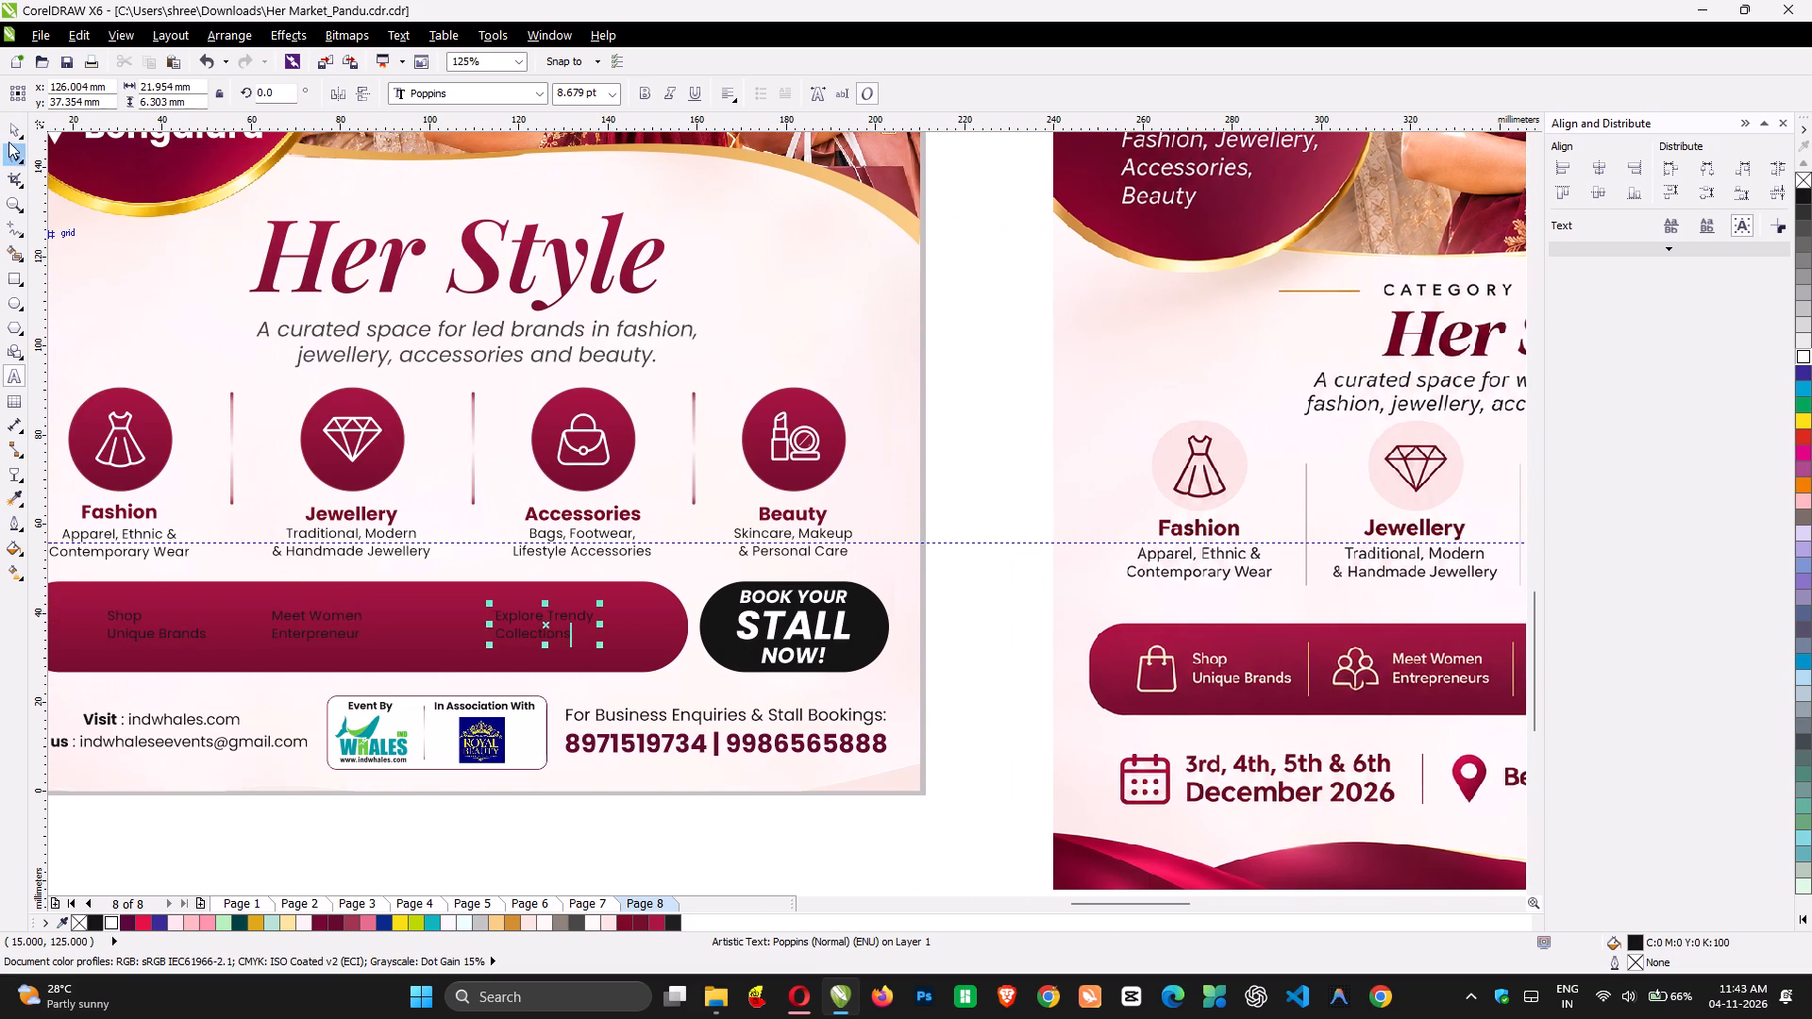
click(9, 141)
key(ctrl+c)
key(ctrl+v)
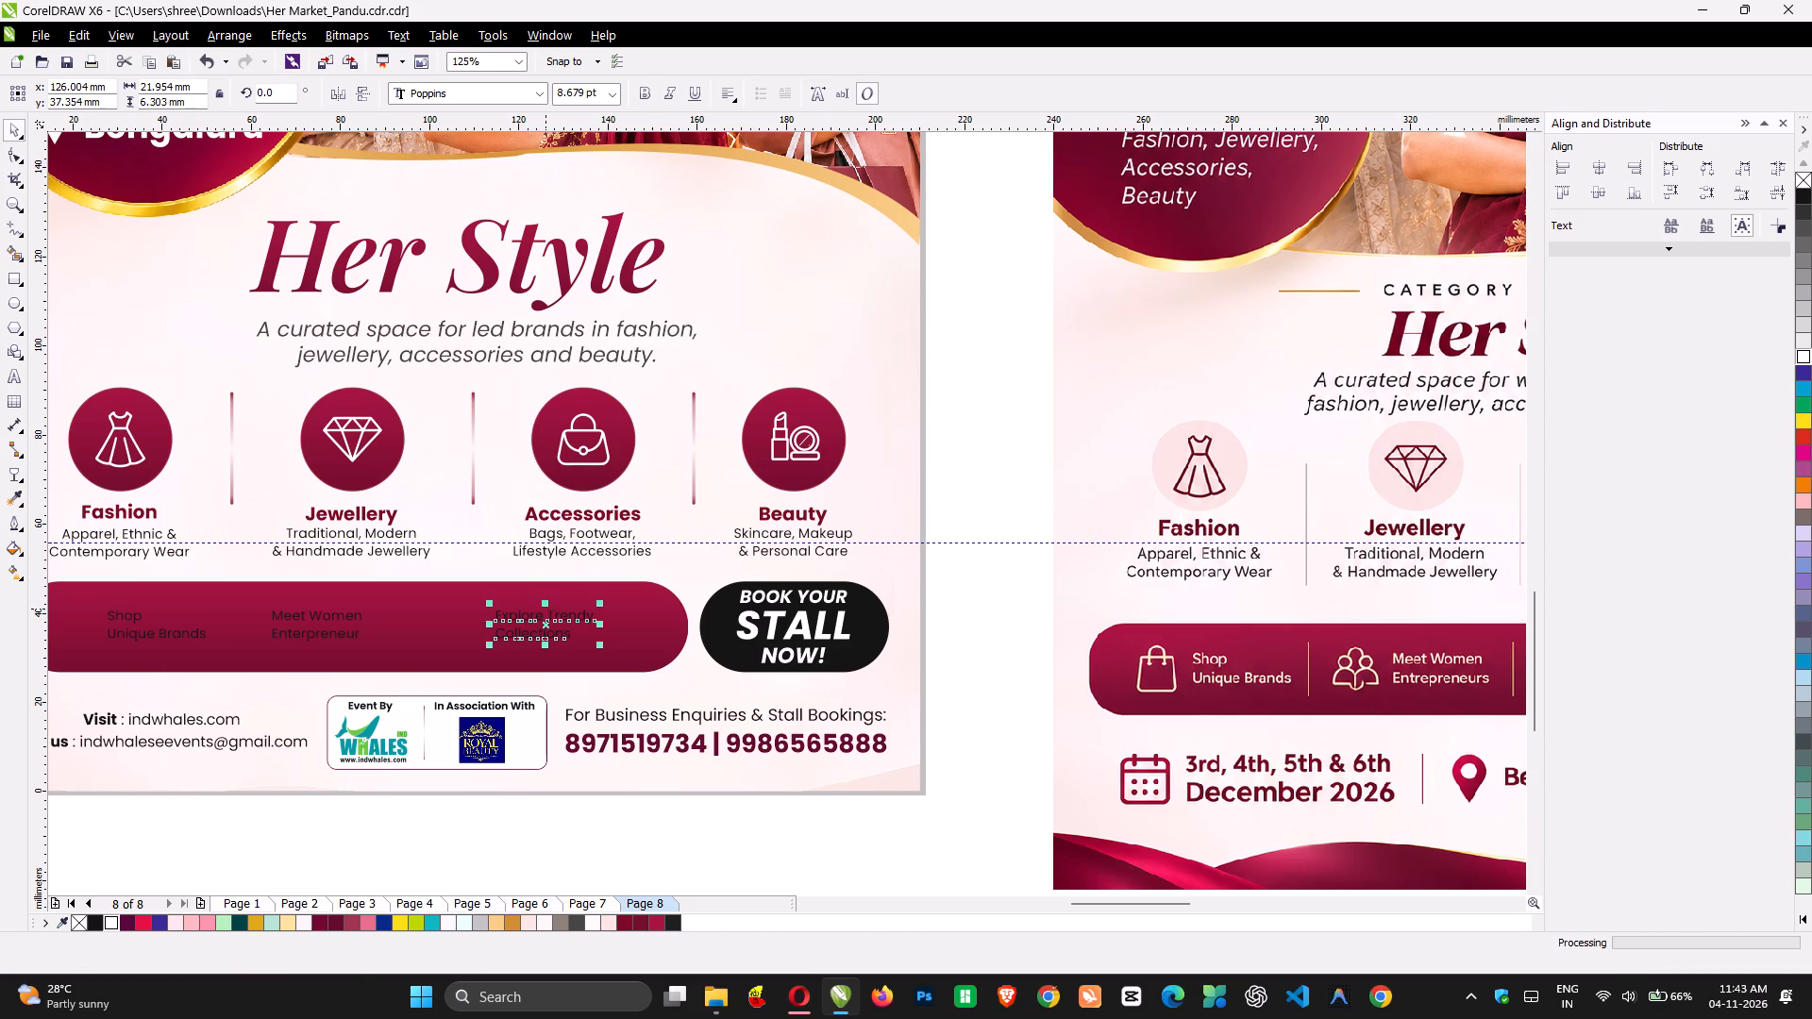
drag(528, 614, 416, 619)
Replace the text of the rightmost Explore Trendy Collections caption with "Support Women led" over "Business".
double_click(588, 618)
key(ctrl+a)
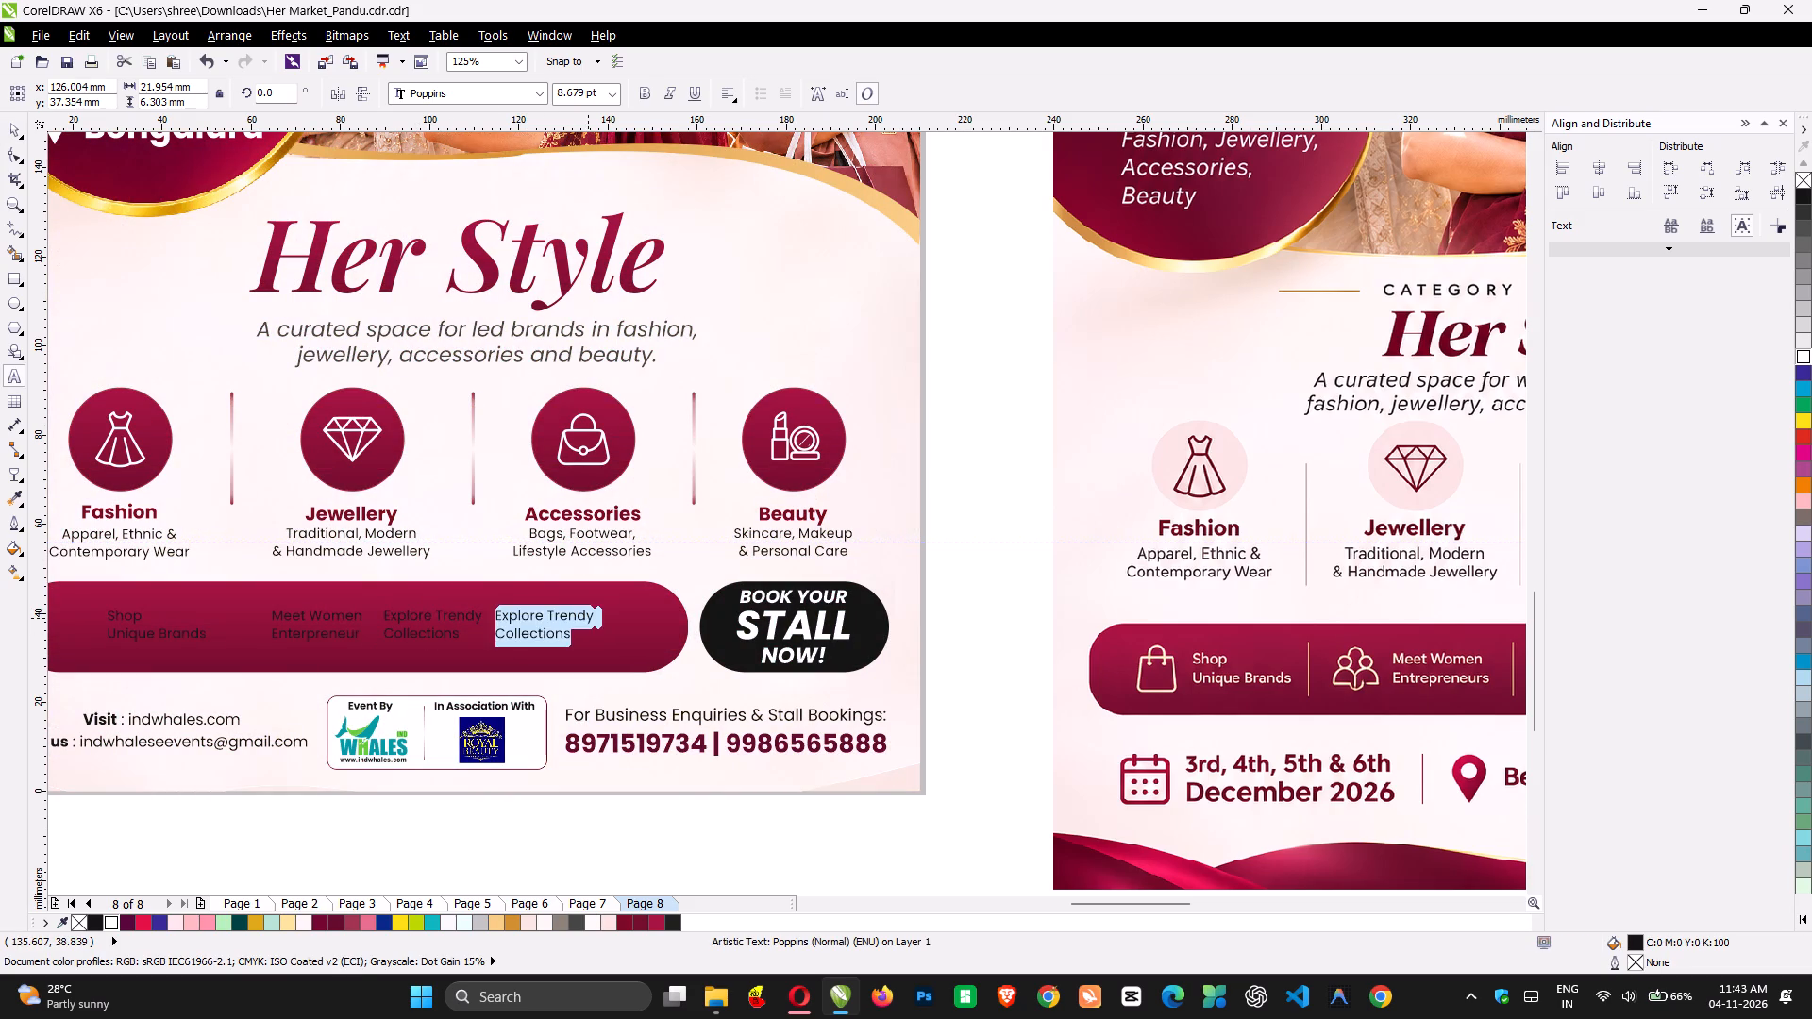
text(Sup)
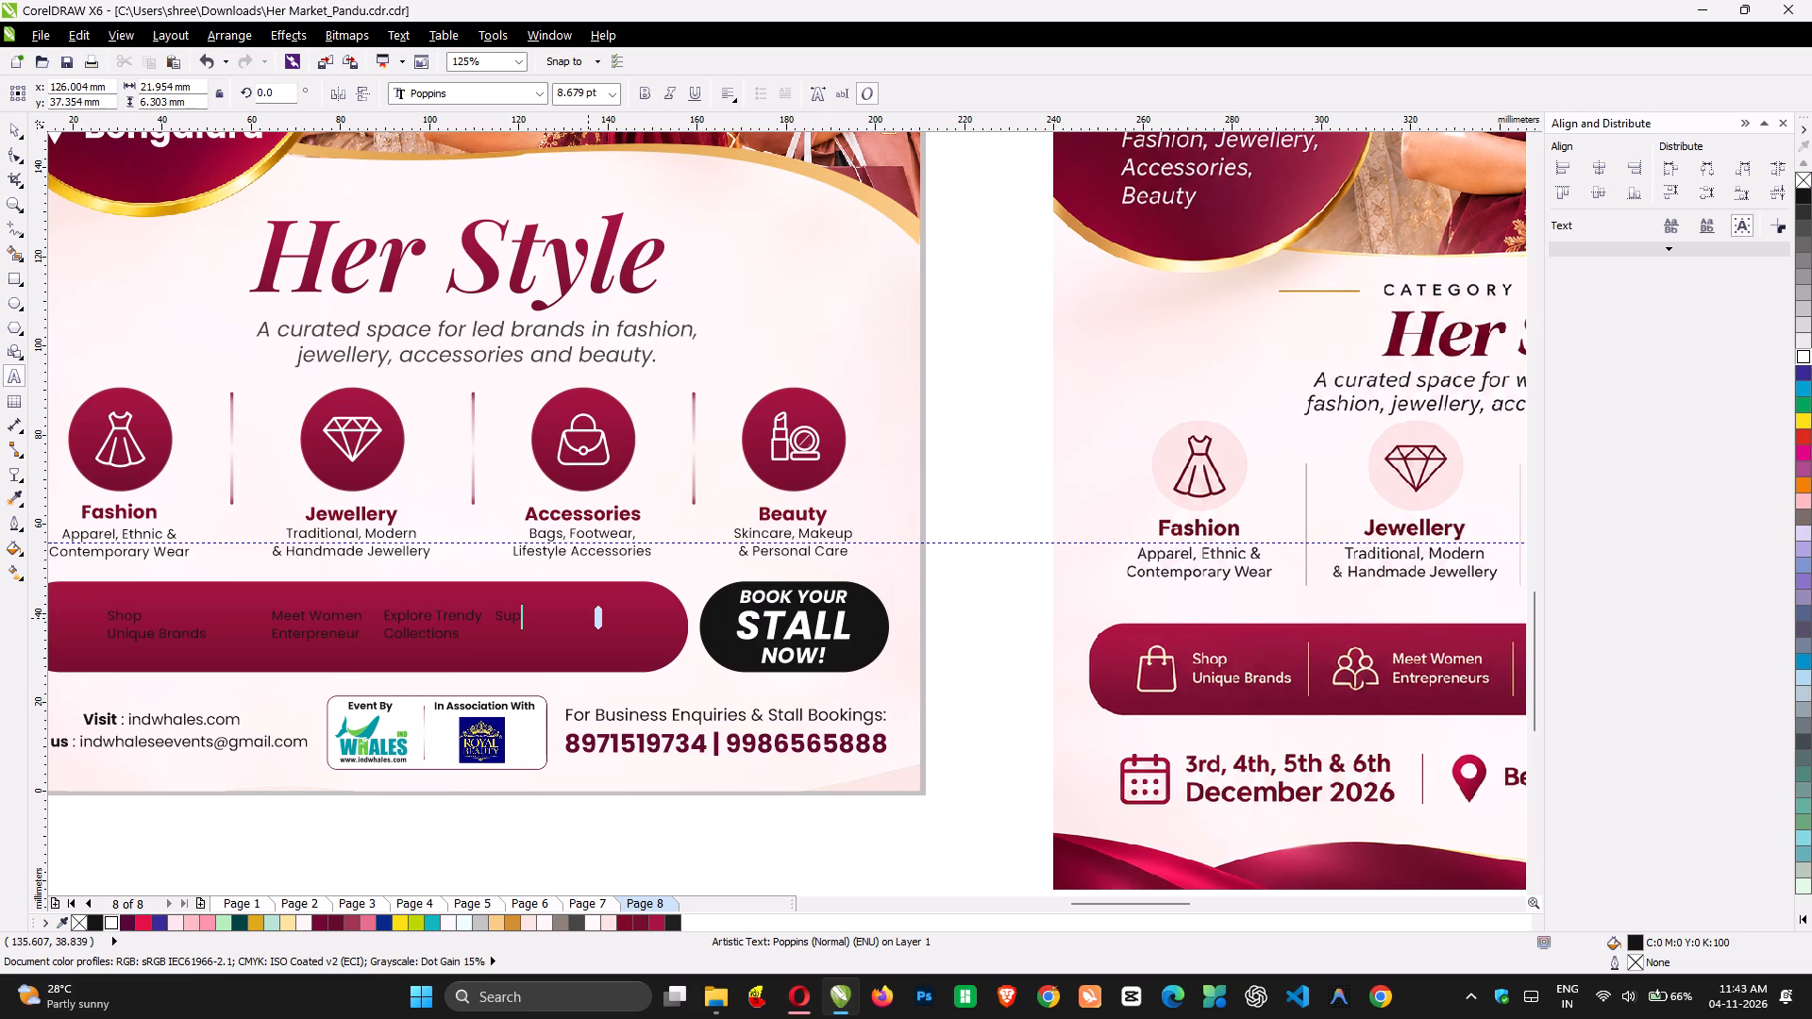
text(port)
key(space)
text(WOmen)
key(space)
key(shift+l)
key(e)
key(BackSpace)
key(BackSpace)
text(led)
key(Return)
text(Business)
Rearrange the last caption's line breaks so it reads "Support" over "Women led Business".
scroll(588, 618, left, 1)
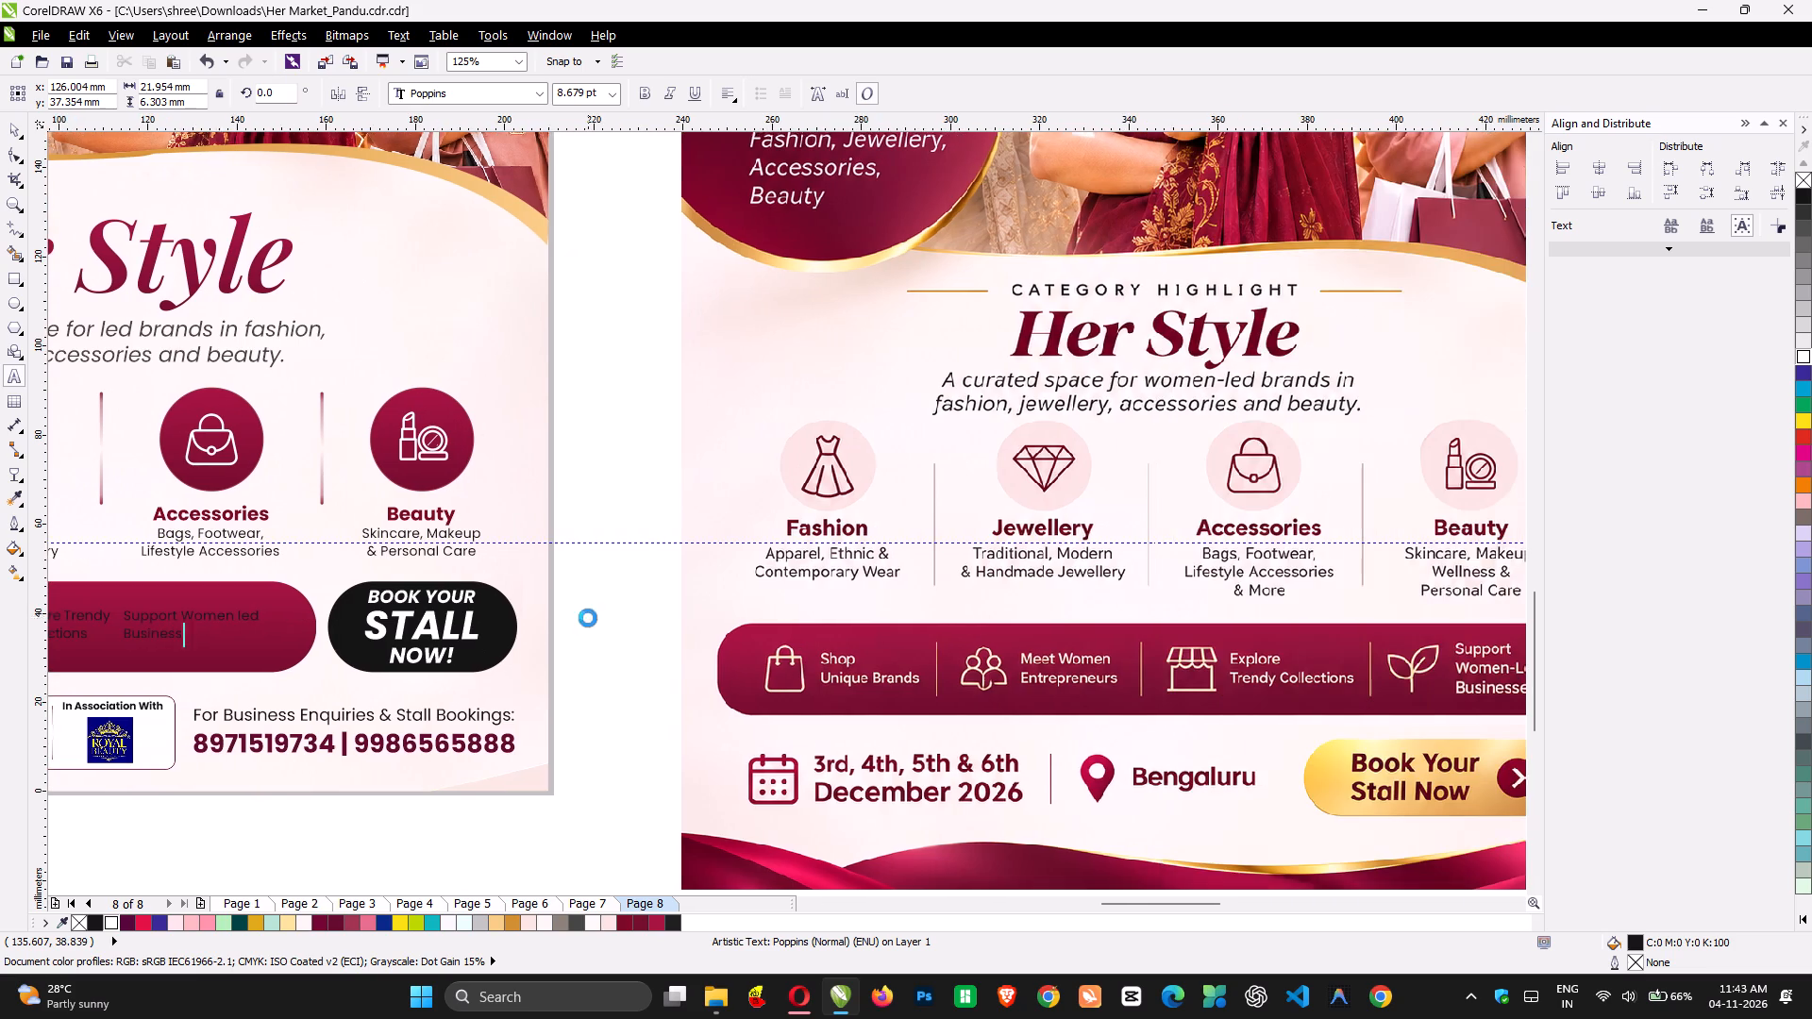
scroll(588, 618, left, 1)
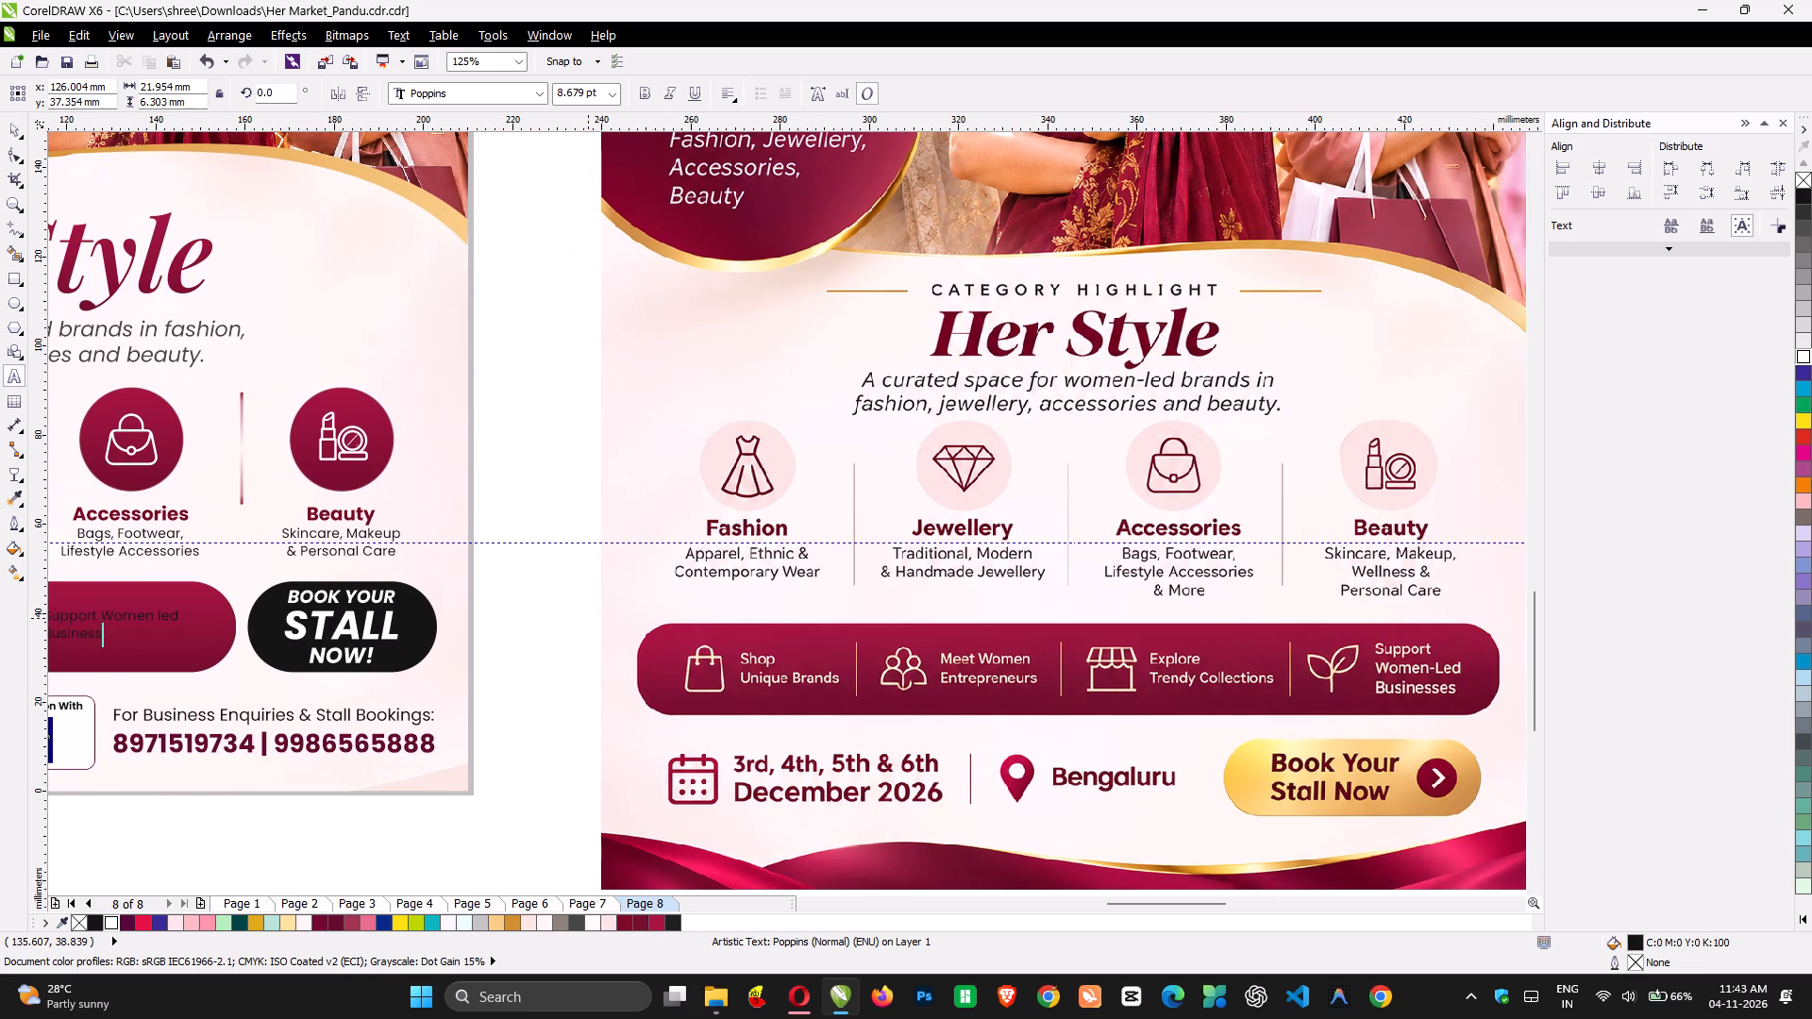
scroll(588, 618, left, 1)
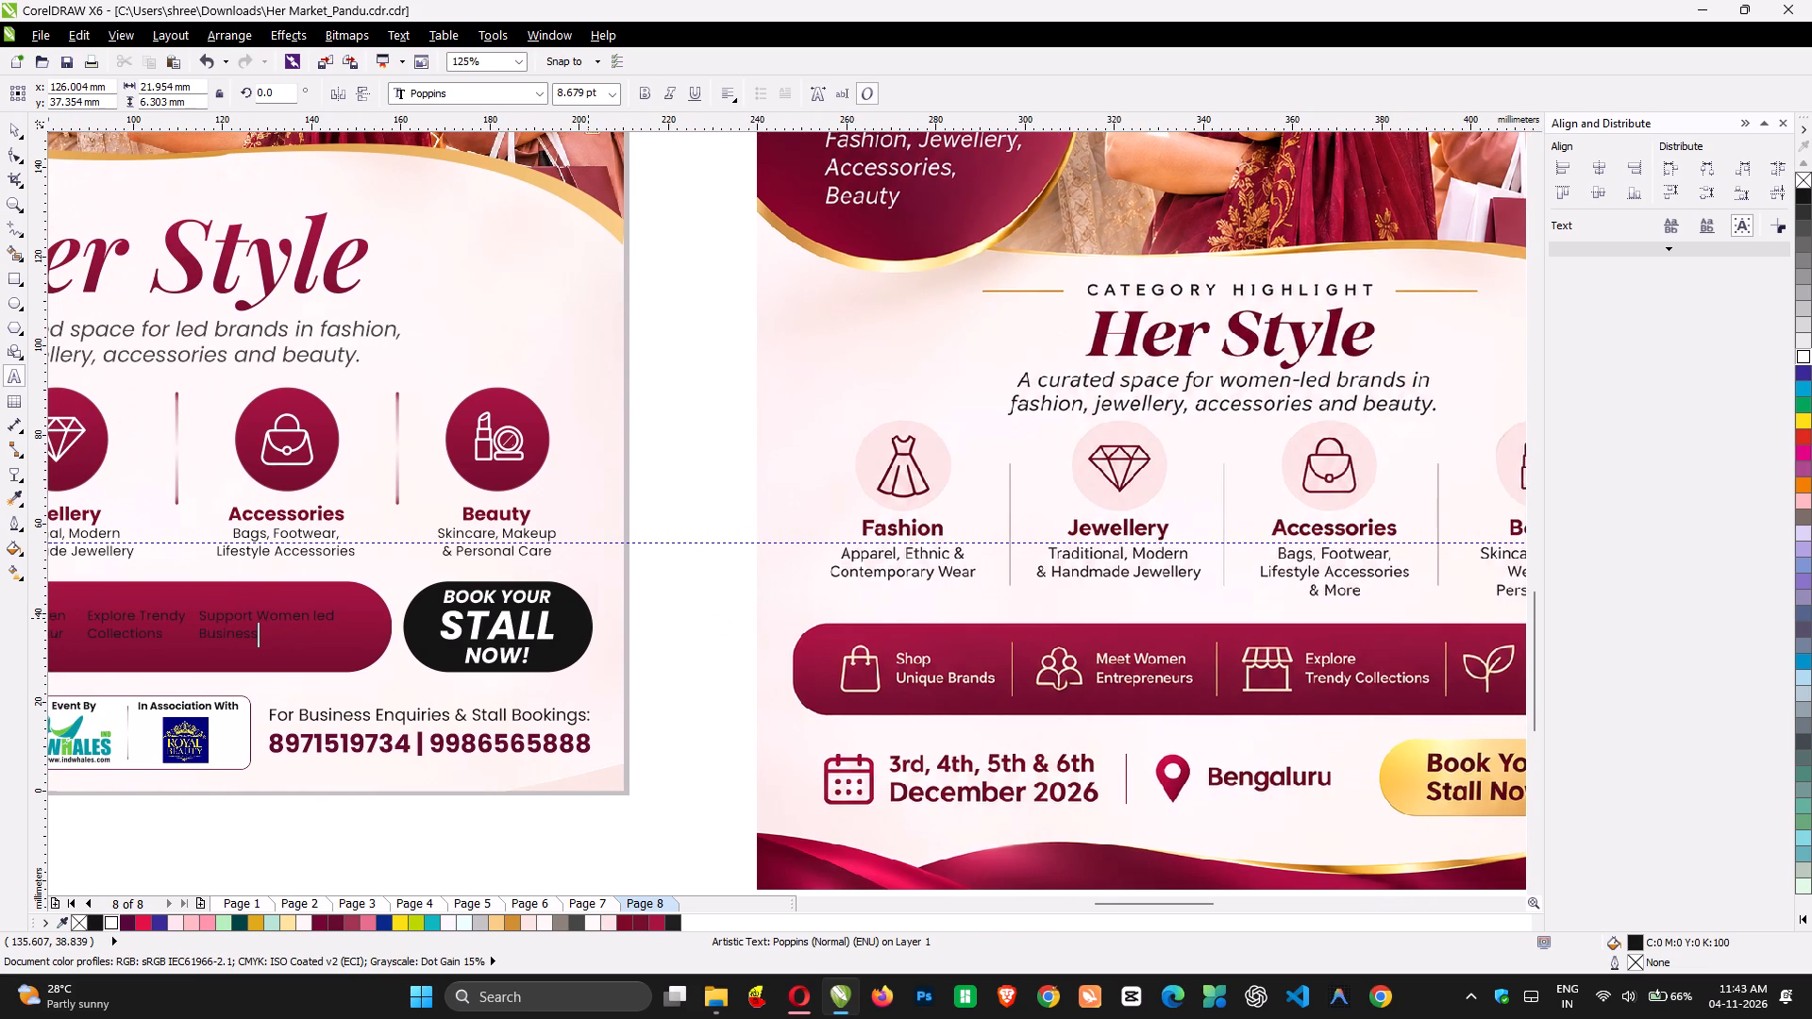
key(Up)
key(Right)
key(Left)
key(Return)
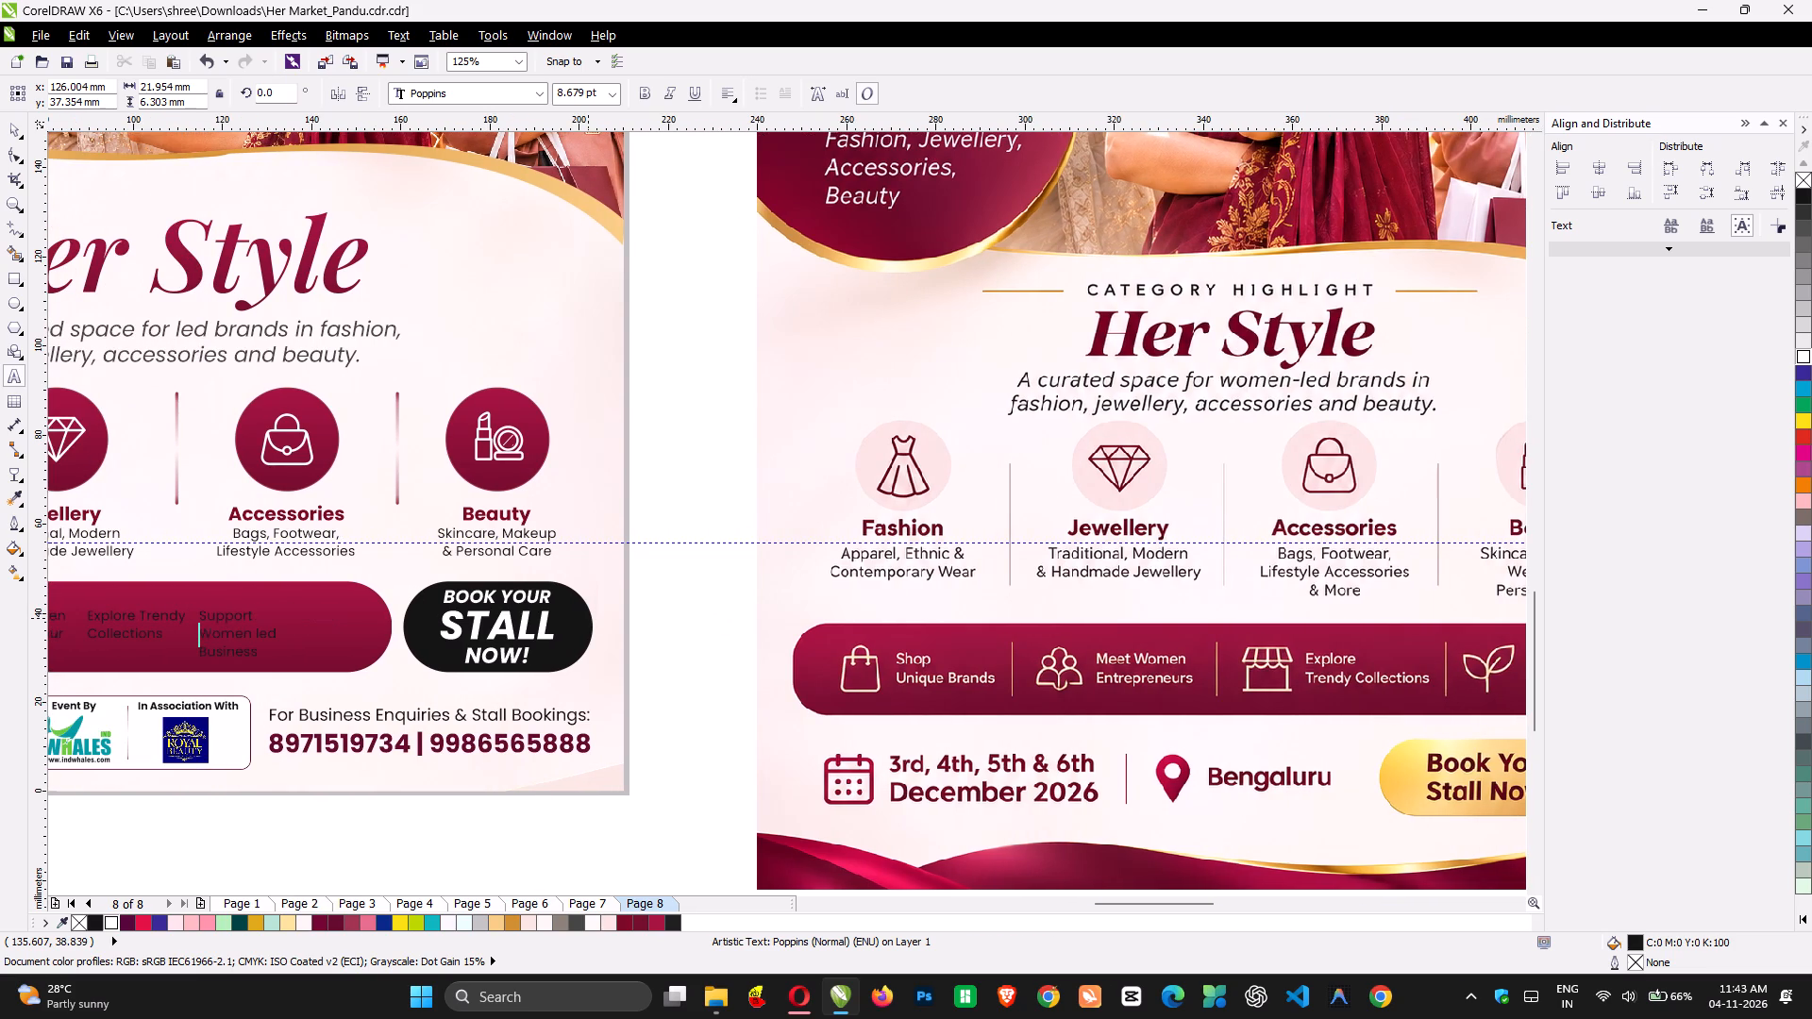
key(Down)
key(BackSpace)
key(space)
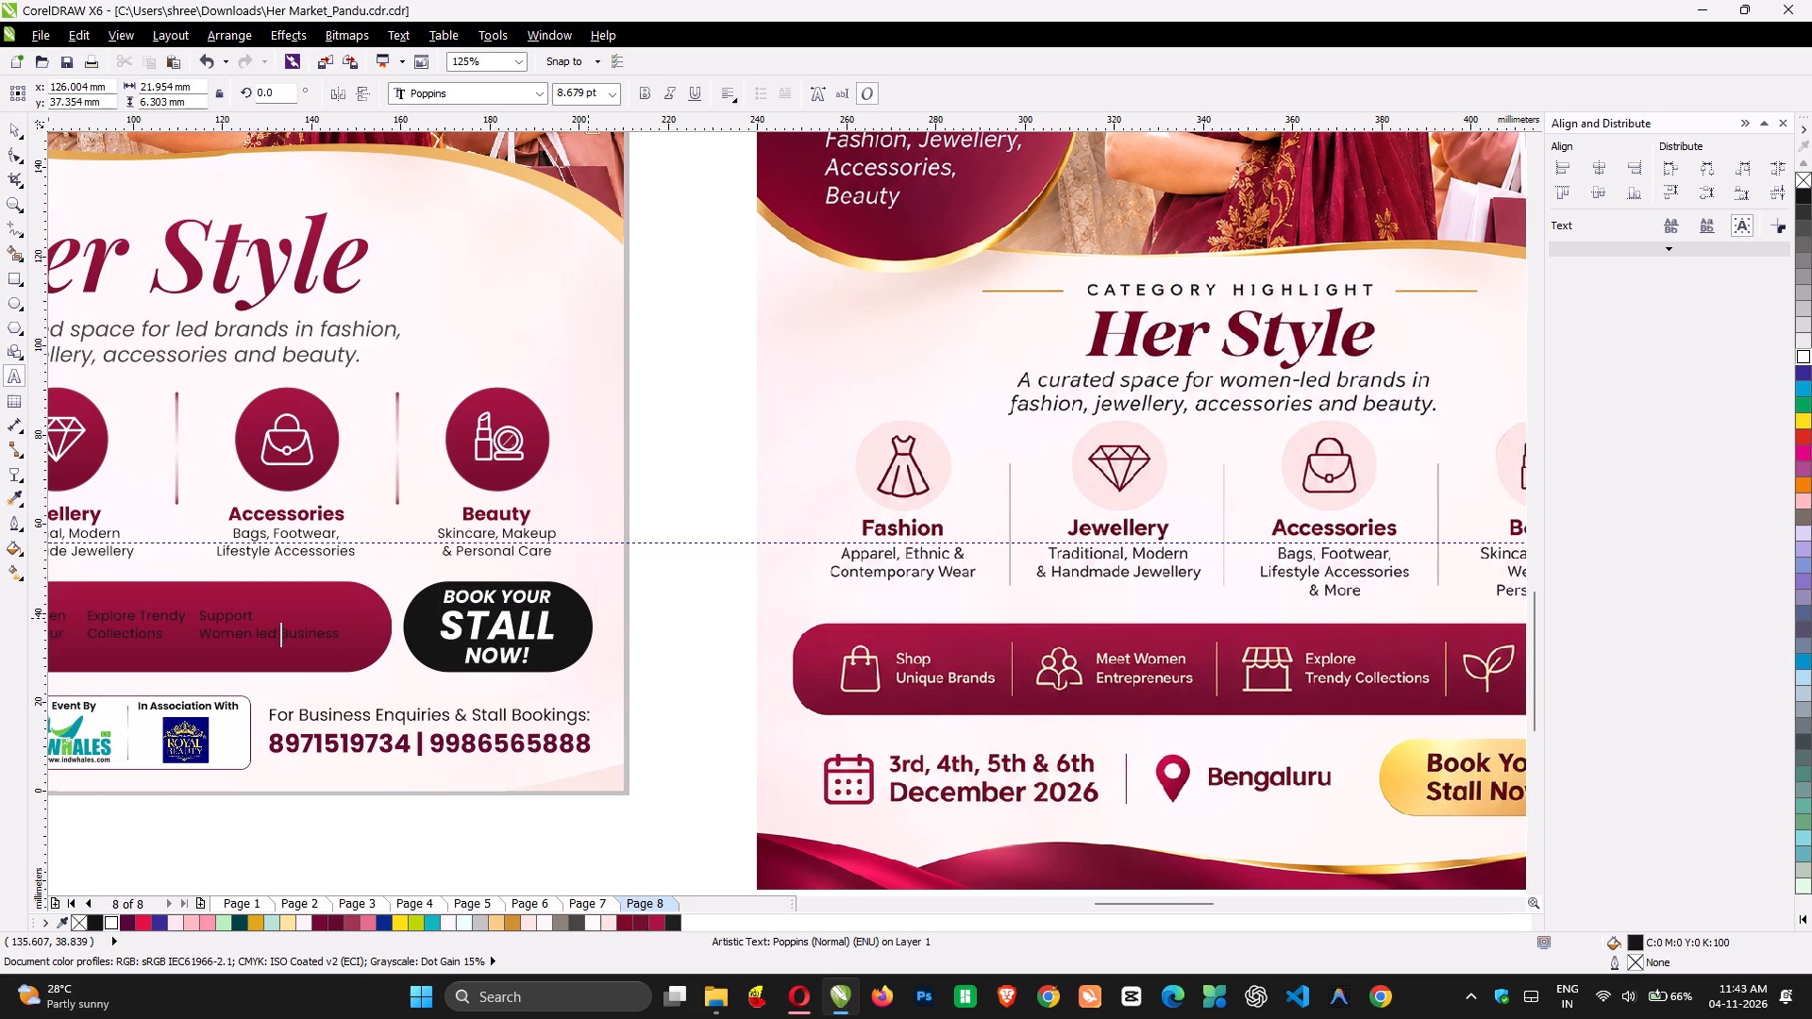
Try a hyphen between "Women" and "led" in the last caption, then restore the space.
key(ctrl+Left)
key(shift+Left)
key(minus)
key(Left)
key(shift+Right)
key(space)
Rebreak the last caption so it reads "Support Women" over "led Business".
key(ctrl+Left)
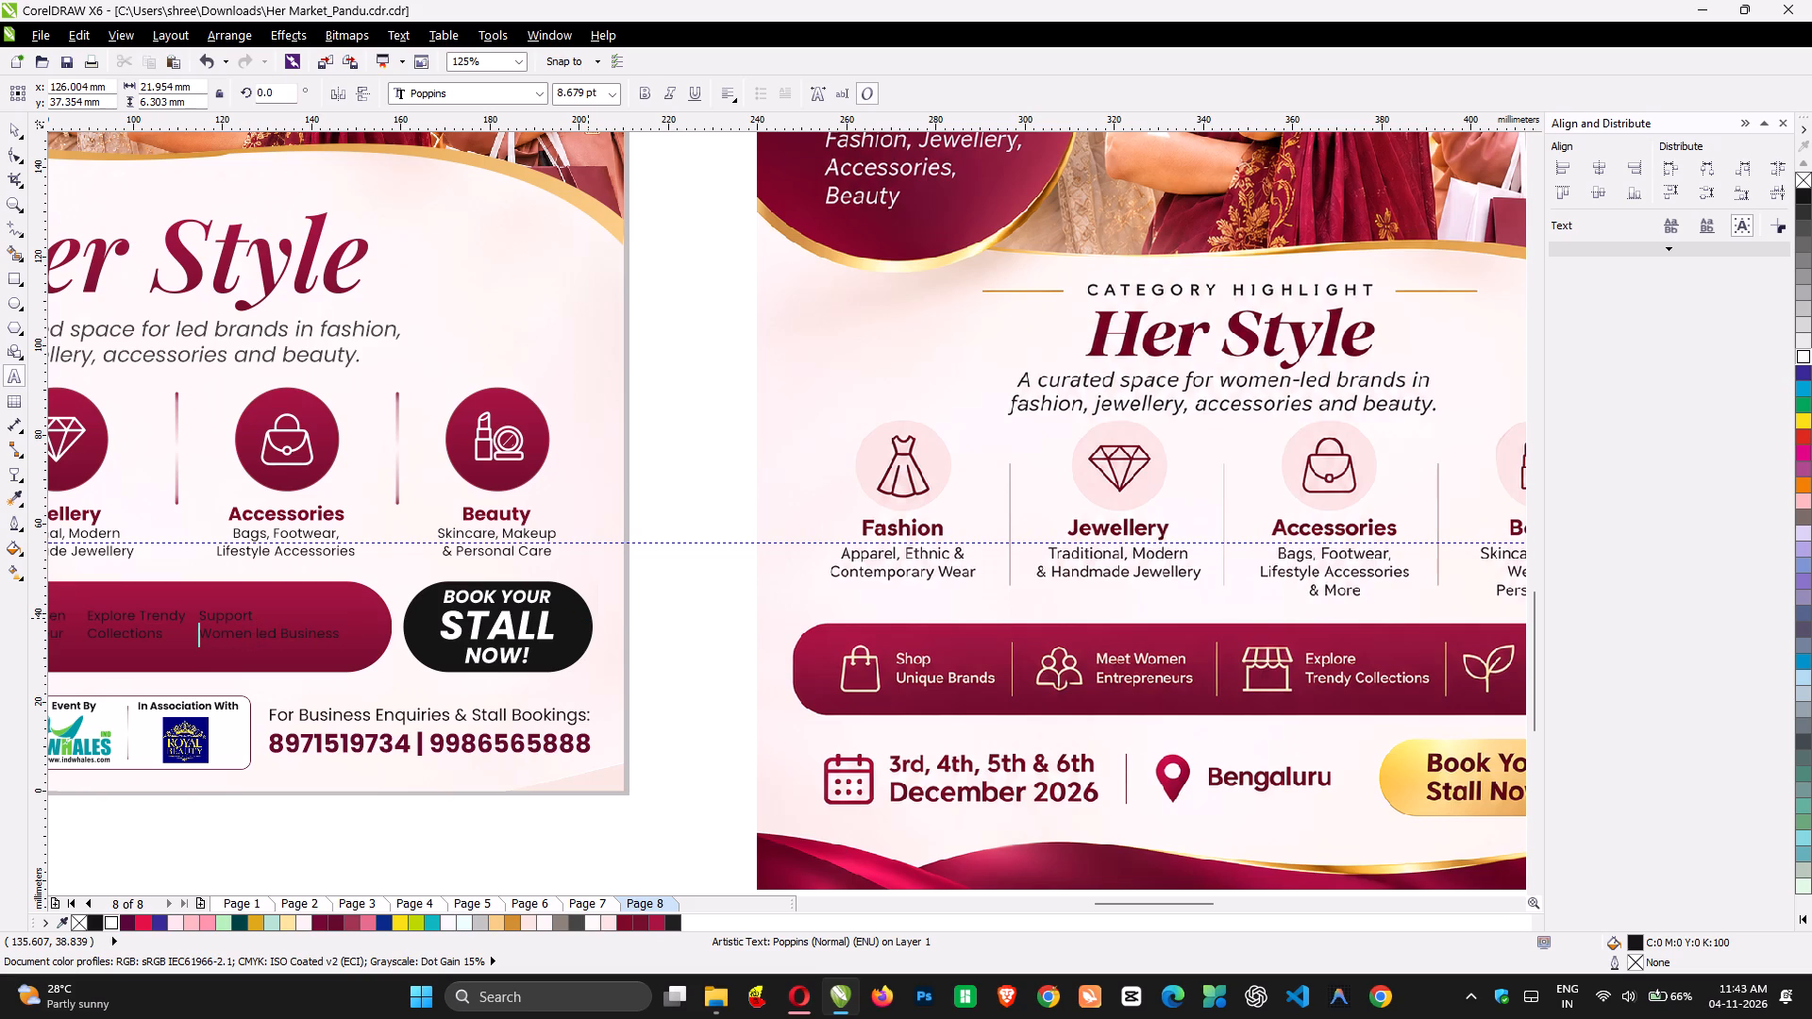
key(BackSpace)
key(ctrl+Right)
key(Return)
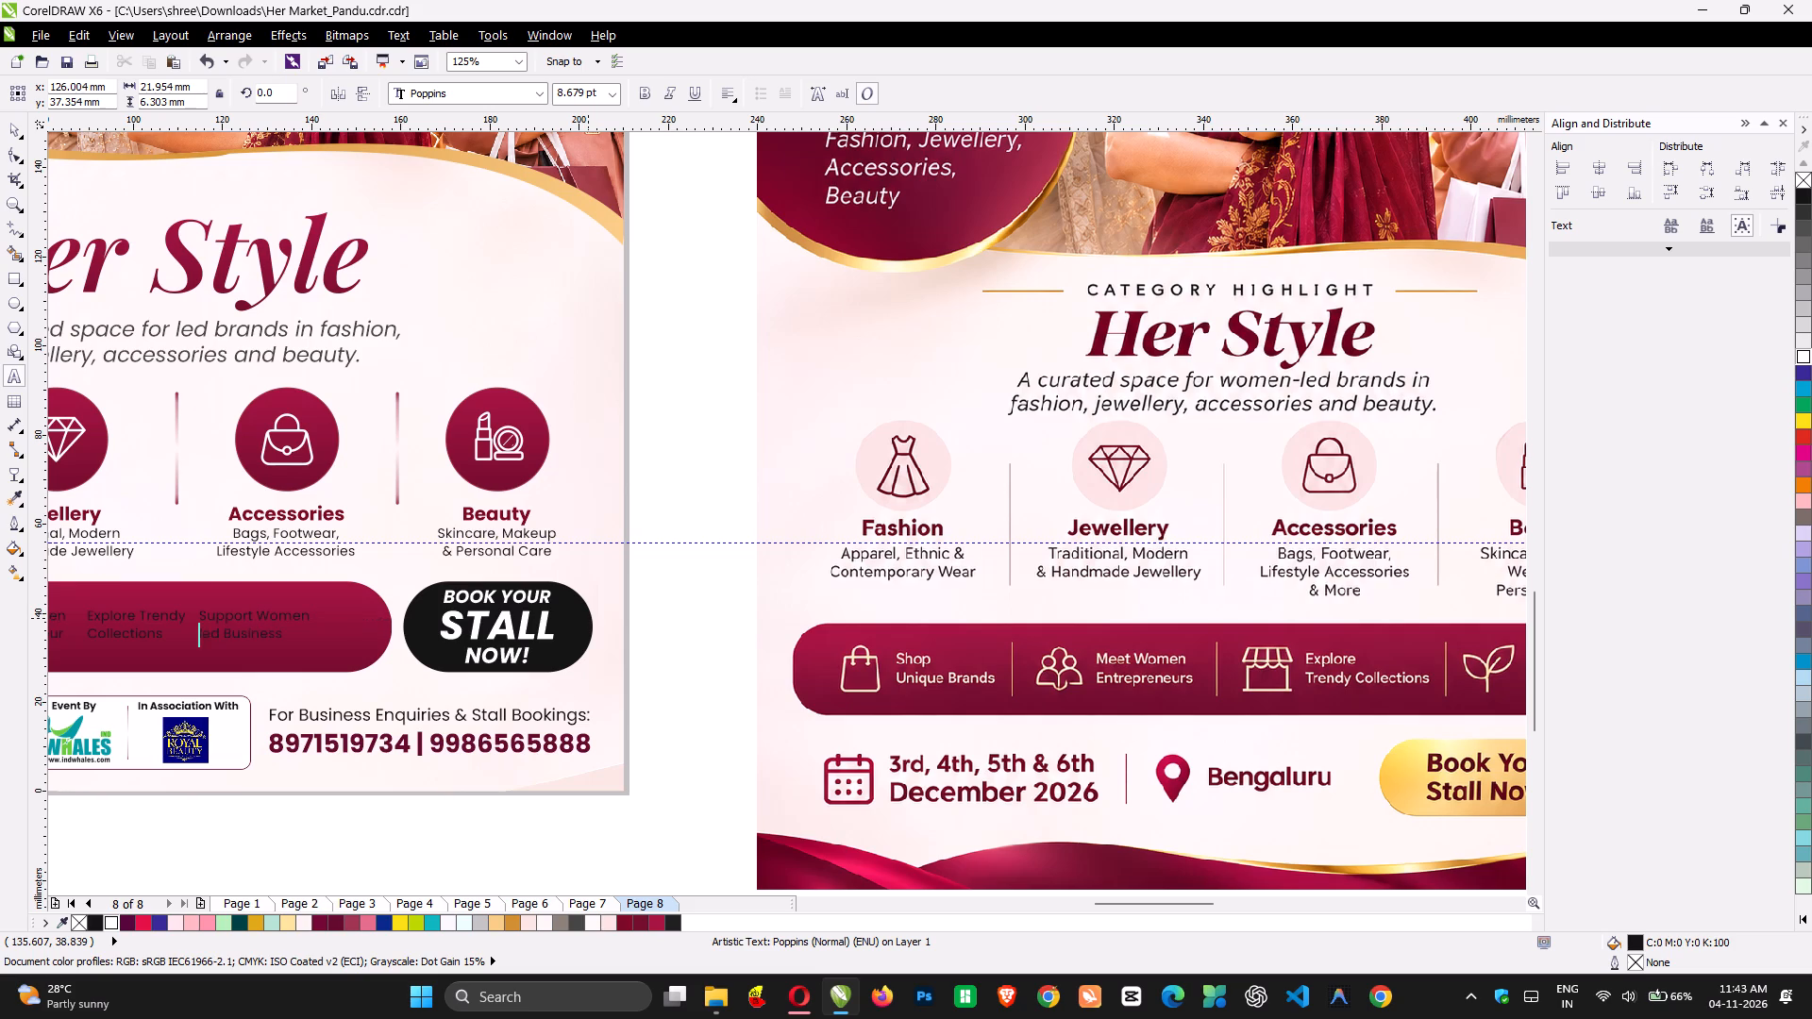
click(10, 125)
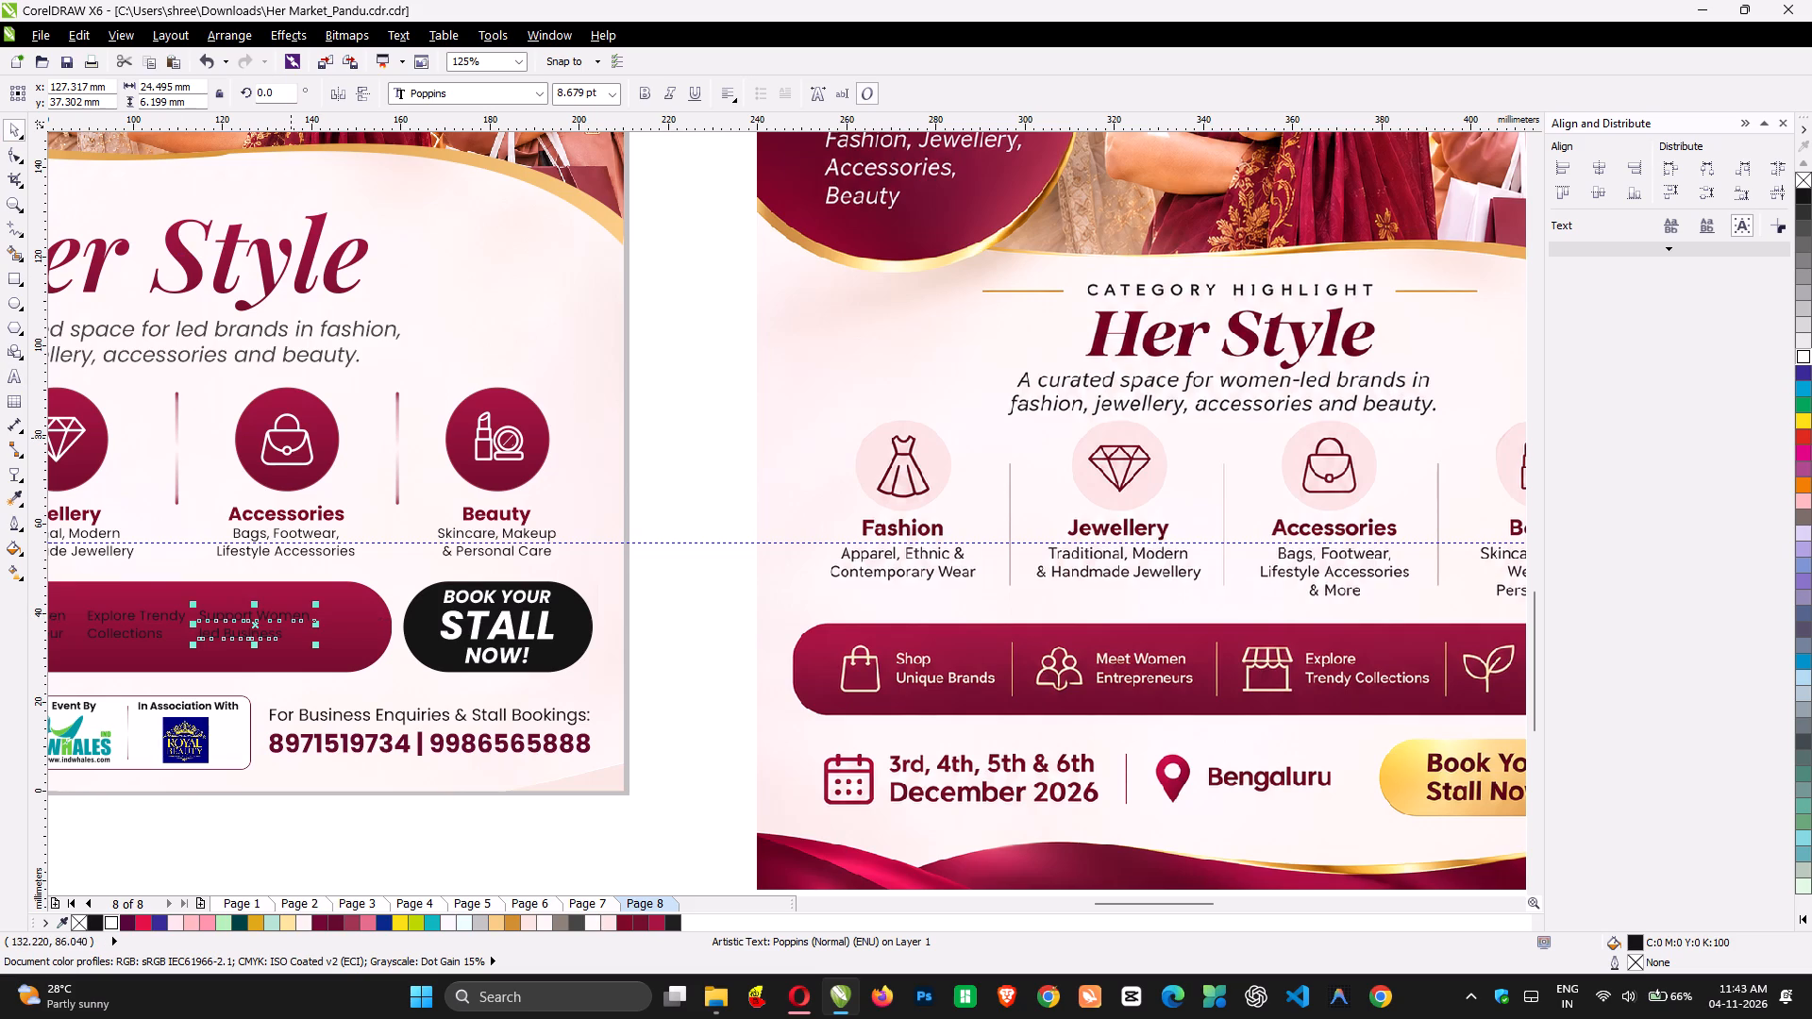
Fill all four captions on the maroon bar with white and distribute them with equal horizontal spacing.
scroll(291, 438, right, 6)
click(243, 590)
drag(243, 590, 324, 602)
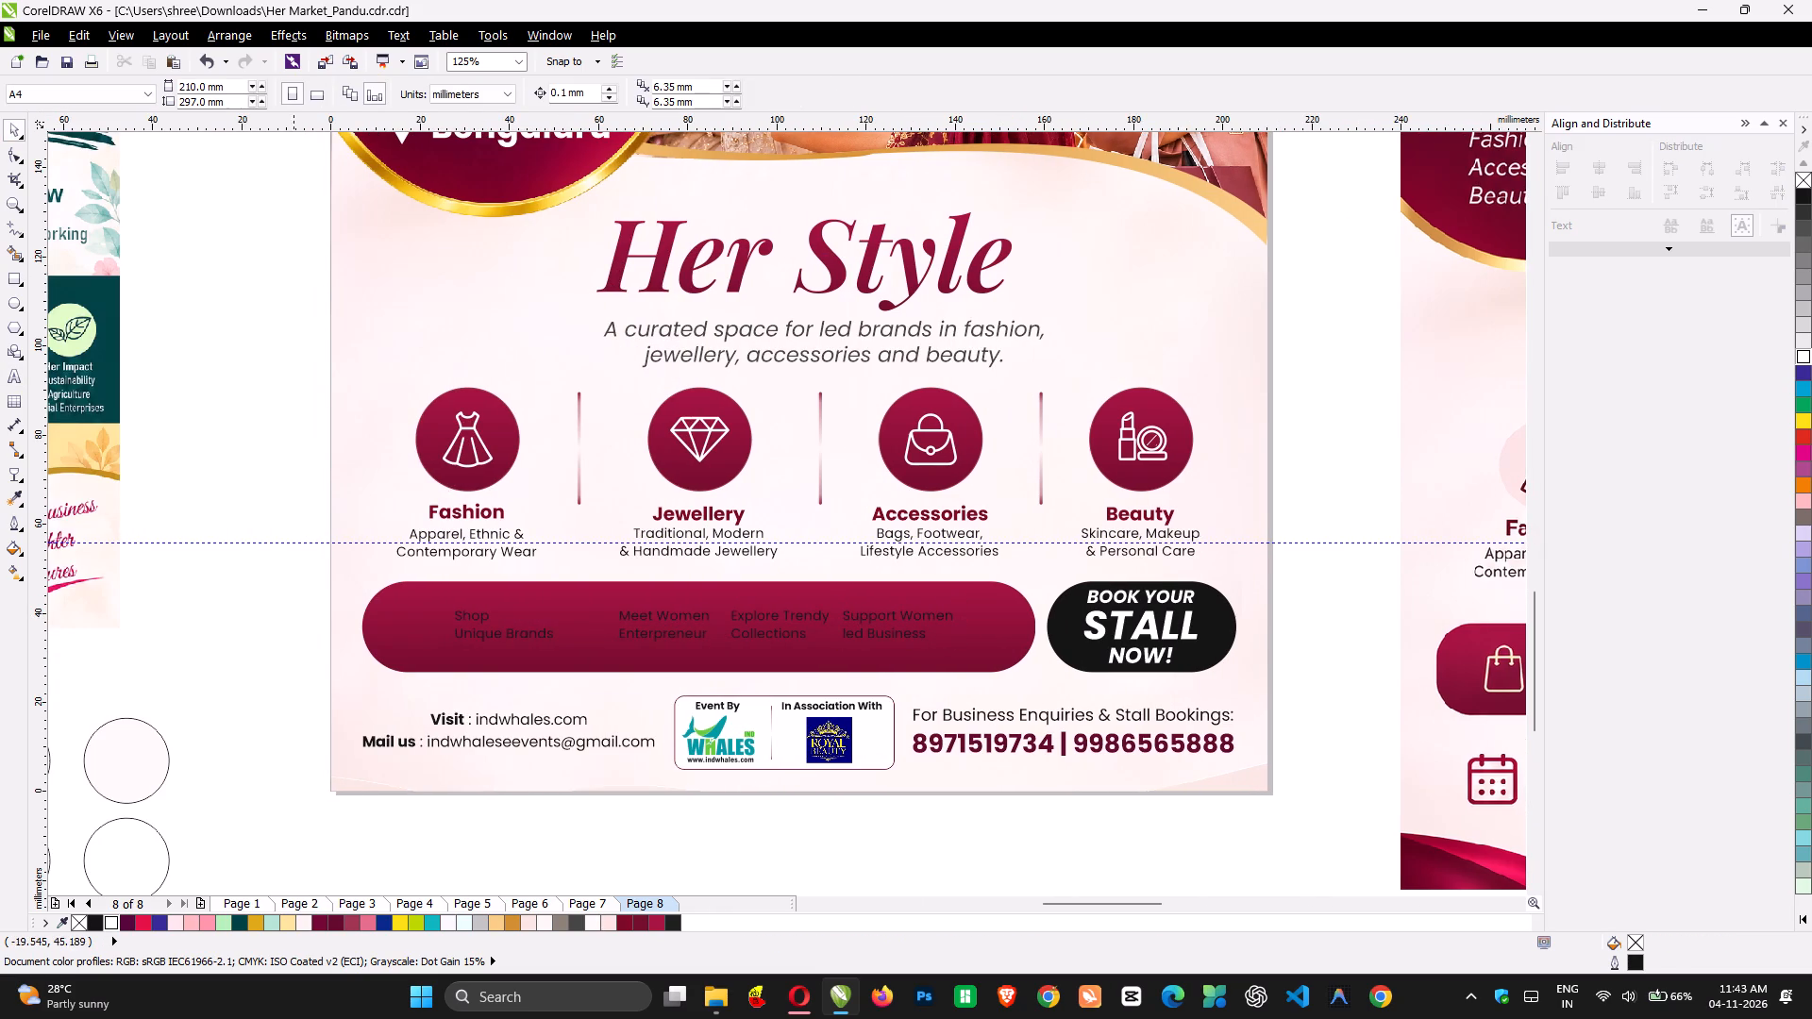
drag(324, 602, 1000, 658)
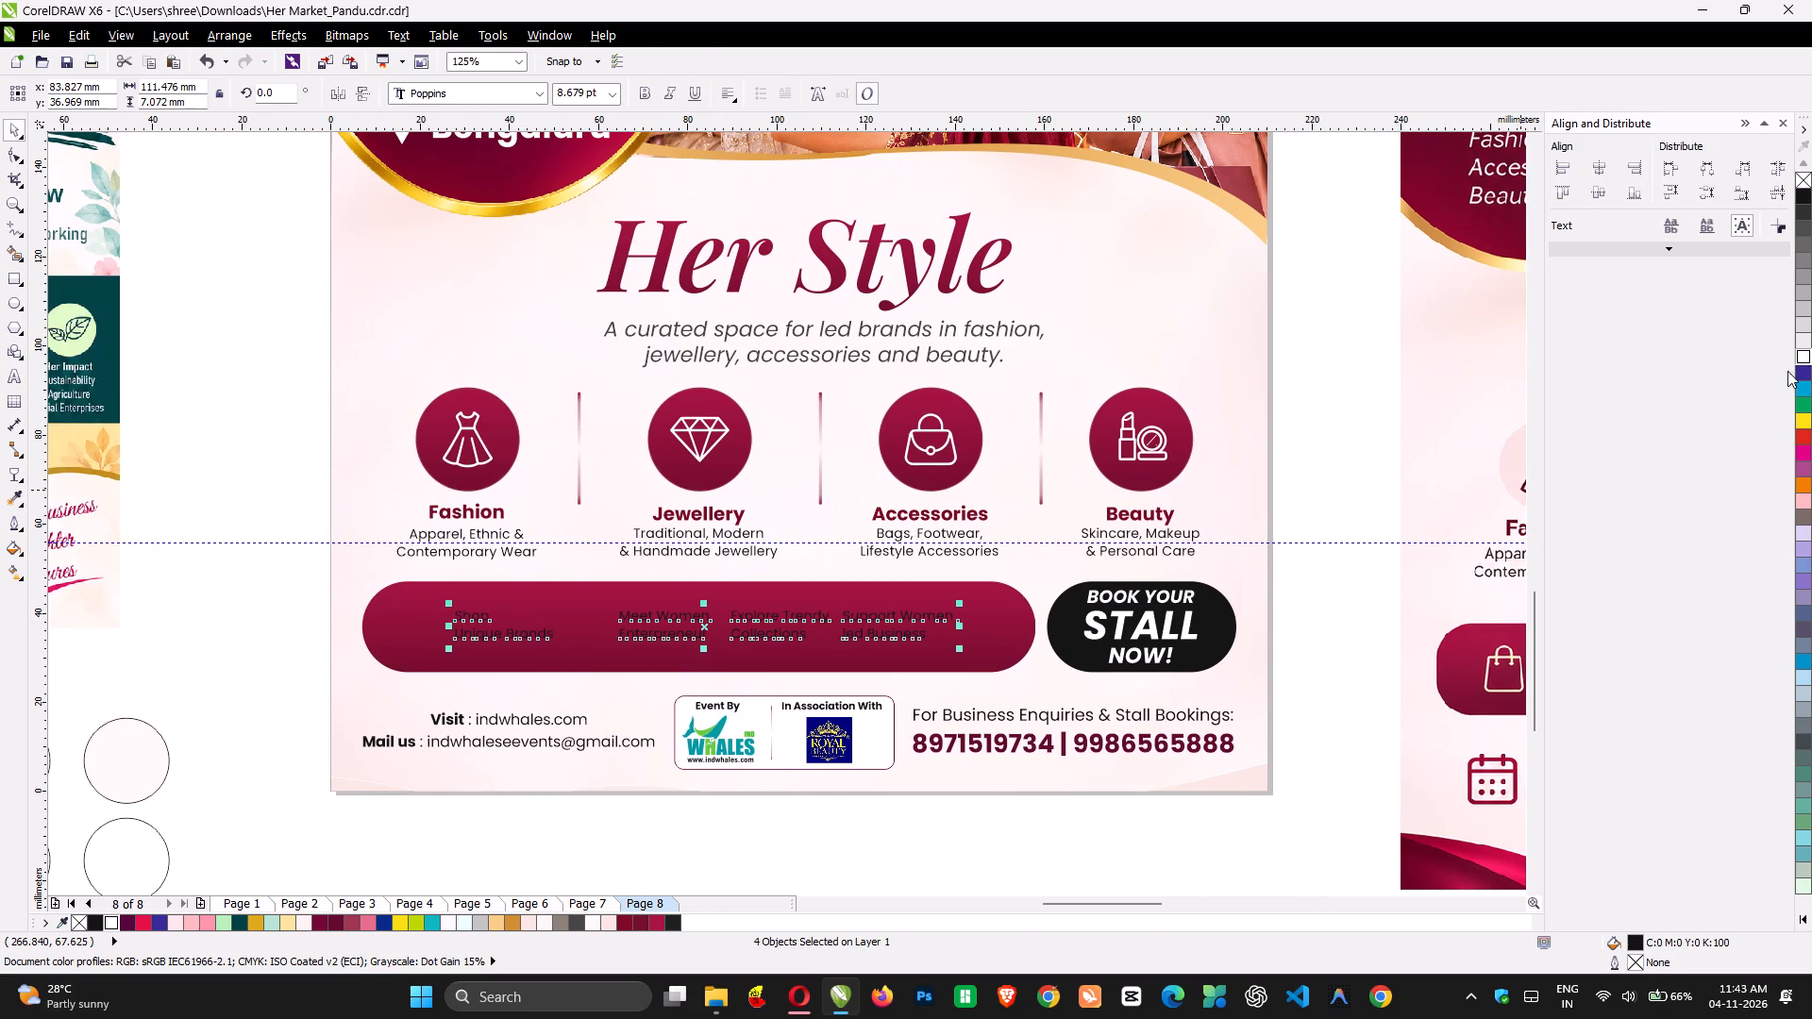
click(1803, 358)
click(1781, 168)
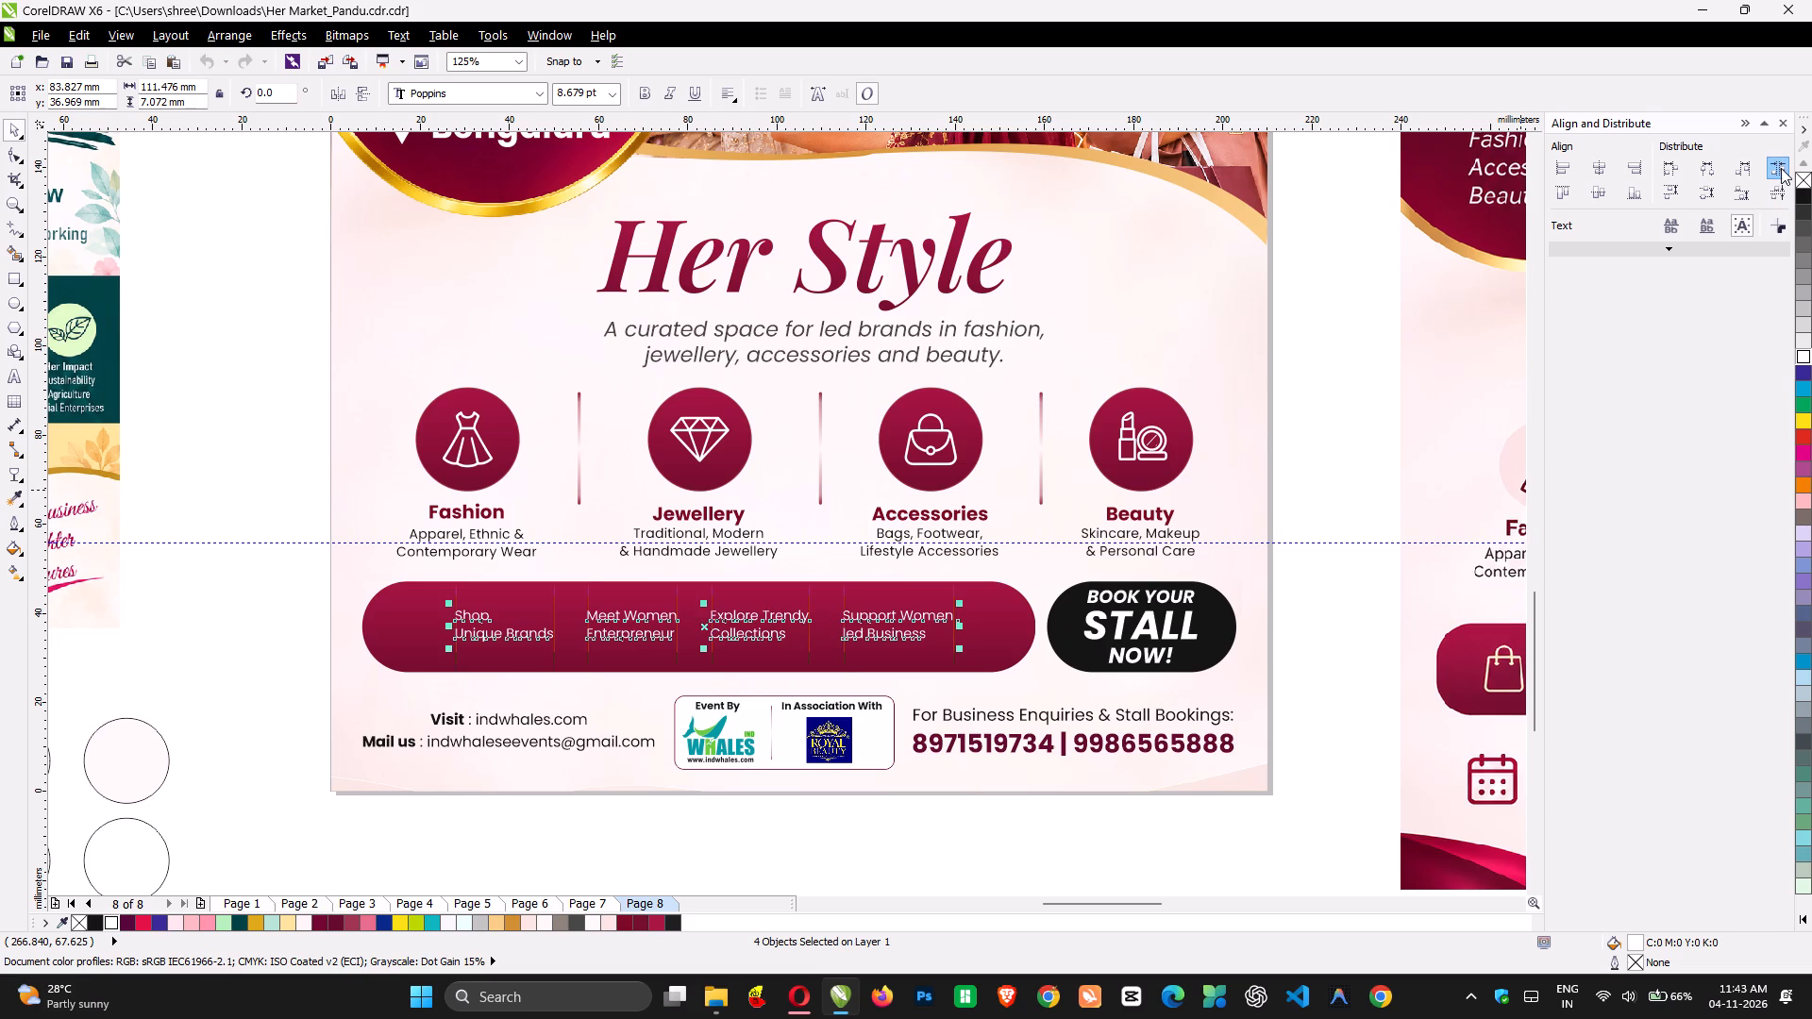
click(201, 654)
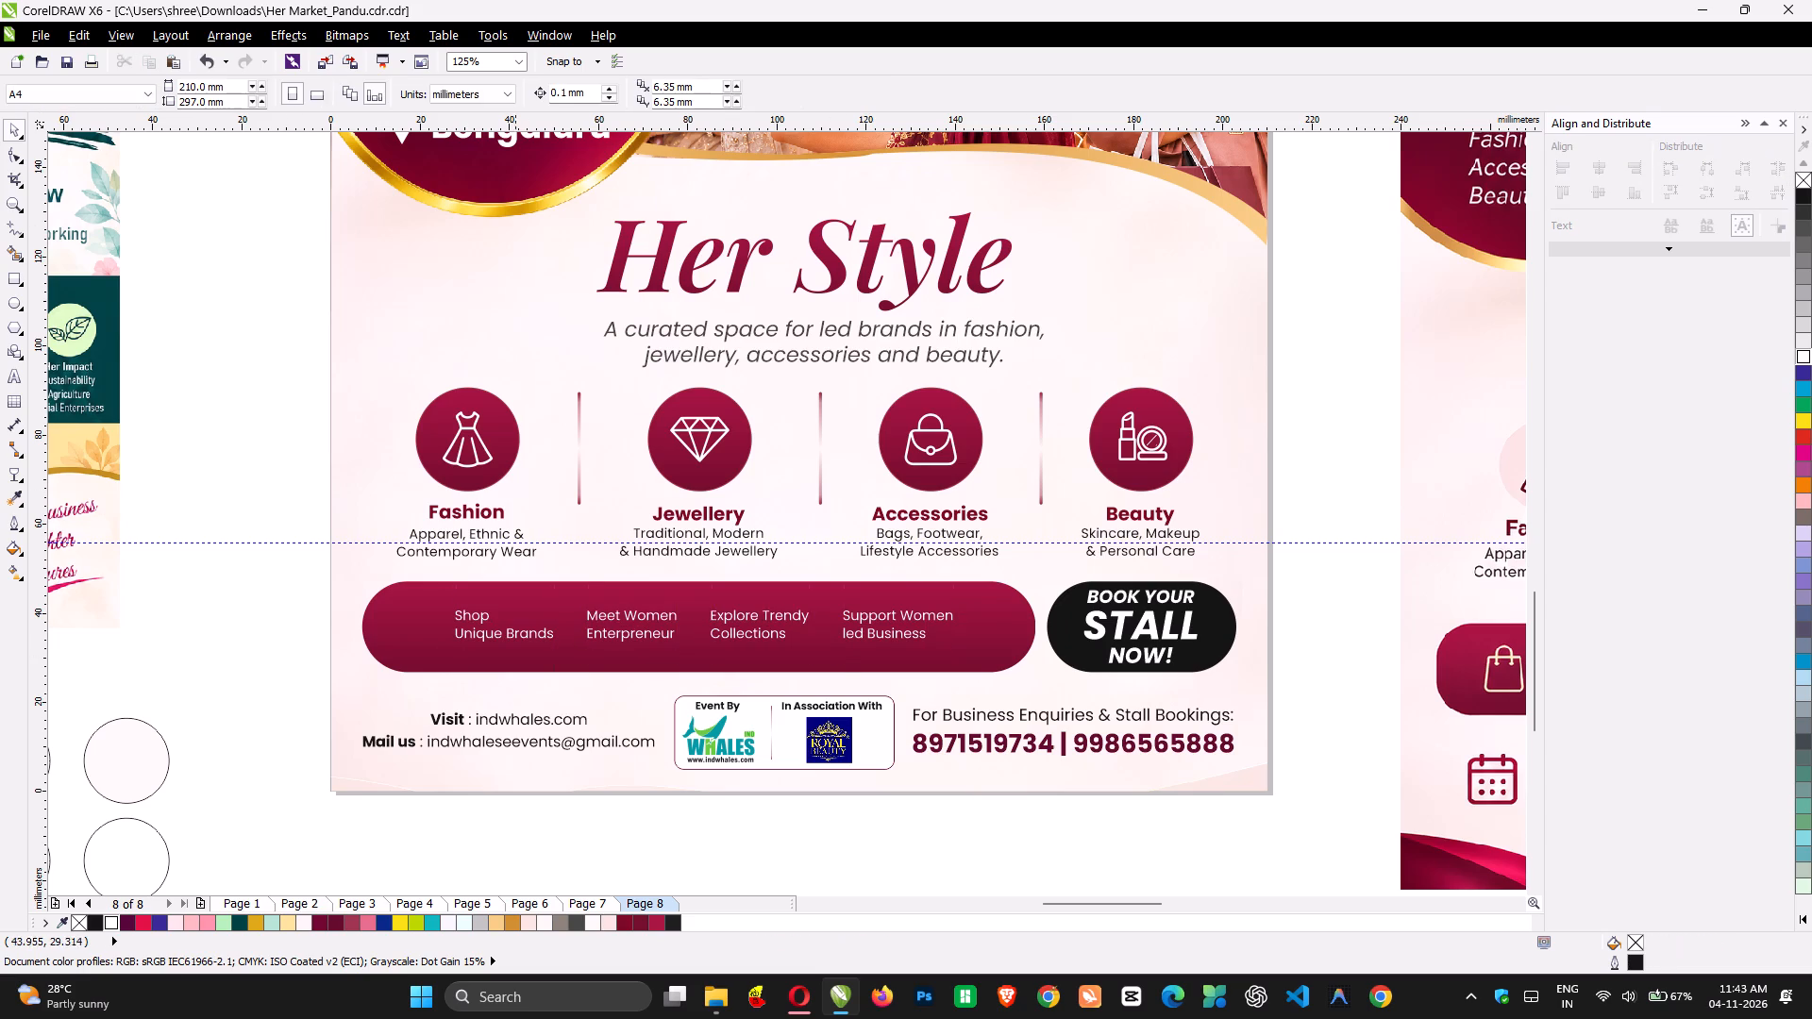
Save the document.
key(z)
key(space)
key(ctrl+s)
key(alt+Tab)
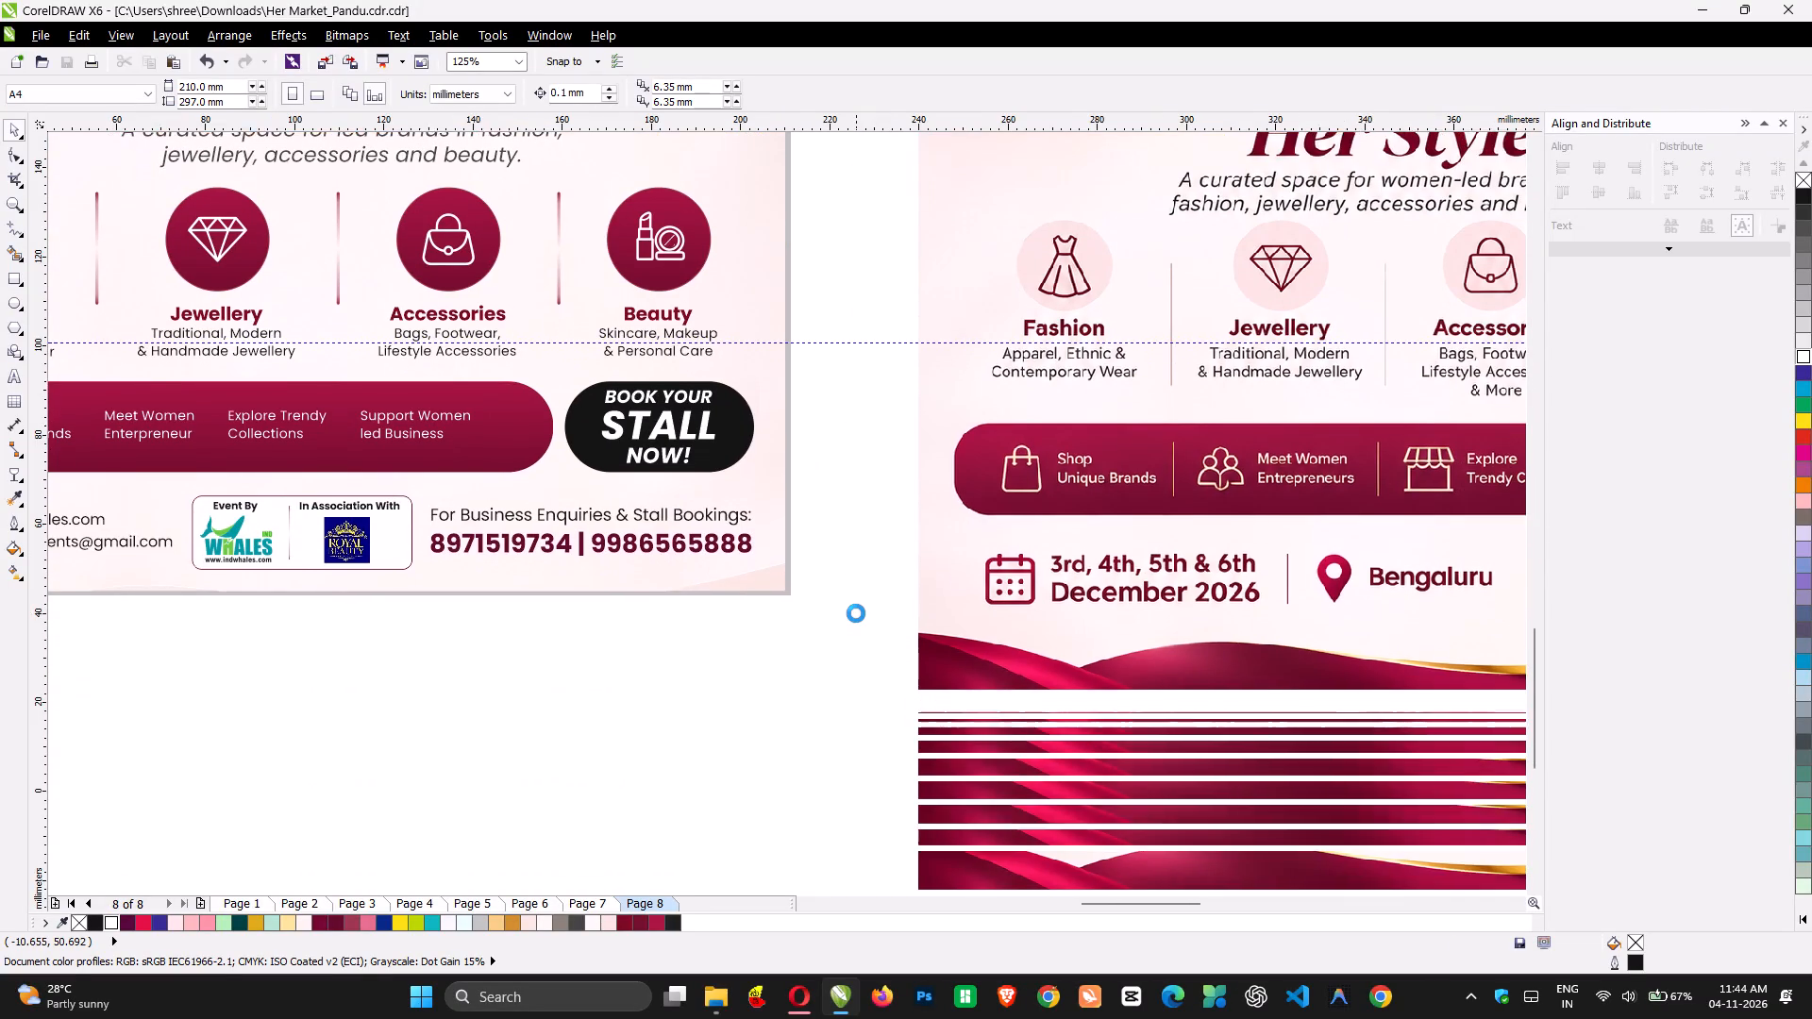
scroll(856, 613, down, 1)
scroll(856, 613, right, 1)
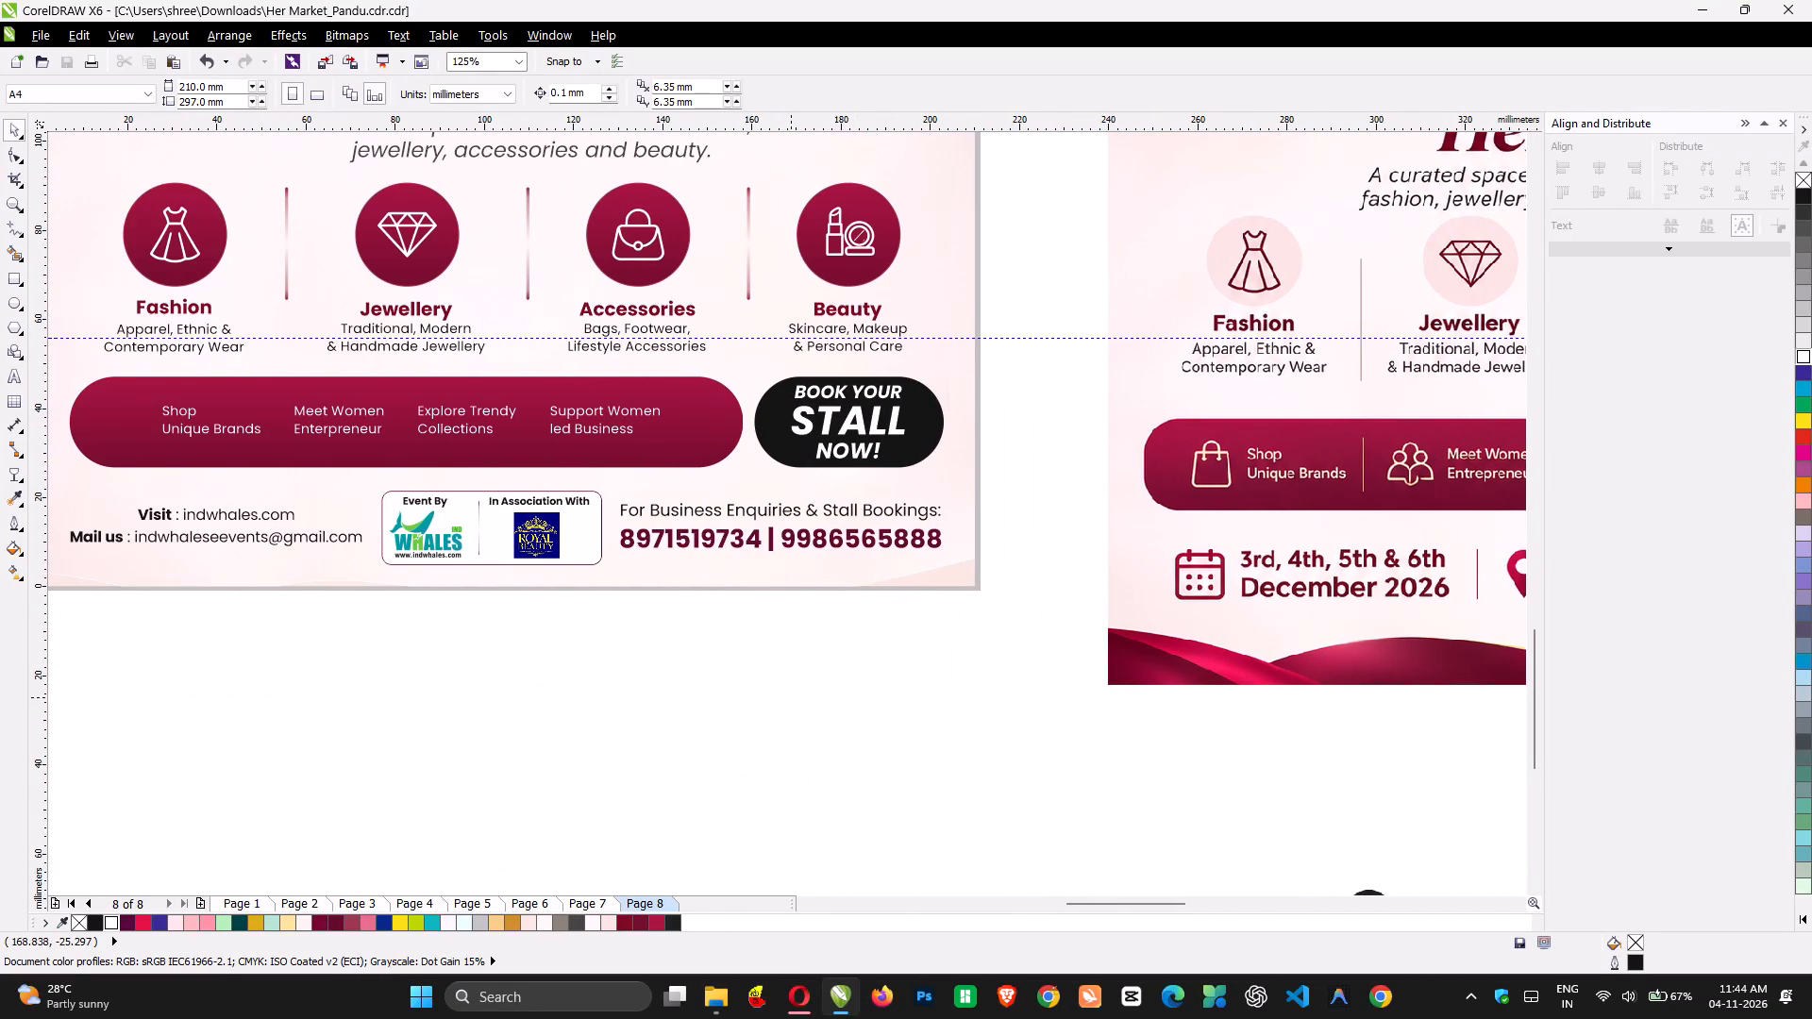
key(ctrl+v)
Shrink the pasted icon image to about 166 mm wide and place it in the empty area below the poster.
drag(695, 438, 747, 661)
key(F3)
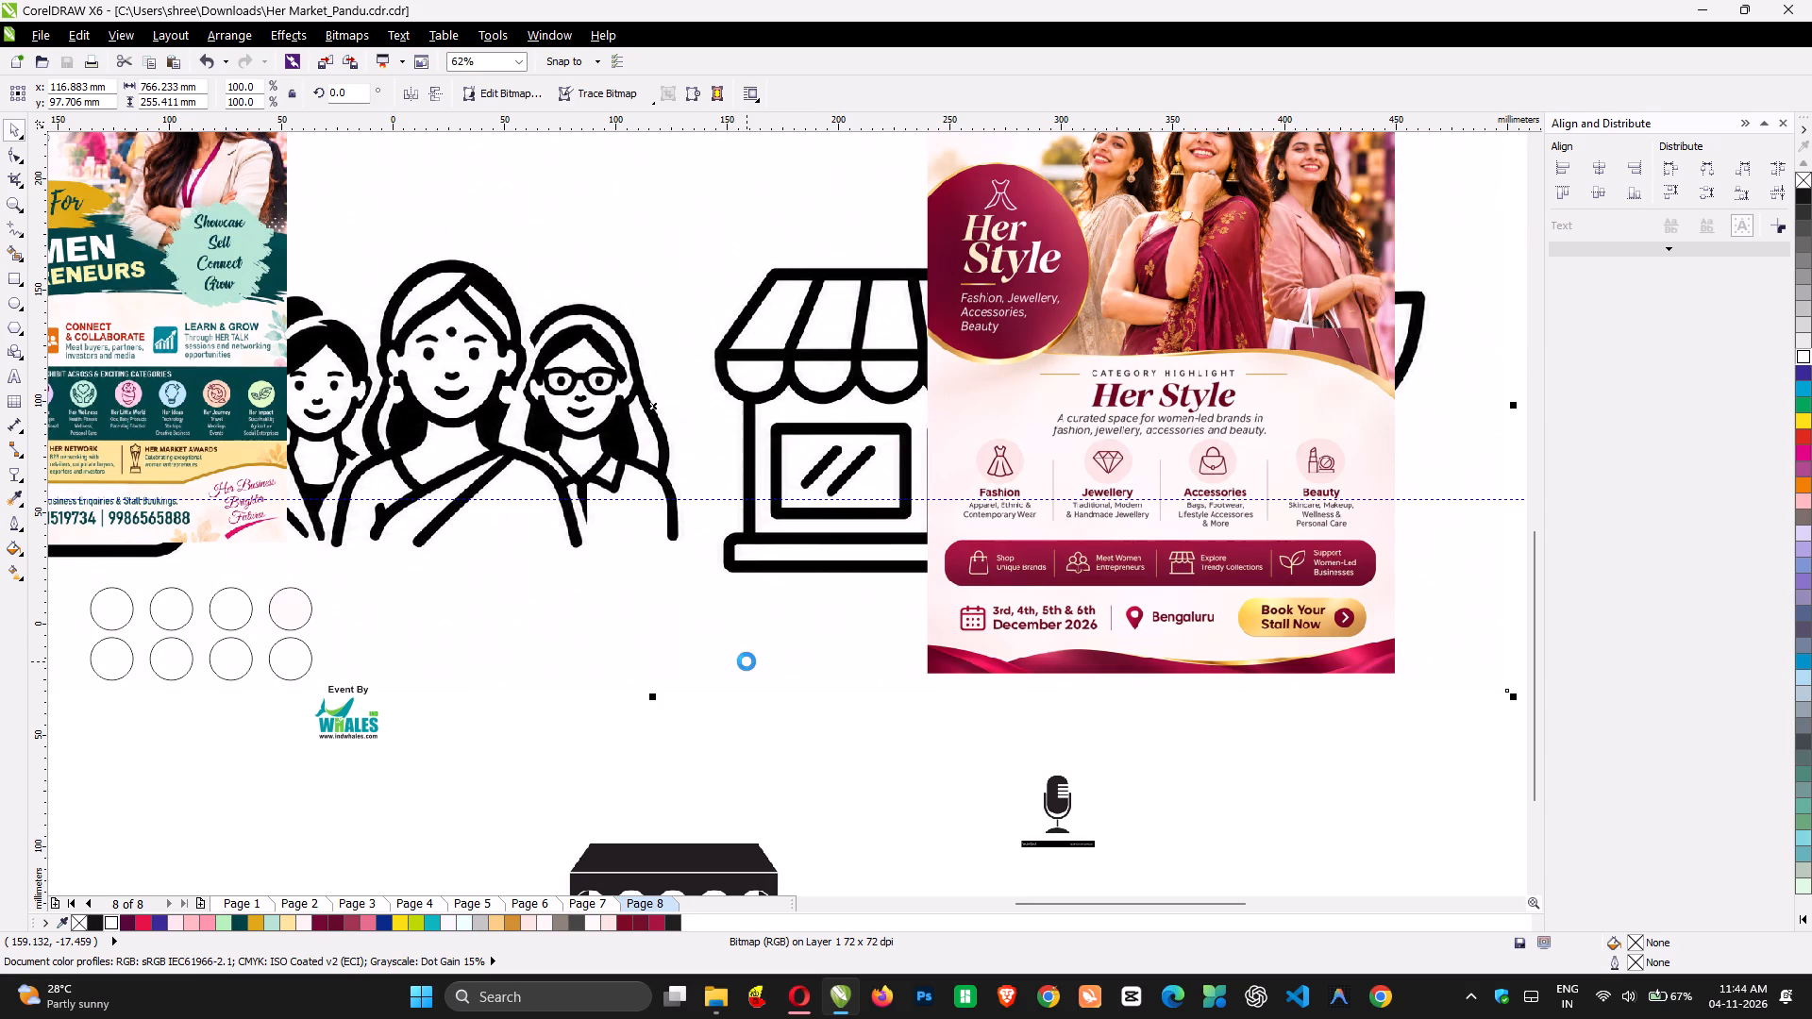
drag(1513, 696, 1004, 589)
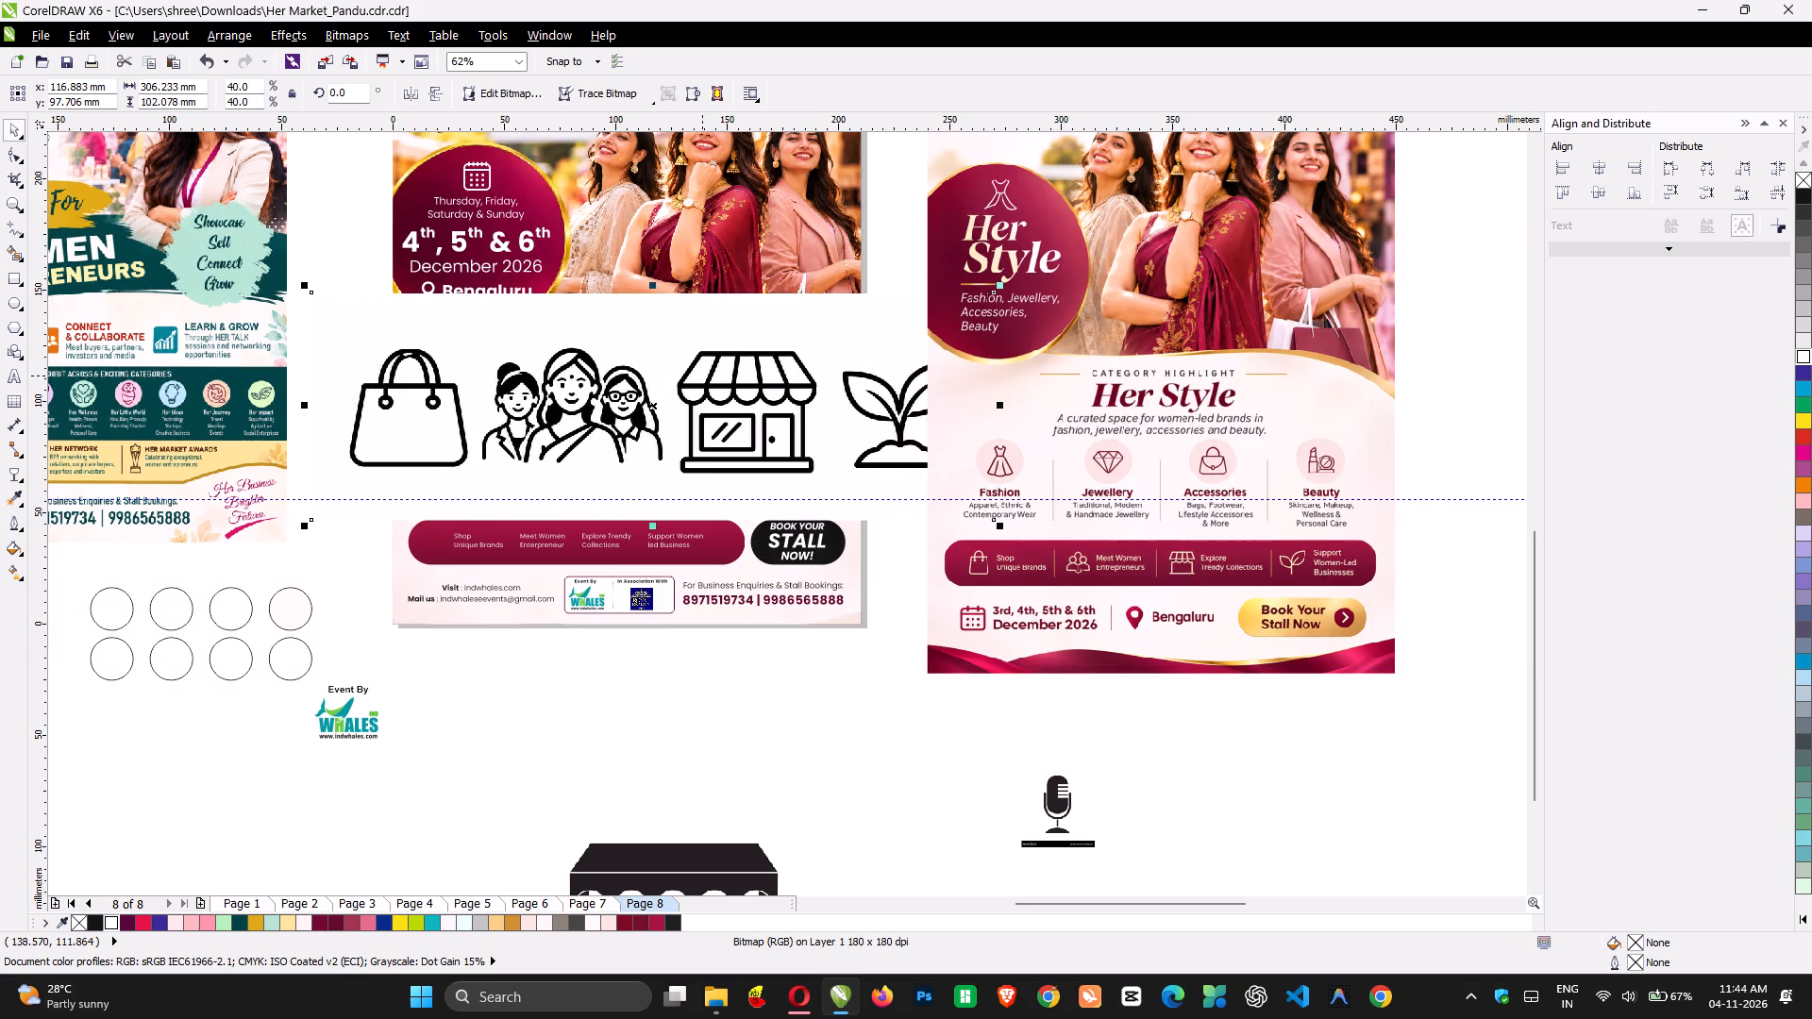
drag(702, 376, 741, 718)
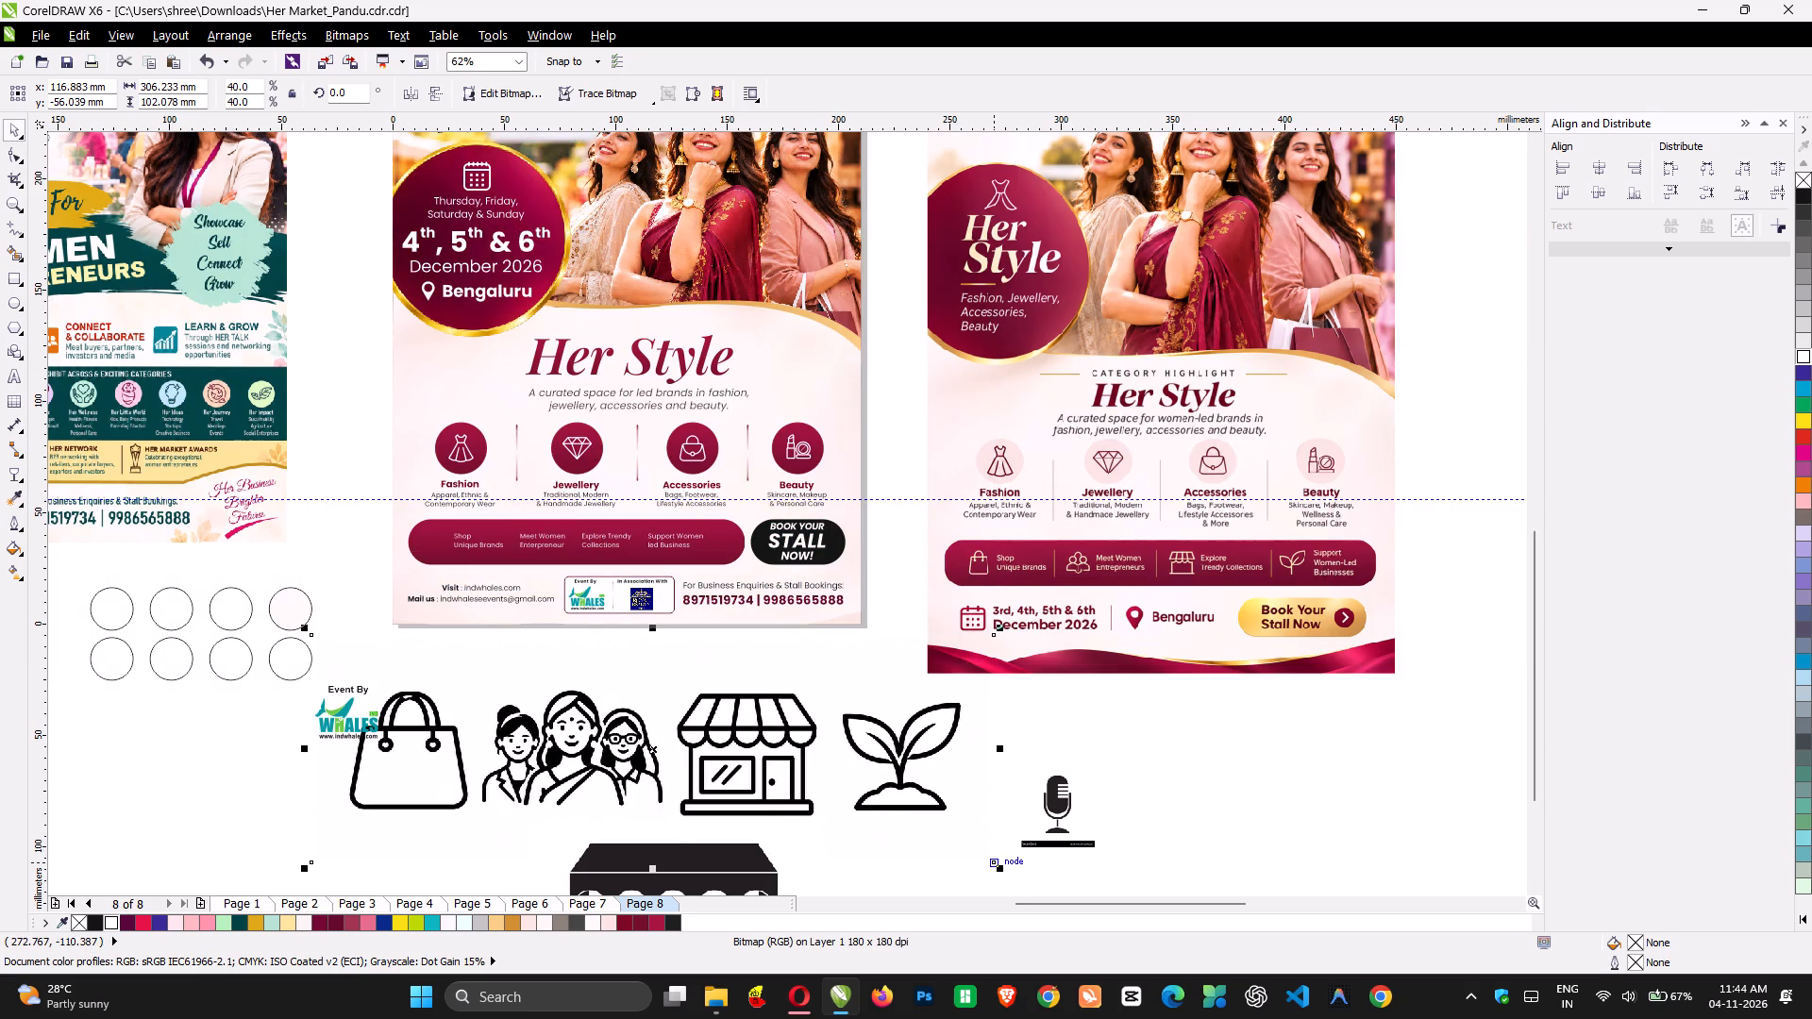
drag(1001, 870, 844, 827)
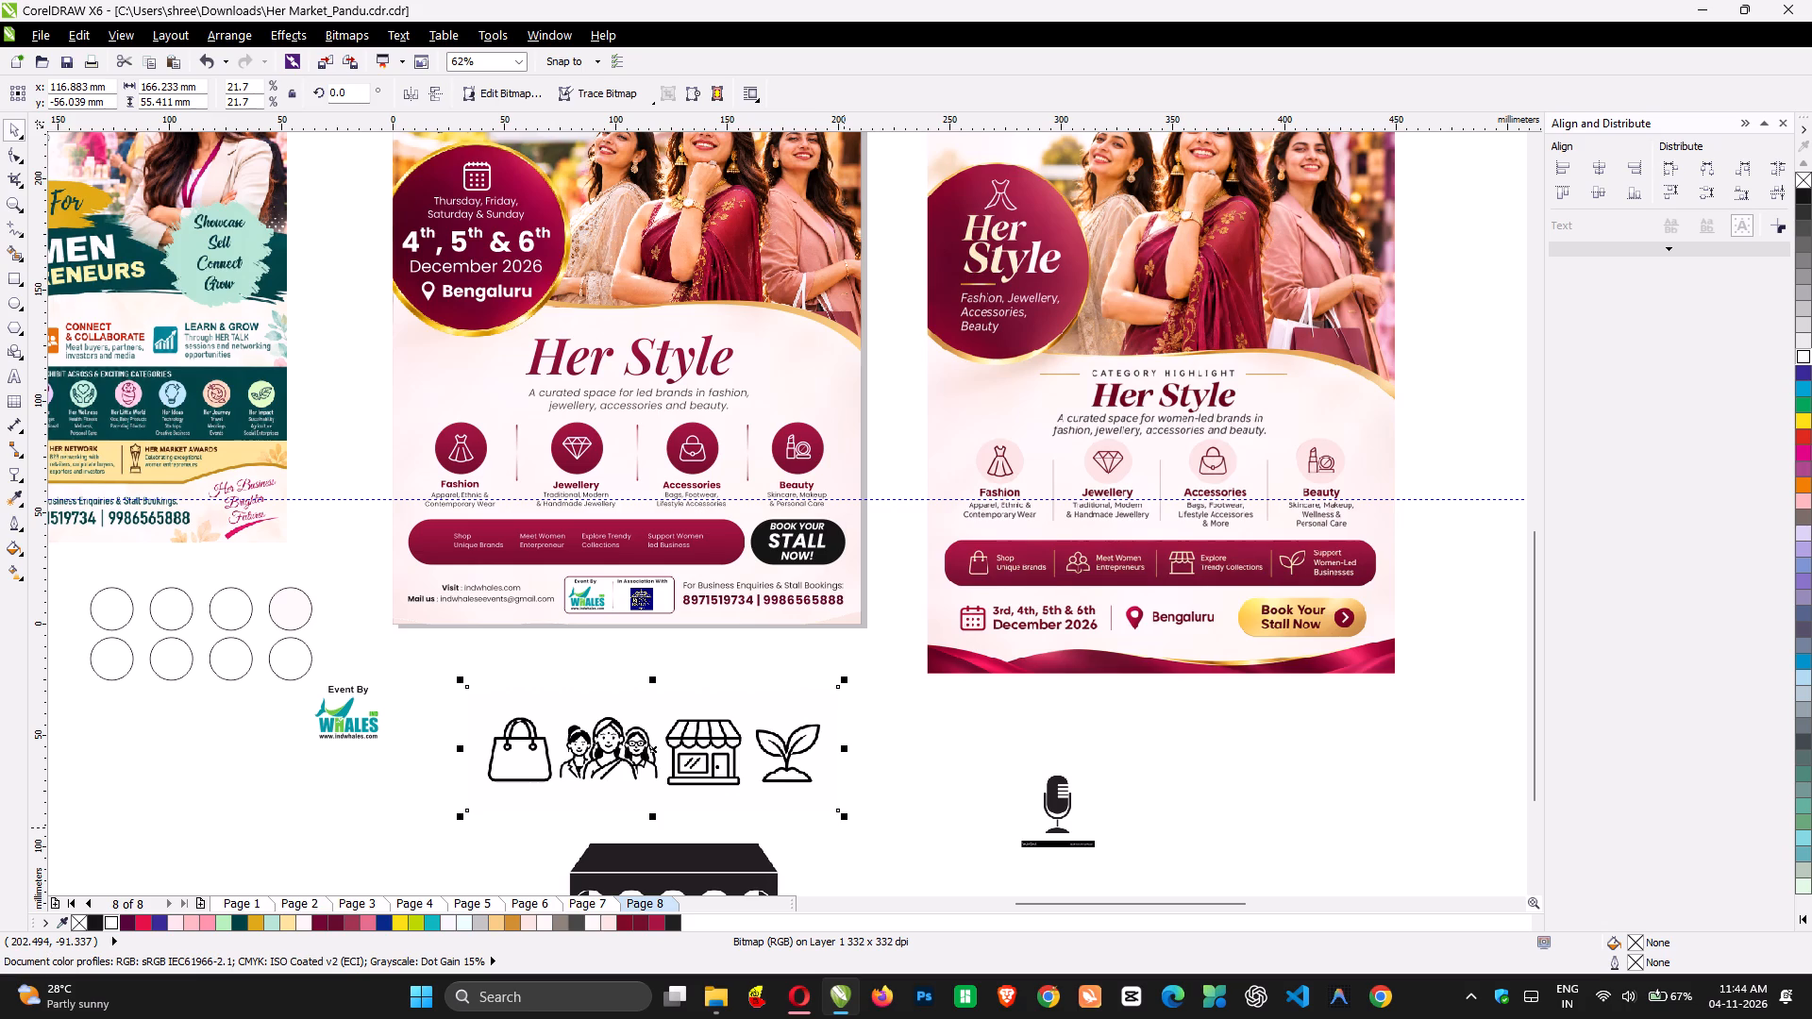
click(844, 827)
Convert the icon image to vector curves with an Outline Trace of type Clipart.
right_click(720, 743)
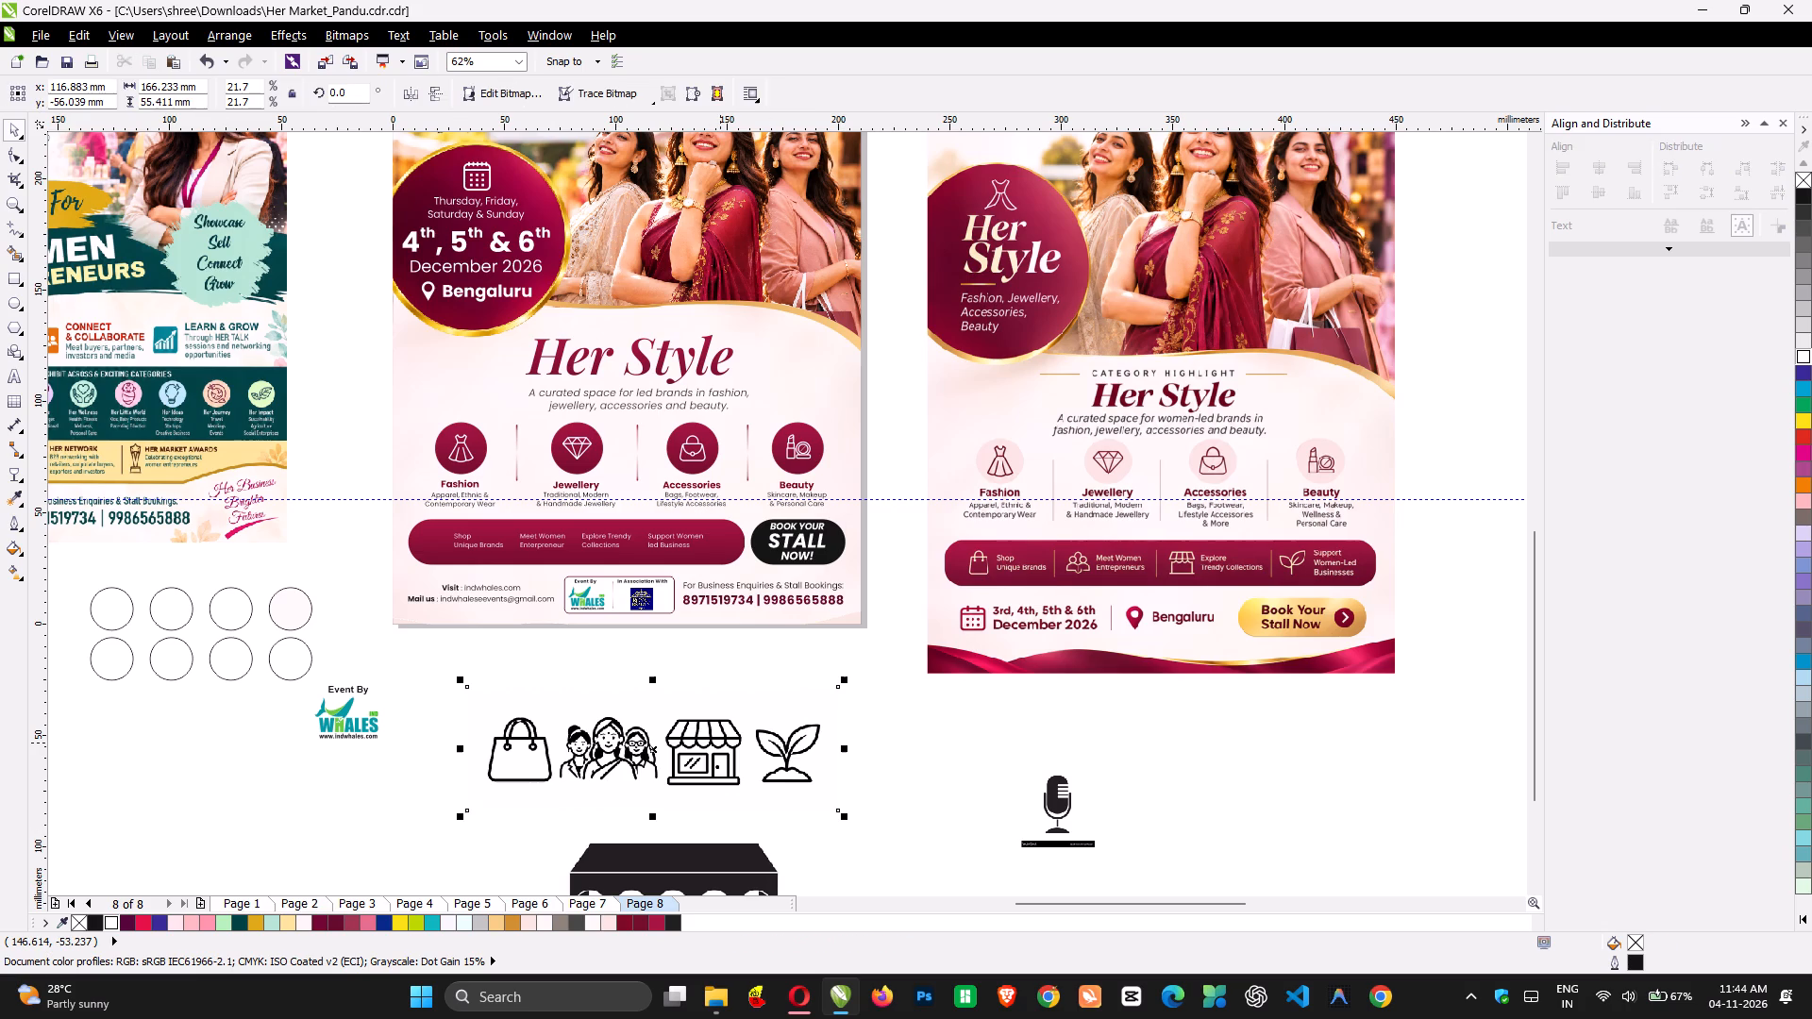
click(795, 277)
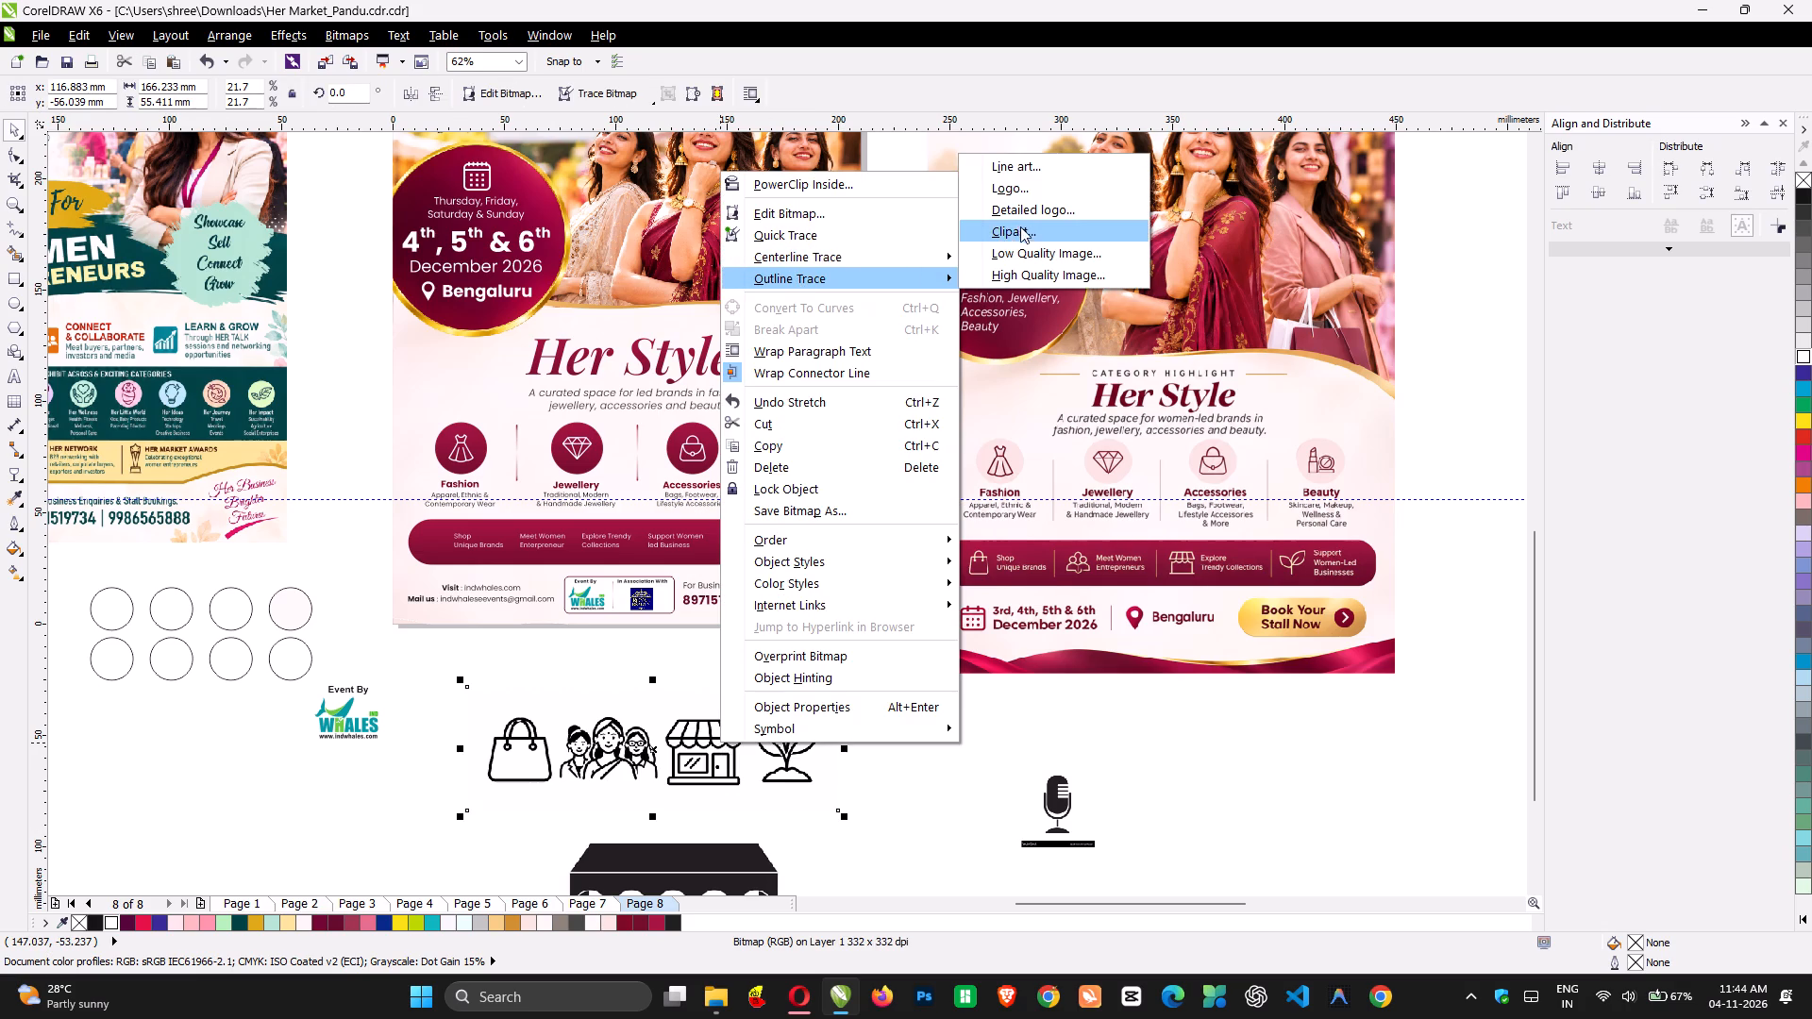
click(1021, 228)
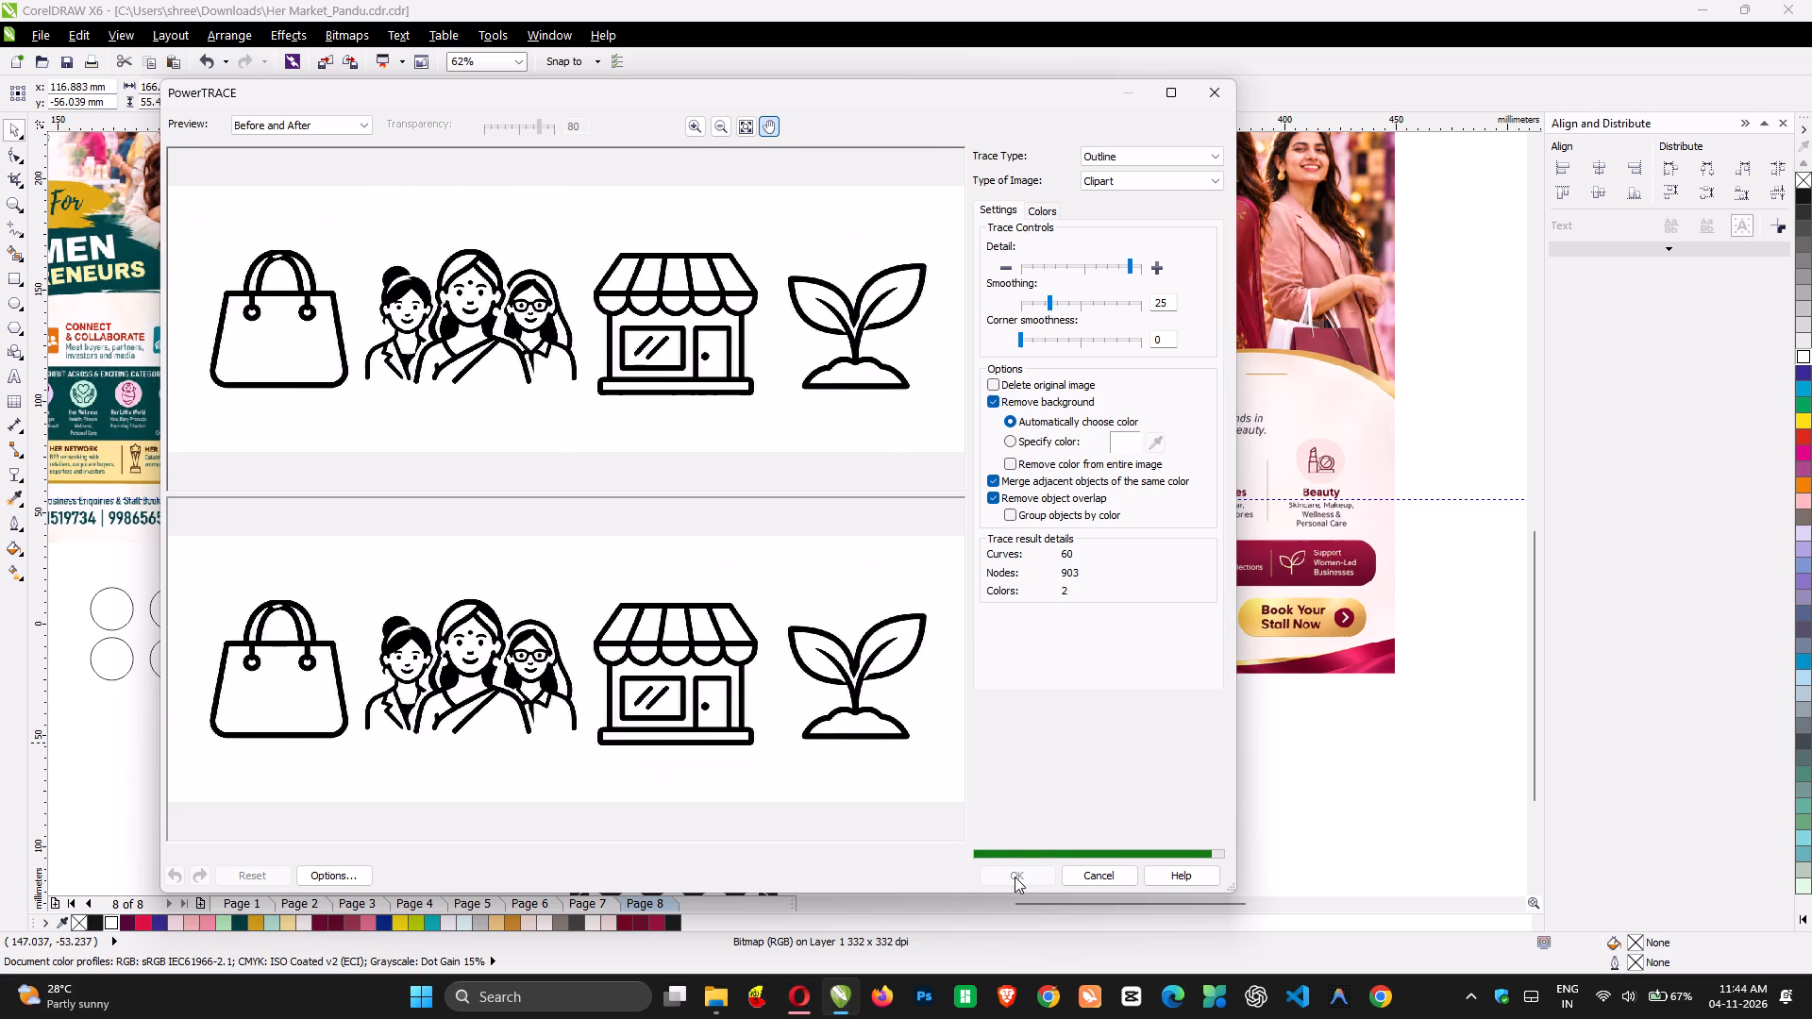
click(1015, 877)
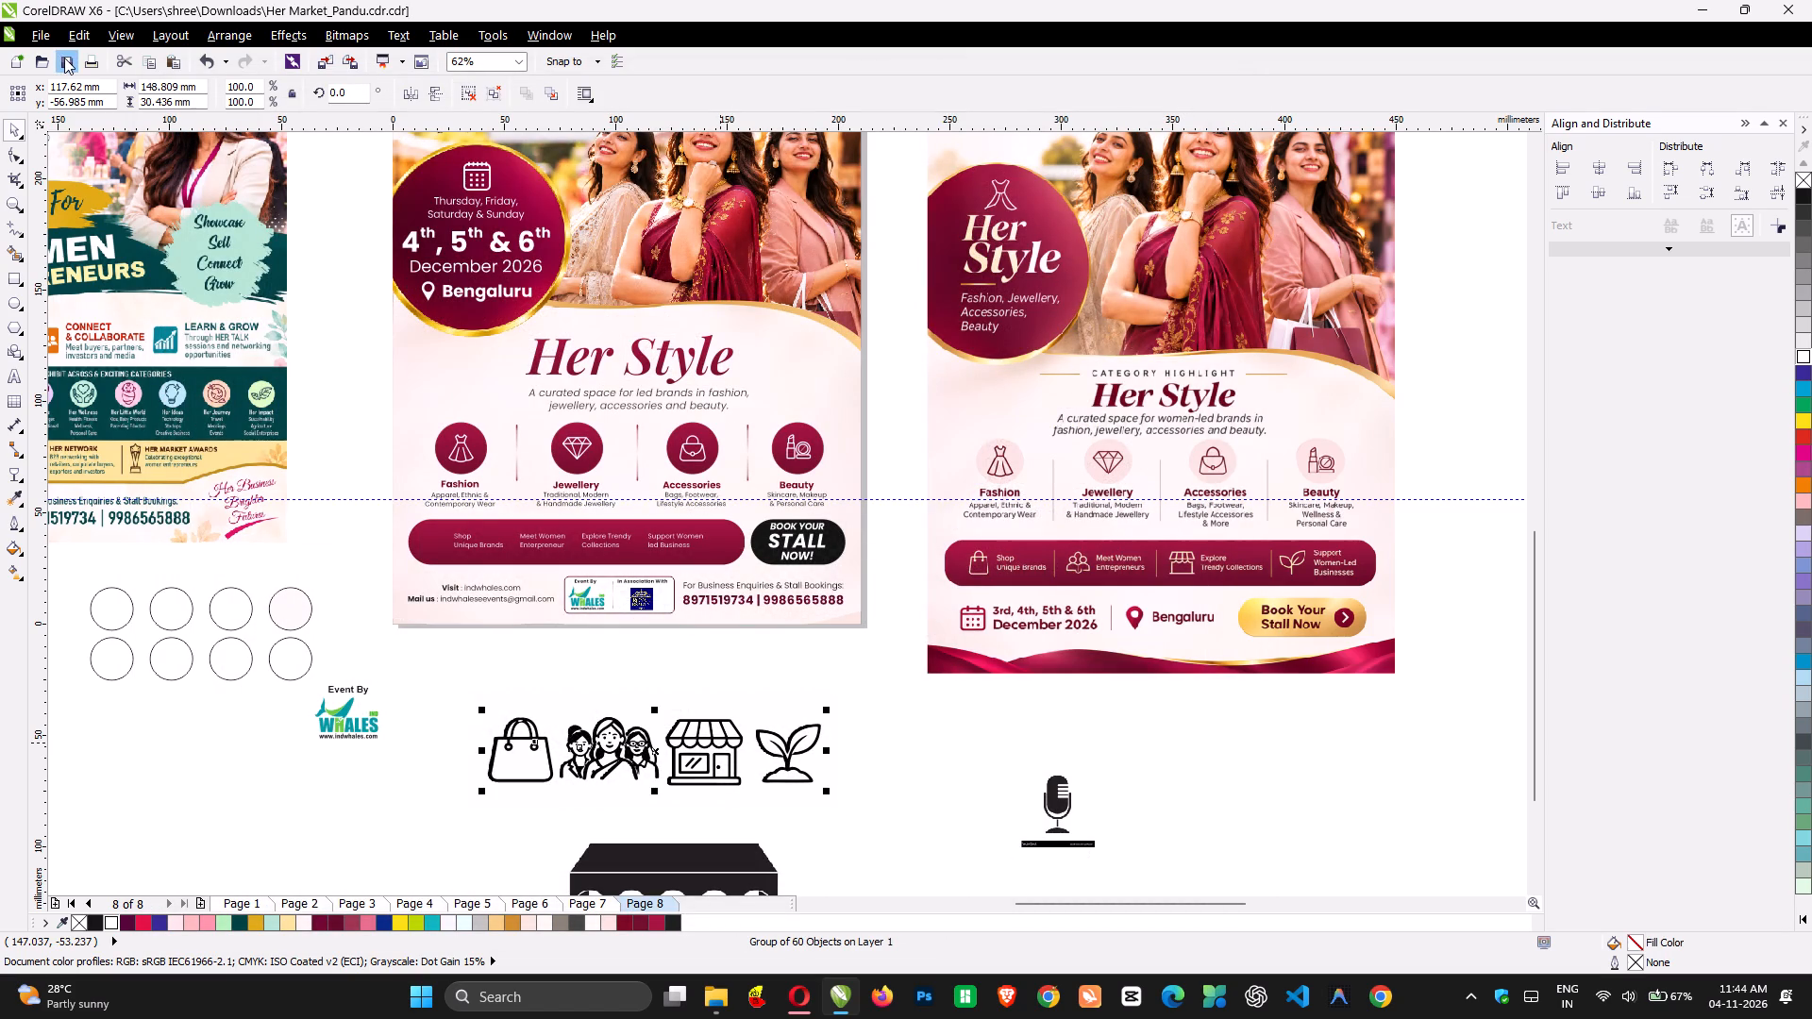
Save the document.
click(64, 58)
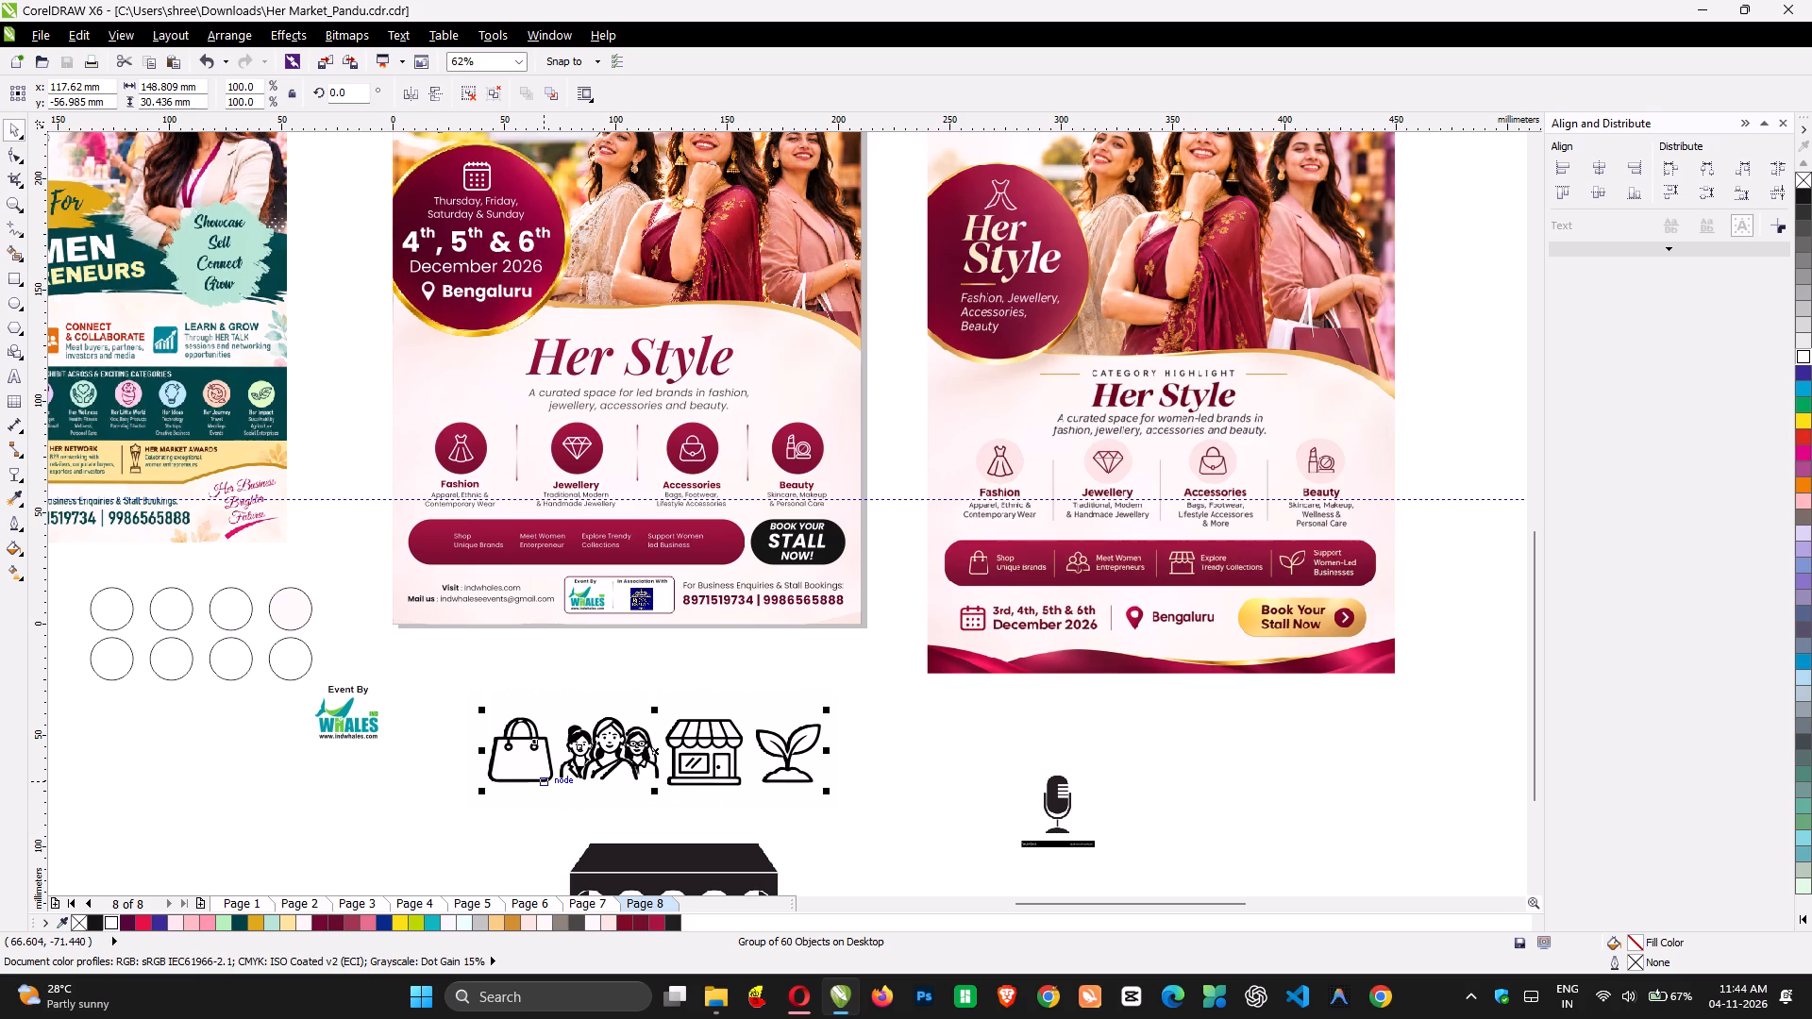
Move the traced icons up off the source image and delete the original bitmap.
drag(541, 783, 544, 726)
click(542, 775)
key(Delete)
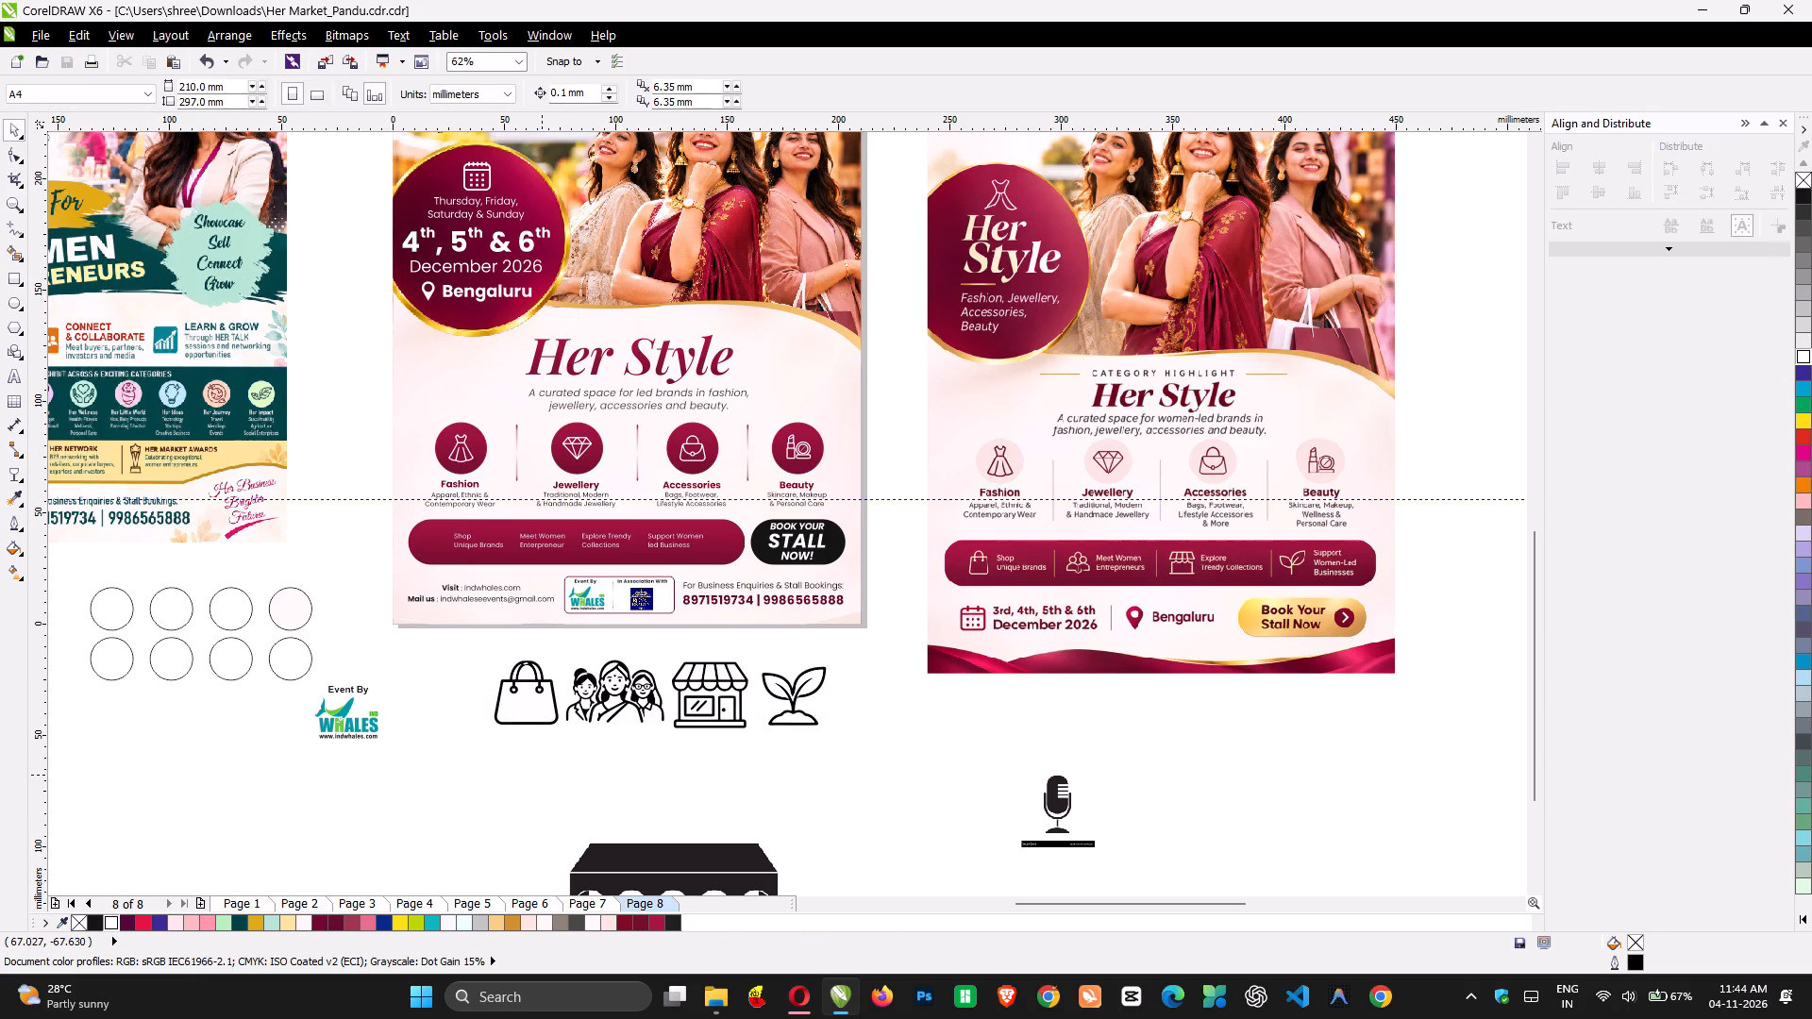
Ungroup the traced icons and move all pieces of the bag icon slightly away from the women icon.
click(519, 692)
key(ctrl+u)
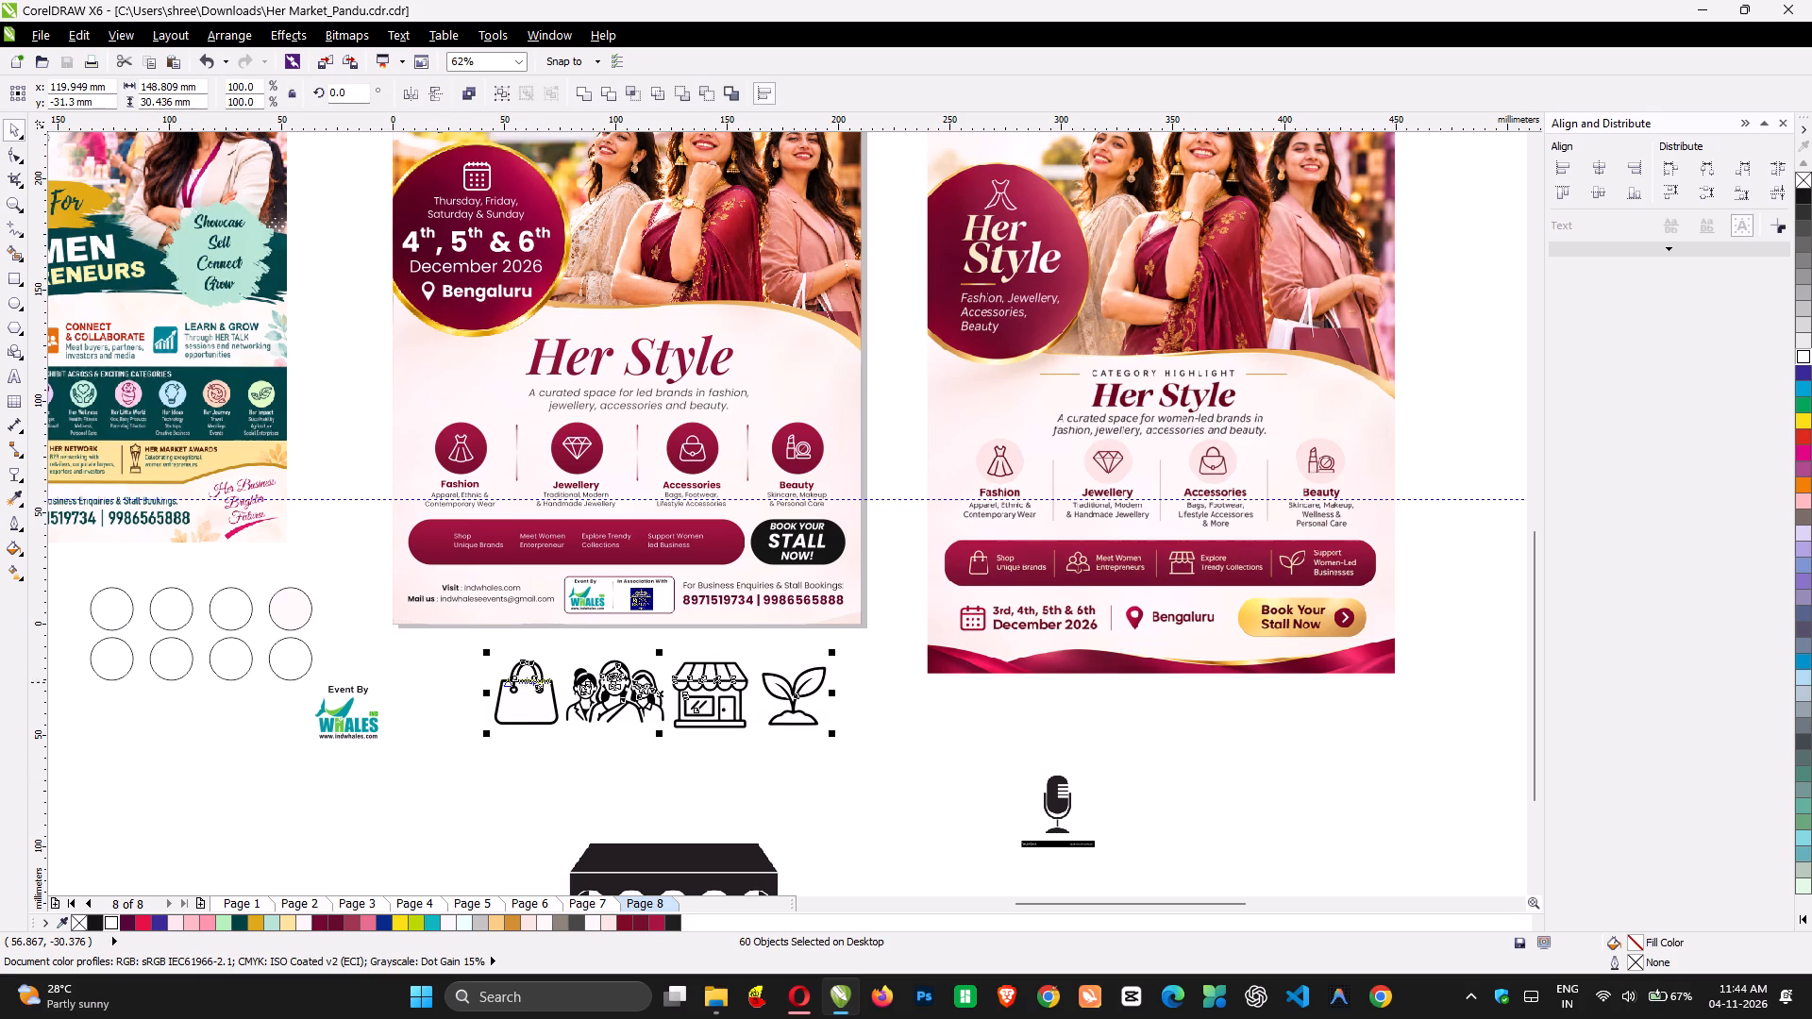
click(456, 649)
drag(456, 649, 562, 743)
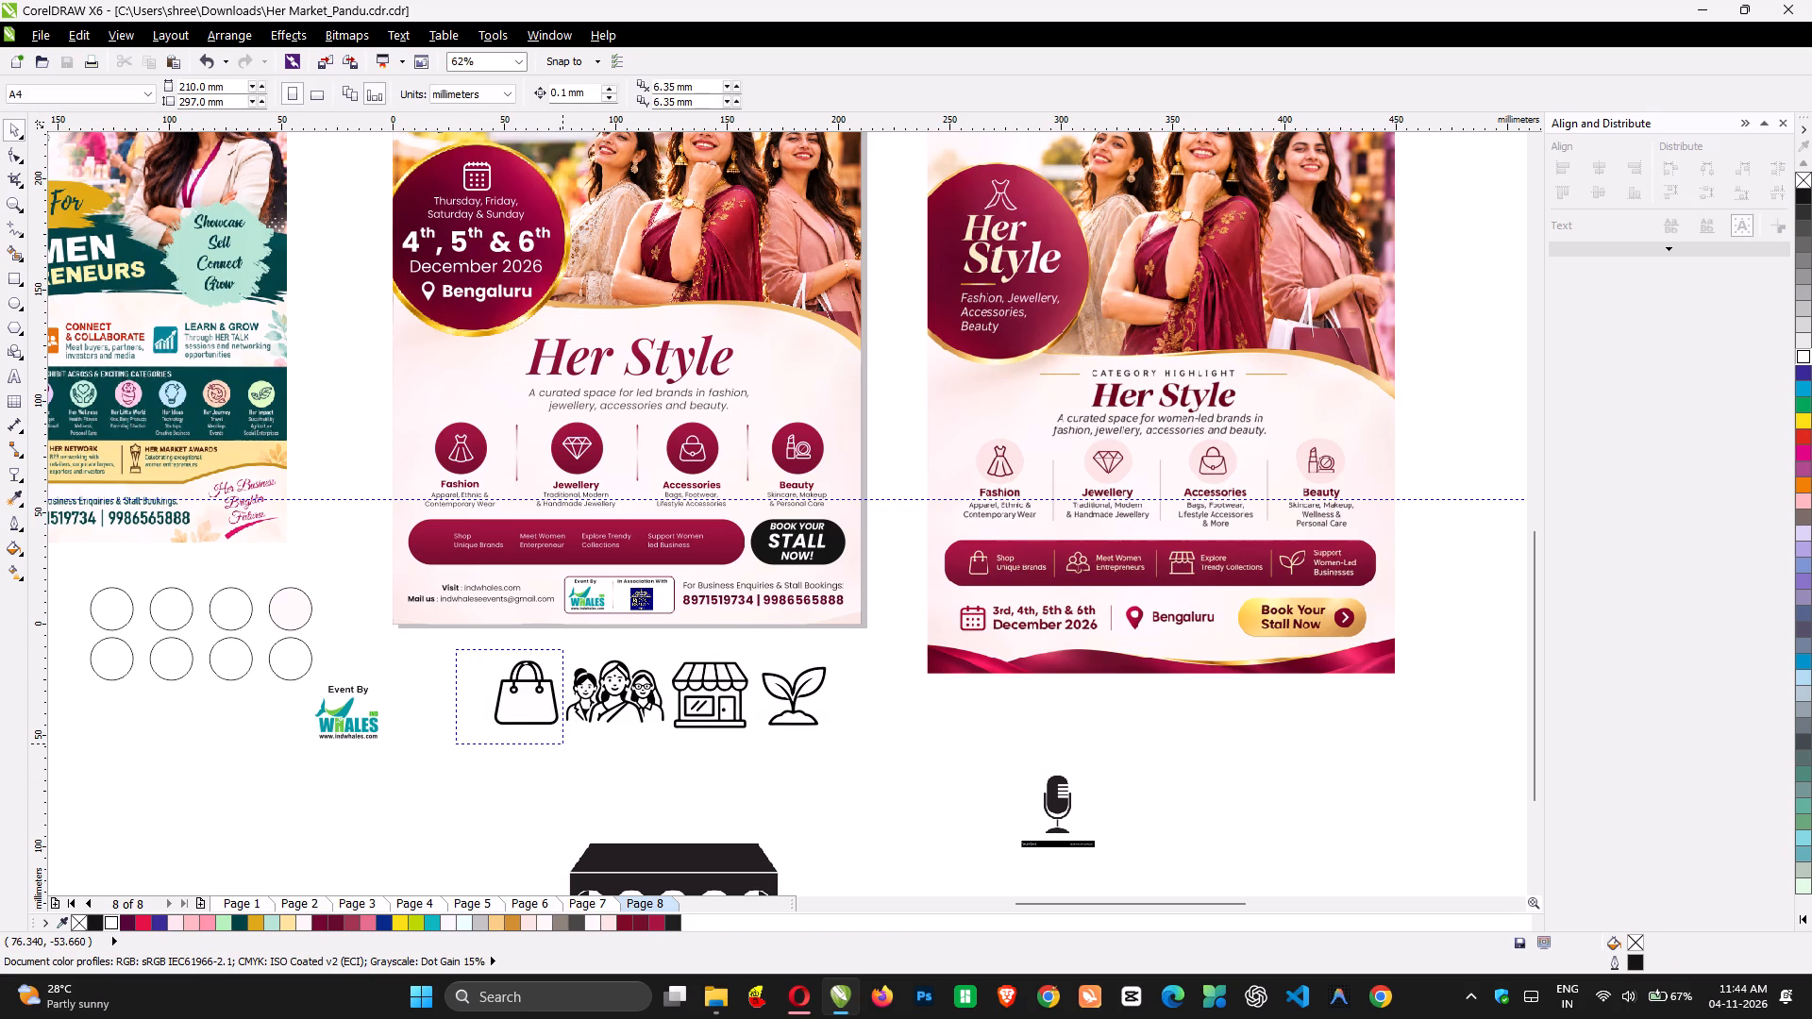
drag(562, 743, 562, 744)
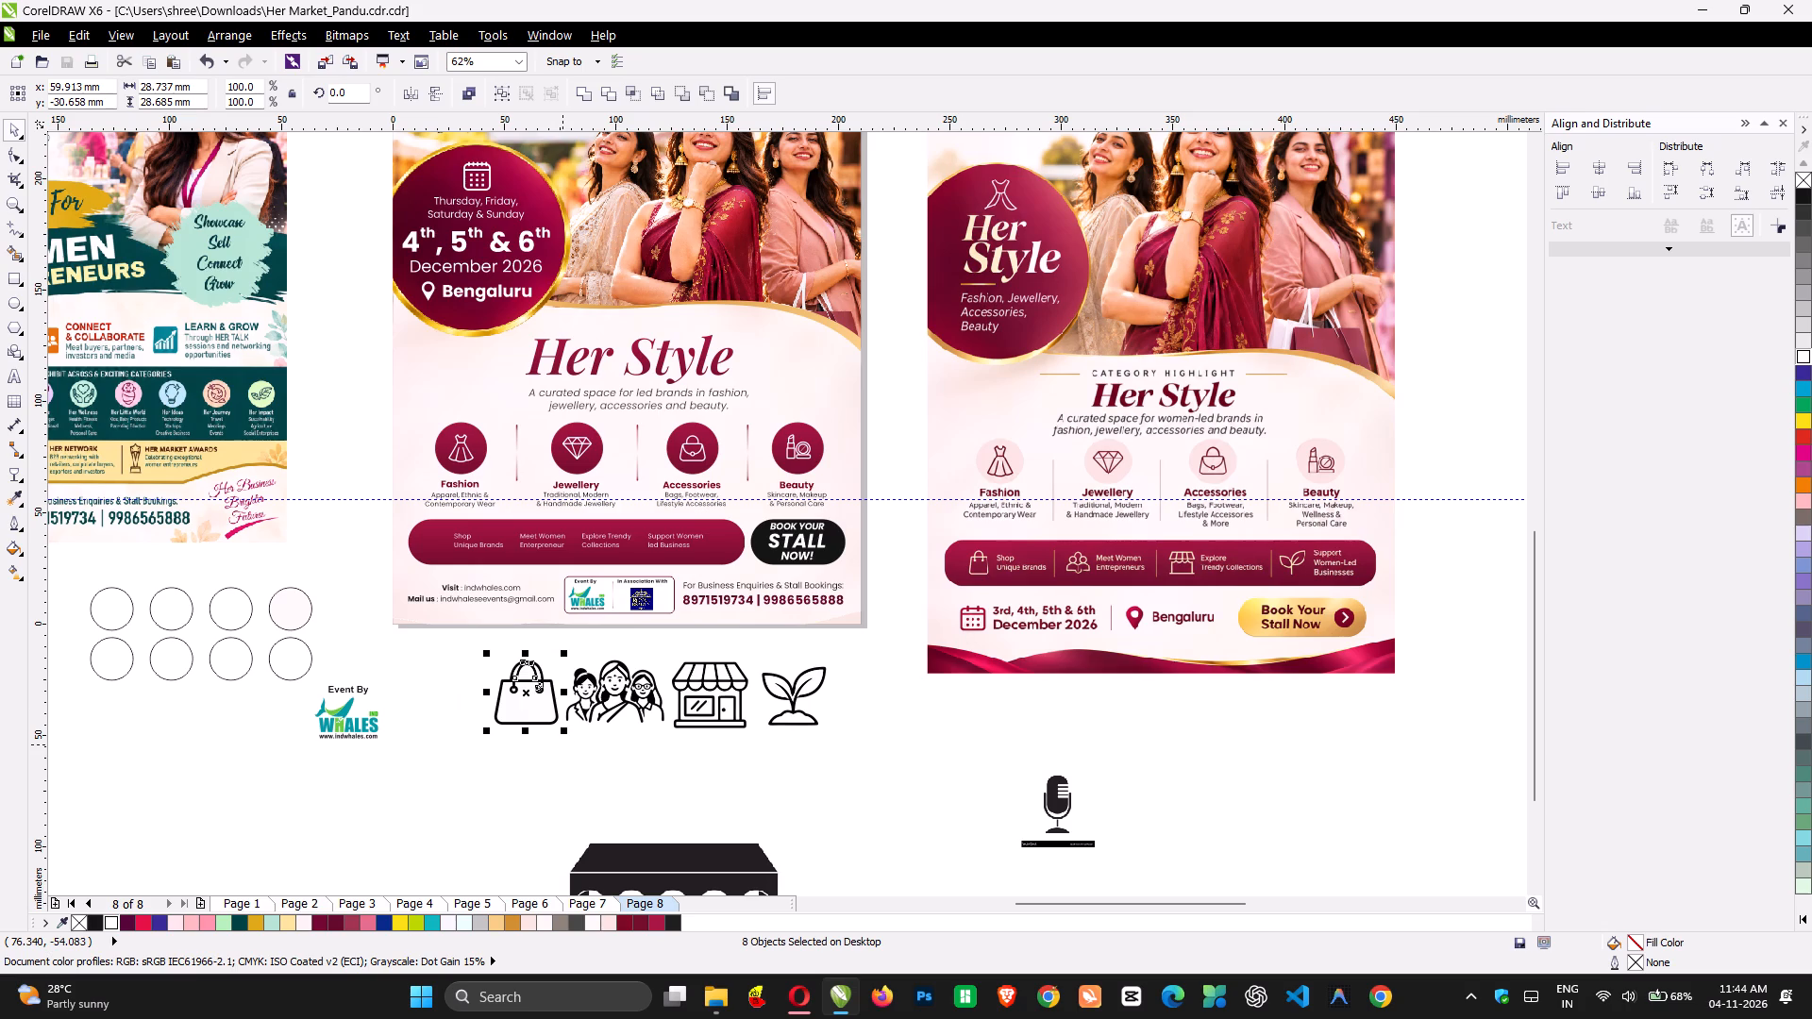
drag(542, 699, 513, 693)
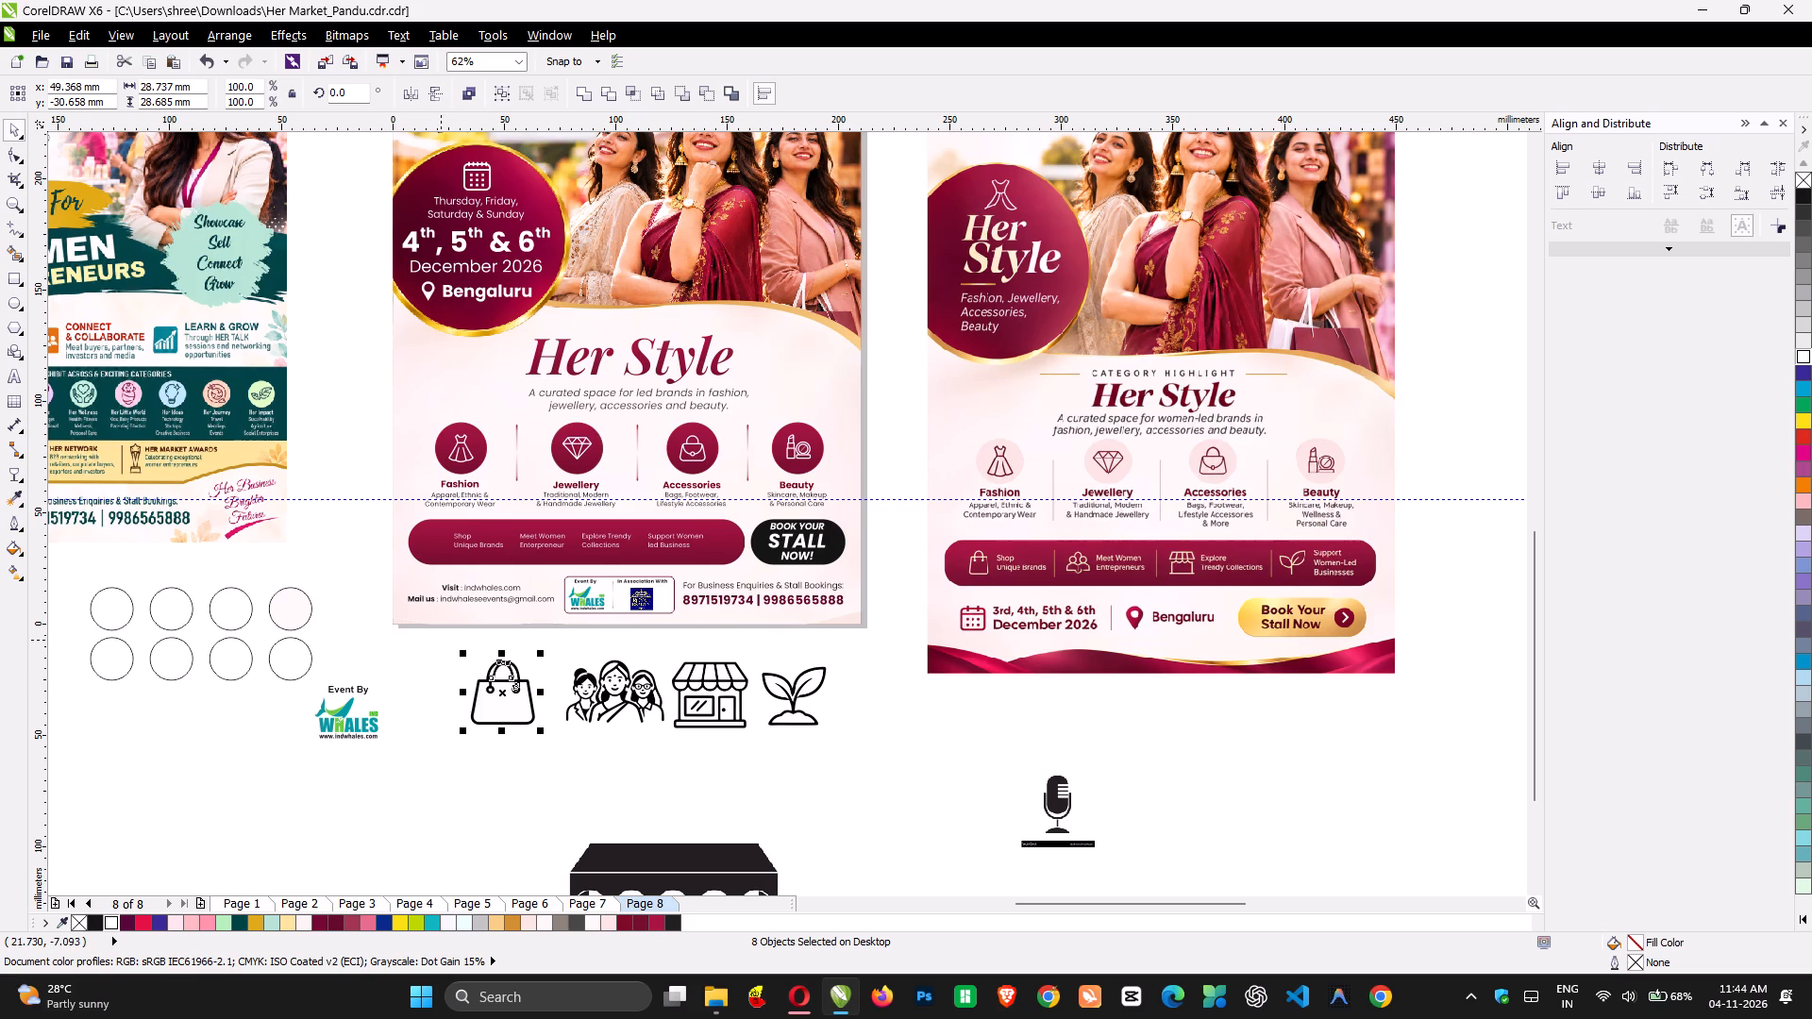
Delete the white filler shapes inside the bag icon's body, handle rings and handles, leaving only the black outline.
key(z)
drag(441, 640, 560, 738)
key(space)
click(394, 582)
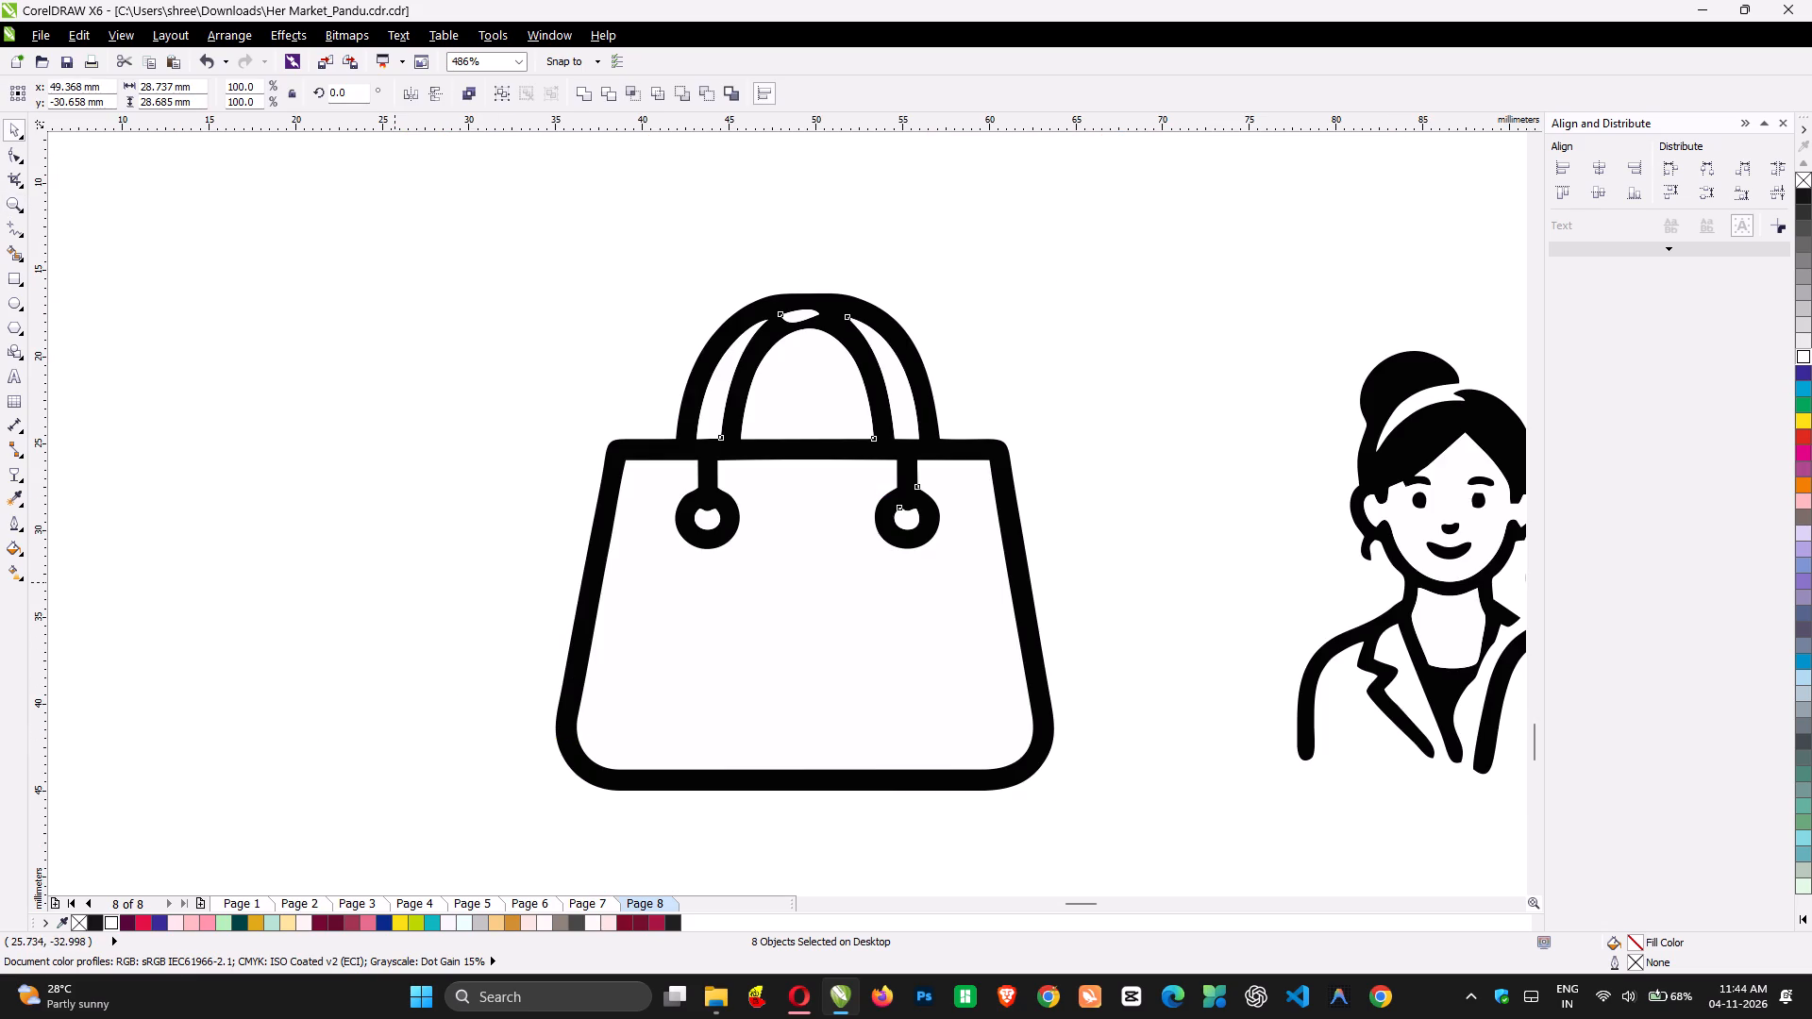
ctrl+click(720, 727)
key(Delete)
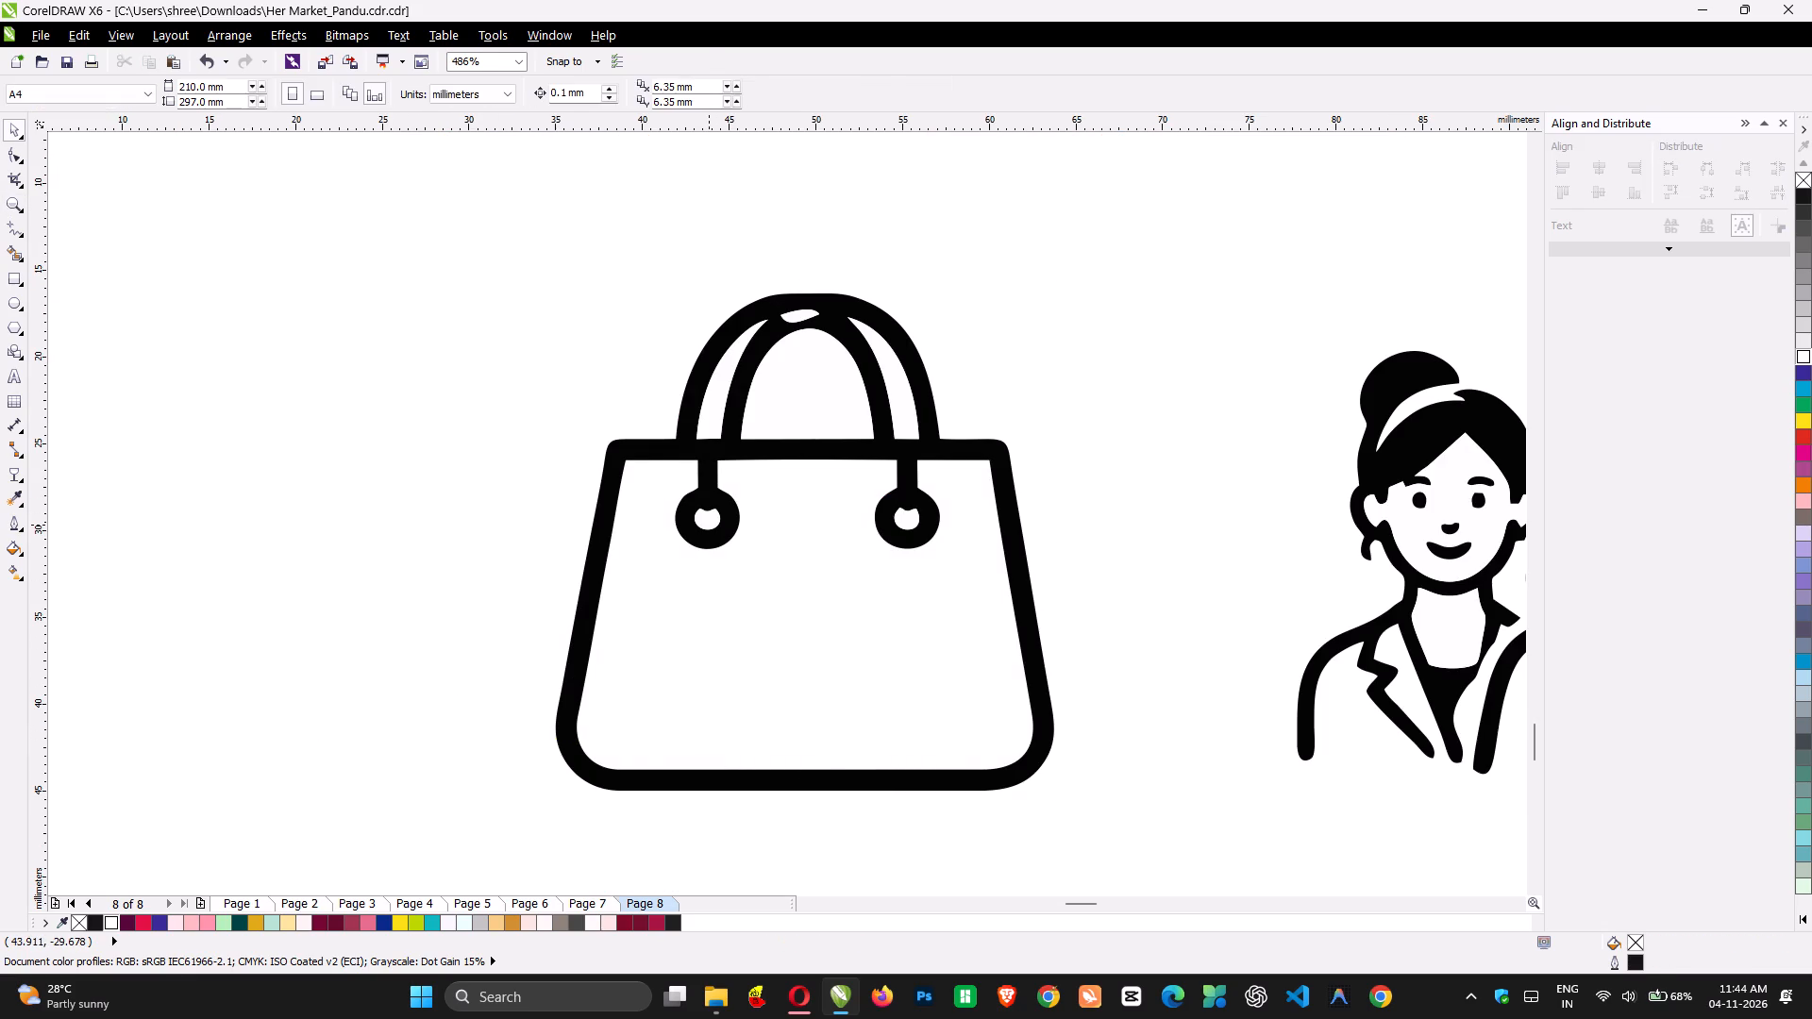
ctrl+click(709, 525)
key(Delete)
ctrl+click(905, 517)
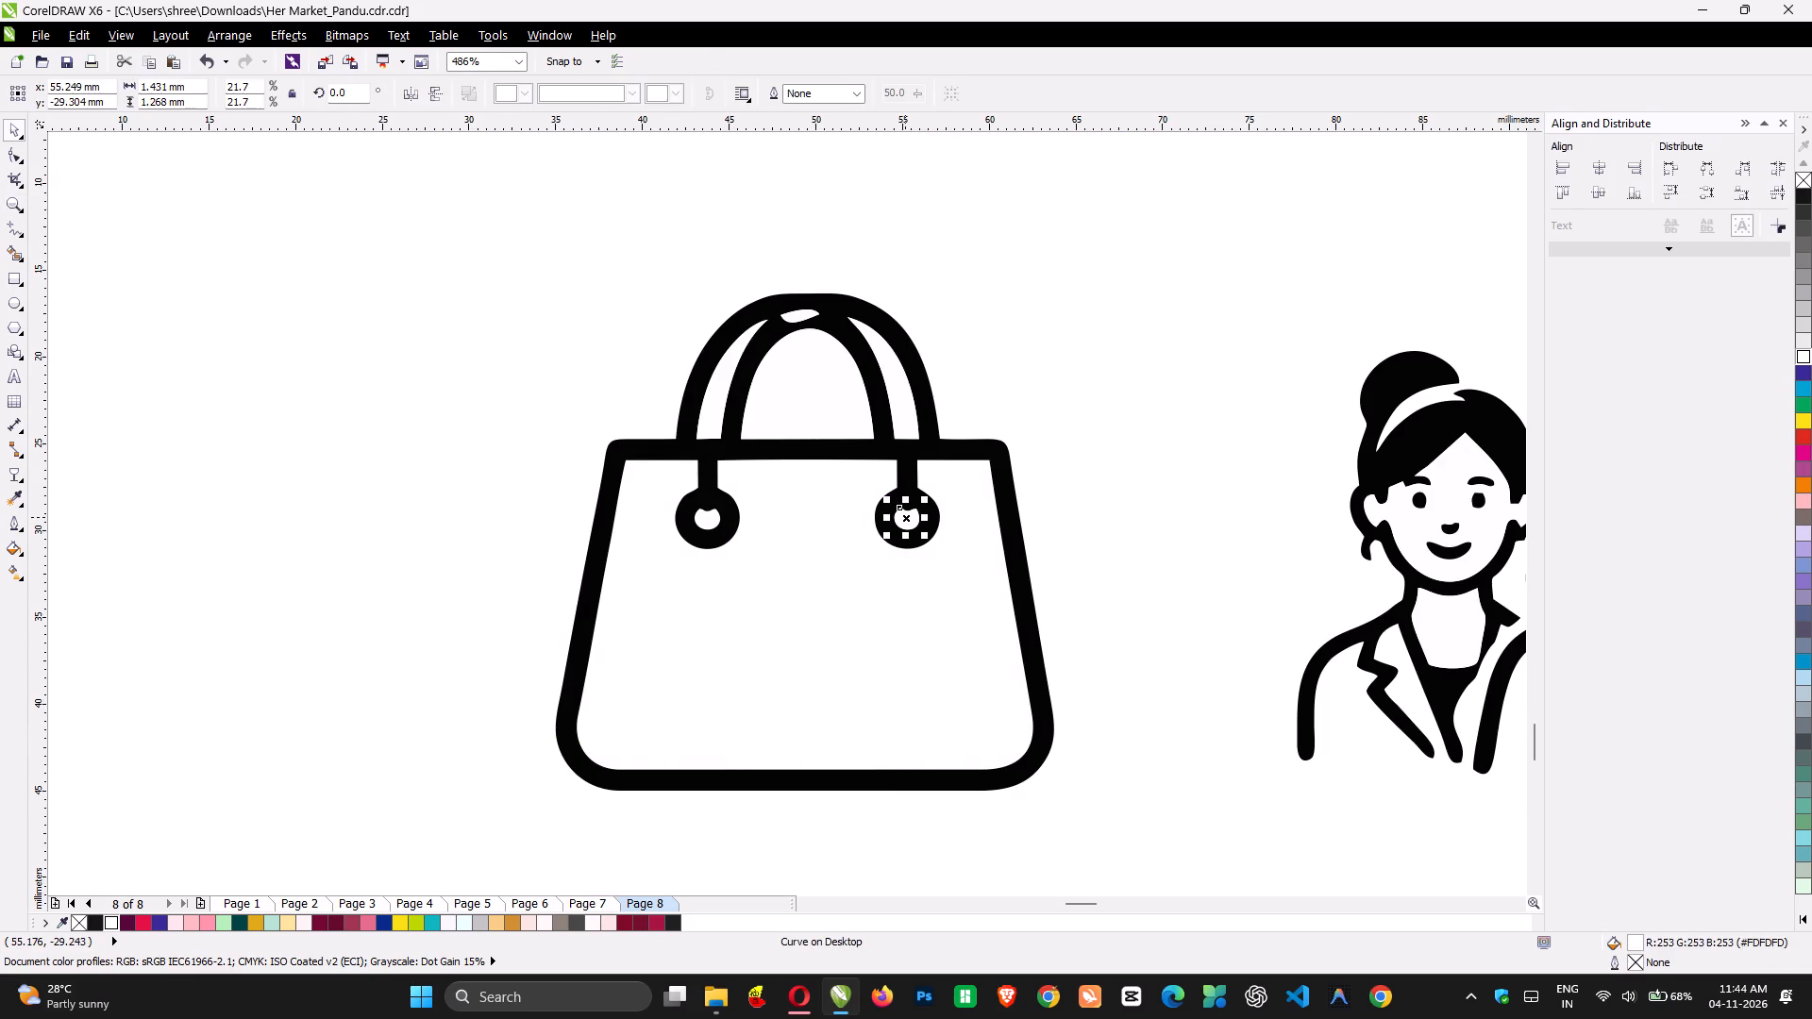
key(Delete)
ctrl+click(881, 349)
key(Delete)
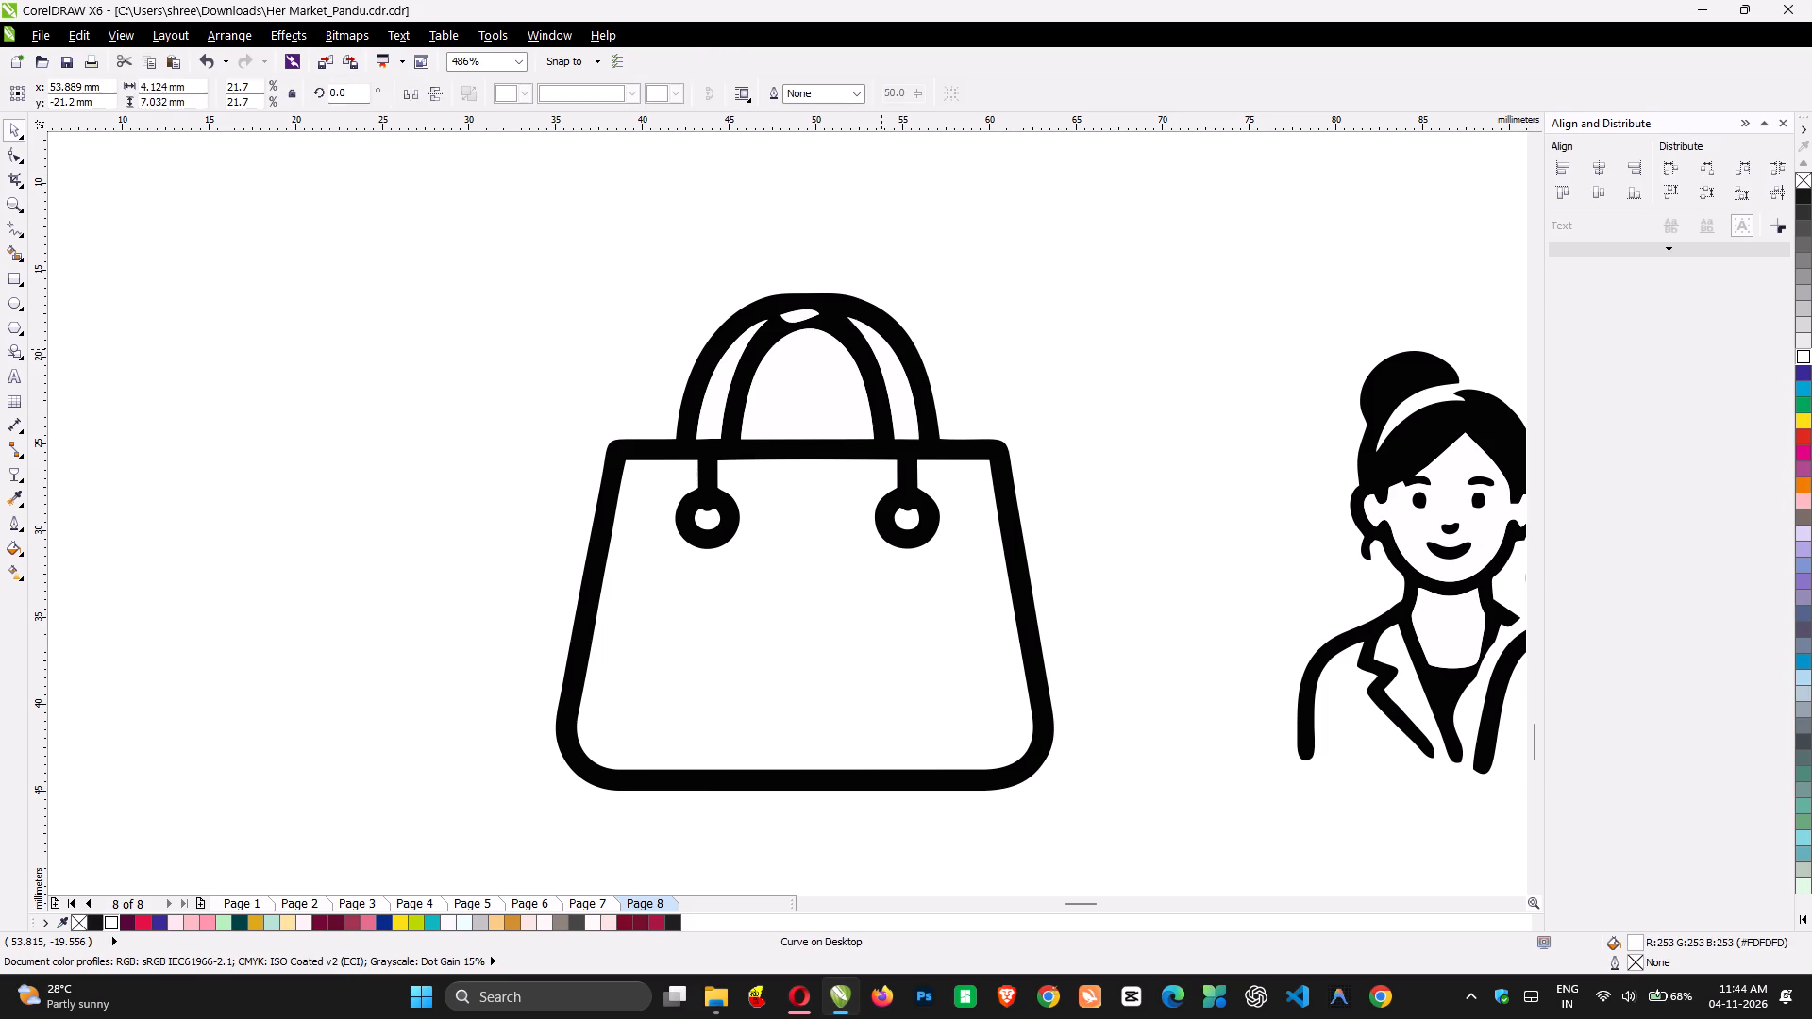
ctrl+click(717, 393)
key(Delete)
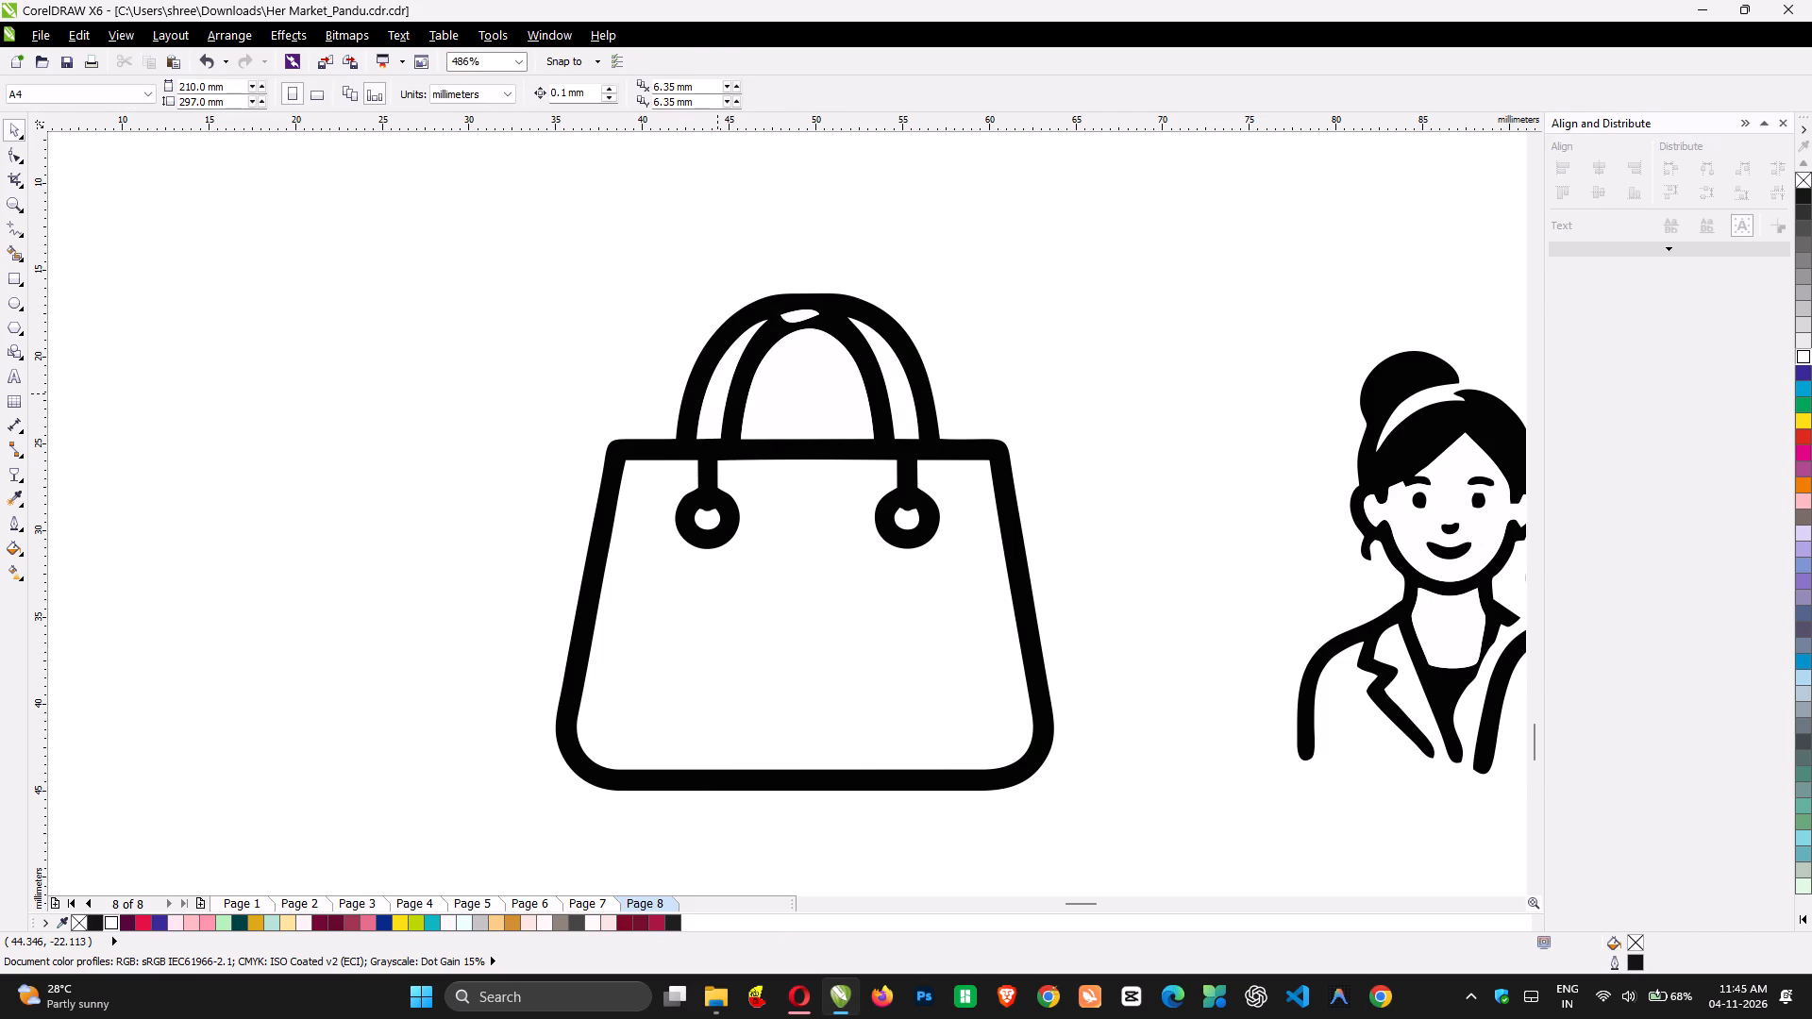
Move the bag outline onto the left end of the maroon bar, beside the "Shop Unique Brands" caption.
key(F3)
scroll(717, 393, up, 1)
key(F3)
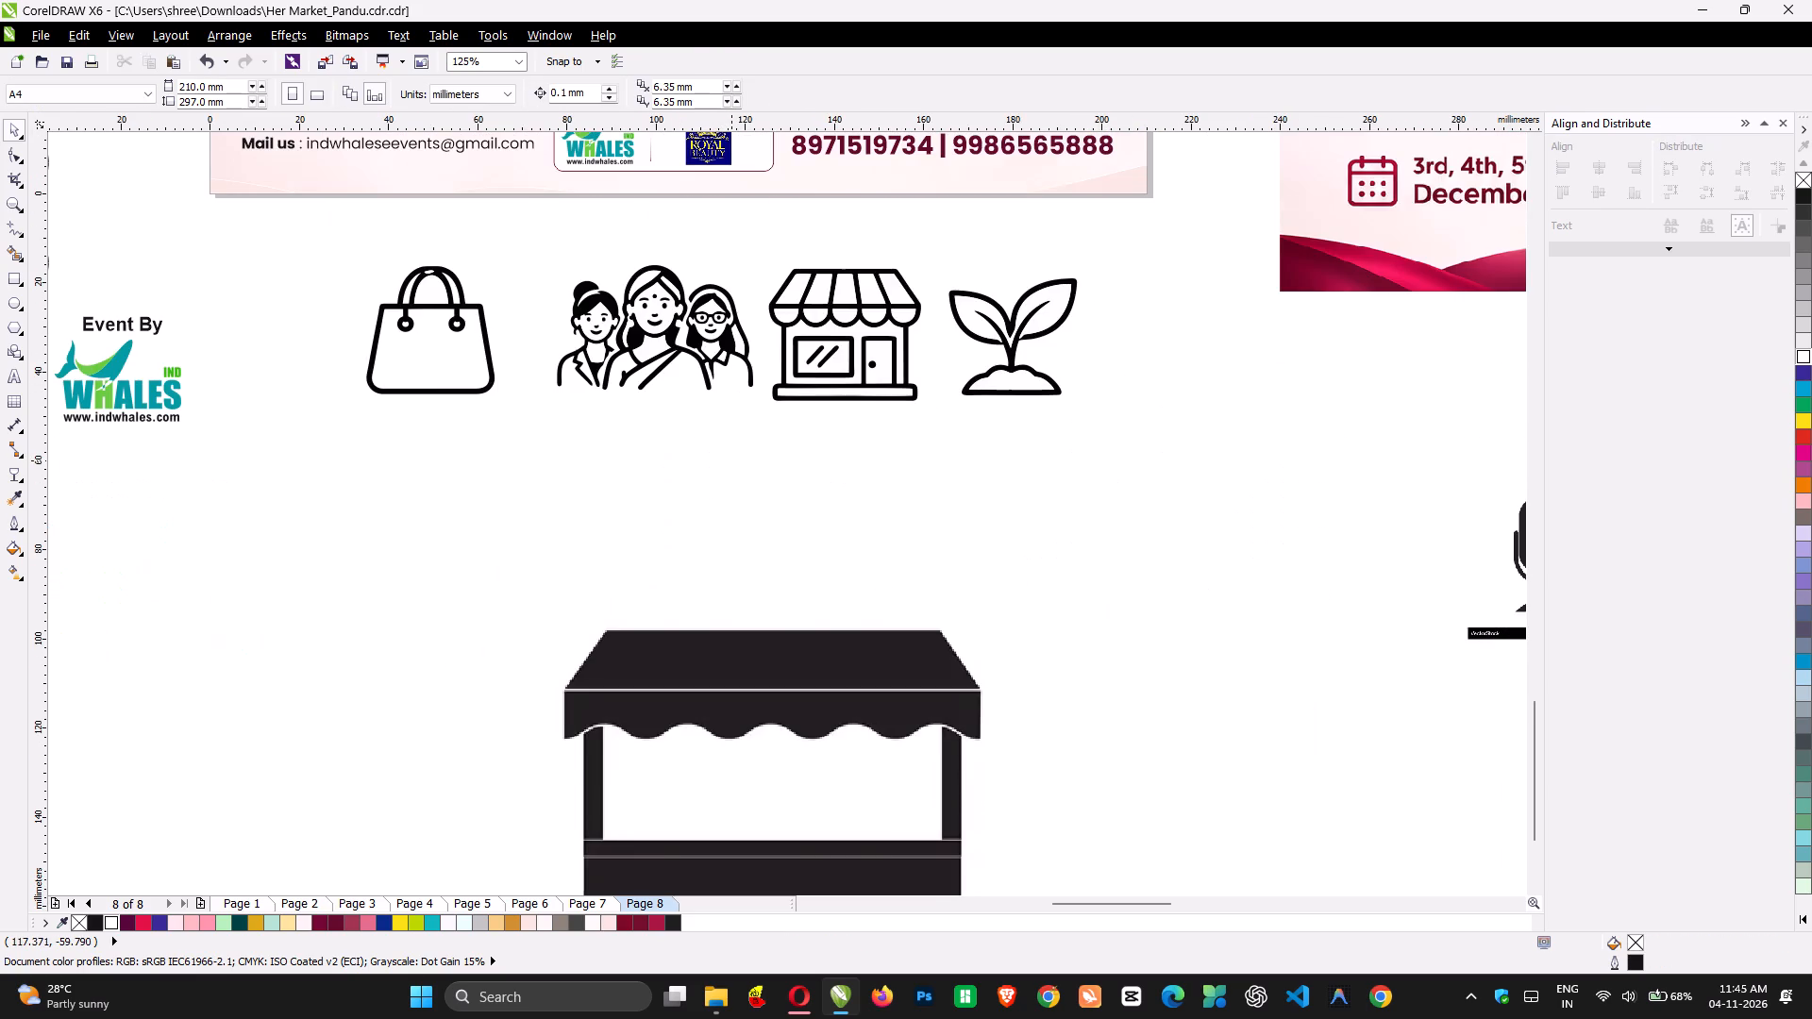
scroll(731, 460, up, 2)
scroll(488, 475, up, 1)
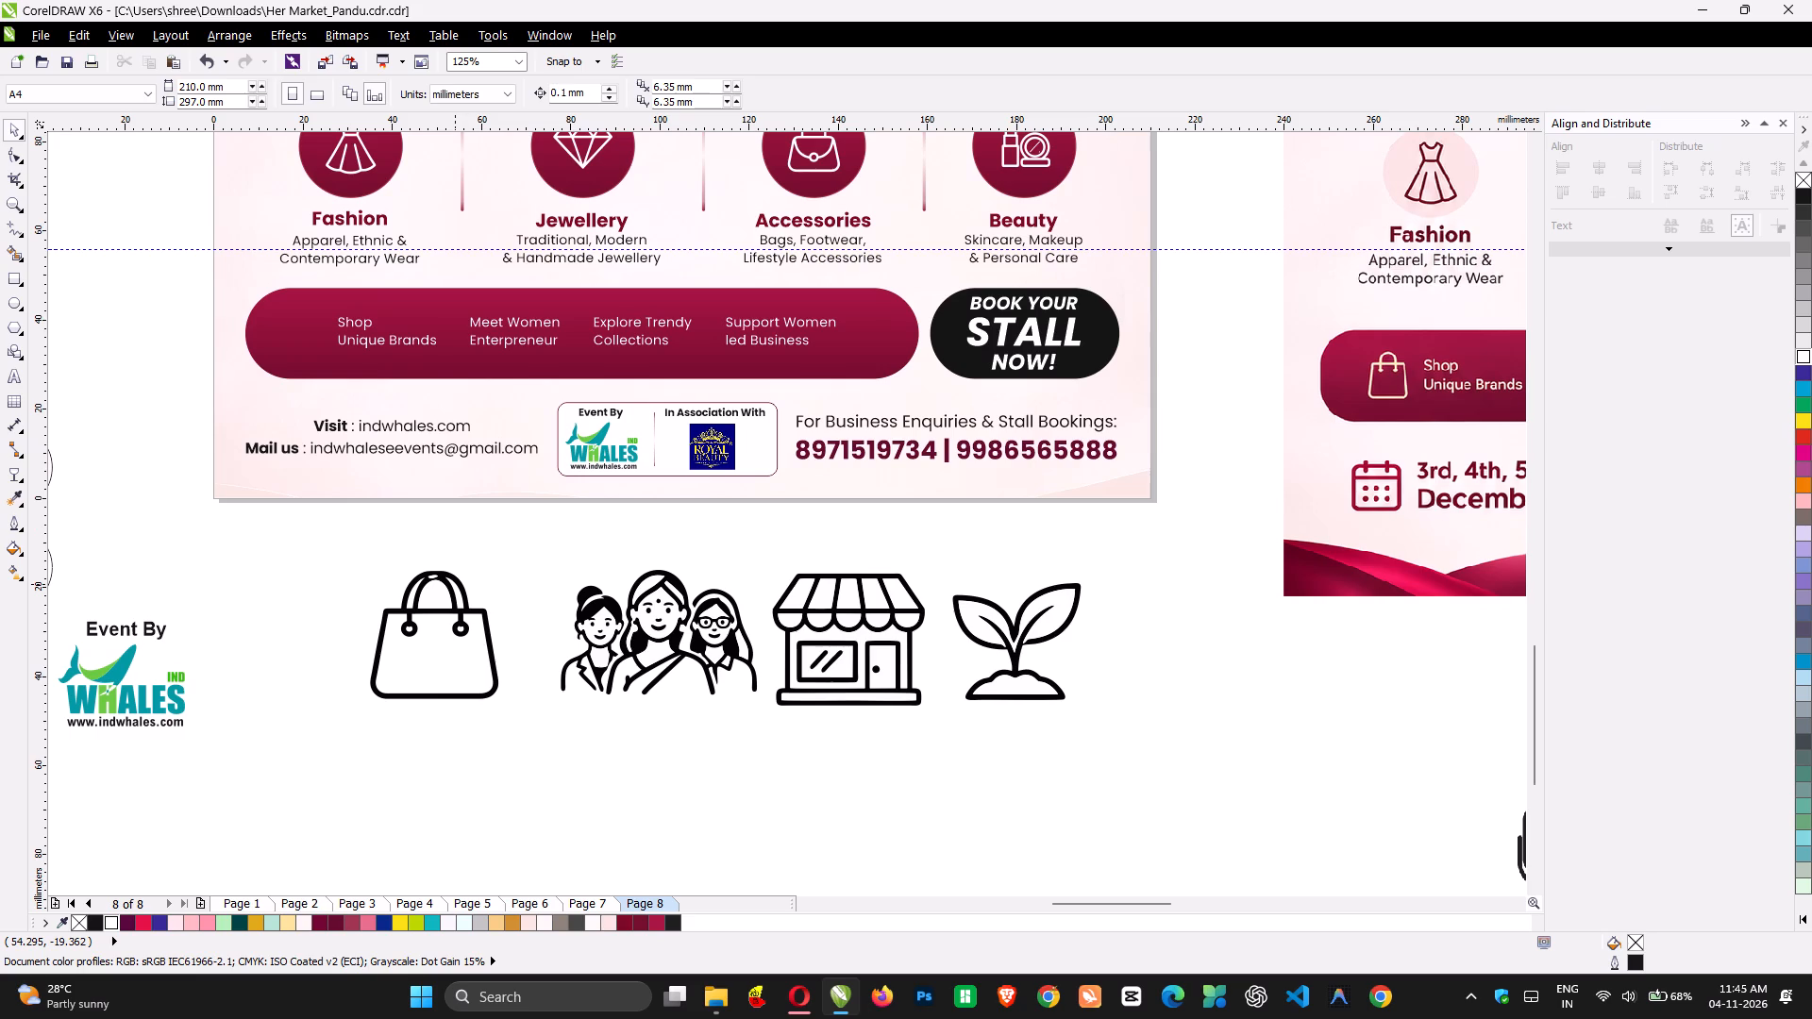
click(455, 584)
drag(455, 584, 302, 277)
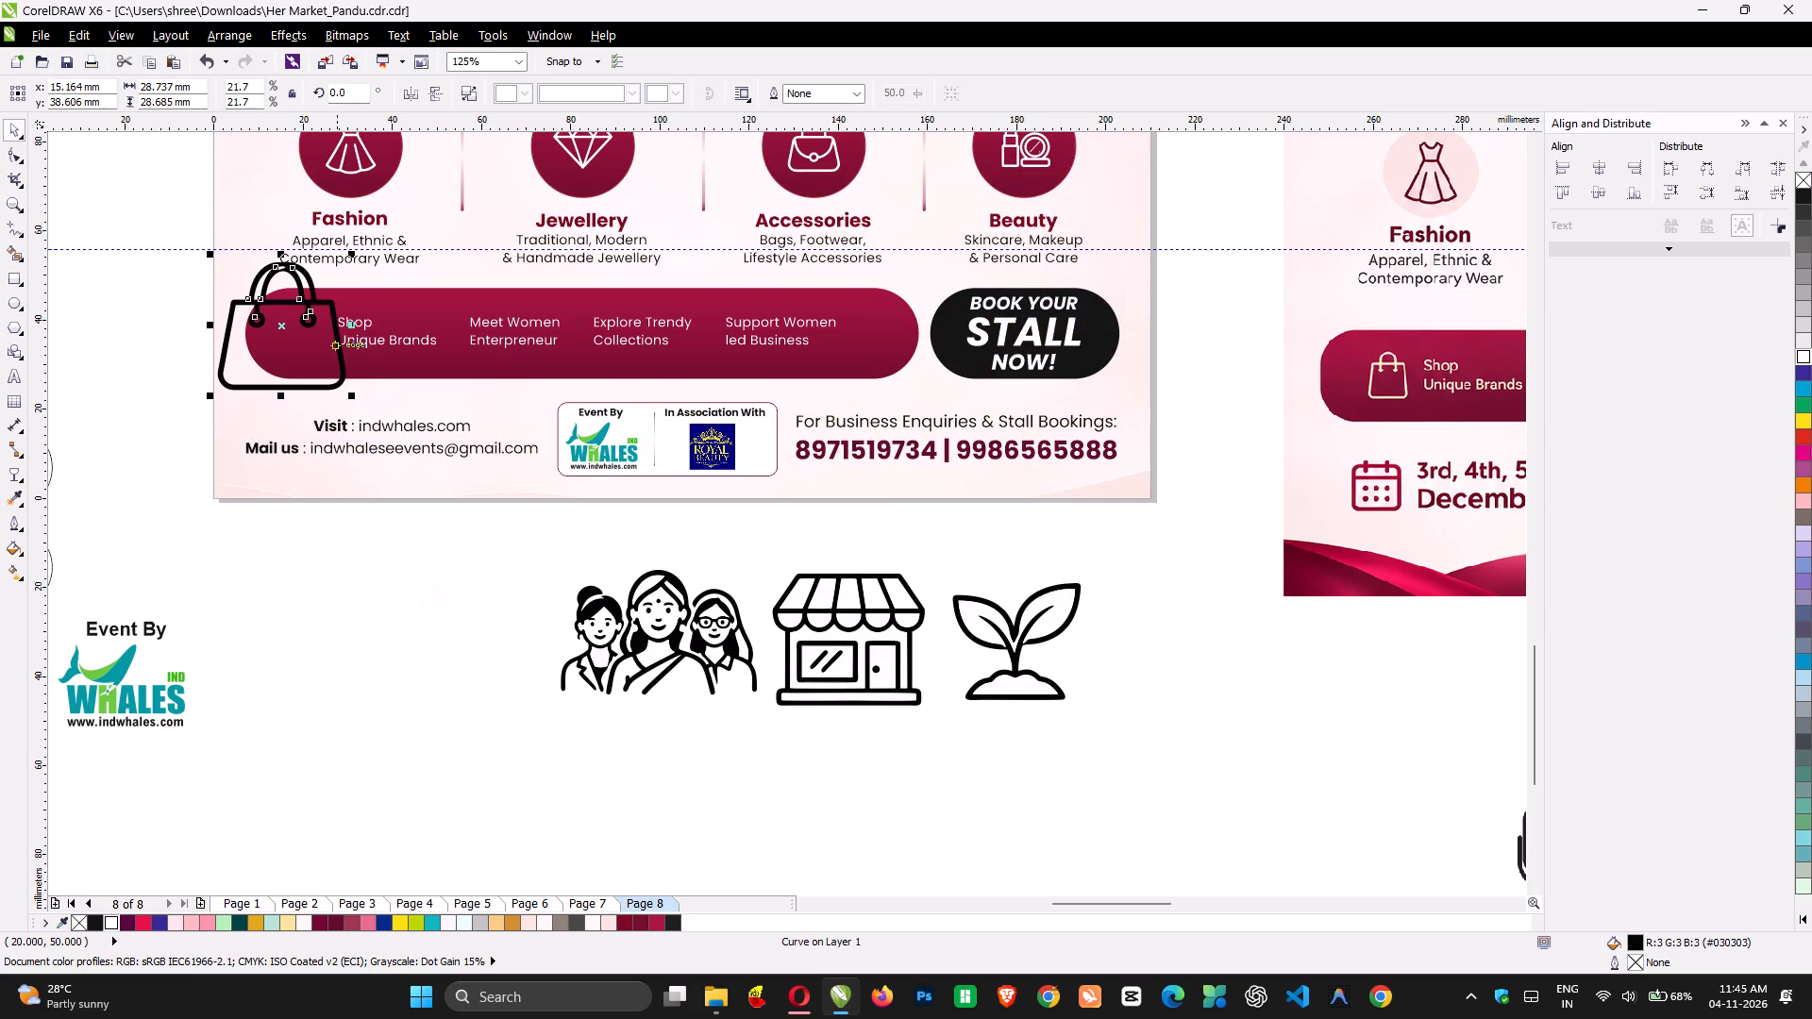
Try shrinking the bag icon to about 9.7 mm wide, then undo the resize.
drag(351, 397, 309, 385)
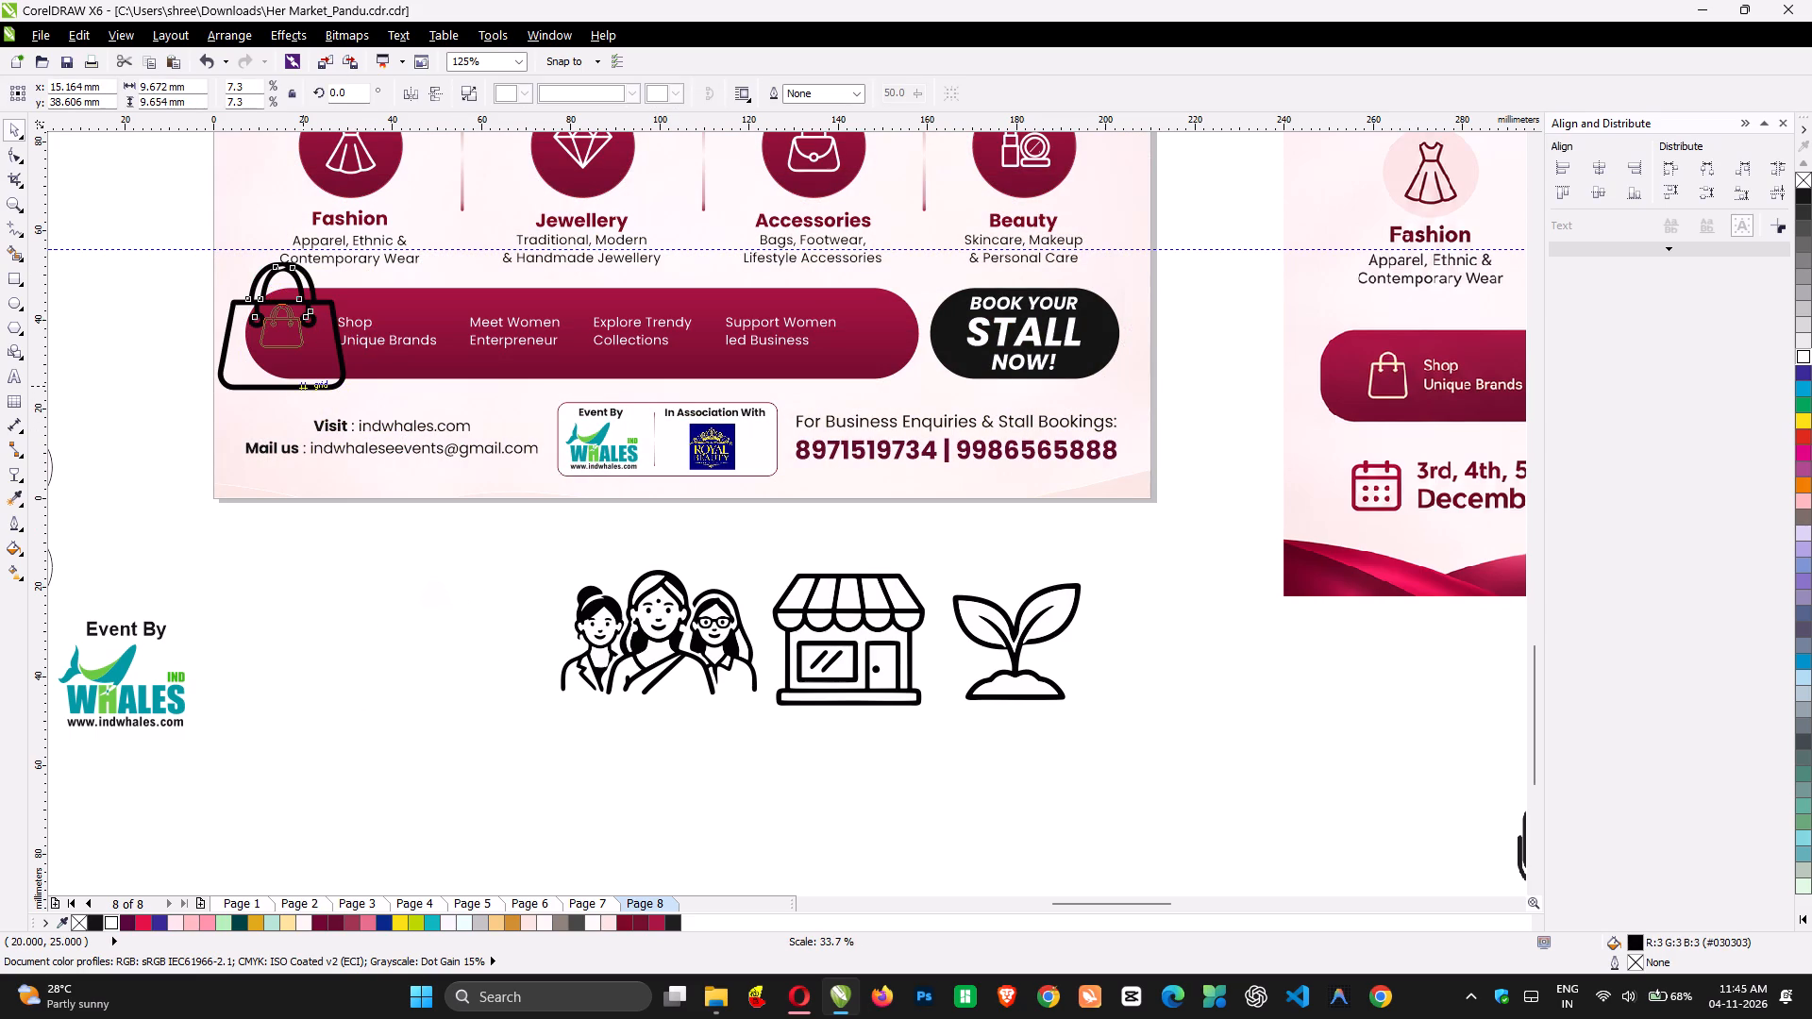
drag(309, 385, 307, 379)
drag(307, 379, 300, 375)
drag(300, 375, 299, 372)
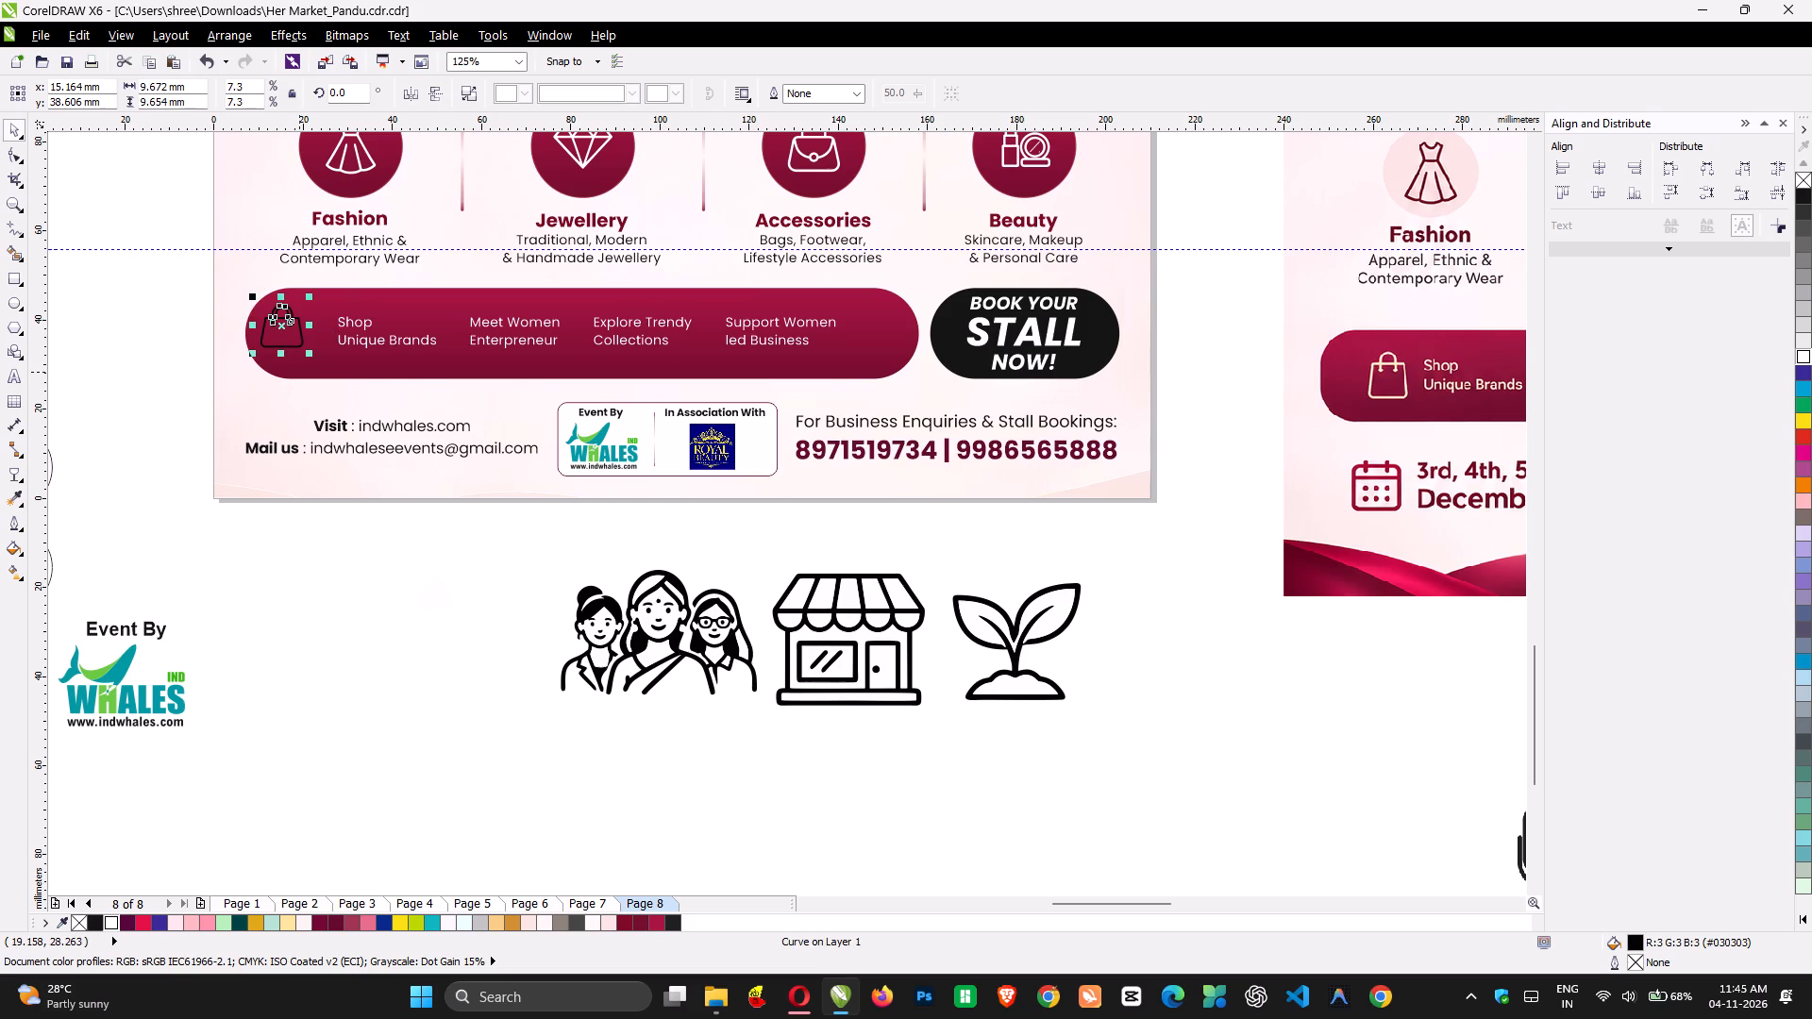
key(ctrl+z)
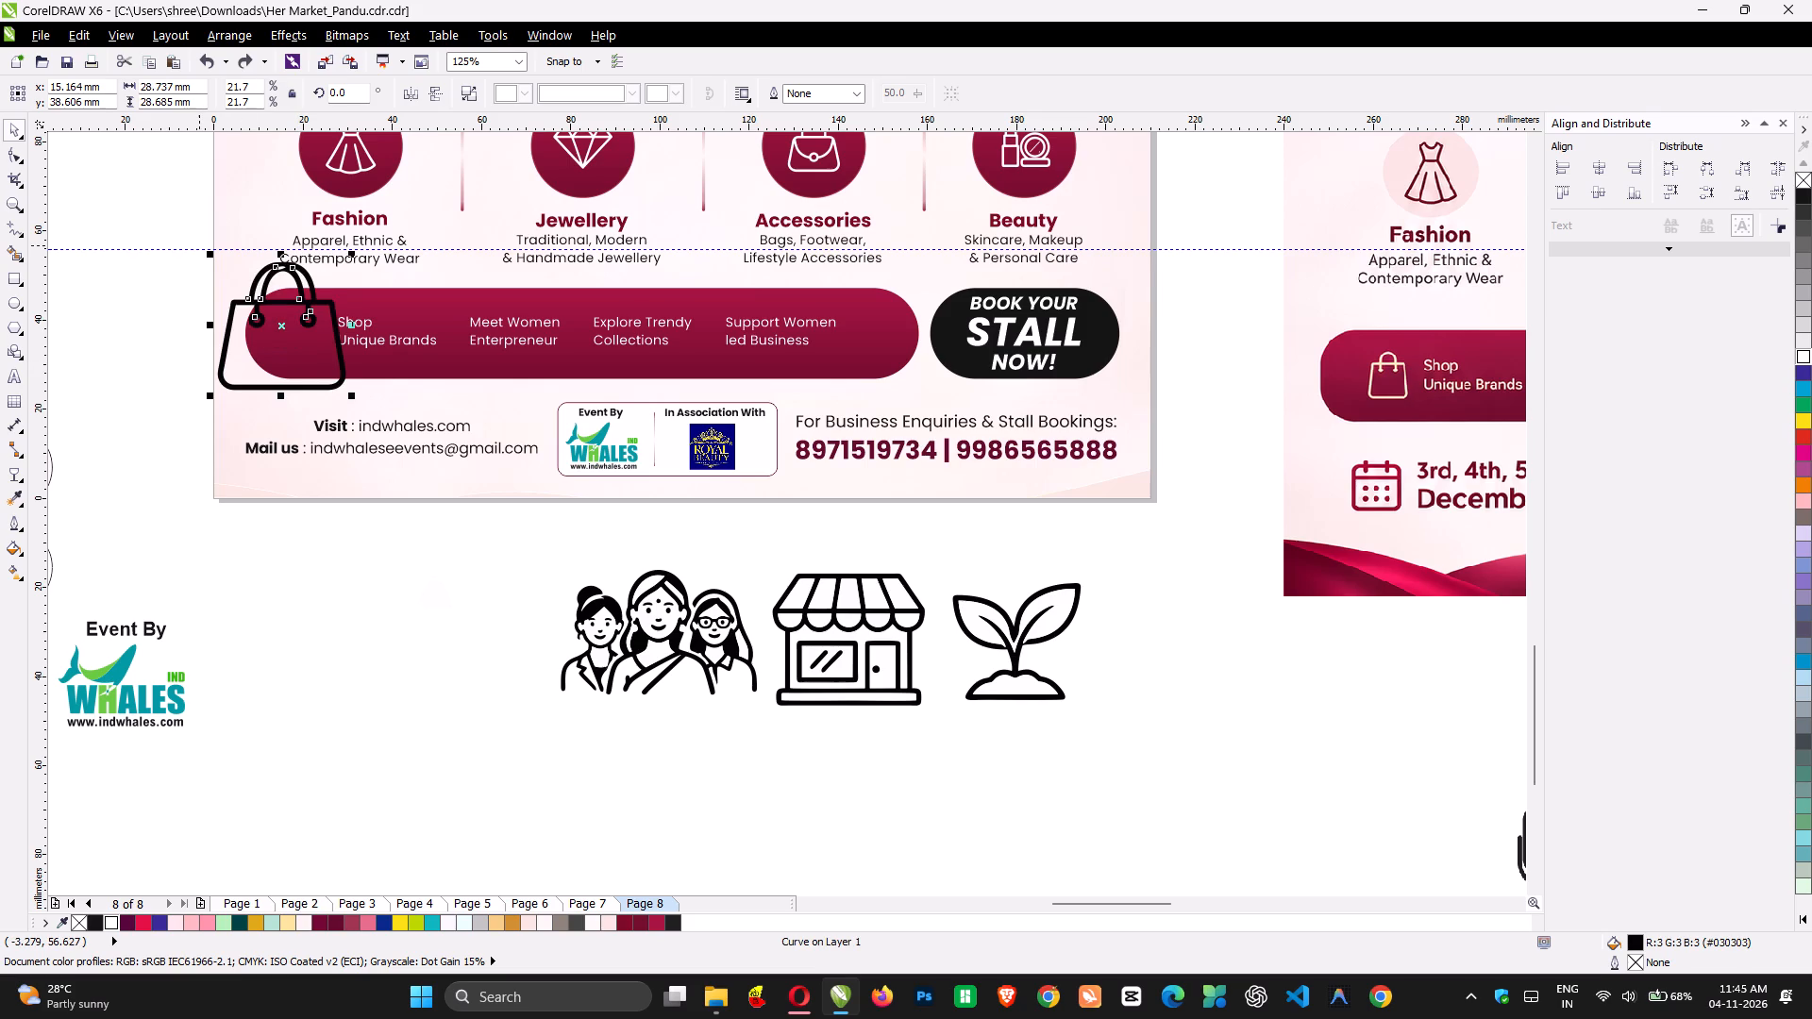
Shrink the bag outline on the maroon bar about its centre to about 6.6 mm wide.
key(z)
drag(161, 226, 410, 461)
key(space)
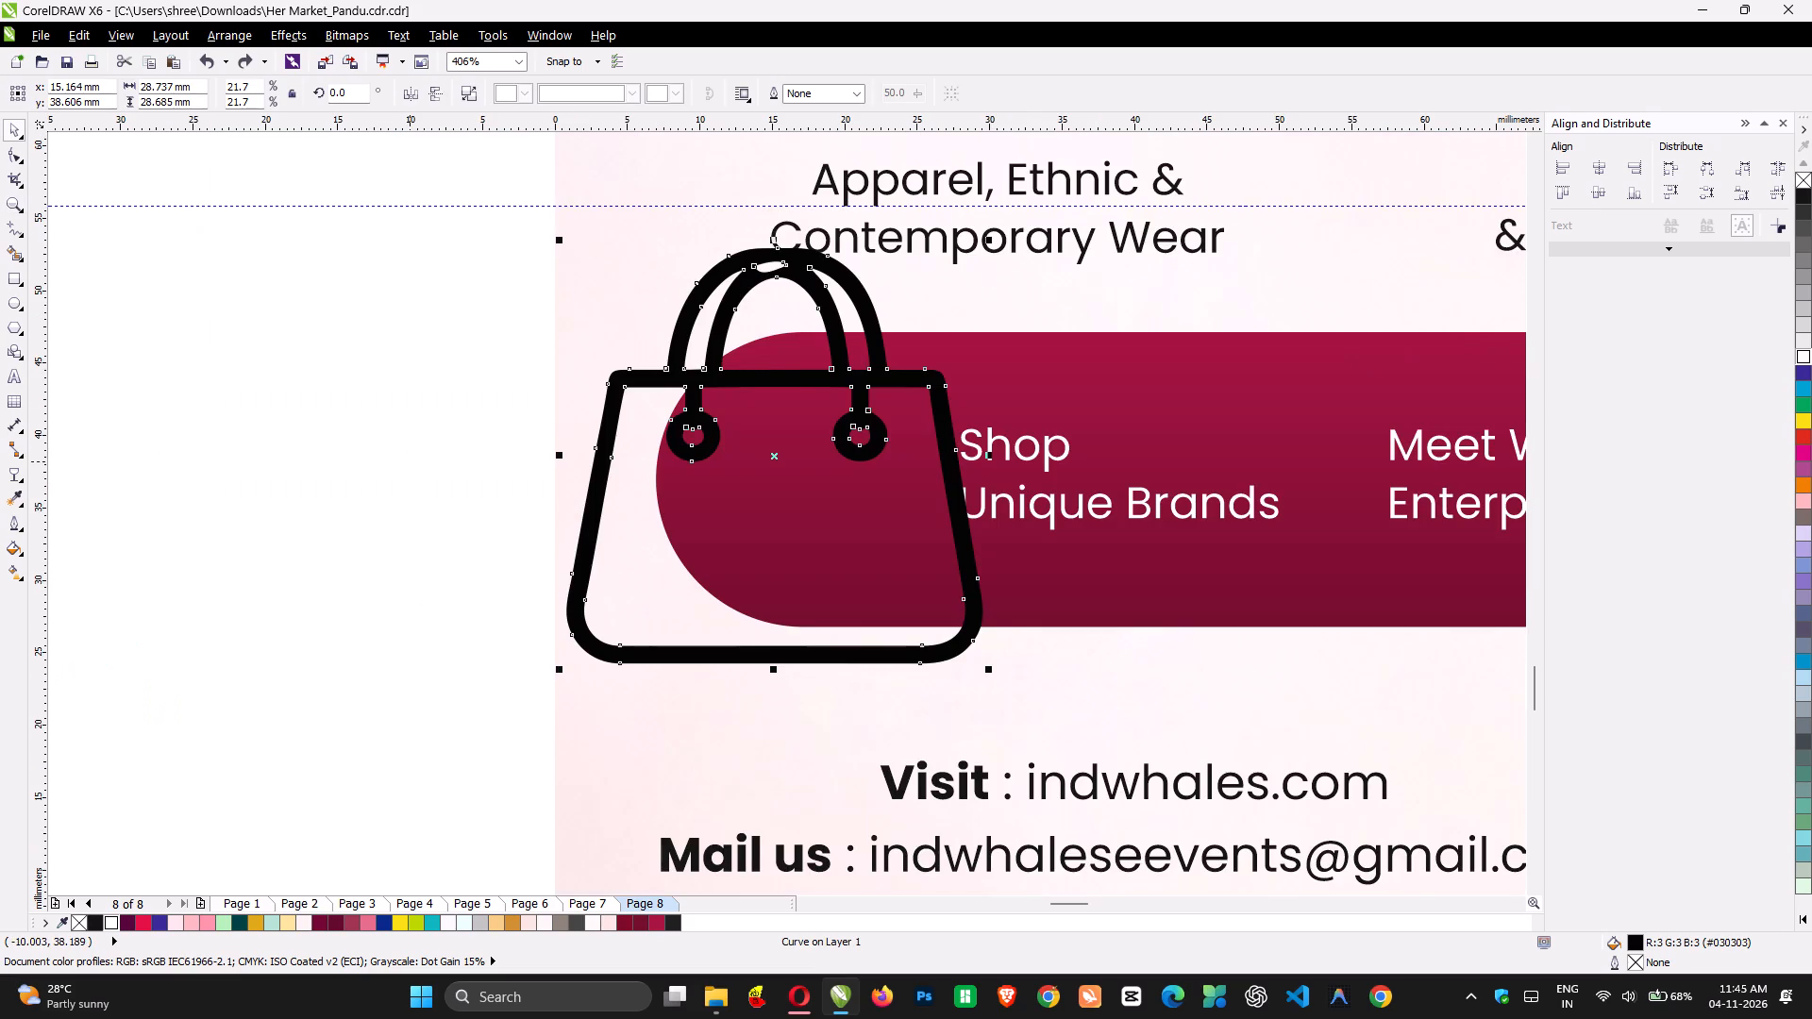
drag(993, 669, 867, 552)
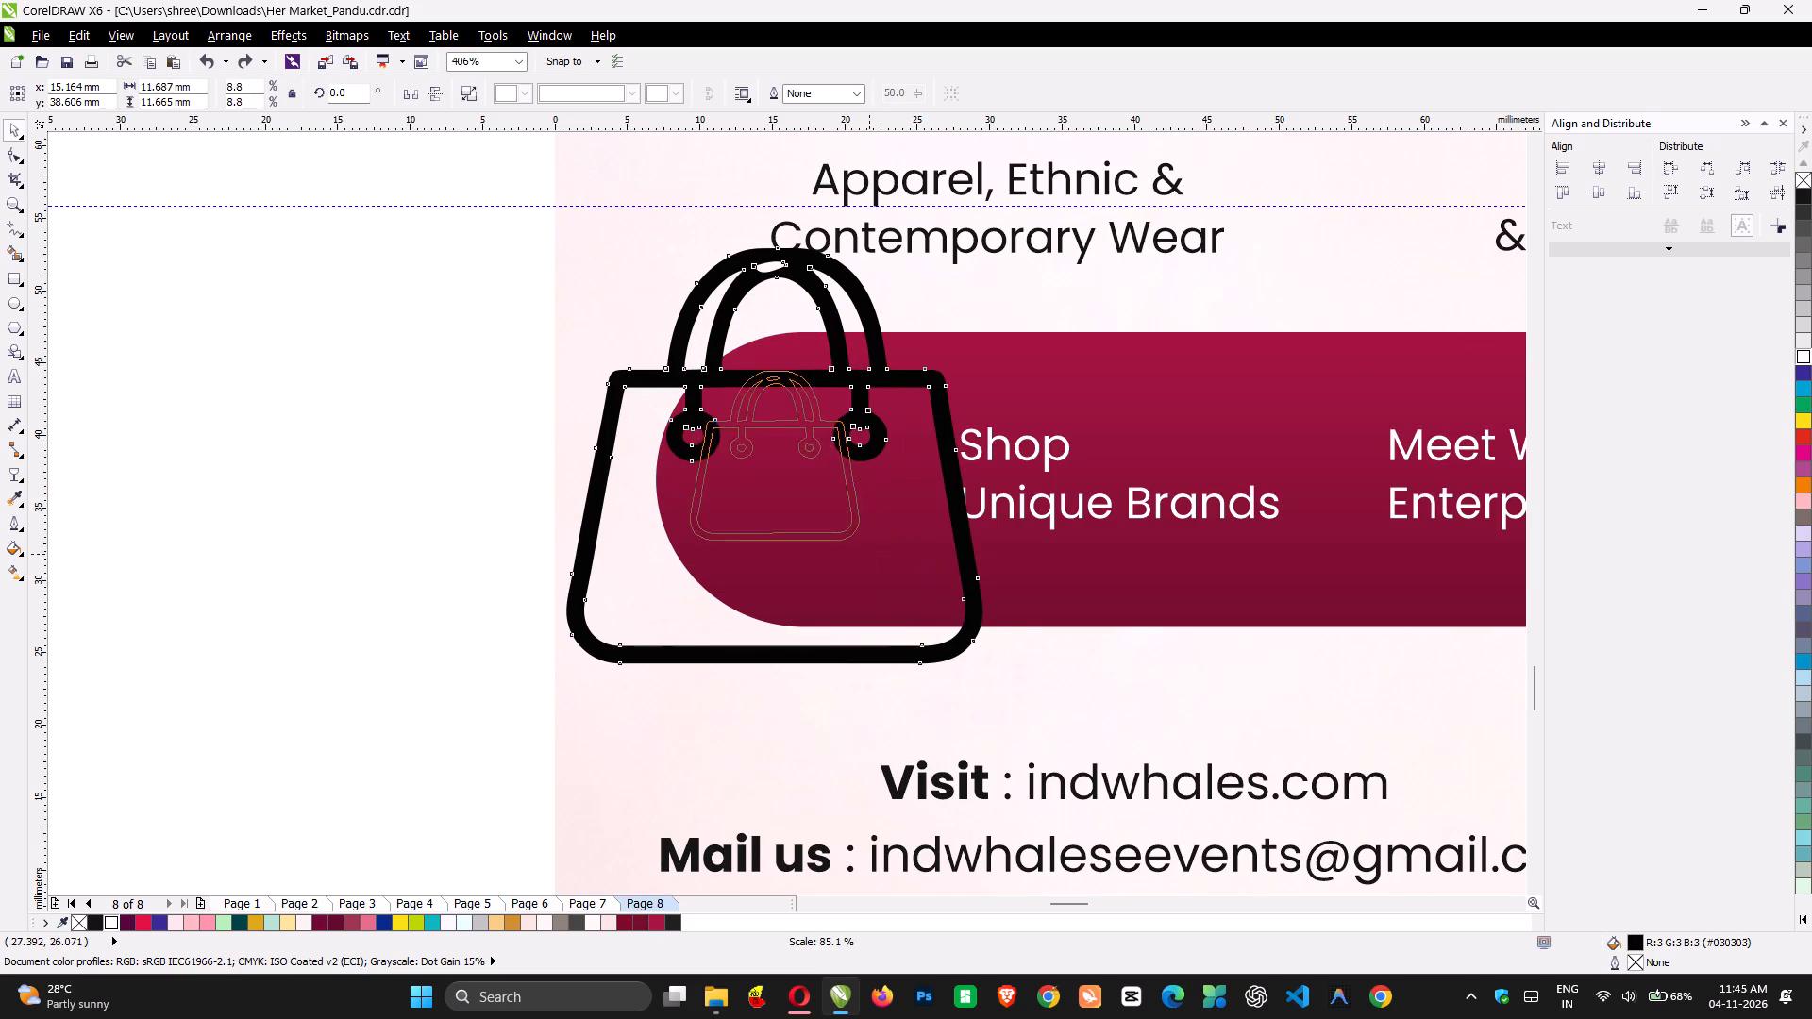
drag(867, 552, 840, 530)
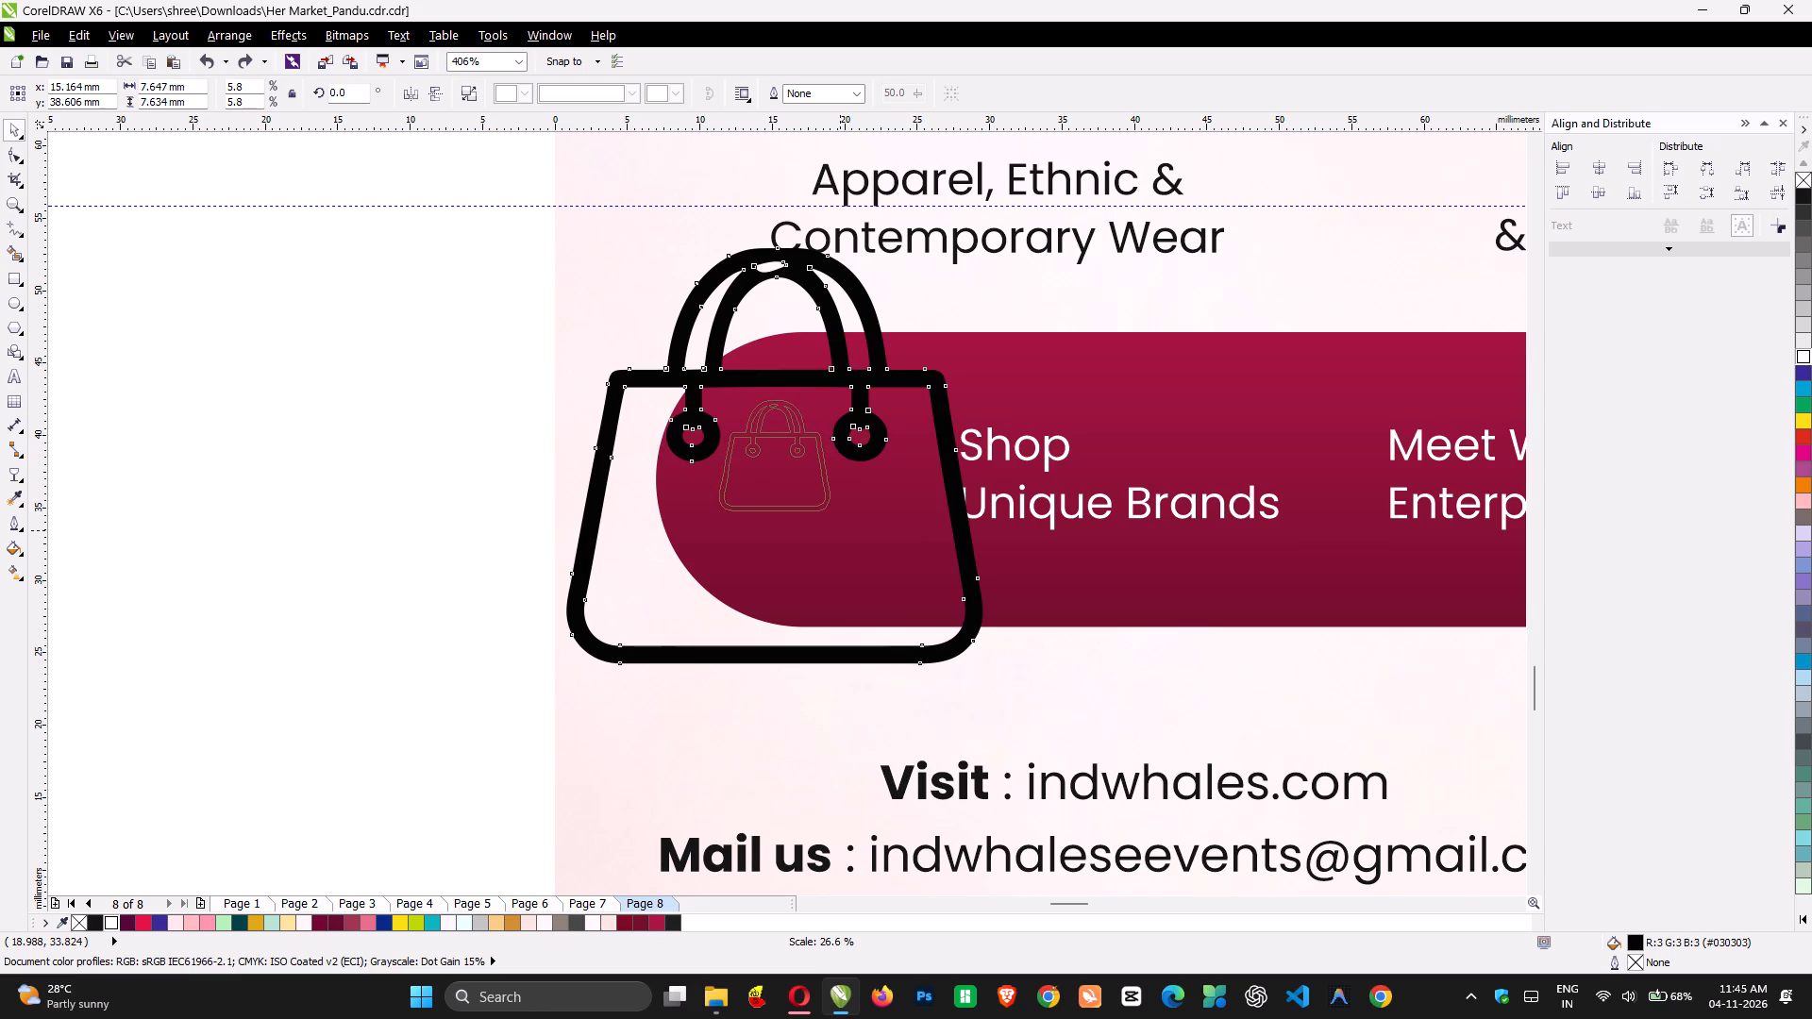
drag(840, 530, 832, 527)
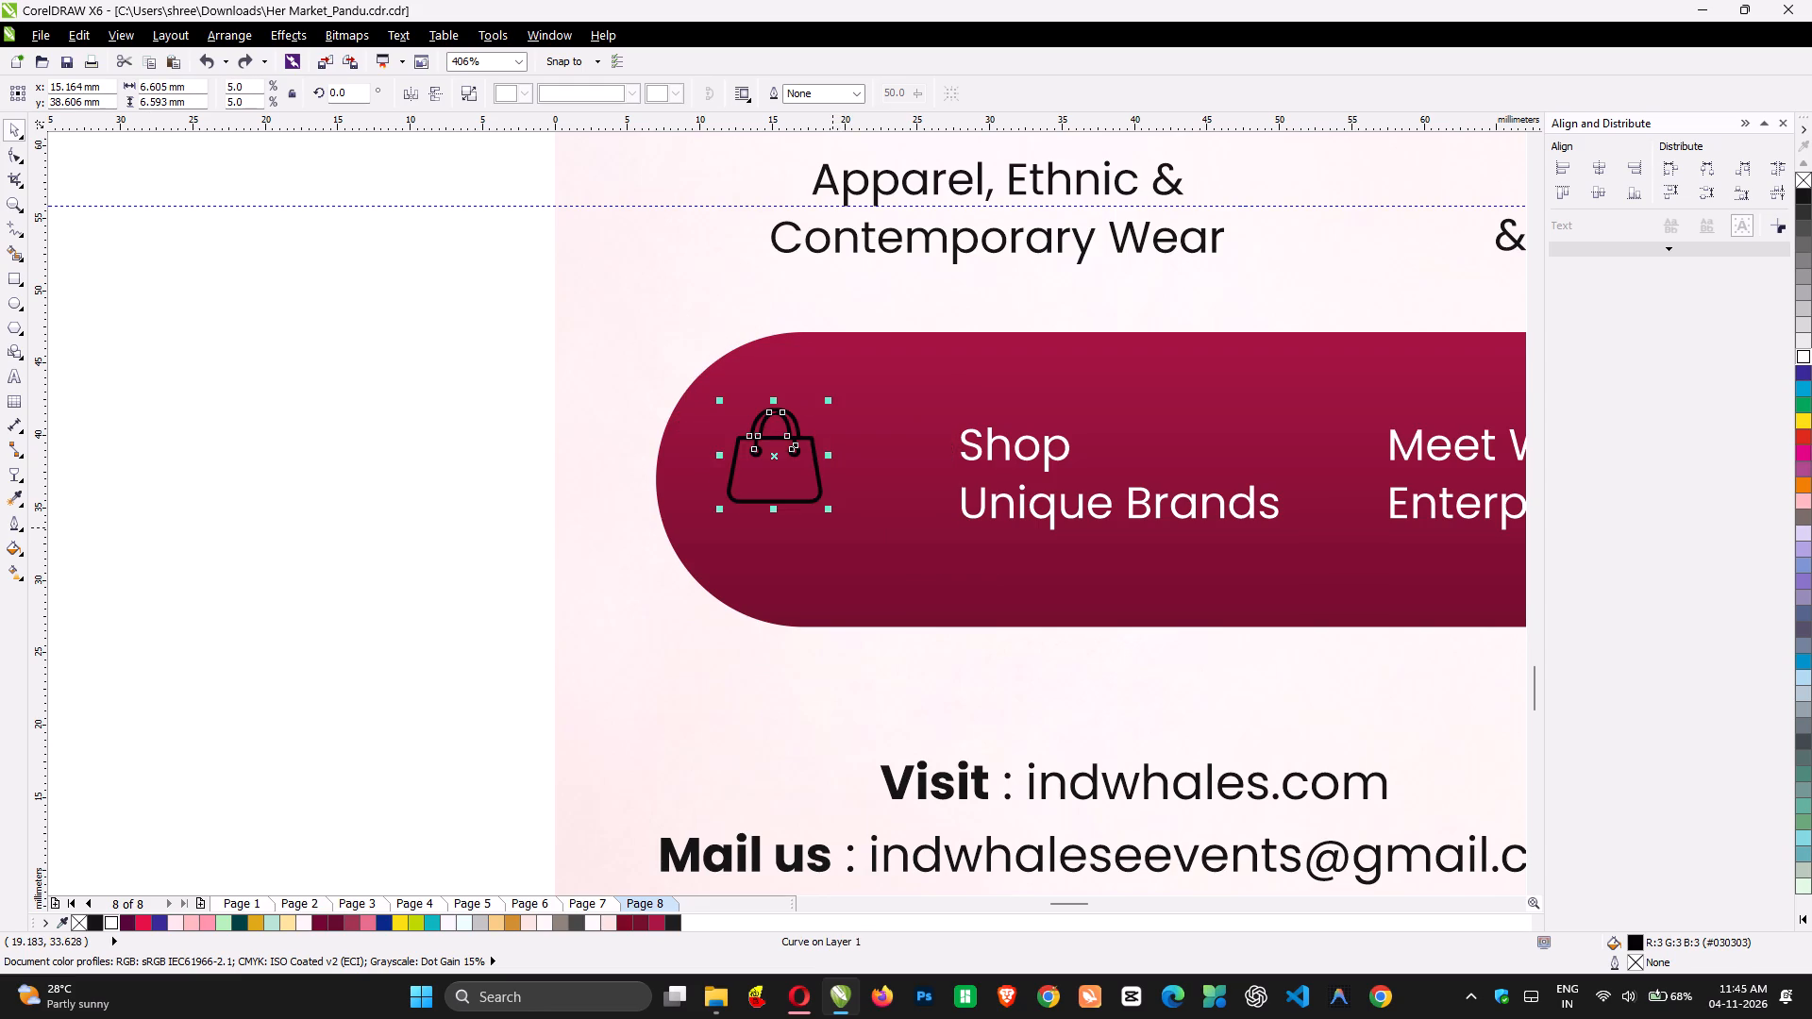
Repeat the same scaling on the women, storefront and plant icons, making them about 10.1, 7.8 and 6.6 mm wide.
key(F3)
scroll(832, 527, down, 1)
scroll(832, 527, left, 2)
scroll(832, 527, down, 1)
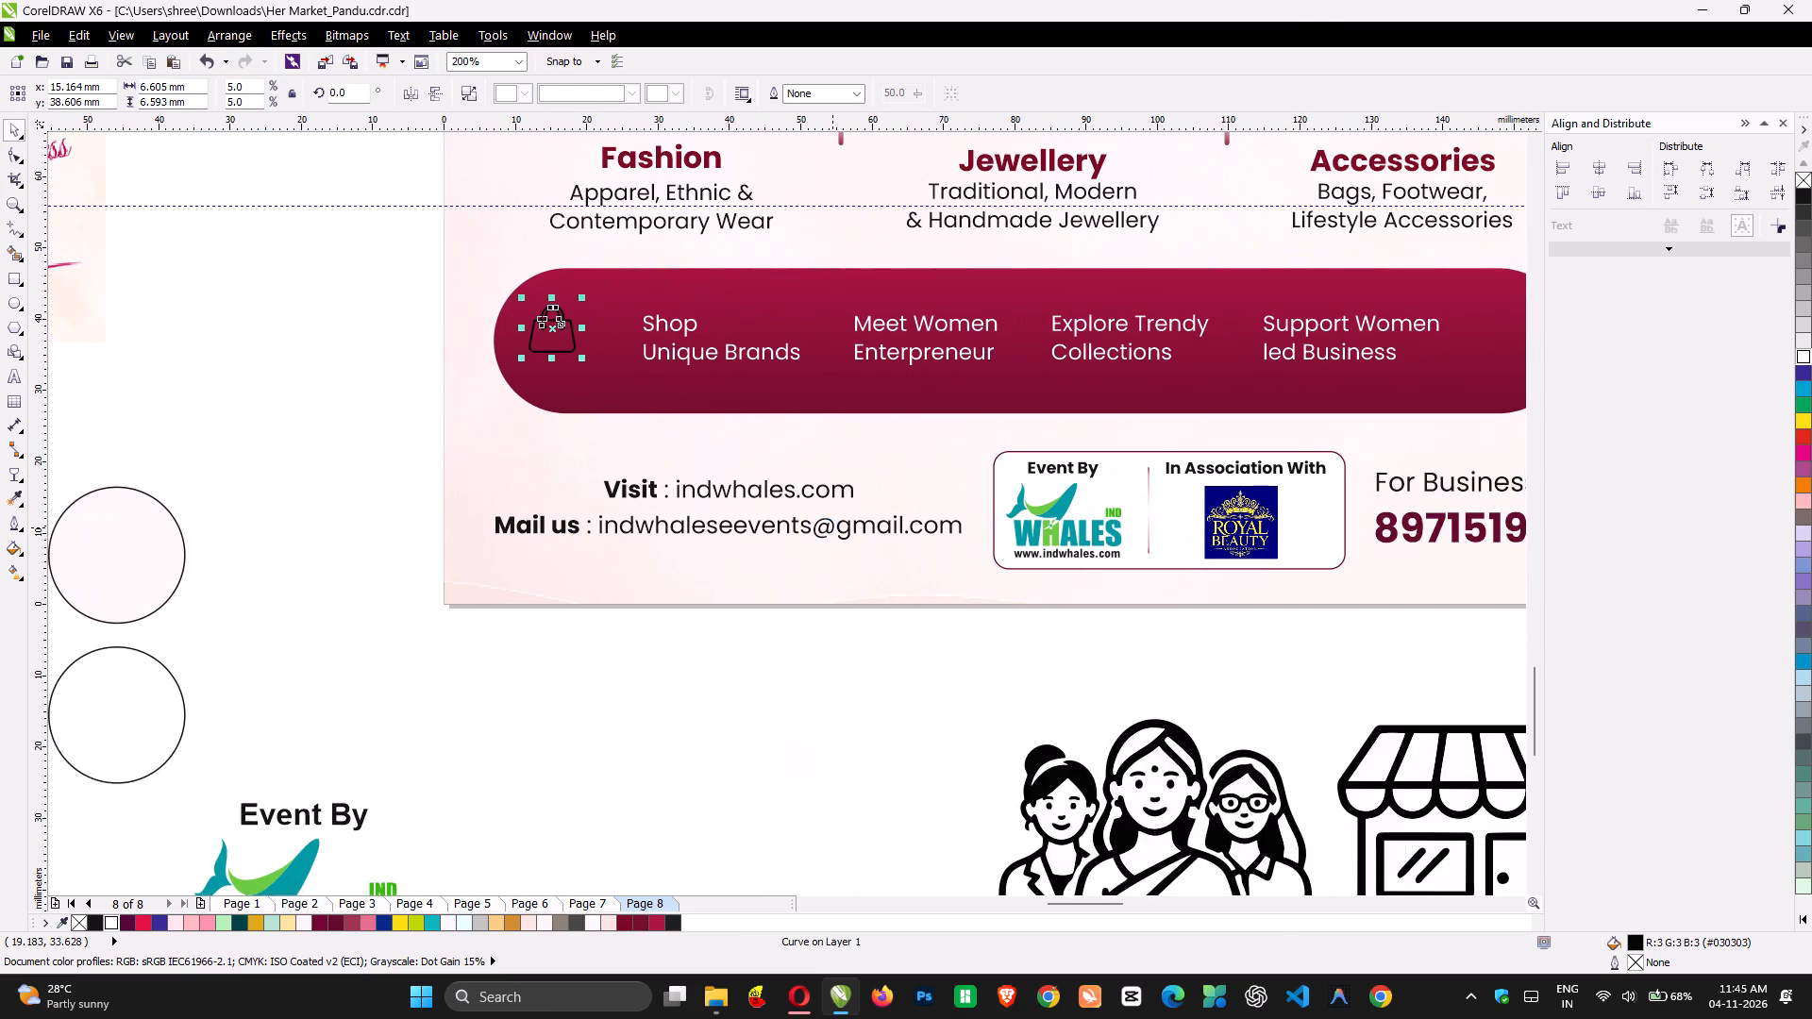
scroll(832, 527, left, 1)
drag(780, 605, 1154, 891)
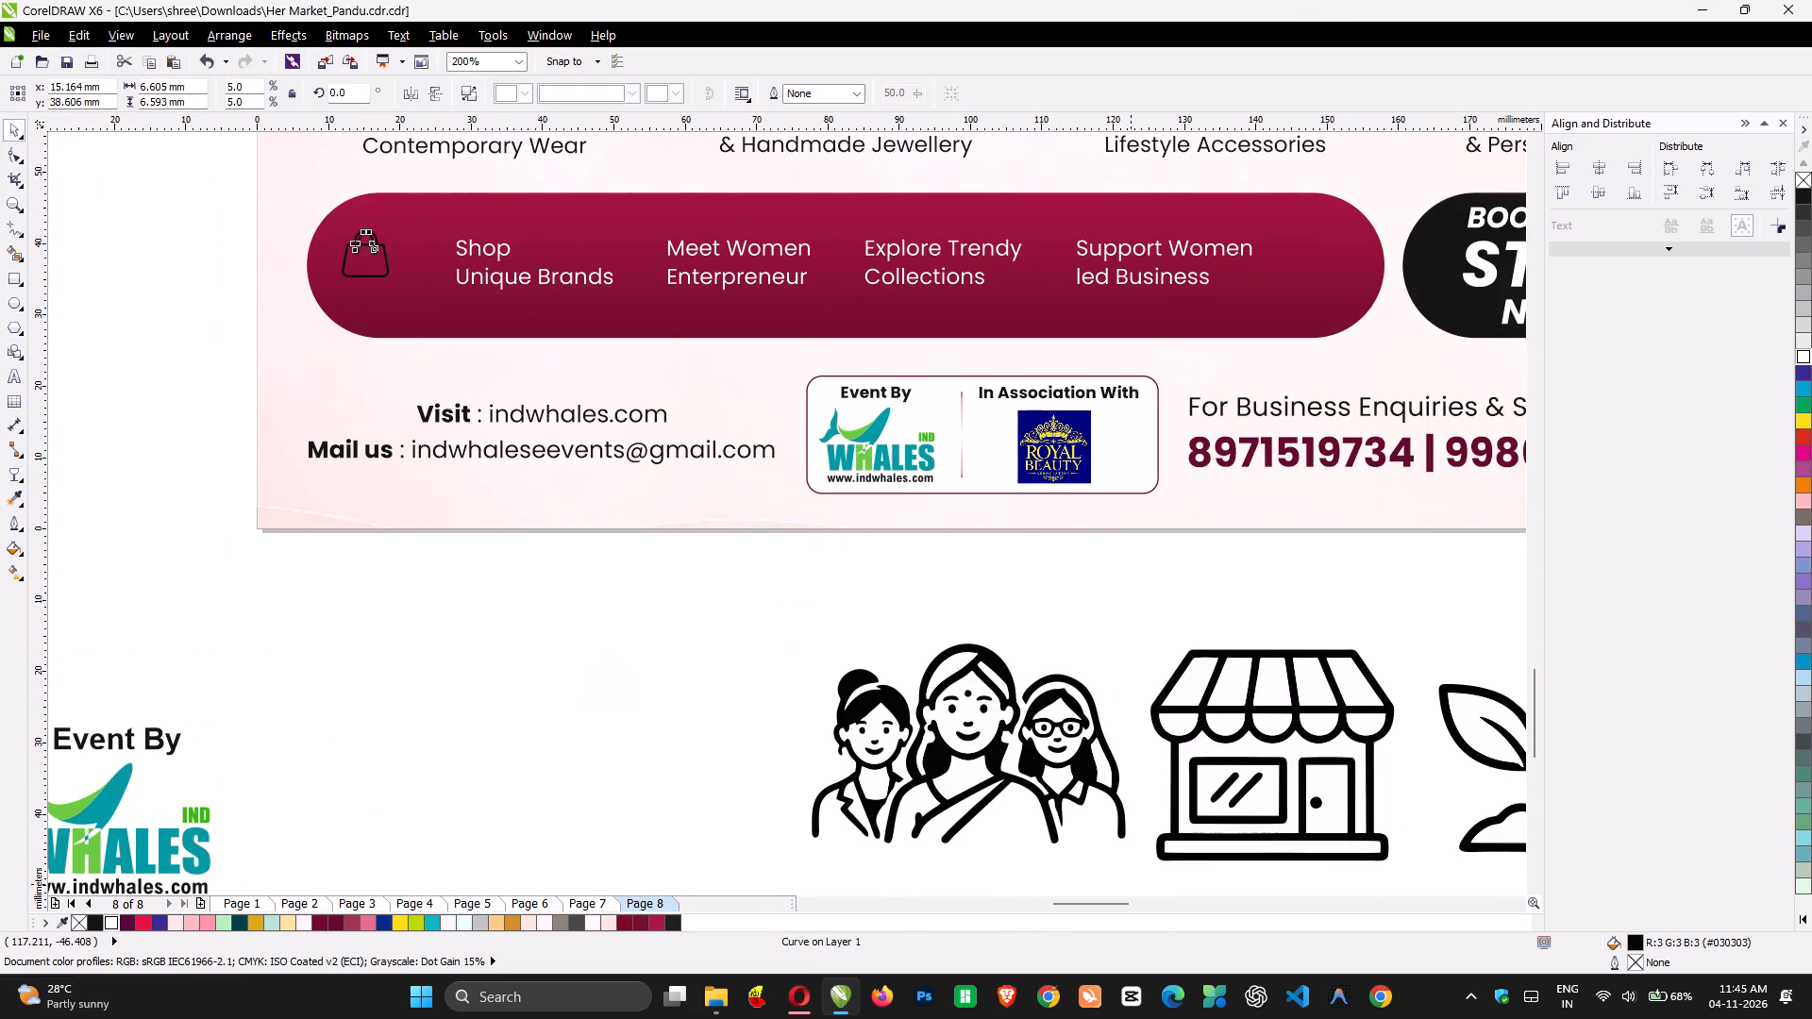
drag(1154, 891, 1134, 758)
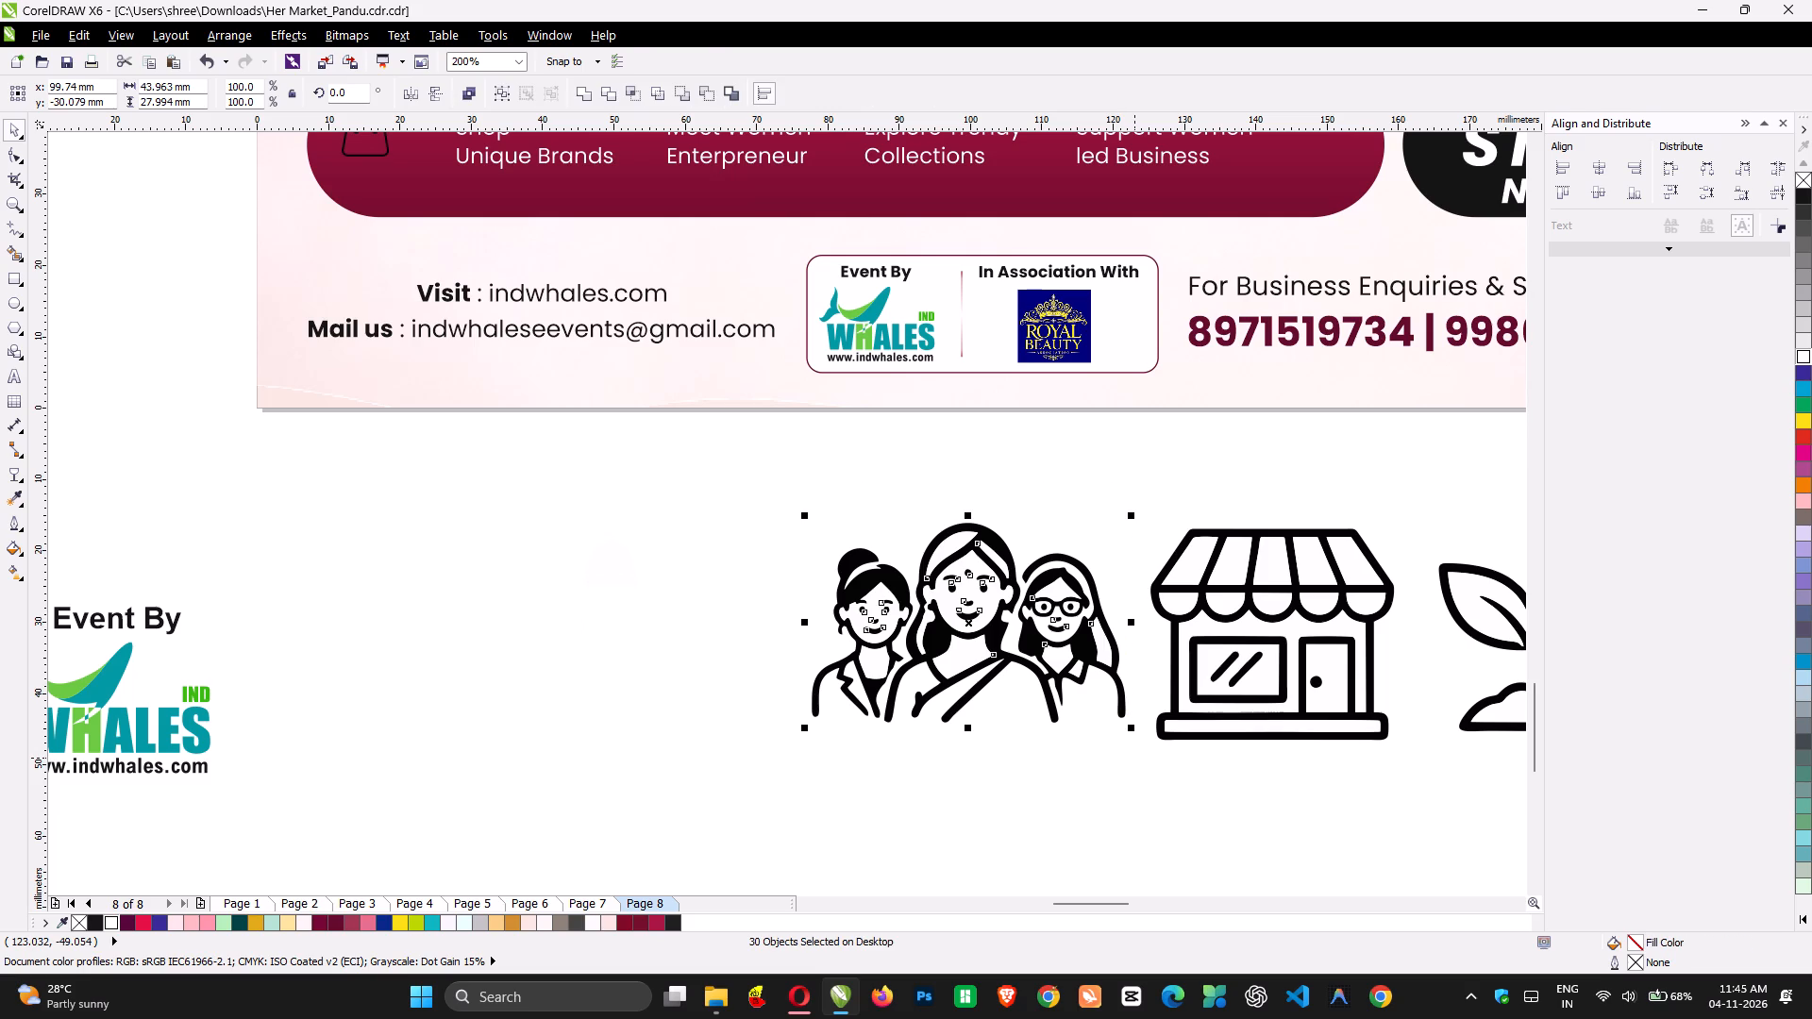
key(ctrl+r)
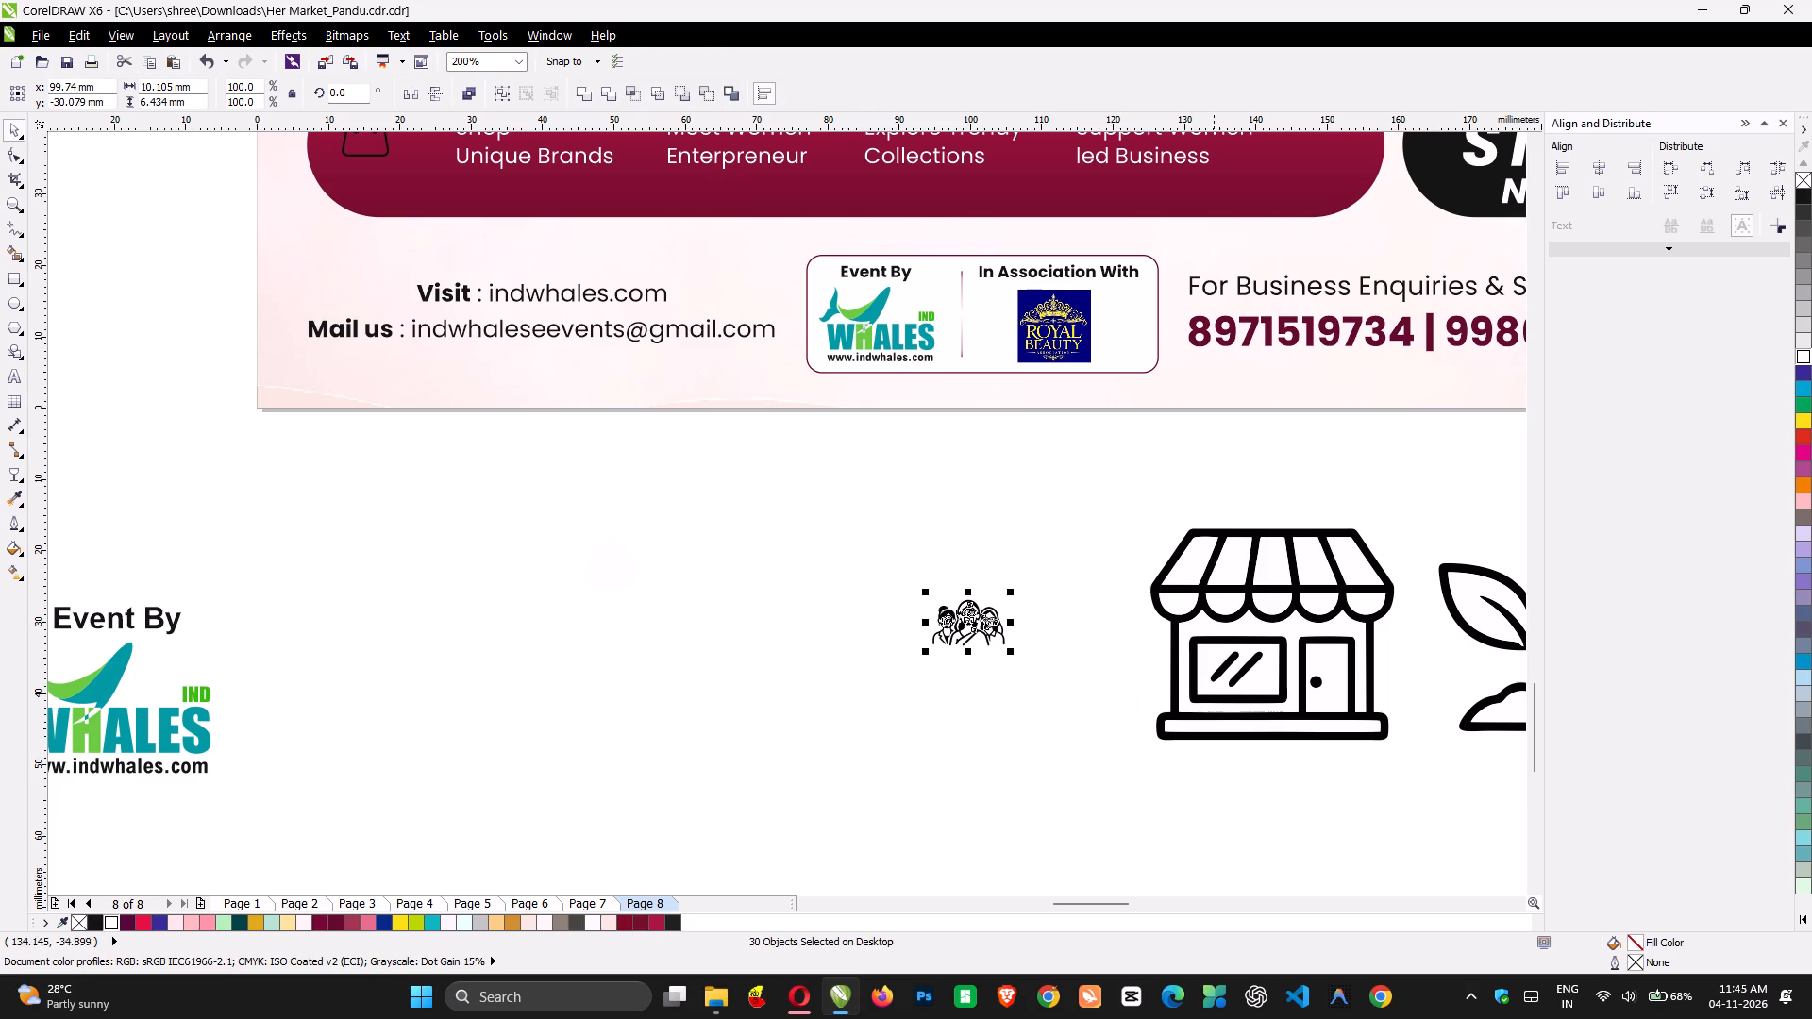
drag(1114, 489, 1406, 758)
key(ctrl+r)
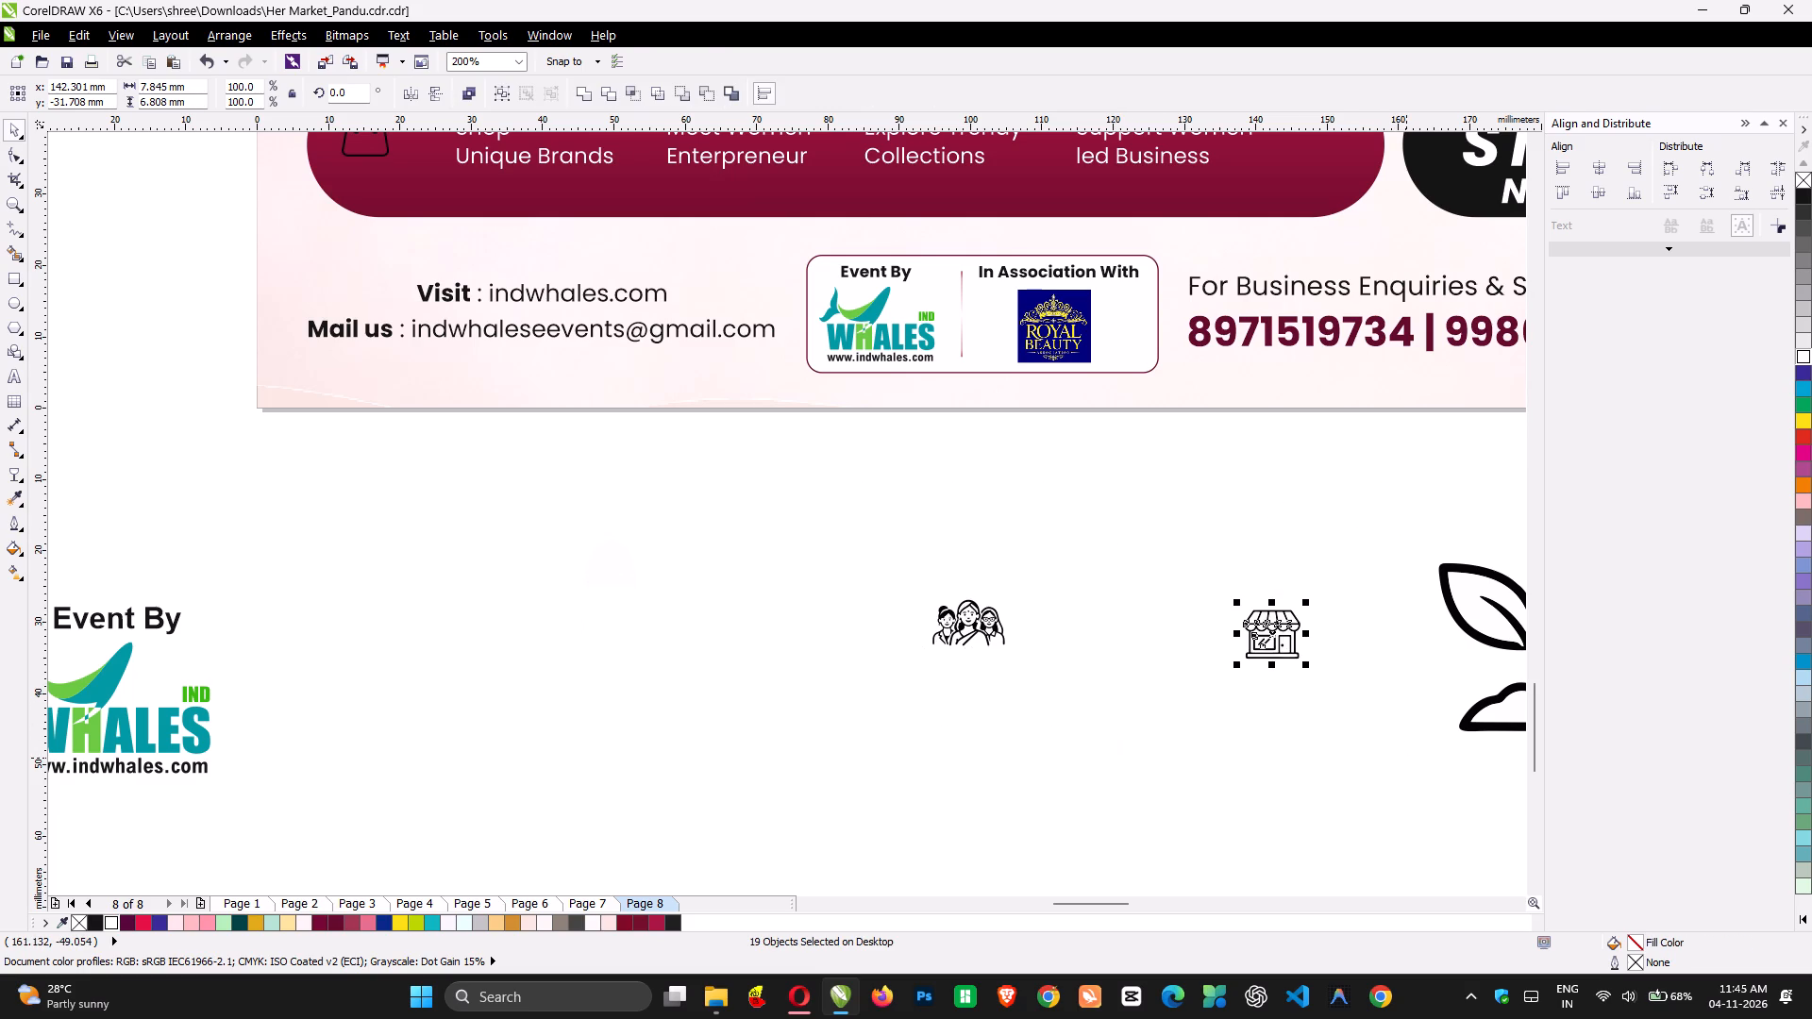
click(1469, 637)
key(ctrl+r)
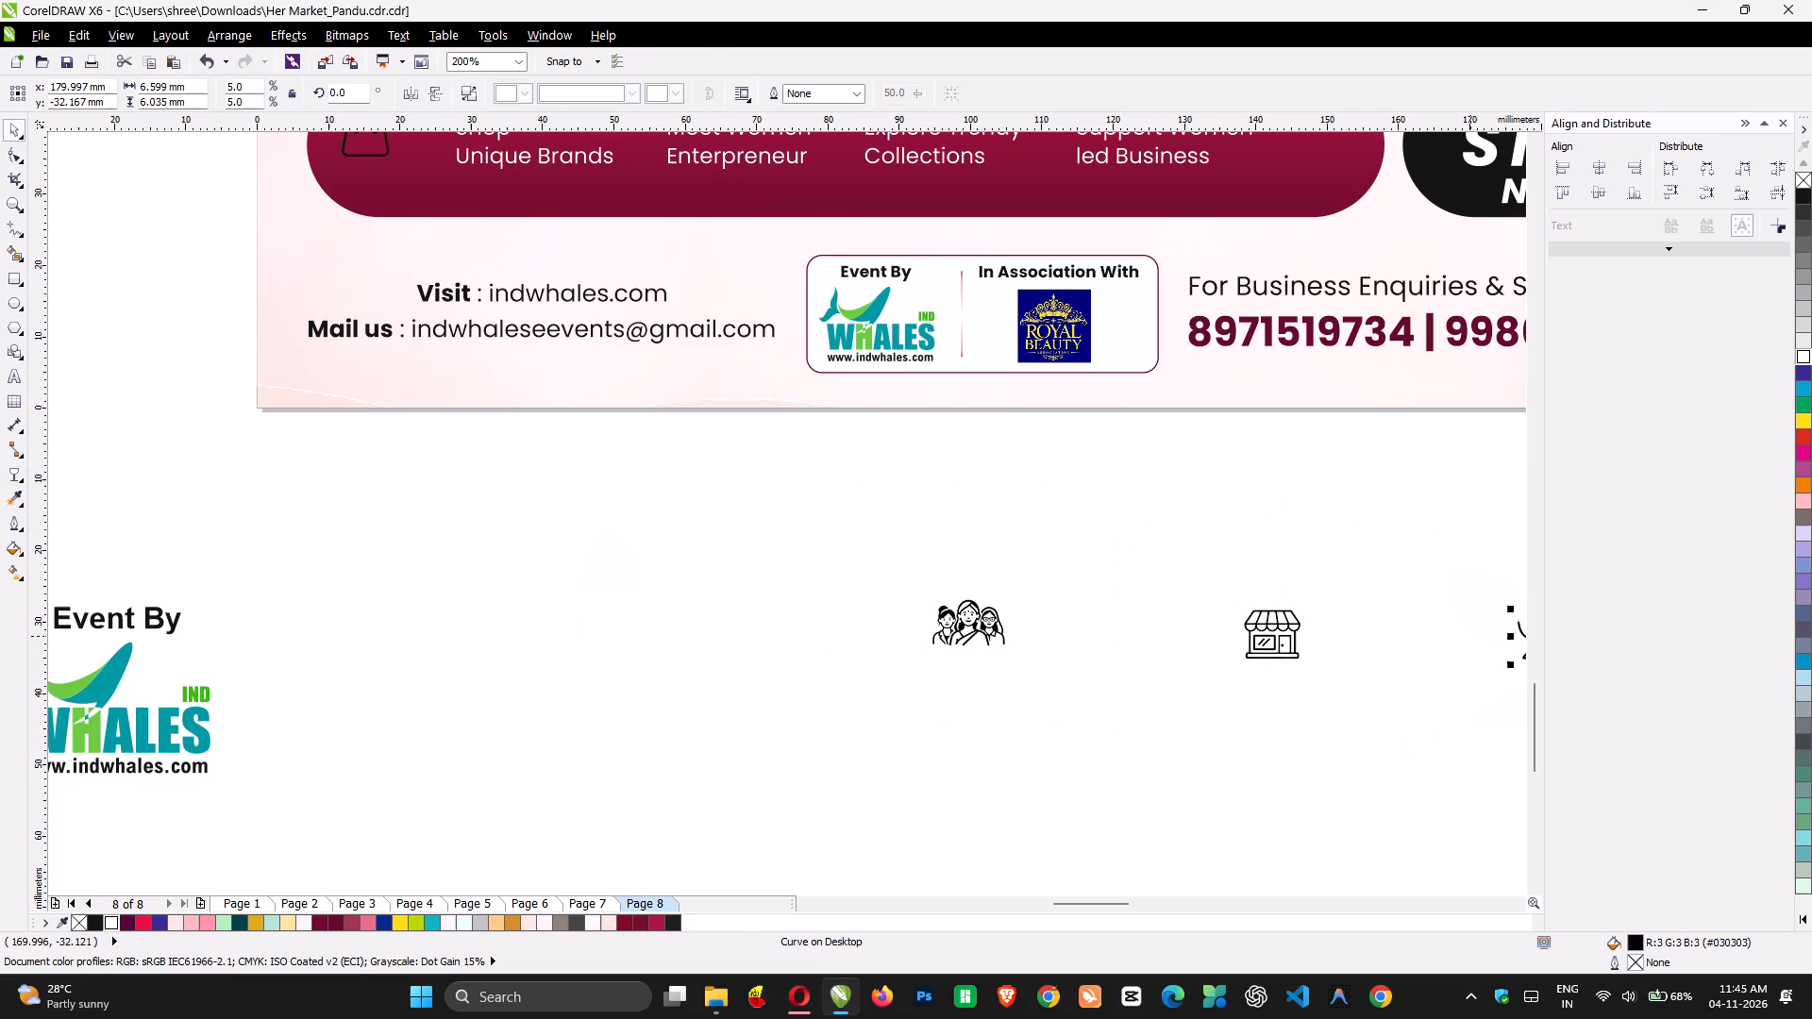
Delete the white filler shape behind the shrunken plant icon.
scroll(1481, 642, left, 2)
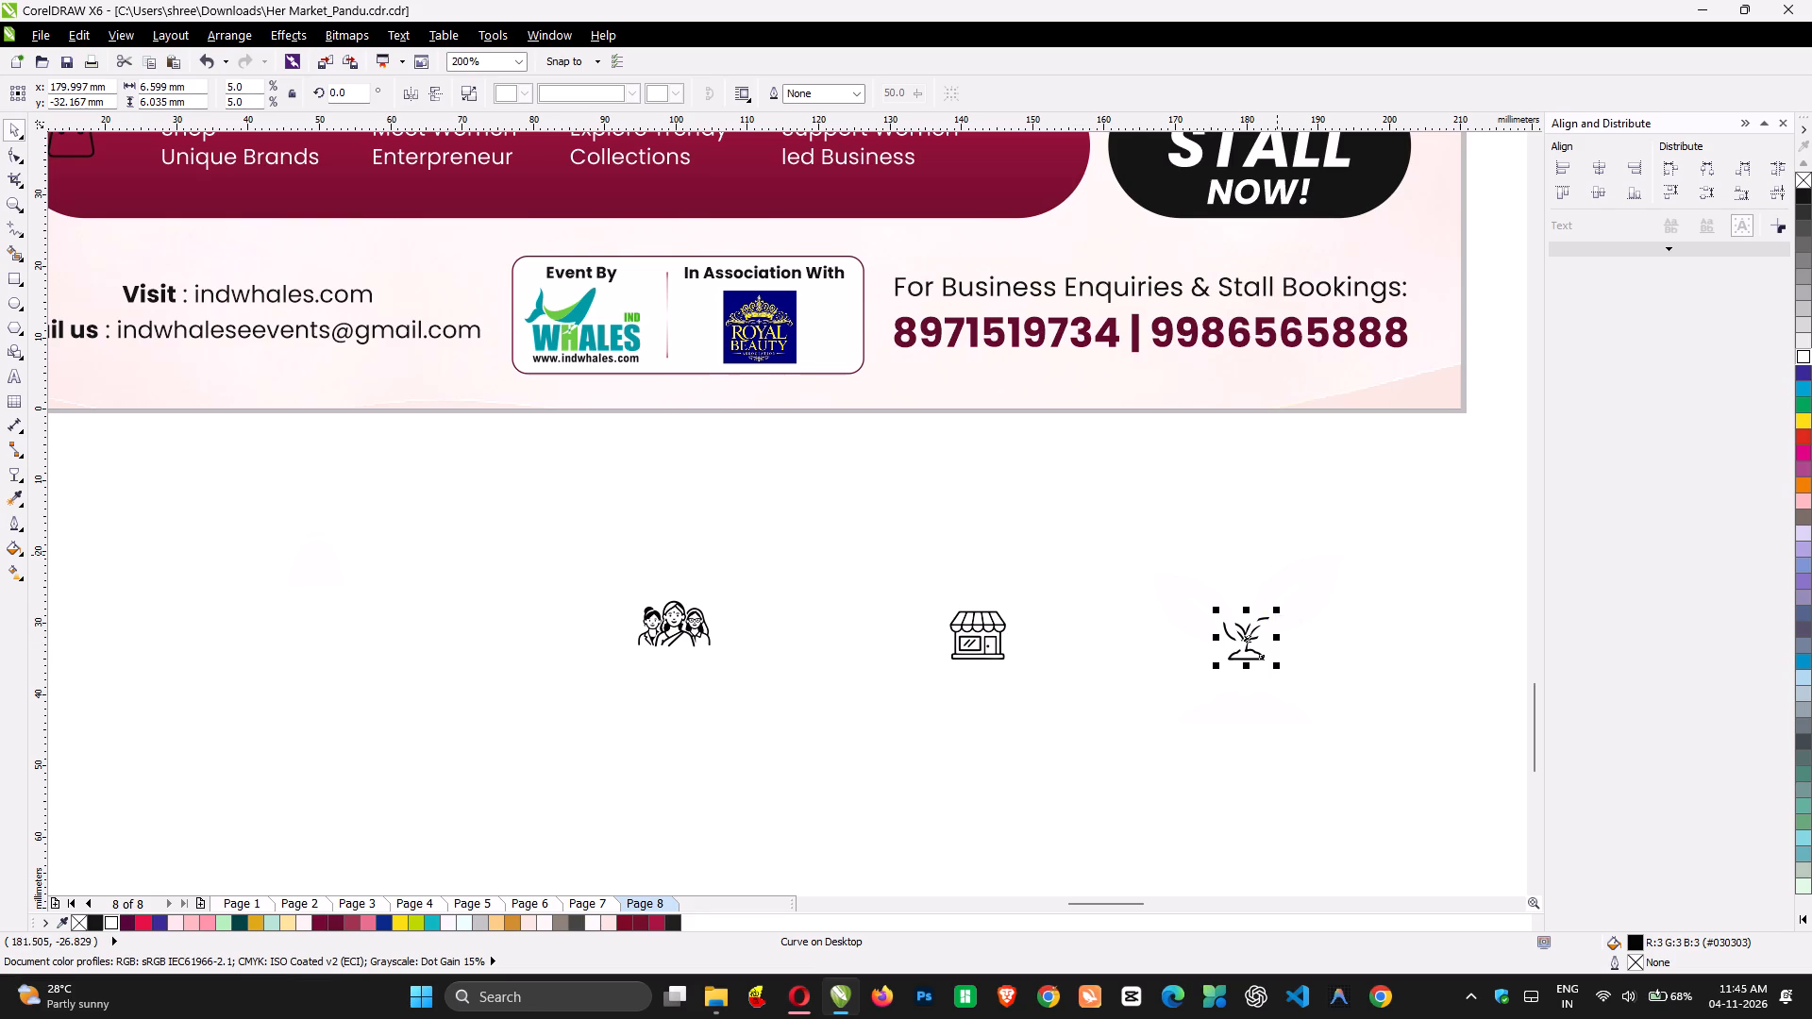
click(1278, 552)
click(1232, 606)
key(Delete)
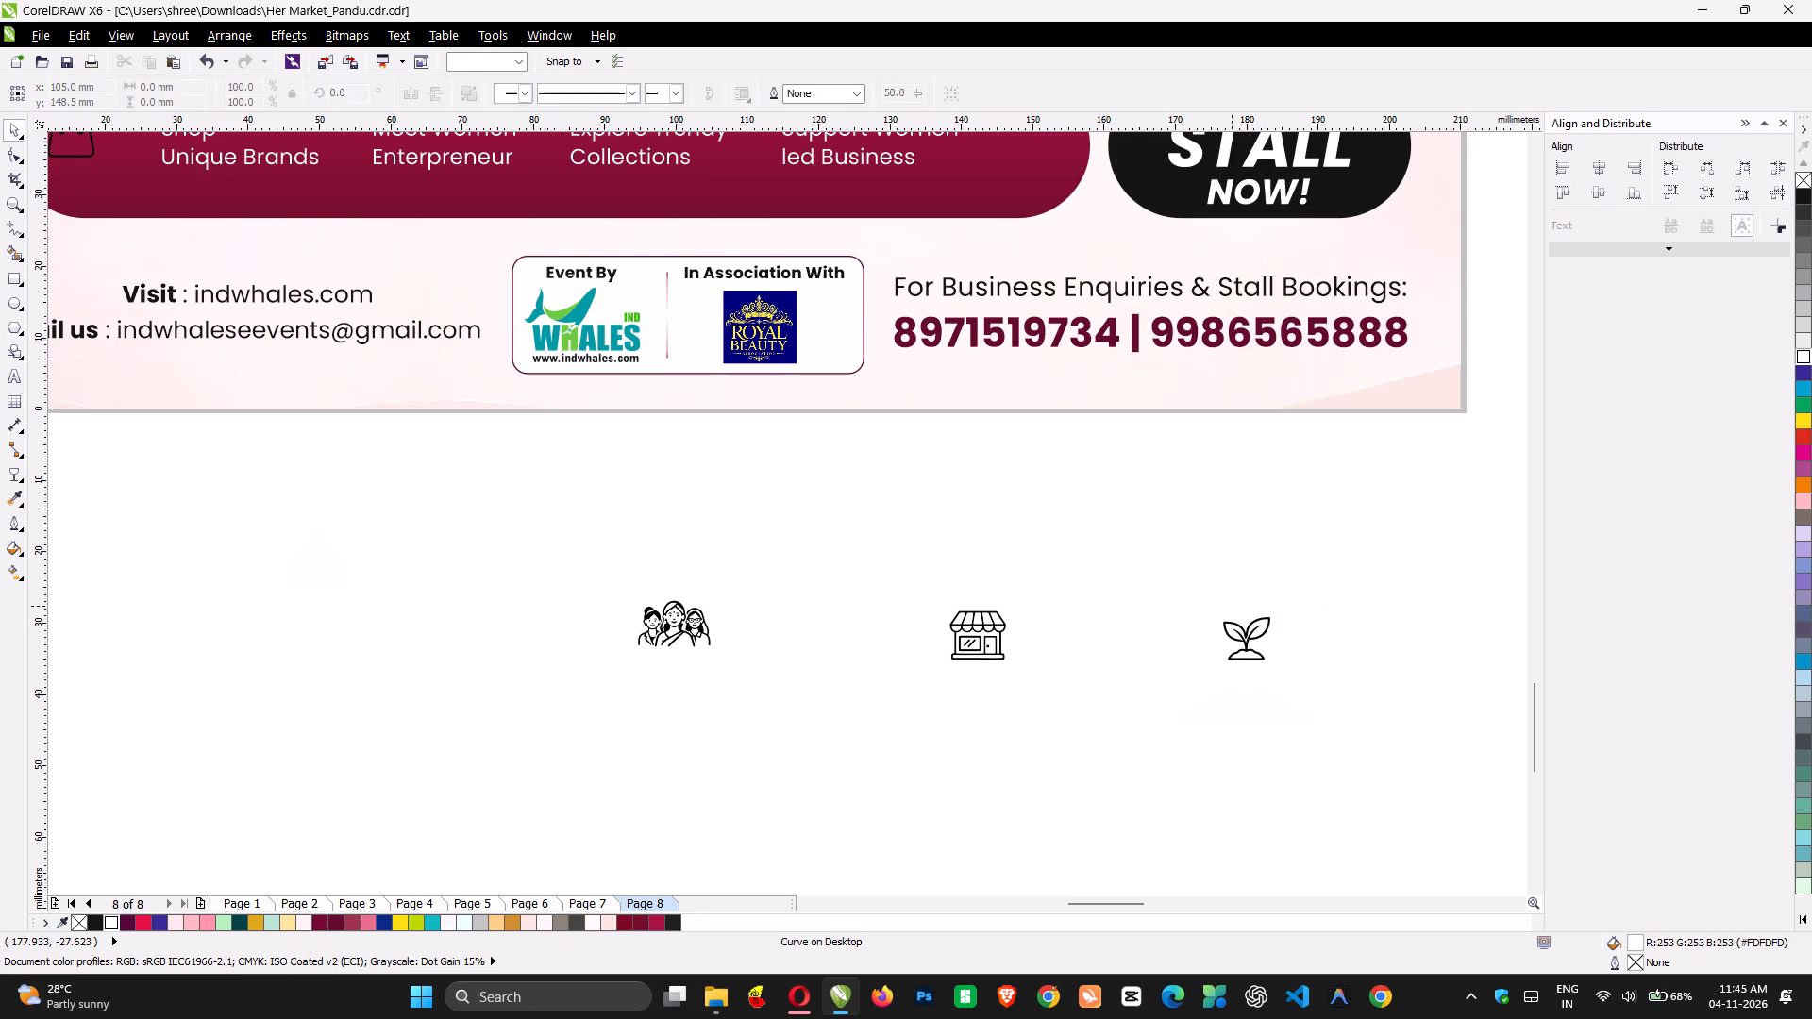
Group the pieces of the women icon and the storefront icon, and apply grouping to the plant icon.
scroll(1232, 606, up, 1)
scroll(621, 626, right, 2)
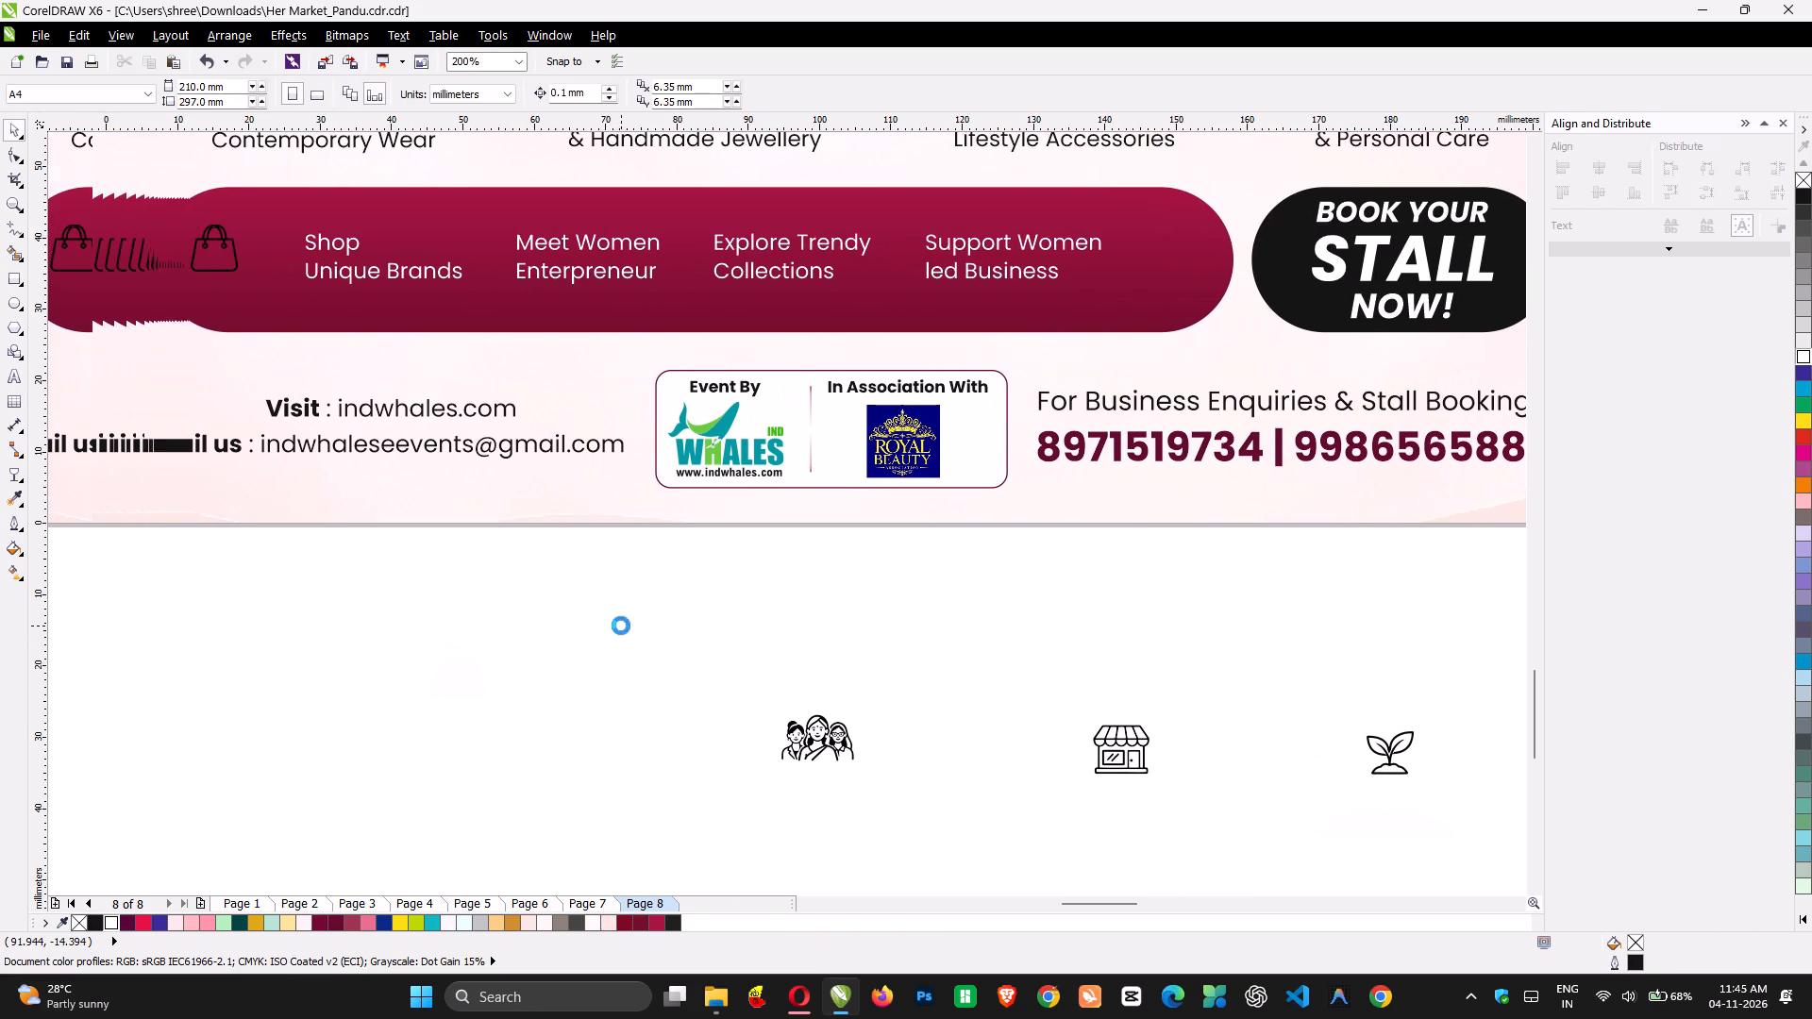
drag(739, 677, 946, 814)
key(ctrl+g)
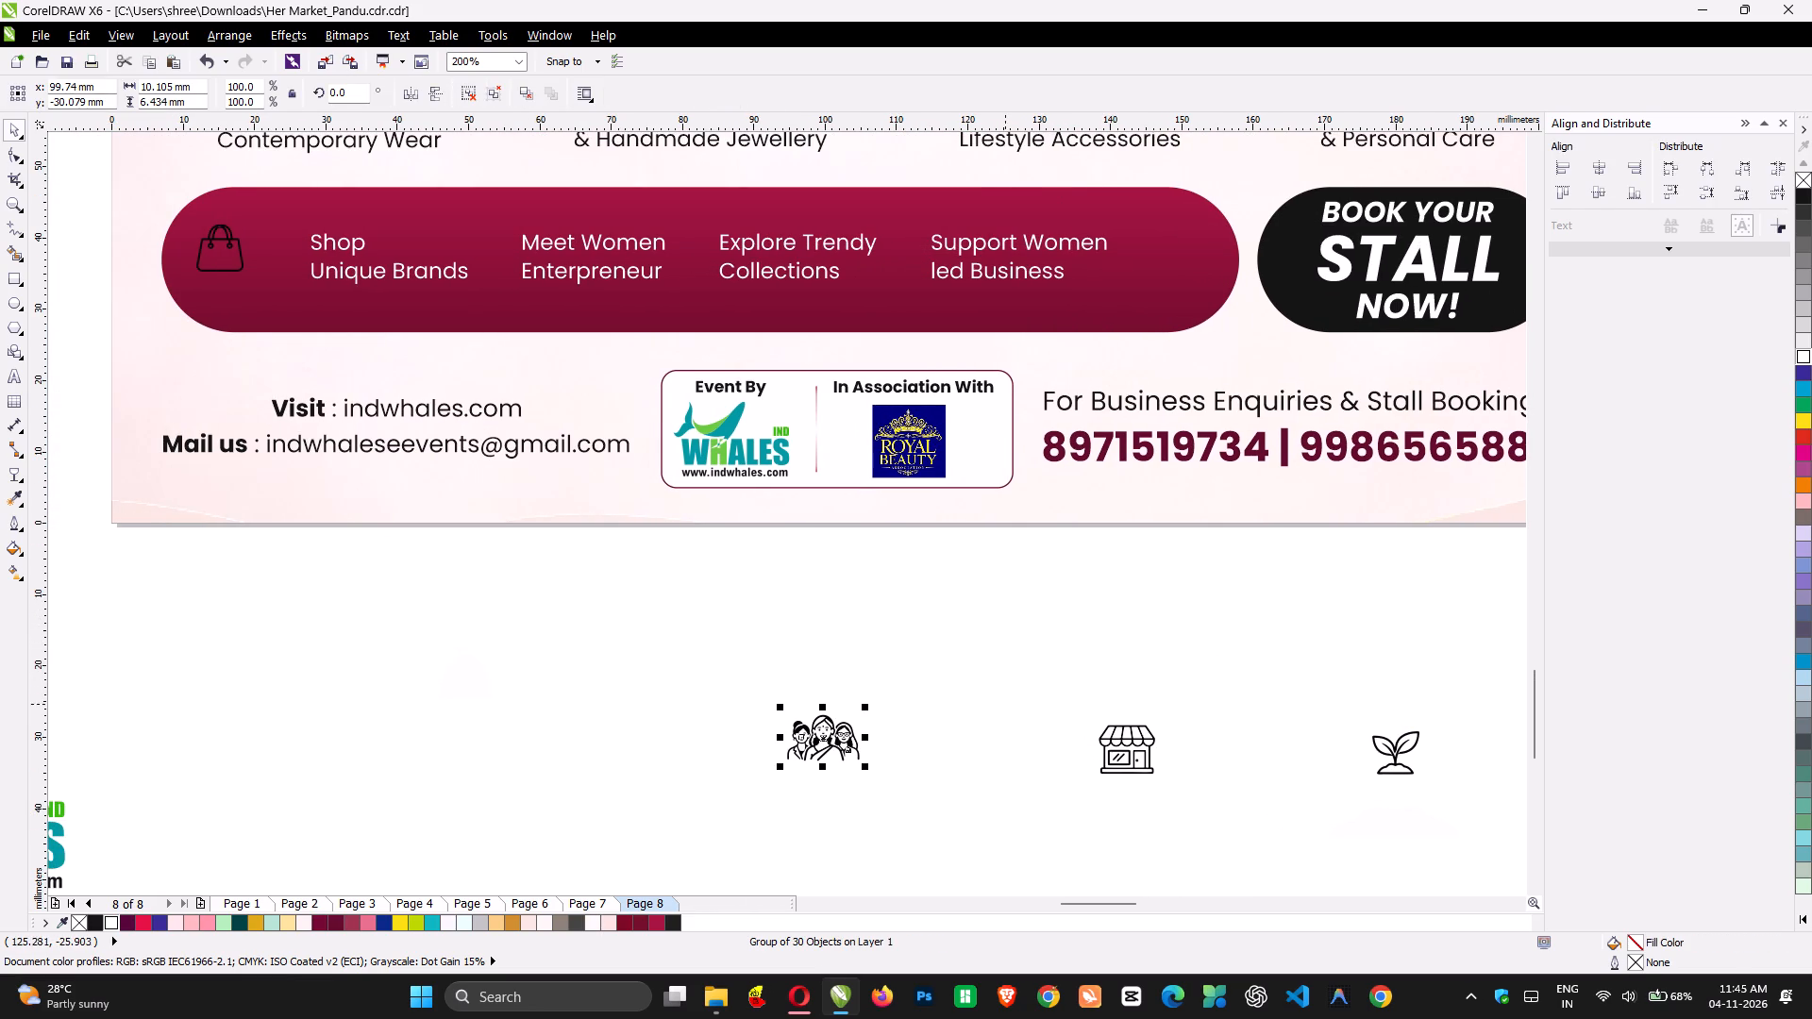
drag(1045, 701, 1195, 793)
key(ctrl+g)
drag(1351, 704, 1461, 786)
key(ctrl+g)
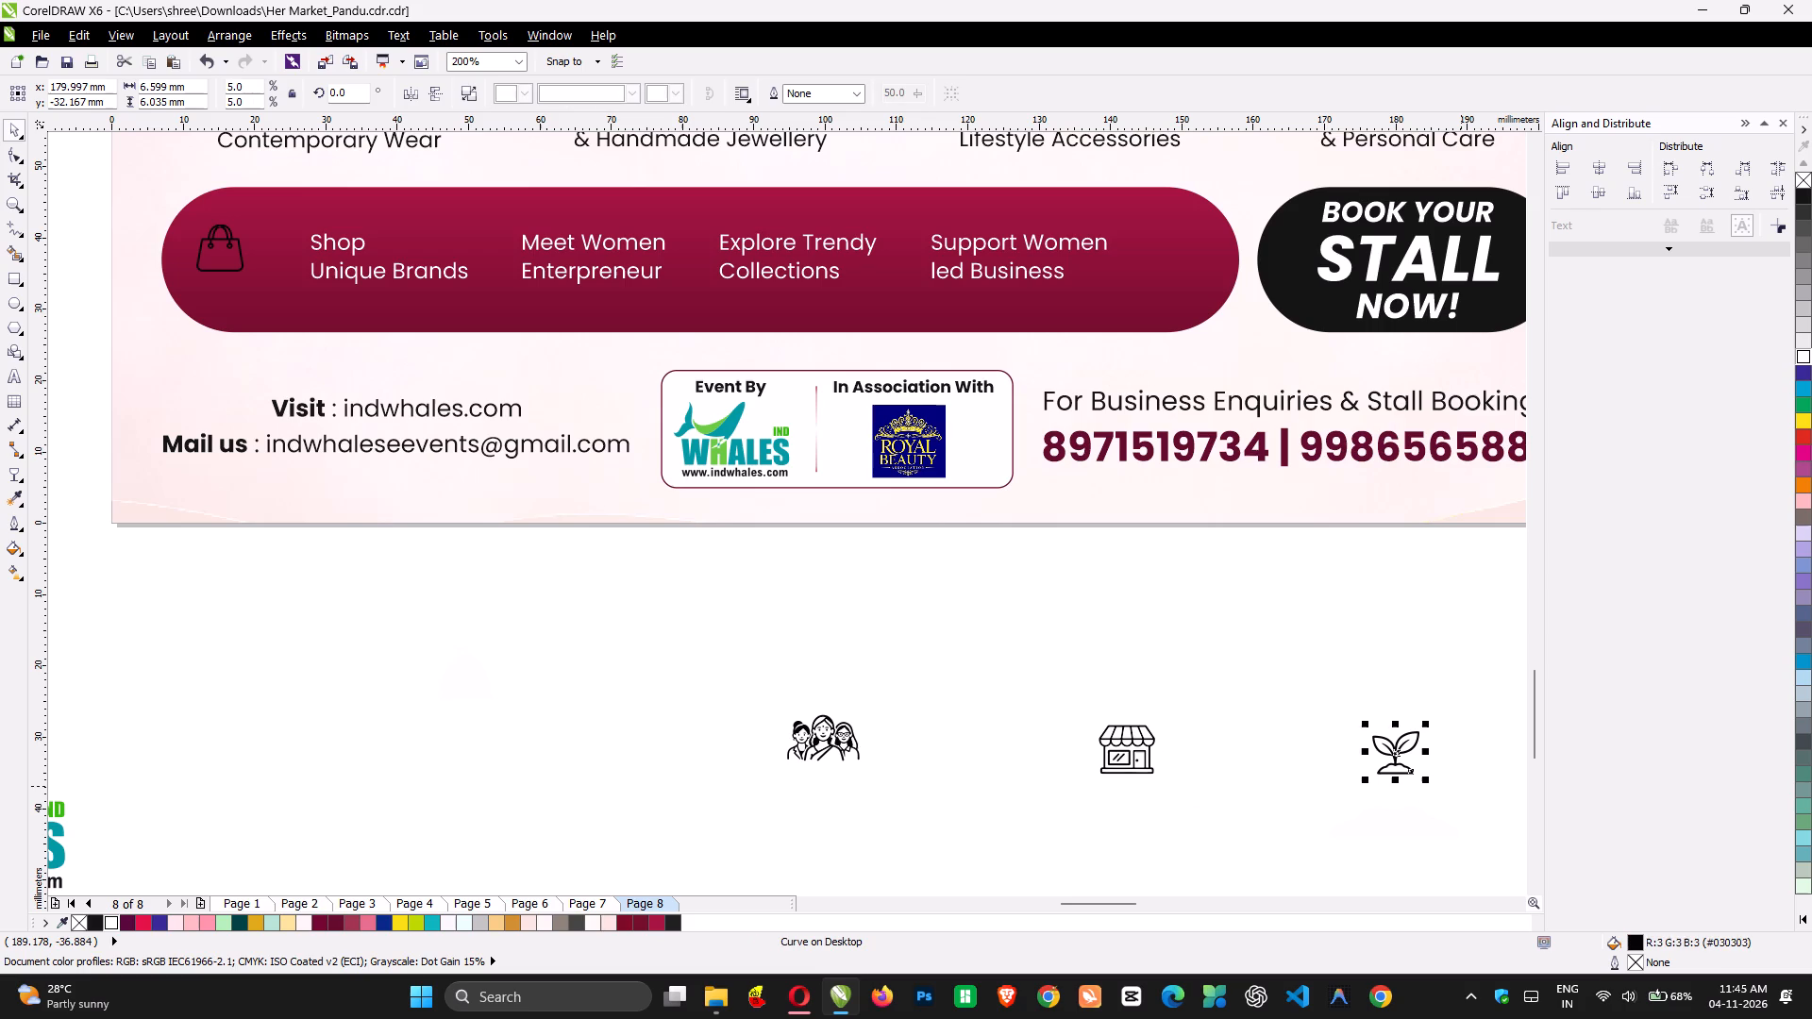
Move the women, storefront and plant icons together onto the lower edge of the maroon bar and bring them to the front.
shift+click(1140, 728)
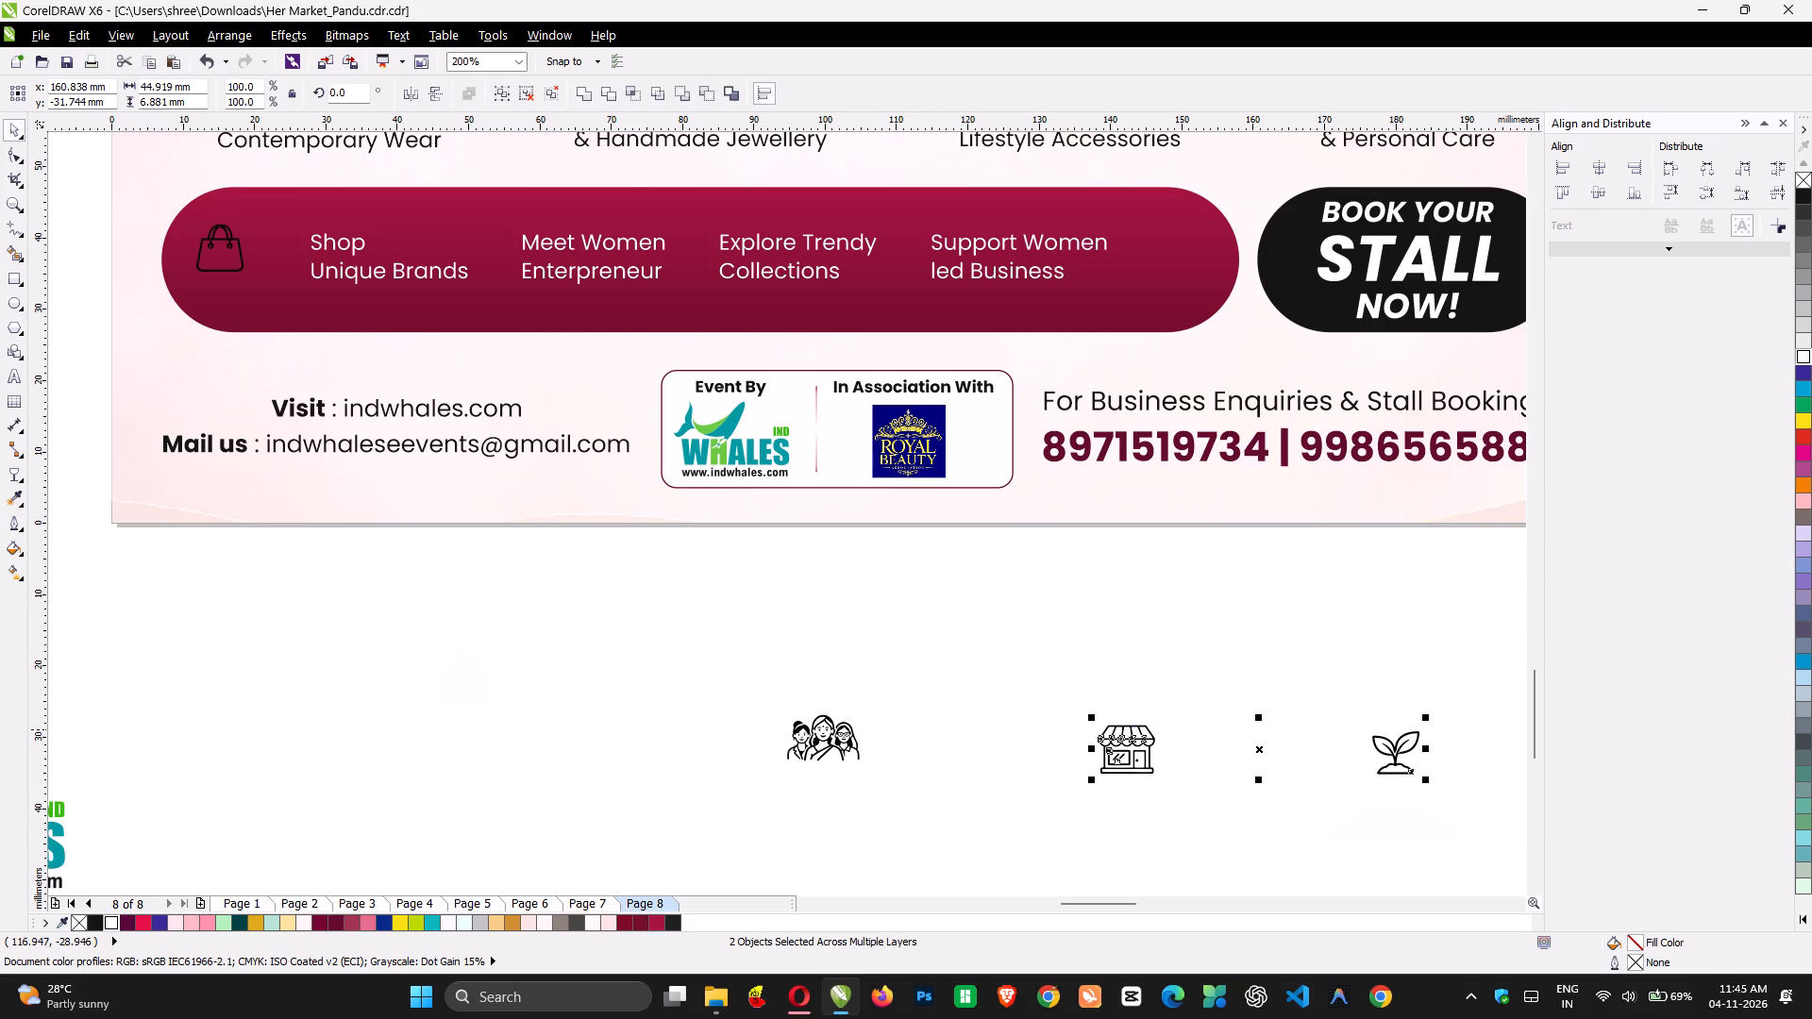
shift+click(828, 727)
drag(828, 727, 548, 301)
scroll(548, 301, right, 1)
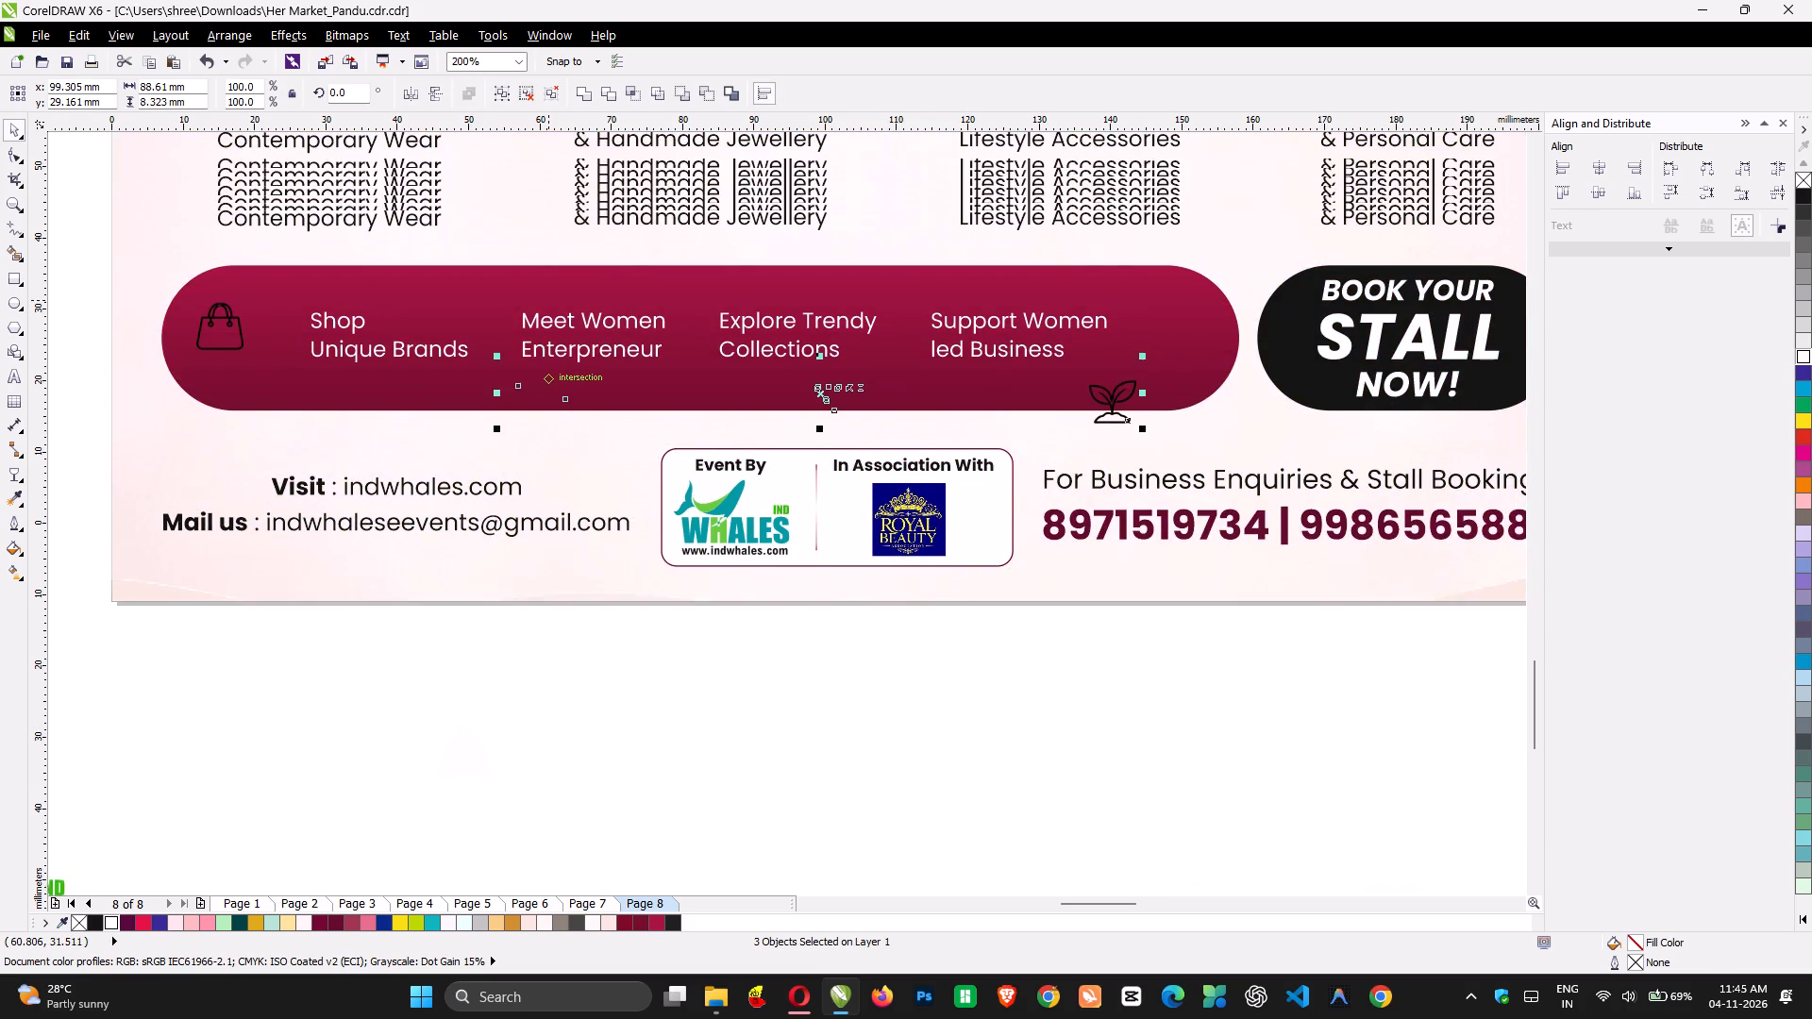
scroll(548, 301, right, 2)
key(shift+Page_Up)
Delete the white filler shapes from the woman with glasses: forehead, both lenses, neck, collar and hair.
key(z)
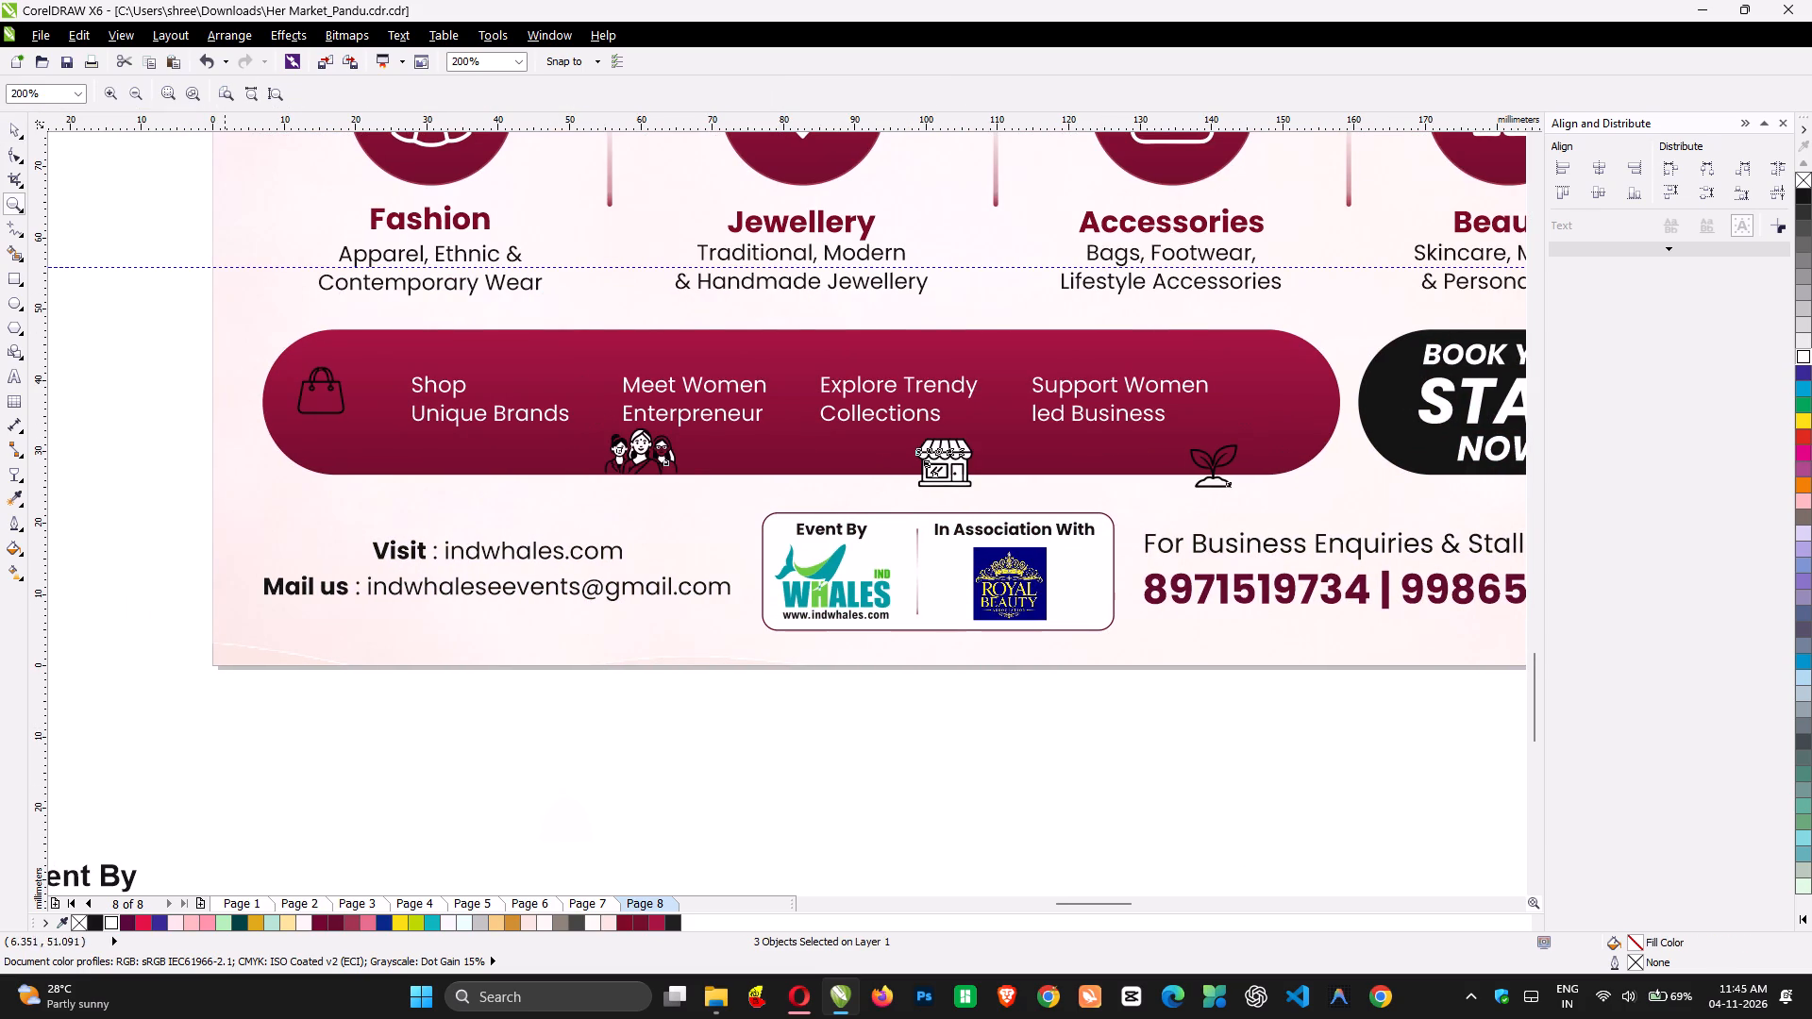
drag(215, 317, 890, 590)
key(space)
click(1026, 649)
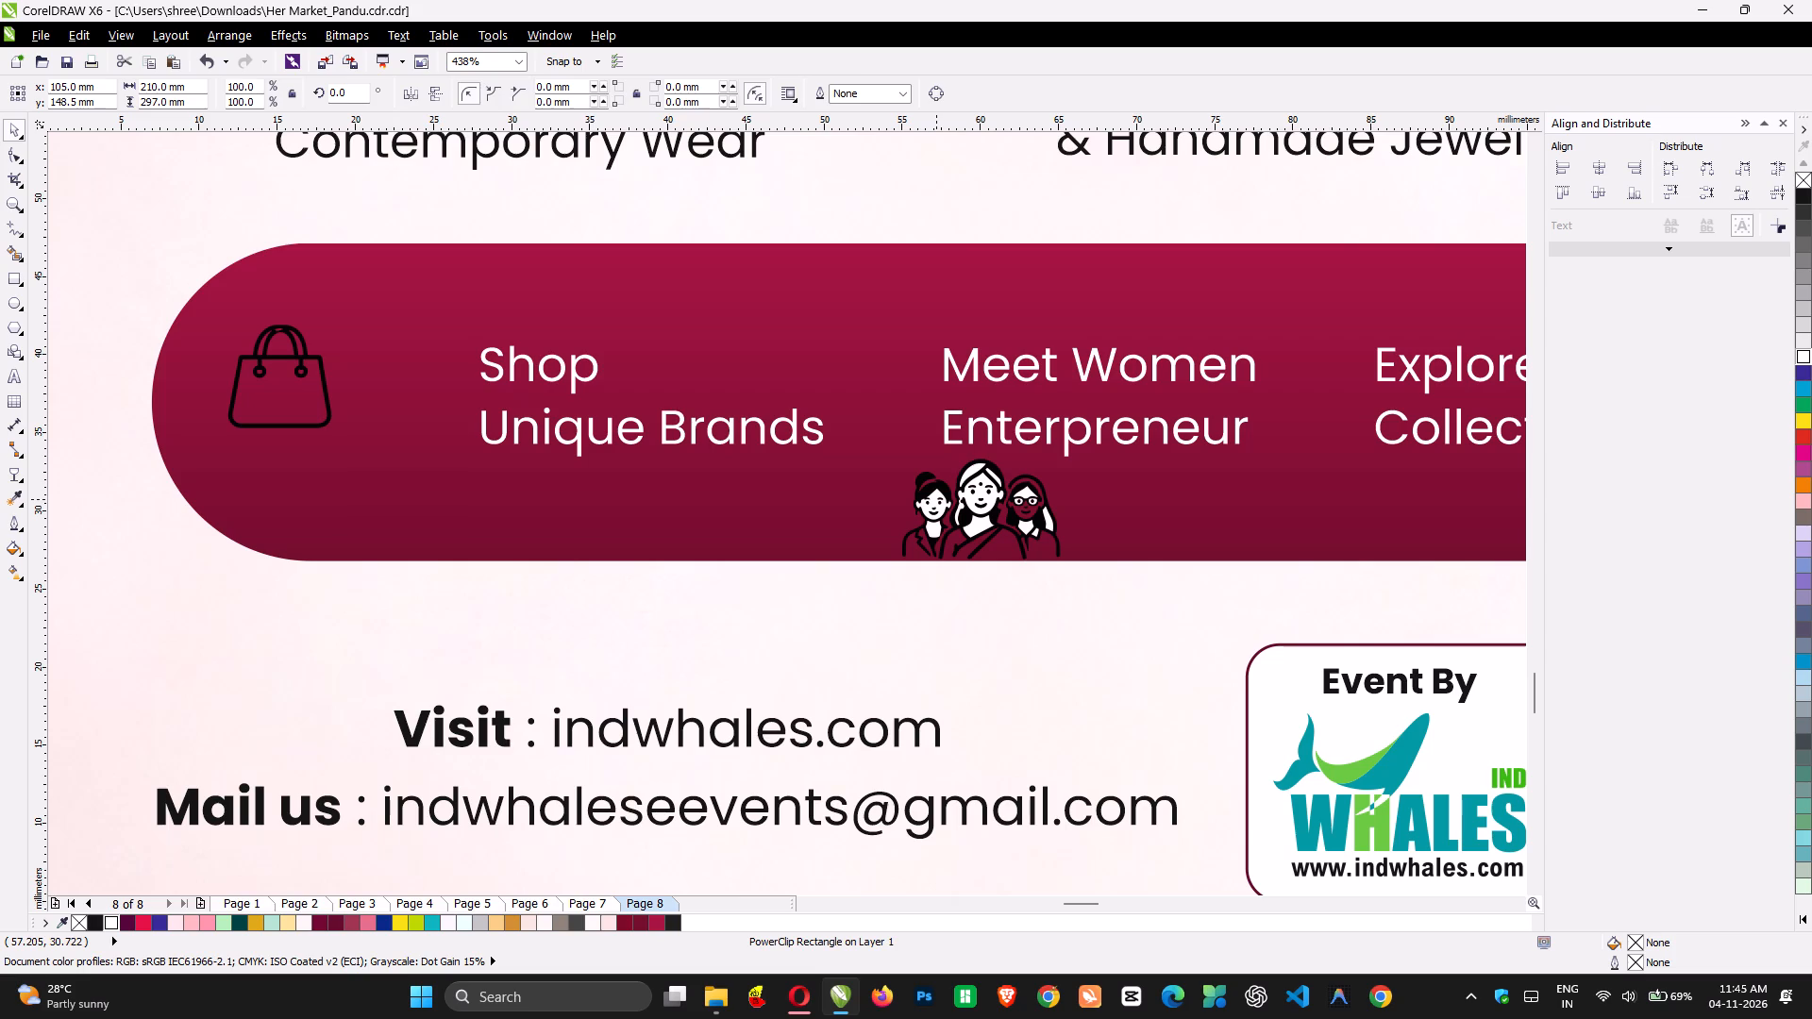
ctrl+click(933, 499)
key(z)
drag(865, 440, 1157, 593)
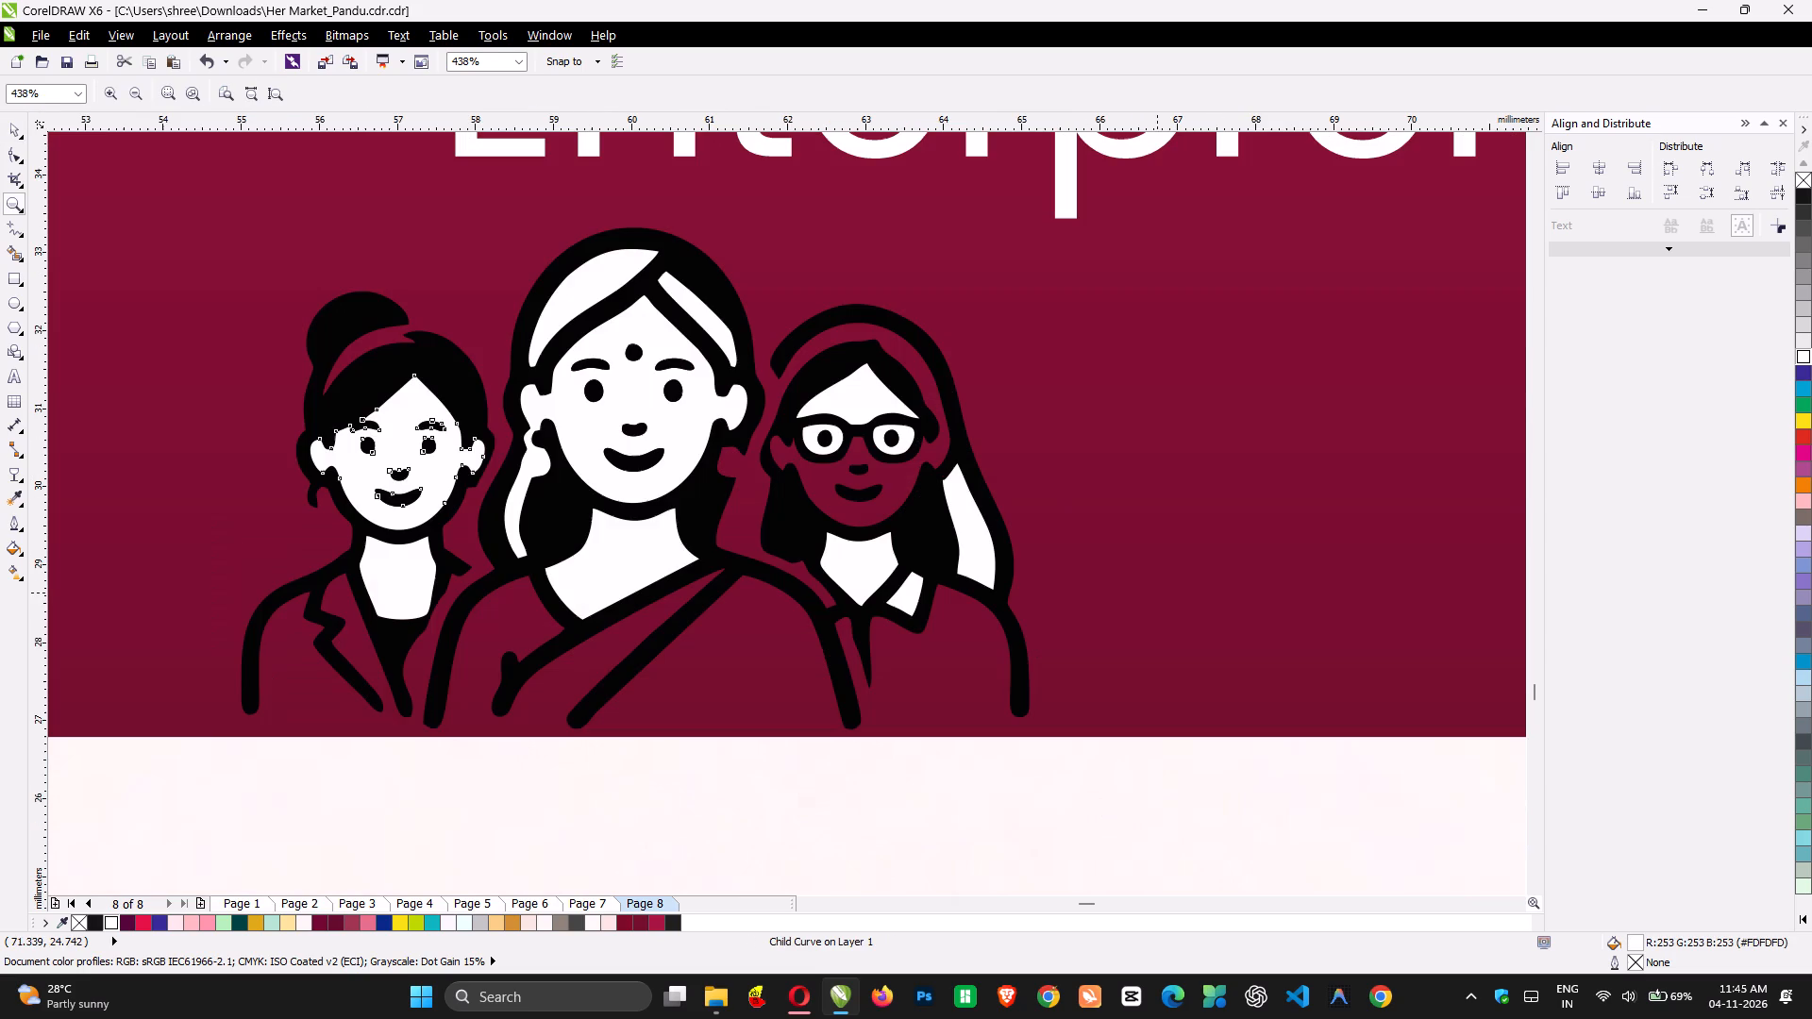
key(space)
ctrl+click(876, 392)
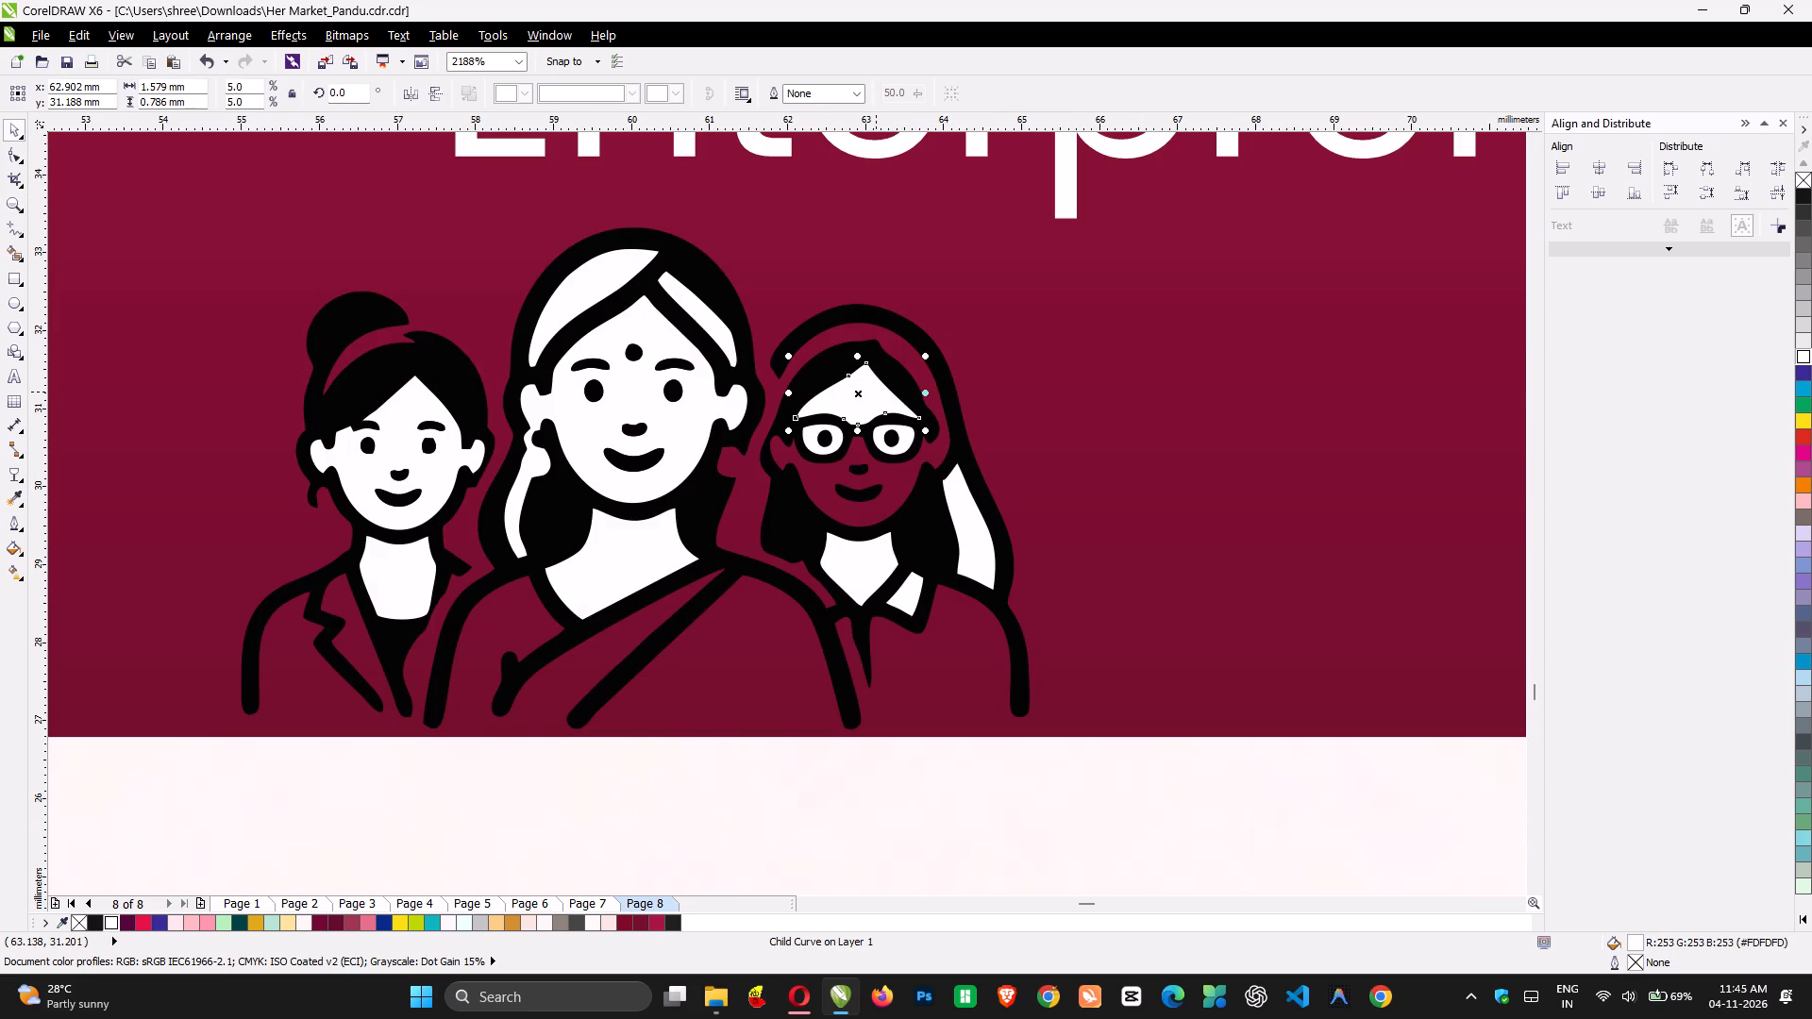
key(Delete)
ctrl+click(827, 426)
key(ctrl+r)
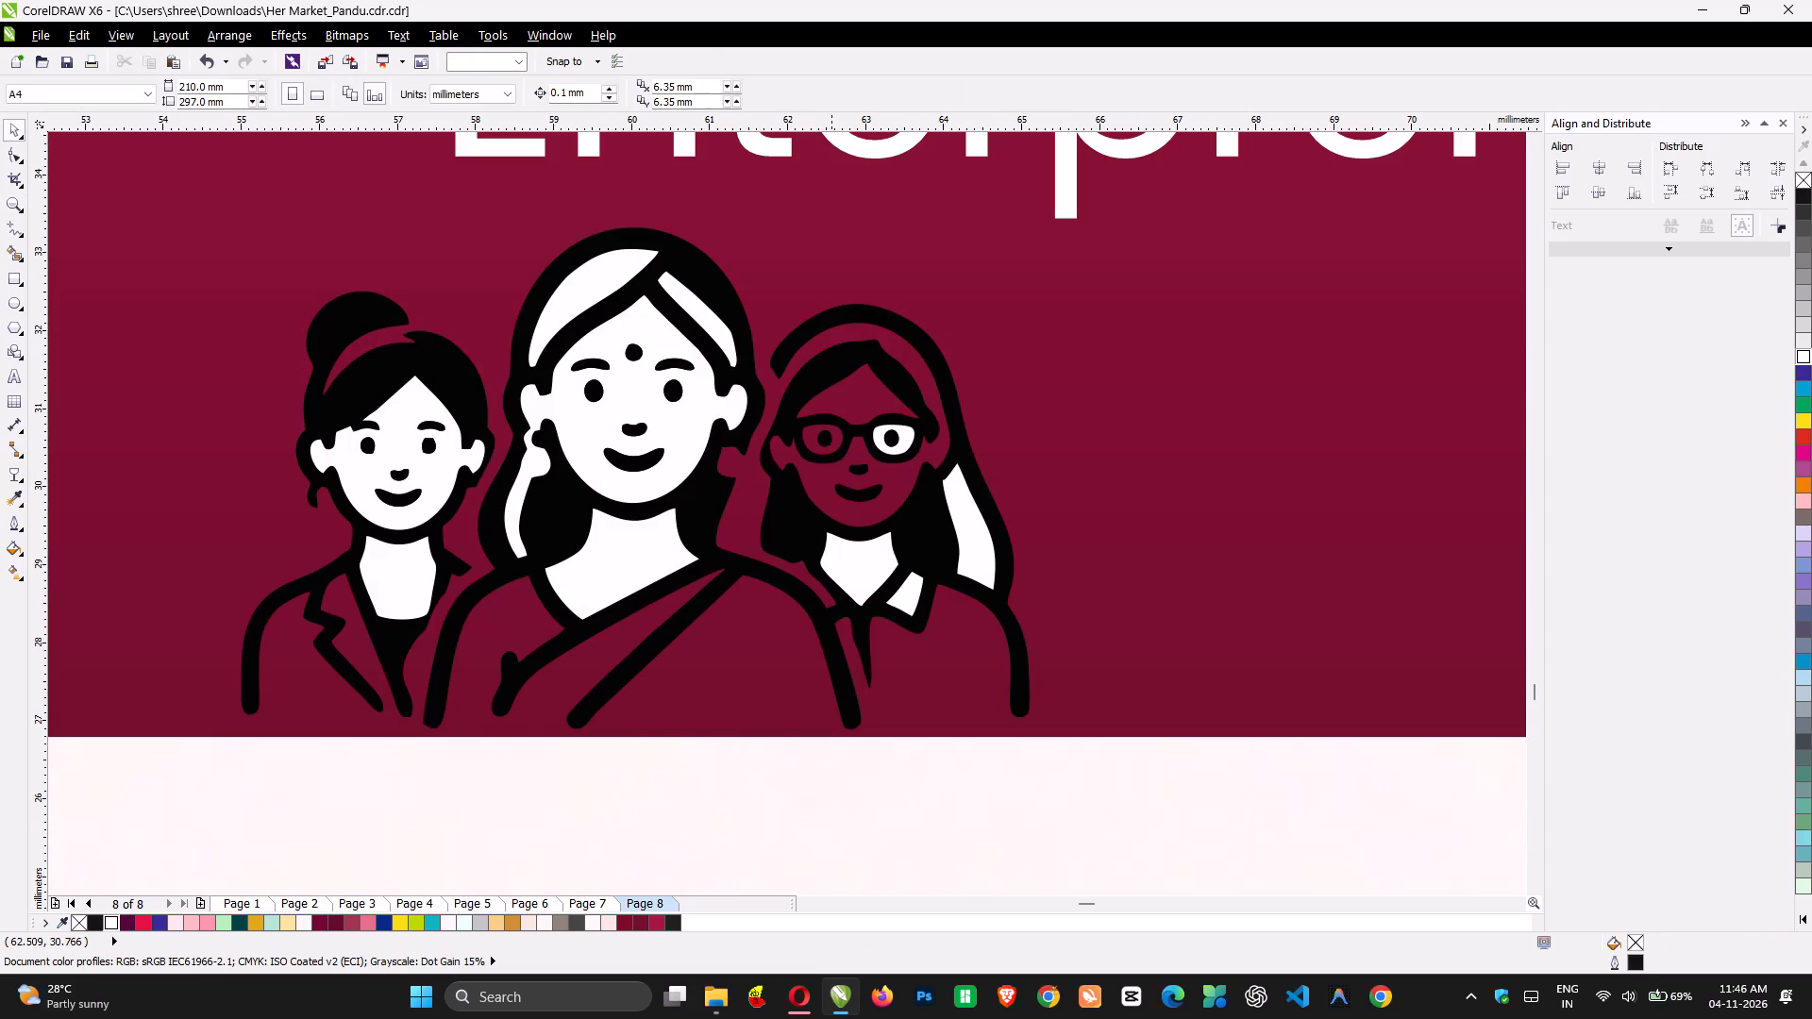
ctrl+click(879, 438)
key(ctrl+r)
ctrl+click(855, 565)
key(ctrl+r)
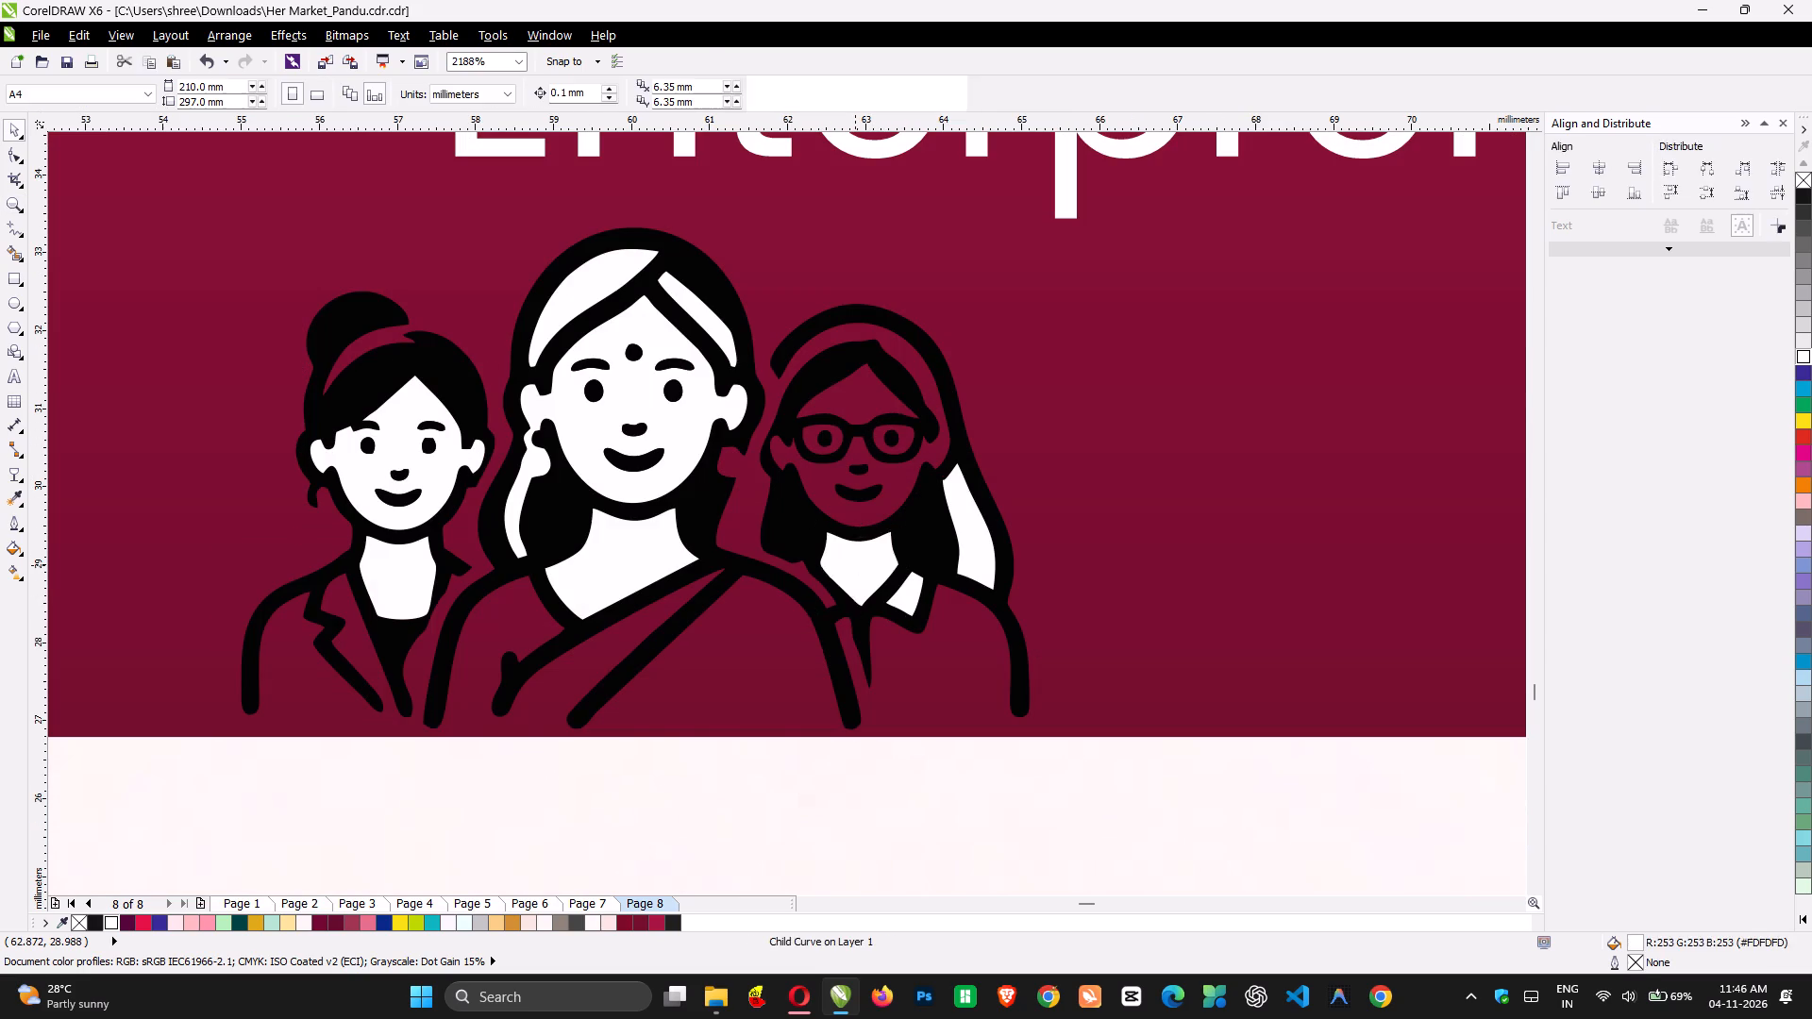
ctrl+click(907, 601)
key(ctrl+r)
ctrl+click(972, 552)
key(ctrl+r)
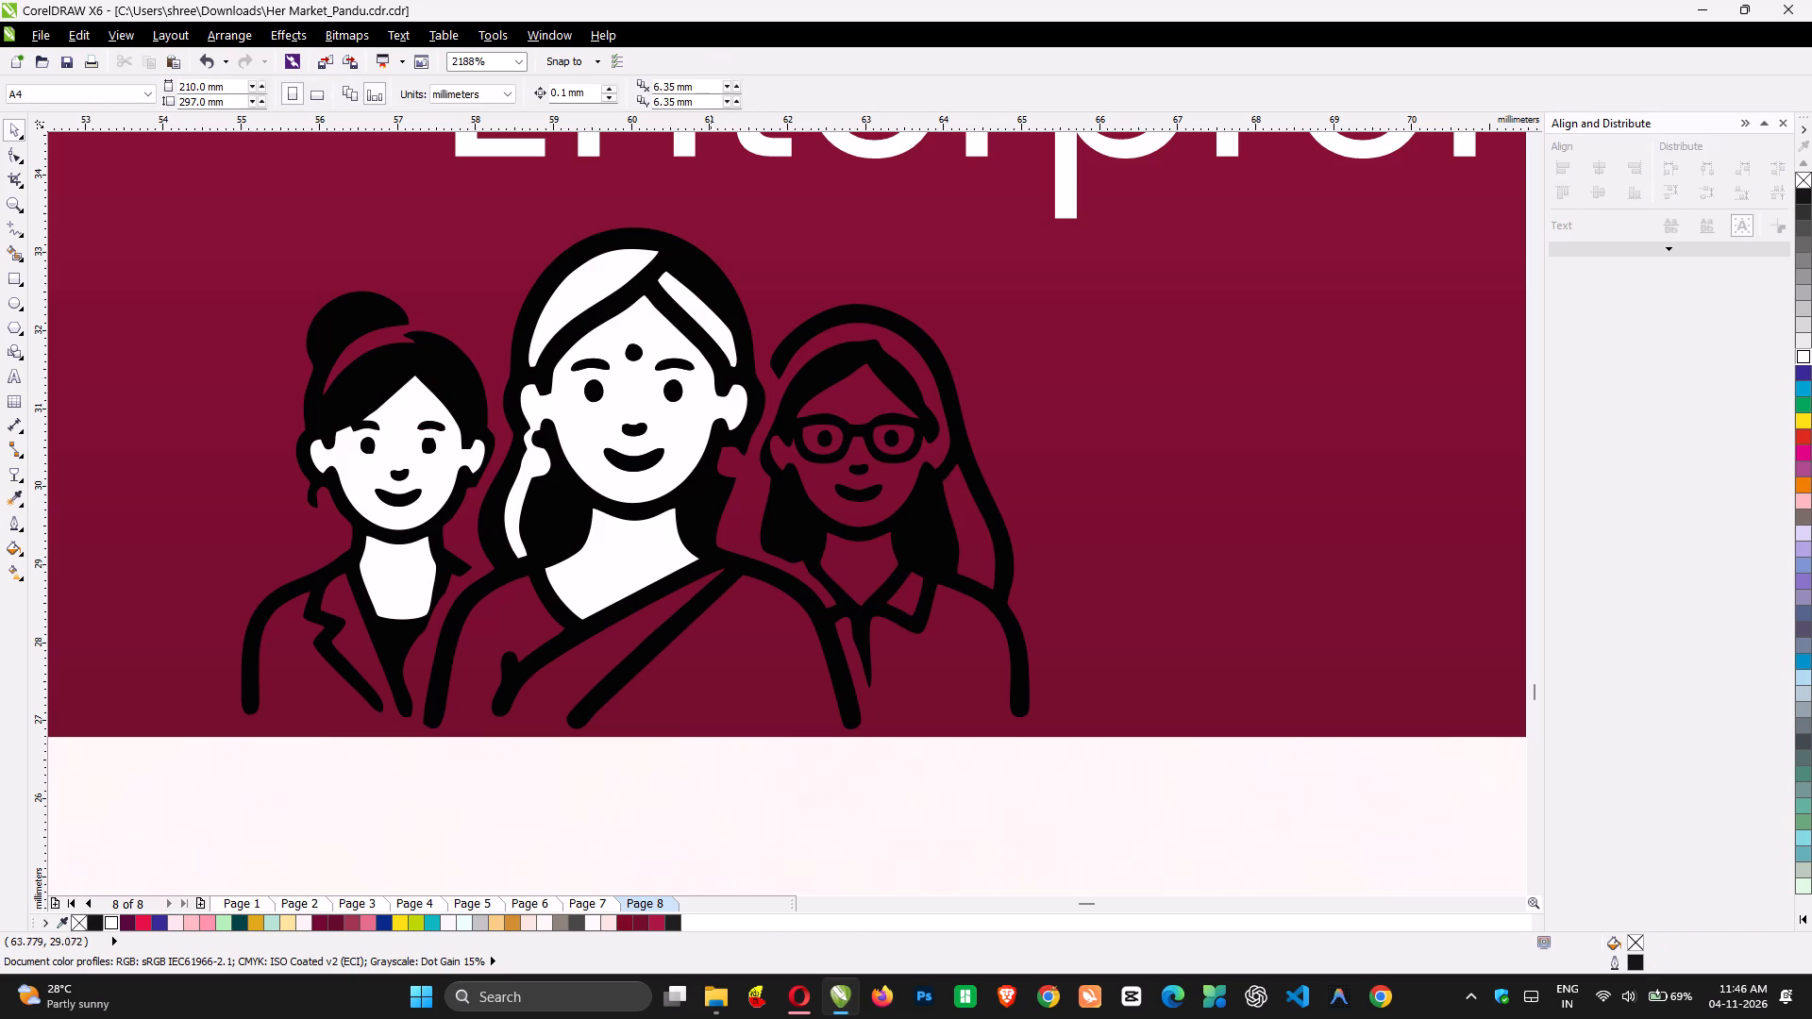
Delete the white filler shapes from the middle woman's neck, face, side veil and both hair sections.
ctrl+click(614, 560)
key(ctrl+r)
key(ctrl+r)
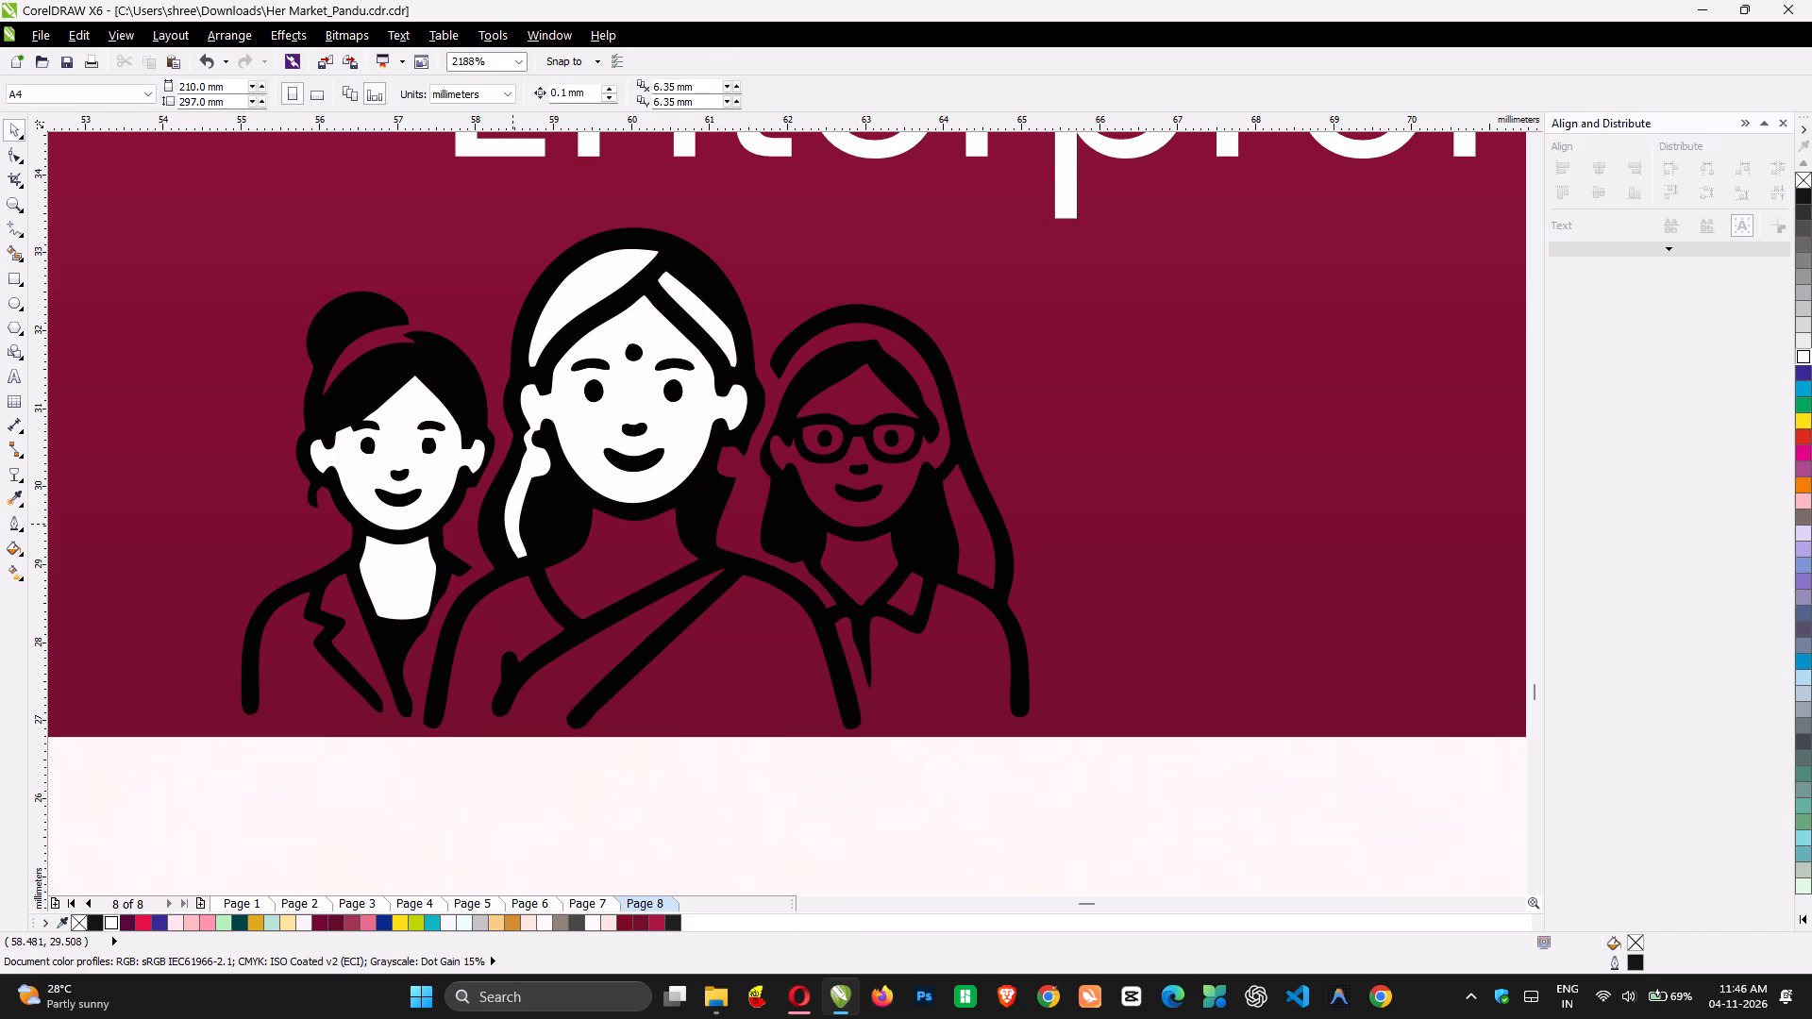
ctrl+click(512, 524)
key(ctrl+r)
ctrl+click(554, 313)
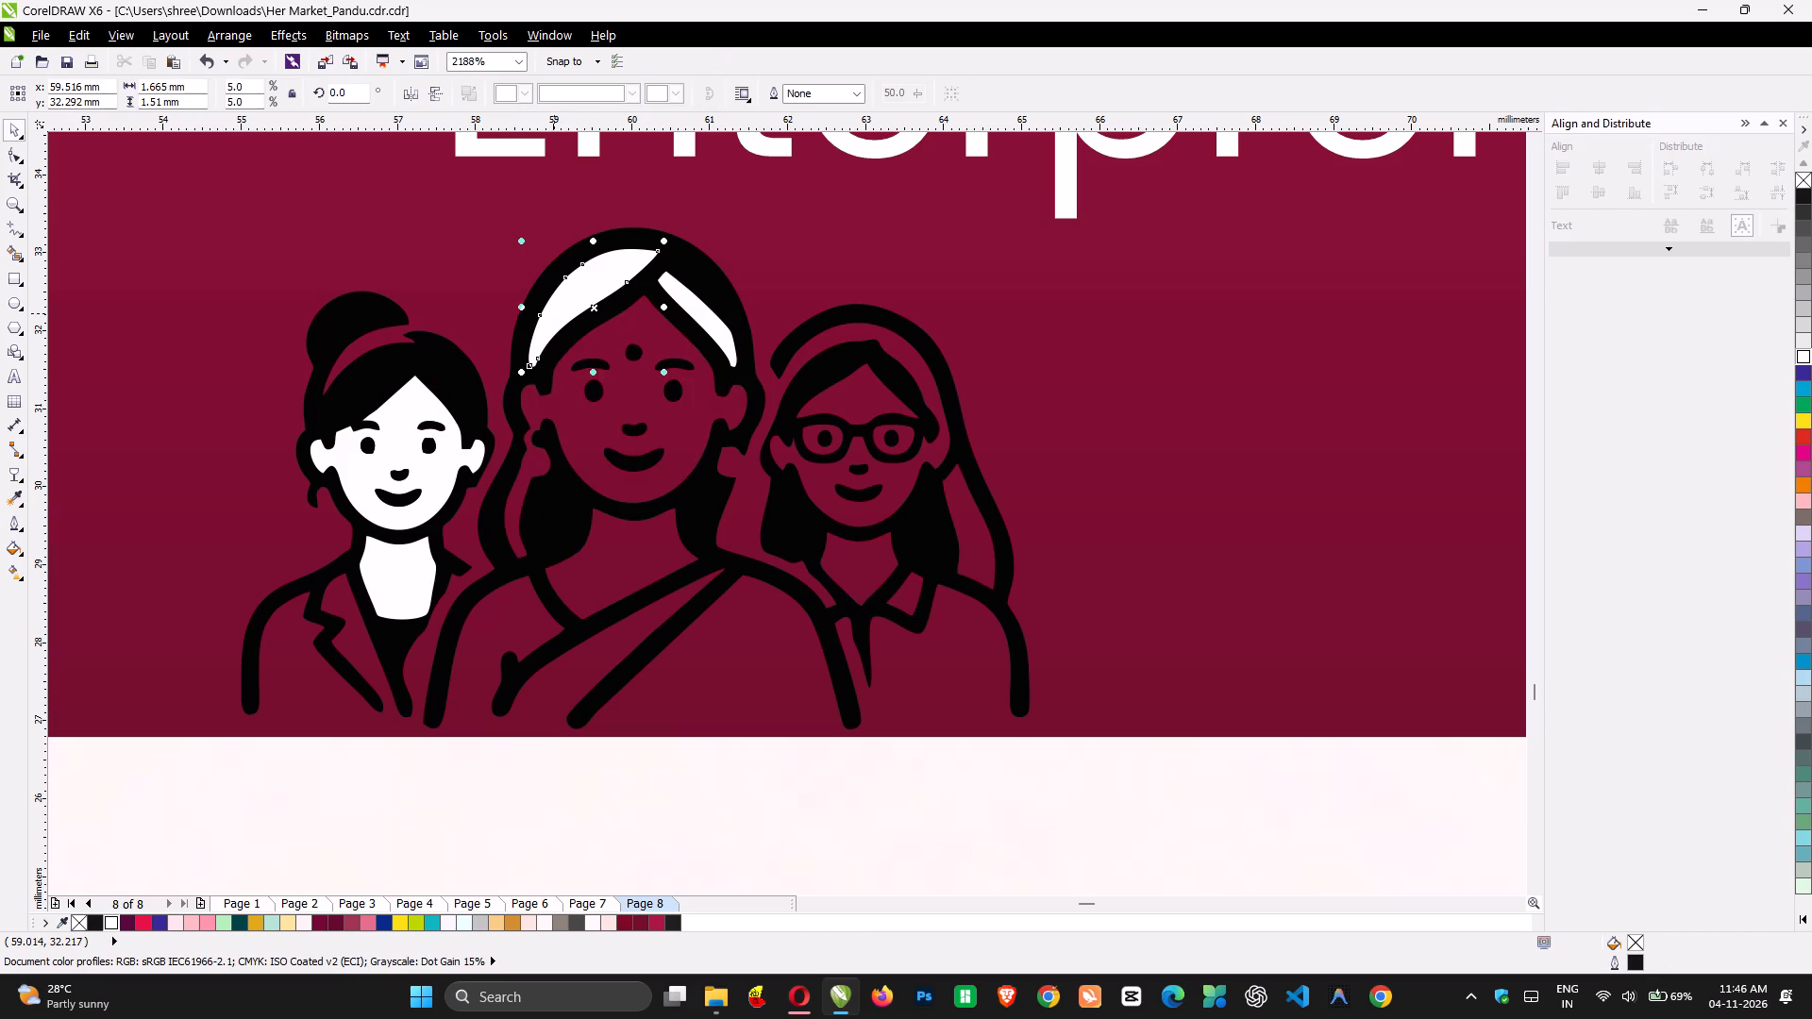
key(ctrl+r)
ctrl+click(694, 303)
key(ctrl+r)
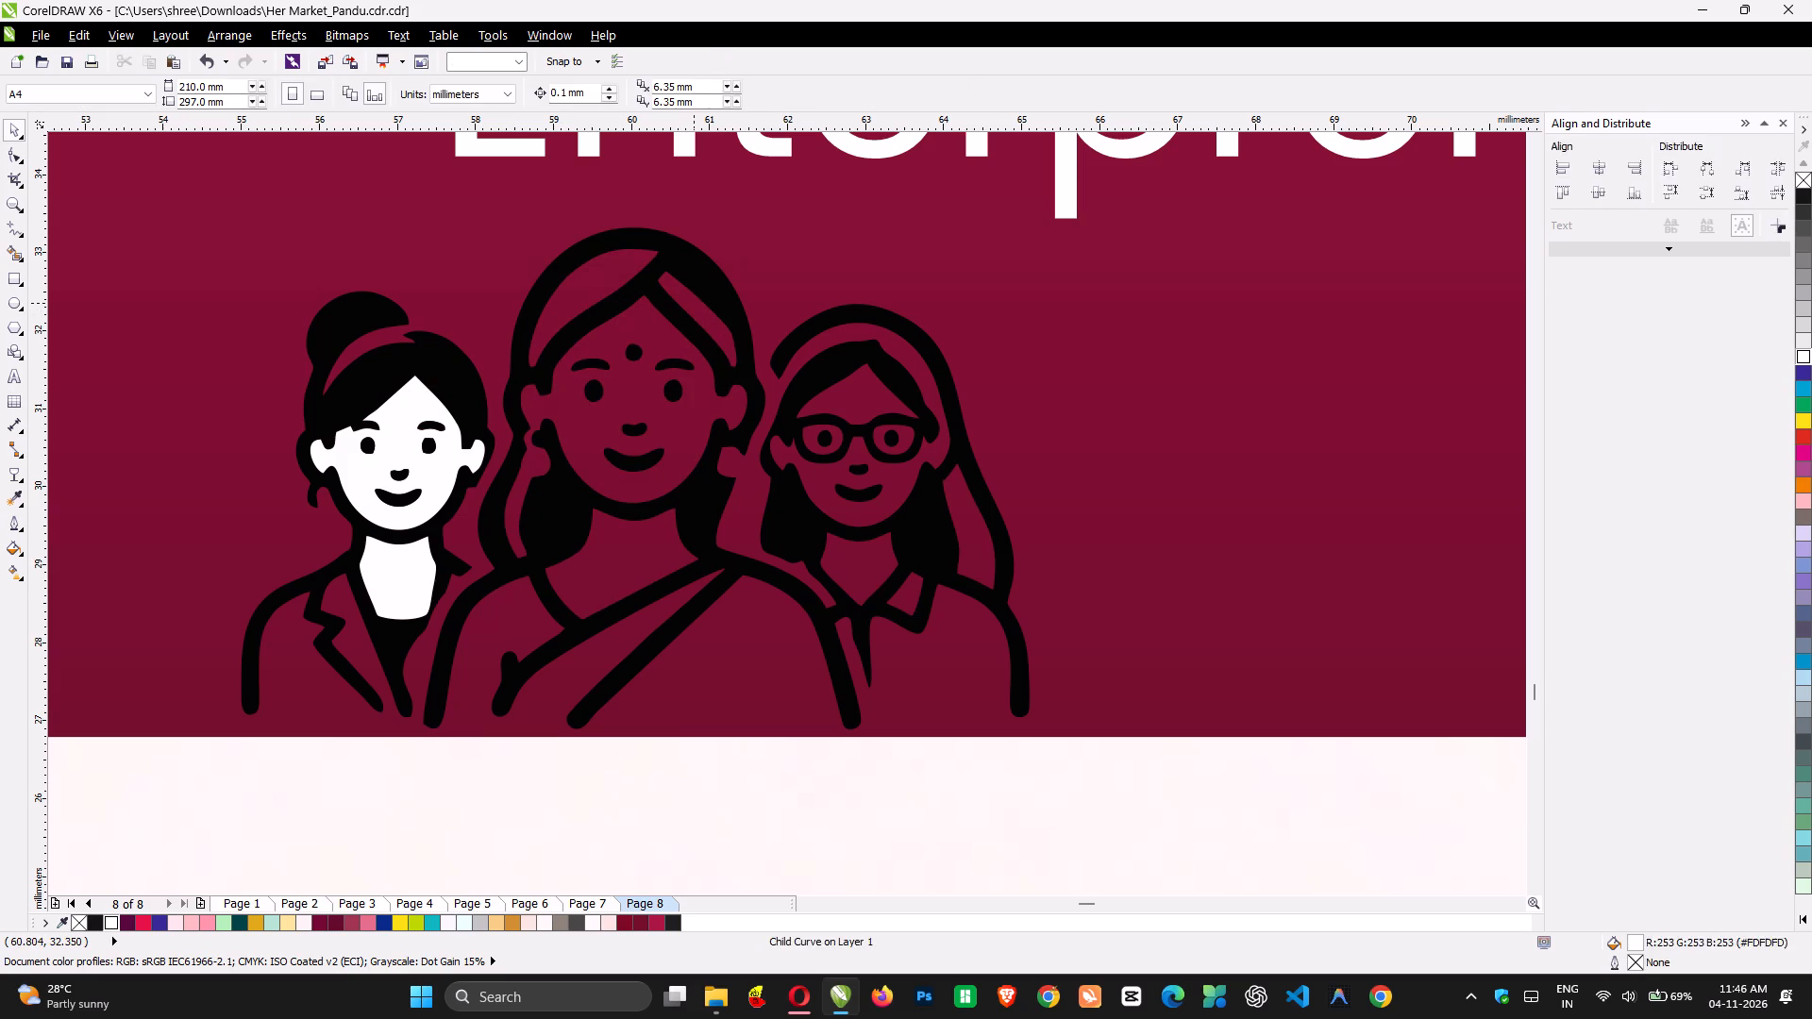
Delete the white filler shapes from the face and neck of the woman with the hair bun.
ctrl+click(408, 409)
key(ctrl+r)
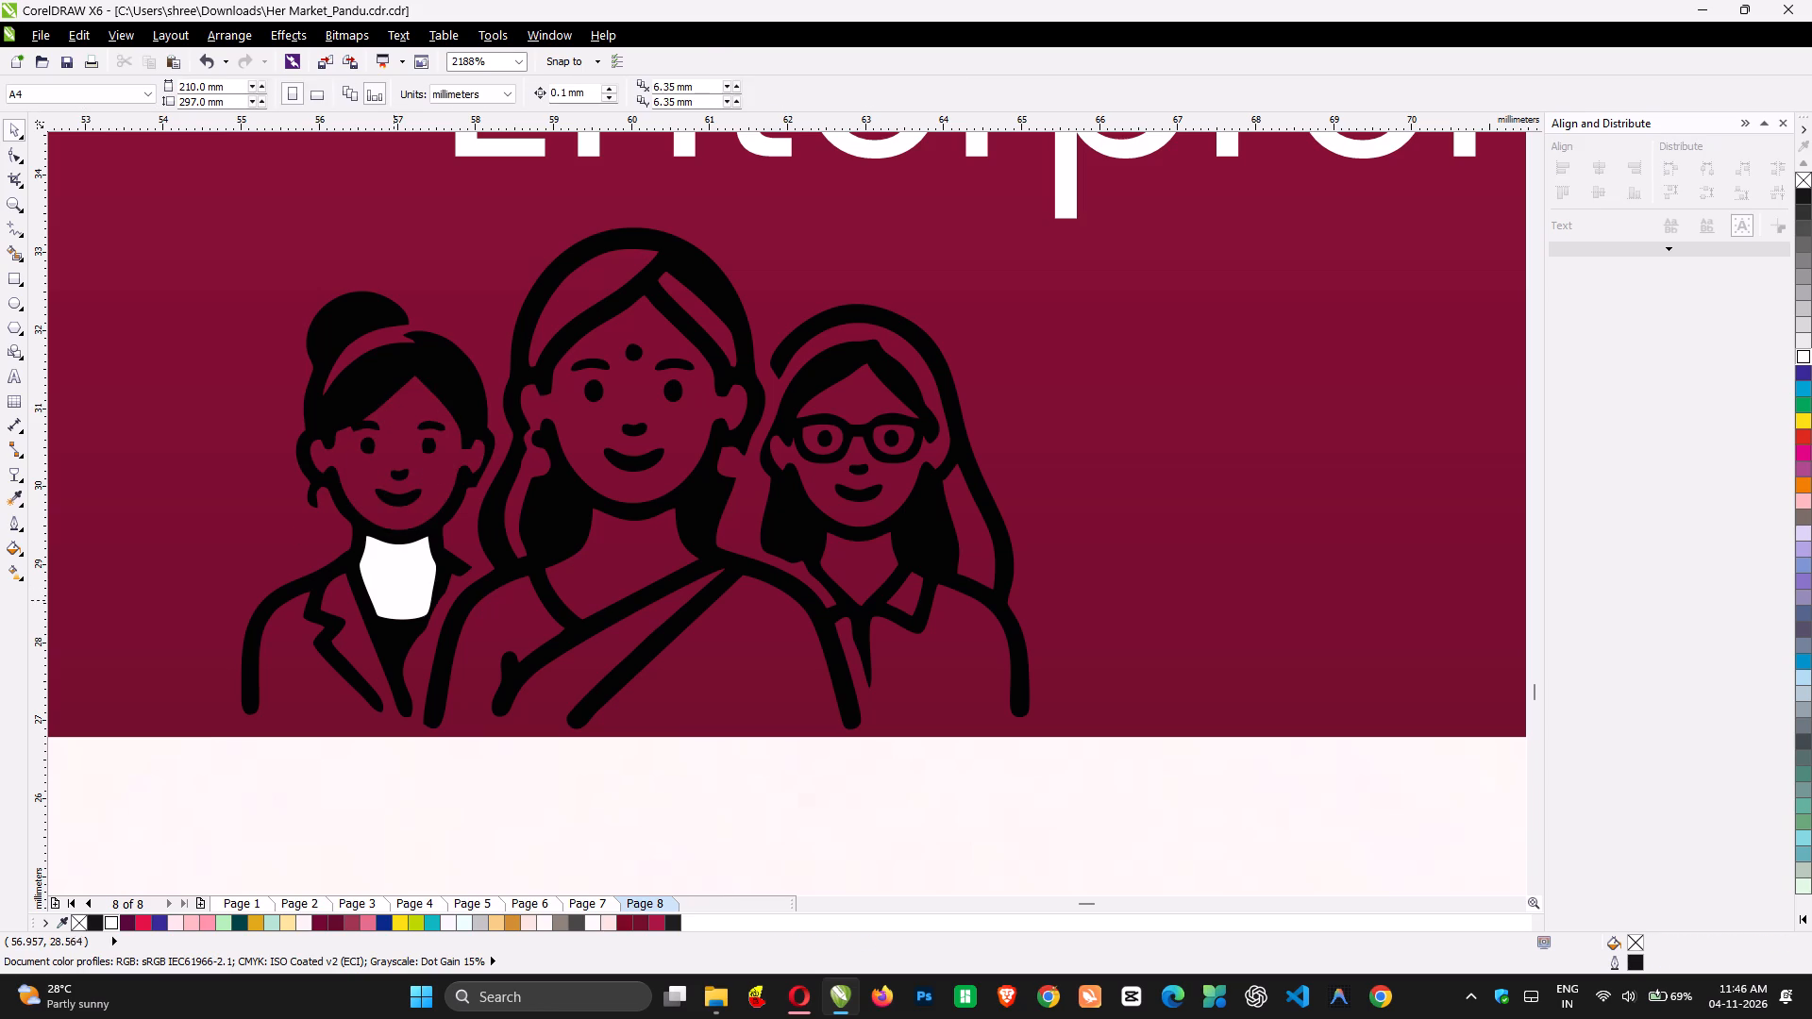
ctrl+click(393, 600)
key(ctrl+r)
Move the "Shop Unique Brands" caption closer to the bag icon on the maroon bar.
key(F3)
scroll(393, 600, right, 2)
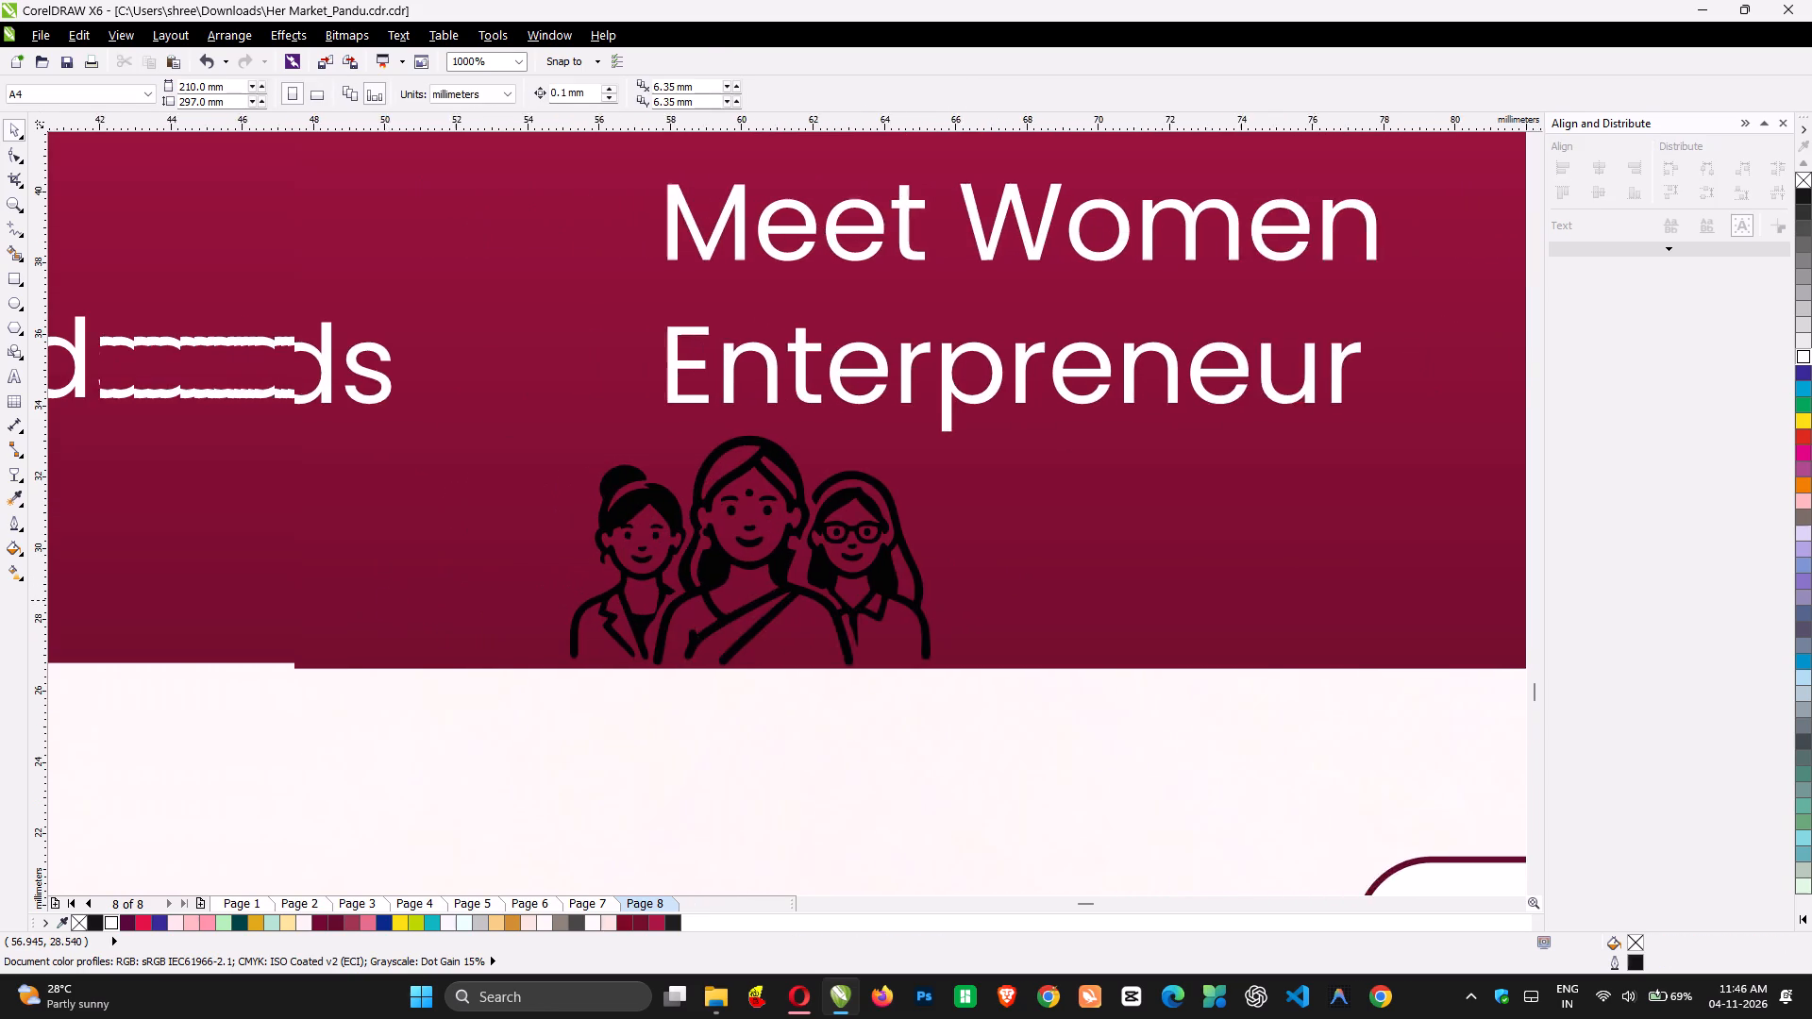
key(F3)
key(F3)
scroll(393, 600, right, 1)
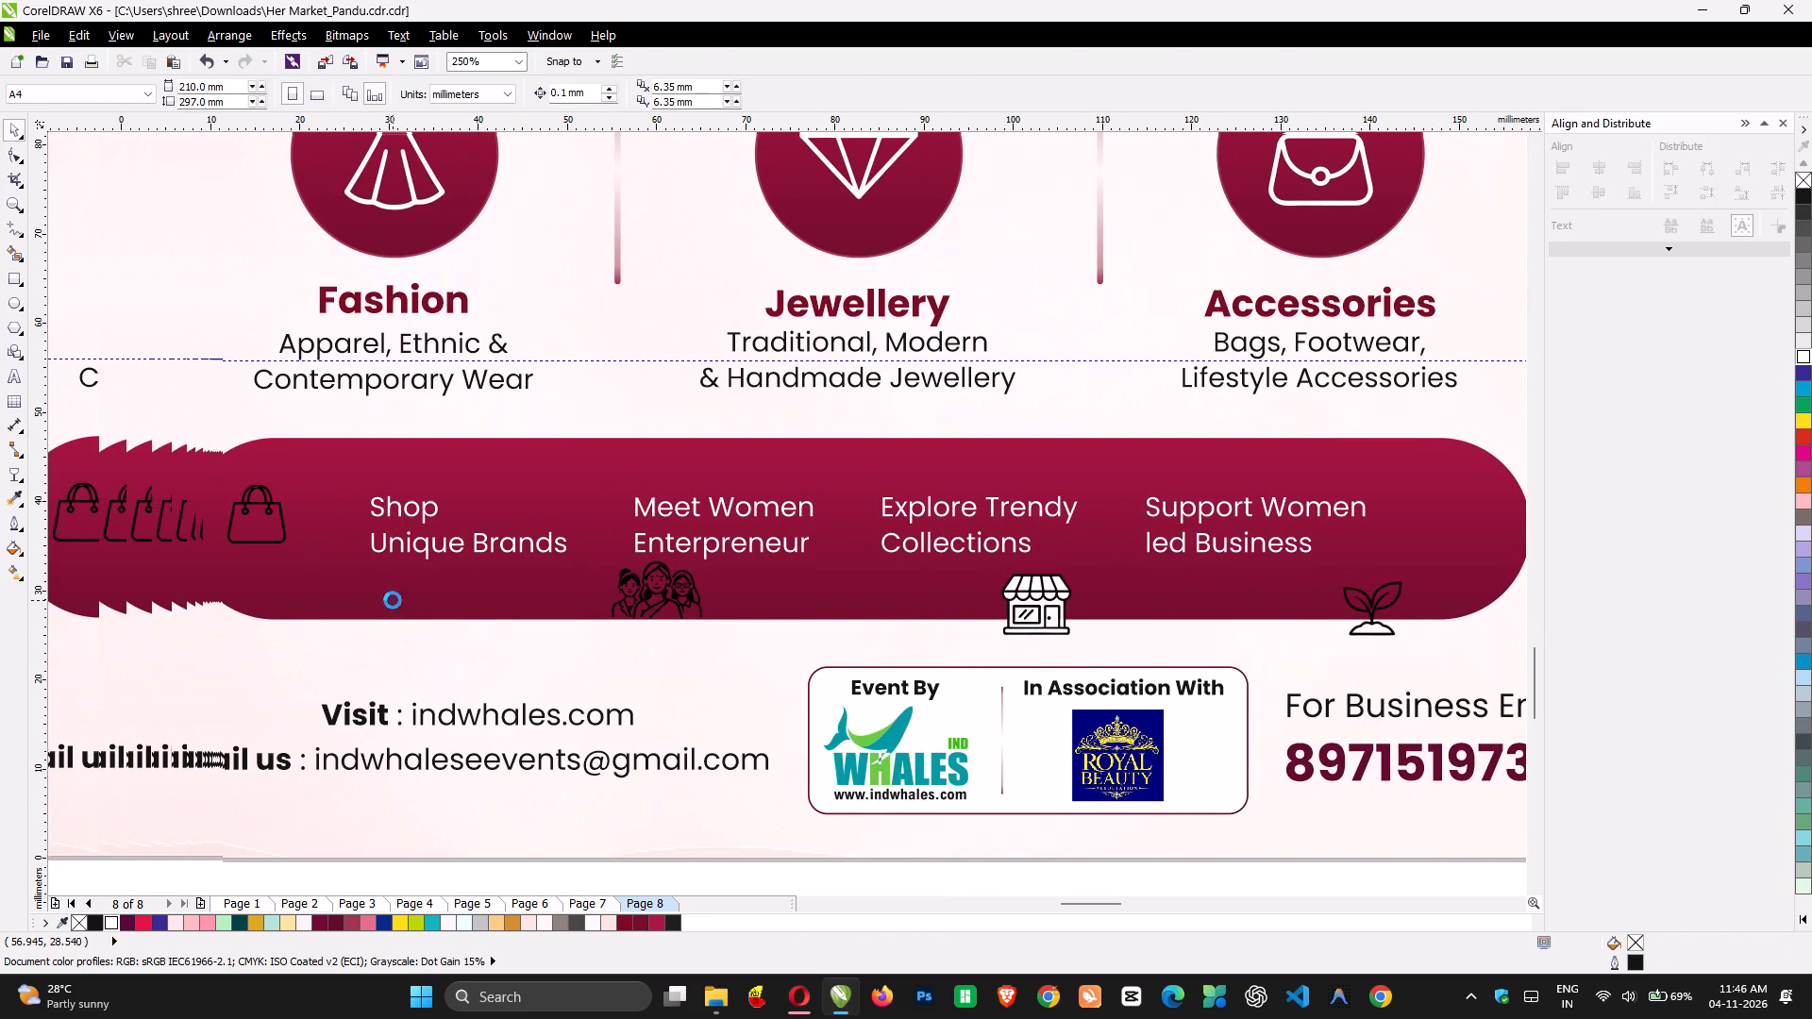
drag(411, 539, 357, 532)
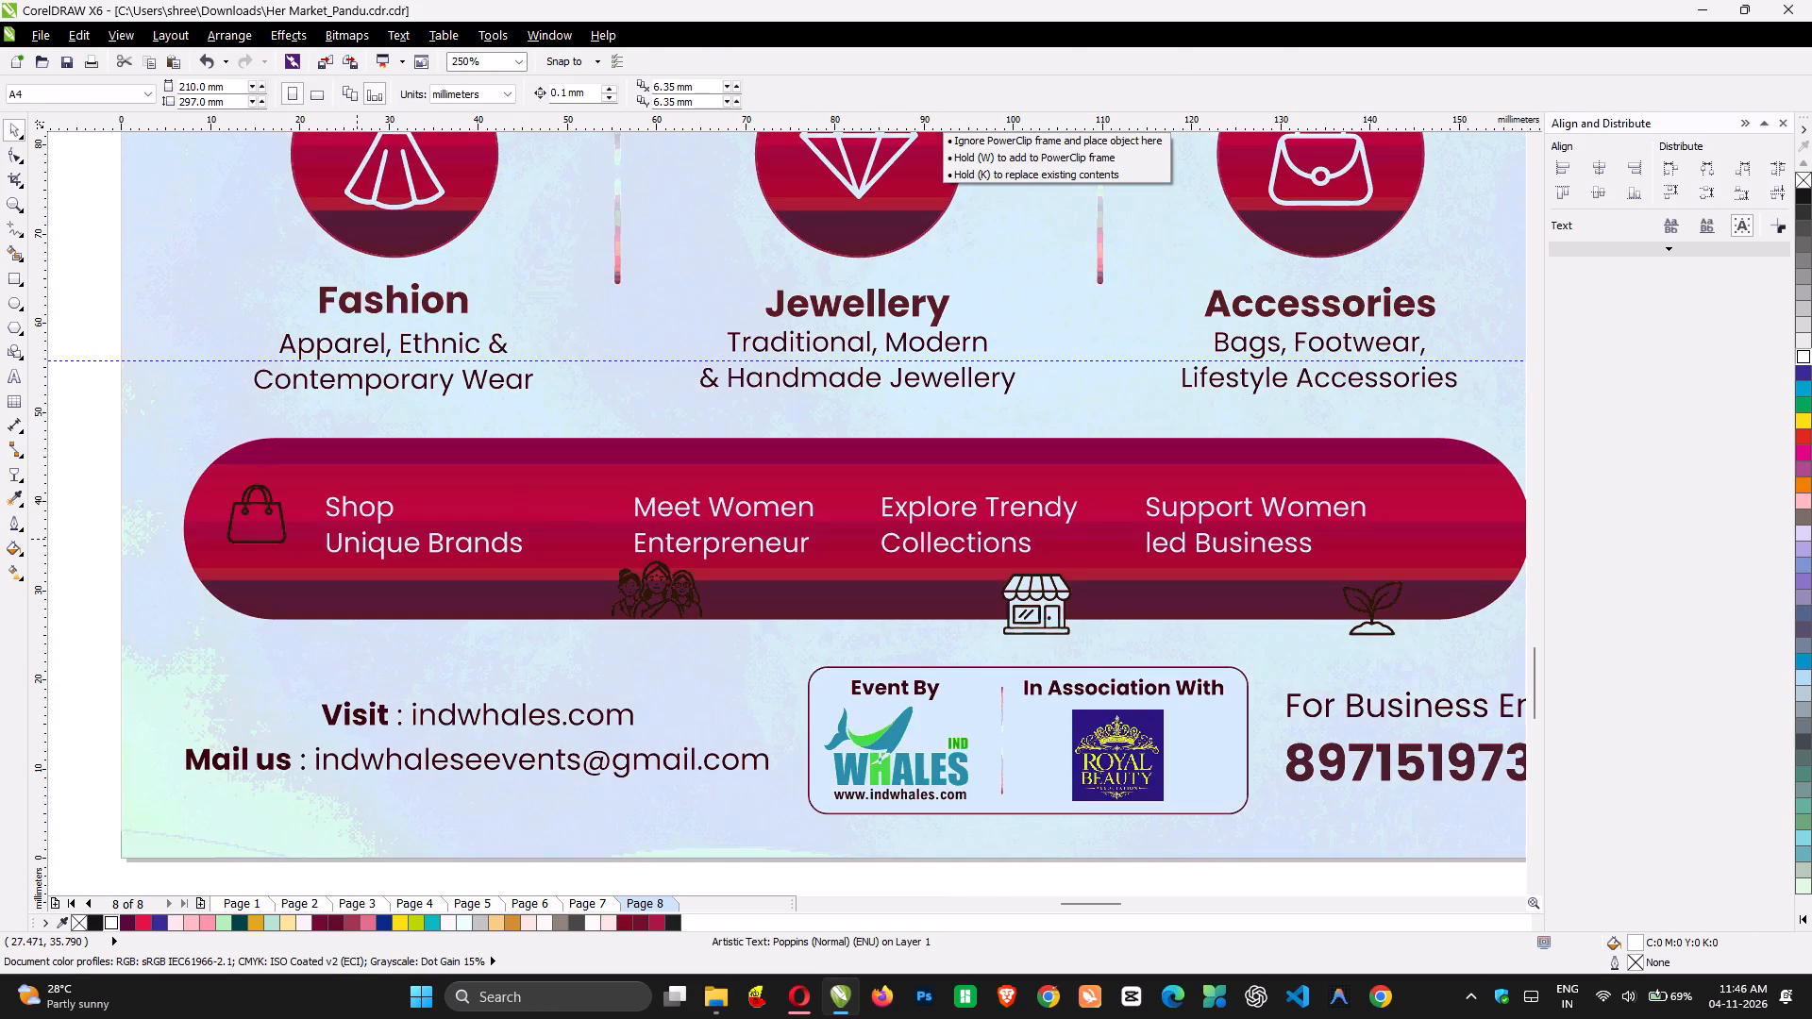
drag(357, 532, 353, 533)
Align the "Shop Unique Brands" caption and the bag icon on a shared horizontal centre line and group them.
shift+click(278, 515)
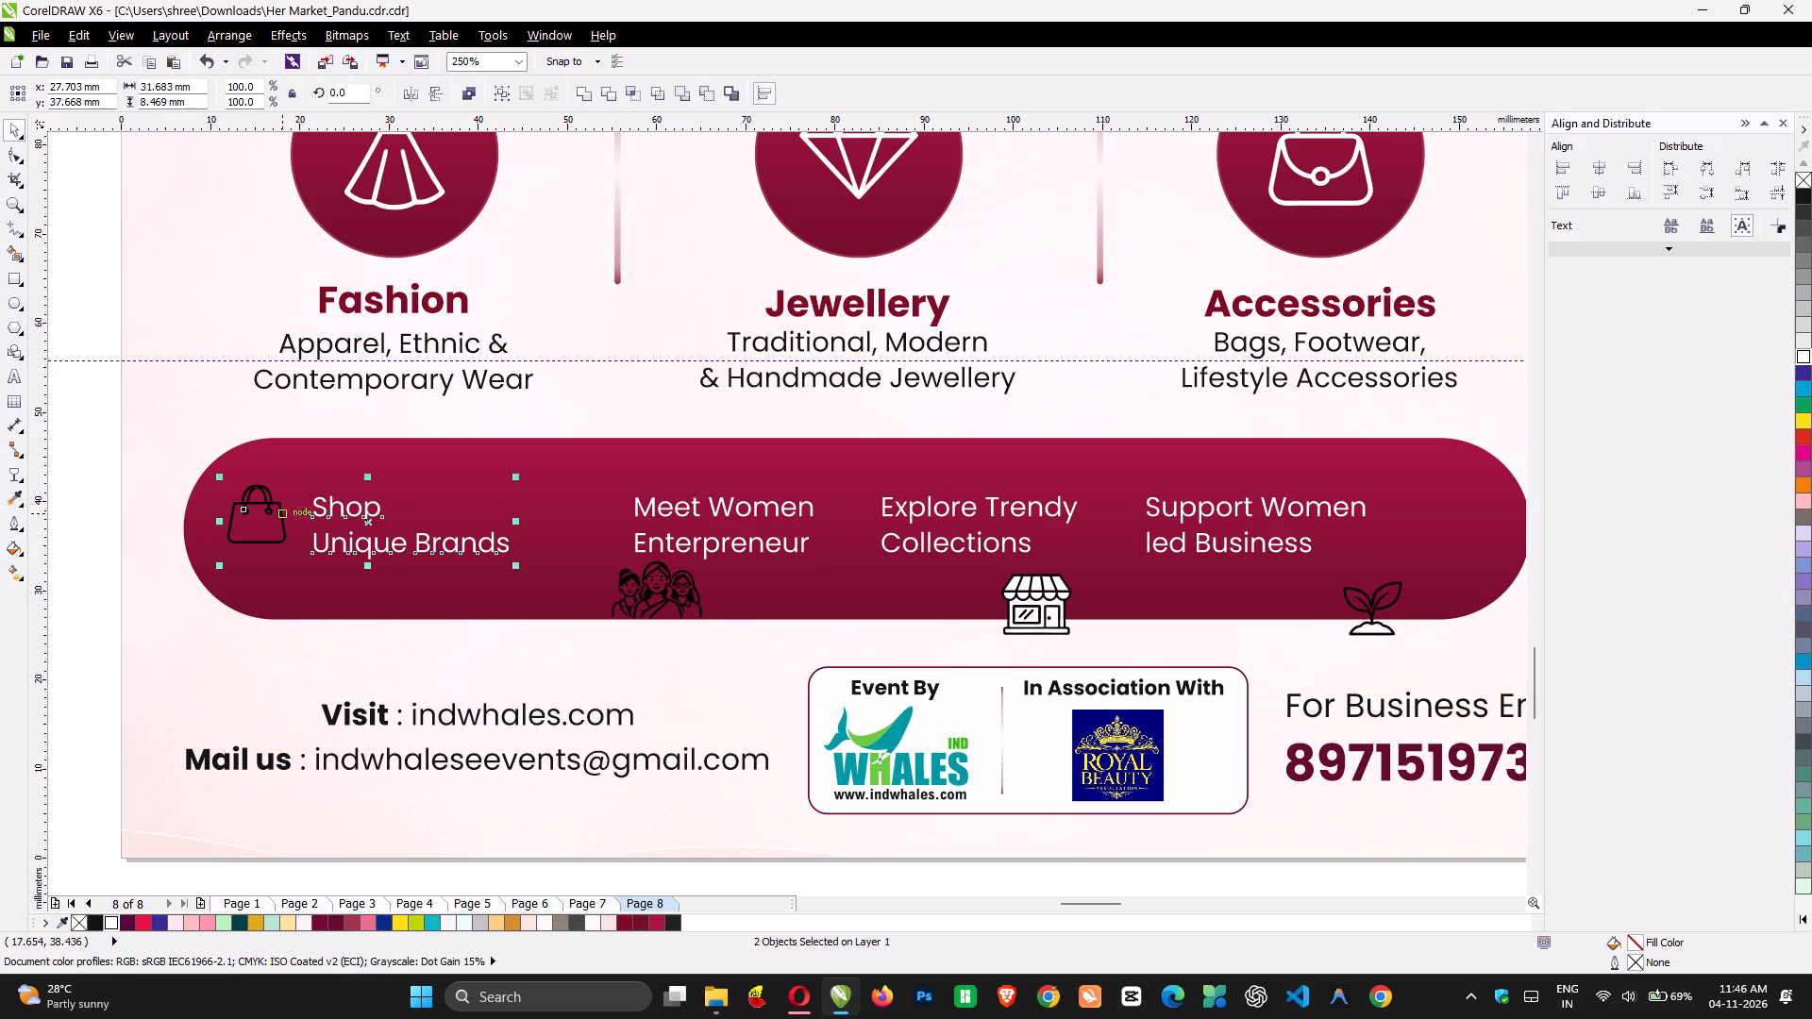
key(e)
key(ctrl+g)
Align the bag and caption group to the vertical middle of the maroon bar.
shift+click(441, 444)
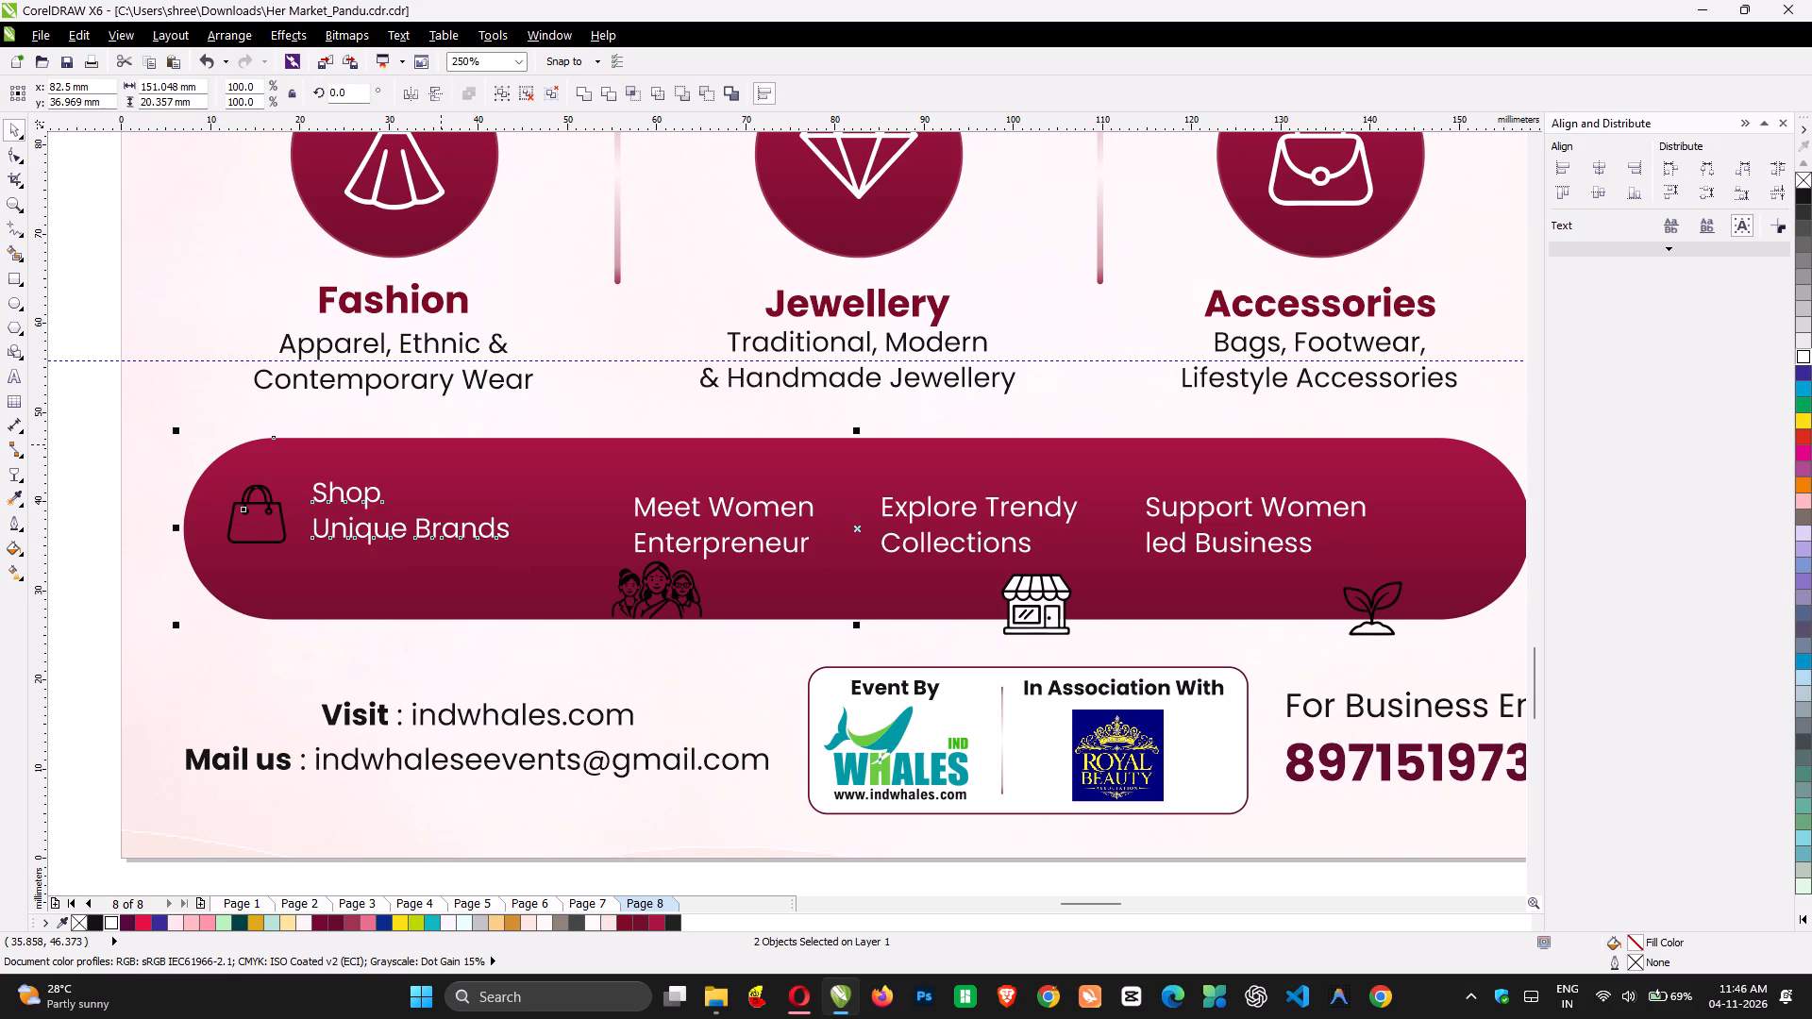
key(e)
shift+click(441, 444)
Move the three-women icon up onto the maroon bar, just left of the "Meet Women Enterpreneur" caption.
drag(647, 584, 565, 513)
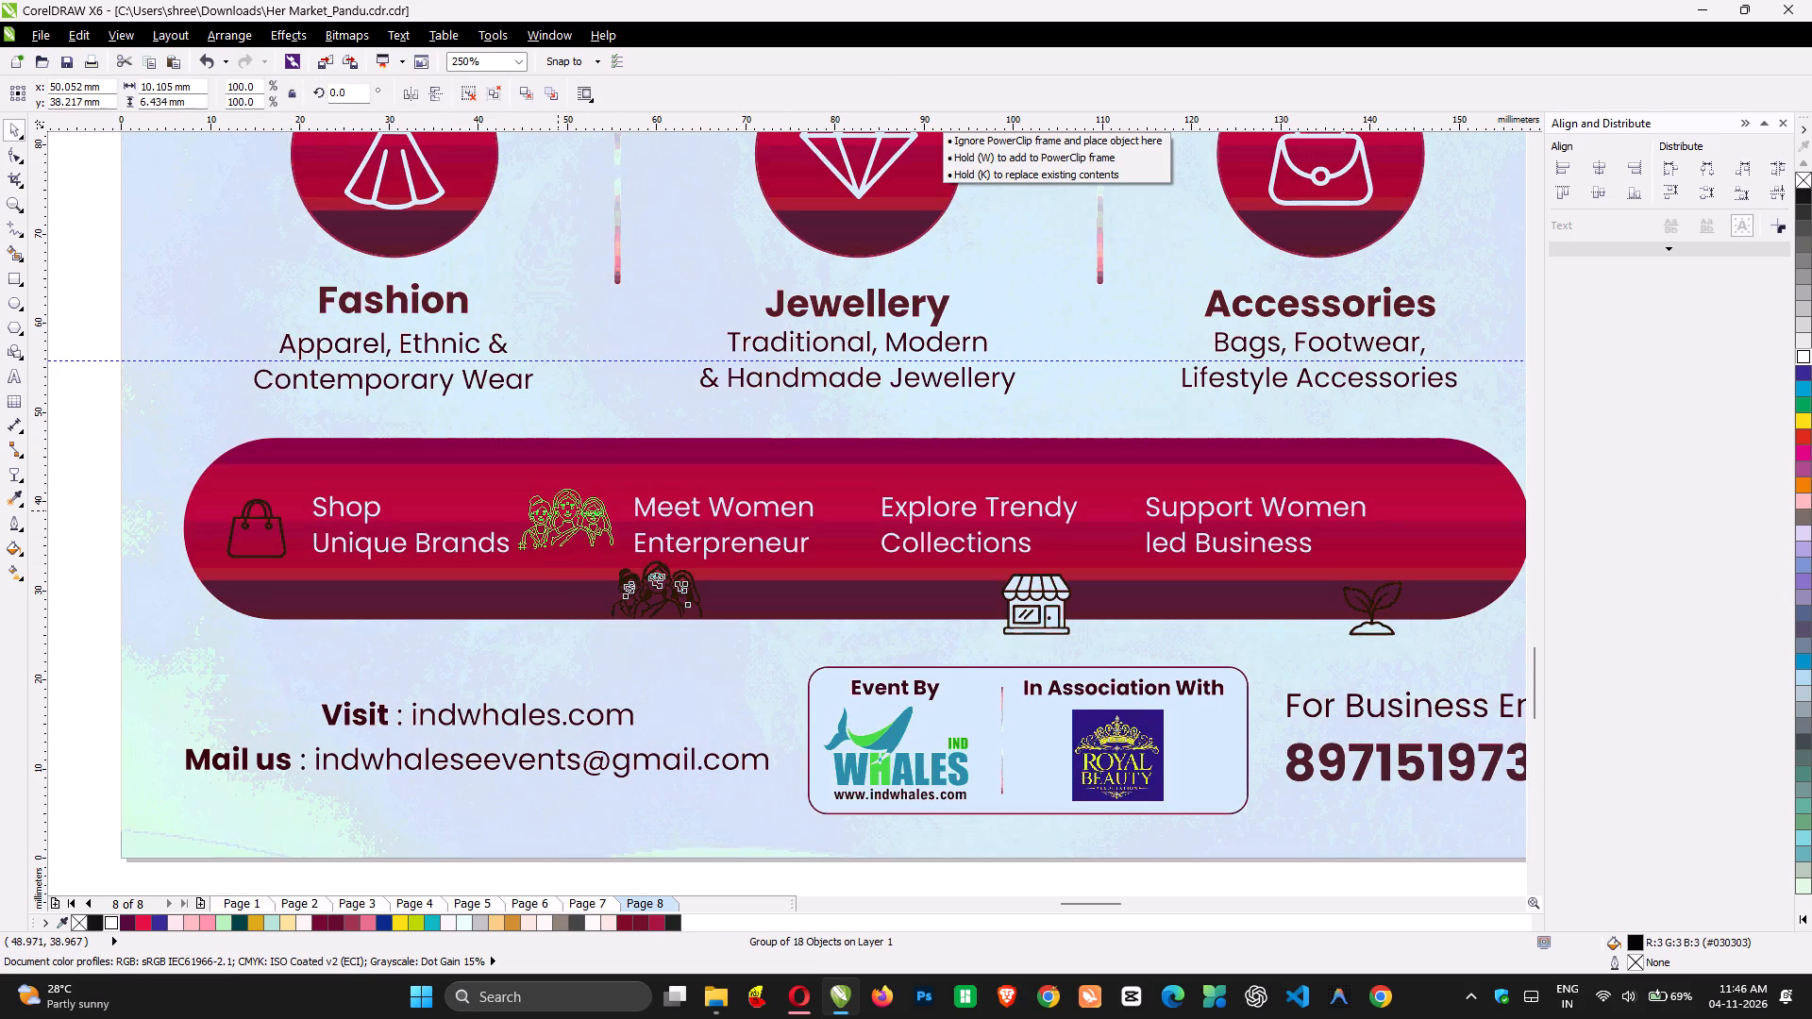
drag(565, 513, 562, 516)
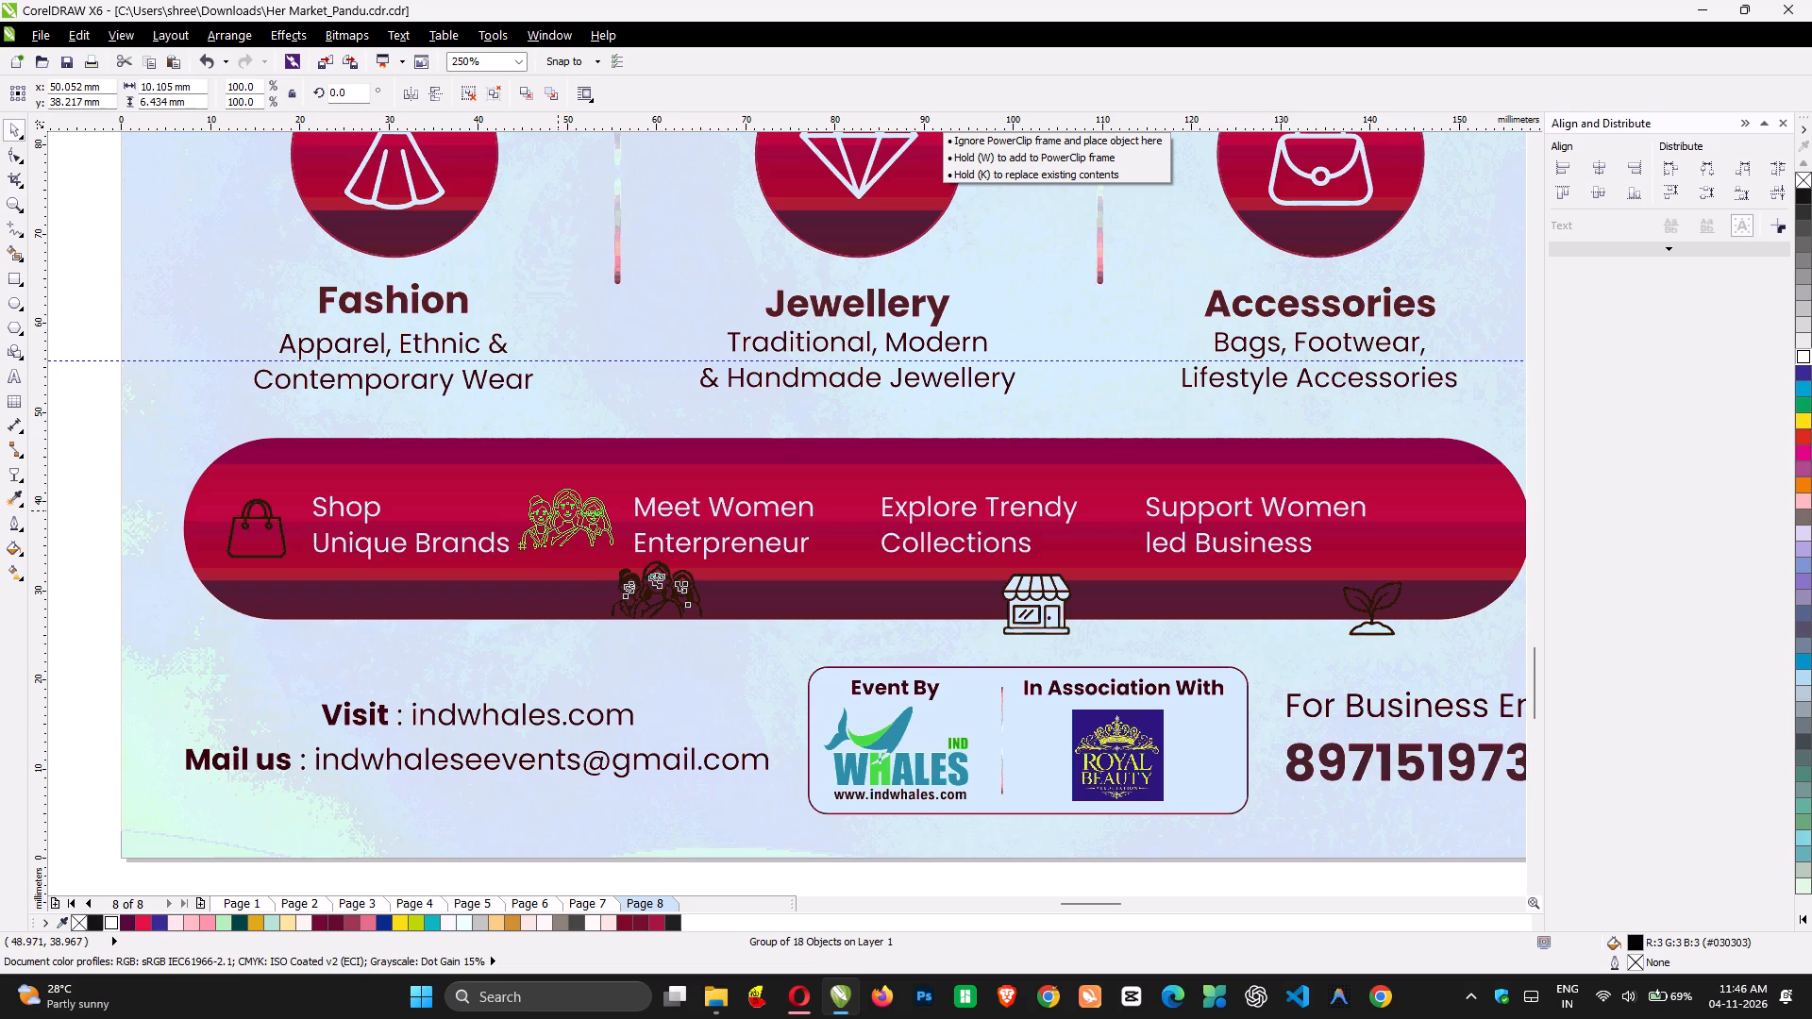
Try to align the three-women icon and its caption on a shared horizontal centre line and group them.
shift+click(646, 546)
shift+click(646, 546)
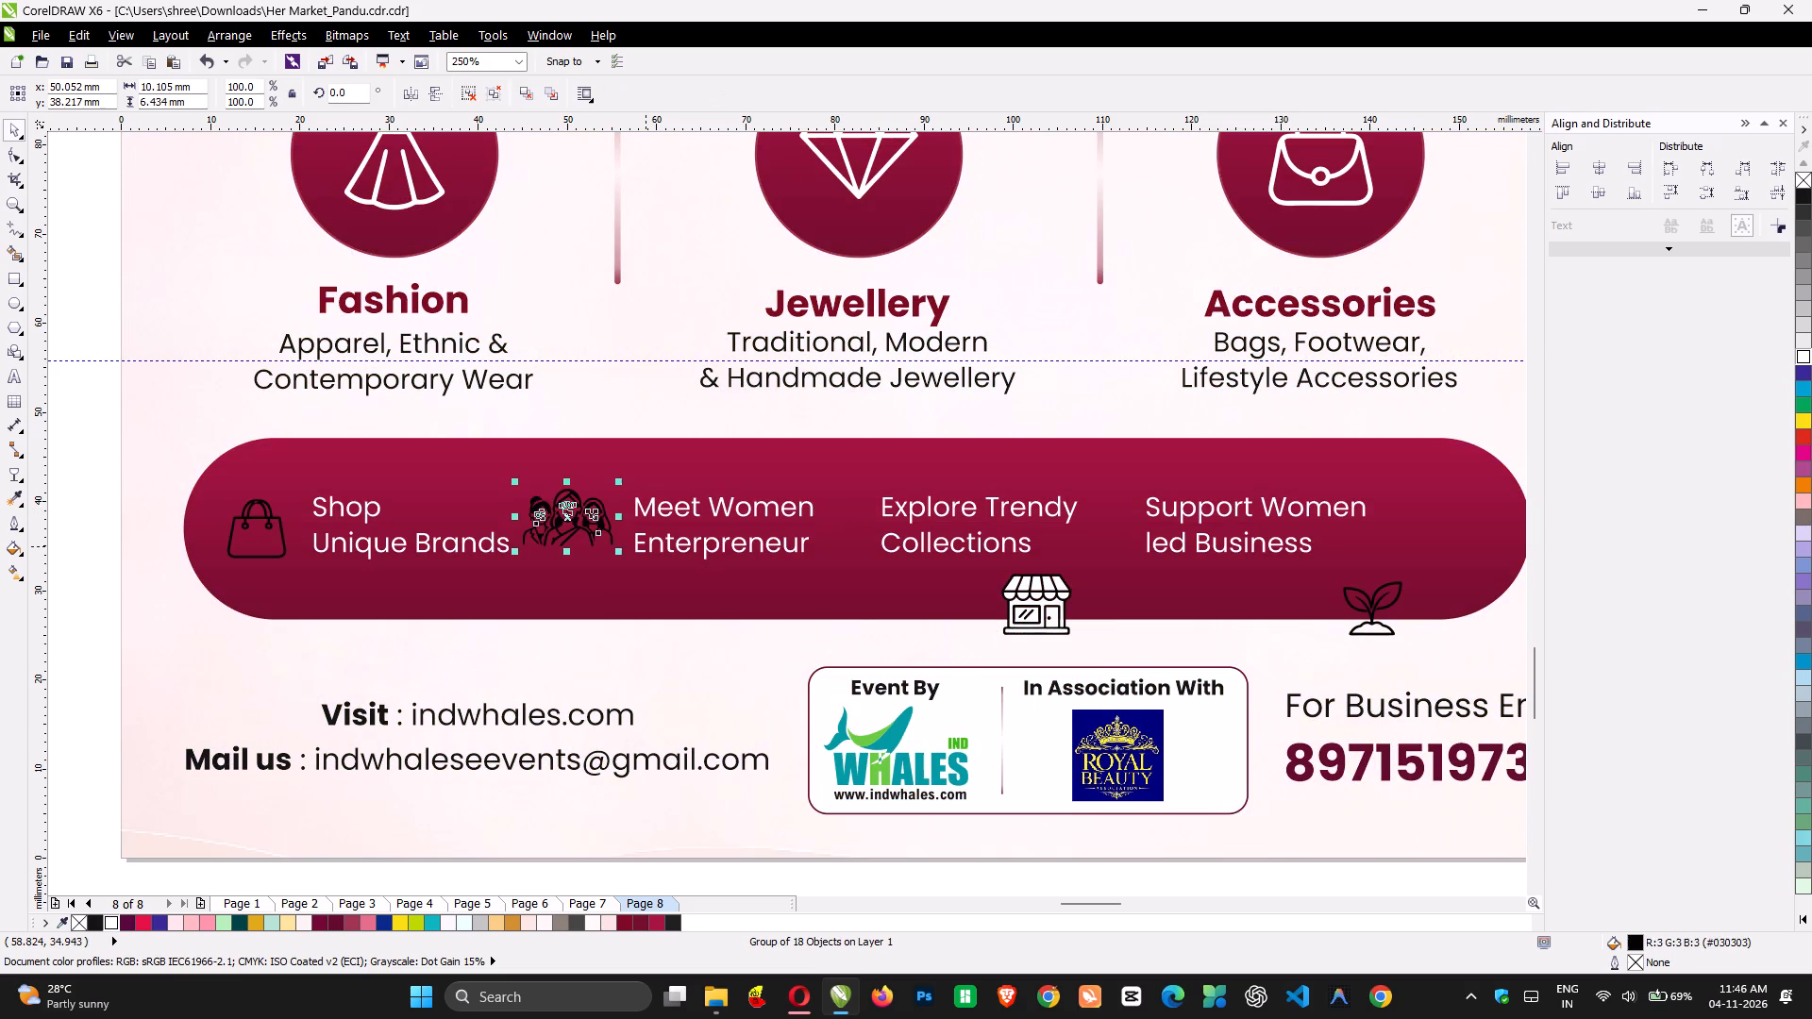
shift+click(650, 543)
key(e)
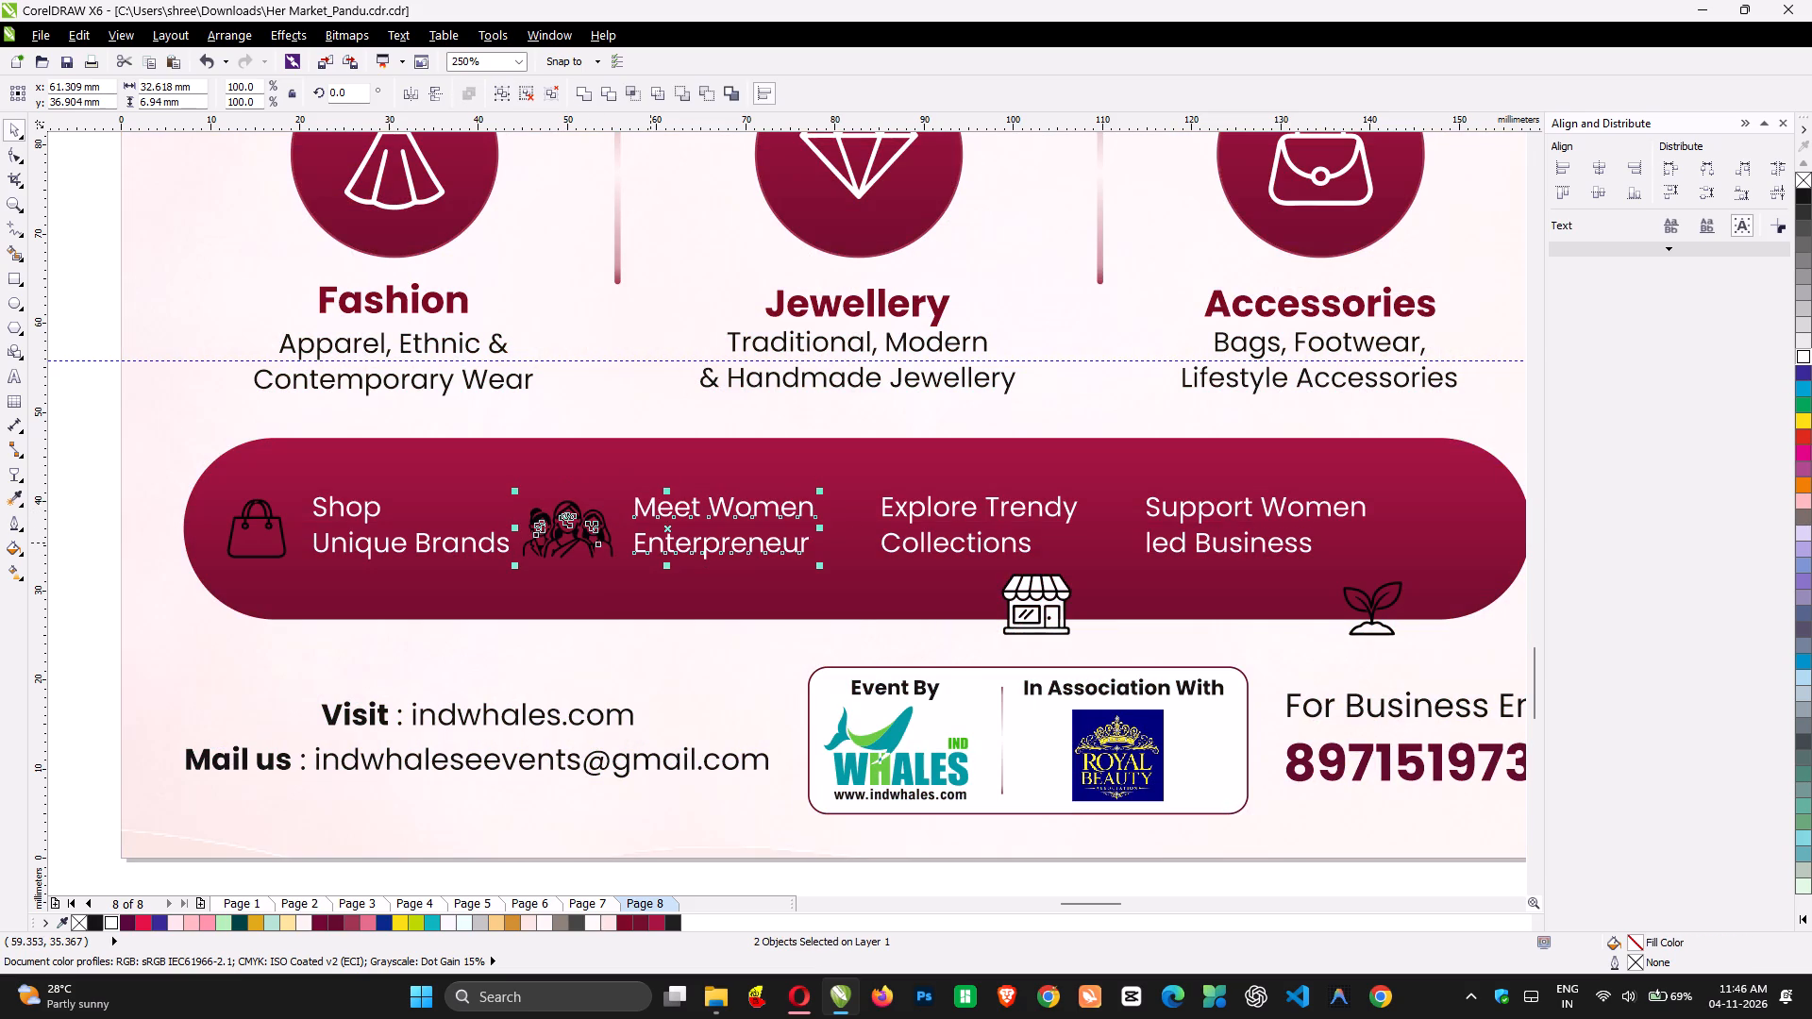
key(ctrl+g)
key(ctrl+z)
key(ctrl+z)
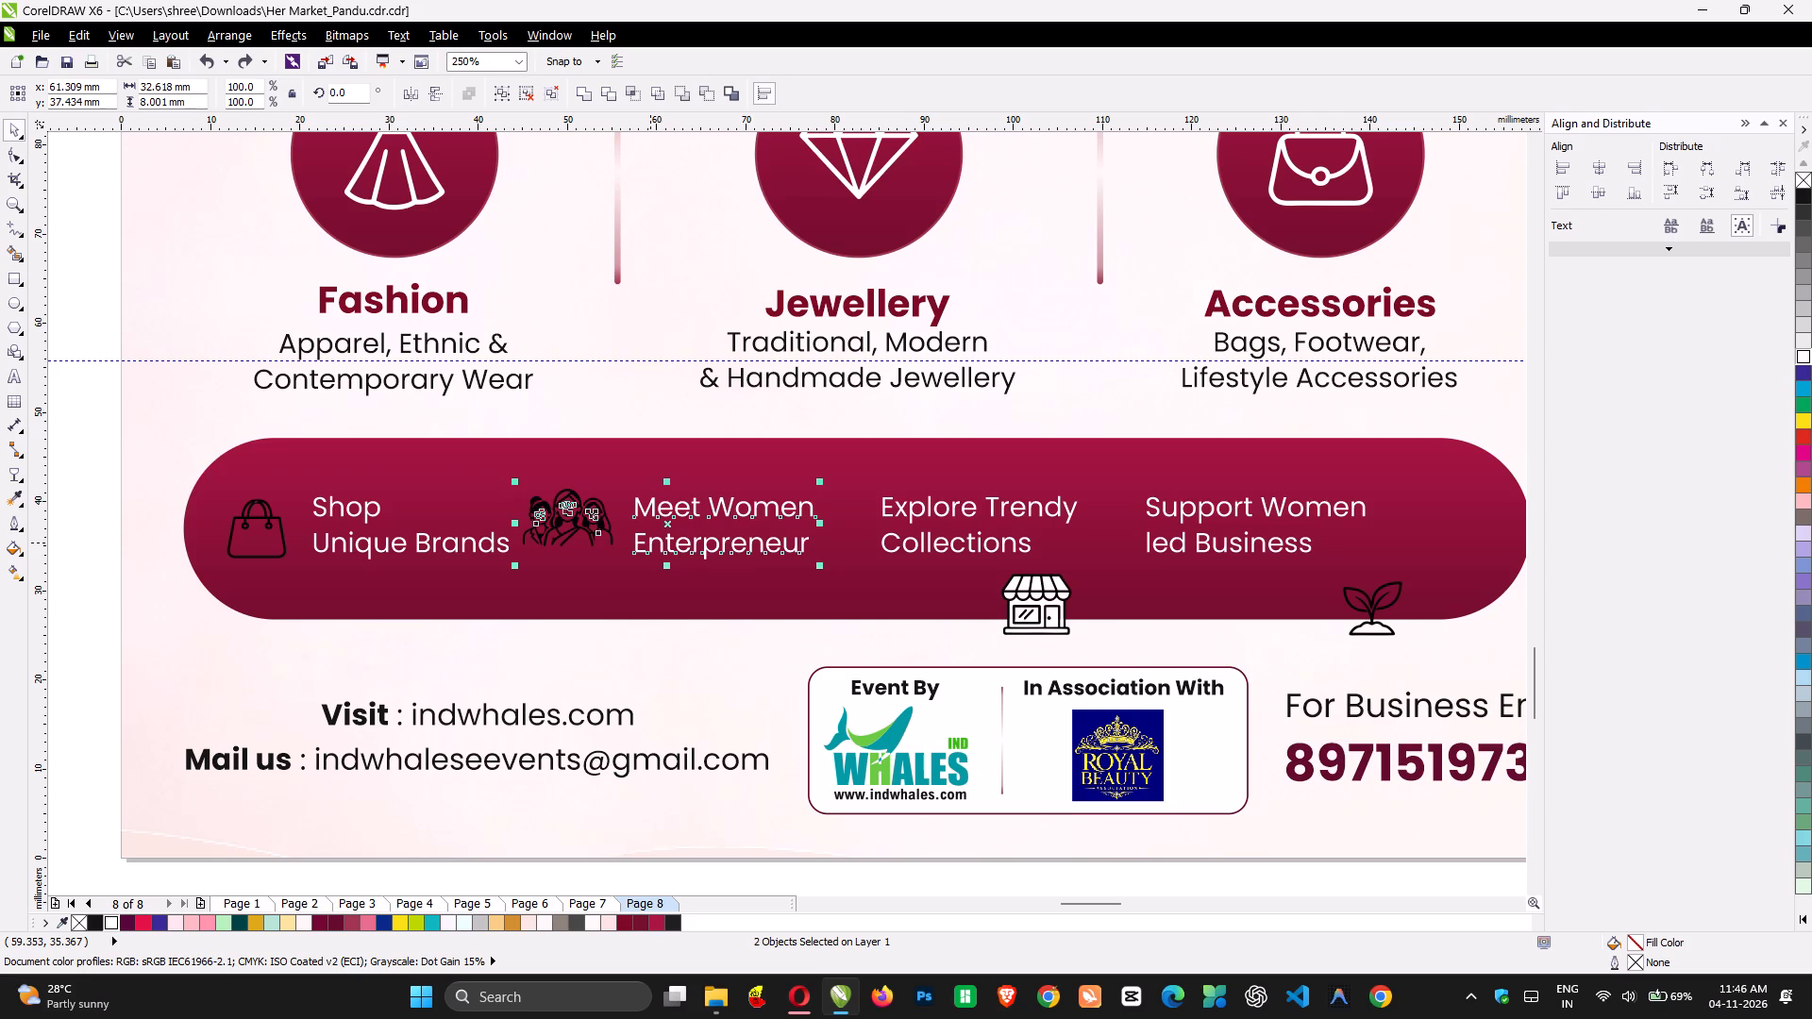
Nudge the three-women icon slightly down and right toward the "Meet Women Enterpreneur" caption and group the two.
shift+click(642, 543)
key(shift+Down)
key(shift+Down)
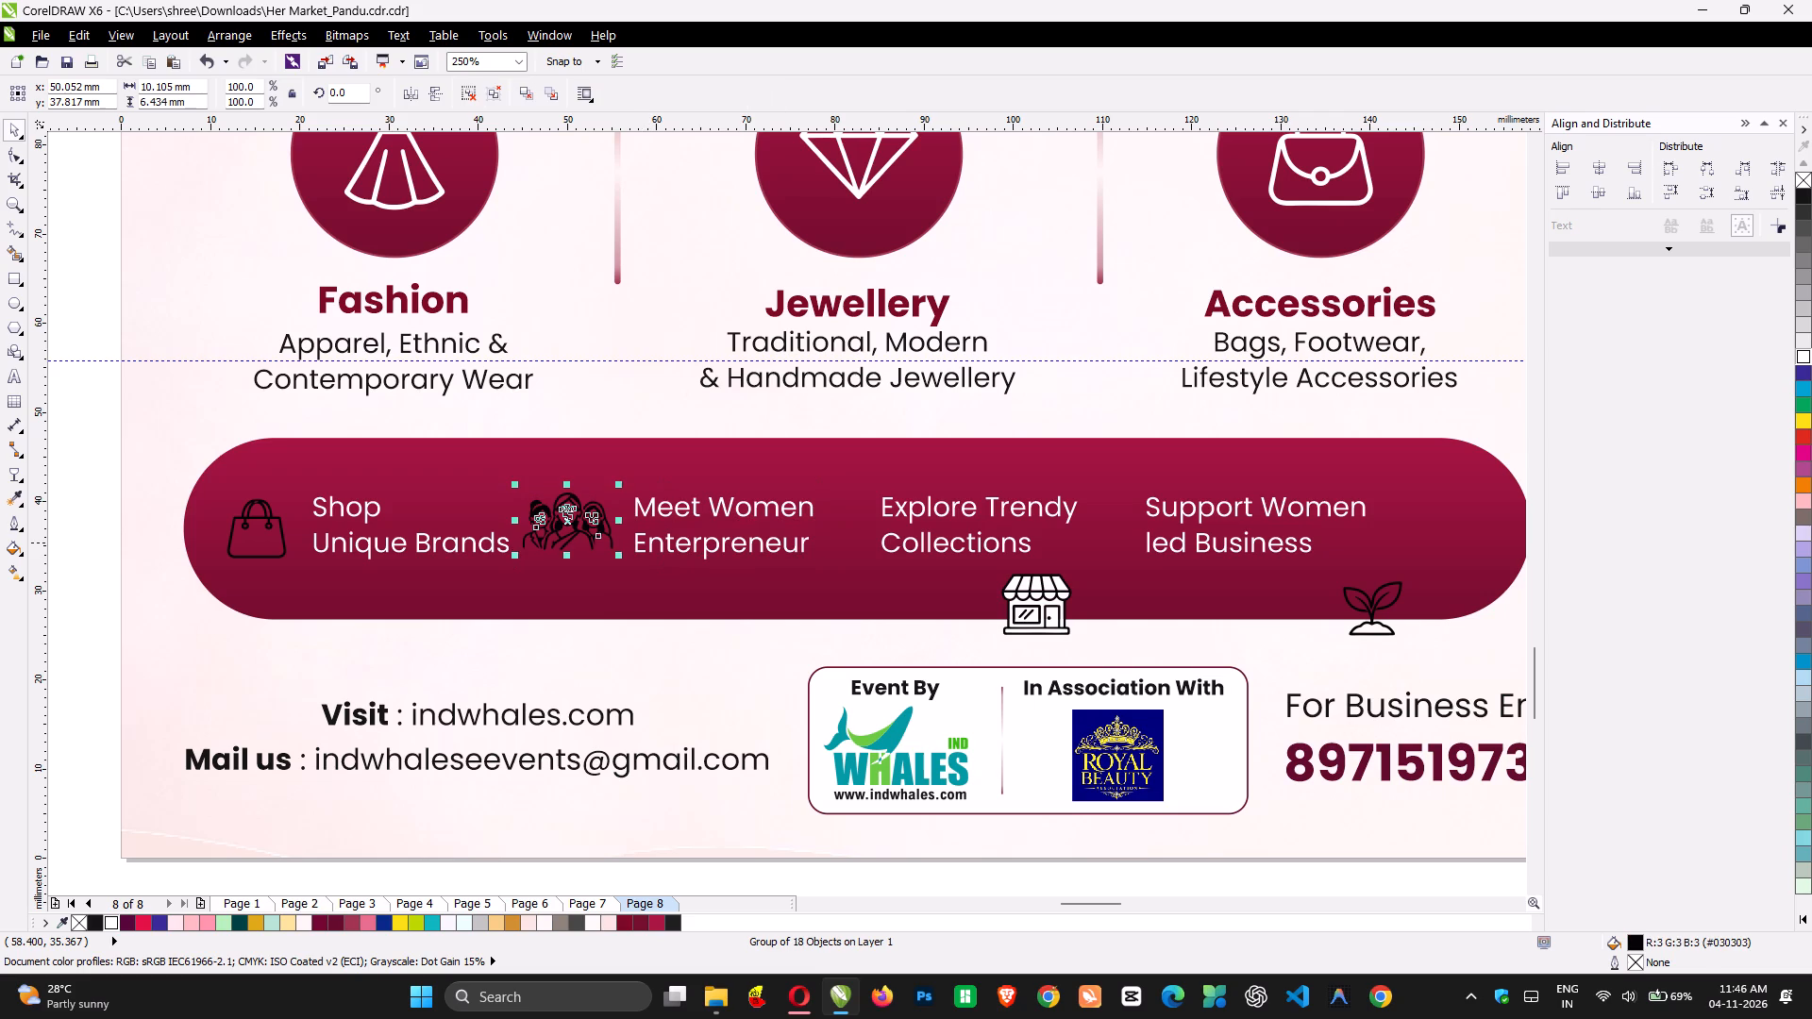
key(shift+Down)
key(shift+Down)
shift+click(642, 543)
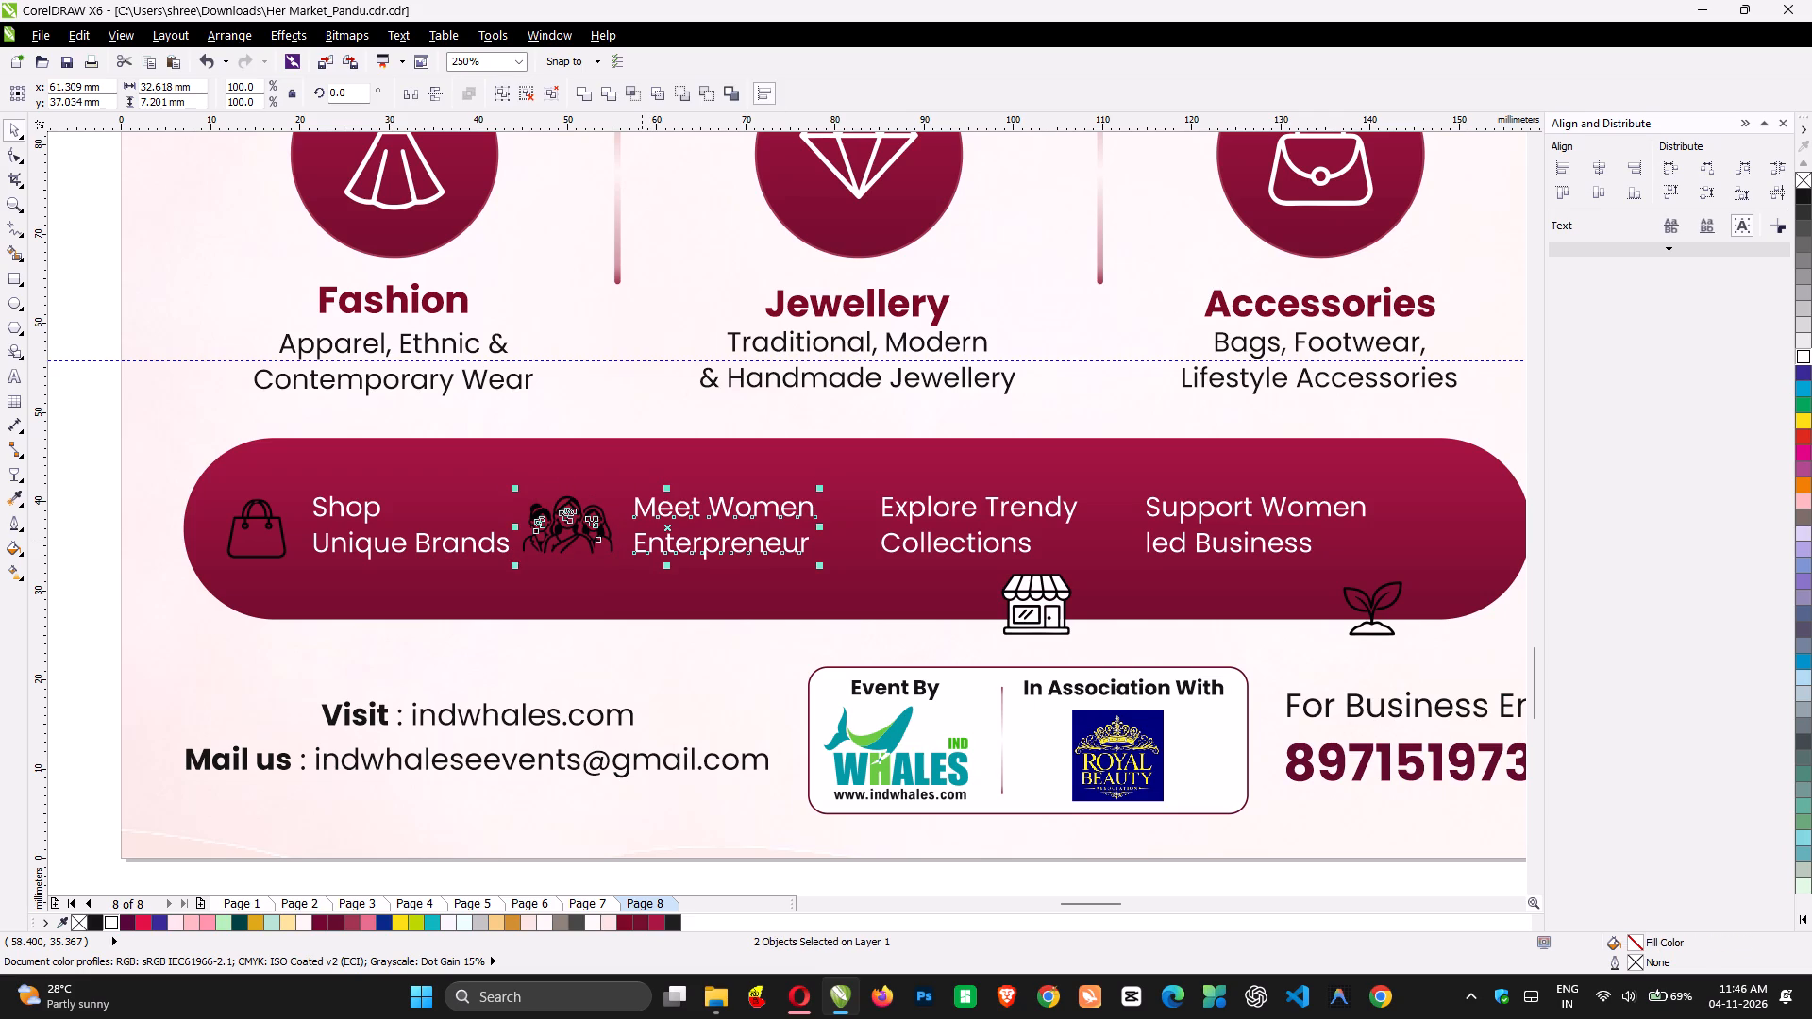
shift+click(642, 543)
key(shift+Right)
key(shift+Right)
key(shift+Right)
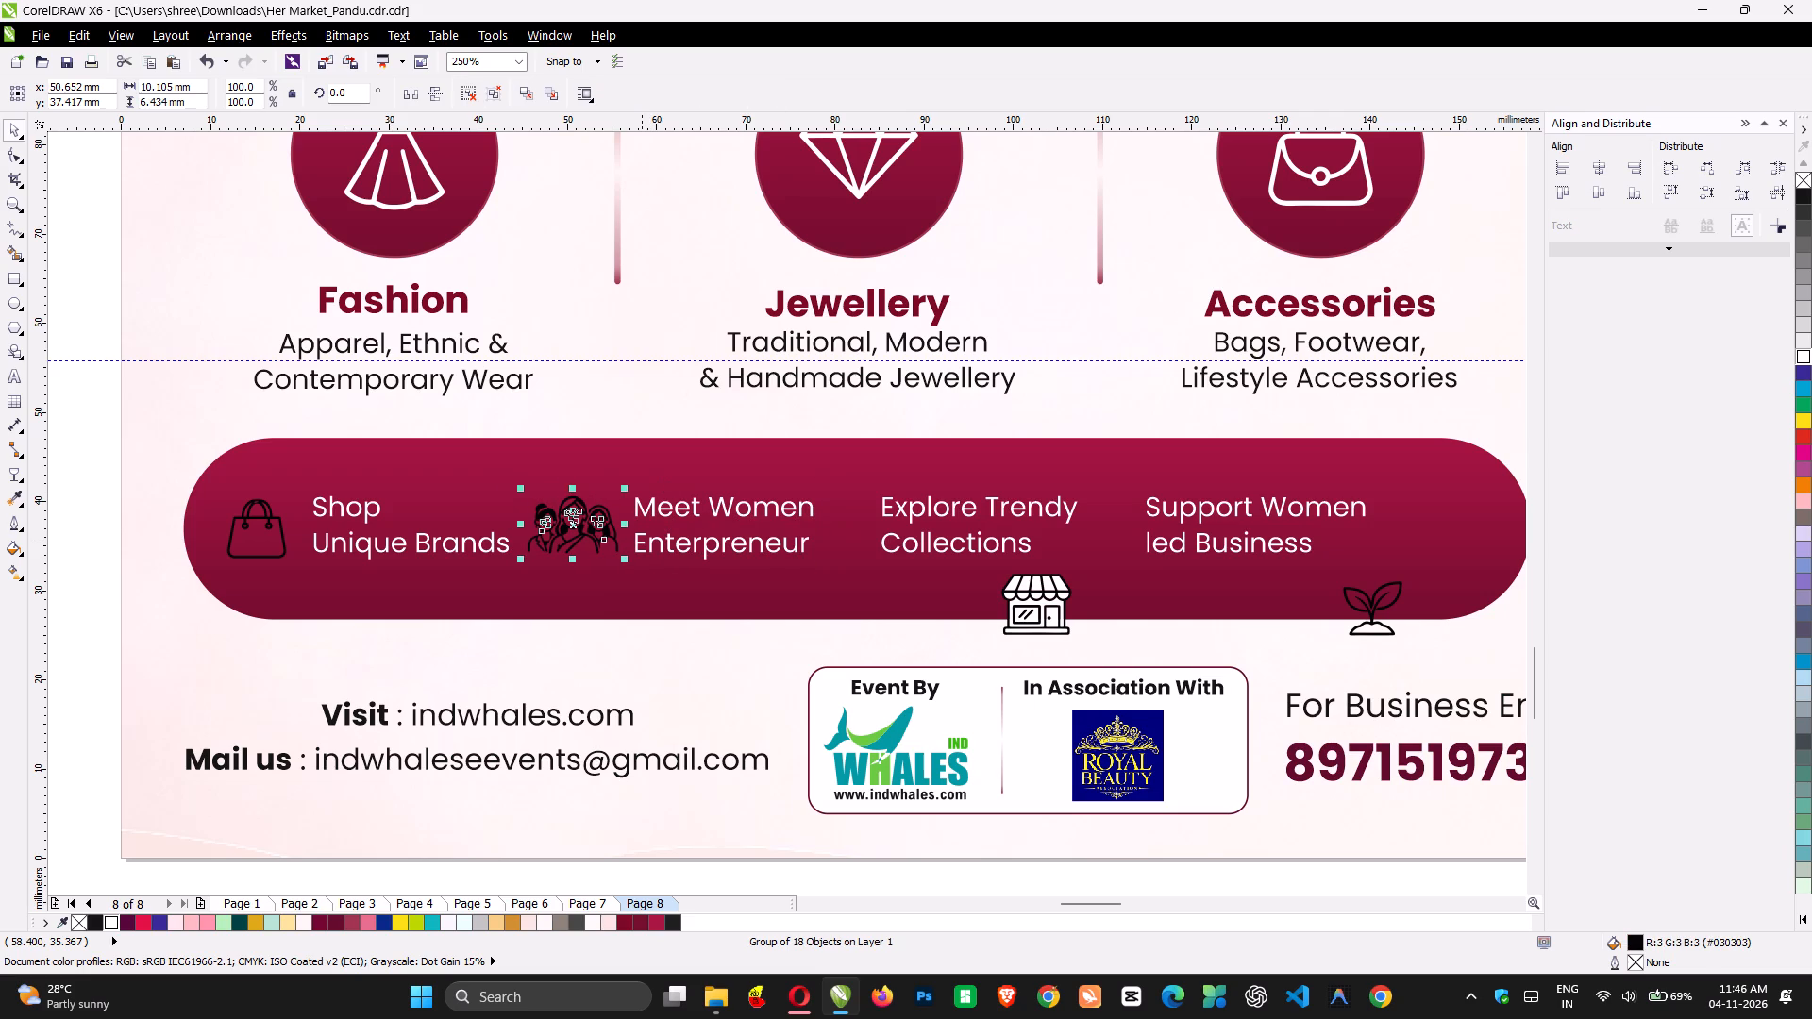
shift+click(642, 543)
key(ctrl+g)
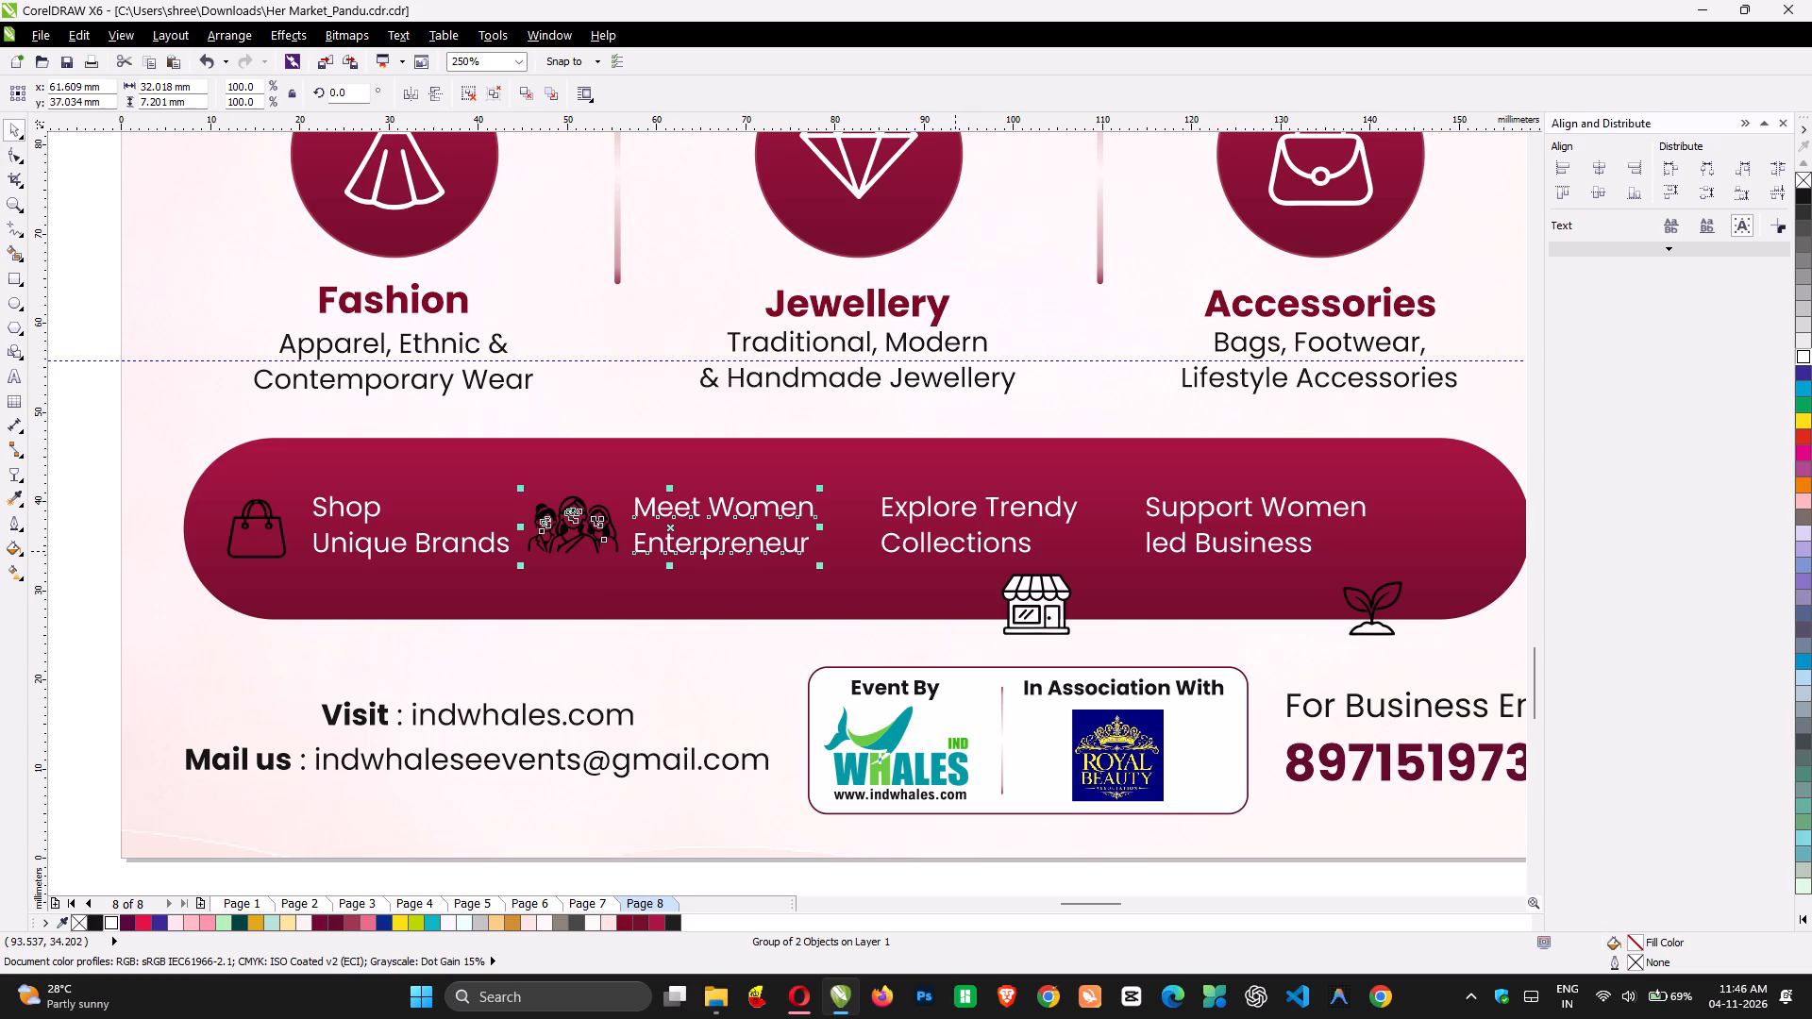
Shift the "Support Women led Business" and "Explore Trendy Collections" captions right along the maroon bar to make room for icons.
click(955, 547)
scroll(955, 547, left, 2)
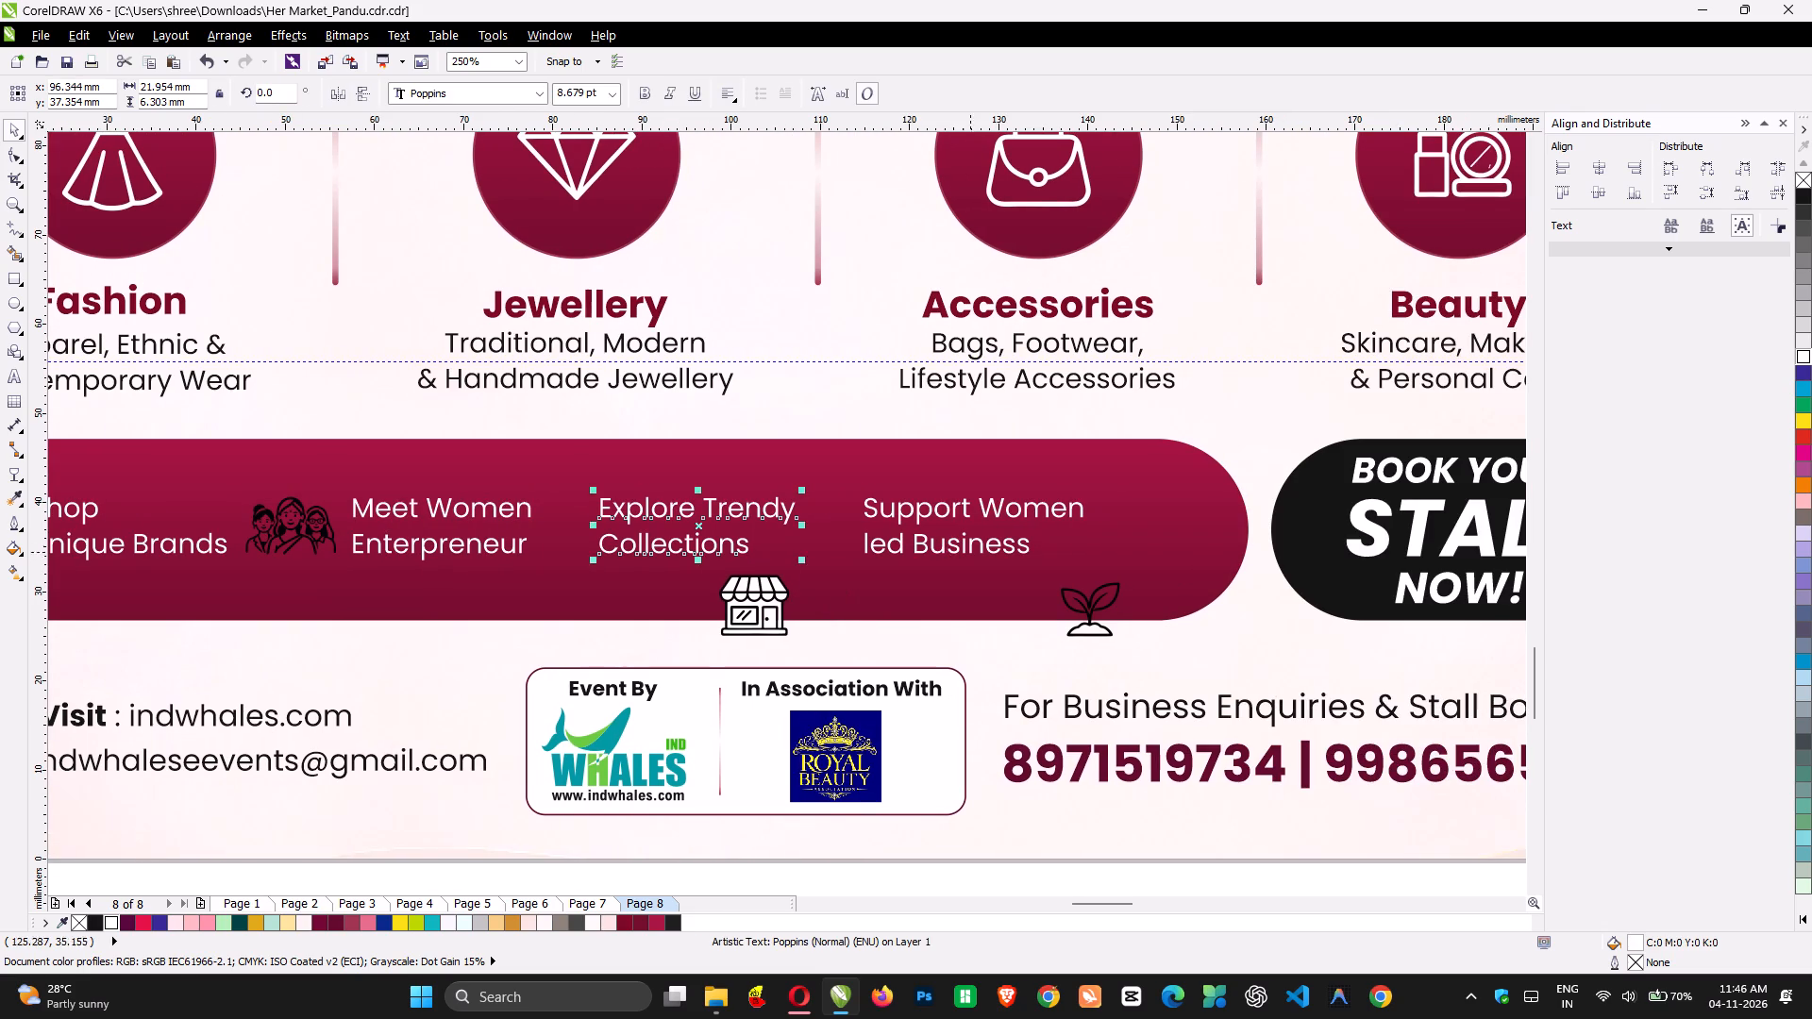
drag(988, 546, 1097, 545)
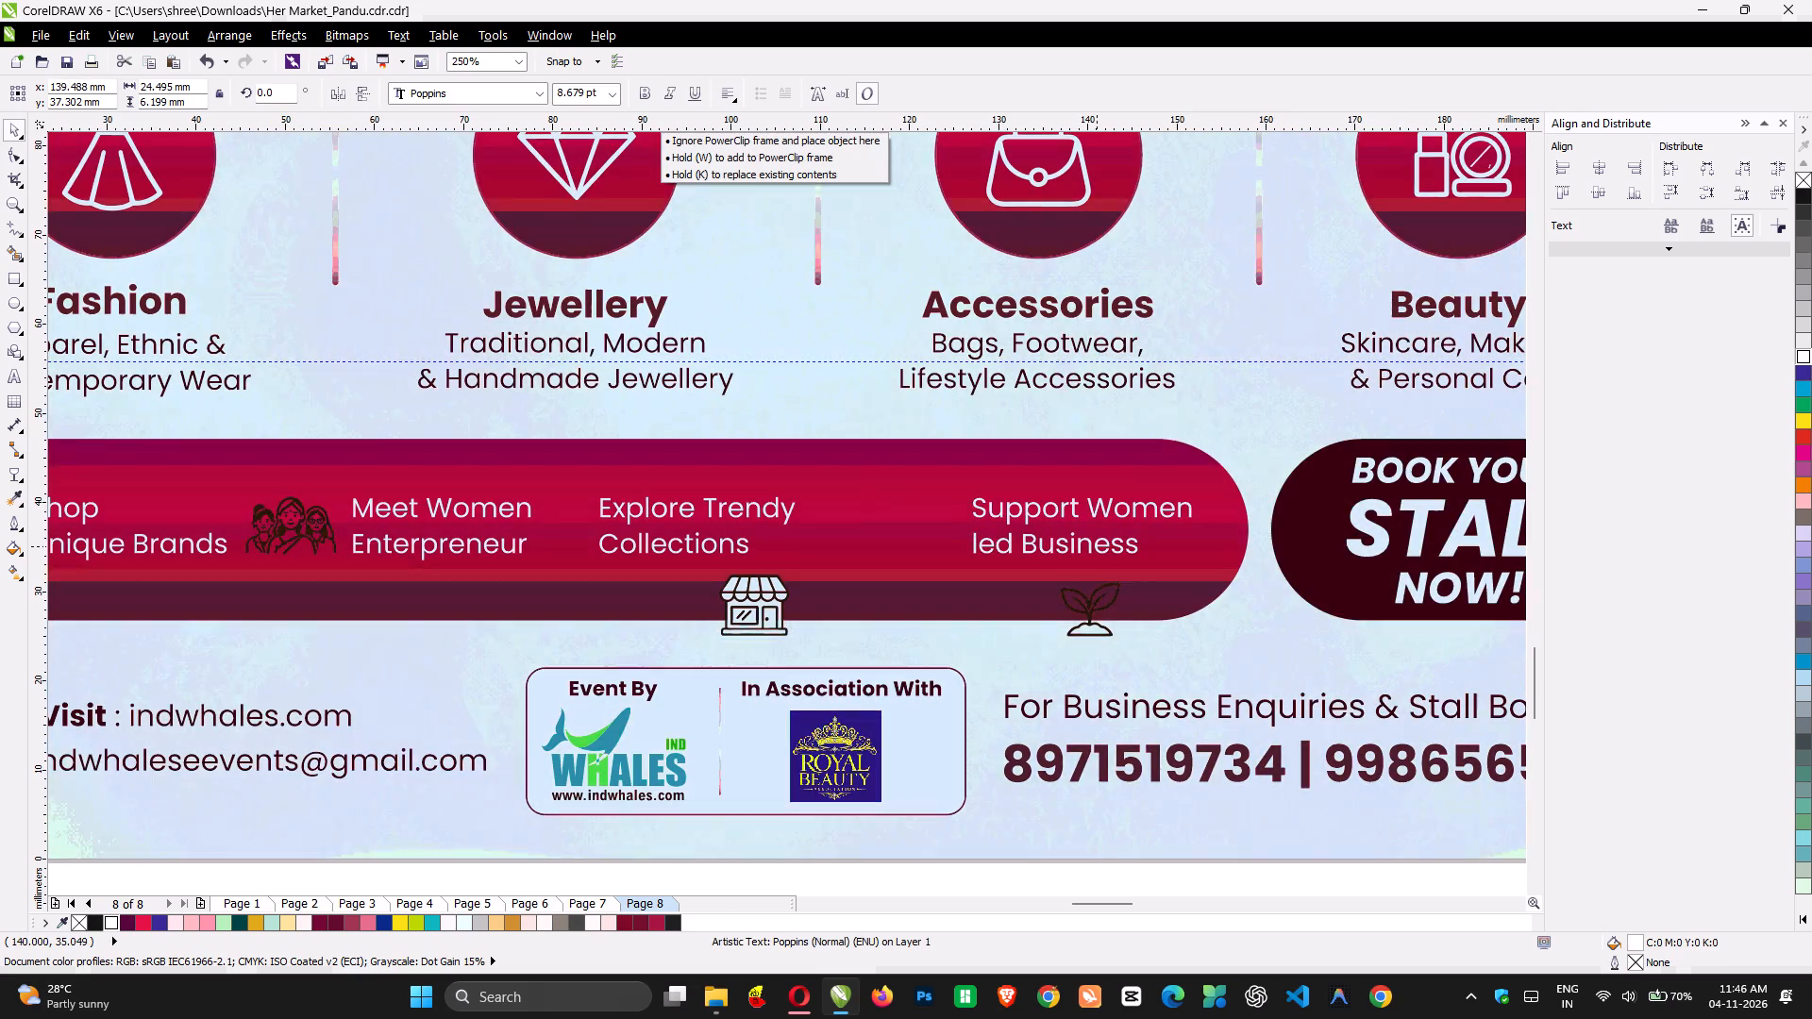
drag(1097, 545, 1104, 546)
drag(722, 540, 741, 540)
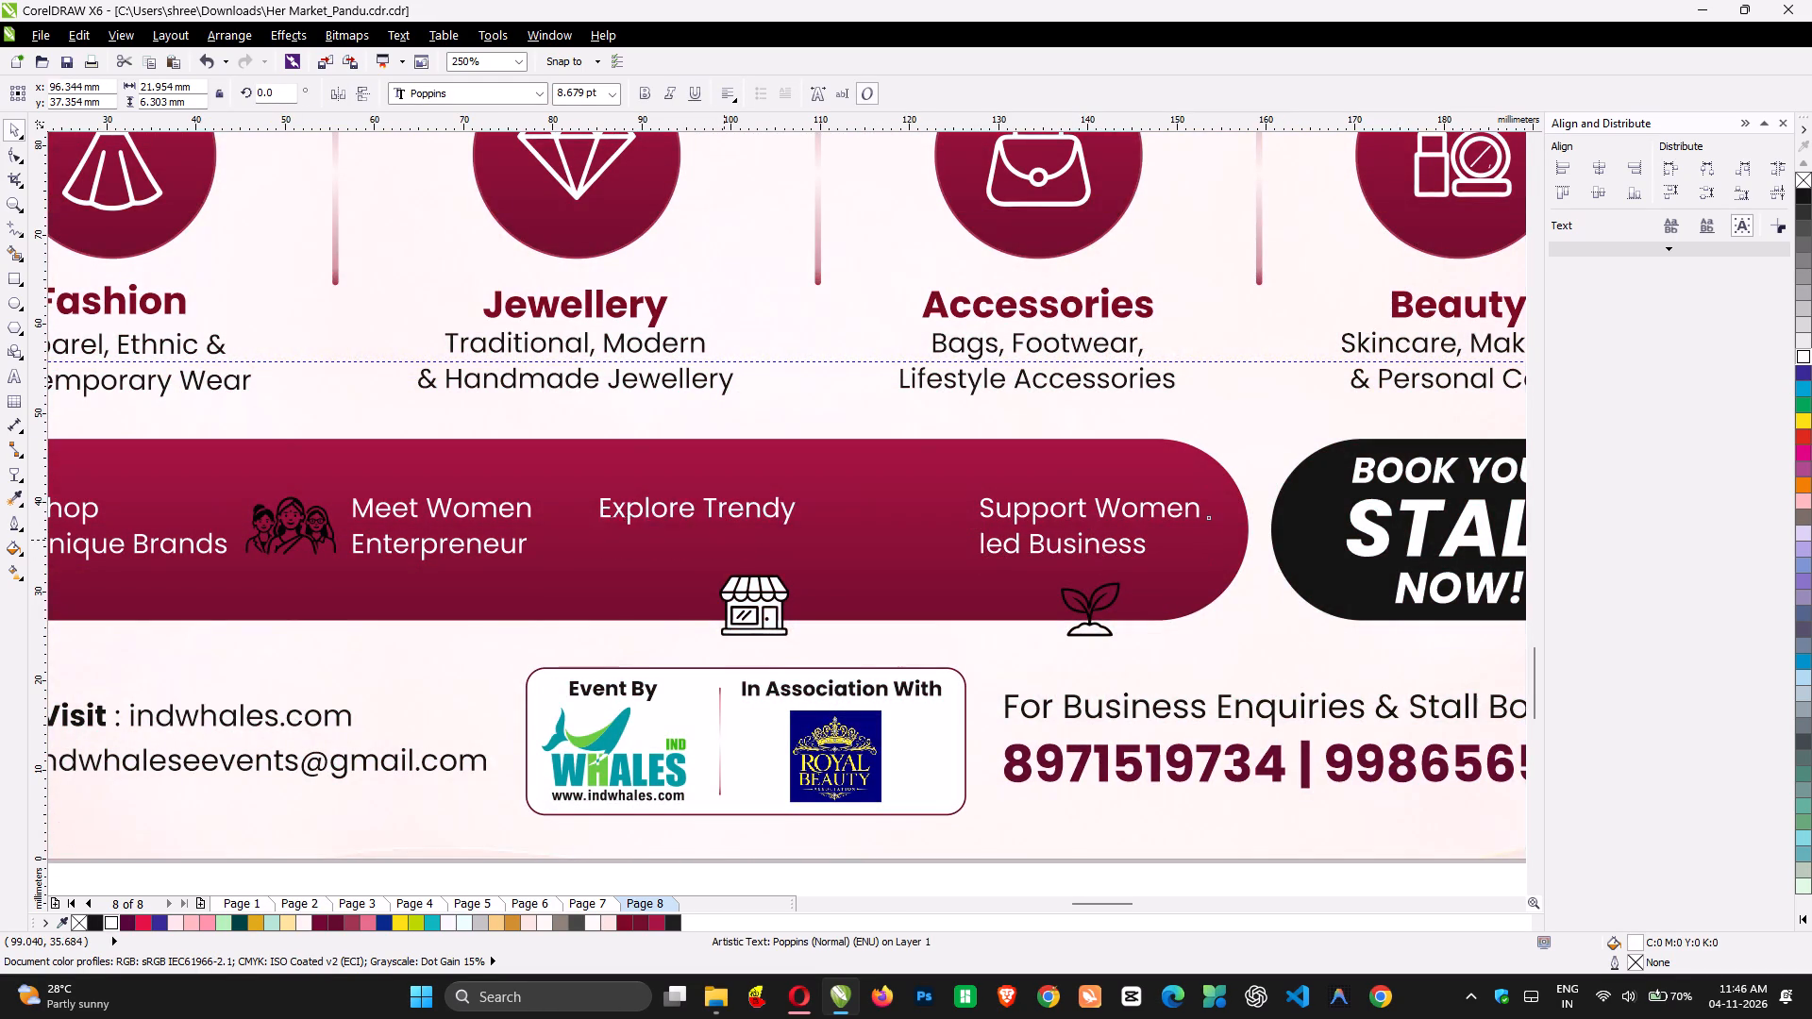
drag(741, 540, 807, 533)
Move the storefront icon onto the maroon bar, just left of the "Explore Trendy Collections" caption.
drag(785, 601, 773, 600)
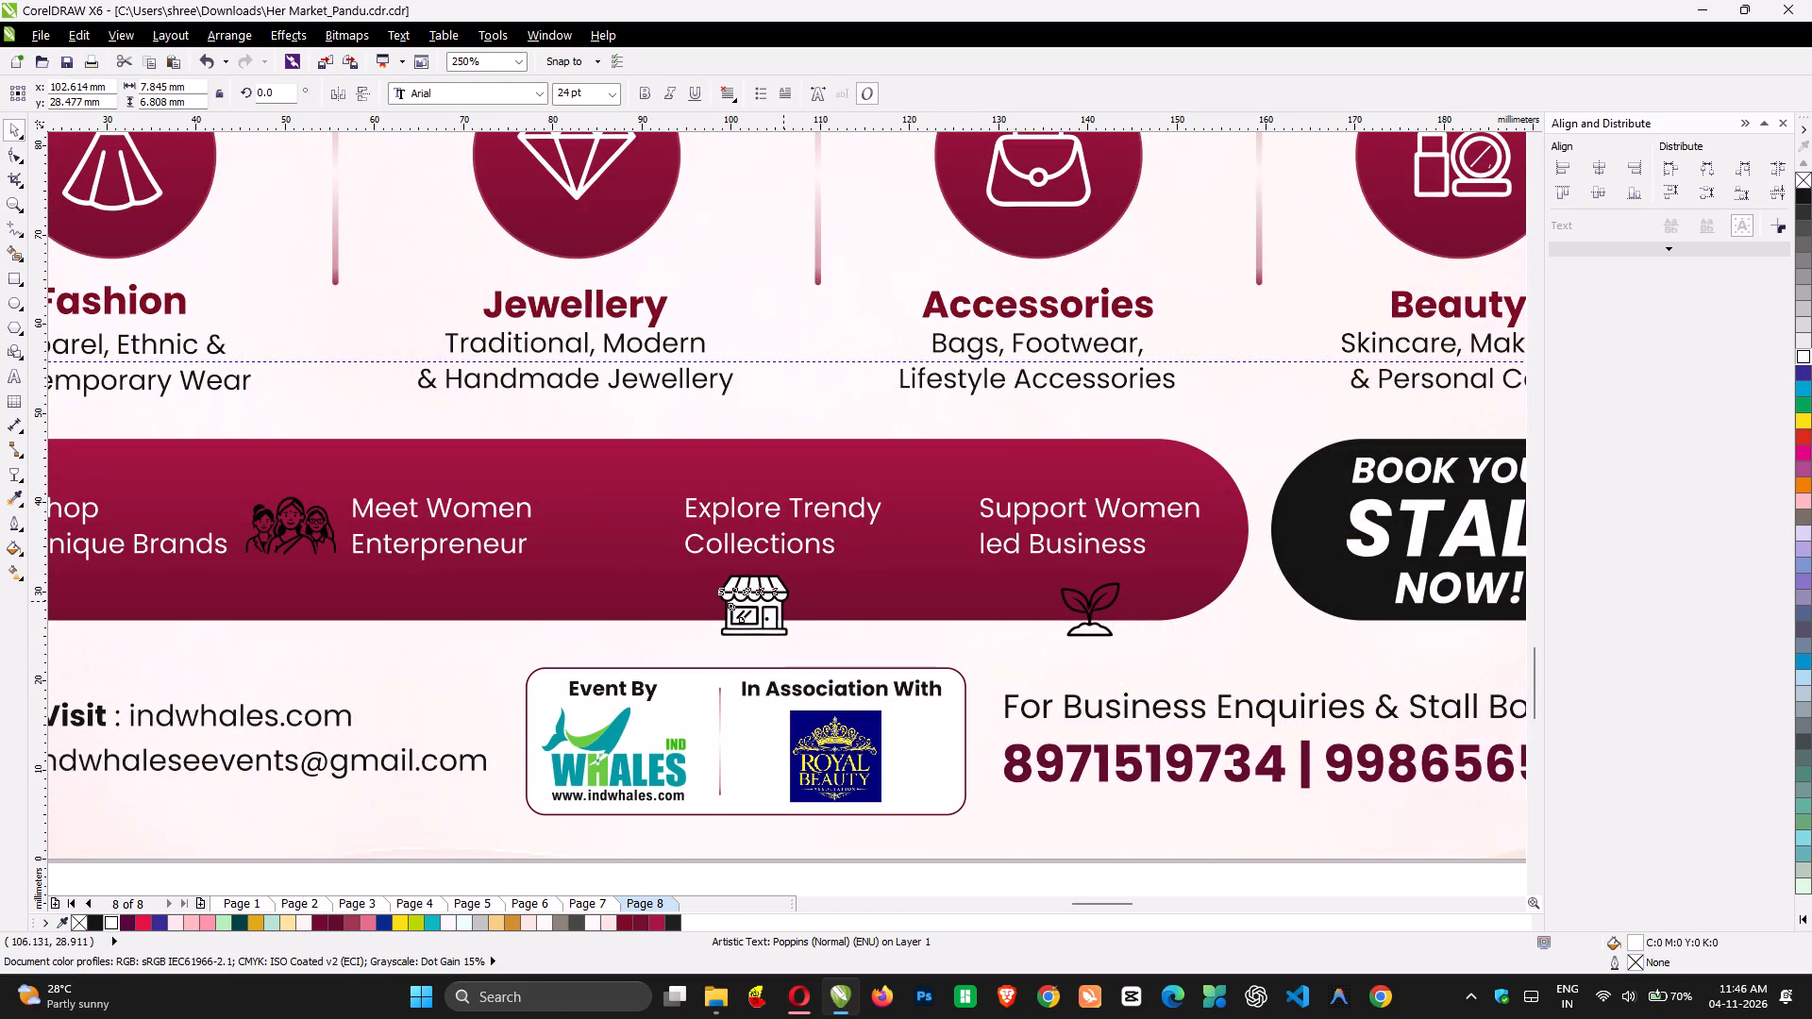
drag(773, 600, 659, 521)
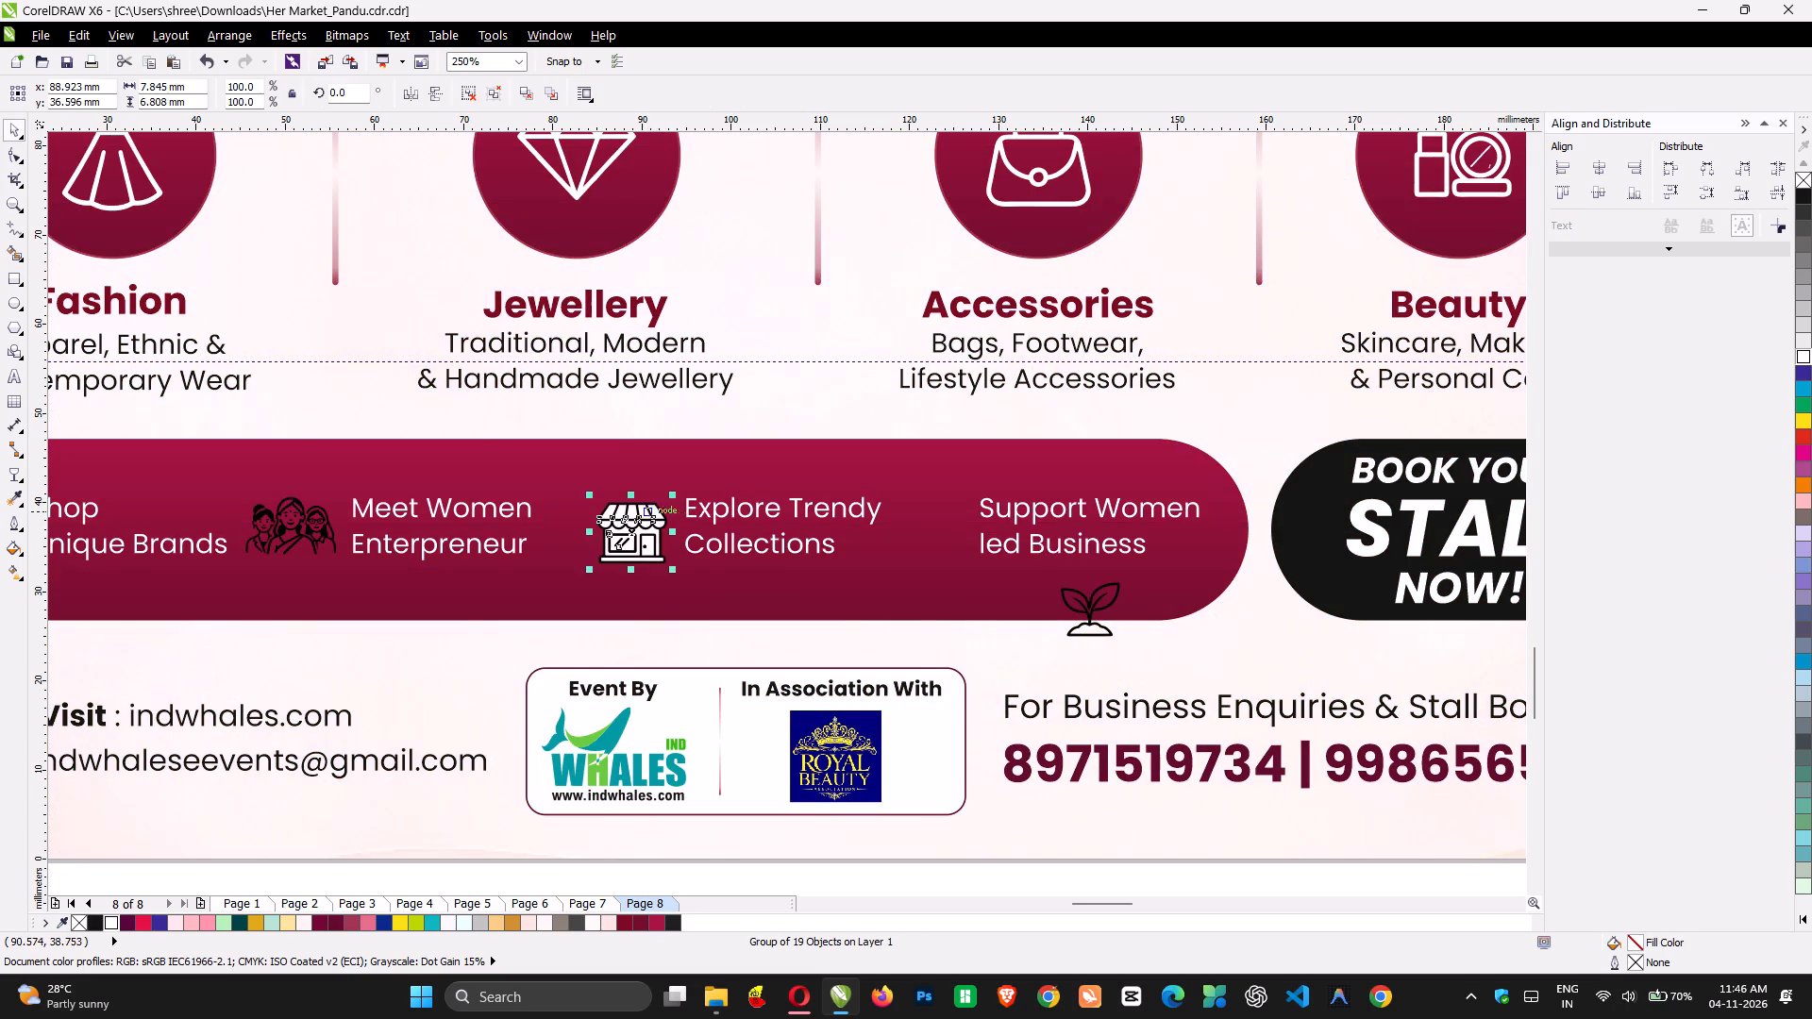
Delete the white filler shapes from the storefront icon's wall, window, door and base.
key(z)
drag(530, 476, 696, 592)
key(space)
ctrl+click(747, 648)
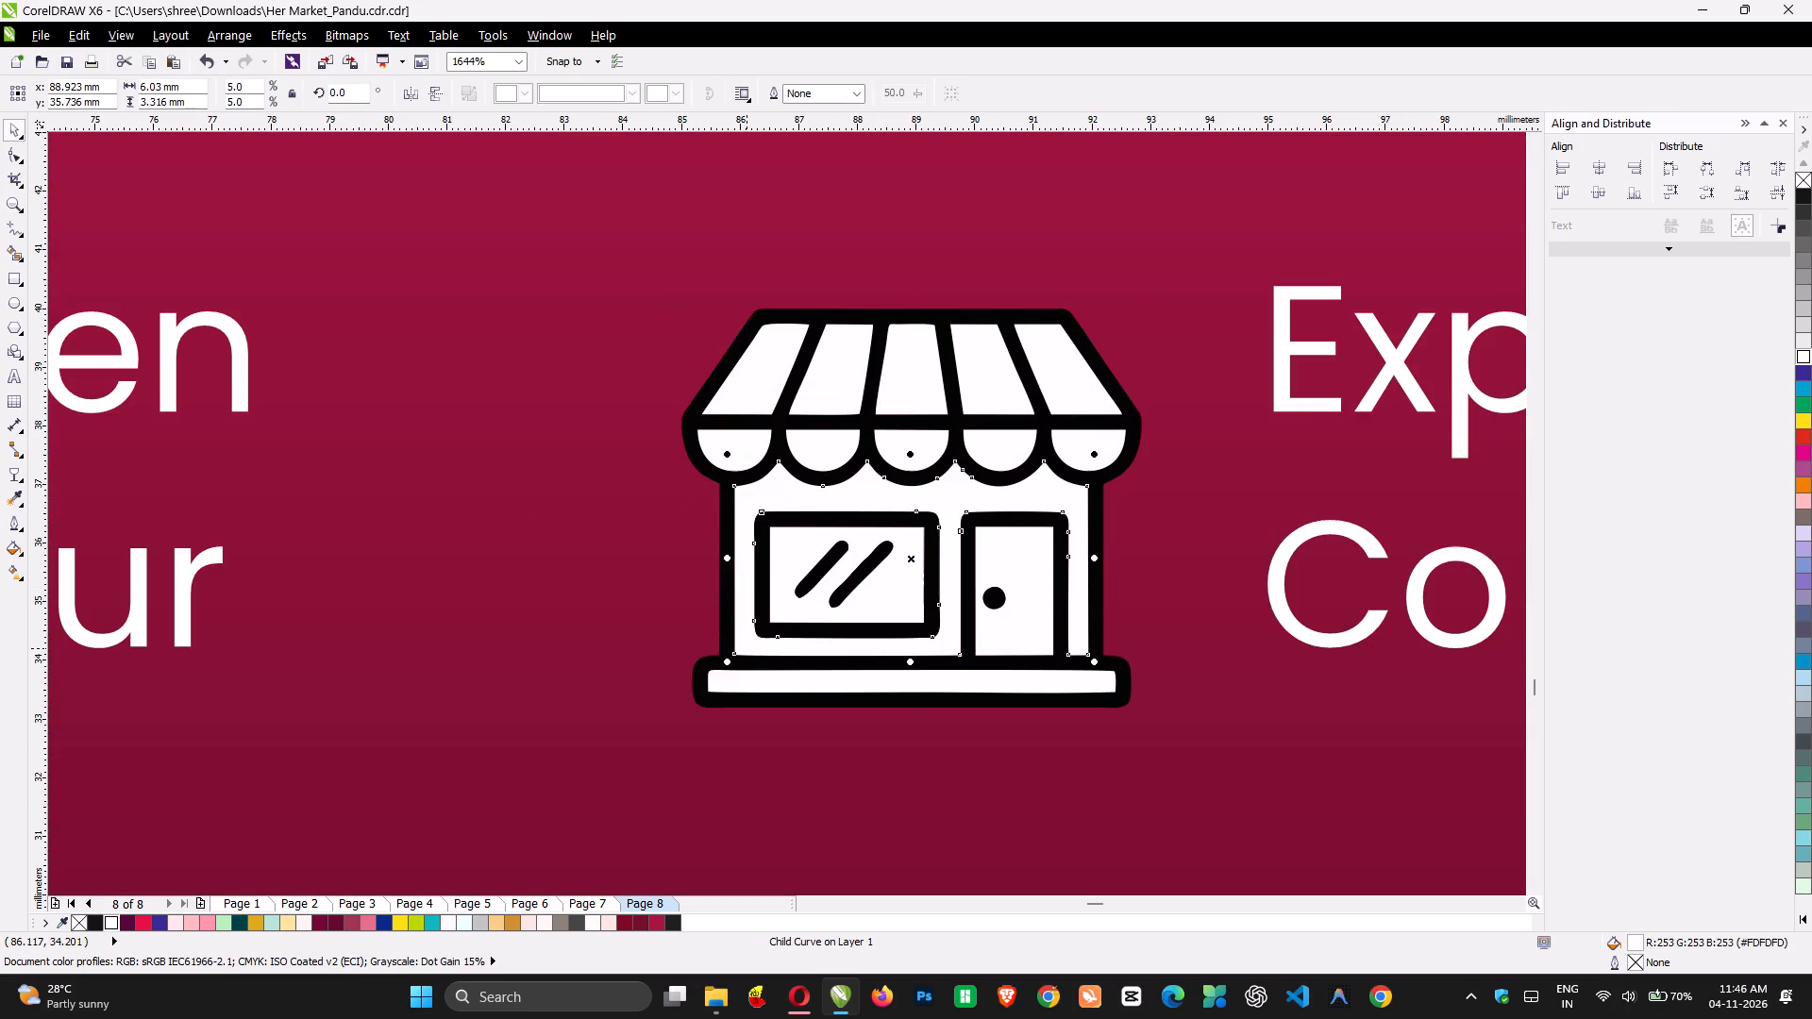
key(Delete)
ctrl+click(792, 603)
key(ctrl+r)
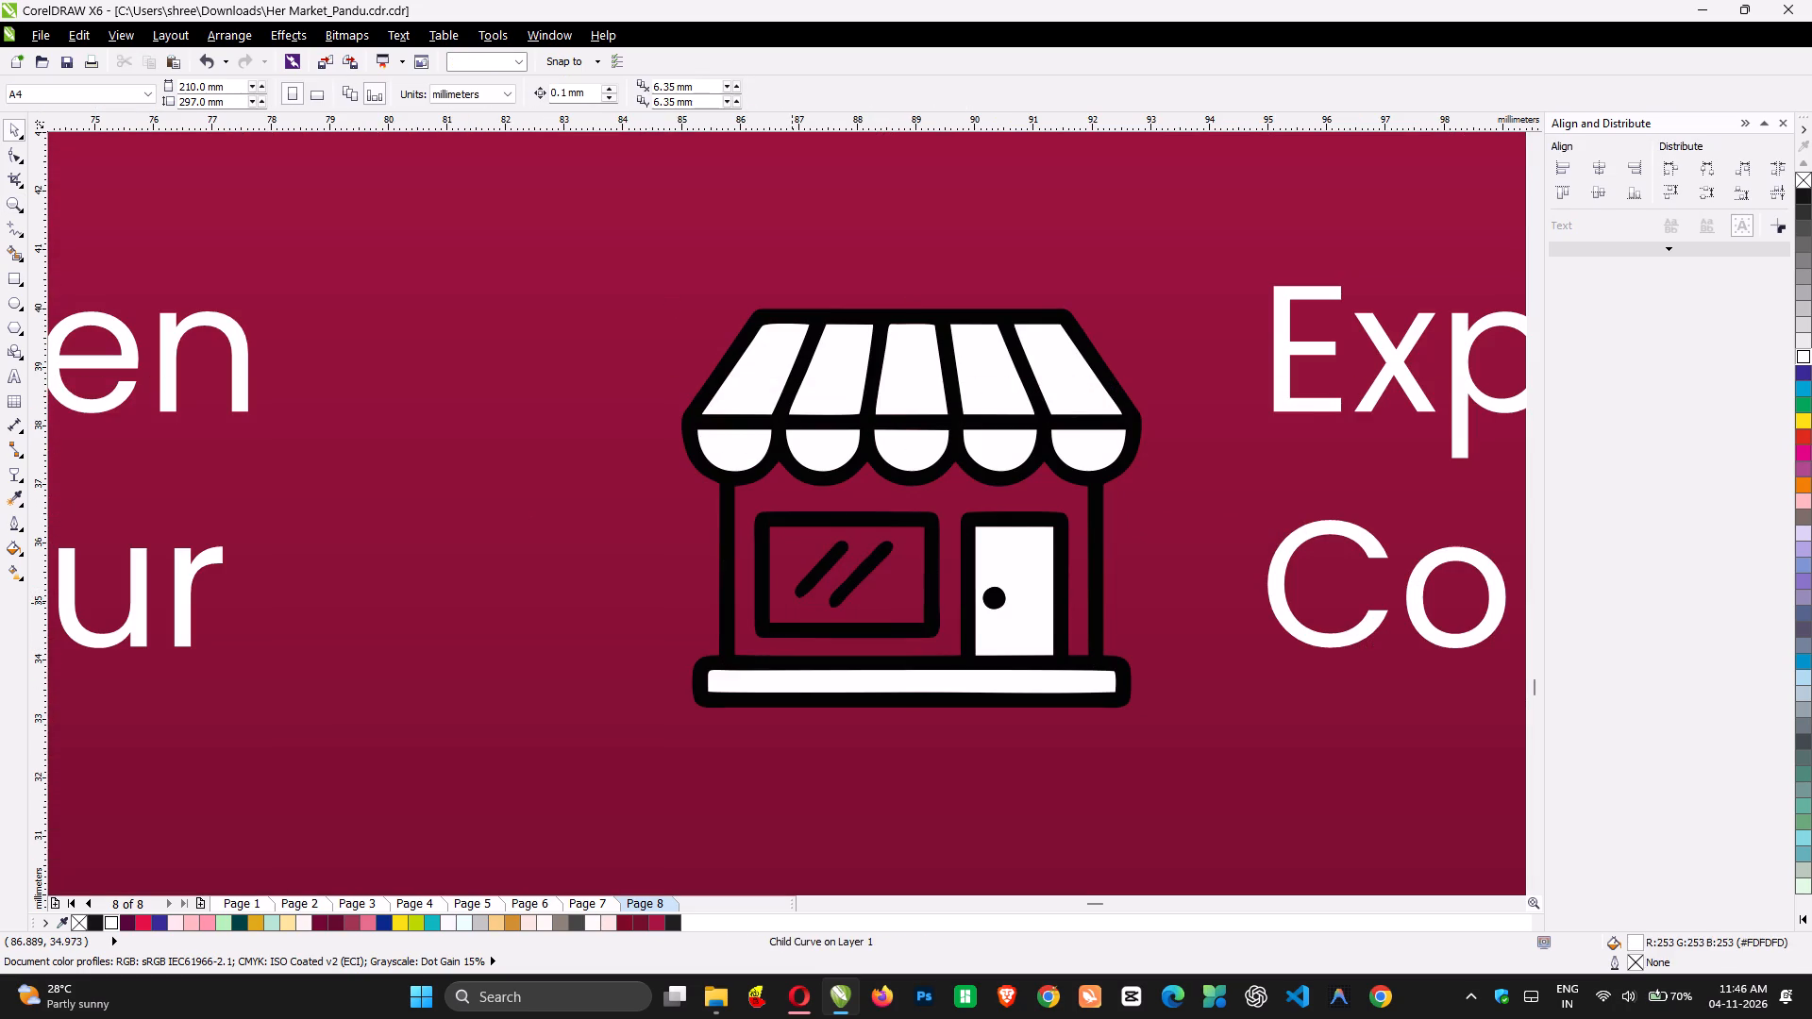
ctrl+click(1000, 622)
key(ctrl+r)
ctrl+click(997, 676)
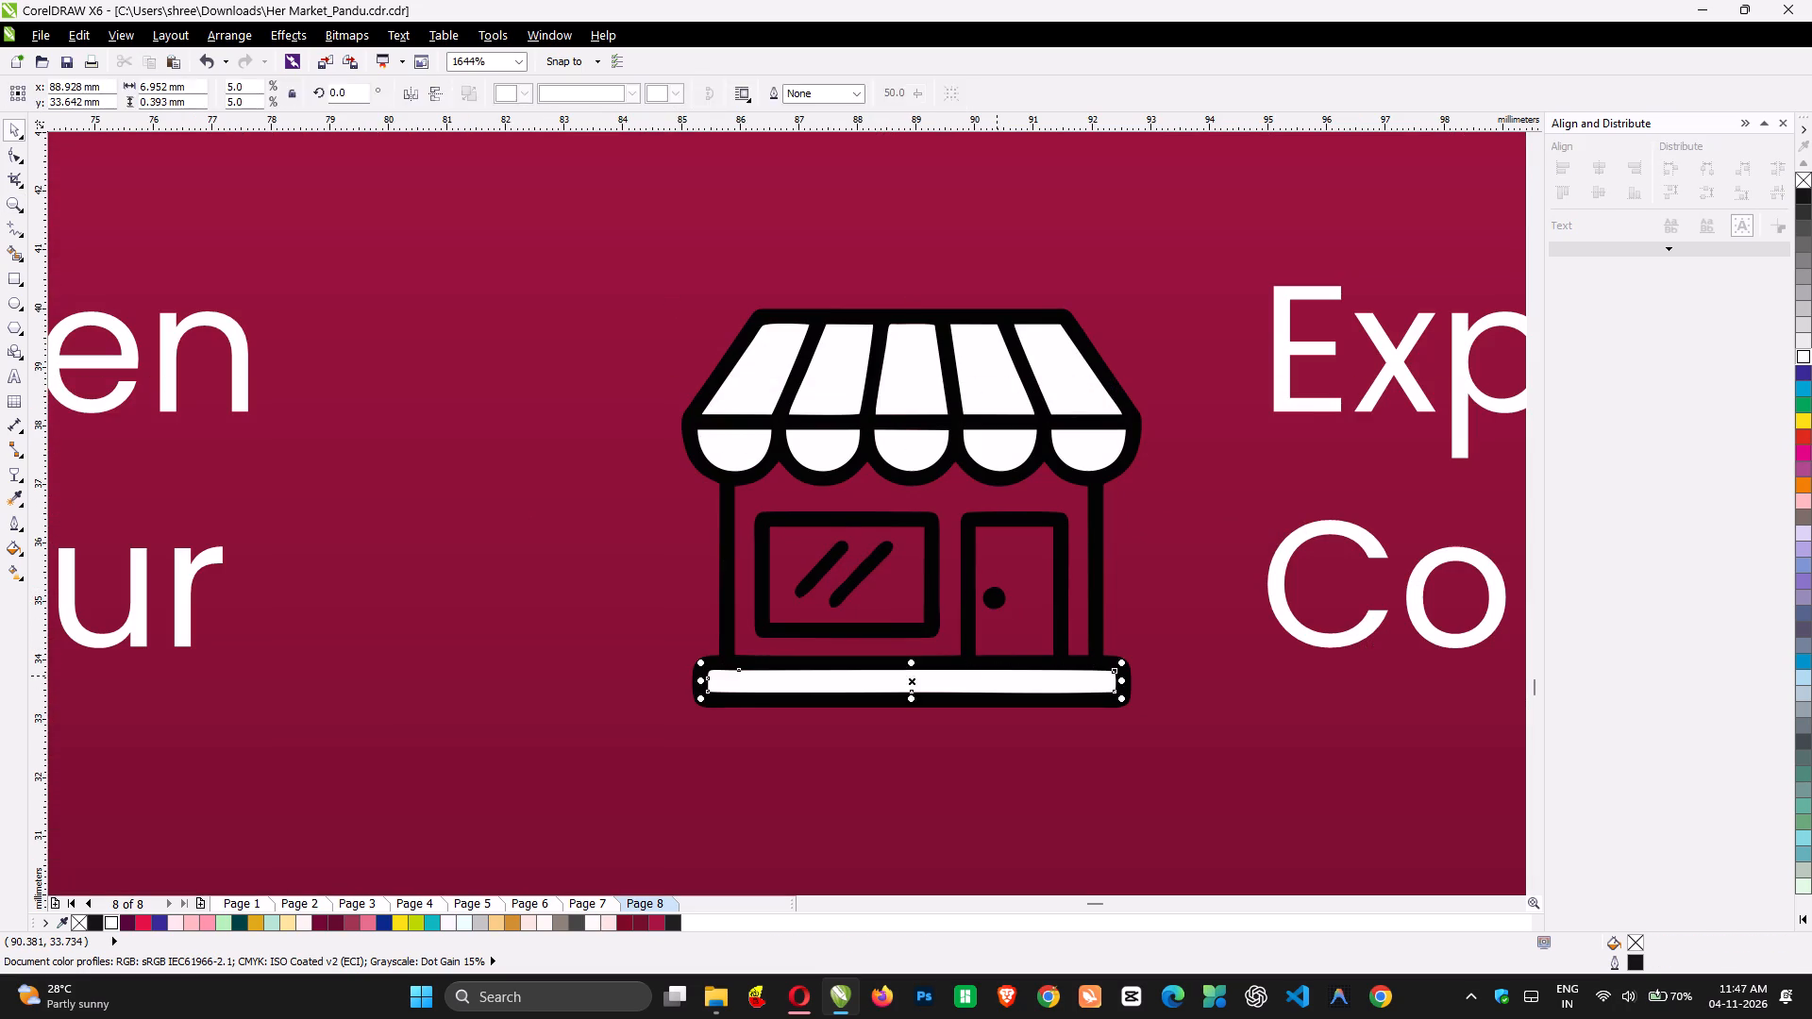
key(ctrl+r)
Delete the five white filler shapes from the scalloped lower edge of the storefront icon's awning.
ctrl+click(1095, 440)
key(ctrl+r)
ctrl+click(1012, 448)
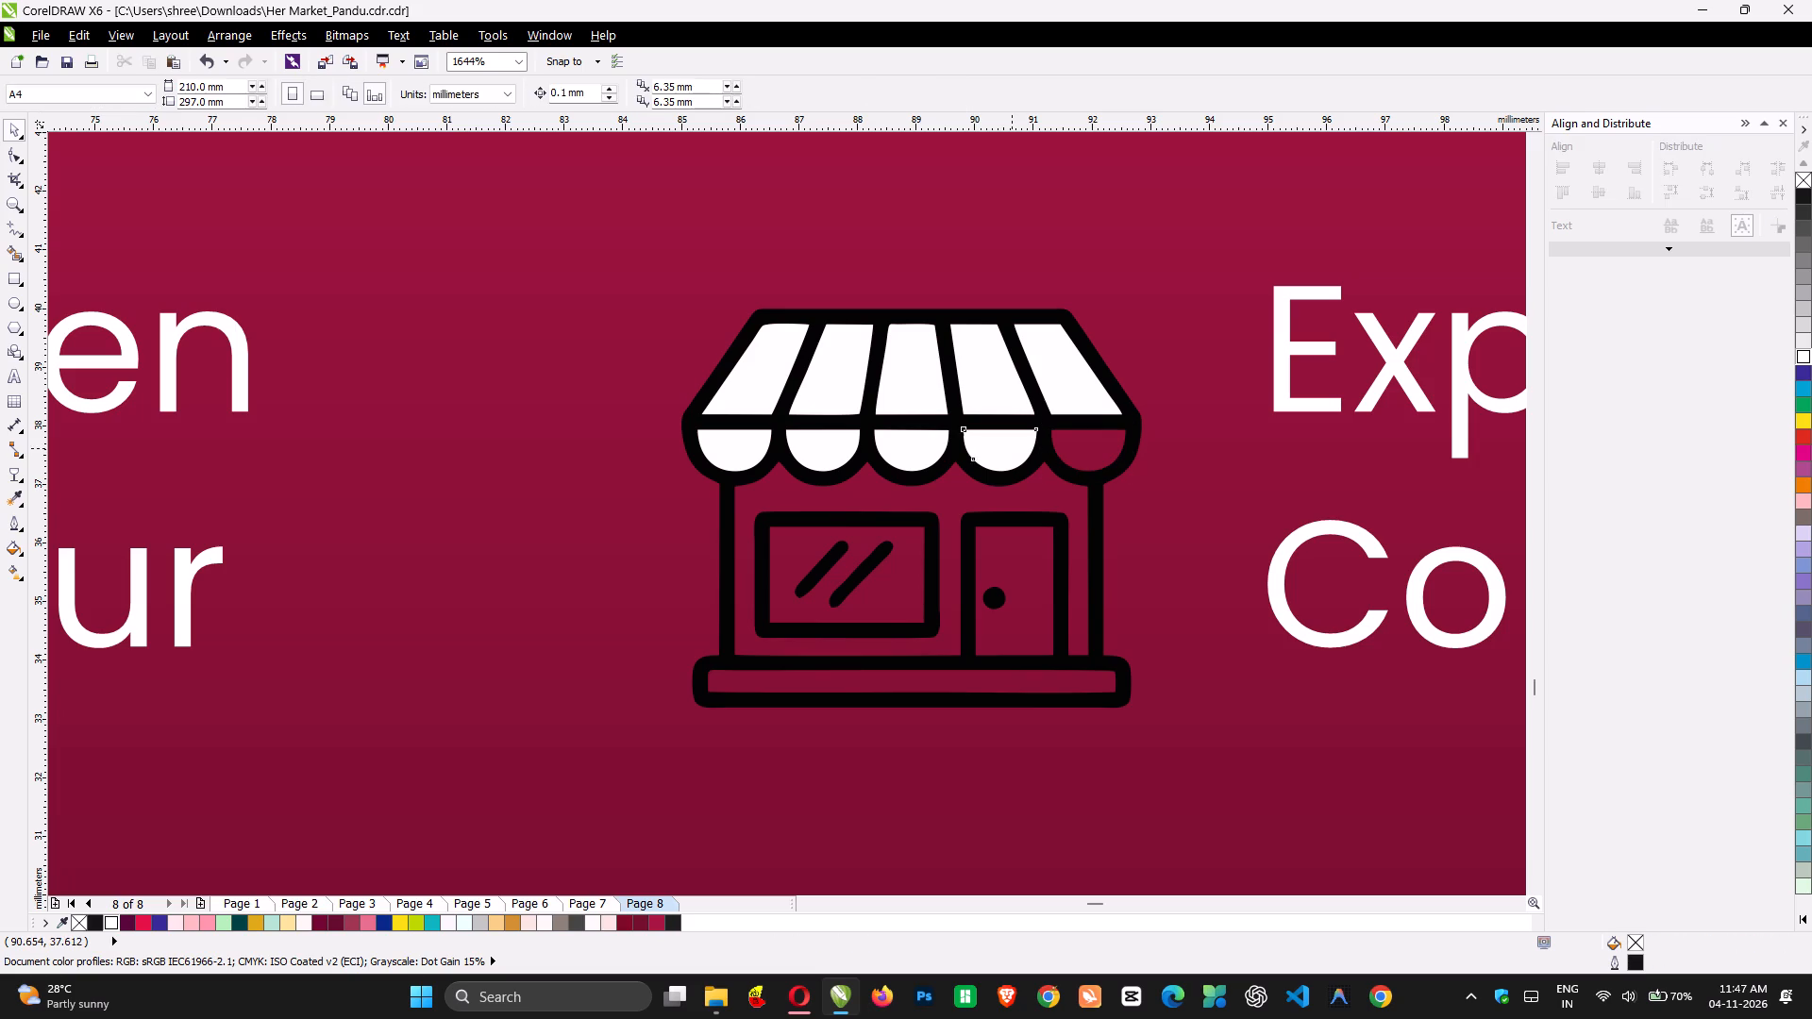
key(ctrl+r)
ctrl+click(927, 448)
key(ctrl+r)
ctrl+click(849, 449)
key(ctrl+r)
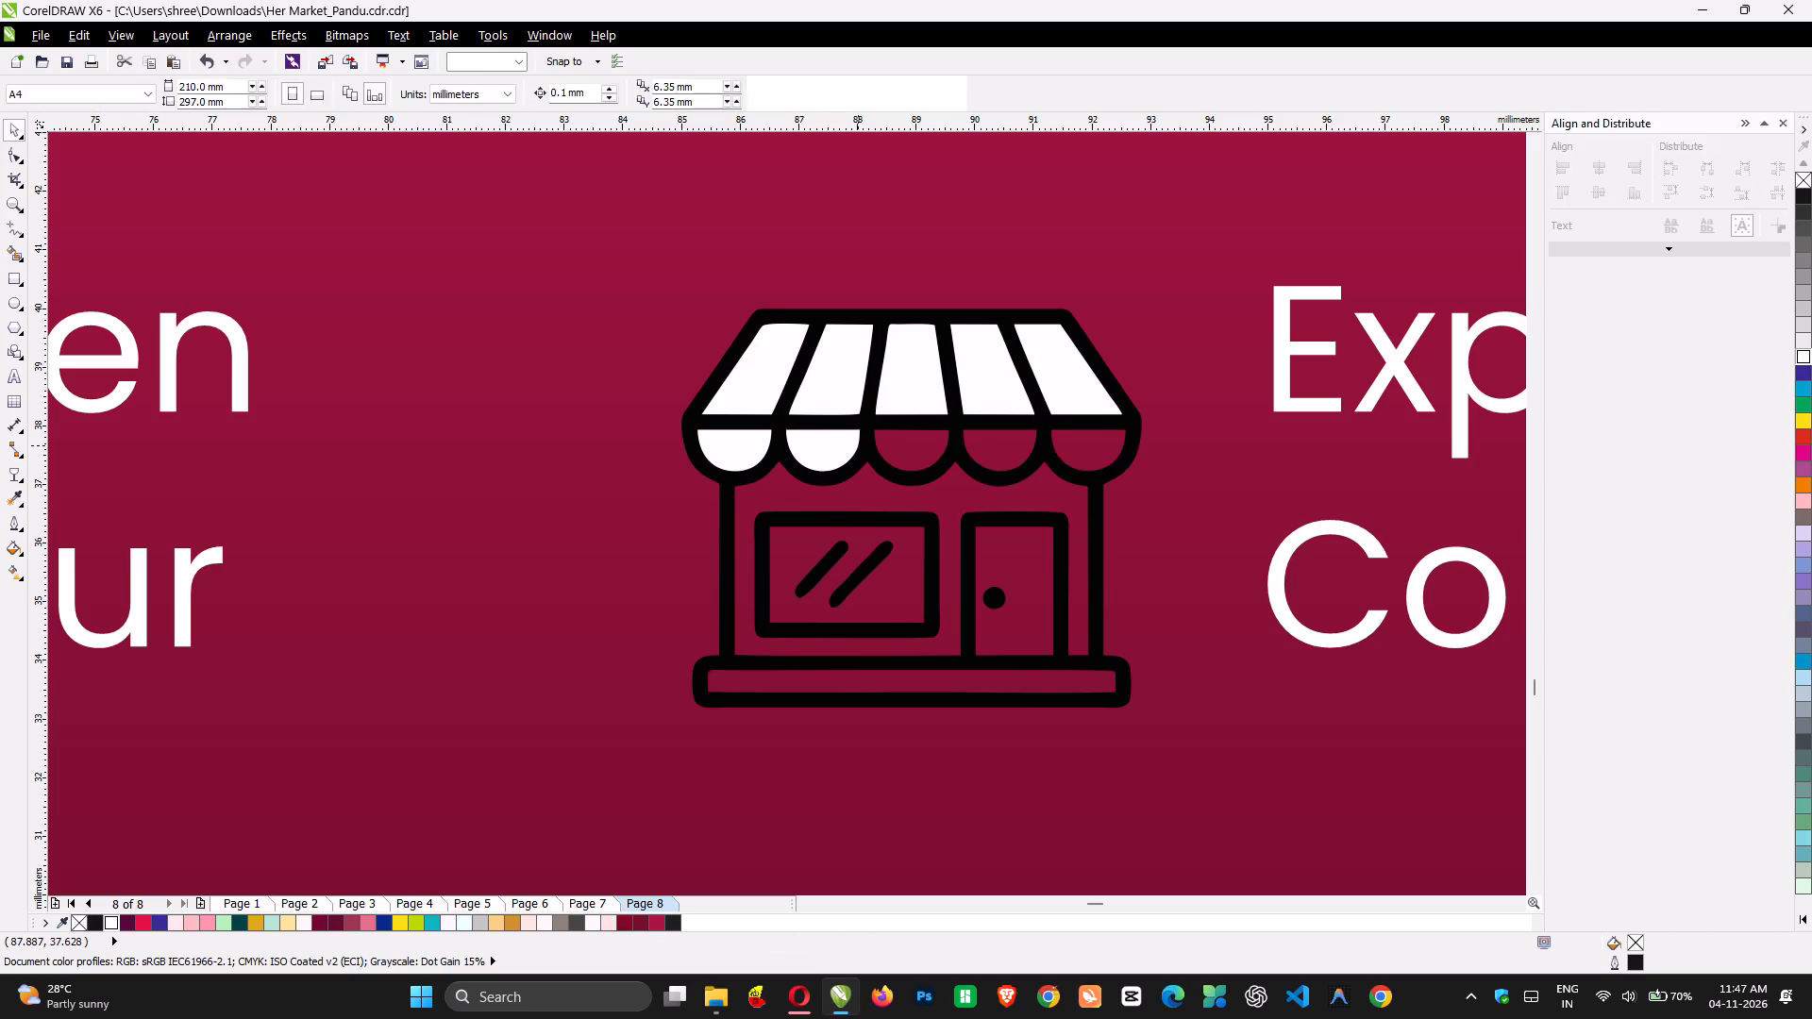
ctrl+click(760, 448)
key(ctrl+r)
Delete the five white filler shapes from the slanted upper stripes of the storefront icon's awning.
ctrl+click(761, 407)
key(ctrl+r)
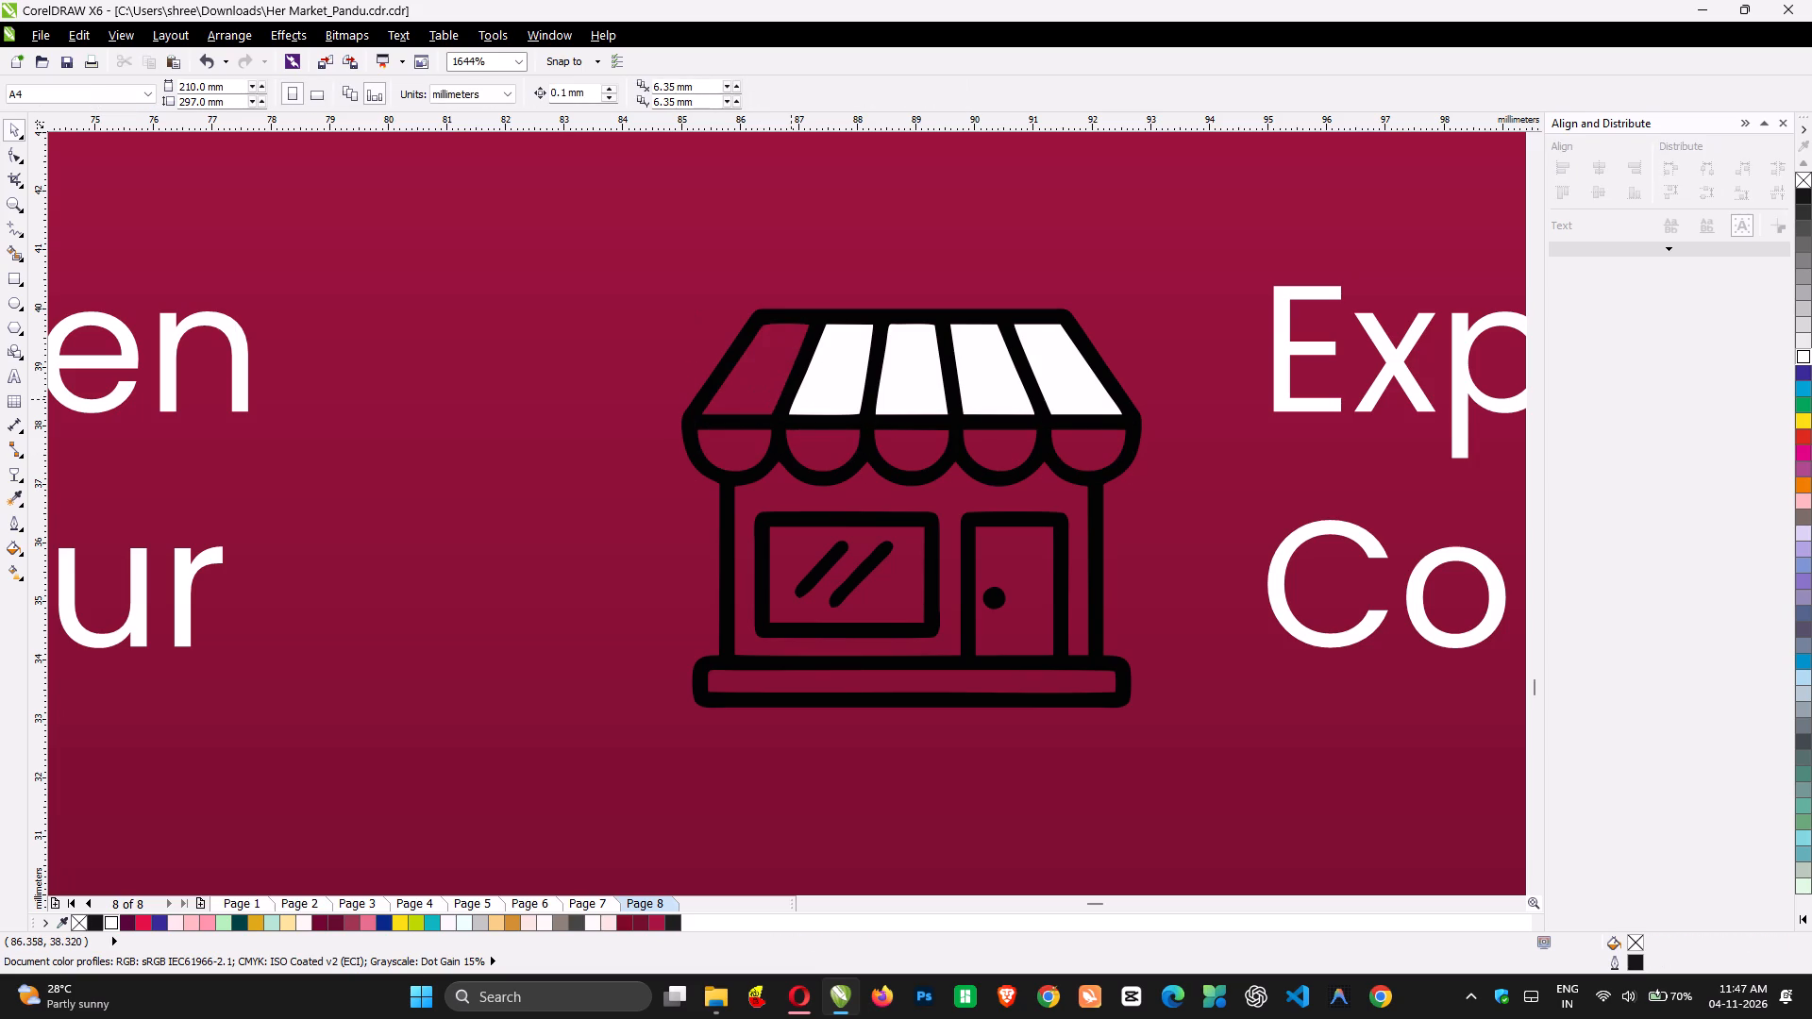
ctrl+click(810, 396)
key(ctrl+r)
ctrl+click(901, 385)
key(ctrl+r)
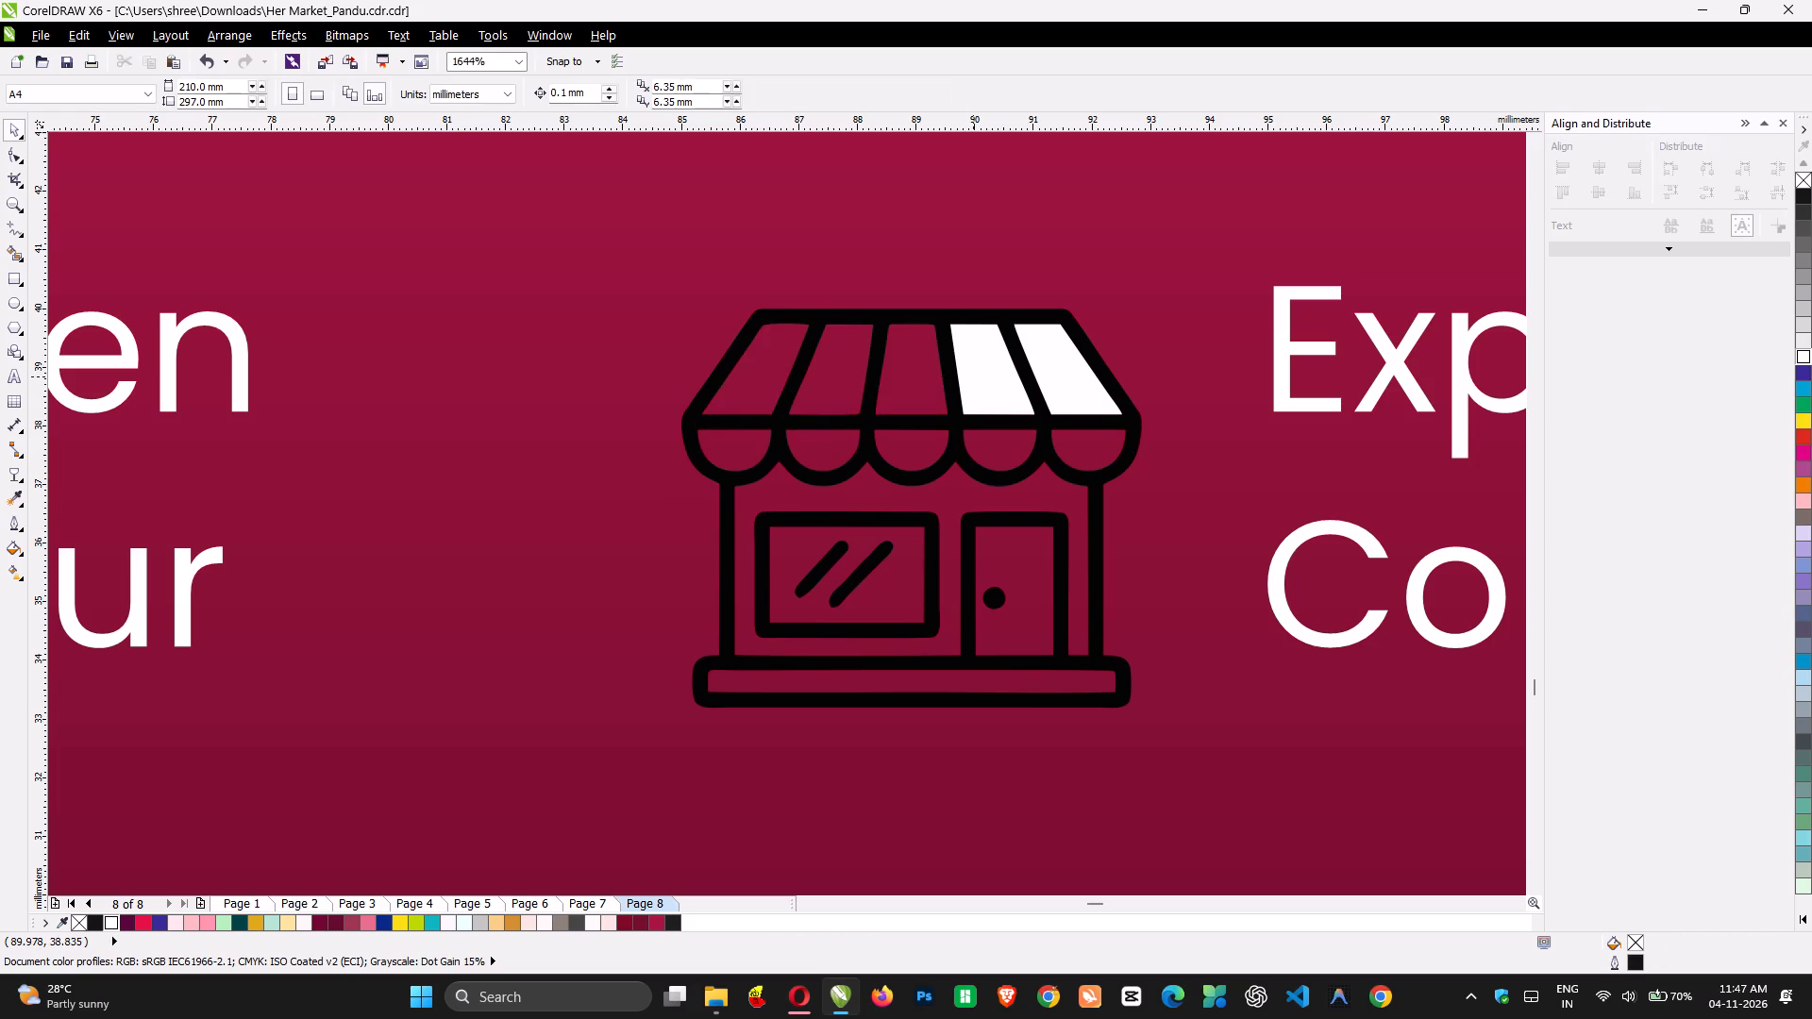
ctrl+click(973, 376)
key(ctrl+r)
ctrl+click(1059, 375)
key(ctrl+r)
Scale the storefront icon to about 84.5% and shift it left, away from the "Explore Trendy Collections" caption.
key(F3)
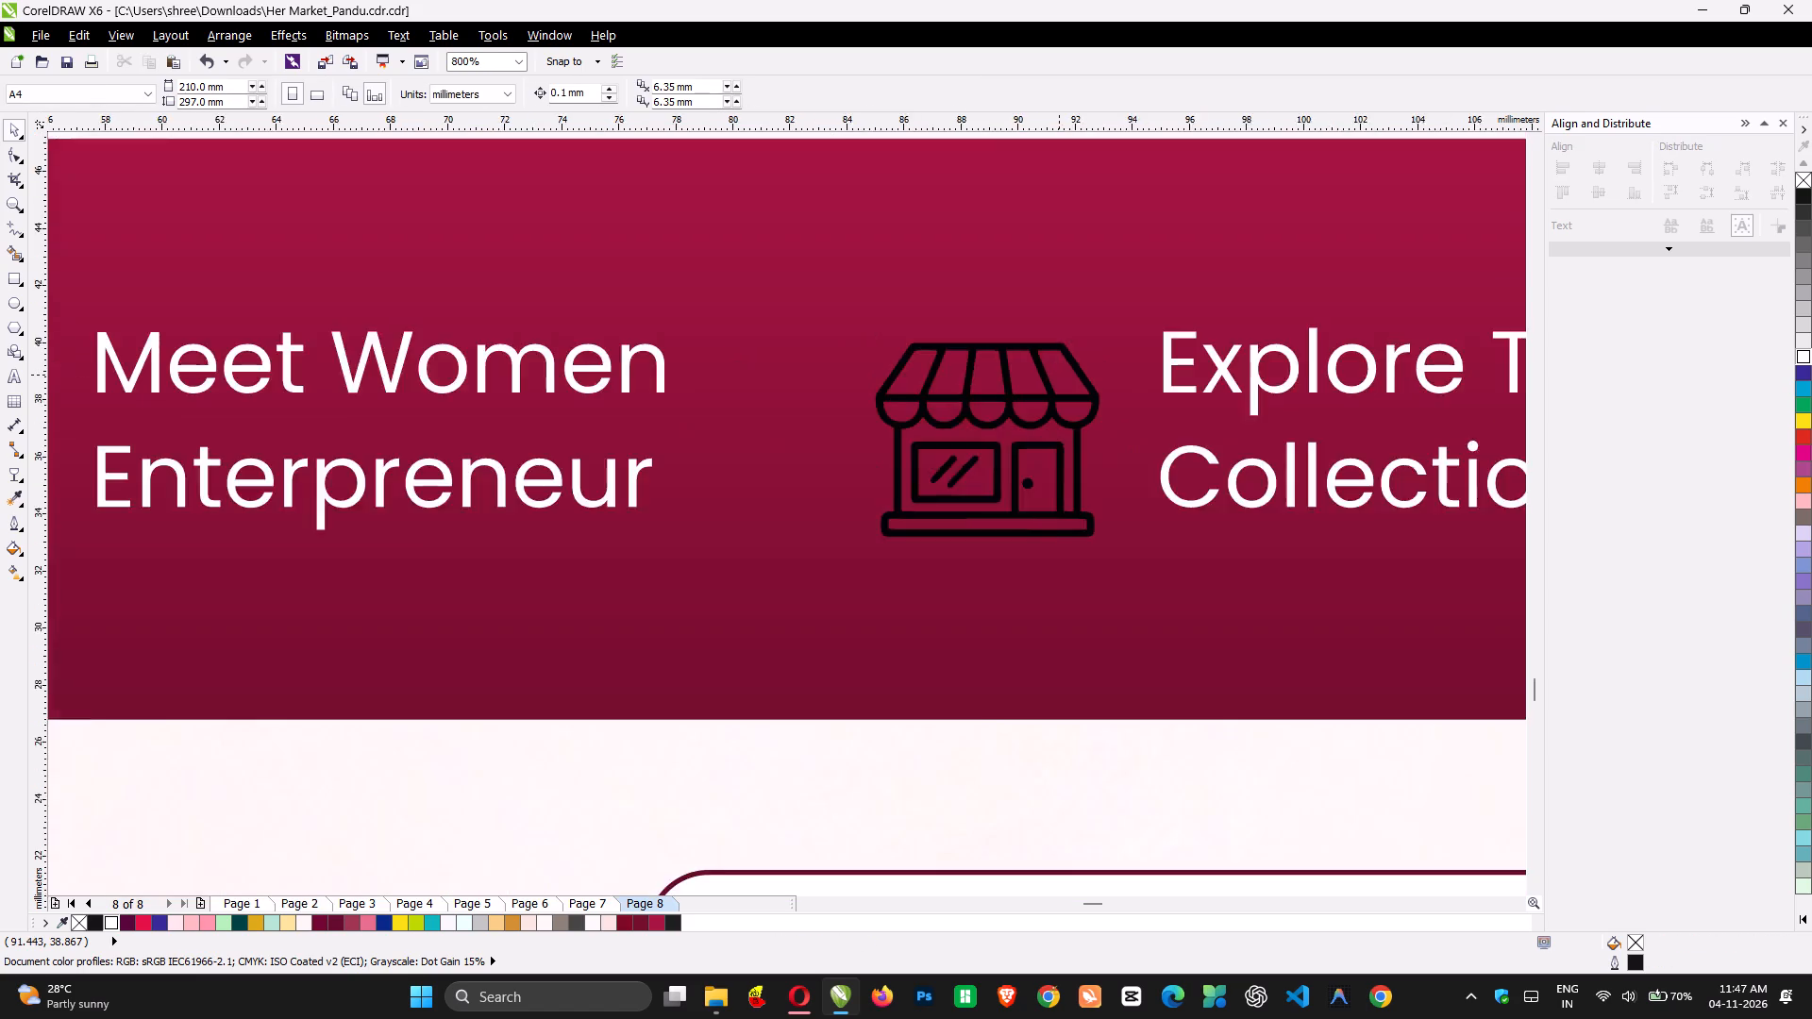
key(F3)
click(1060, 385)
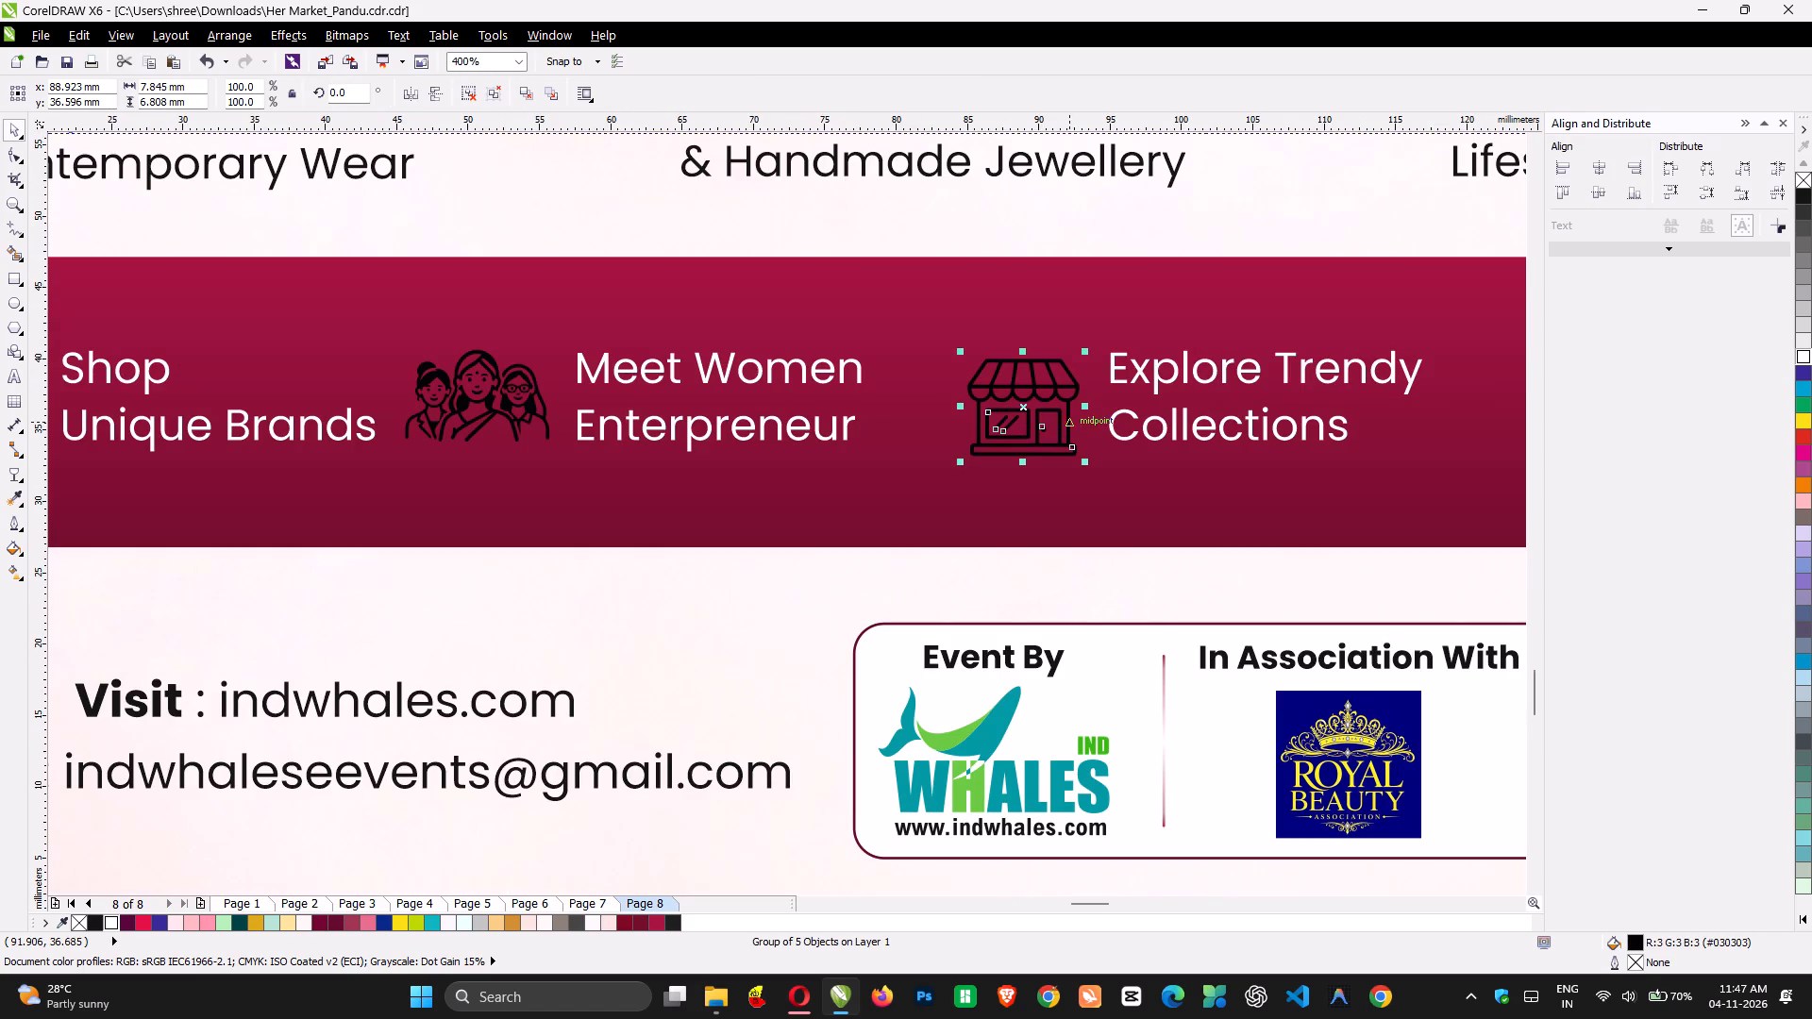
drag(1088, 458, 1082, 461)
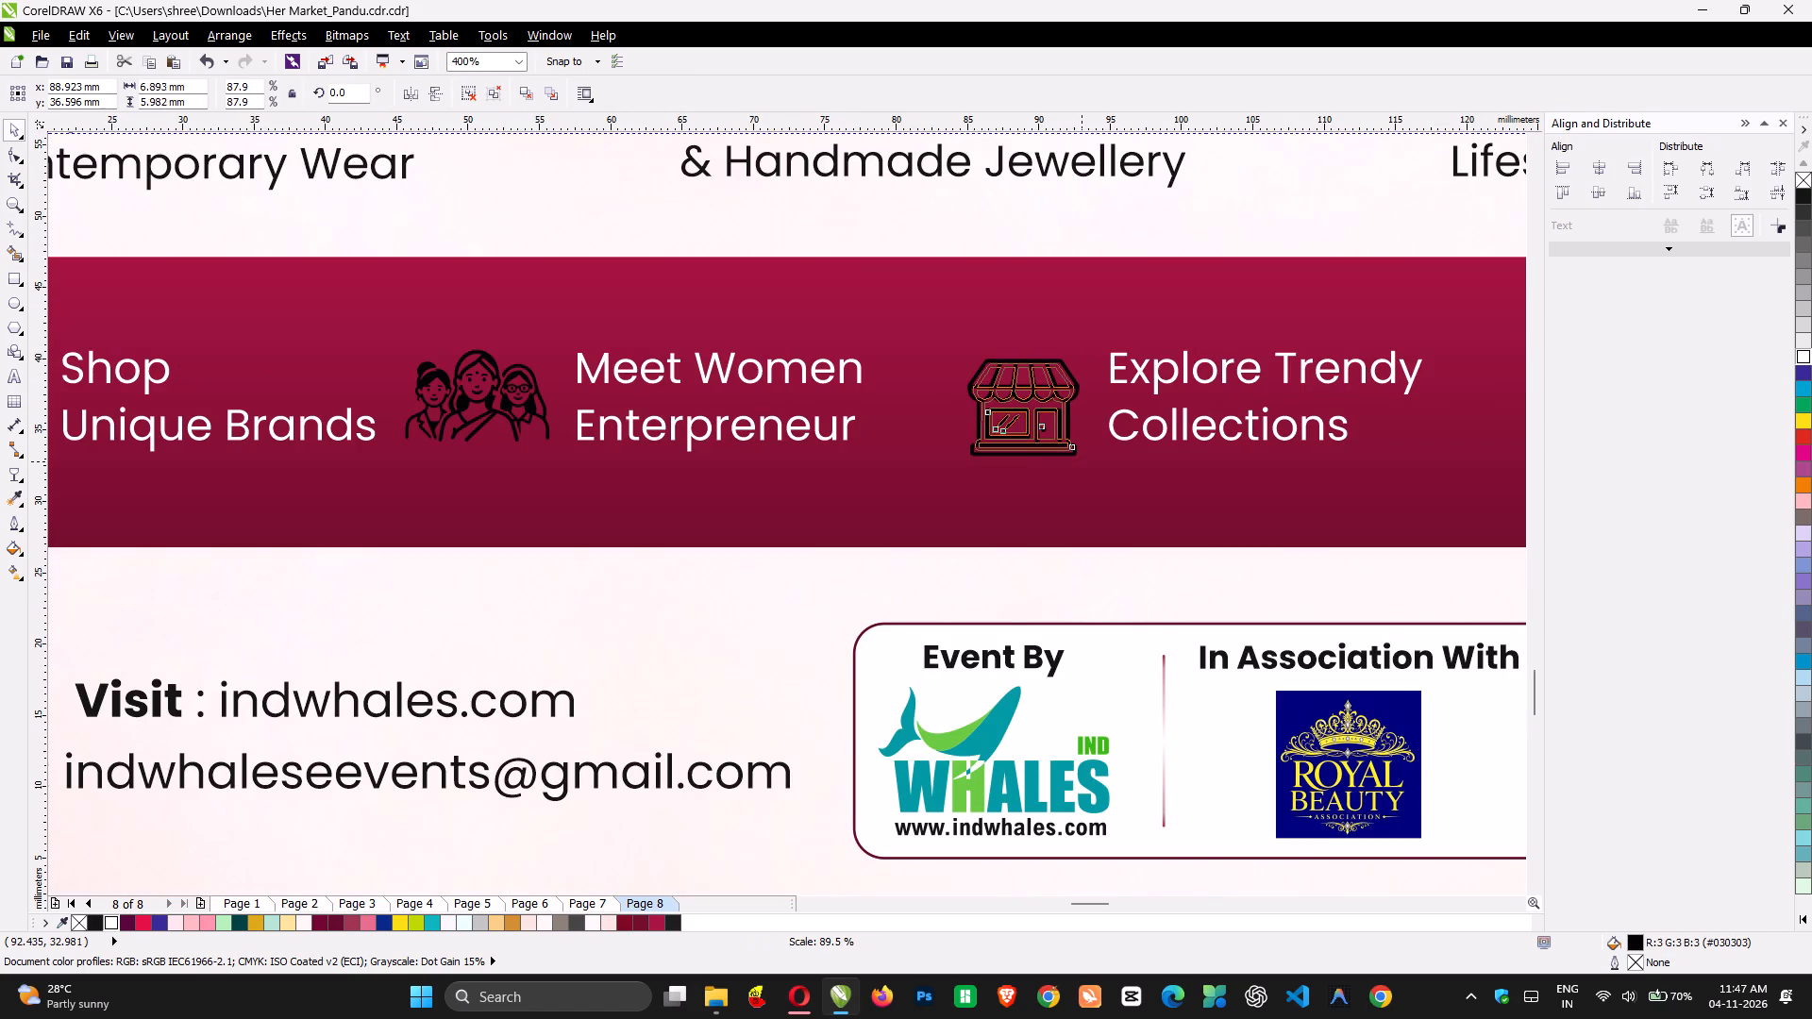
drag(1082, 461, 1080, 461)
drag(1063, 427, 1051, 427)
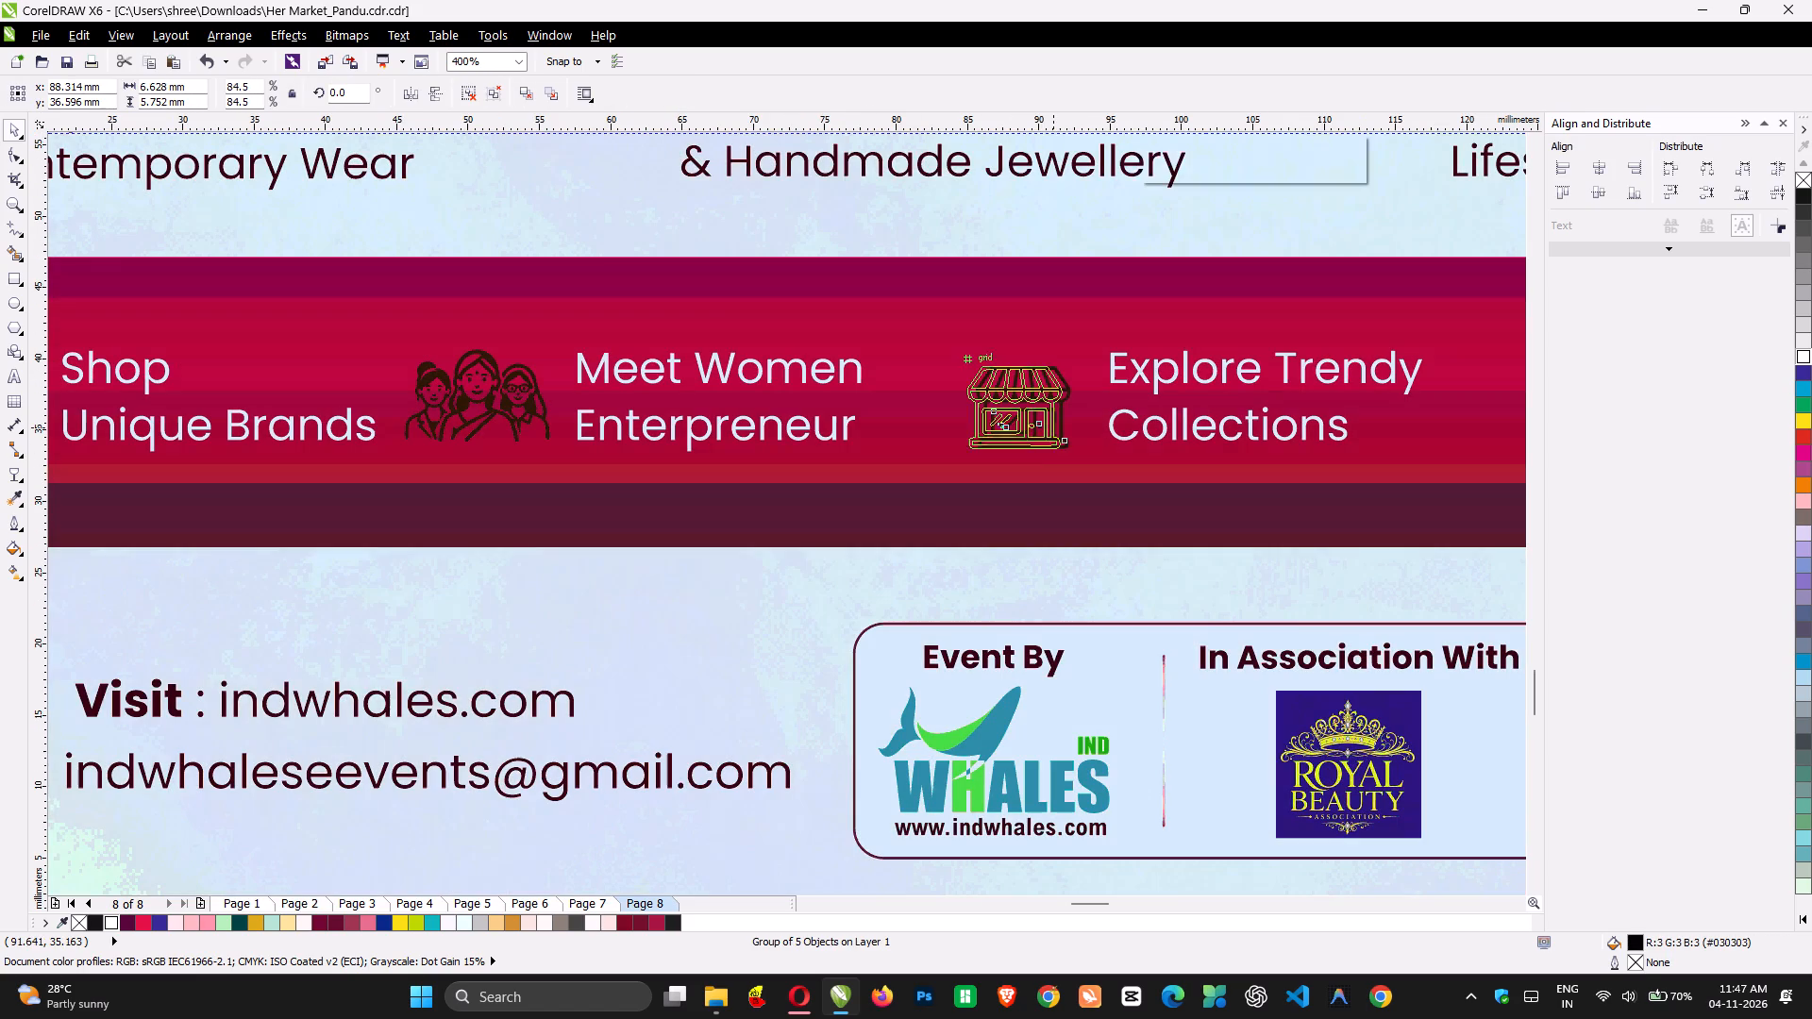
drag(1051, 427, 1033, 427)
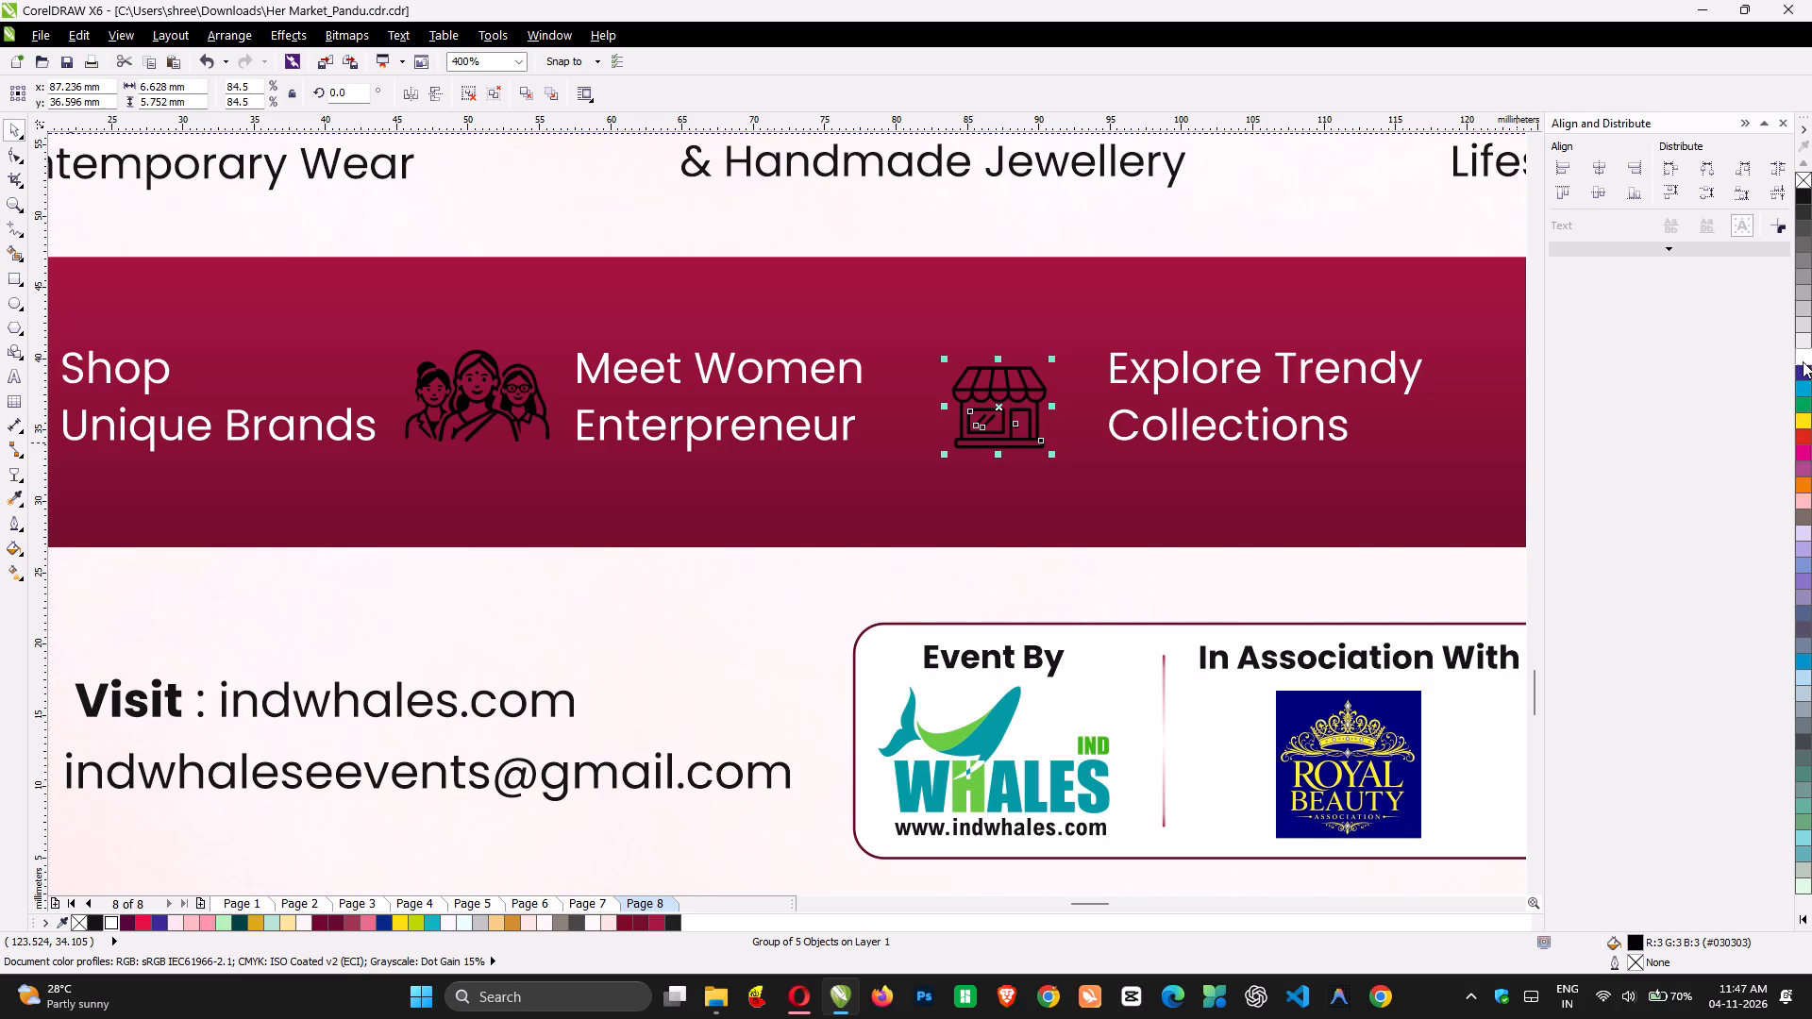
Recolour the storefront icon white.
click(1803, 359)
Centre the "Explore Trendy Collections" caption vertically on the storefront icon, move it closer to the icon and group them.
click(1202, 416)
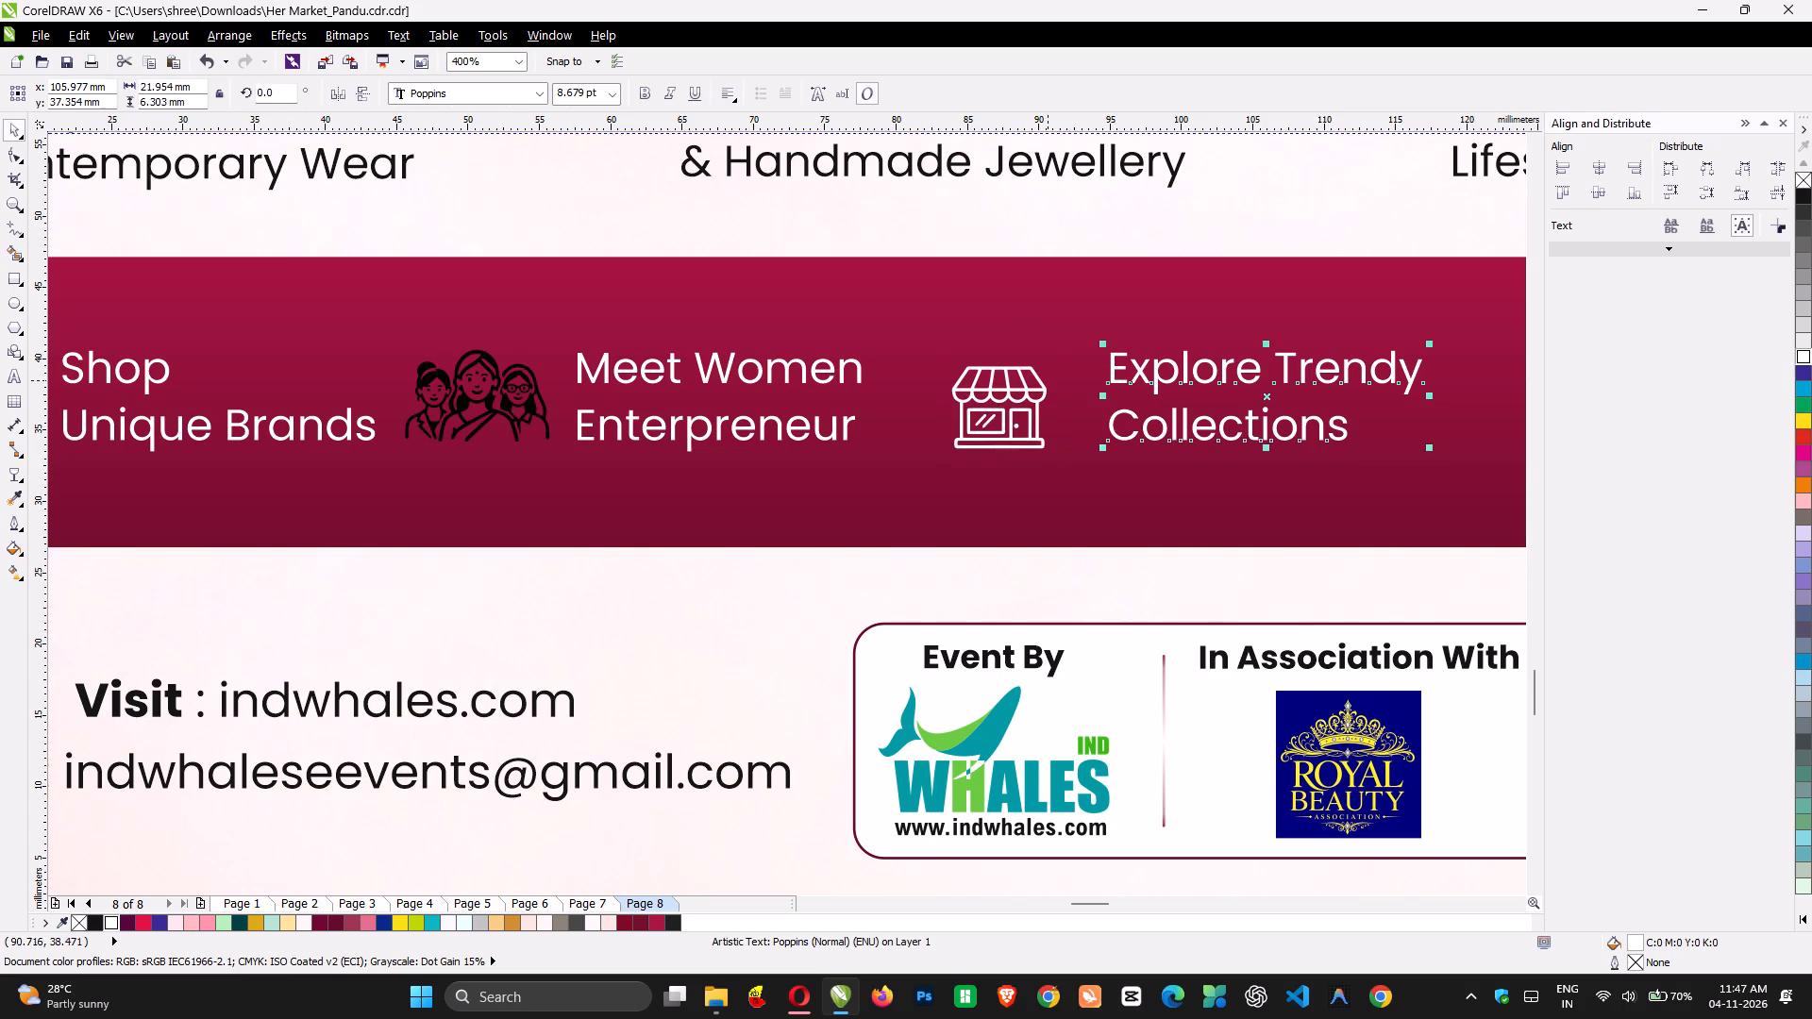
shift+click(1043, 383)
key(e)
shift+click(1043, 383)
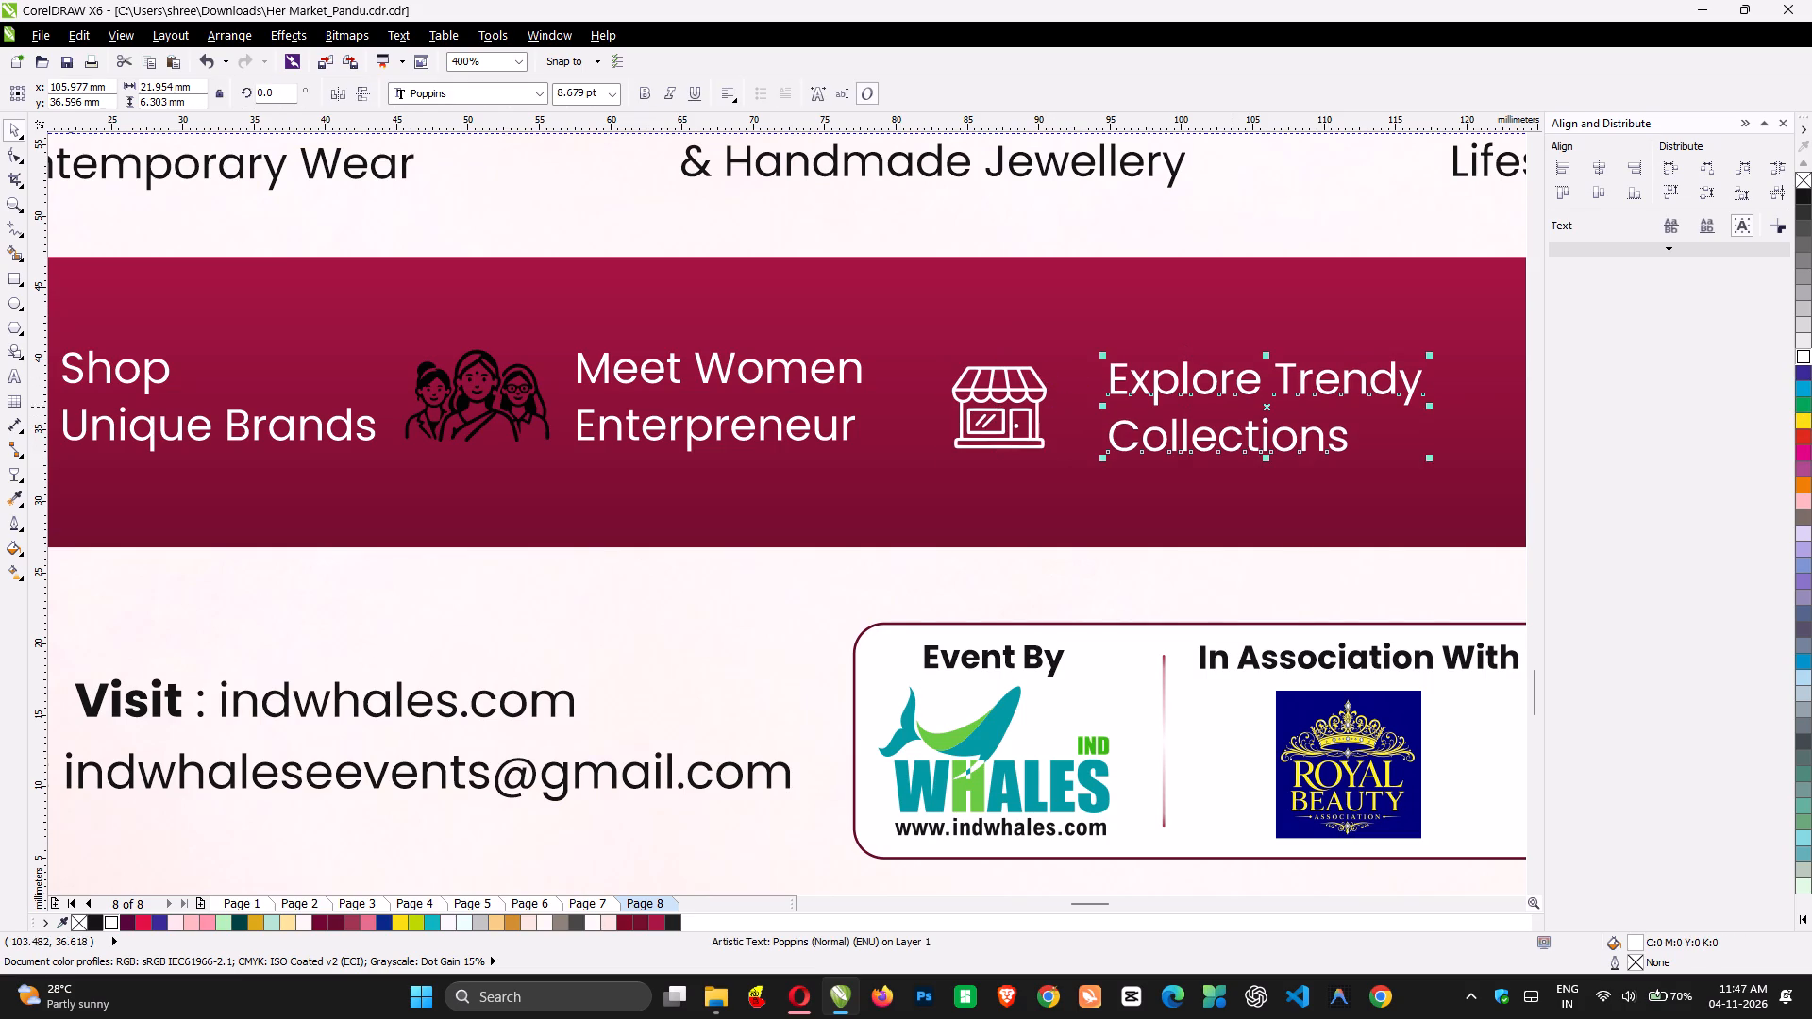
drag(1227, 393, 1207, 403)
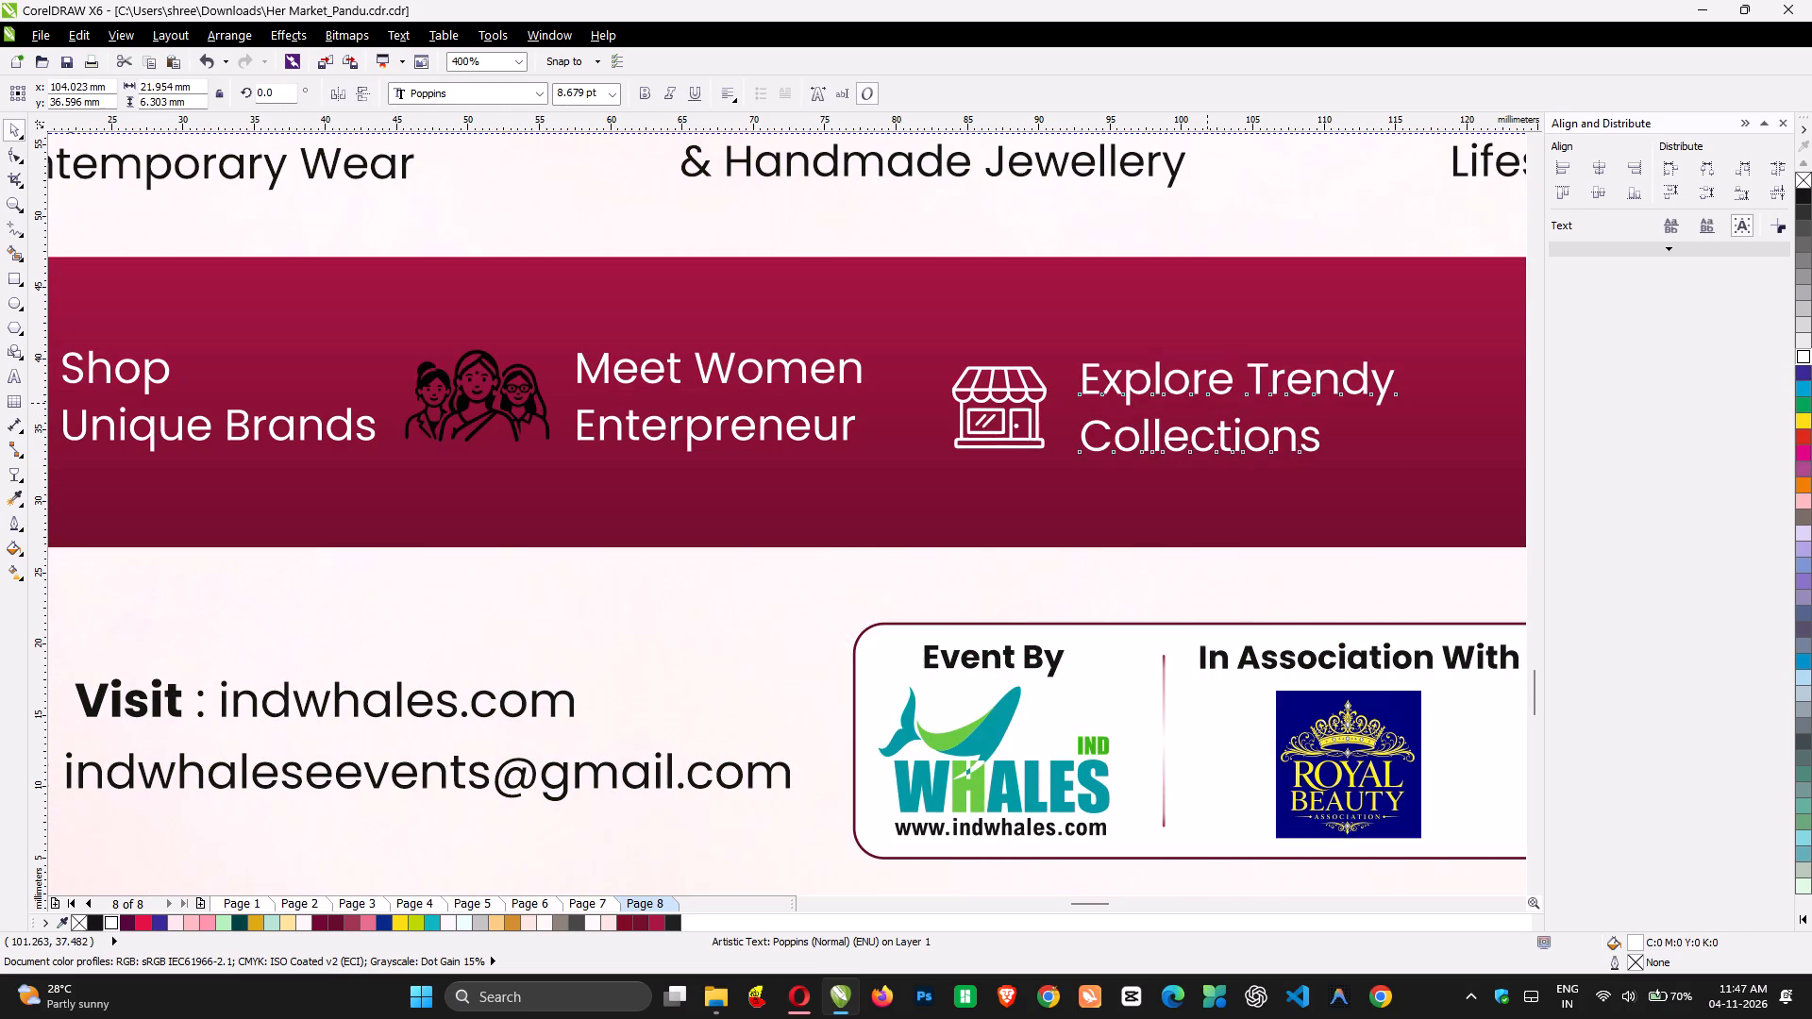
shift+click(1008, 392)
key(ctrl+g)
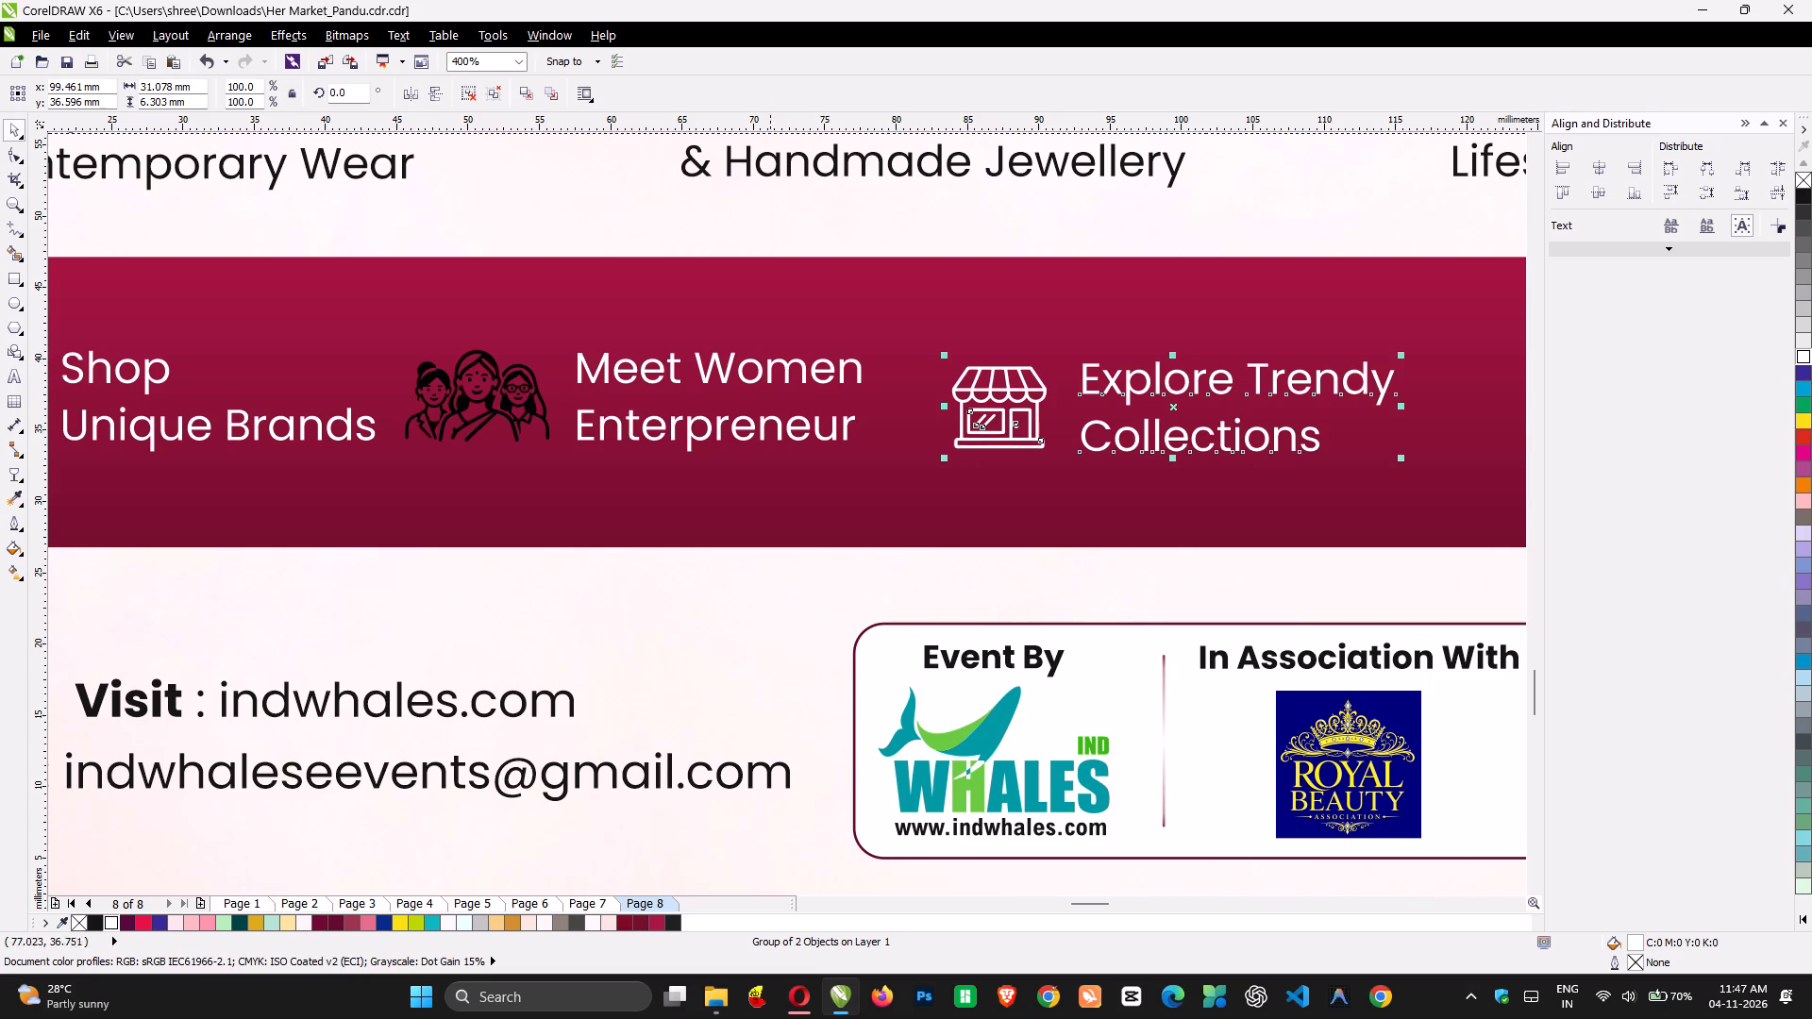
Move the sprout icon onto the maroon bar, just left of the "Support Women led Business" caption.
scroll(940, 451, left, 5)
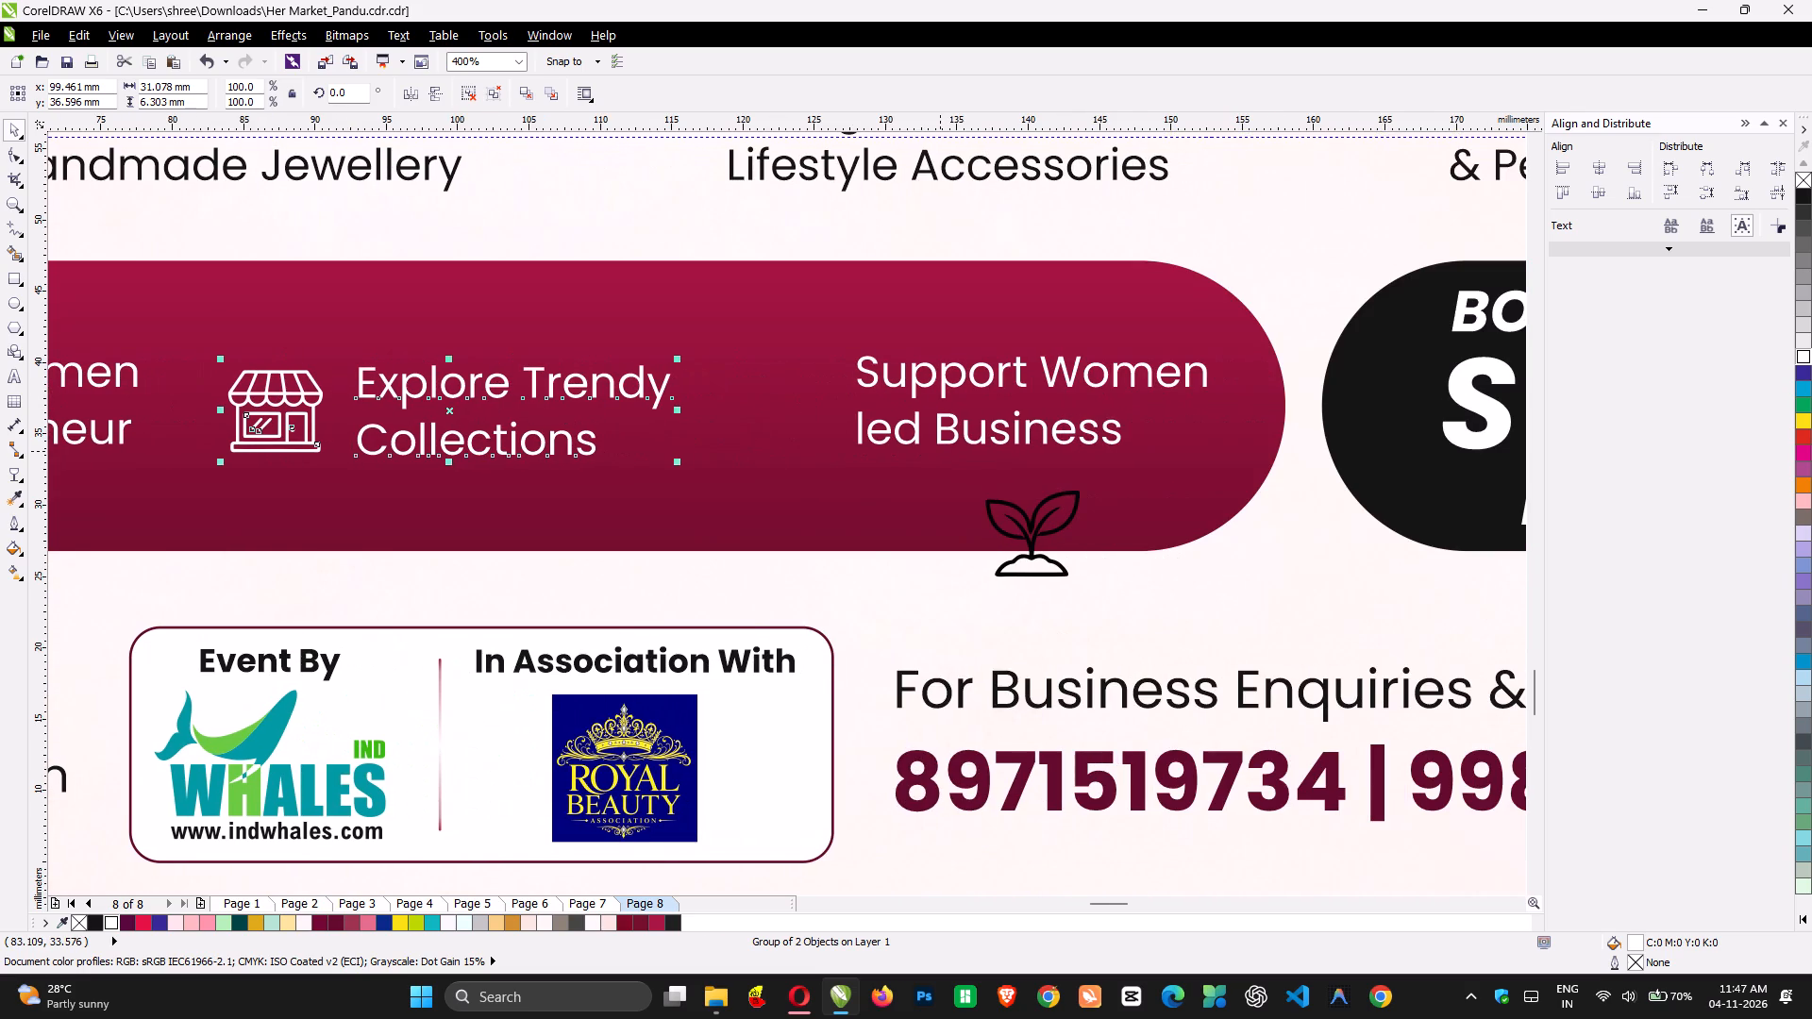
drag(1020, 536, 921, 466)
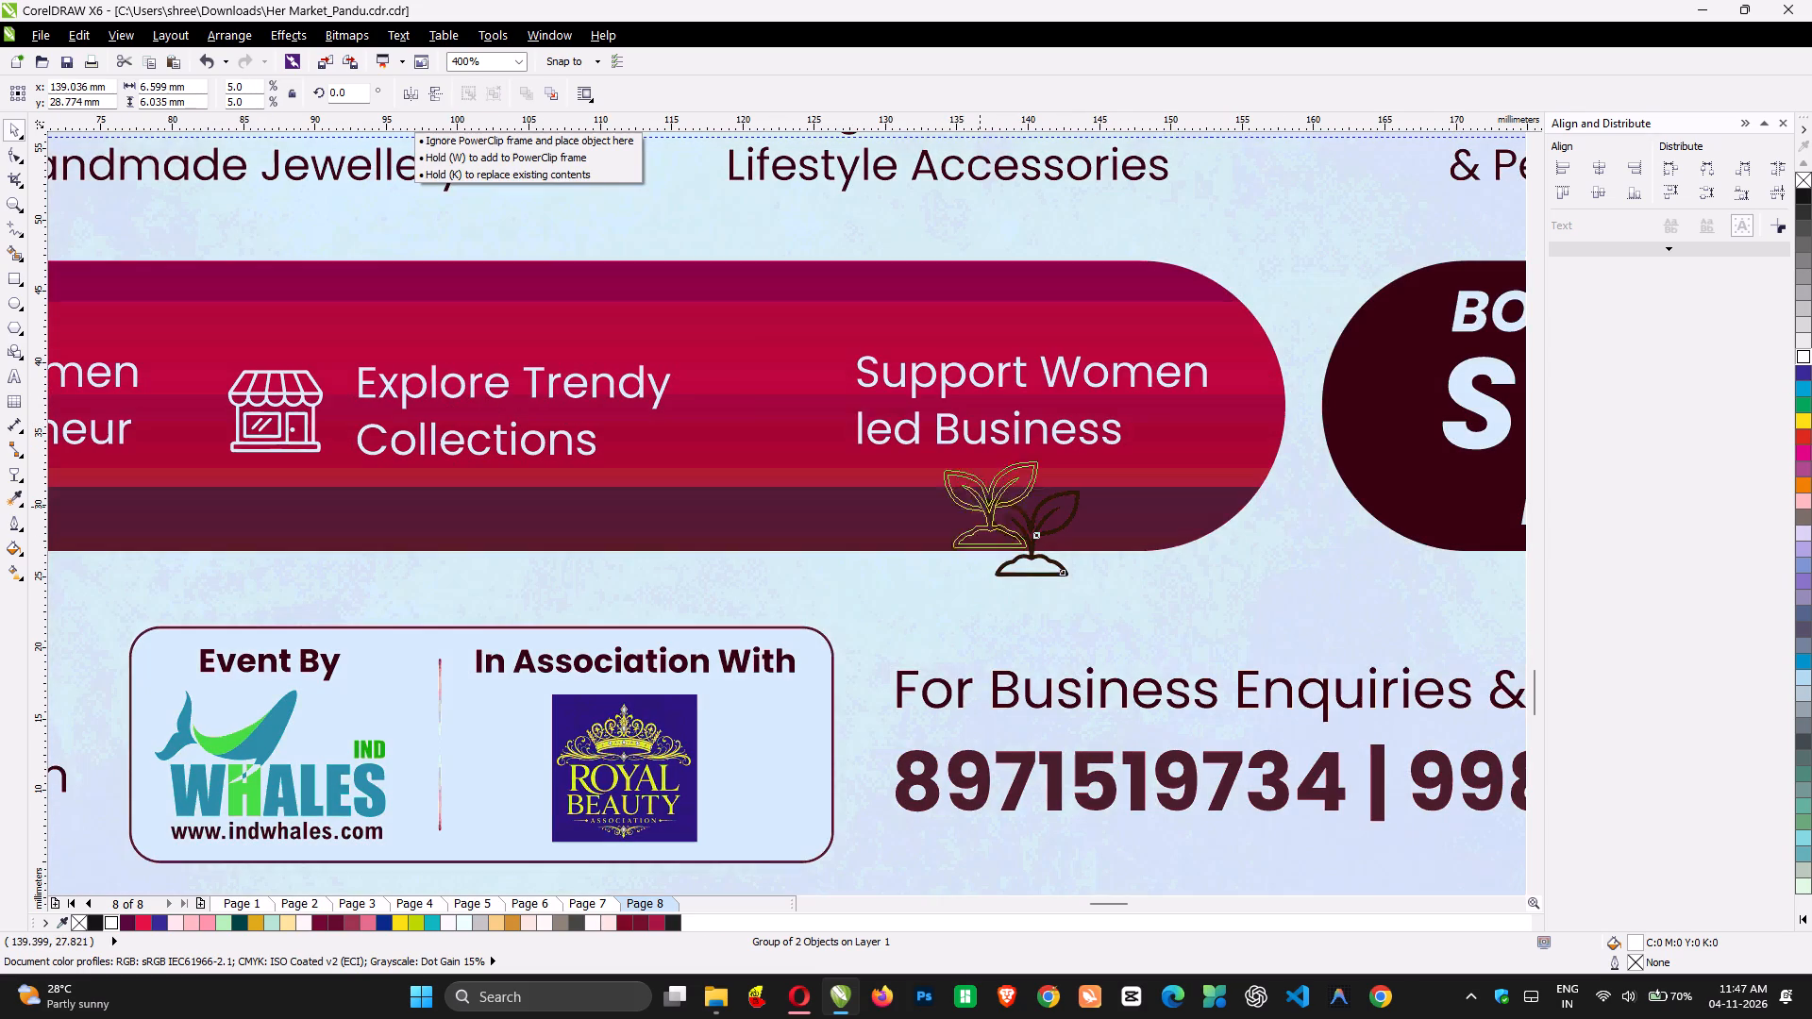
drag(921, 466, 781, 393)
Align the sprout icon and the "Support Women led Business" caption on a shared horizontal centre line and group them.
shift+click(863, 416)
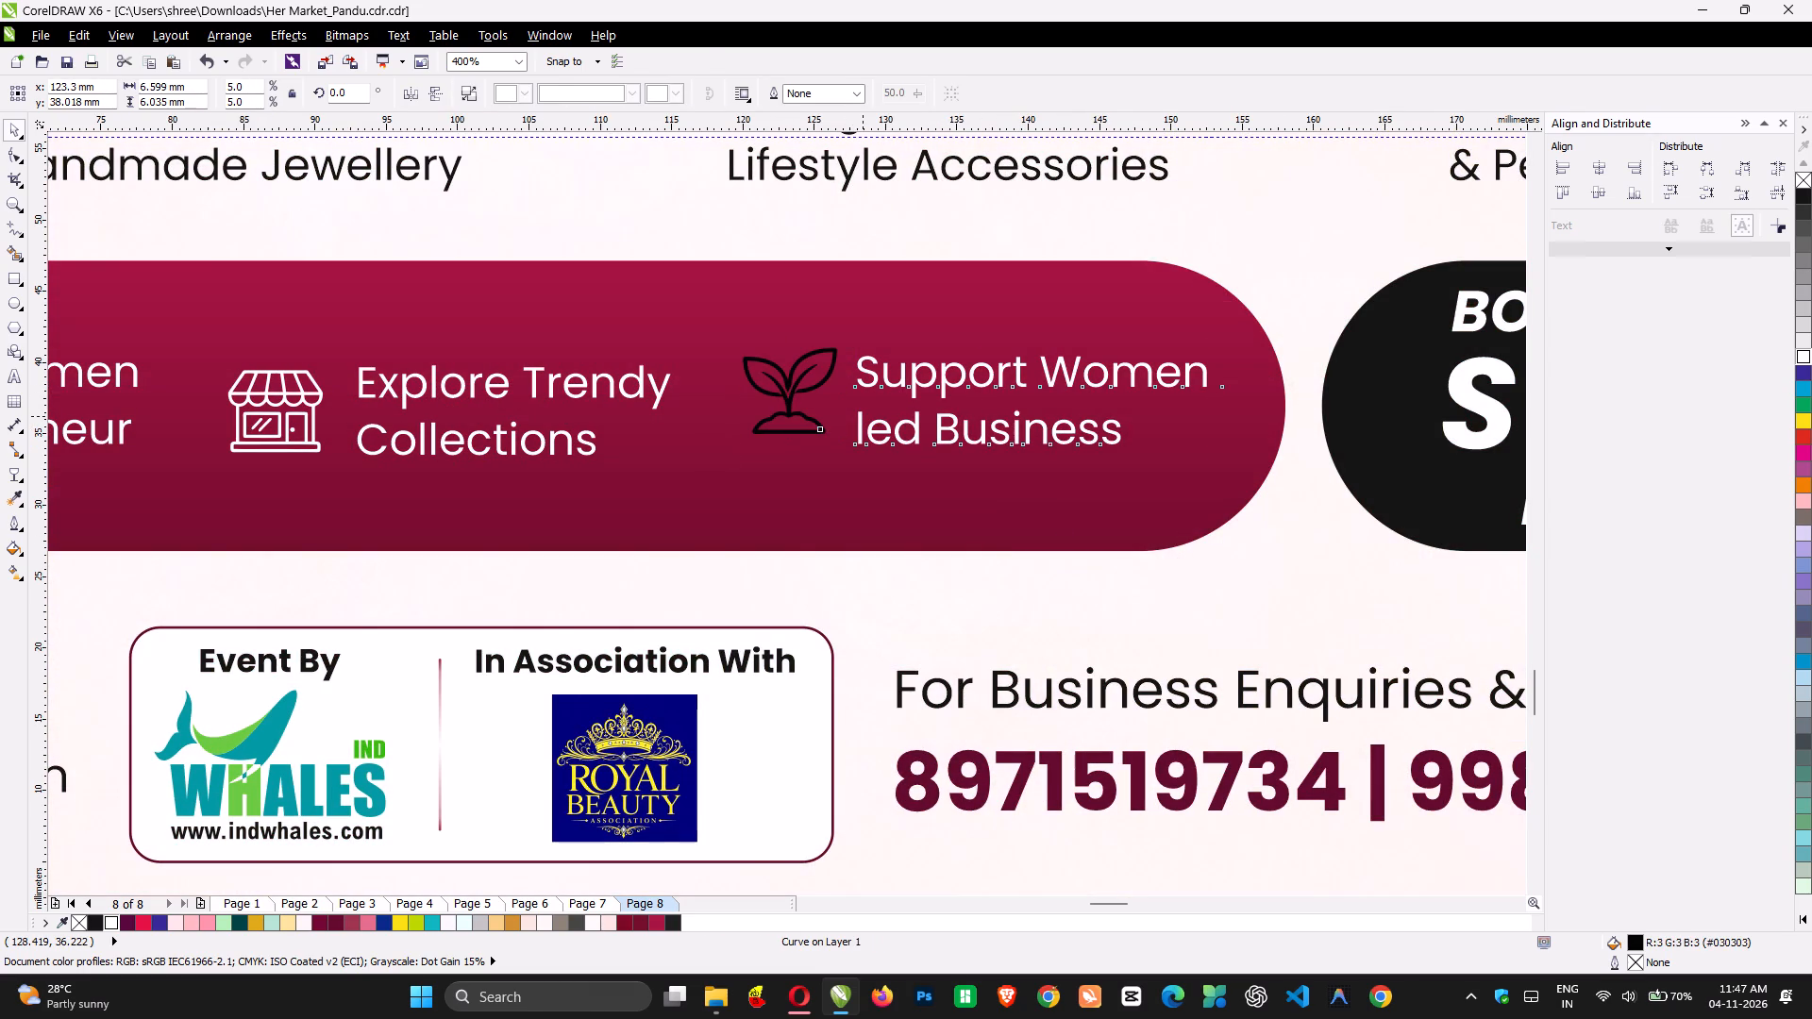
key(e)
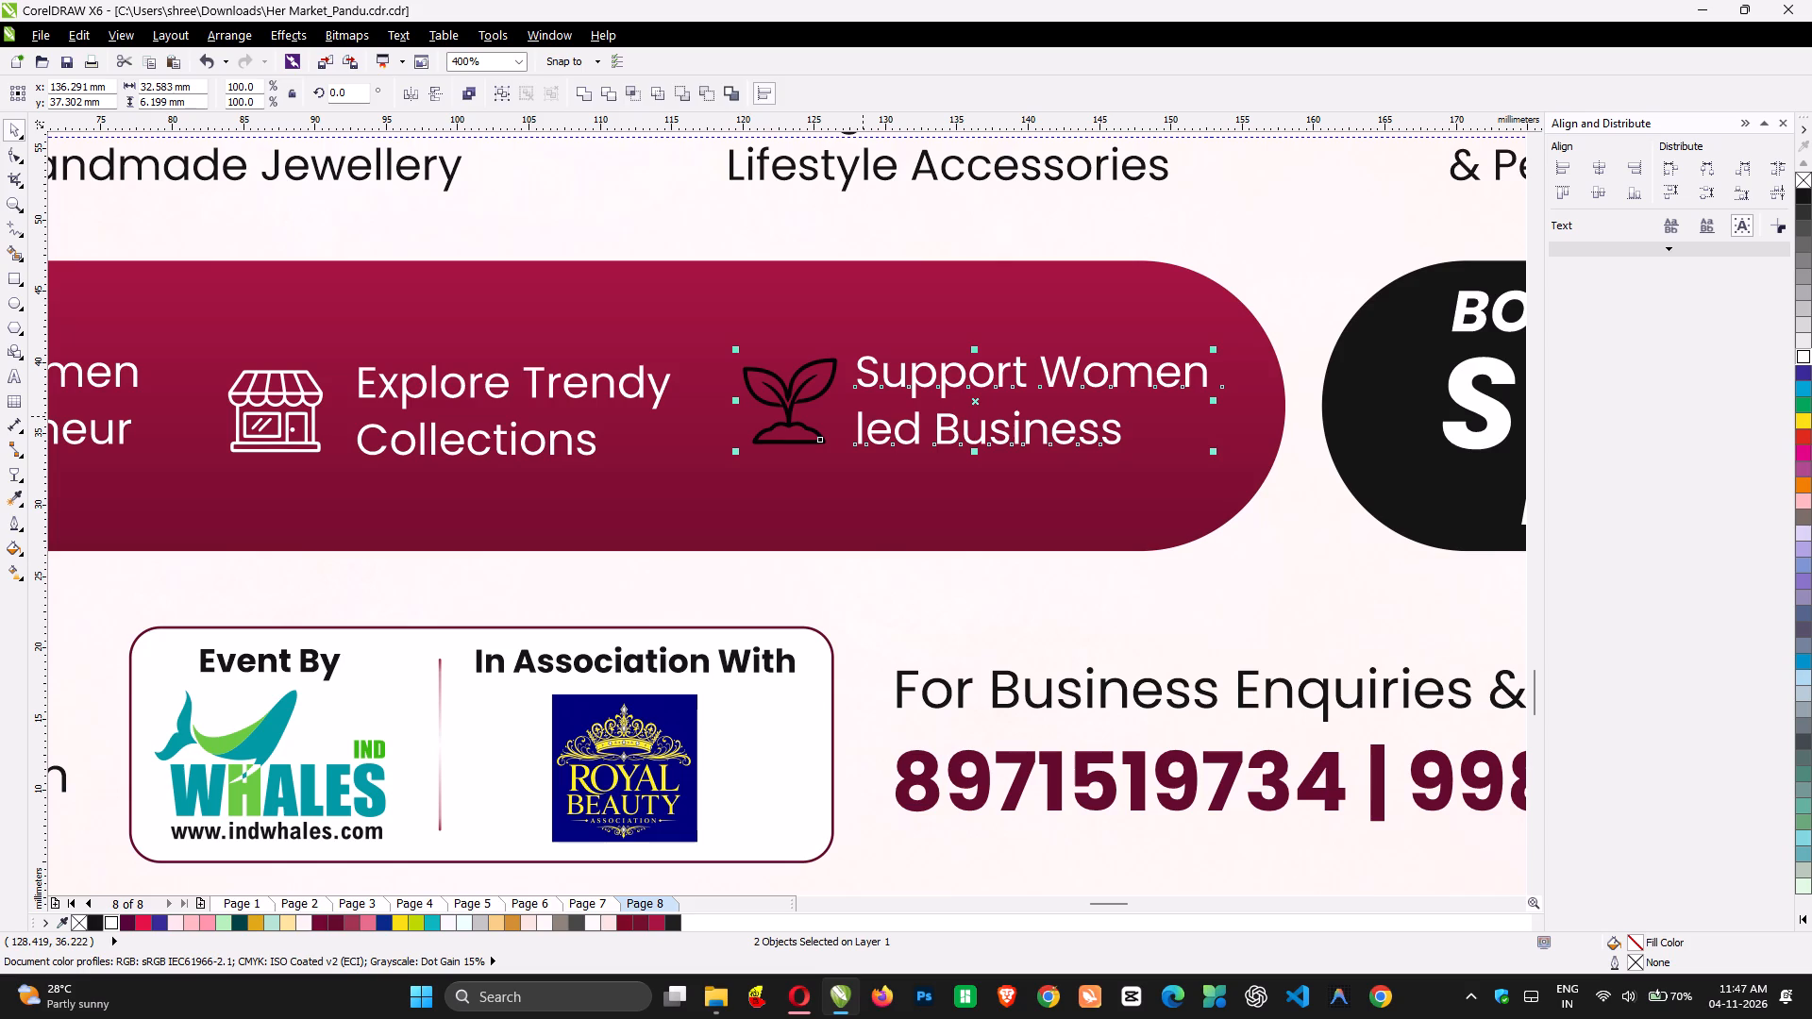
key(ctrl+g)
Align the sprout and caption group with the storefront group on a shared horizontal centre line.
shift+click(660, 393)
key(e)
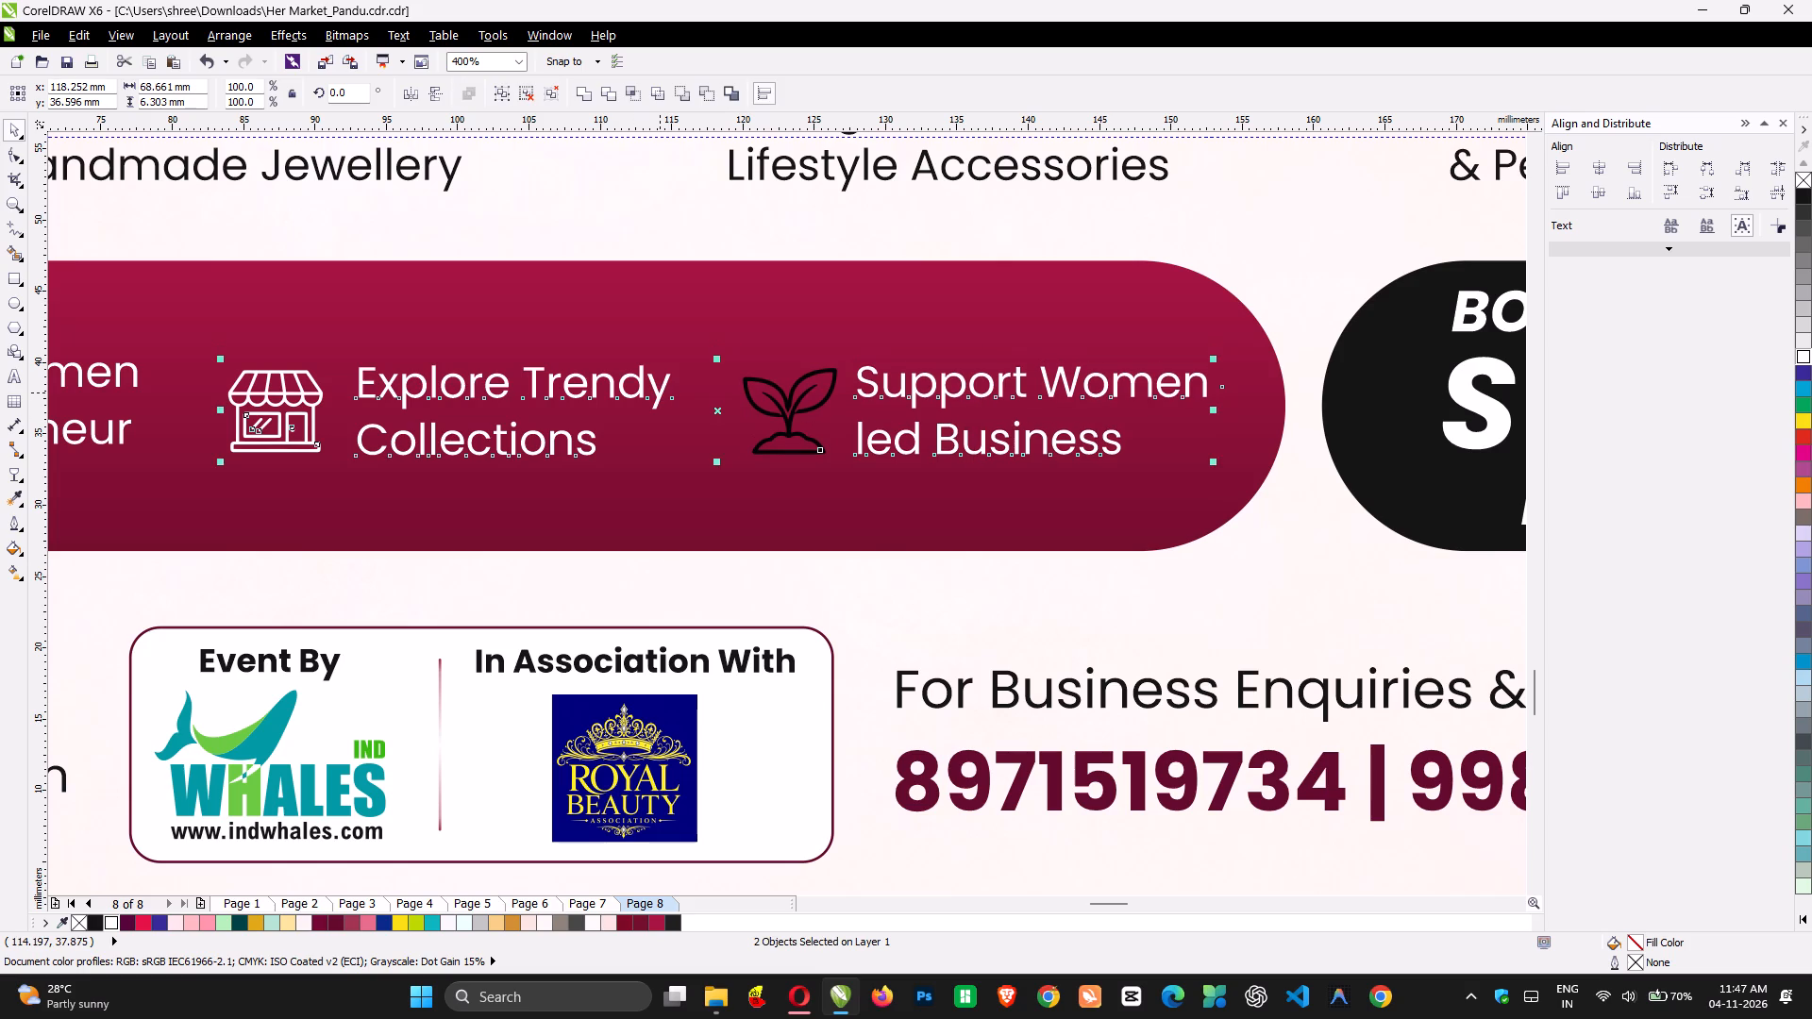
Fill all four icon and caption groups on the maroon bar with white.
click(1804, 358)
key(F3)
scroll(1039, 535, right, 1)
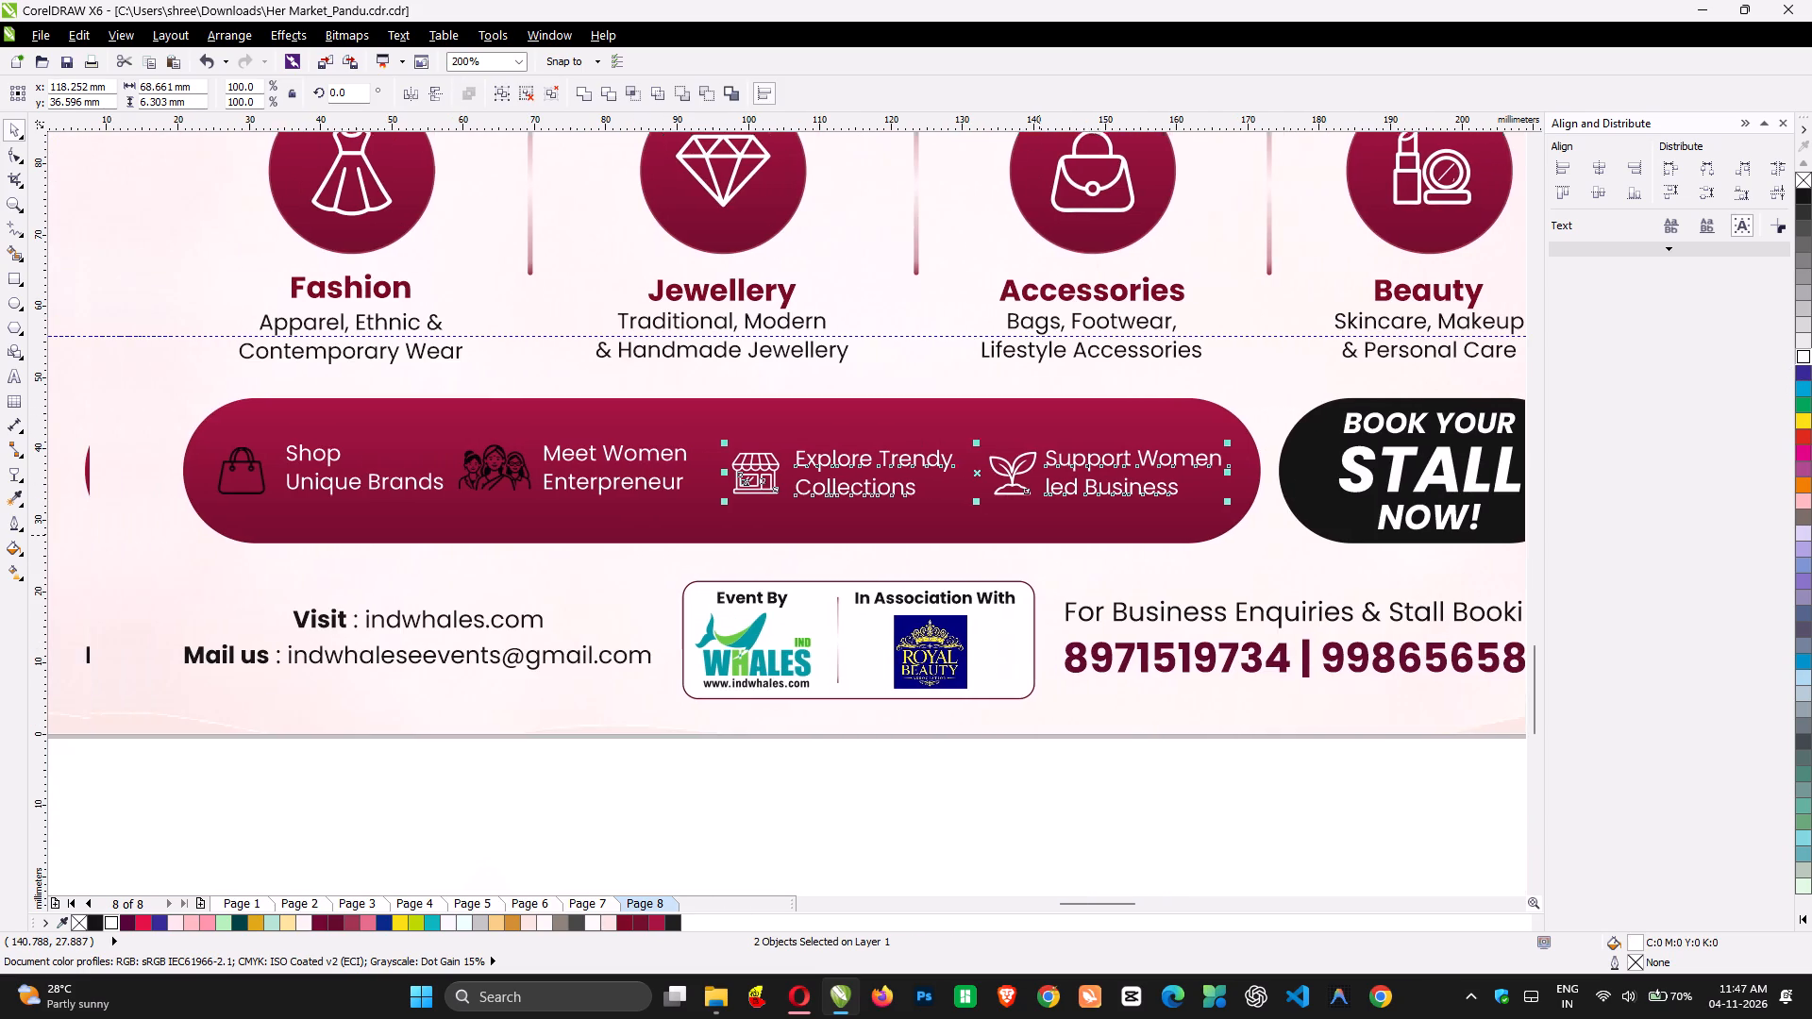
scroll(1039, 535, right, 1)
click(525, 462)
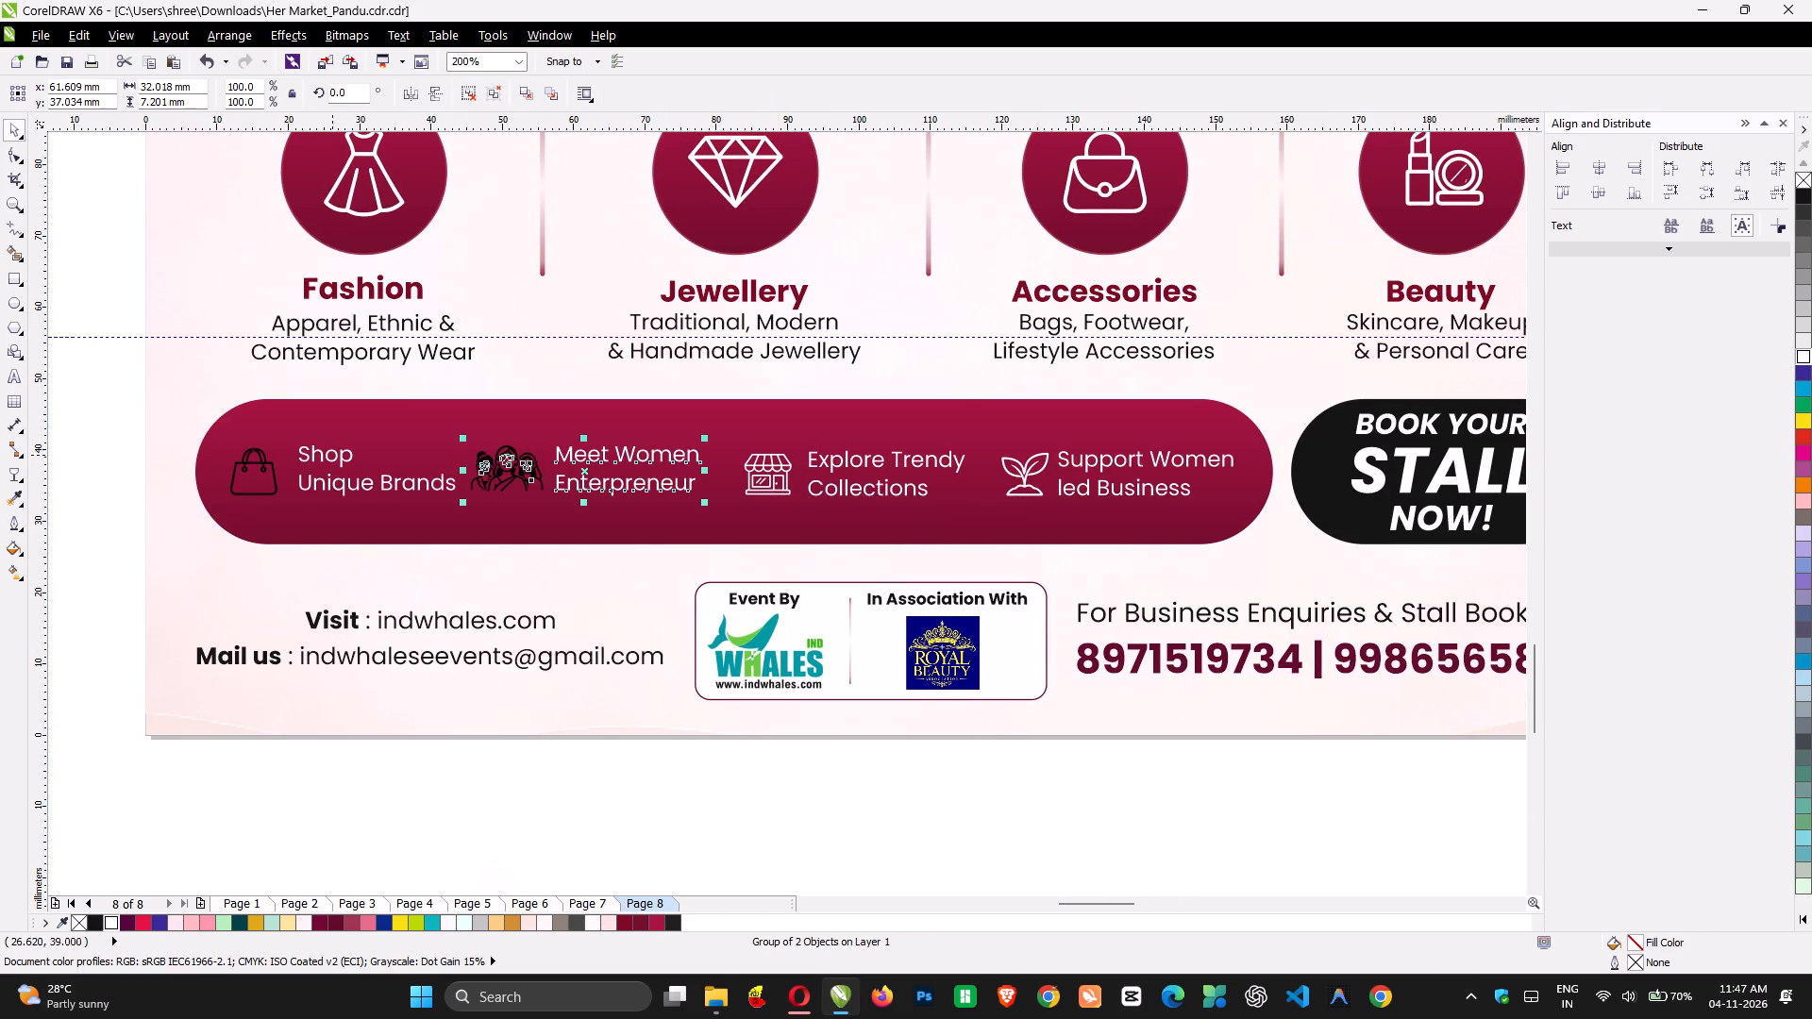
shift+click(321, 451)
click(114, 920)
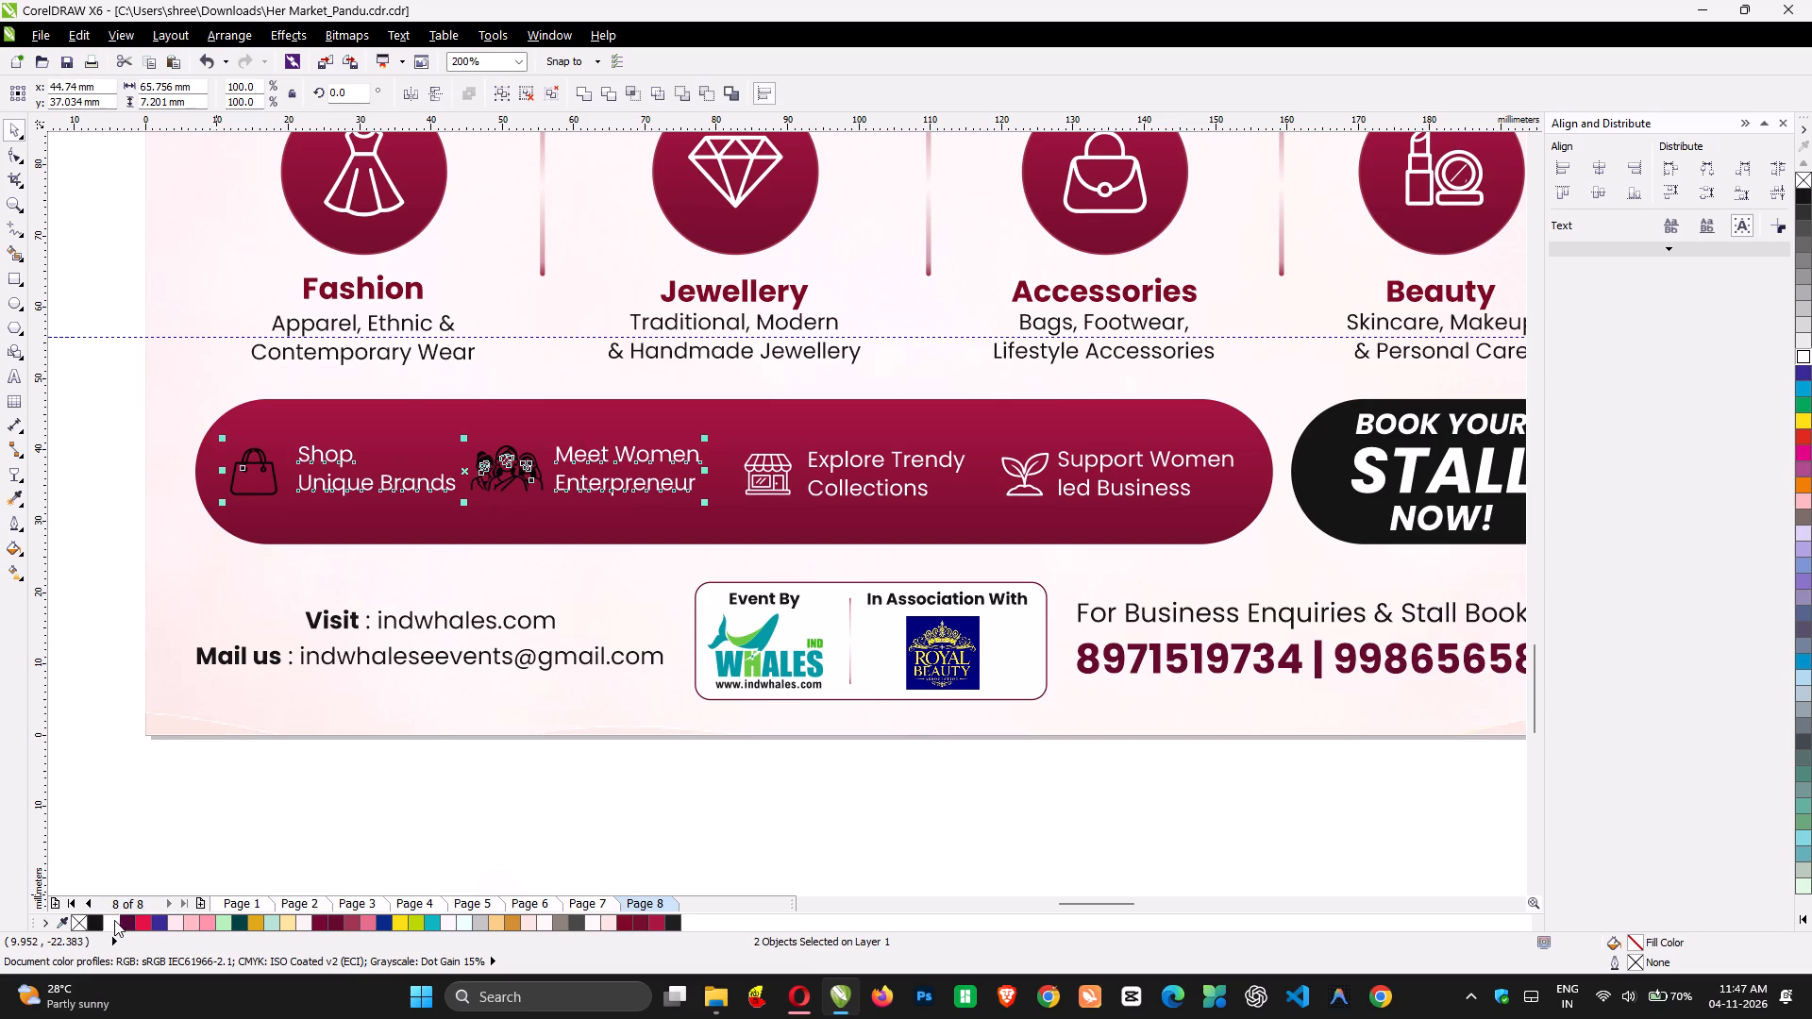
click(302, 801)
Distribute the four icon and caption groups along the maroon bar with equal horizontal spacing.
click(350, 489)
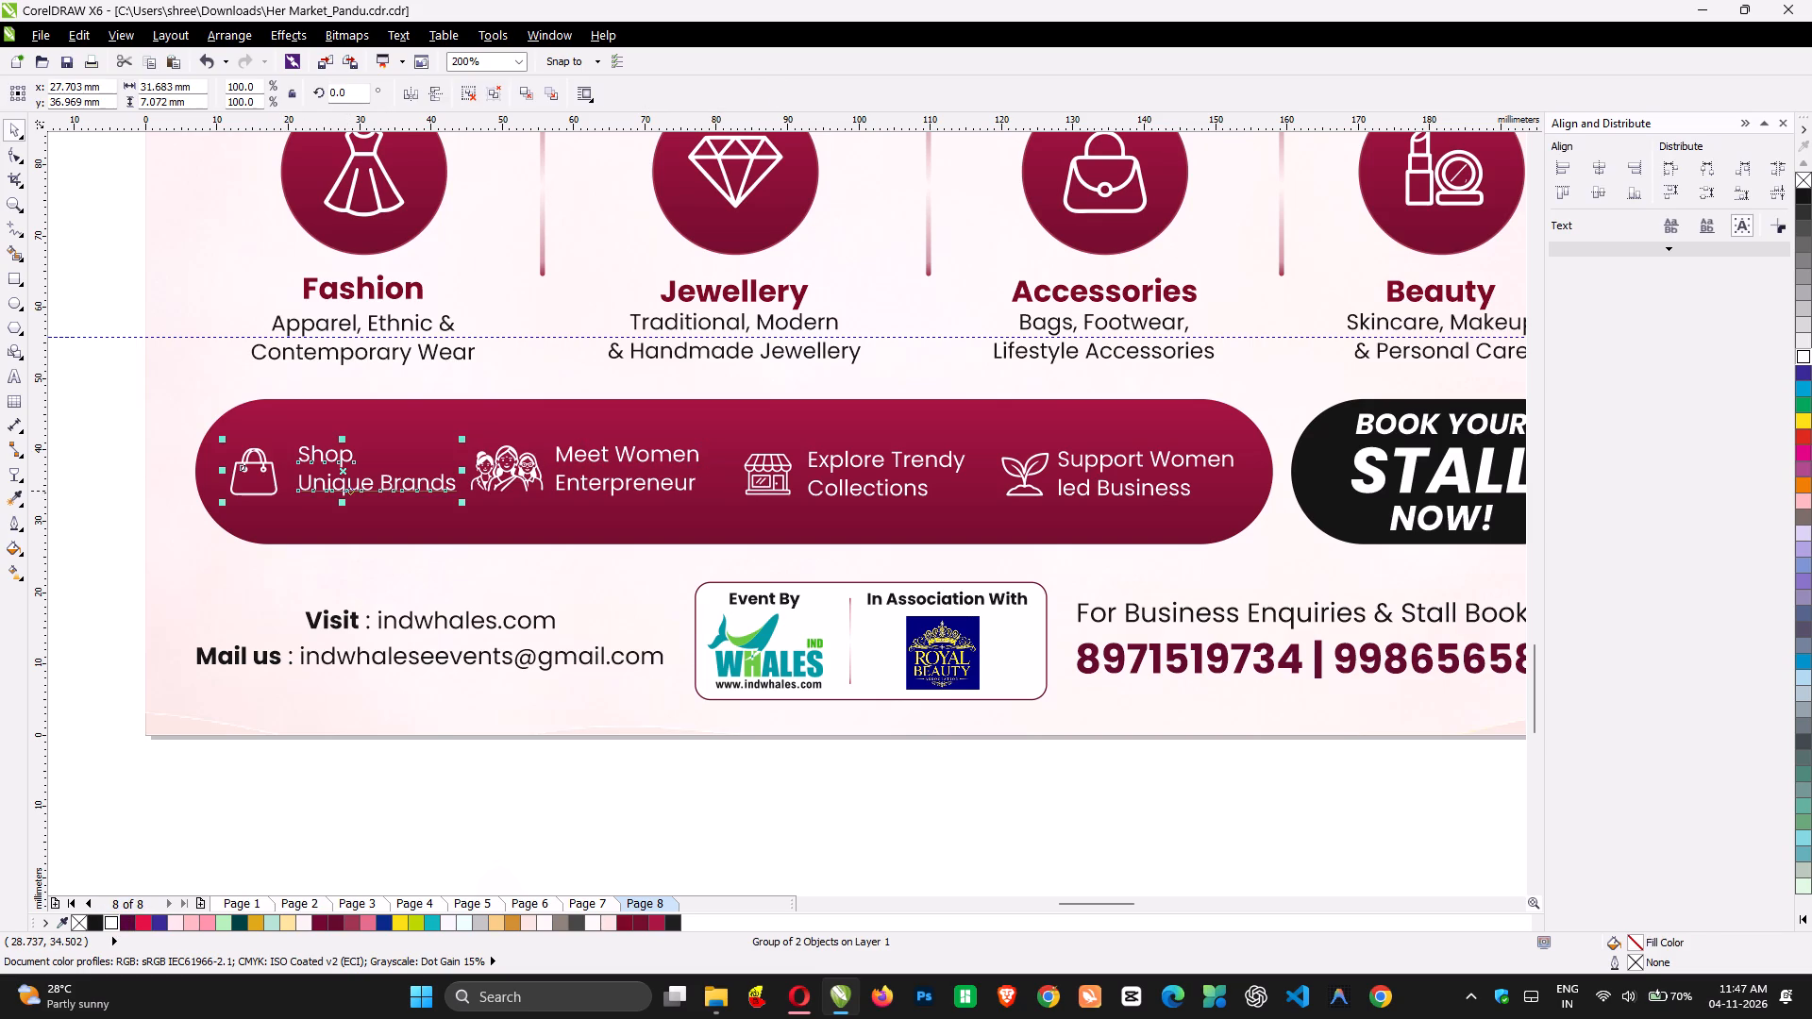
shift+click(530, 459)
shift+click(785, 464)
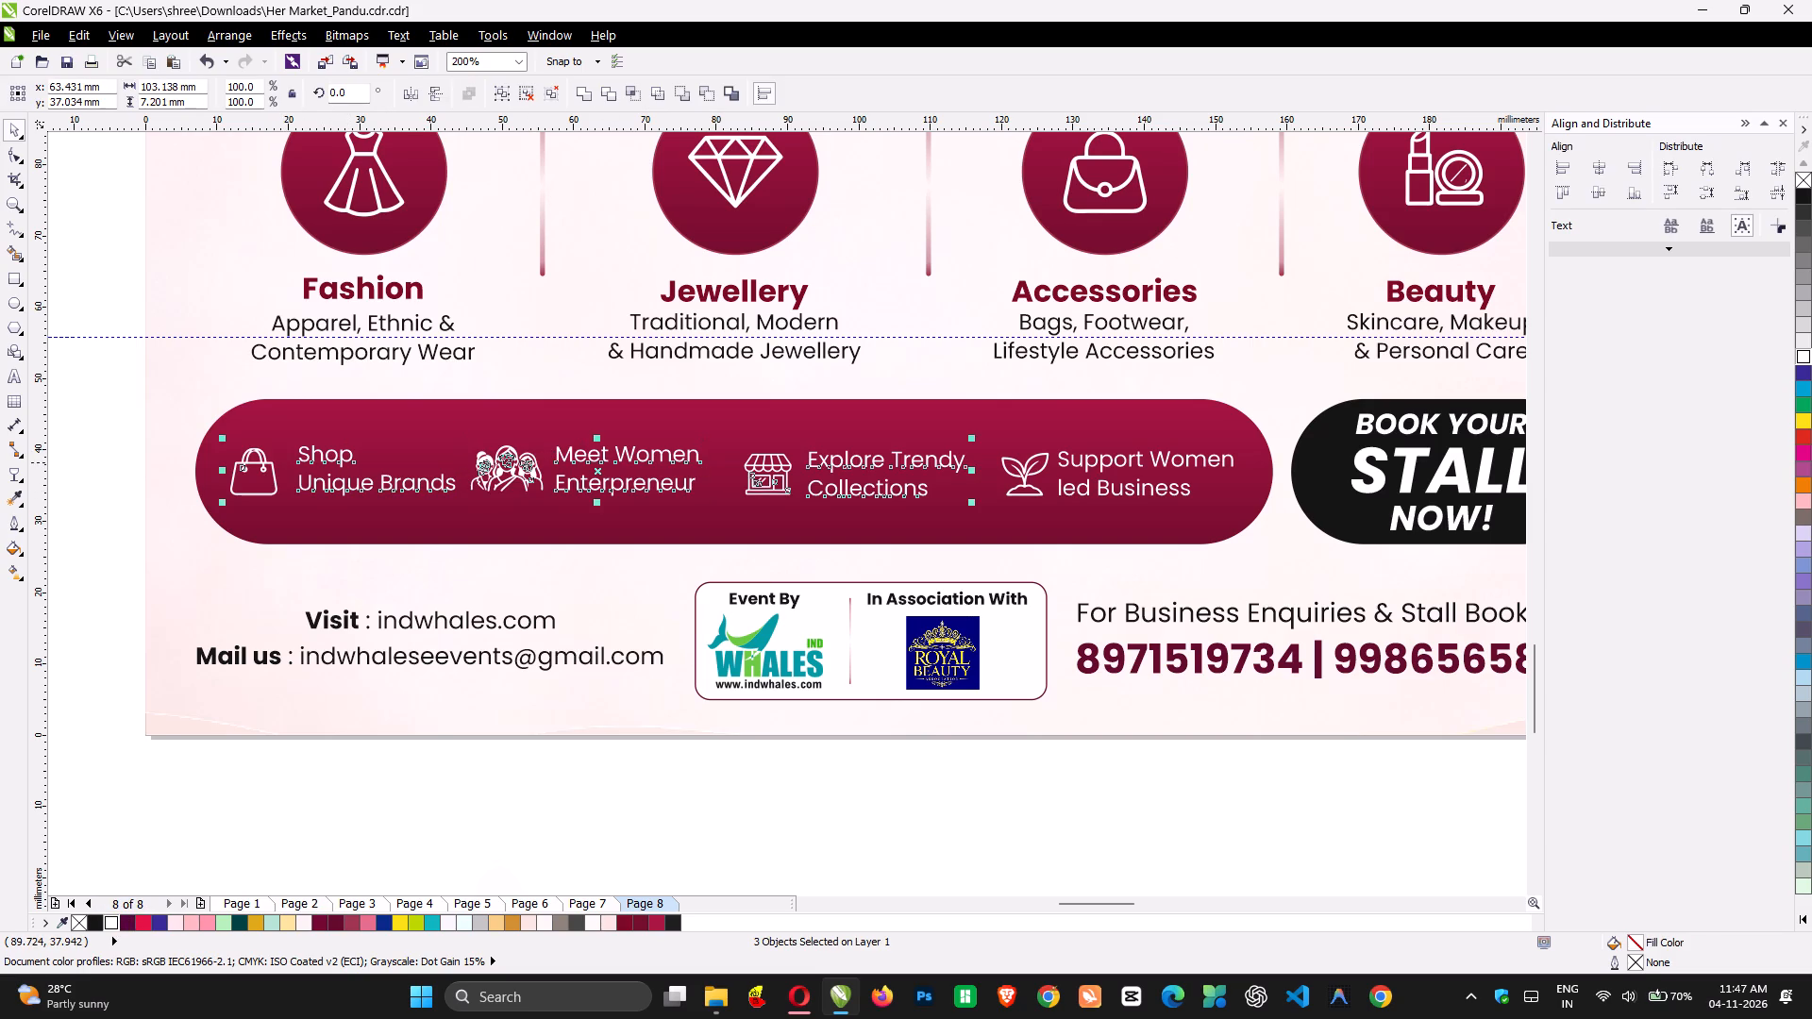
shift+click(1024, 469)
click(1778, 168)
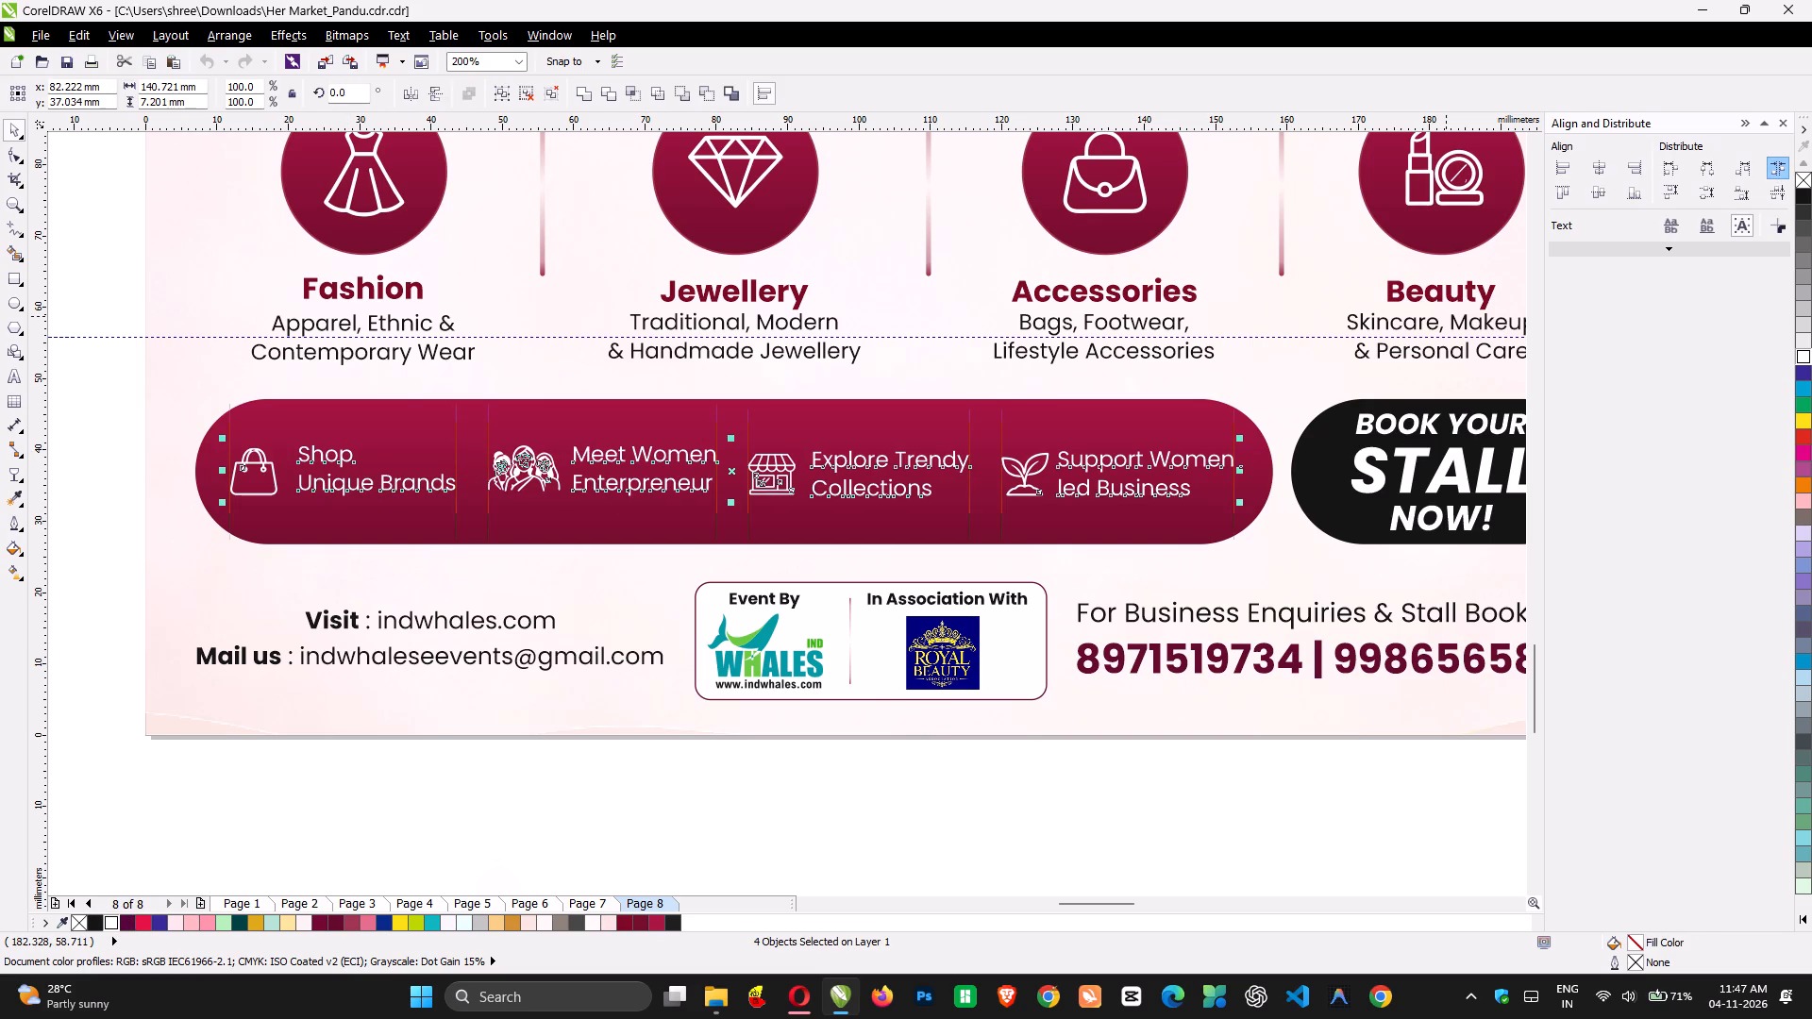
Group the four feature groups together and centre them horizontally and vertically on the maroon bar.
key(ctrl+g)
shift+click(968, 422)
text(ce)
shift+click(967, 422)
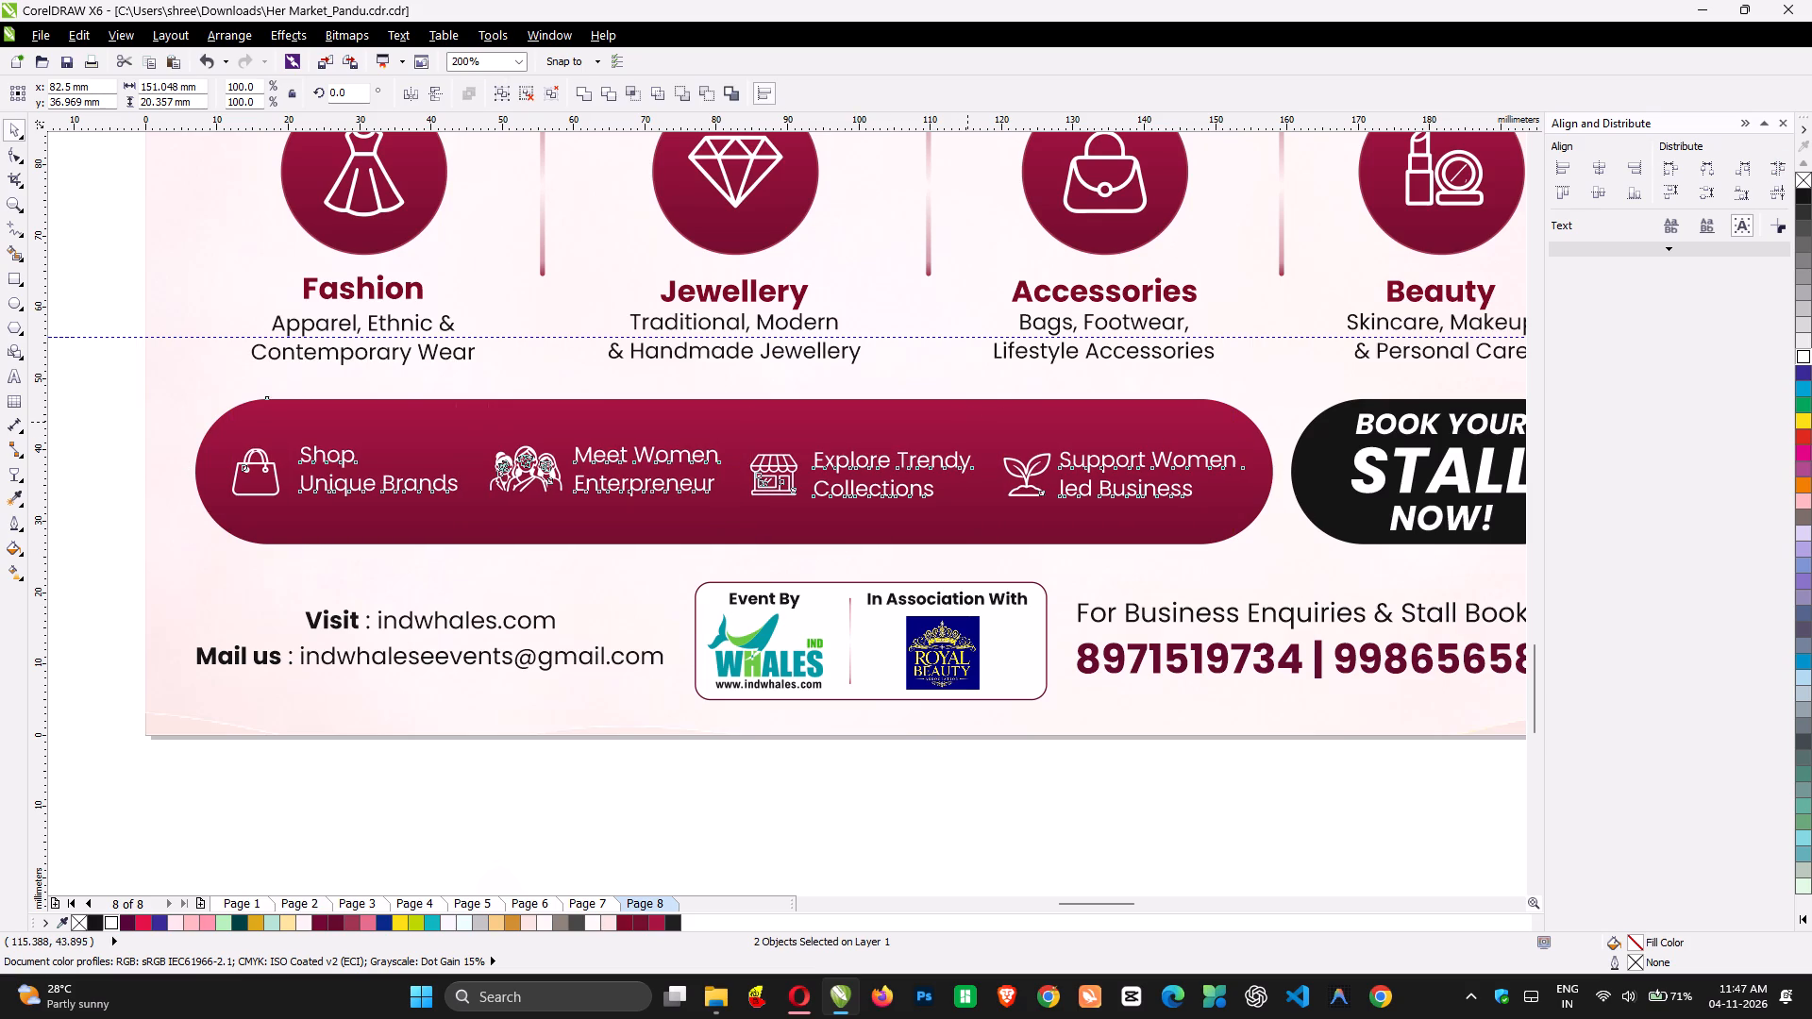
Reduce the maroon bar's height symmetrically to about 13.9 mm, keeping its centre in place.
click(967, 422)
drag(733, 391, 735, 414)
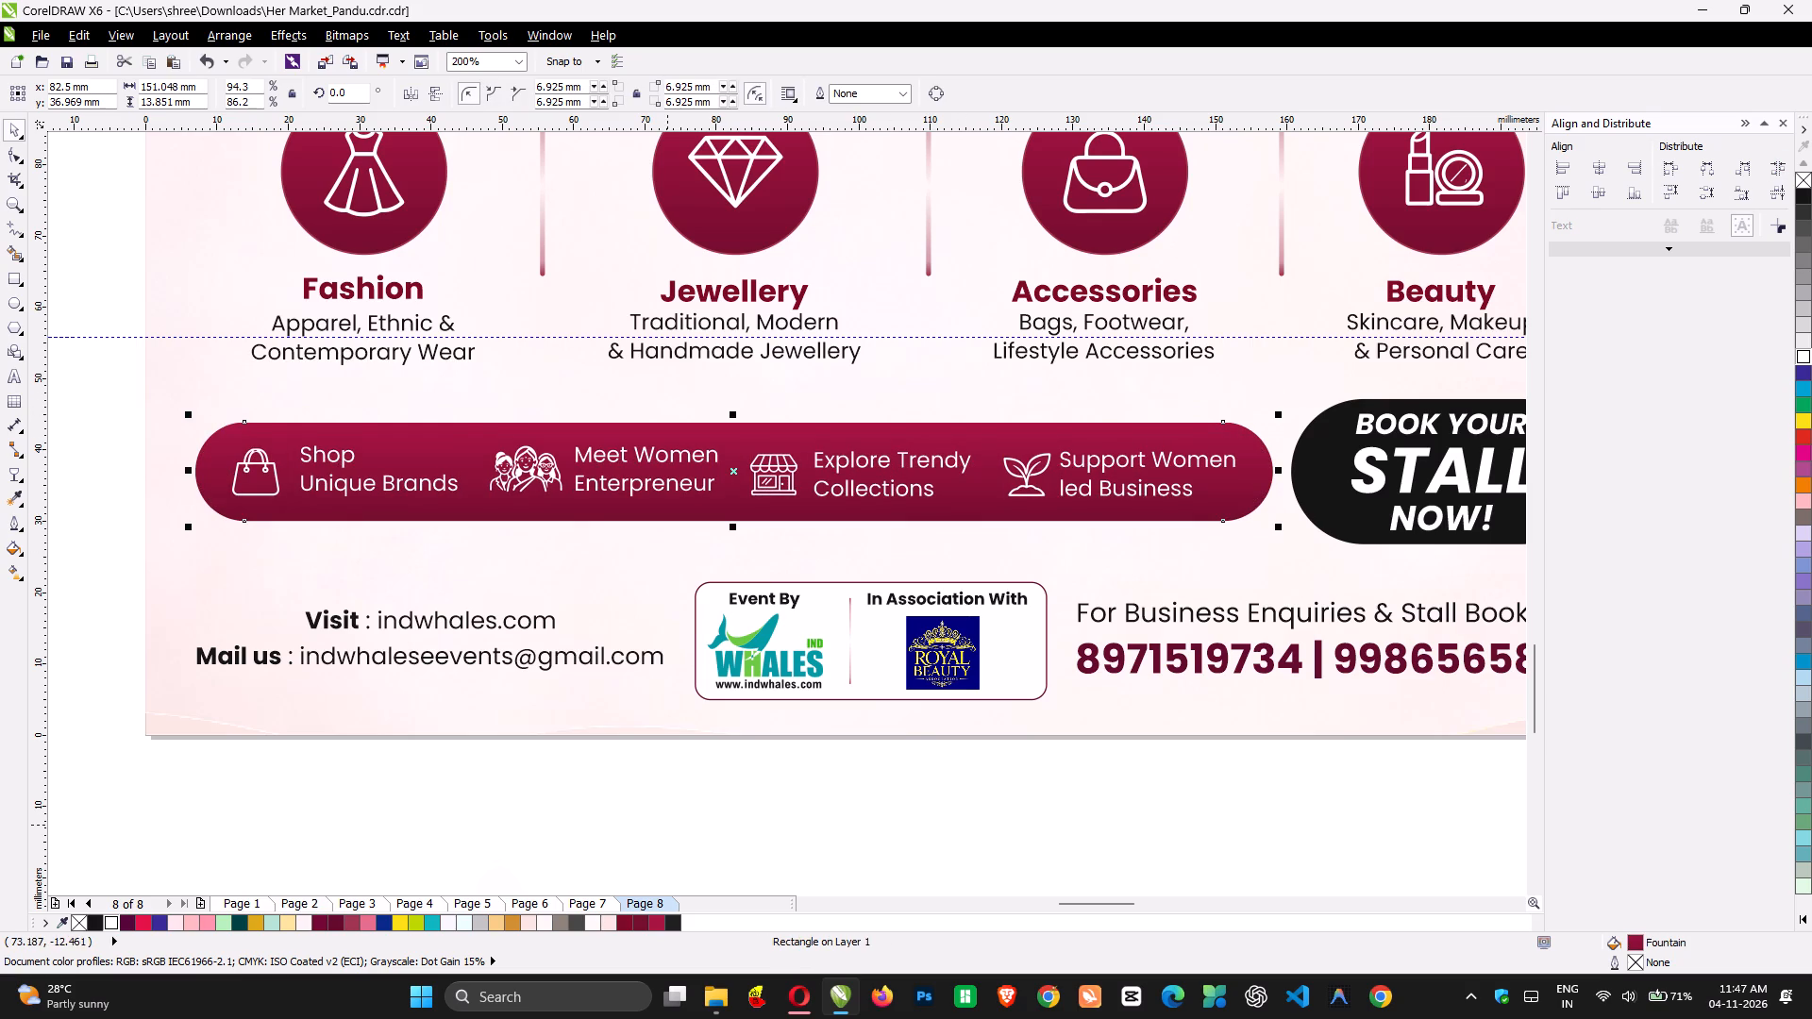
click(666, 824)
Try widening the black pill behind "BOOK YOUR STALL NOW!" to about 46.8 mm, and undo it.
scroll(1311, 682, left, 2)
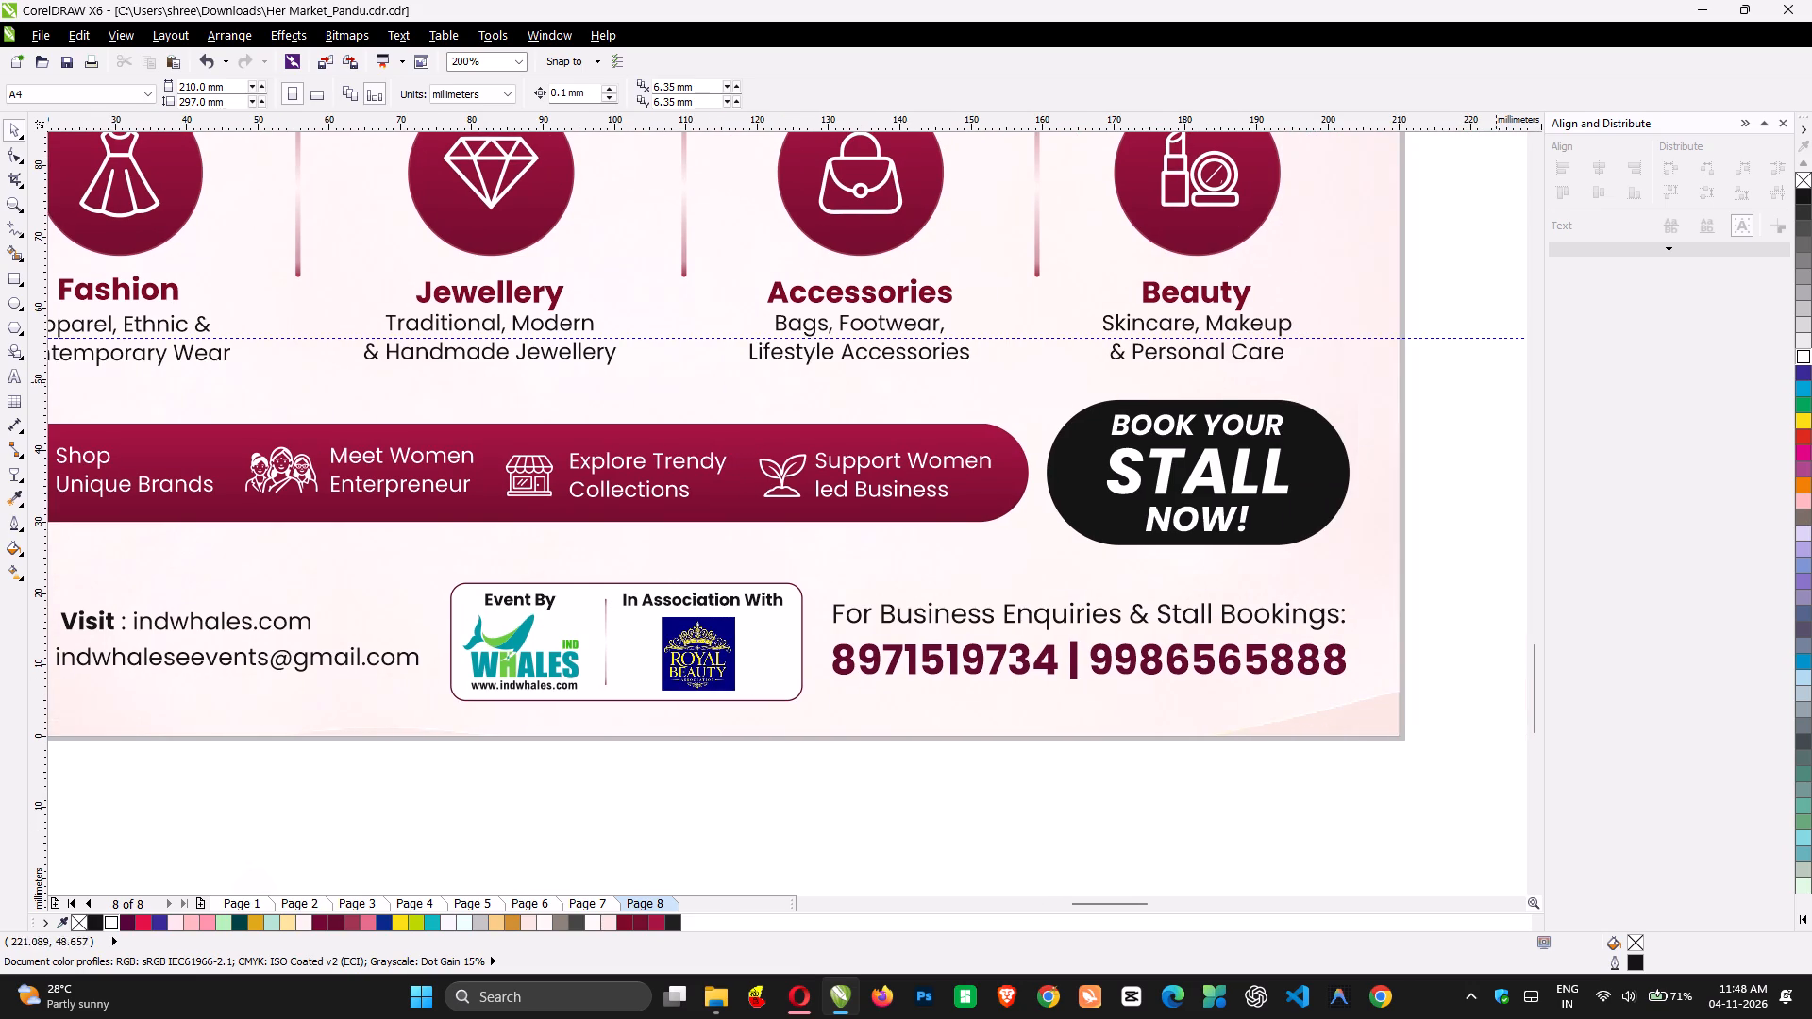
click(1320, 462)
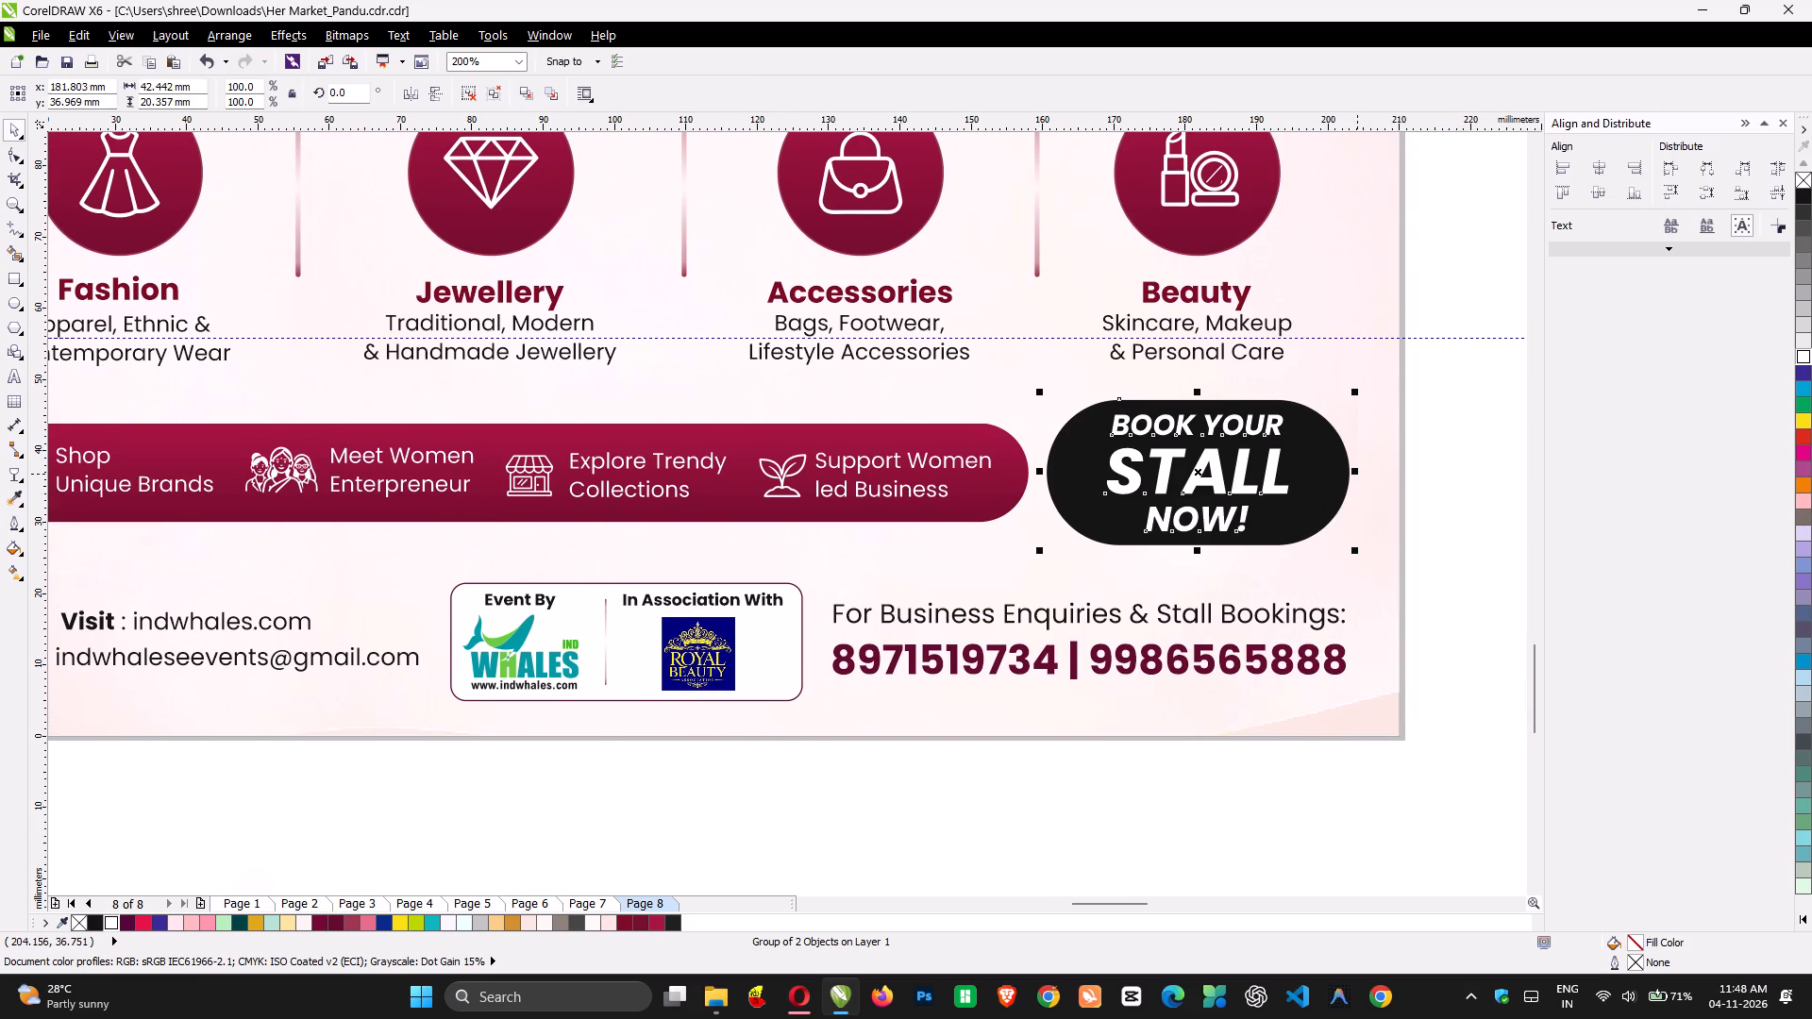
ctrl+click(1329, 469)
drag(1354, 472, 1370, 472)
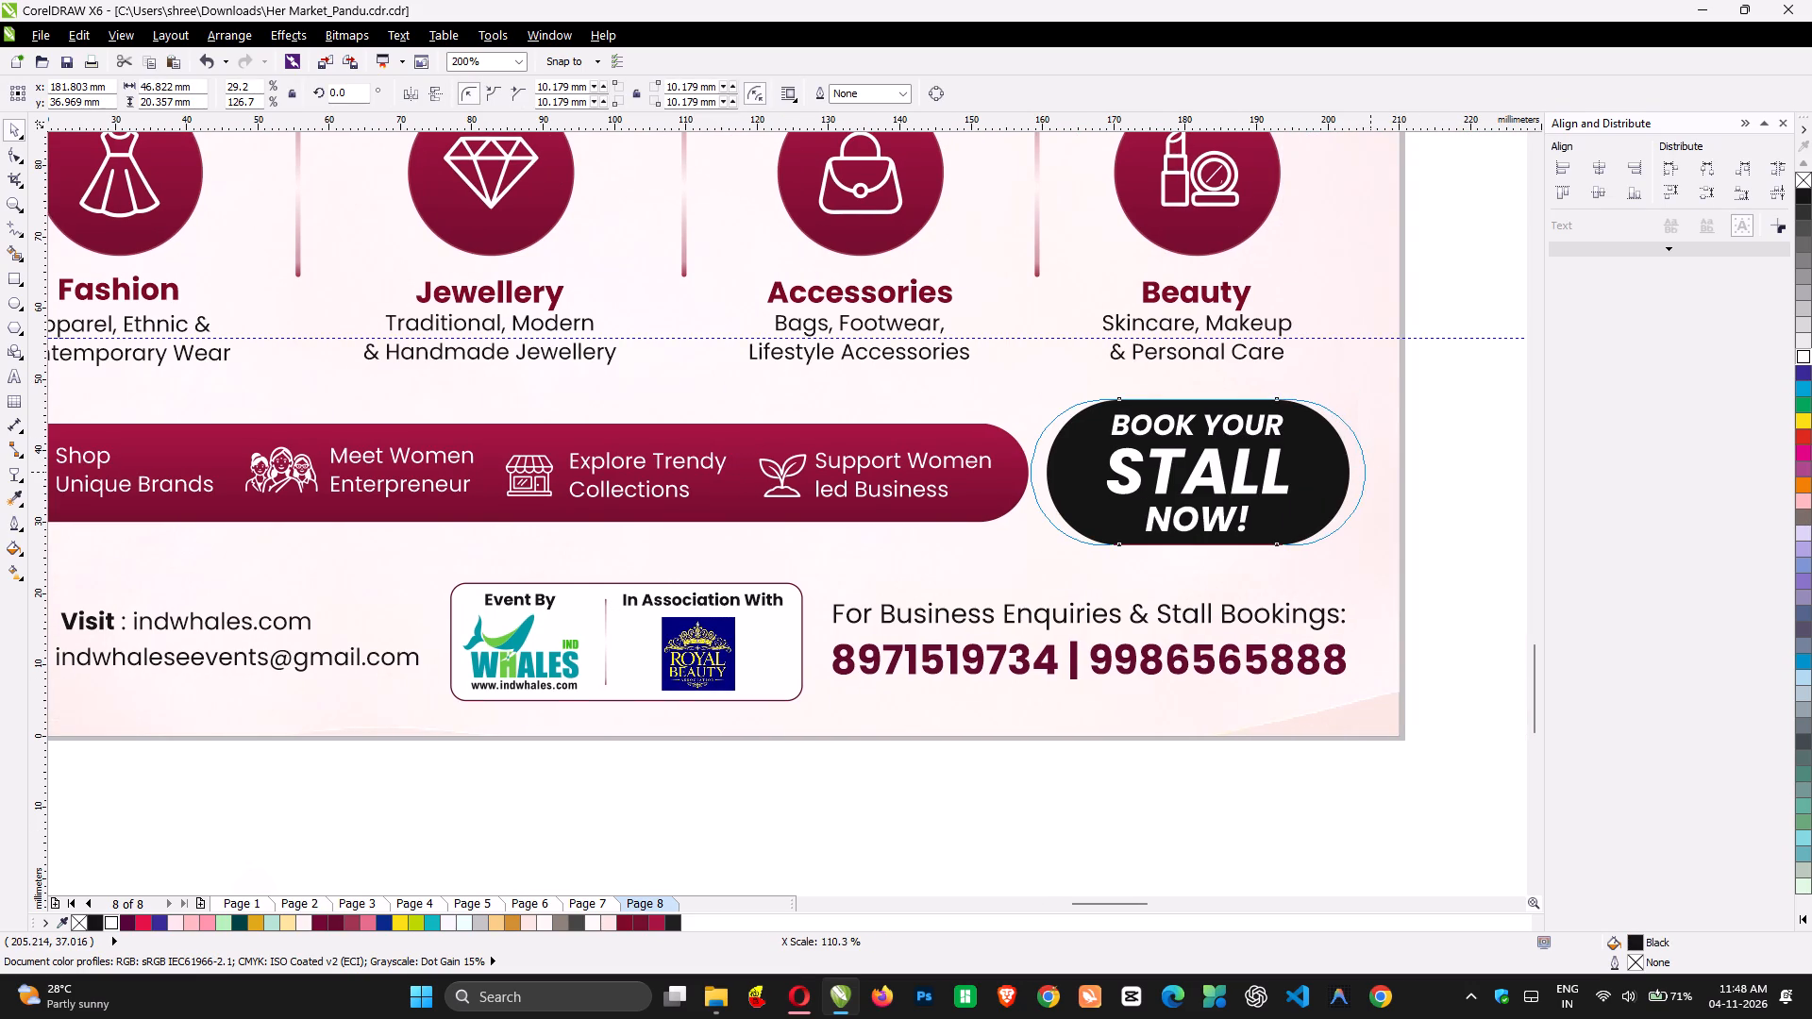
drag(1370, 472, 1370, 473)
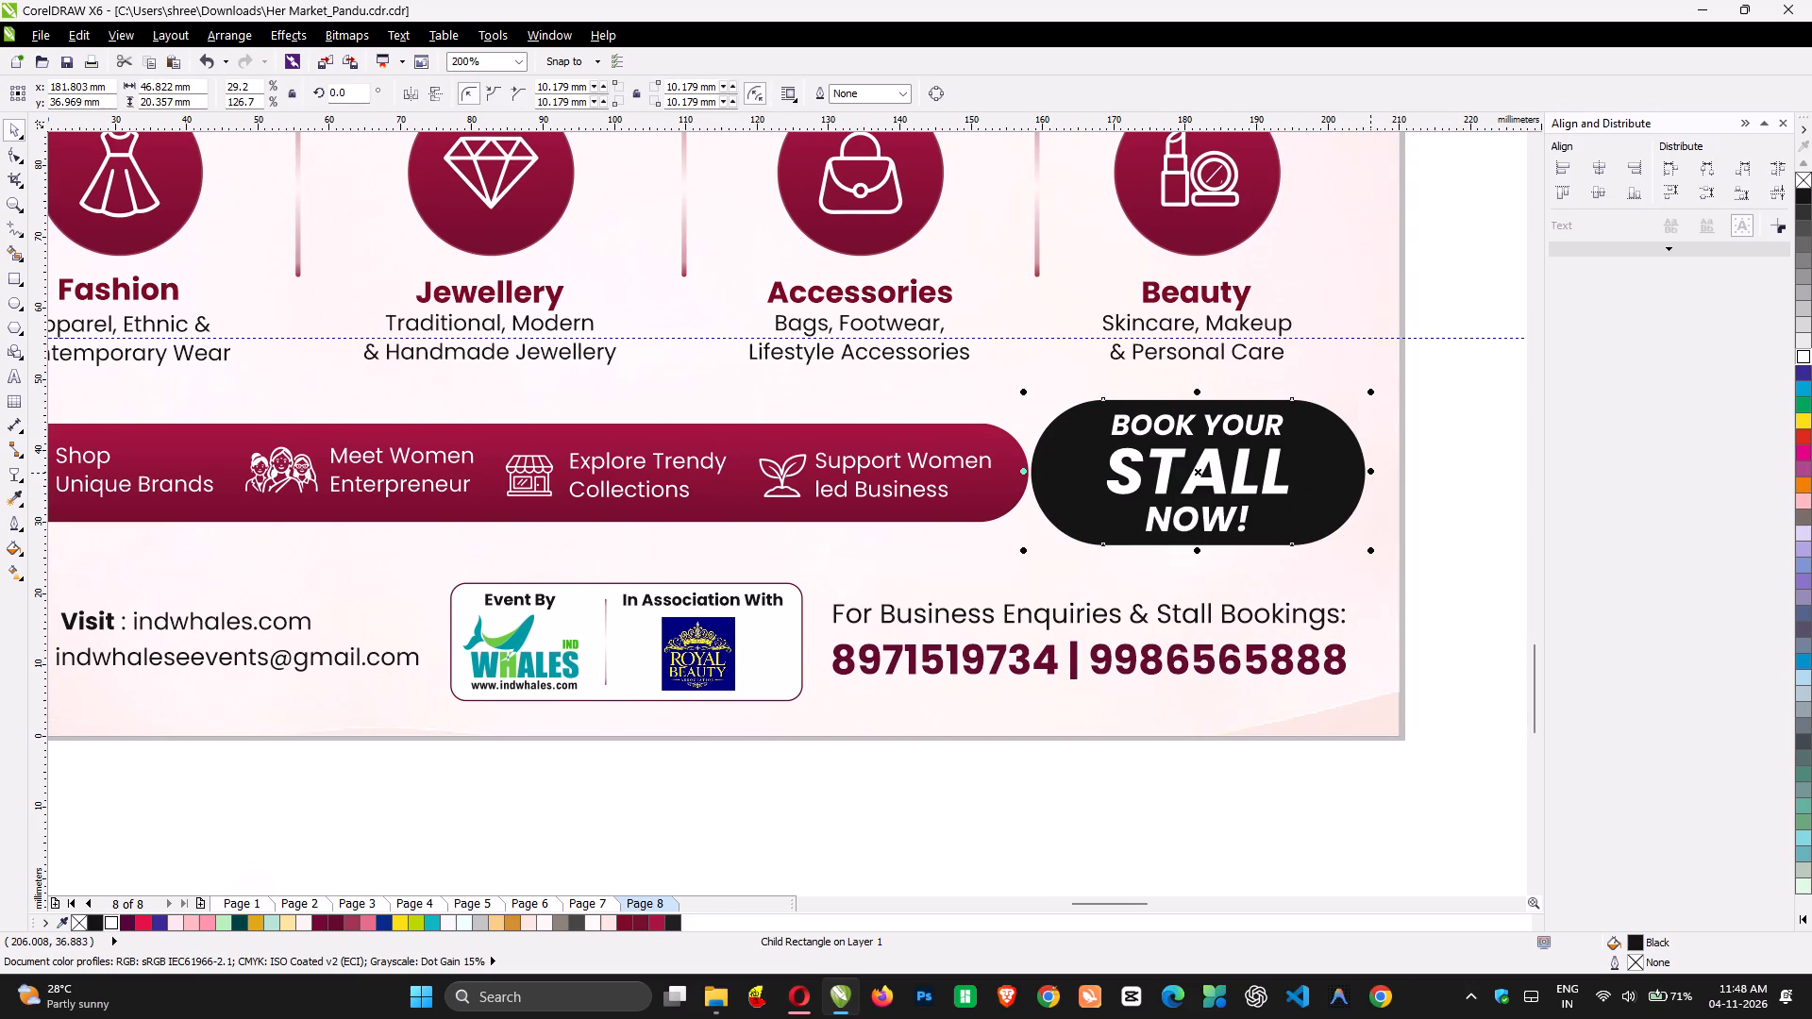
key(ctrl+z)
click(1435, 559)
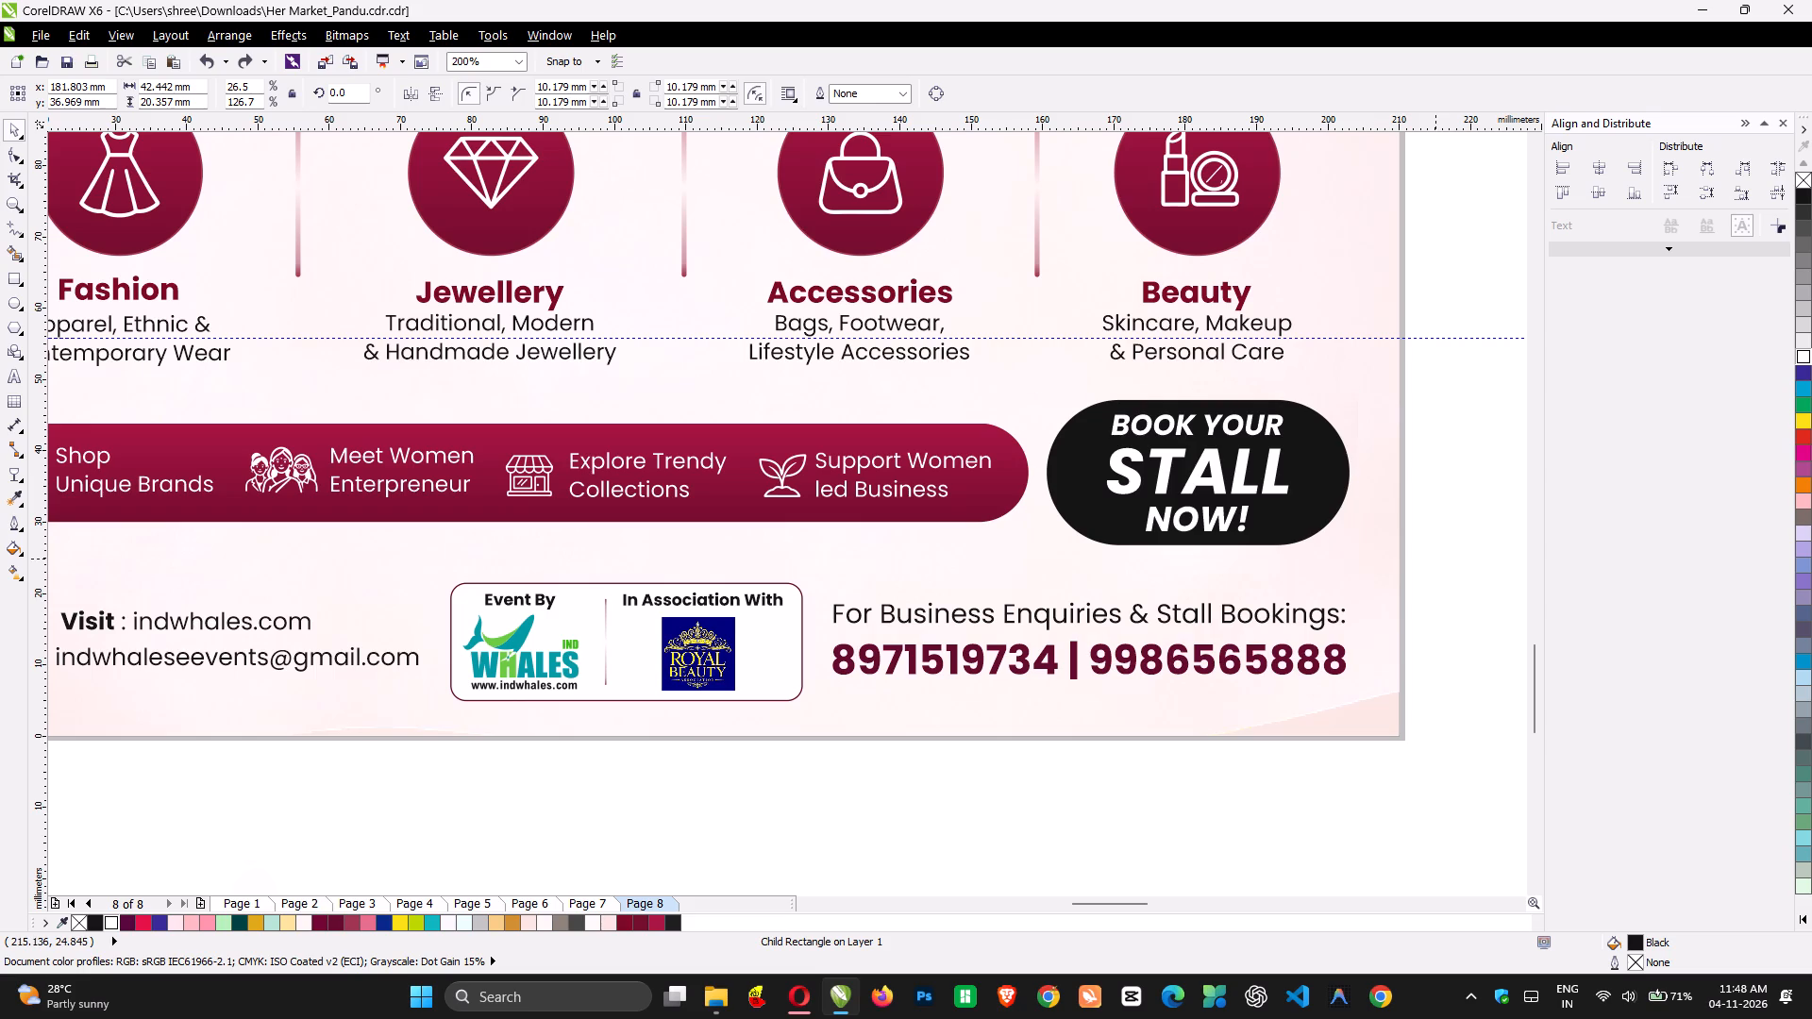
Copy the divider between Fashion and Jewellery to between the "Unique Brands" caption and women icon, centred vertically on the maroon bar.
scroll(668, 503, right, 3)
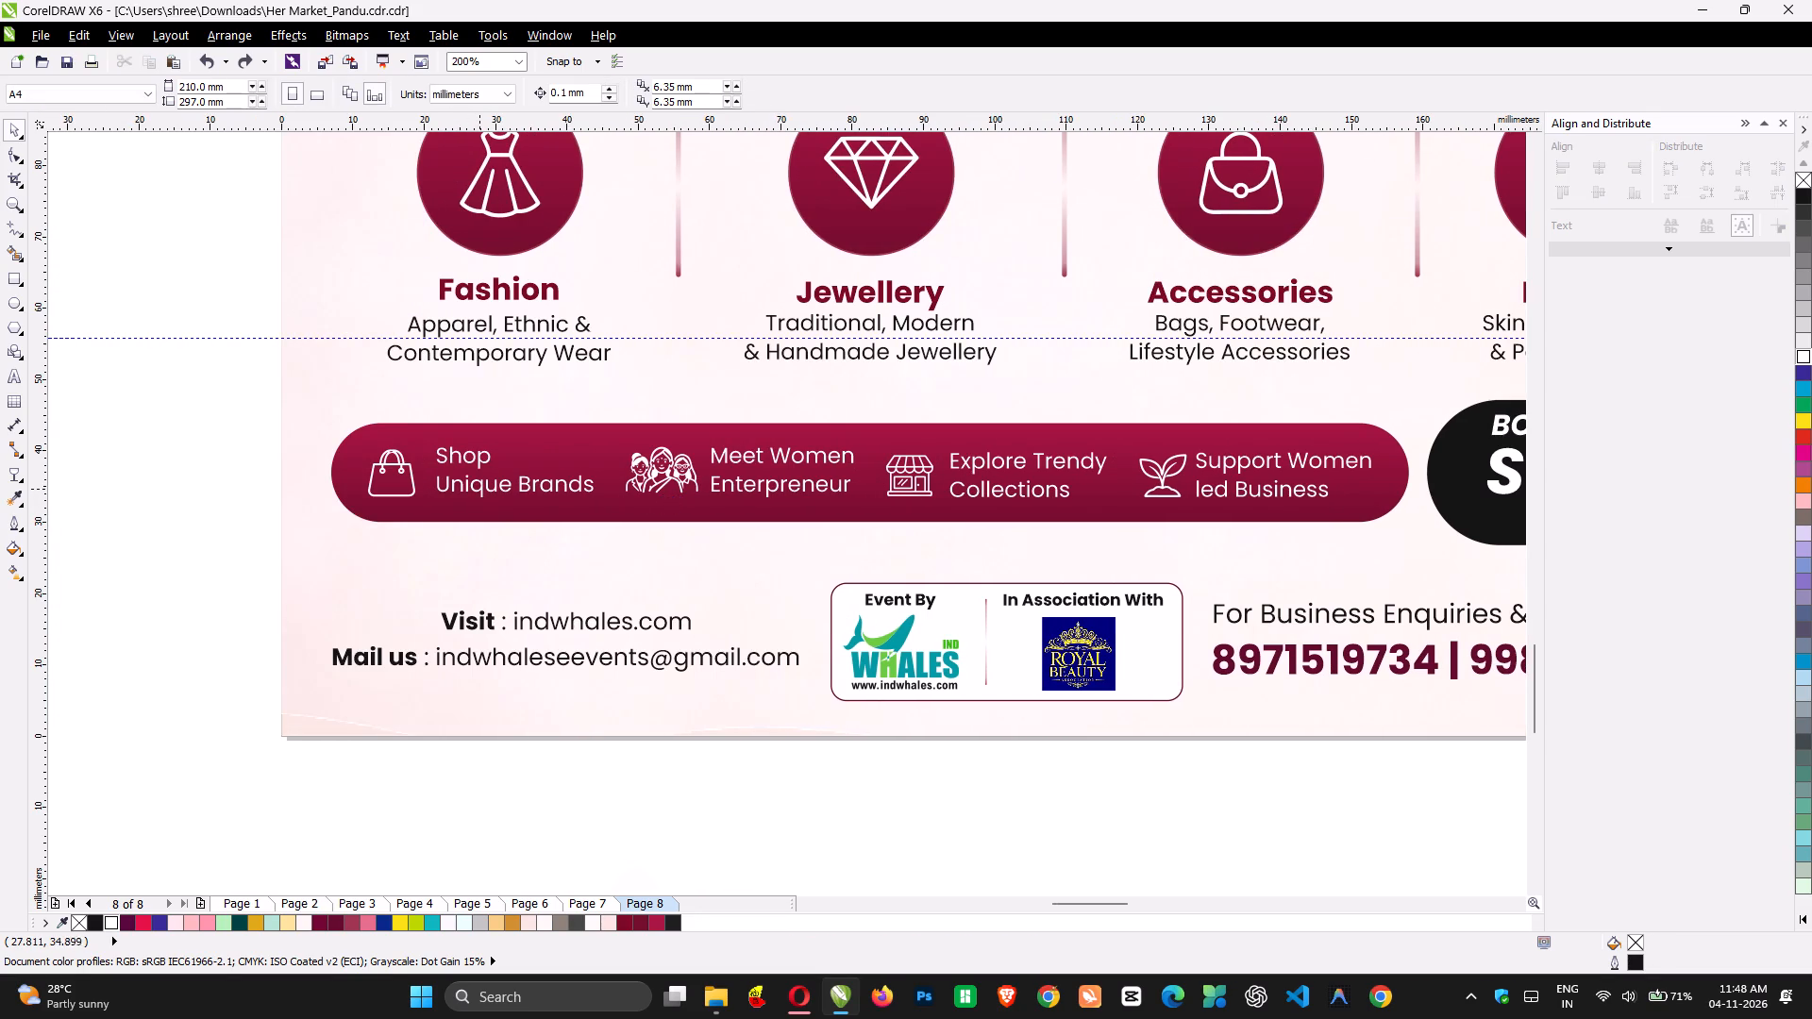
click(479, 489)
ctrl+click(680, 263)
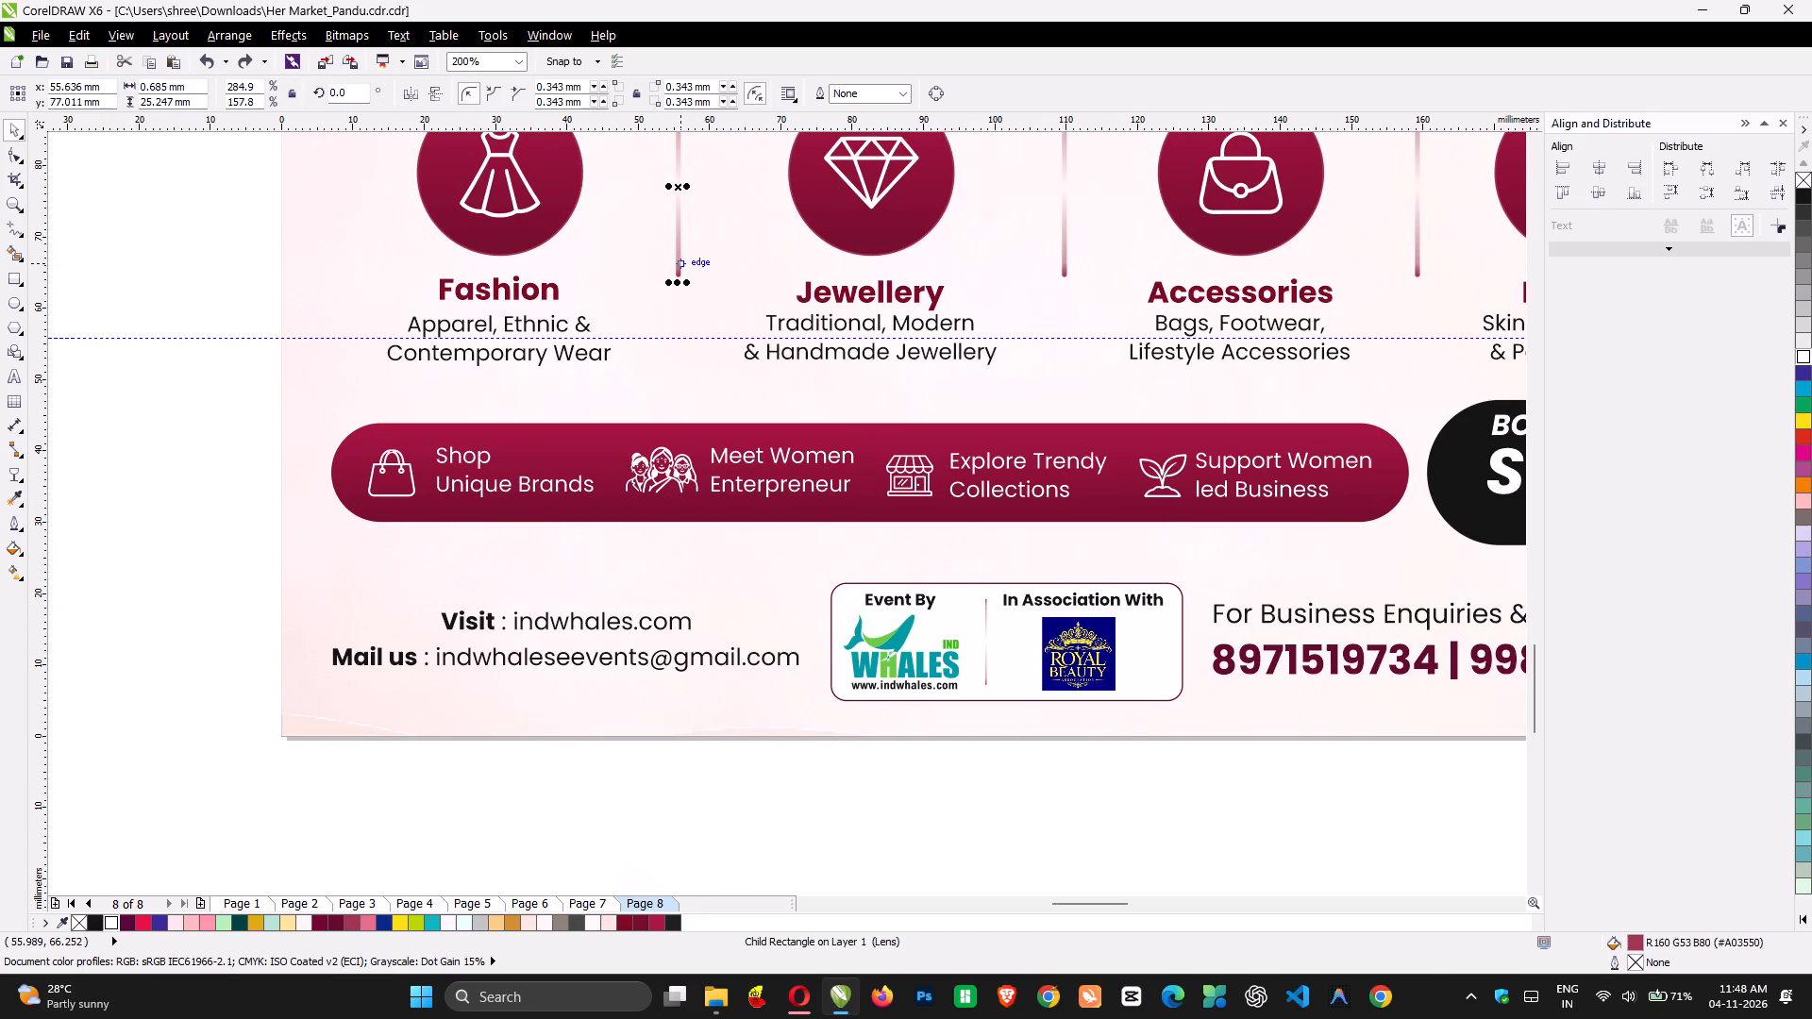
key(ctrl+c)
key(ctrl+v)
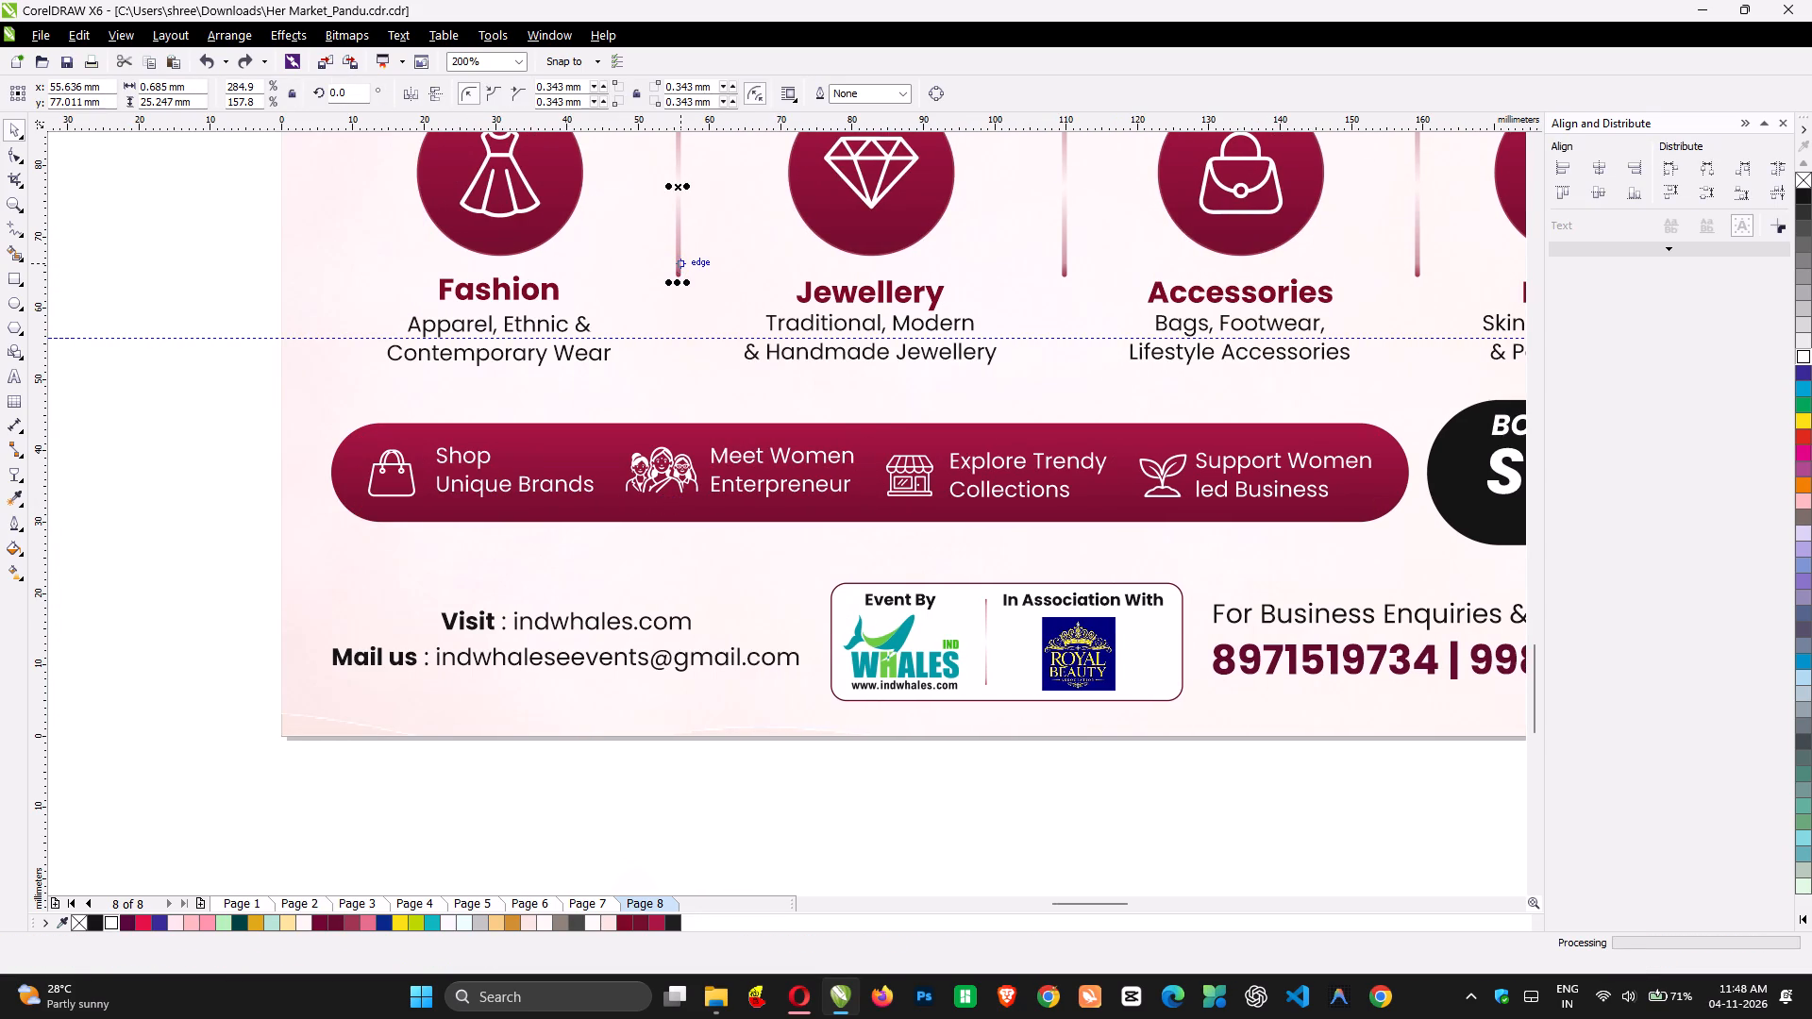
drag(680, 263, 611, 510)
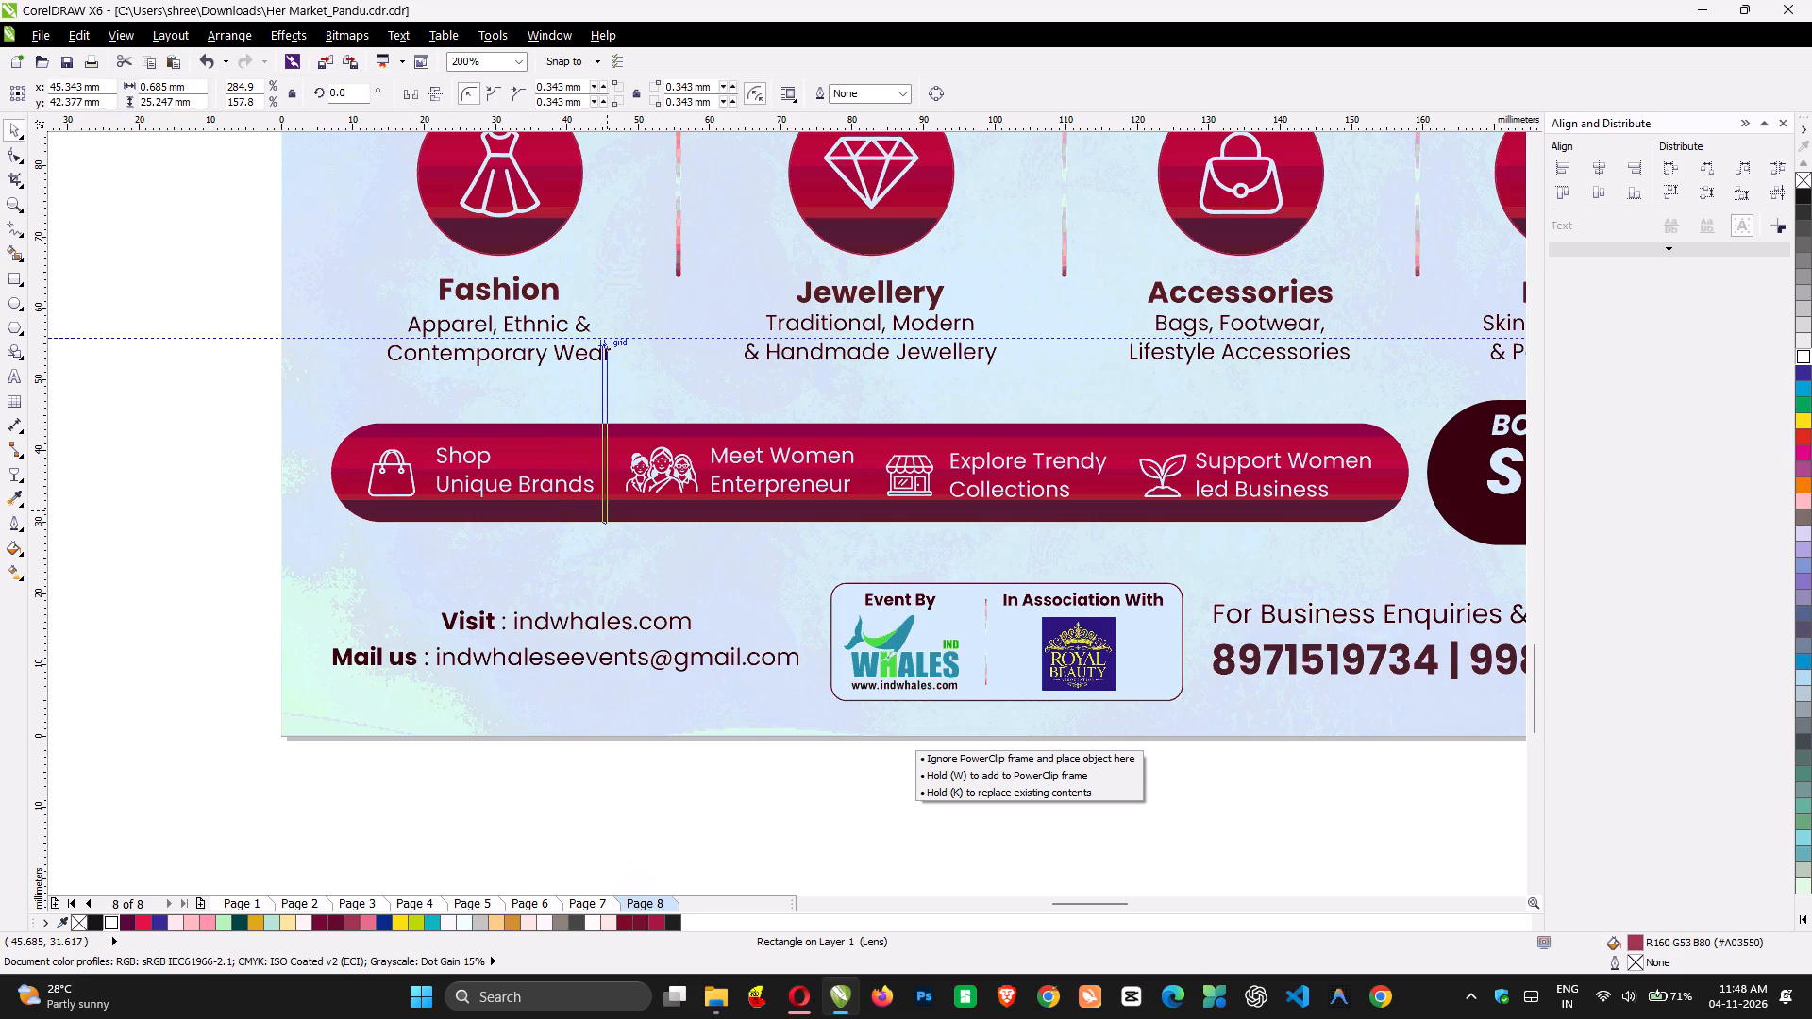
drag(611, 510, 616, 510)
drag(616, 510, 614, 504)
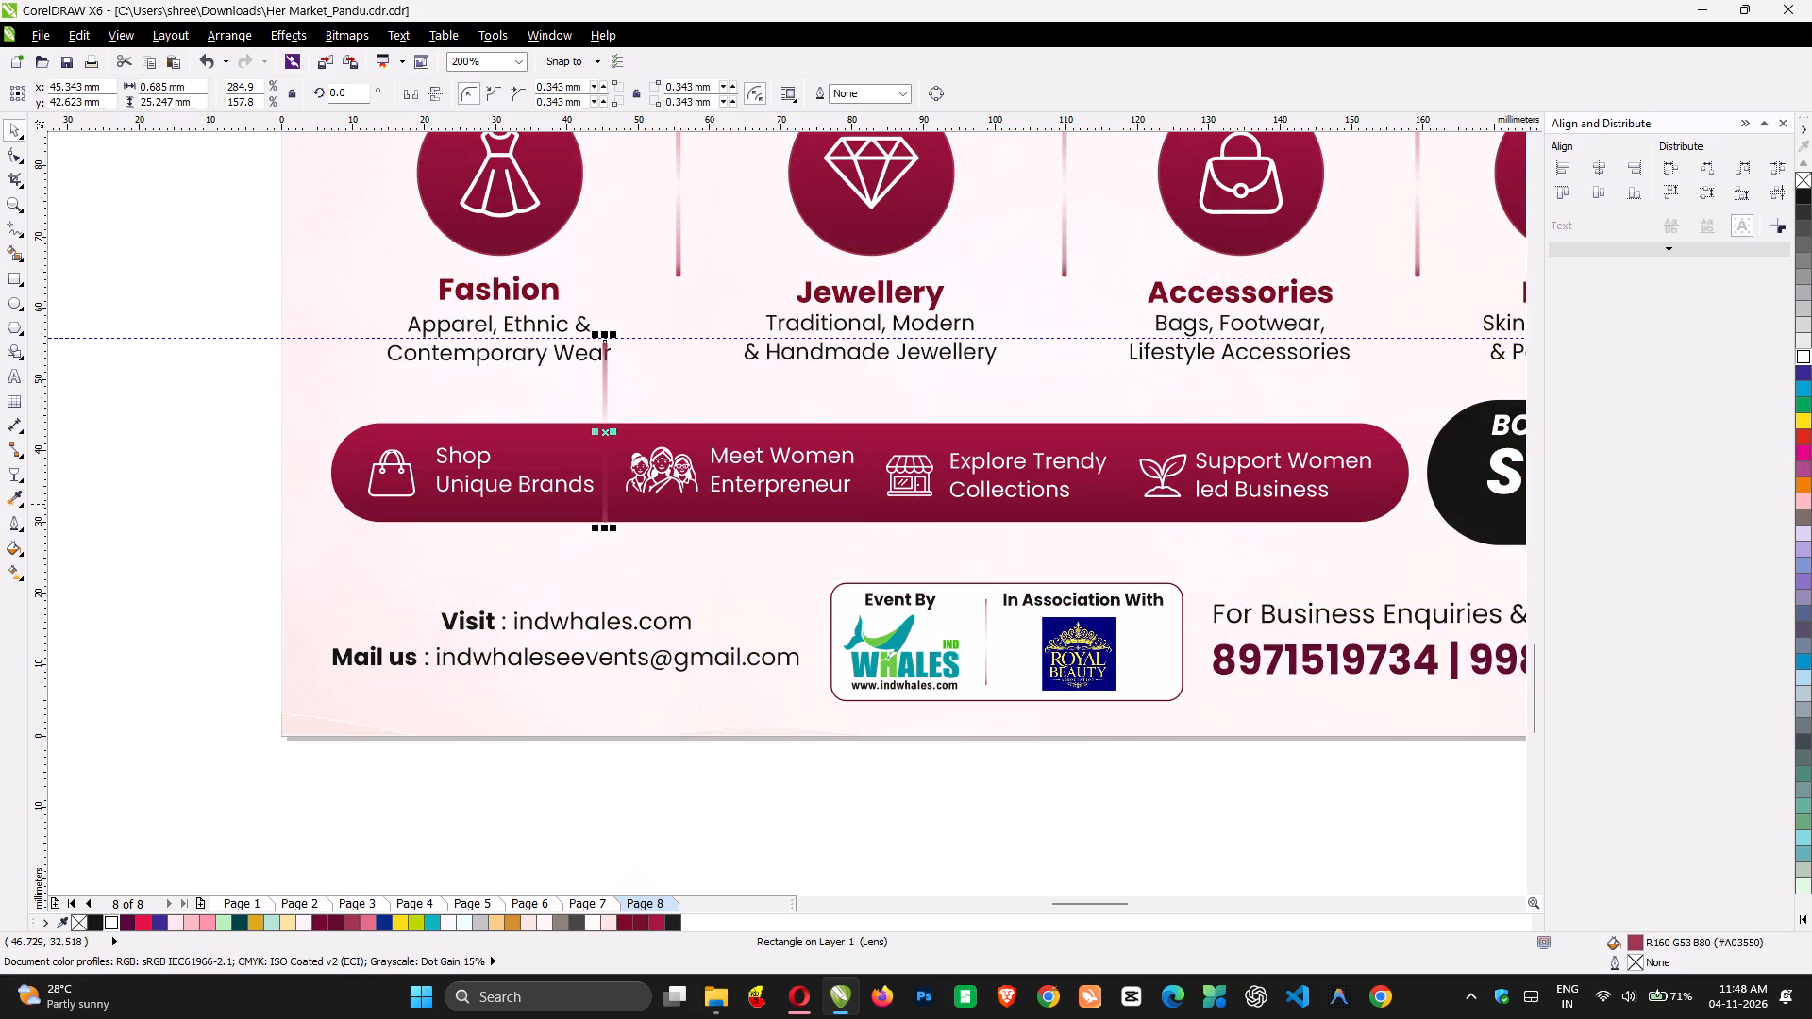
shift+click(634, 508)
key(e)
shift+click(634, 508)
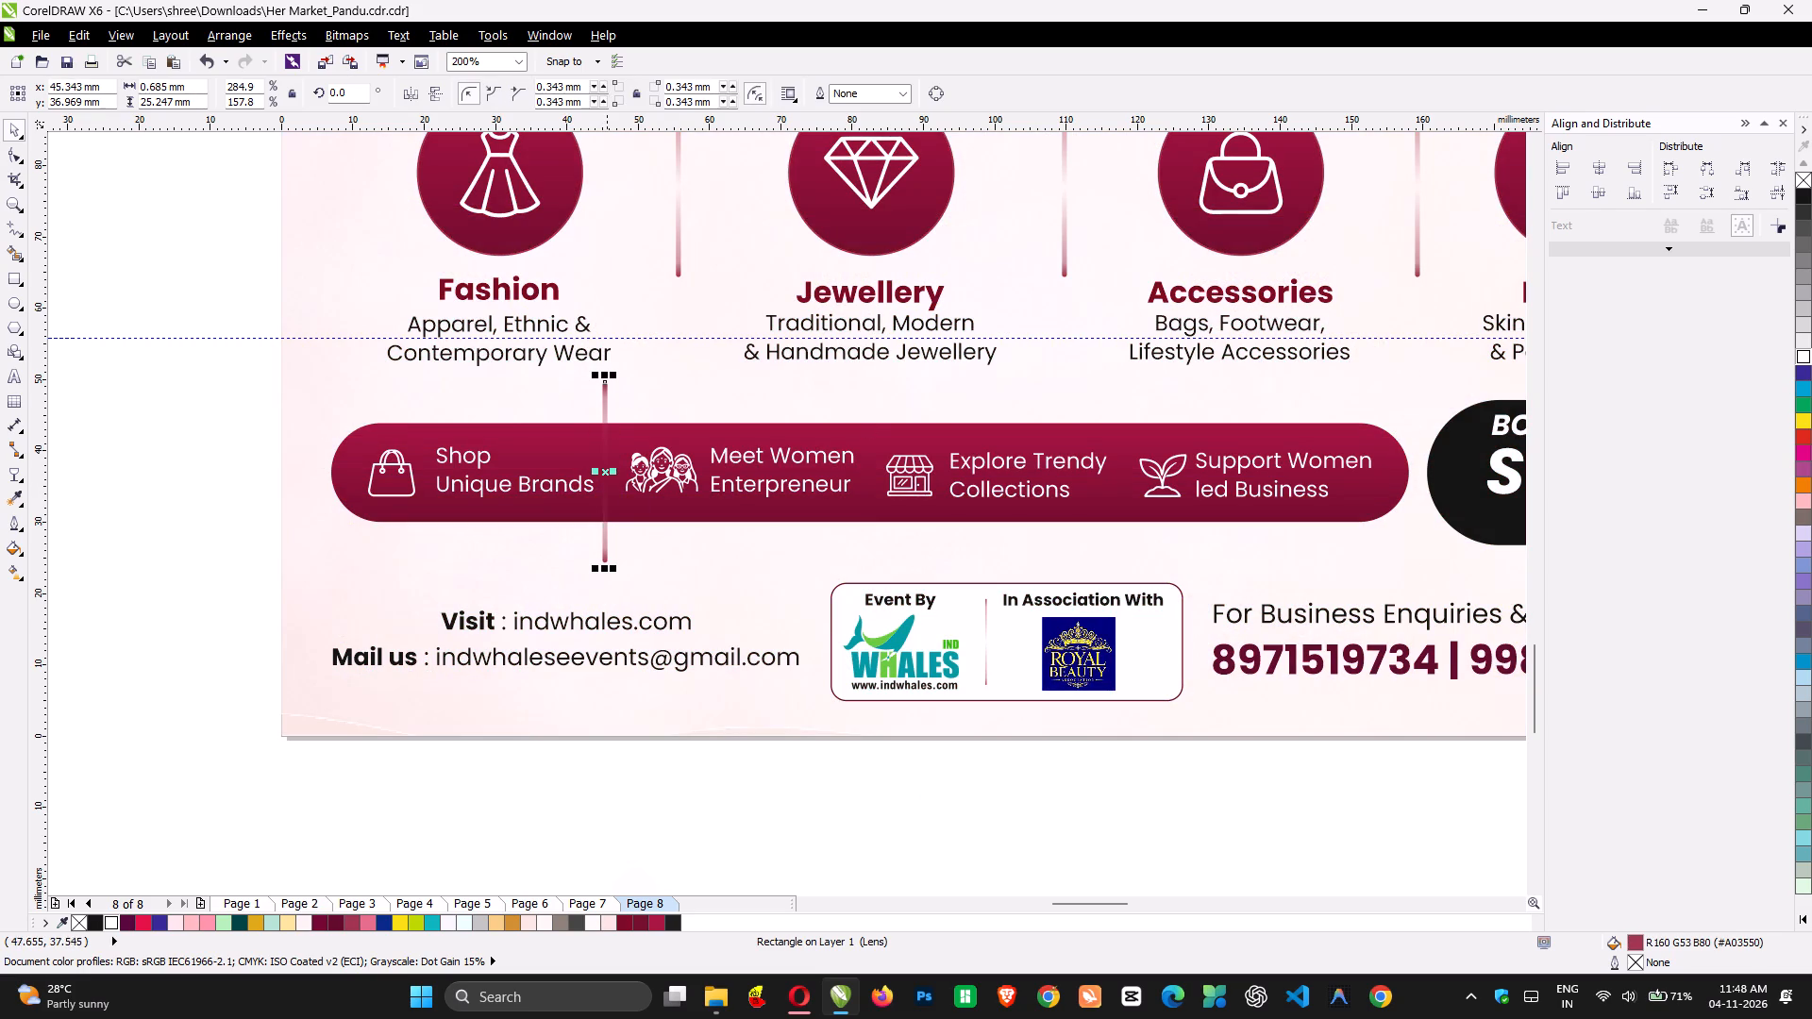
Nudge the copied divider towards the women icon and shrink it to about 10.7 mm tall and 0.24 mm wide.
key(z)
drag(492, 399, 676, 529)
key(space)
drag(901, 491, 914, 493)
scroll(914, 493, down, 1)
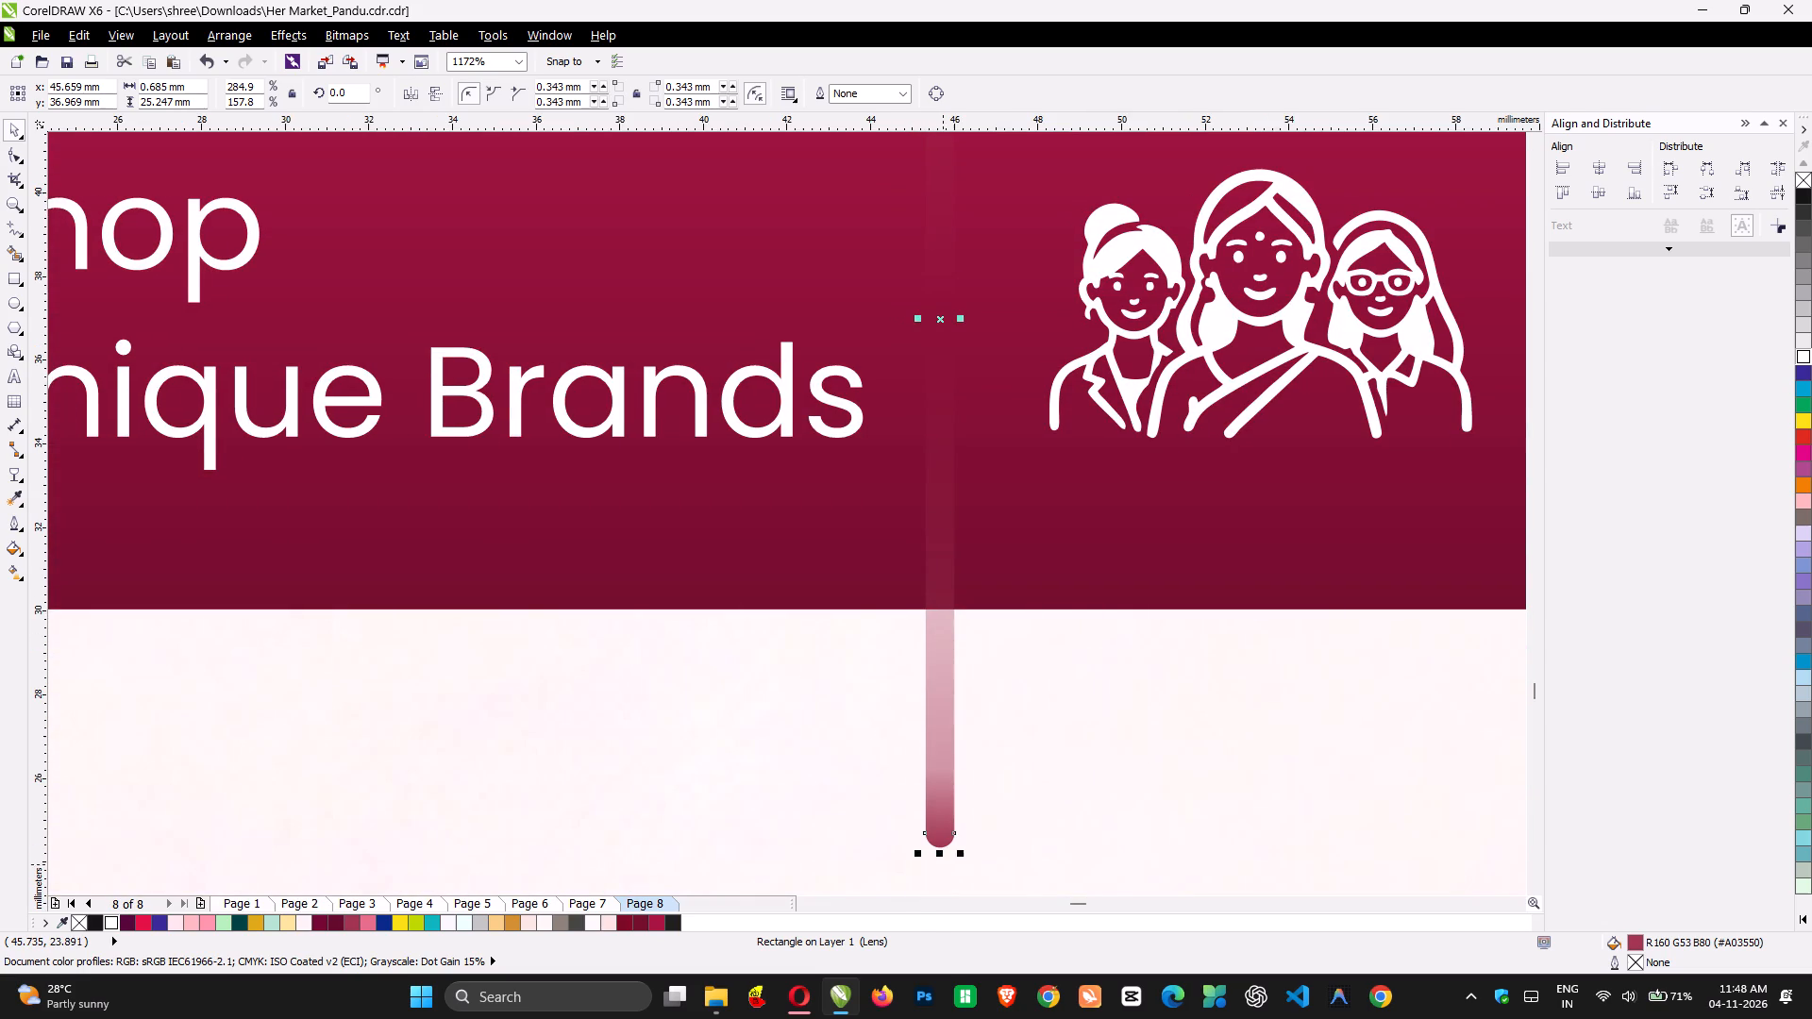
drag(939, 854, 943, 550)
scroll(943, 550, up, 1)
drag(977, 529, 974, 538)
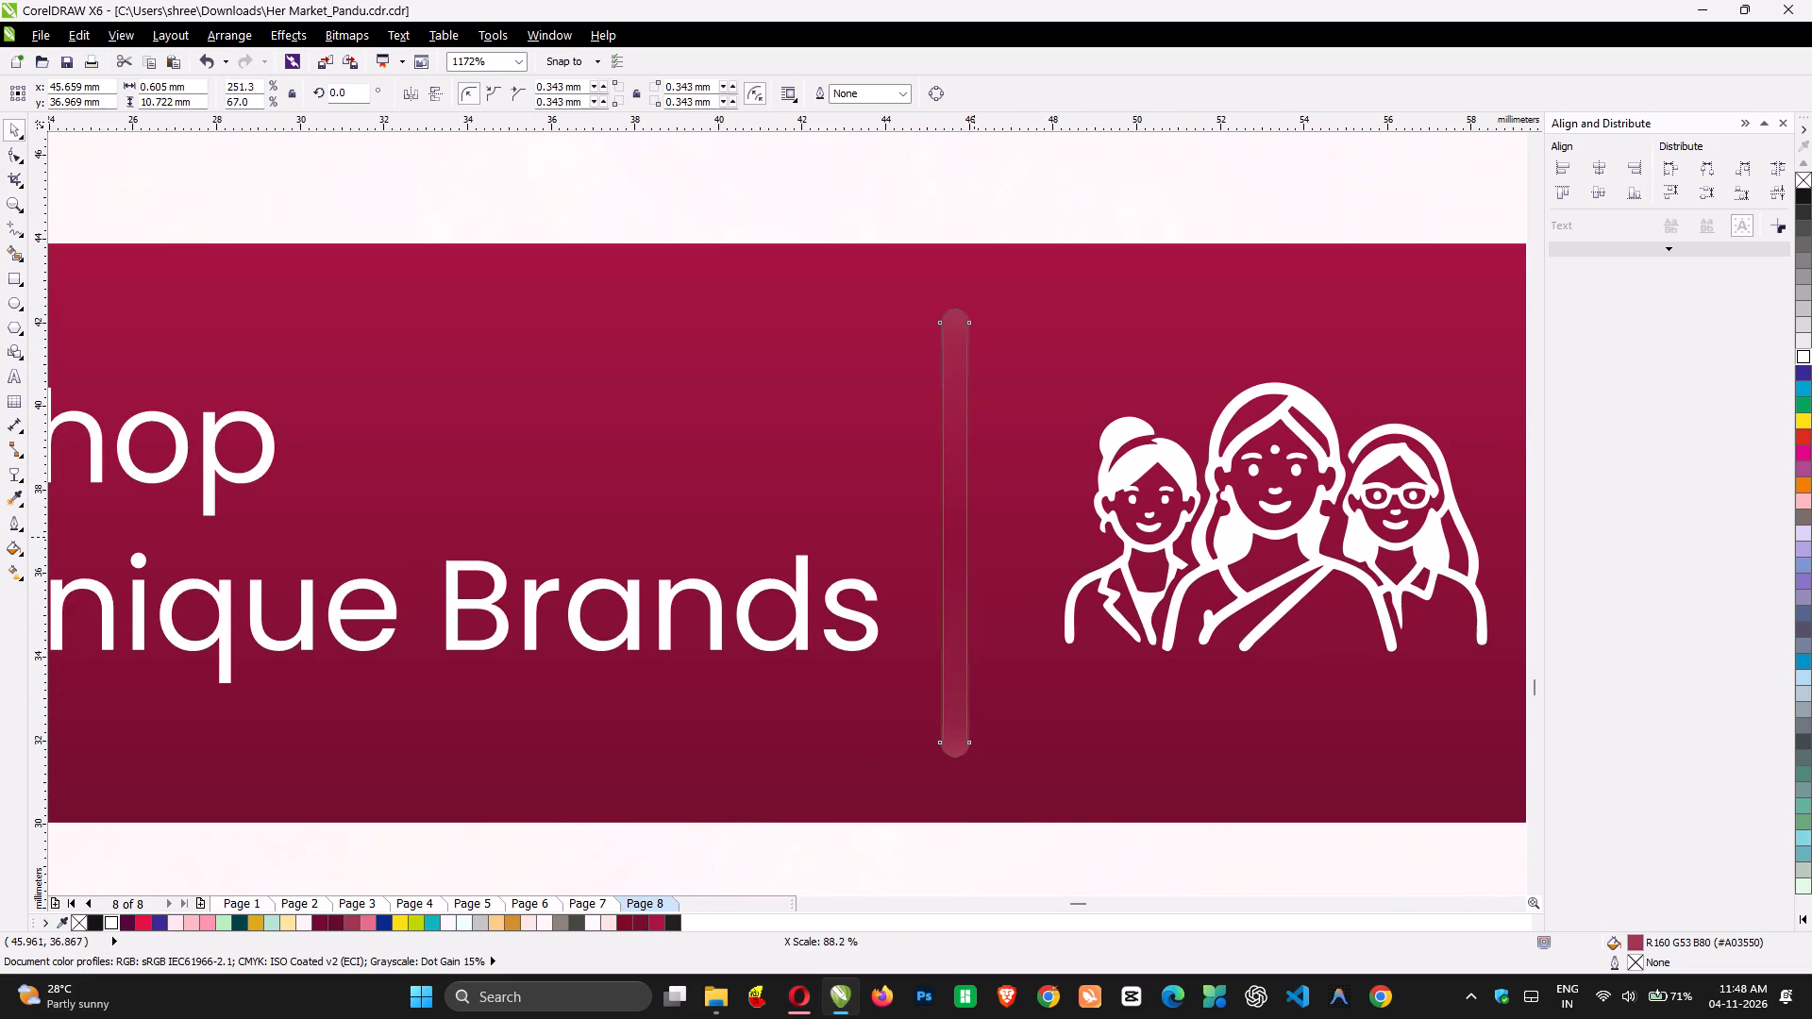
drag(974, 538, 967, 549)
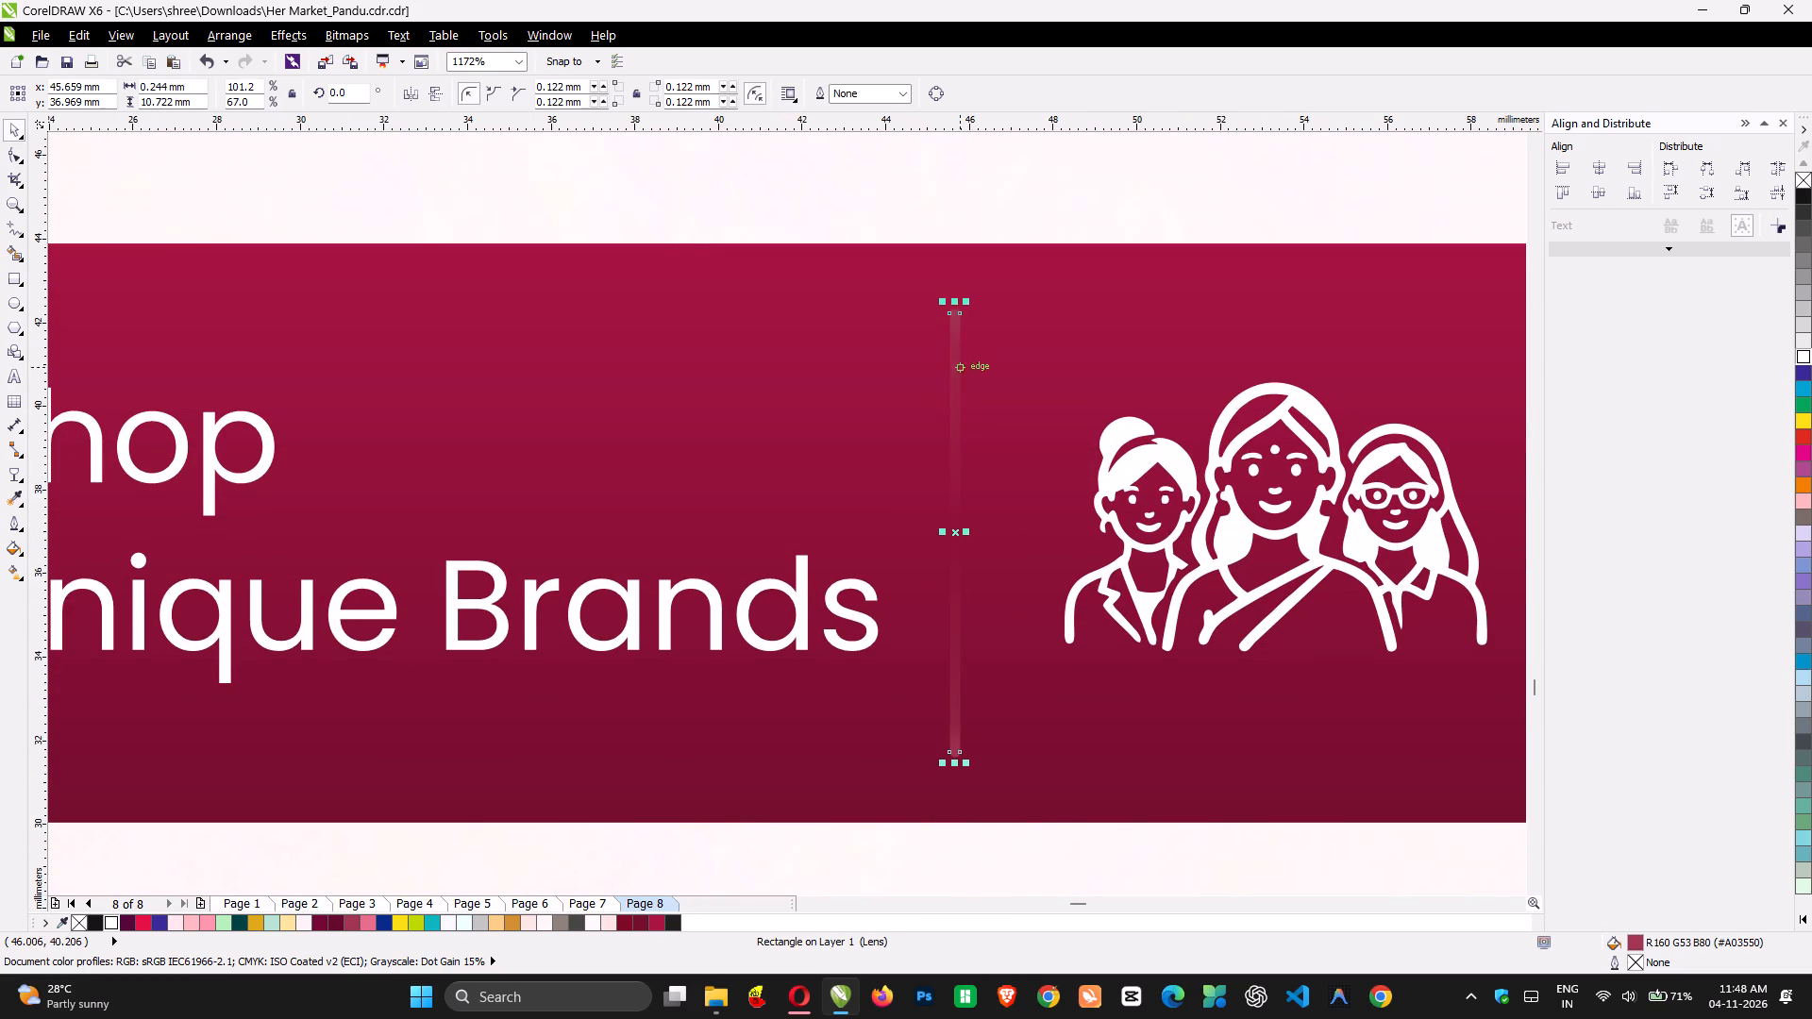
Shorten the copied divider to about 8 mm and centre it vertically on the grouped feature captions.
drag(954, 302, 952, 415)
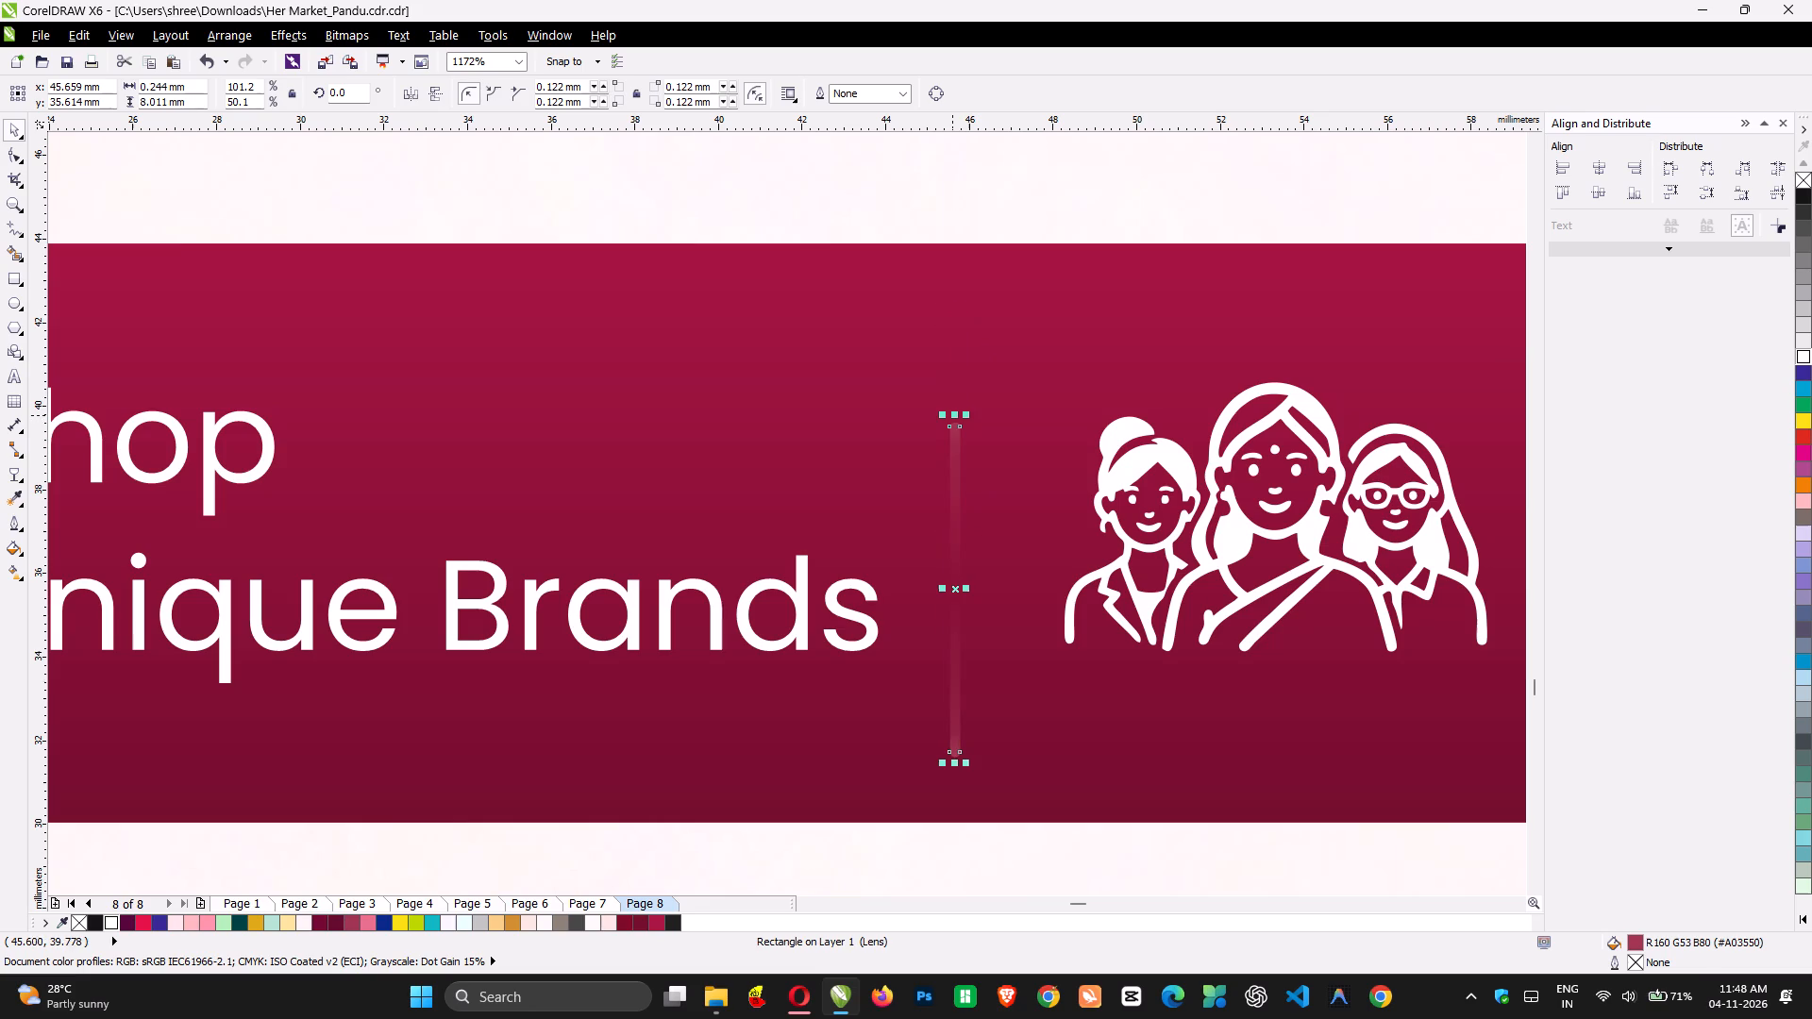
shift+click(1116, 471)
key(e)
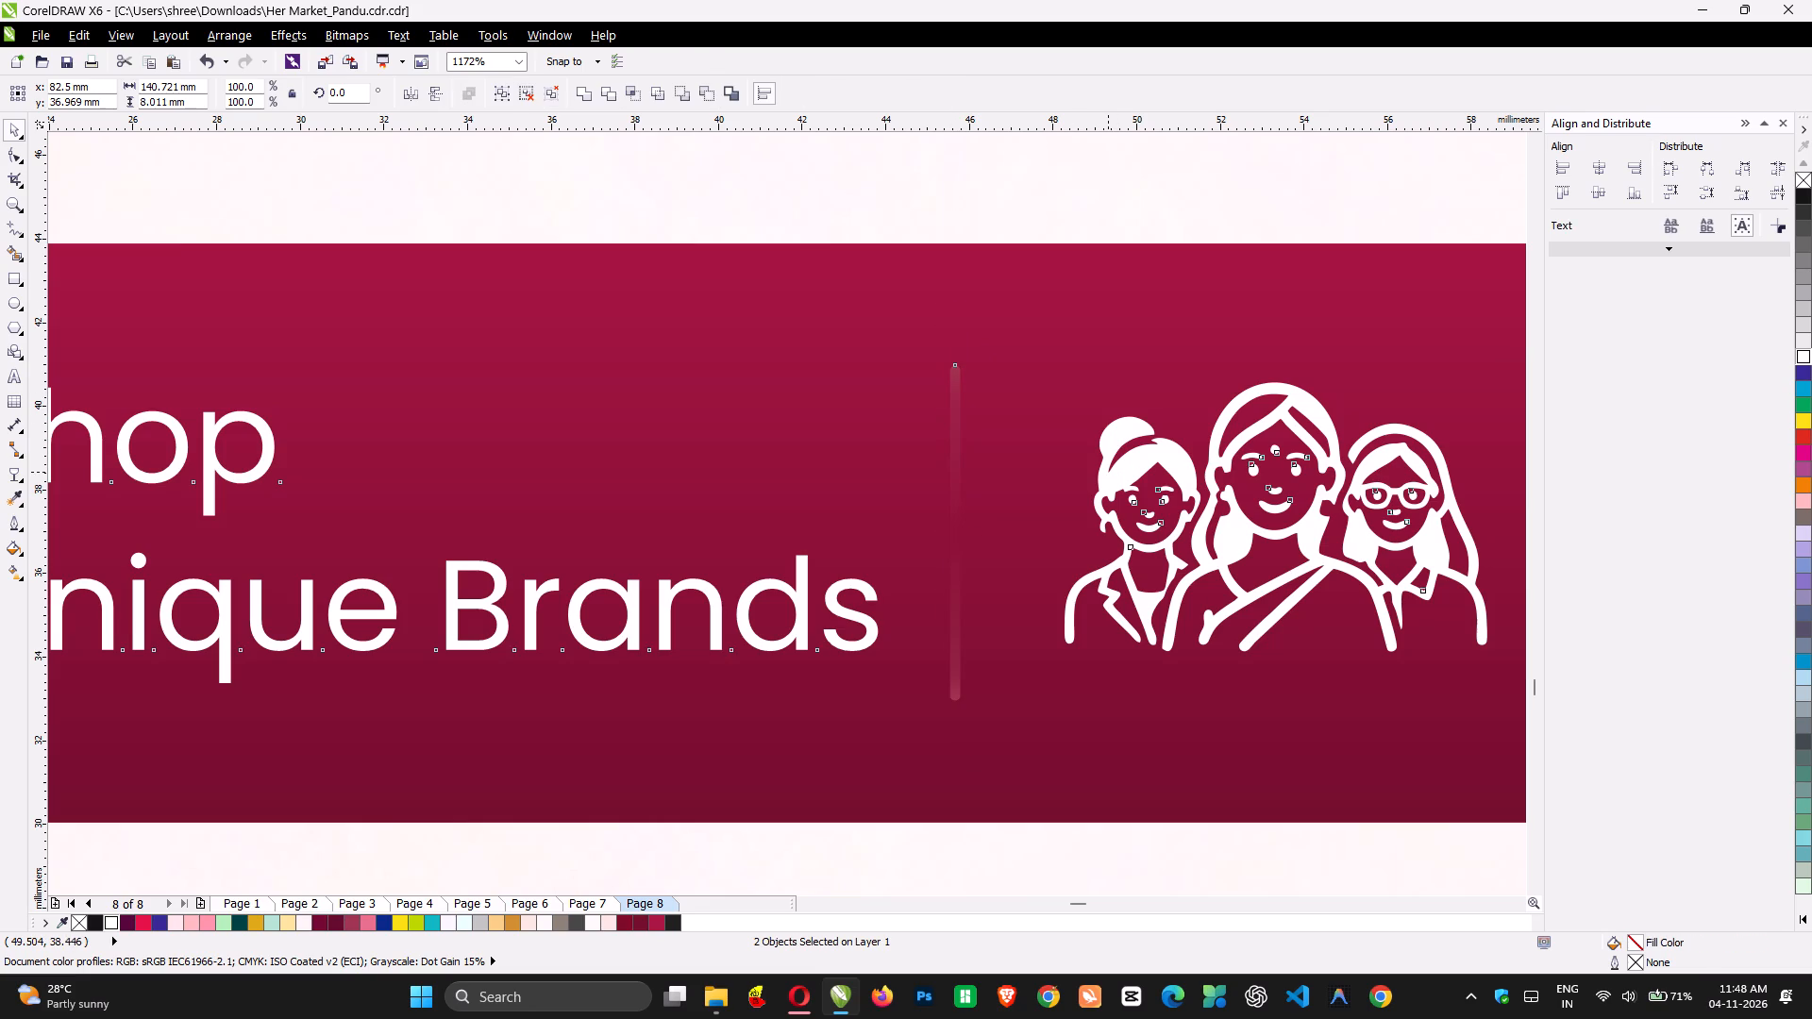
shift+click(1116, 471)
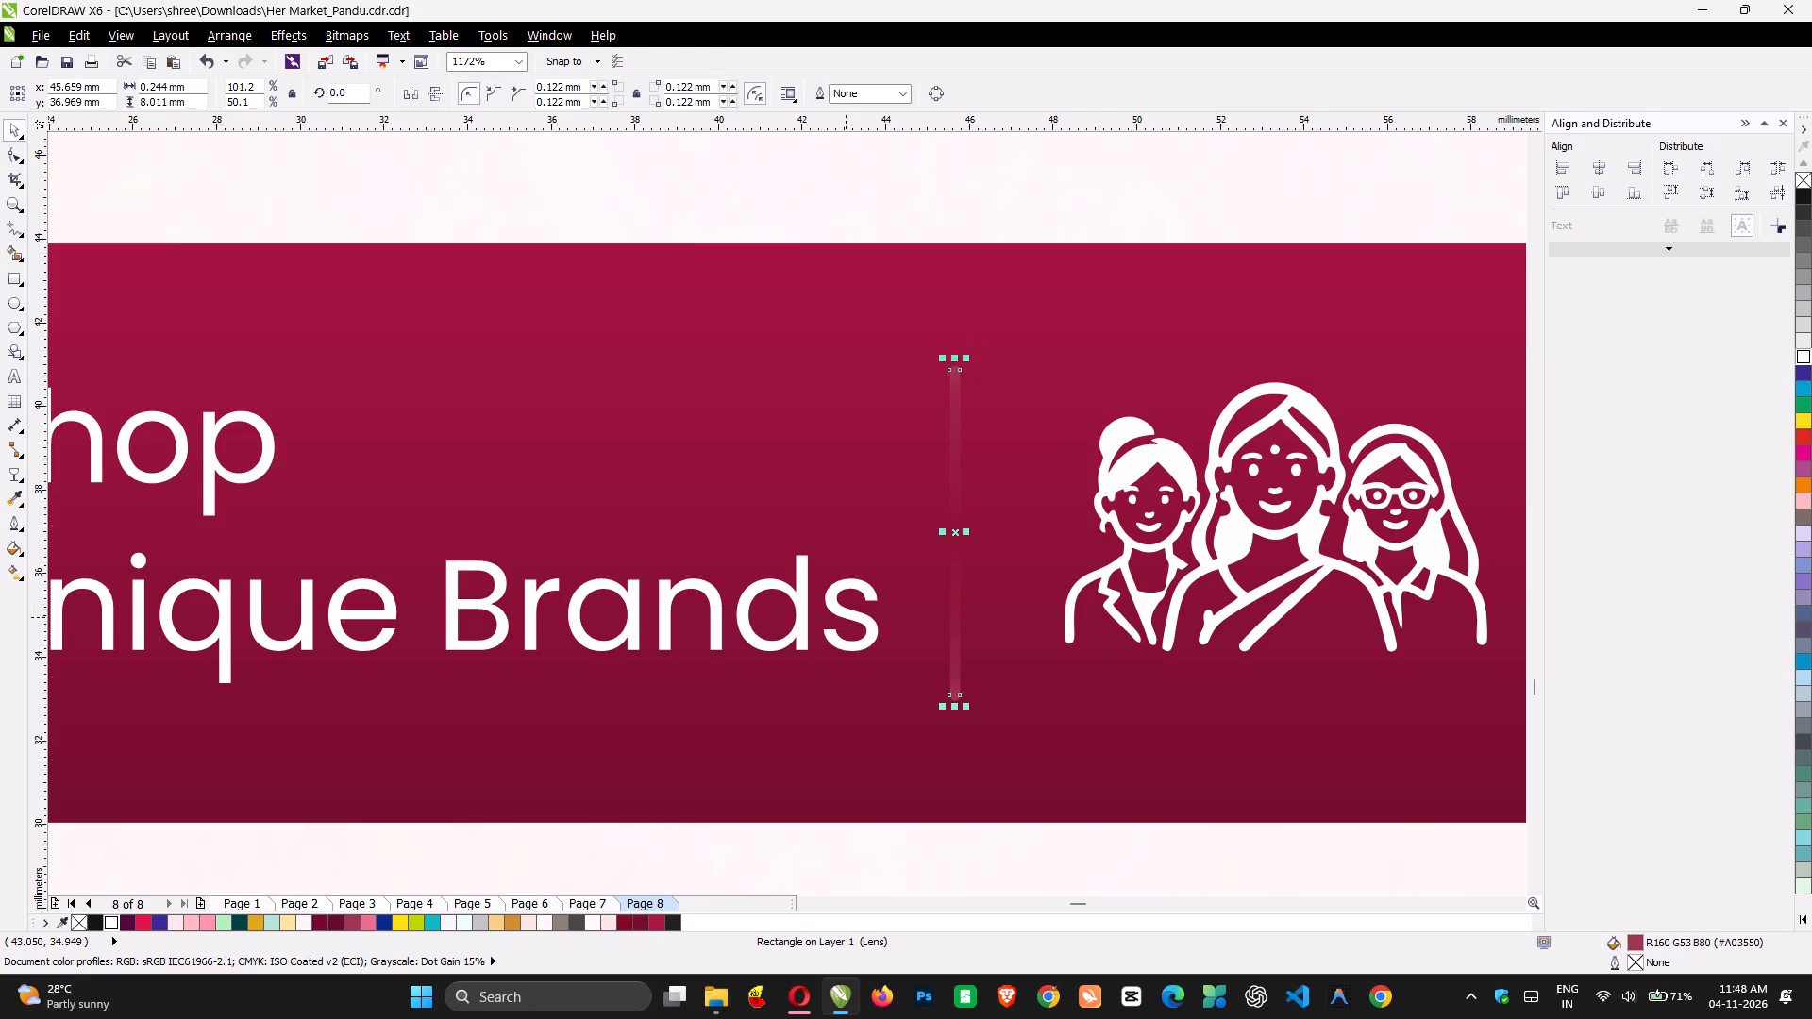
Shorten the divider on the maroon bar further, symmetrically about its centre, to about 6.4 mm tall.
key(F3)
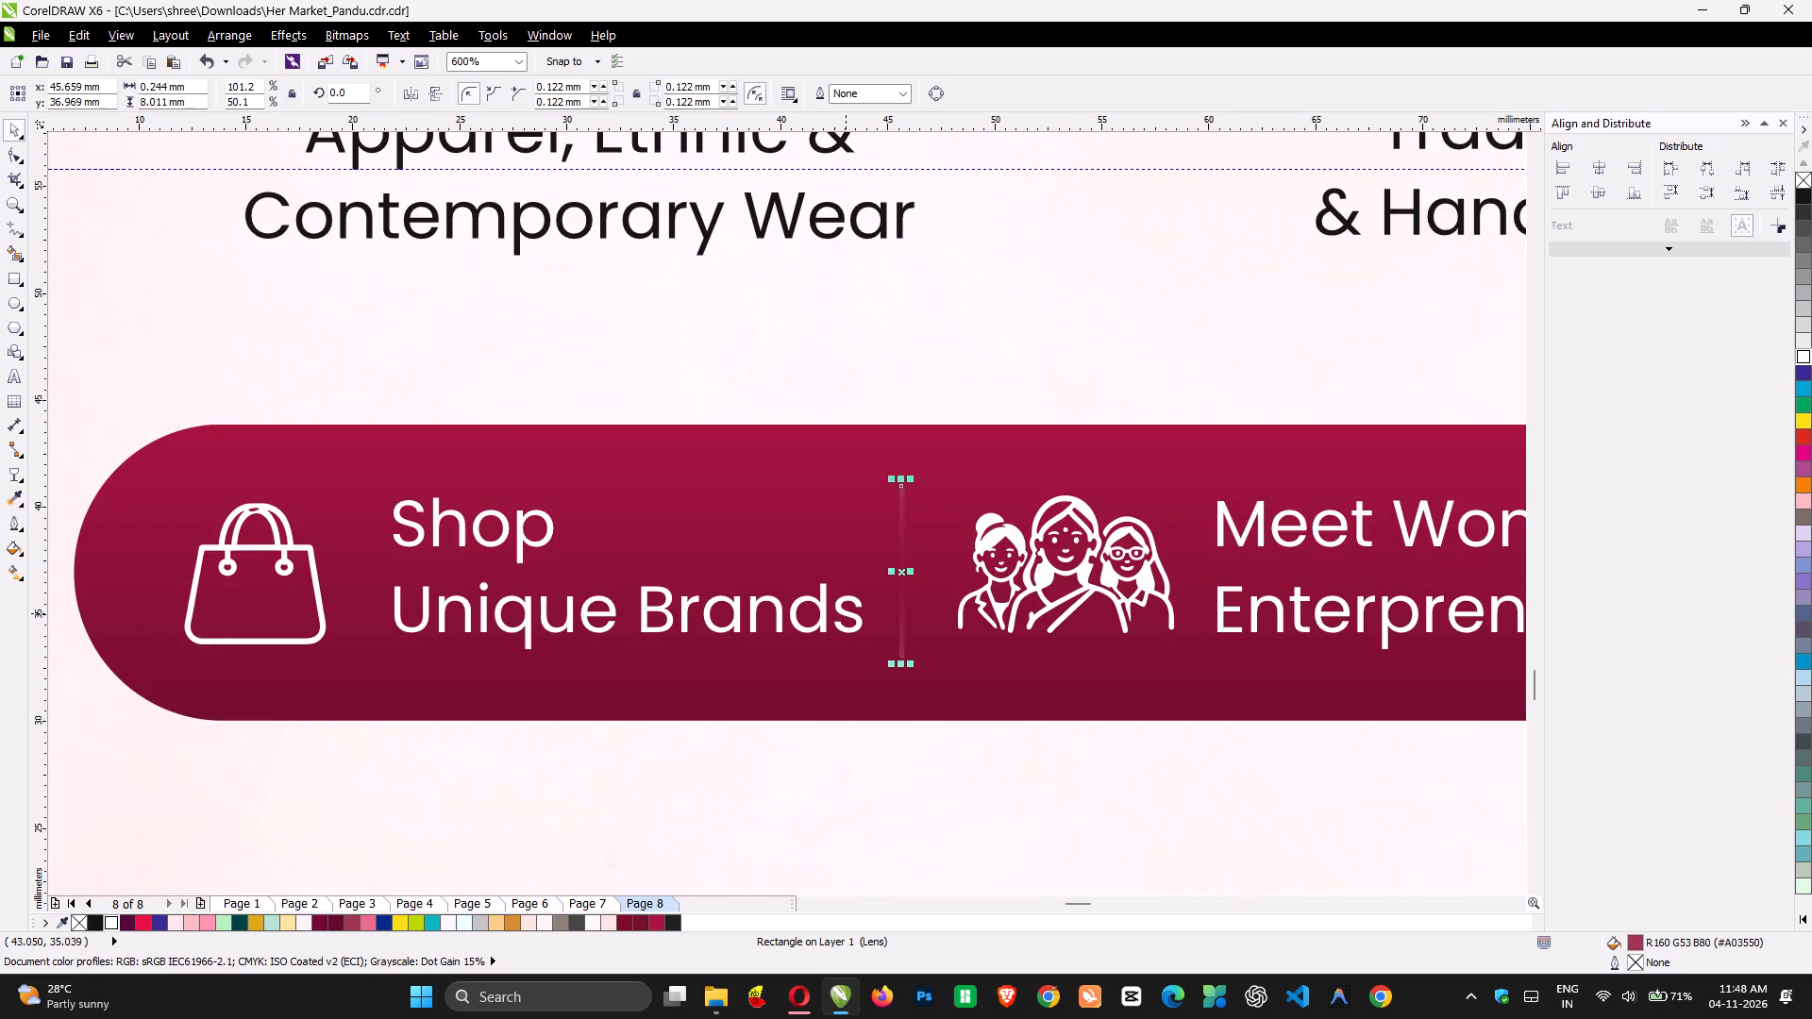
click(901, 482)
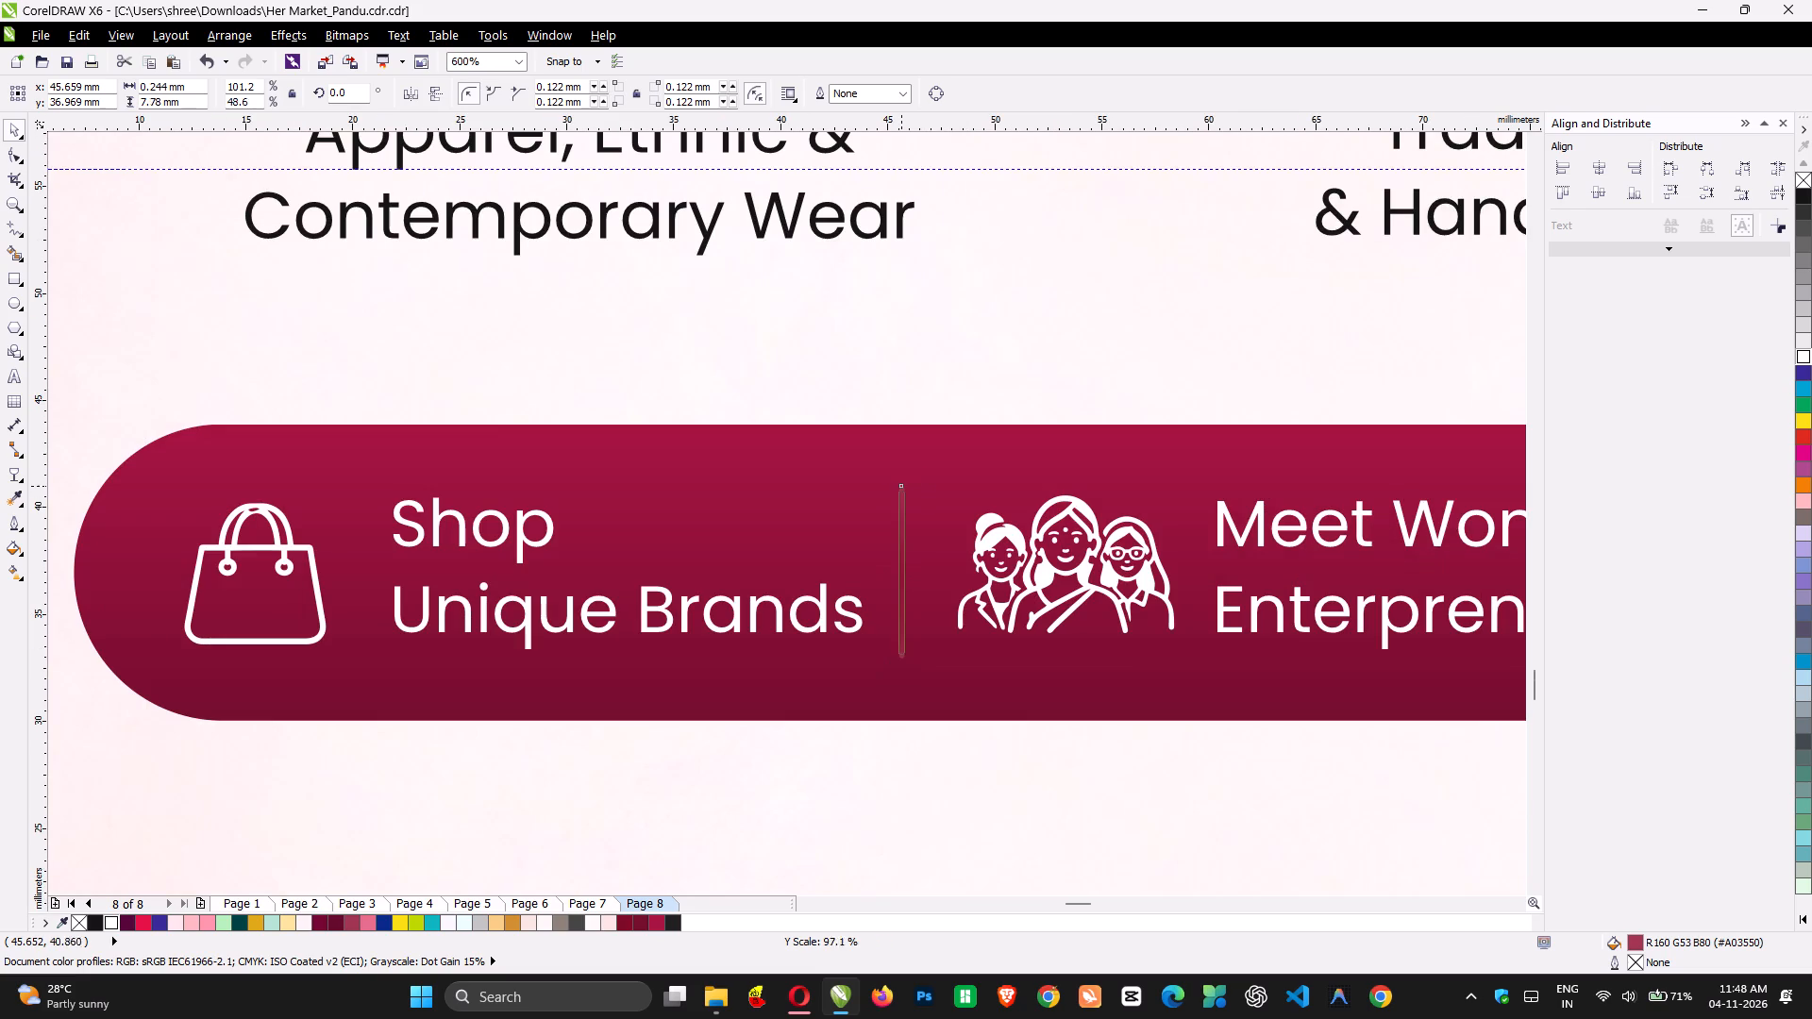
scroll(1073, 645, left, 2)
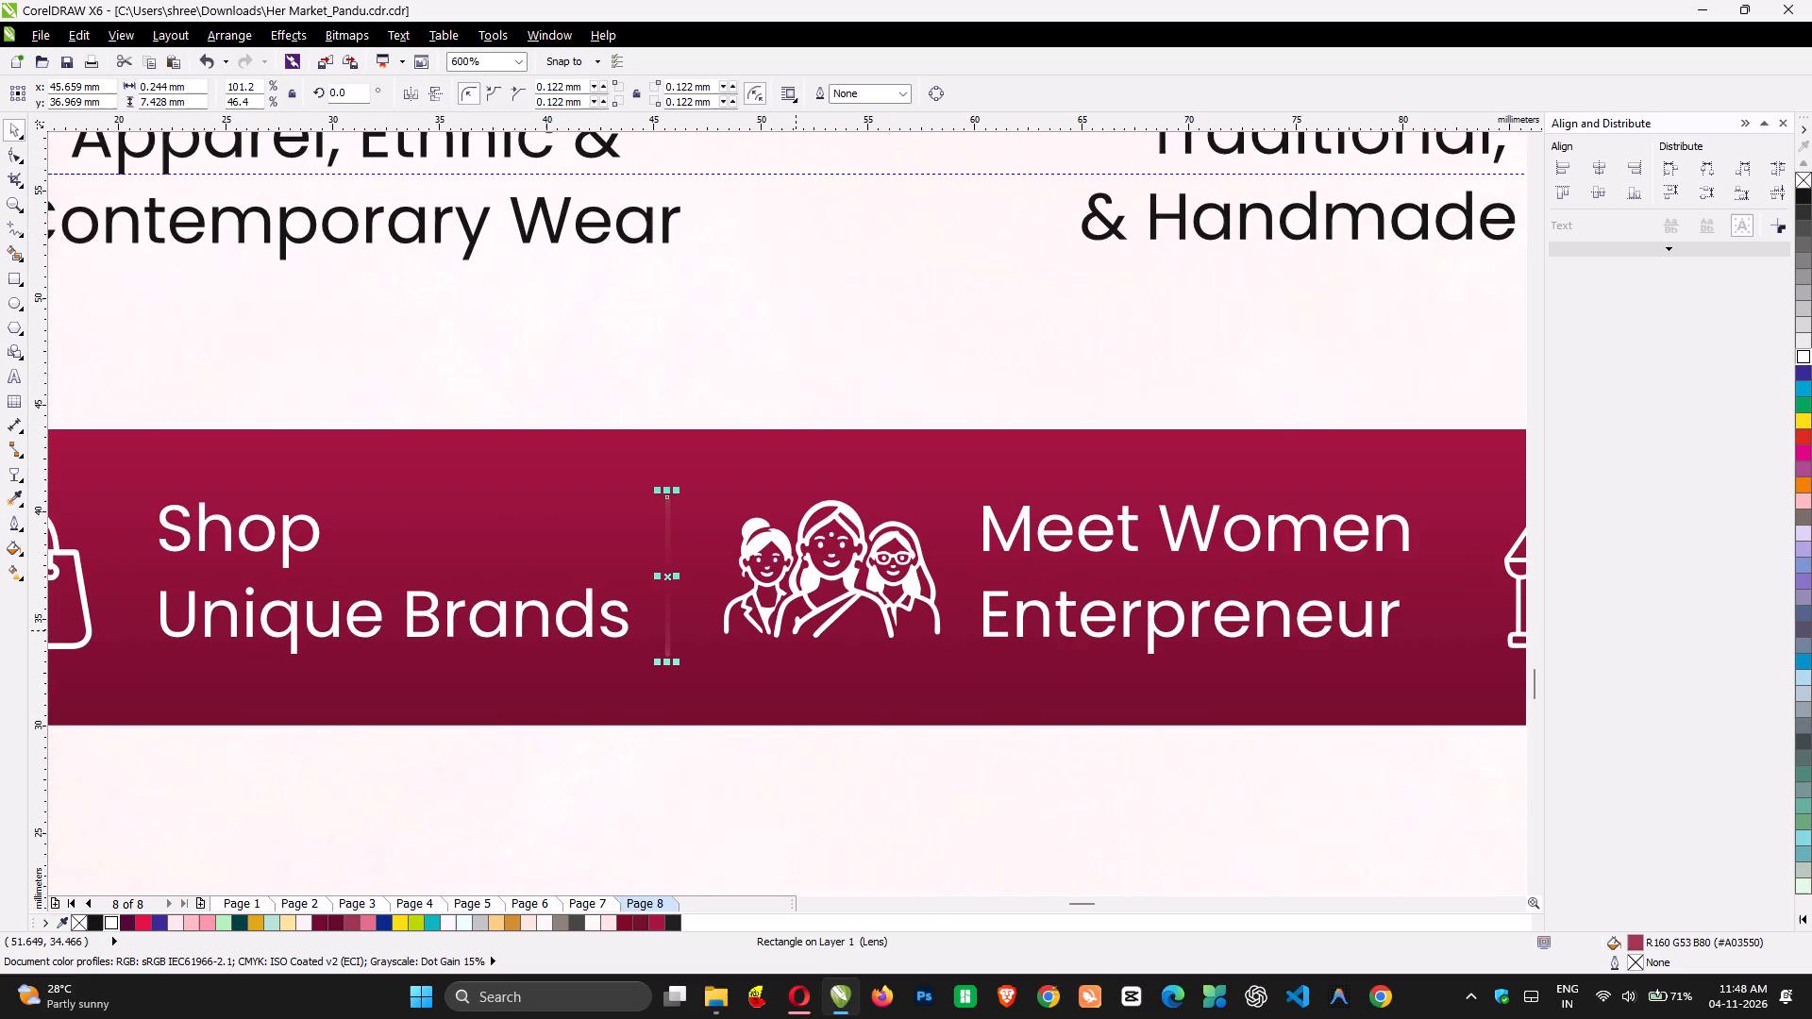
scroll(796, 630, left, 1)
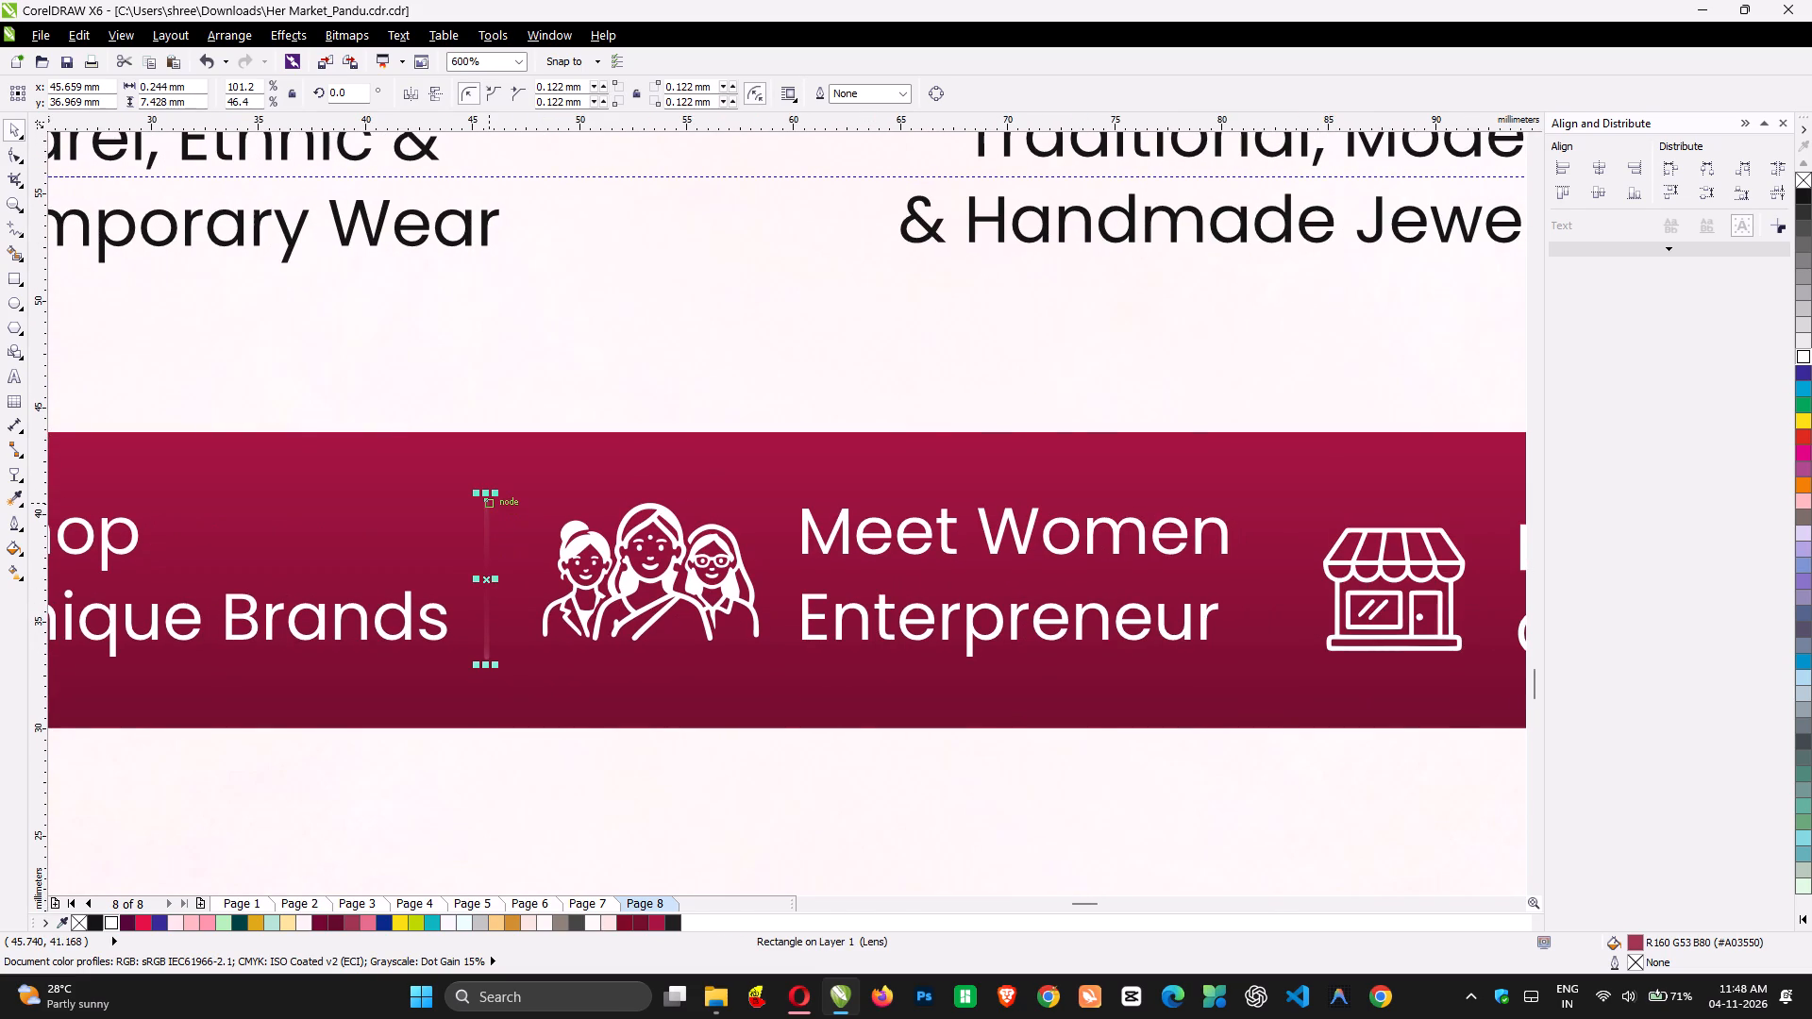
drag(488, 491, 488, 502)
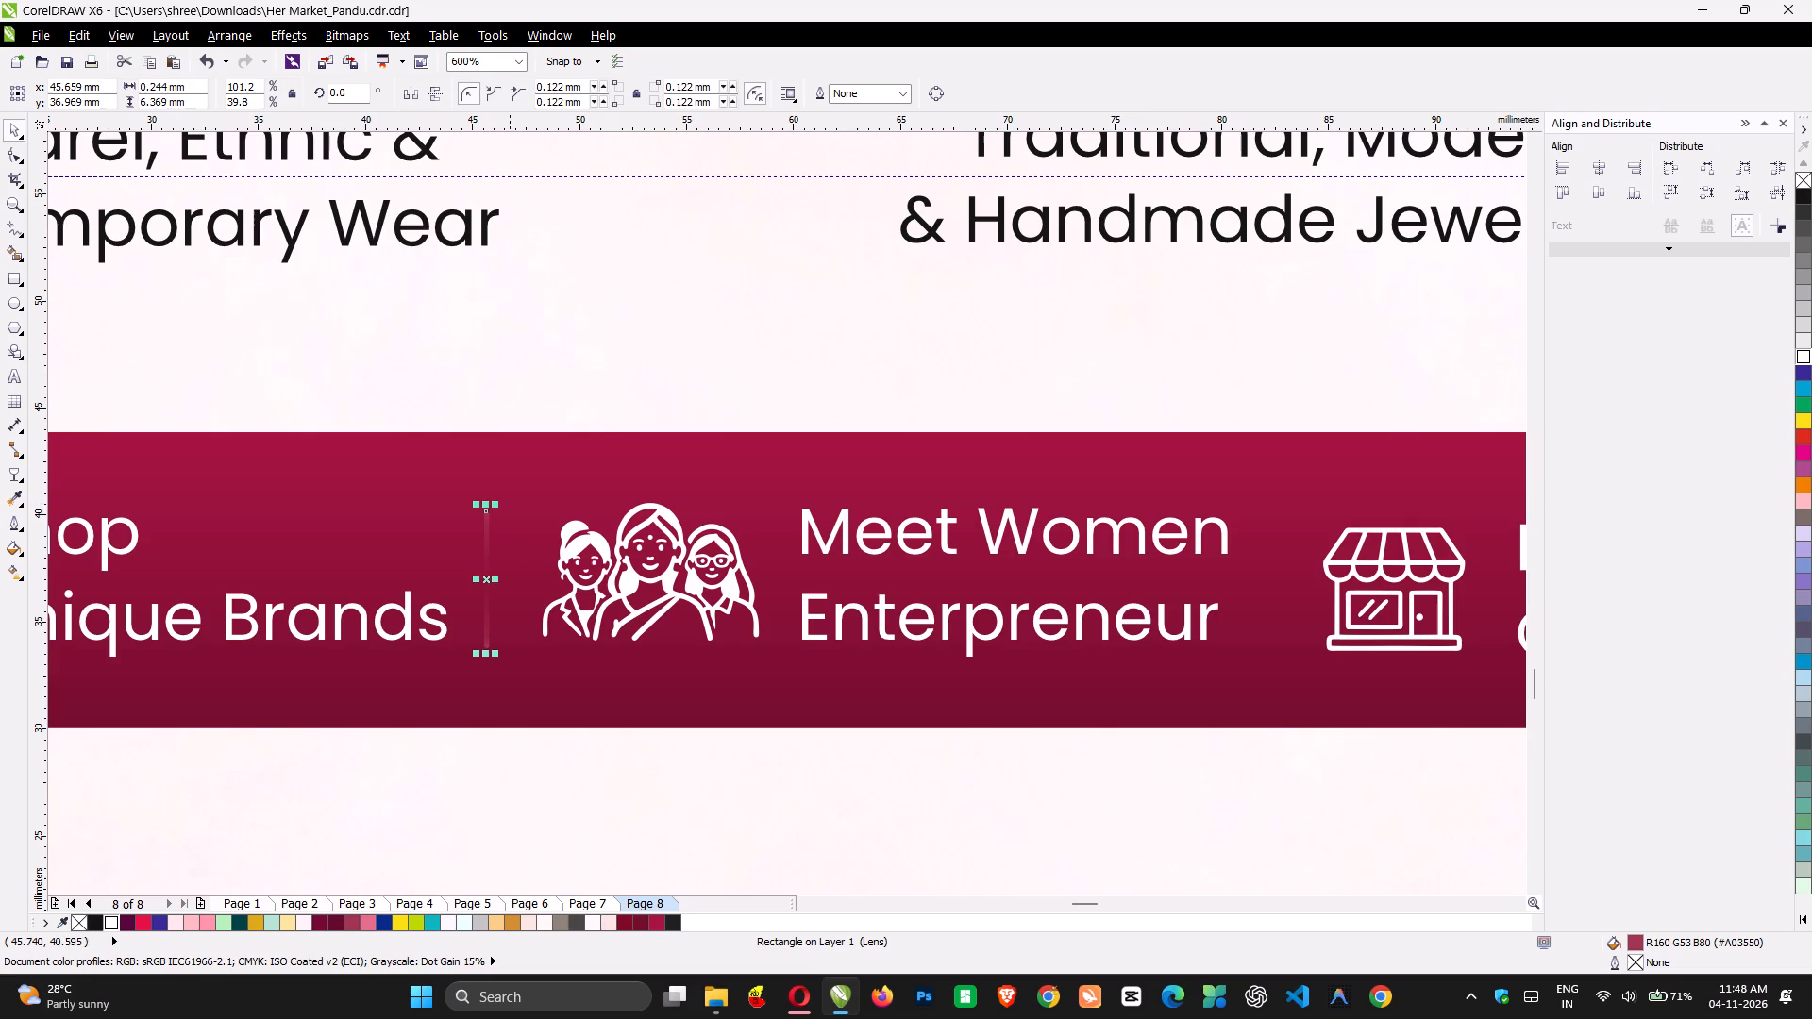
click(426, 617)
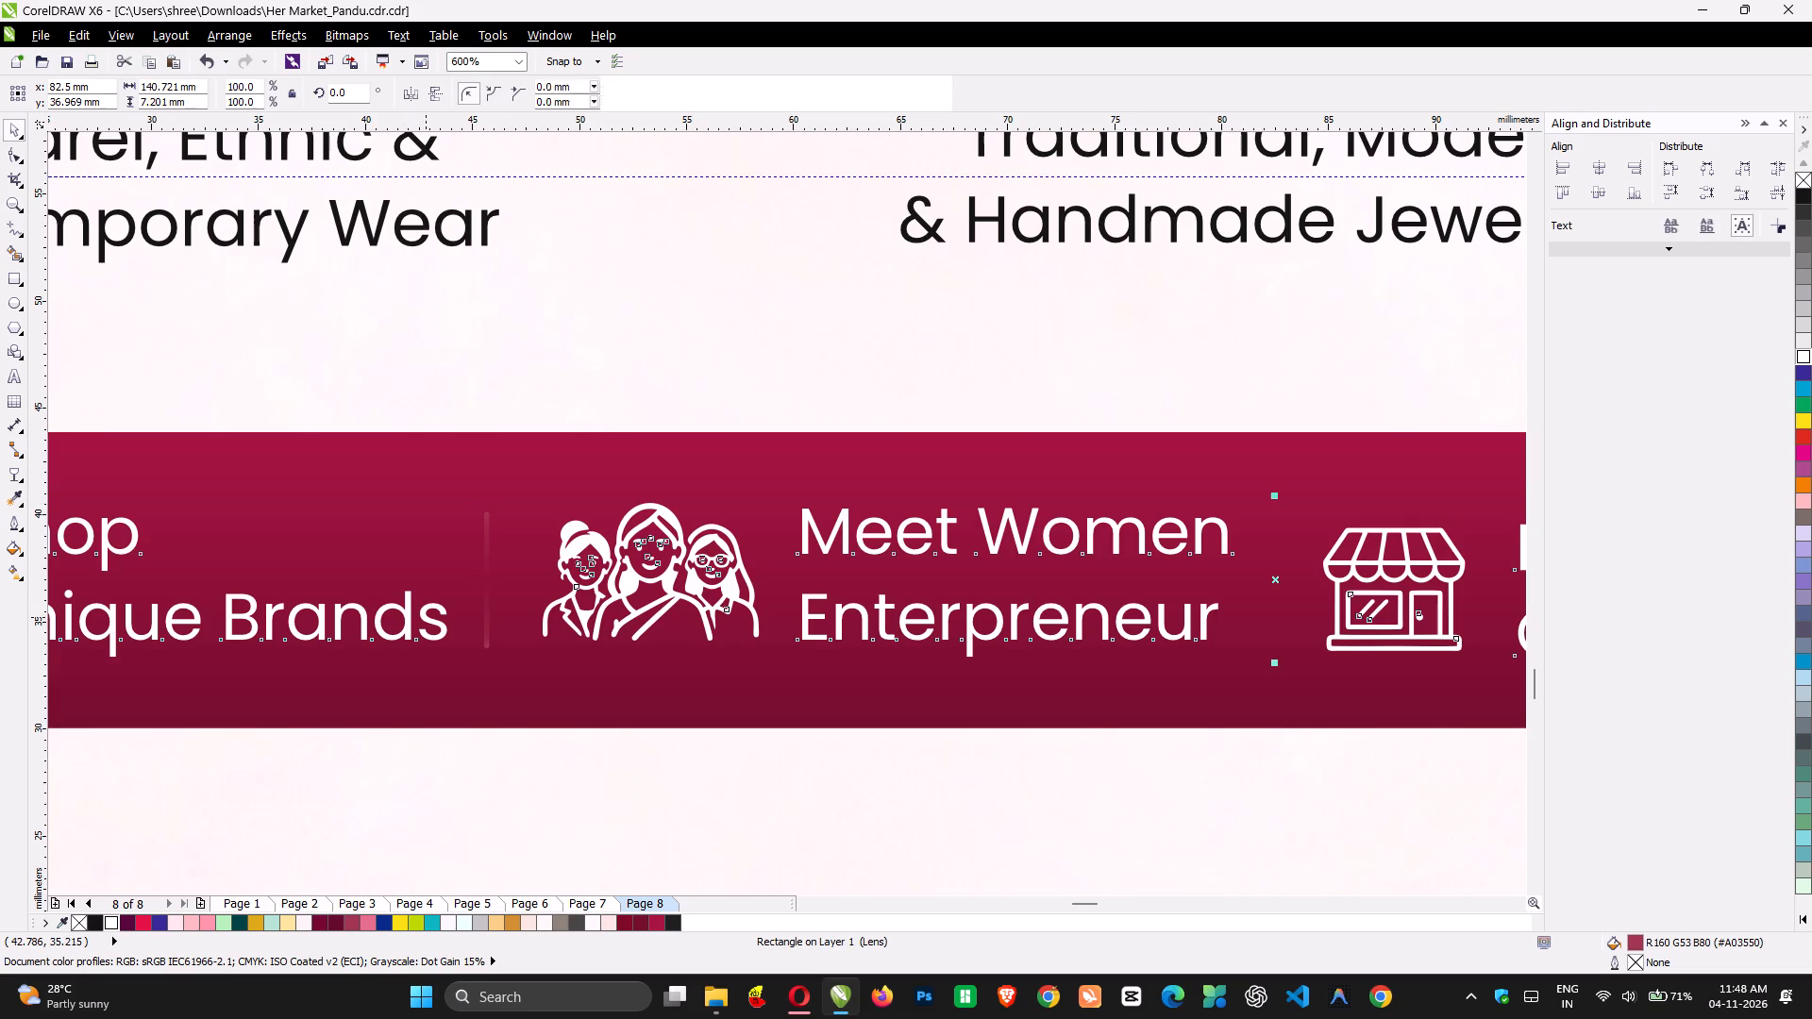
key(F3)
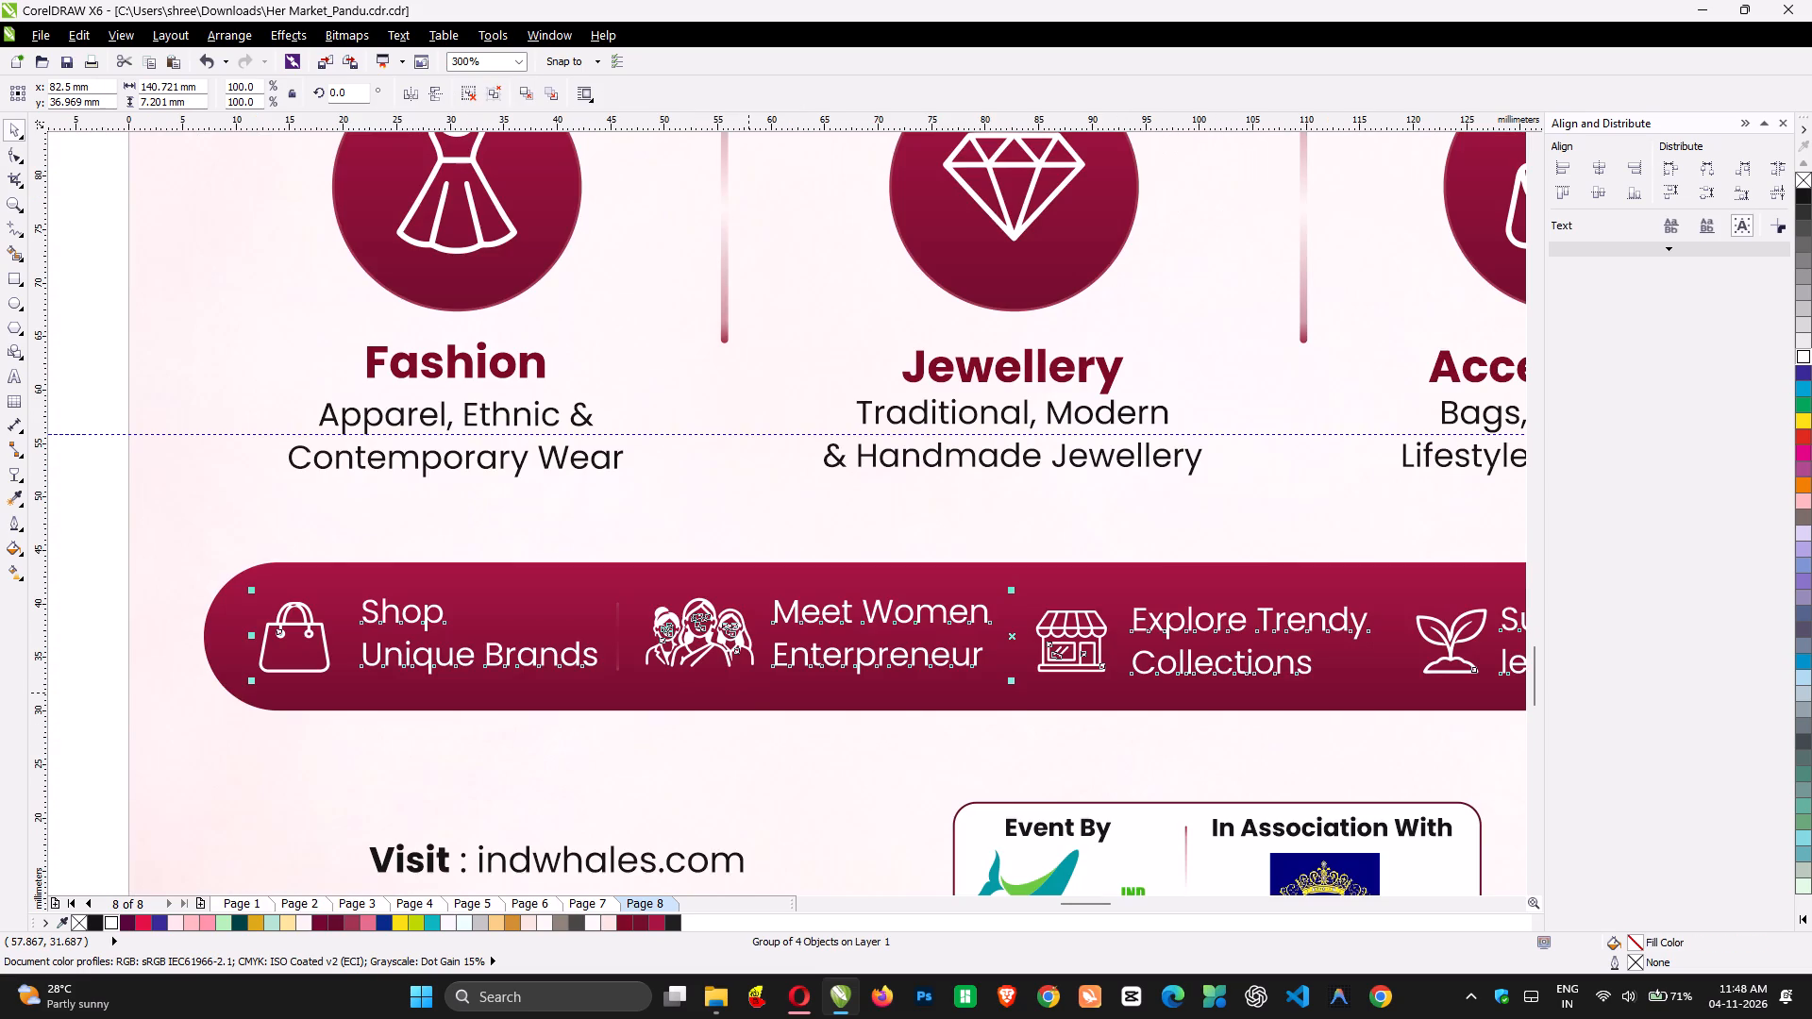
scroll(821, 765, left, 1)
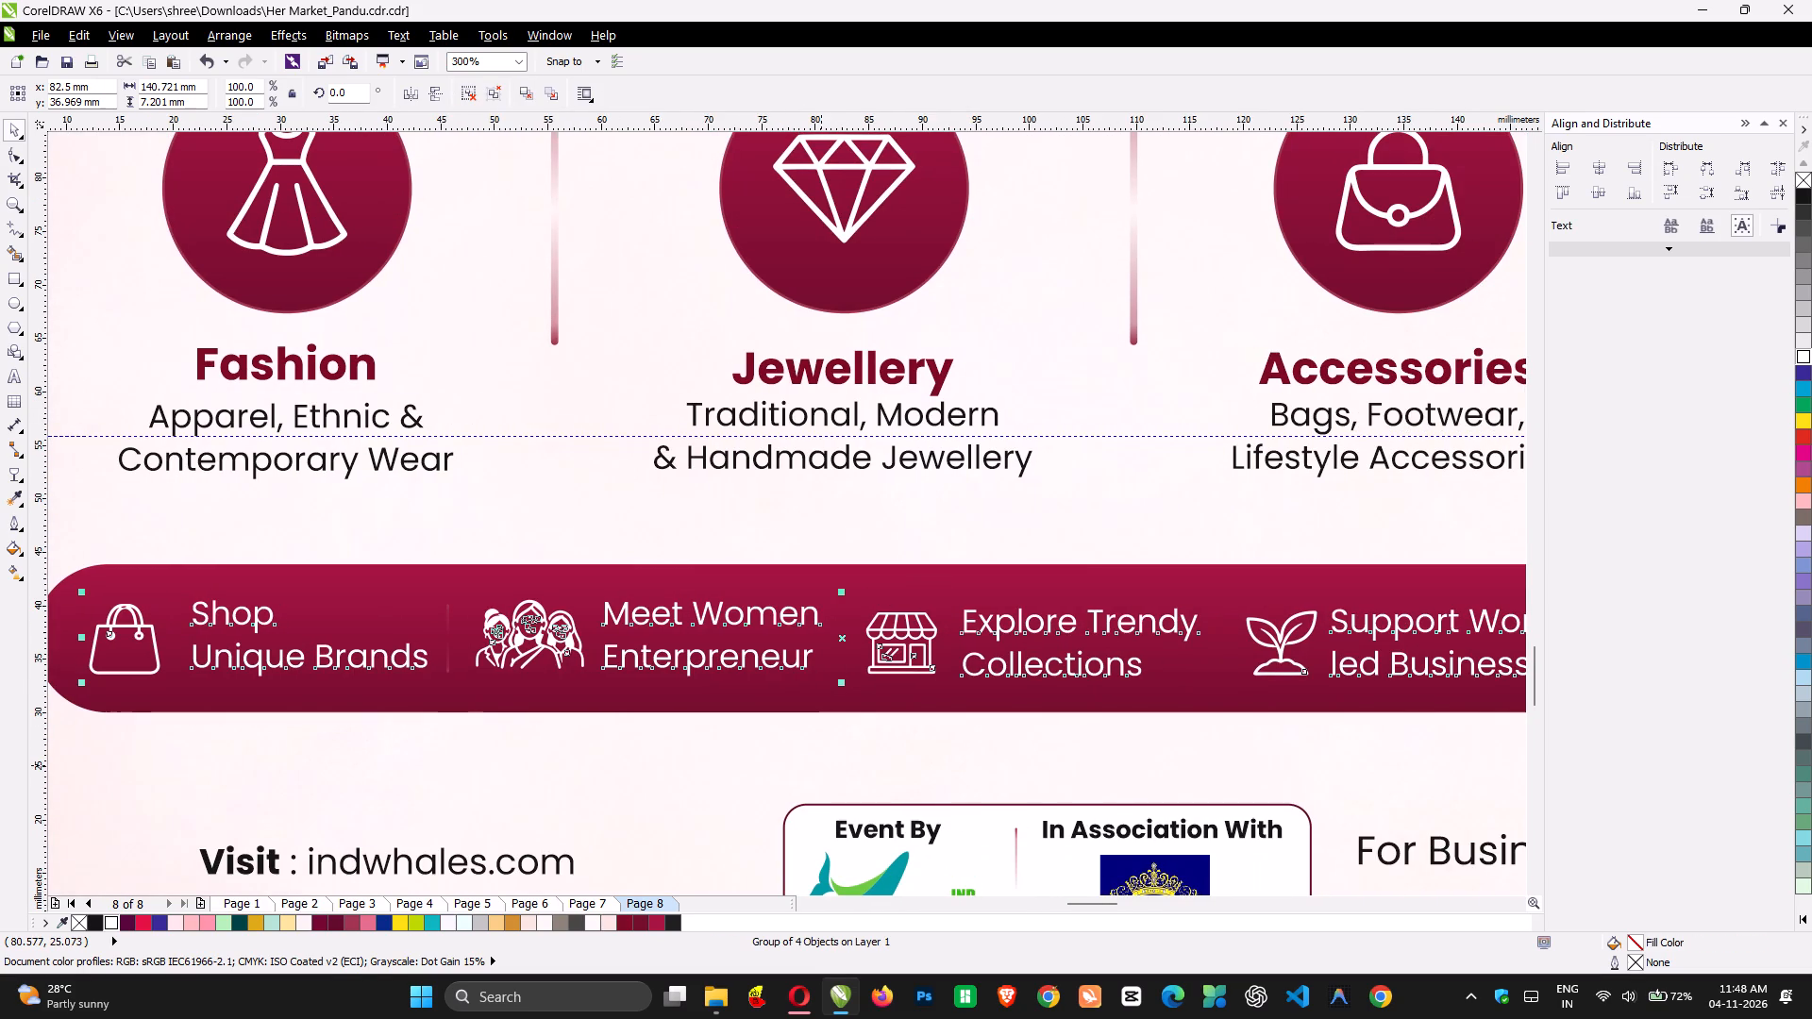
Copy the thin divider to the gaps before the store icon and before the plant icon, at the same height on the maroon bar.
click(448, 674)
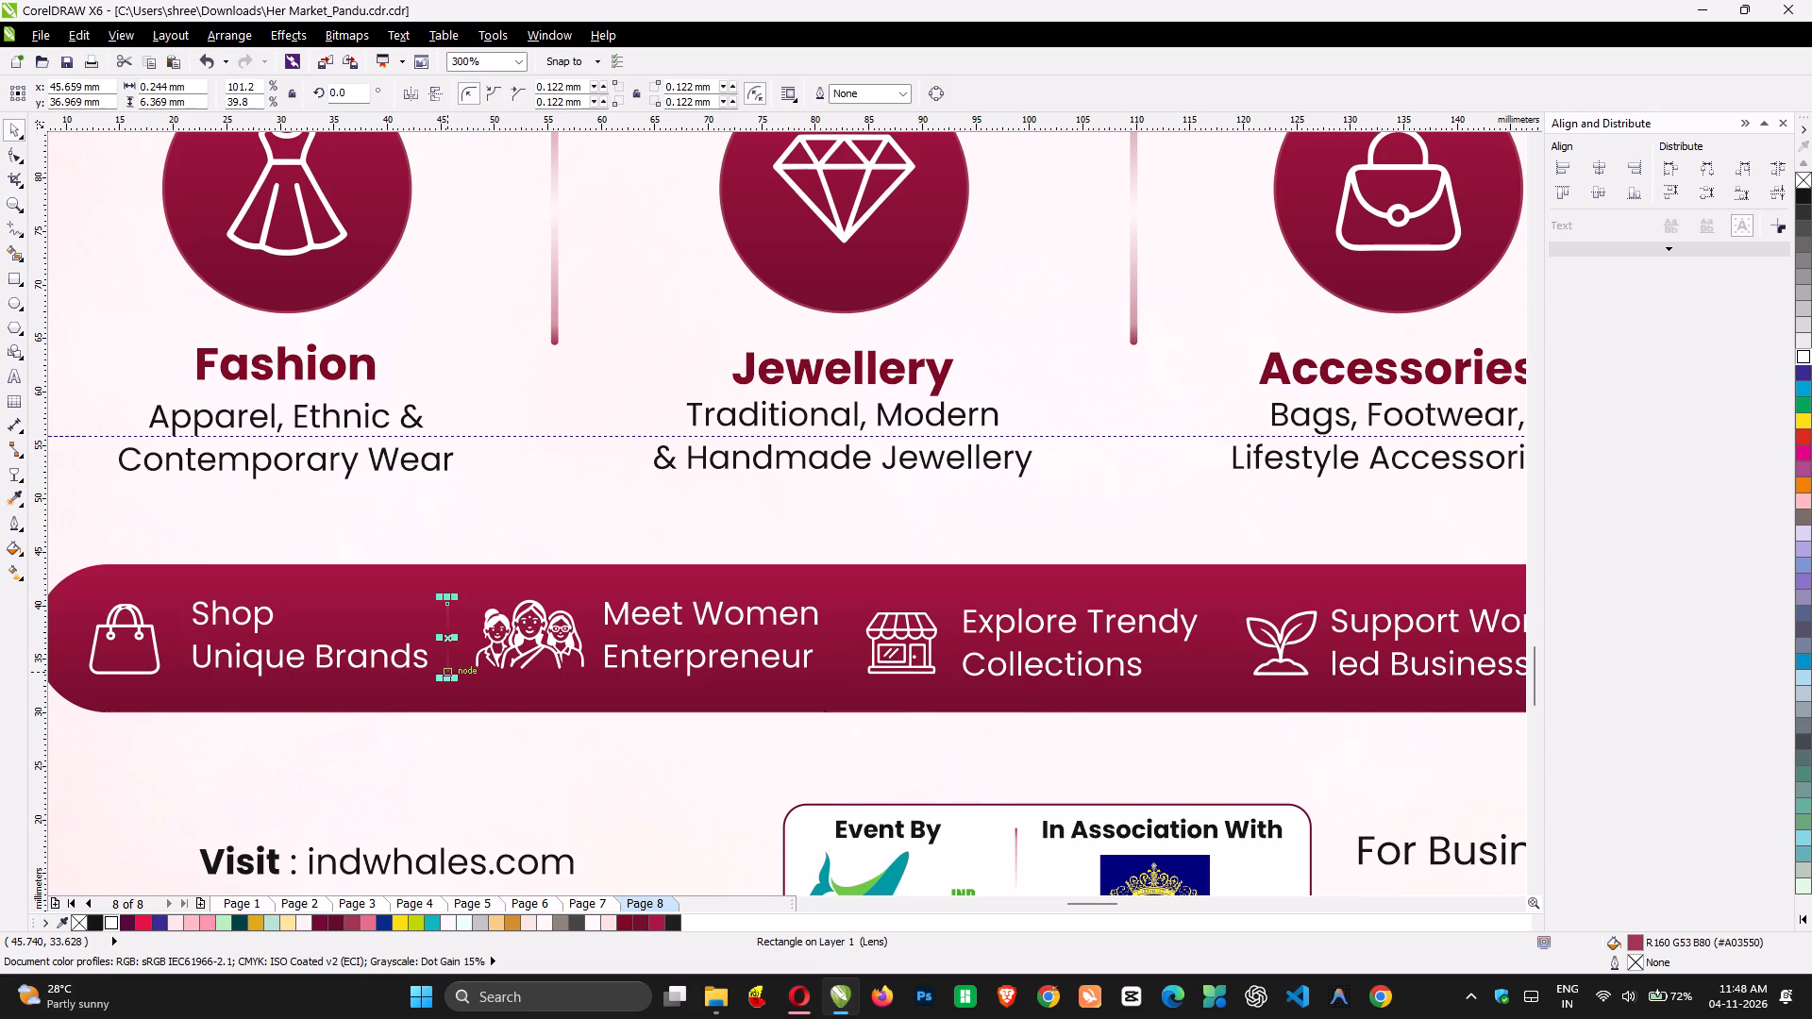
key(ctrl+c)
key(ctrl+v)
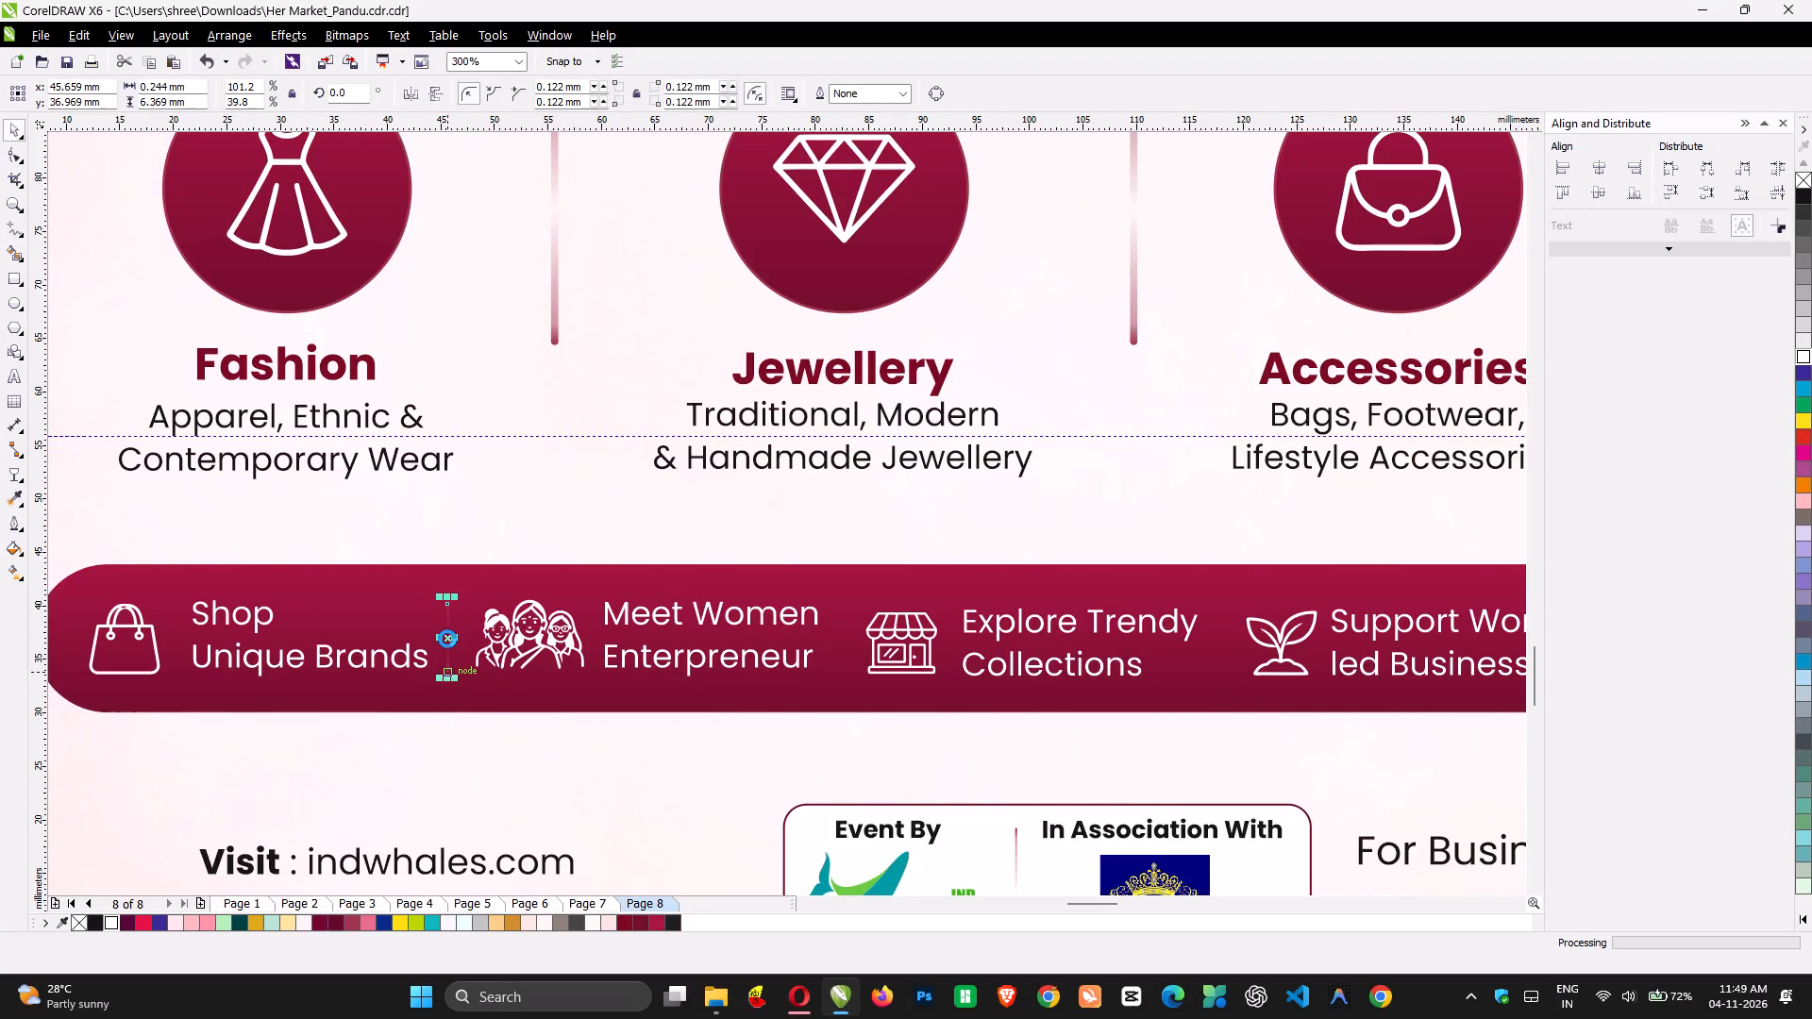
drag(447, 639, 840, 693)
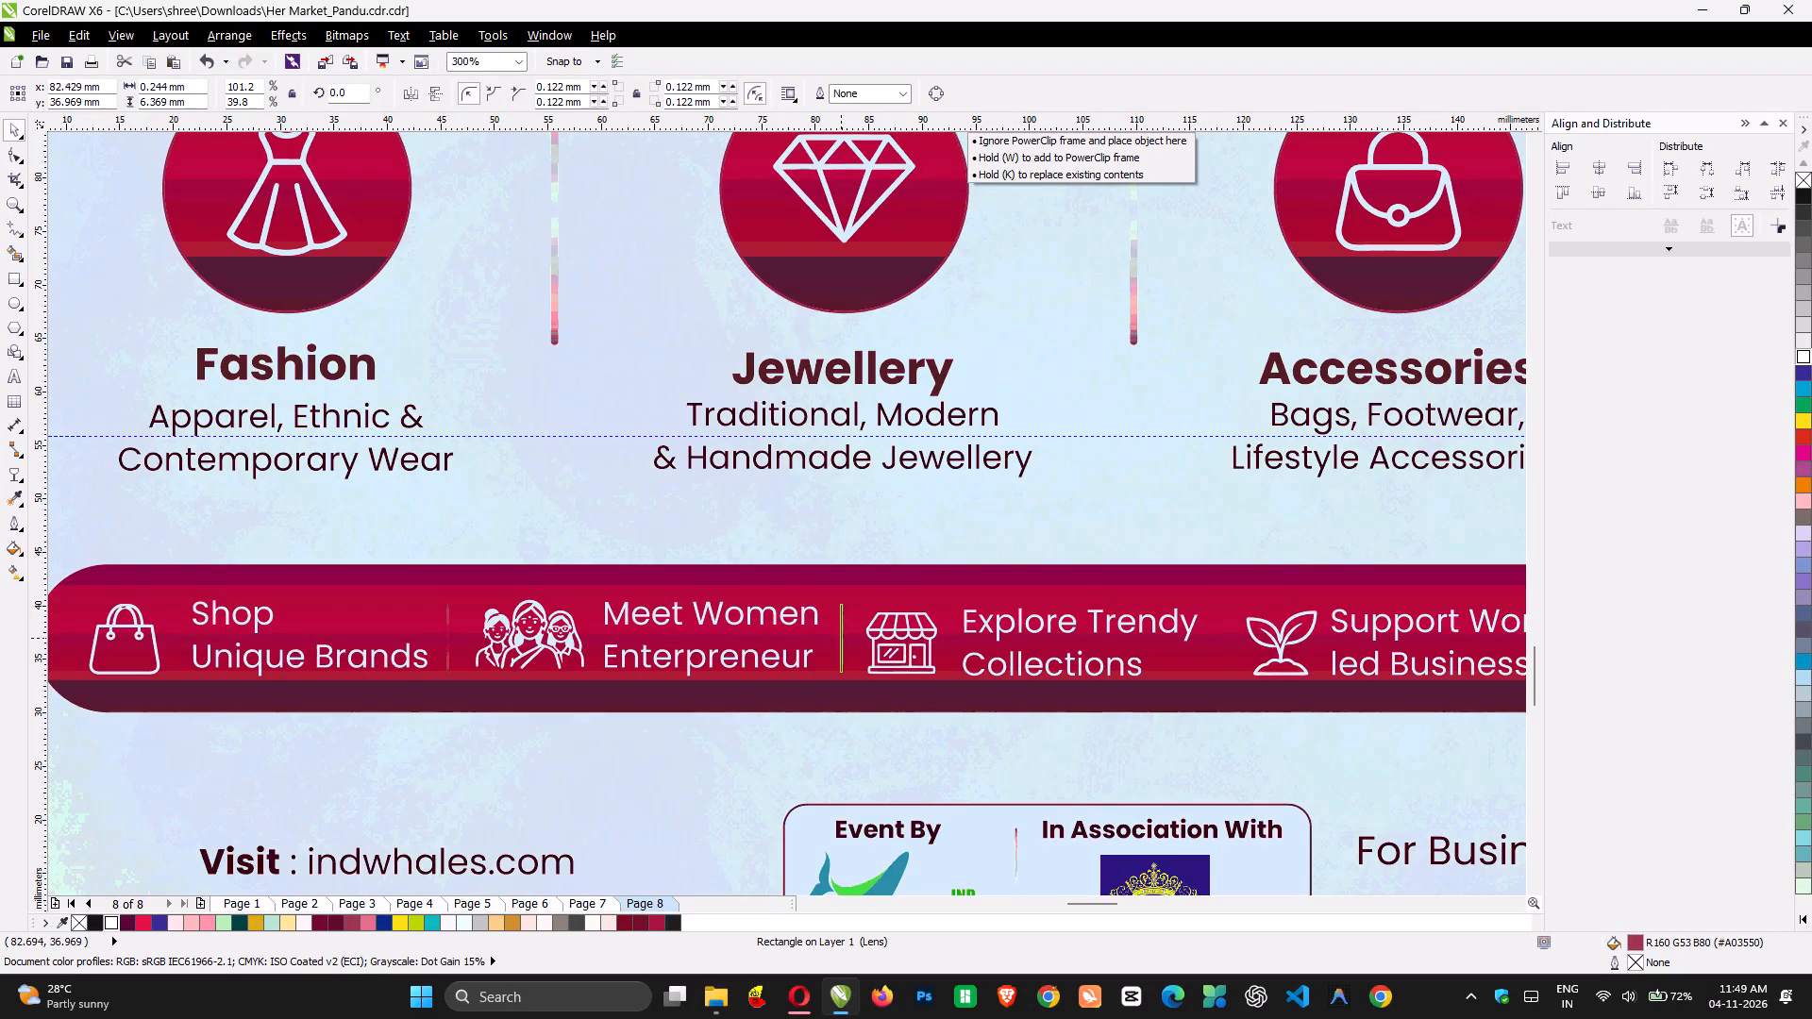
drag(840, 693, 839, 693)
key(ctrl+c)
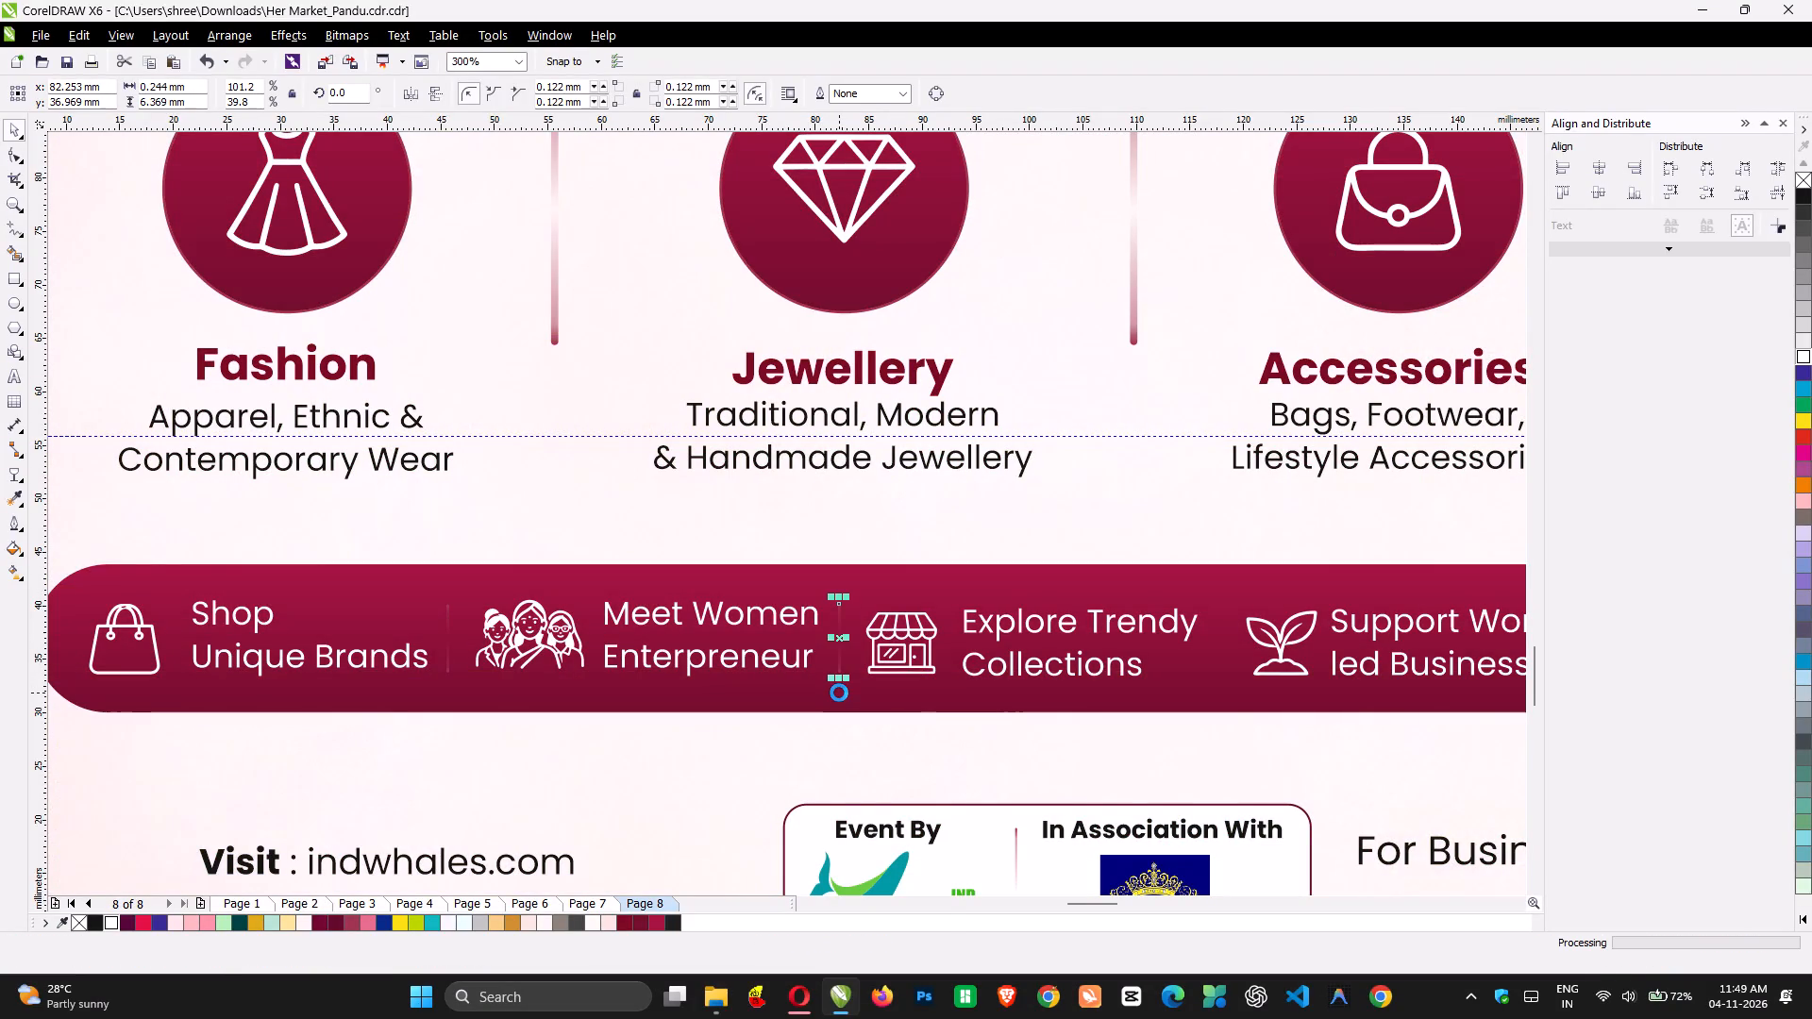
key(ctrl+v)
drag(839, 639, 1225, 682)
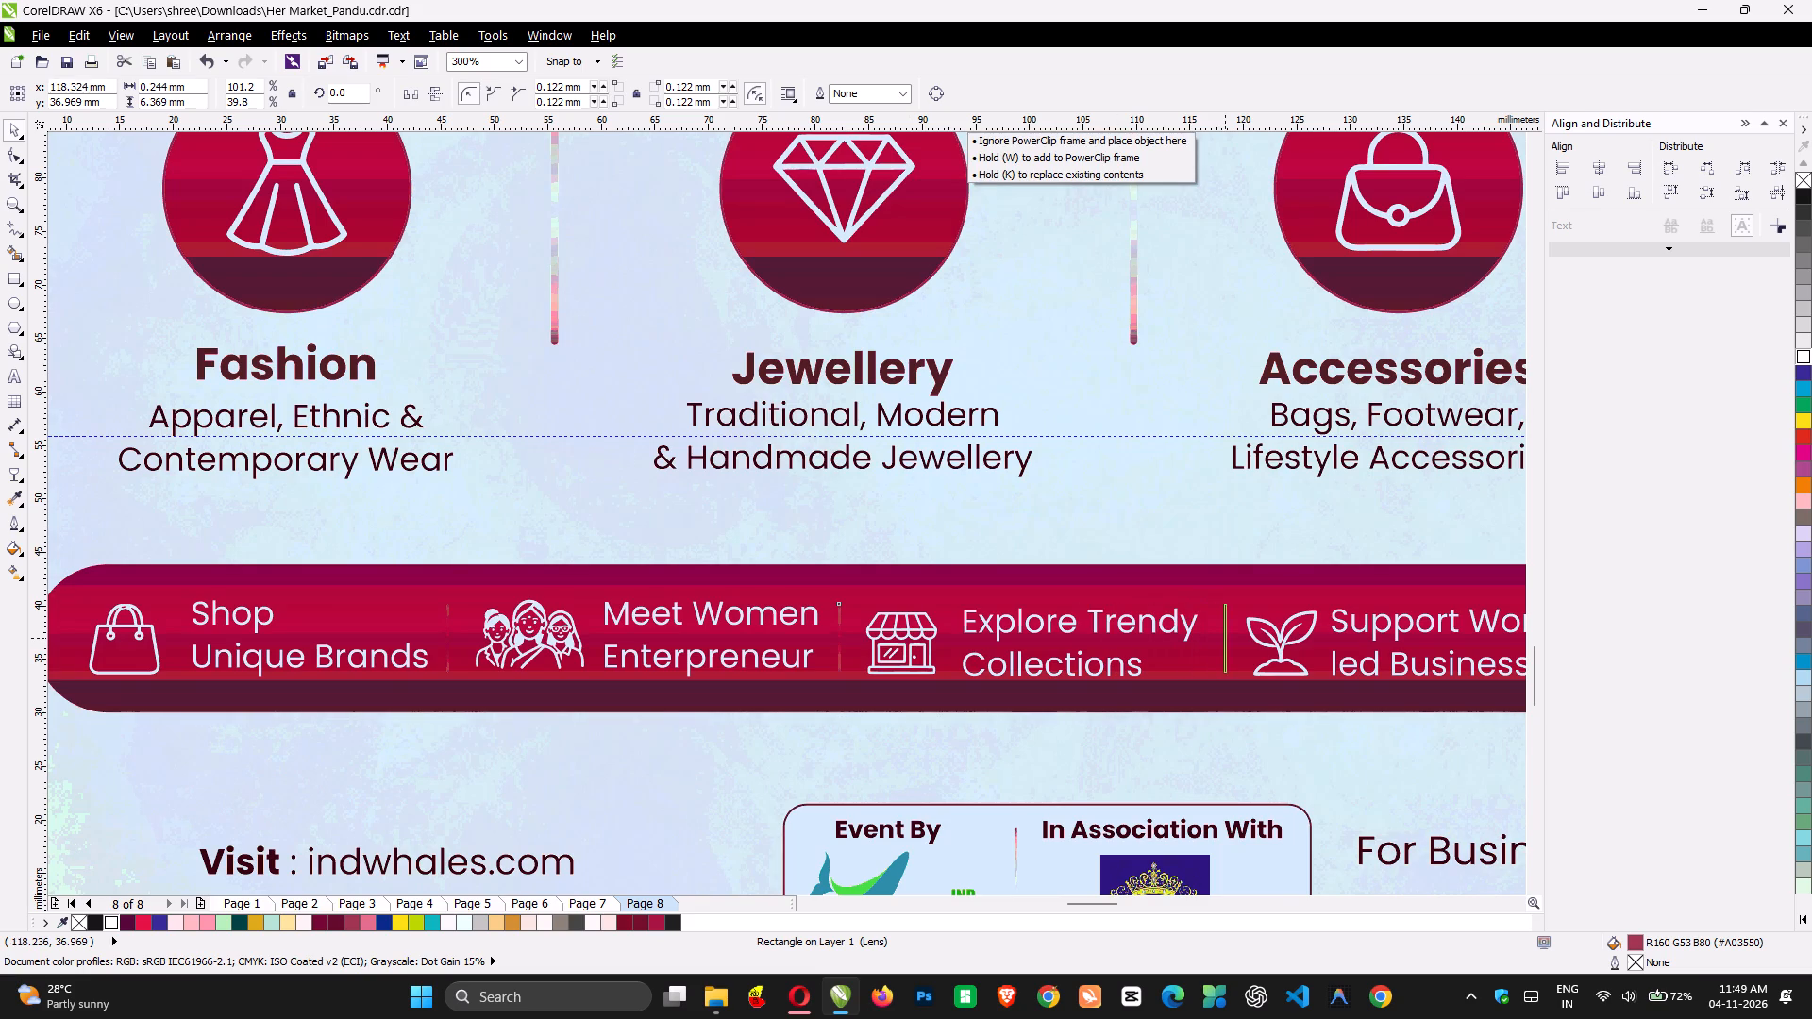
drag(1225, 682, 1217, 685)
Fill the three dividers on the maroon bar white and remove their radial transparency.
scroll(1217, 685, left, 3)
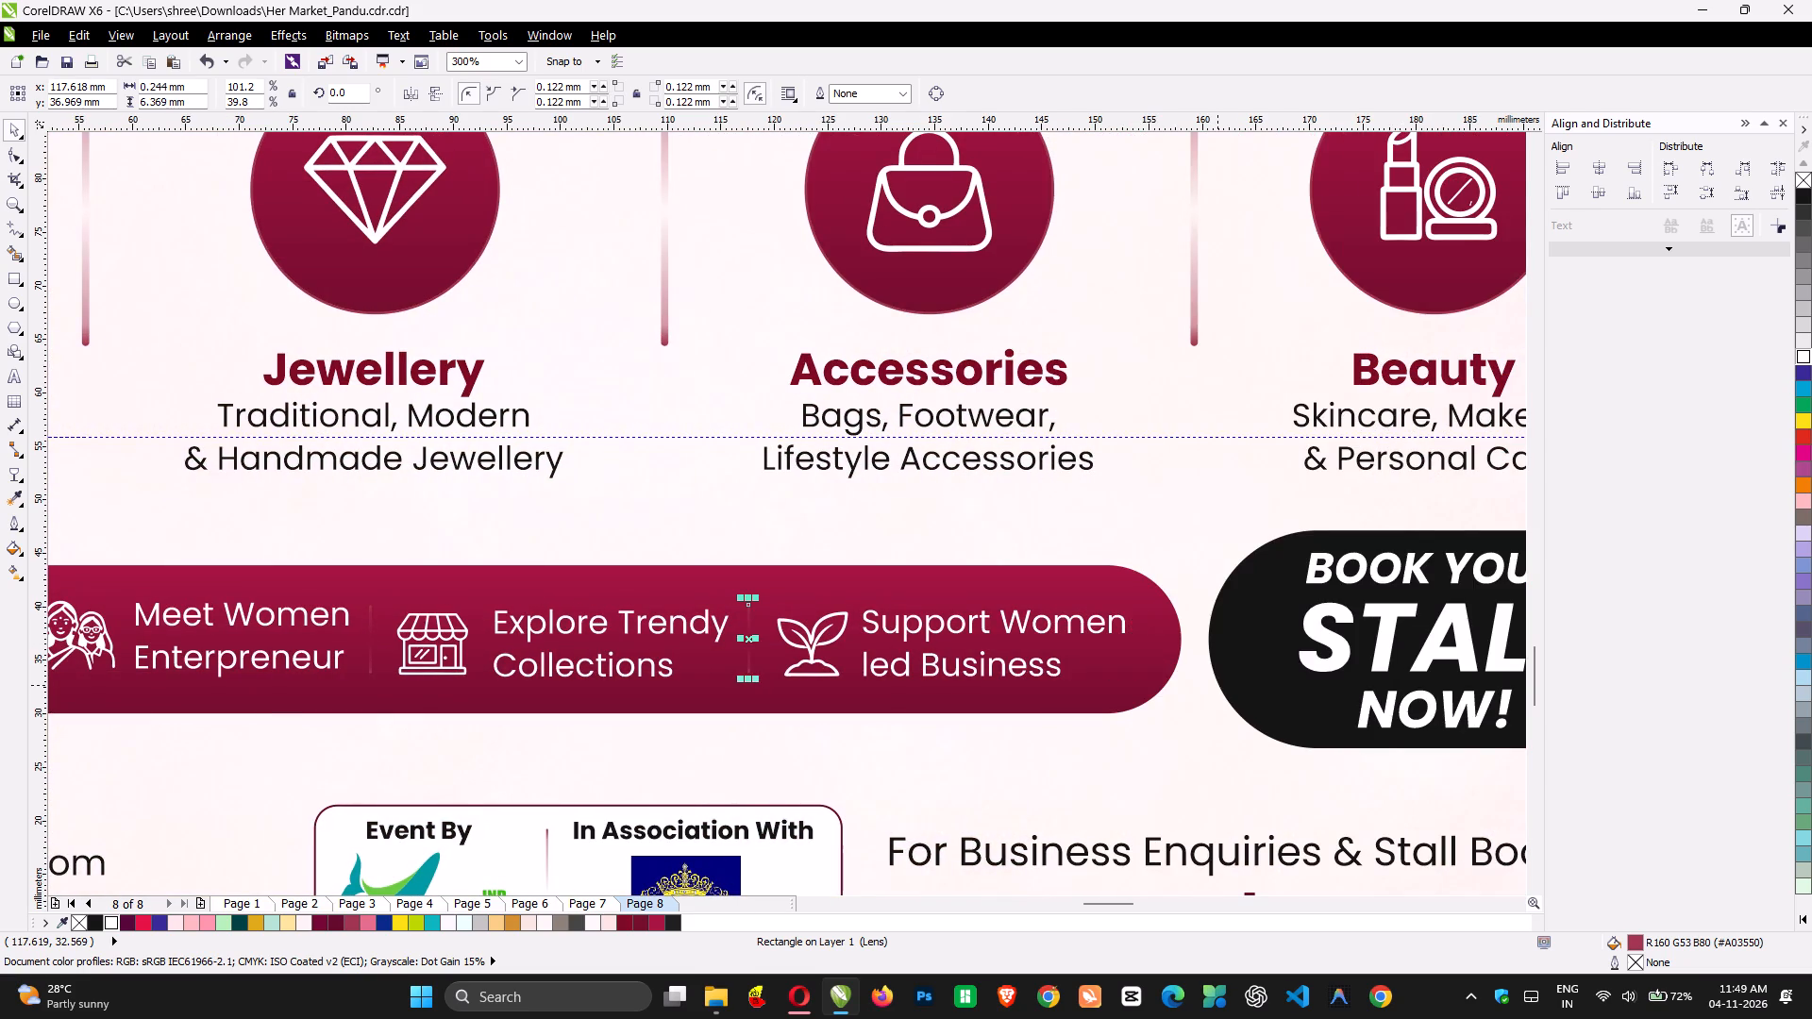
scroll(1217, 685, right, 4)
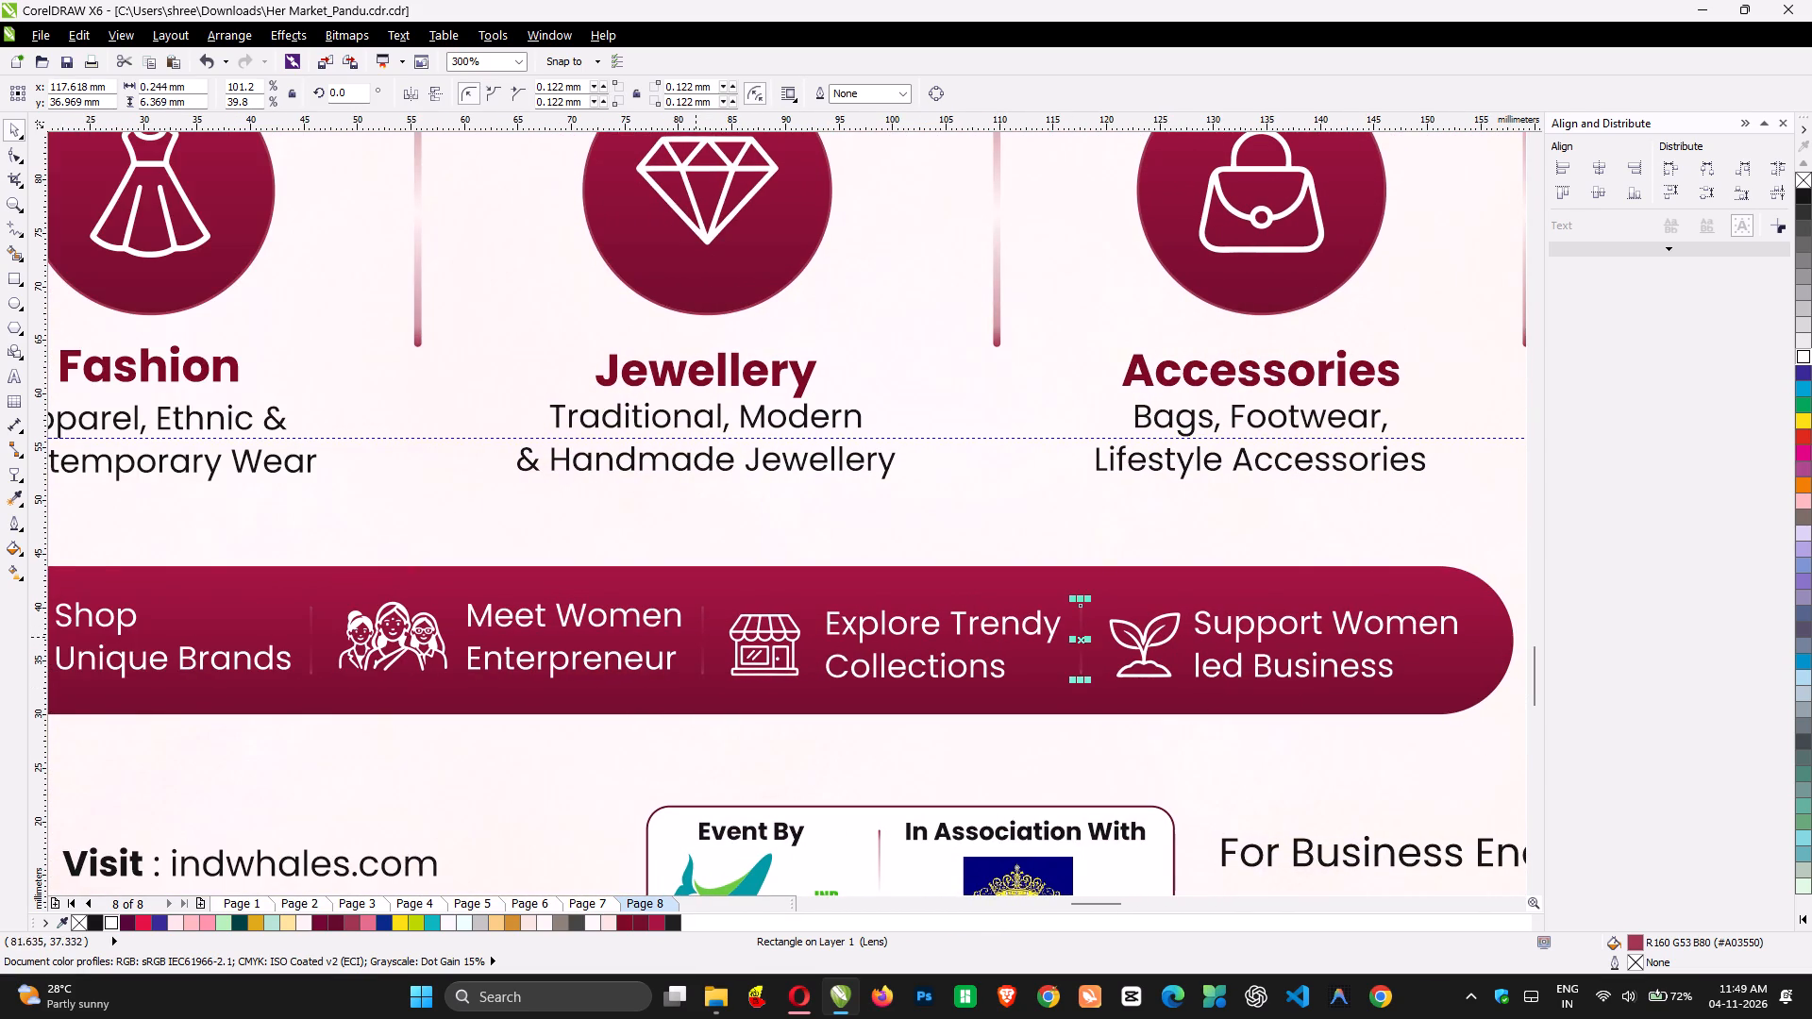
shift+click(702, 637)
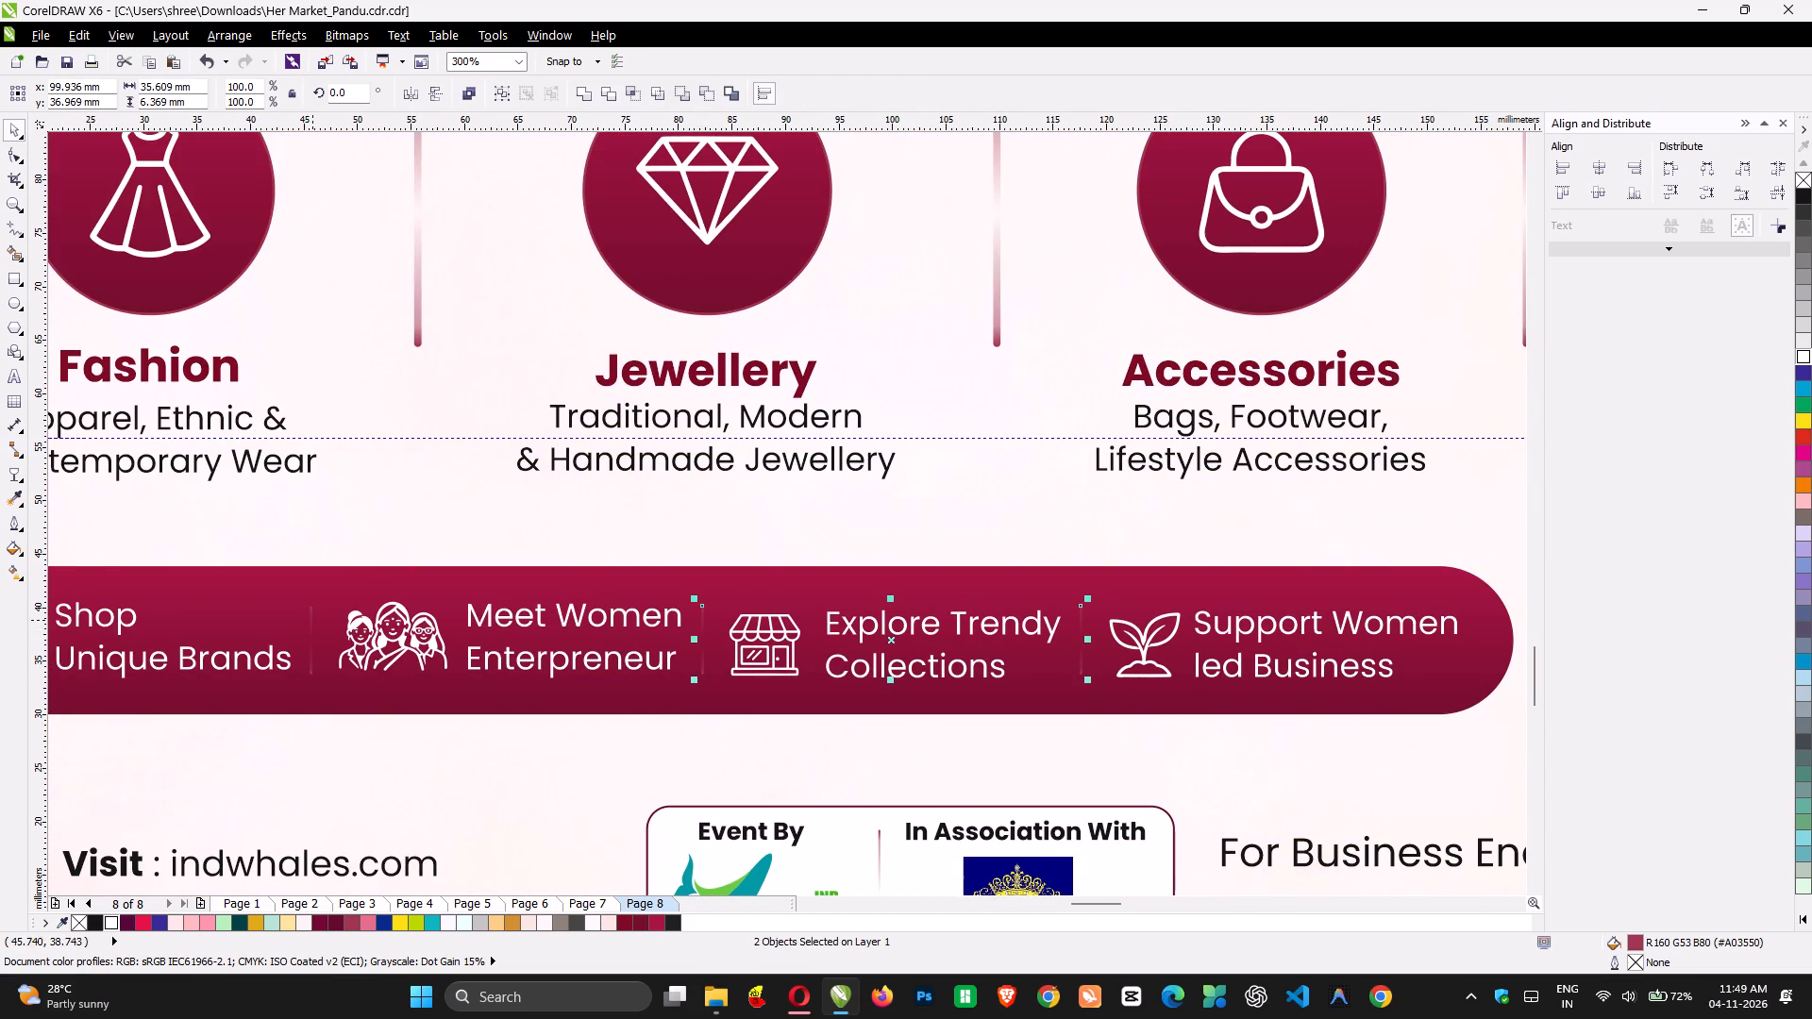
shift+click(311, 621)
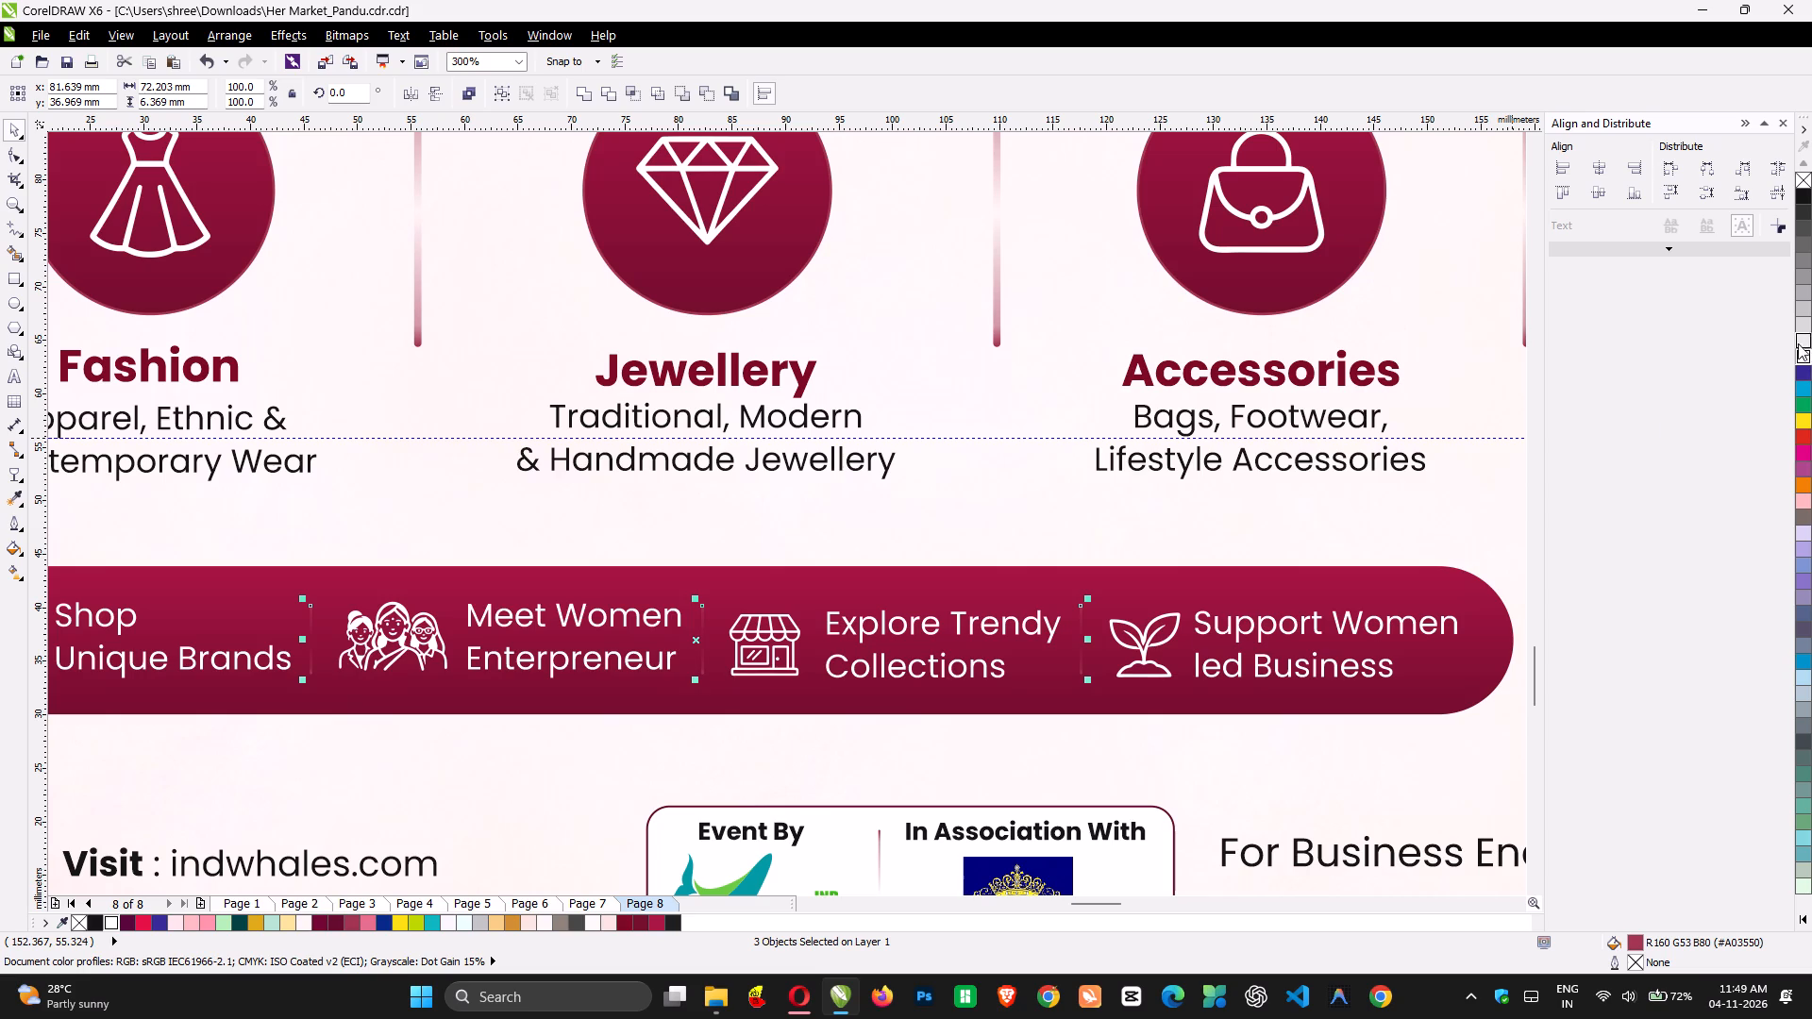
click(1802, 356)
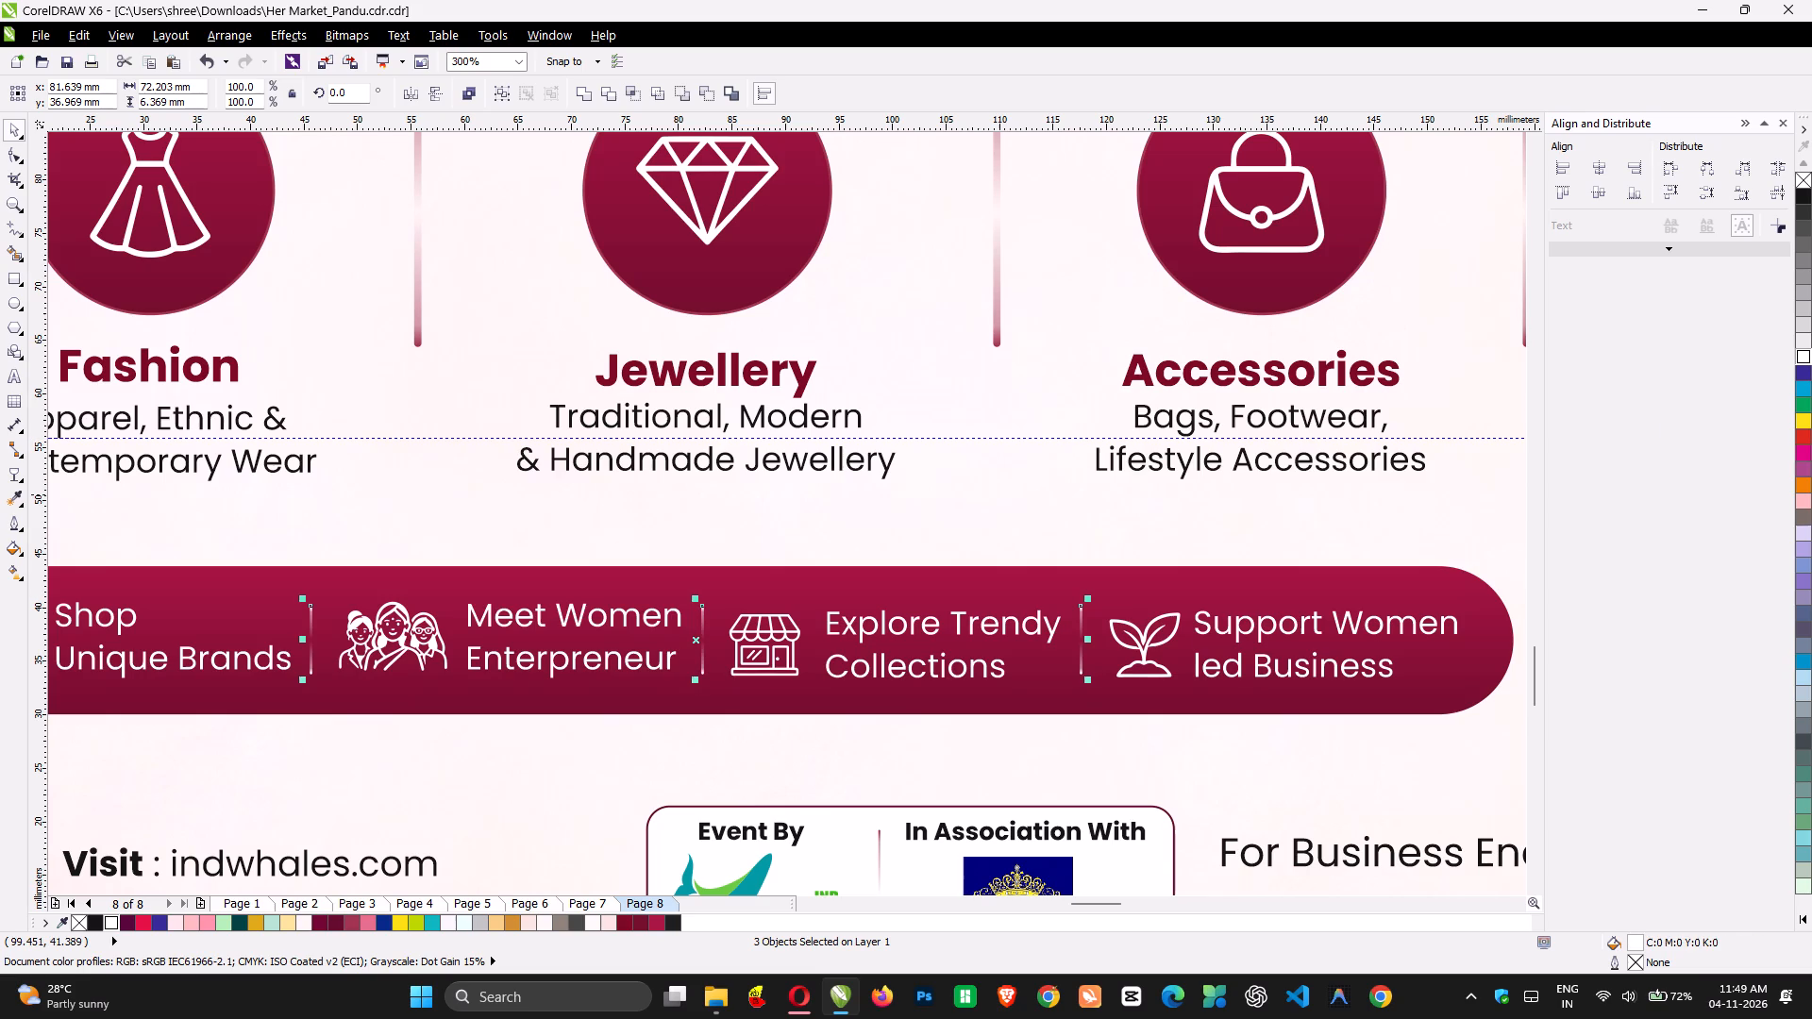
click(18, 471)
click(100, 92)
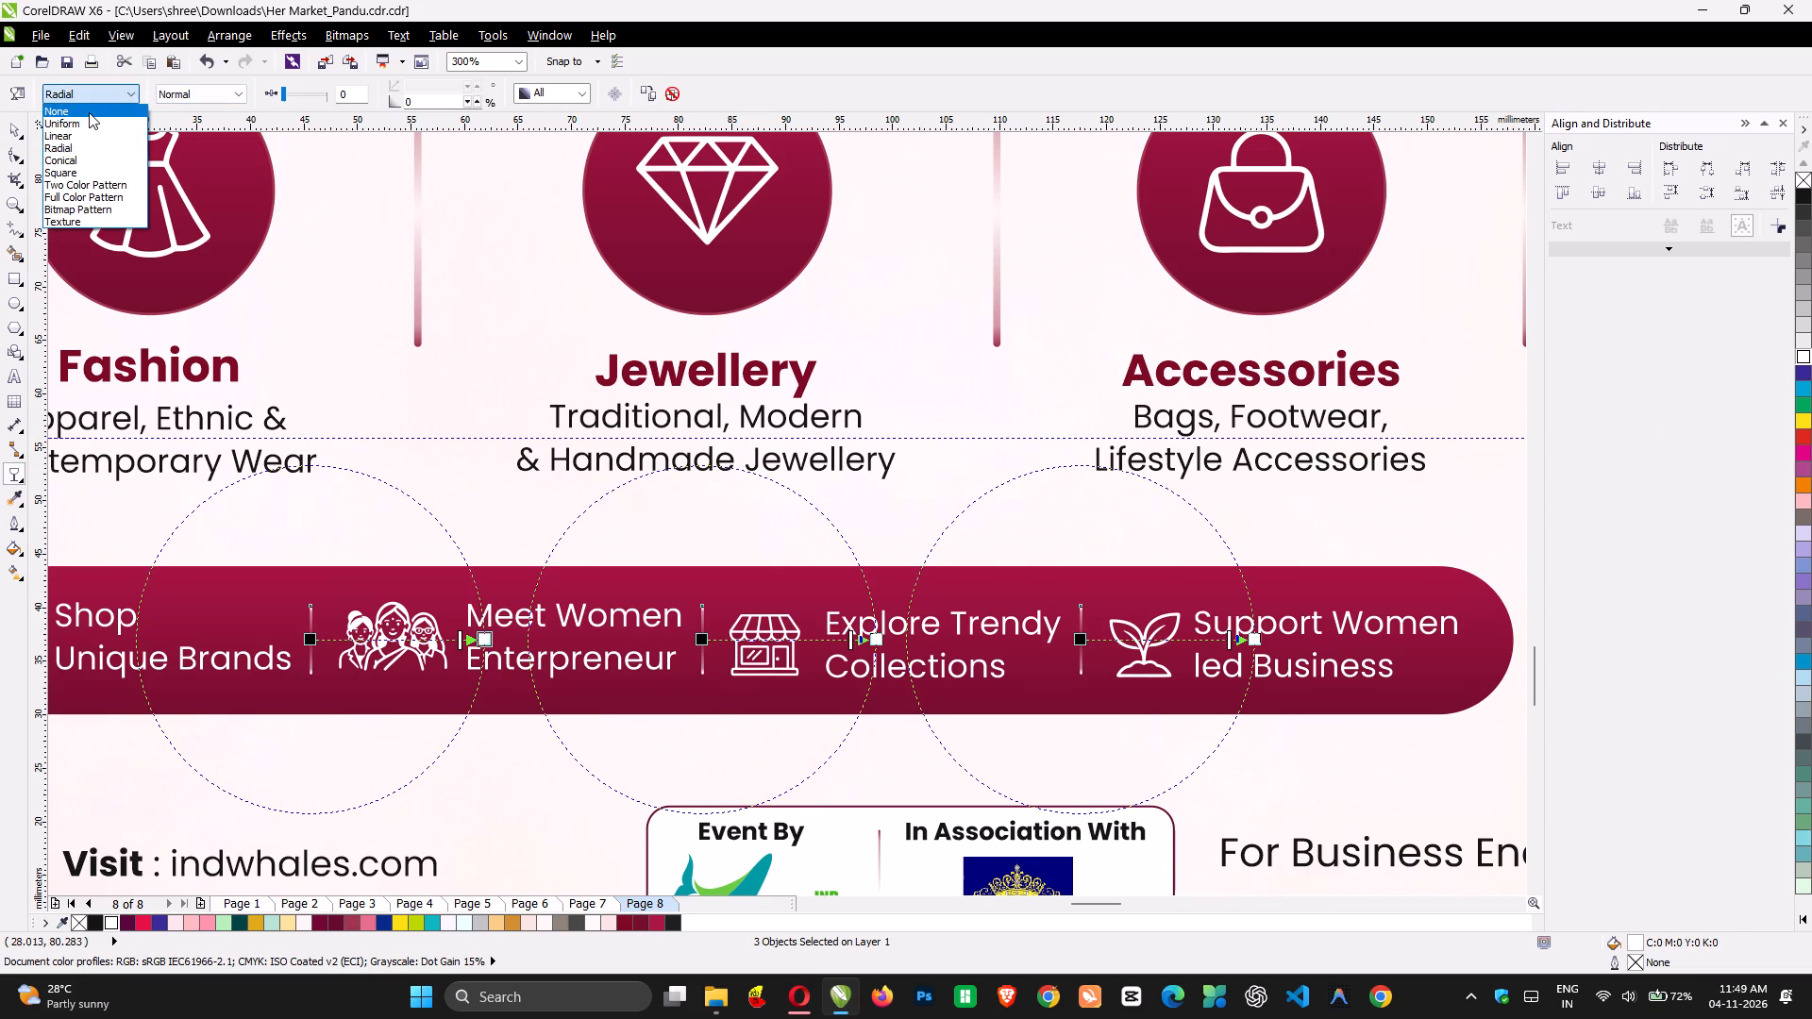
click(89, 113)
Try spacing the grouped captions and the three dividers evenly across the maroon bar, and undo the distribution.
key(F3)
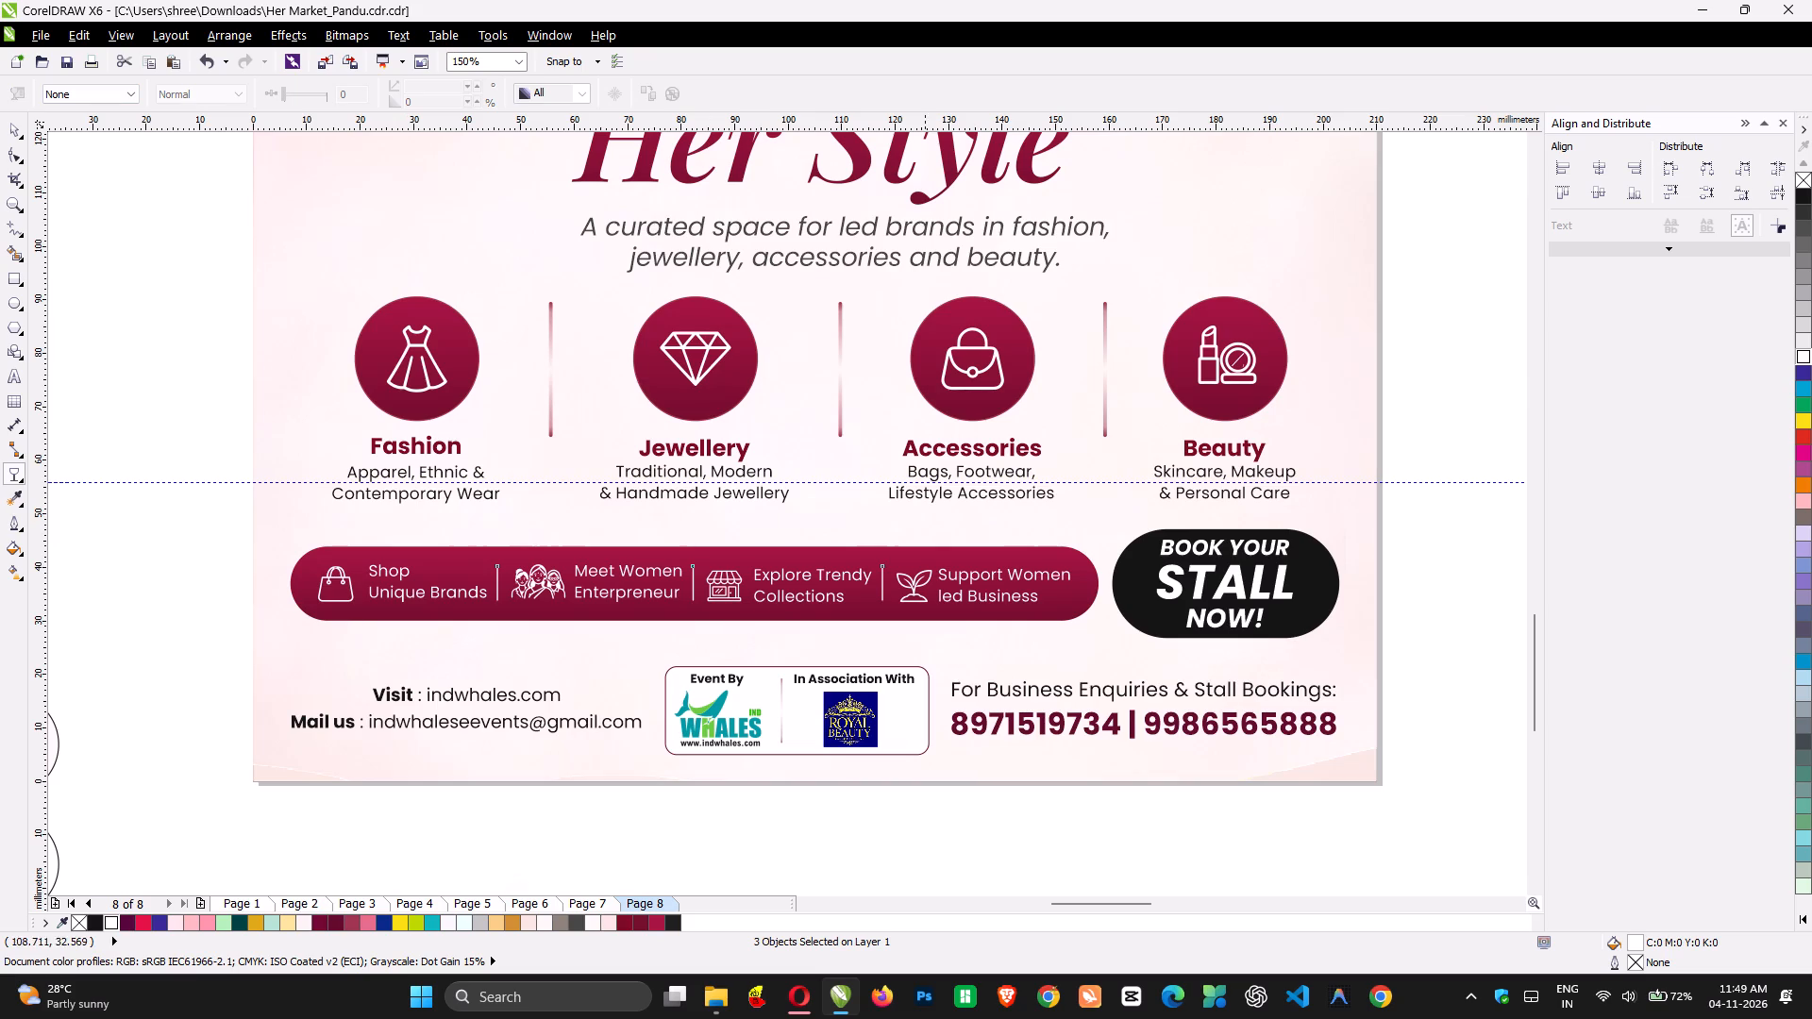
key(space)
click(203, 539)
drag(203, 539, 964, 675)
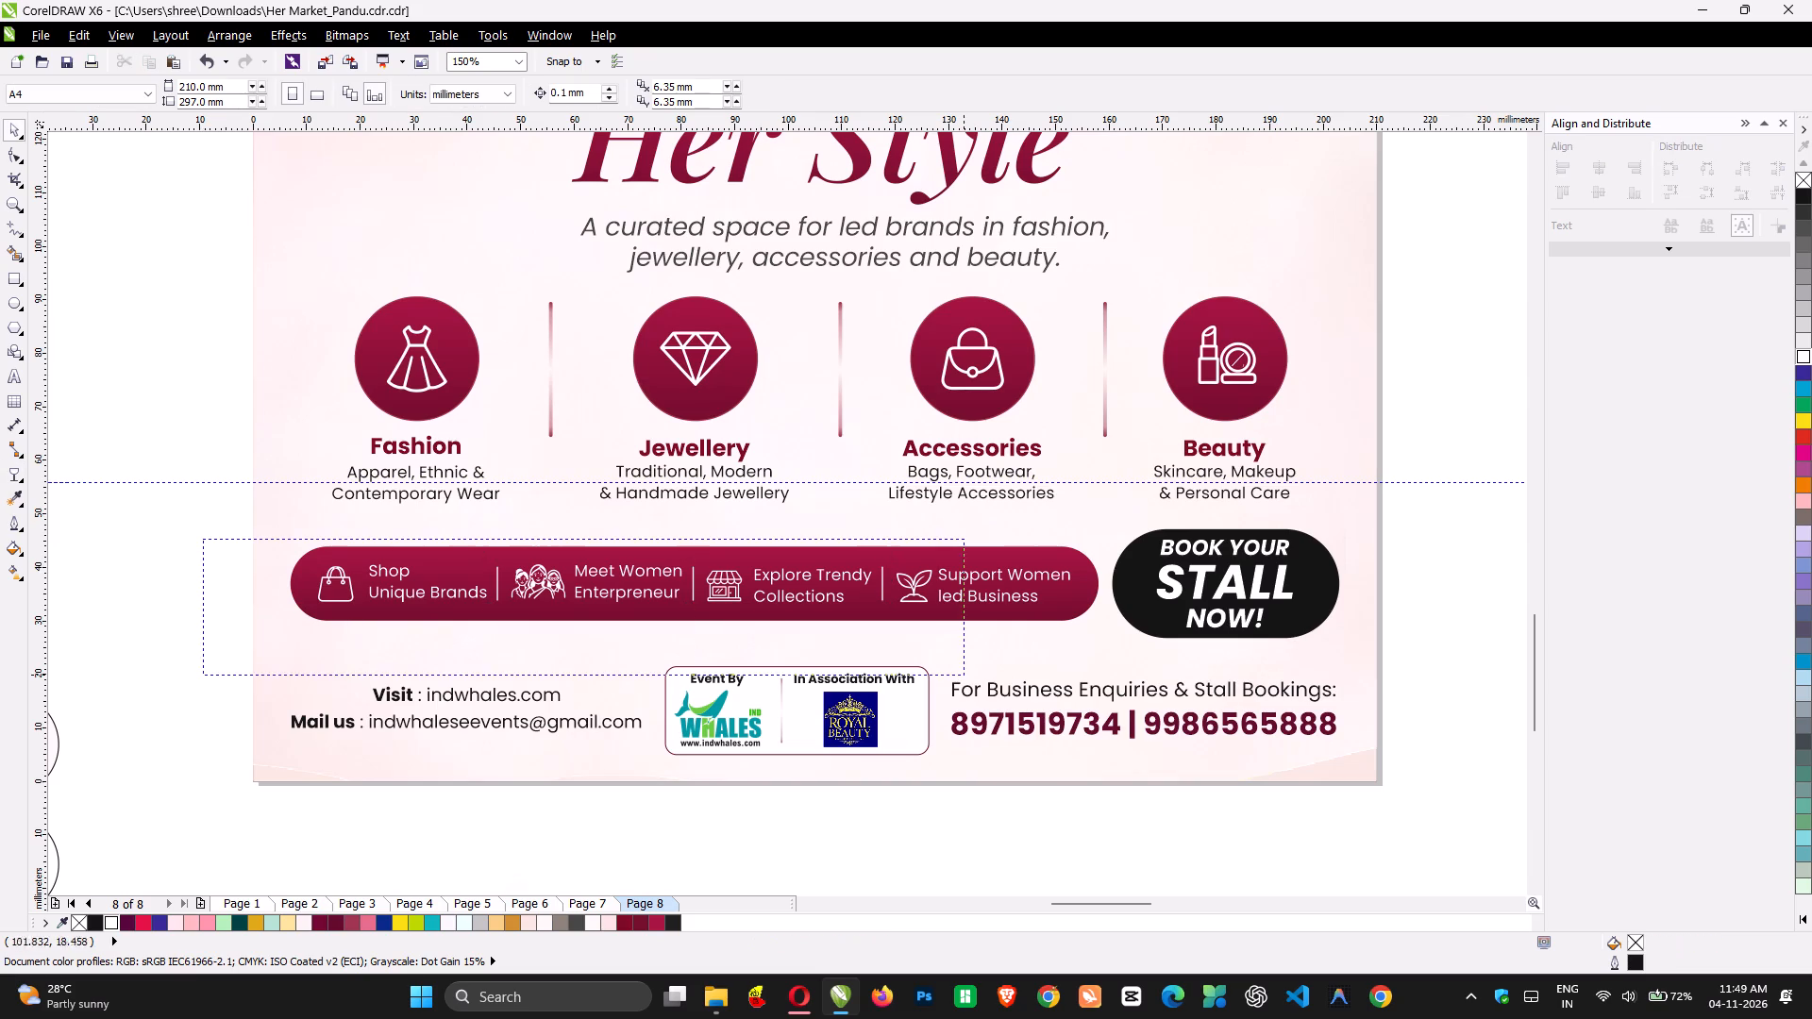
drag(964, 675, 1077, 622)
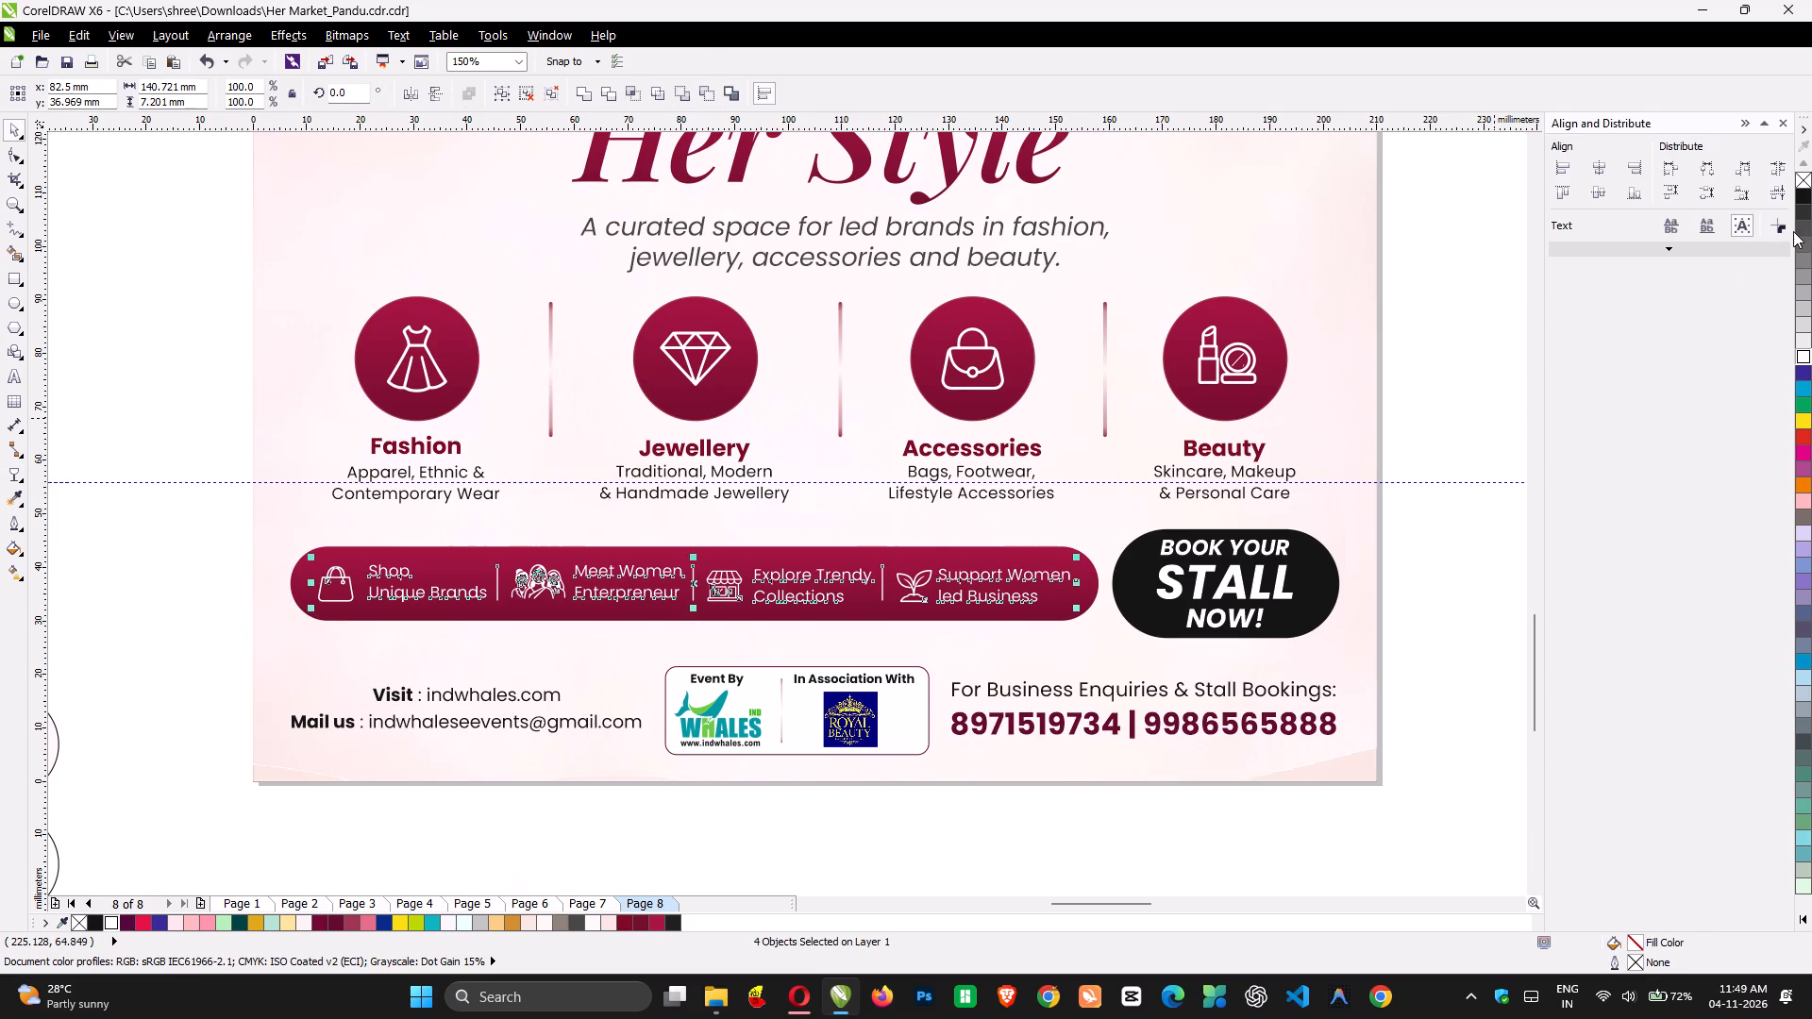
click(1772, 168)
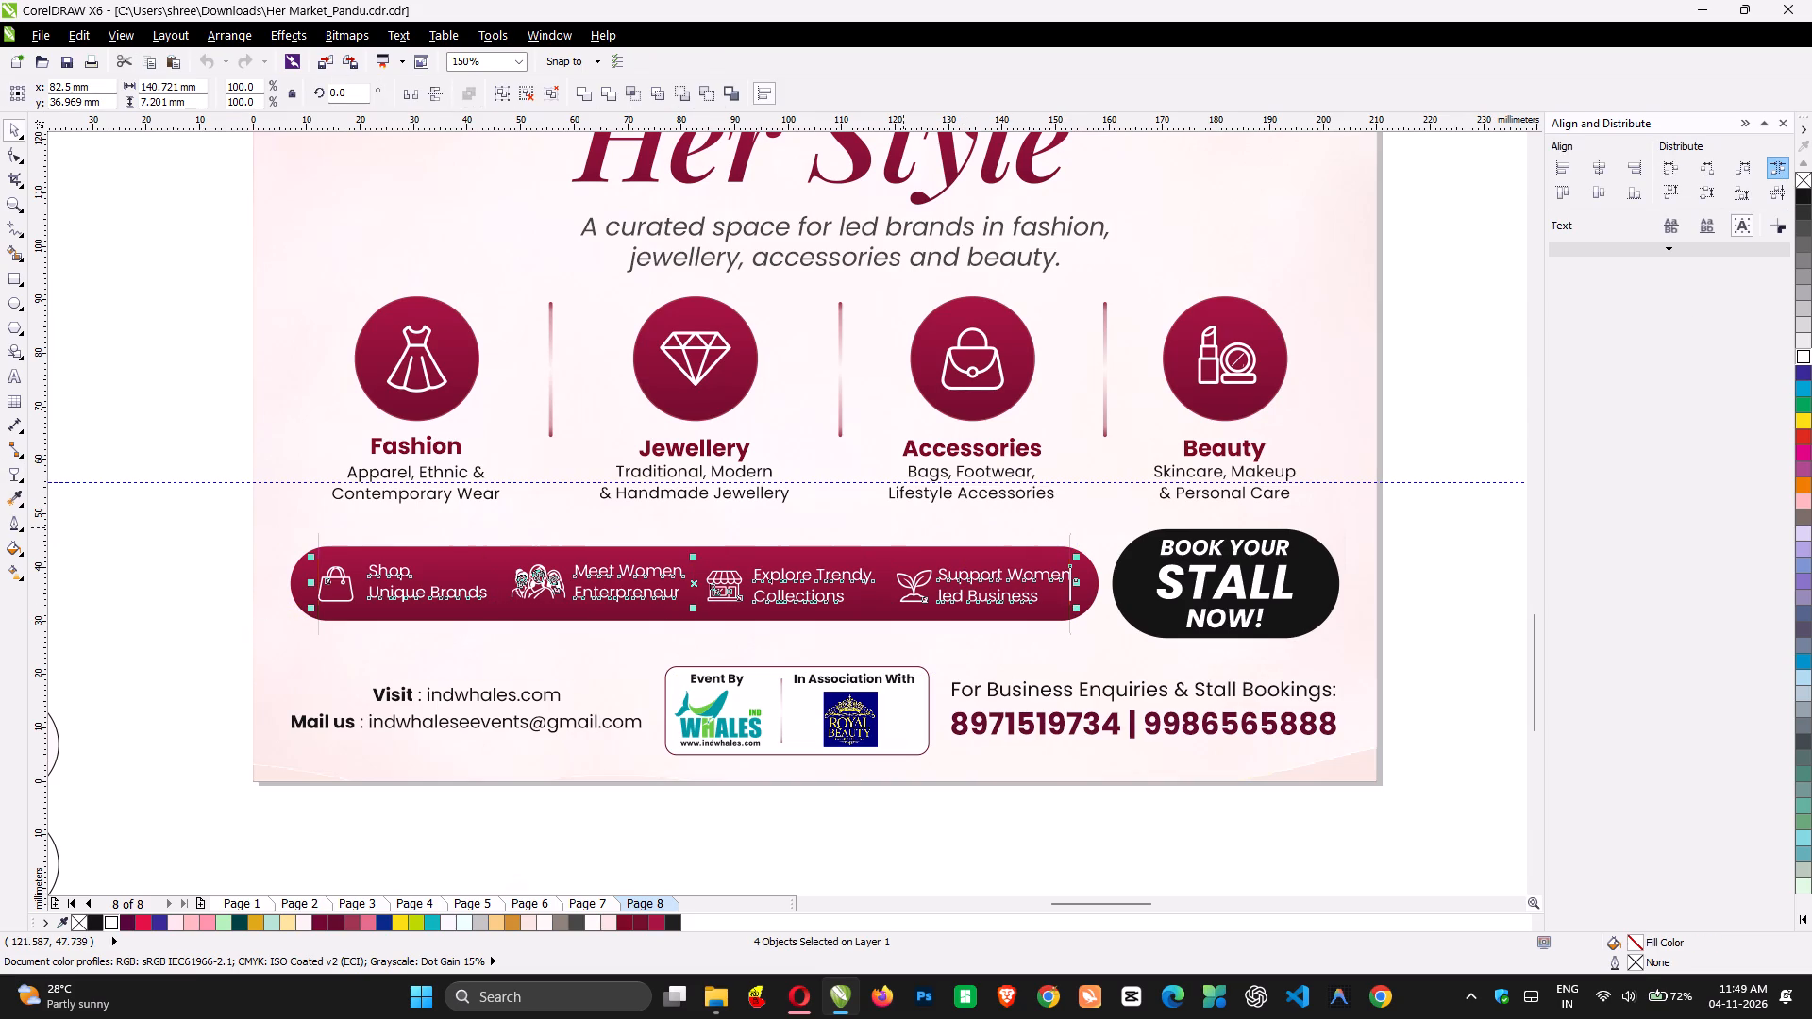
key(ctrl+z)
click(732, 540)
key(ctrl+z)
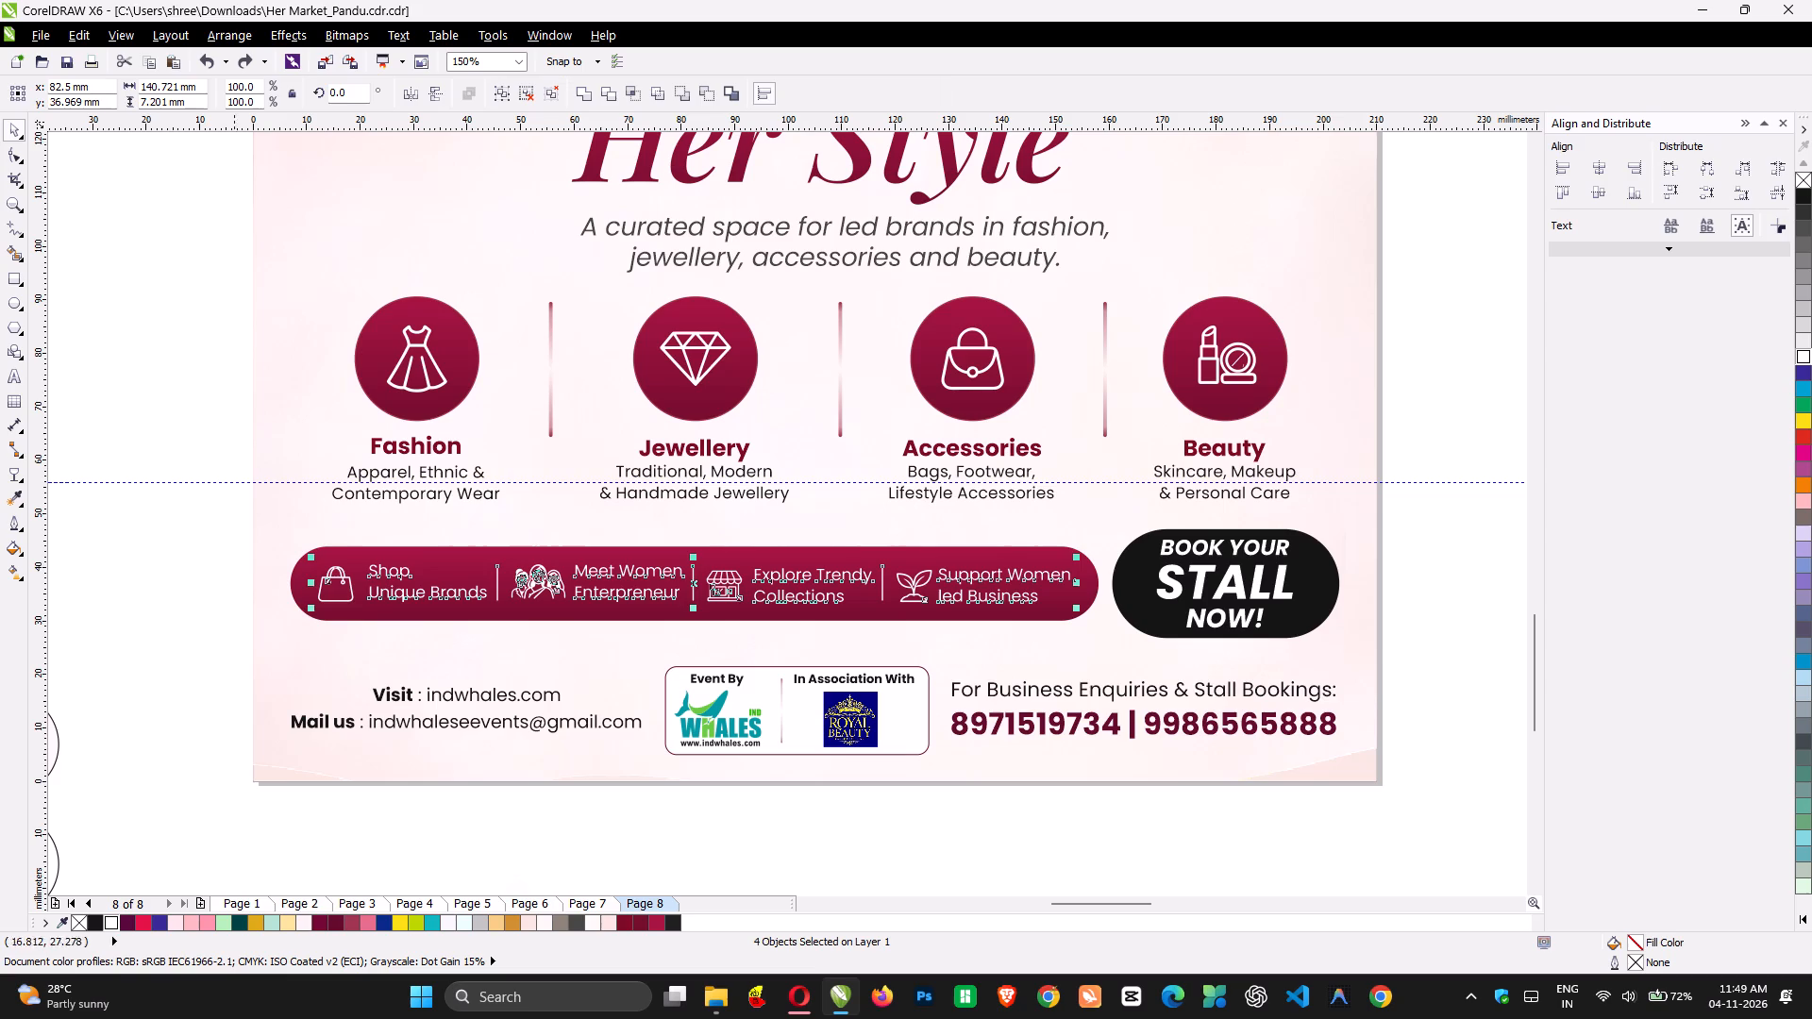
Ungroup the four icon captions and distribute them and the three dividers with equal horizontal spacing along the maroon bar.
click(150, 528)
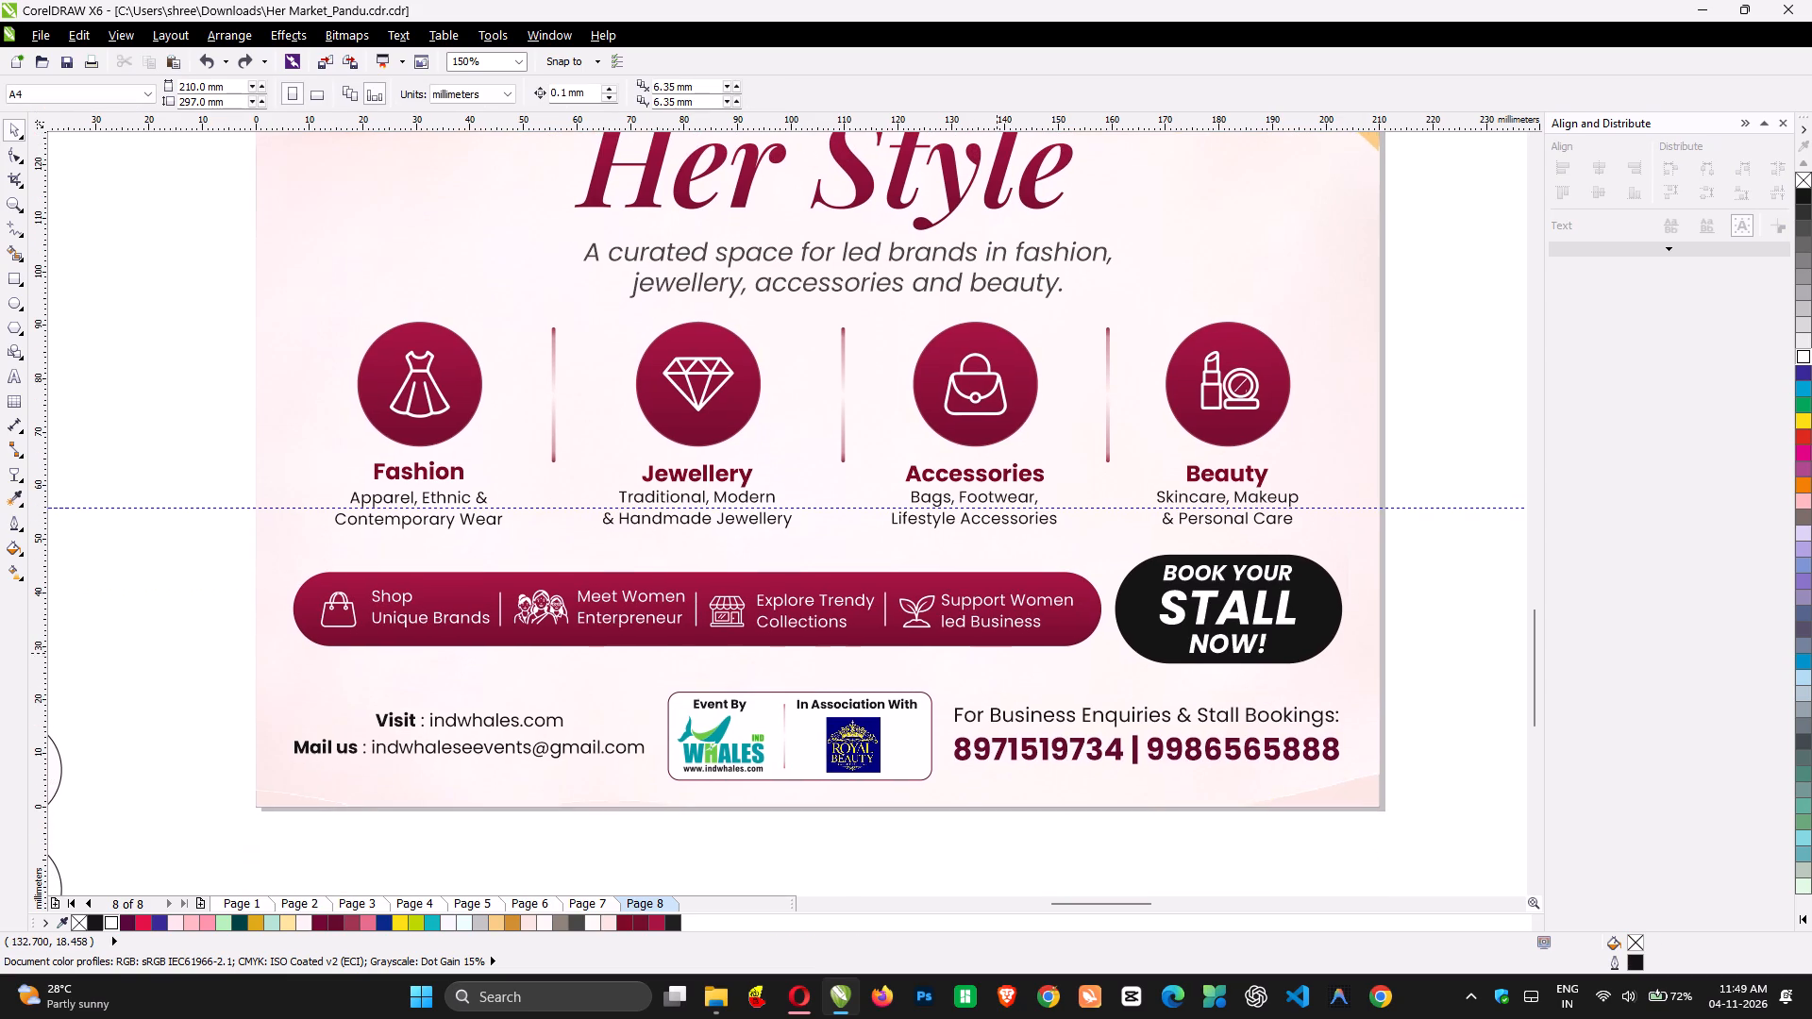
click(983, 622)
key(ctrl+u)
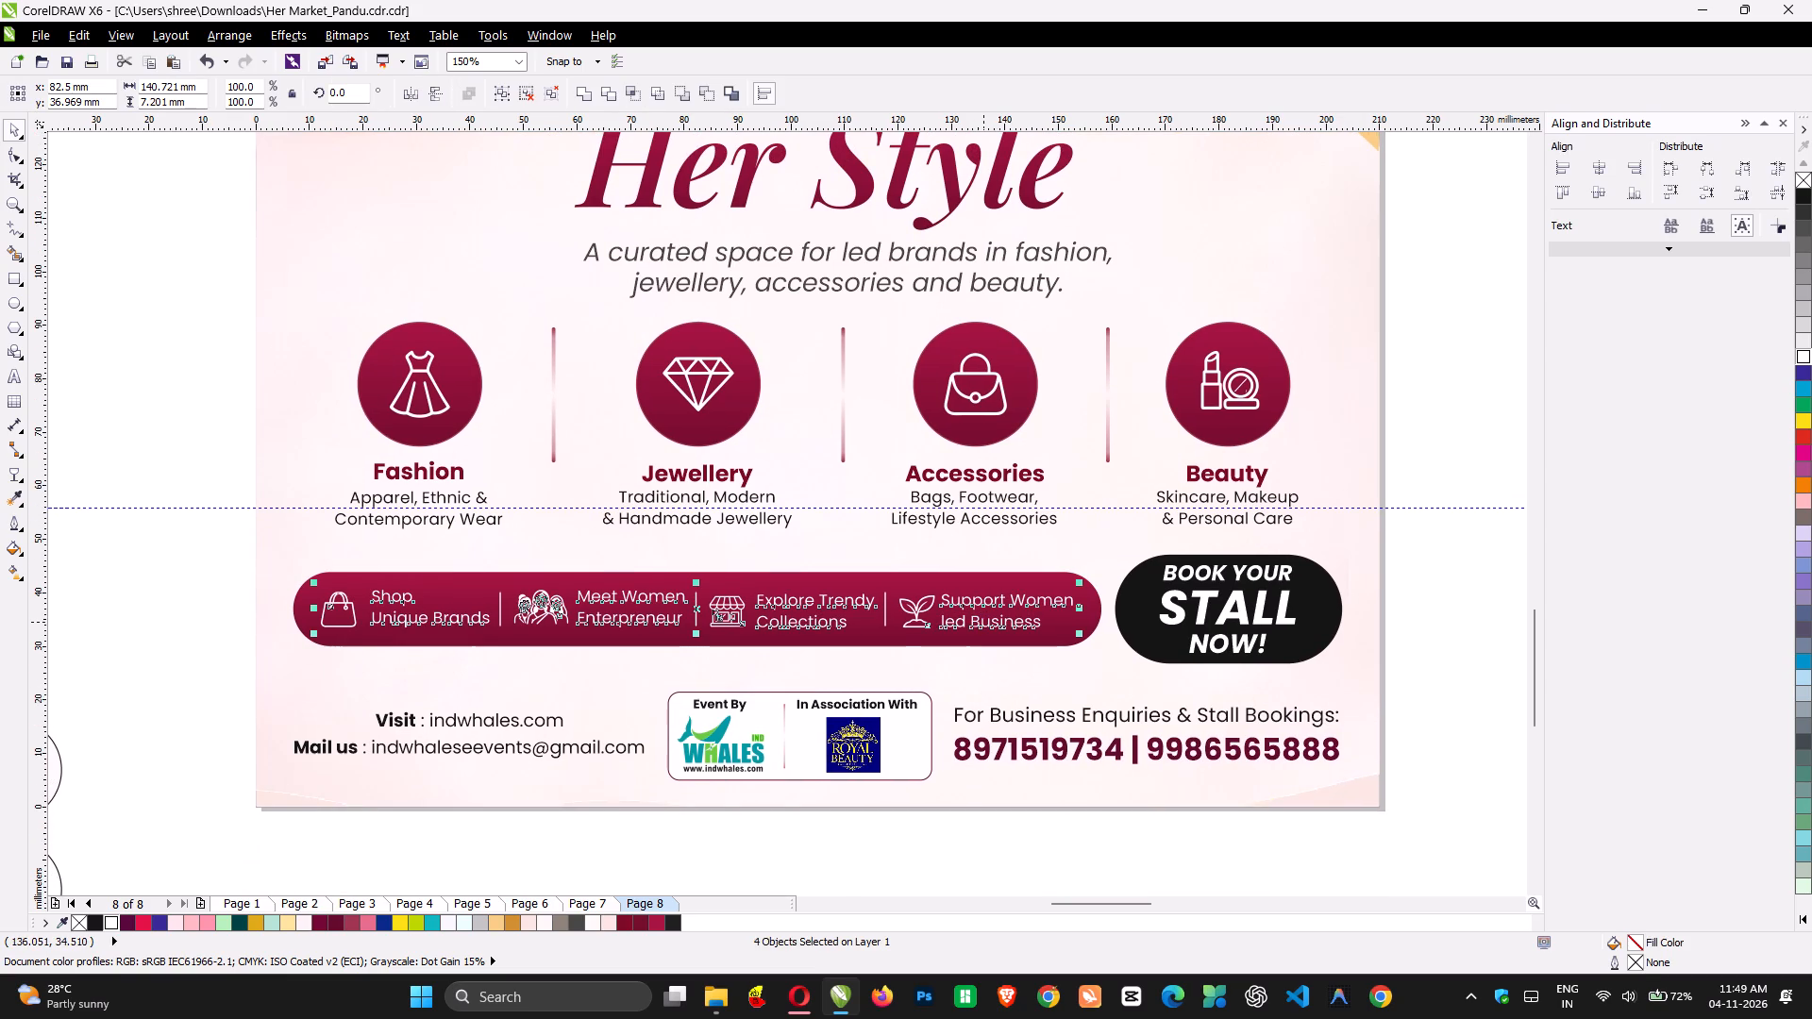
click(146, 526)
click(351, 602)
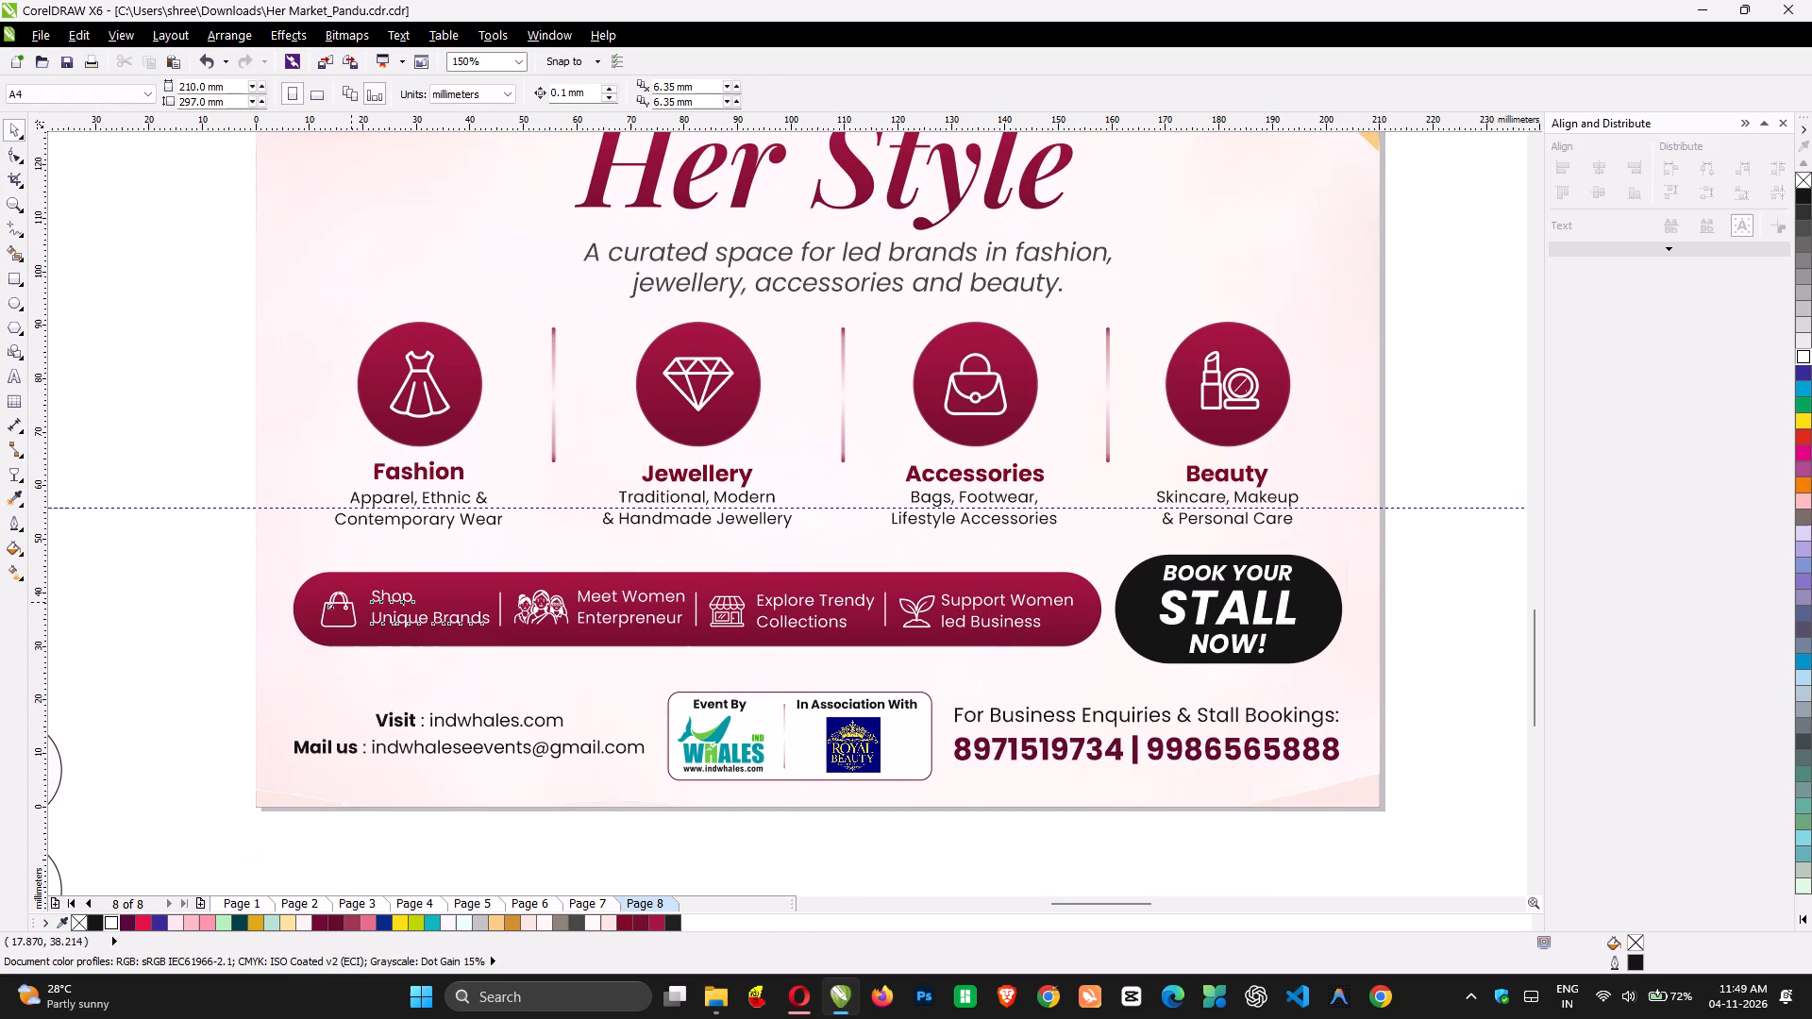
click(237, 577)
drag(237, 577, 1015, 640)
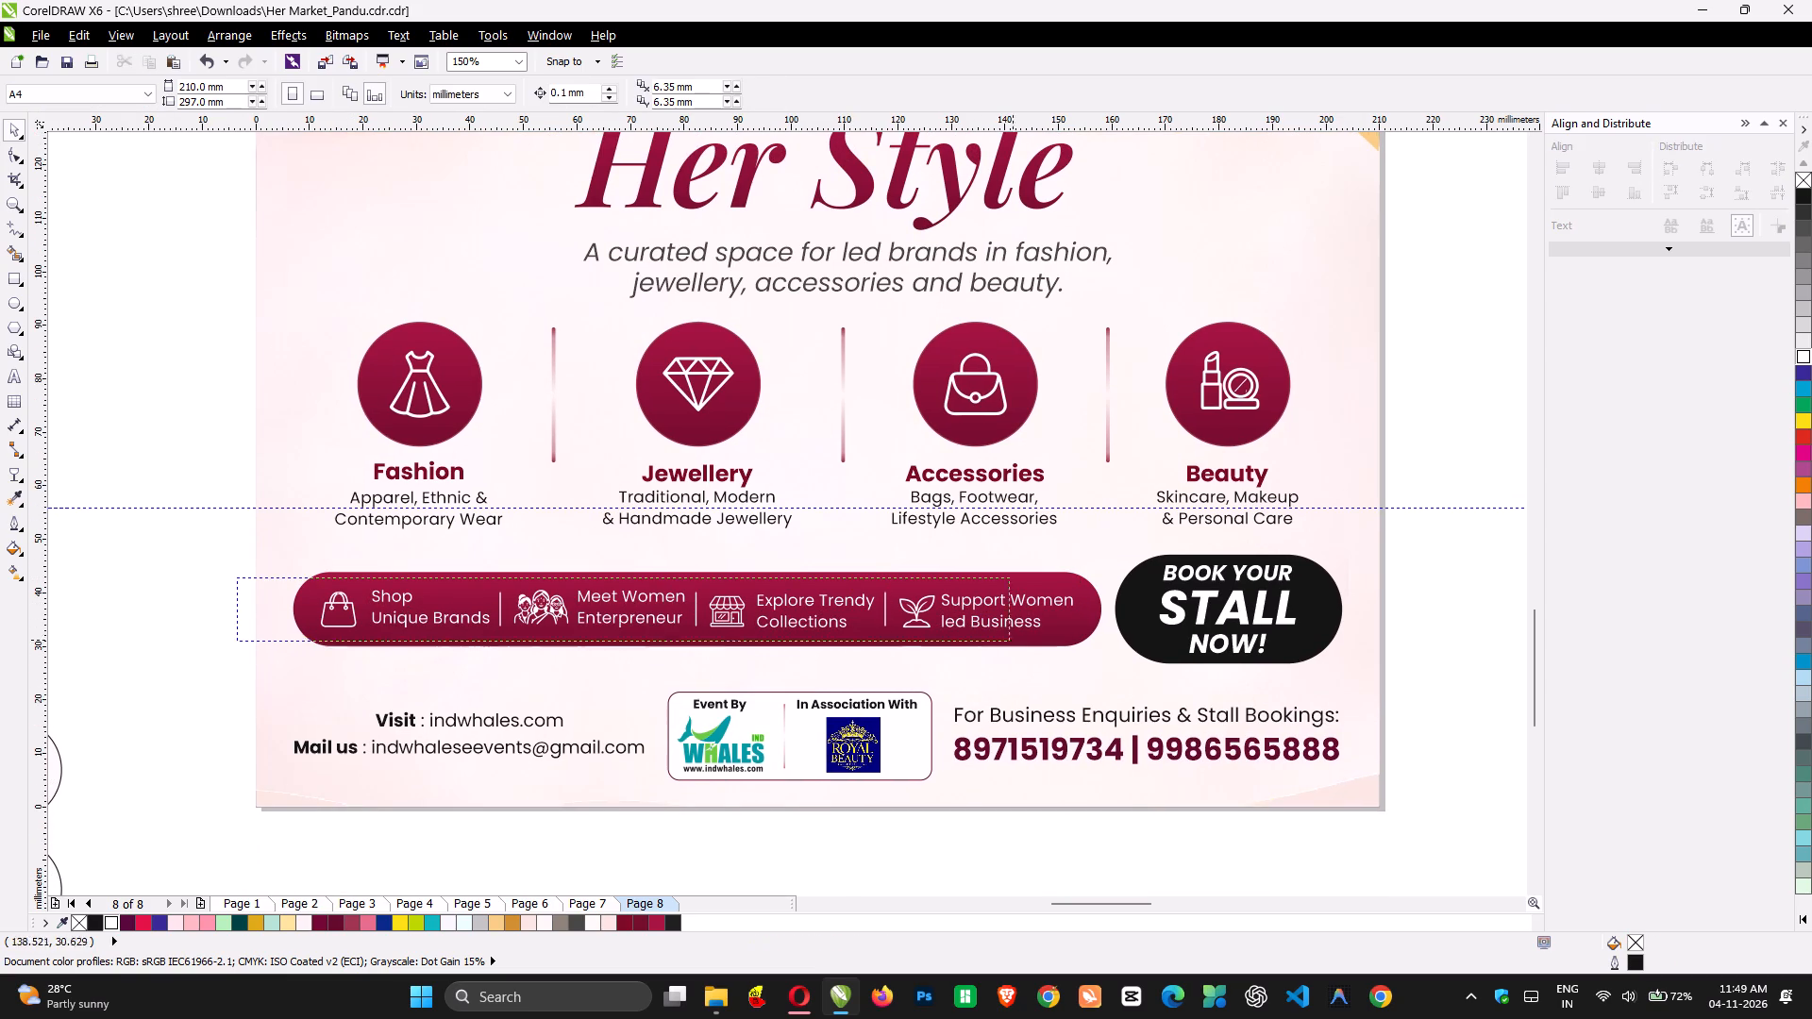
drag(1015, 640, 1080, 643)
scroll(1080, 643, up, 3)
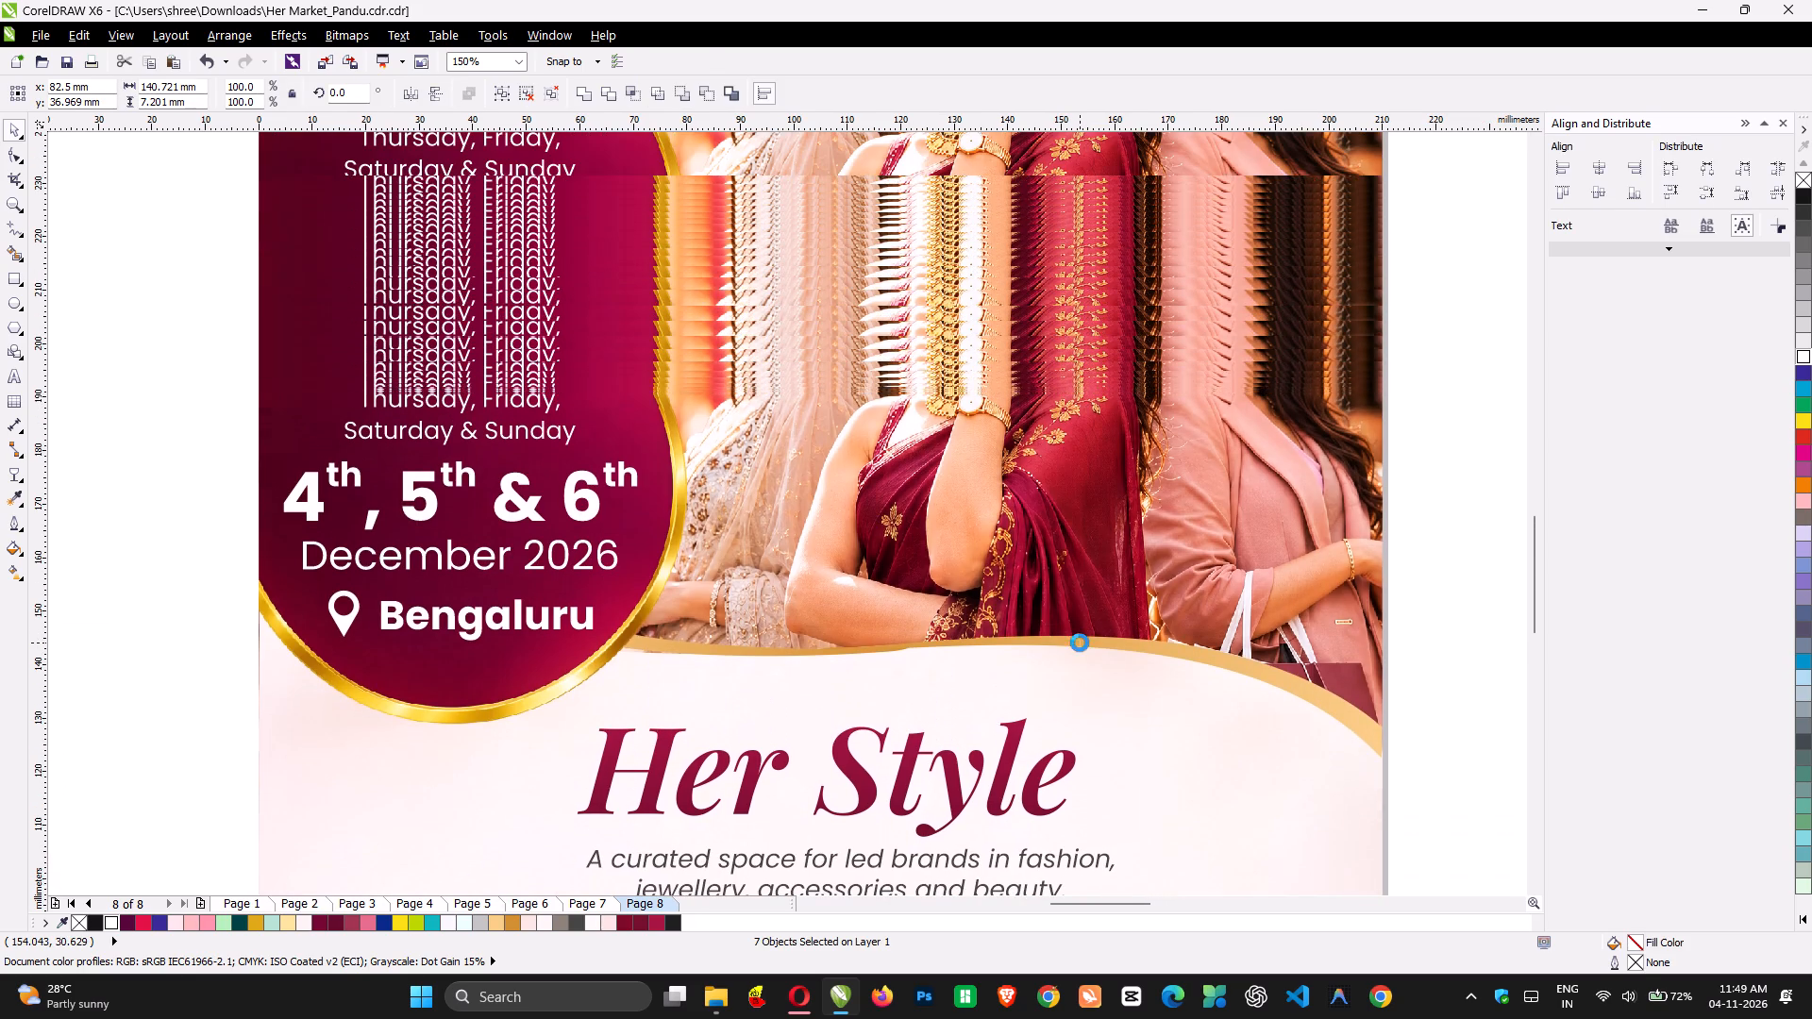
scroll(1080, 643, down, 1)
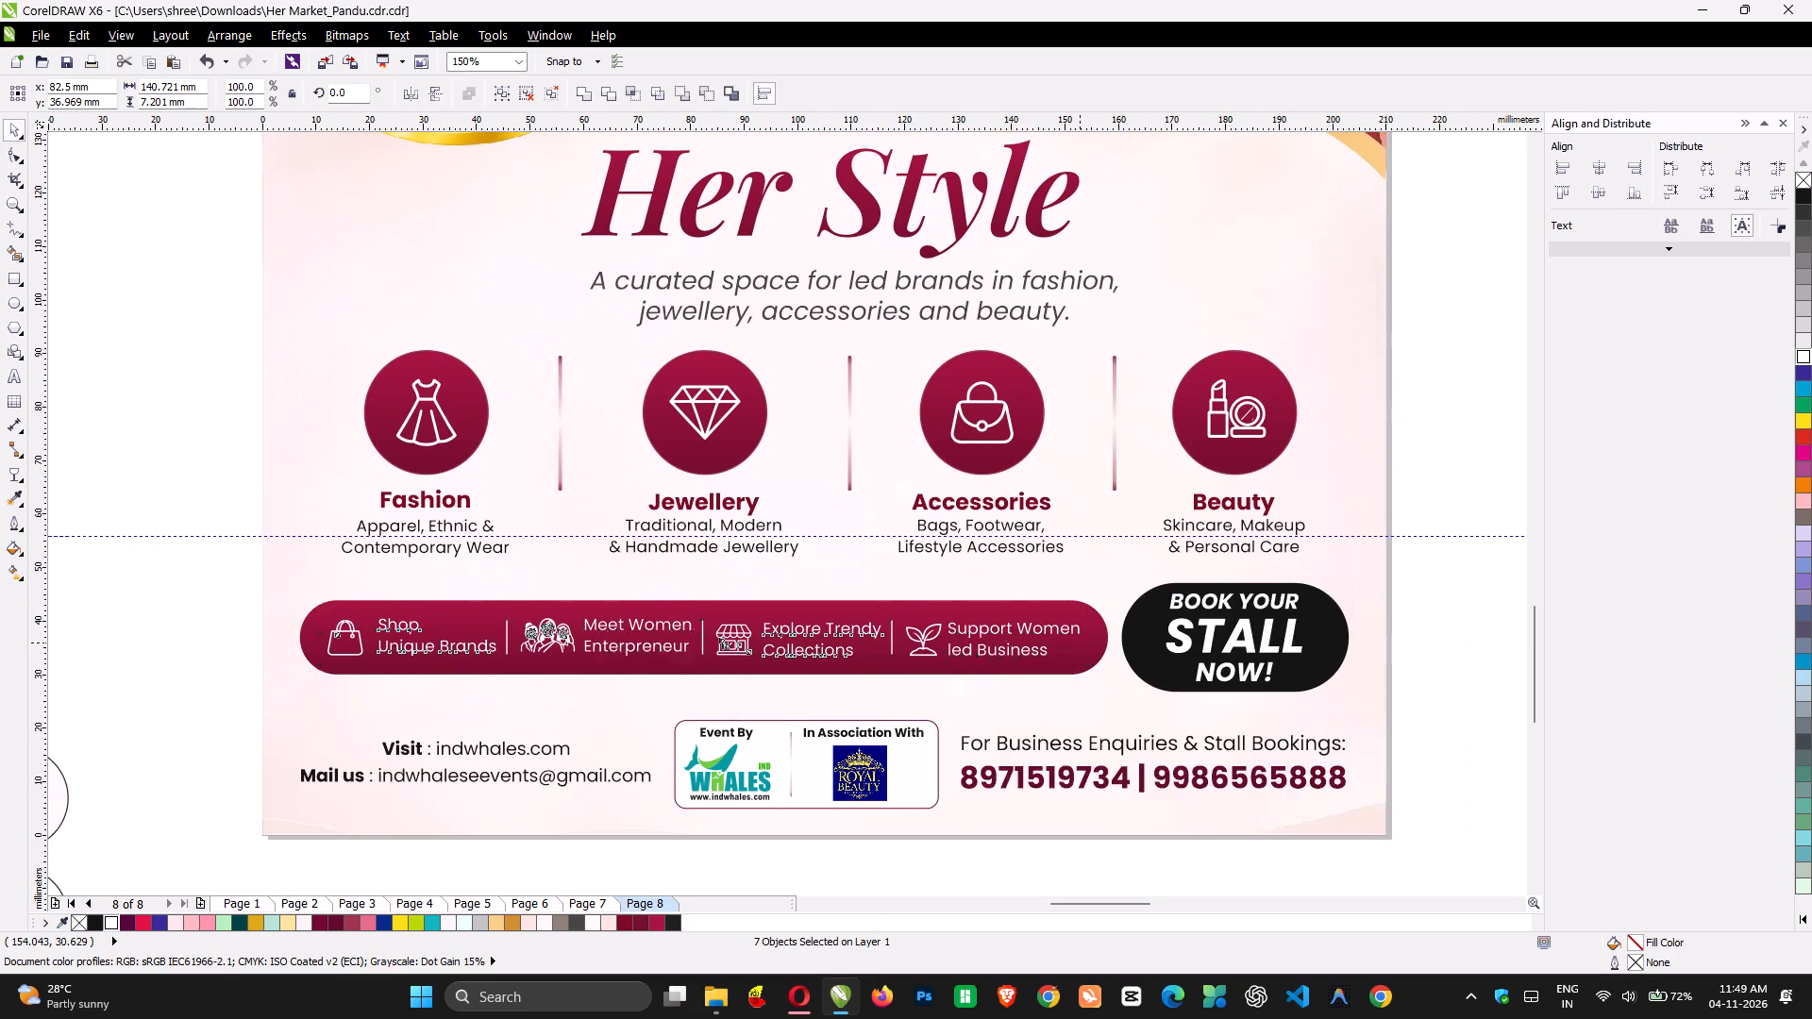
scroll(1080, 643, down, 1)
click(1779, 164)
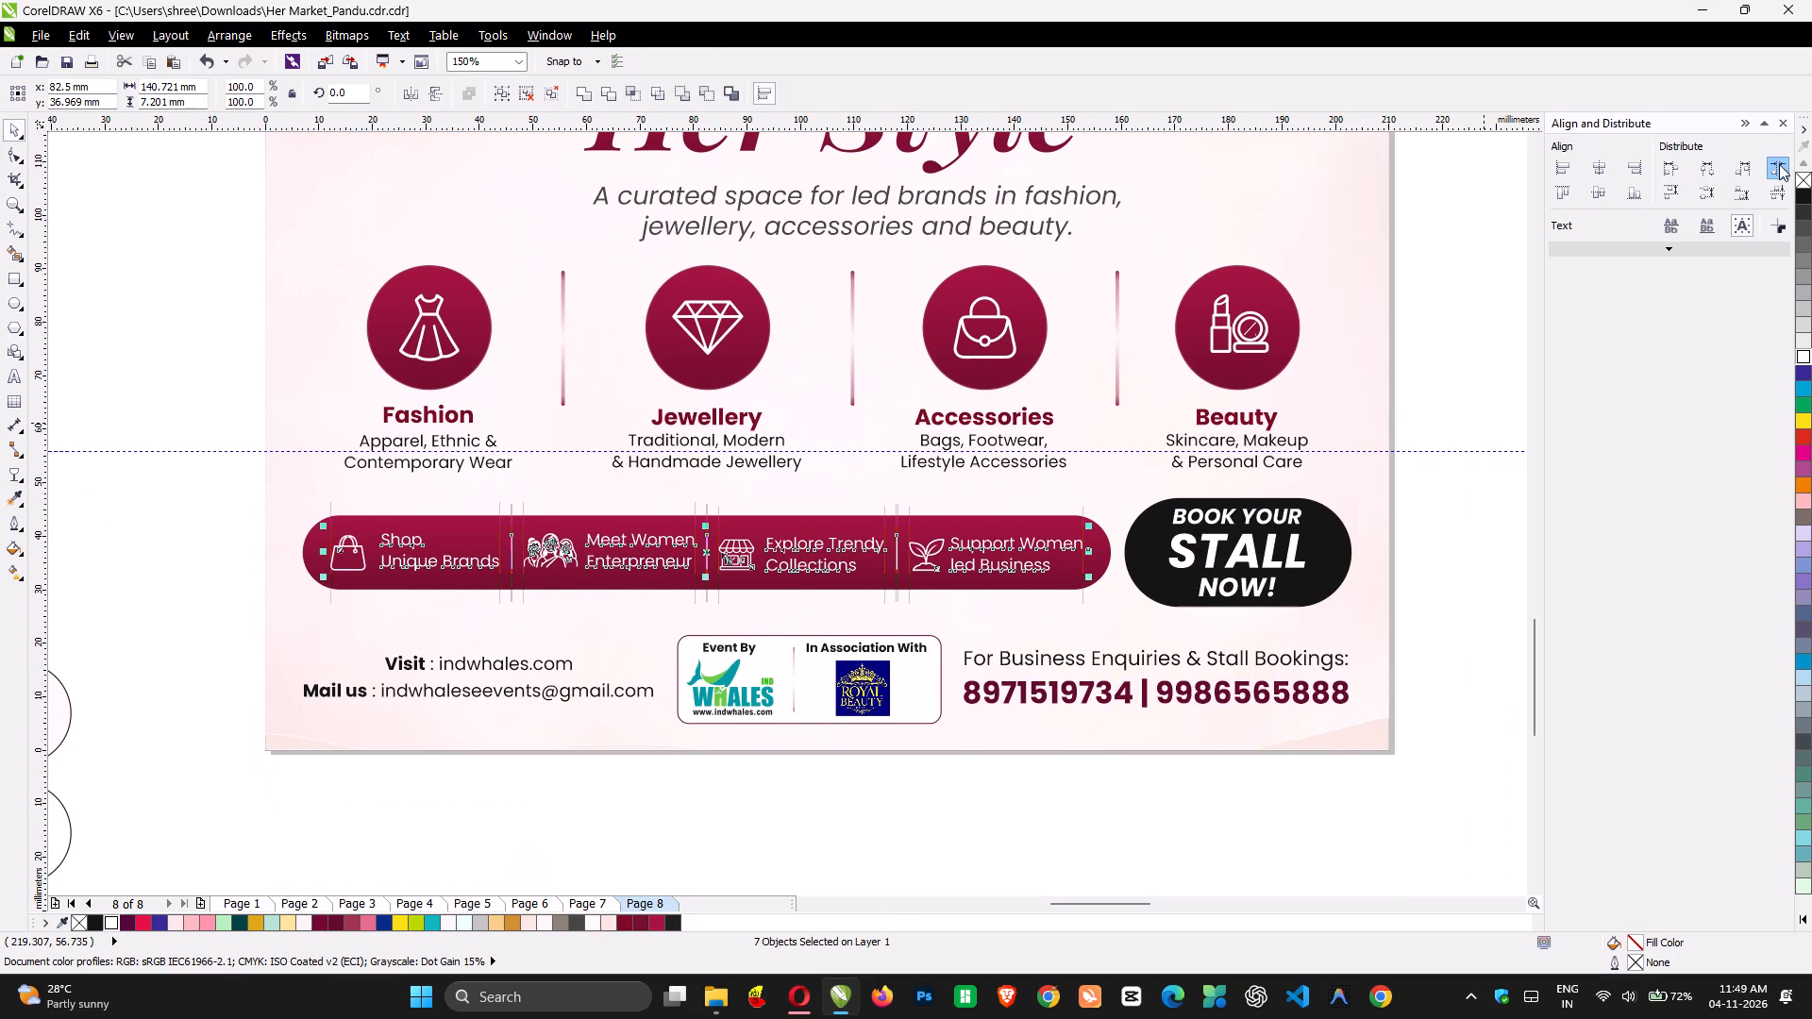
Group the four captions with the three dividers and centre the group horizontally and vertically on the maroon bar.
key(ctrl+g)
shift+click(1030, 516)
text(ce)
shift+click(1030, 516)
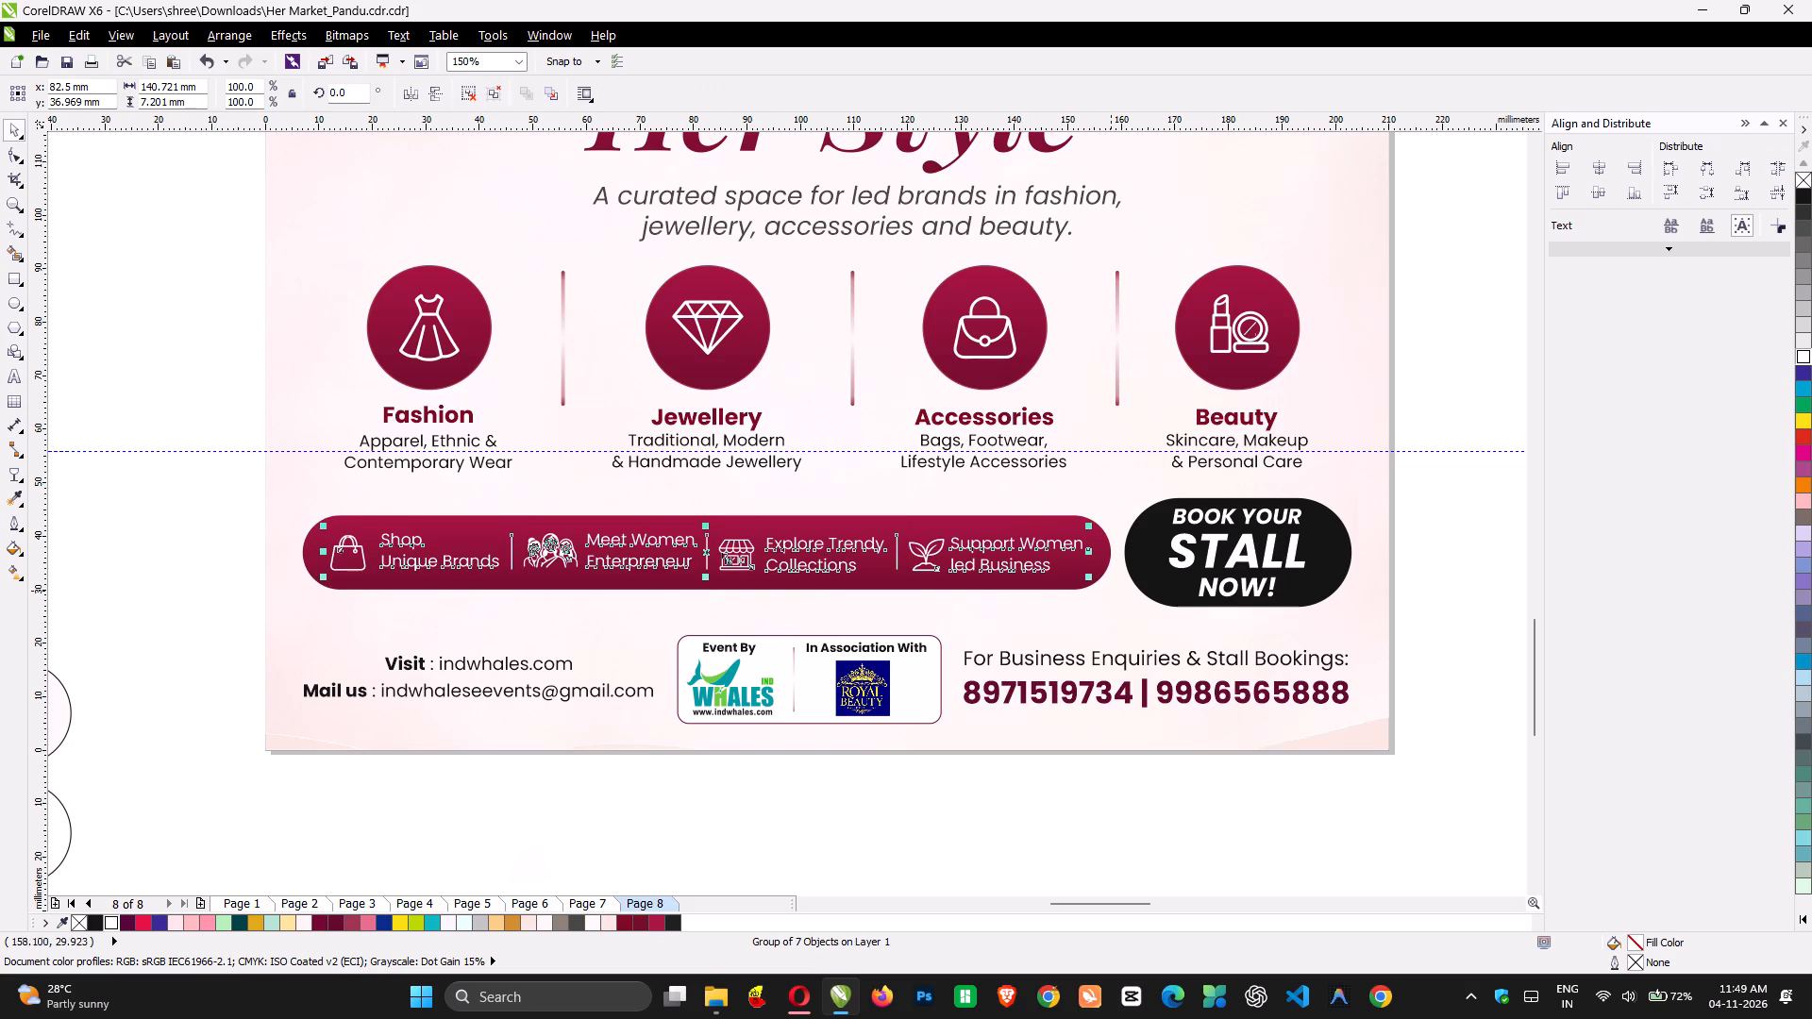
Scale the caption group about its centre to about 139.6 mm wide, recentre it on the maroon bar and group both.
click(1088, 579)
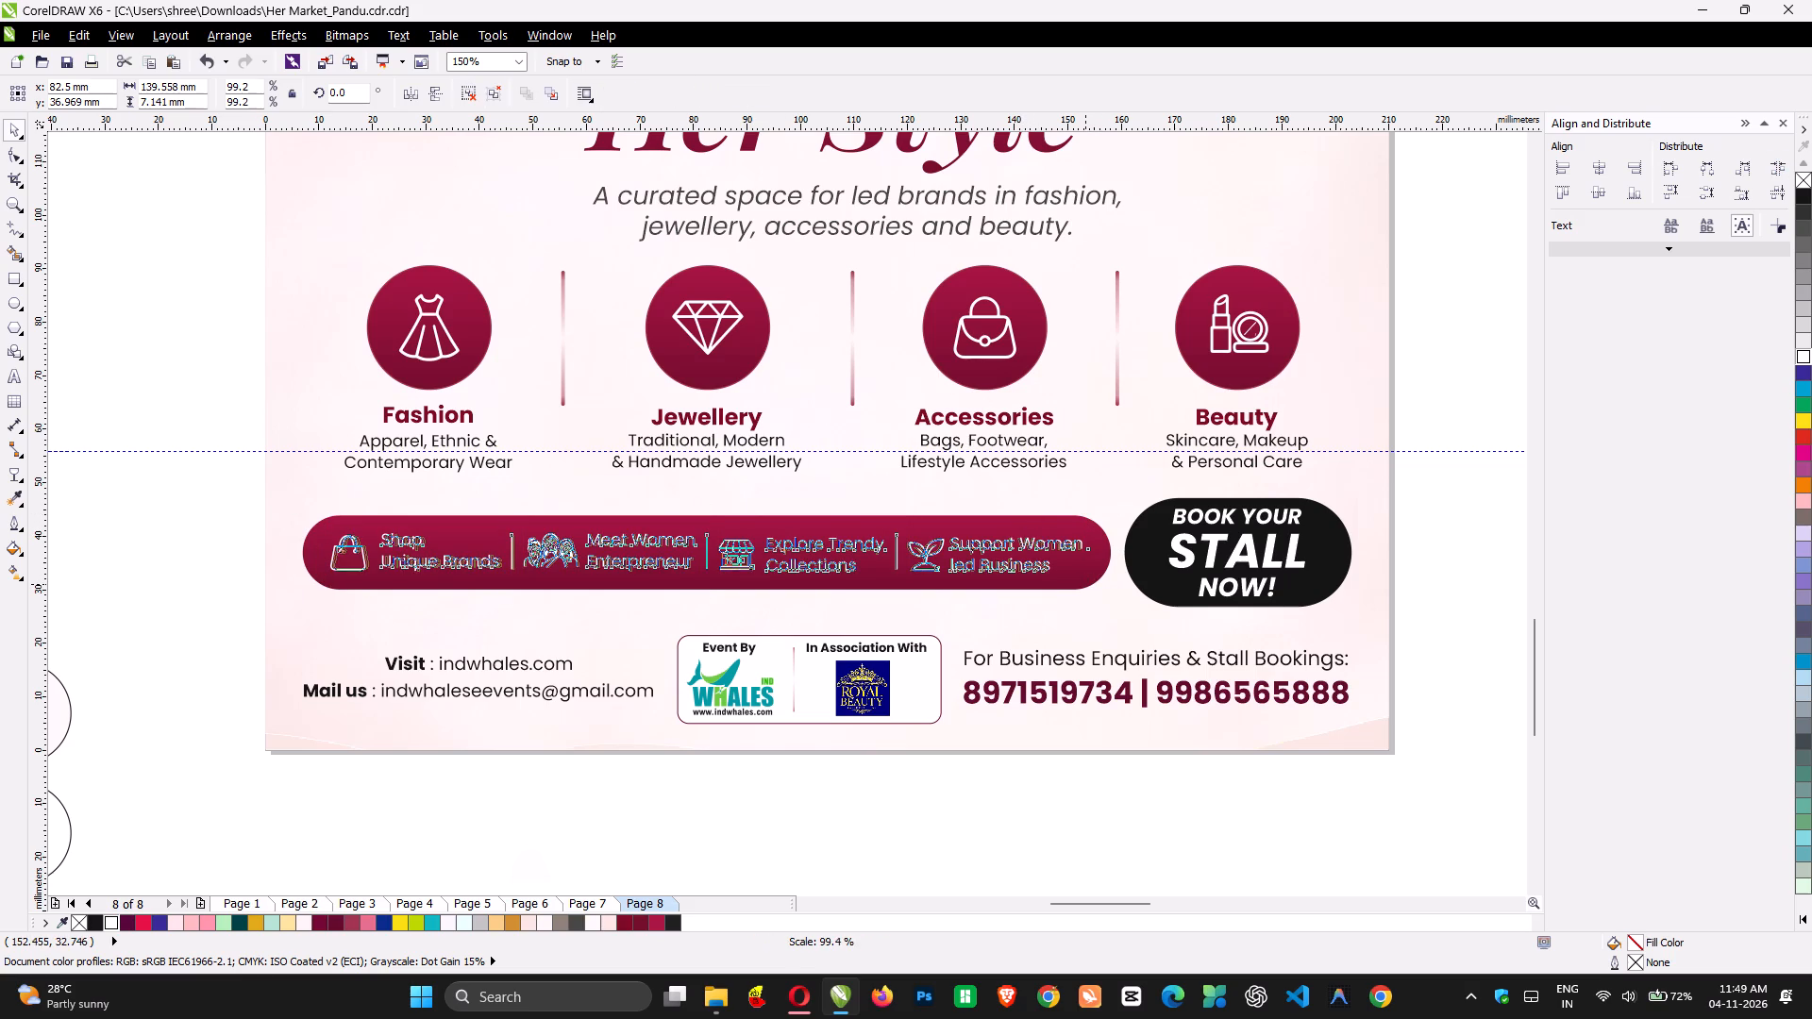
shift+click(1099, 569)
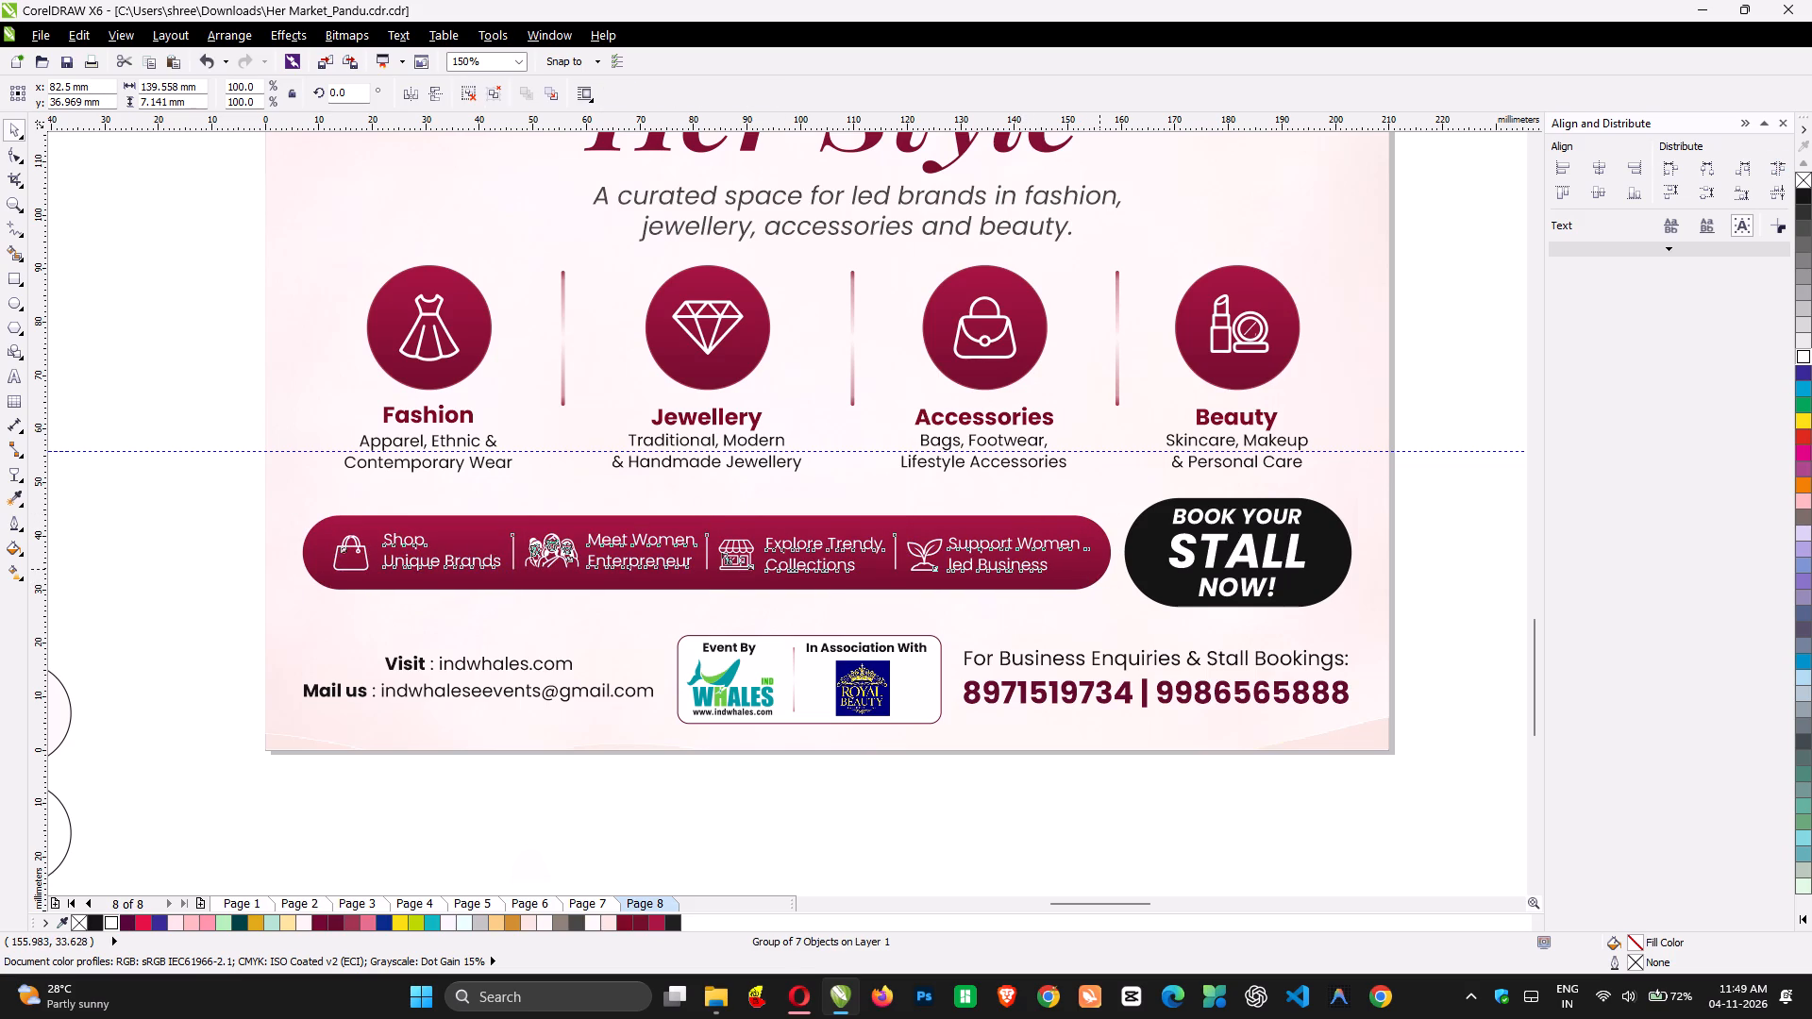
text(ce)
key(ctrl+g)
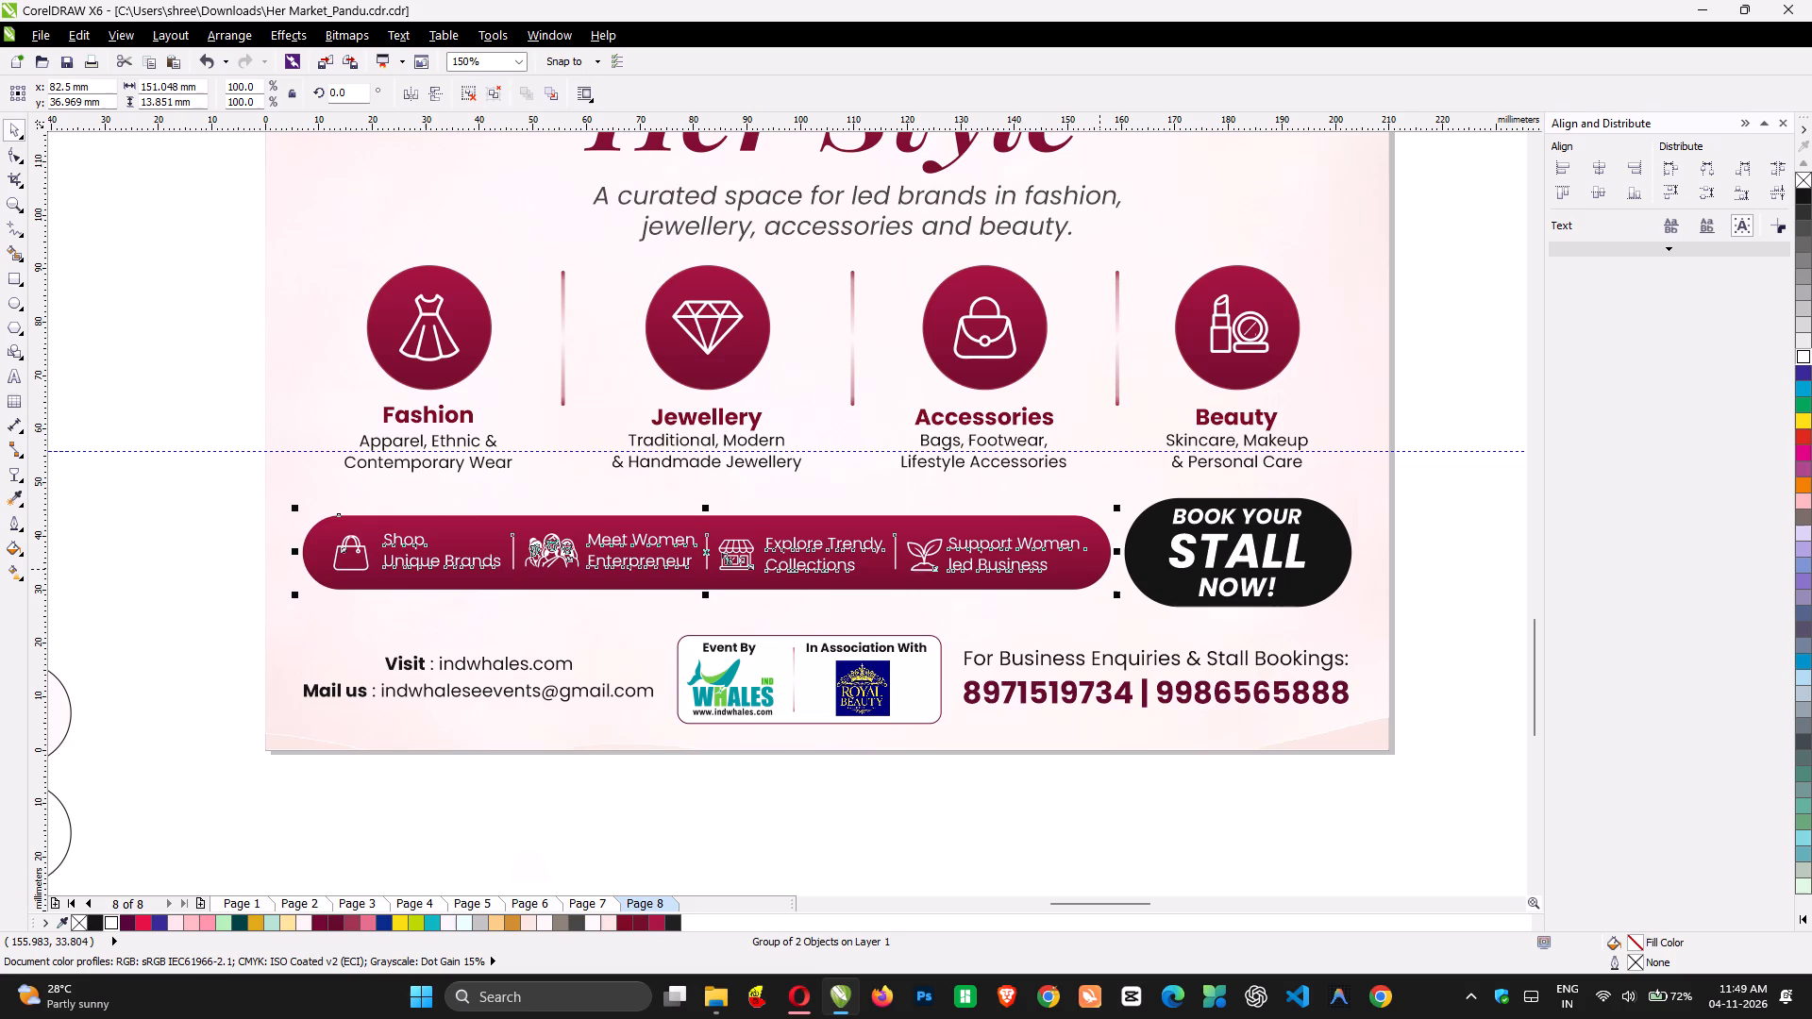
Align the grouped maroon bar and the black "Book Your Stall Now!" badge on their vertical centres.
shift+click(1140, 547)
key(e)
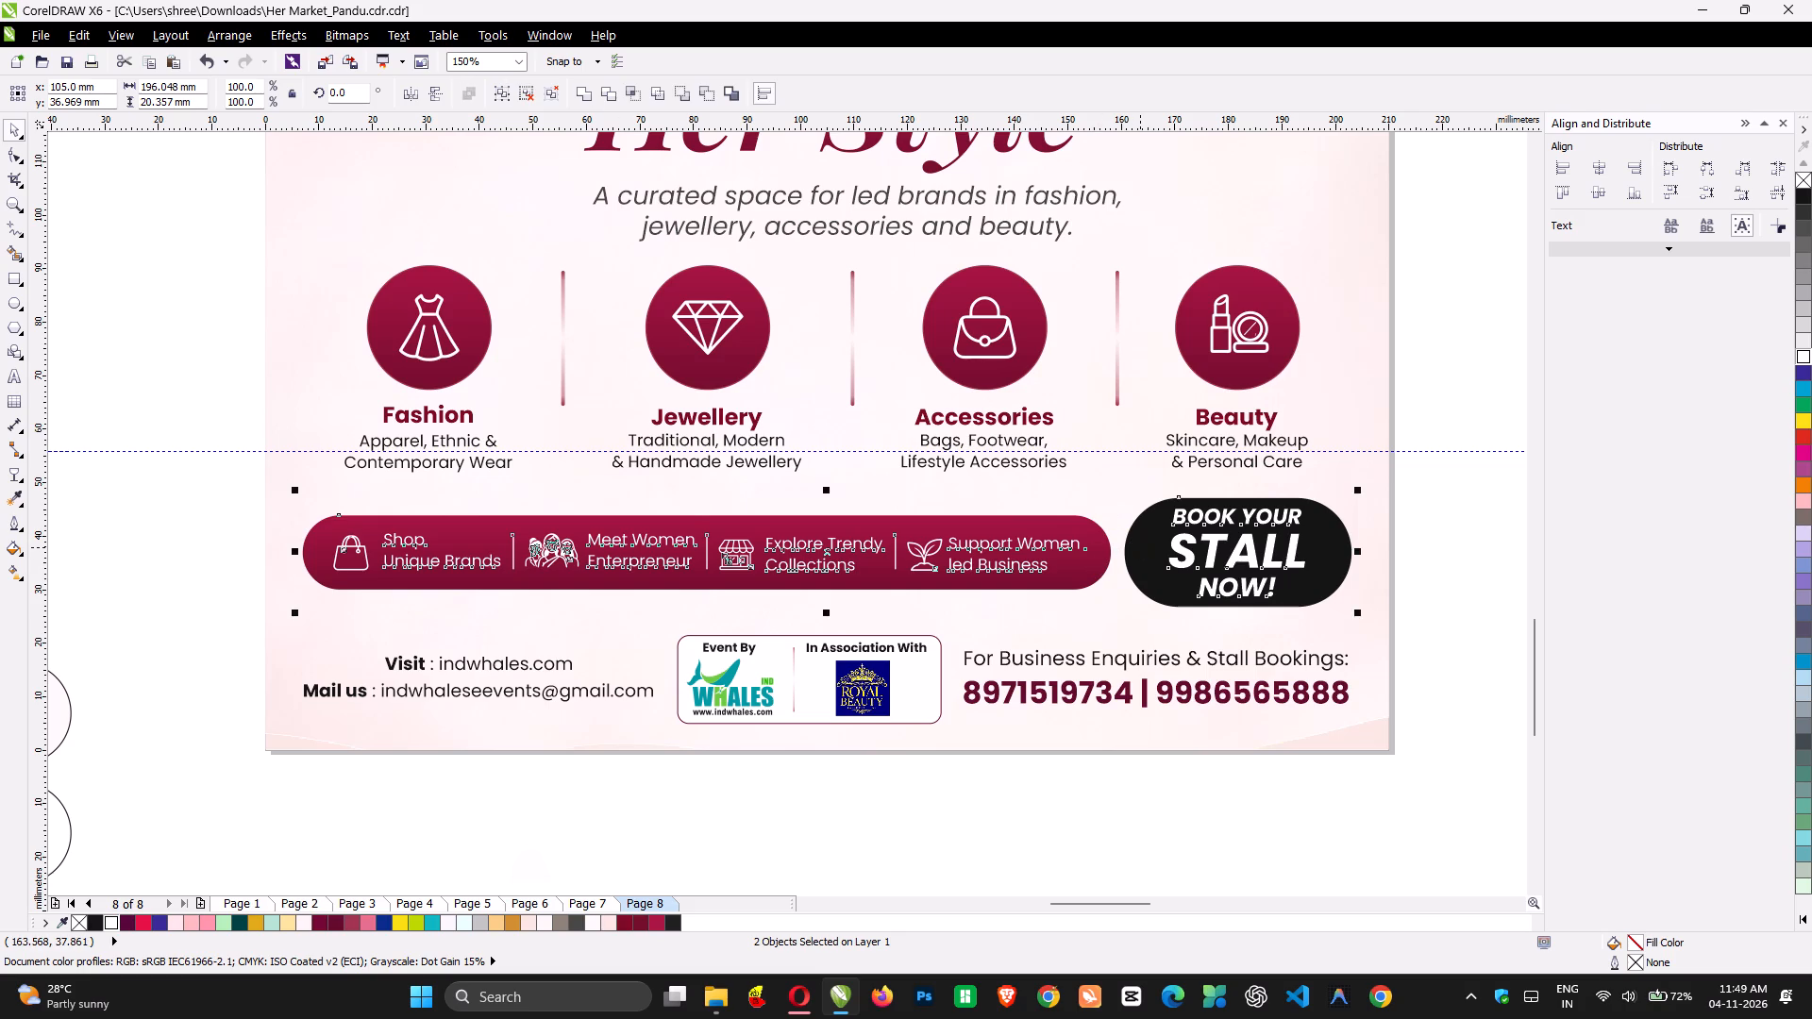
shift+click(1140, 547)
Move the maroon bar horizontally to X about 88.9 mm so its end tucks under the black badge, with the badge in front.
drag(1035, 548, 1065, 547)
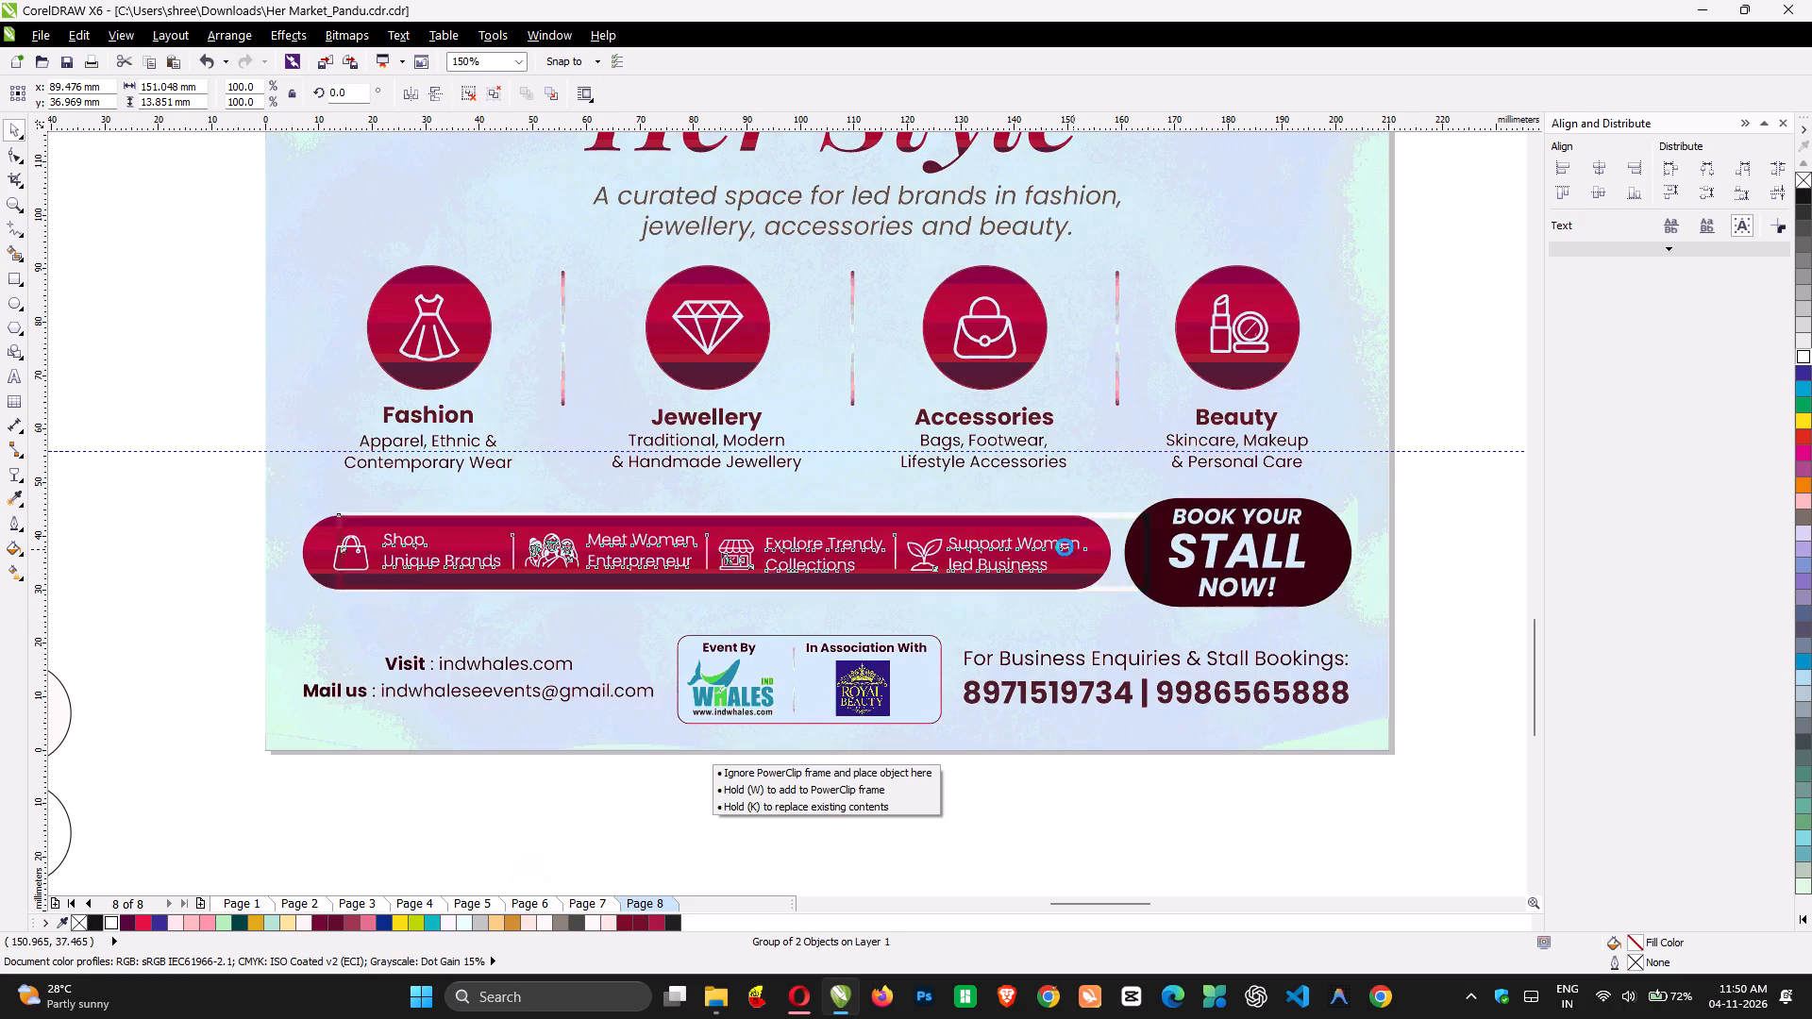
click(1190, 577)
key(shift+Page_Up)
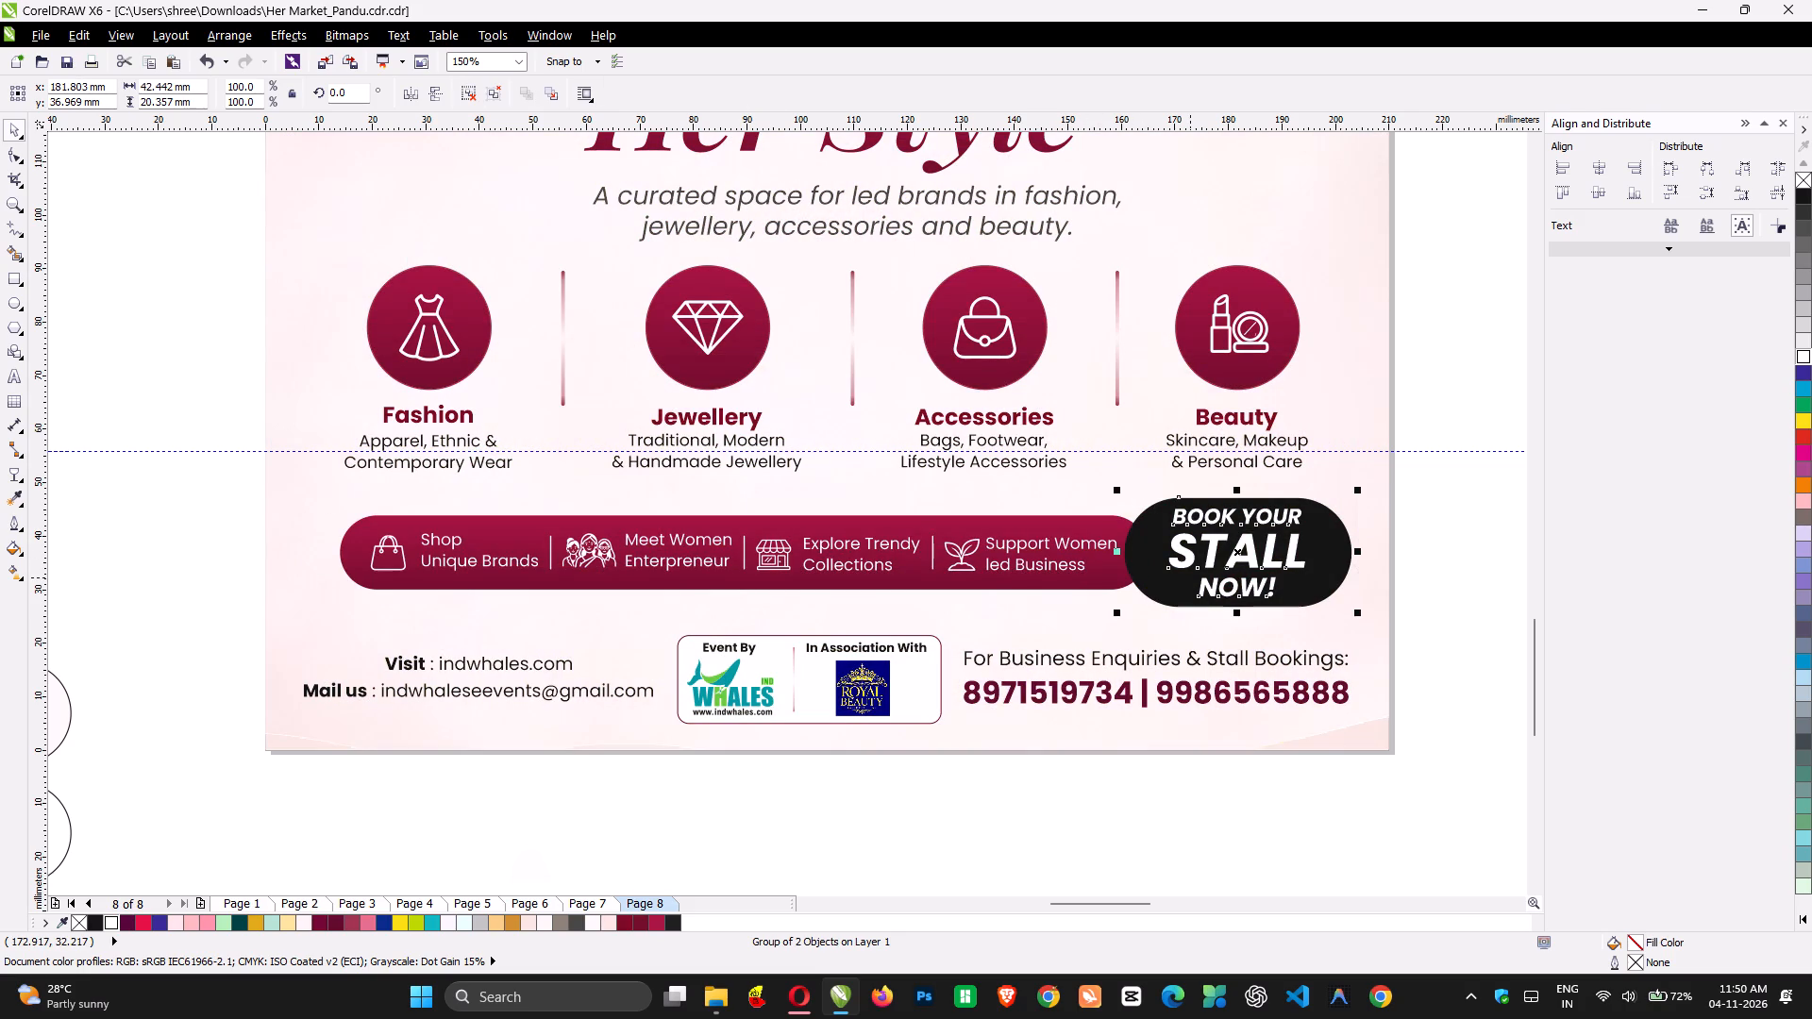
click(1044, 560)
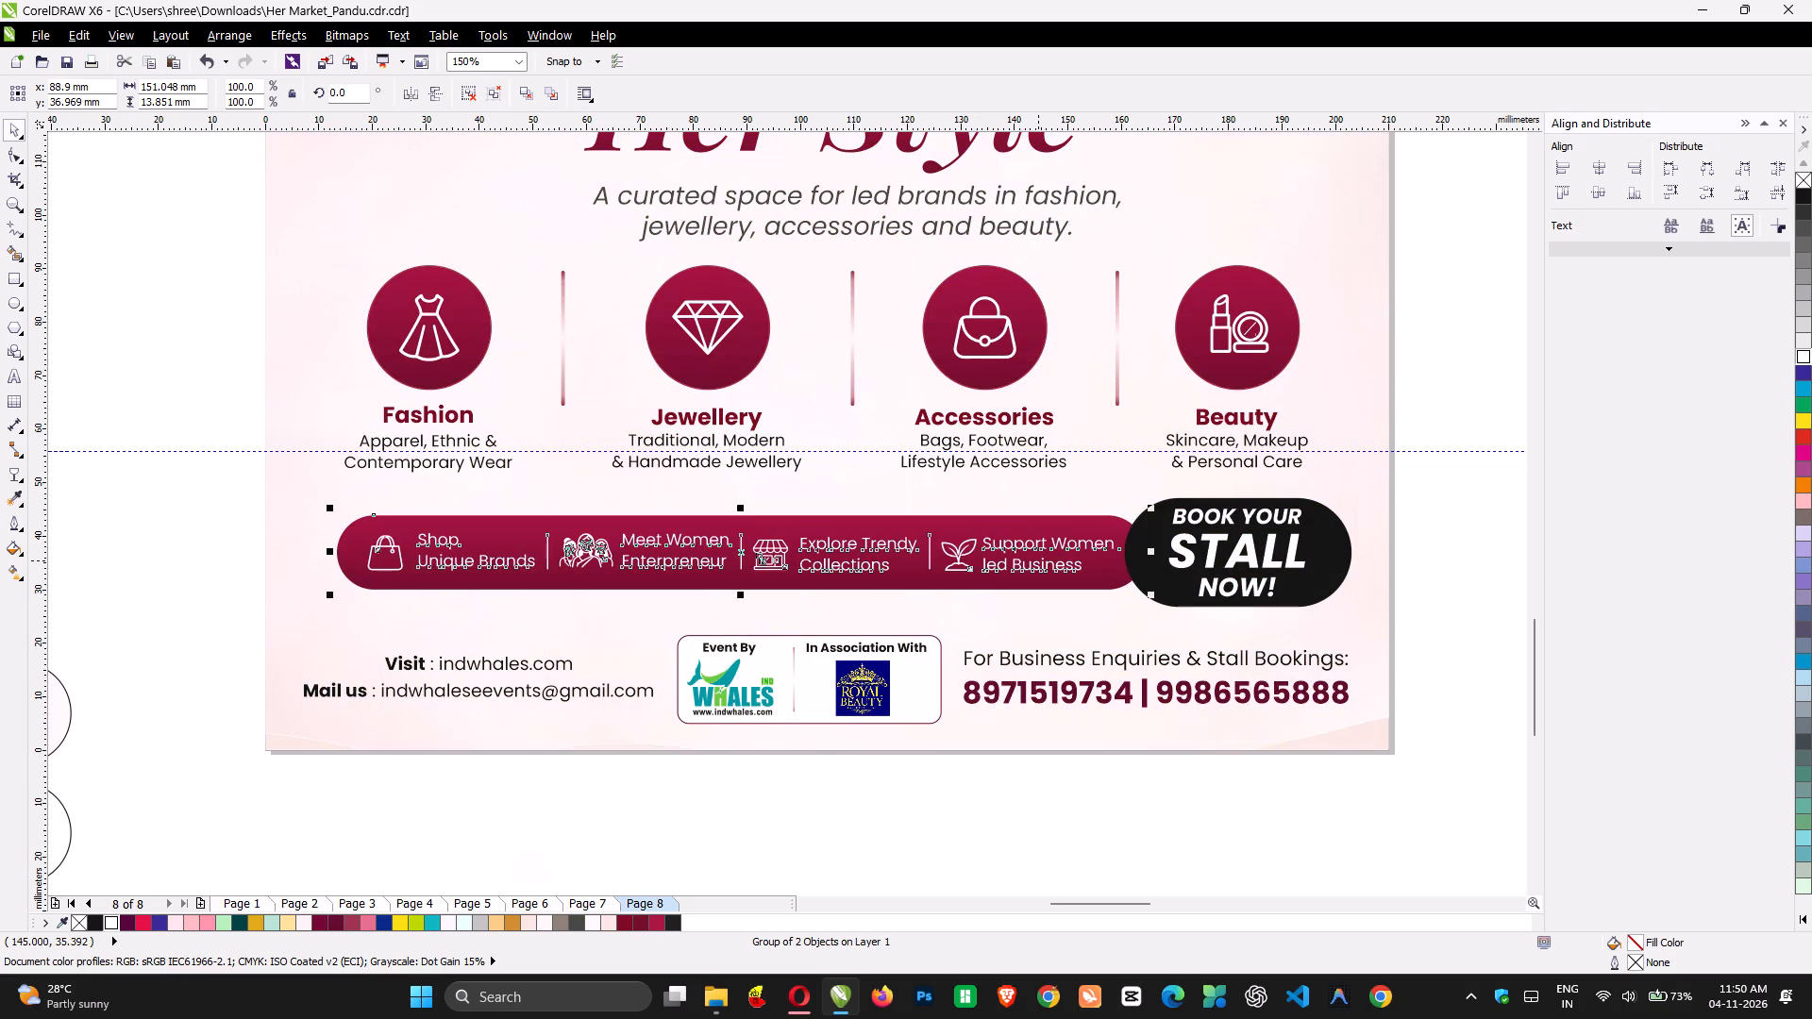
Group the maroon bar with the black badge and centre the group horizontally on the poster.
shift+click(1198, 565)
key(ctrl+g)
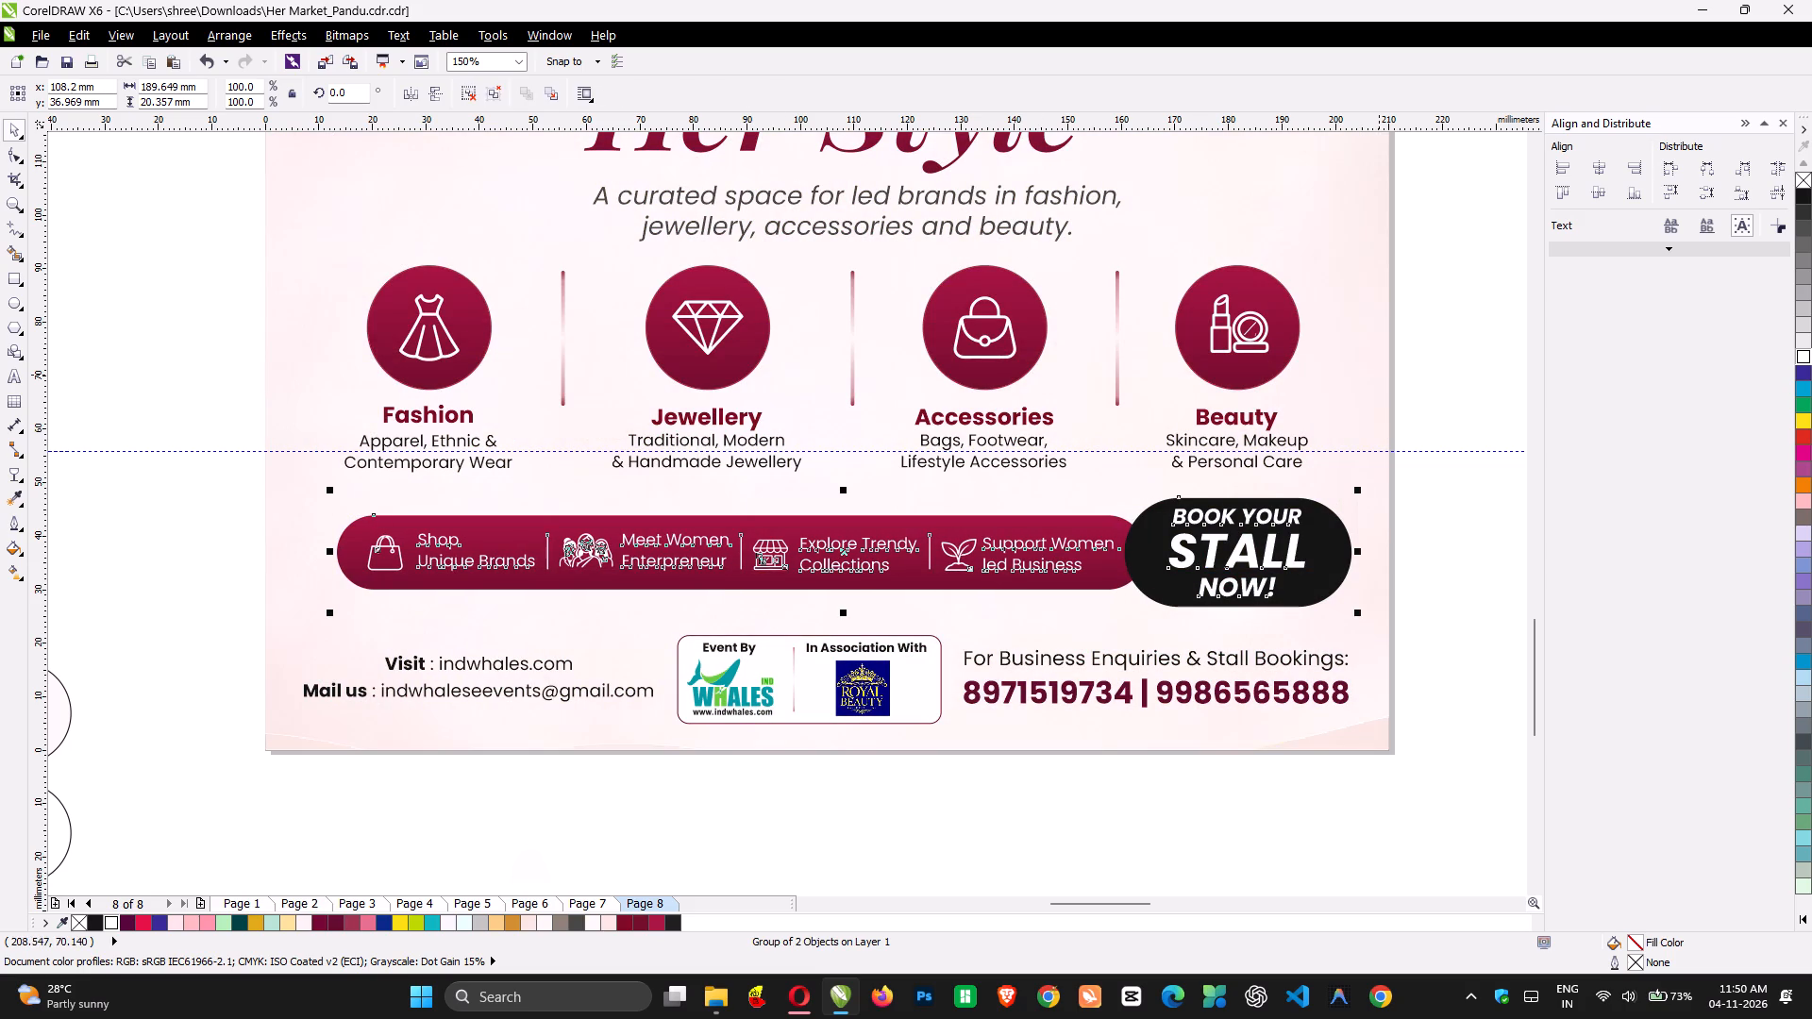
shift+click(1379, 375)
key(c)
shift+click(1379, 375)
click(243, 660)
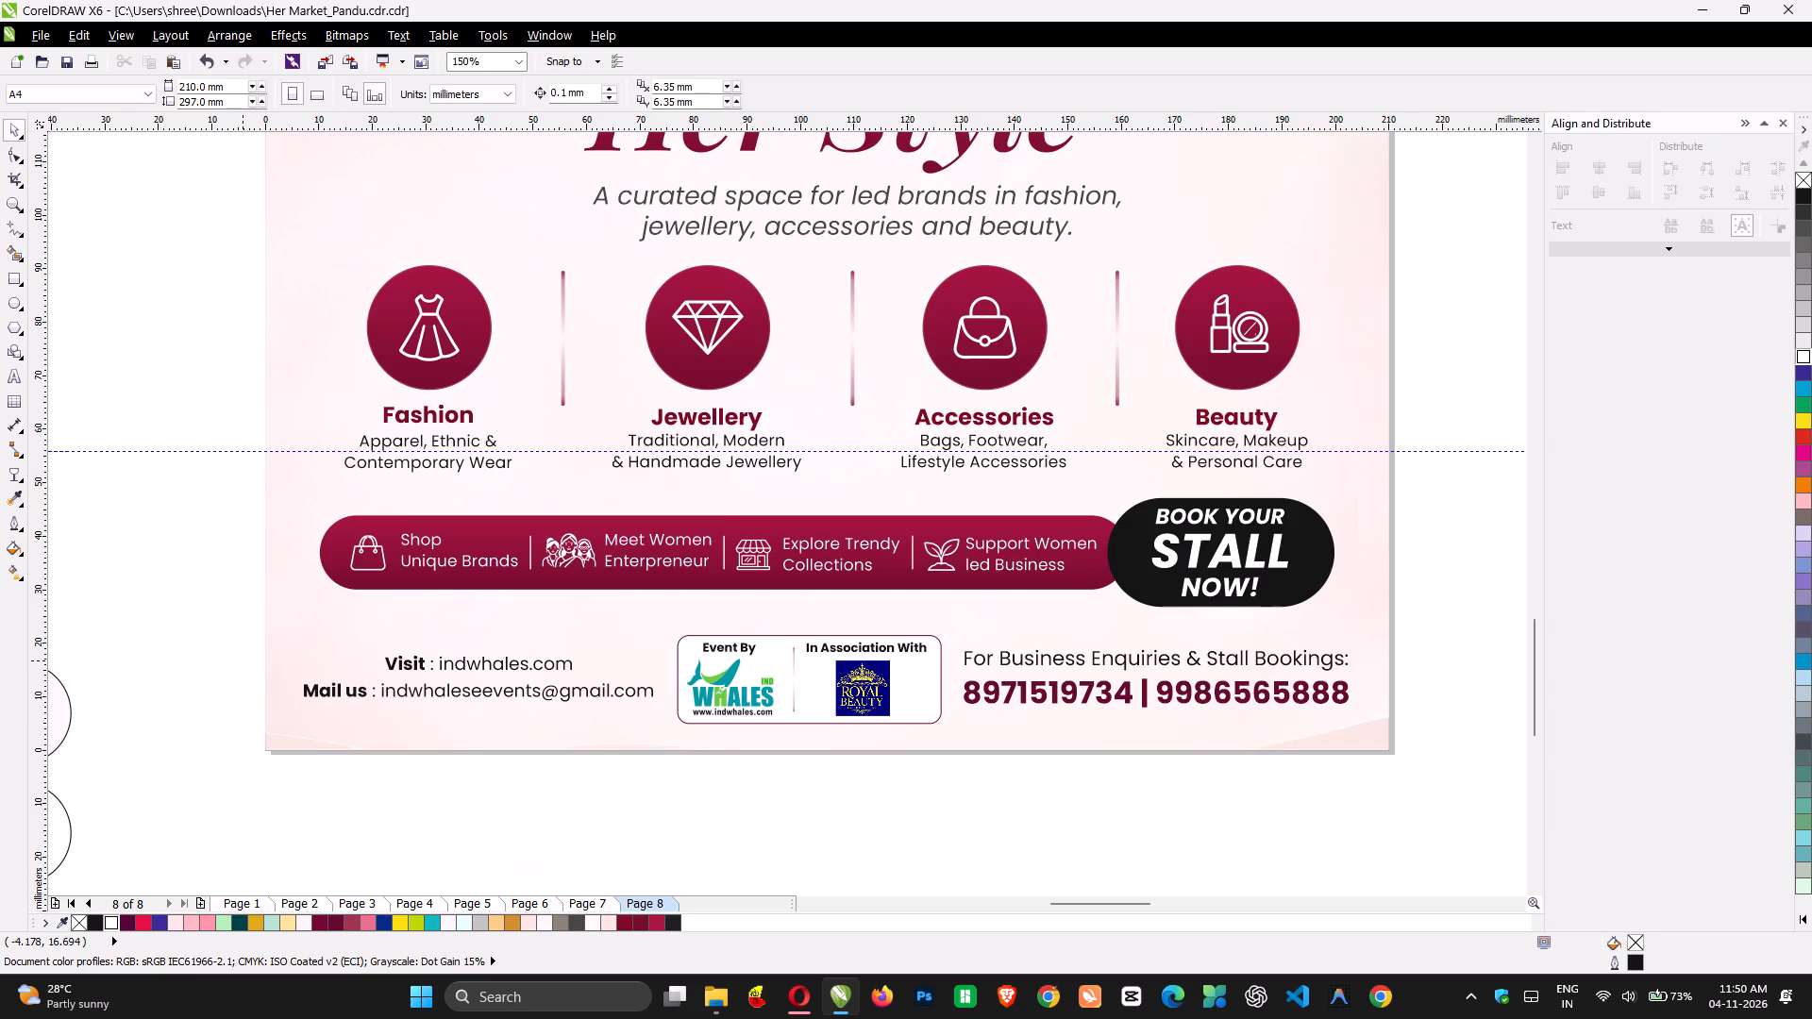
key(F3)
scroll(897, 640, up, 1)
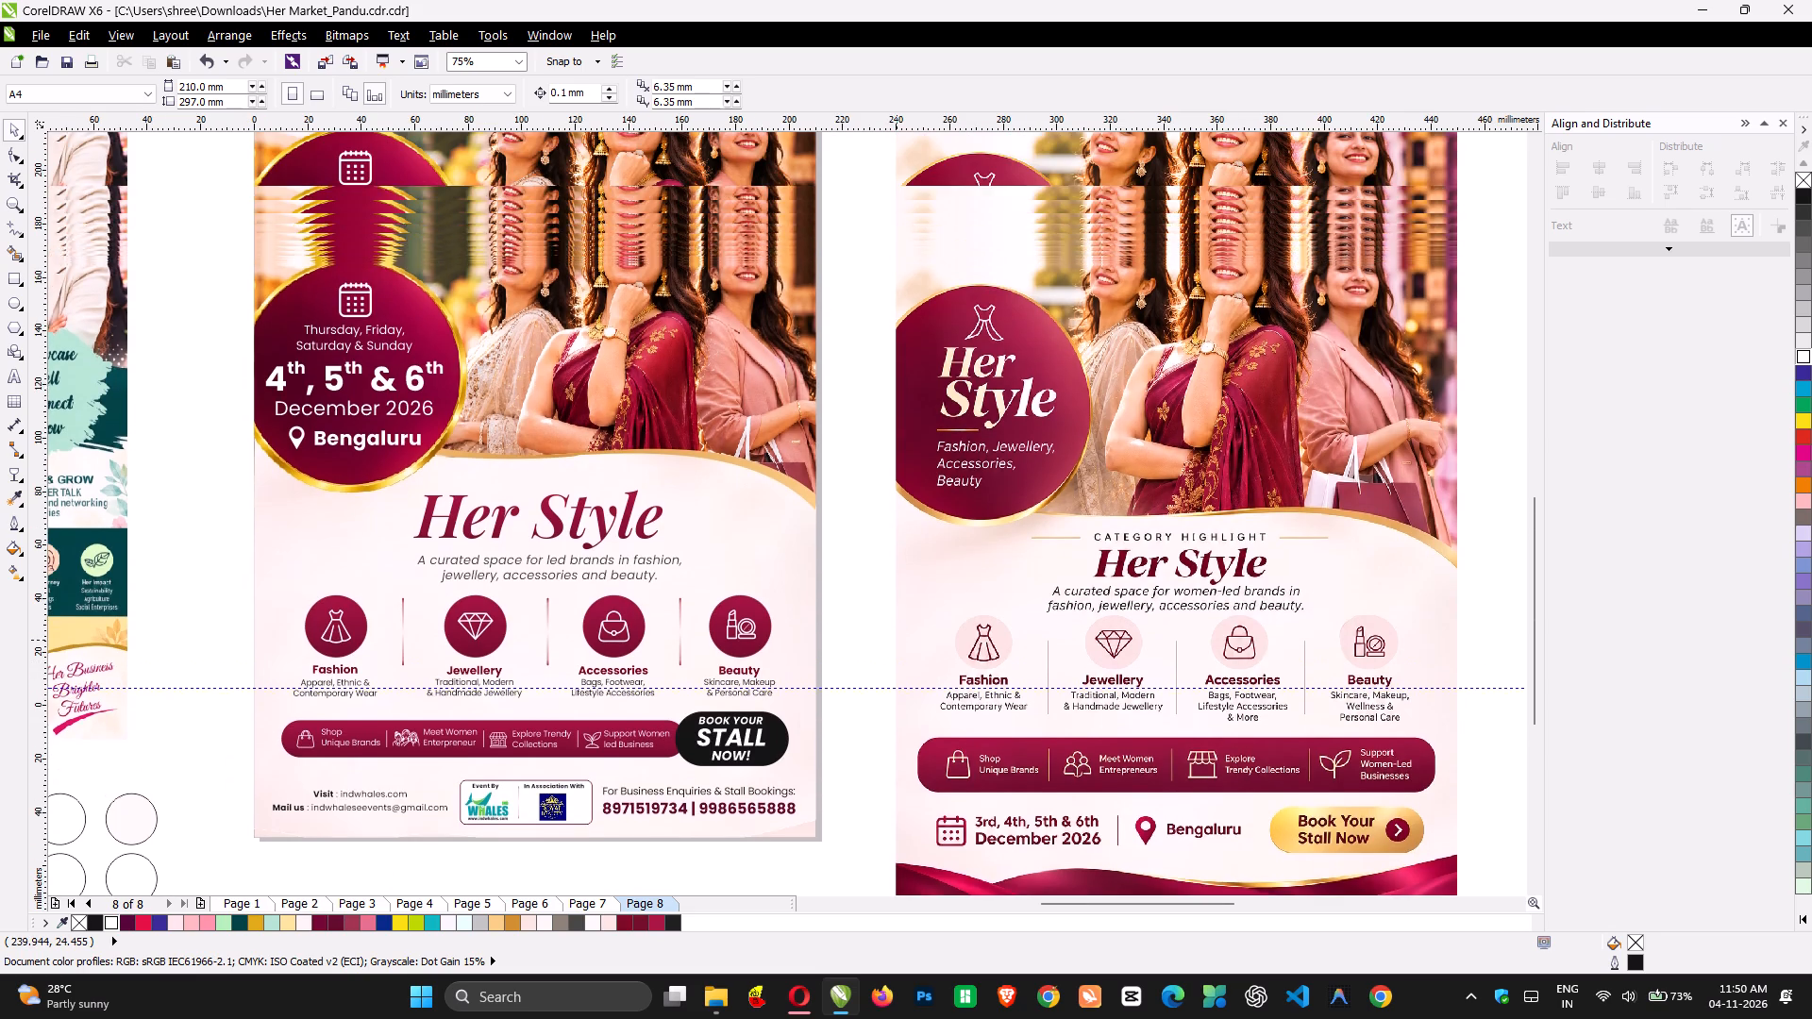
Delete the horizontal guideline that crosses the category captions on the page 8 poster.
scroll(897, 640, up, 1)
scroll(897, 640, right, 2)
scroll(897, 640, up, 1)
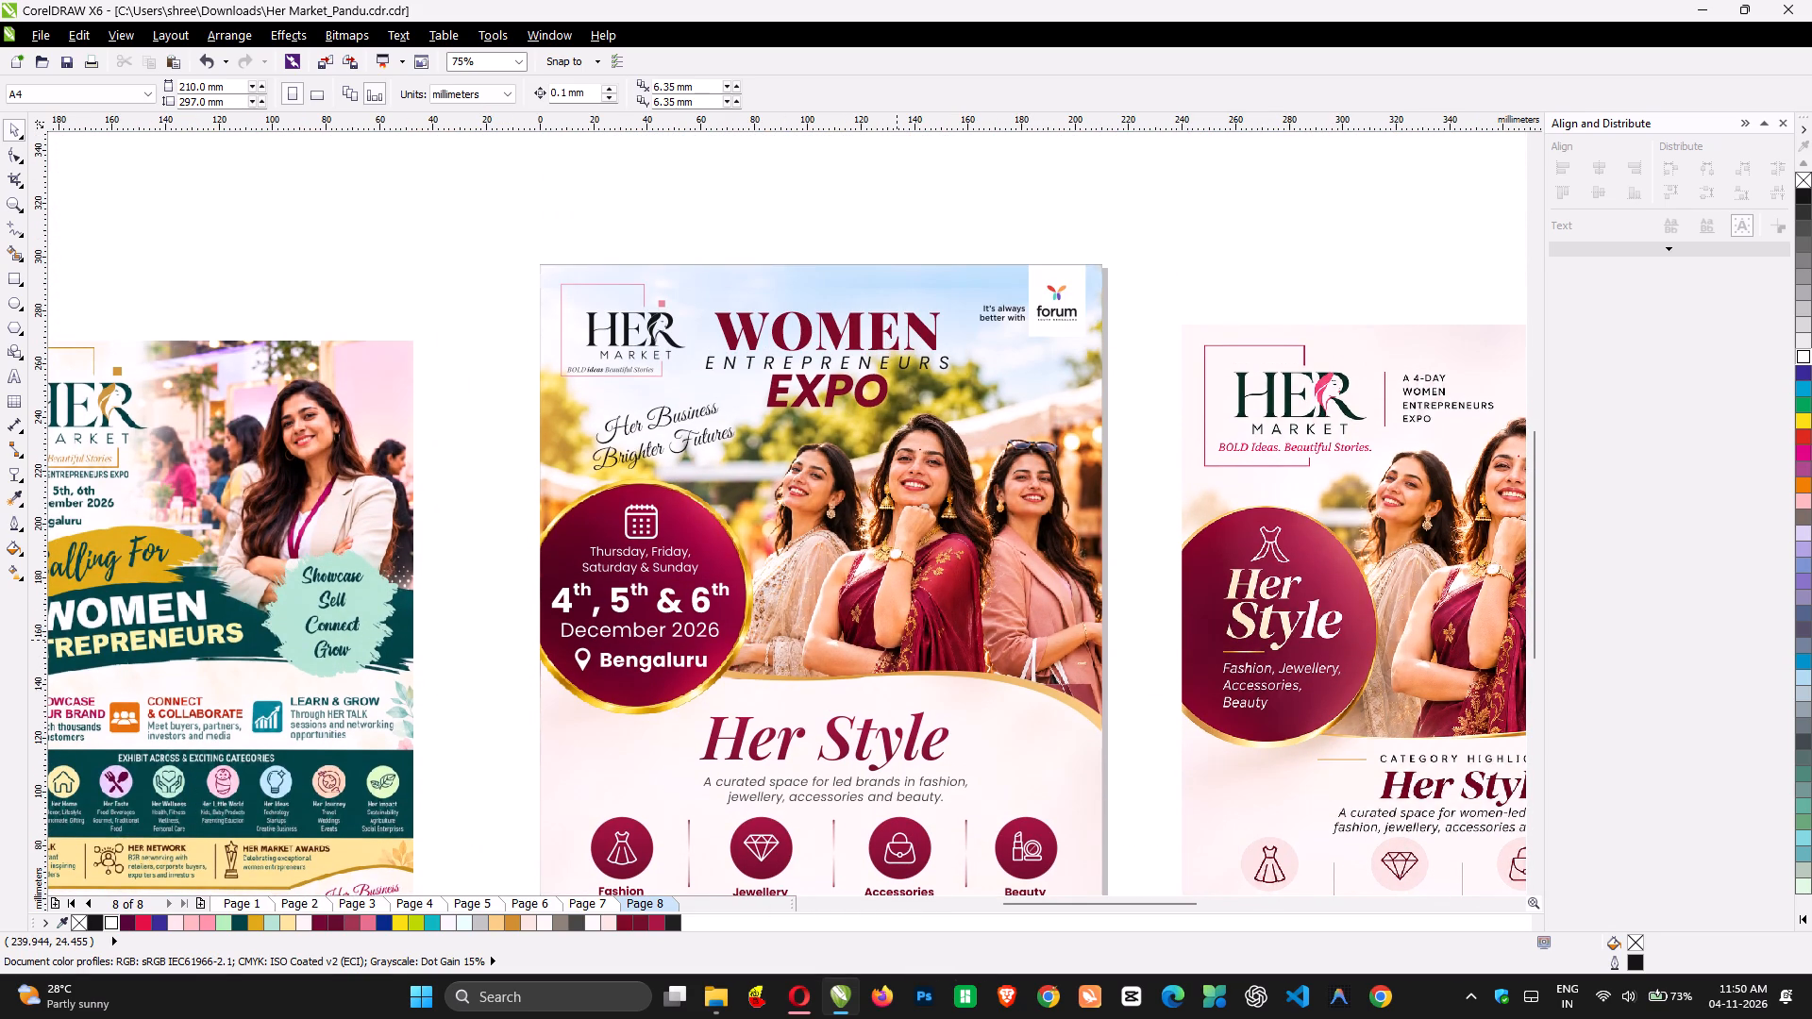
scroll(897, 640, down, 2)
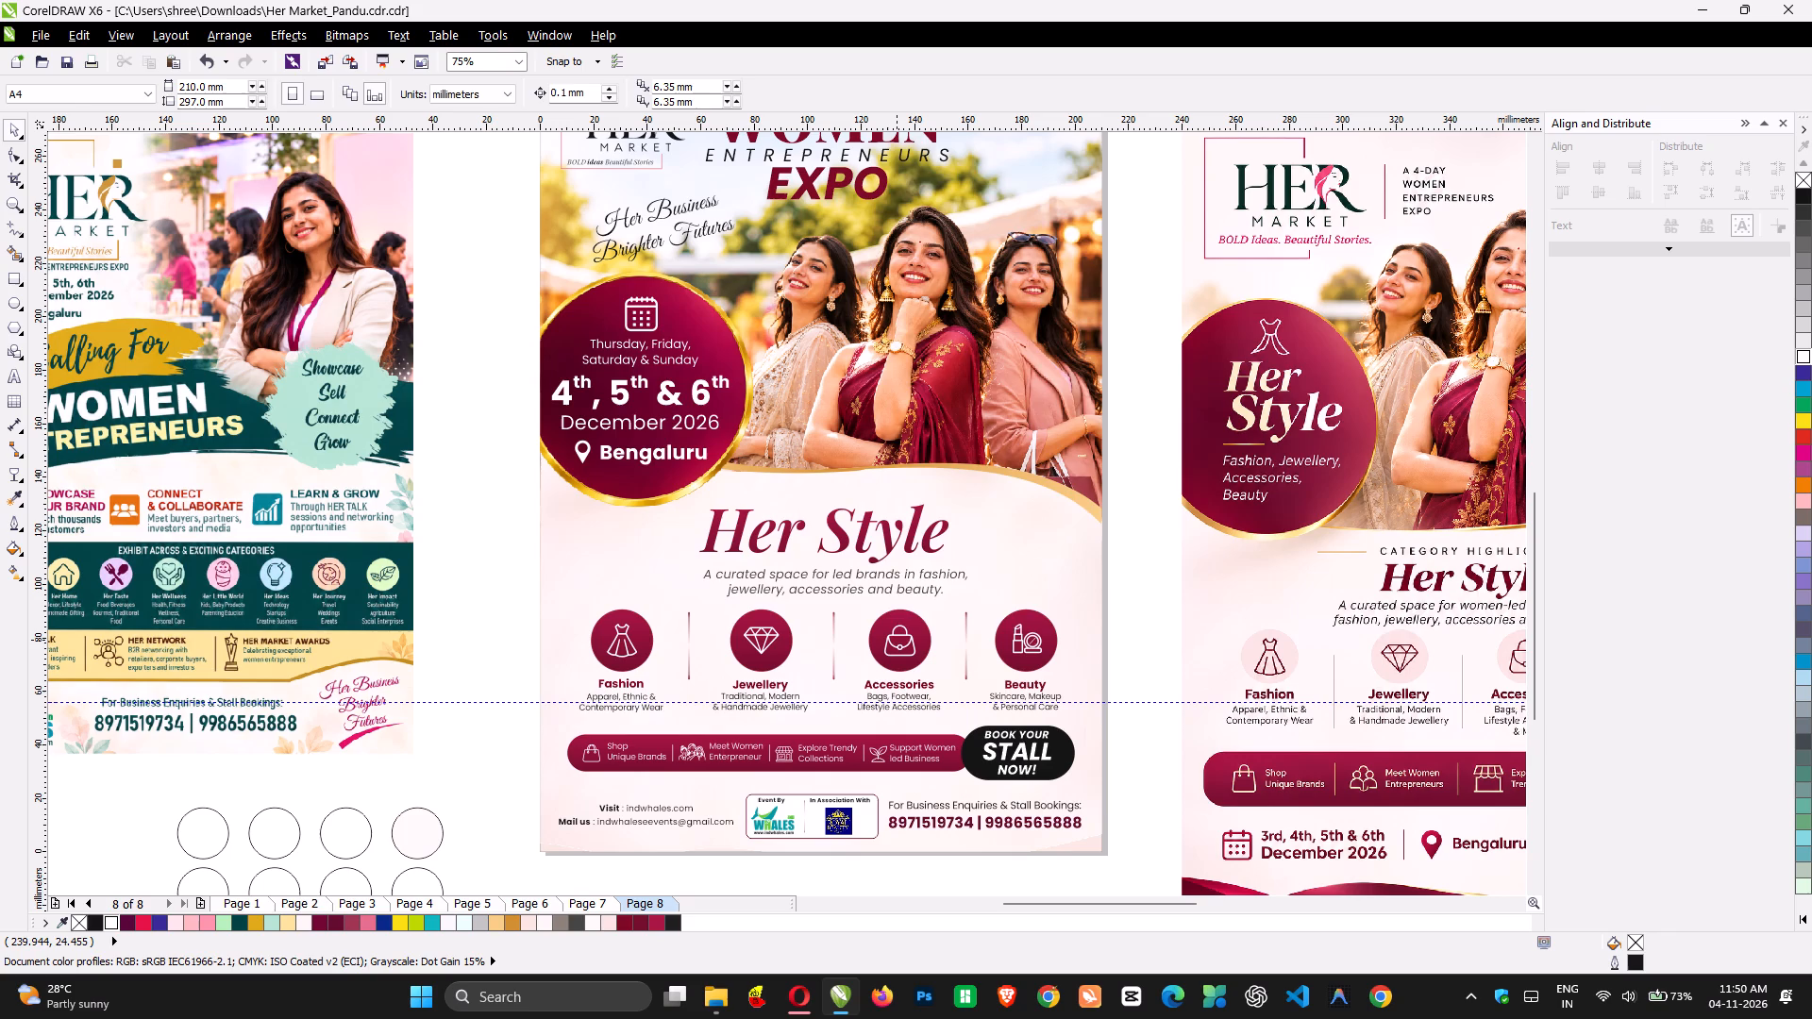
right_click(897, 640)
click(505, 610)
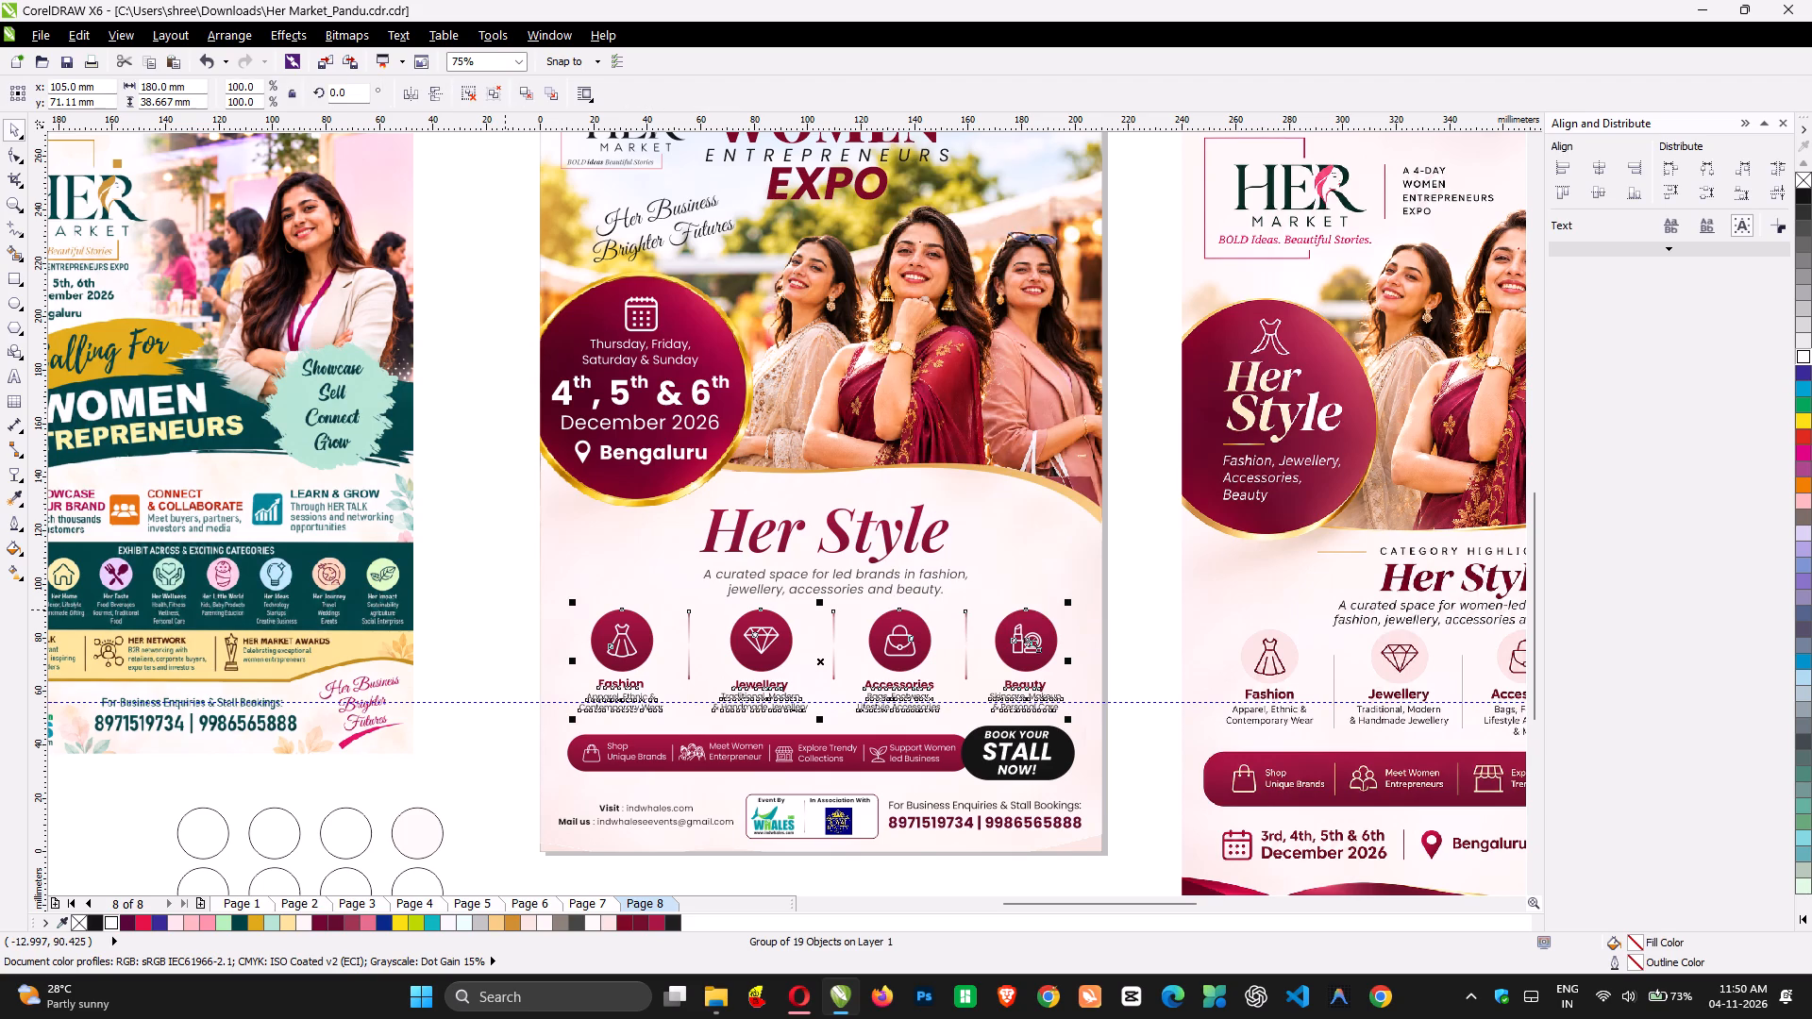
scroll(483, 525, down, 1)
click(483, 525)
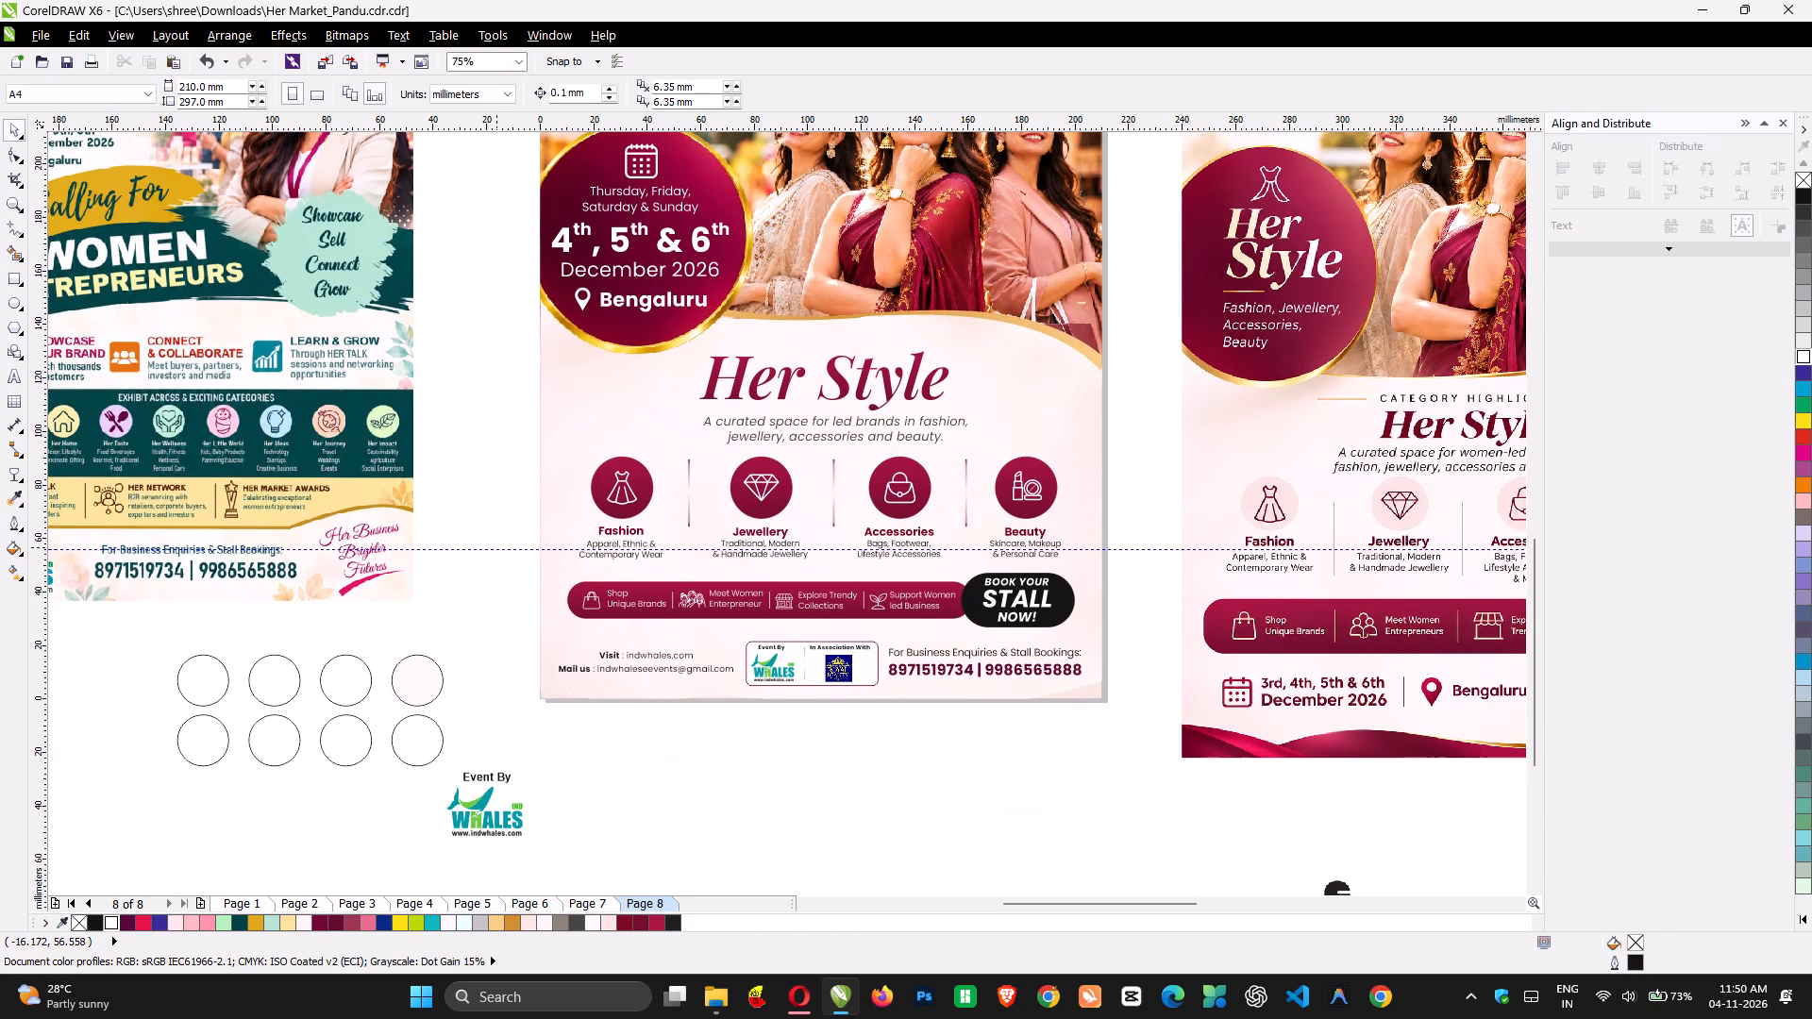
click(498, 551)
click(498, 551)
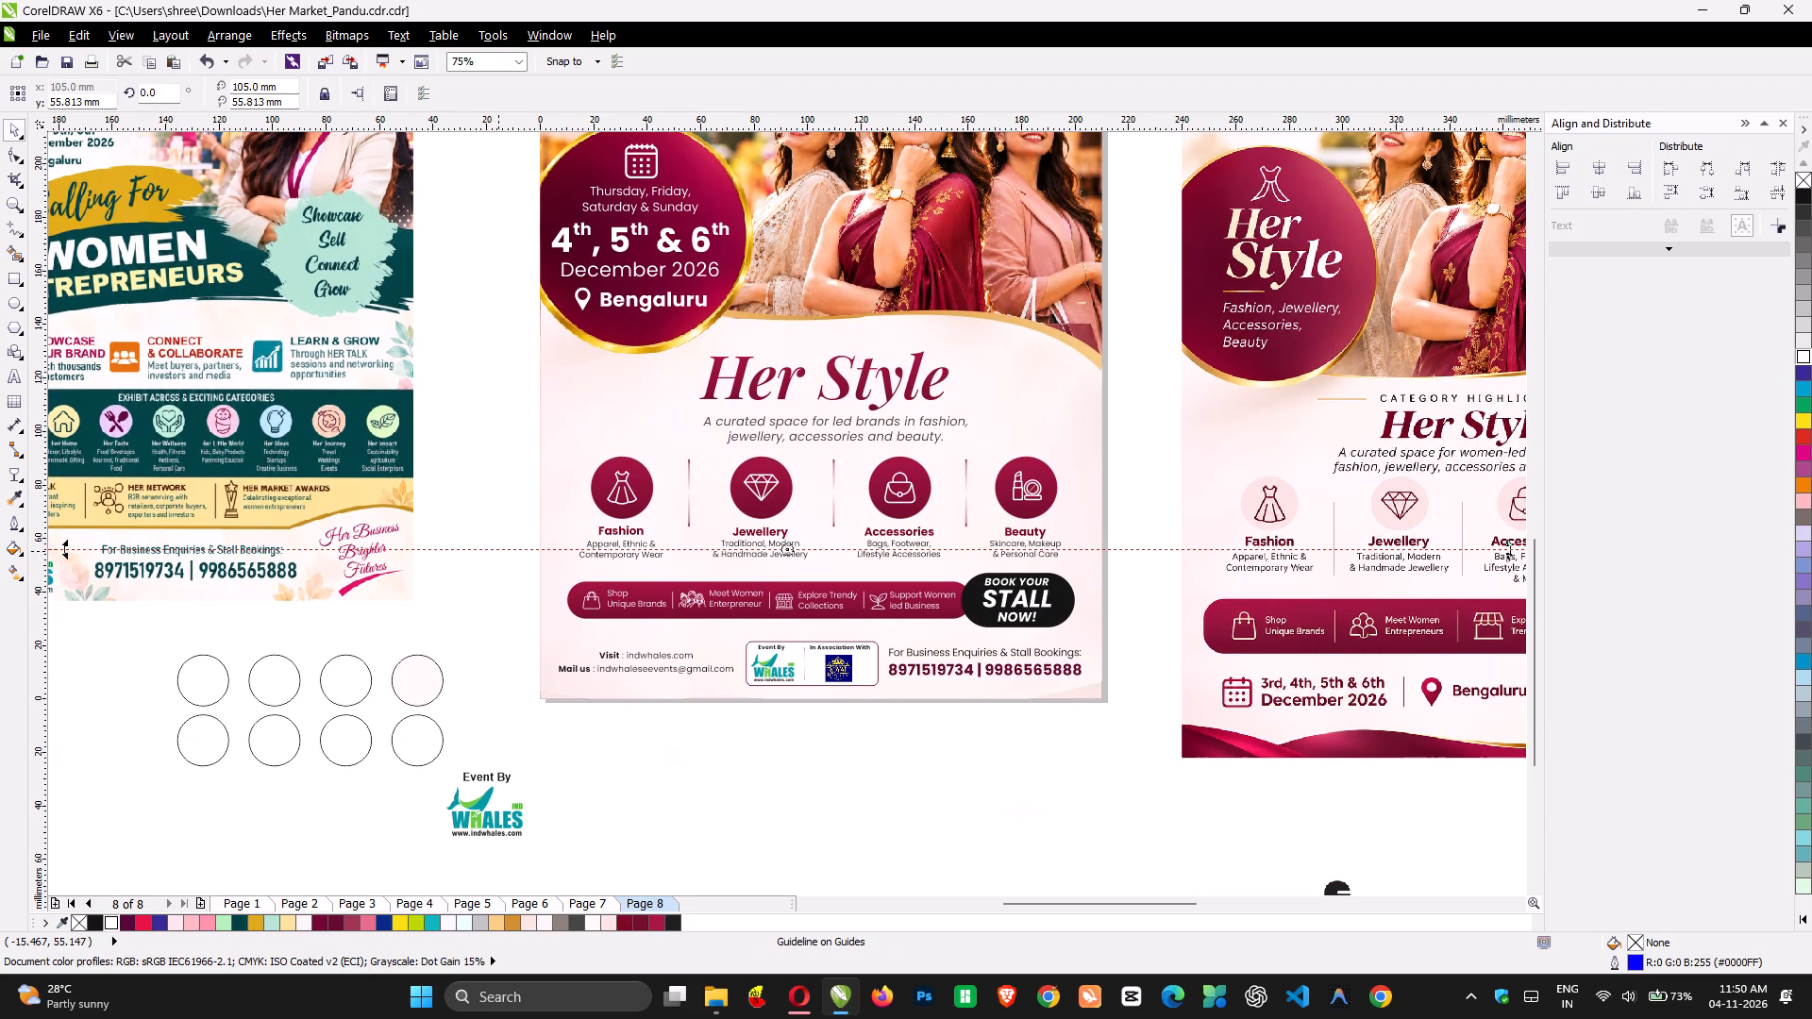
key(Delete)
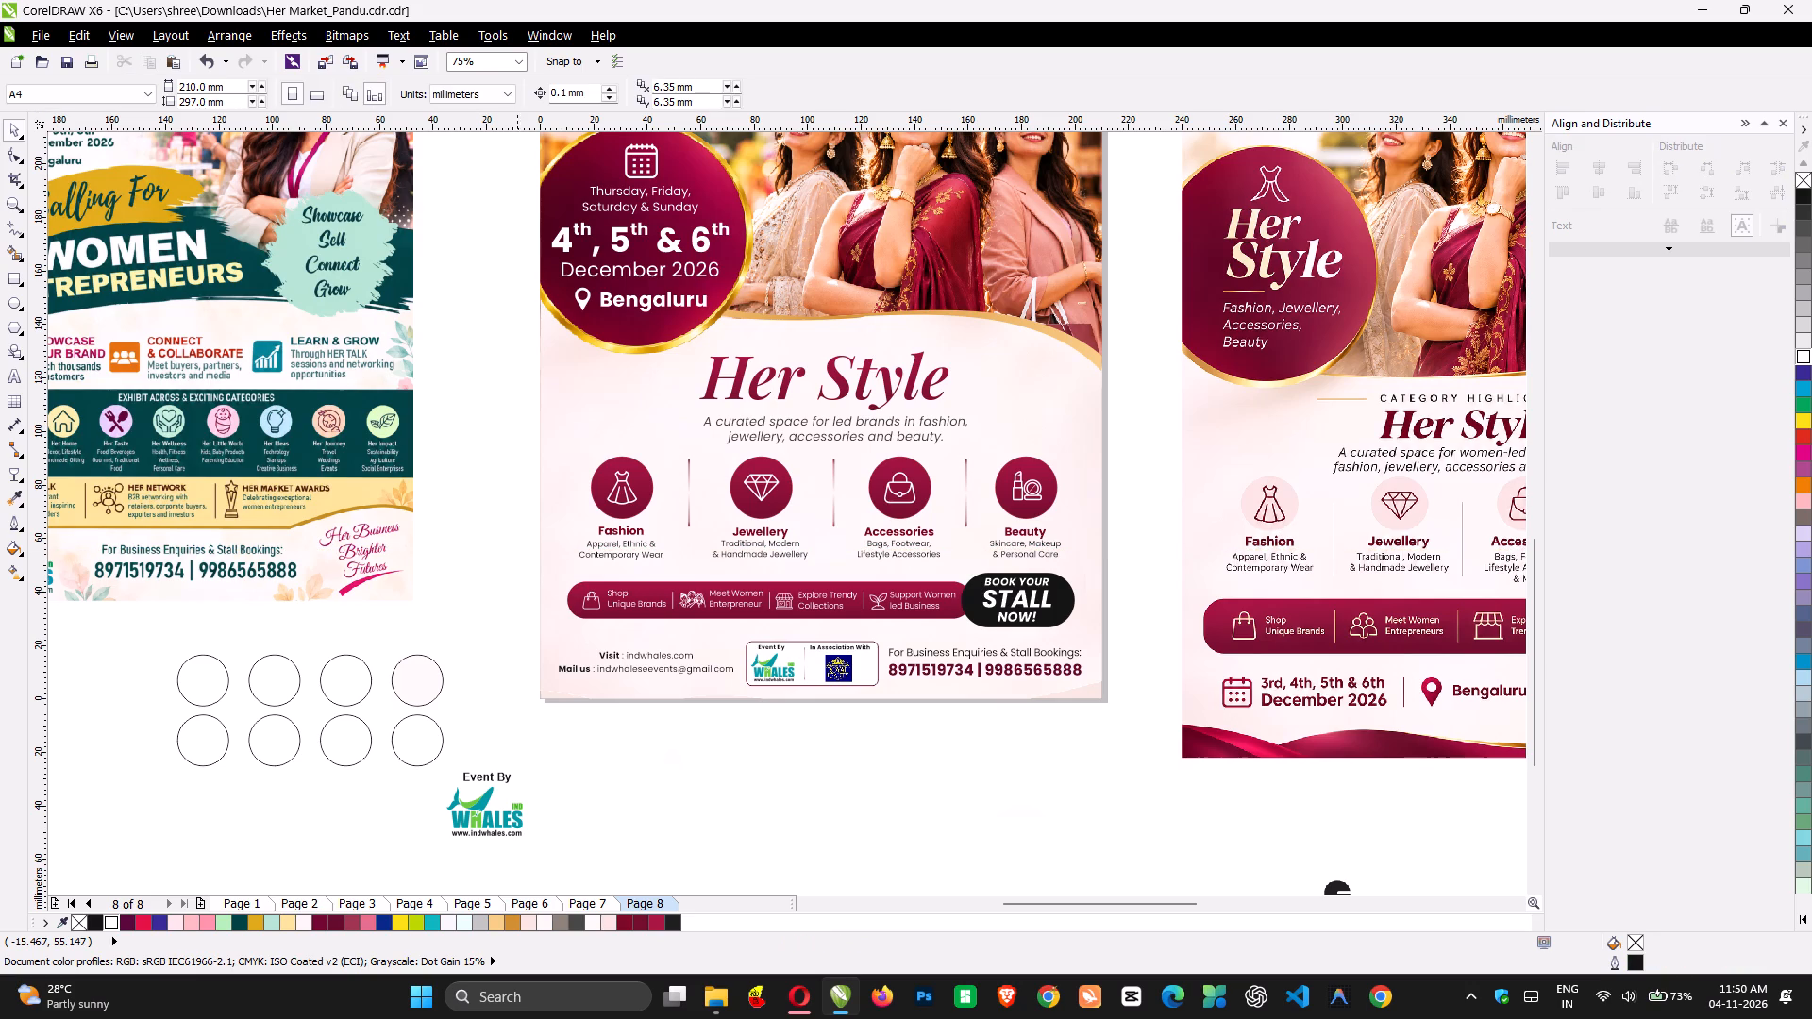
Leave nothing selected on the poster and save the Her Market_Pandu document.
click(625, 475)
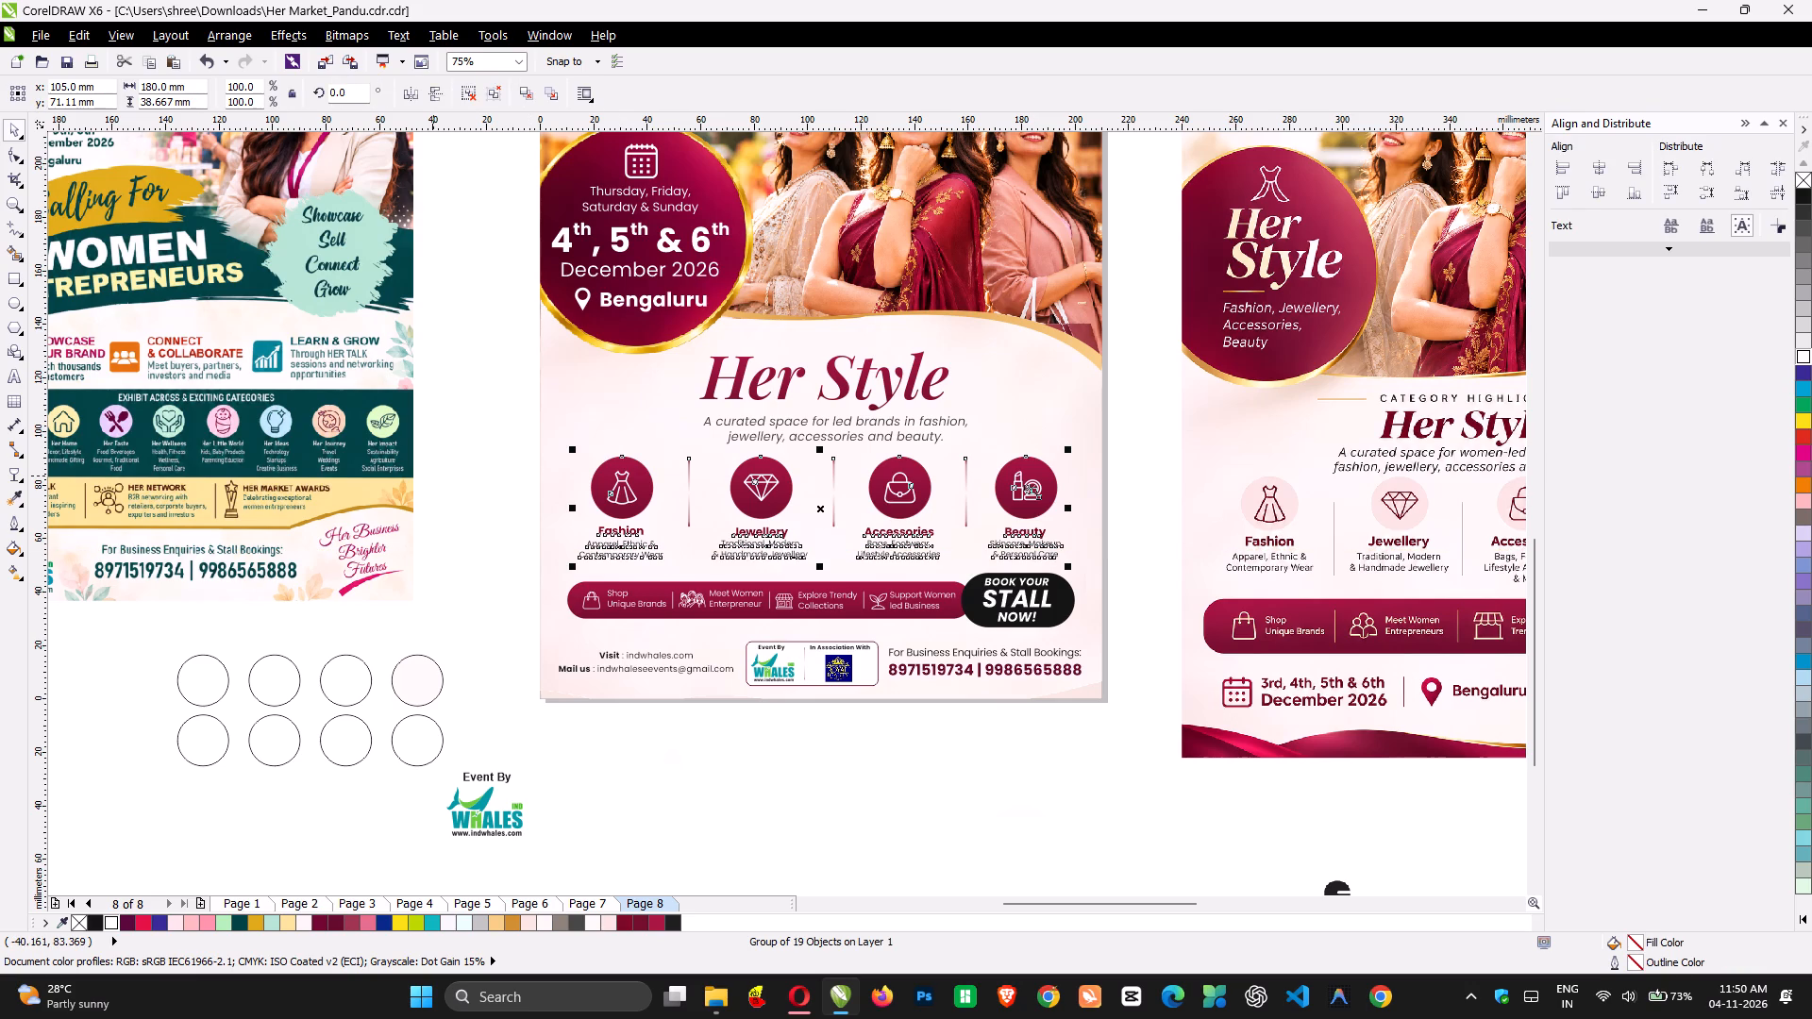
click(1092, 735)
scroll(1092, 735, up, 1)
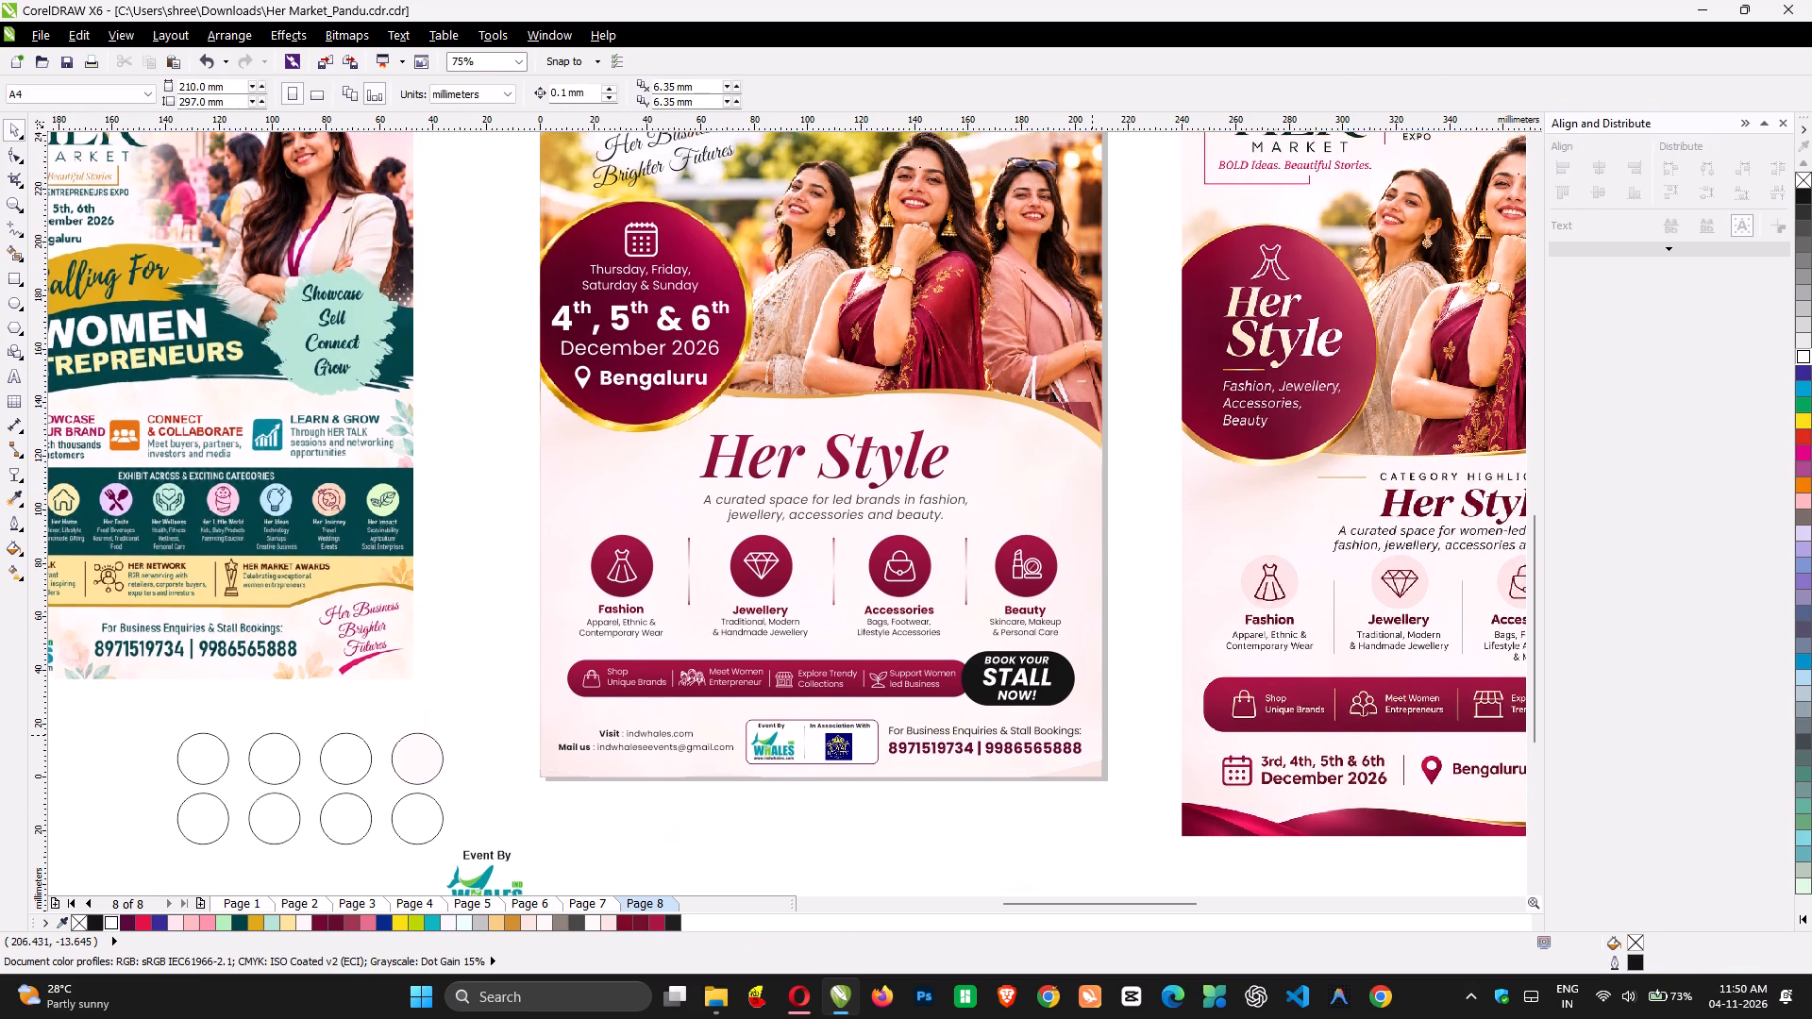
key(ctrl+s)
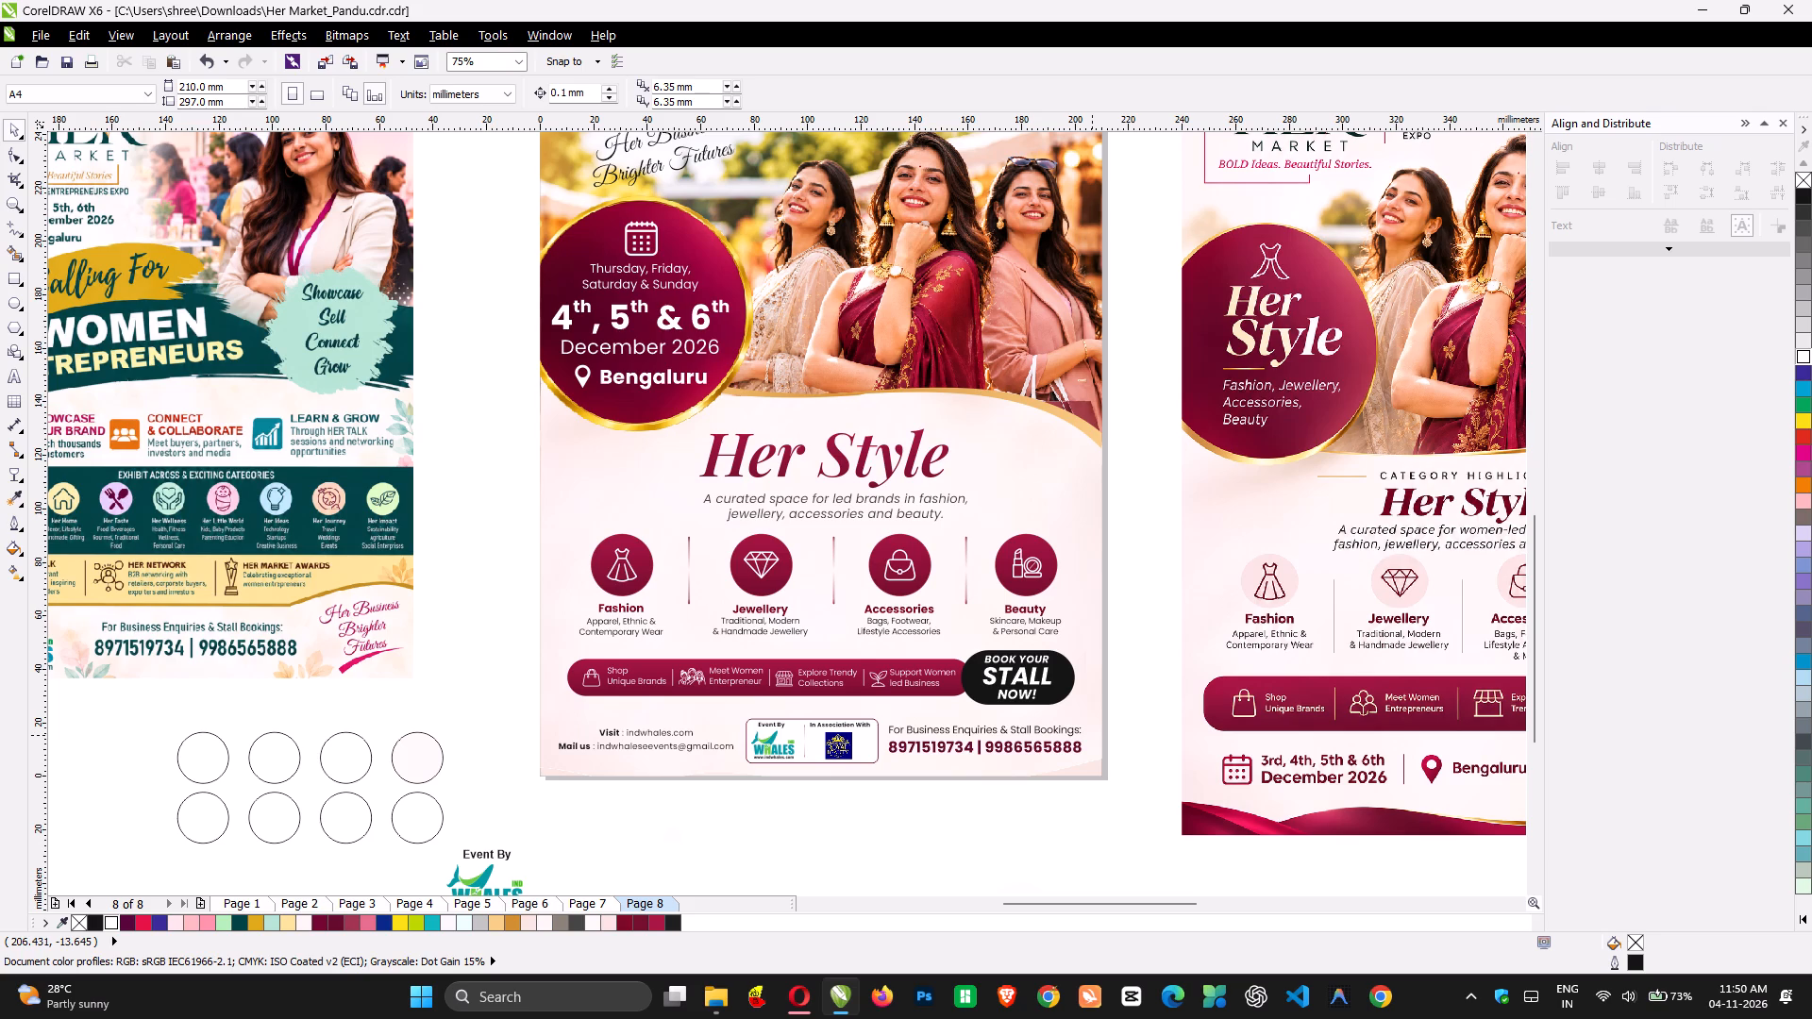
Select all objects of the Her Style poster and export only them as a transparent RGB PNG named Her Market_Pandu-2.
drag(1118, 806, 462, 27)
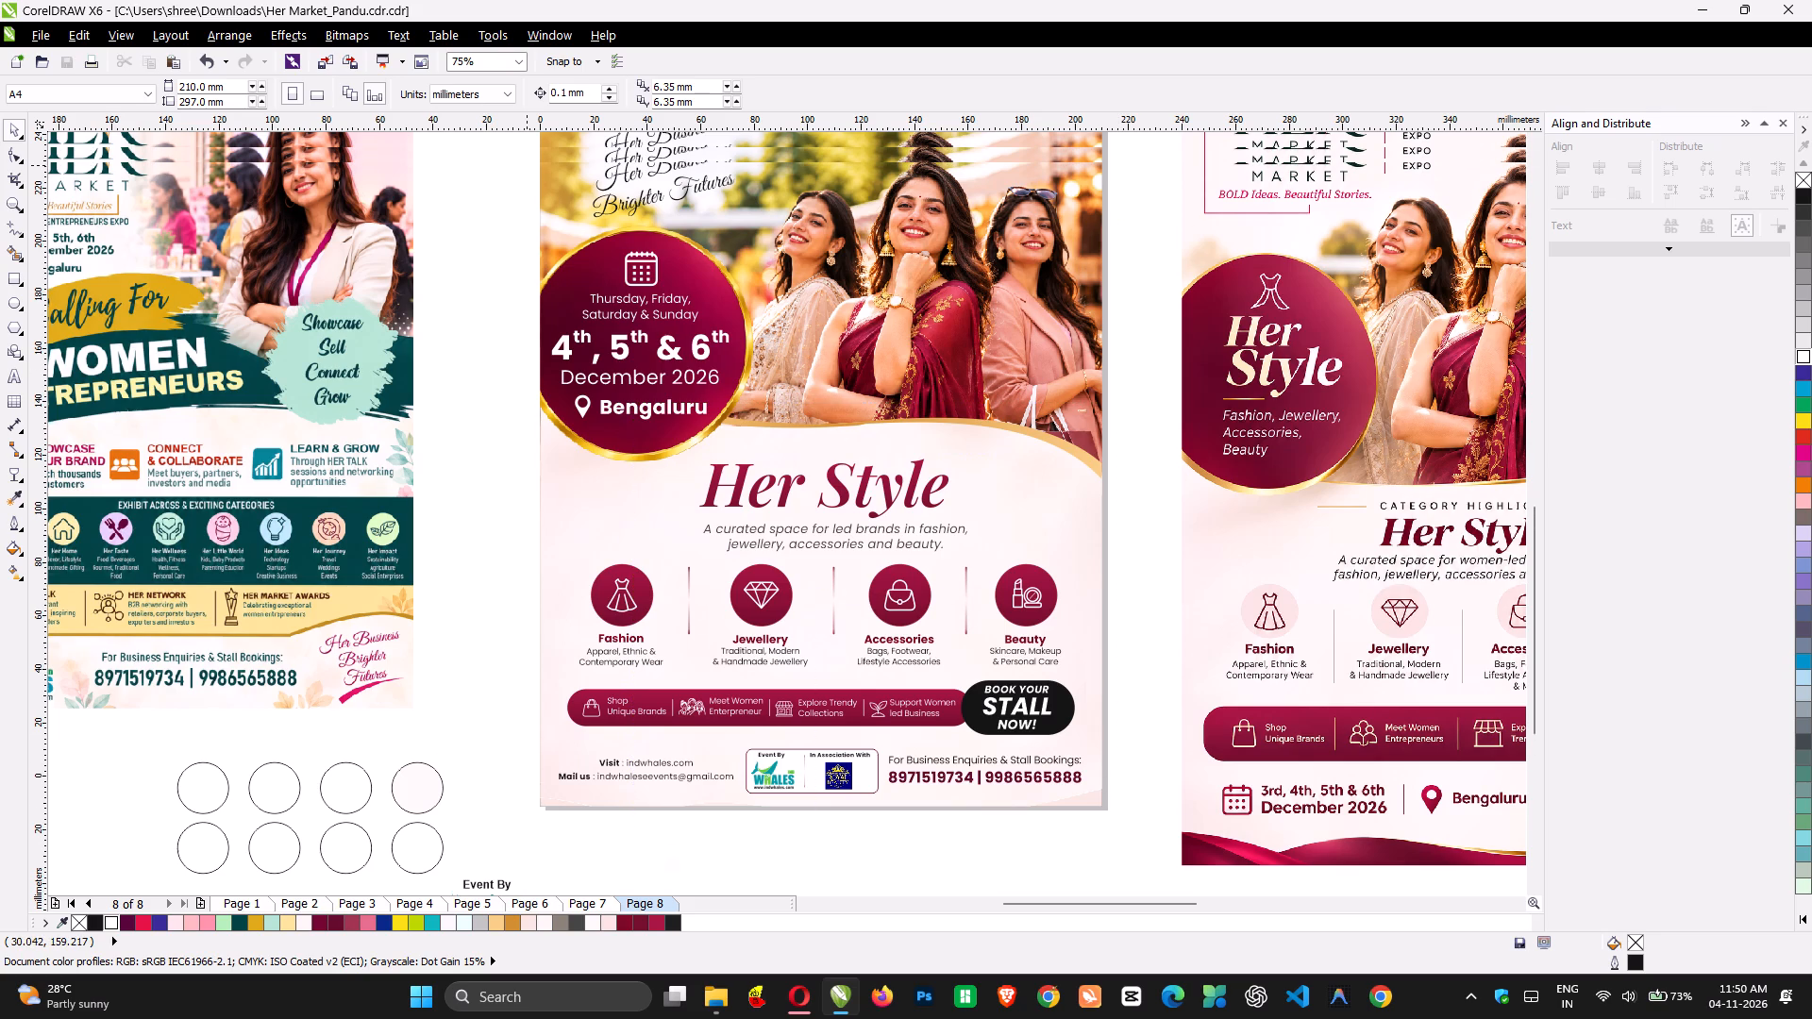
drag(462, 27, 513, 175)
key(ctrl+e)
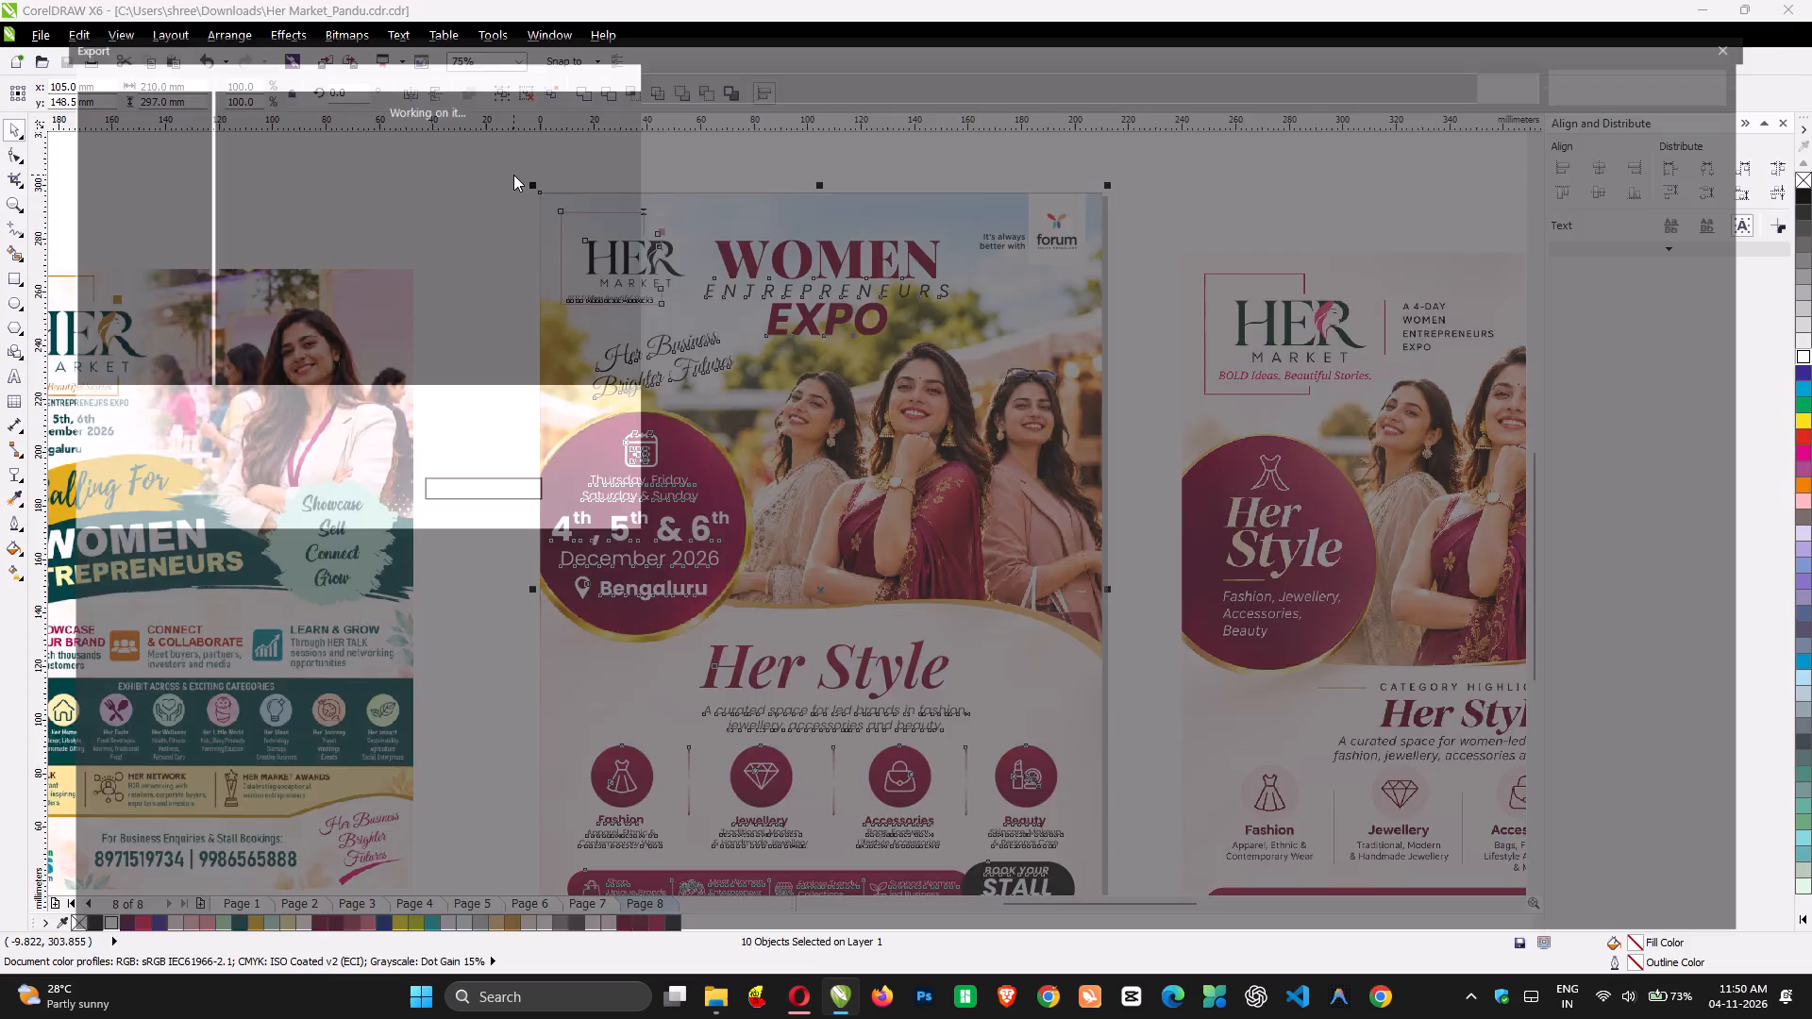
key(Right)
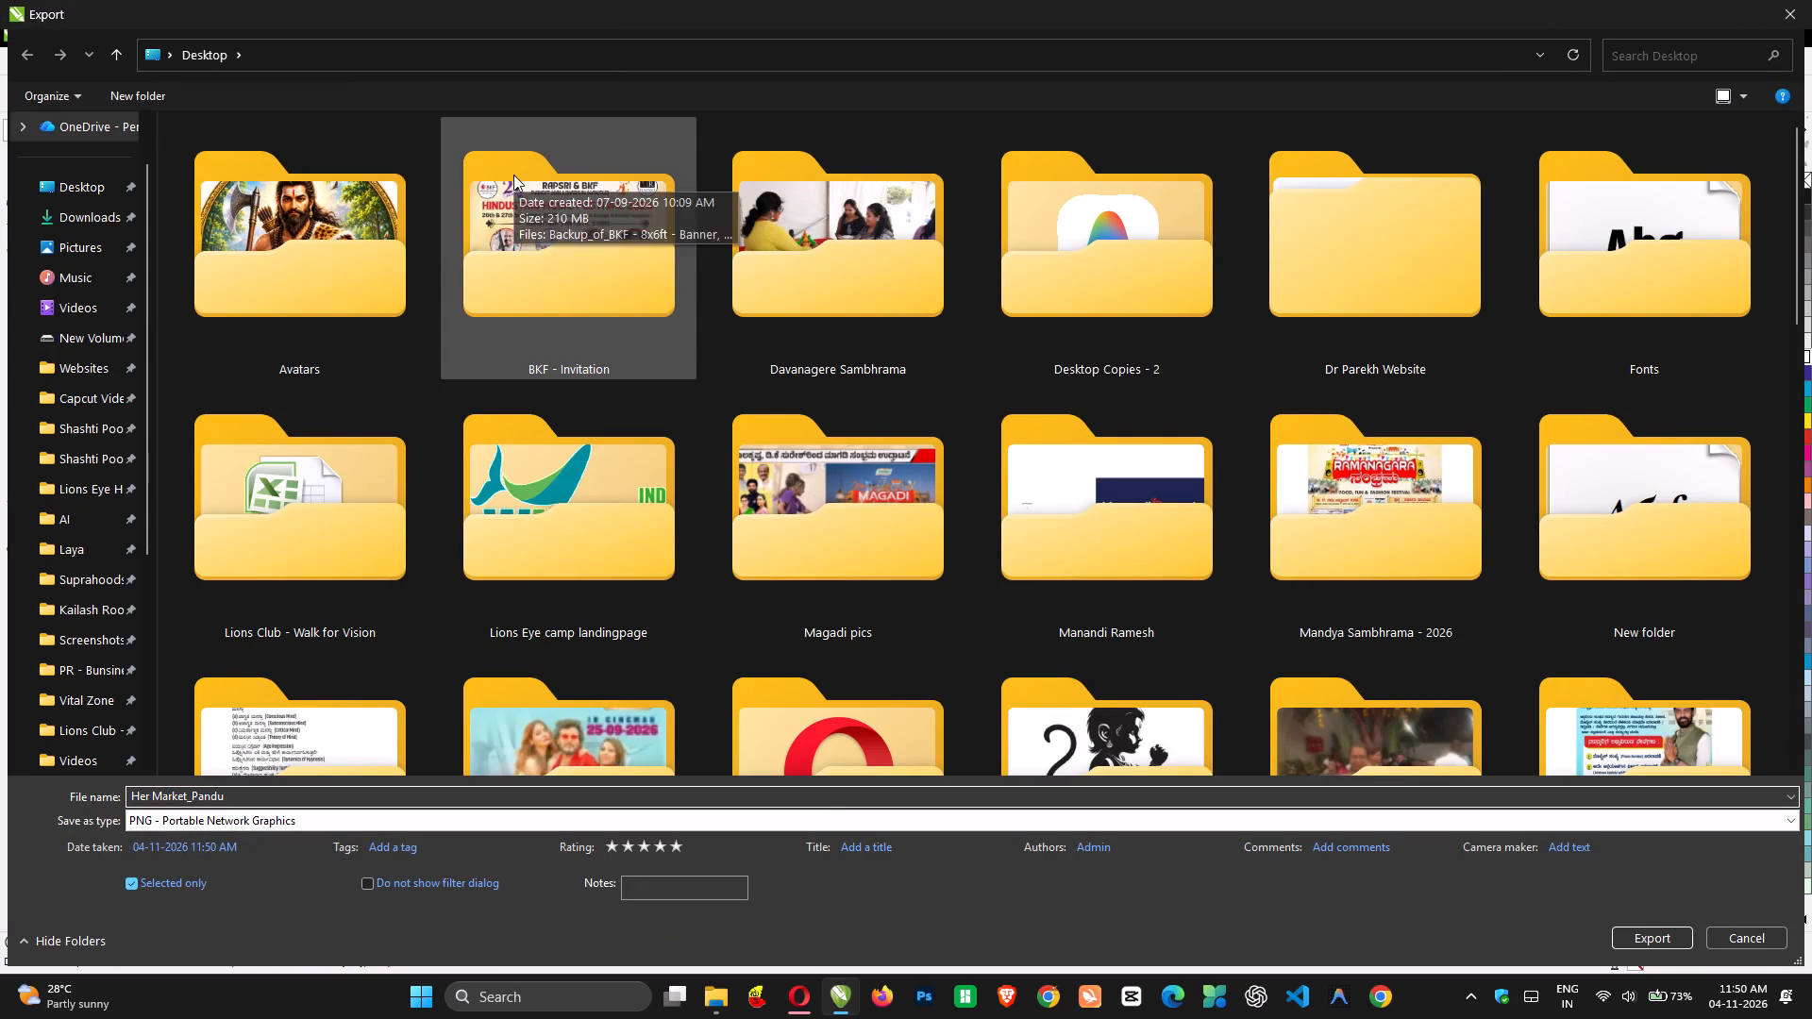
text(-2)
key(Return)
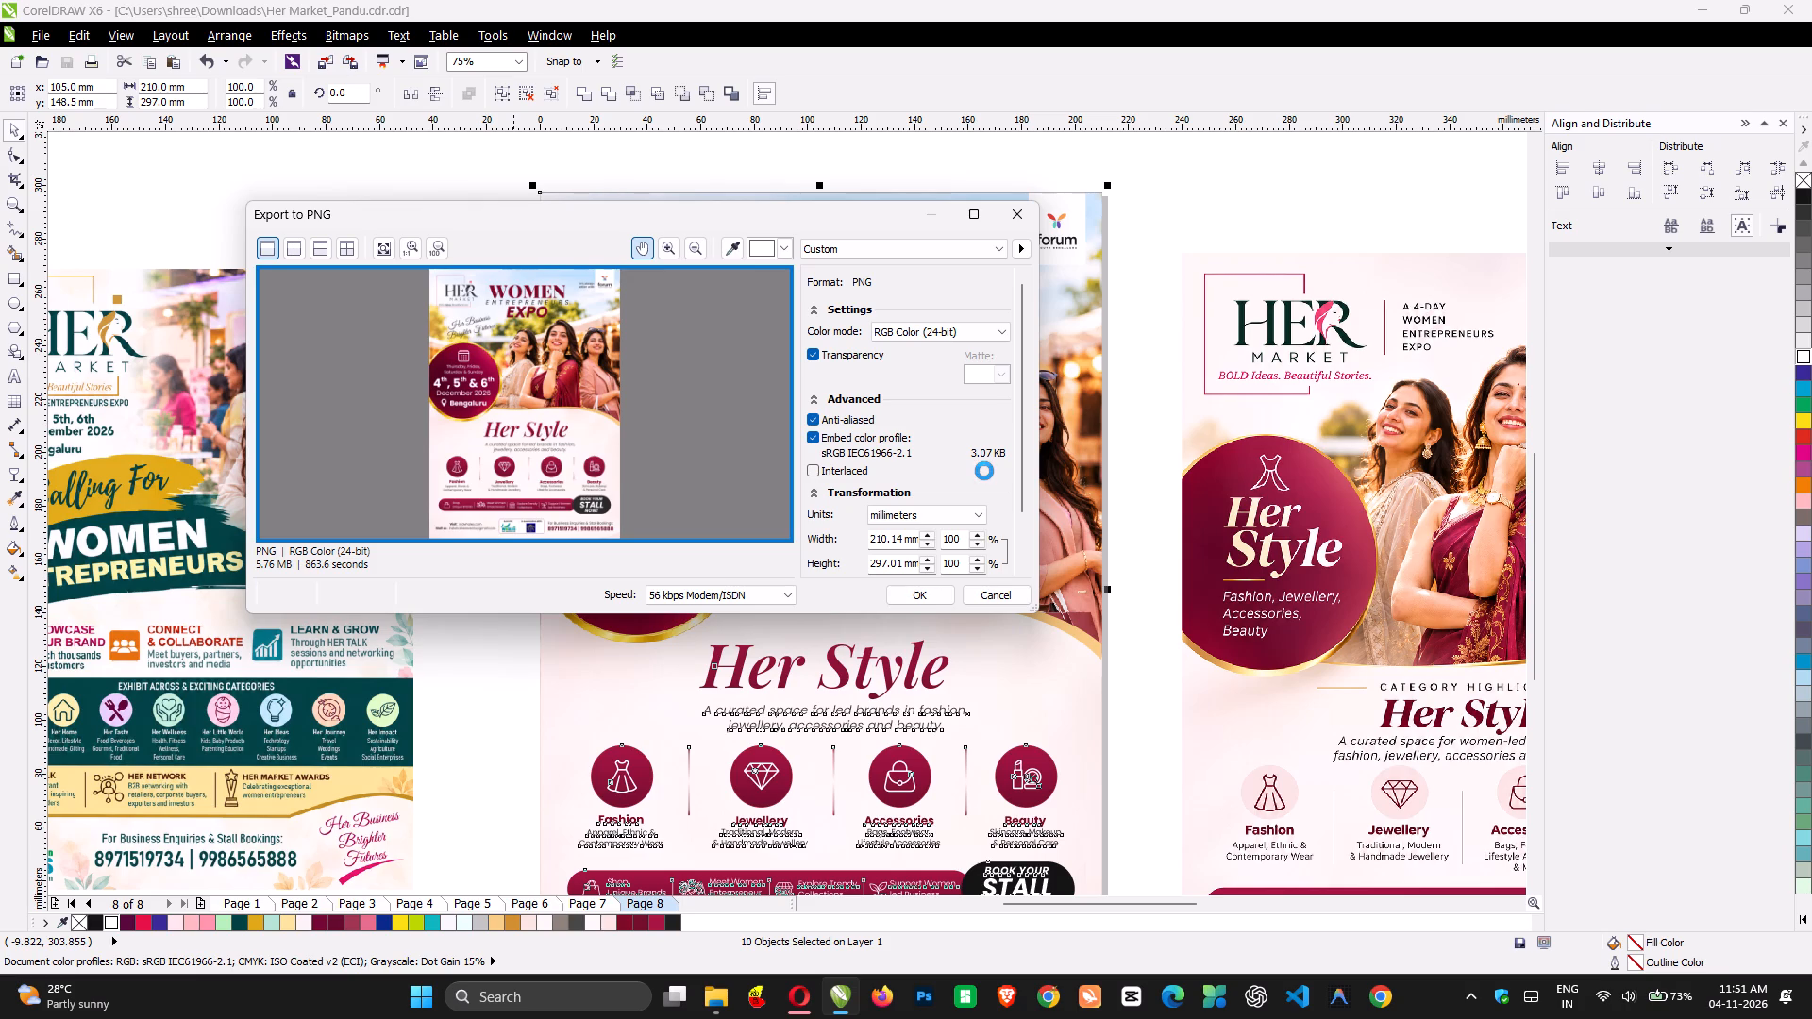
click(931, 598)
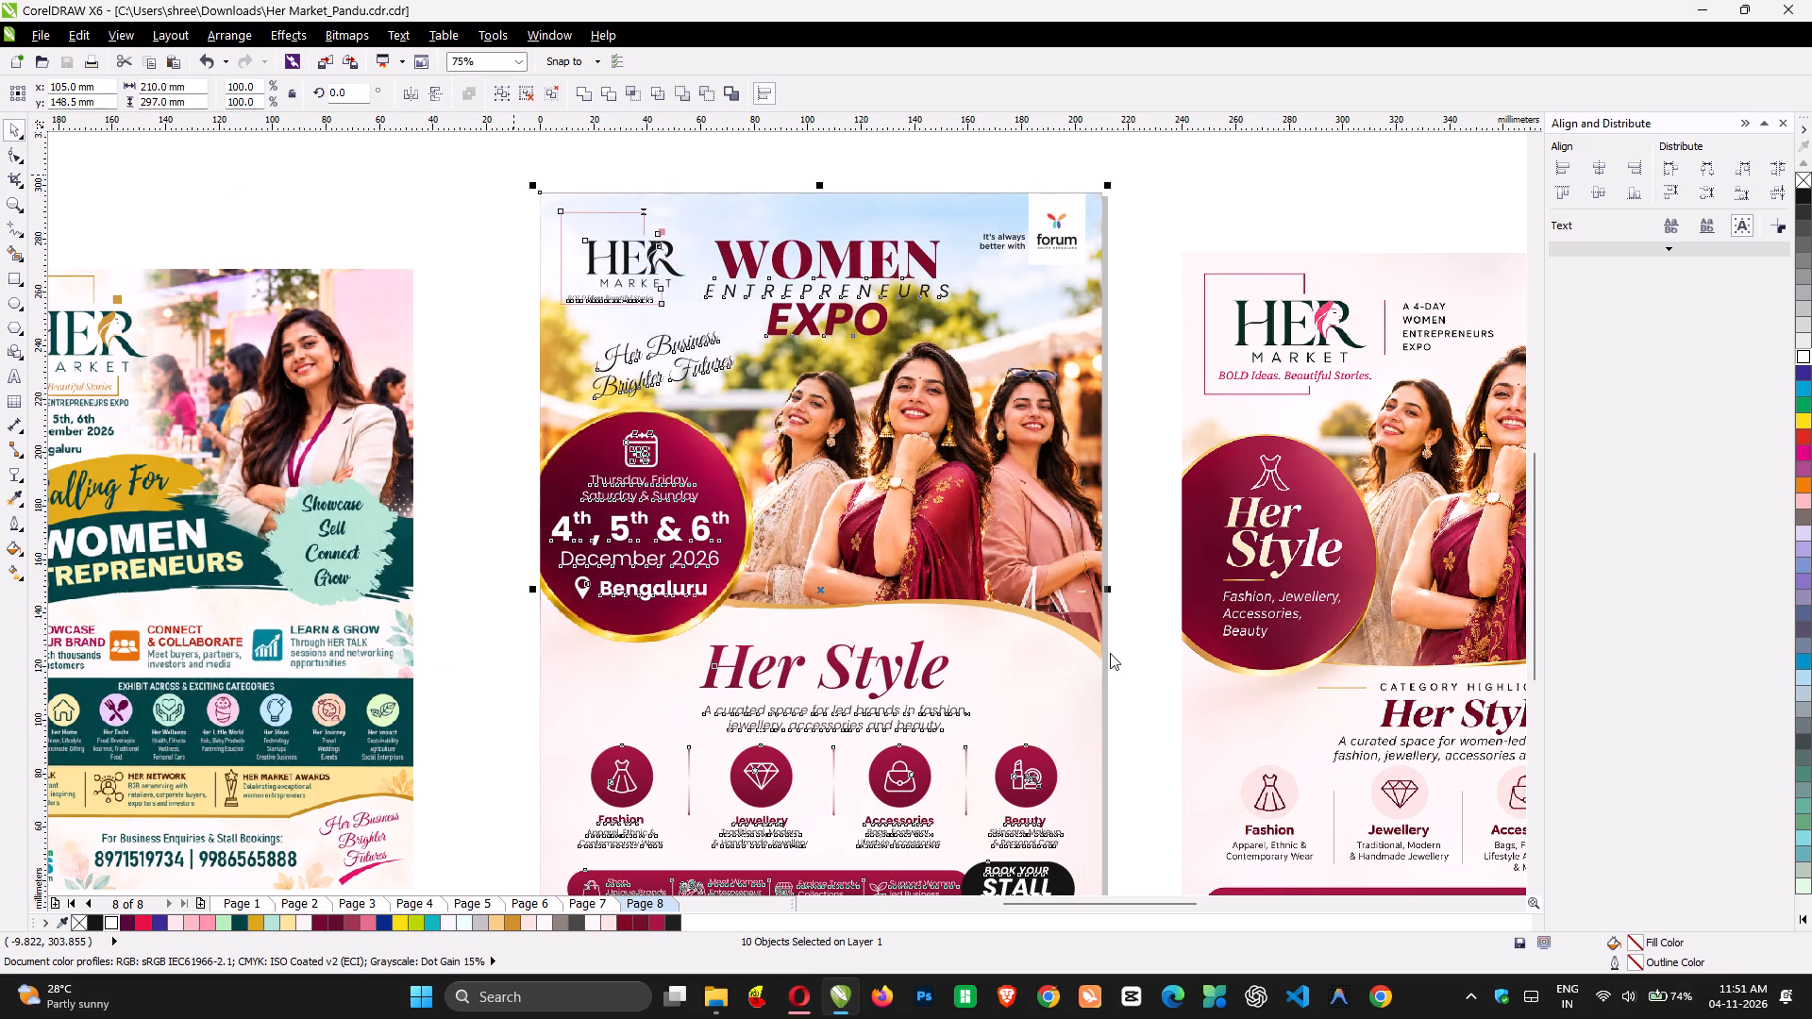
Delete the pale pink wave-shaped background from page 7 and try to select the remaining gold curve.
click(1136, 649)
key(Page_Down)
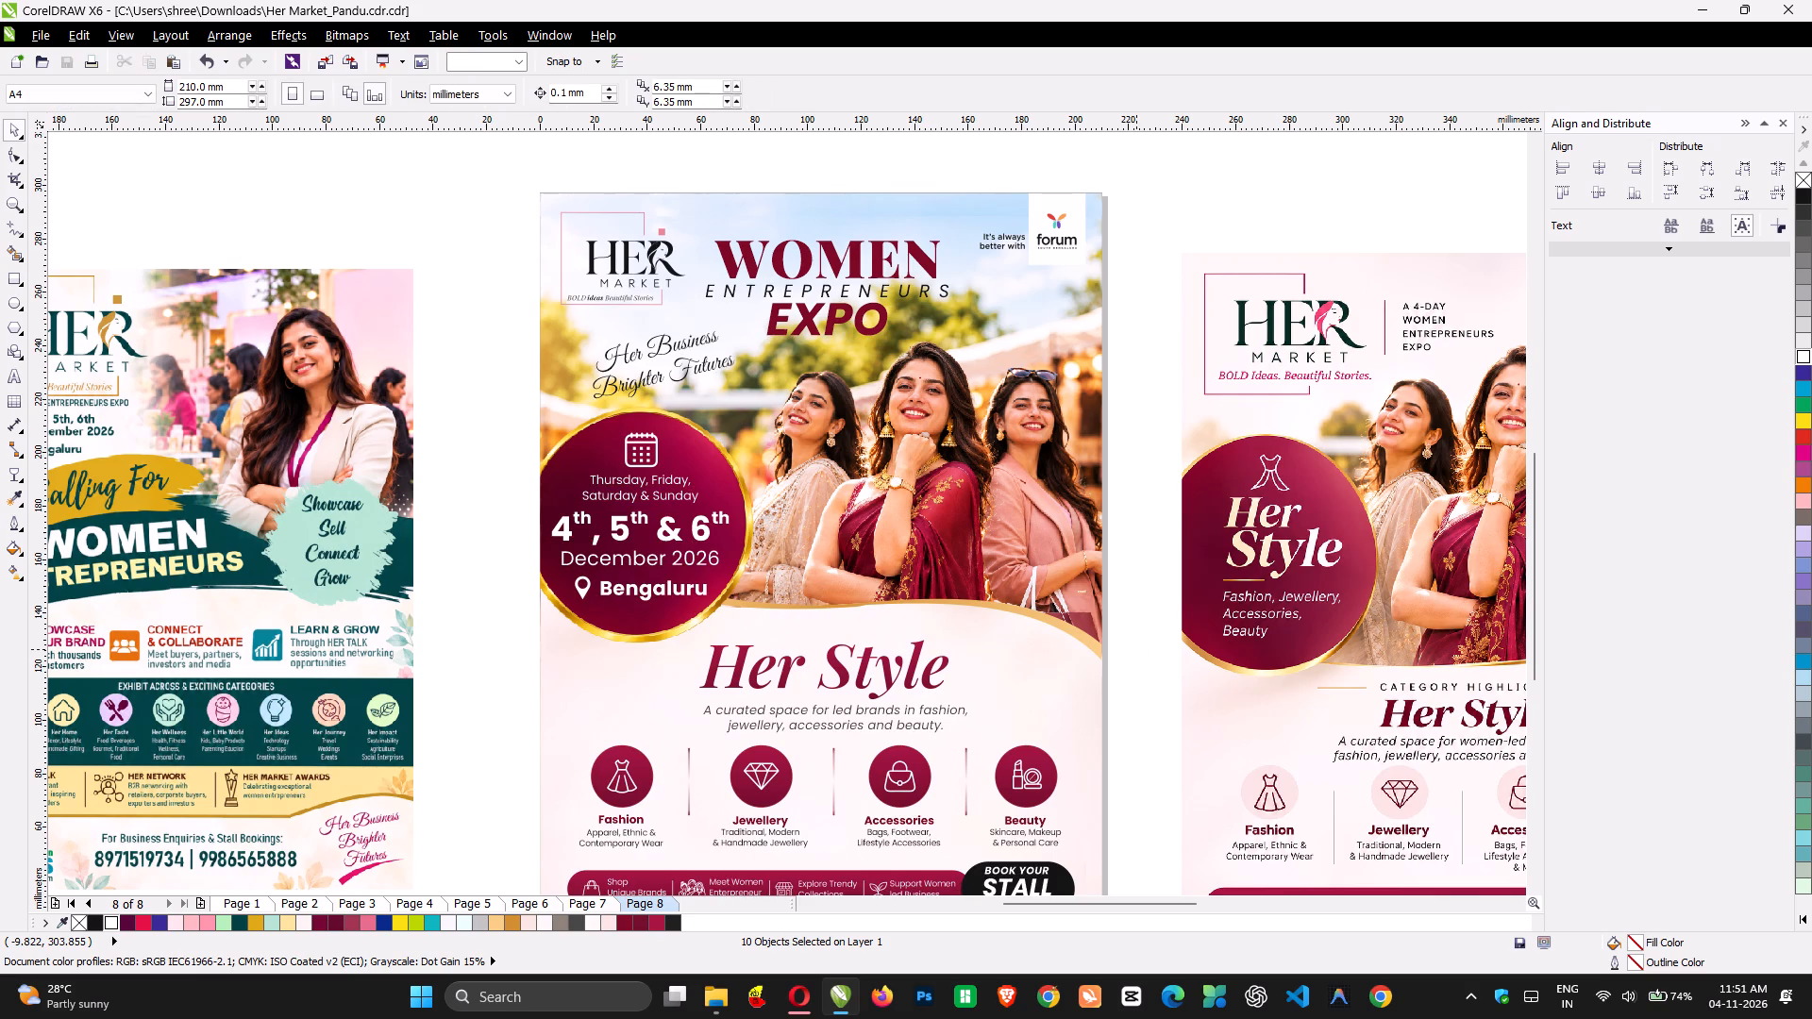
key(Escape)
key(Page_Up)
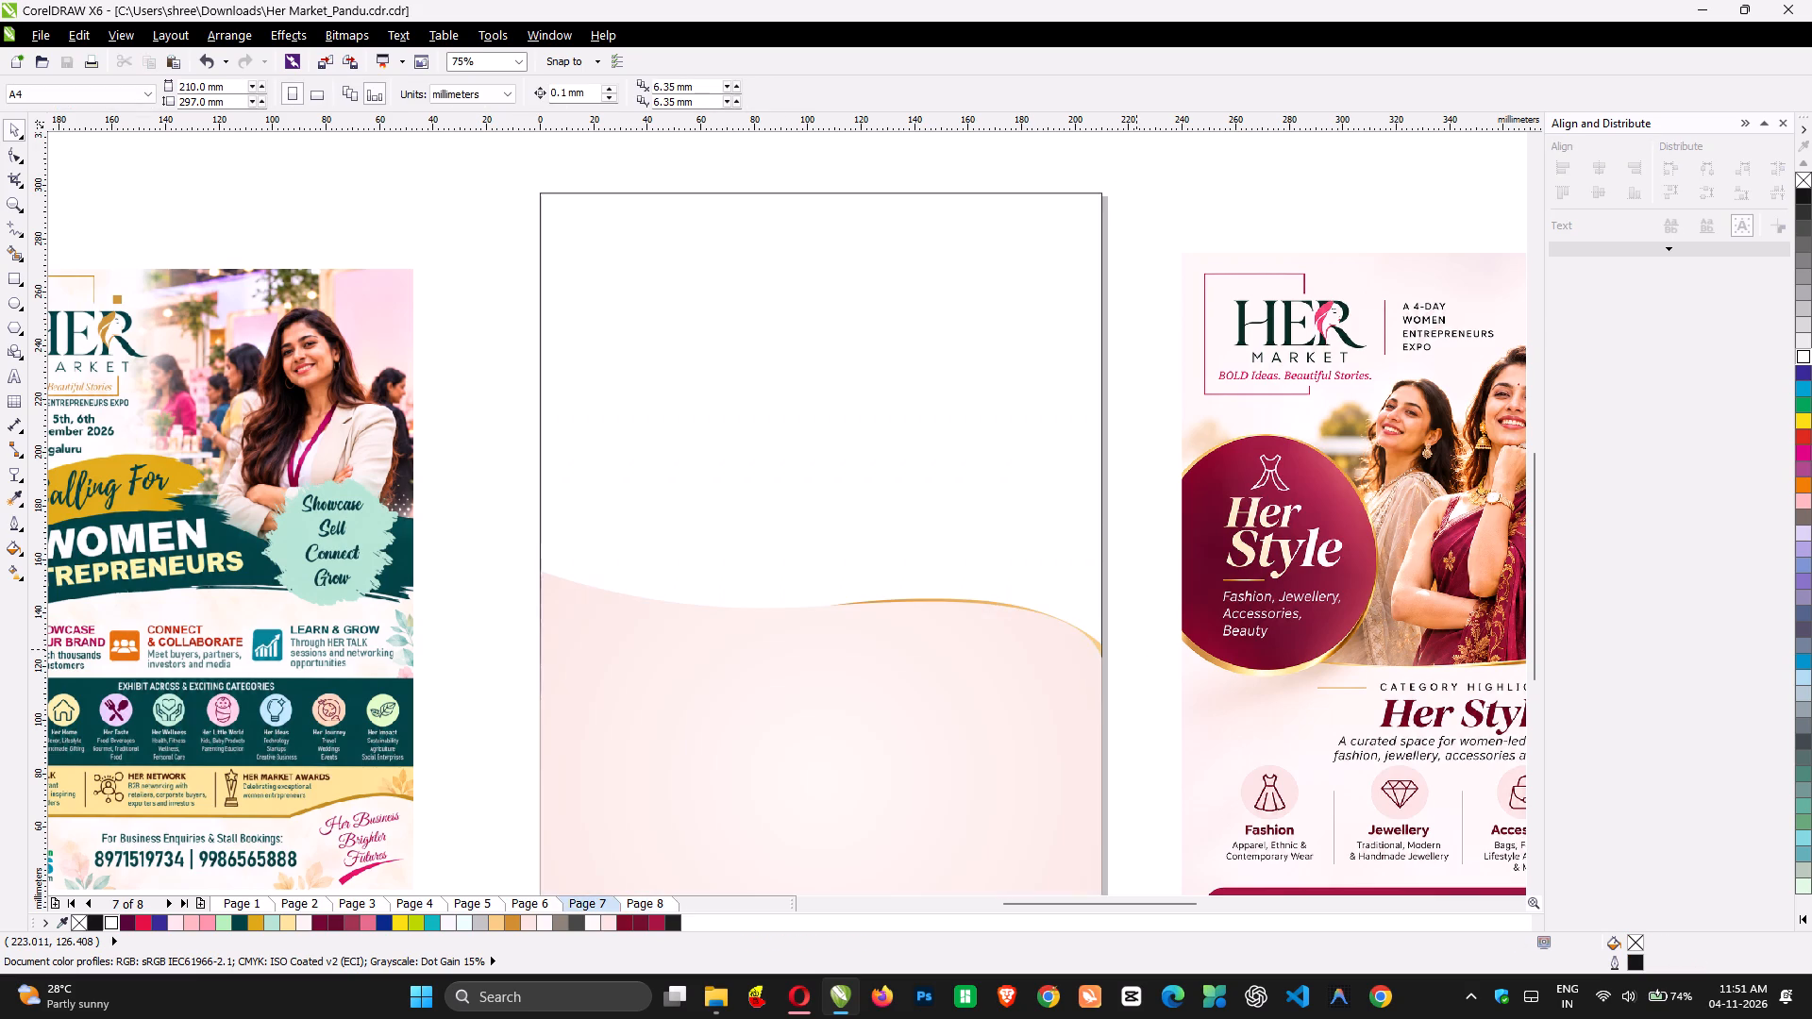
key(Page_Up)
key(Page_Down)
click(910, 686)
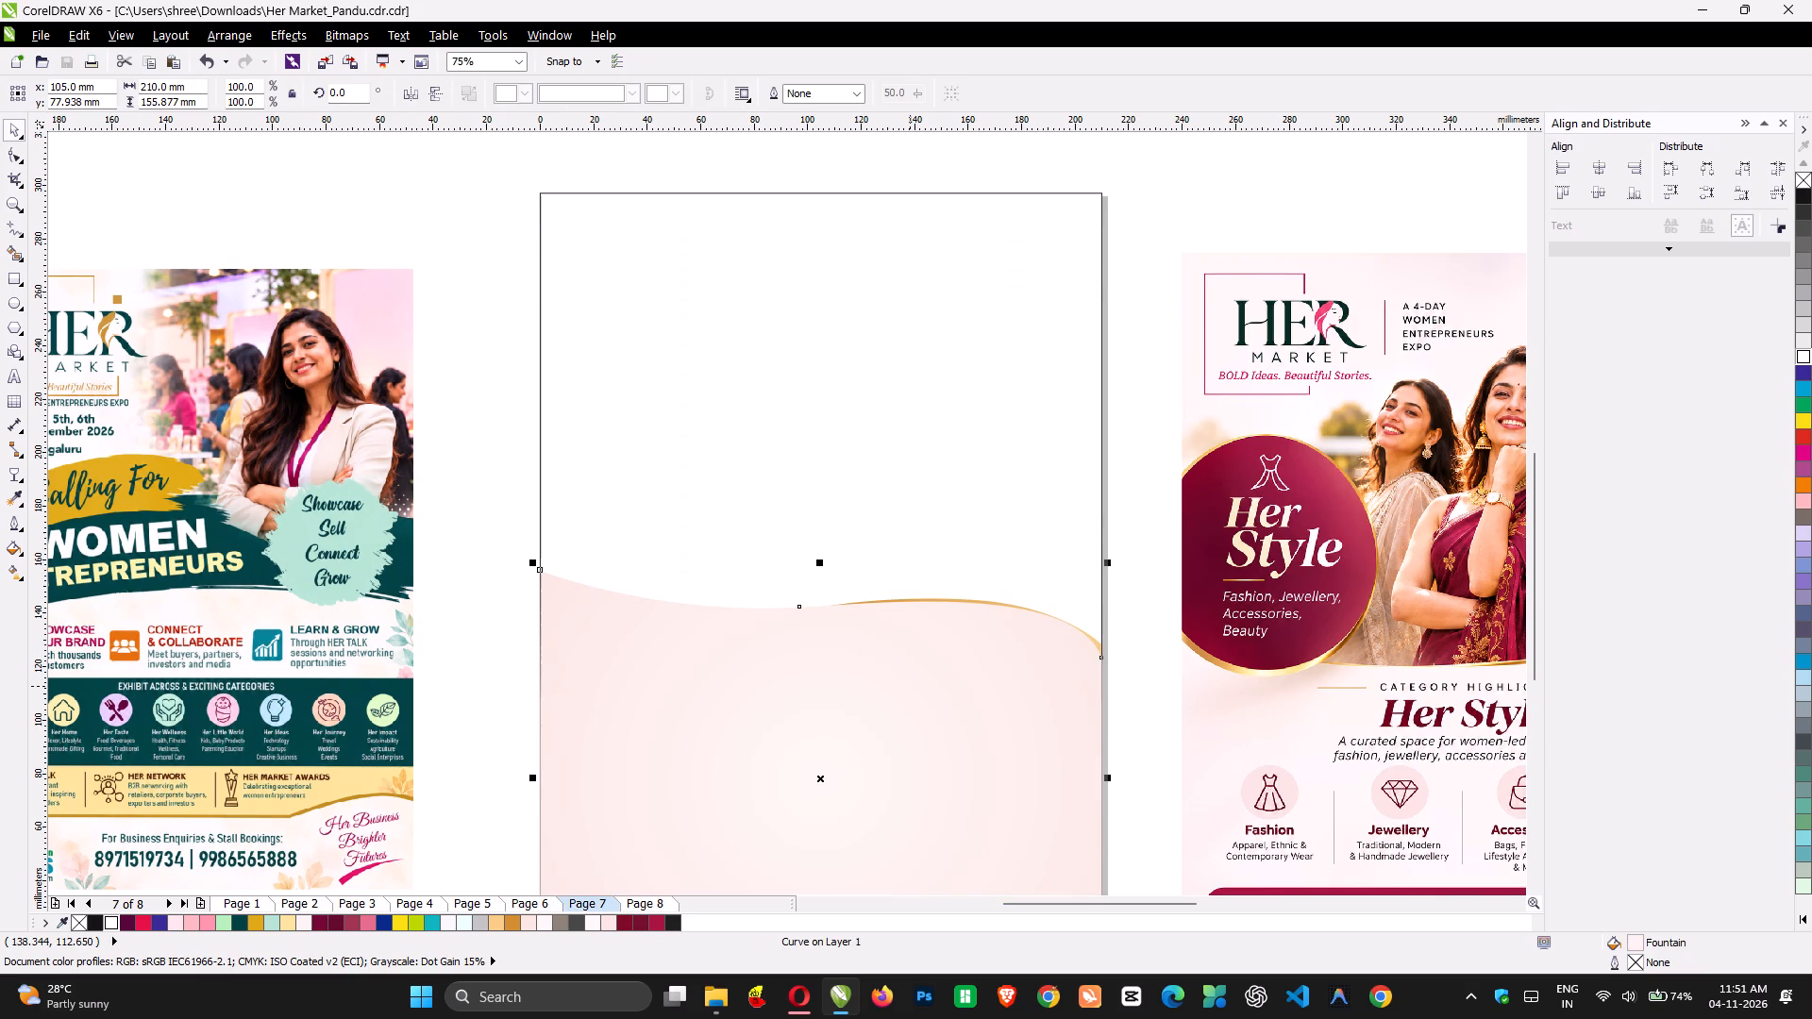
key(Delete)
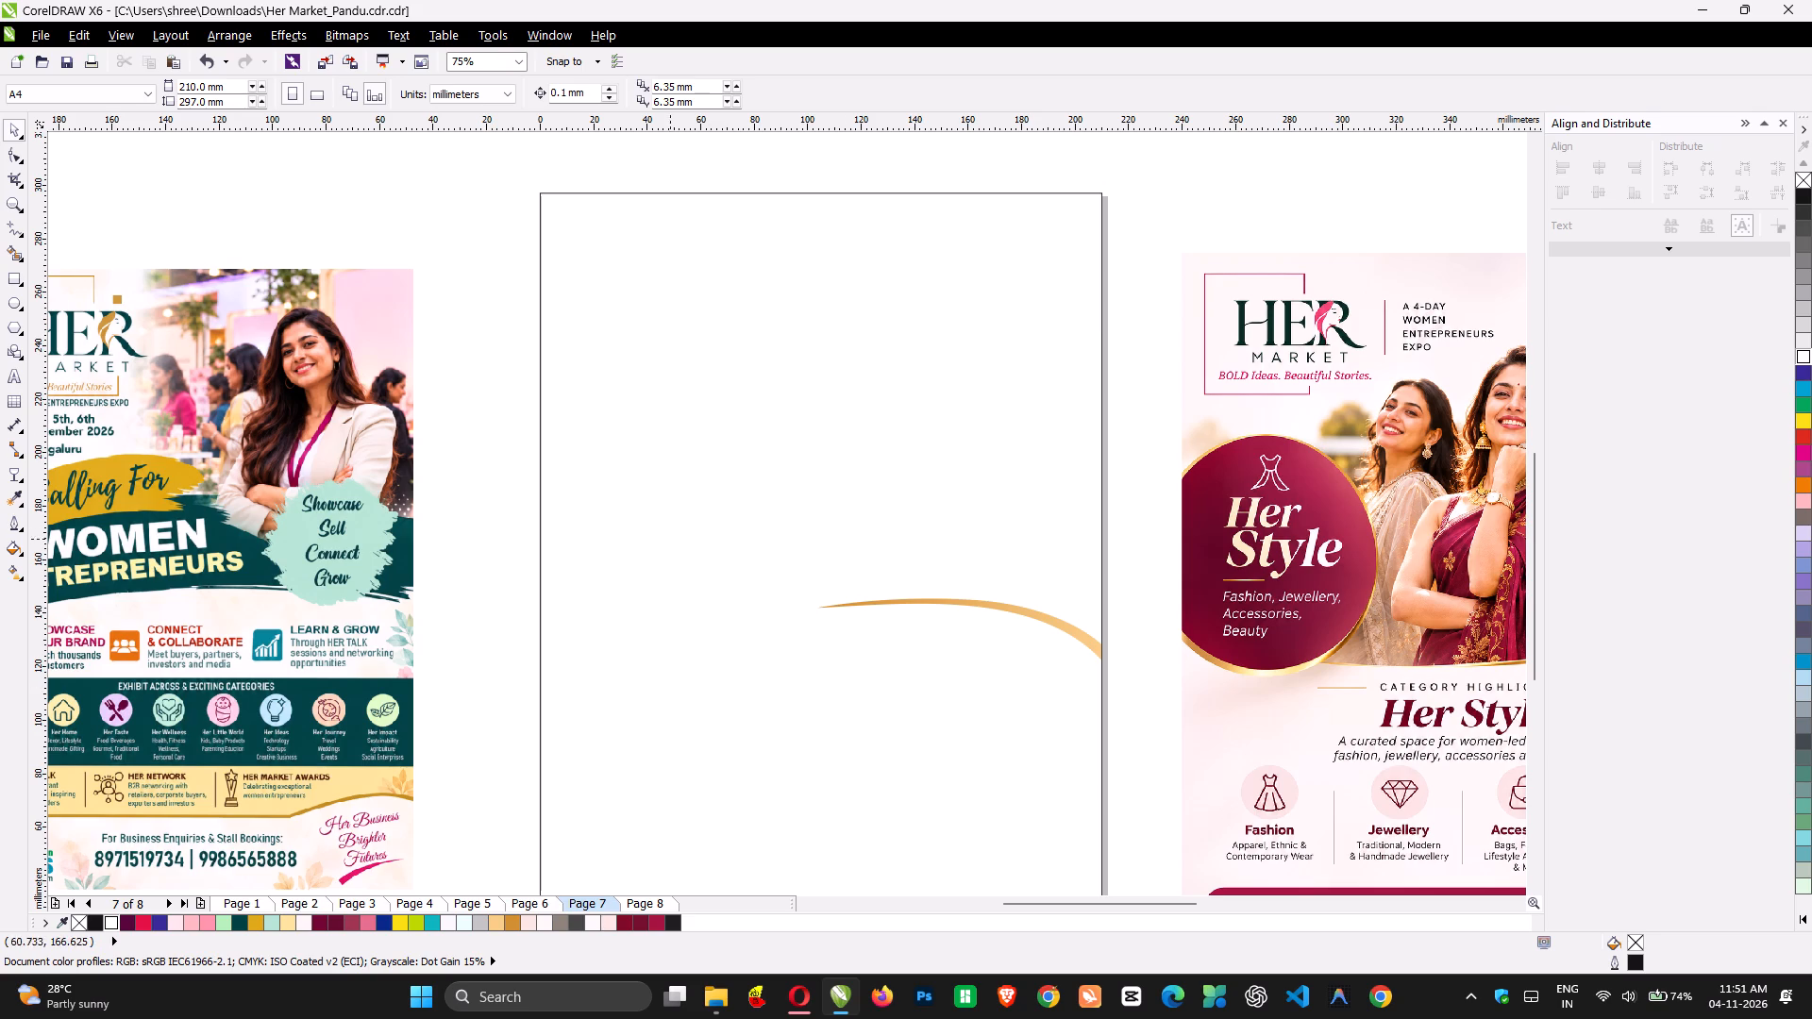
drag(511, 529, 1149, 677)
Go to page 4 and examine the green Women Entrepreneurs Expo poster layout from header to footer.
key(Page_Up)
key(Page_Up)
key(Page_Up)
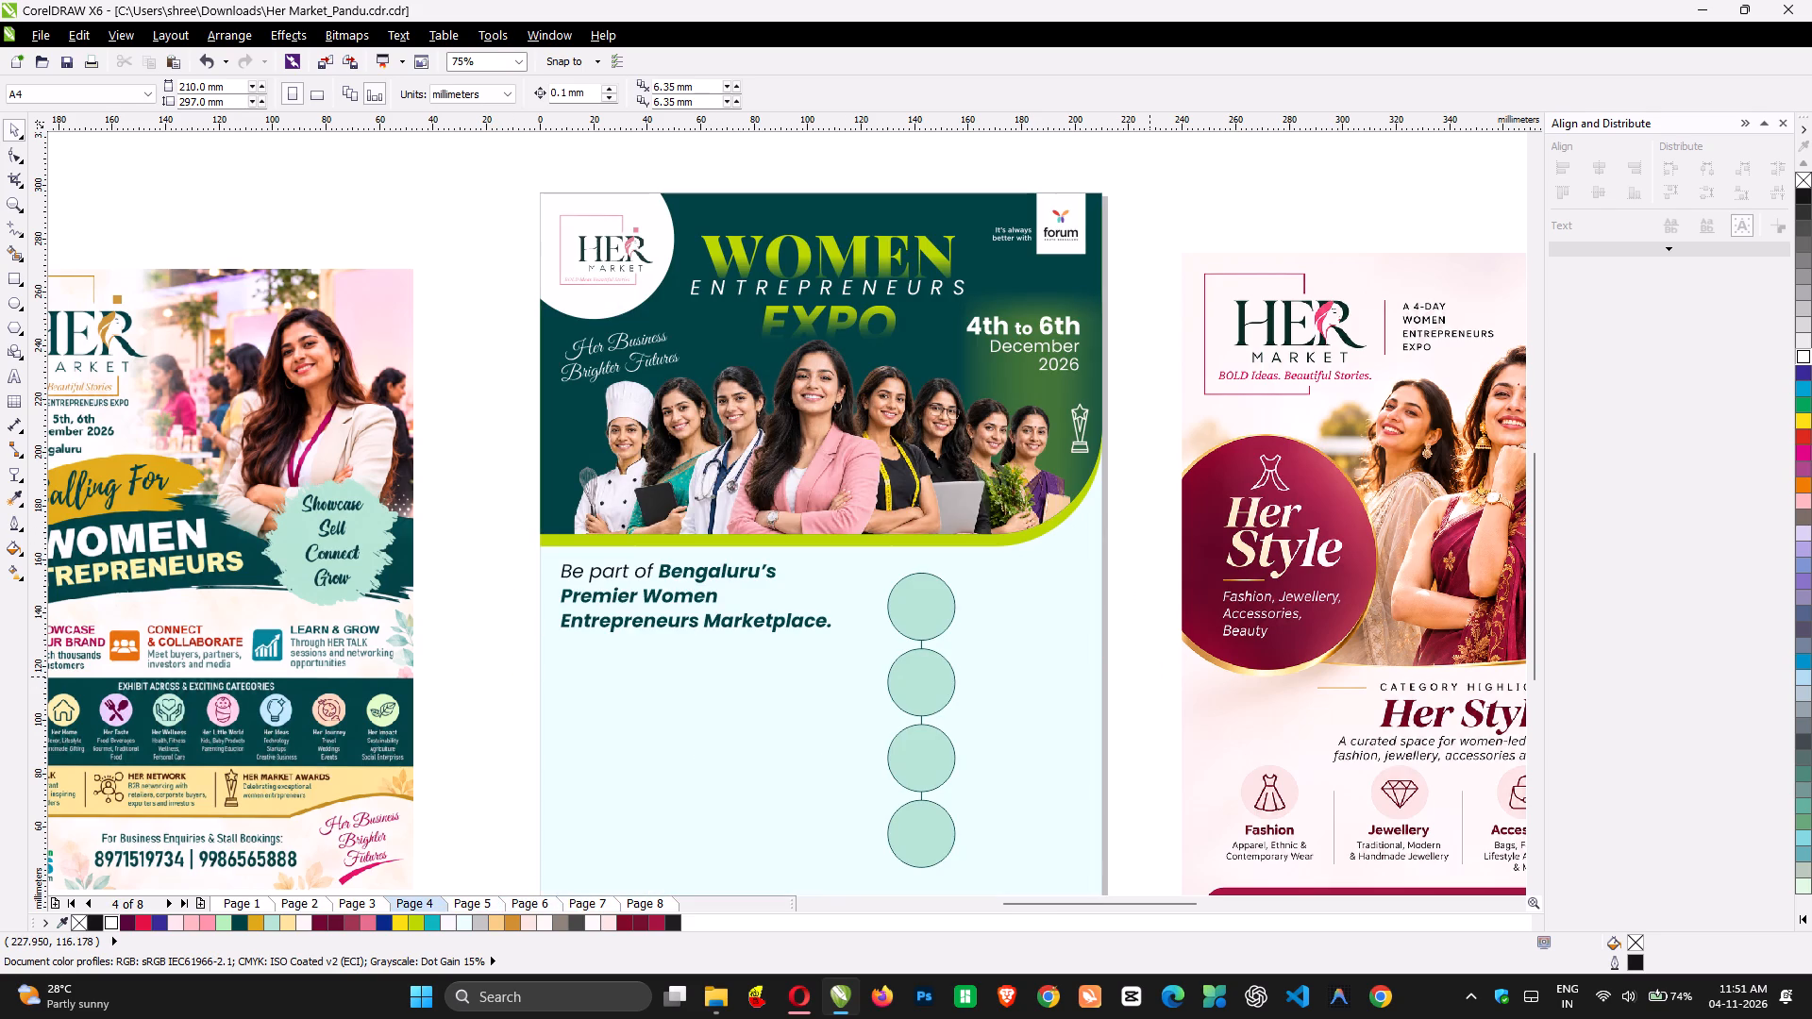
scroll(969, 595, down, 1)
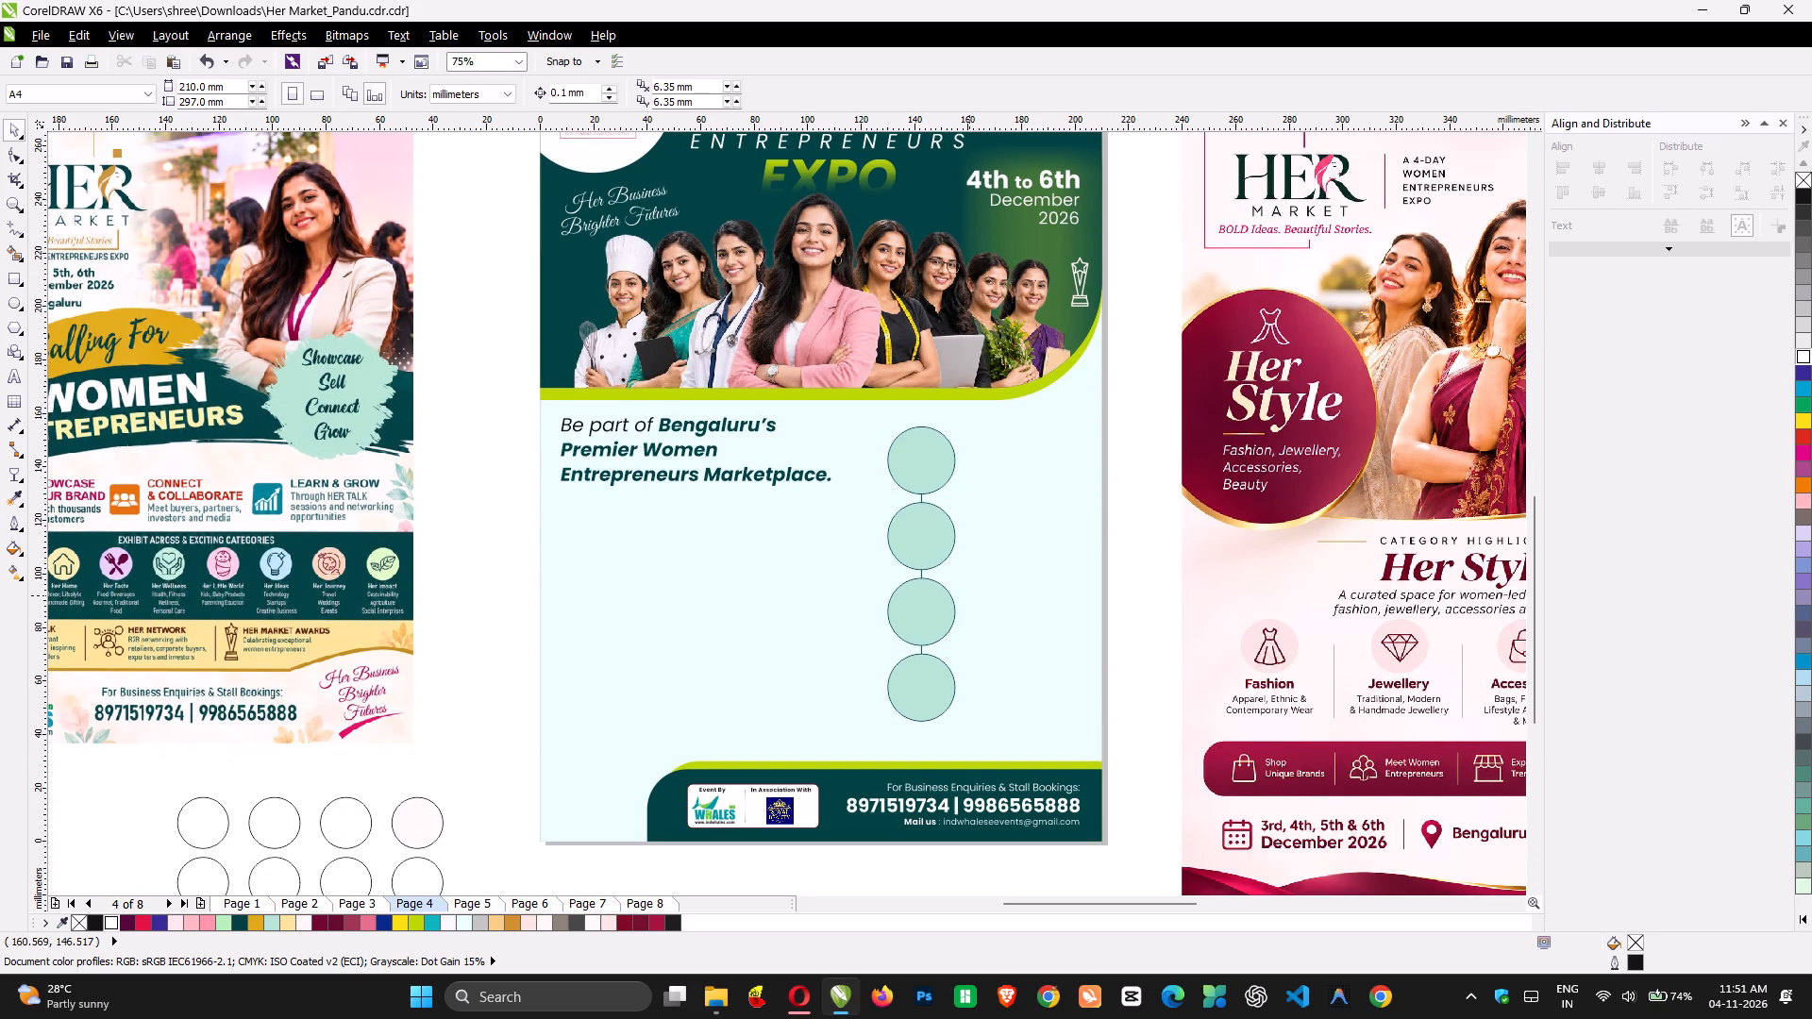
scroll(969, 595, up, 1)
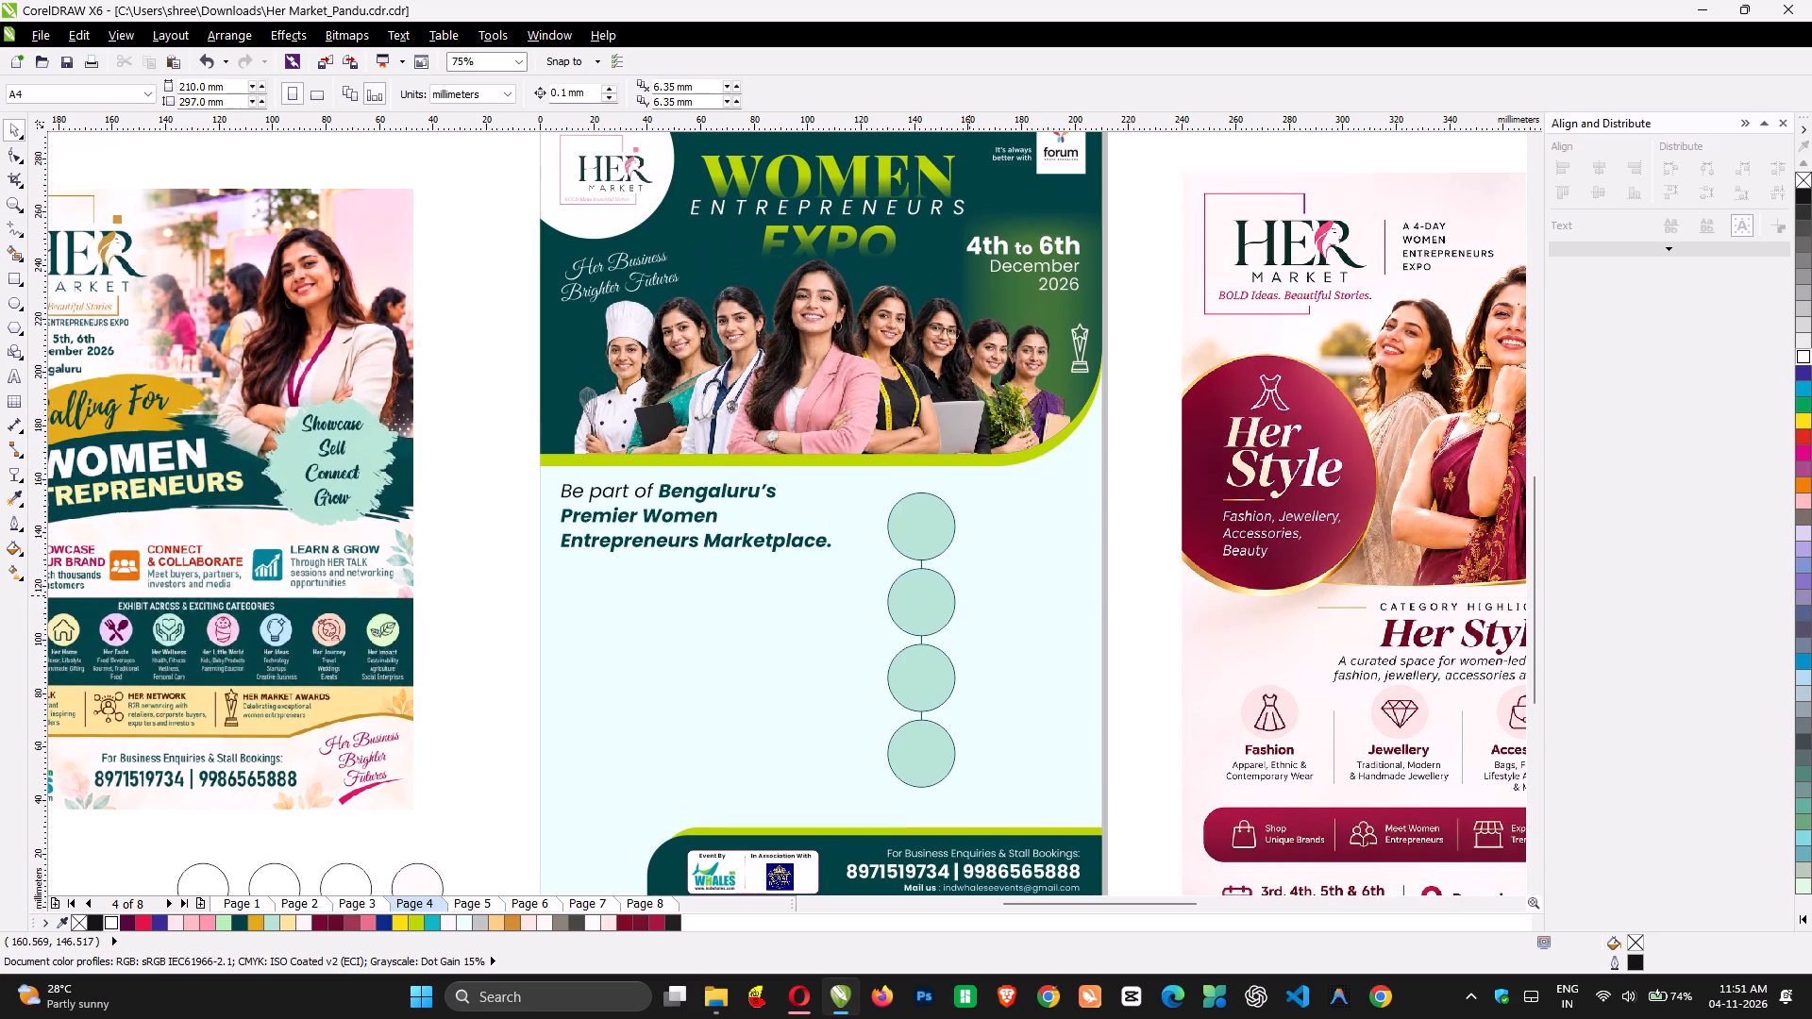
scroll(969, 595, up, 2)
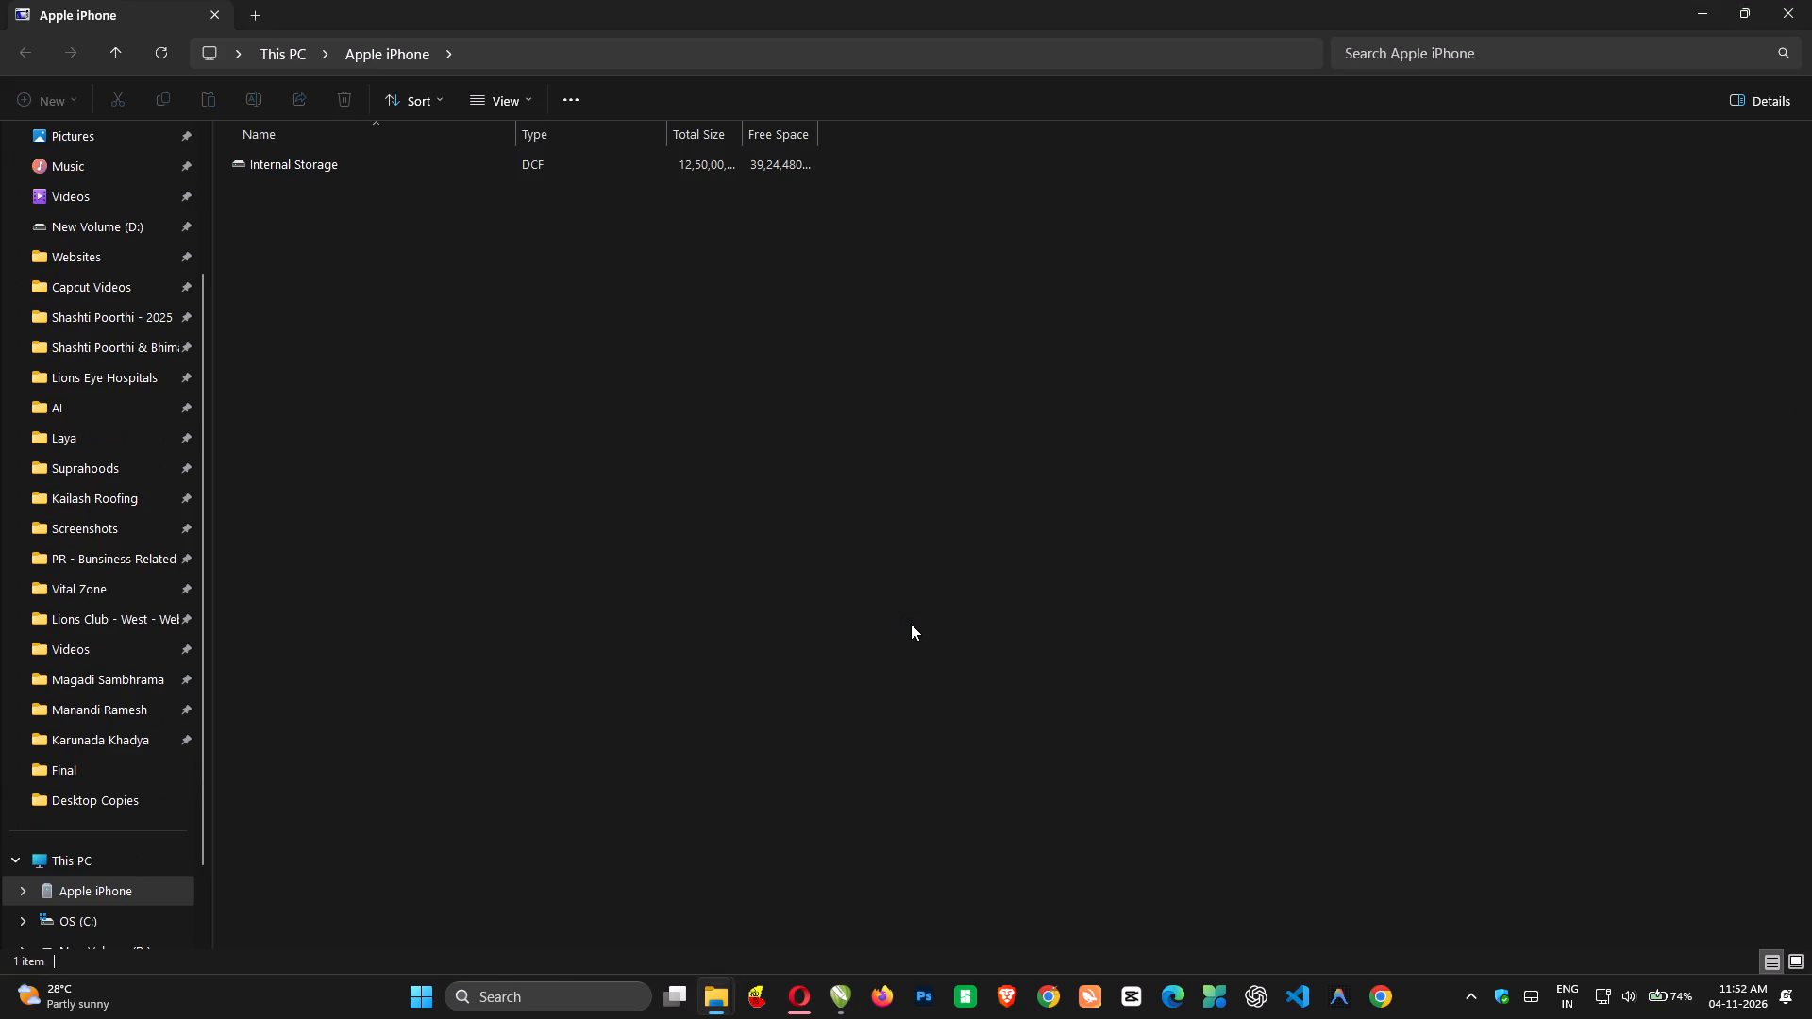
Close the Apple iPhone storage window to return to the poster document.
click(1809, 7)
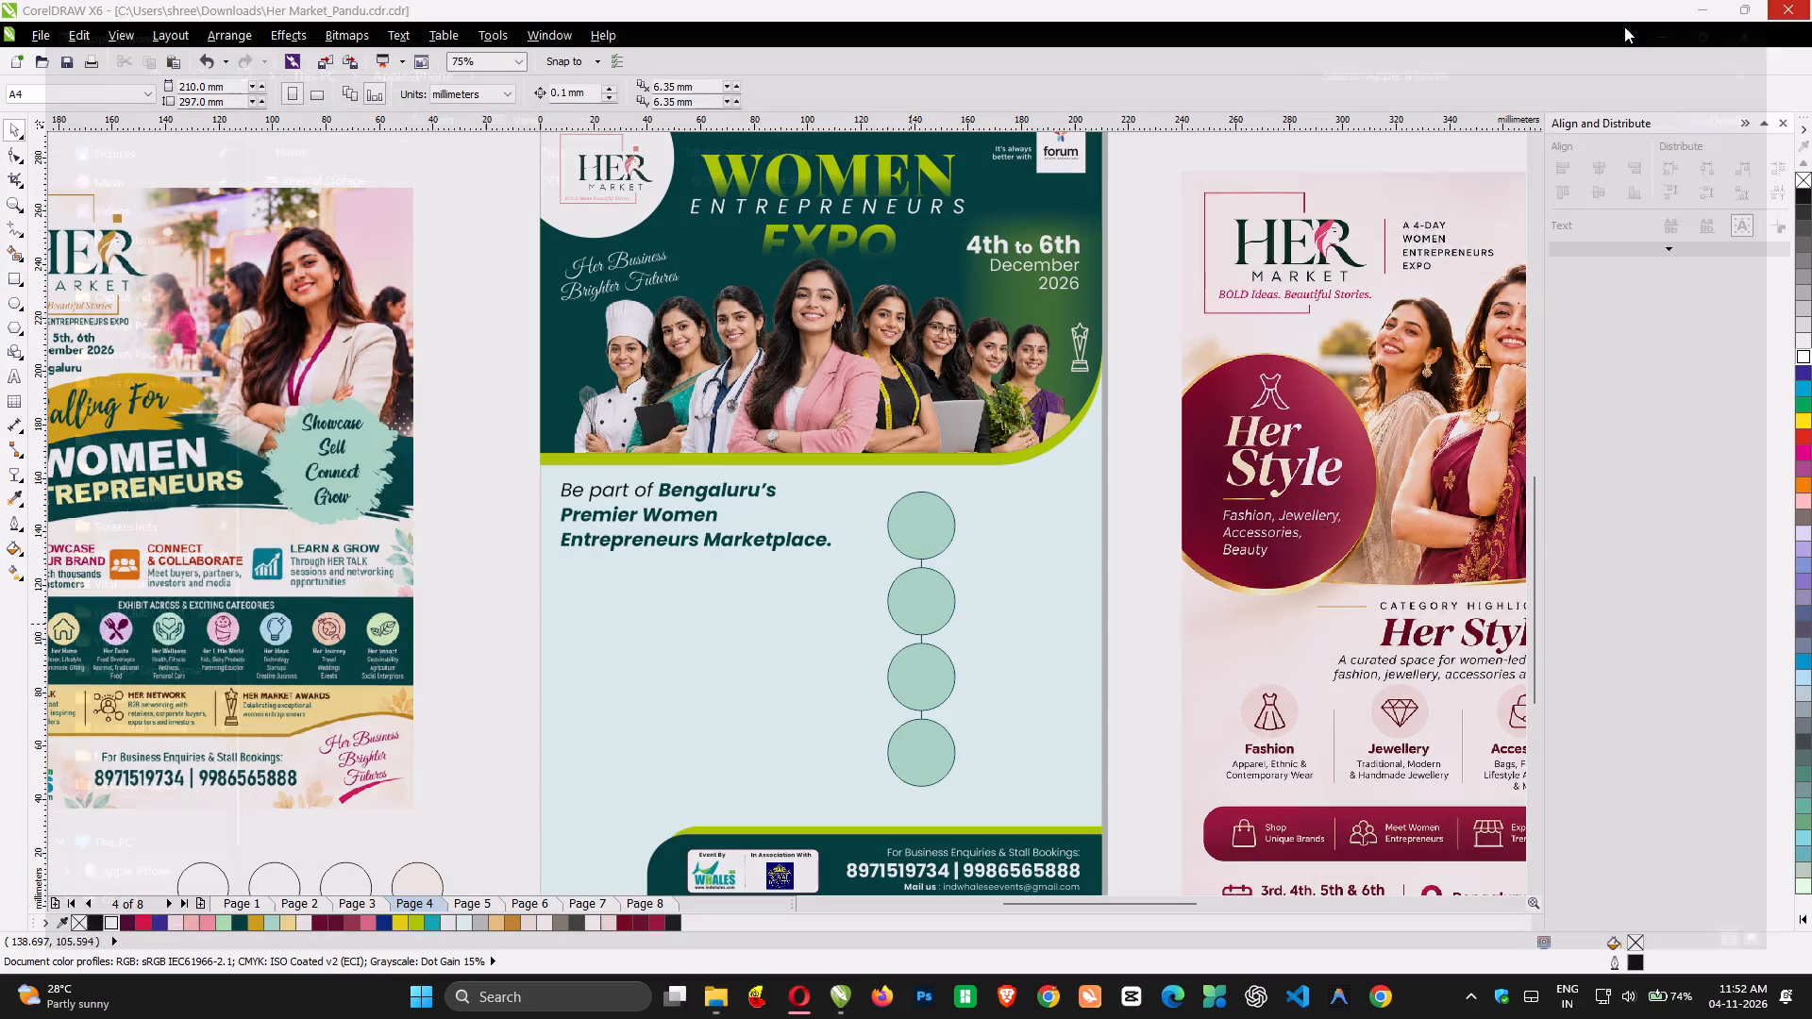
Switch to the Opera browser and open WhatsApp in place of the ChatGPT conversation.
click(795, 999)
scroll(725, 699, left, 1)
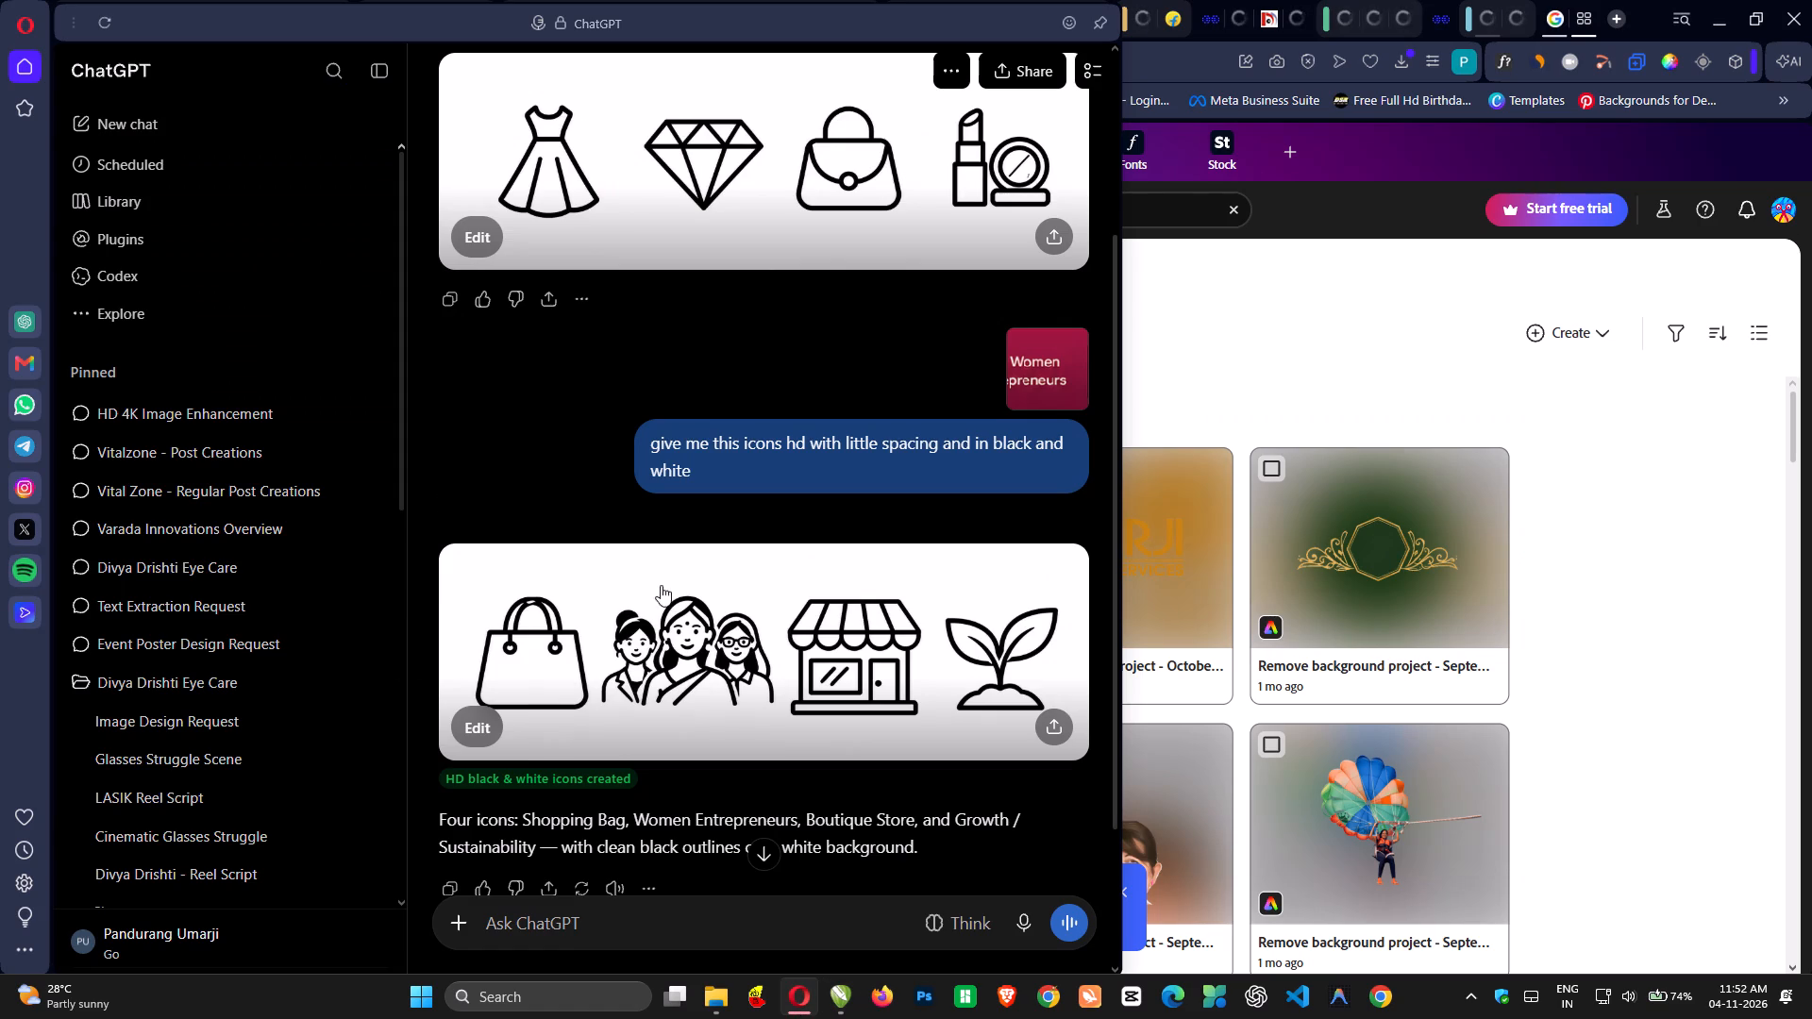
scroll(661, 585, left, 1)
click(30, 413)
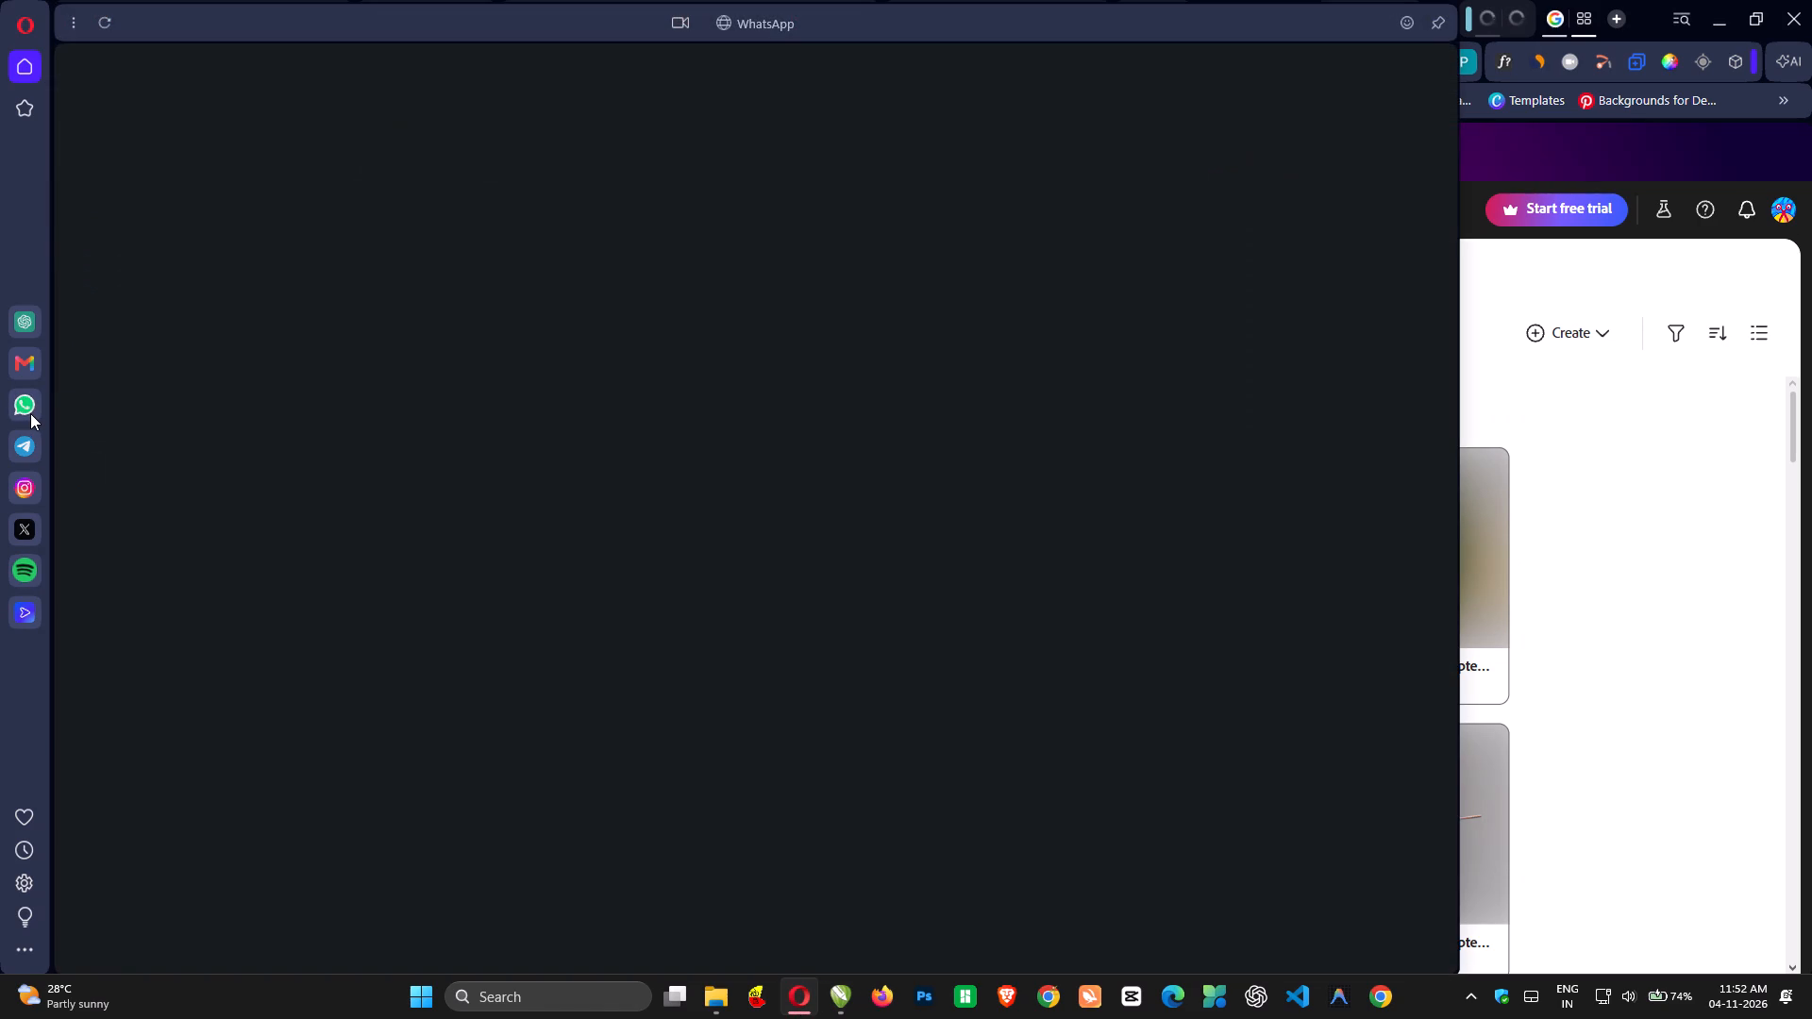